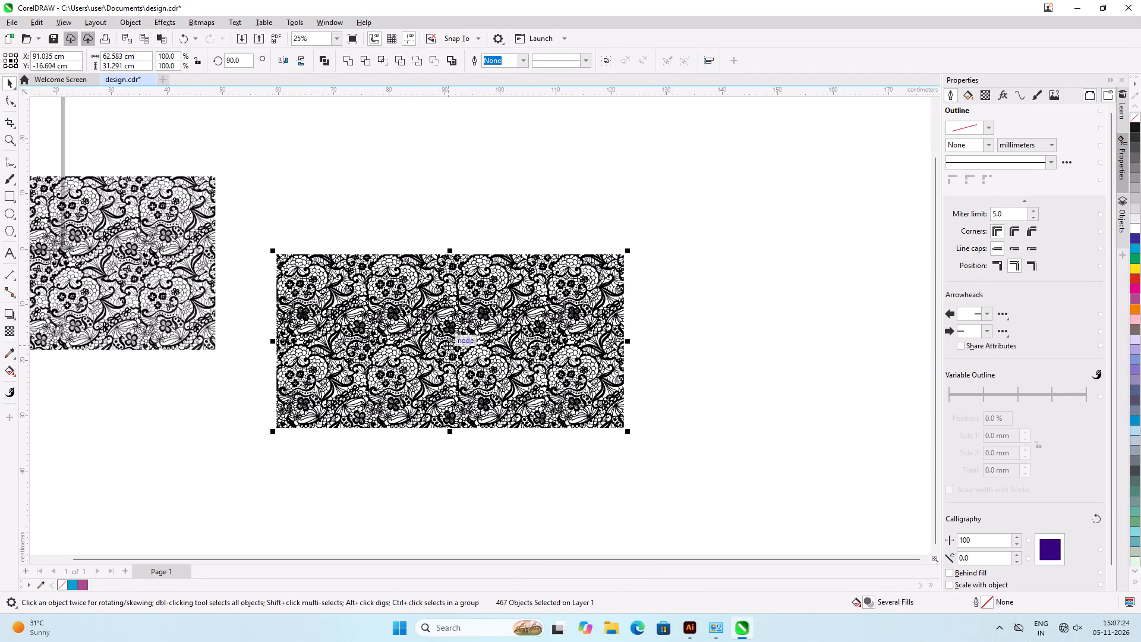
# Delete the selected ungrouped traced copy of the lace pattern beside the original bitmap.
pyautogui.scroll(8, 369, 275)
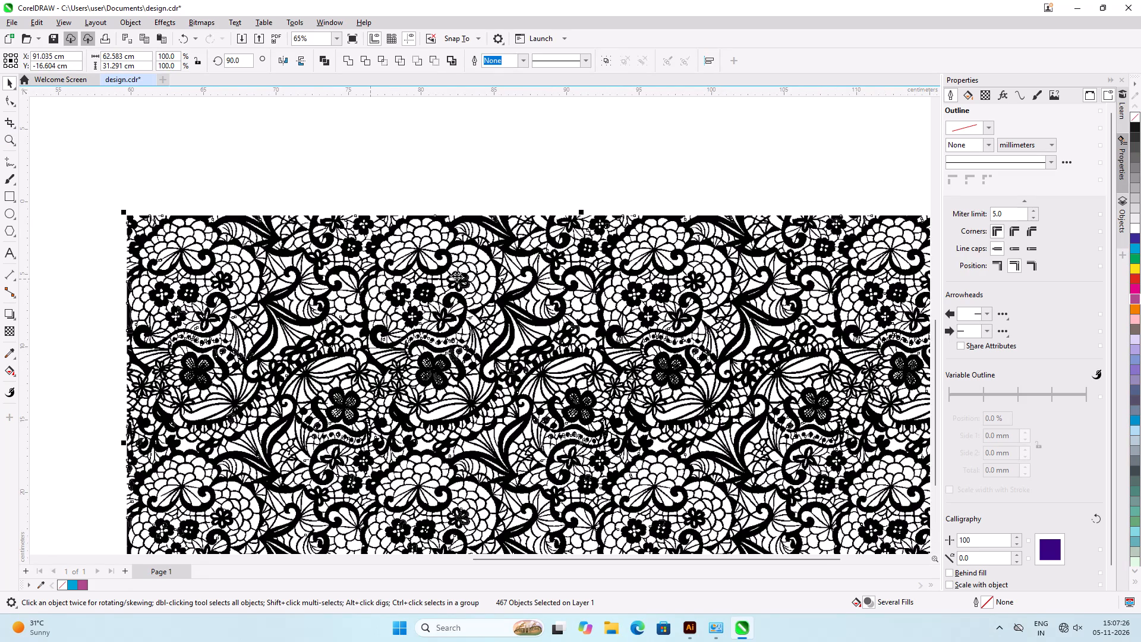
pyautogui.scroll(4, 456, 276)
pyautogui.scroll(-7, 456, 276)
pyautogui.press('Delete')
pyautogui.scroll(-7, 472, 276)
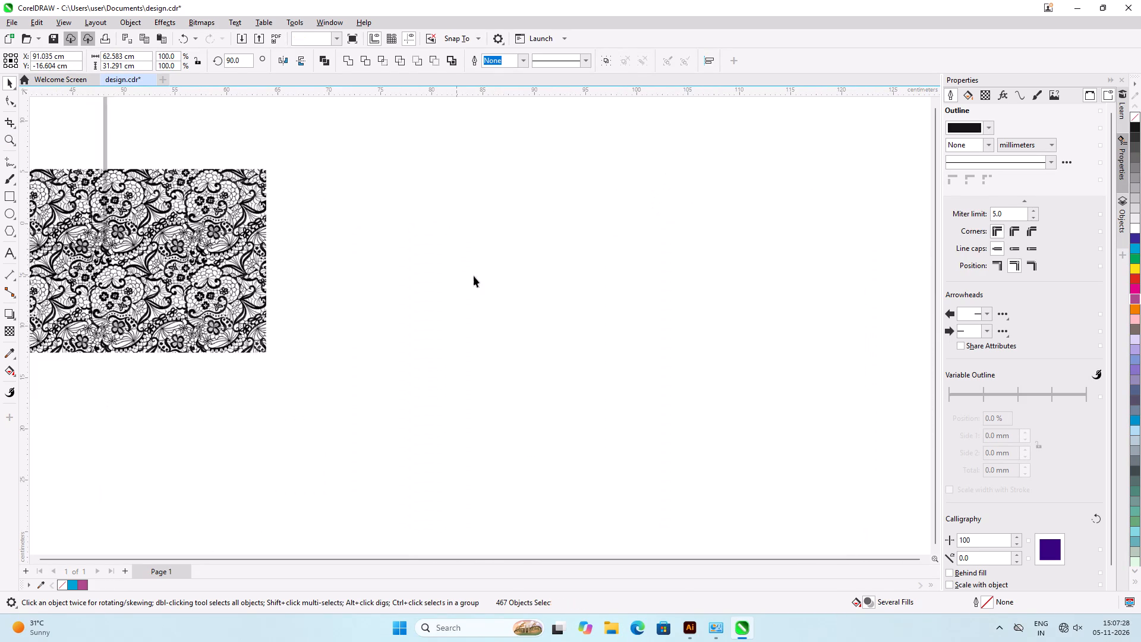
# Start a High Quality Image outline trace of the lace bitmap with the detail set to 100.
pyautogui.scroll(4, 21, 203)
pyautogui.scroll(-4, 496, 253)
pyautogui.scroll(11, 260, 221)
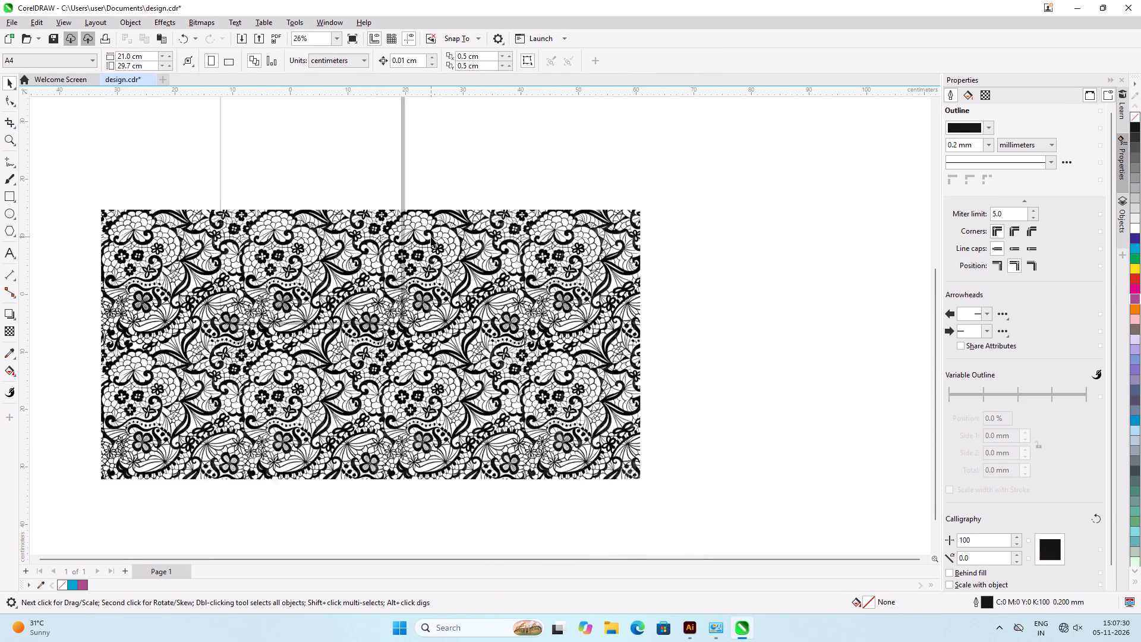
pyautogui.click(428, 237)
pyautogui.click(371, 52)
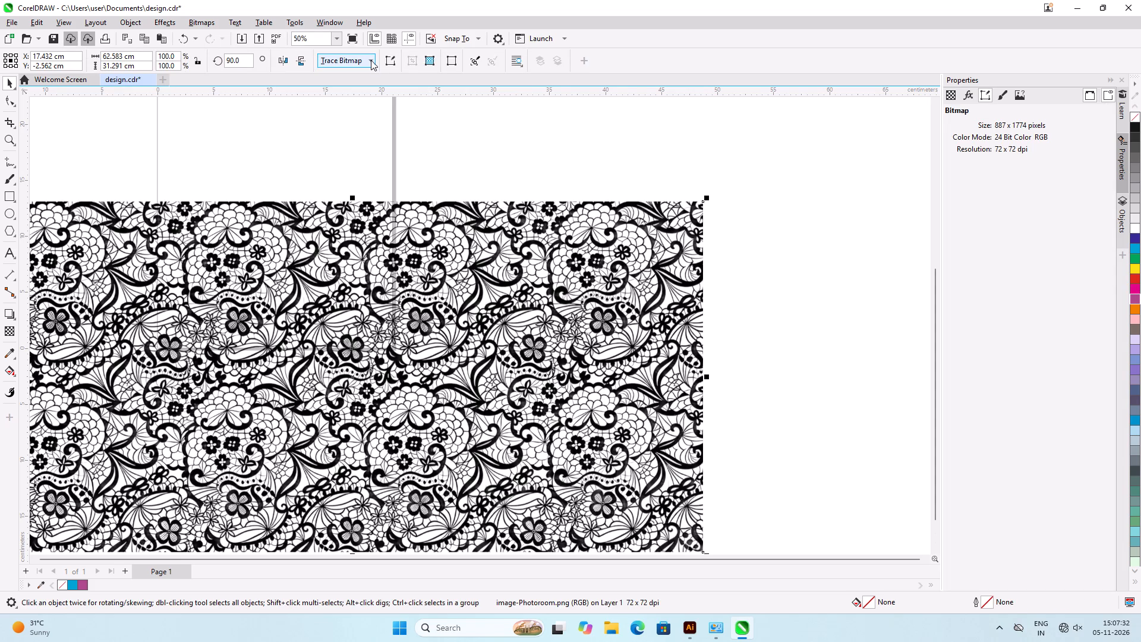
pyautogui.click(371, 61)
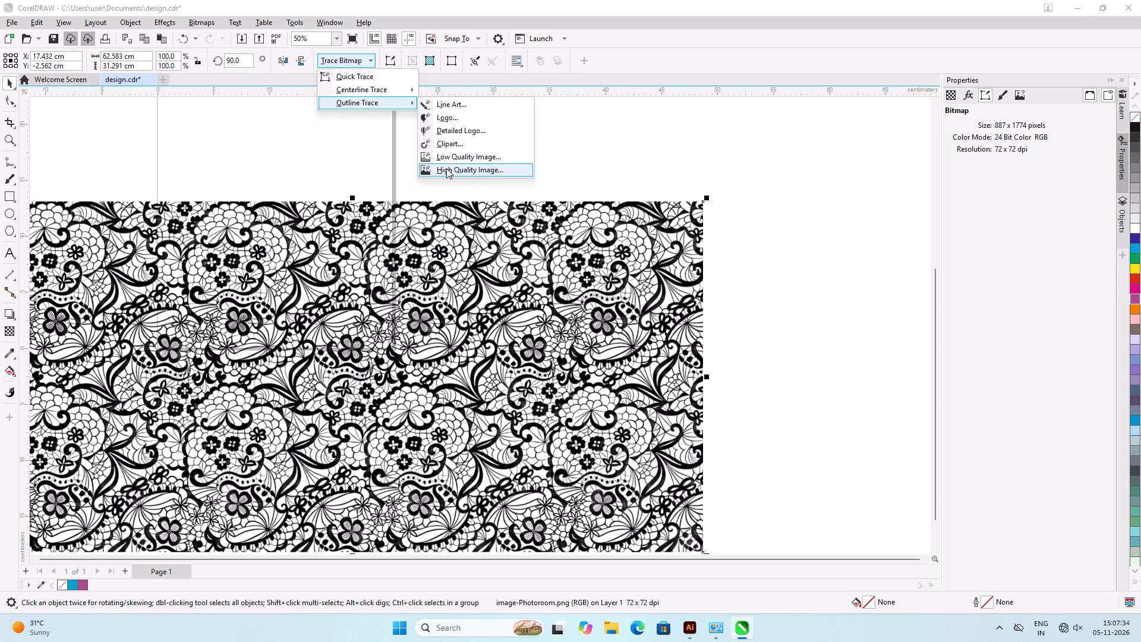
pyautogui.click(446, 168)
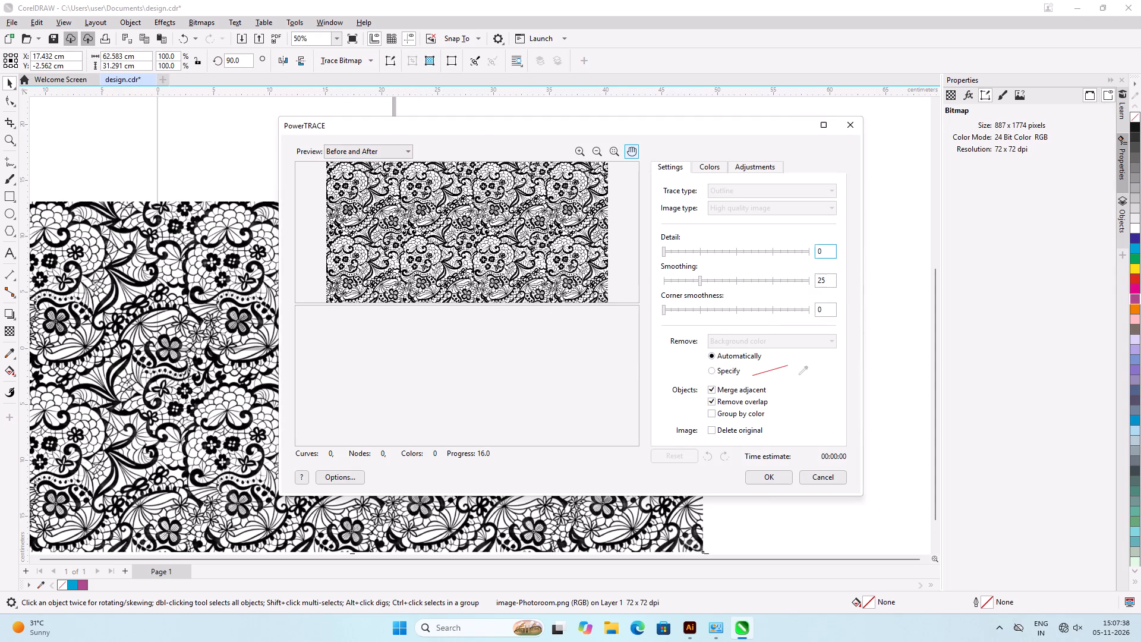
pyautogui.moveTo(833, 254); pyautogui.dragTo(812, 254)
pyautogui.write('100')
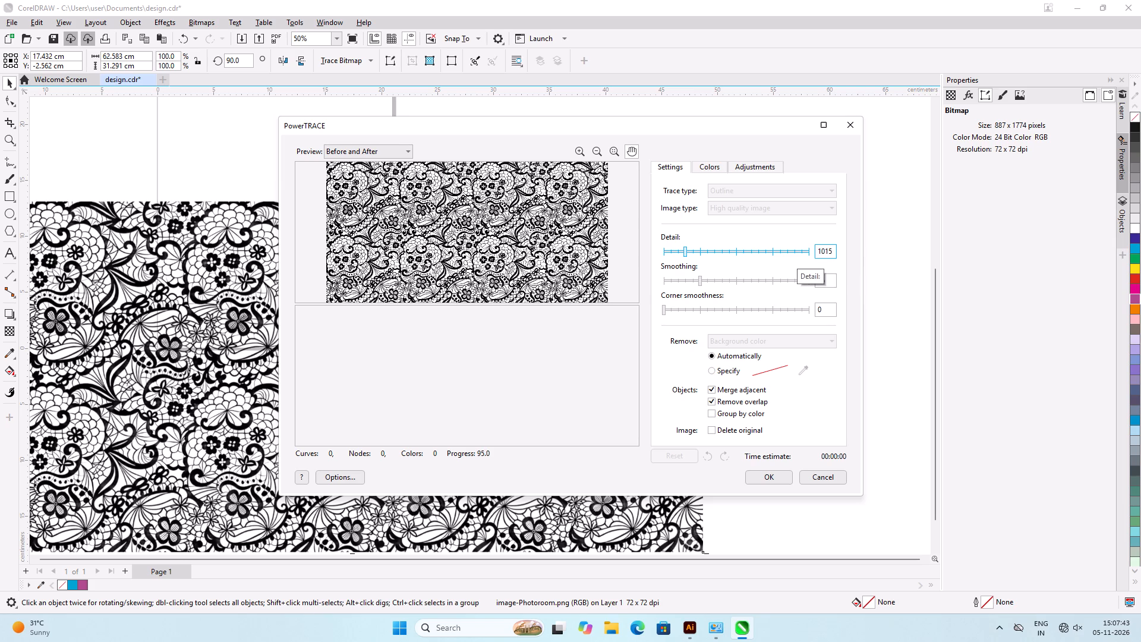
pyautogui.press('Right')
pyautogui.press('Right')
pyautogui.press('Right')
pyautogui.press('Right')
pyautogui.press('BackSpace')
pyautogui.press('BackSpace')
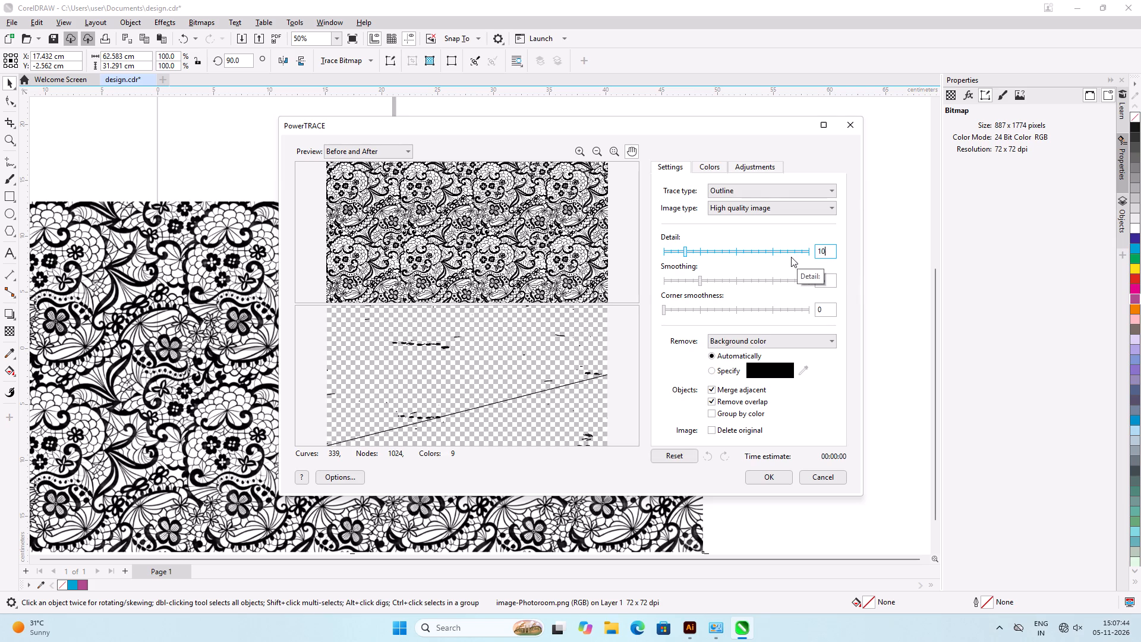
pyautogui.press('0')
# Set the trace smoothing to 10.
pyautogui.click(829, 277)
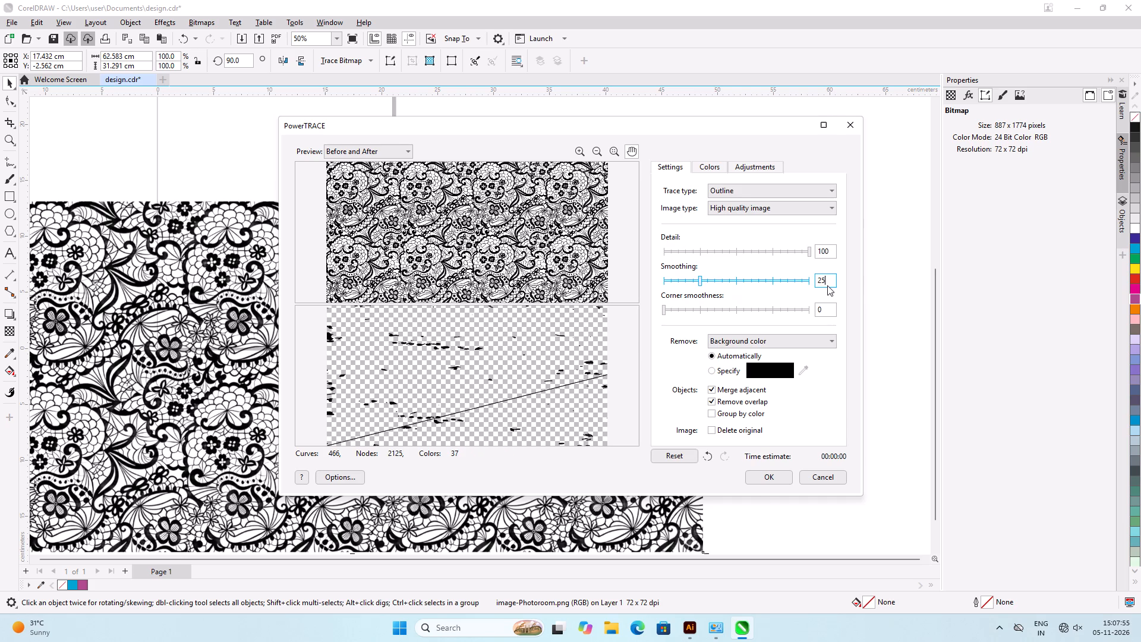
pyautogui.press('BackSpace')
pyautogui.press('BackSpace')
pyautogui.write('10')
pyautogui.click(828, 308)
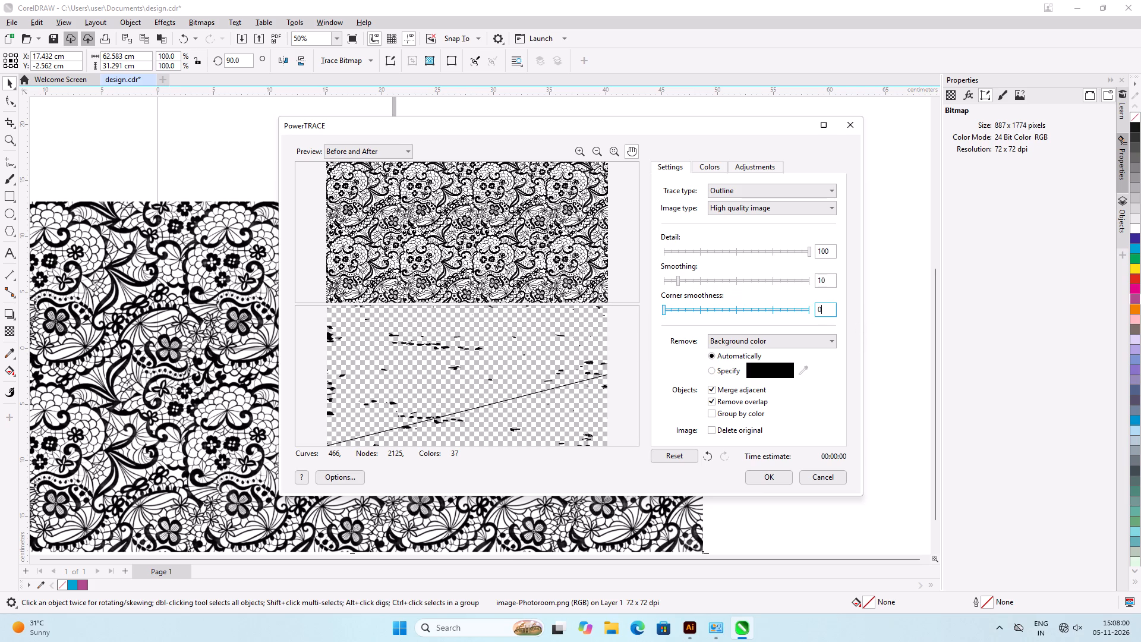
# Switch the trace's background colour removal from automatic to Specify.
pyautogui.click(711, 372)
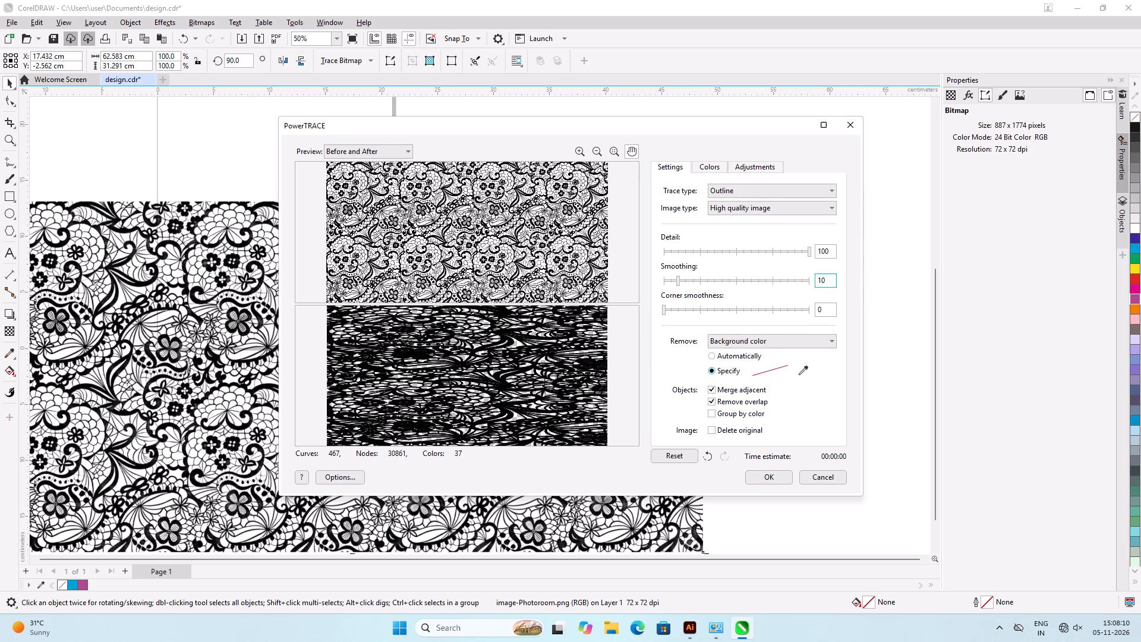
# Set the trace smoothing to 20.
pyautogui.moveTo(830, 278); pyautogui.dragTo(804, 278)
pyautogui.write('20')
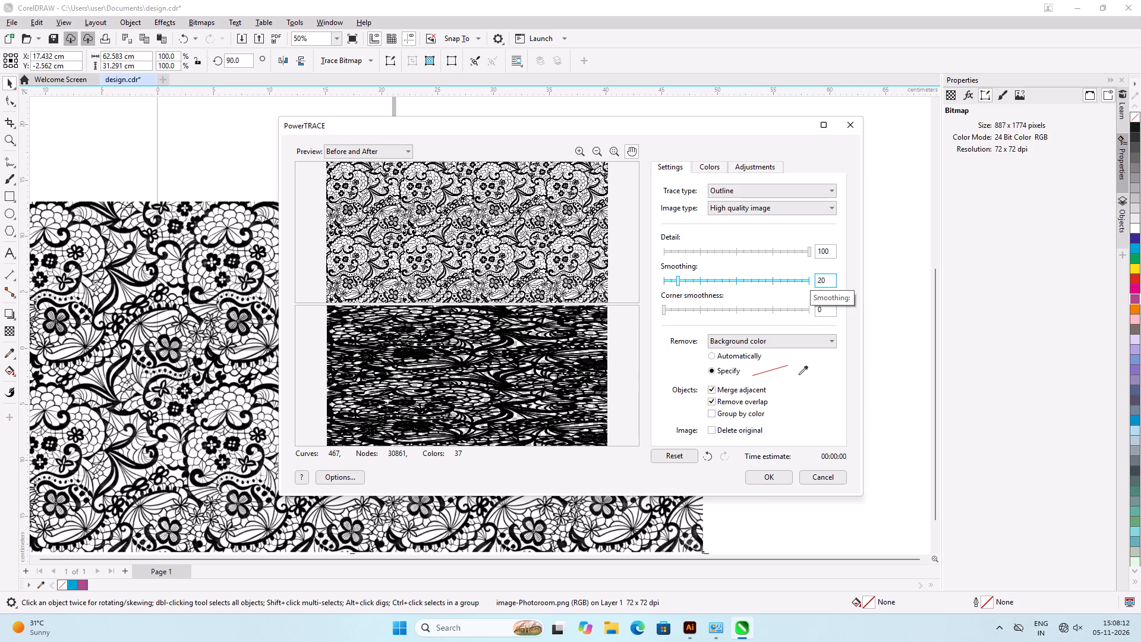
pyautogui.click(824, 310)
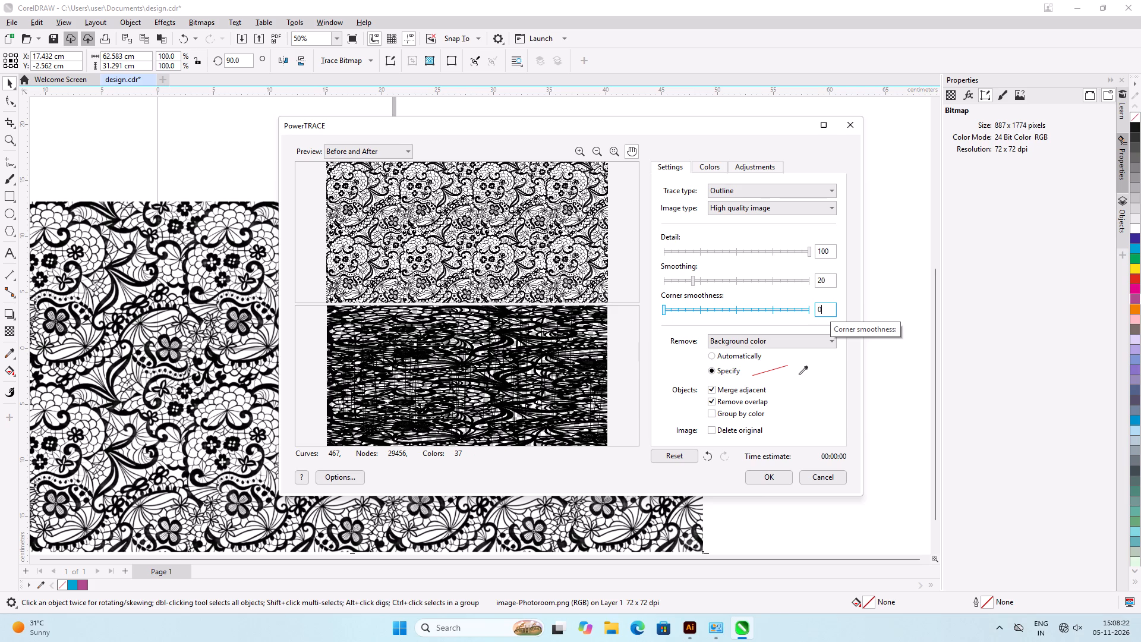
# Set the trace smoothing to 15, keep corner smoothness at 0, and apply the trace.
pyautogui.moveTo(833, 279); pyautogui.dragTo(809, 279)
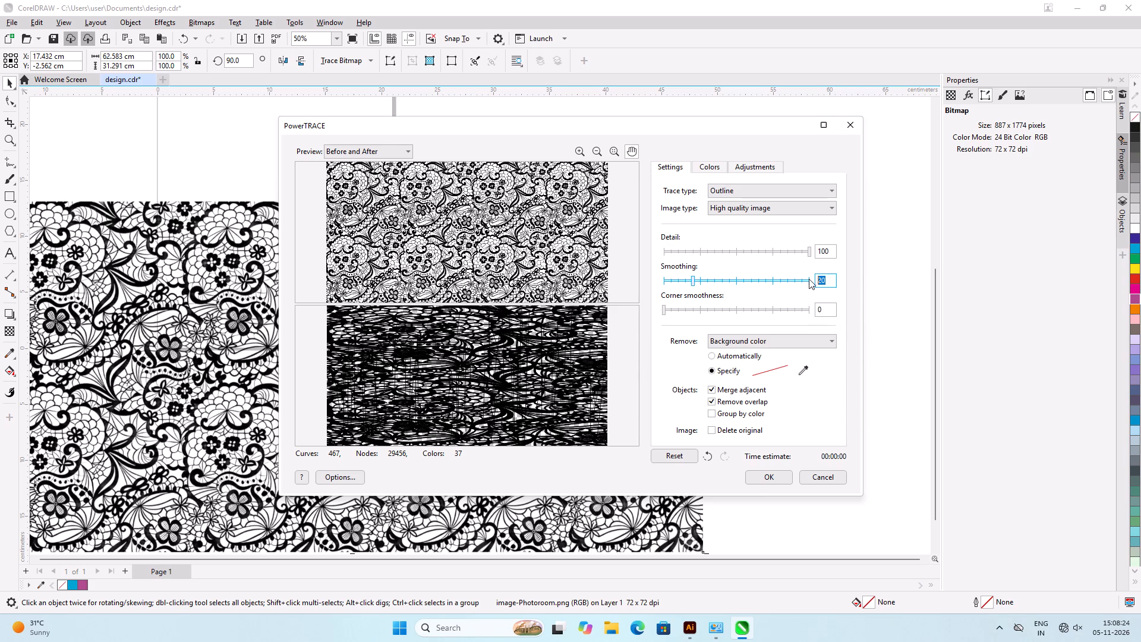
pyautogui.write('15')
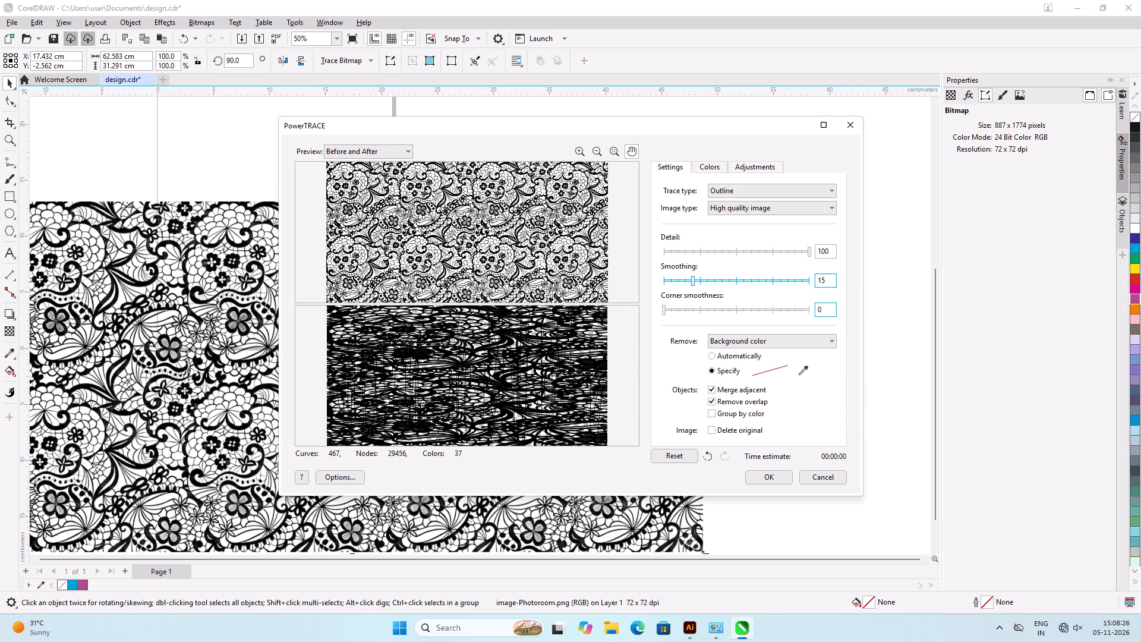
pyautogui.click(827, 311)
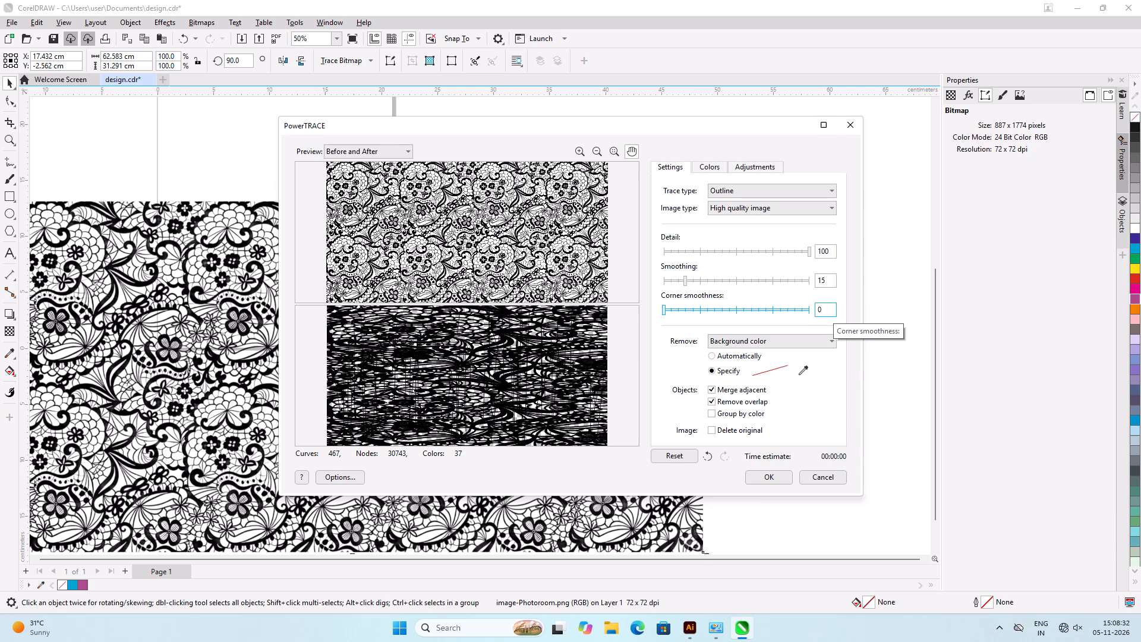
pyautogui.click(780, 480)
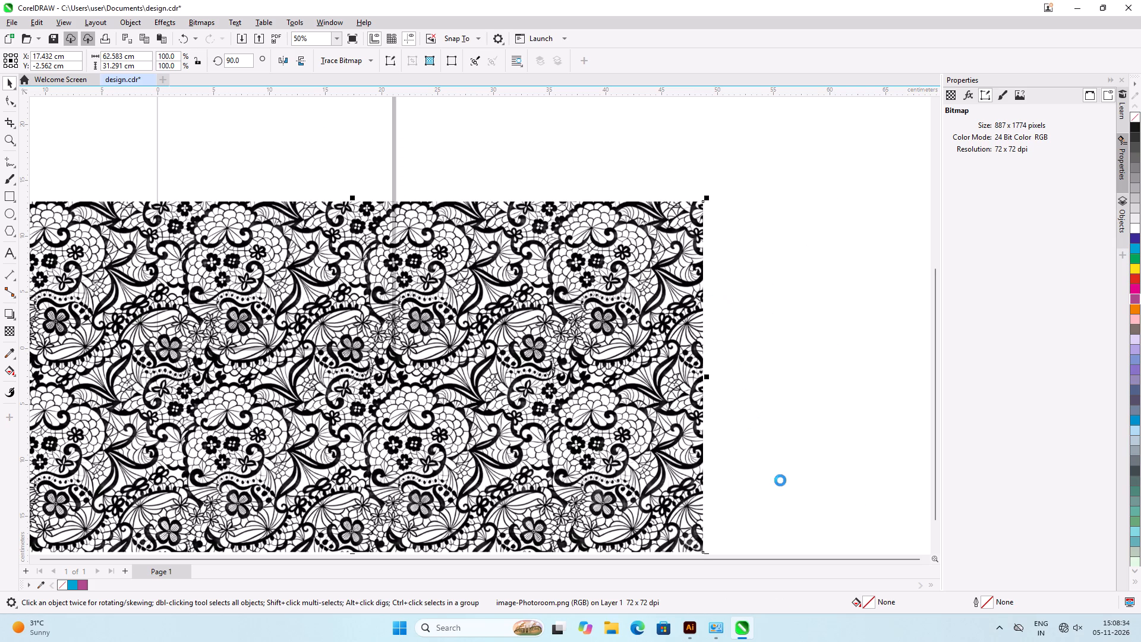
# Move the traced lace group off the original bitmap, placing it alongside at about X 80.5 cm, Y -4.0 cm.
pyautogui.scroll(-6, 405, 307)
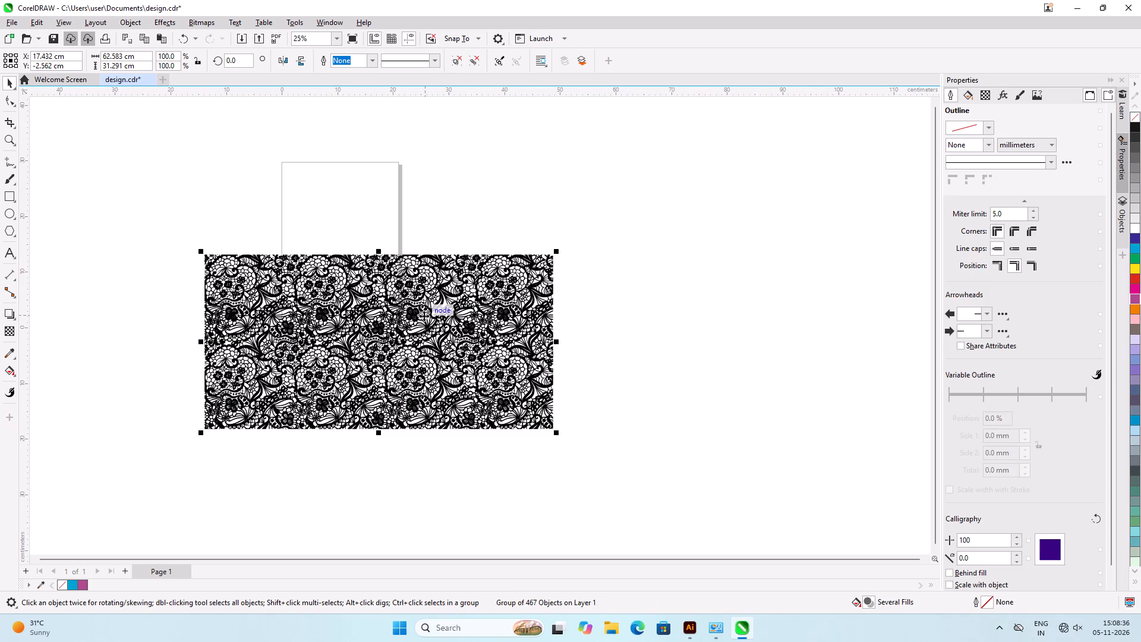
pyautogui.moveTo(424, 316); pyautogui.dragTo(776, 323)
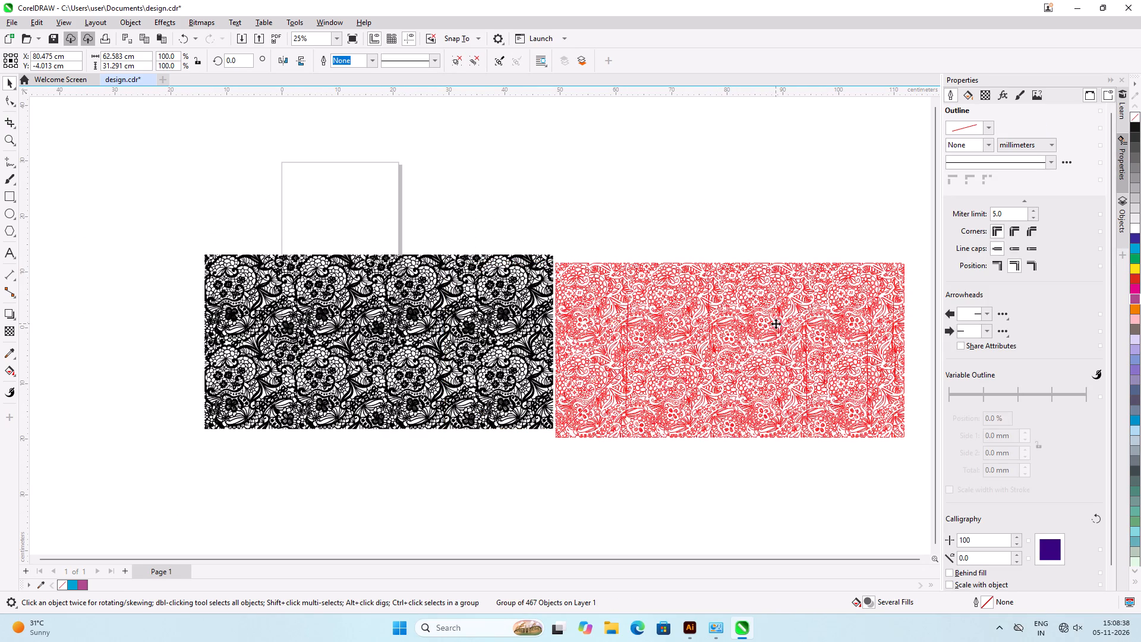
# Examine the traced lace pattern's line quality and fine details up close.
pyautogui.click(694, 495)
pyautogui.scroll(14, 680, 382)
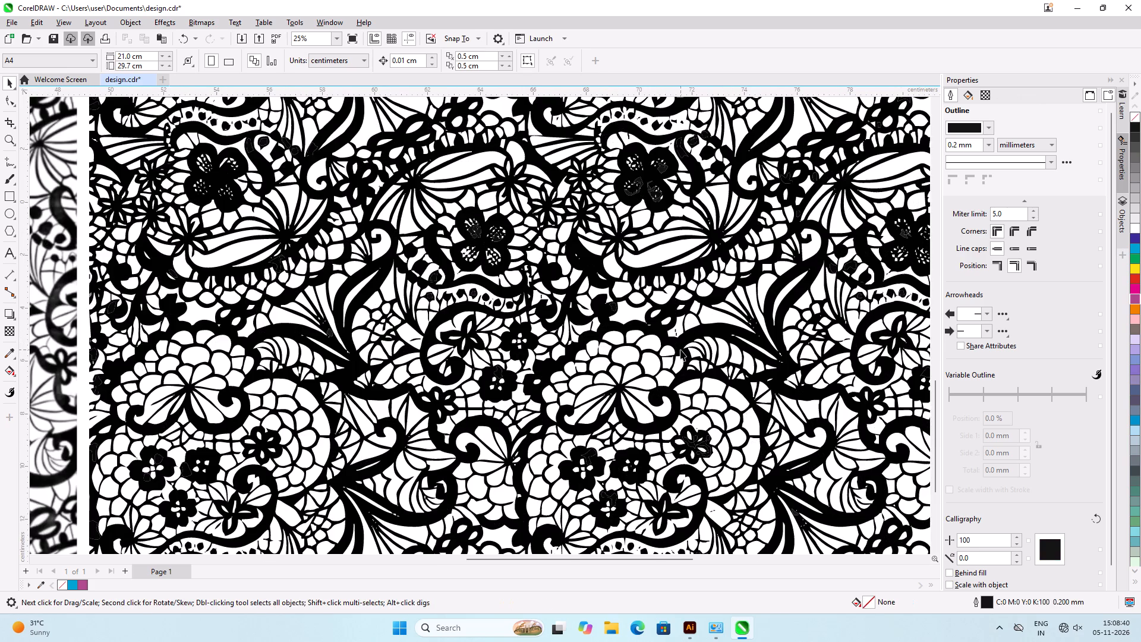
pyautogui.scroll(10, 683, 336)
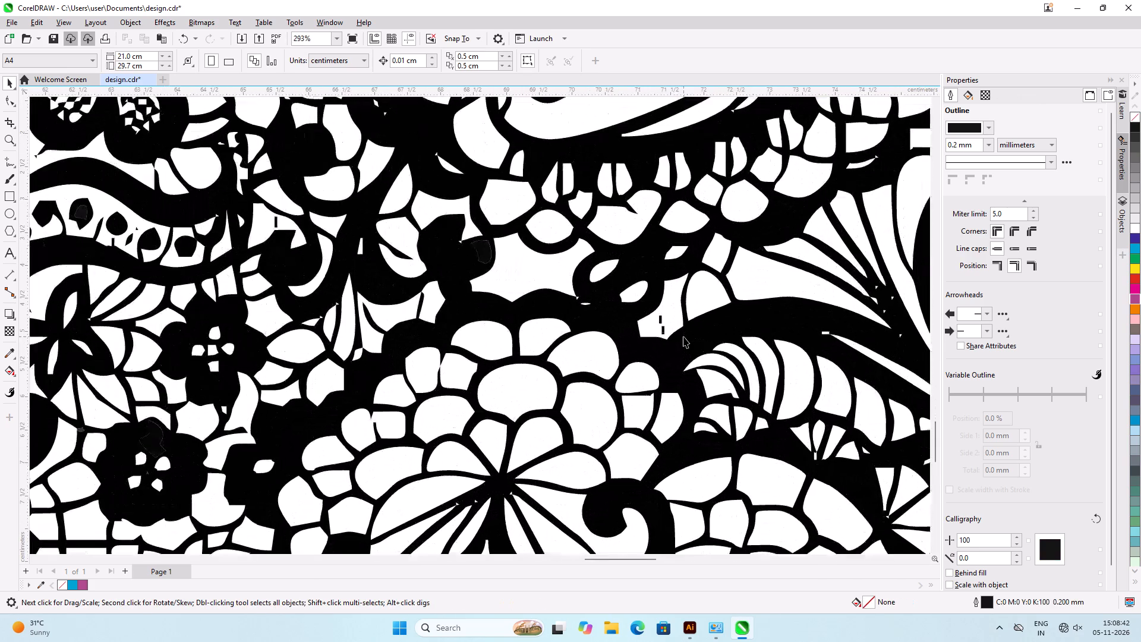
pyautogui.scroll(-7, 683, 336)
pyautogui.scroll(-7, 489, 297)
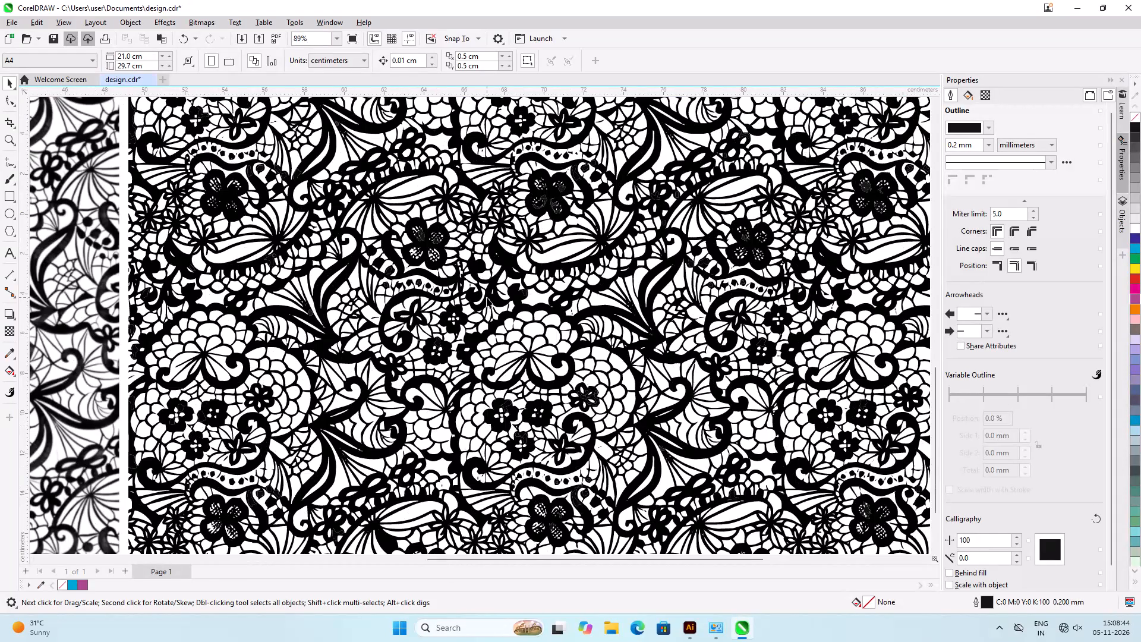
pyautogui.scroll(-7, 487, 297)
# Delete the original lace bitmap, keeping only the traced vector group.
pyautogui.click(277, 265)
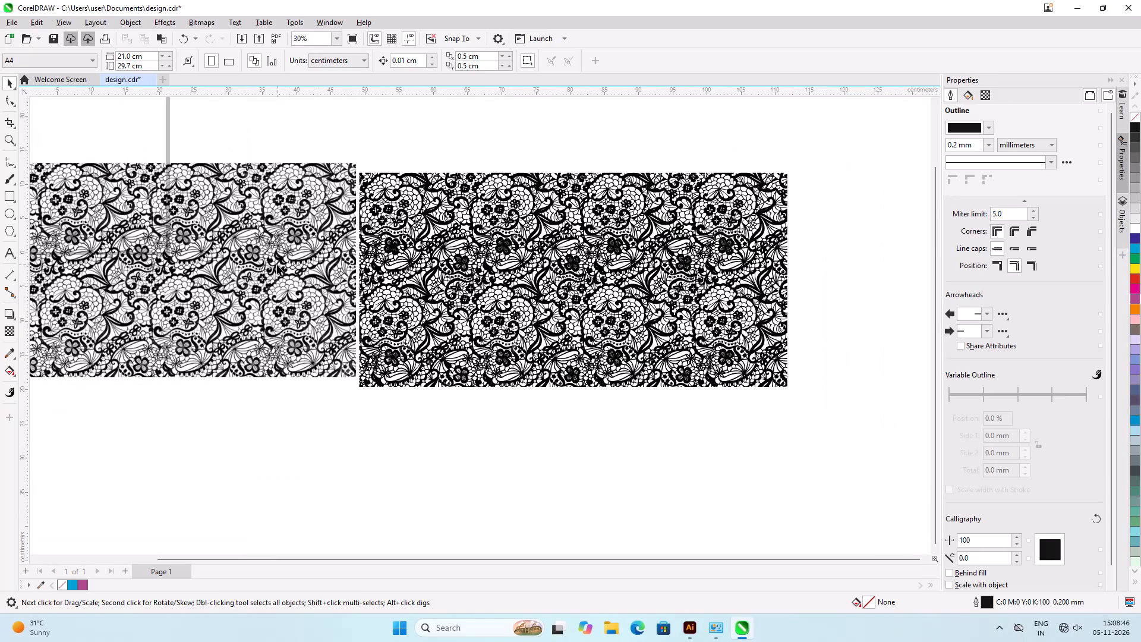
pyautogui.press('Delete')
pyautogui.click(670, 433)
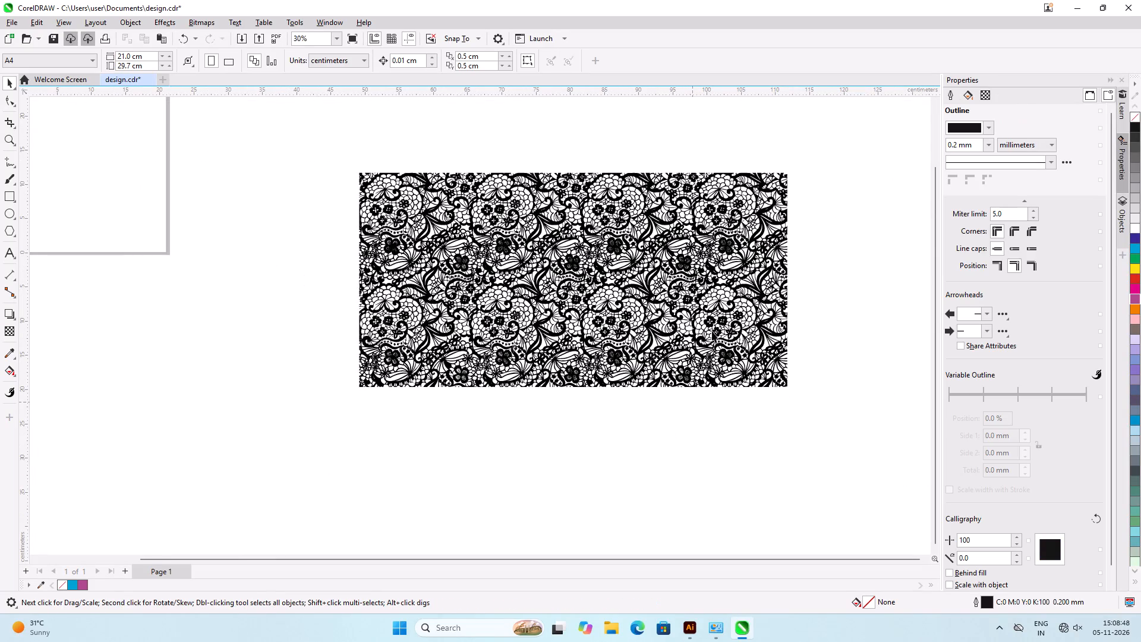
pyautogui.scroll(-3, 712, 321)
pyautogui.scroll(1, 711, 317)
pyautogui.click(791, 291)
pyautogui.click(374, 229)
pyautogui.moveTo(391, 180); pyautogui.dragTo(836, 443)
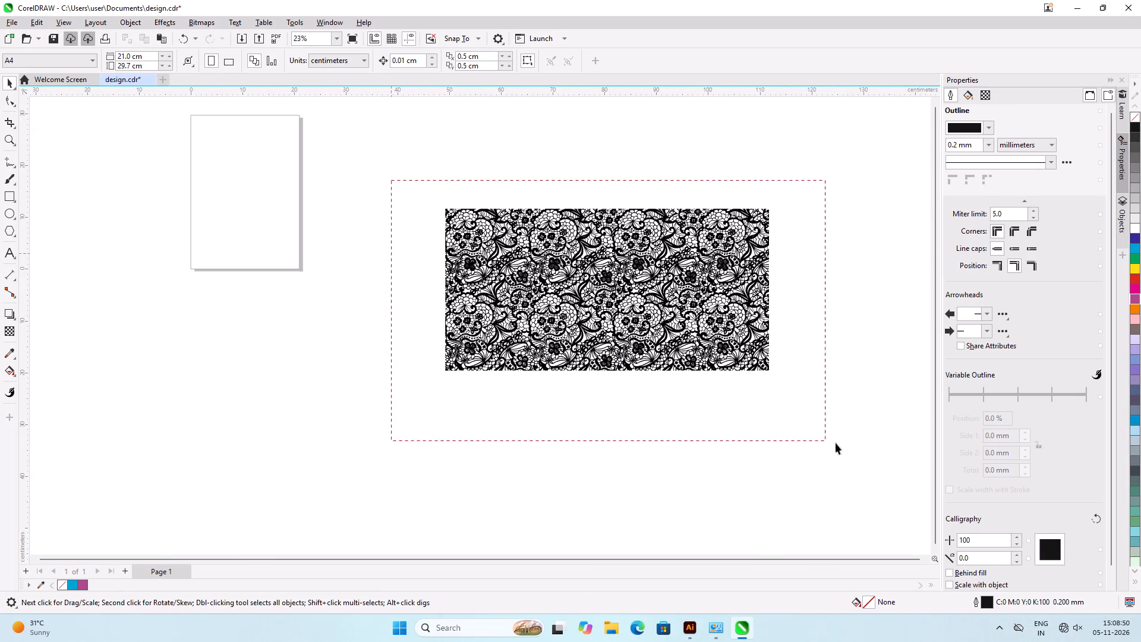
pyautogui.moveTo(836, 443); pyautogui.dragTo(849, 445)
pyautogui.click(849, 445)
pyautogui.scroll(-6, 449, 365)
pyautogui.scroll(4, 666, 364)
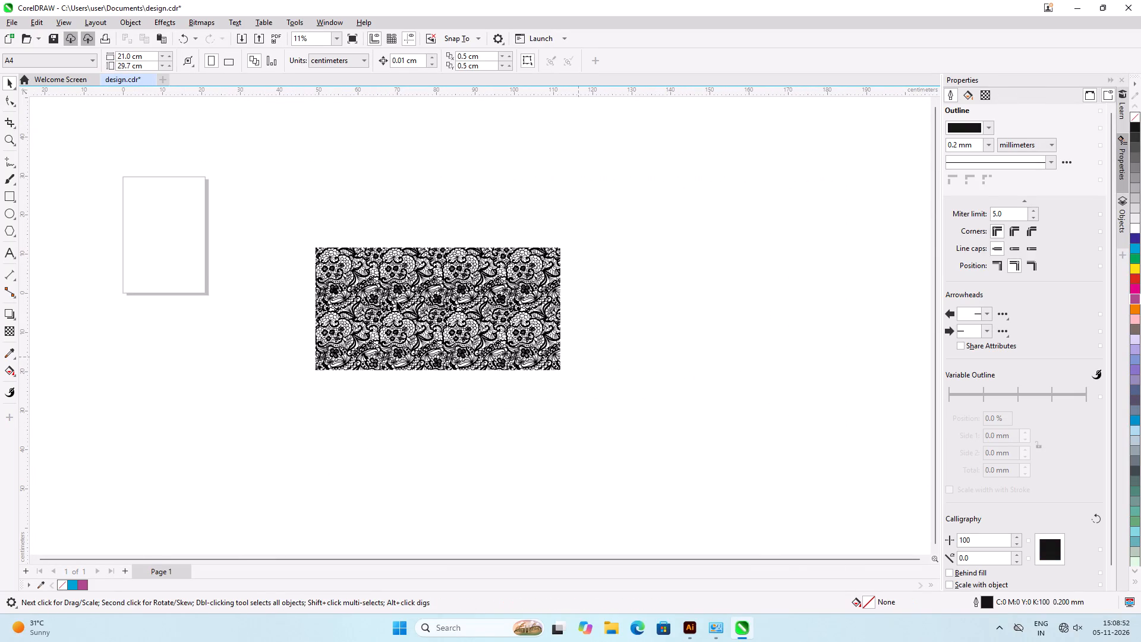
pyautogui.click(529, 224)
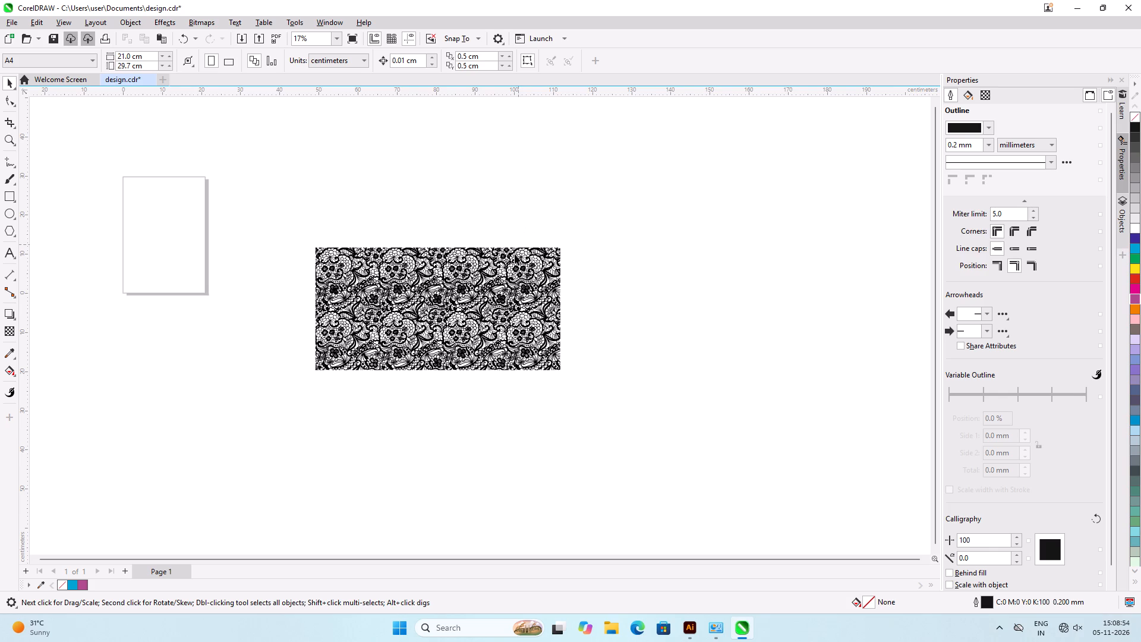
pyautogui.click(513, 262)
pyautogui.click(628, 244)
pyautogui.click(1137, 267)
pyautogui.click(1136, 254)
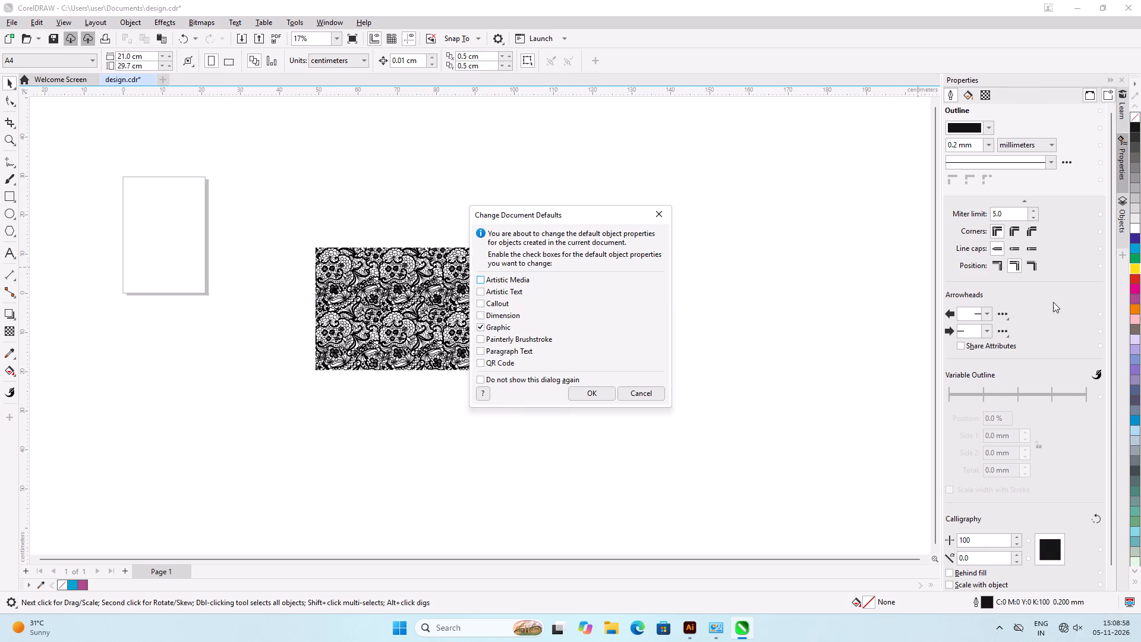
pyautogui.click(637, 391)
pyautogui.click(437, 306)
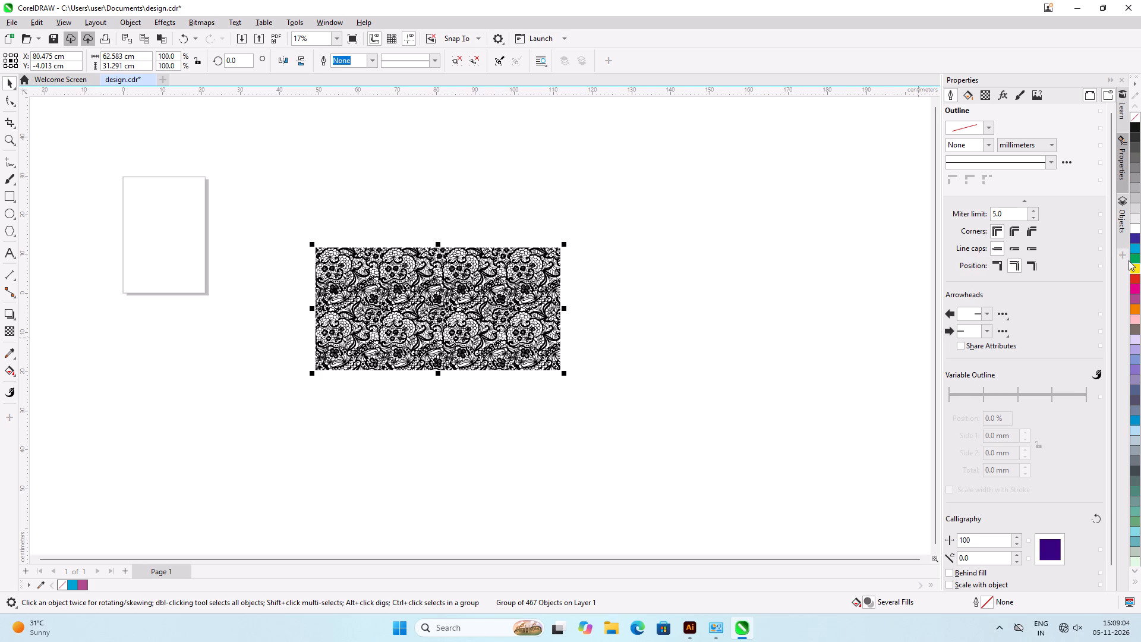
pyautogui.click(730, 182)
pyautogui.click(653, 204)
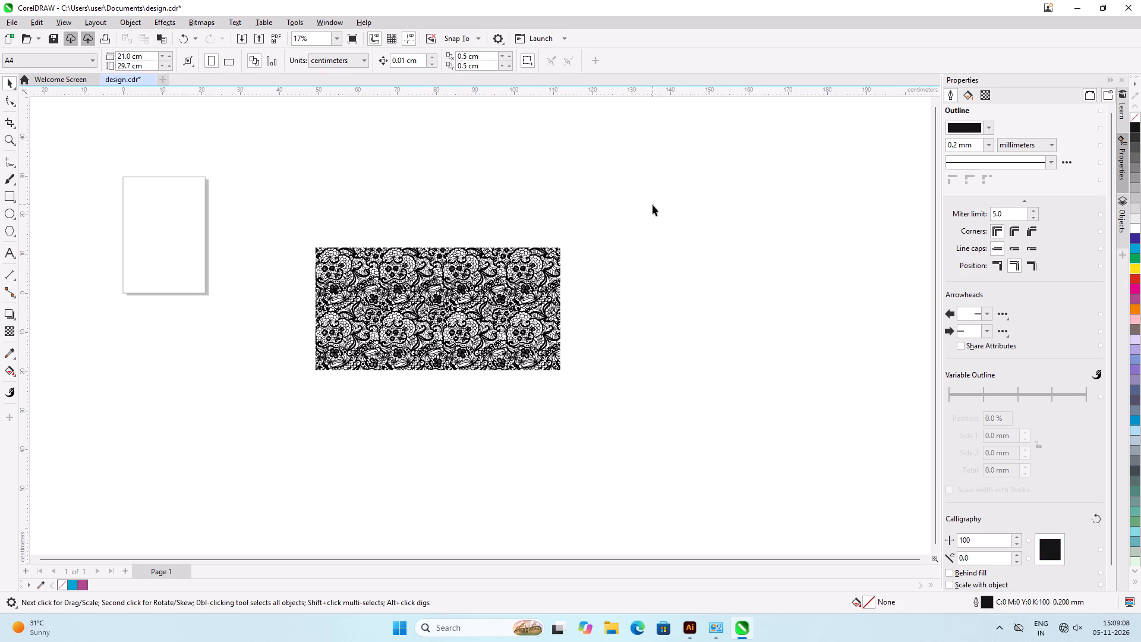
# Save the design document containing the traced lace pattern.
pyautogui.click(657, 226)
pyautogui.hotkey('ctrl', 's')
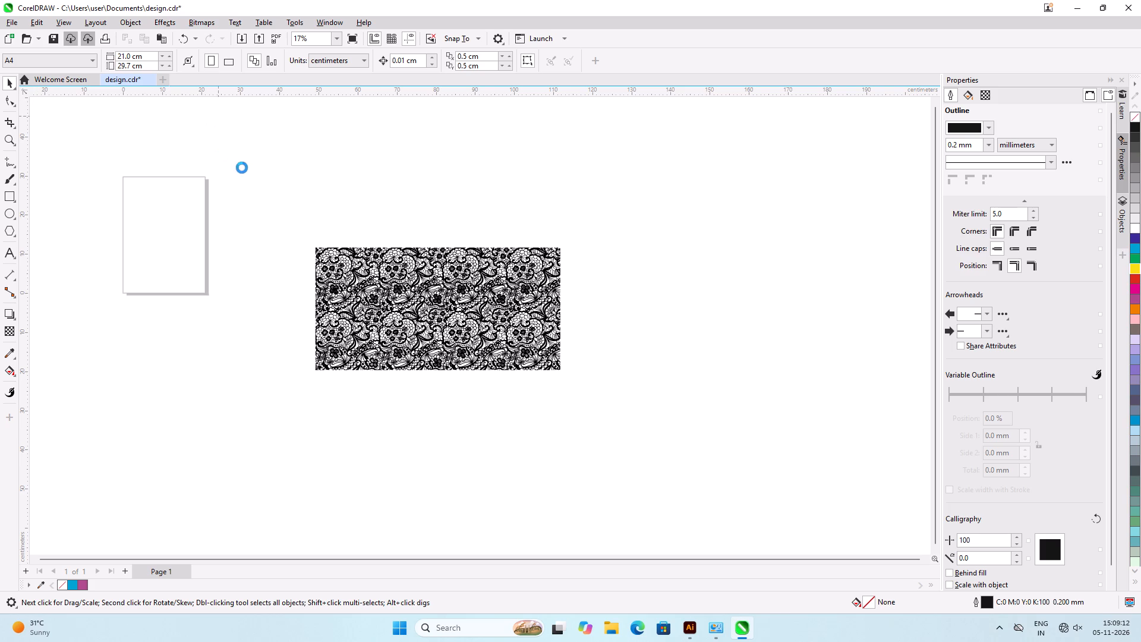
pyautogui.click(242, 168)
# Create a new document named Pouch Design, 21.0 cm wide and 28 cm high.
pyautogui.click(165, 86)
pyautogui.click(165, 78)
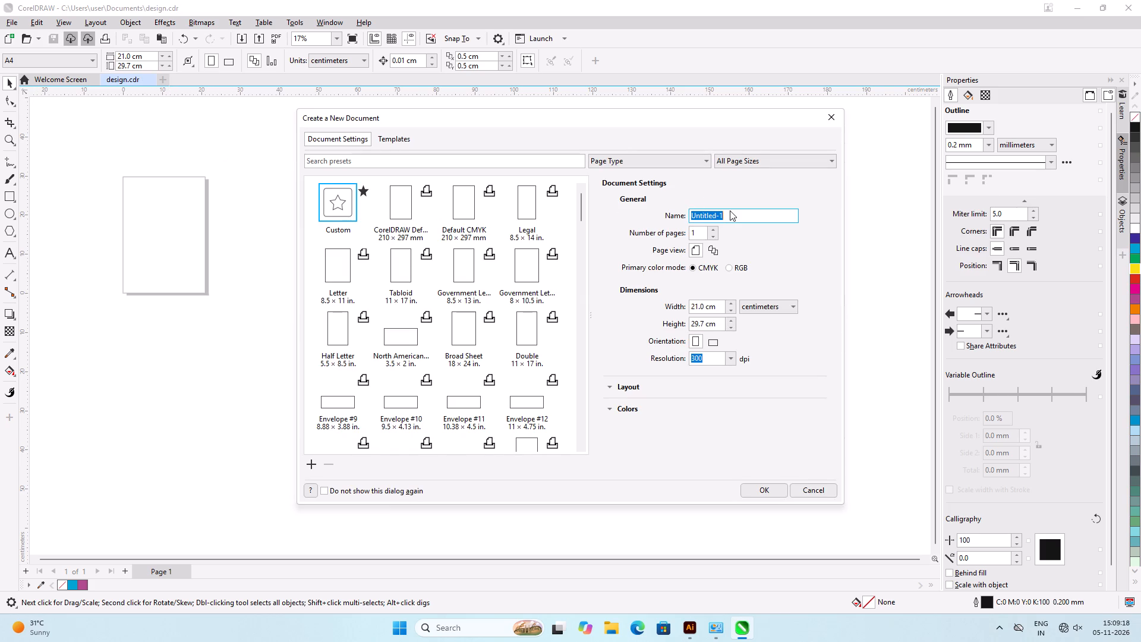
pyautogui.hotkey('shift', 'p')
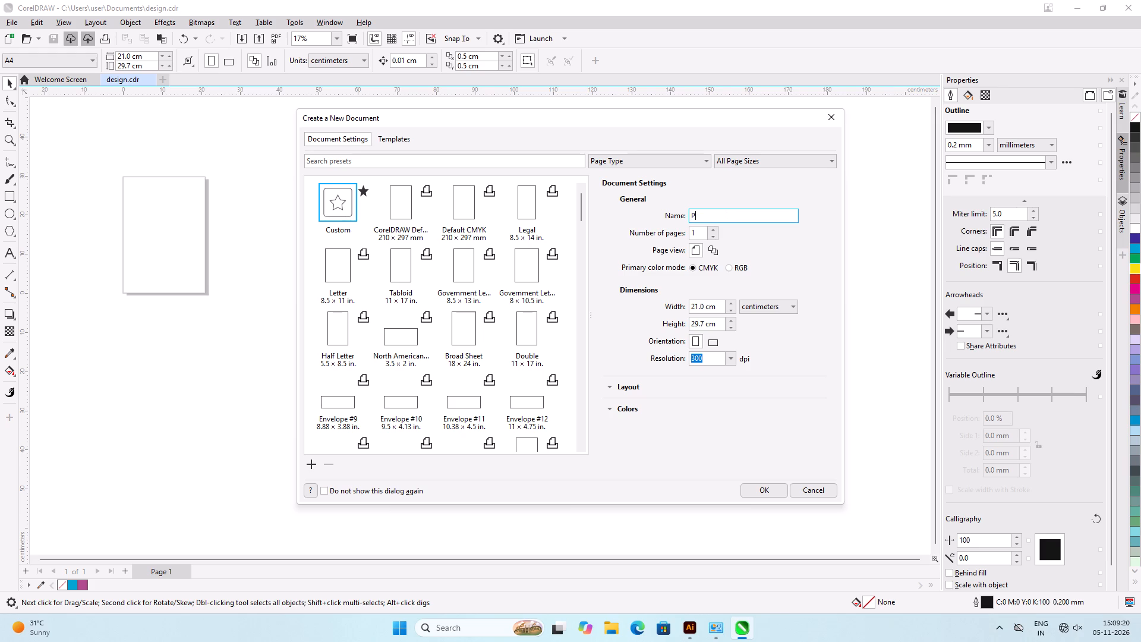
pyautogui.write('ouch')
pyautogui.press('space')
pyautogui.write('Des')
pyautogui.write('ign')
pyautogui.moveTo(704, 306); pyautogui.dragTo(666, 306)
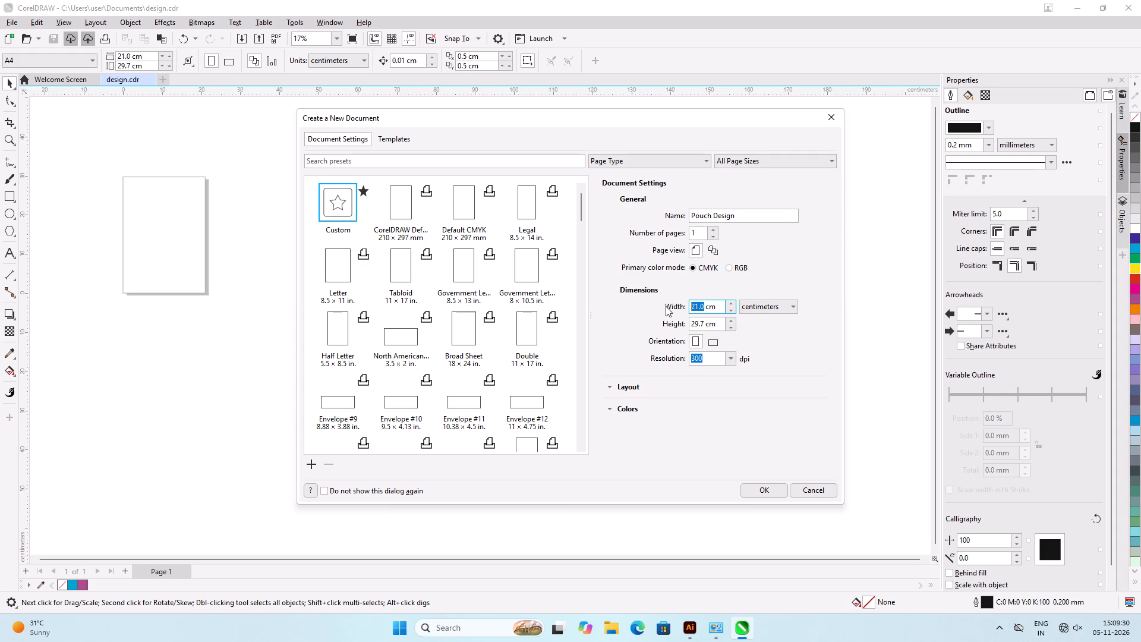
pyautogui.press('Tab')
pyautogui.press('Tab')
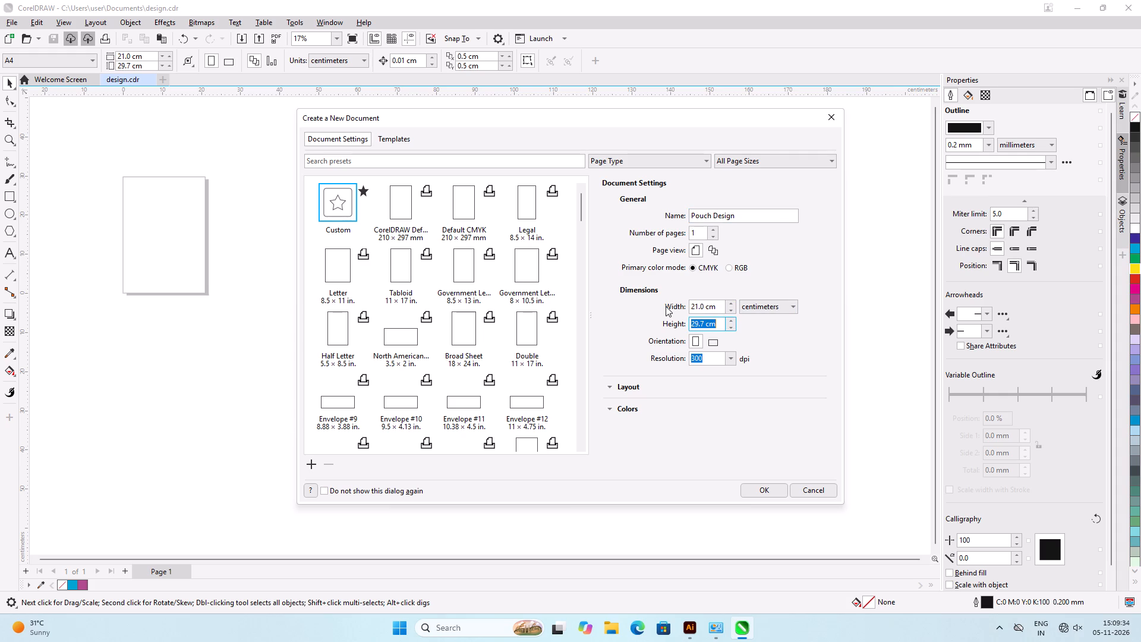
pyautogui.write('28')
pyautogui.press('Return')
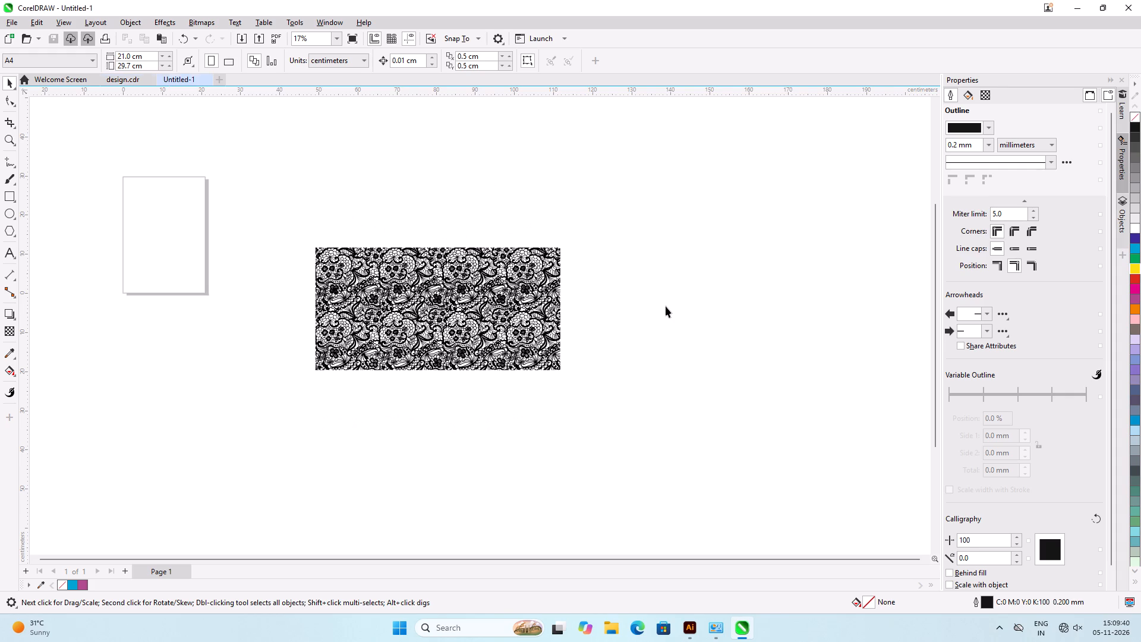
pyautogui.click(666, 306)
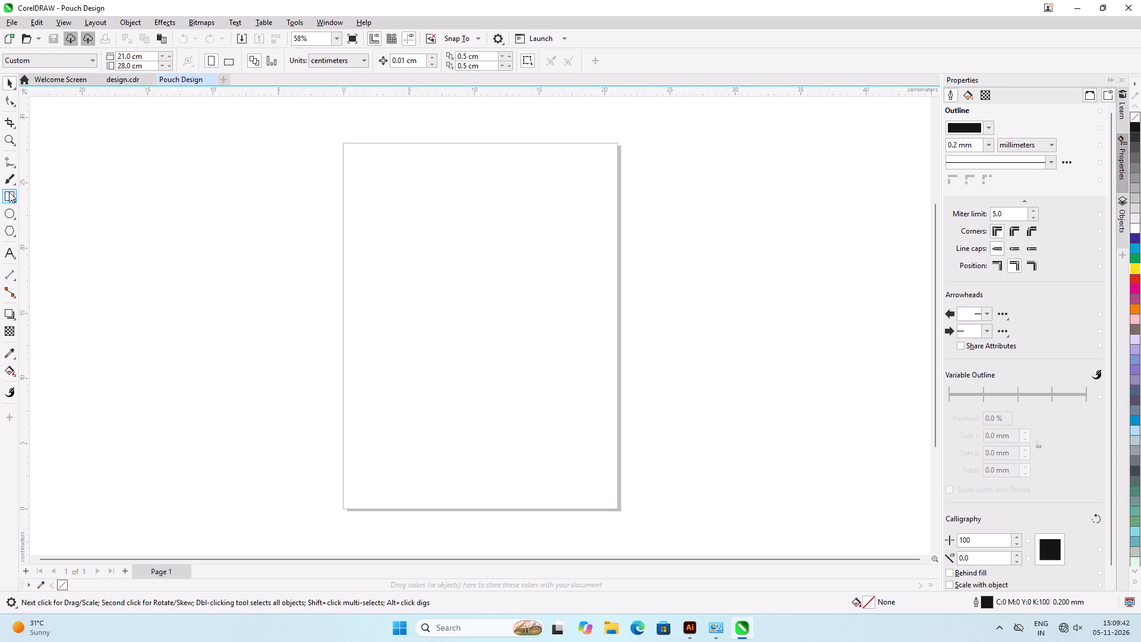
# Add a page-frame rectangle matching the full 21 × 28 cm page.
pyautogui.doubleClick(9, 192)
pyautogui.click(135, 291)
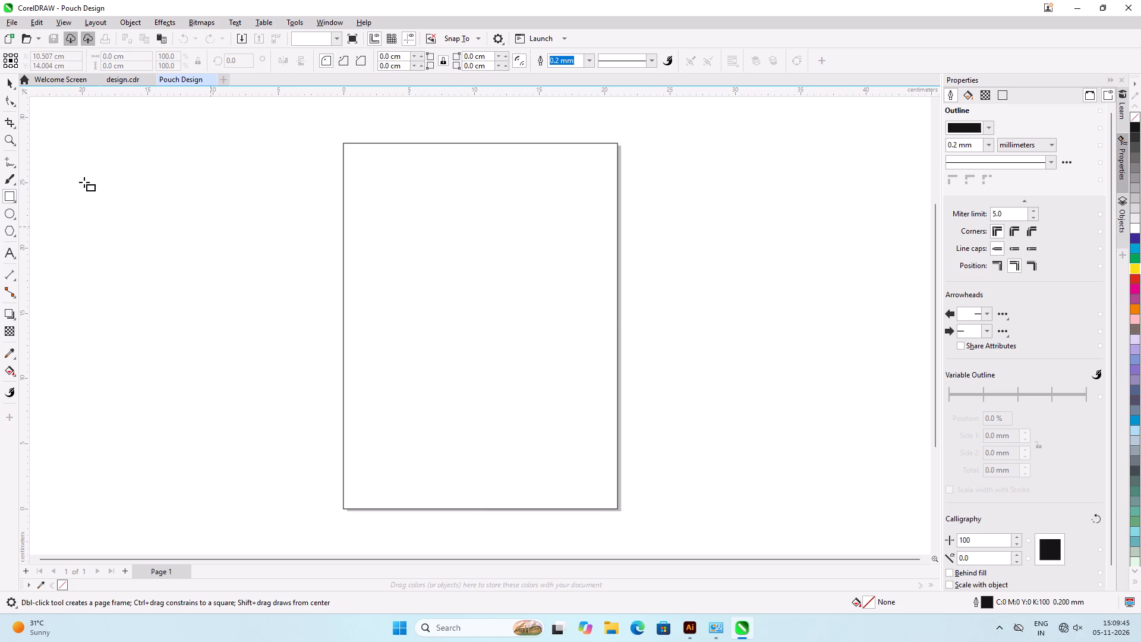
pyautogui.click(3, 80)
pyautogui.click(105, 194)
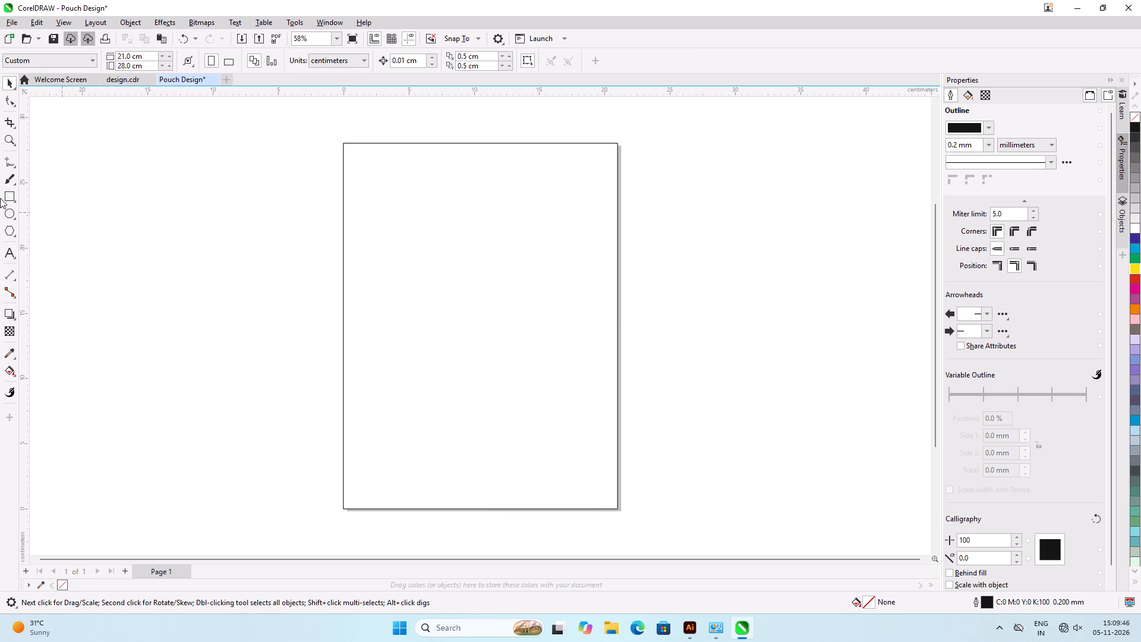
# Draw a rectangle beside the page and set its size to 19 cm wide by 13 cm high.
pyautogui.click(12, 196)
pyautogui.moveTo(116, 192); pyautogui.dragTo(201, 342)
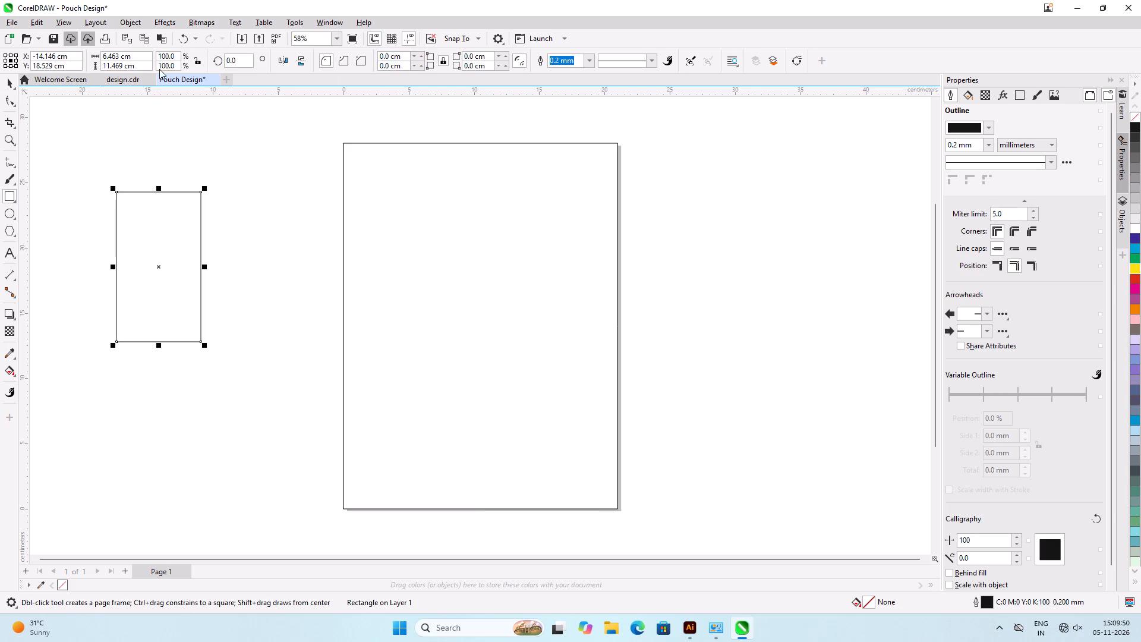
pyautogui.moveTo(118, 55); pyautogui.dragTo(89, 57)
pyautogui.write('19')
pyautogui.press('Tab')
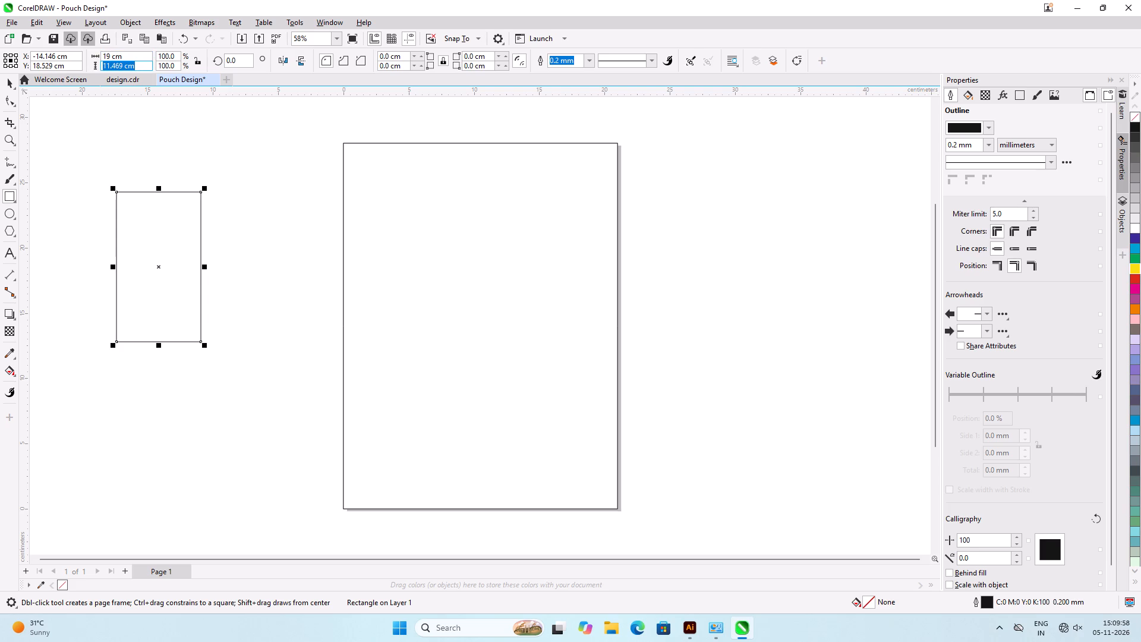
pyautogui.write('13')
pyautogui.press('Return')
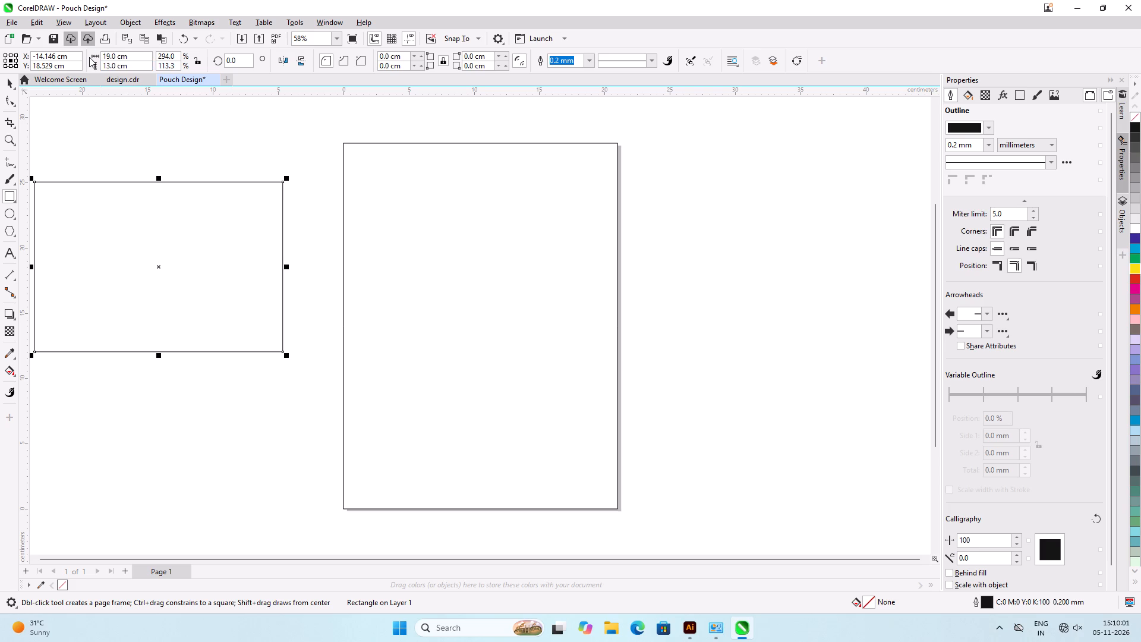
pyautogui.click(7, 83)
pyautogui.click(78, 124)
# Center the 19 × 13 cm rectangle horizontally on the page frame using center alignment.
pyautogui.keyDown('shift'); pyautogui.click(445, 280); pyautogui.keyUp('shift')
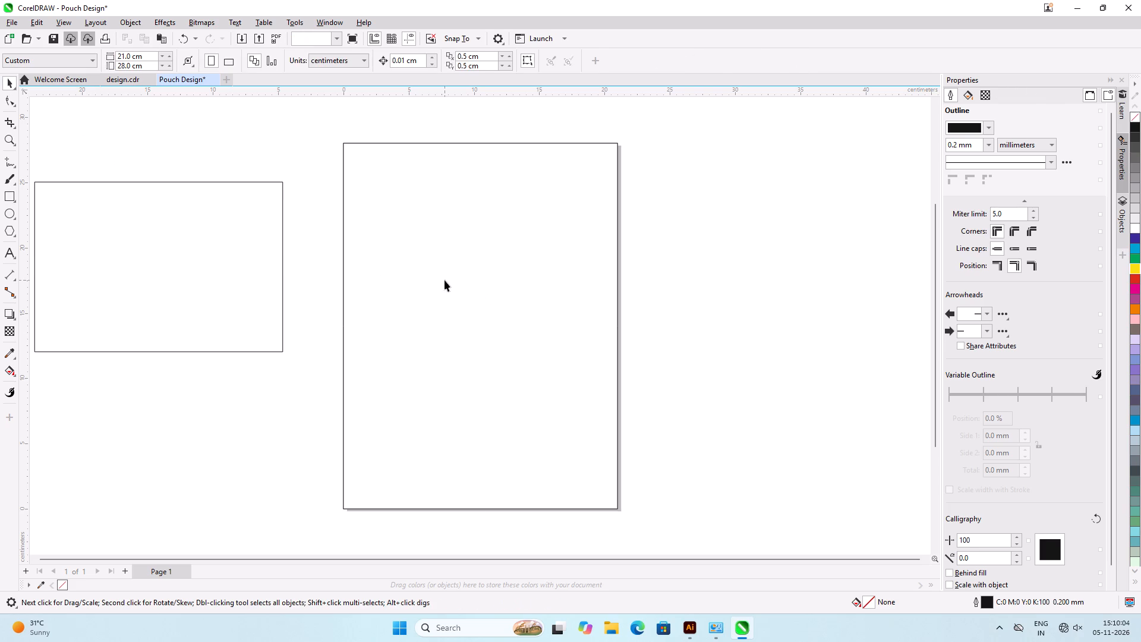
pyautogui.click(234, 257)
pyautogui.keyDown('shift'); pyautogui.click(434, 234); pyautogui.keyUp('shift')
pyautogui.press('c')
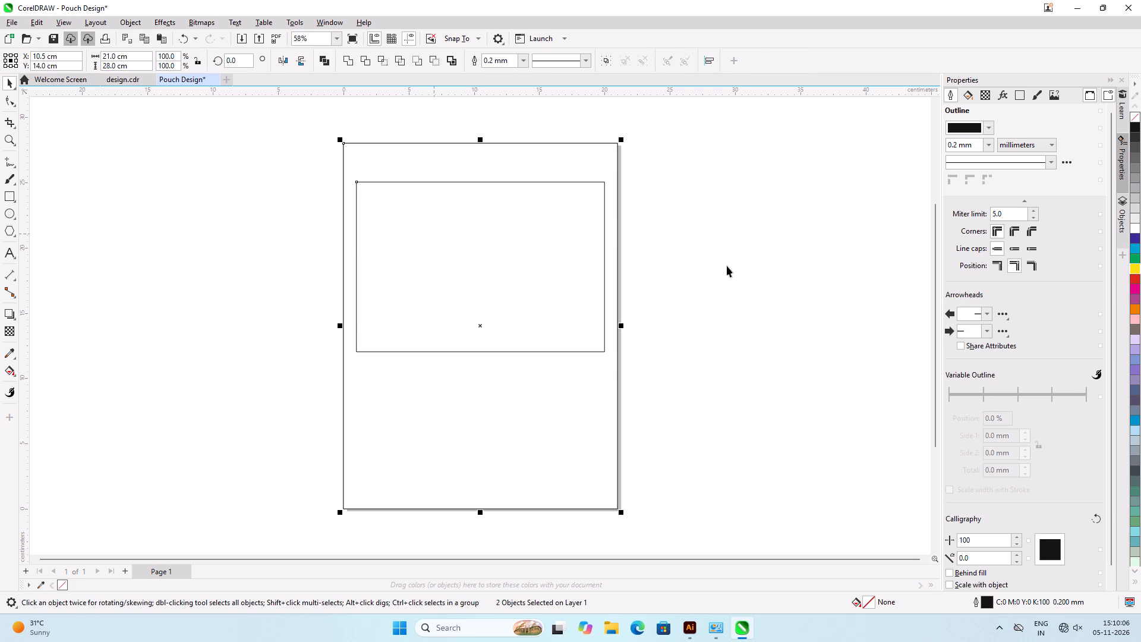
pyautogui.click(828, 266)
pyautogui.click(538, 265)
pyautogui.click(689, 224)
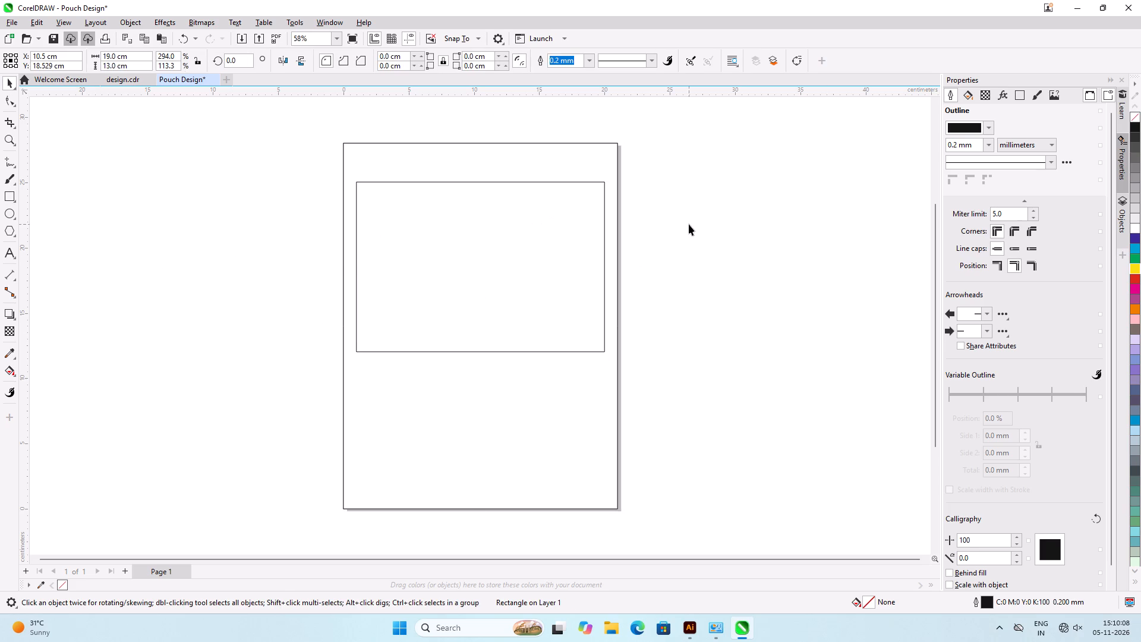
pyautogui.click(484, 217)
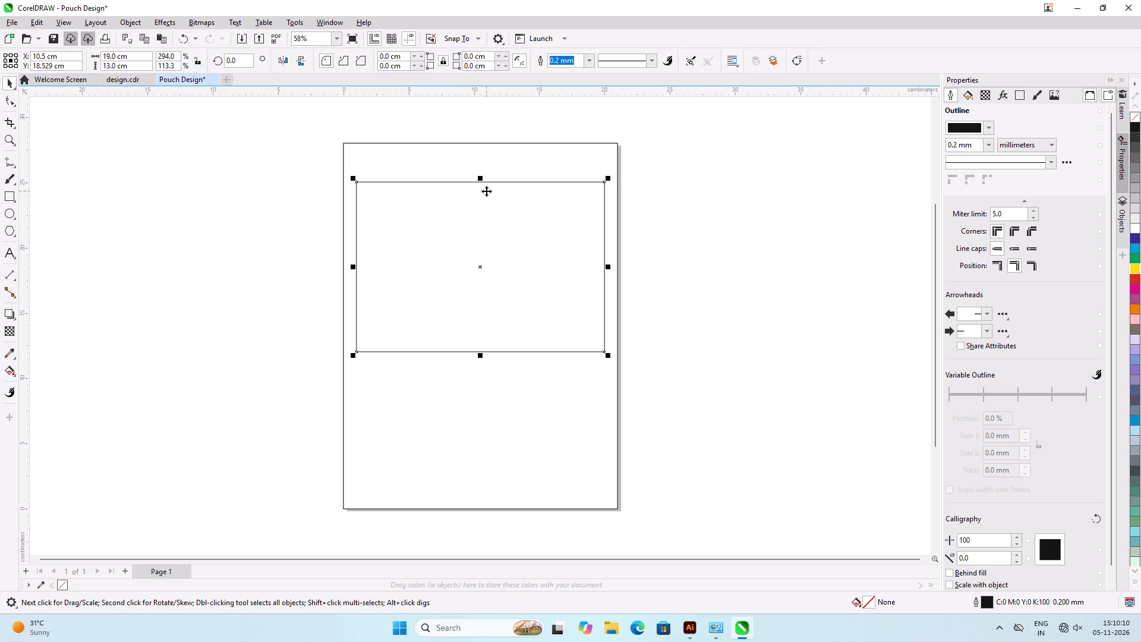
pyautogui.click(776, 354)
# Place a horizontal guideline across the middle of the page frame at about Y 14.1 cm.
pyautogui.click(514, 400)
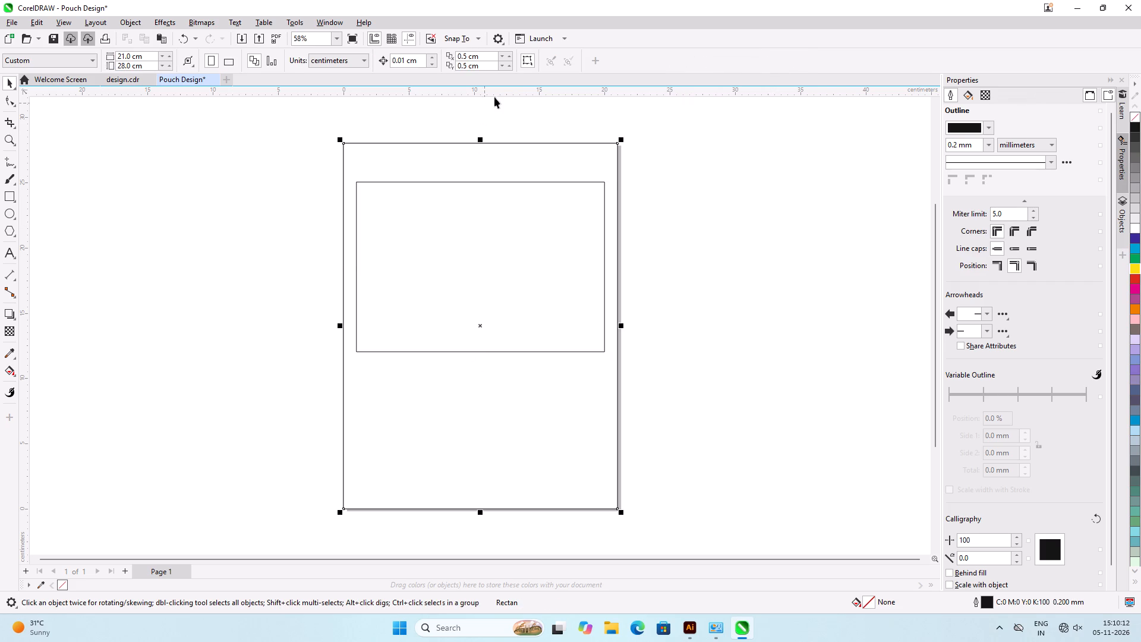
pyautogui.moveTo(496, 92); pyautogui.dragTo(662, 325)
pyautogui.click(675, 361)
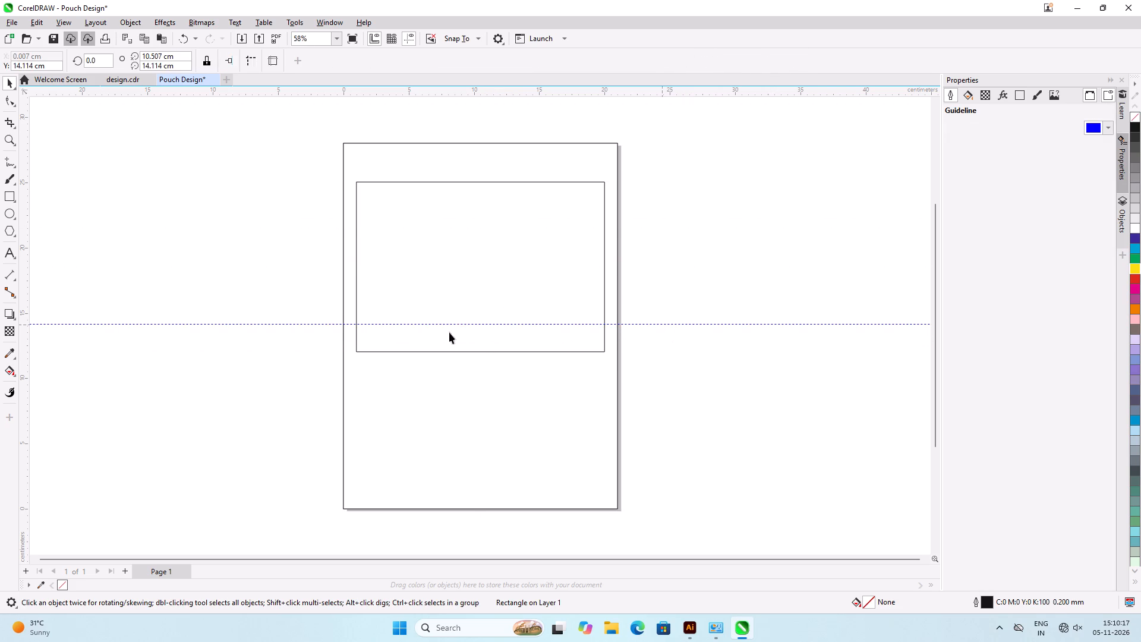
# Fine-tune the horizontal guideline onto the page frame's vertical midpoint at Y 14.0 cm, lining it up with the frame's side middle handle.
pyautogui.click(354, 404)
pyautogui.scroll(7, 339, 350)
pyautogui.scroll(2, 346, 274)
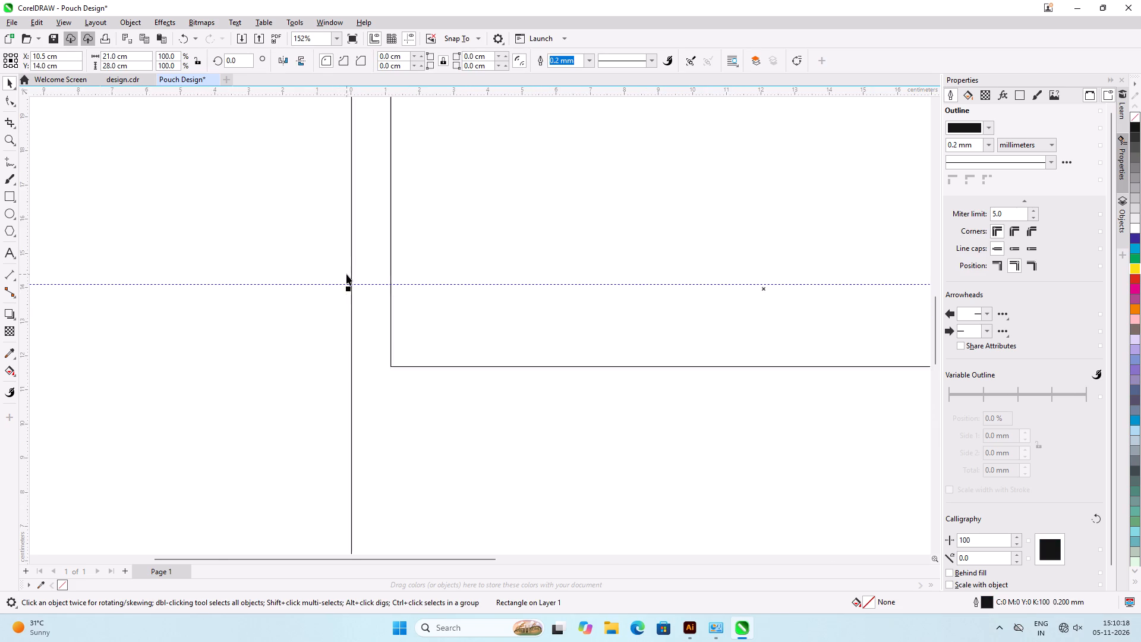
pyautogui.scroll(20, 346, 274)
pyautogui.scroll(1, 346, 274)
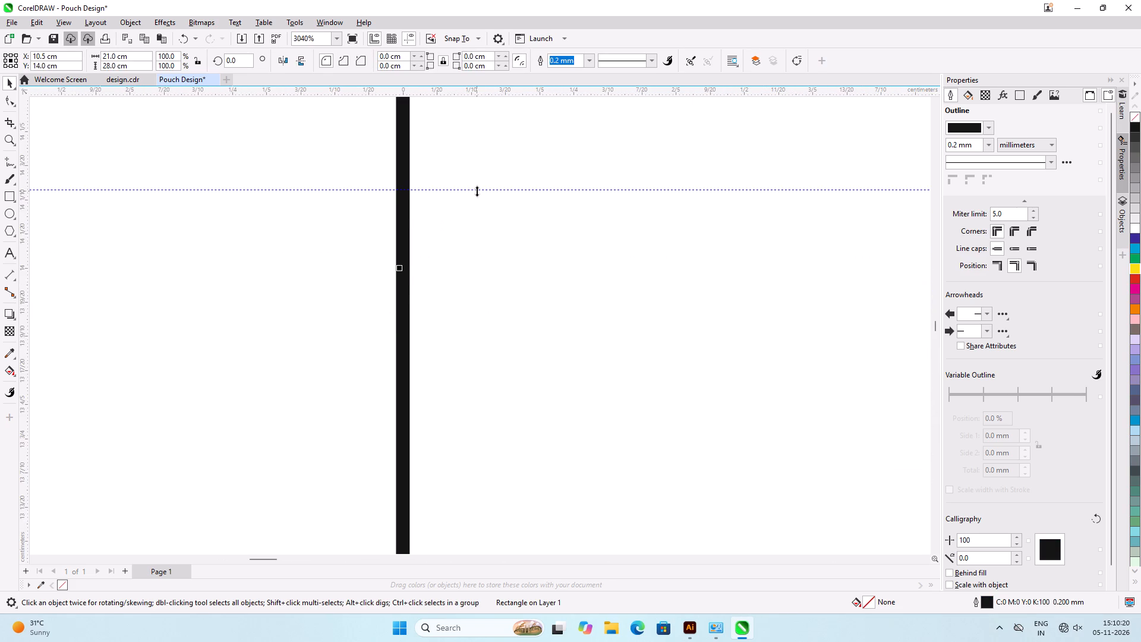
pyautogui.moveTo(477, 191); pyautogui.dragTo(475, 269)
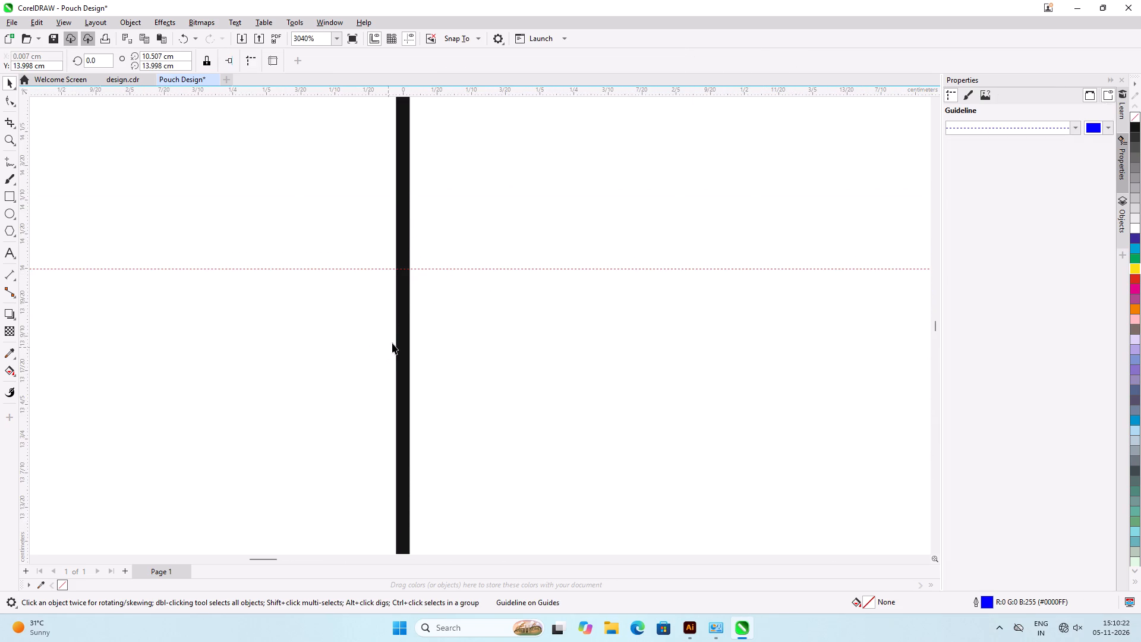
pyautogui.click(398, 342)
pyautogui.scroll(3, 406, 276)
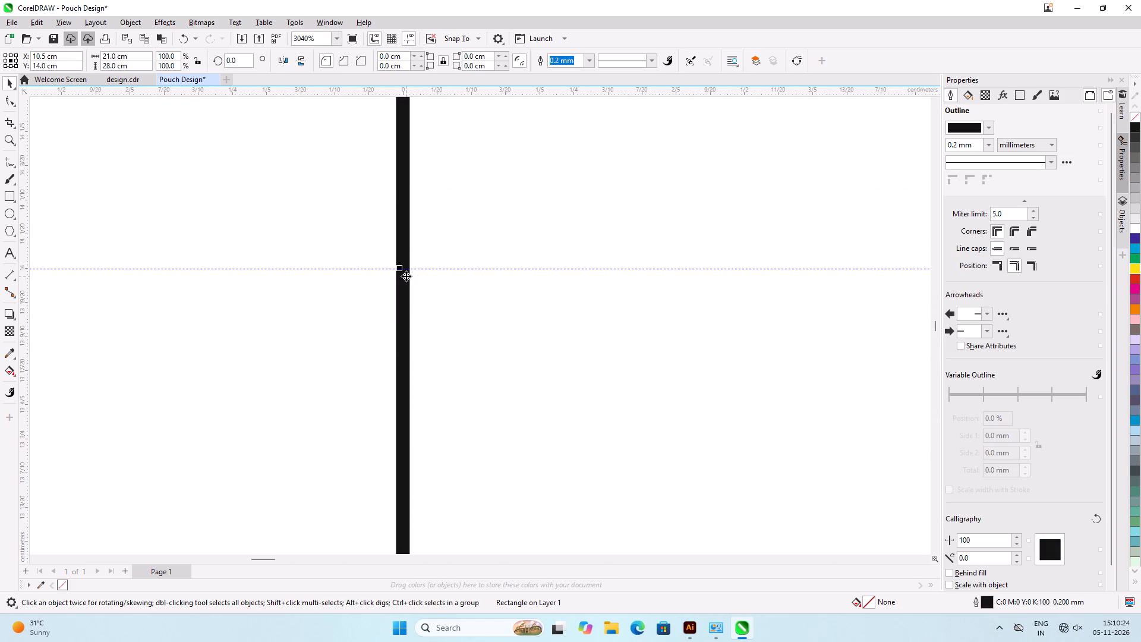
pyautogui.scroll(2, 406, 276)
pyautogui.scroll(20, 384, 265)
pyautogui.scroll(3, 384, 265)
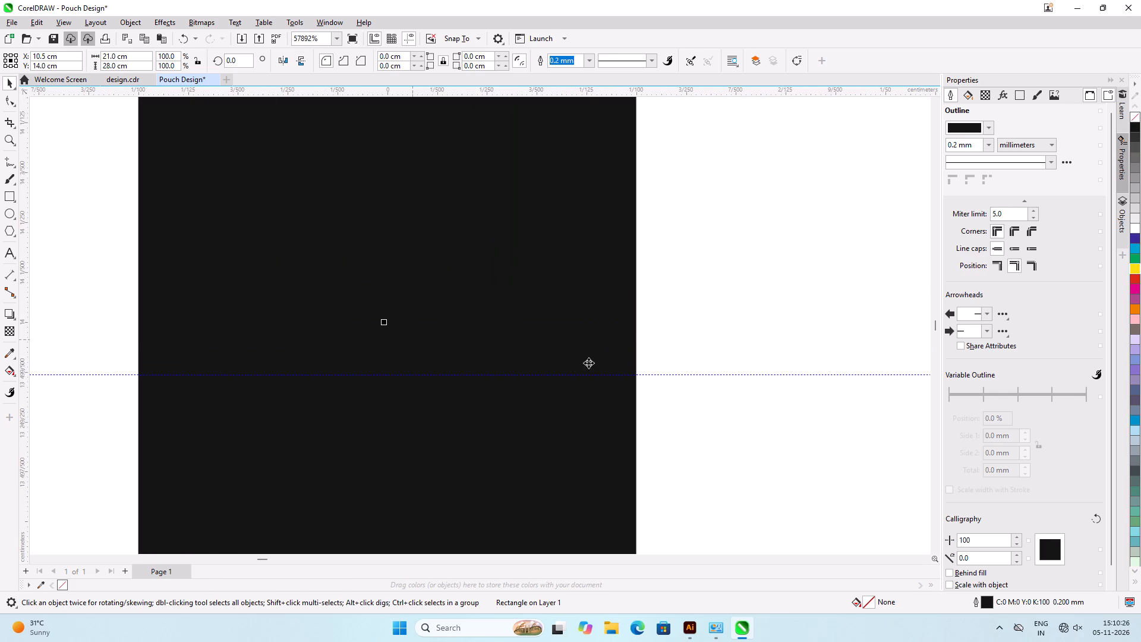
pyautogui.moveTo(690, 375); pyautogui.dragTo(692, 320)
pyautogui.click(557, 433)
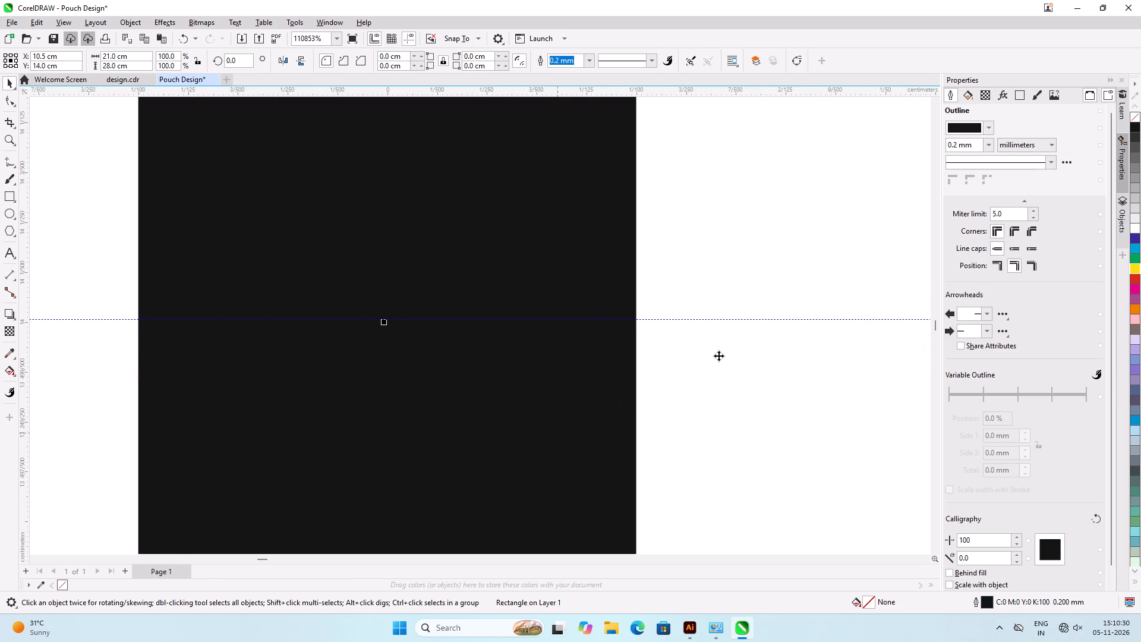
pyautogui.click(719, 319)
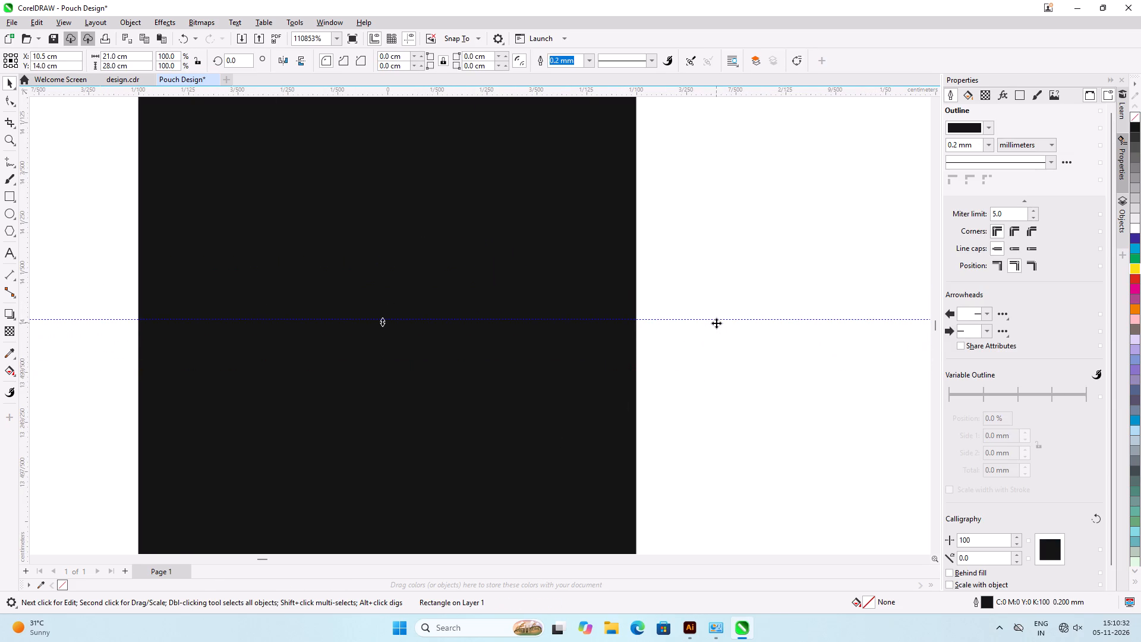
pyautogui.click(716, 320)
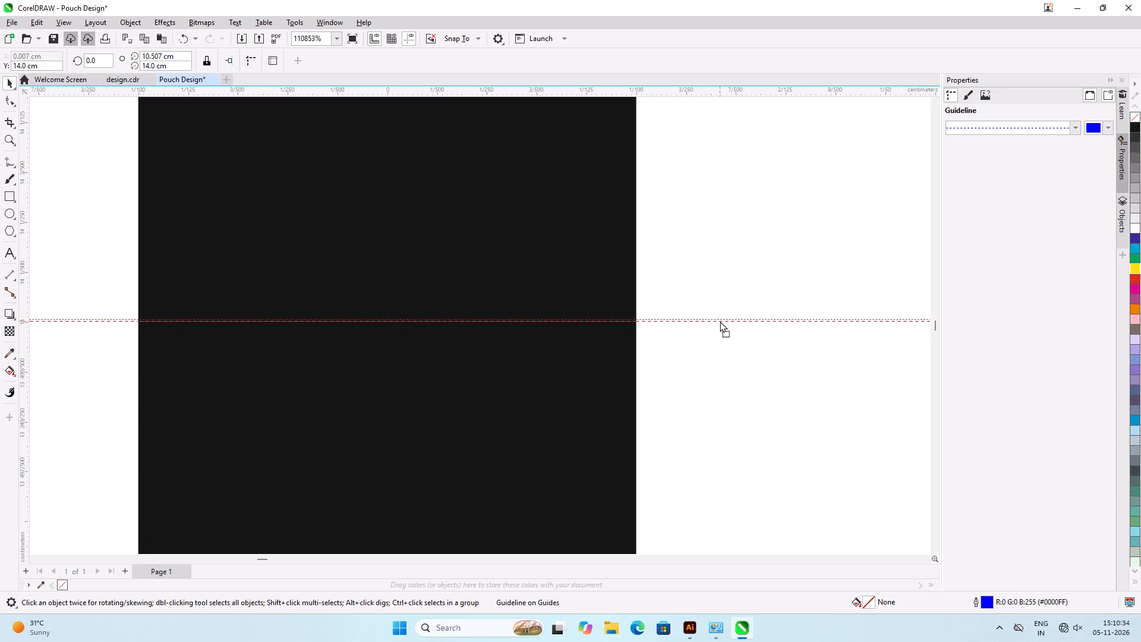
pyautogui.click(446, 384)
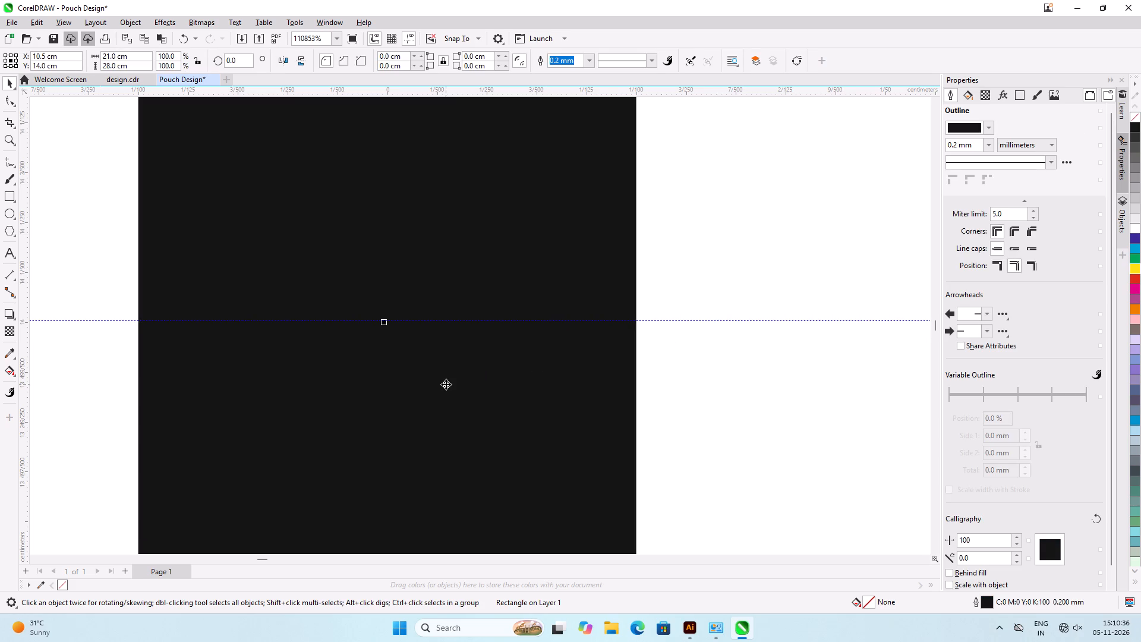
pyautogui.moveTo(702, 320); pyautogui.dragTo(708, 322)
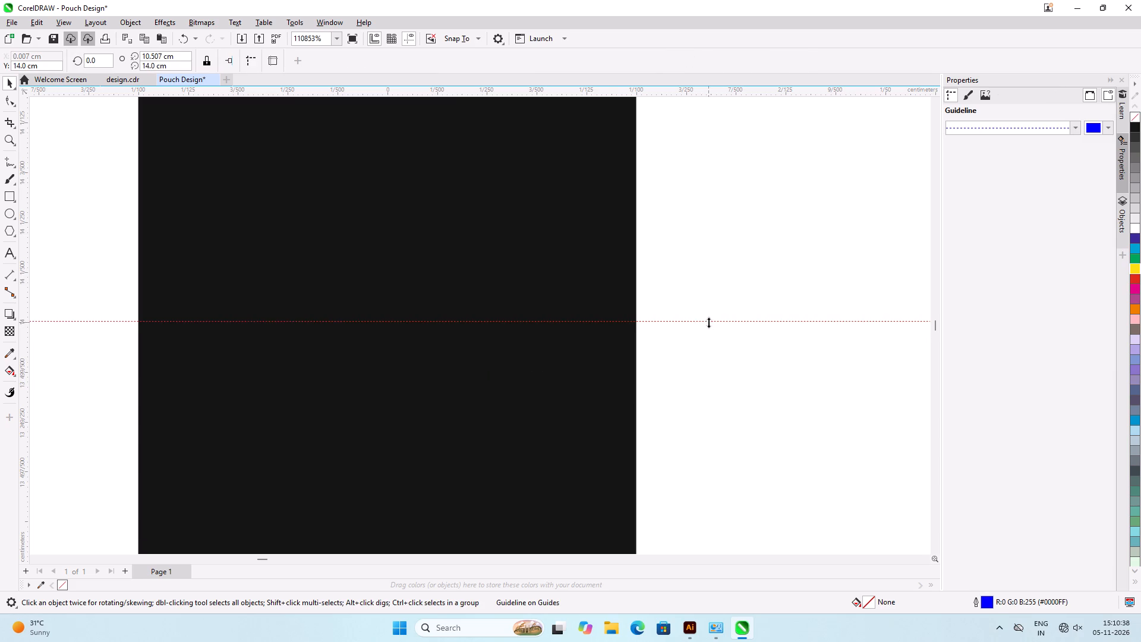
# Nudge the horizontal guideline slightly to meet the midpoint of the page frame's side at Y 14.0 cm.
pyautogui.click(486, 373)
pyautogui.click(648, 320)
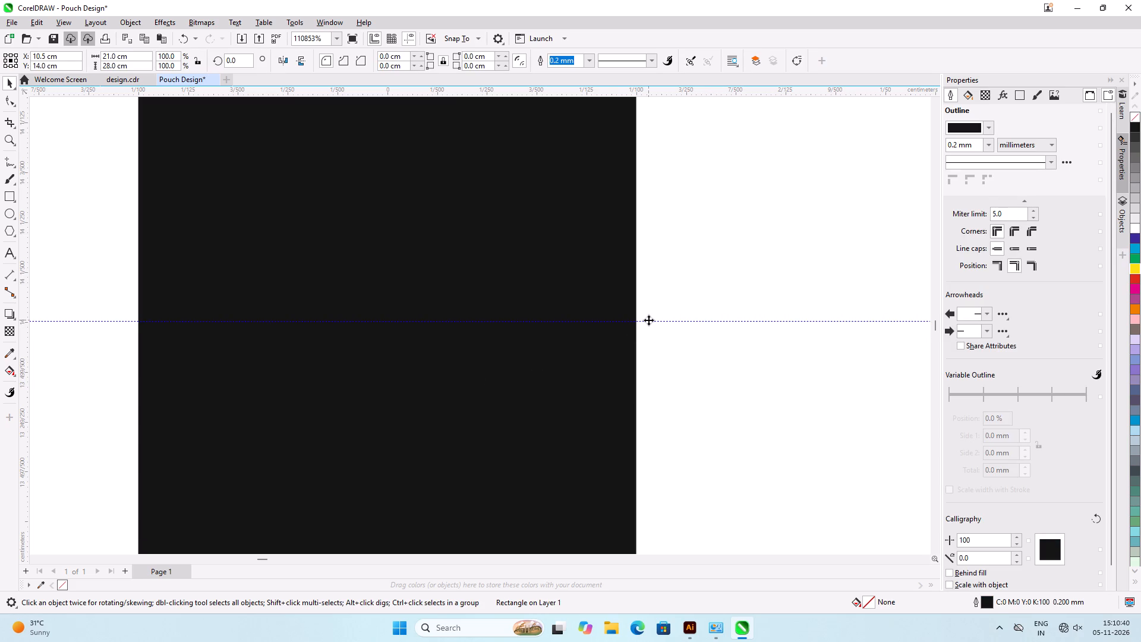
pyautogui.moveTo(675, 322); pyautogui.dragTo(681, 325)
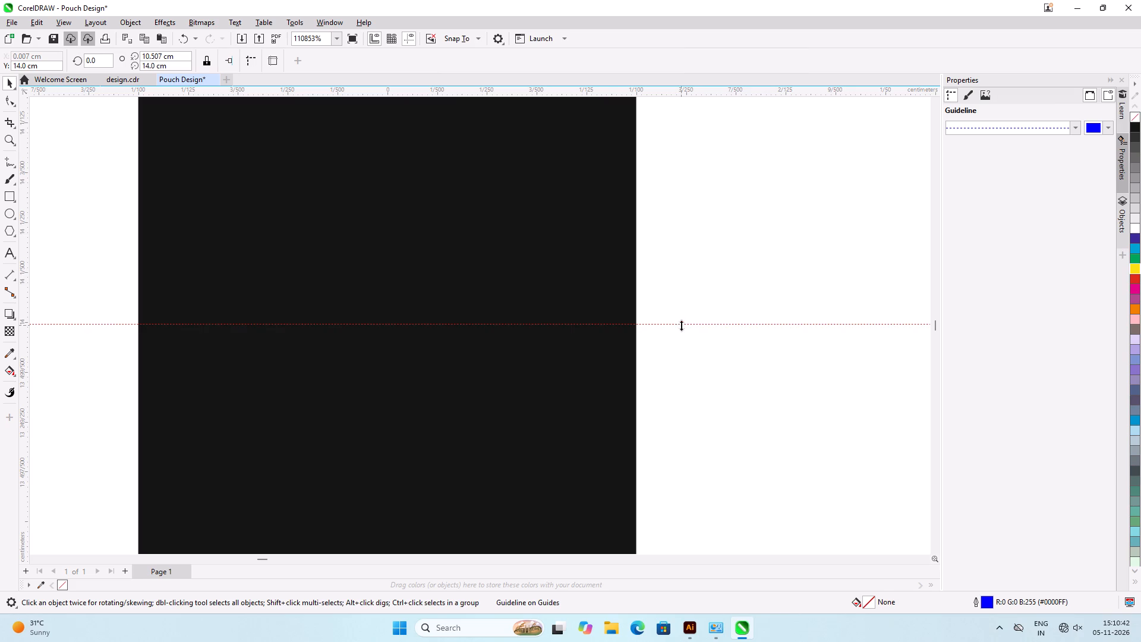
pyautogui.click(445, 381)
pyautogui.click(445, 381)
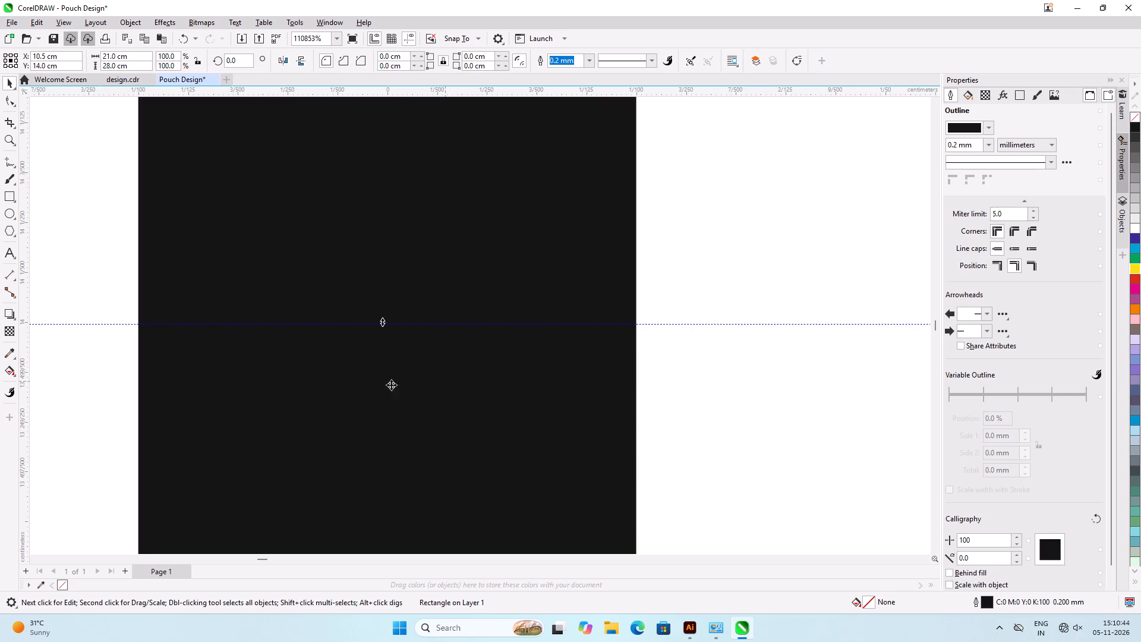
# Move the 19 × 13 cm rectangle up to Y about 20.51 cm, resting its bottom edge on the midline guide.
pyautogui.scroll(-20, 377, 385)
pyautogui.scroll(-11, 377, 385)
pyautogui.scroll(1, 300, 338)
pyautogui.scroll(-20, 300, 337)
pyautogui.scroll(-1, 300, 337)
pyautogui.scroll(-6, 426, 336)
pyautogui.click(310, 359)
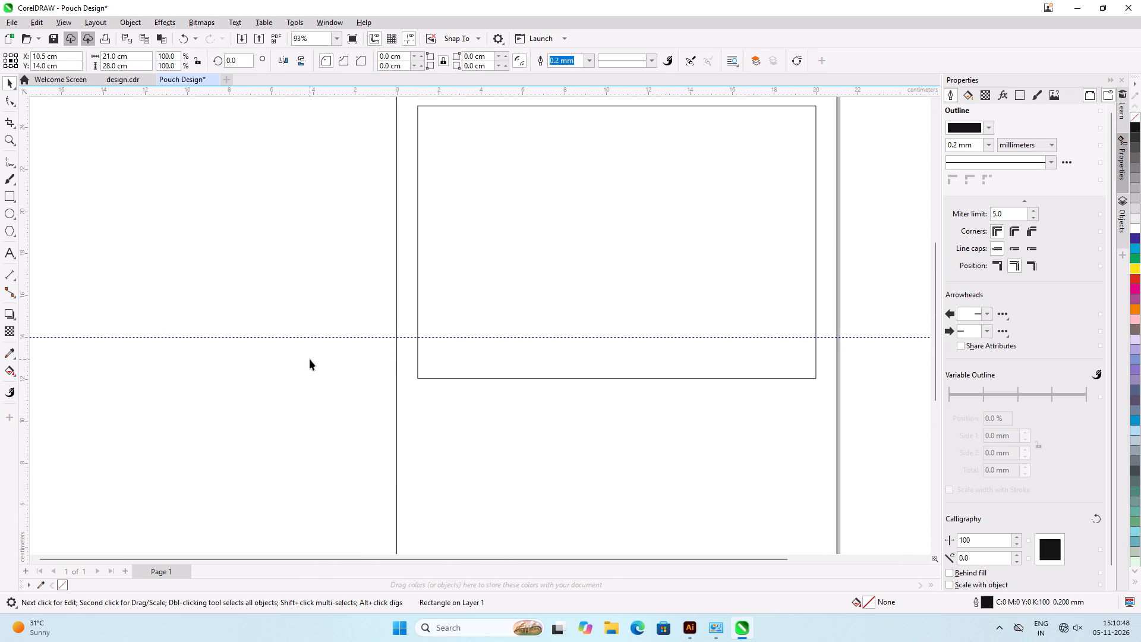
pyautogui.scroll(-5, 310, 394)
pyautogui.scroll(1, 447, 285)
pyautogui.scroll(-1, 456, 282)
pyautogui.scroll(5, 456, 282)
pyautogui.click(468, 274)
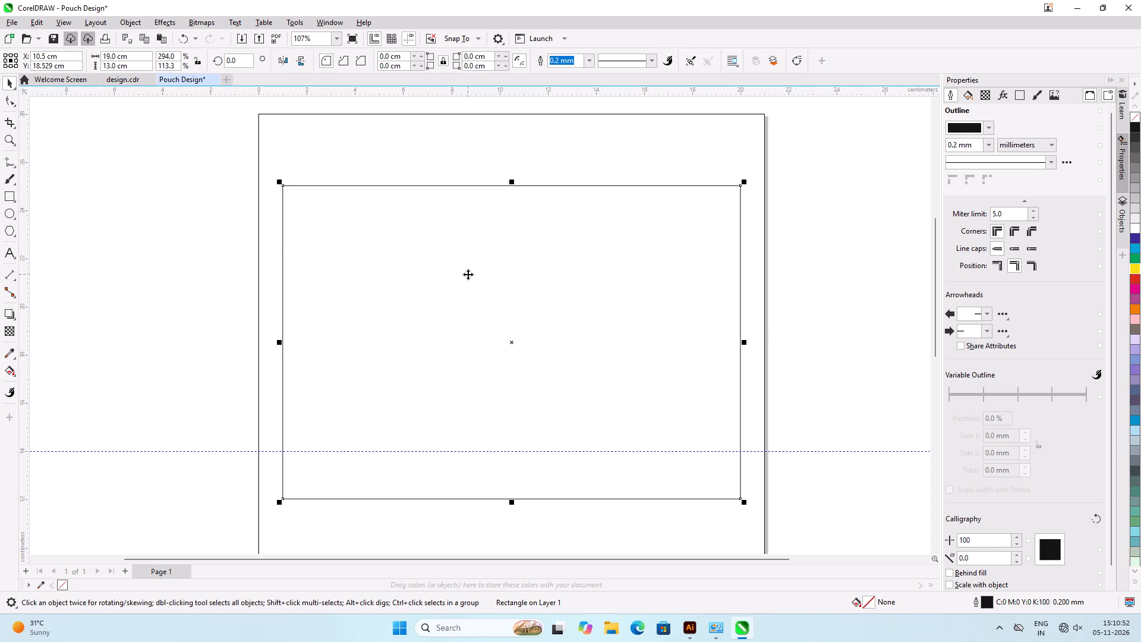
pyautogui.press('Up')
pyautogui.press('Up')
pyautogui.press('Up')
pyautogui.press('Up')
pyautogui.press('Up')
pyautogui.press('Up')
pyautogui.press('Up')
pyautogui.press('Up')
pyautogui.press('Up')
pyautogui.press('Up')
pyautogui.press('Up')
pyautogui.press('Up')
pyautogui.press('Up')
pyautogui.press('Up')
pyautogui.press('Up')
pyautogui.press('Up')
pyautogui.press('Up')
pyautogui.press('Up')
pyautogui.press('Up')
pyautogui.press('Up')
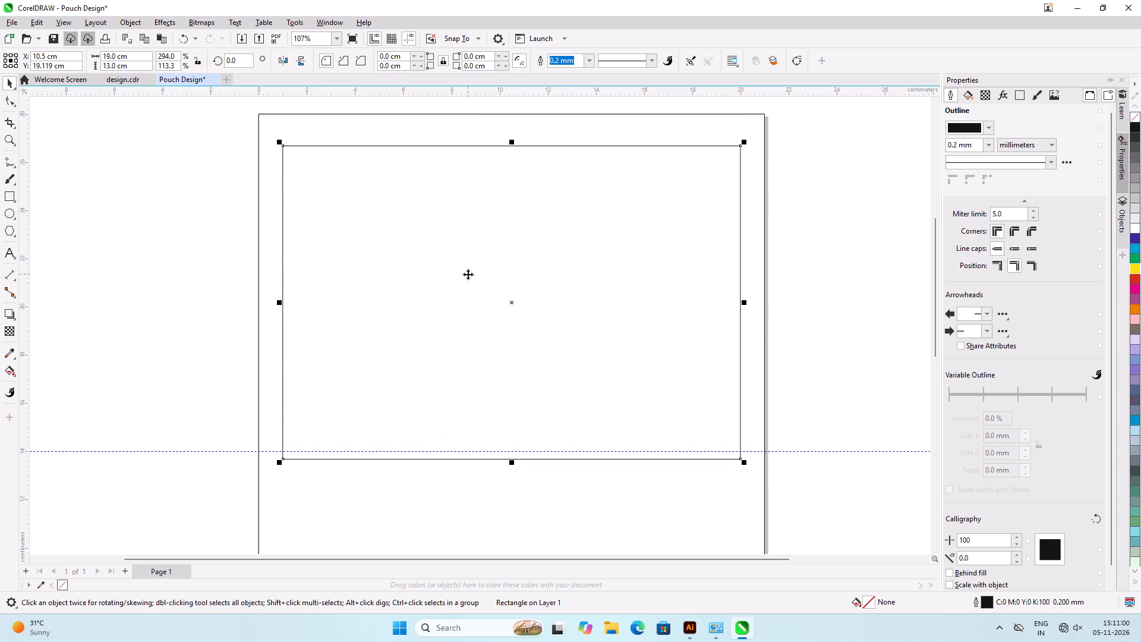
pyautogui.press('Up')
pyautogui.press('Up')
pyautogui.press('Up')
pyautogui.press('Up')
pyautogui.press('Up')
pyautogui.press('Up')
pyautogui.press('Up')
pyautogui.press('Up')
pyautogui.press('Up')
pyautogui.press('Up')
pyautogui.press('Up')
pyautogui.press('Up')
pyautogui.press('Up')
pyautogui.press('Up')
pyautogui.press('Up')
pyautogui.press('Up')
pyautogui.press('Up')
pyautogui.press('Up')
pyautogui.press('Up')
pyautogui.press('Up')
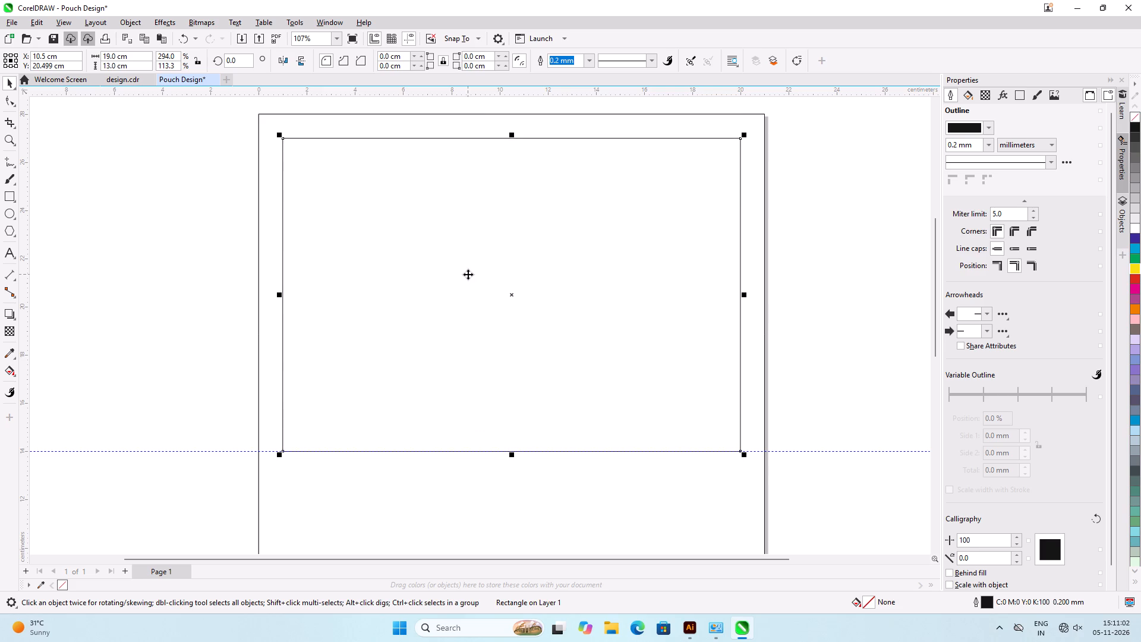
pyautogui.press('Up')
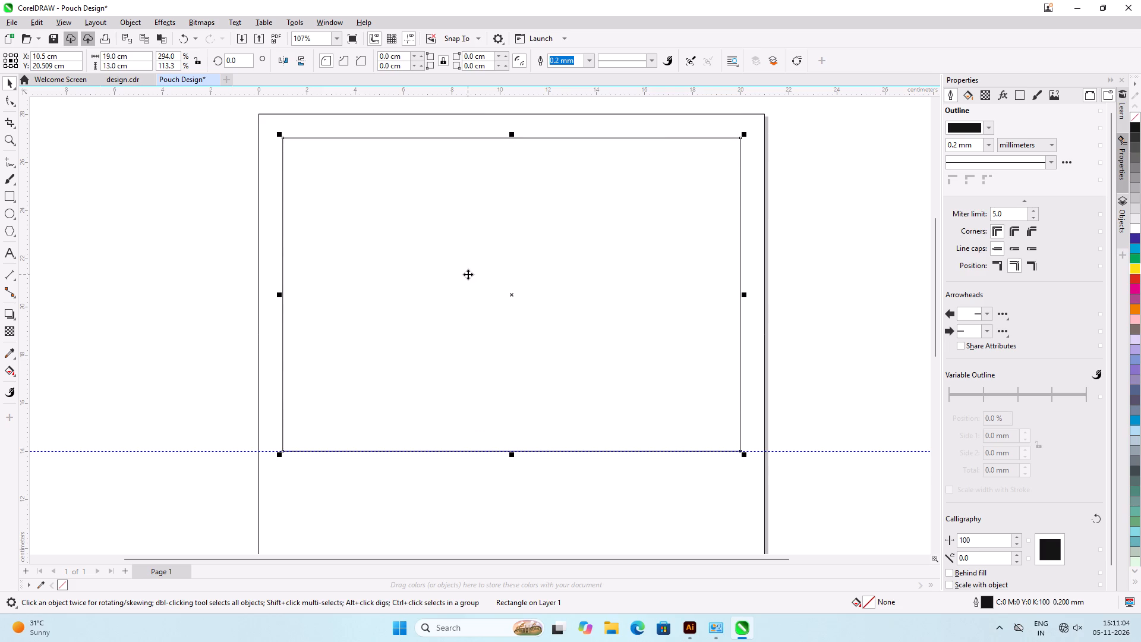
pyautogui.press('Up')
pyautogui.press('Down')
# Duplicate the page frame with its inner panel beside the original at X about 33.35 cm, leaving about a 2 cm gap.
pyautogui.click(869, 286)
pyautogui.scroll(-7, 588, 284)
pyautogui.scroll(-3, 386, 224)
pyautogui.scroll(-2, 314, 178)
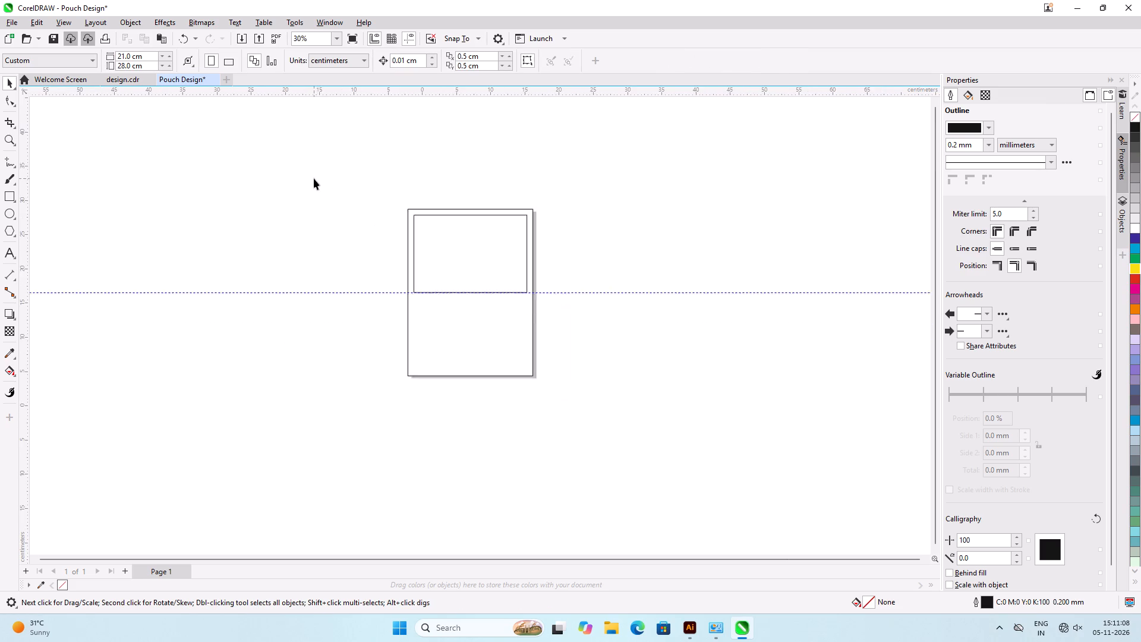
pyautogui.moveTo(335, 179); pyautogui.dragTo(518, 394)
pyautogui.moveTo(469, 303); pyautogui.dragTo(588, 310)
pyautogui.keyDown('shift'); pyautogui.rightClick(588, 310); pyautogui.keyUp('shift')
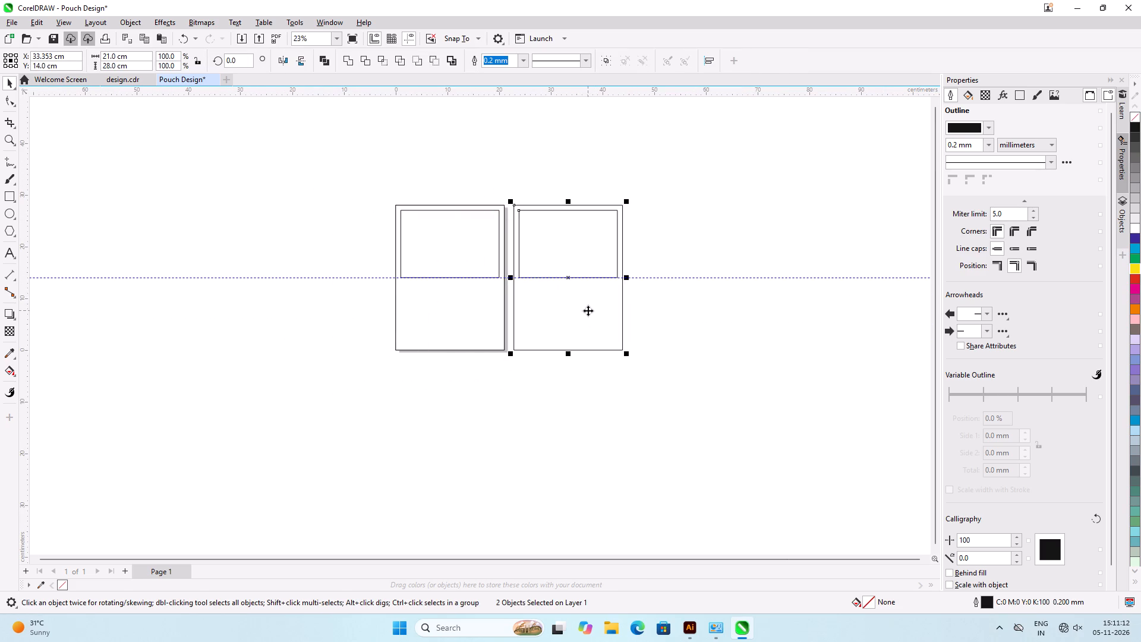
# Duplicate both framed layouts as a second row directly below, centered at Y about -15.86 cm, making a two-by-two grid.
pyautogui.click(709, 282)
pyautogui.moveTo(680, 171); pyautogui.dragTo(292, 377)
pyautogui.moveTo(568, 317); pyautogui.dragTo(536, 430)
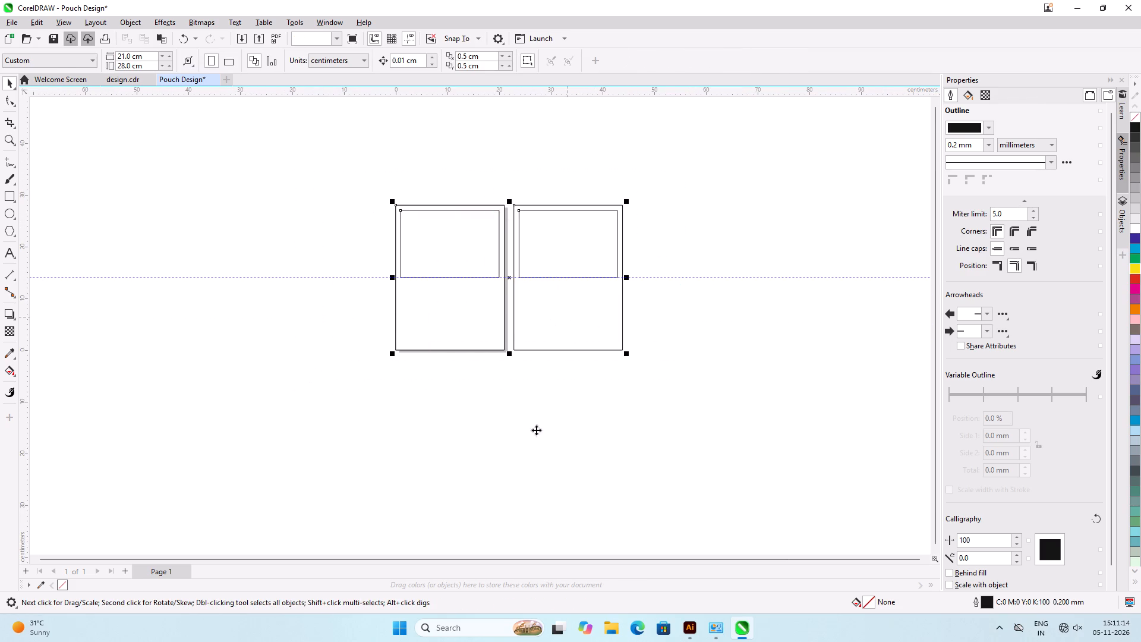
pyautogui.moveTo(536, 430); pyautogui.dragTo(537, 471)
pyautogui.keyDown('shift'); pyautogui.rightClick(537, 471); pyautogui.keyUp('shift')
pyautogui.click(712, 403)
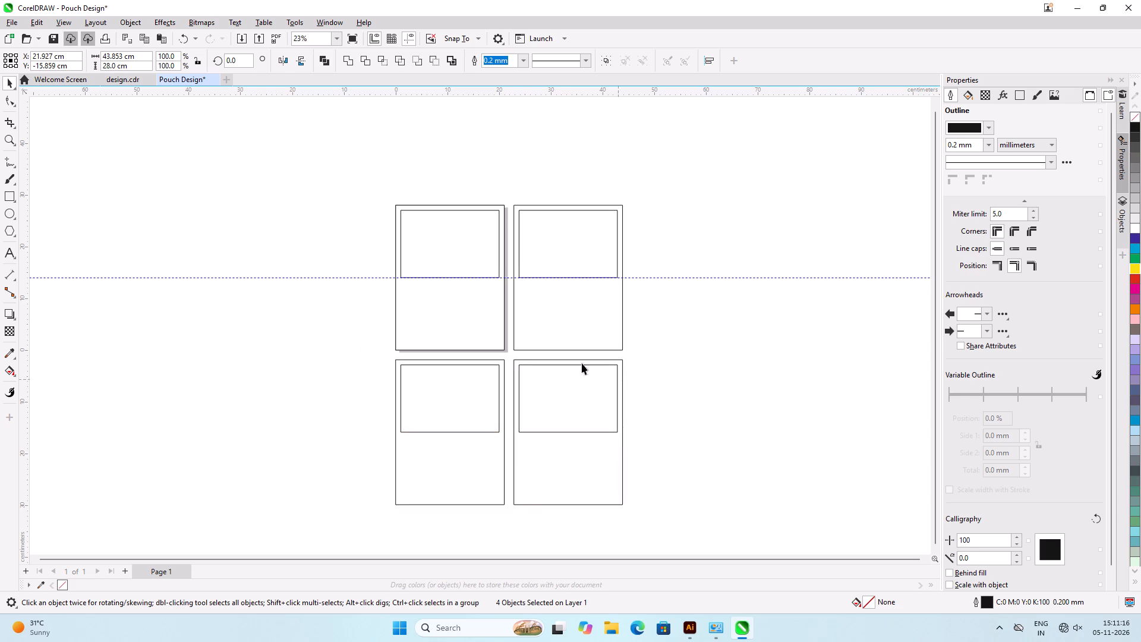
# Add the text label "BIG POUCH" to the left of the upper row of frames and enlarge it to about 60.5 pt.
pyautogui.click(1, 253)
pyautogui.click(12, 253)
pyautogui.click(169, 247)
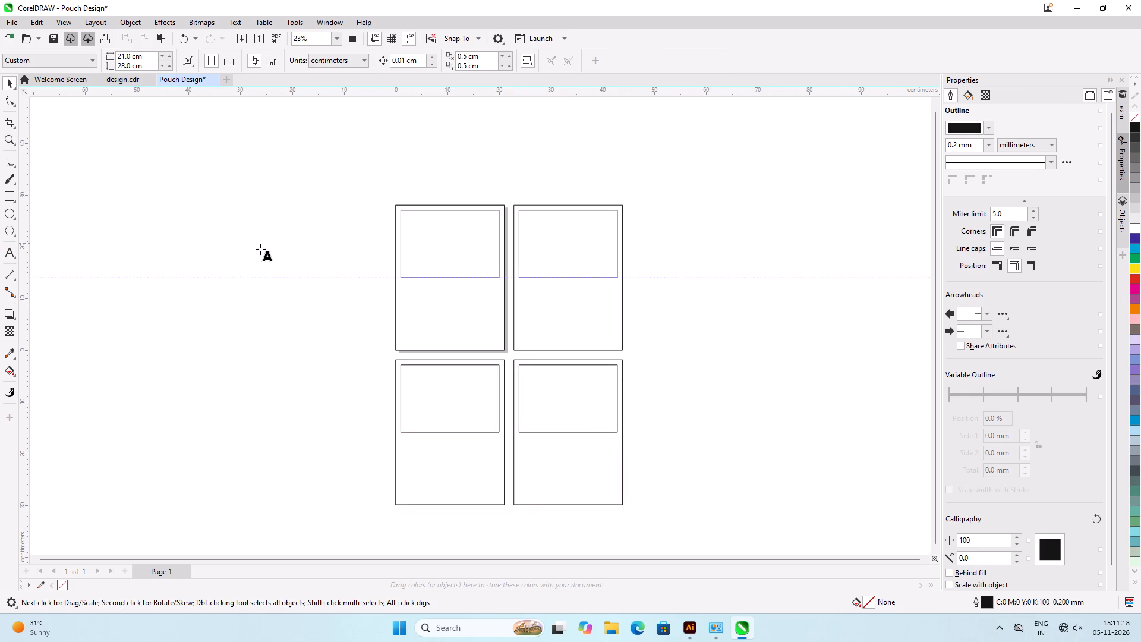
pyautogui.click(319, 240)
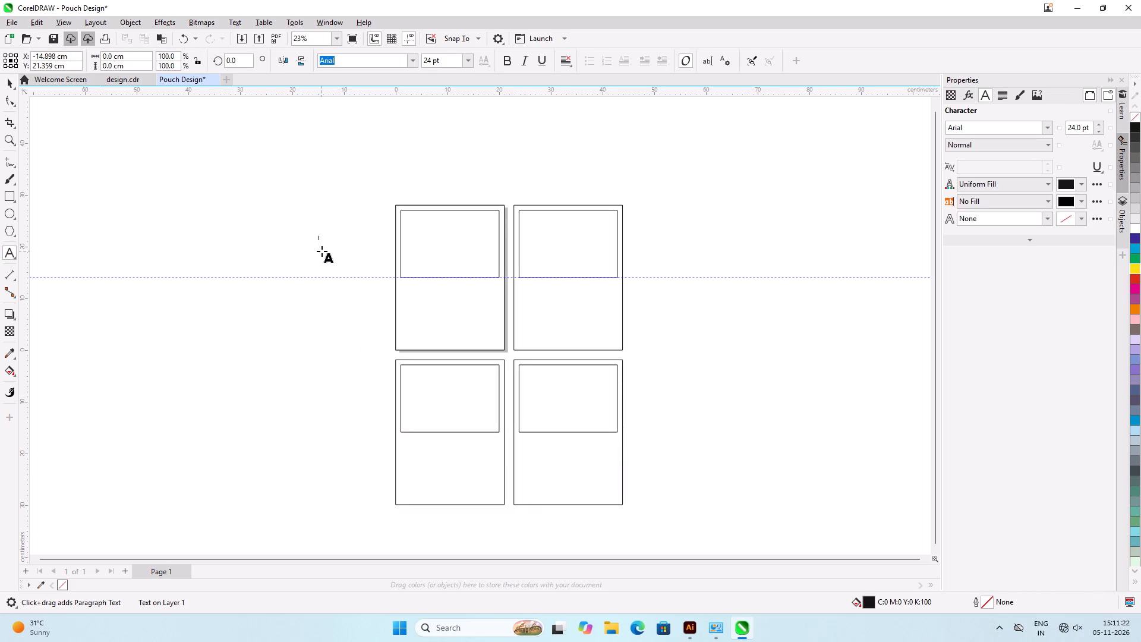
pyautogui.write('BIG')
pyautogui.press('space')
pyautogui.write('POU')
pyautogui.write('CH')
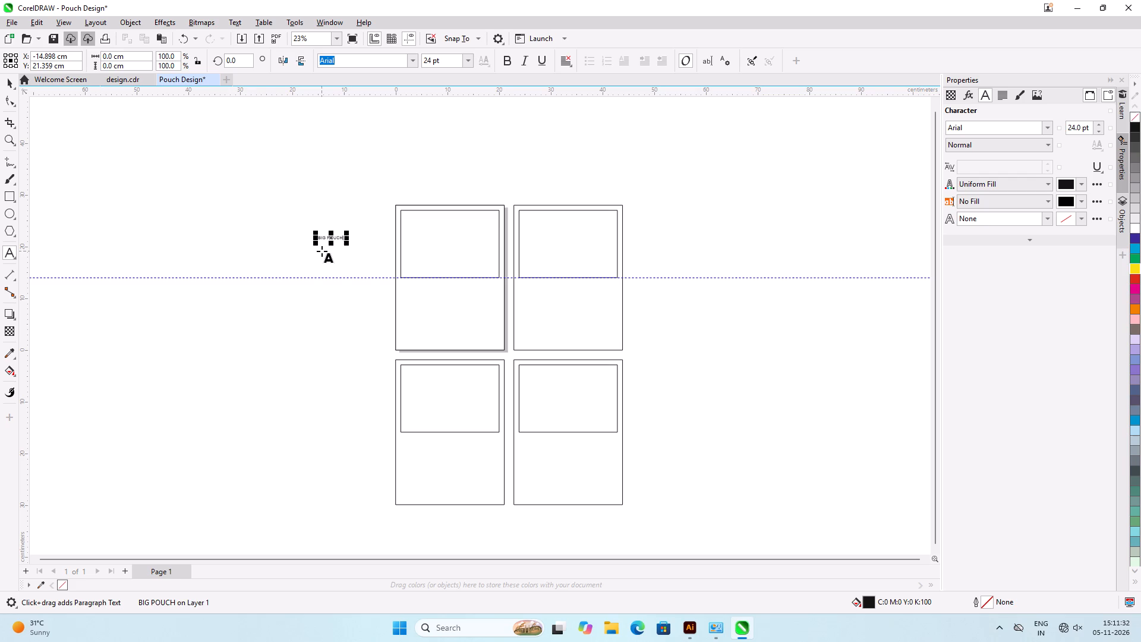
pyautogui.moveTo(348, 247); pyautogui.dragTo(384, 313)
pyautogui.click(5, 83)
pyautogui.click(91, 153)
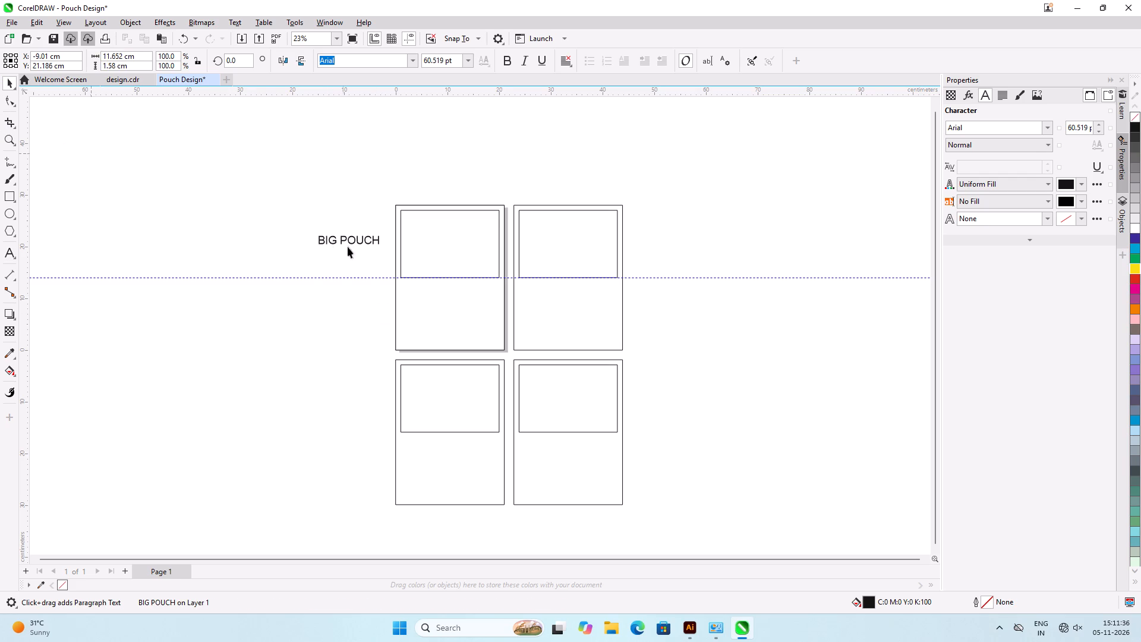
# Place a copy of the BIG POUCH label straight below, beside the lower row of frames.
pyautogui.click(364, 244)
pyautogui.moveTo(361, 240); pyautogui.dragTo(353, 452)
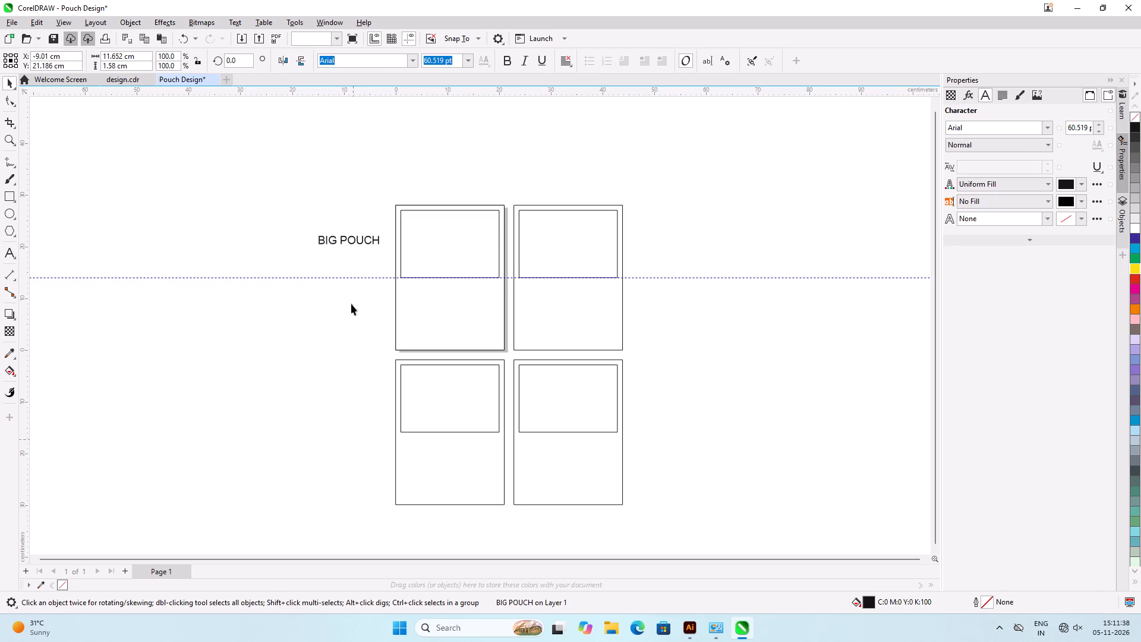
pyautogui.click(344, 238)
pyautogui.moveTo(345, 238); pyautogui.dragTo(350, 429)
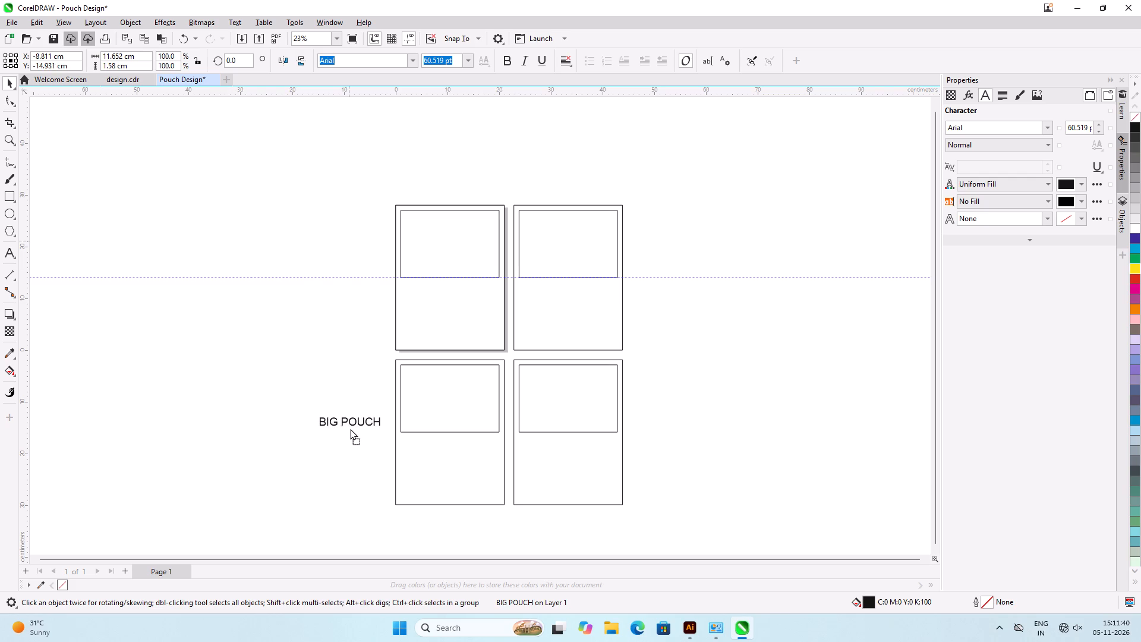
pyautogui.moveTo(350, 429); pyautogui.dragTo(350, 429)
pyautogui.keyDown('shift'); pyautogui.rightClick(350, 429); pyautogui.keyUp('shift')
# Change the wording of the lower label to "SMALL POUCH".
pyautogui.doubleClick(336, 429)
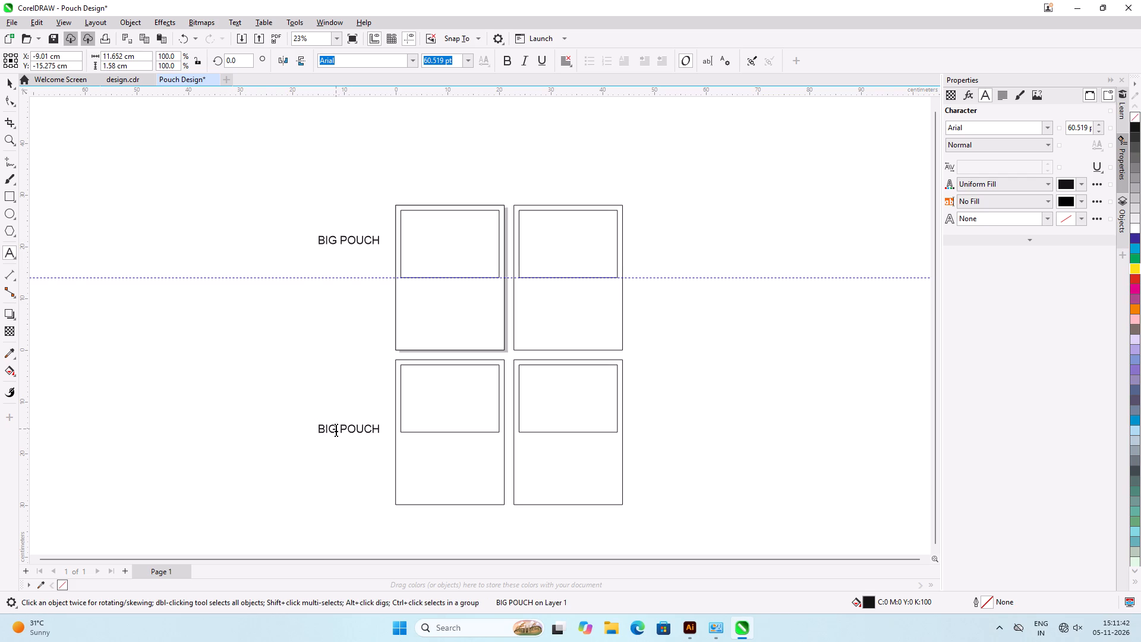
pyautogui.moveTo(336, 429); pyautogui.dragTo(313, 429)
pyautogui.write('SMALL')
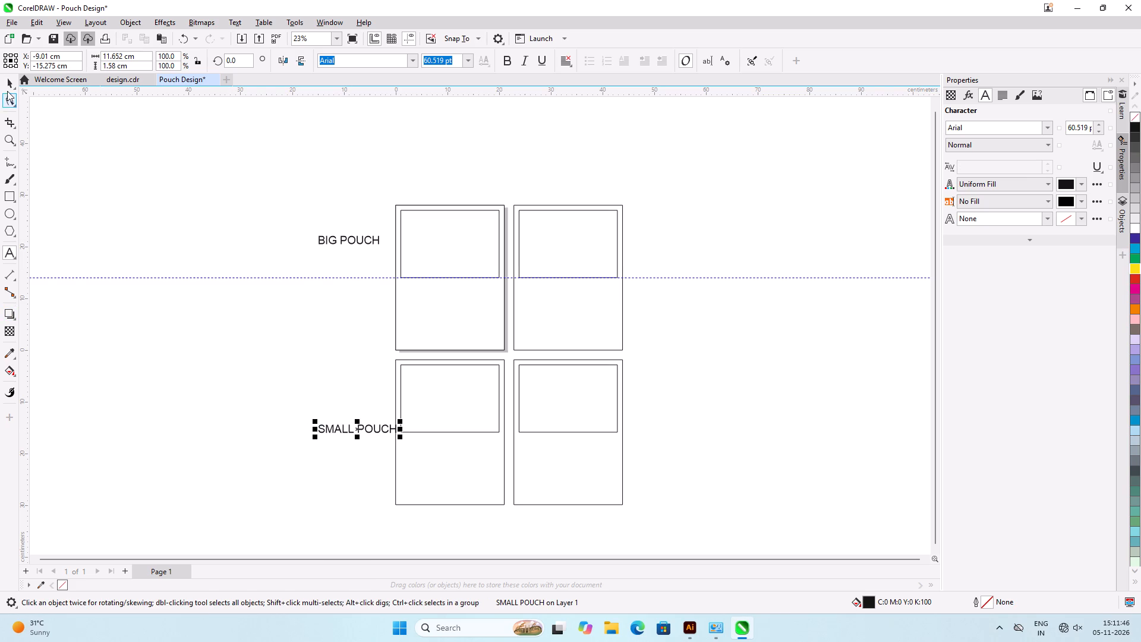
pyautogui.click(7, 89)
pyautogui.click(123, 177)
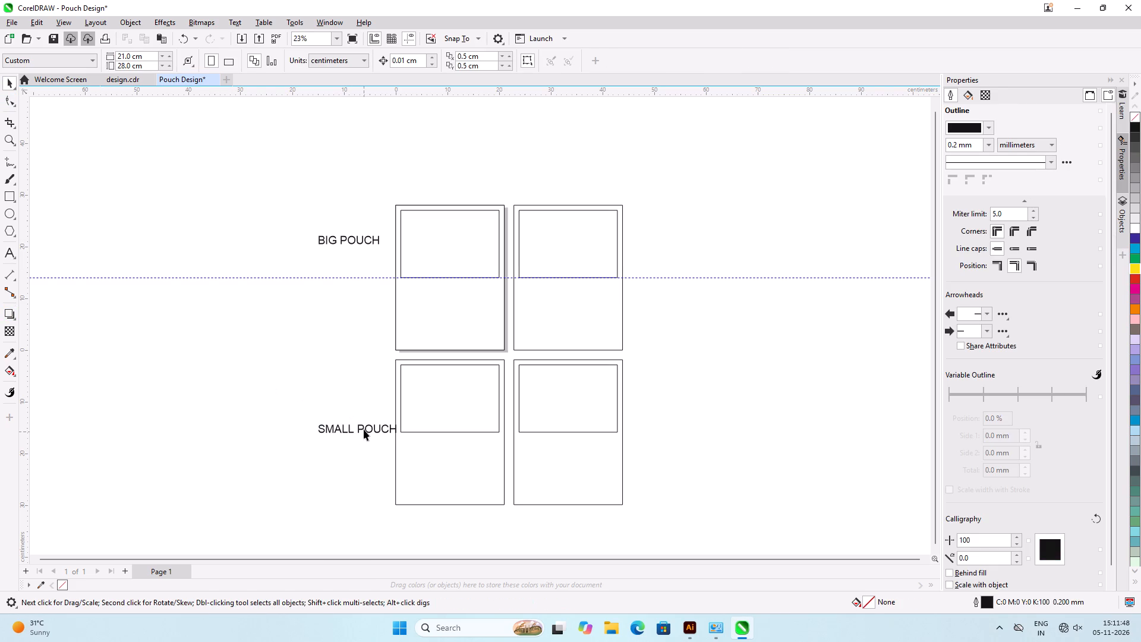
# Left-align the two pouch labels and shift them together about 3.5 cm away from the frames, to X about -10.88 cm.
pyautogui.click(364, 429)
pyautogui.keyDown('shift'); pyautogui.click(332, 240); pyautogui.keyUp('shift')
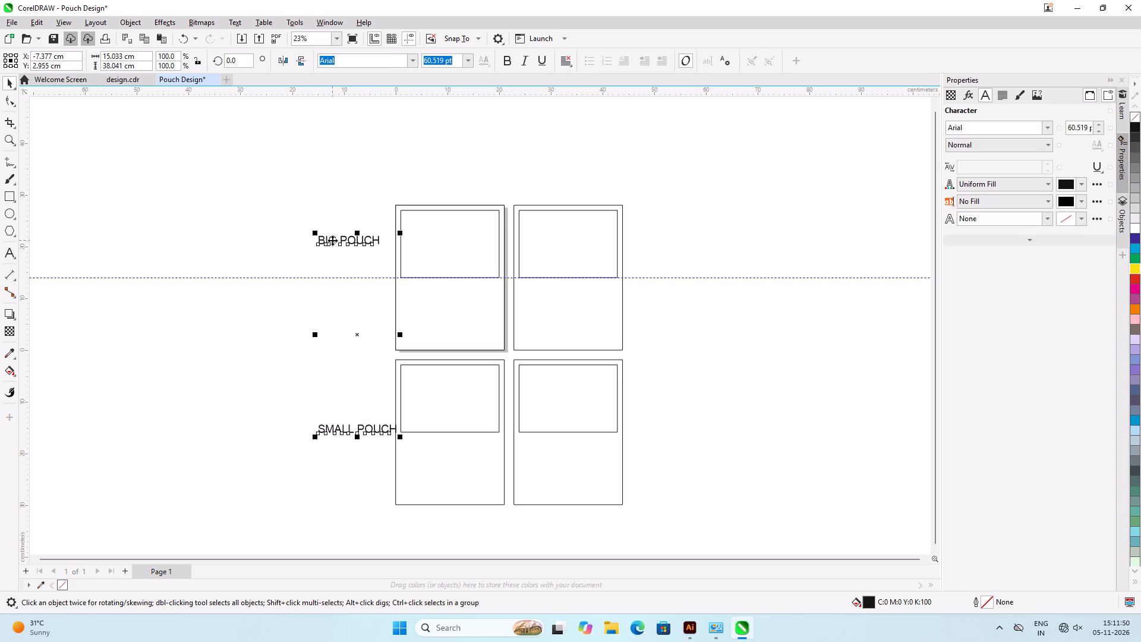
pyautogui.press('l')
pyautogui.moveTo(382, 429); pyautogui.dragTo(364, 429)
pyautogui.keyDown('shift'); pyautogui.click(837, 408); pyautogui.keyUp('shift')
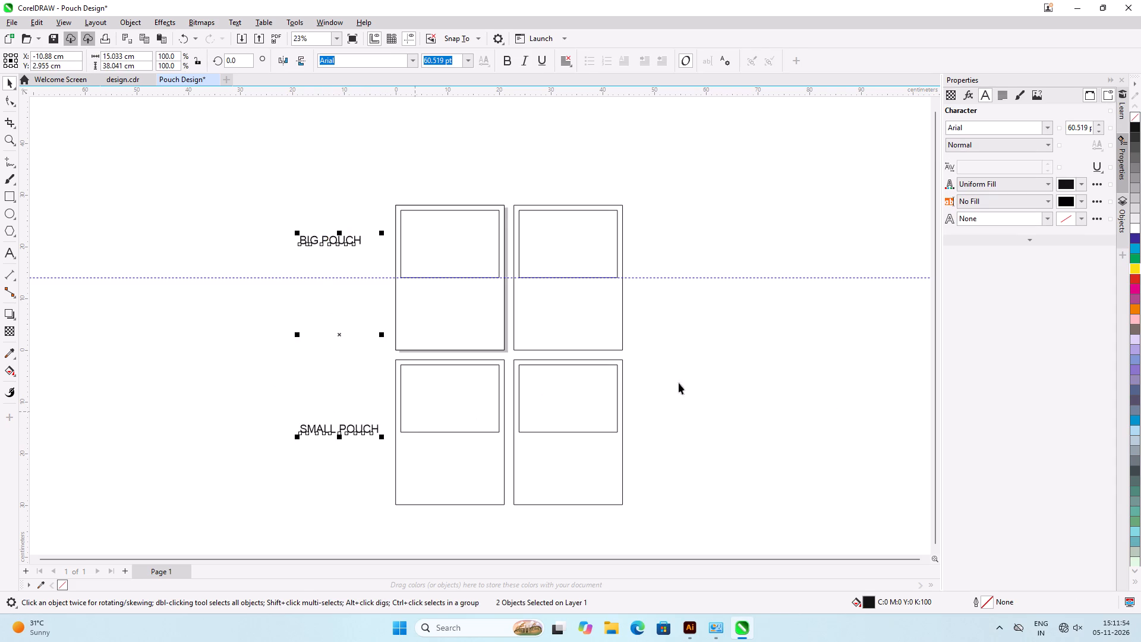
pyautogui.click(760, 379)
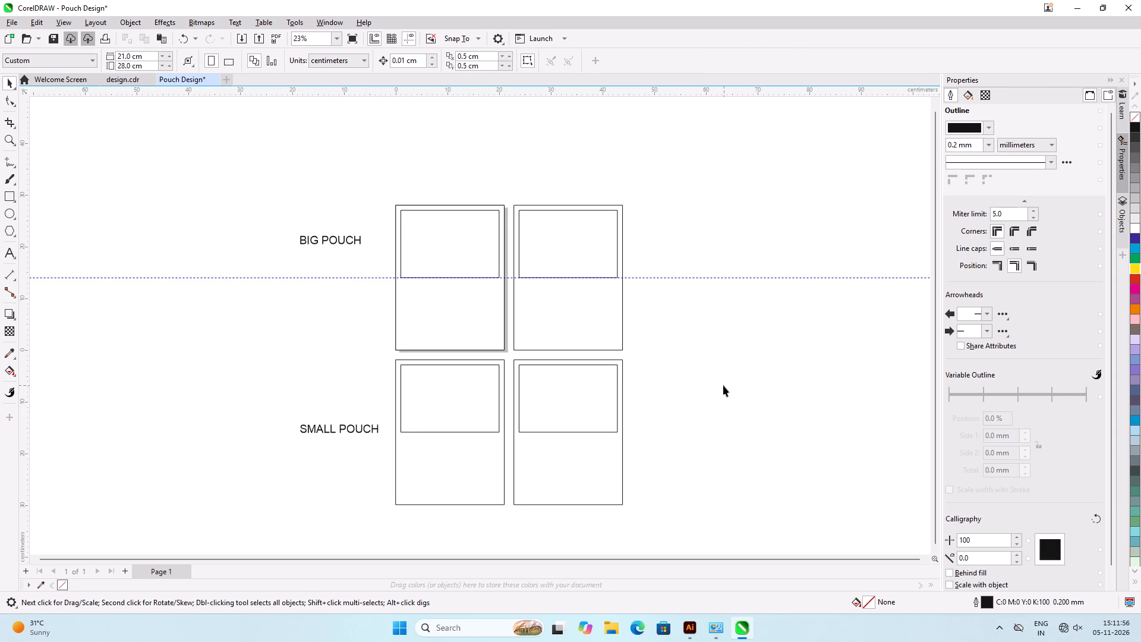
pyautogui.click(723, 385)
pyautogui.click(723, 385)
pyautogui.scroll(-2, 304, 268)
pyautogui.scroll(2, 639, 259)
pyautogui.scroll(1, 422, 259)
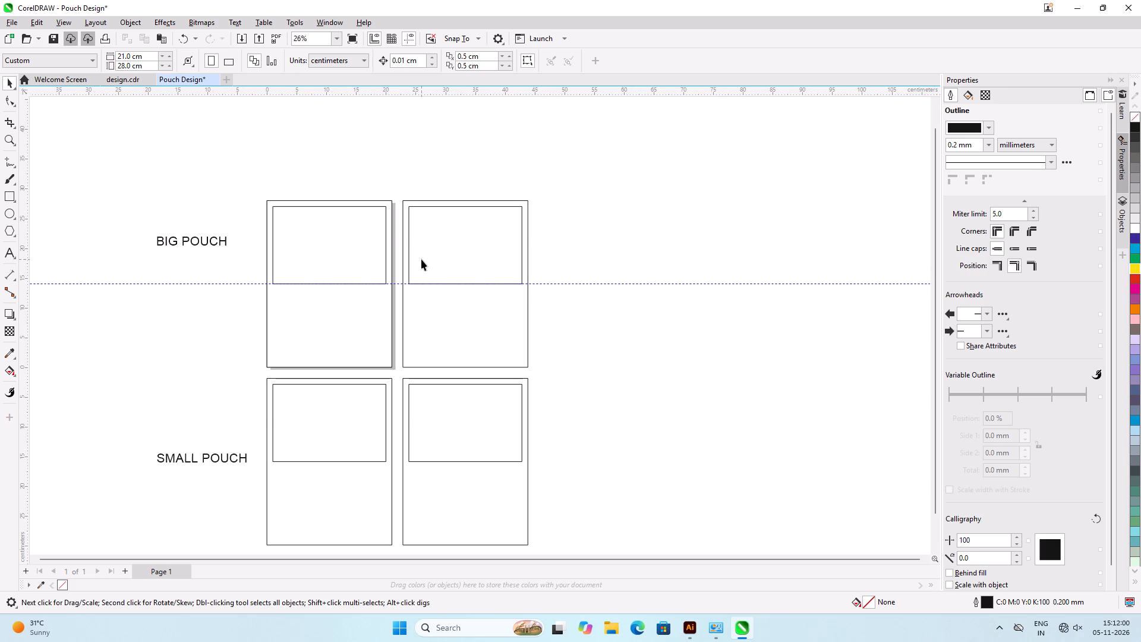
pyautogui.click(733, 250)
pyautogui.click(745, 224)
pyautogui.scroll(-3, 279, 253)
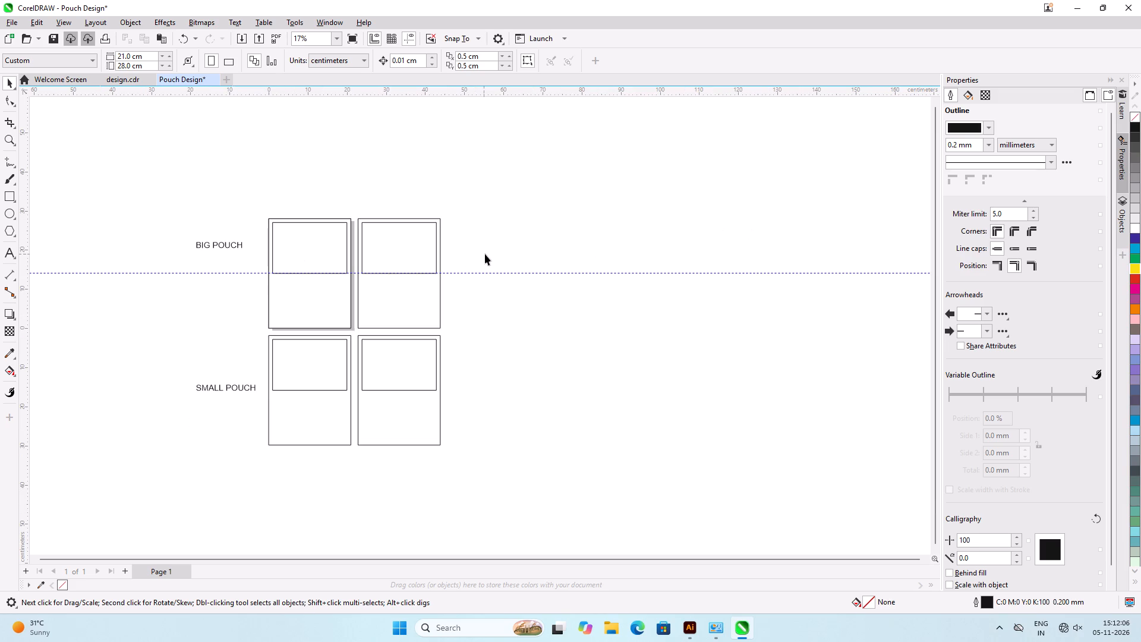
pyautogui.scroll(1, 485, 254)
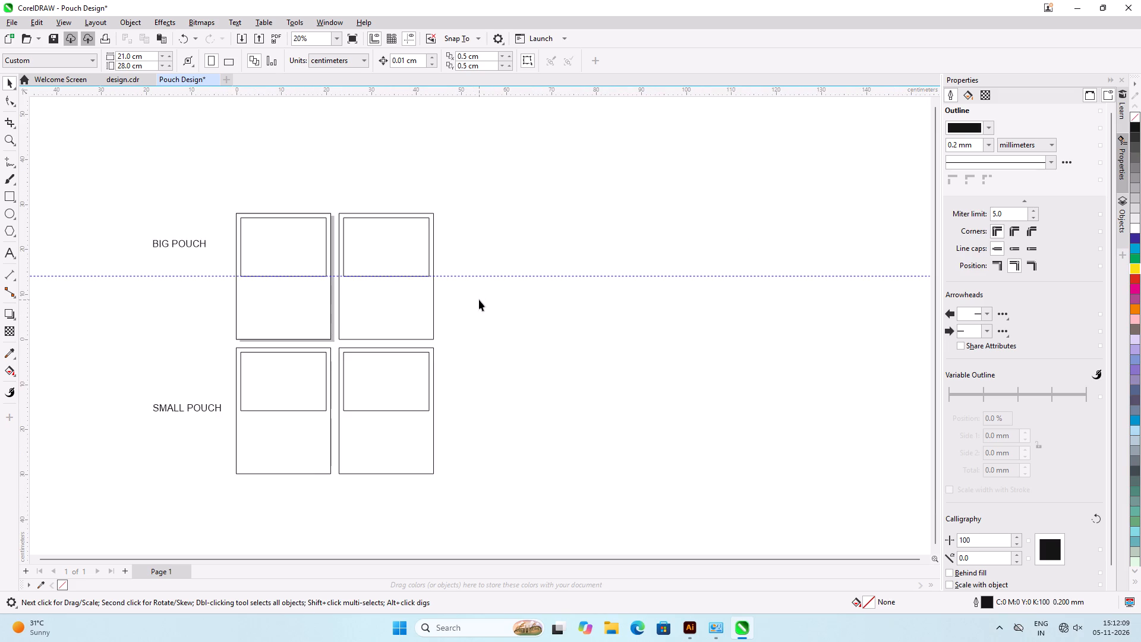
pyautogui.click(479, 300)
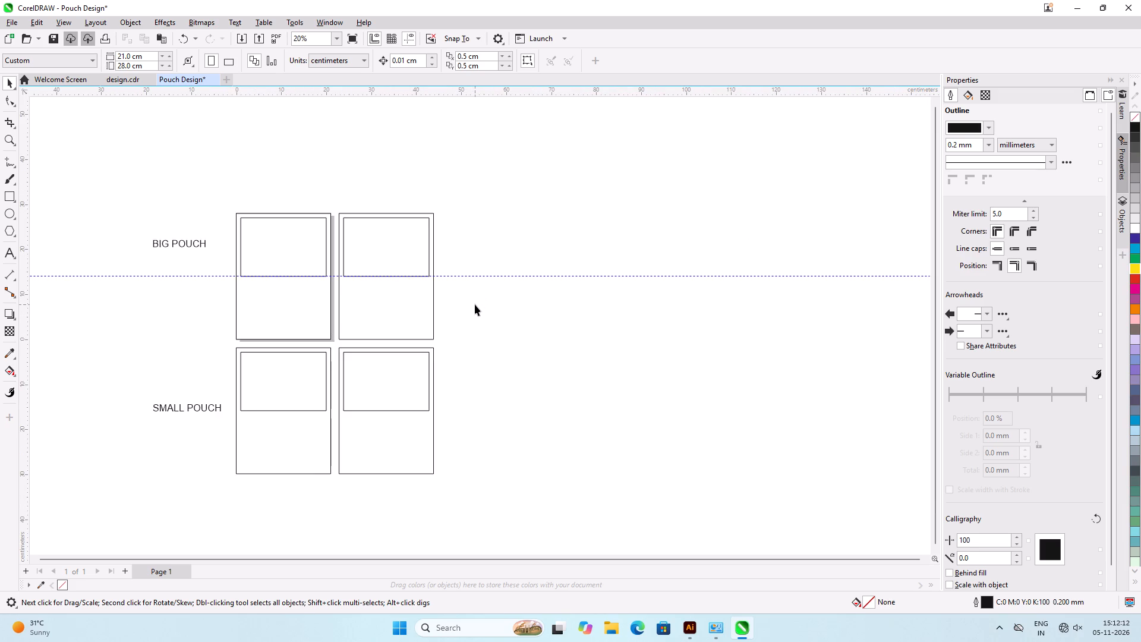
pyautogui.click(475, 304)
# Resize the first SMALL POUCH outer frame, the one nearest the label, to 17 × 26 cm.
pyautogui.click(269, 442)
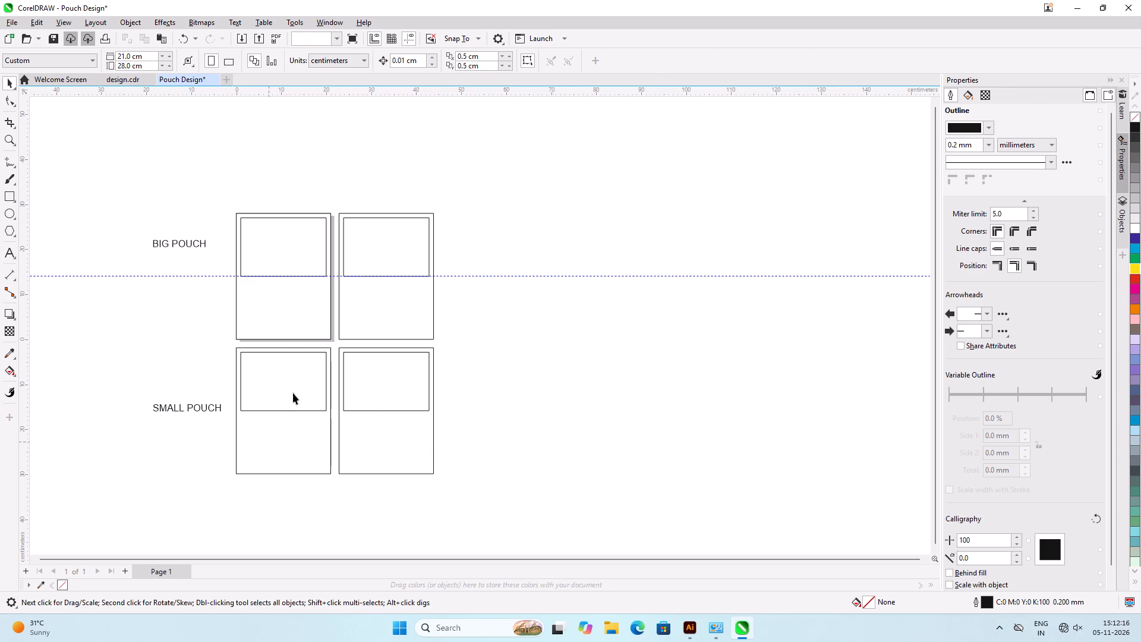
pyautogui.click(293, 393)
pyautogui.click(288, 451)
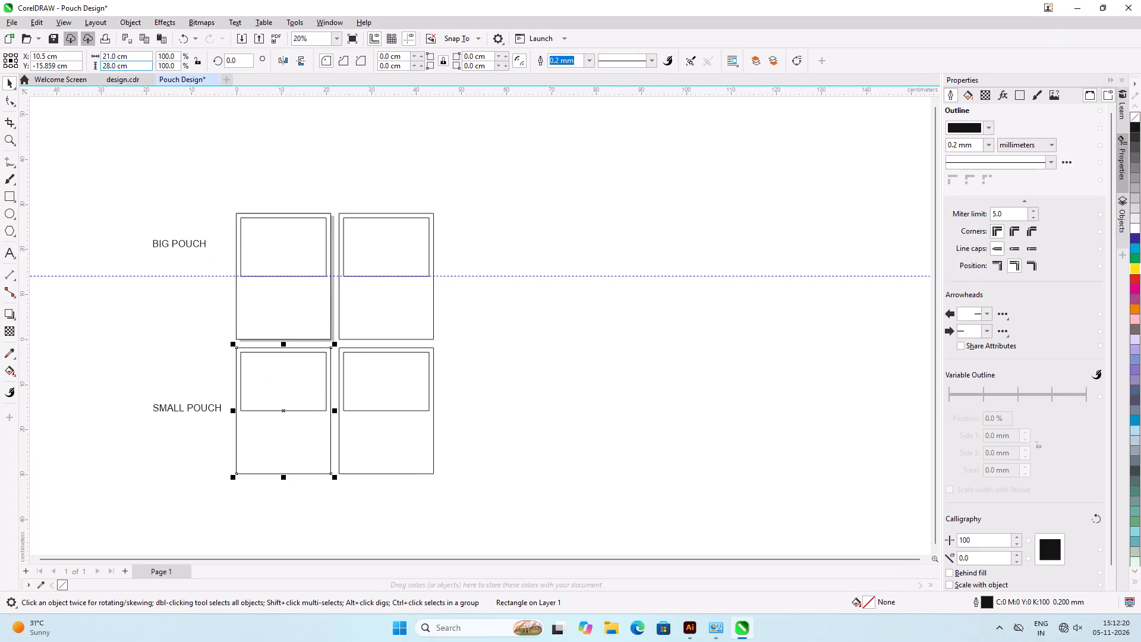
pyautogui.moveTo(118, 55); pyautogui.dragTo(79, 52)
pyautogui.write('17')
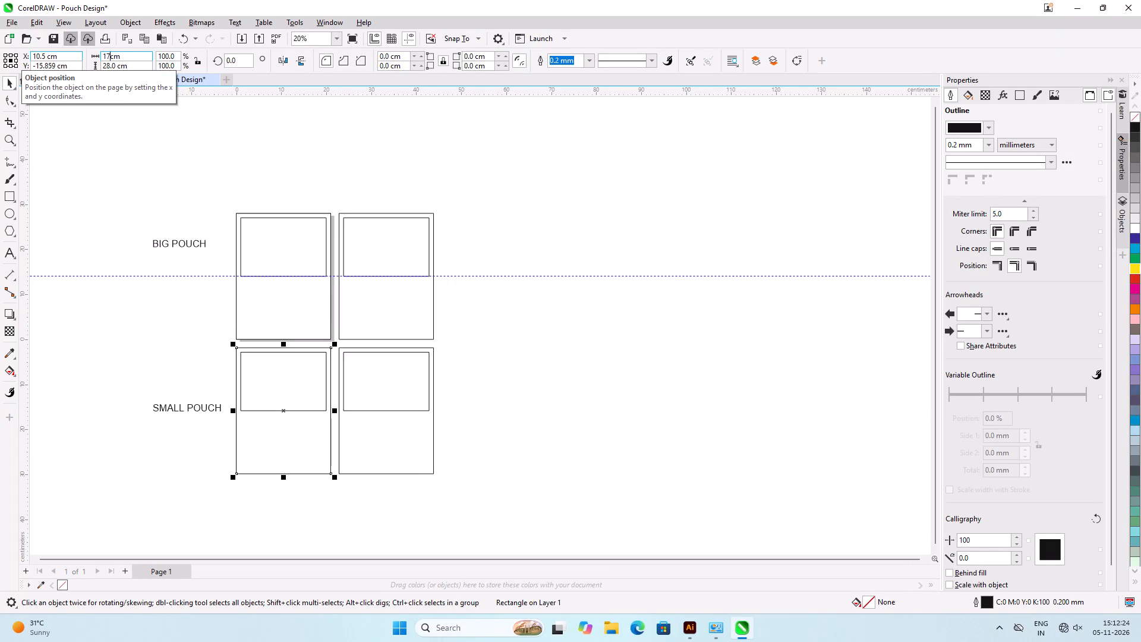
pyautogui.press('Tab')
pyautogui.write('26')
pyautogui.press('Return')
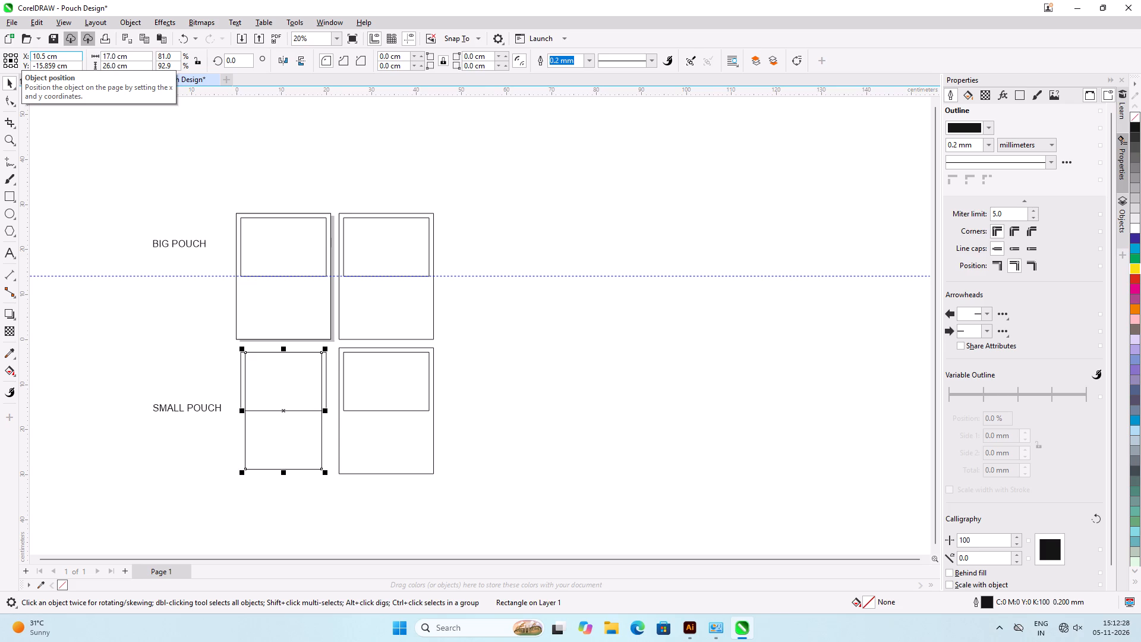
pyautogui.click(118, 335)
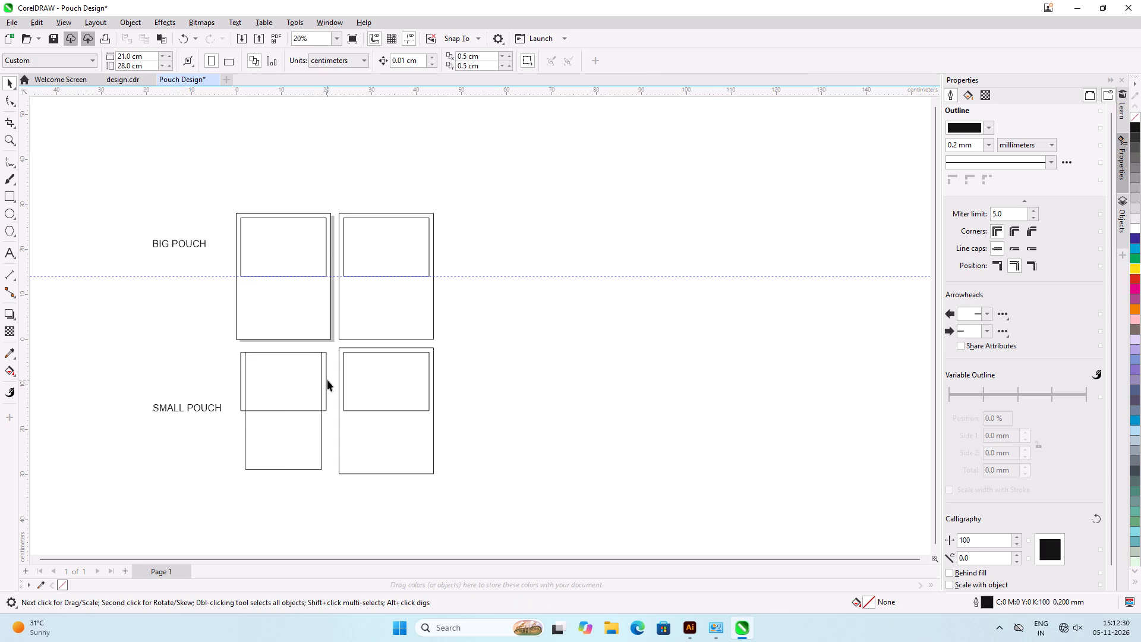
# Resize the inner panel of that small pouch frame to 15 cm wide and 12 cm high.
pyautogui.click(326, 380)
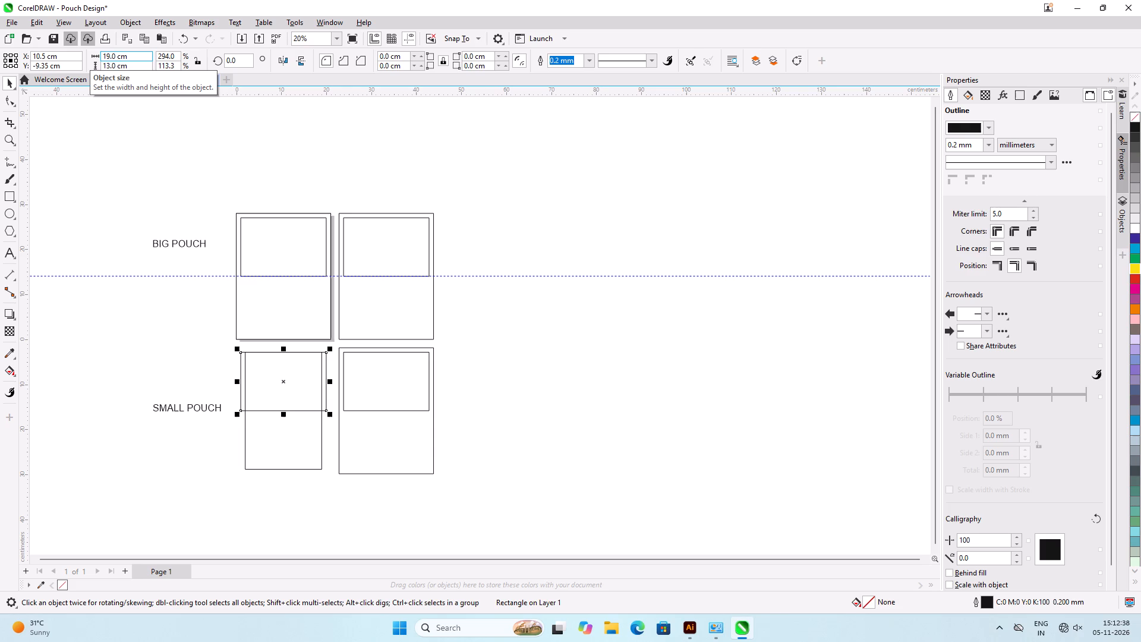
pyautogui.scroll(2, 131, 59)
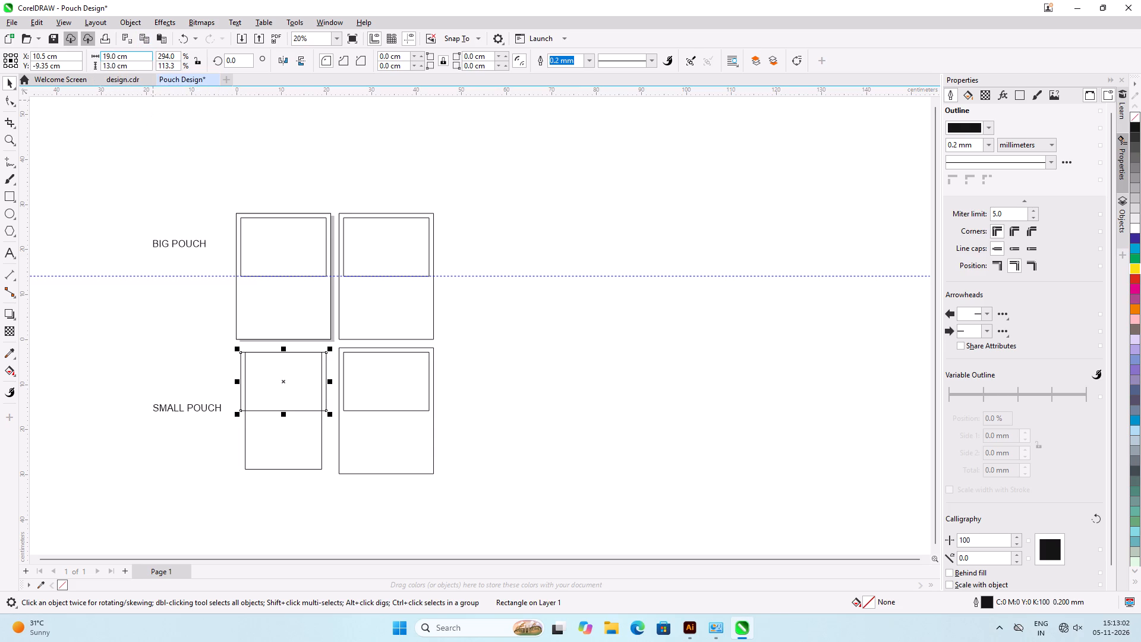
pyautogui.moveTo(108, 53); pyautogui.dragTo(101, 53)
pyautogui.write('15')
pyautogui.press('Return')
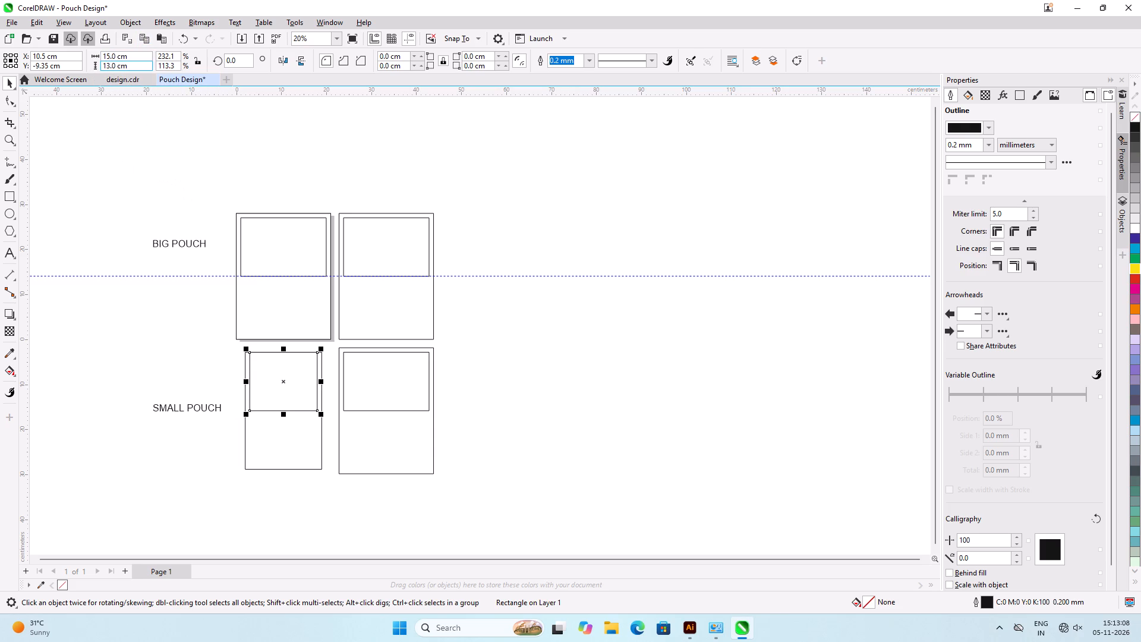
pyautogui.click(107, 68)
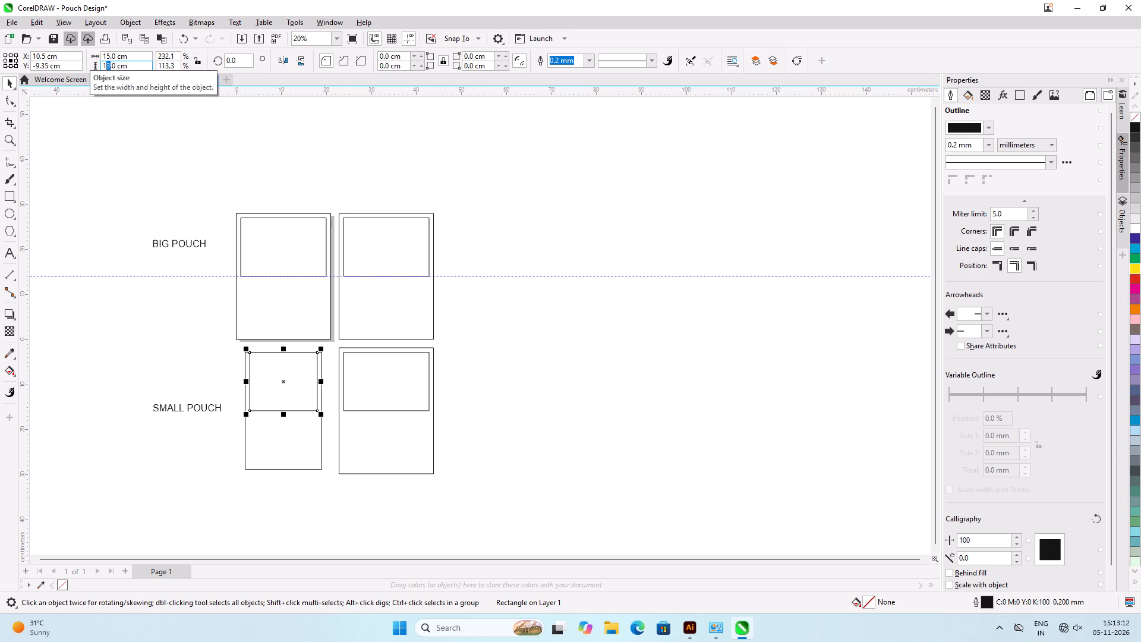
pyautogui.press('2')
pyautogui.press('Return')
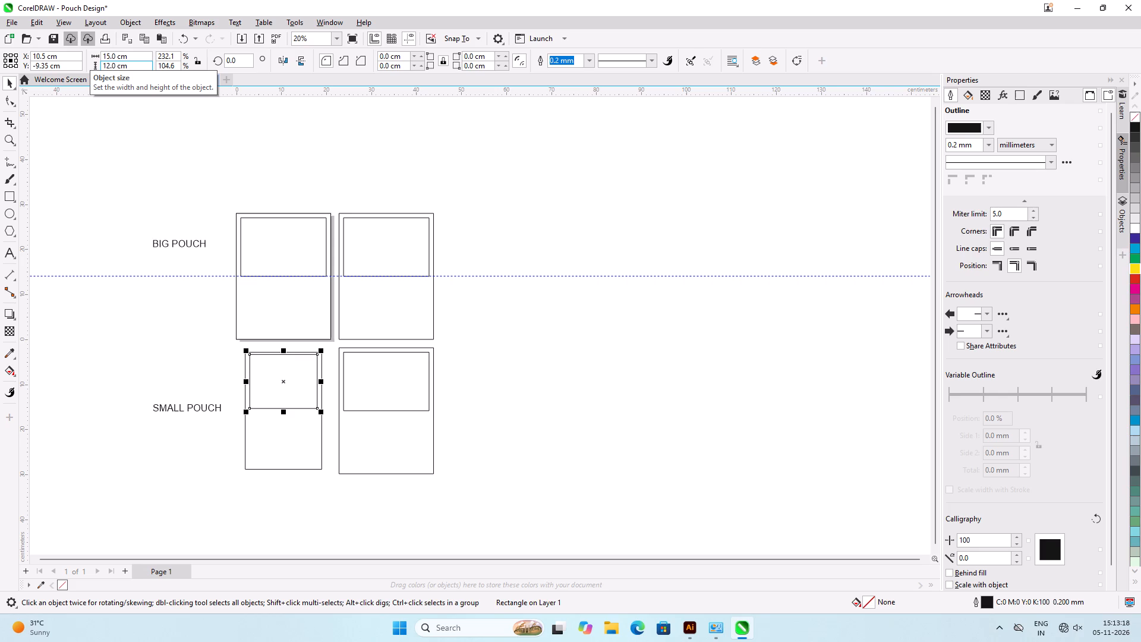
pyautogui.click(536, 350)
# Place a horizontal guideline through the vertical centre of the resized small pouch frame, at Y about -15.86 cm.
pyautogui.scroll(5, 229, 392)
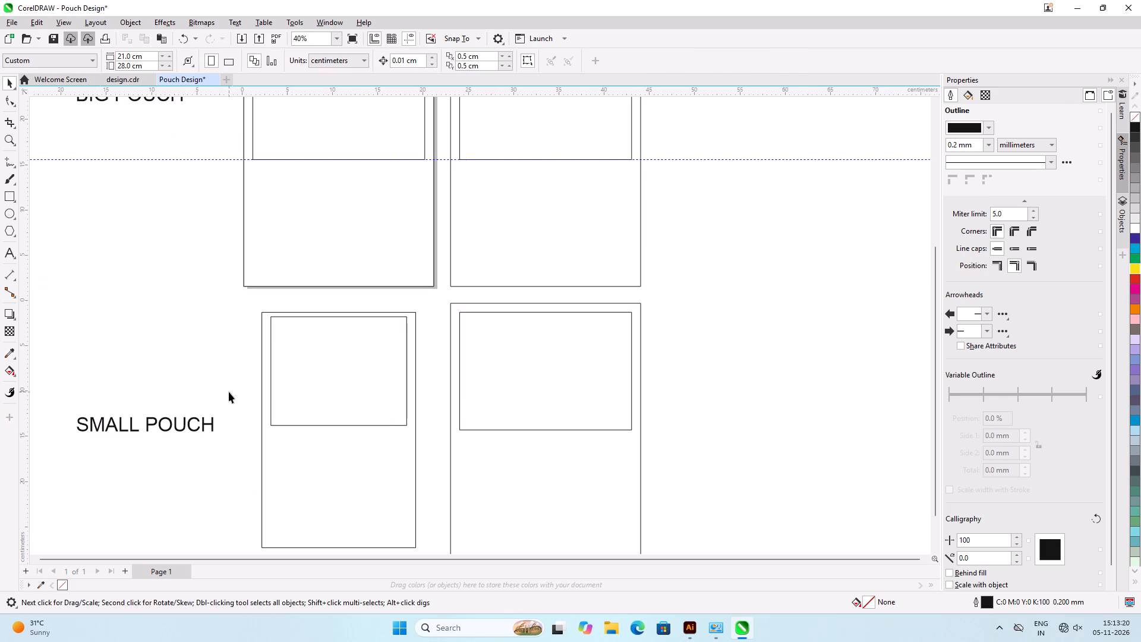
pyautogui.scroll(-5, 331, 329)
pyautogui.scroll(3, 331, 414)
pyautogui.click(332, 412)
pyautogui.scroll(6, 332, 396)
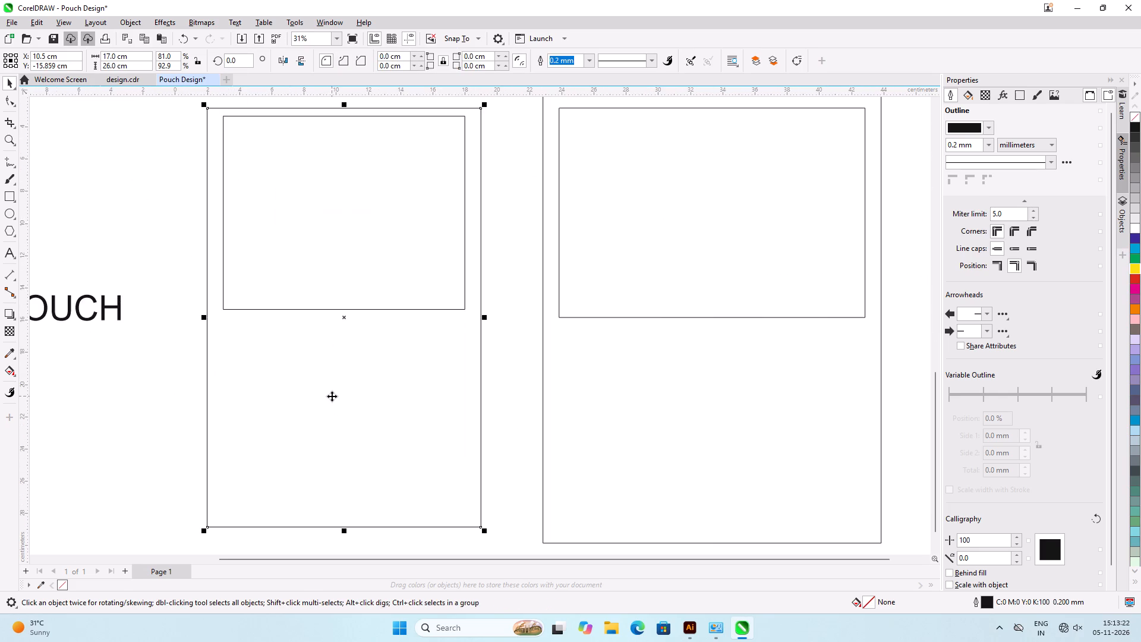
pyautogui.scroll(5, 280, 345)
pyautogui.scroll(-6, 279, 343)
pyautogui.scroll(2, 288, 237)
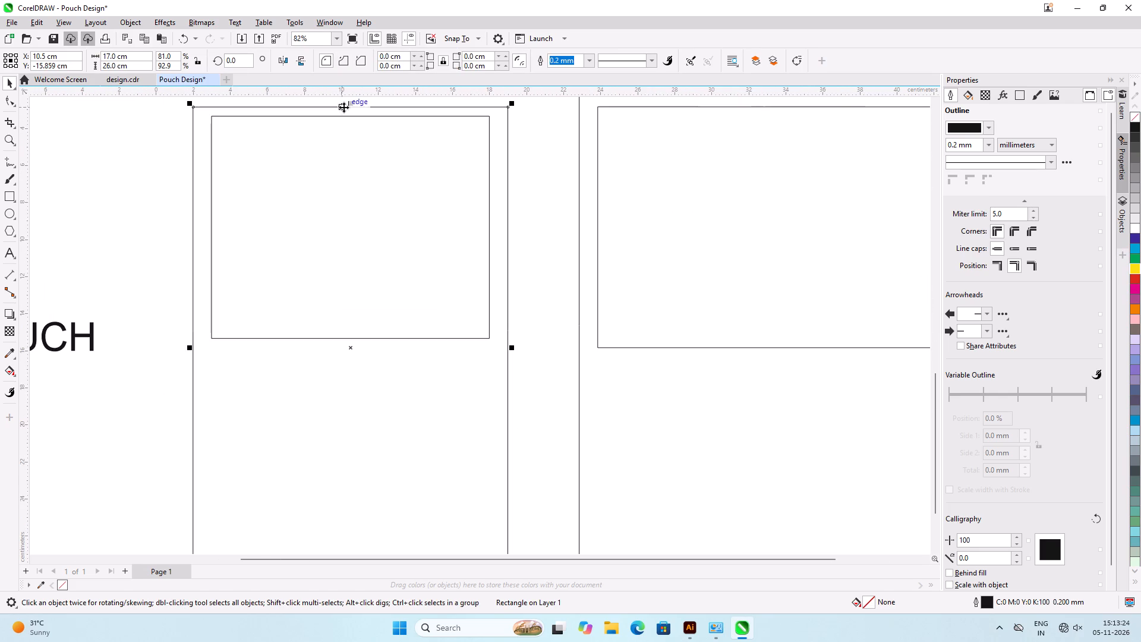
pyautogui.scroll(3, 325, 364)
pyautogui.scroll(6, 720, 365)
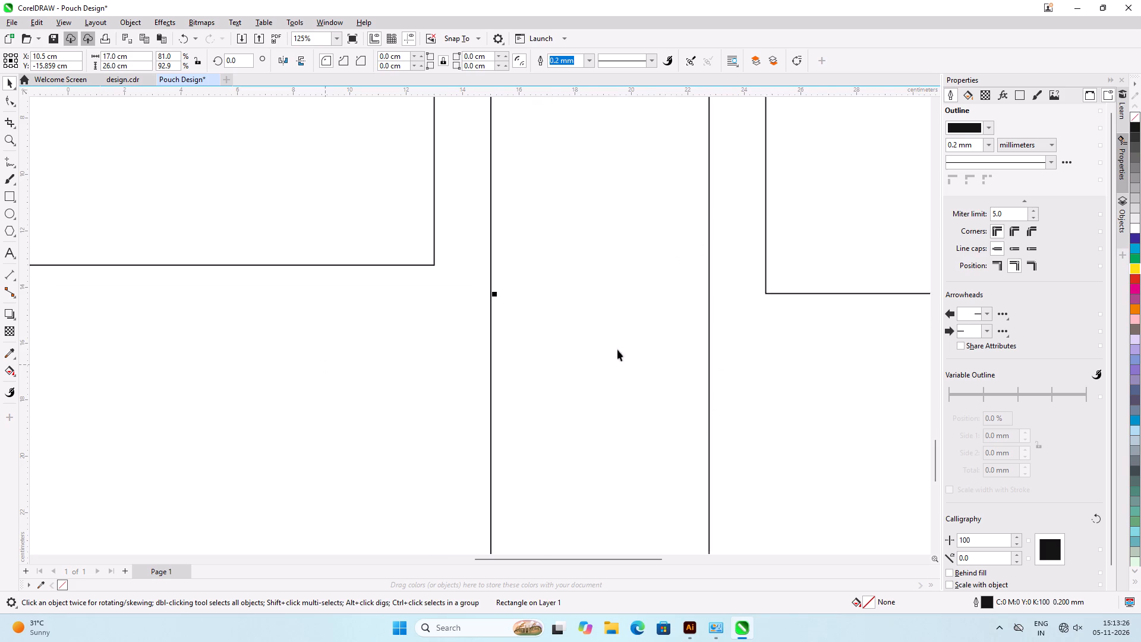
pyautogui.scroll(5, 457, 321)
pyautogui.scroll(18, 465, 250)
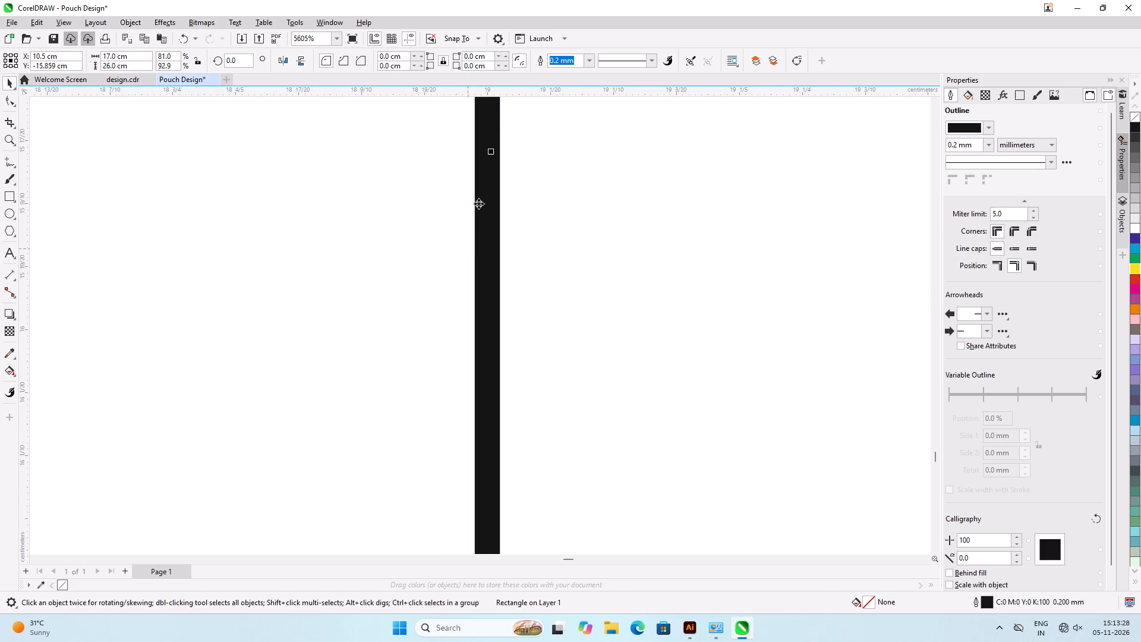
pyautogui.moveTo(540, 92); pyautogui.dragTo(540, 154)
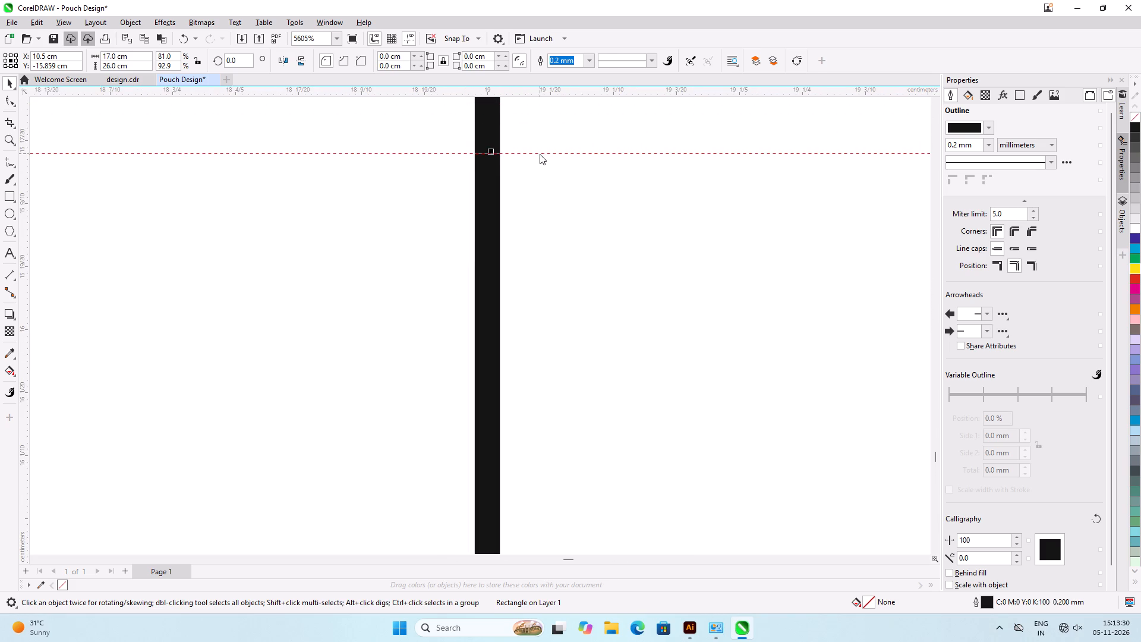
pyautogui.moveTo(540, 154); pyautogui.dragTo(540, 151)
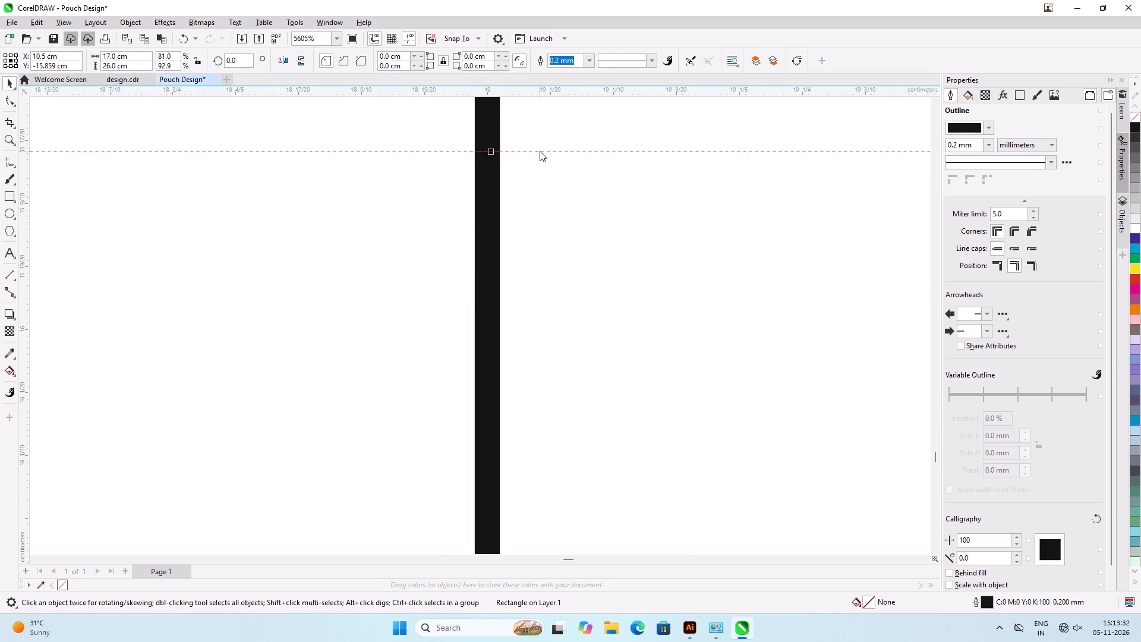
pyautogui.moveTo(540, 151); pyautogui.dragTo(540, 151)
# Nudge the small pouch's inner panel down until its bottom edge meets the new guideline, at Y about -9.85 cm.
pyautogui.scroll(-5, 537, 234)
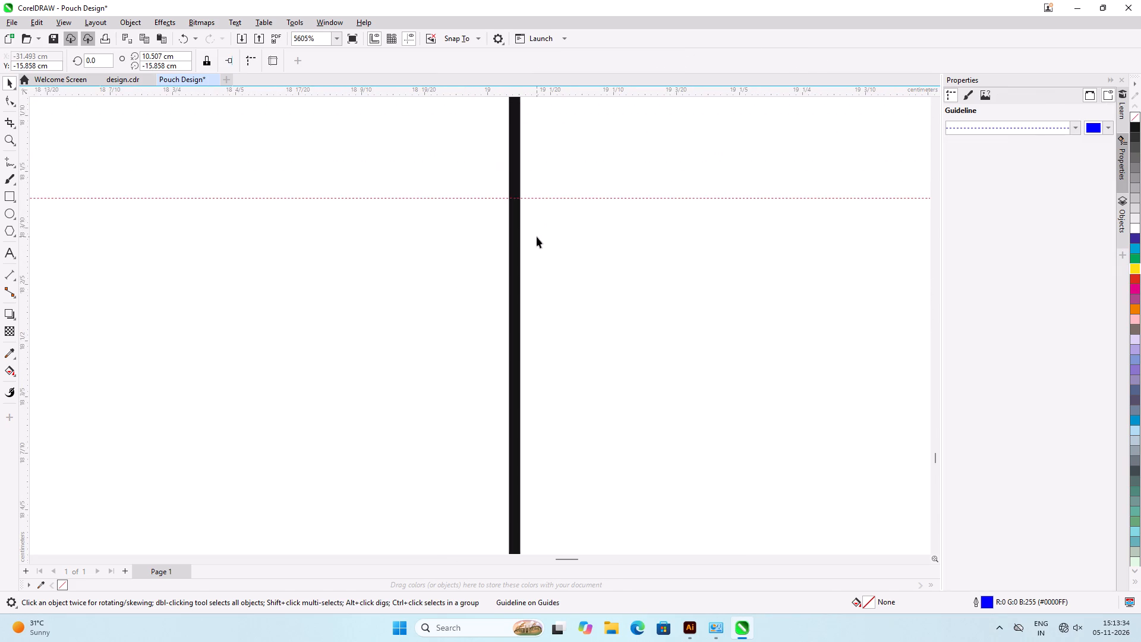
pyautogui.scroll(-4, 537, 237)
pyautogui.scroll(1, 537, 237)
pyautogui.scroll(-5, 537, 237)
pyautogui.scroll(-19, 537, 237)
pyautogui.scroll(3, 363, 221)
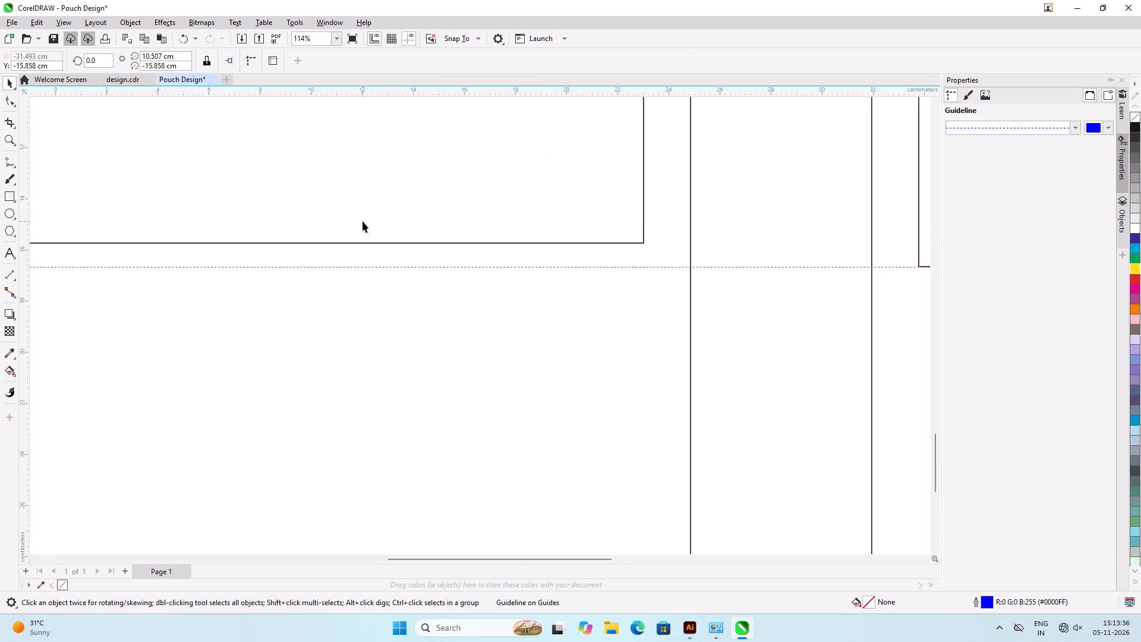
pyautogui.scroll(6, 363, 221)
pyautogui.click(363, 221)
pyautogui.press('Down')
pyautogui.press('Down')
pyautogui.press('Down')
pyautogui.press('Down')
pyautogui.press('Down')
pyautogui.press('Down')
pyautogui.press('Down')
pyautogui.press('Down')
pyautogui.press('Down')
pyautogui.press('Down')
pyautogui.press('Down')
pyautogui.press('Down')
pyautogui.press('Down')
pyautogui.press('Down')
pyautogui.press('Down')
pyautogui.press('Down')
pyautogui.press('Down')
pyautogui.press('Down')
pyautogui.press('Down')
pyautogui.press('Down')
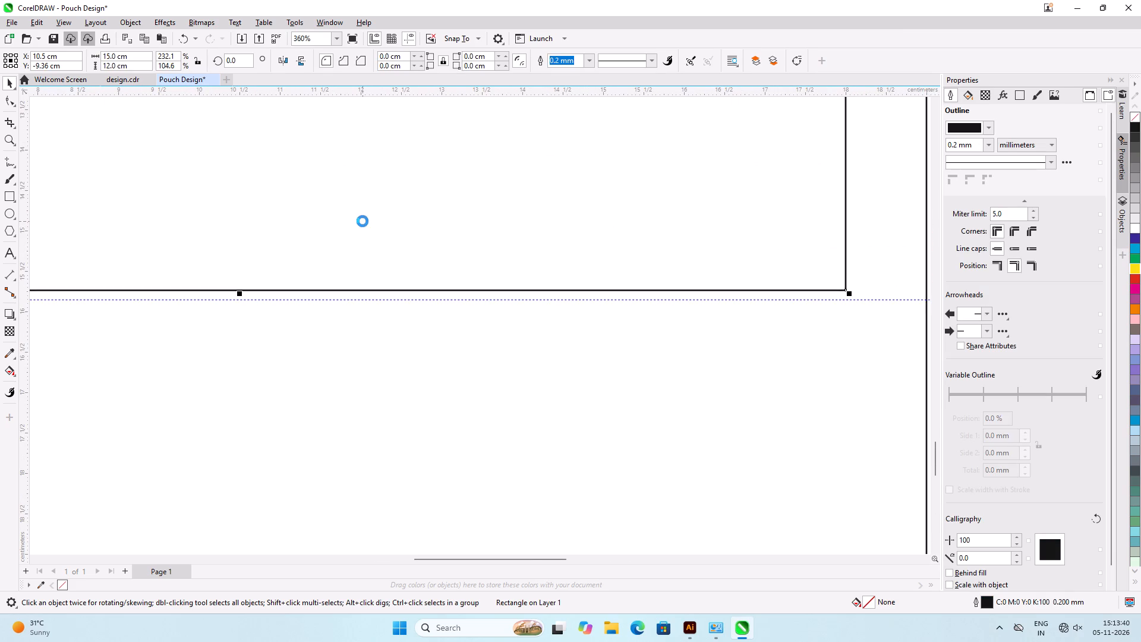
pyautogui.press('Down')
pyautogui.press('Down')
pyautogui.scroll(-3, 363, 221)
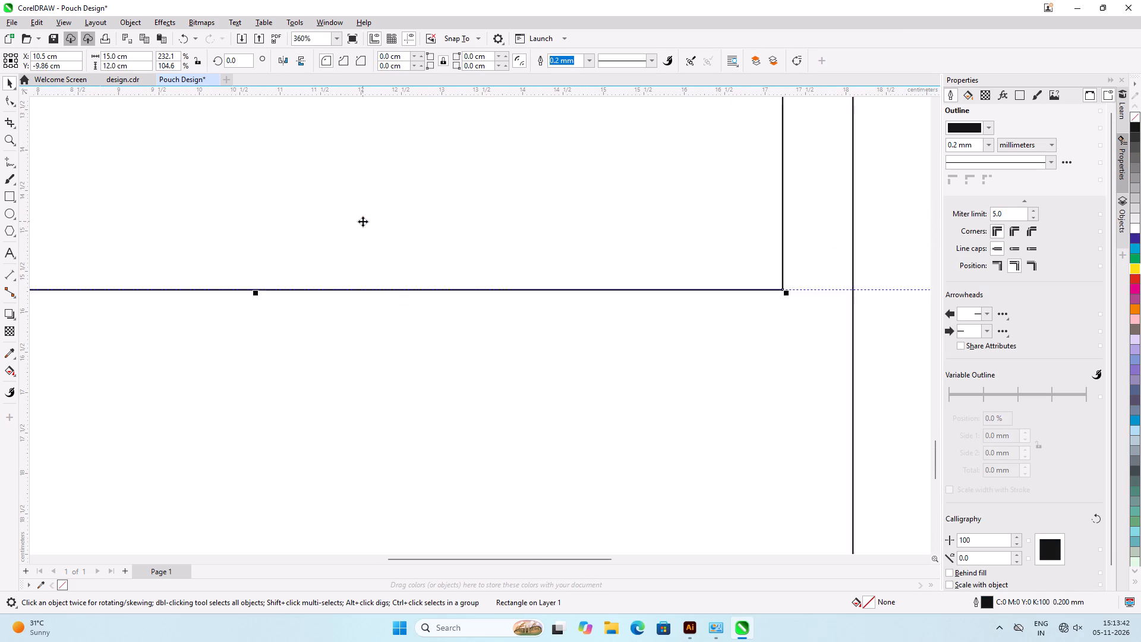
pyautogui.scroll(-3, 363, 221)
pyautogui.press('Up')
pyautogui.scroll(-19, 431, 257)
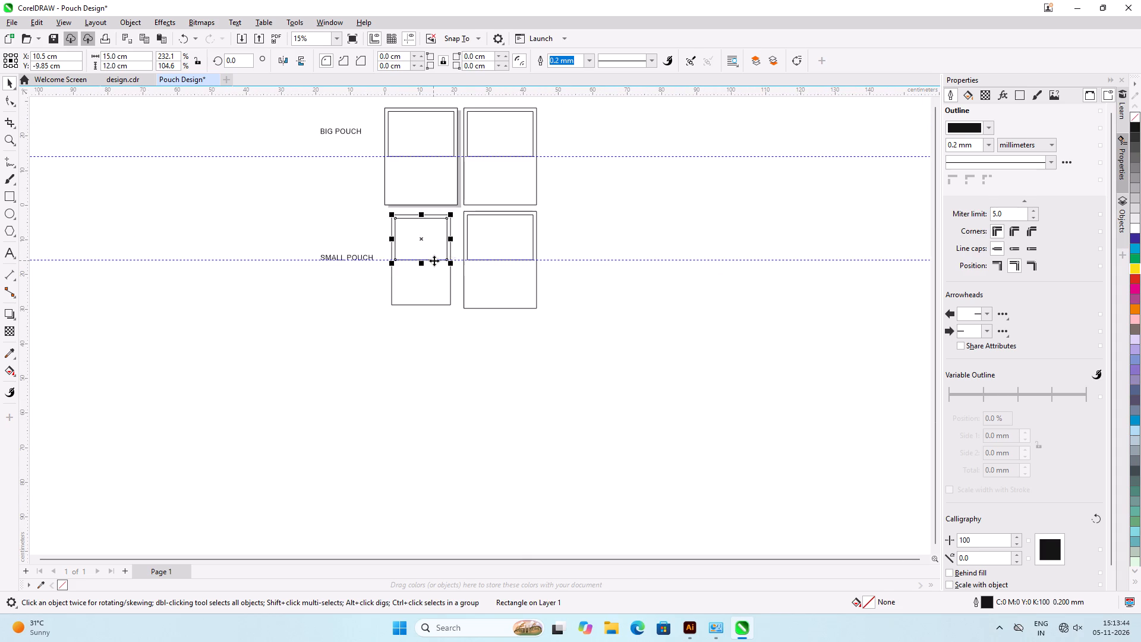
pyautogui.click(493, 323)
# Delete the old second frame of the SMALL POUCH row together with its inner panel.
pyautogui.moveTo(569, 203); pyautogui.dragTo(457, 397)
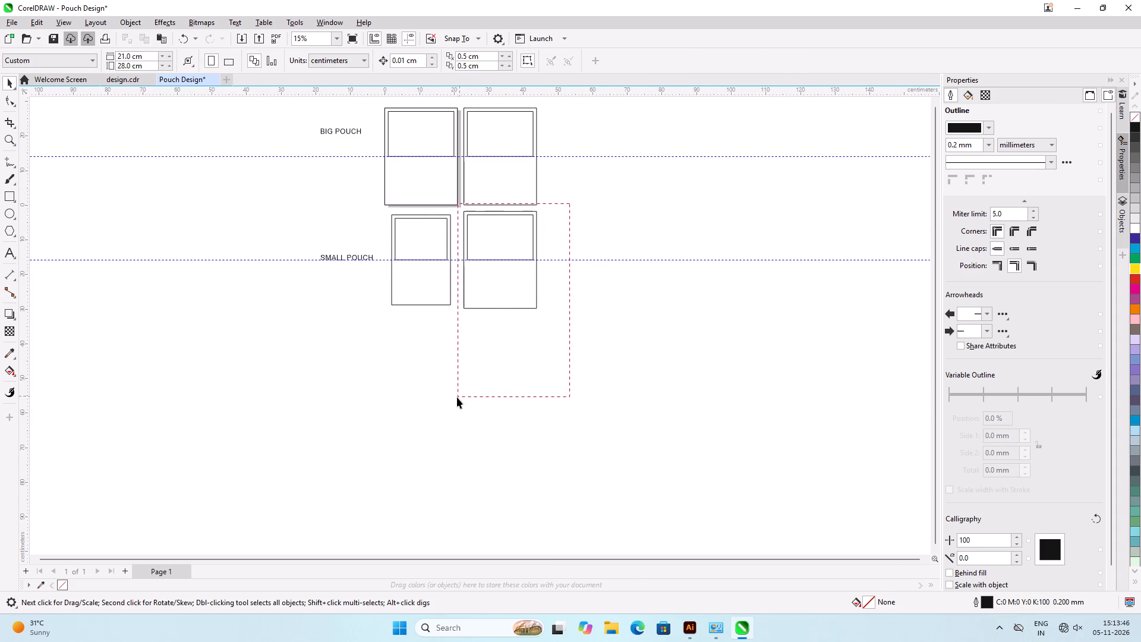
pyautogui.moveTo(457, 397); pyautogui.dragTo(456, 398)
pyautogui.press('Up')
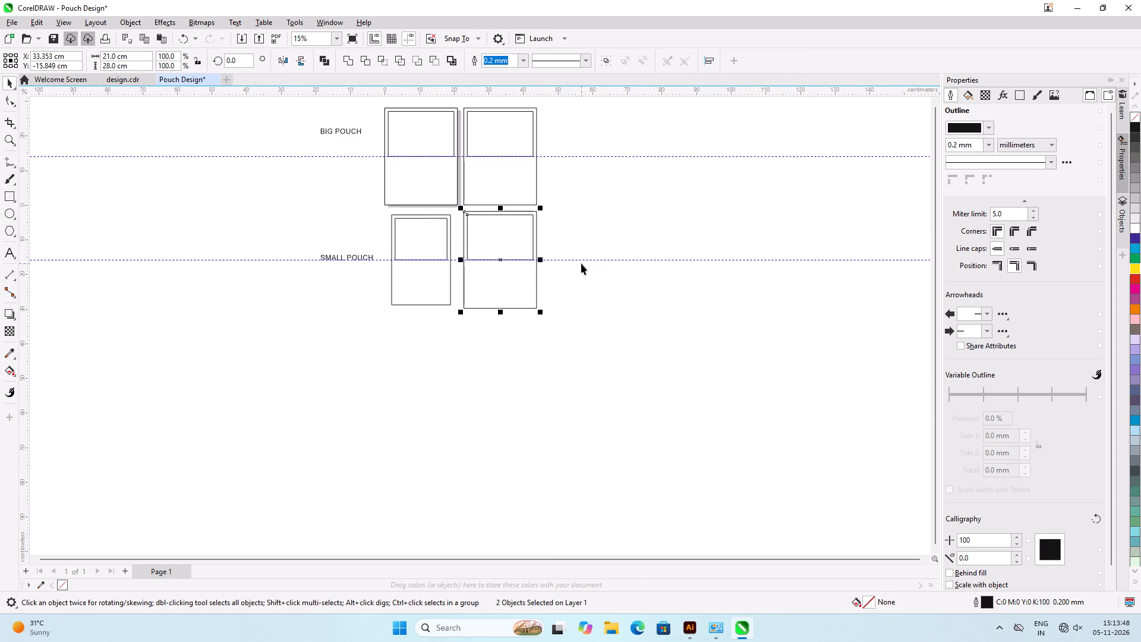
pyautogui.press('Delete')
# Delete both horizontal guidelines, the one crossing the small pouch and the one crossing the big pouches.
pyautogui.click(585, 257)
pyautogui.click(583, 261)
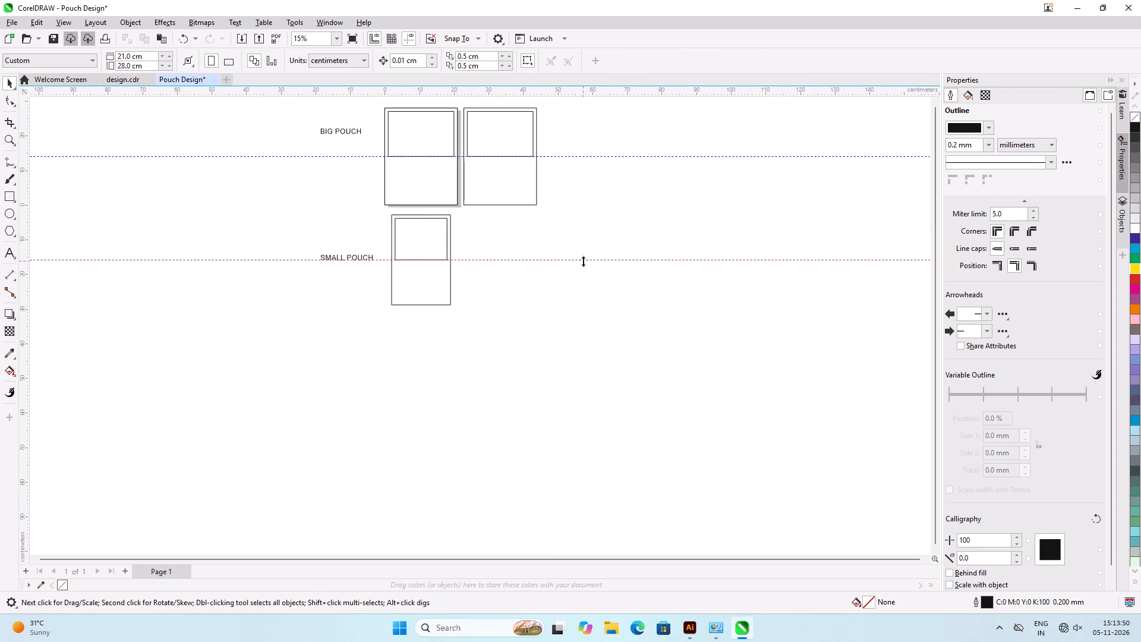
pyautogui.press('Delete')
pyautogui.click(613, 156)
pyautogui.press('Delete')
pyautogui.click(603, 224)
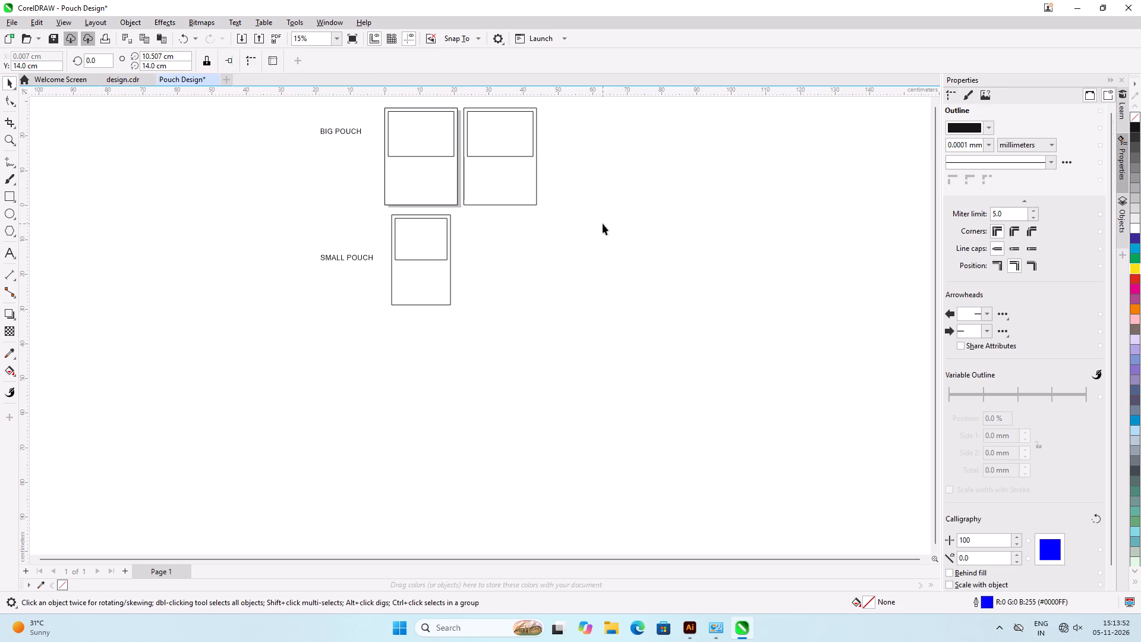
# Place a copy of the resized small pouch frame and inner panel beside the original in the same row, at X about 29.38 cm.
pyautogui.click(501, 252)
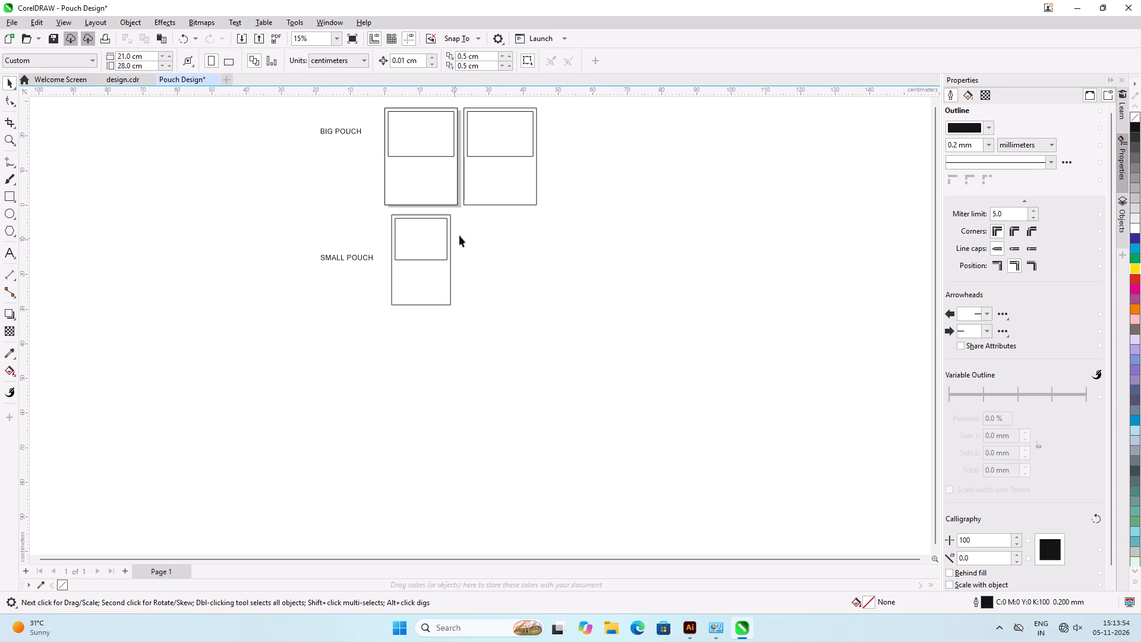
pyautogui.moveTo(474, 209); pyautogui.dragTo(377, 321)
pyautogui.moveTo(408, 279); pyautogui.dragTo(469, 279)
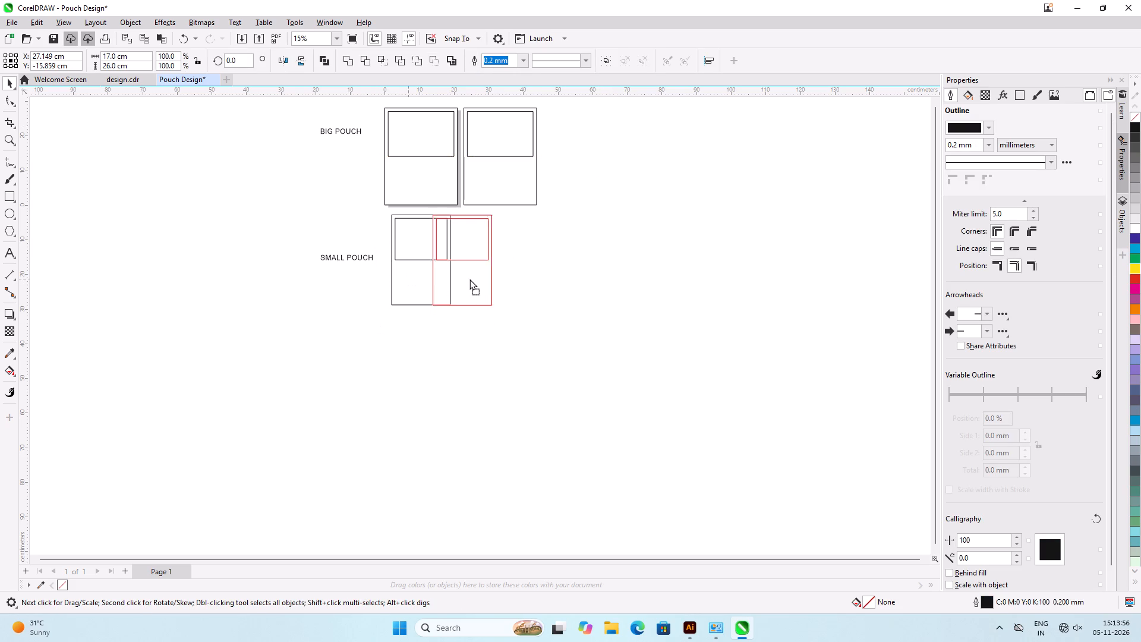
pyautogui.moveTo(469, 279); pyautogui.dragTo(474, 278)
pyautogui.keyDown('shift'); pyautogui.rightClick(474, 278); pyautogui.keyUp('shift')
pyautogui.click(554, 306)
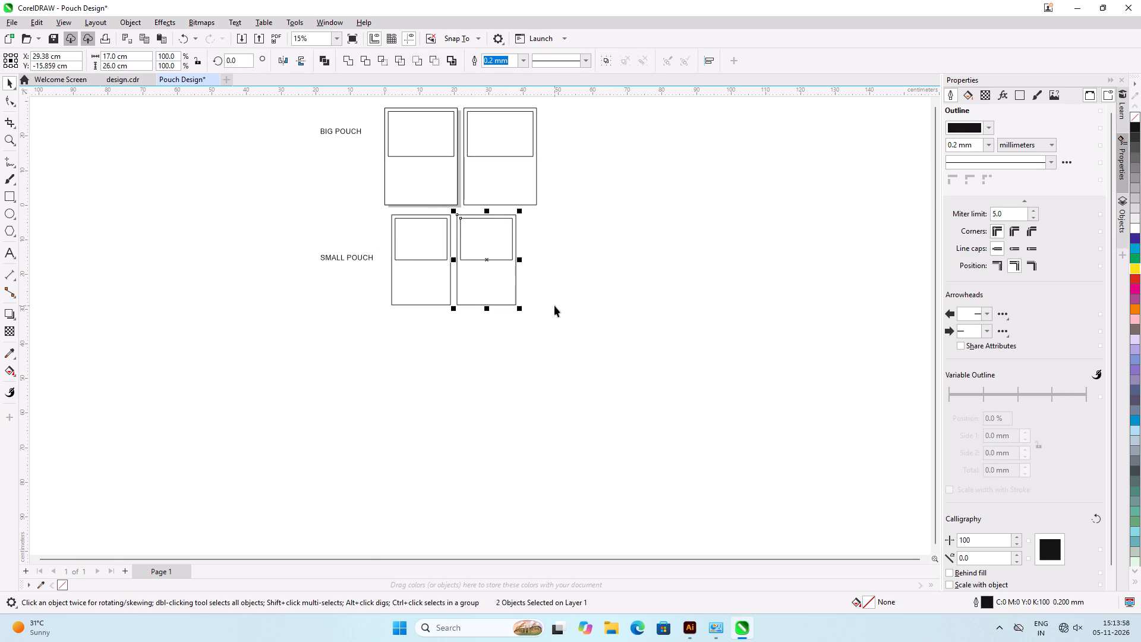
pyautogui.scroll(5, 507, 210)
pyautogui.scroll(-5, 448, 386)
pyautogui.scroll(5, 452, 317)
pyautogui.click(573, 390)
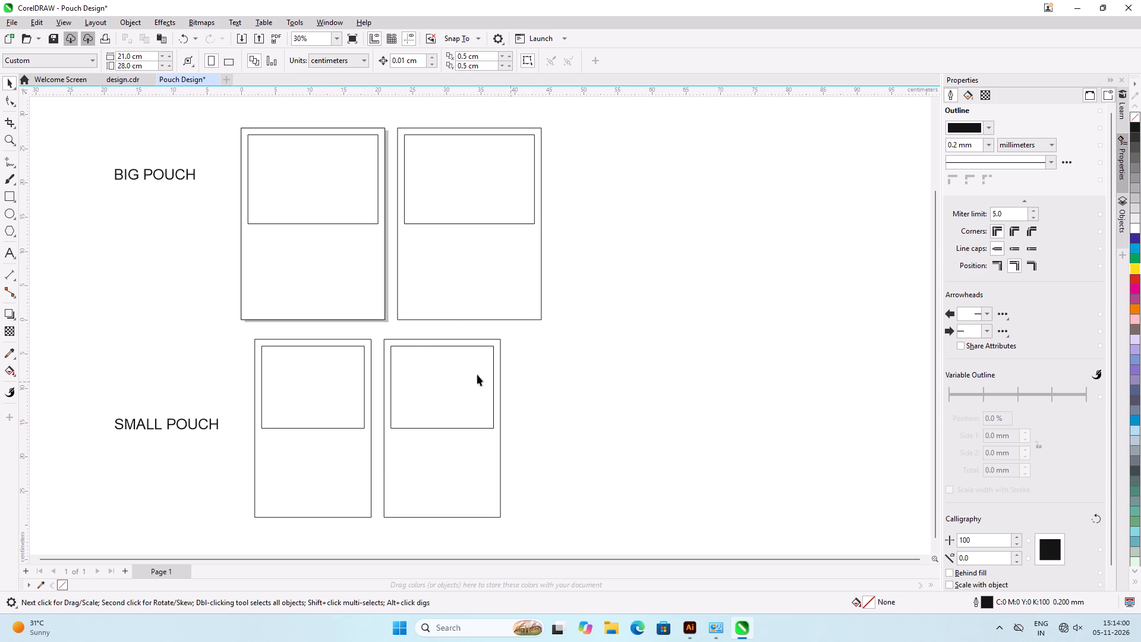
pyautogui.click(565, 372)
# Copy the lace pattern group from design.cdr and paste it into the Pouch Design document.
pyautogui.click(132, 78)
pyautogui.click(462, 313)
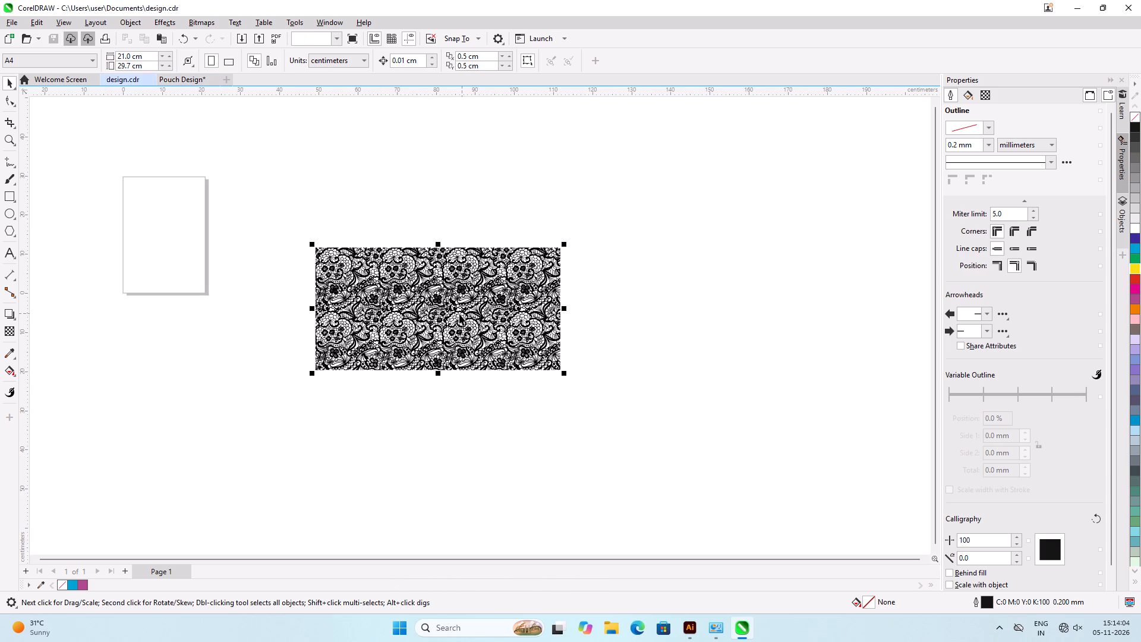
pyautogui.hotkey('ctrl', 'c')
pyautogui.click(178, 78)
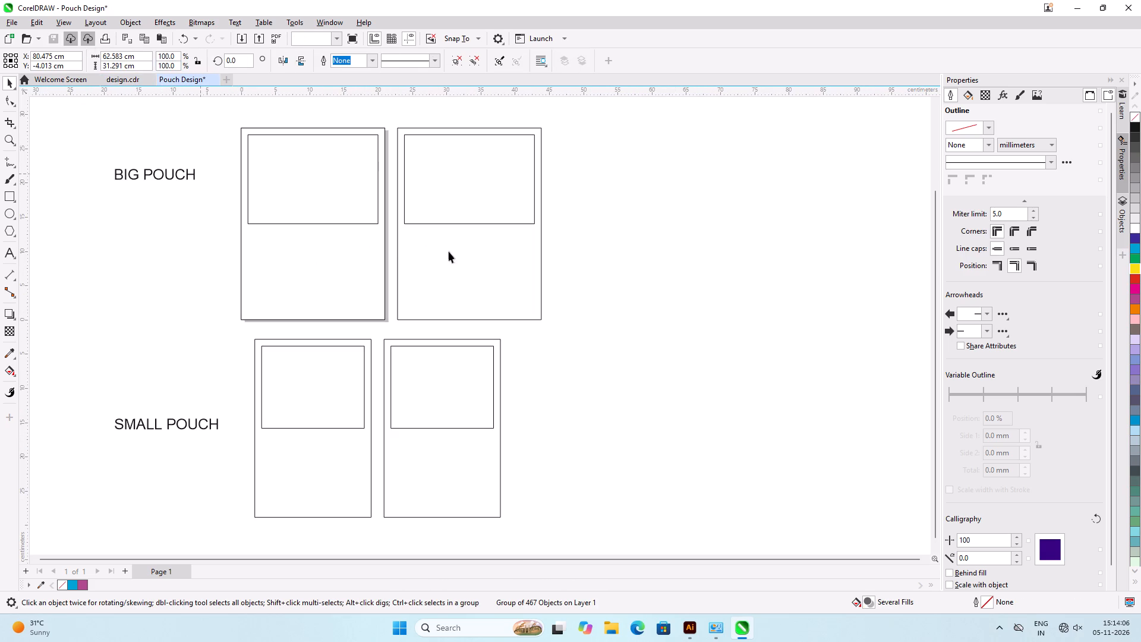
pyautogui.hotkey('ctrl', 'v')
pyautogui.click(692, 496)
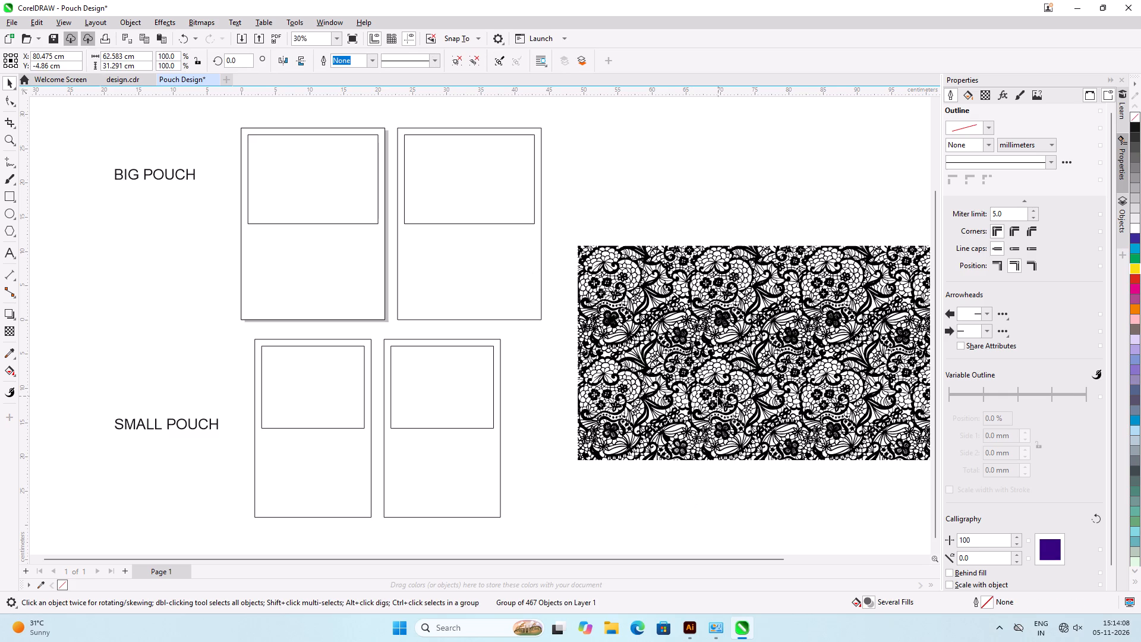
# Centre the lace pattern horizontally and vertically on the first big pouch's inner panel.
pyautogui.click(718, 396)
pyautogui.keyDown('shift'); pyautogui.click(278, 193); pyautogui.keyUp('shift')
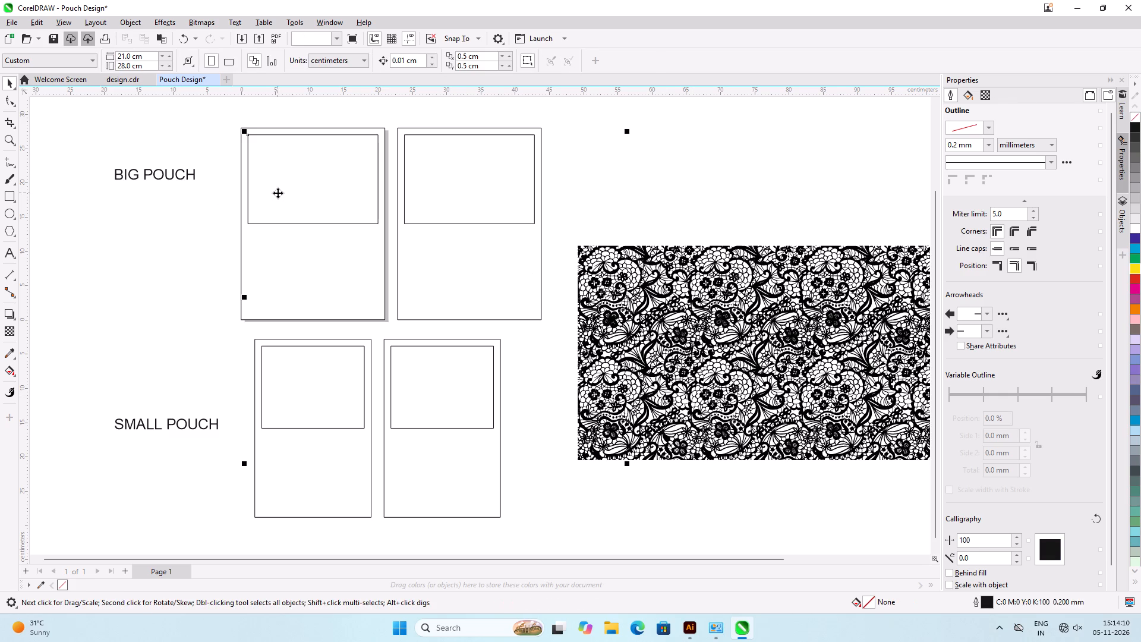
pyautogui.write('ce')
pyautogui.click(684, 306)
# Scale the lace pattern proportionally about its centre to about 26 × 13 cm, matching the first big pouch's inner panel height.
pyautogui.scroll(-5, 609, 397)
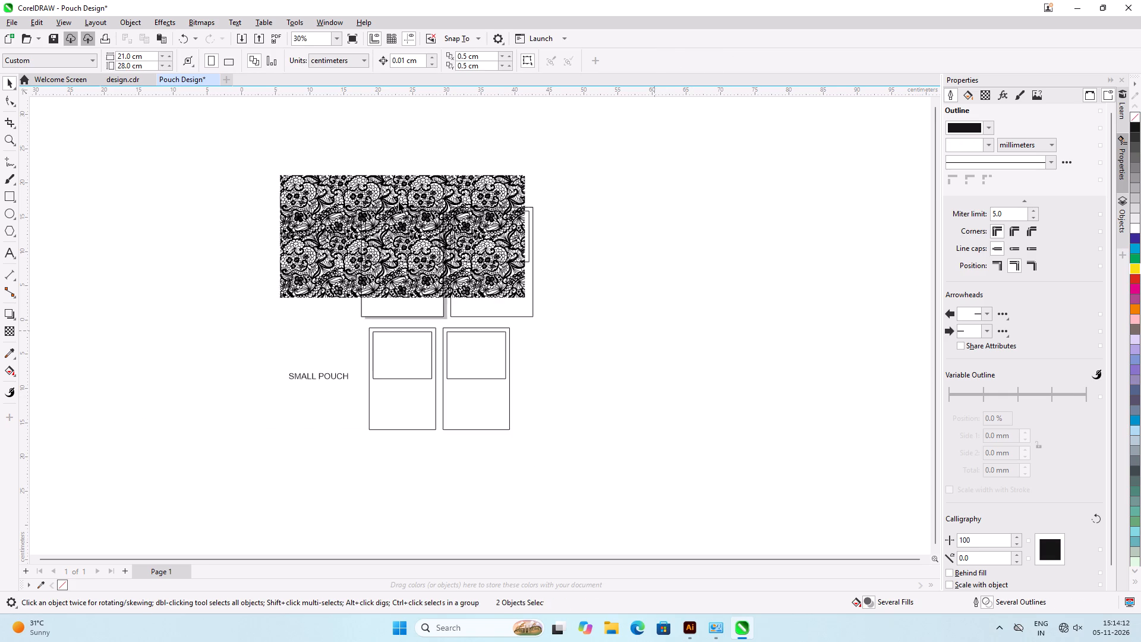
pyautogui.scroll(4, 399, 202)
pyautogui.click(468, 297)
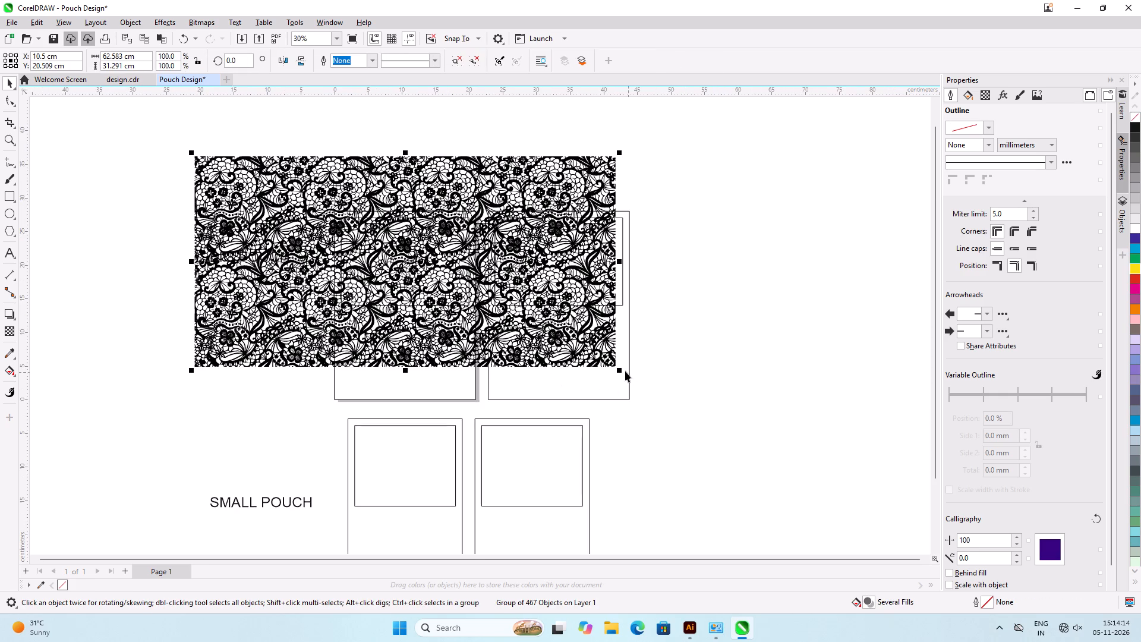
pyautogui.keyDown('shift'); pyautogui.moveTo(620, 371); pyautogui.dragTo(508, 292); pyautogui.keyUp('shift')
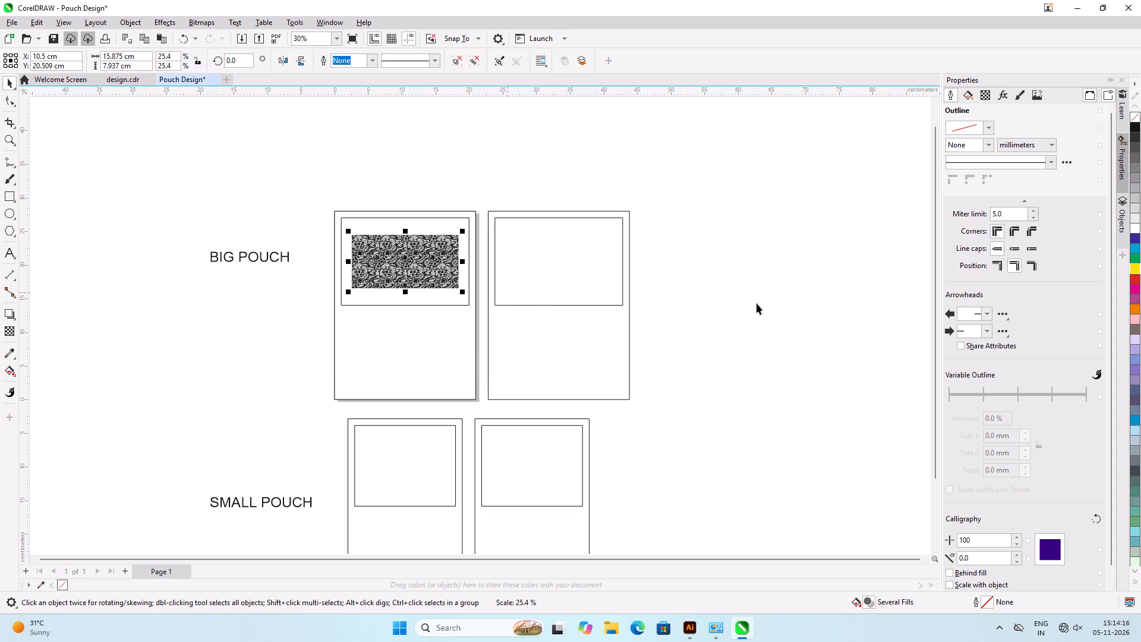
pyautogui.click(752, 303)
pyautogui.scroll(7, 284, 197)
pyautogui.scroll(3, 430, 364)
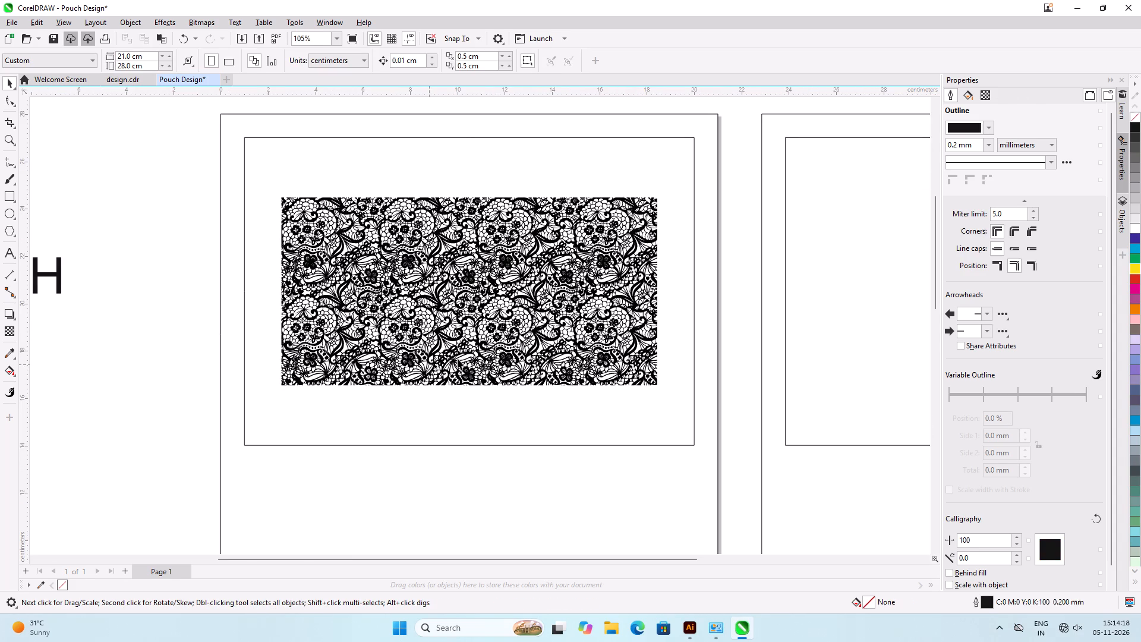
pyautogui.click(505, 348)
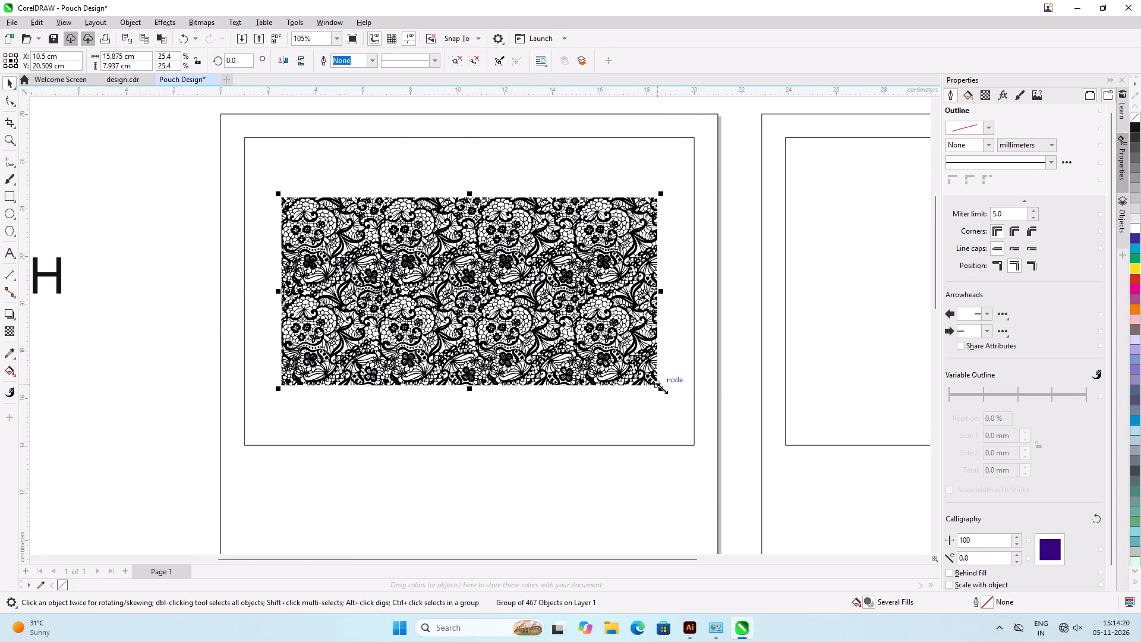
pyautogui.keyDown('shift'); pyautogui.moveTo(662, 388); pyautogui.dragTo(755, 446); pyautogui.keyUp('shift')
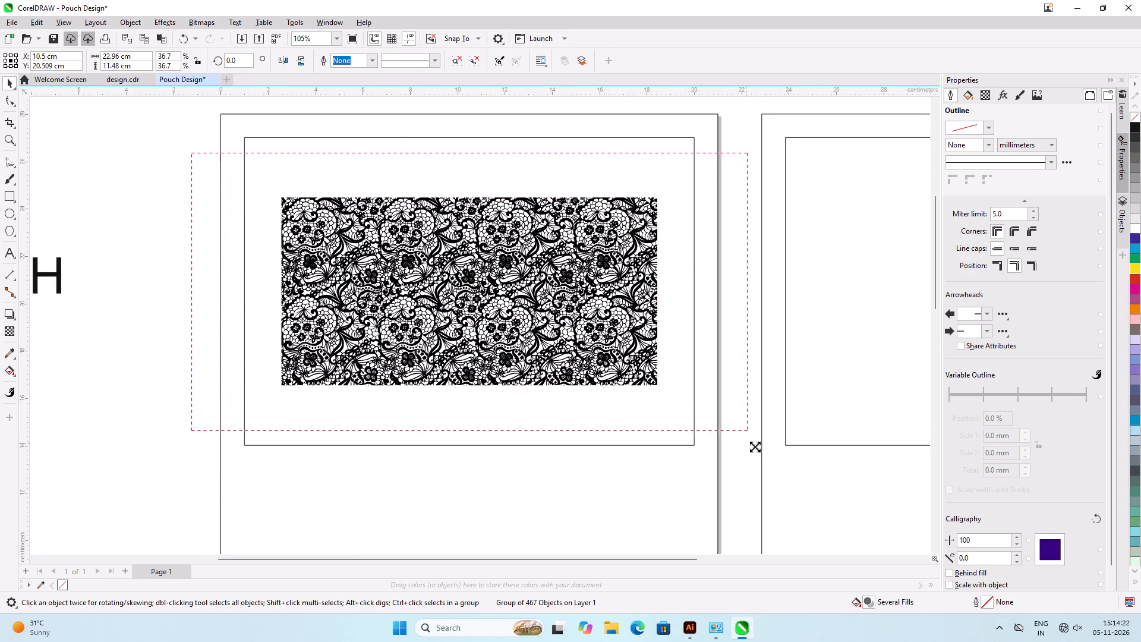
pyautogui.keyDown('shift'); pyautogui.moveTo(755, 446); pyautogui.dragTo(763, 442); pyautogui.keyUp('shift')
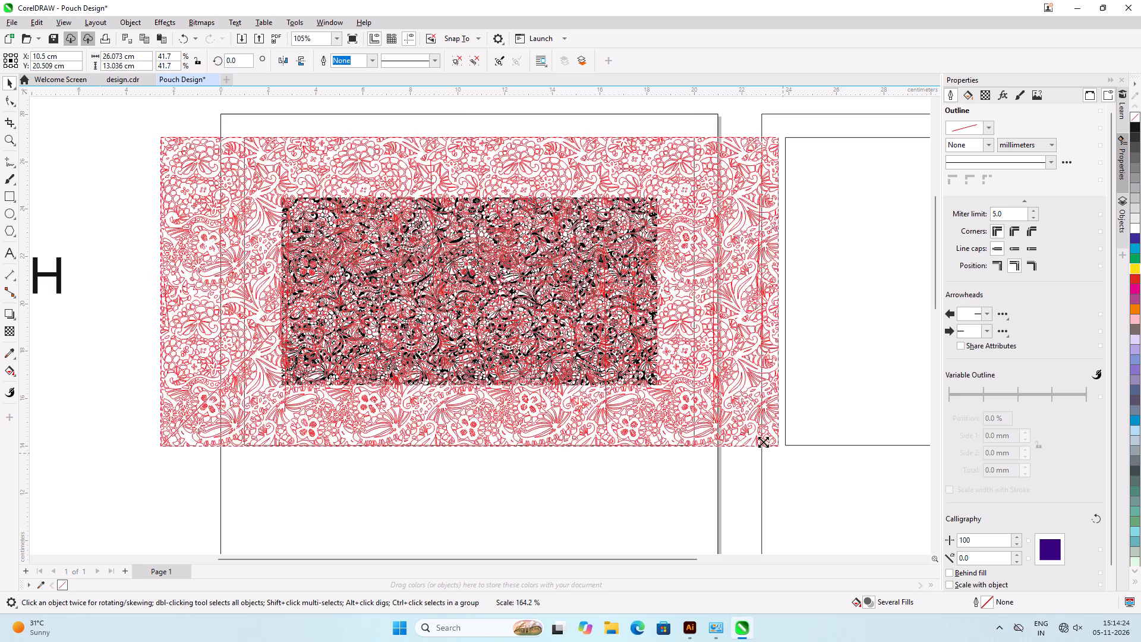
pyautogui.keyDown('shift'); pyautogui.moveTo(763, 442); pyautogui.dragTo(774, 452); pyautogui.keyUp('shift')
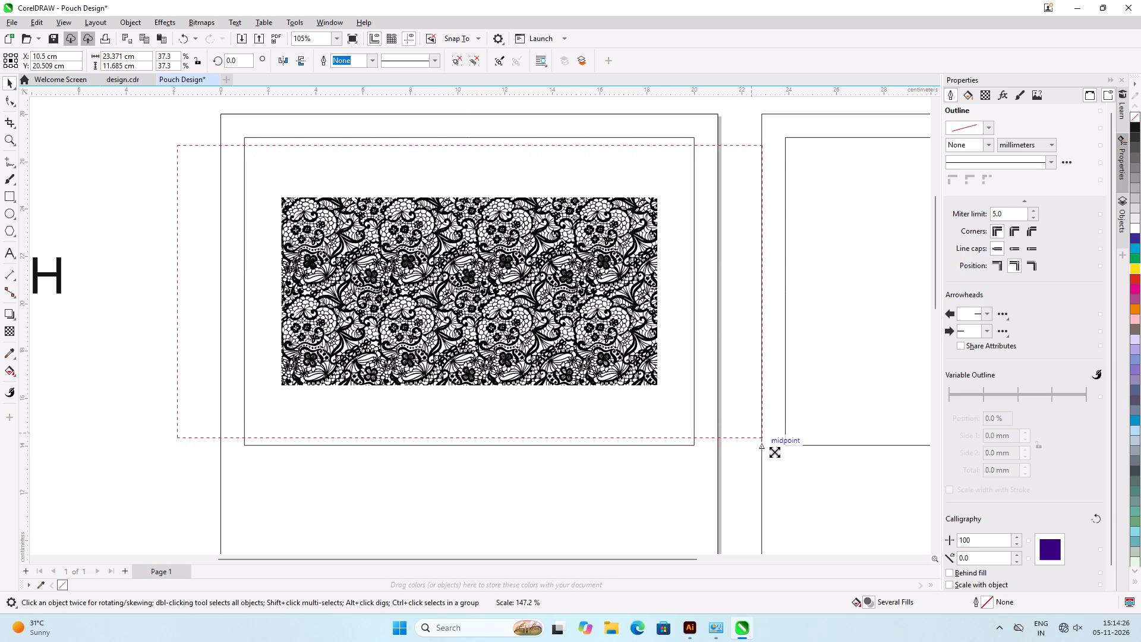
pyautogui.keyDown('shift'); pyautogui.moveTo(774, 452); pyautogui.dragTo(781, 458); pyautogui.keyUp('shift')
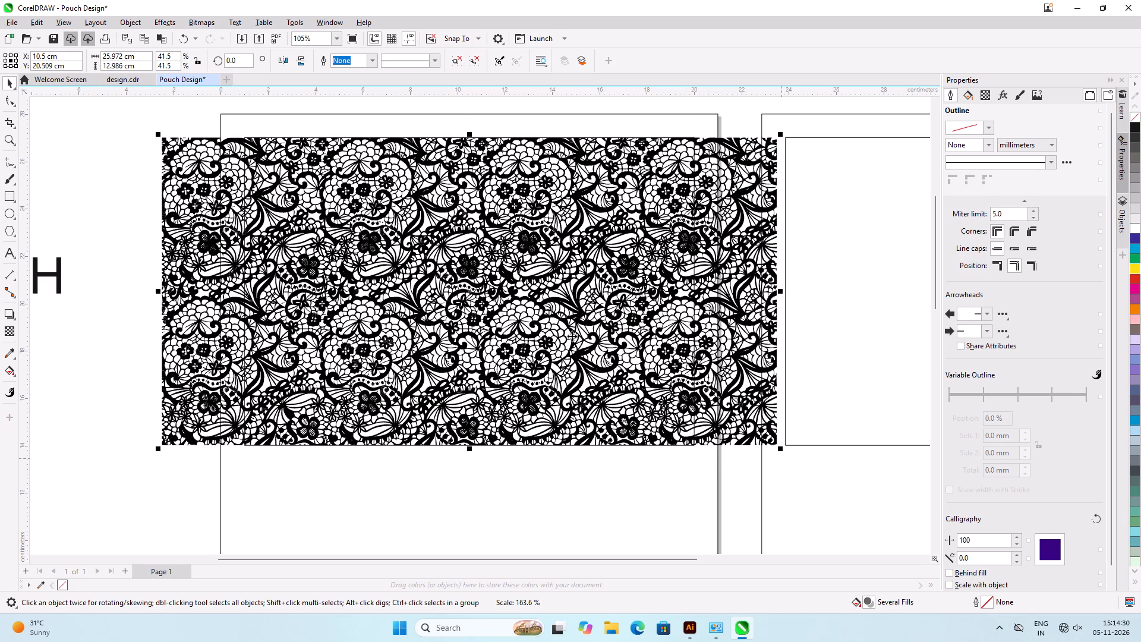
pyautogui.click(103, 380)
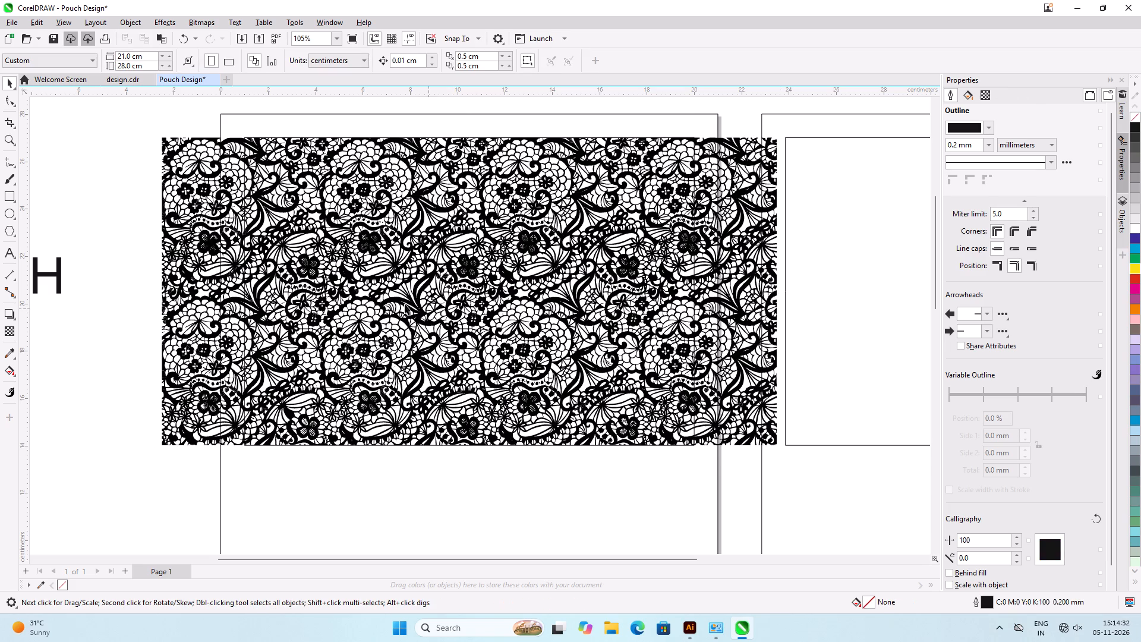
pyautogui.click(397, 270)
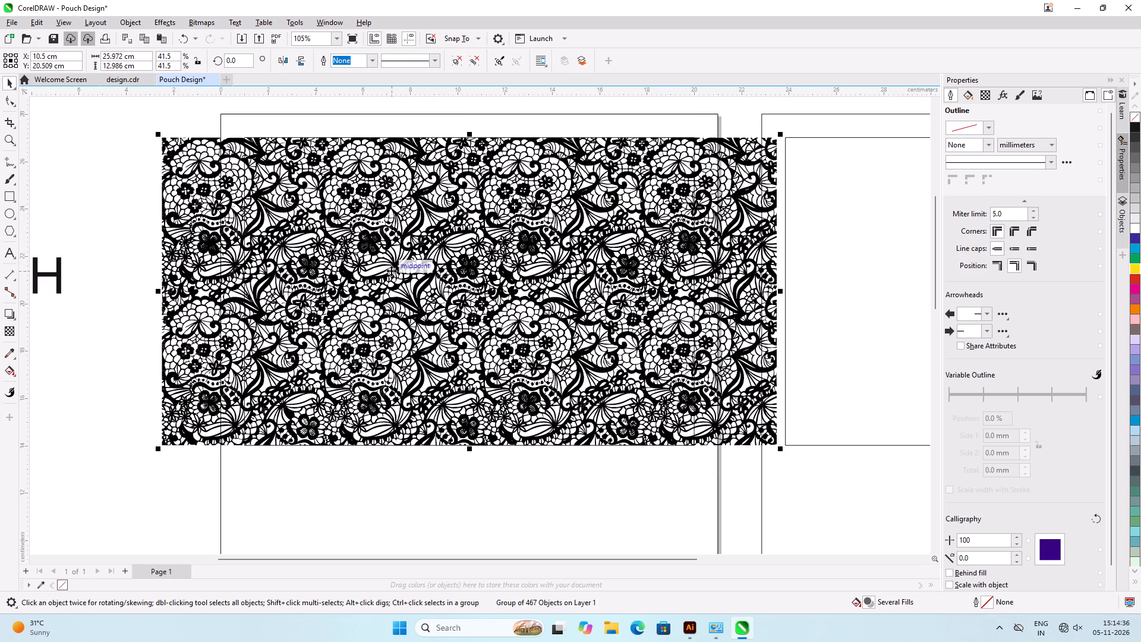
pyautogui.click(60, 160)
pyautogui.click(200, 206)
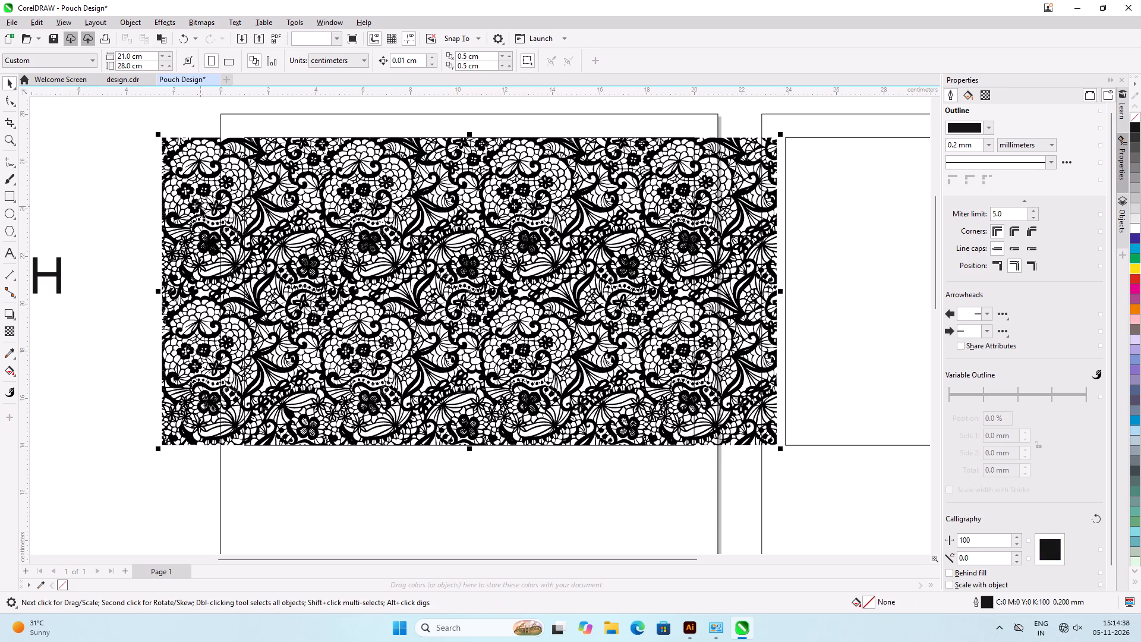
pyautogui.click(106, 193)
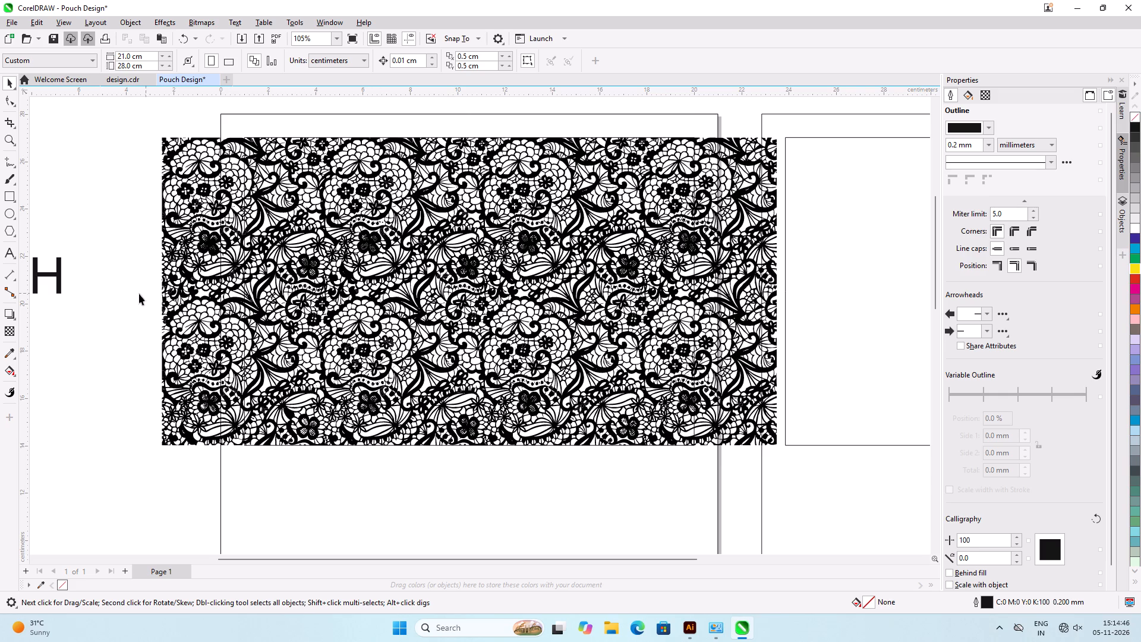
# Enlarge the lace pattern proportionally to about 27.3 × 13.7 cm, keeping its bottom edge on the inner panel's bottom line.
pyautogui.click(725, 189)
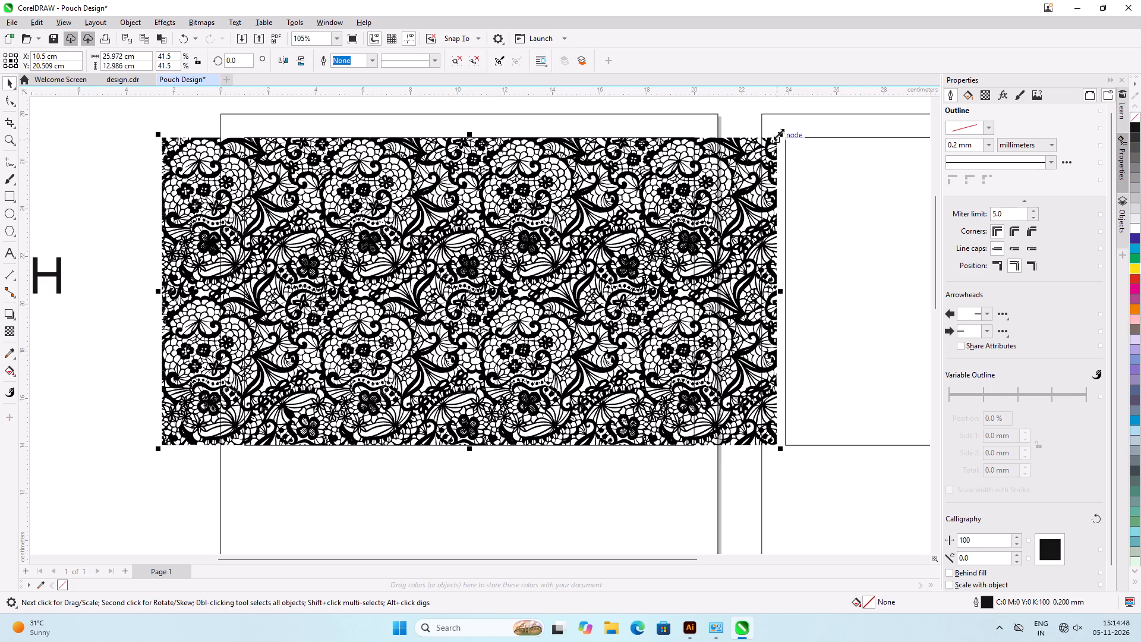
pyautogui.moveTo(778, 134); pyautogui.dragTo(796, 123)
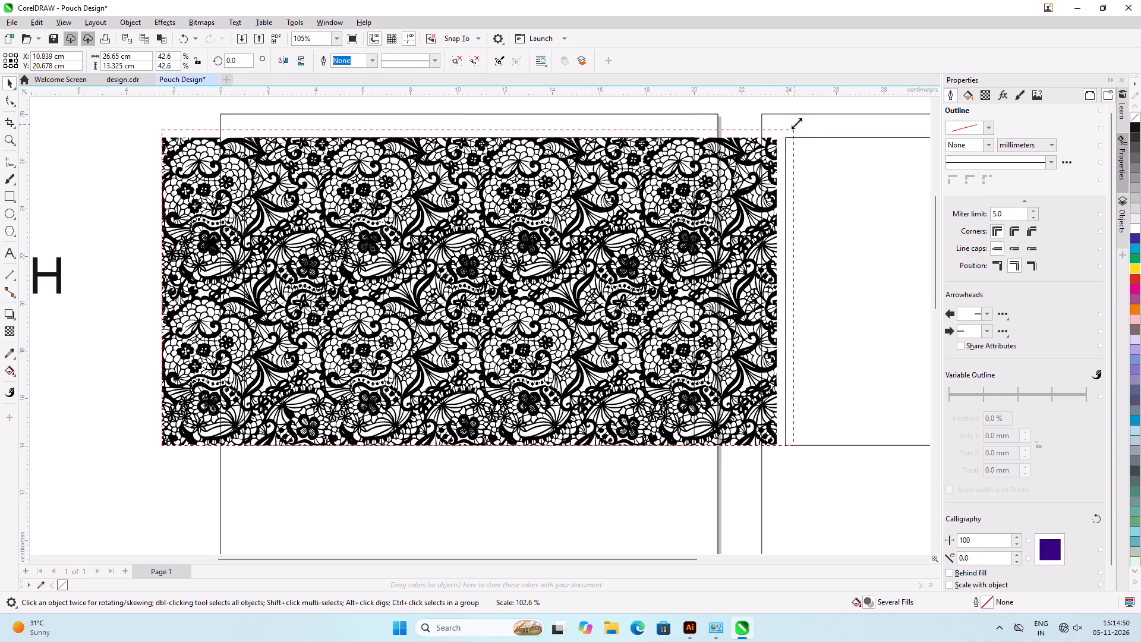
pyautogui.moveTo(796, 123); pyautogui.dragTo(808, 117)
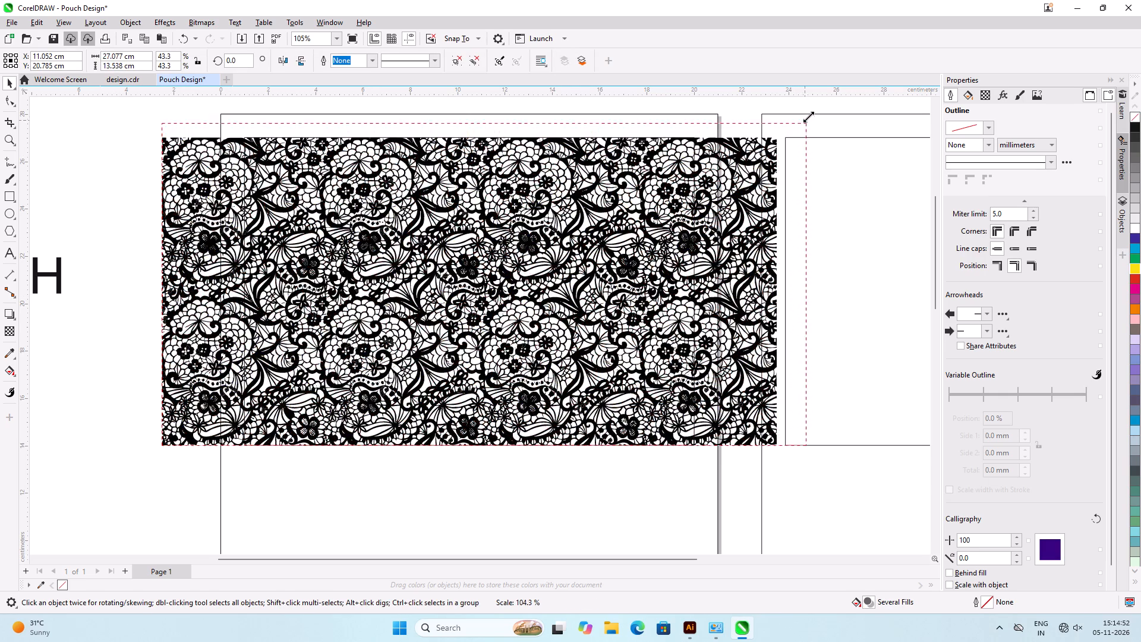
pyautogui.moveTo(808, 117); pyautogui.dragTo(811, 116)
pyautogui.click(118, 209)
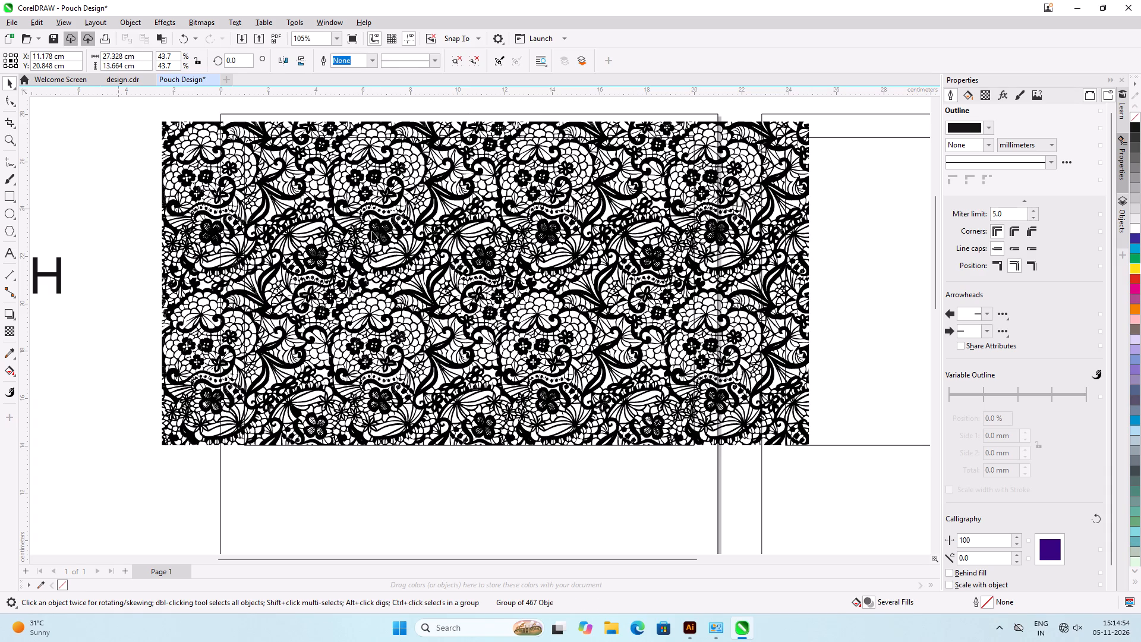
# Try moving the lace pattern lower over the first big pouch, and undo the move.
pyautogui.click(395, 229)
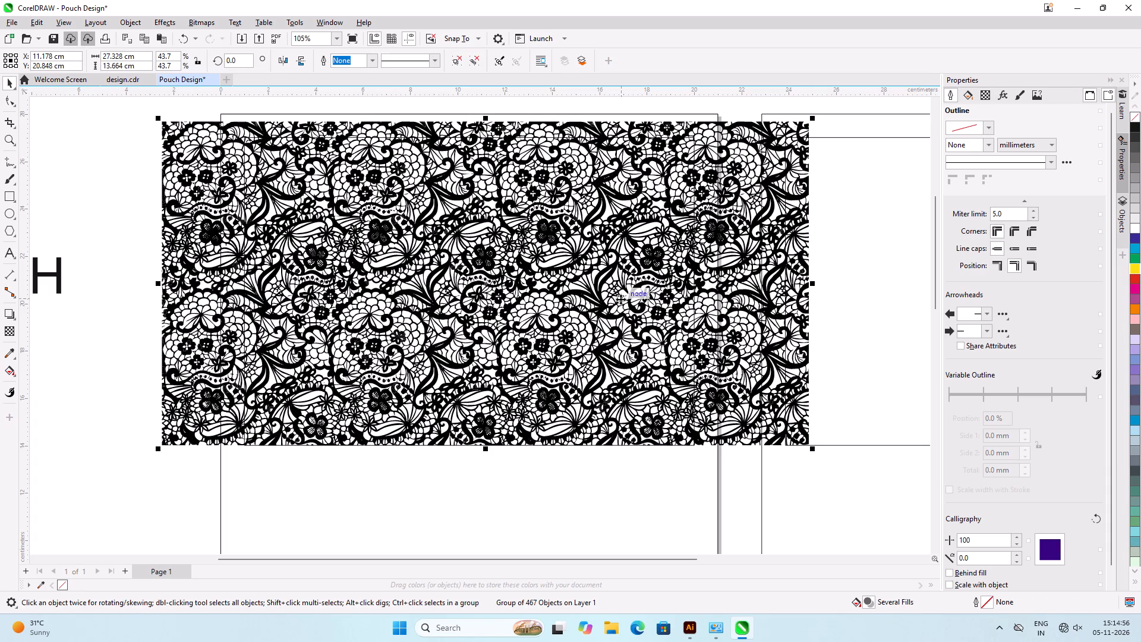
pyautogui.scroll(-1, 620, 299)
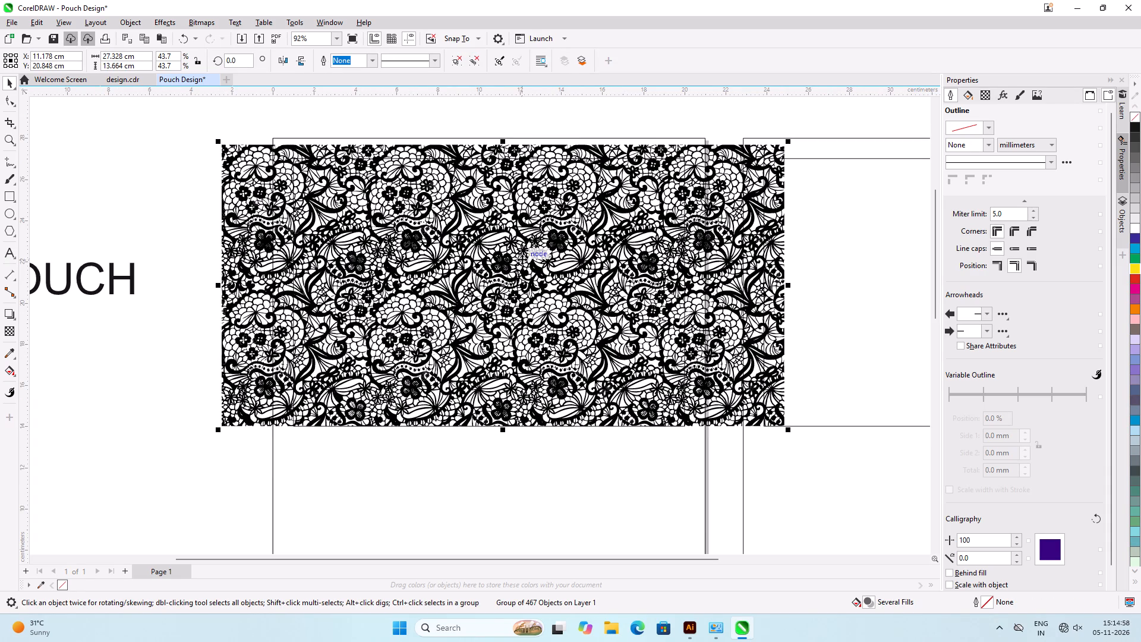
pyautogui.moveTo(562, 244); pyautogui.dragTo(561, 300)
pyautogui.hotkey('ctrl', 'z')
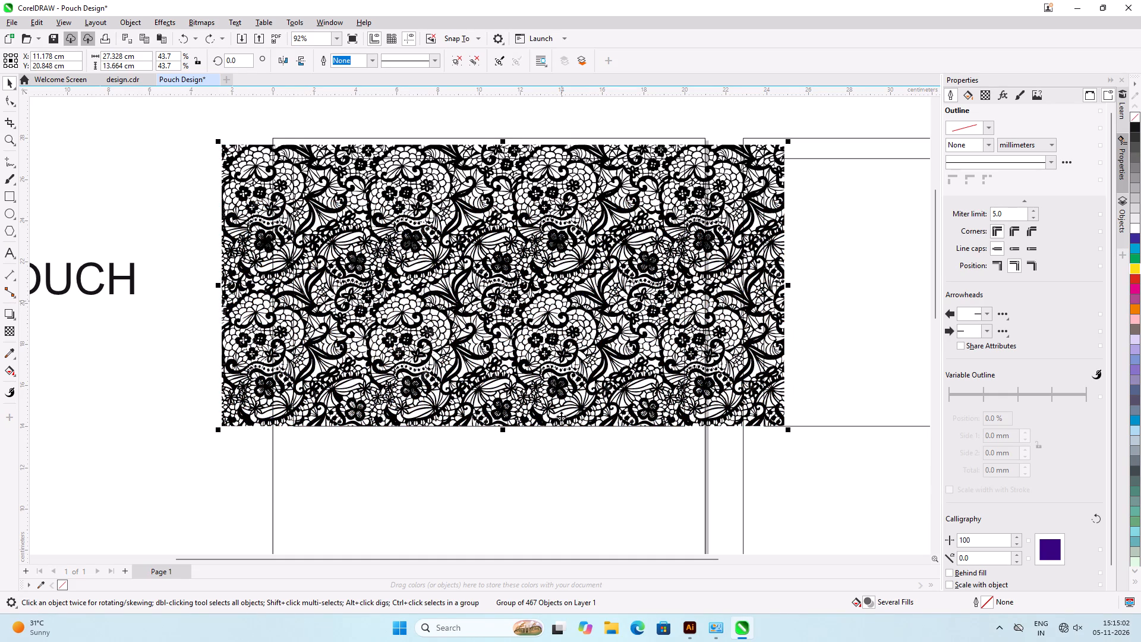
# Centre the lace pattern horizontally on the first big pouch frame, at X 10.5 cm.
pyautogui.keyDown('shift'); pyautogui.click(562, 505); pyautogui.keyUp('shift')
pyautogui.press('c')
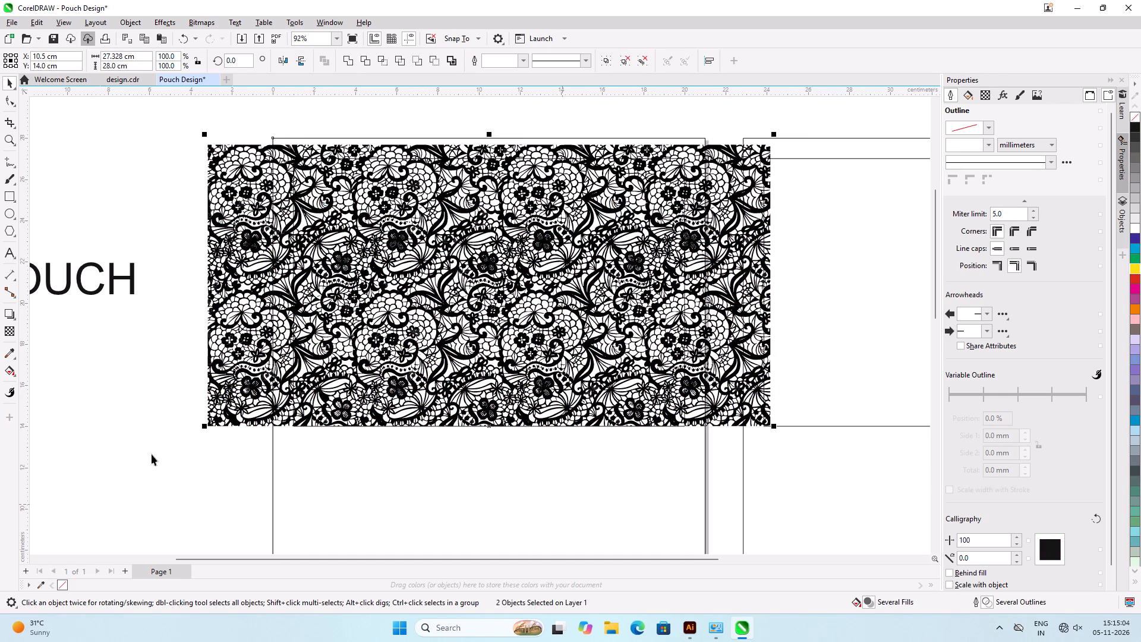
pyautogui.click(145, 468)
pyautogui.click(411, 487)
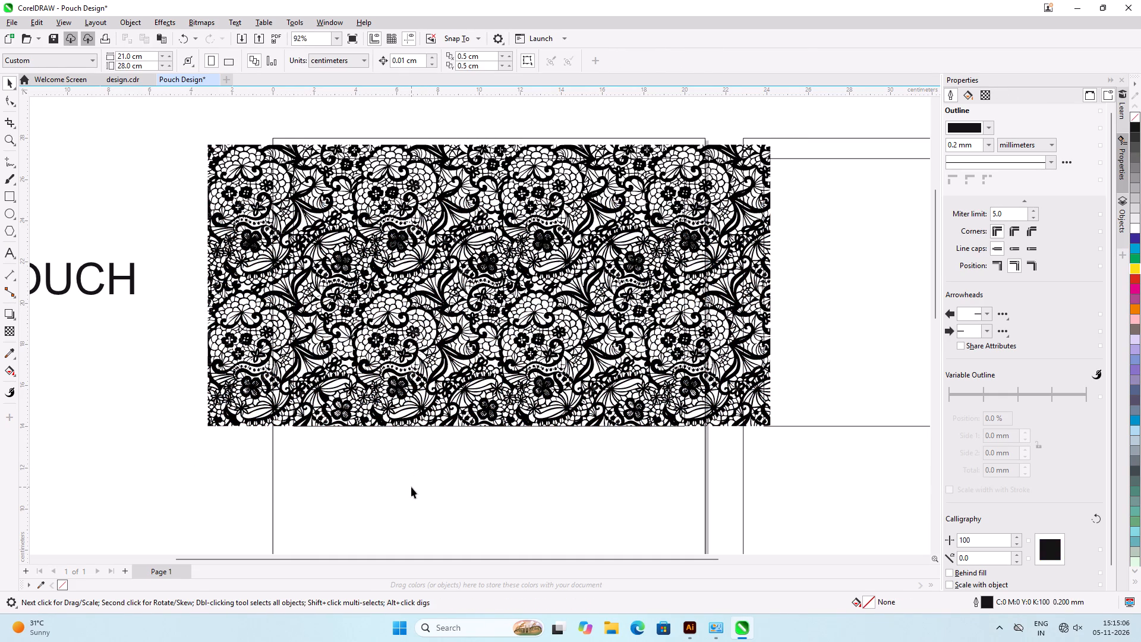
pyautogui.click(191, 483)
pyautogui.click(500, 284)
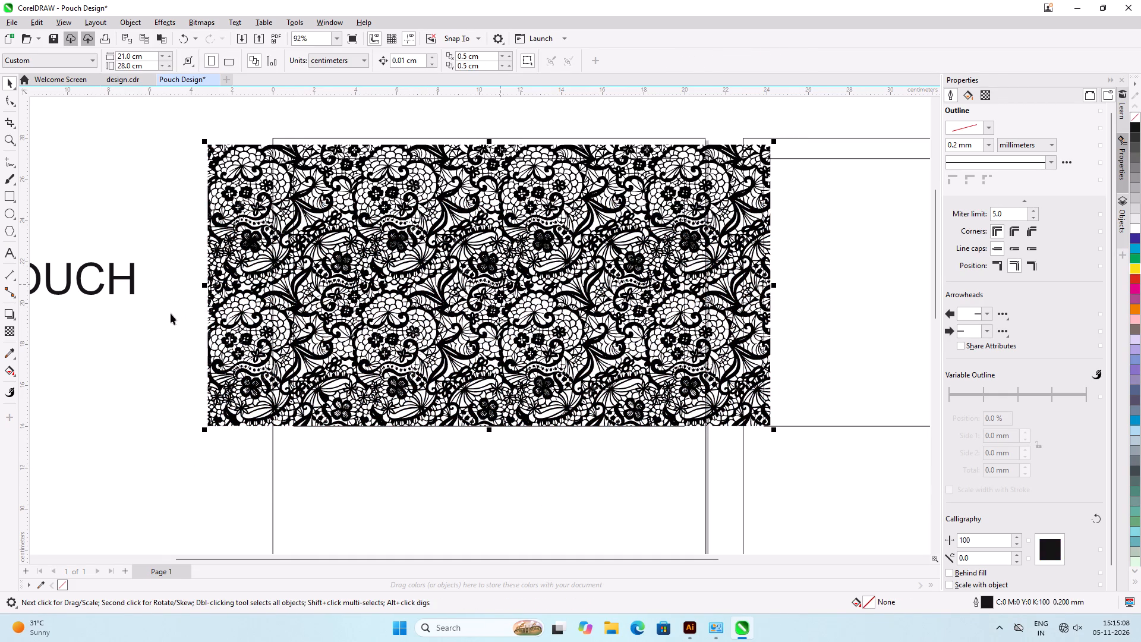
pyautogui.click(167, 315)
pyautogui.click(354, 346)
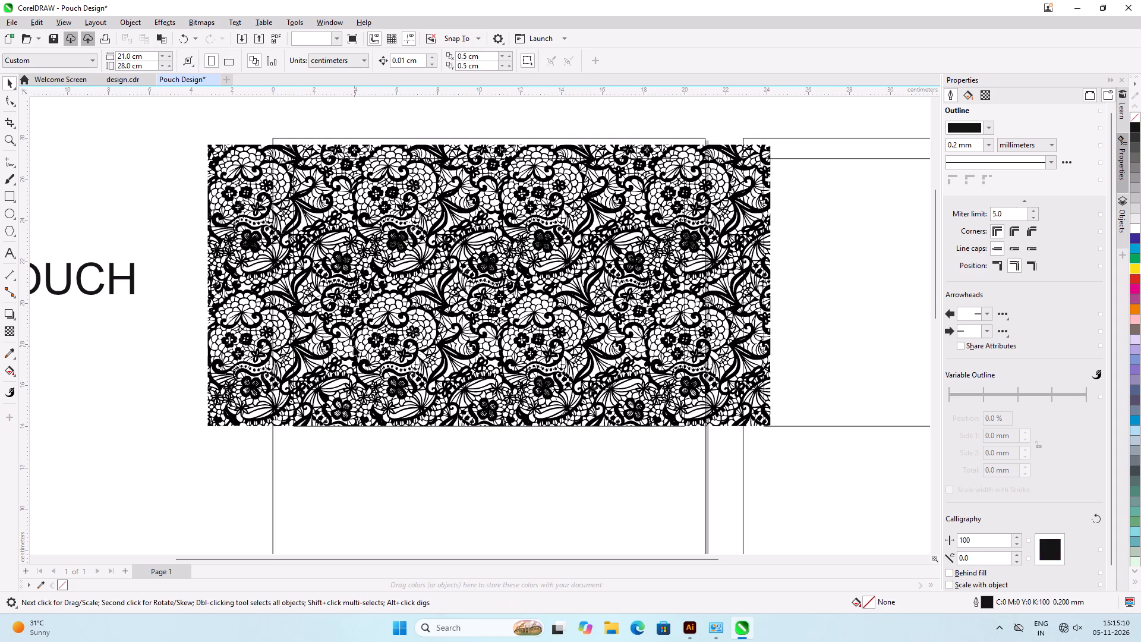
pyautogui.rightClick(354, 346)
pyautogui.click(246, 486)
# Fill the first big pouch frame with the palette colour Pink (C0 M40 Y20 K0).
pyautogui.scroll(-4, 260, 341)
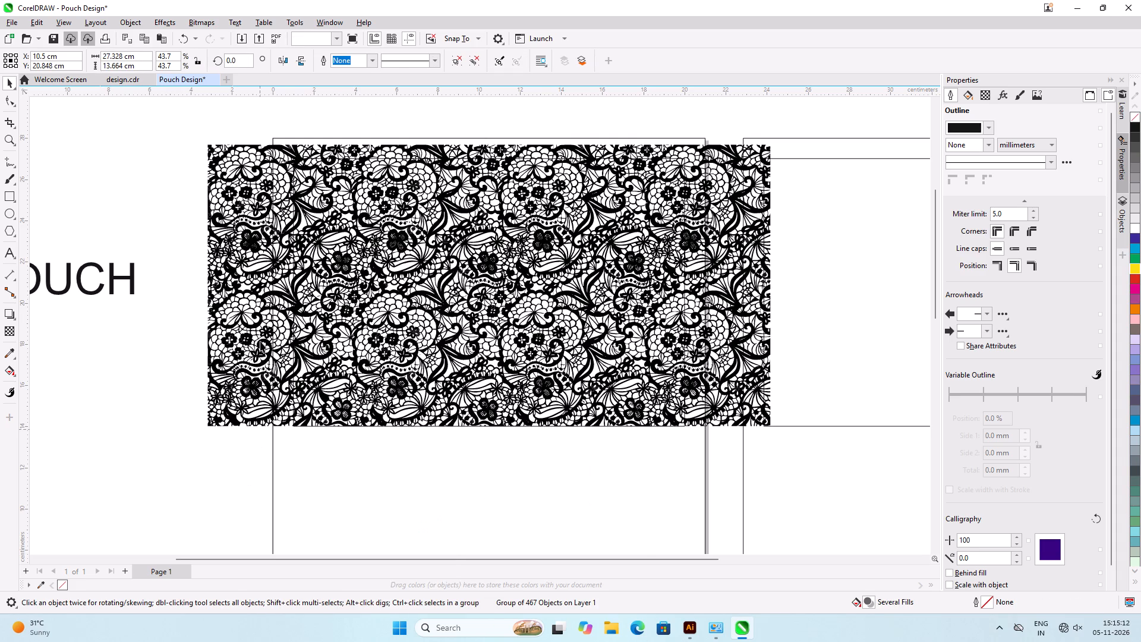
pyautogui.scroll(-3, 260, 341)
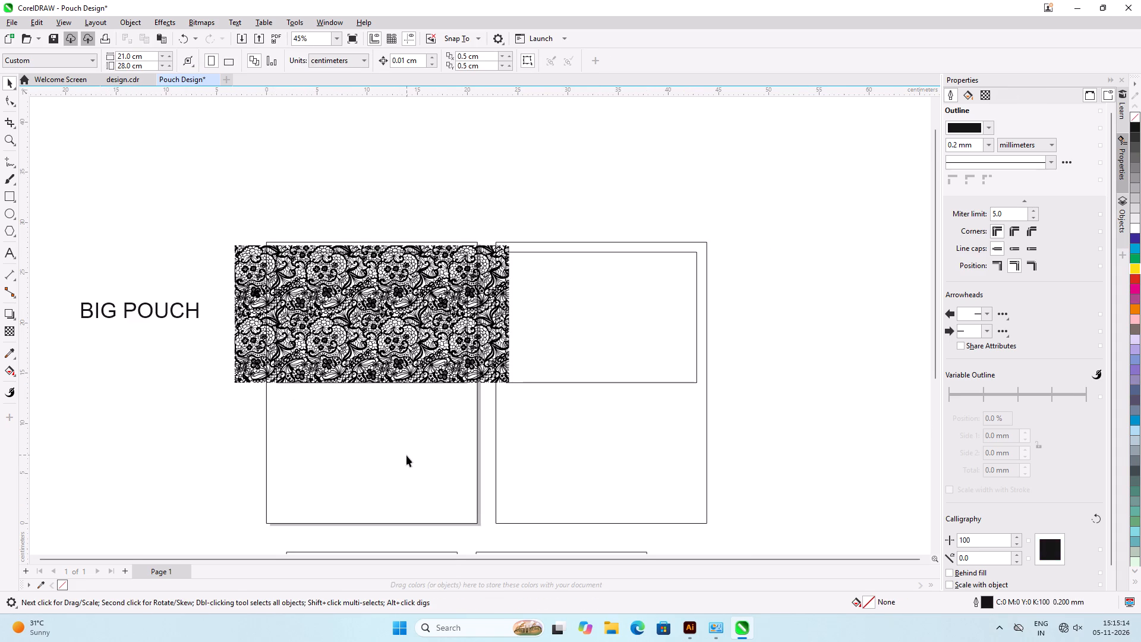
pyautogui.scroll(2, 406, 455)
pyautogui.scroll(-2, 513, 267)
pyautogui.scroll(2, 430, 393)
pyautogui.click(395, 390)
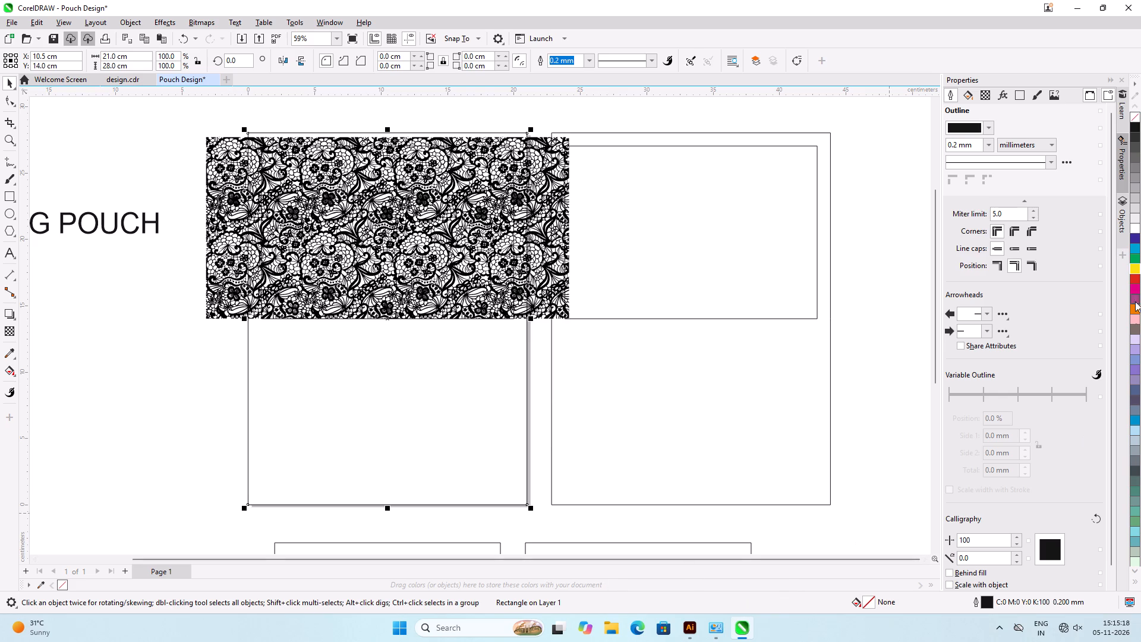
pyautogui.click(1132, 321)
pyautogui.click(187, 409)
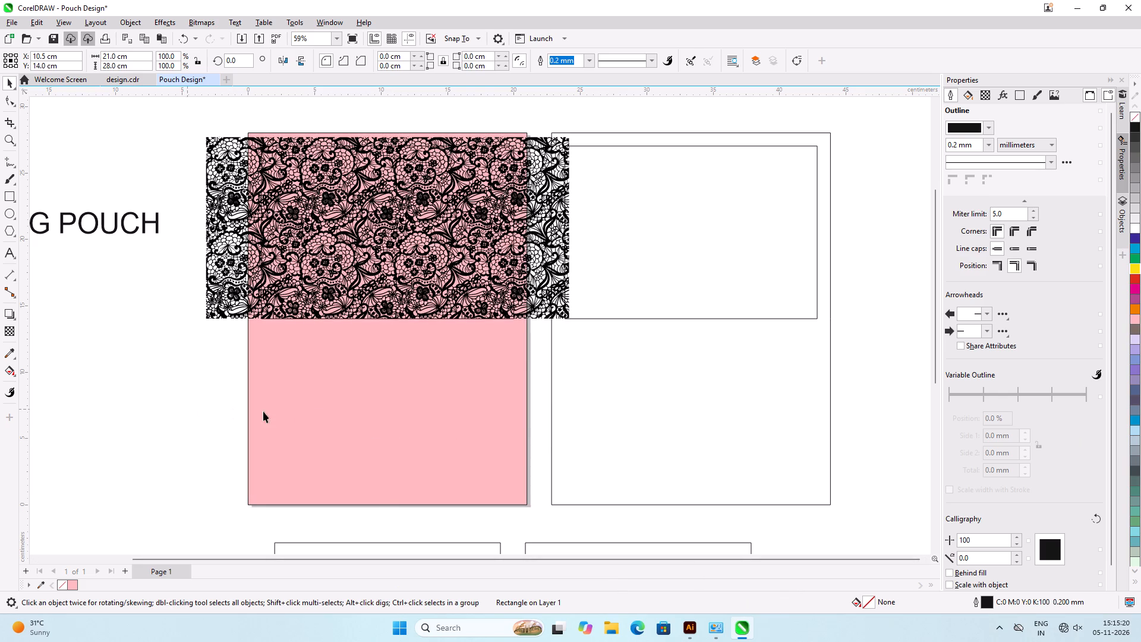
# Lighten the first big pouch frame's uniform fill to a pale pink, #FBE5E7 (C0 M14 Y6 K0).
pyautogui.click(317, 411)
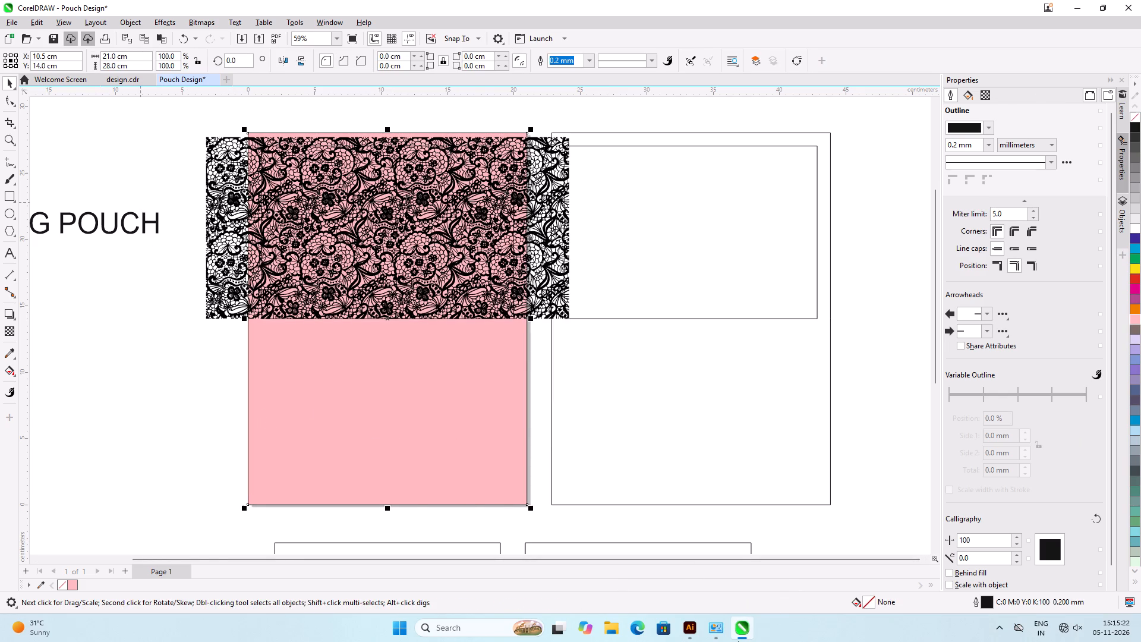
pyautogui.doubleClick(869, 603)
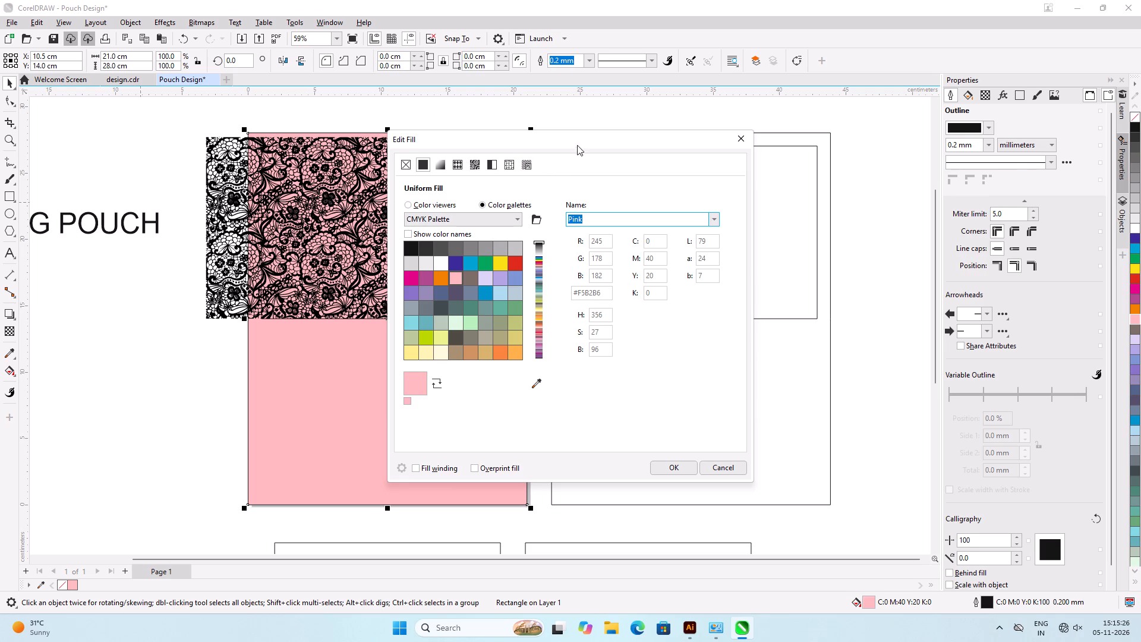
pyautogui.moveTo(582, 140); pyautogui.dragTo(850, 141)
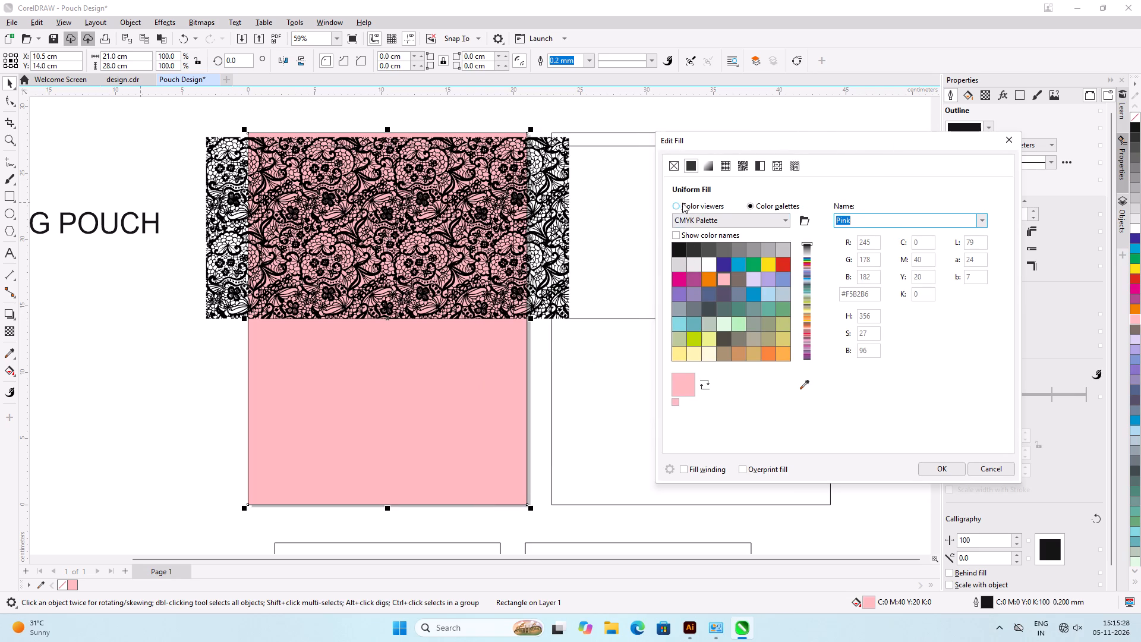
pyautogui.click(675, 204)
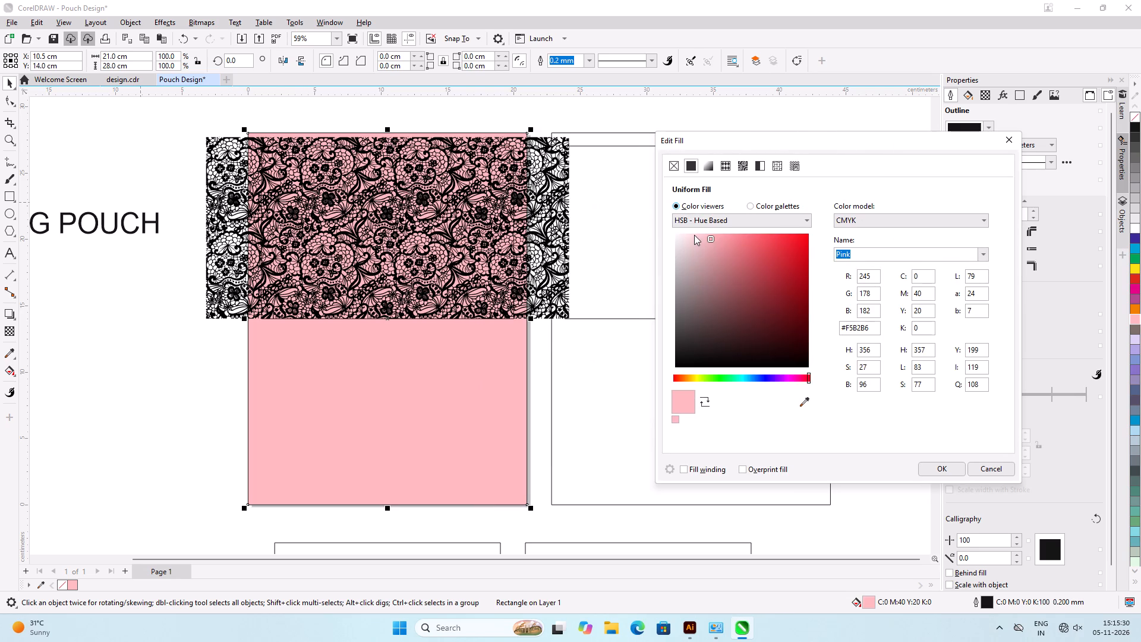
pyautogui.click(694, 235)
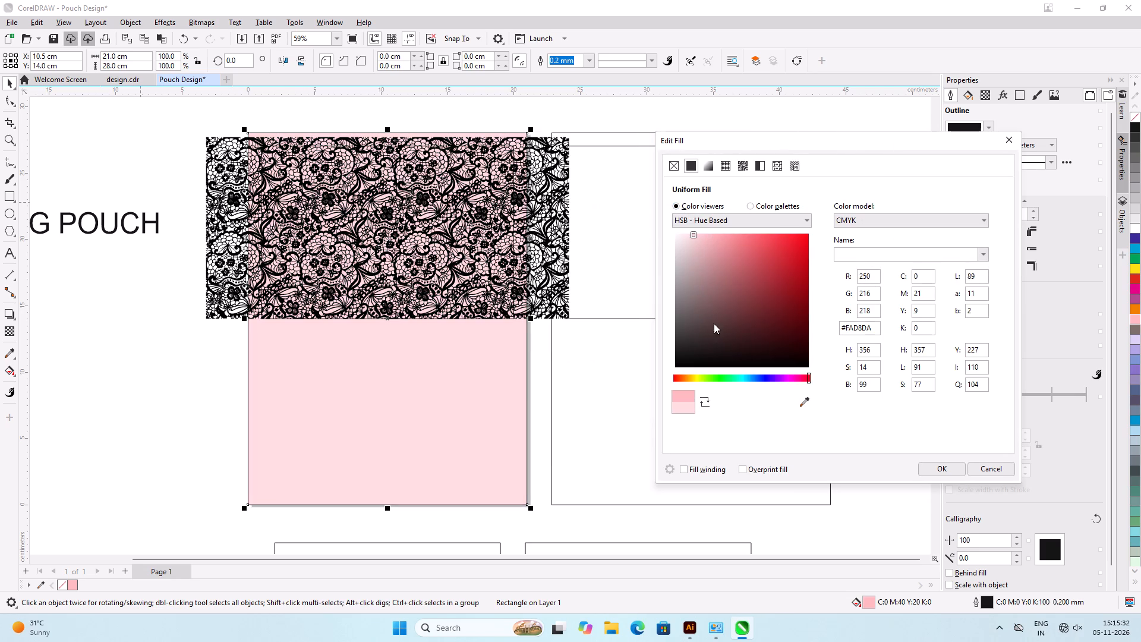
pyautogui.click(689, 234)
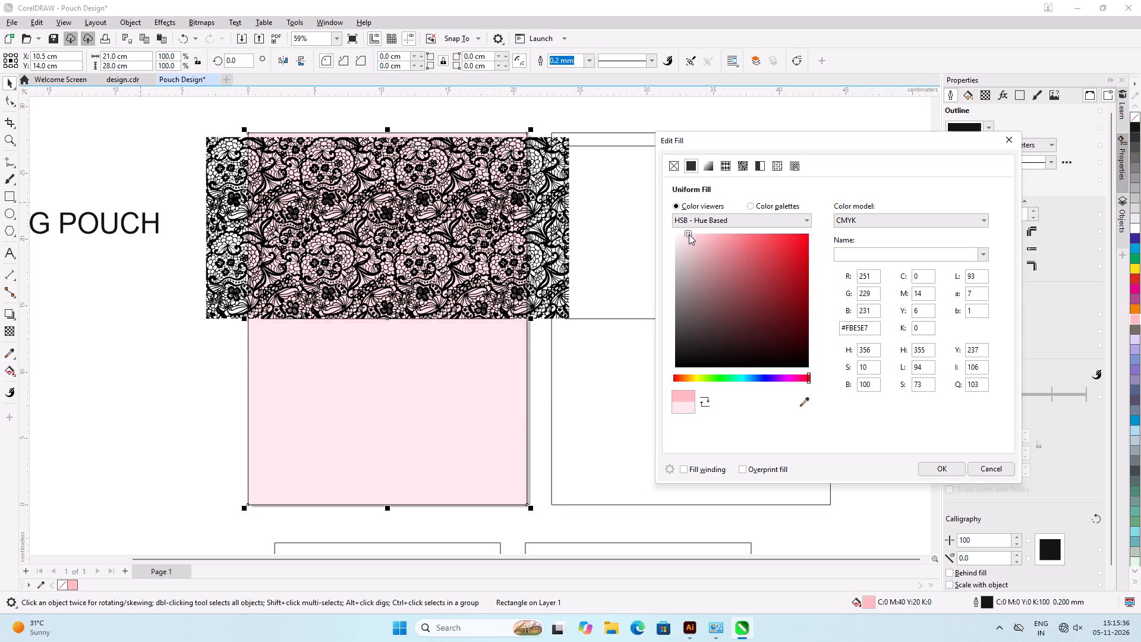
pyautogui.click(930, 477)
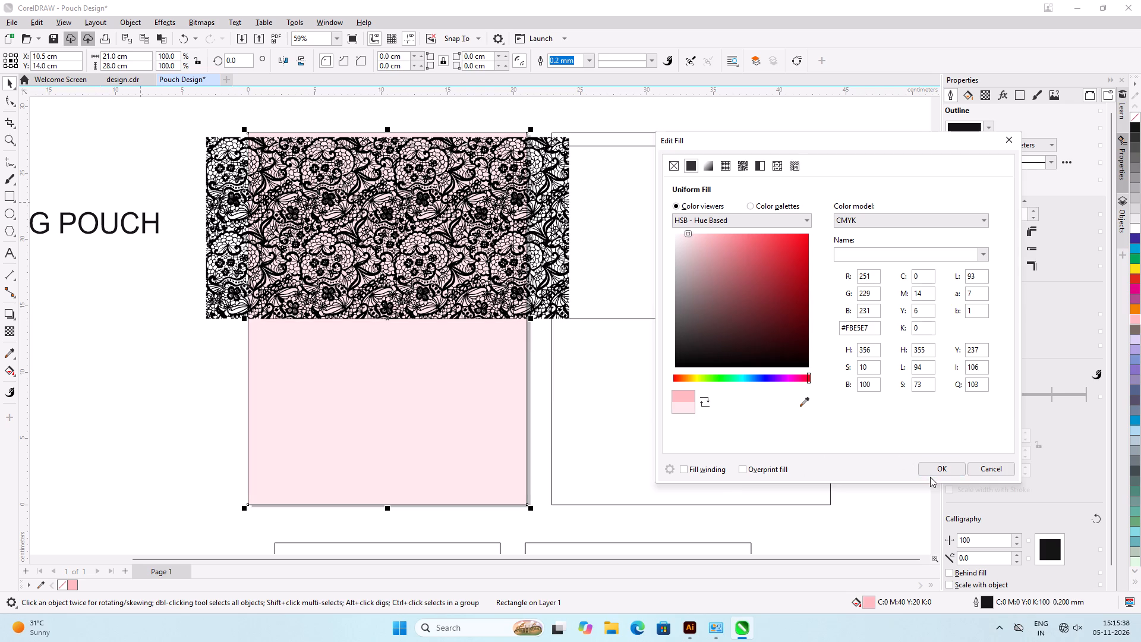
pyautogui.click(928, 471)
pyautogui.click(906, 486)
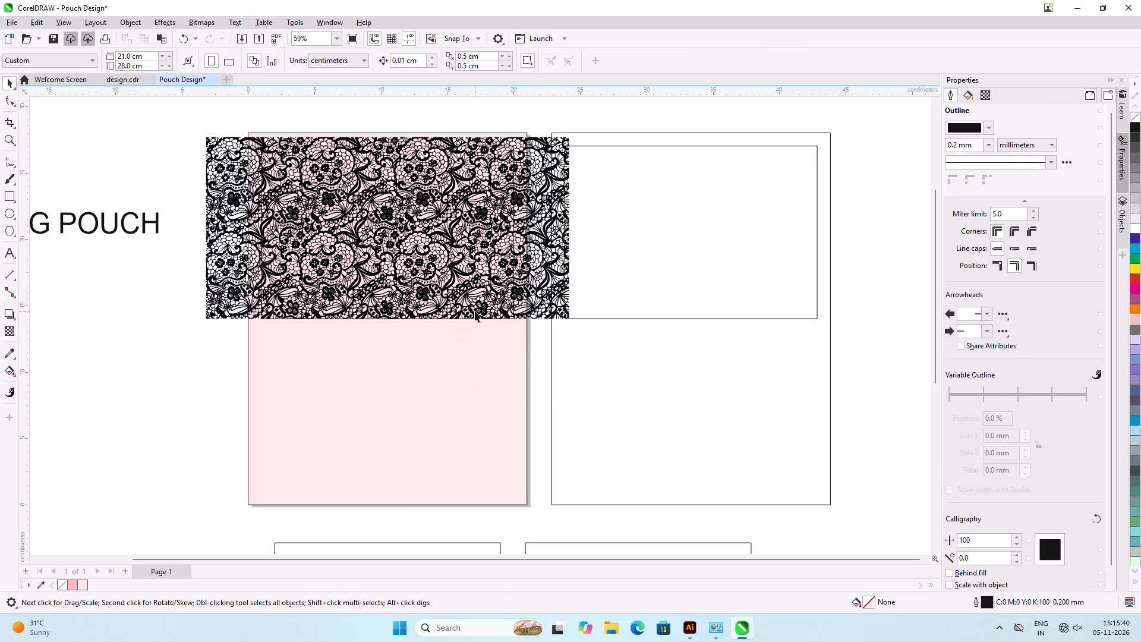
# Recolour the lace pattern group on the first big pouch to the palette grey 50% Black.
pyautogui.click(472, 311)
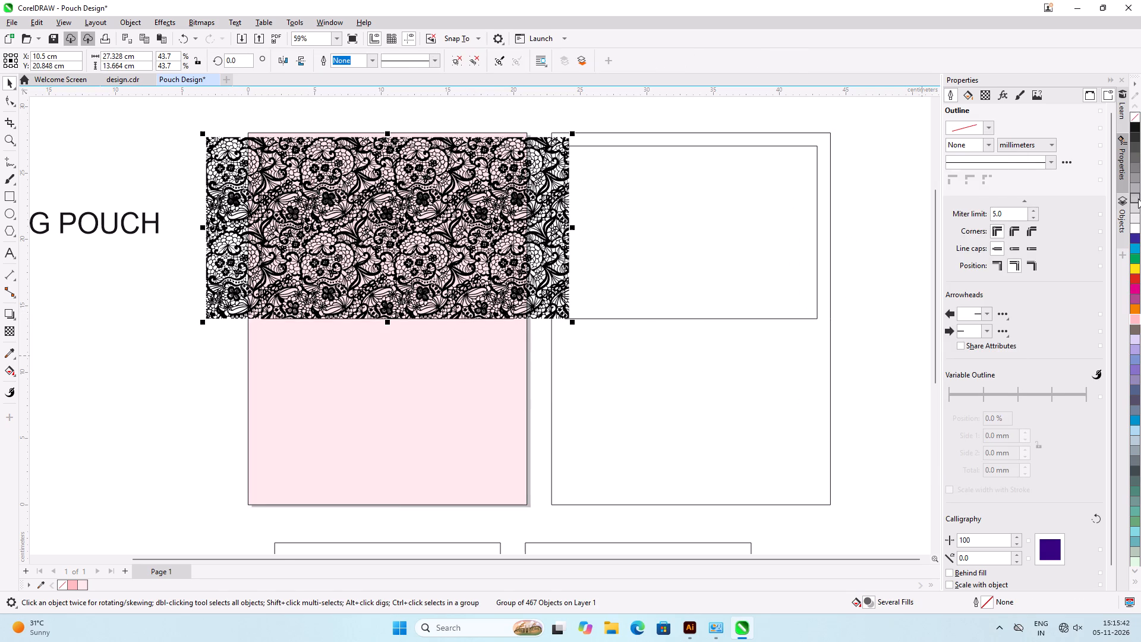
pyautogui.click(1136, 189)
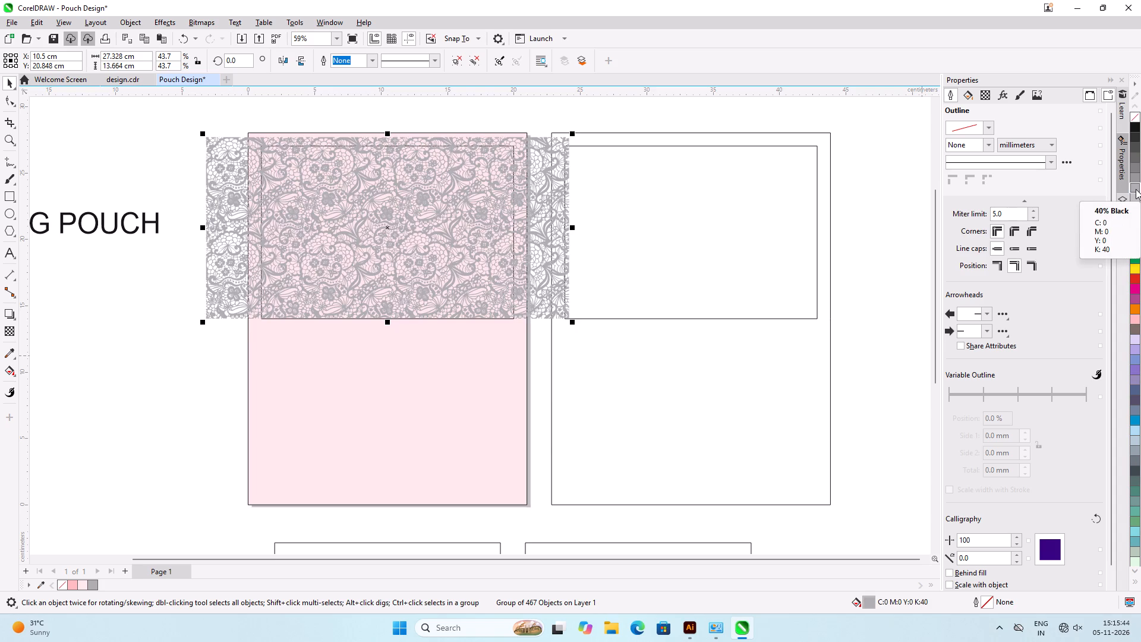
pyautogui.click(1136, 180)
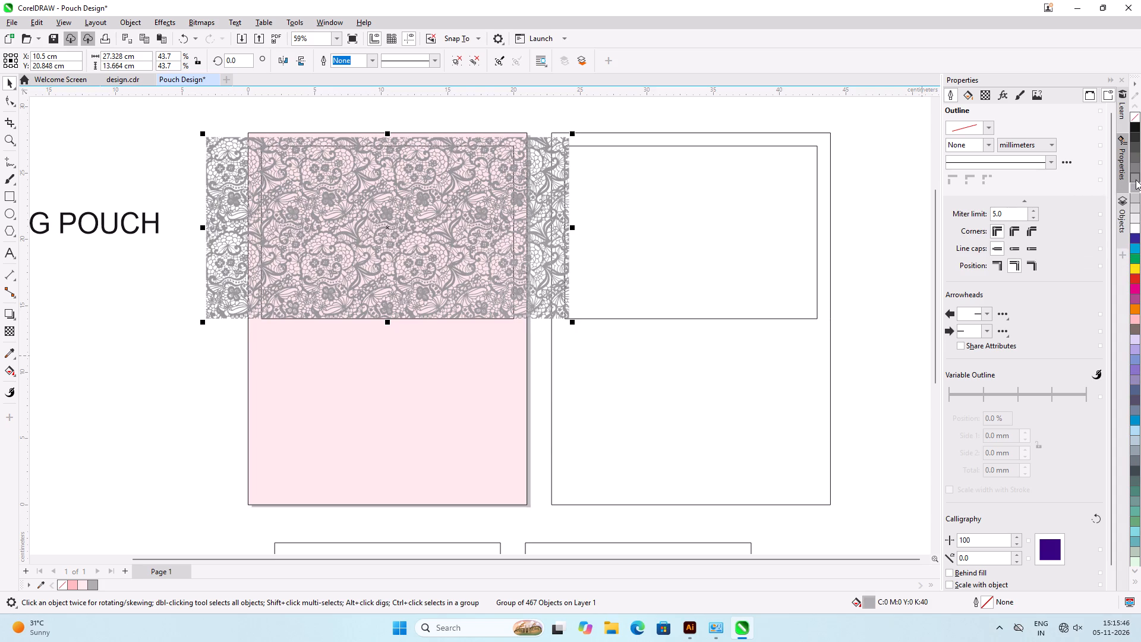
pyautogui.click(896, 259)
# PowerClip the grey lace pattern inside the pale pink frame of the first big pouch.
pyautogui.scroll(5, 355, 232)
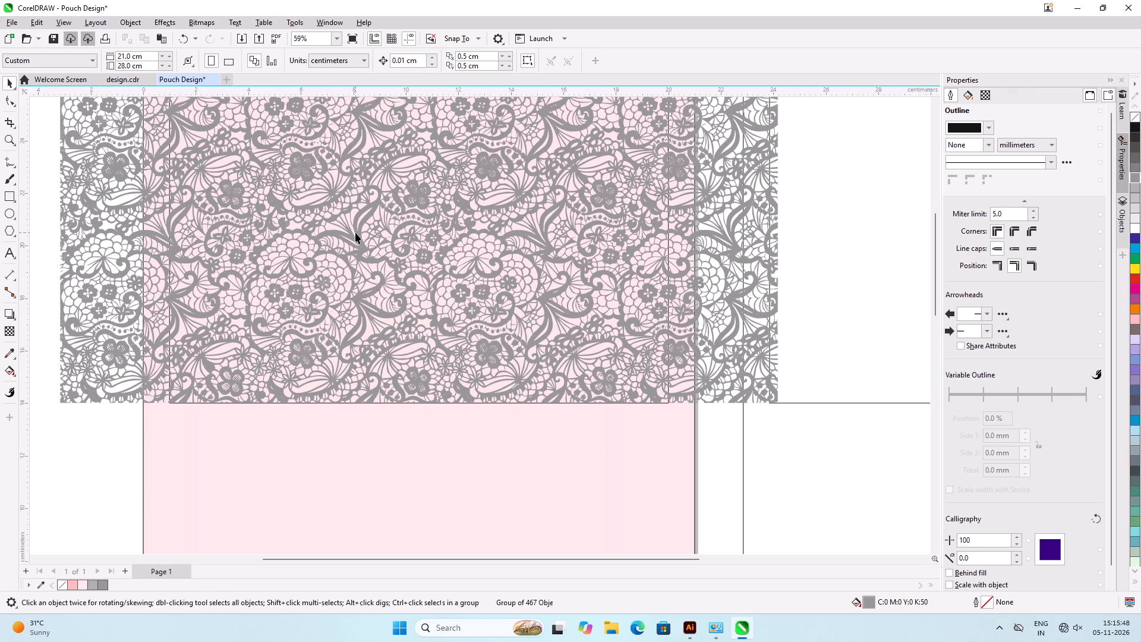
pyautogui.scroll(1, 355, 232)
pyautogui.scroll(-5, 430, 281)
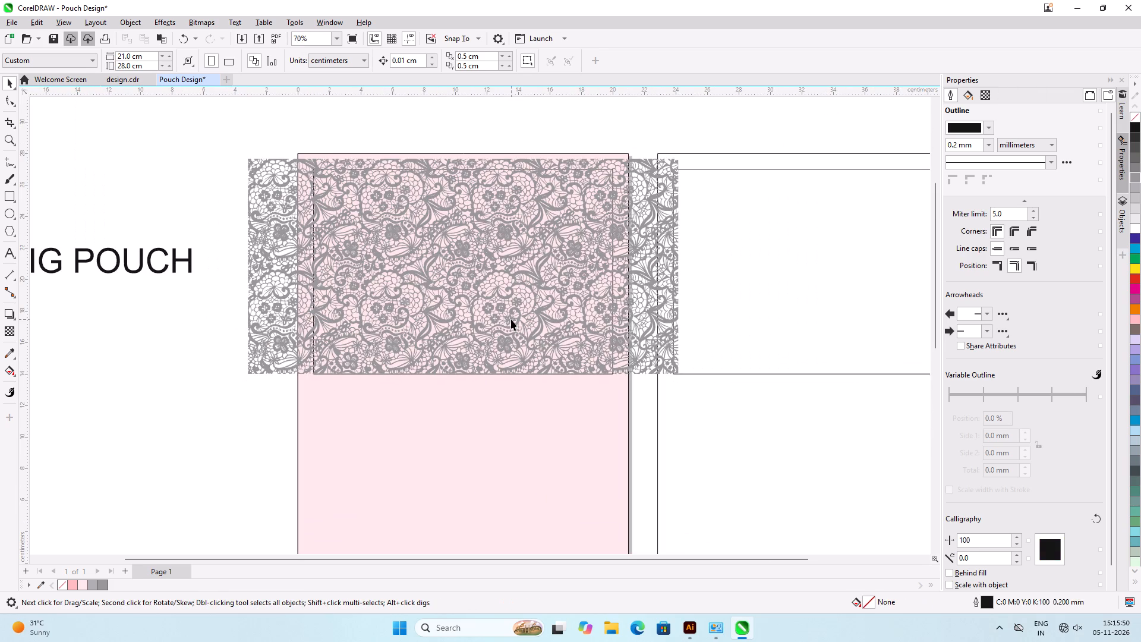
pyautogui.click(626, 369)
pyautogui.rightClick(626, 369)
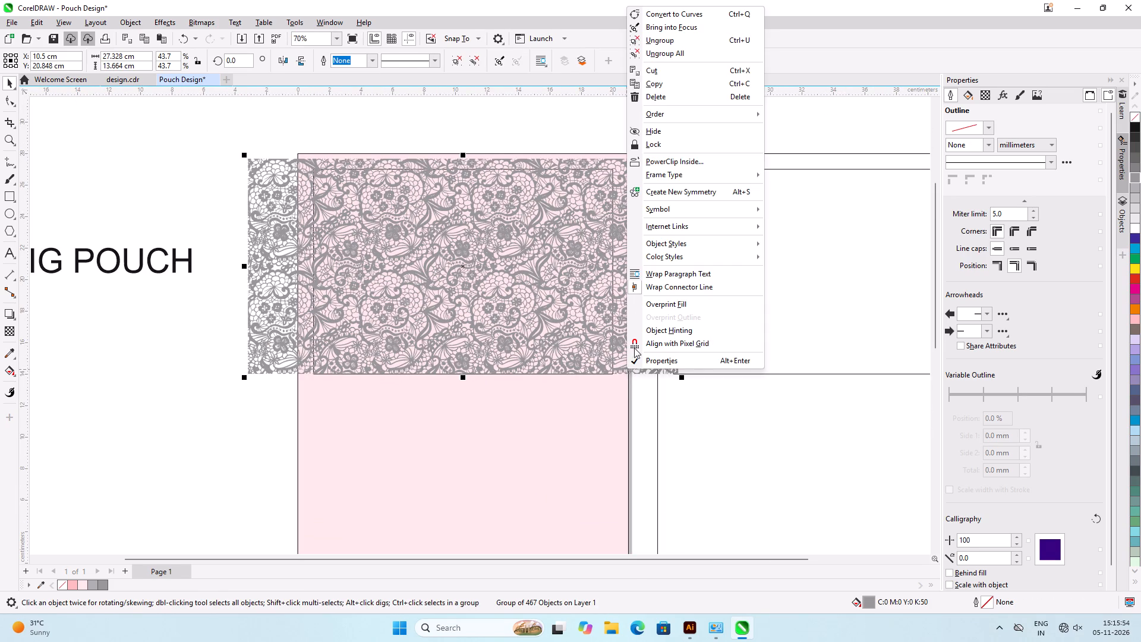
pyautogui.click(649, 160)
pyautogui.click(587, 425)
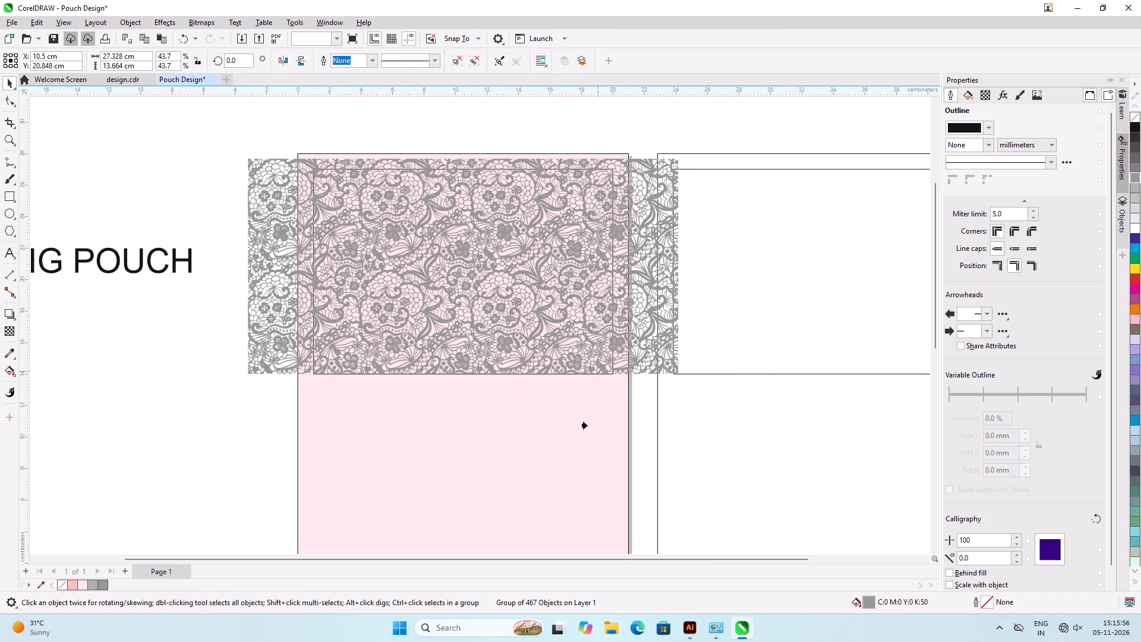
pyautogui.click(176, 388)
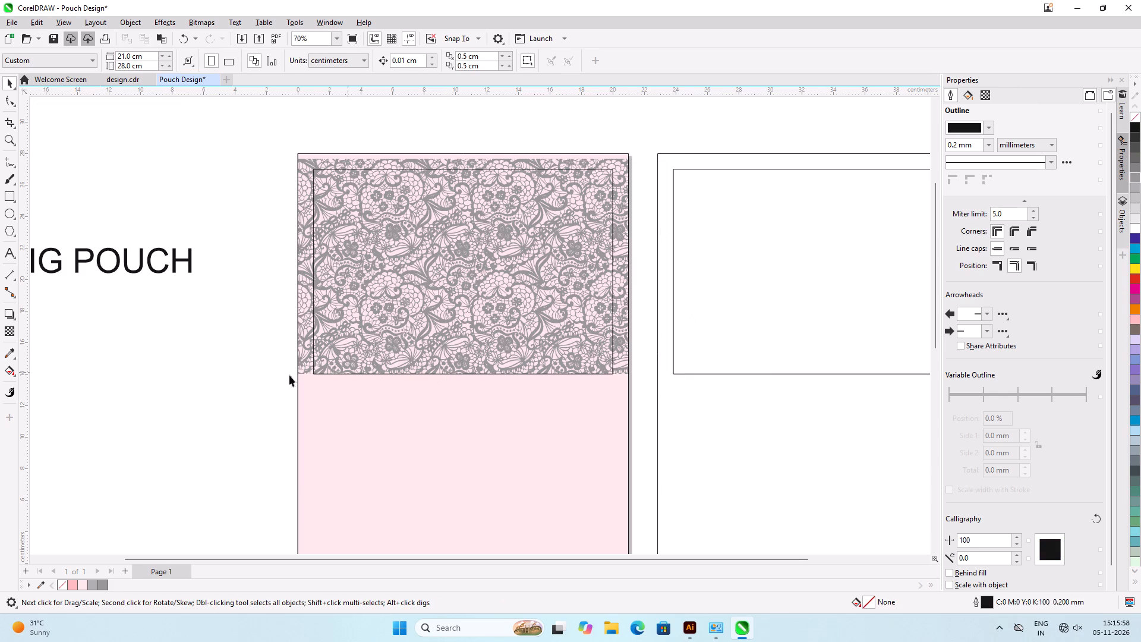
pyautogui.click(182, 386)
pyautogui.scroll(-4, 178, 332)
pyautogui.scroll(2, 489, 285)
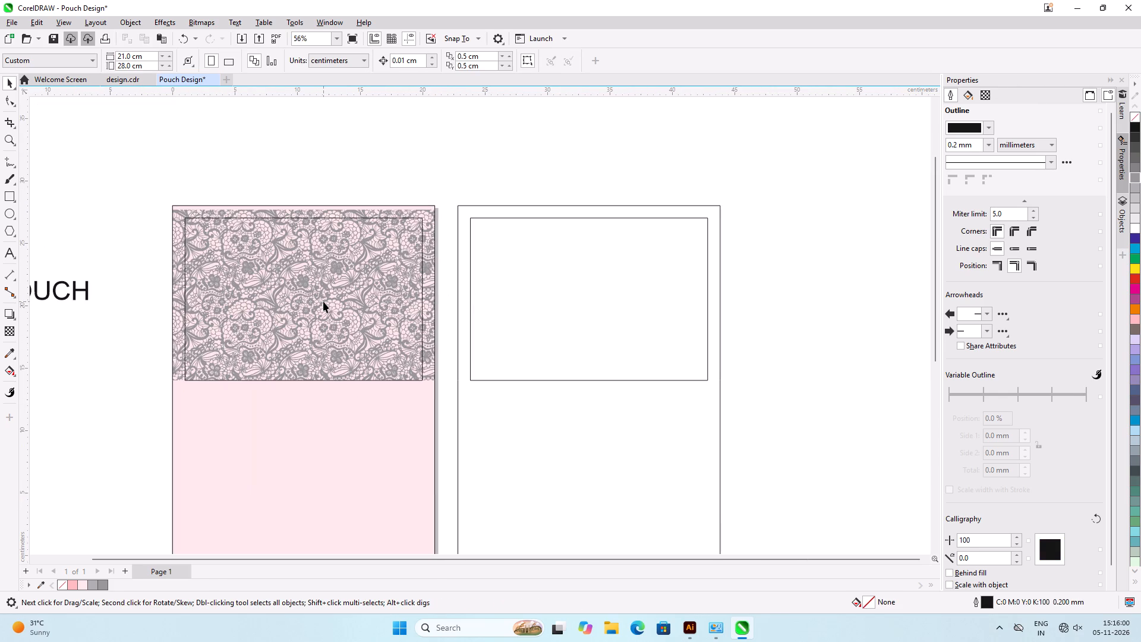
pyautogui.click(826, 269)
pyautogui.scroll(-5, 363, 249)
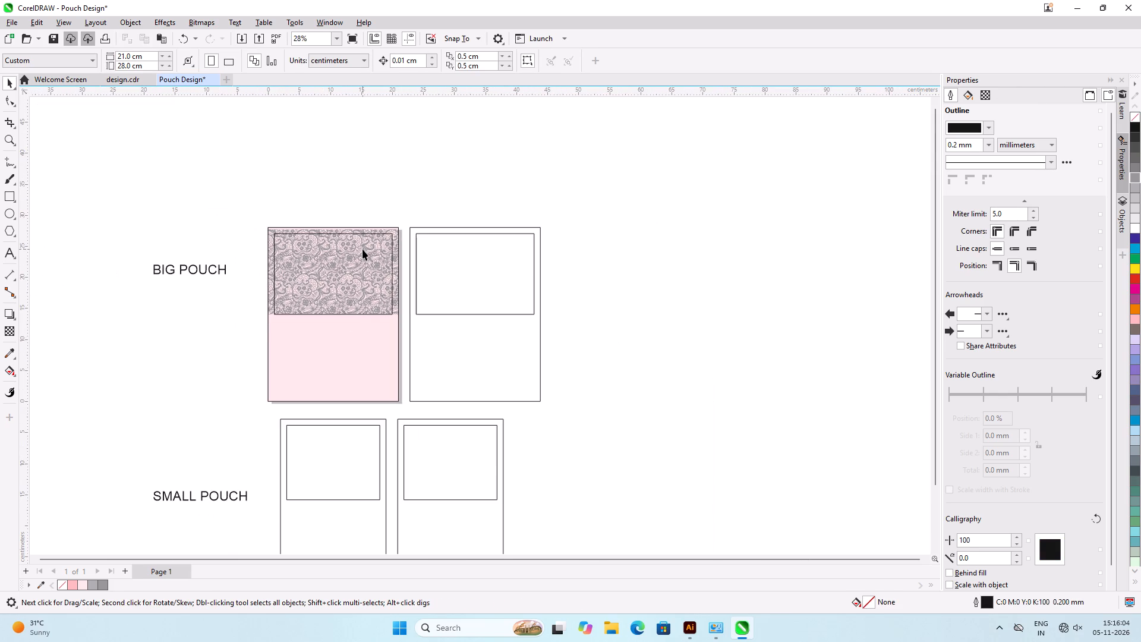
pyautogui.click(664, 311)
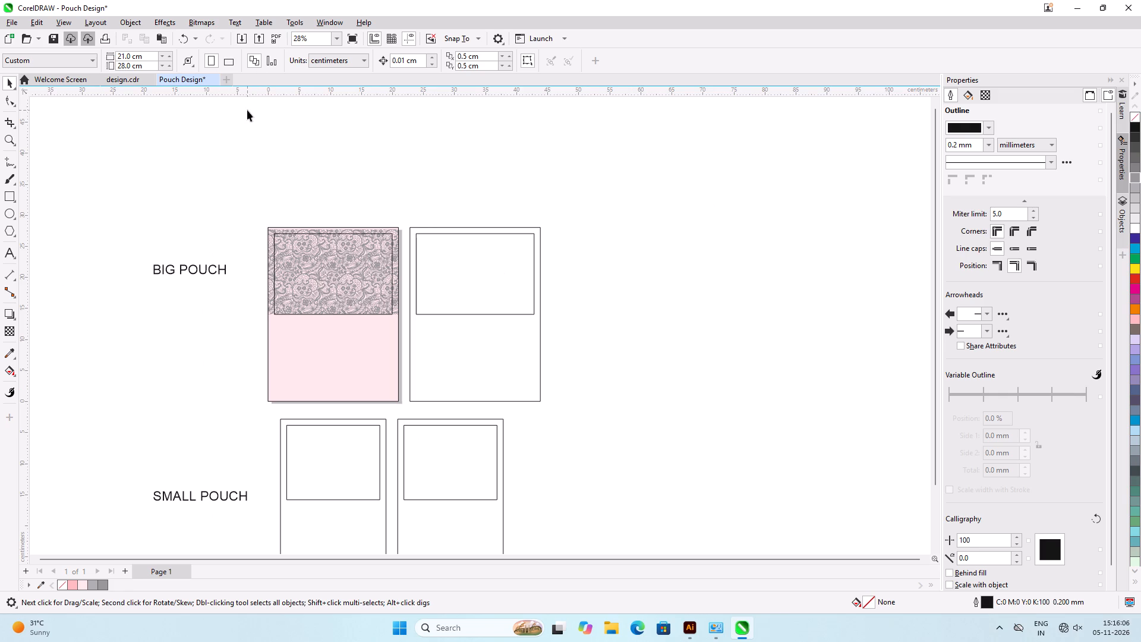
# Check the open design.cdr document and the recent files on the Welcome Screen for another pattern.
pyautogui.click(247, 110)
pyautogui.click(110, 76)
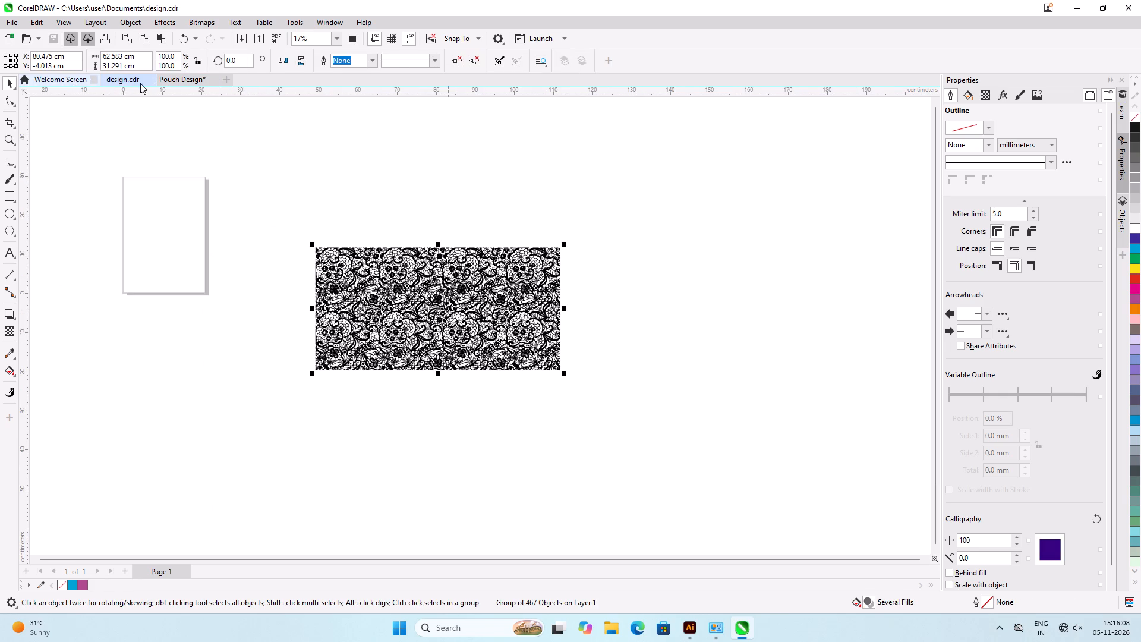
pyautogui.click(70, 81)
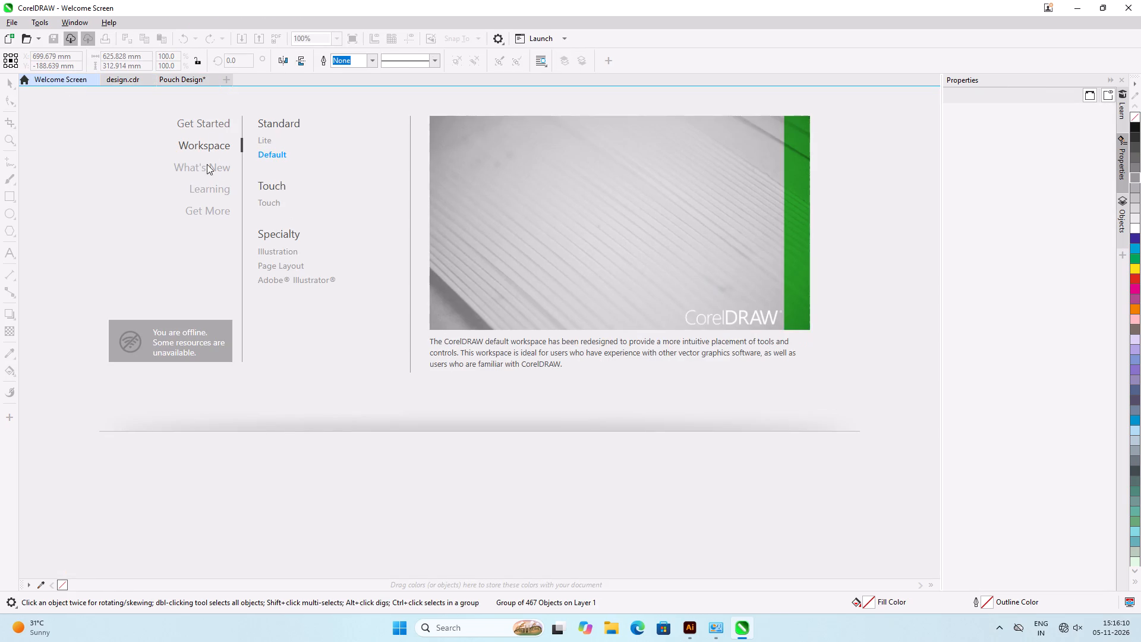
pyautogui.click(207, 123)
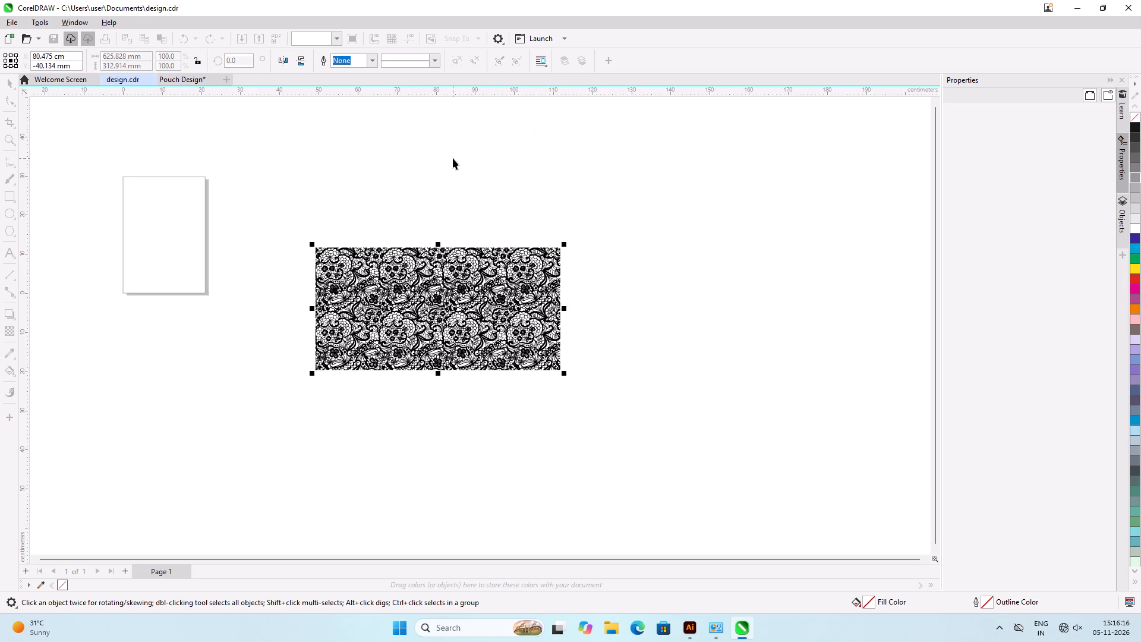
pyautogui.click(70, 82)
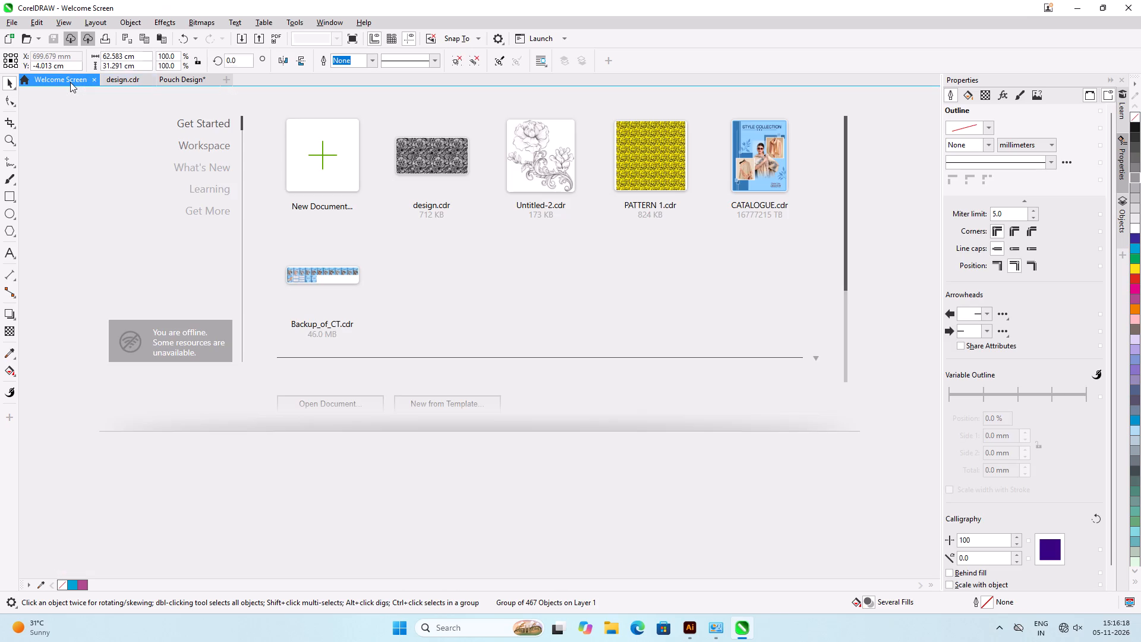
pyautogui.scroll(-7, 452, 379)
pyautogui.scroll(8, 452, 379)
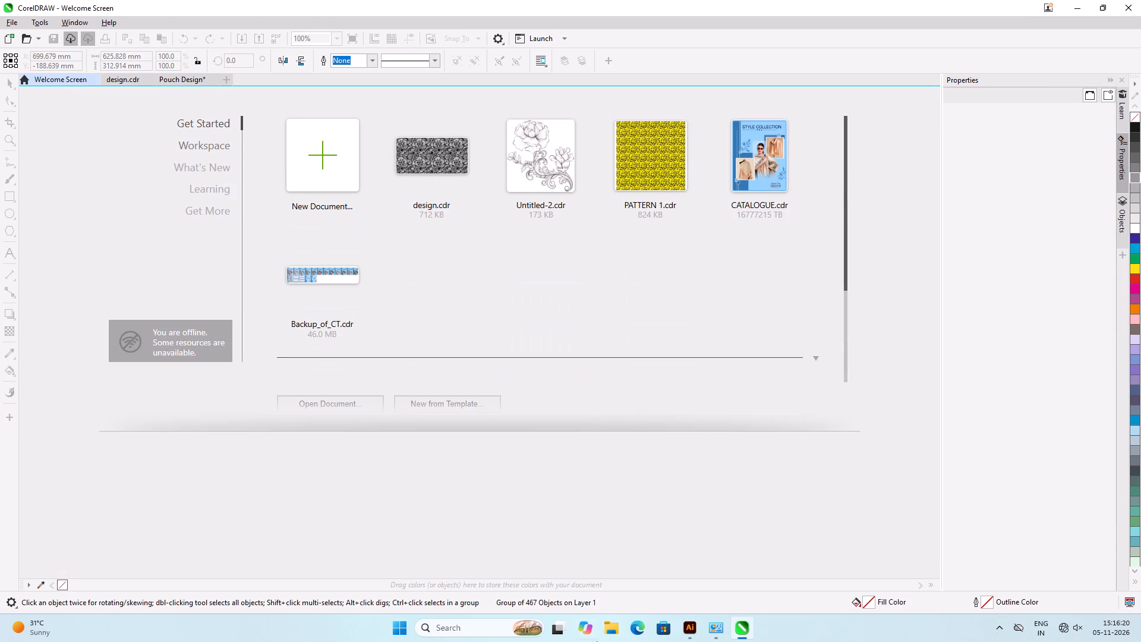
# Switch to File Explorer and open the recent download 1105505_OONTJN1 with CorelDRAW 2025.
pyautogui.click(601, 627)
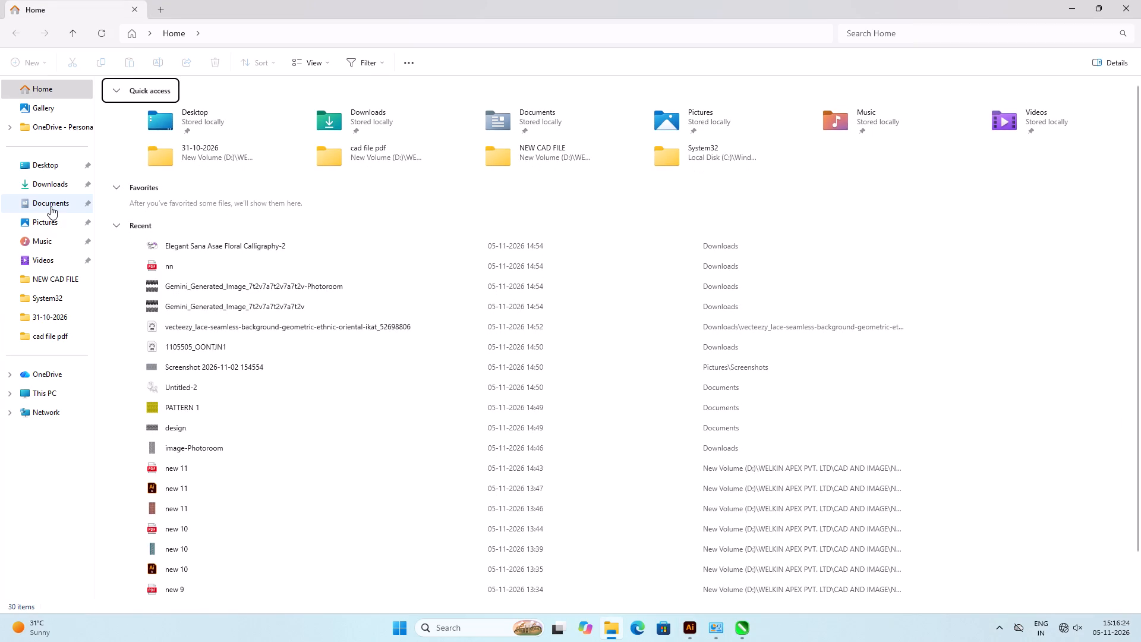
pyautogui.click(212, 343)
pyautogui.rightClick(212, 343)
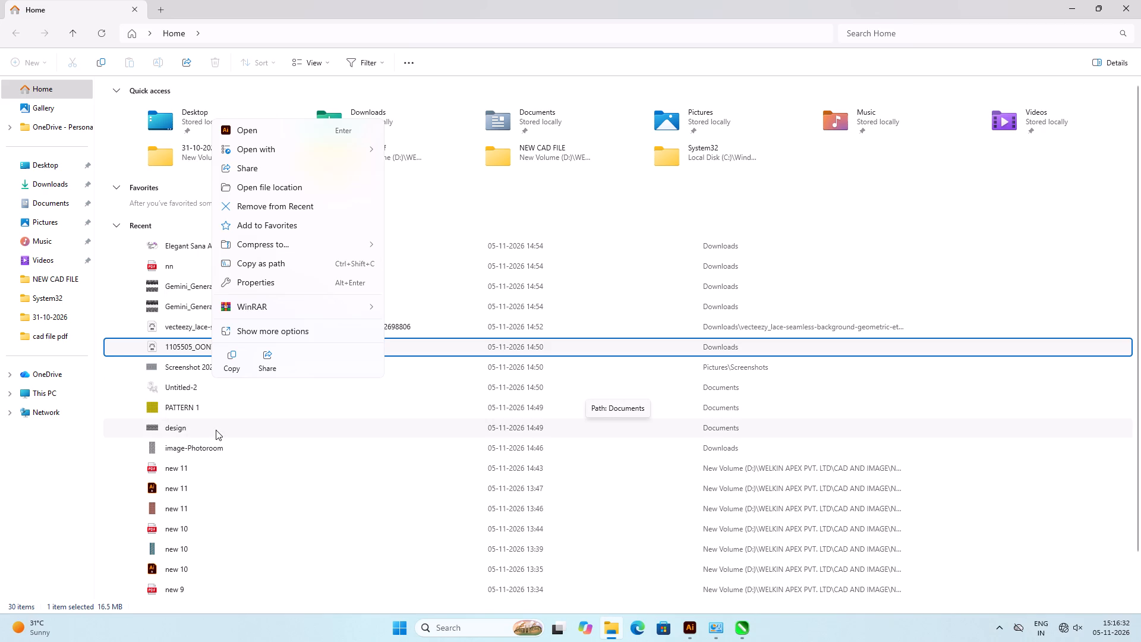
pyautogui.click(251, 155)
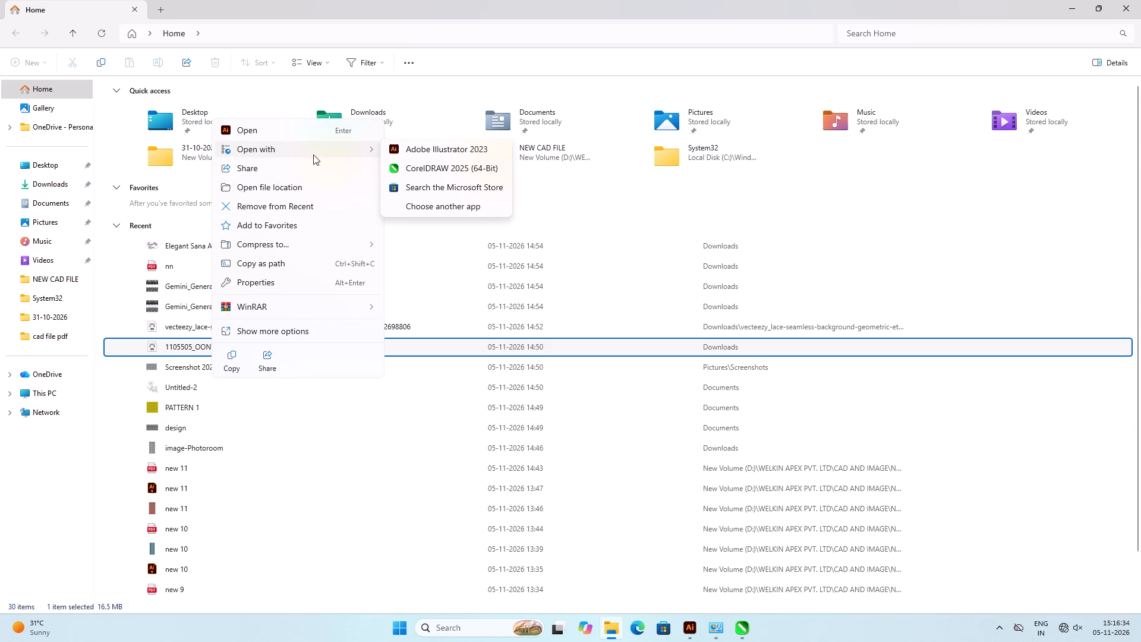
pyautogui.click(403, 177)
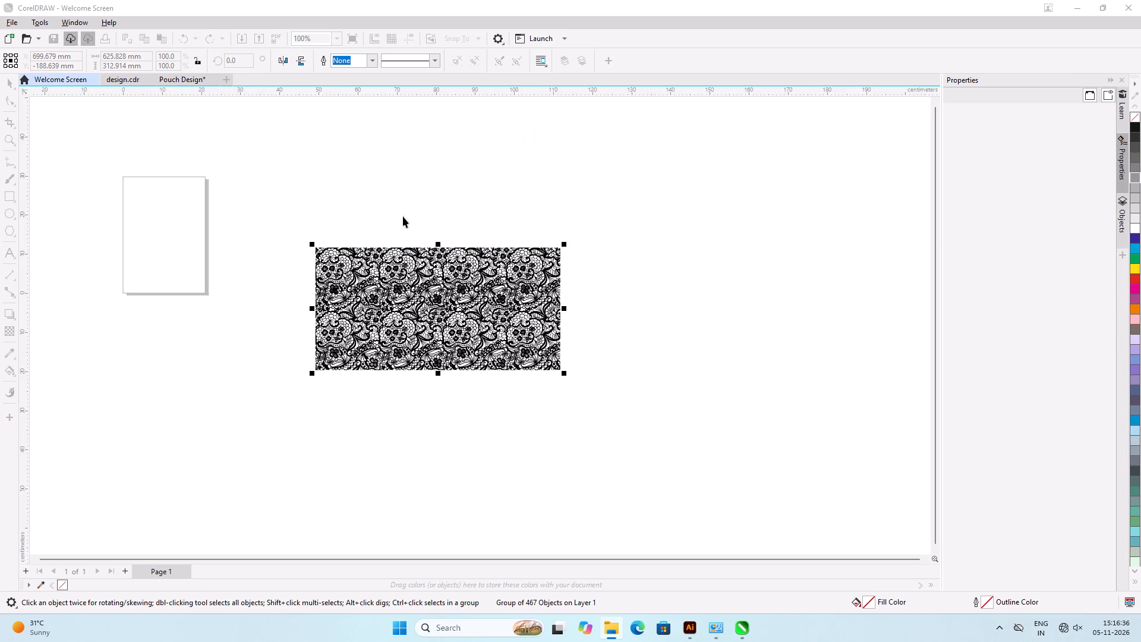
pyautogui.click(575, 356)
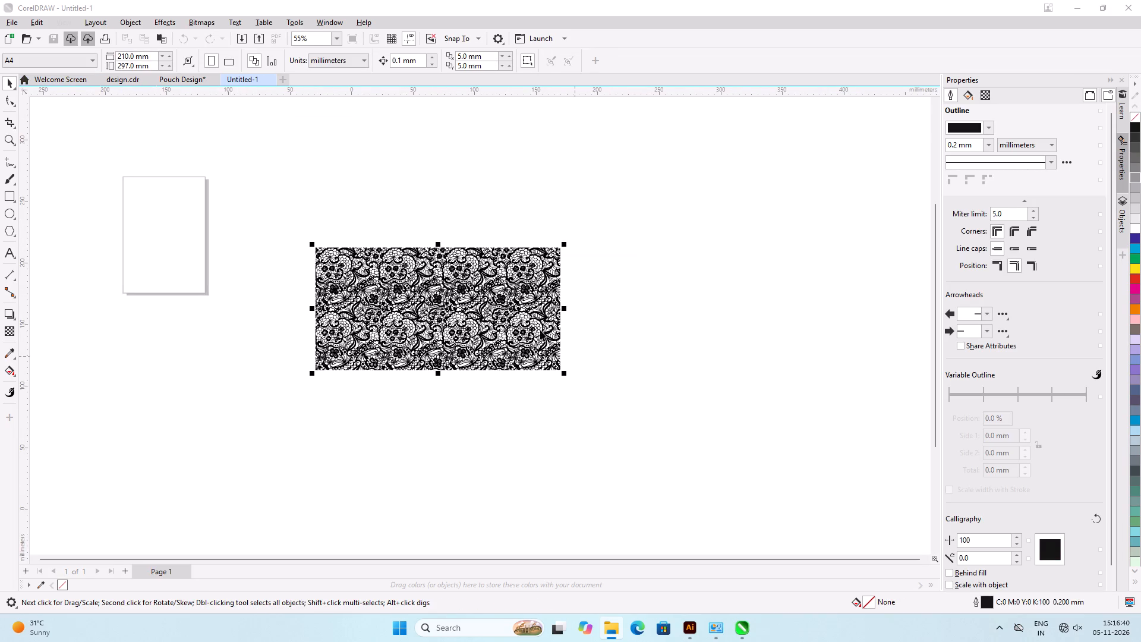
# Open the recent vecteezy_lace-seamless-background-geometric-ethnic-oriental-ikat_52698806 file with CorelDRAW 2025, importing it as editable with text as curves.
pyautogui.scroll(1, 335, 219)
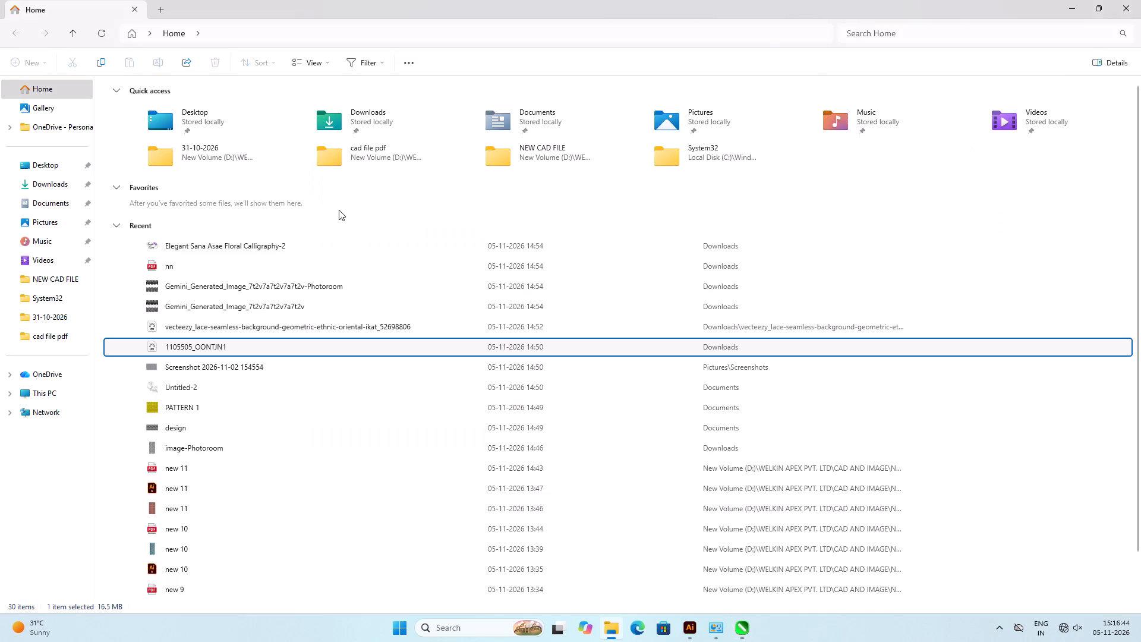
pyautogui.click(198, 351)
pyautogui.rightClick(198, 351)
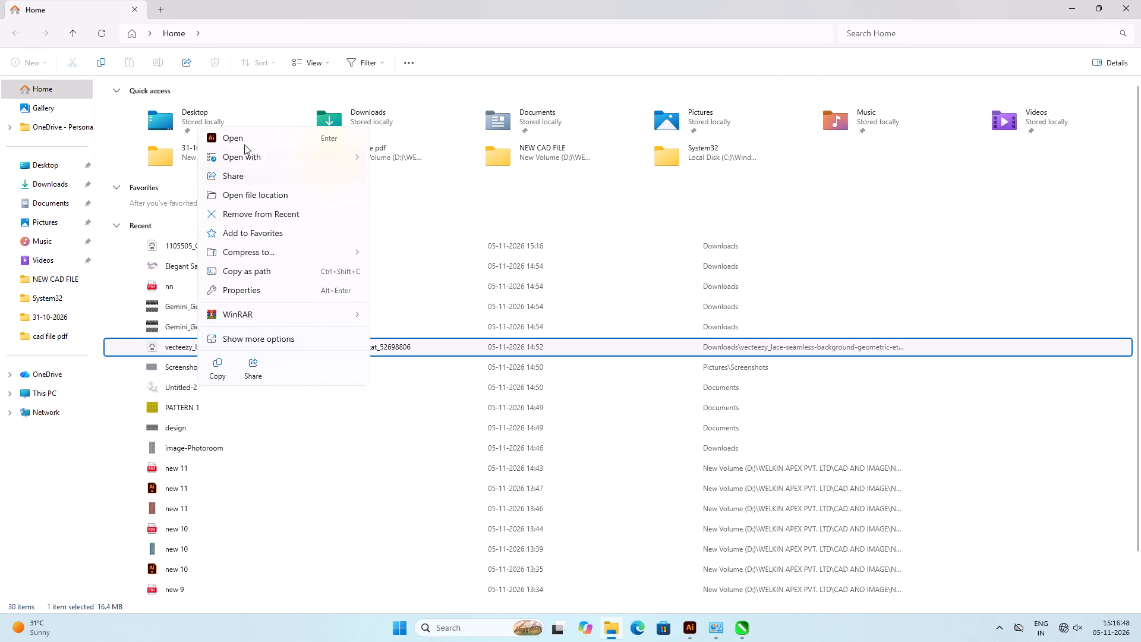
pyautogui.click(245, 156)
pyautogui.click(418, 172)
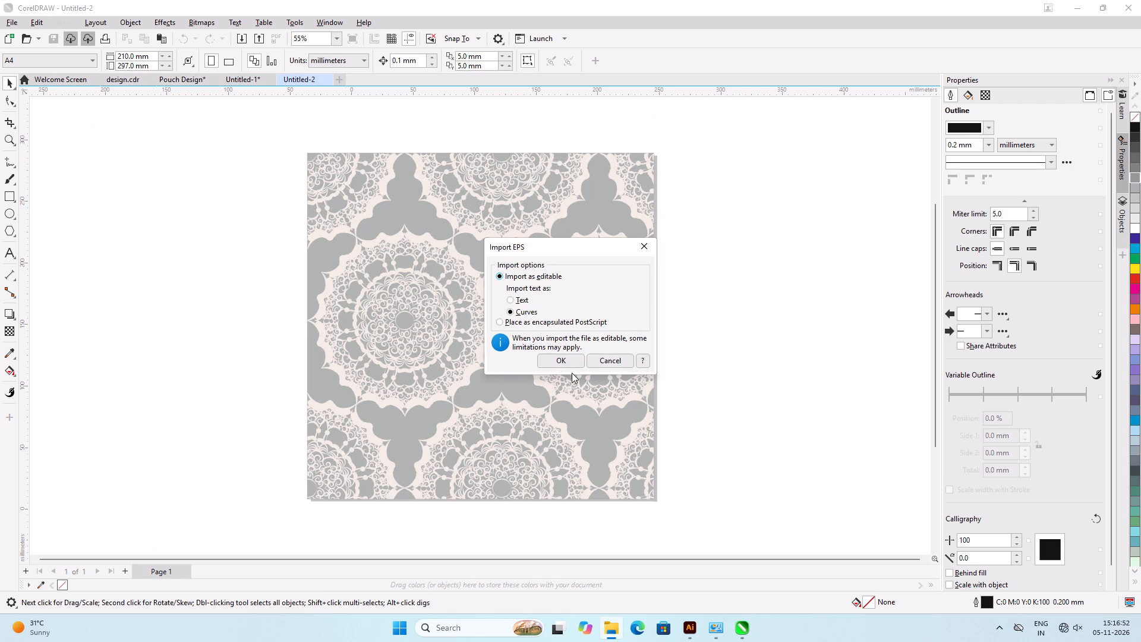
pyautogui.click(568, 364)
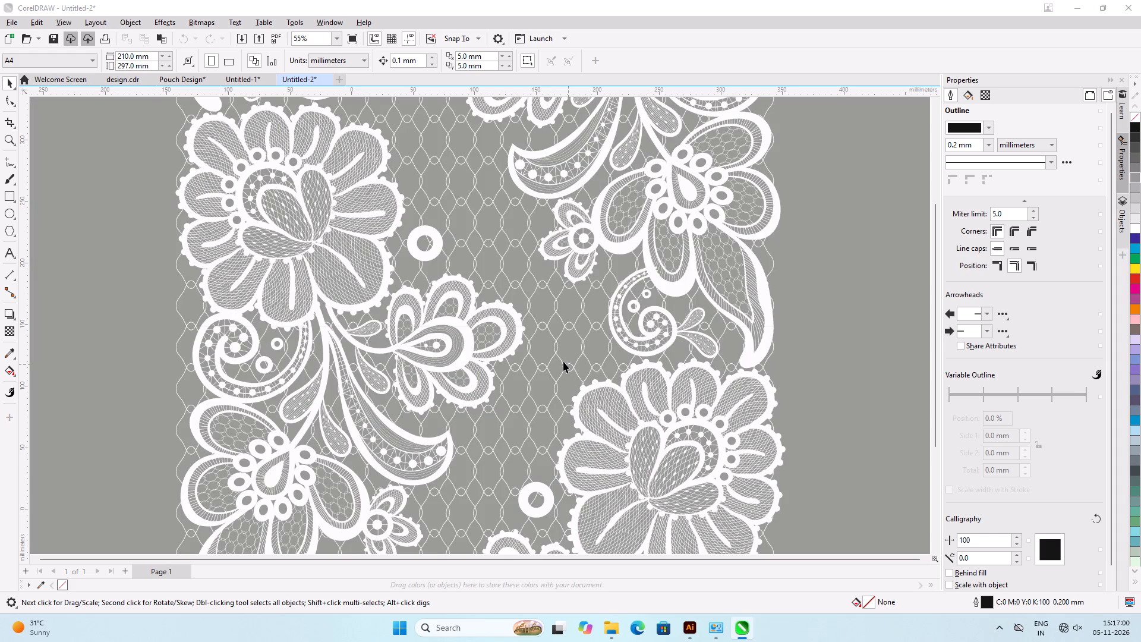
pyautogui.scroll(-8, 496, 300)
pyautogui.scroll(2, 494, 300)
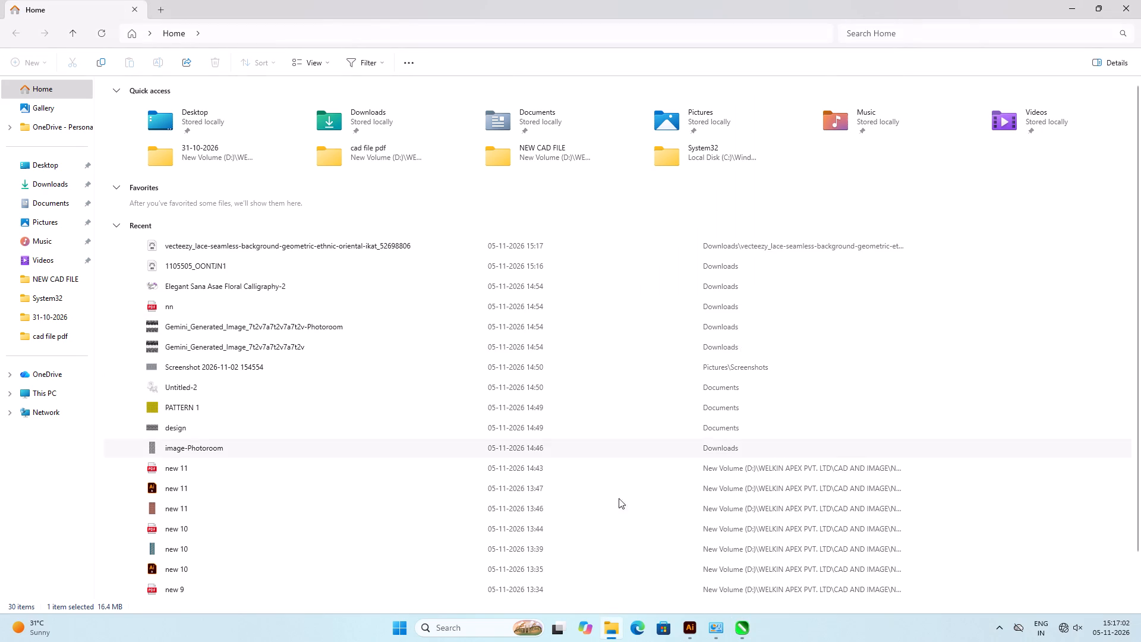
# Switch to CorelDRAW's Untitled-2 document and examine the white floral lace pattern and its separate curves.
pyautogui.click(748, 634)
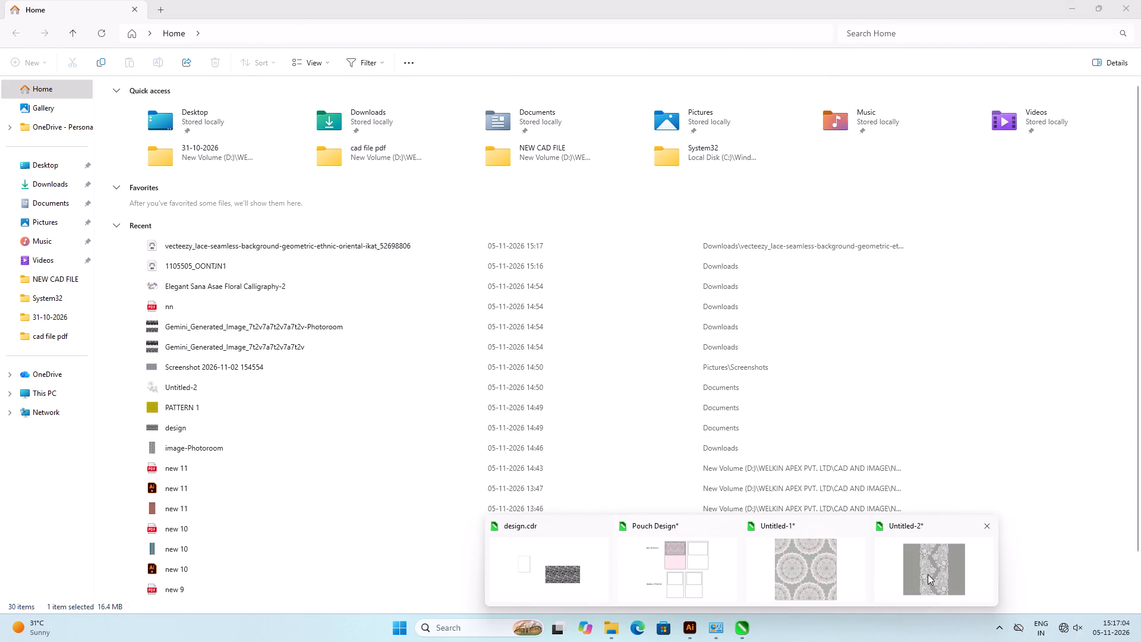
pyautogui.click(928, 574)
pyautogui.scroll(6, 519, 314)
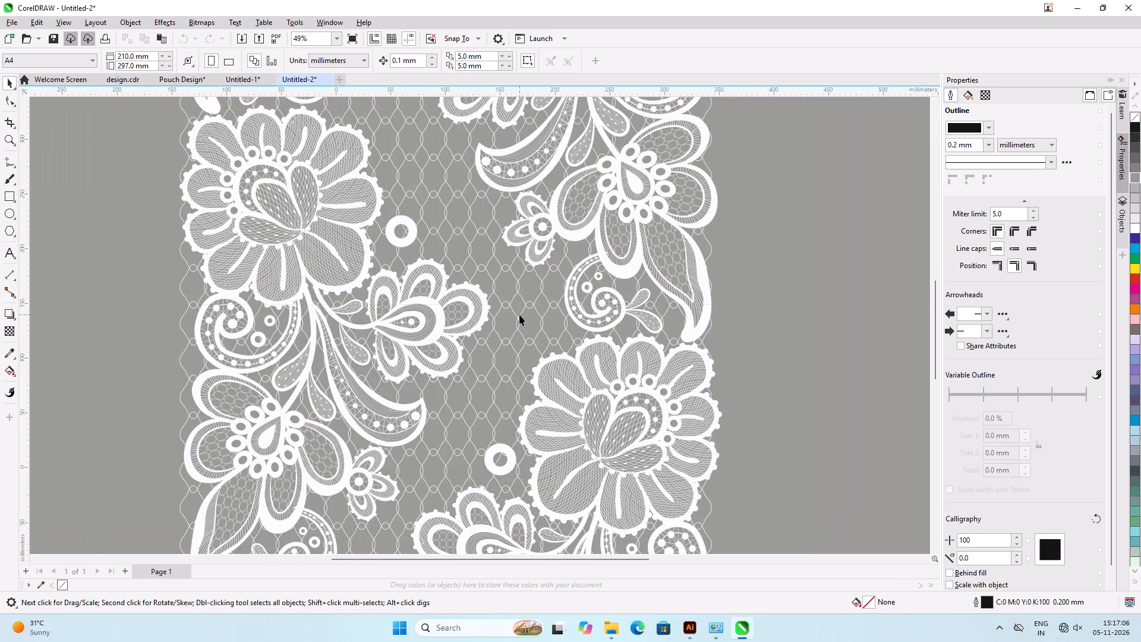
pyautogui.scroll(-6, 478, 336)
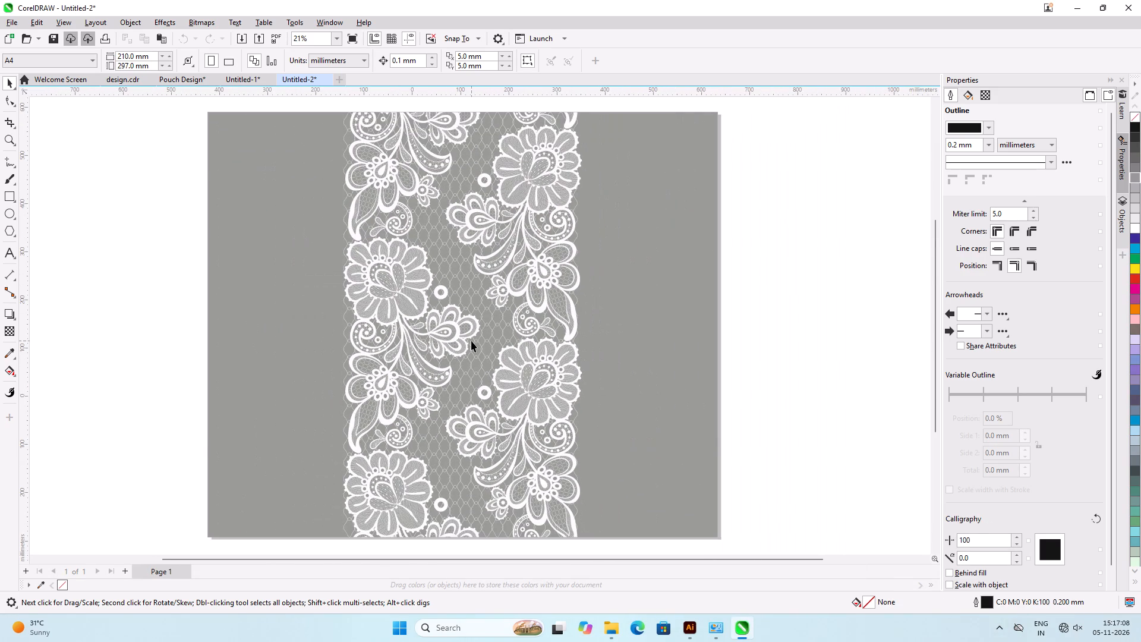
pyautogui.scroll(-1, 471, 341)
pyautogui.click(529, 374)
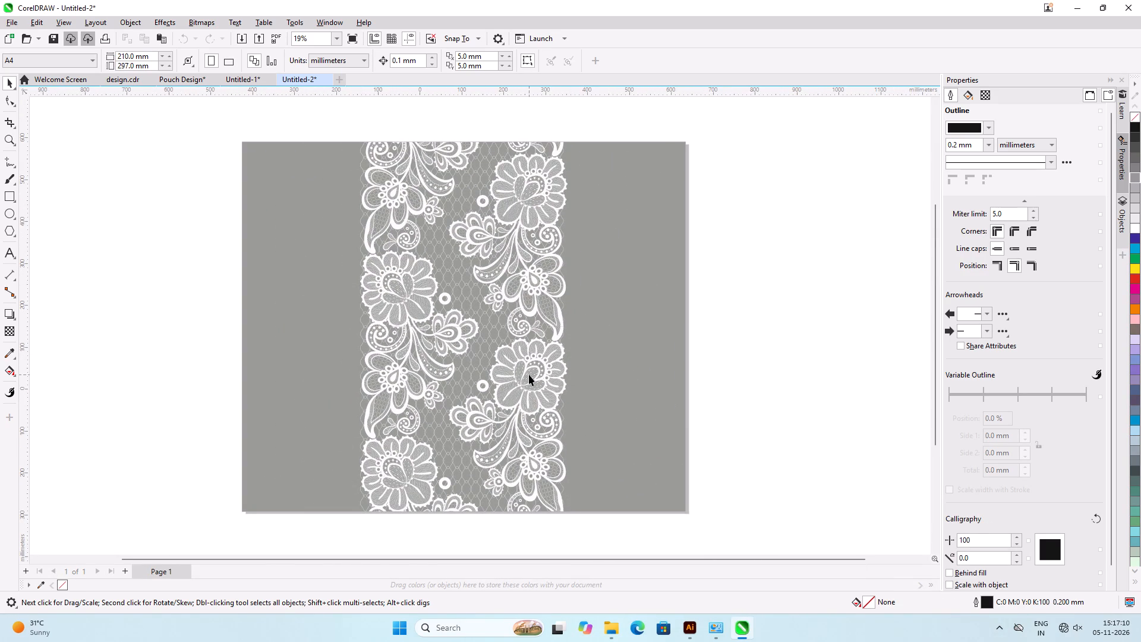
pyautogui.click(528, 289)
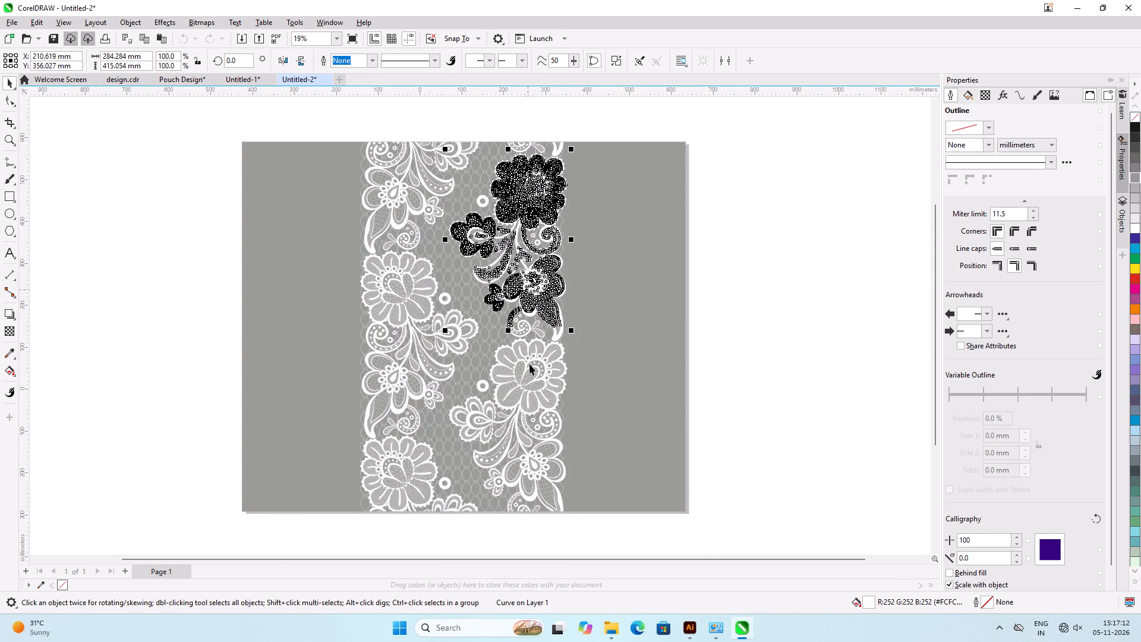
pyautogui.click(529, 370)
pyautogui.click(527, 332)
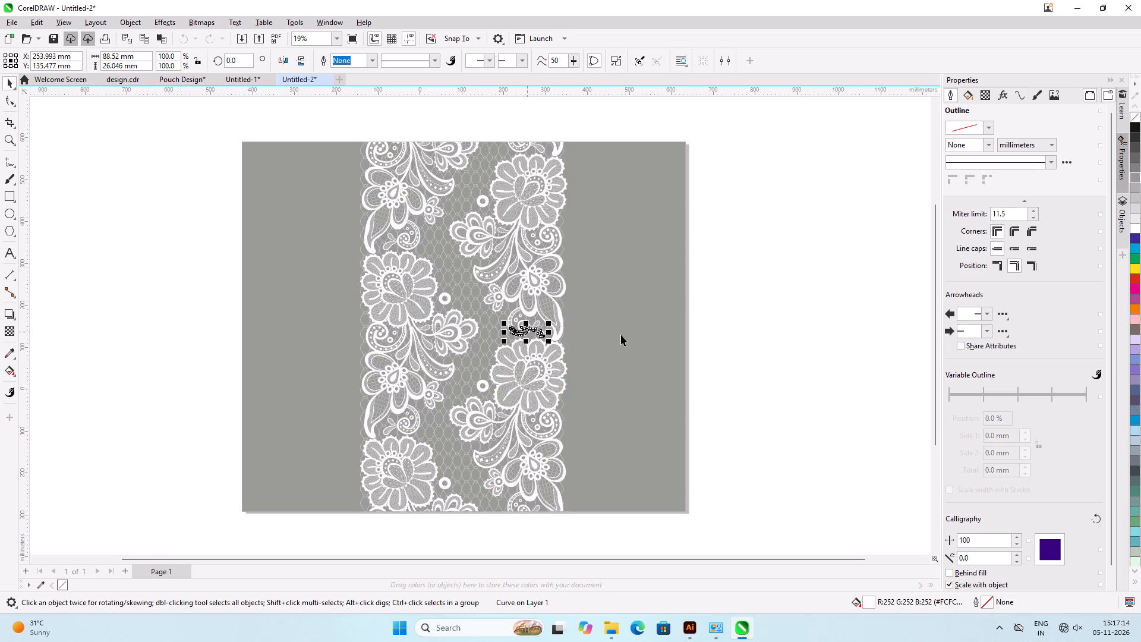
pyautogui.click(744, 335)
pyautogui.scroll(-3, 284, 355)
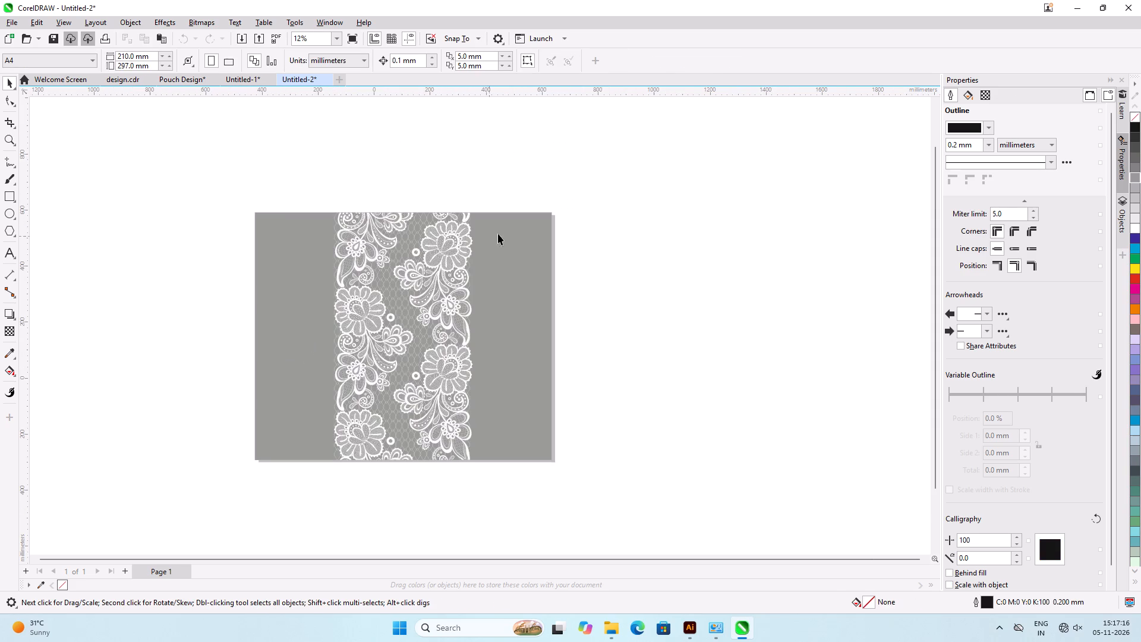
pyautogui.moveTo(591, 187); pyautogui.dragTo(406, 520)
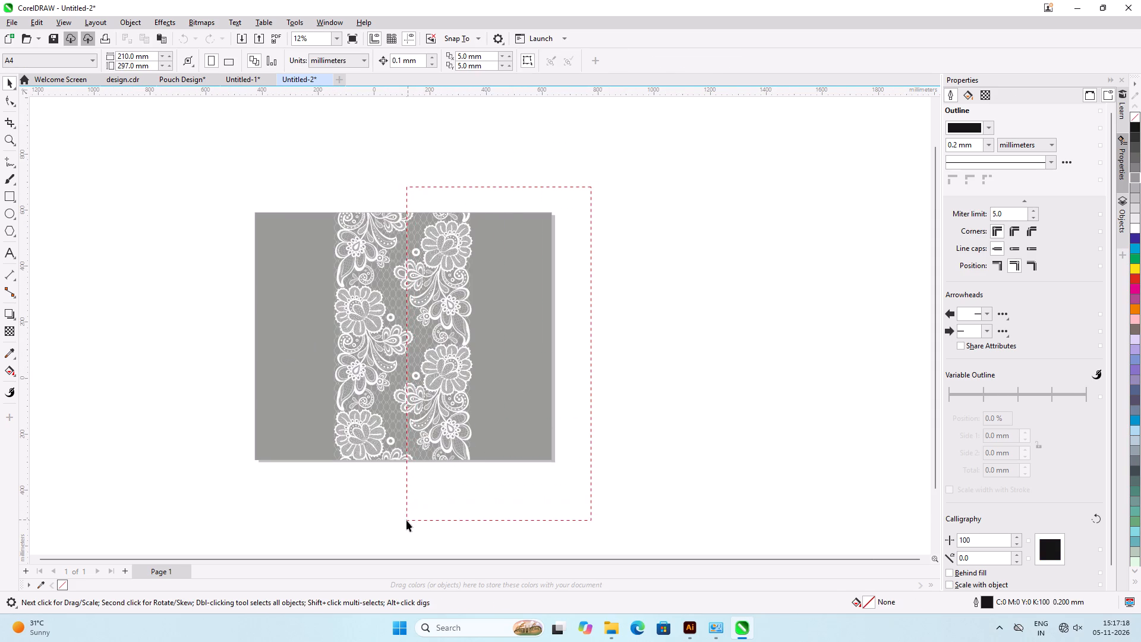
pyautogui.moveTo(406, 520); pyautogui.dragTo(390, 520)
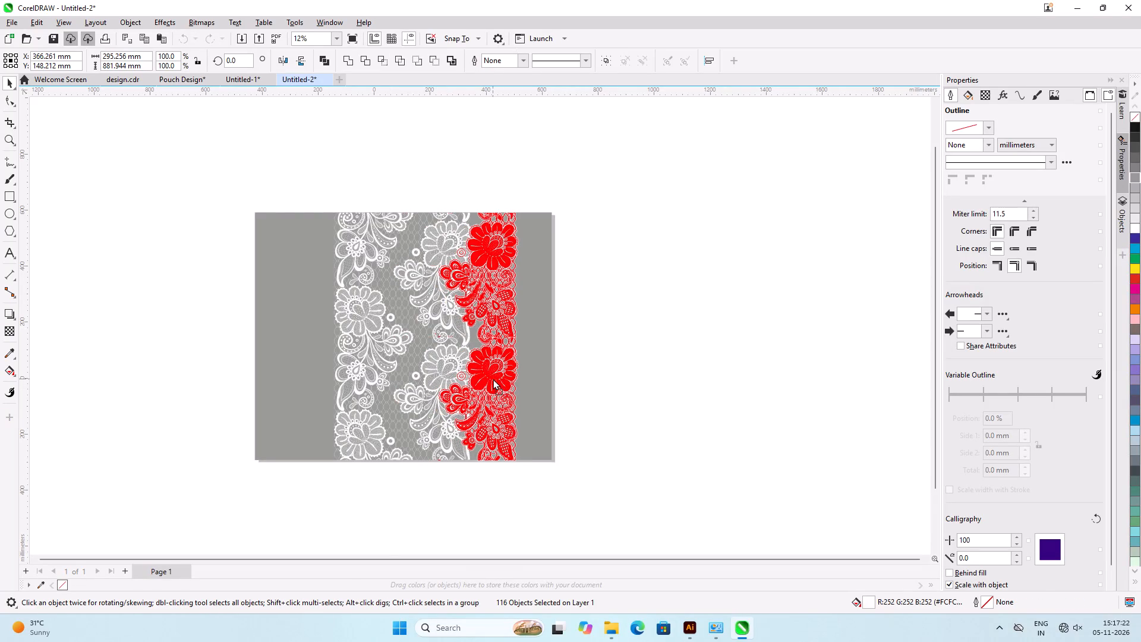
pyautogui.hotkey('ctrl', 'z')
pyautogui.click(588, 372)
# Group all pieces of the white lace band without the grey background, and copy the group.
pyautogui.scroll(4, 439, 351)
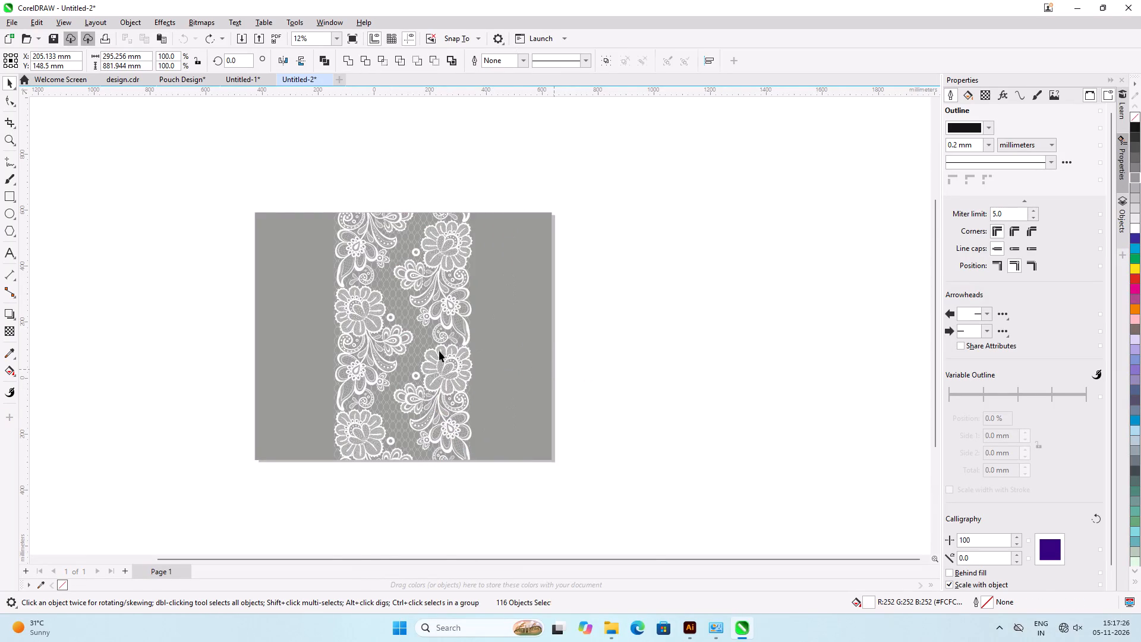
pyautogui.scroll(1, 439, 351)
pyautogui.scroll(-2, 439, 351)
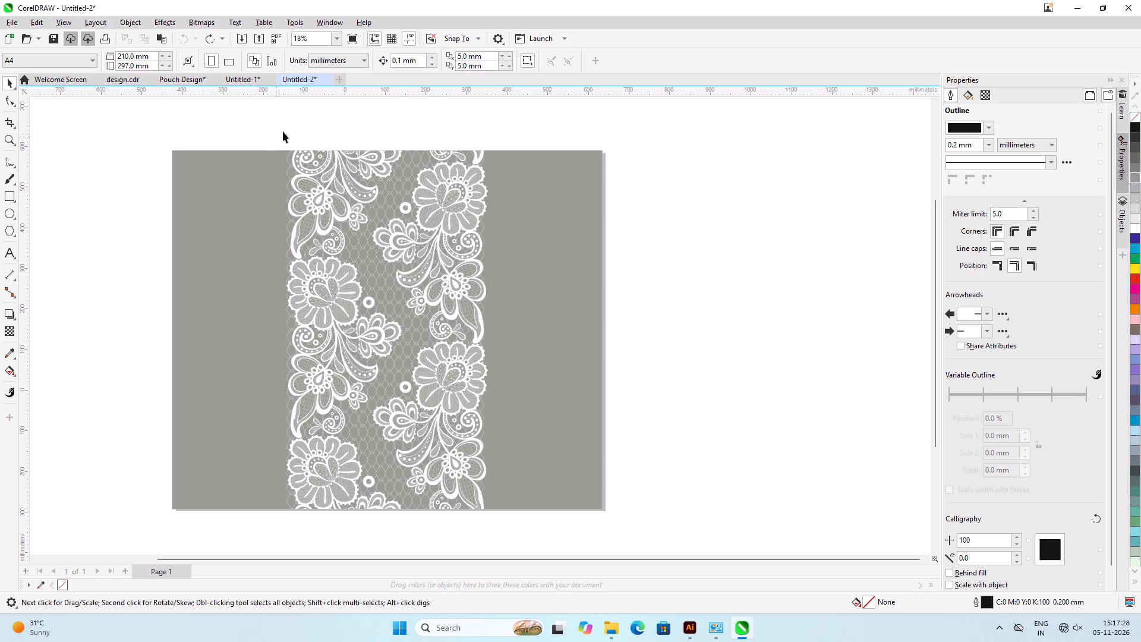
pyautogui.moveTo(288, 130); pyautogui.dragTo(269, 131)
pyautogui.moveTo(269, 131); pyautogui.dragTo(483, 565)
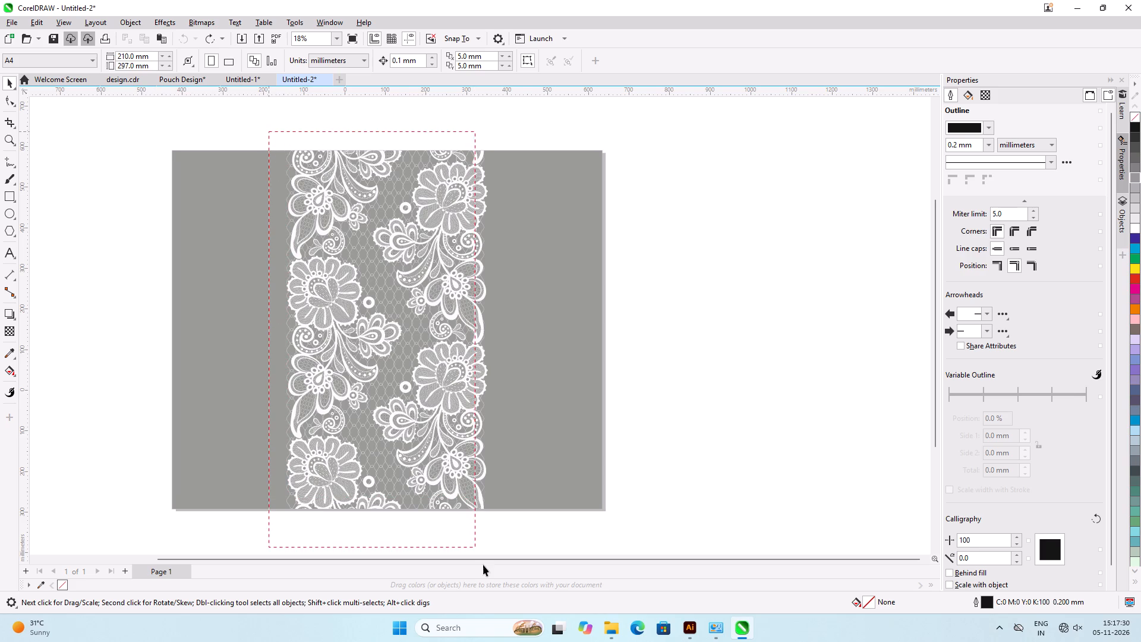
pyautogui.moveTo(483, 565); pyautogui.dragTo(497, 493)
pyautogui.hotkey('ctrl', 'g')
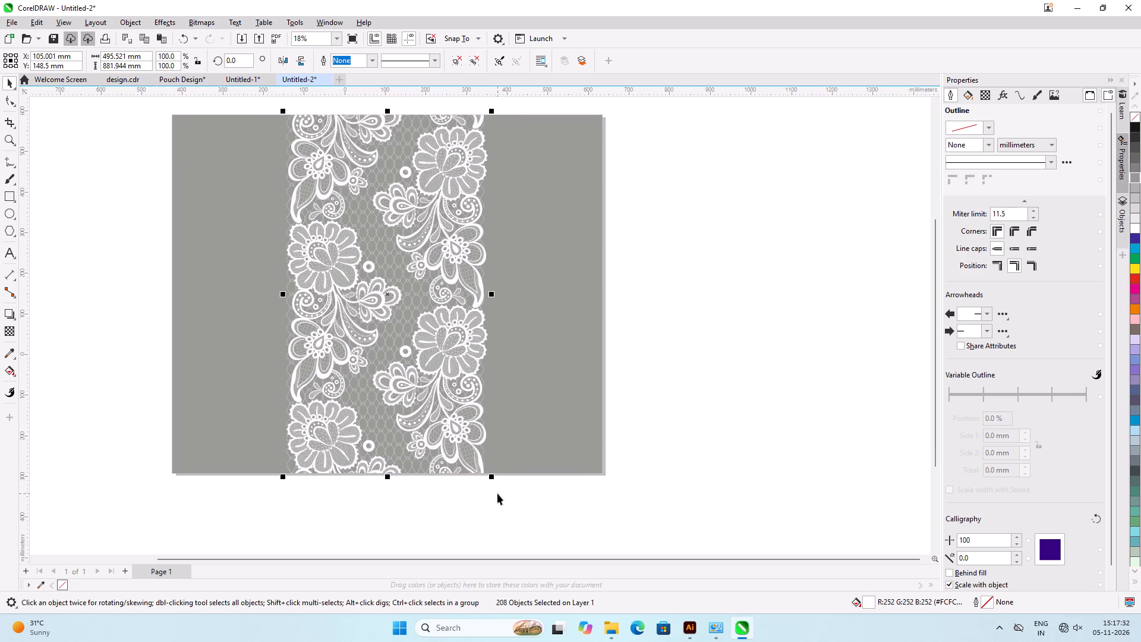
pyautogui.hotkey('ctrl', 'c')
# Paste the lace group into the Pouch Design document and scale it proportionally to about 18.5 × 32.9 cm.
pyautogui.click(232, 77)
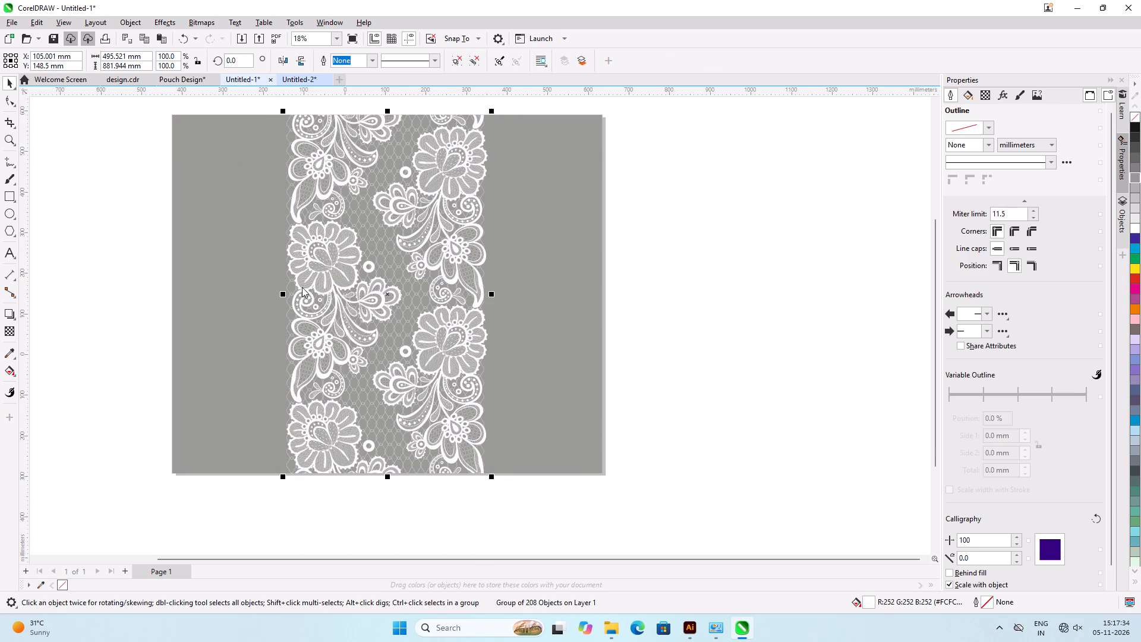
pyautogui.click(179, 84)
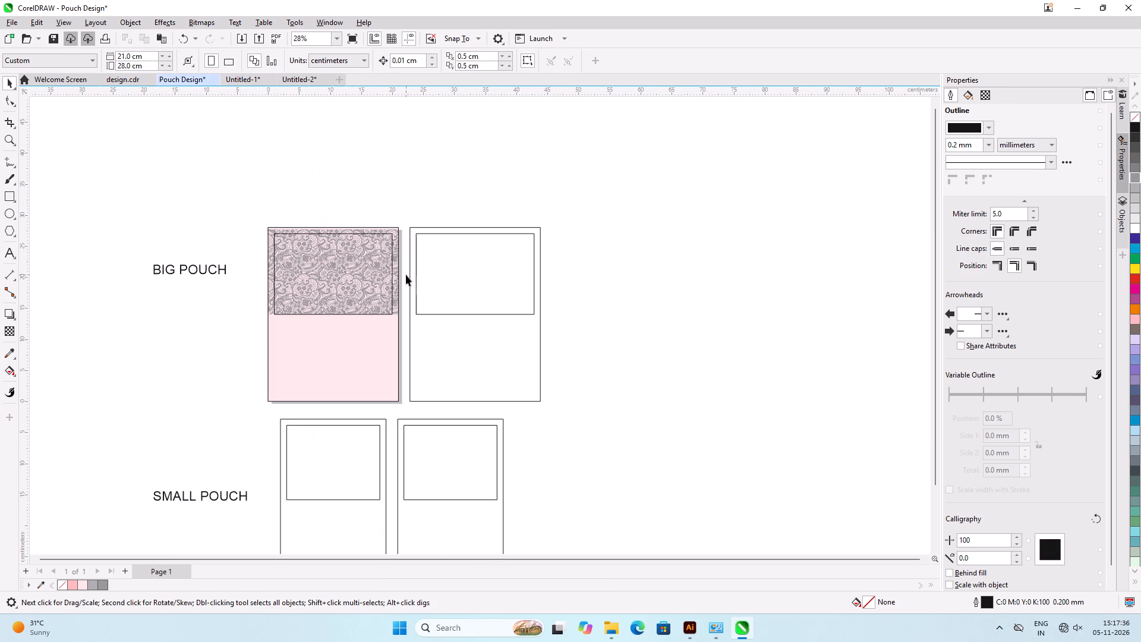
pyautogui.hotkey('ctrl', 'v')
pyautogui.scroll(-5, 412, 347)
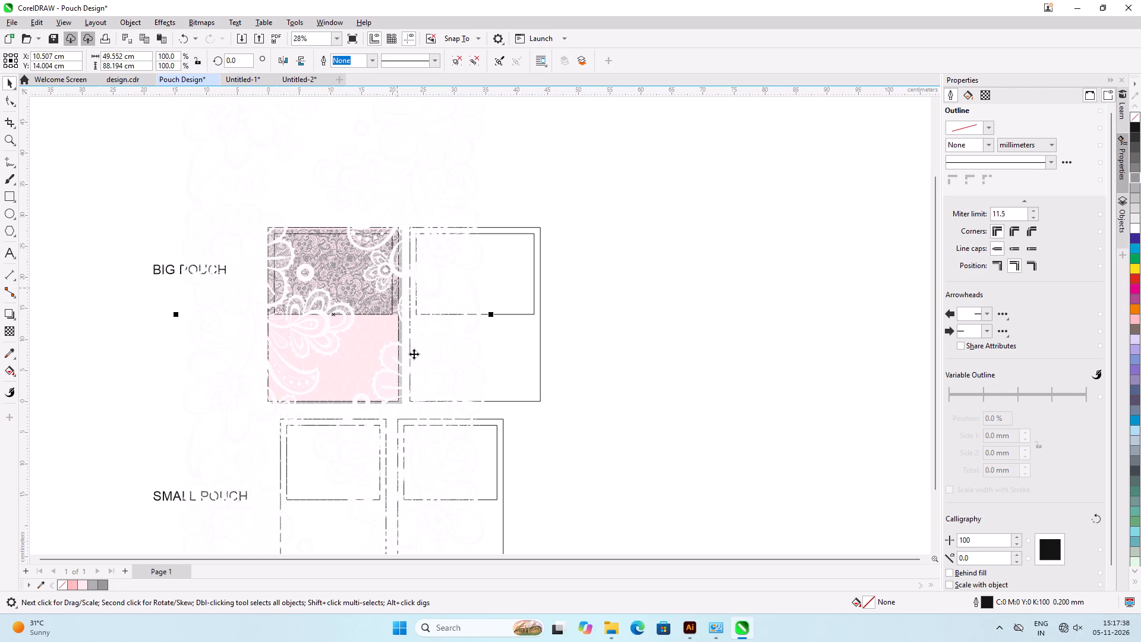
pyautogui.scroll(-2, 414, 354)
pyautogui.keyDown('shift'); pyautogui.moveTo(450, 467); pyautogui.dragTo(429, 367); pyautogui.keyUp('shift')
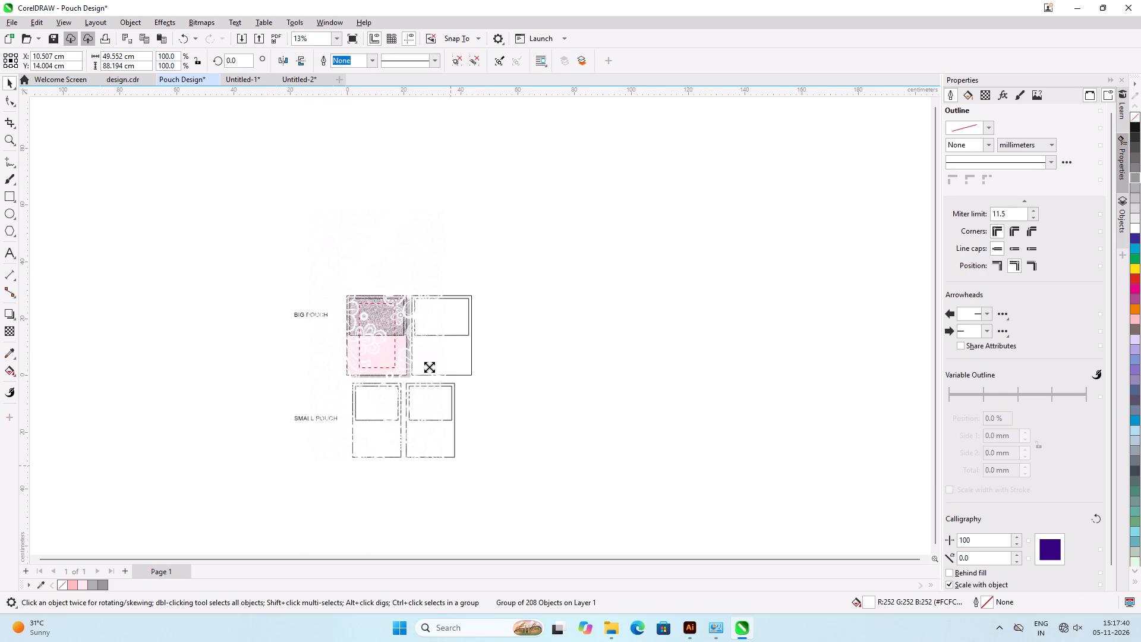
pyautogui.keyDown('shift'); pyautogui.moveTo(429, 367); pyautogui.dragTo(439, 388); pyautogui.keyUp('shift')
pyautogui.click(527, 351)
# Move the white lace group from the first big pouch onto the second big pouch.
pyautogui.scroll(4, 393, 331)
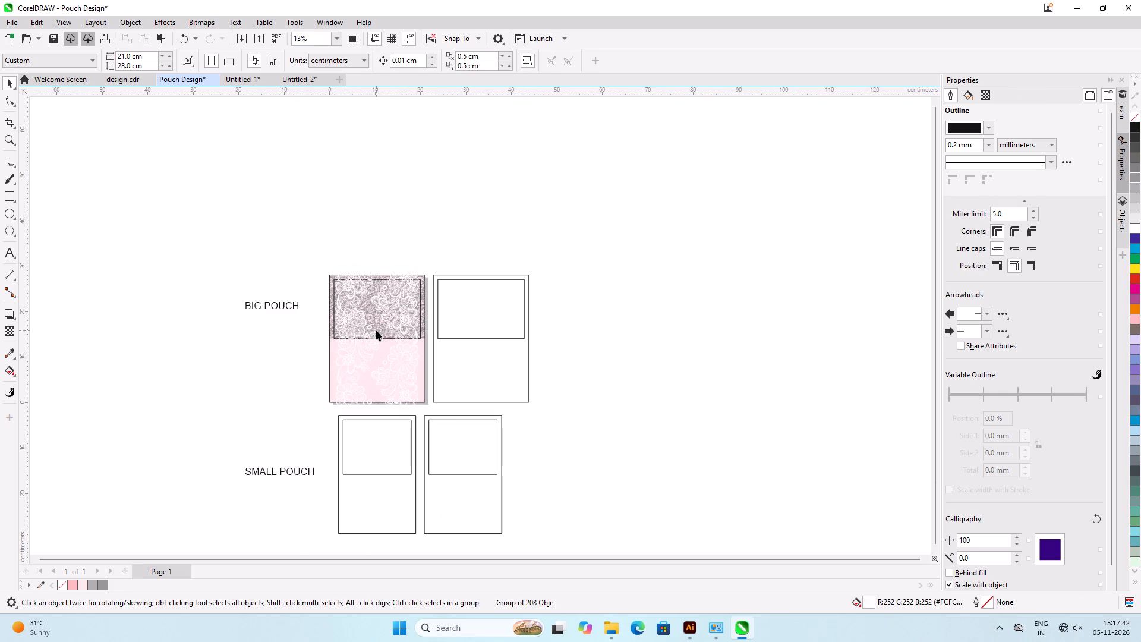
pyautogui.scroll(3, 376, 330)
pyautogui.moveTo(418, 311); pyautogui.dragTo(590, 309)
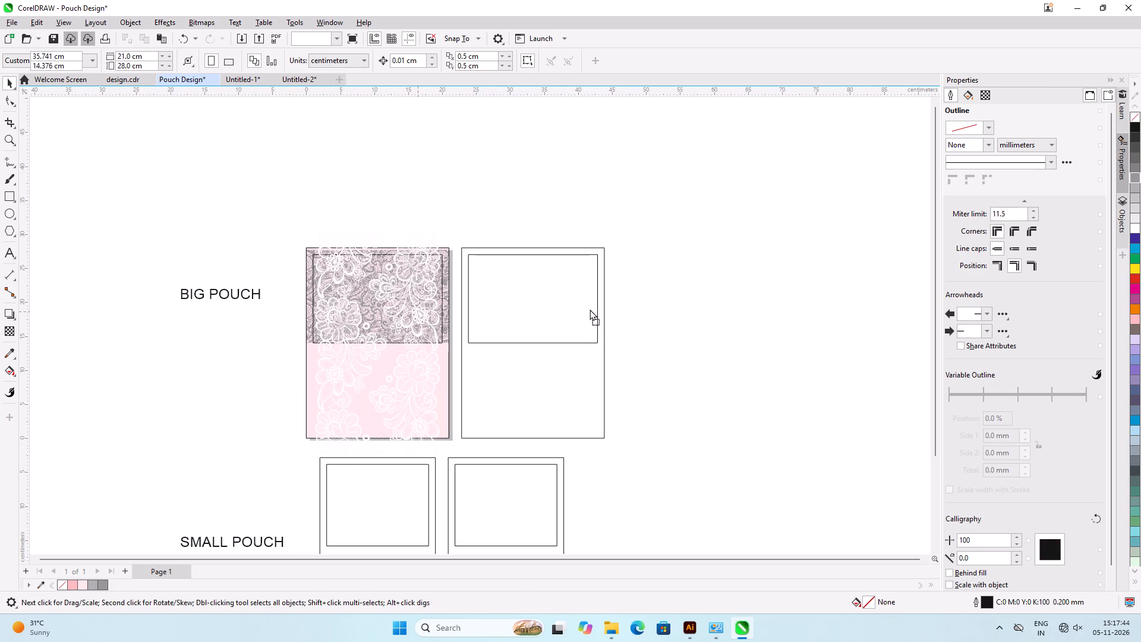
pyautogui.click(702, 317)
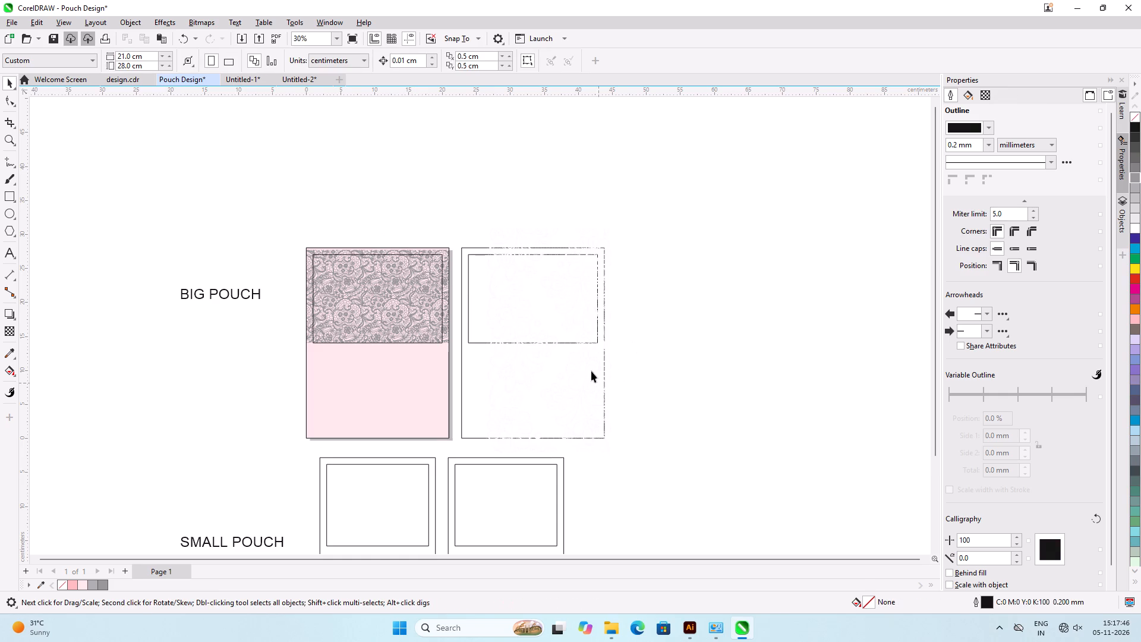
# Fill the lace group on the second big pouch with 50% Black.
pyautogui.click(591, 369)
pyautogui.click(1134, 181)
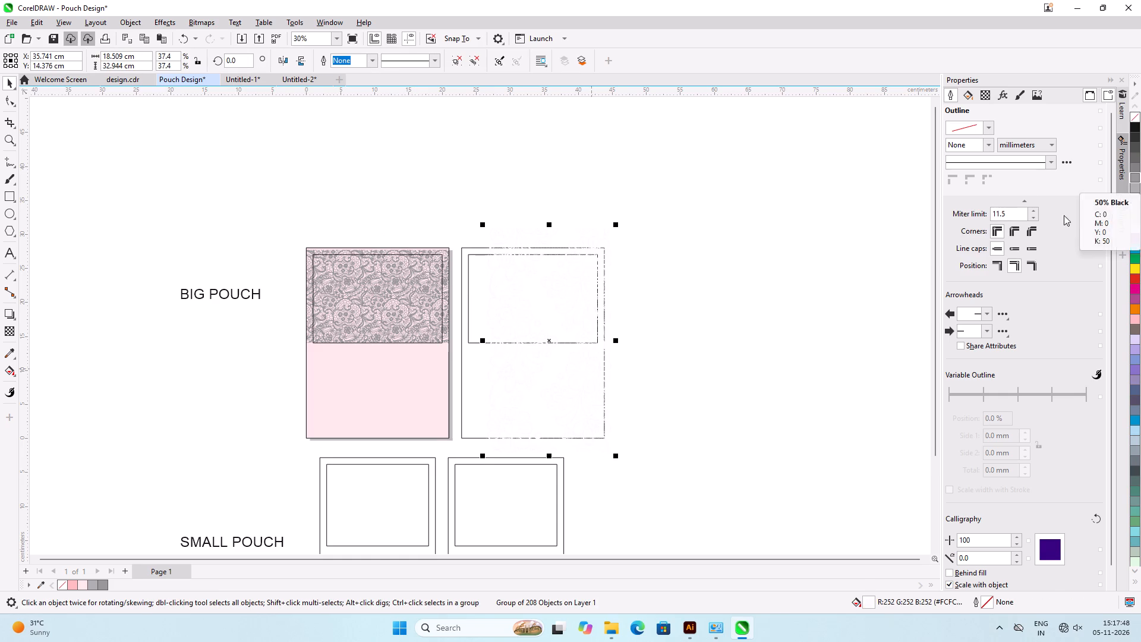
pyautogui.click(695, 332)
# Rotate the grey lace group on the second big pouch by 90 degrees.
pyautogui.scroll(3, 586, 333)
pyautogui.click(584, 381)
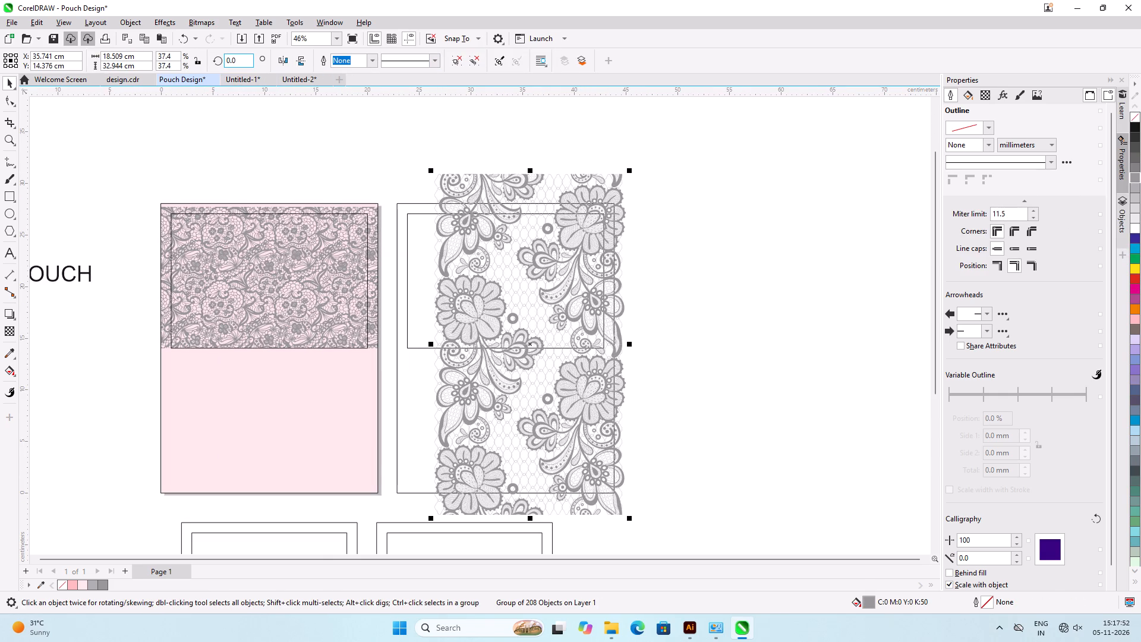
pyautogui.moveTo(247, 61); pyautogui.dragTo(216, 63)
pyautogui.write('90')
pyautogui.press('Return')
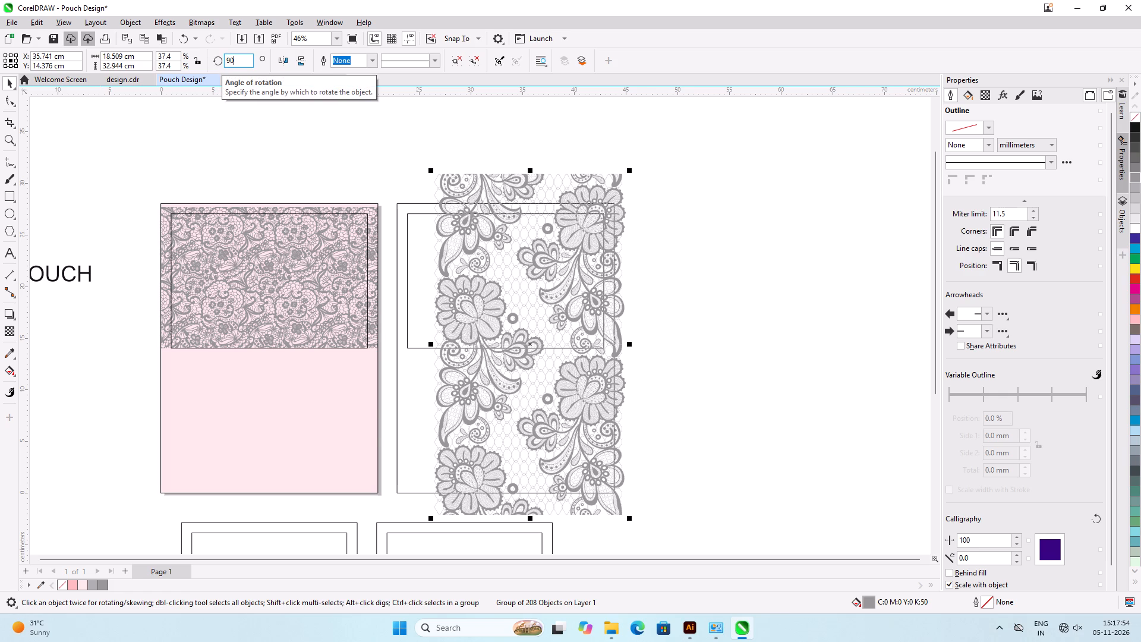
pyautogui.scroll(1, 216, 63)
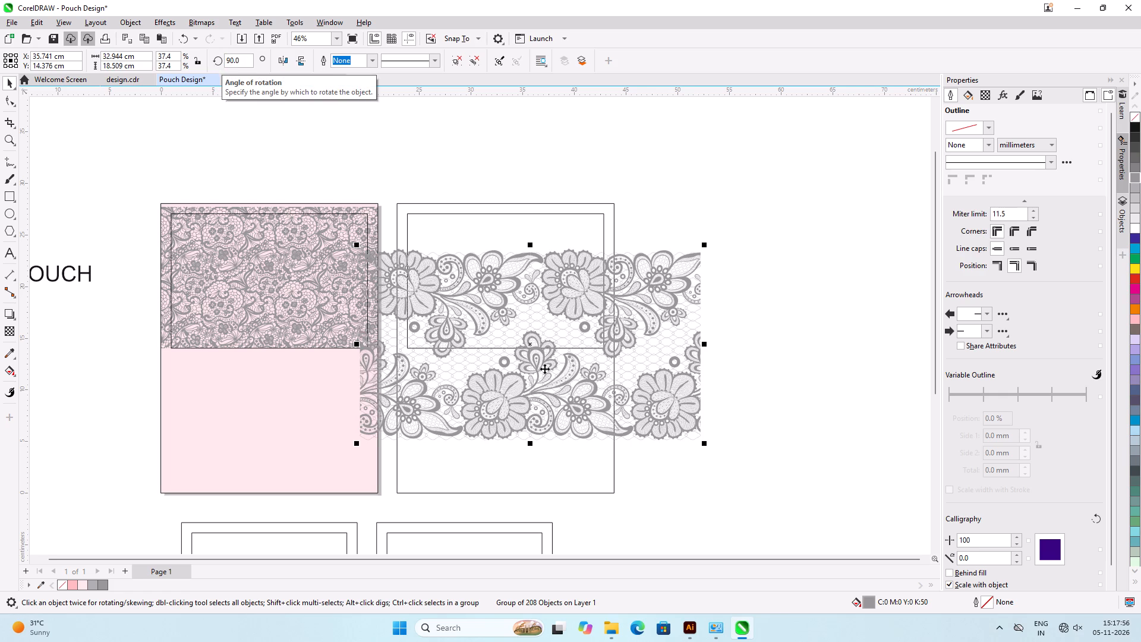
pyautogui.click(767, 382)
# Scale the rotated lace group proportionally down to about 21.3 × 12 cm.
pyautogui.click(641, 419)
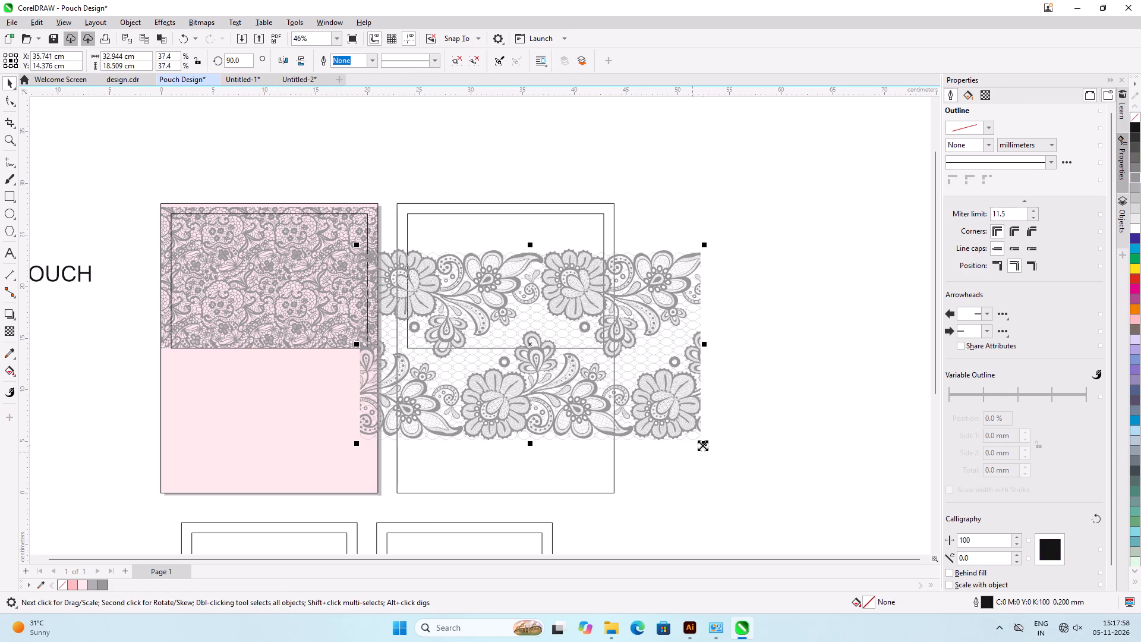
pyautogui.keyDown('shift'); pyautogui.moveTo(702, 445); pyautogui.dragTo(678, 412); pyautogui.keyUp('shift')
pyautogui.keyDown('shift'); pyautogui.click(790, 410); pyautogui.keyUp('shift')
# Centre the lace group horizontally and vertically on the inner frame of the second big pouch.
pyautogui.keyDown('shift'); pyautogui.click(468, 259); pyautogui.keyUp('shift')
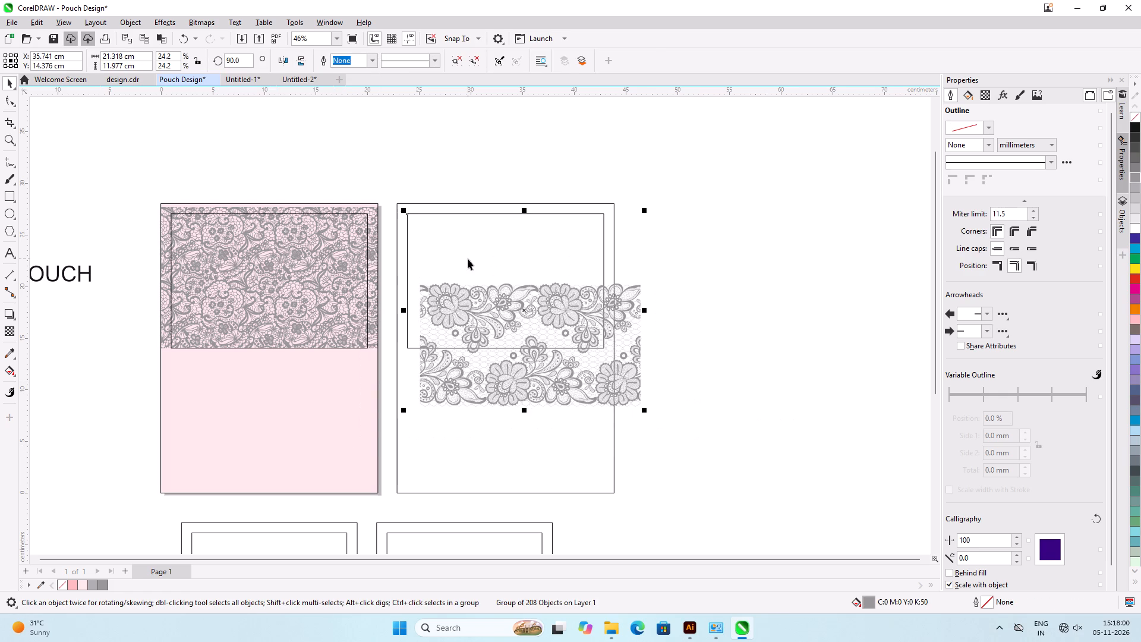
pyautogui.write('CE')
pyautogui.click(715, 259)
pyautogui.scroll(5, 444, 262)
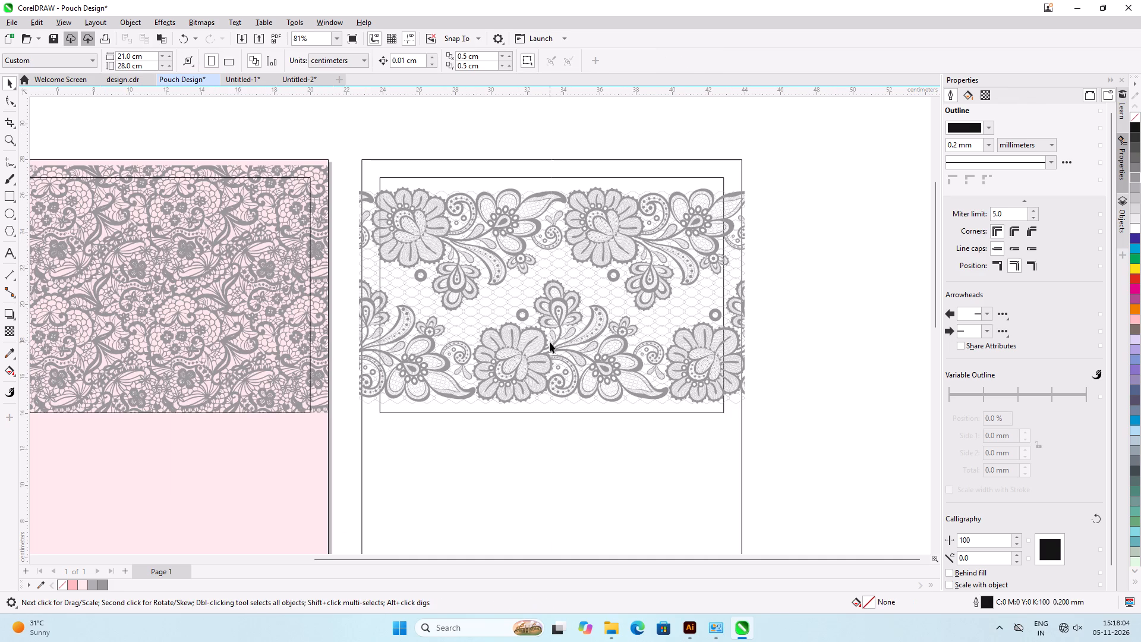
pyautogui.scroll(-1, 550, 342)
pyautogui.click(871, 392)
# Scale the lace group proportionally down to about 15.6 × 8.75 cm, keeping its upper-left corner in place.
pyautogui.scroll(4, 707, 361)
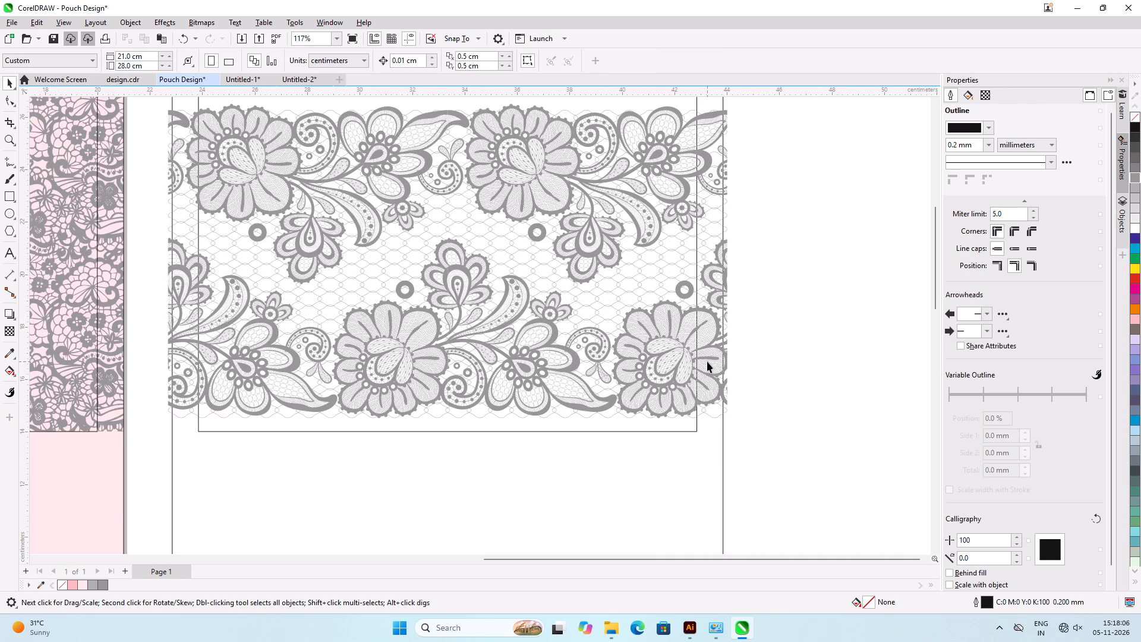
pyautogui.click(707, 361)
pyautogui.moveTo(733, 423); pyautogui.dragTo(665, 371)
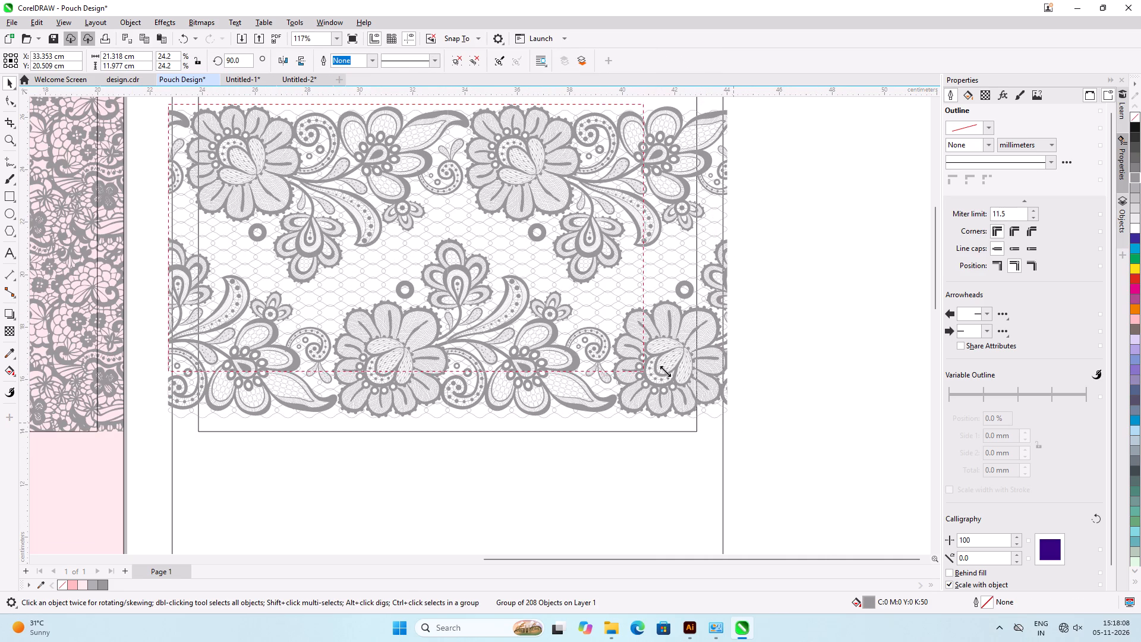
pyautogui.moveTo(665, 371); pyautogui.dragTo(637, 338)
pyautogui.click(772, 335)
pyautogui.scroll(-4, 333, 338)
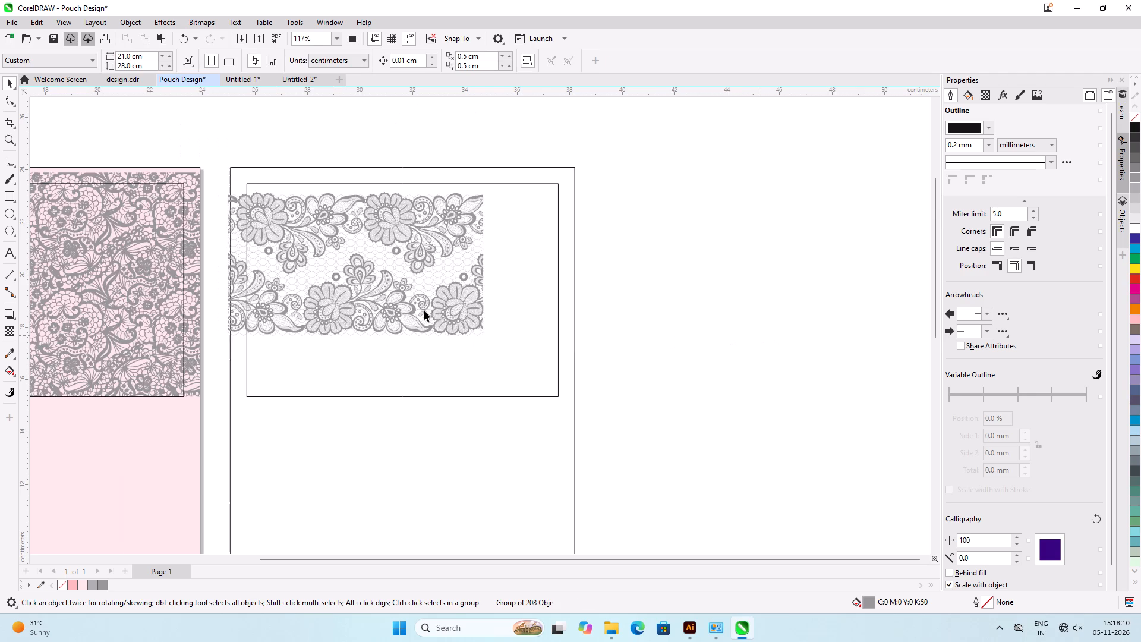
# Align the lace group's bottom edge with the bottom of the second big pouch's inner frame.
pyautogui.scroll(2, 471, 303)
pyautogui.click(464, 303)
pyautogui.keyDown('shift'); pyautogui.click(463, 414); pyautogui.keyUp('shift')
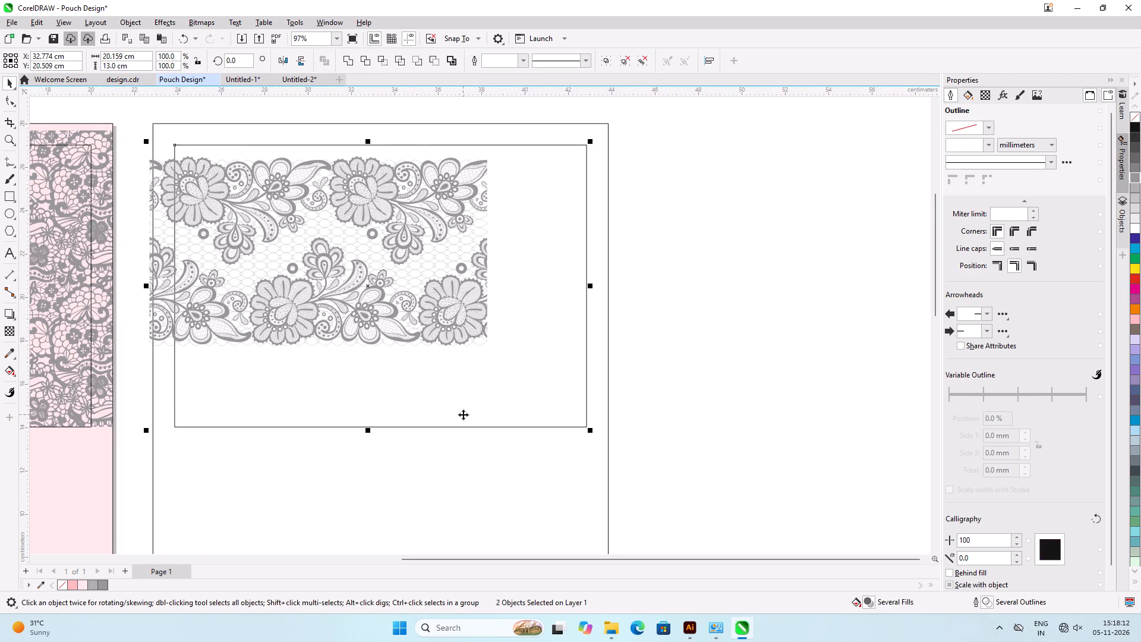
pyautogui.press('b')
pyautogui.click(837, 433)
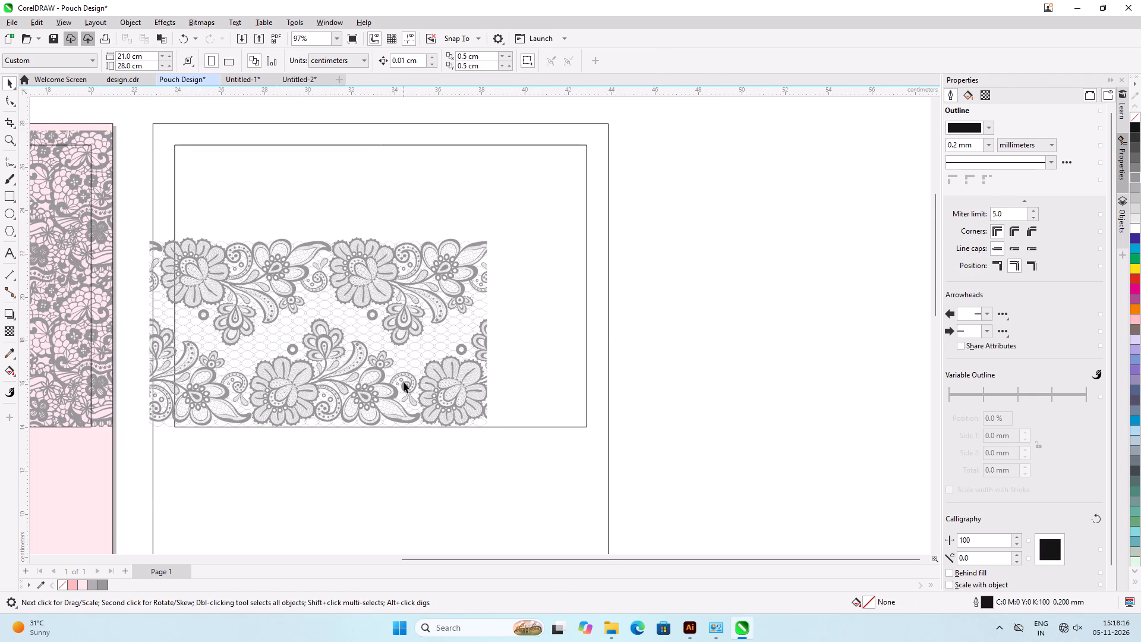
# Ungroup all objects in the lace group on the second big pouch.
pyautogui.click(326, 380)
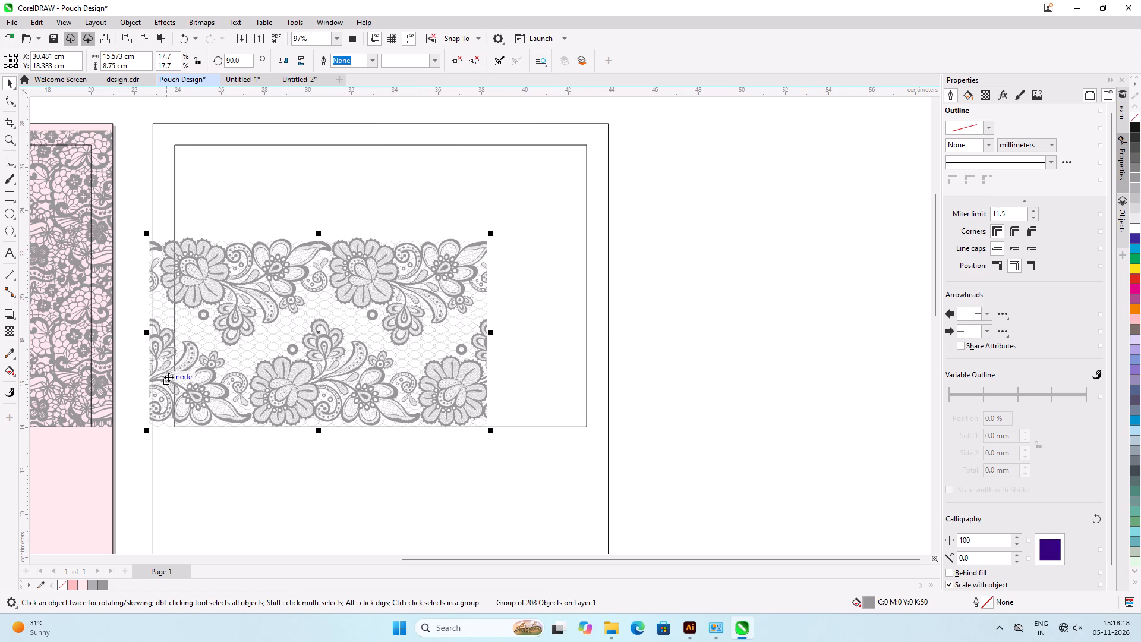
pyautogui.rightClick(168, 377)
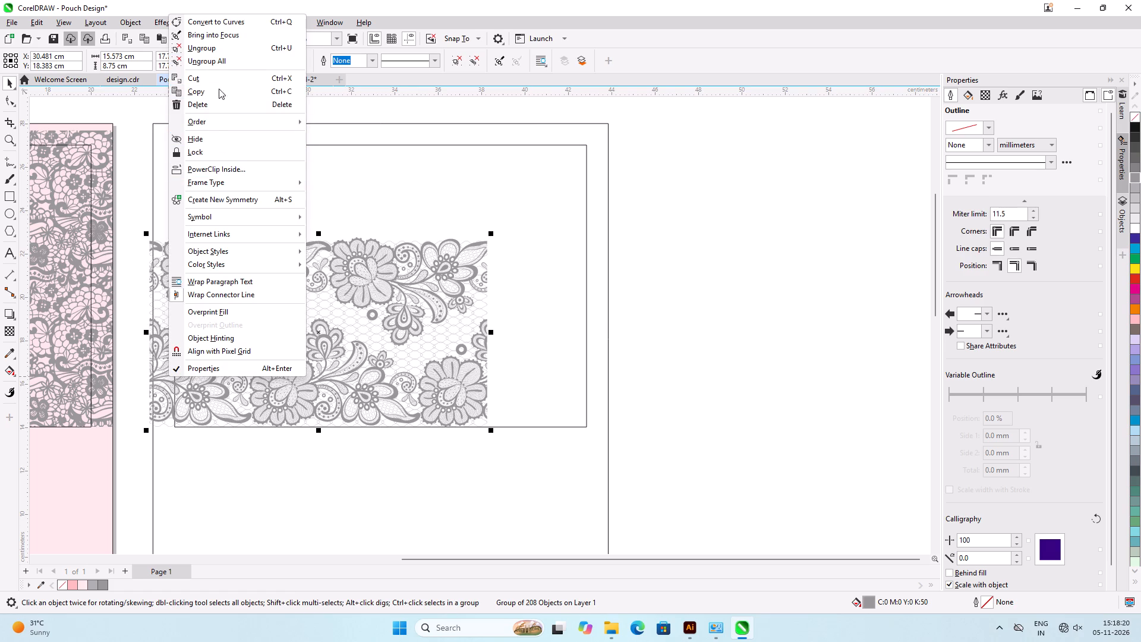
pyautogui.click(220, 58)
pyautogui.click(740, 309)
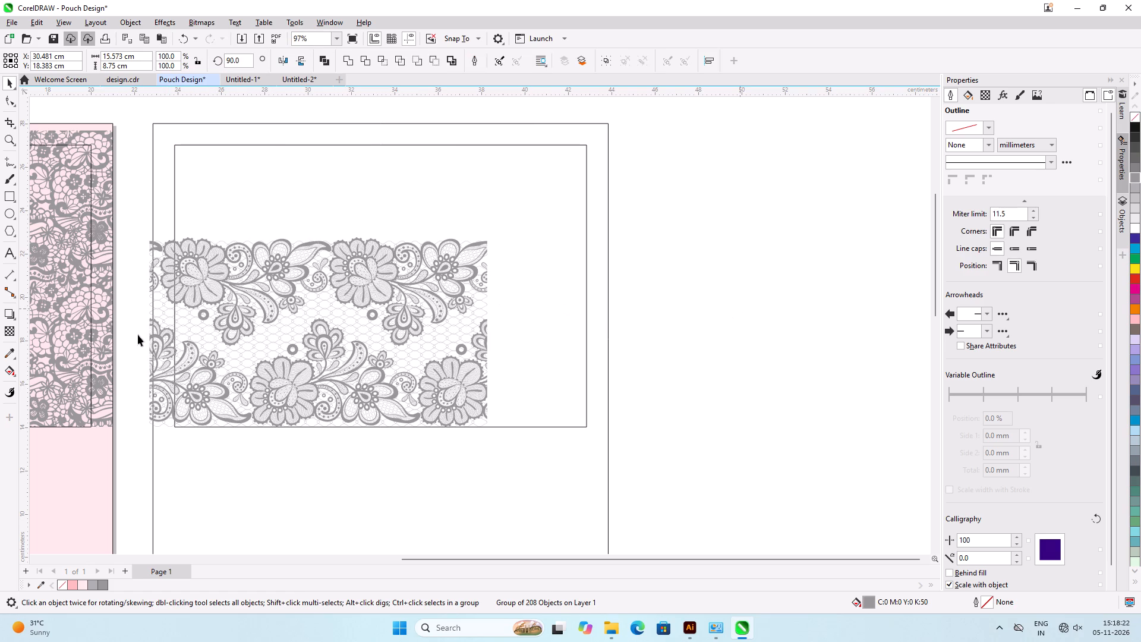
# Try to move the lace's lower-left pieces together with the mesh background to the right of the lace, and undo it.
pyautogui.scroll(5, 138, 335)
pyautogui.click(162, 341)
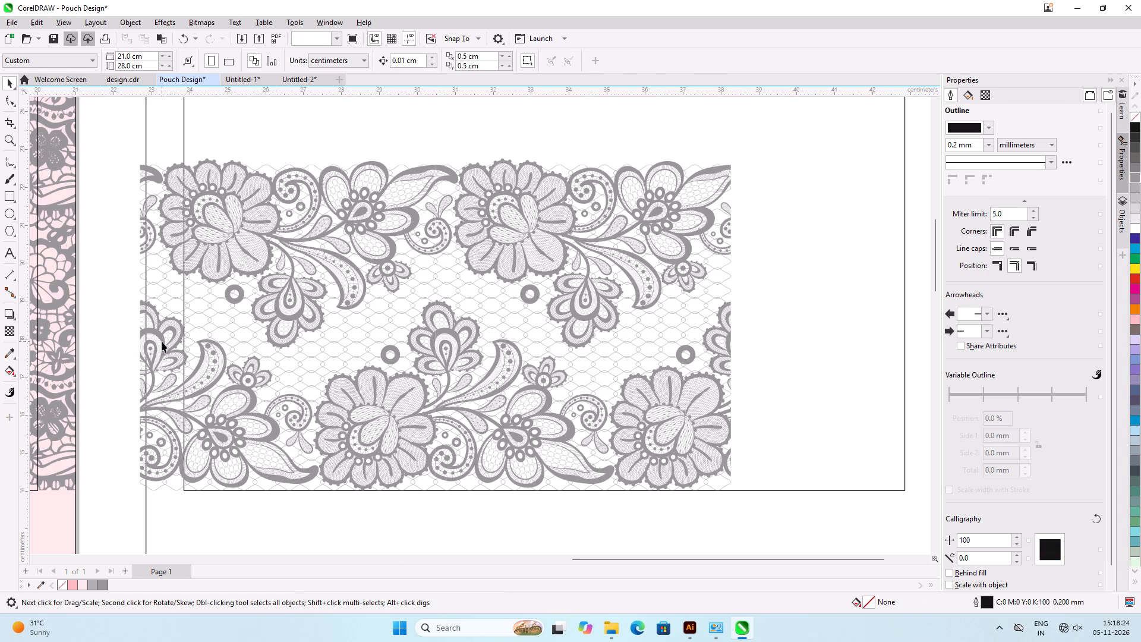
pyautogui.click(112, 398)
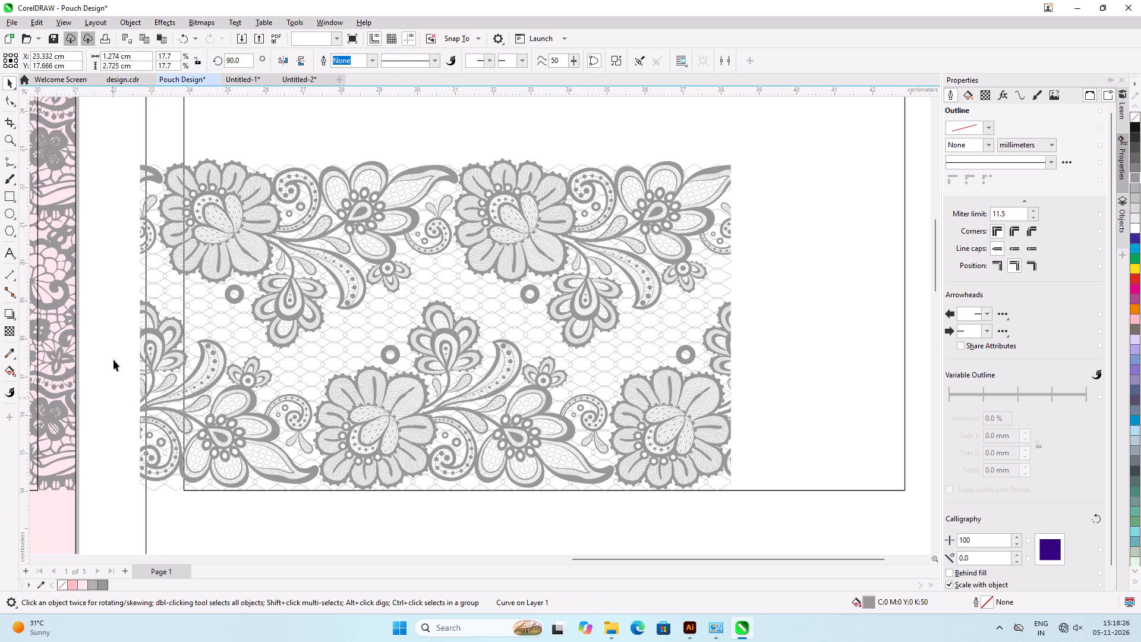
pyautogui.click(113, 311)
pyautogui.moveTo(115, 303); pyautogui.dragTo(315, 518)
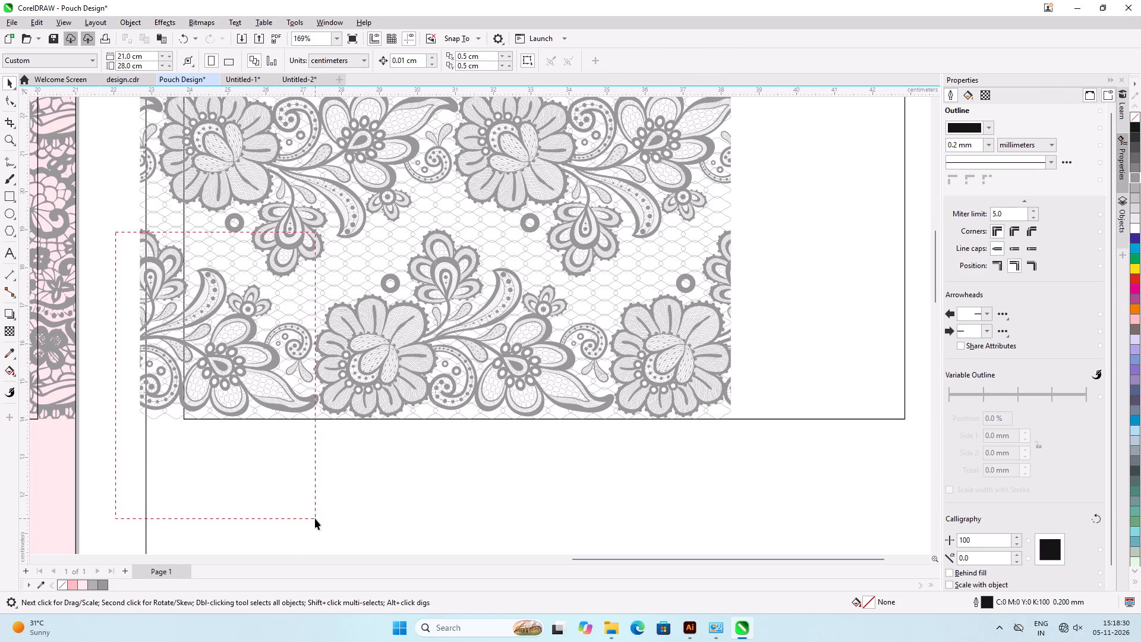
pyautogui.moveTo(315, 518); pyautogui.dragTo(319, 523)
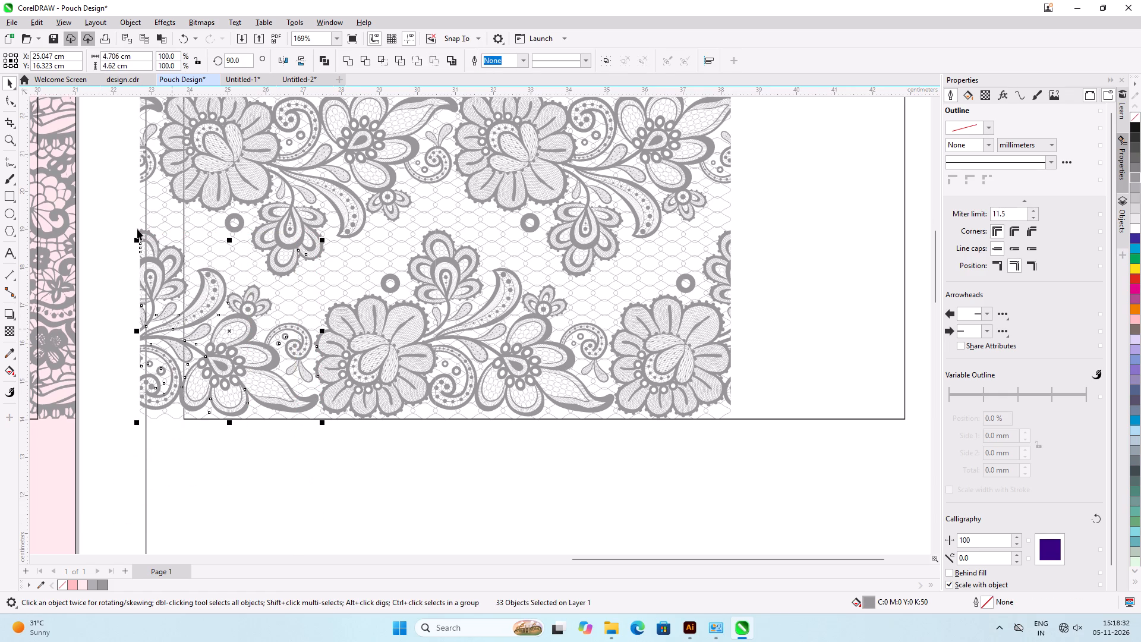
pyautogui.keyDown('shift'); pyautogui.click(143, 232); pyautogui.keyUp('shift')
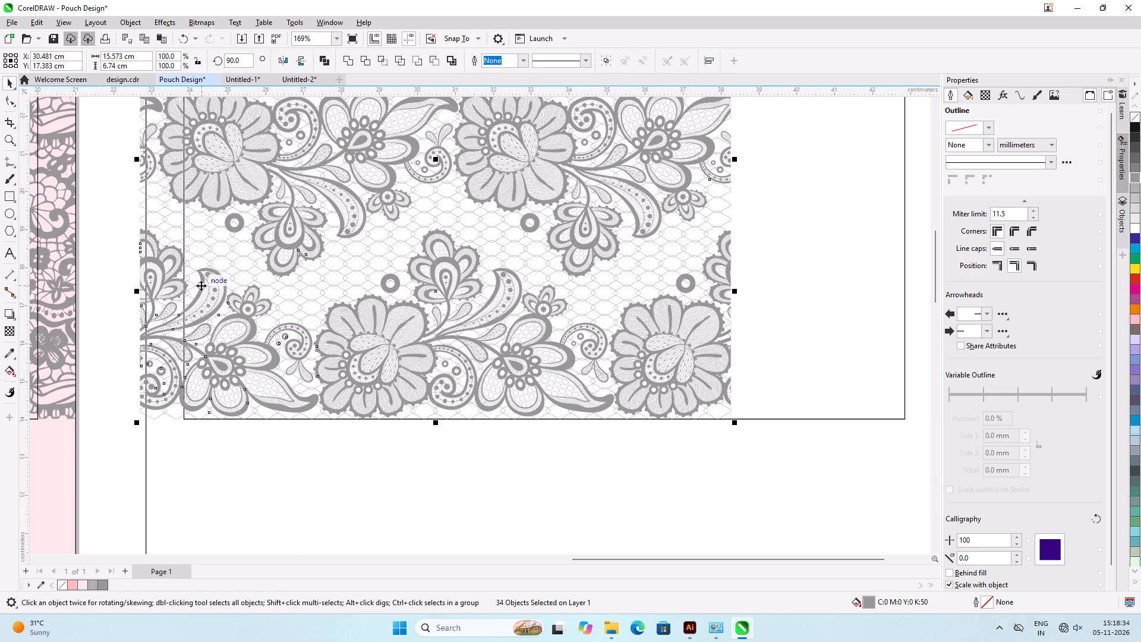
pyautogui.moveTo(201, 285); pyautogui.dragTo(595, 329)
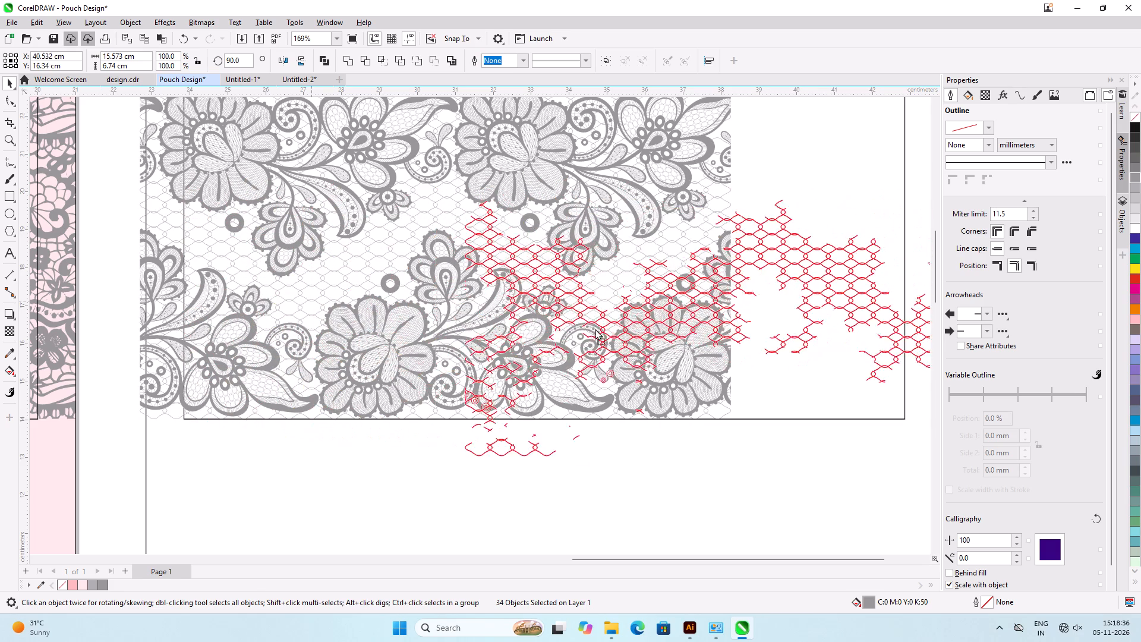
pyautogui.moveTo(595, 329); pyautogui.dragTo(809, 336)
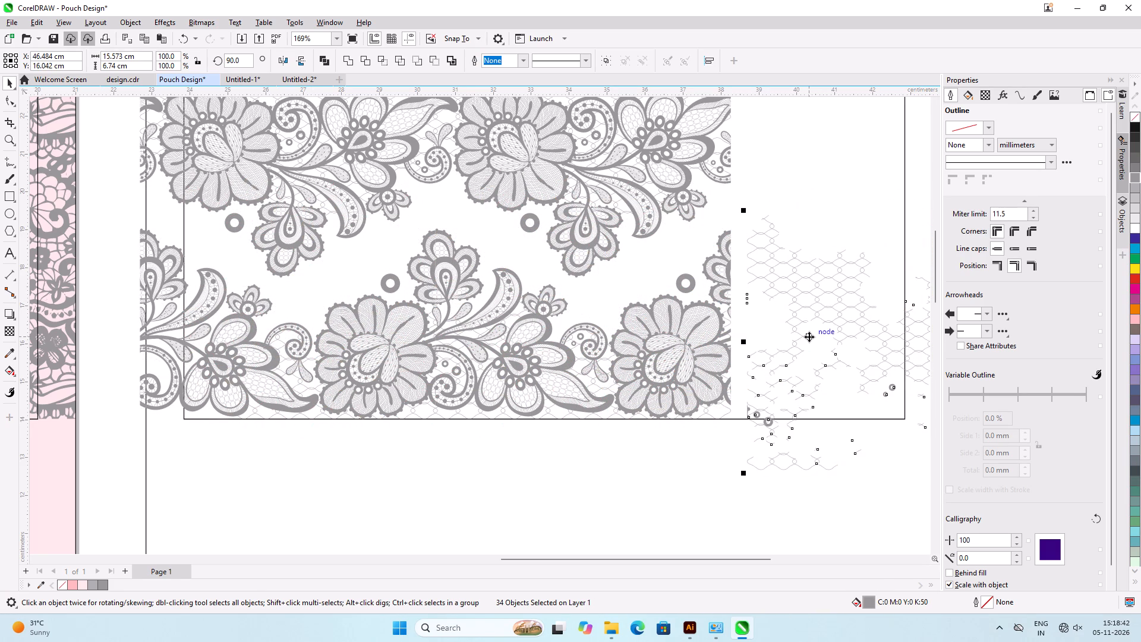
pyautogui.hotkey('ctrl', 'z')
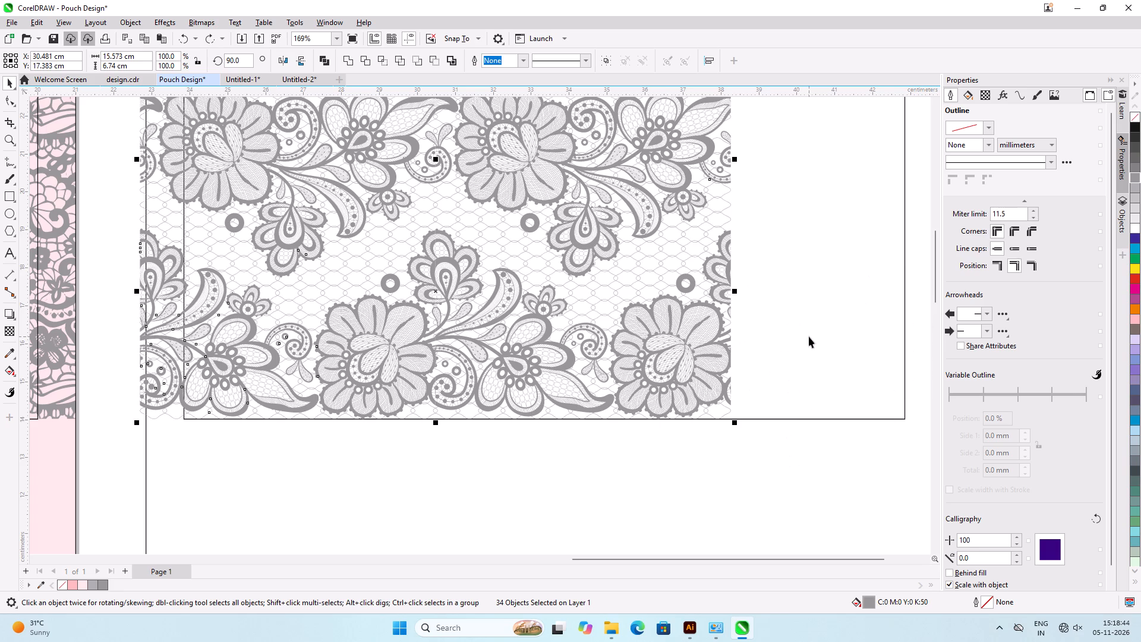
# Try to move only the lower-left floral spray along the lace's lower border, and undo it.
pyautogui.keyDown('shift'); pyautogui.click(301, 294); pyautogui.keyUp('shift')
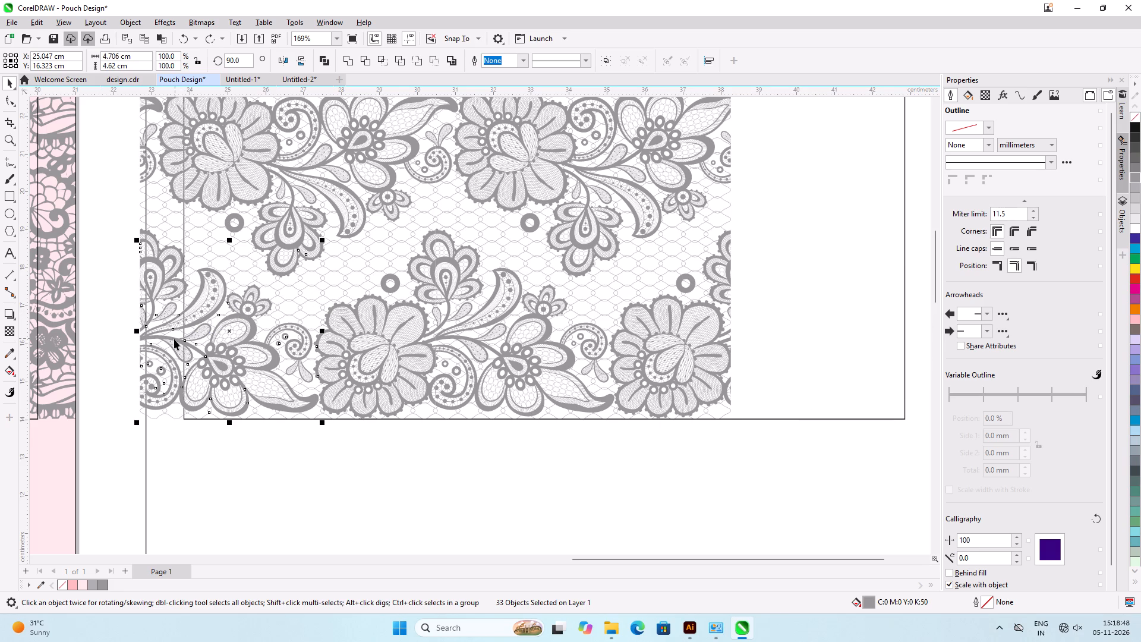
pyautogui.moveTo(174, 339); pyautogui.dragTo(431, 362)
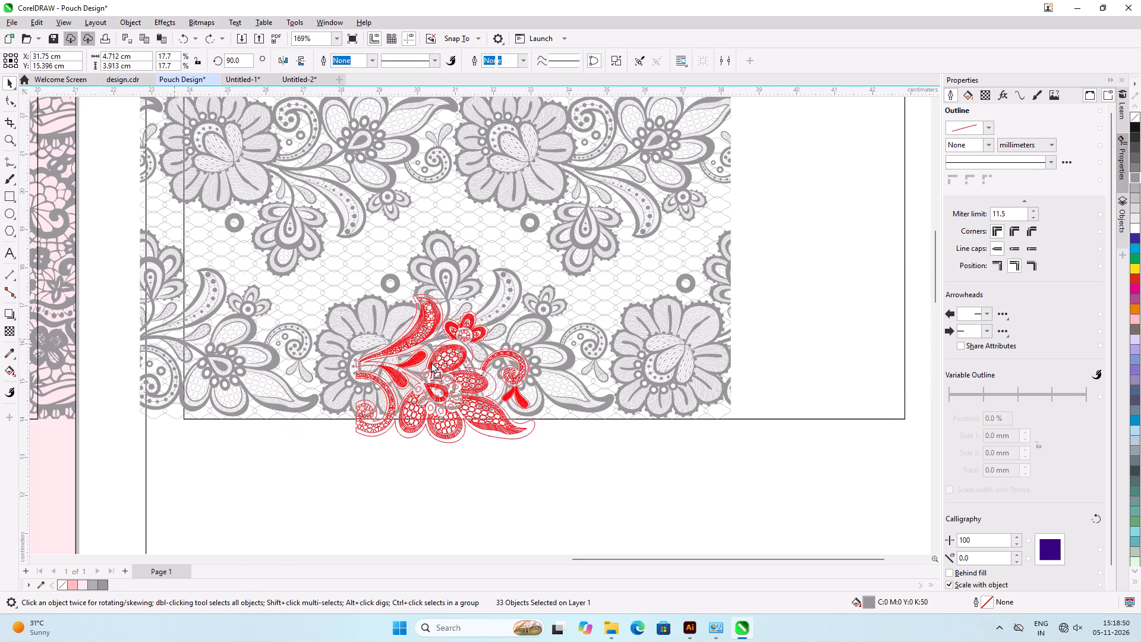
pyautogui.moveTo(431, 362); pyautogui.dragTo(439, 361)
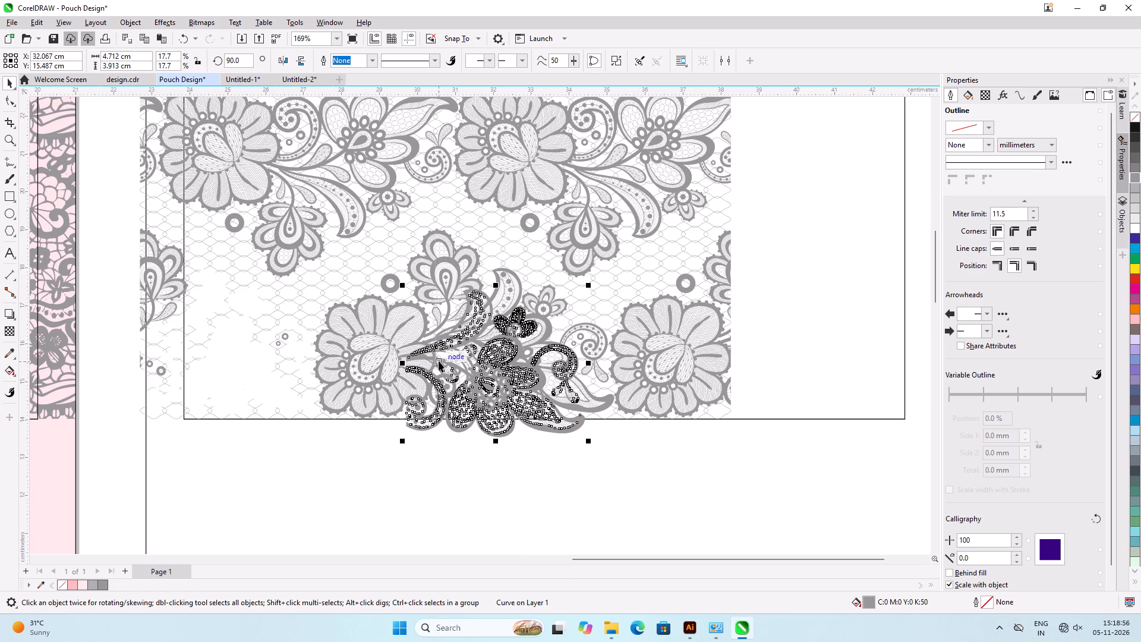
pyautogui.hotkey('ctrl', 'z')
# Duplicate the lower-left floral spray, its small rings and the cut leaf motif about 15.6 cm horizontally, continuing the lower border at the lace's right end.
pyautogui.keyDown('alt'); pyautogui.scroll(2, 133, 392); pyautogui.keyUp('alt')
pyautogui.scroll(10, 130, 389)
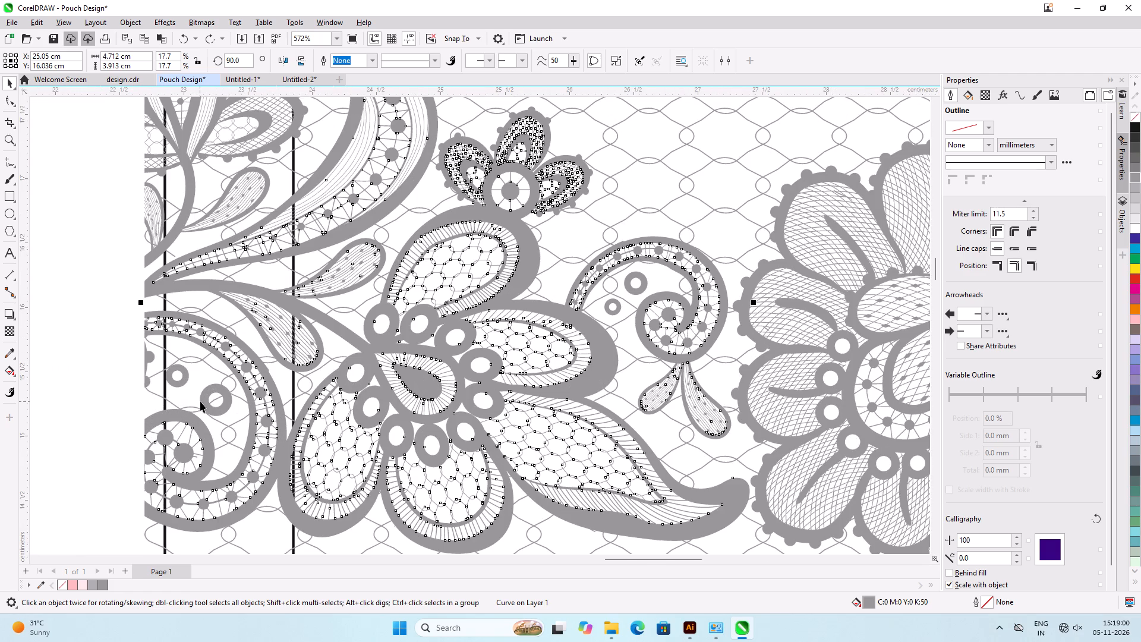
pyautogui.keyDown('shift'); pyautogui.click(207, 404); pyautogui.keyUp('shift')
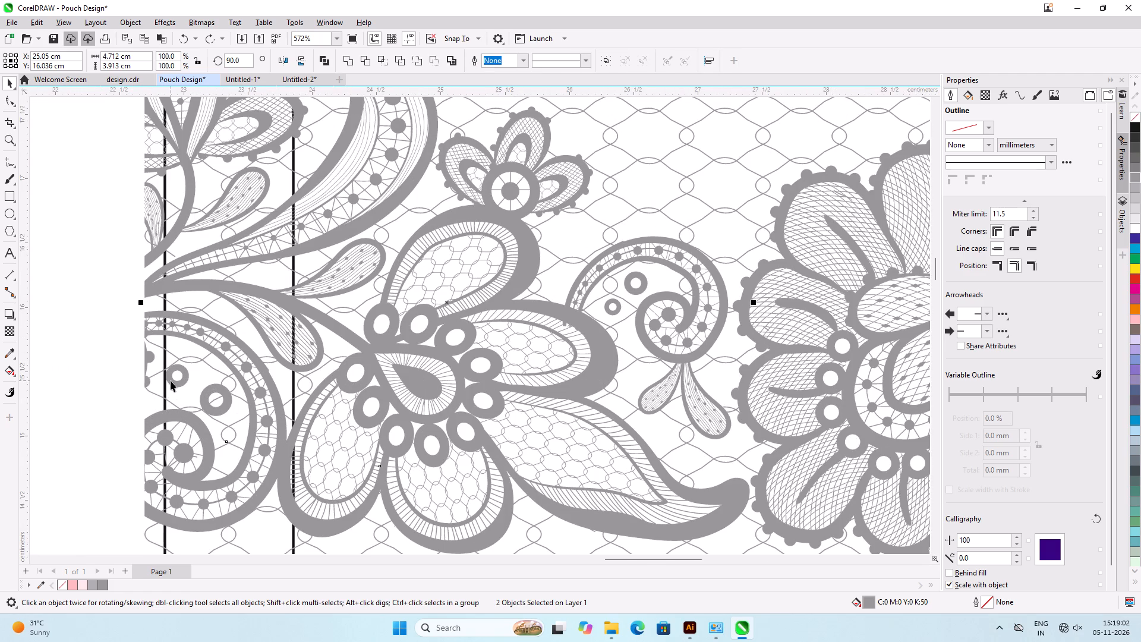
pyautogui.keyDown('shift'); pyautogui.click(171, 380); pyautogui.keyUp('shift')
pyautogui.keyDown('shift'); pyautogui.click(146, 360); pyautogui.keyUp('shift')
pyautogui.scroll(-4, 207, 420)
pyautogui.scroll(5, 175, 269)
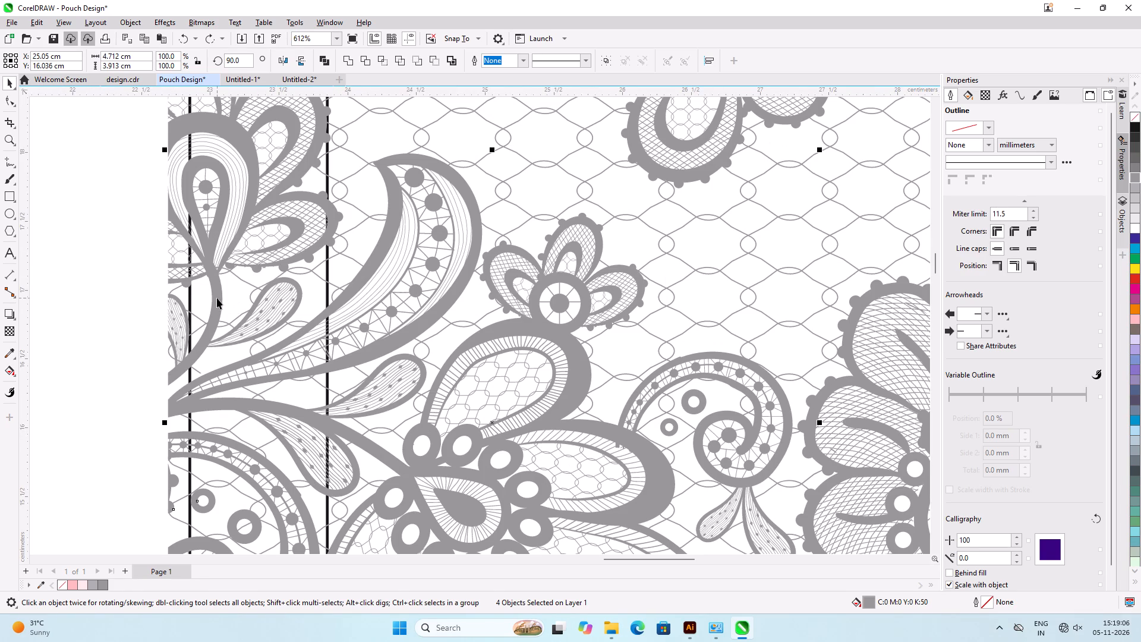
pyautogui.keyDown('shift'); pyautogui.click(217, 298); pyautogui.keyUp('shift')
pyautogui.scroll(1, 217, 298)
pyautogui.scroll(-15, 217, 298)
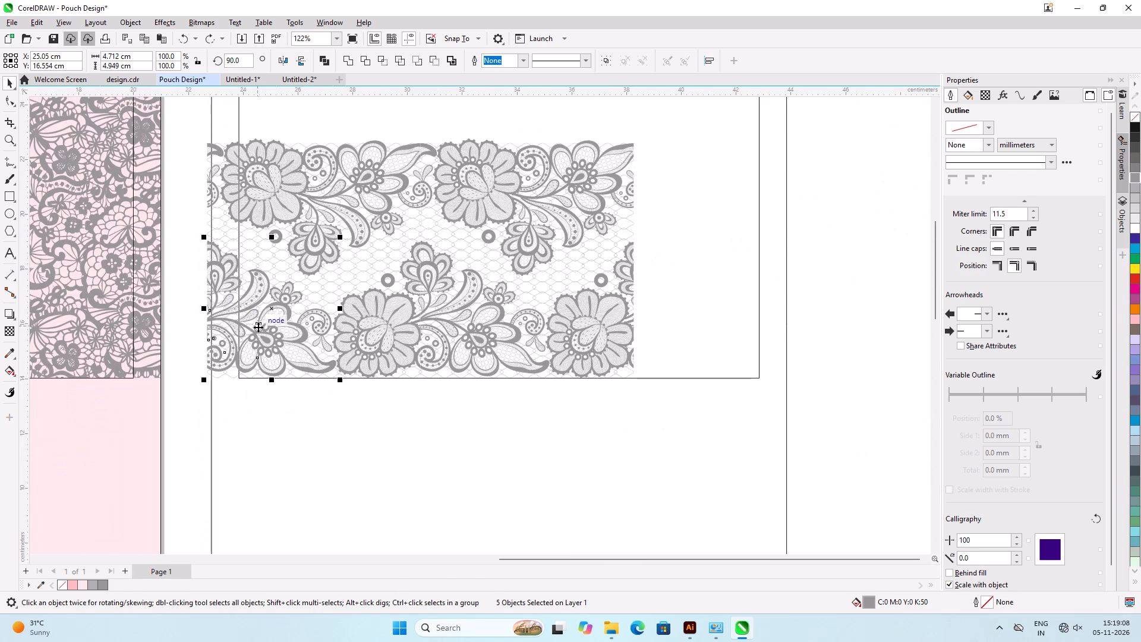
pyautogui.moveTo(259, 334); pyautogui.dragTo(683, 344)
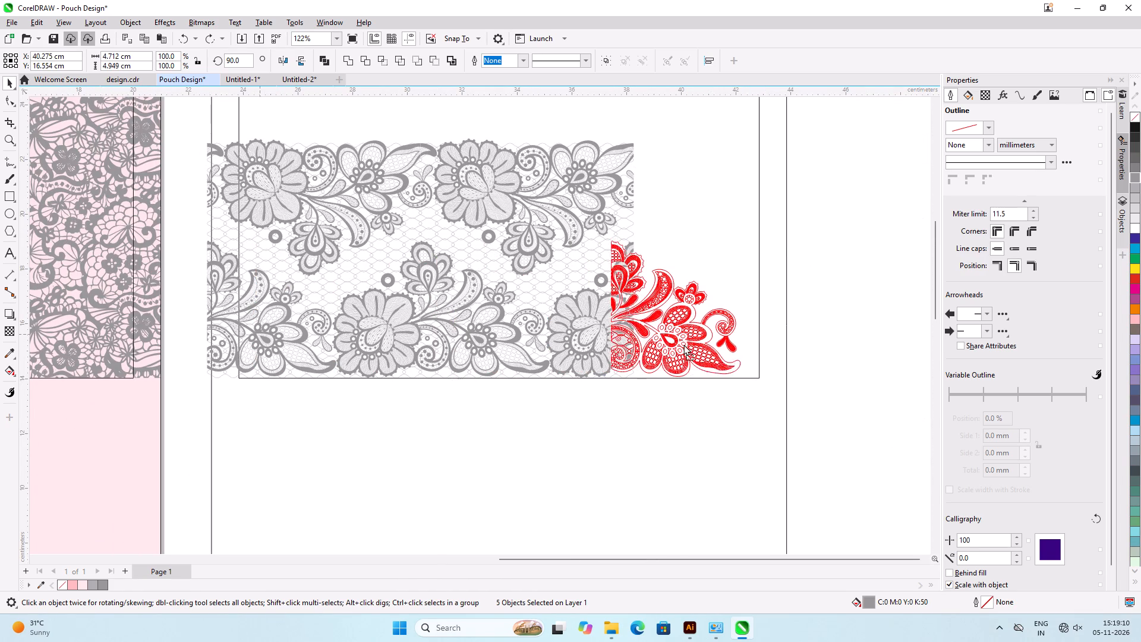
pyautogui.moveTo(683, 344); pyautogui.dragTo(683, 345)
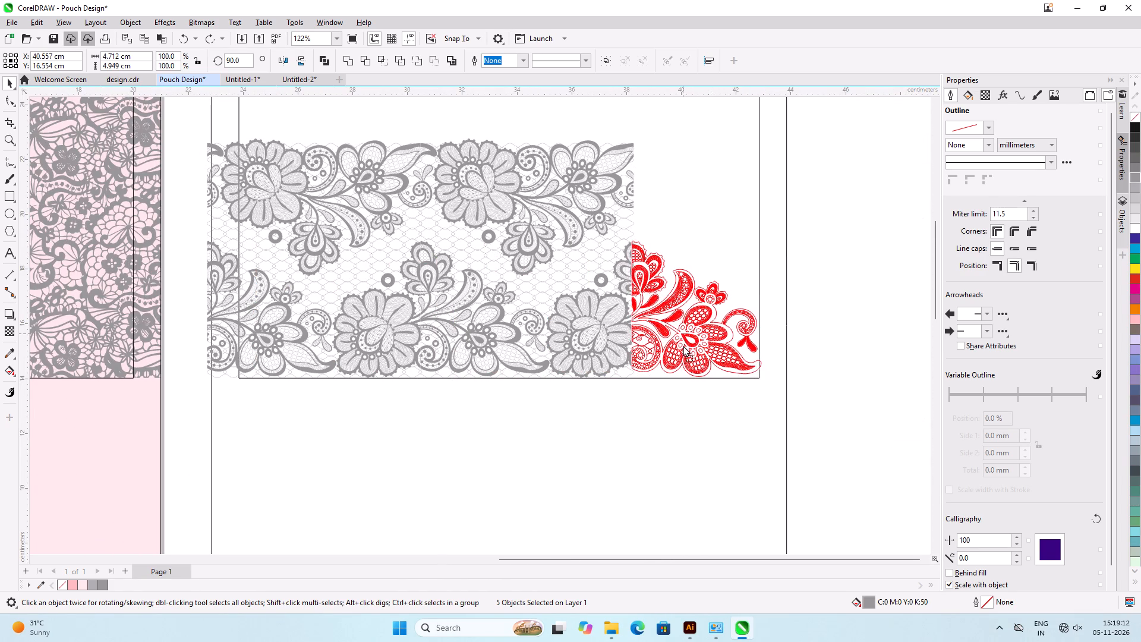
pyautogui.moveTo(683, 345); pyautogui.dragTo(686, 345)
pyautogui.keyDown('shift'); pyautogui.rightClick(686, 345); pyautogui.keyUp('shift')
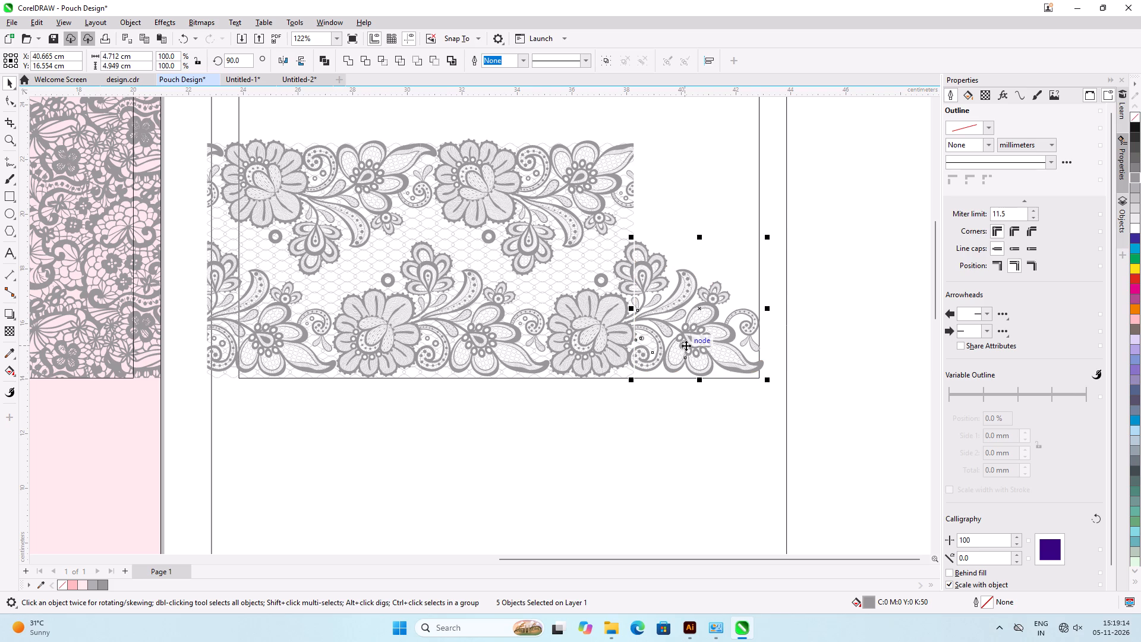
pyautogui.click(694, 415)
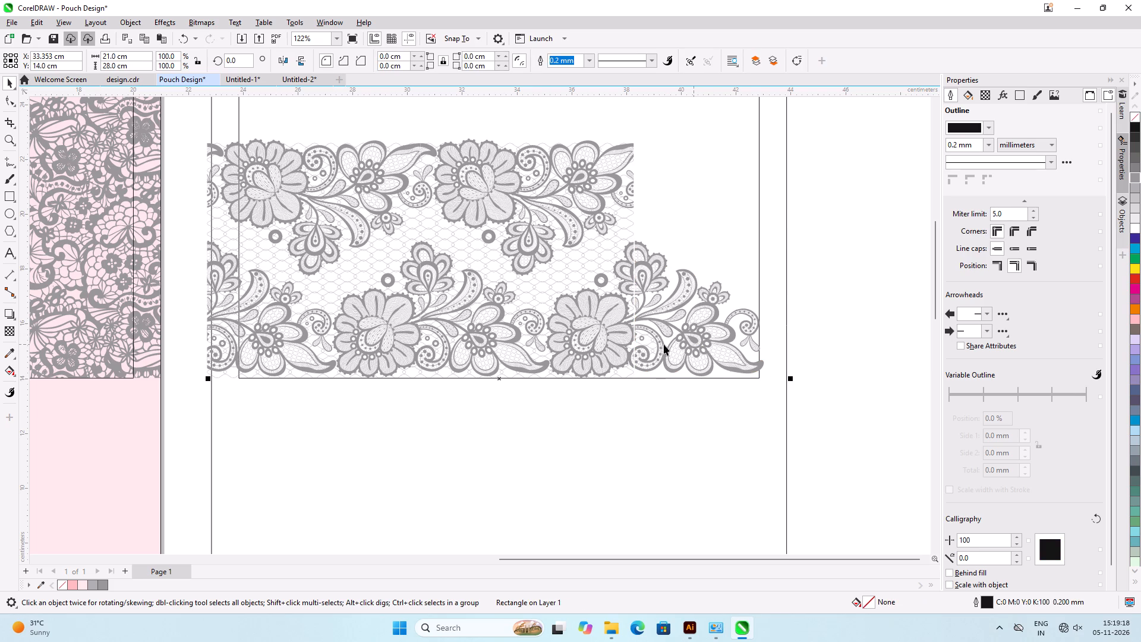
# Copy the remaining small ring from the original lower-left motif to the matching spot in the duplicated motif.
pyautogui.click(224, 346)
pyautogui.moveTo(224, 346); pyautogui.dragTo(303, 348)
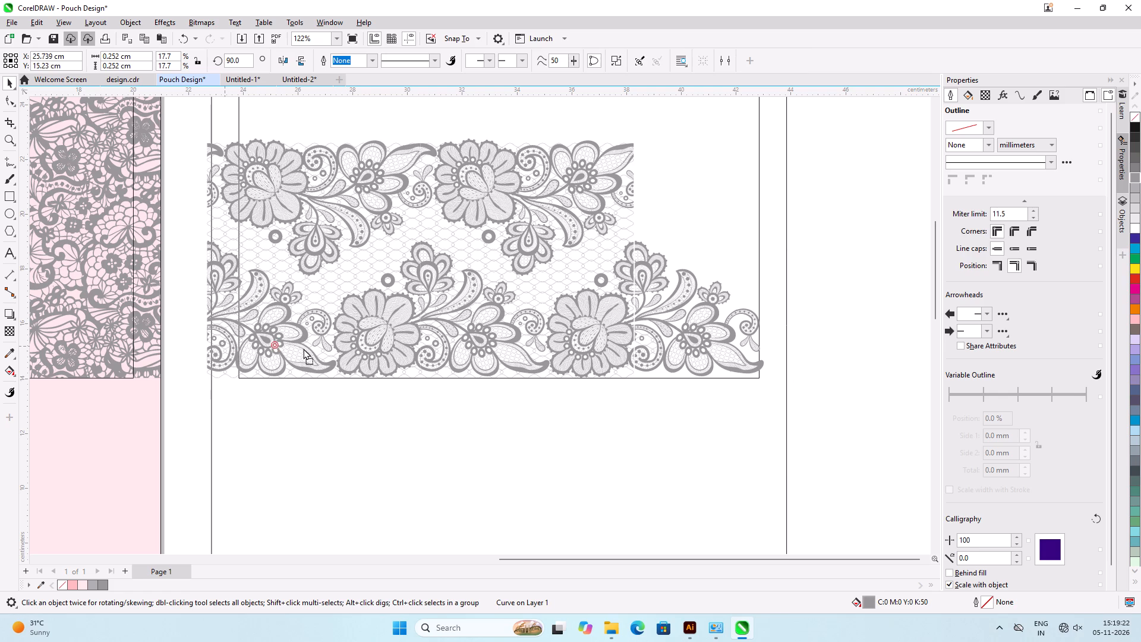
pyautogui.moveTo(303, 348); pyautogui.dragTo(657, 354)
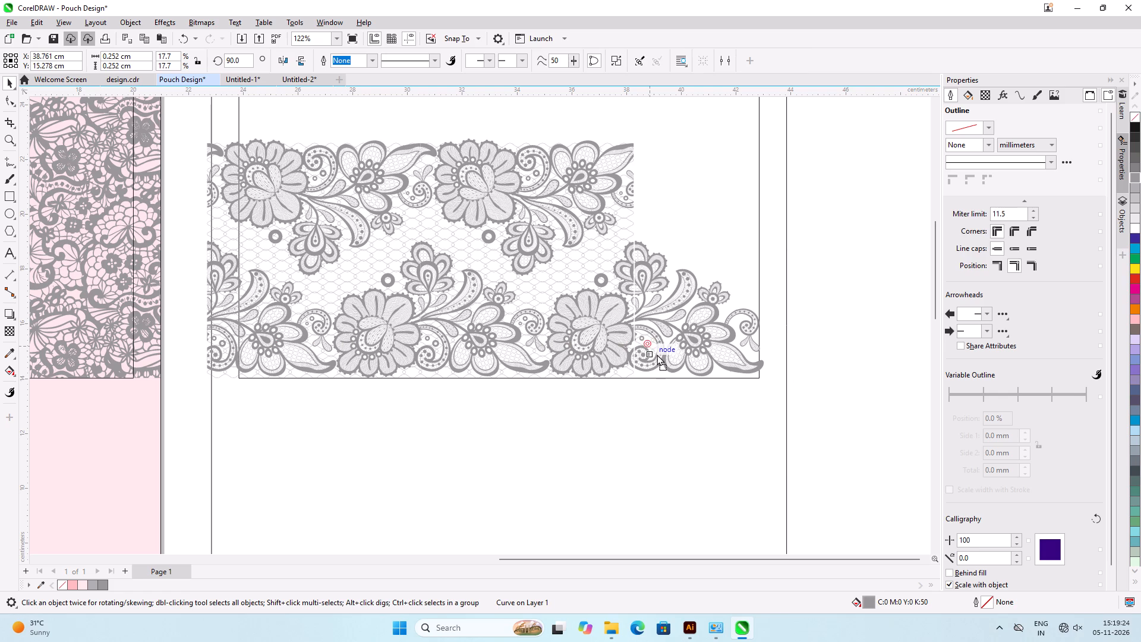
pyautogui.moveTo(657, 354); pyautogui.dragTo(653, 354)
pyautogui.keyDown('shift'); pyautogui.rightClick(653, 354); pyautogui.keyUp('shift')
pyautogui.click(675, 406)
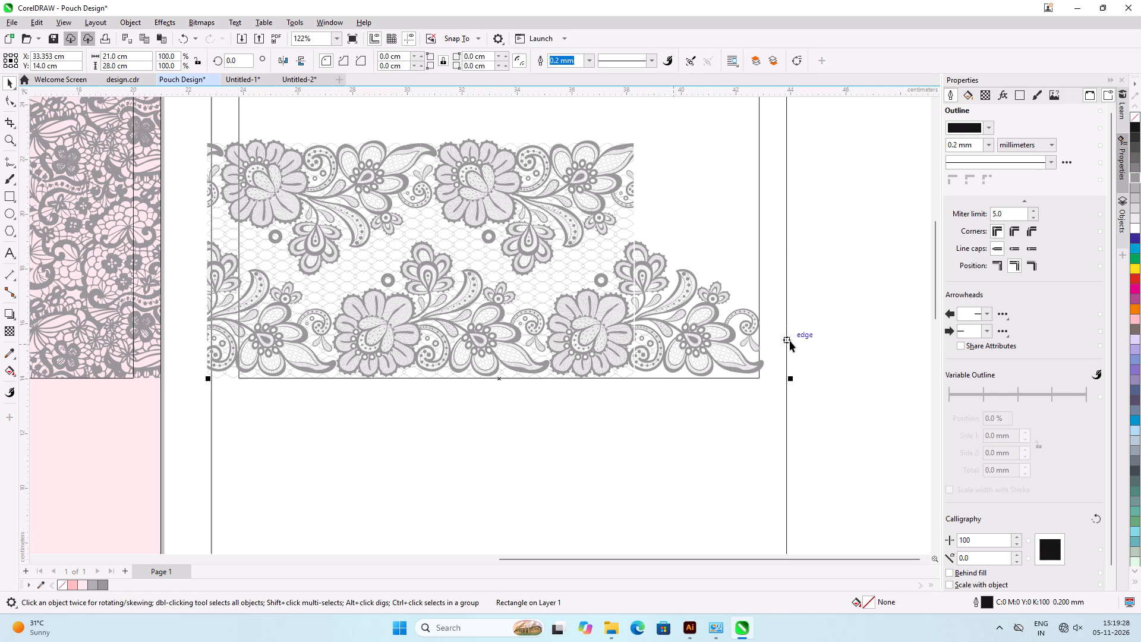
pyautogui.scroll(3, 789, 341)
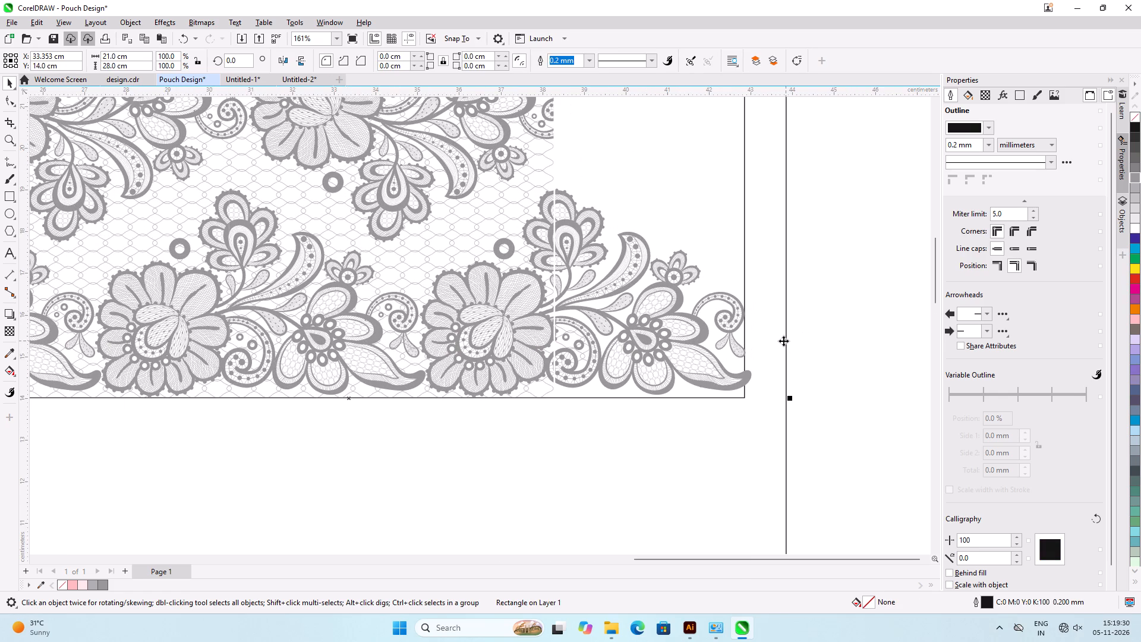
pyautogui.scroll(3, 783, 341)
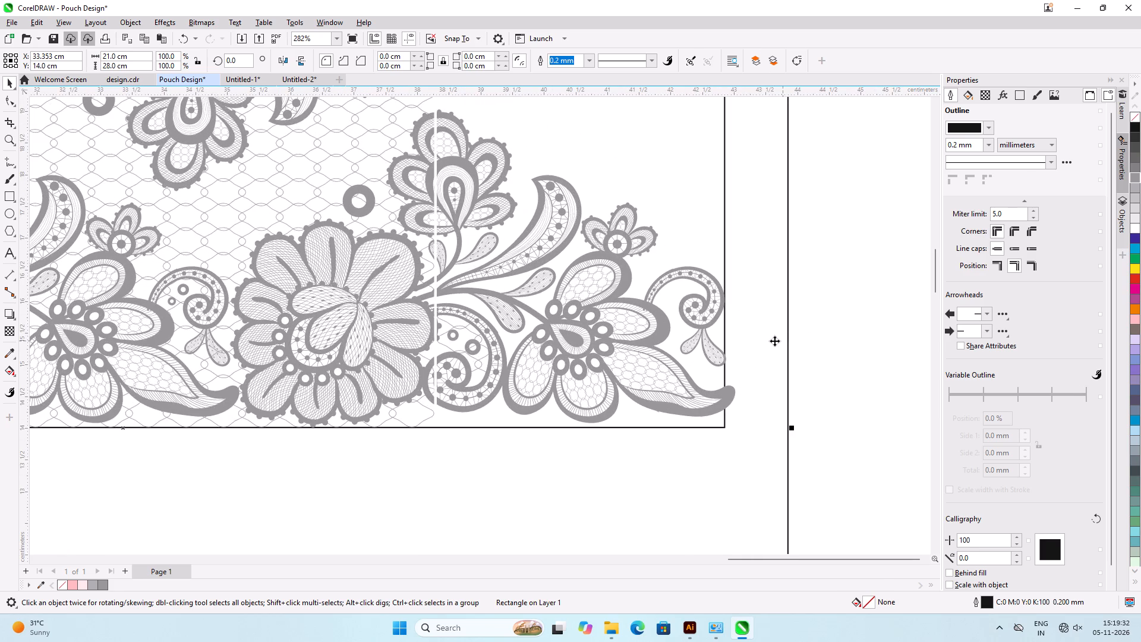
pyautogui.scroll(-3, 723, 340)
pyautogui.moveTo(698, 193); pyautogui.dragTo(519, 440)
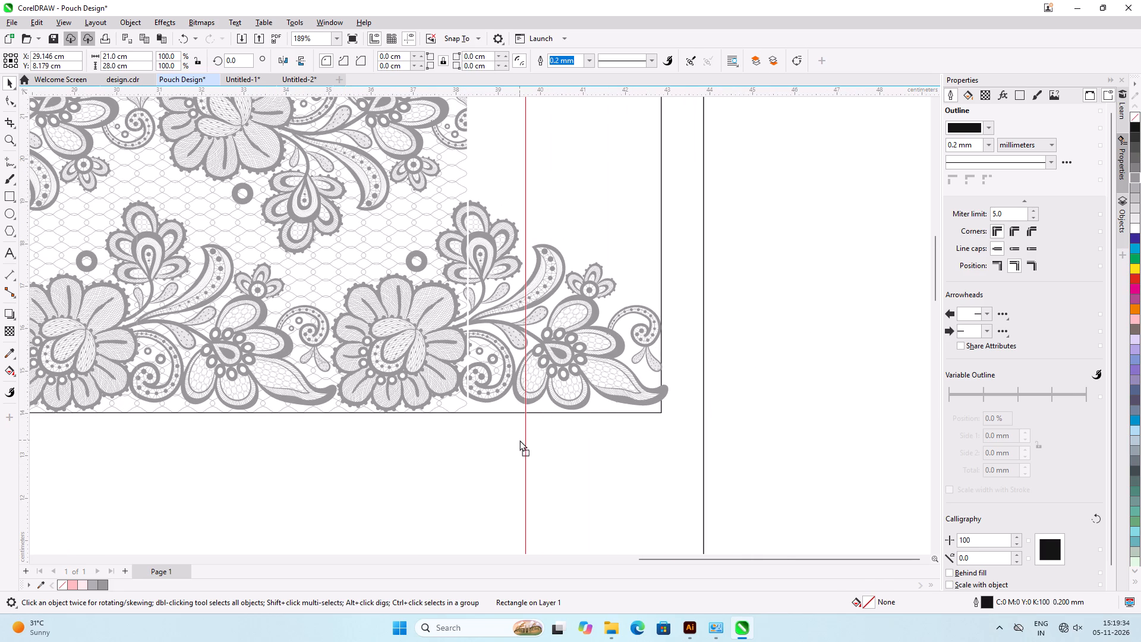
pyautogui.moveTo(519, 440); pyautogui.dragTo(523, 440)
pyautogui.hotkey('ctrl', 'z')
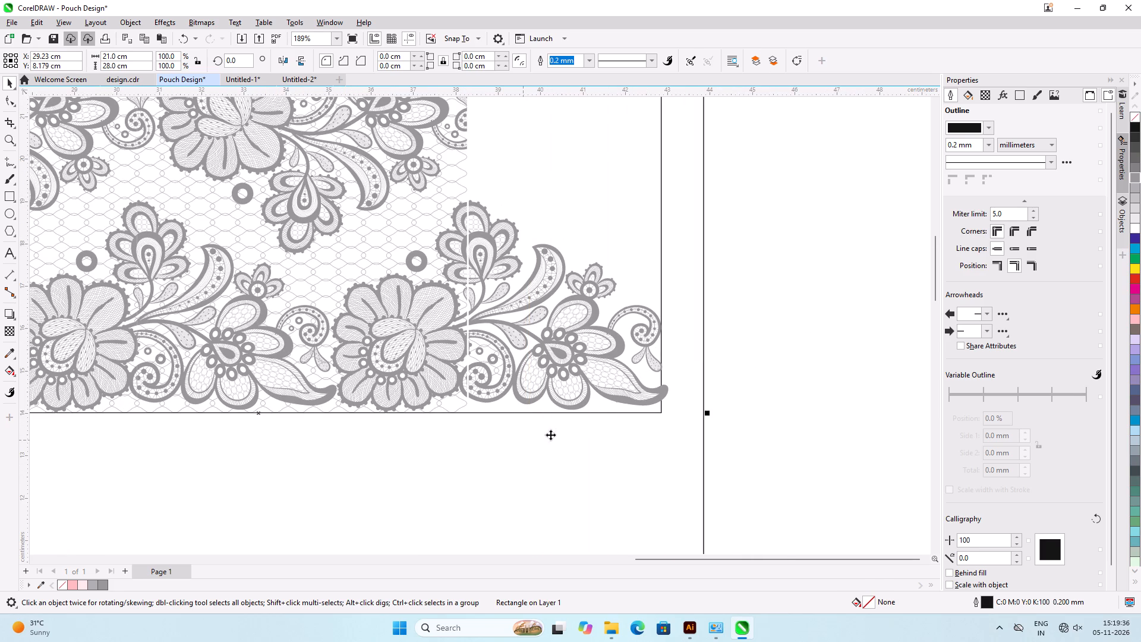
# Group the duplicated floral spray, leaf motif and rings at the right end of the lower border.
pyautogui.click(747, 291)
pyautogui.moveTo(734, 181); pyautogui.dragTo(464, 495)
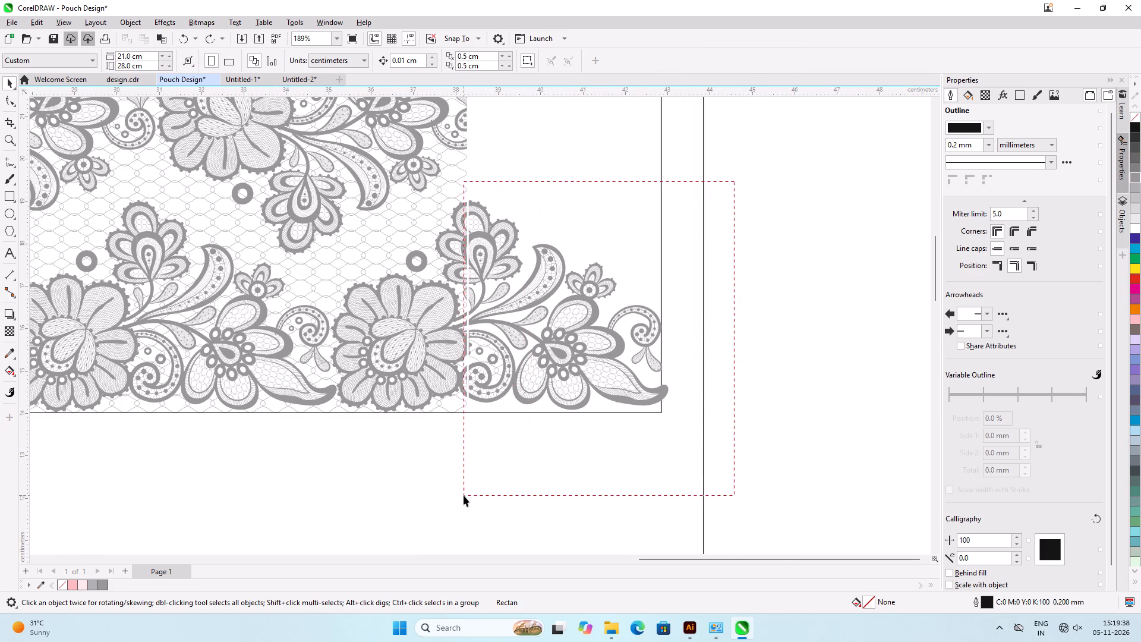
pyautogui.moveTo(464, 495); pyautogui.dragTo(467, 497)
pyautogui.hotkey('ctrl', 'g')
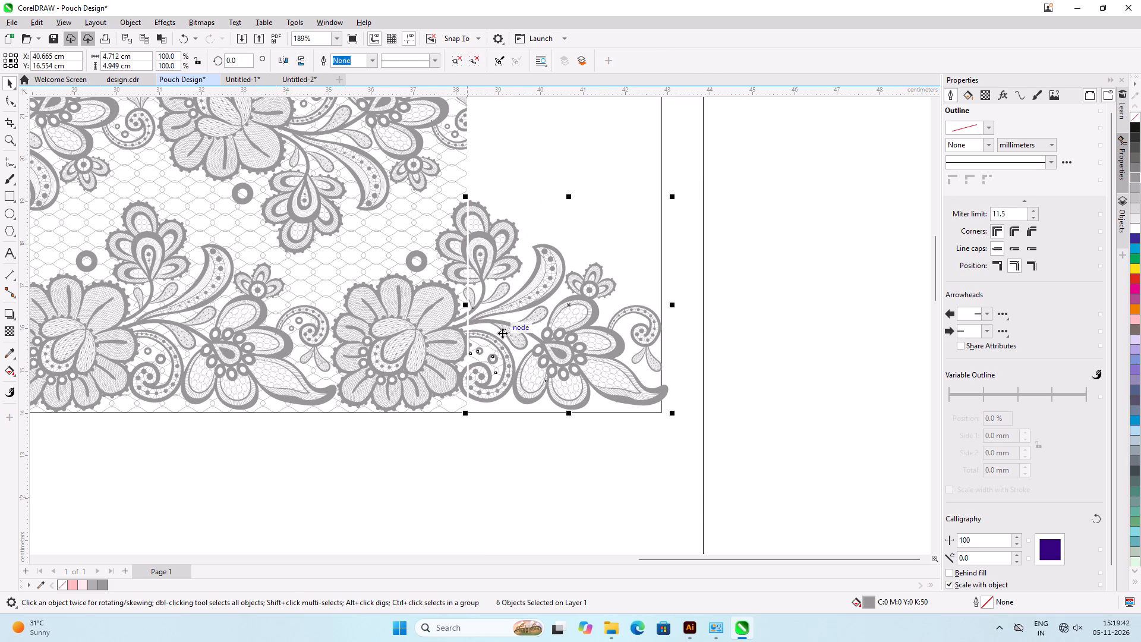
# Nudge the duplicated motif group 0.05 cm to the left to close the gap with the original lace.
pyautogui.scroll(4, 502, 333)
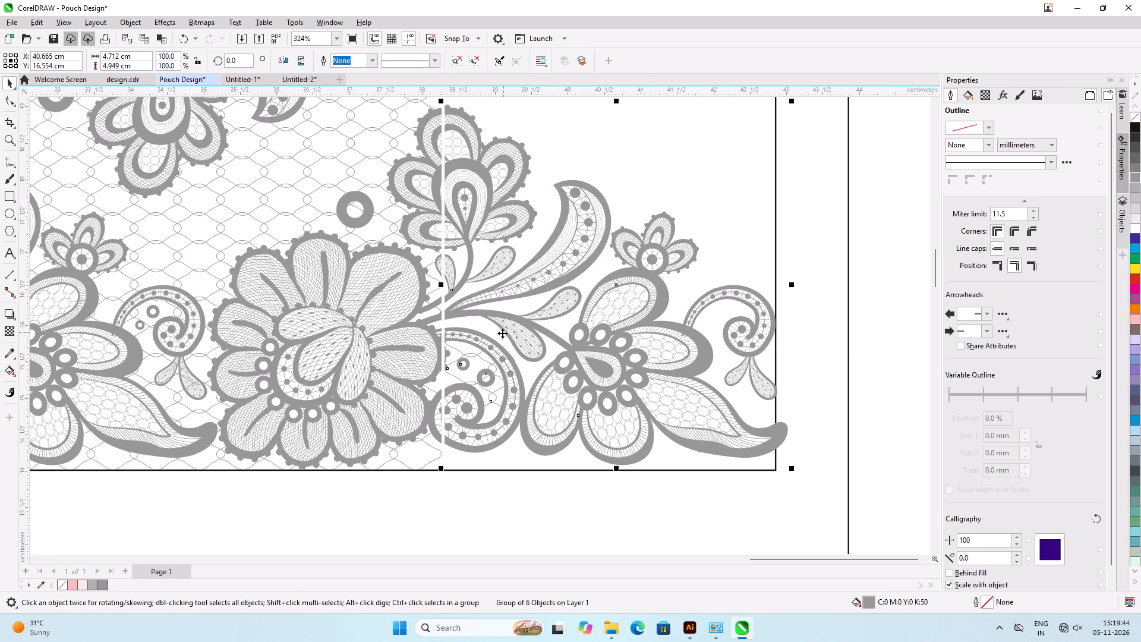
pyautogui.press('Left')
pyautogui.press('Left')
pyautogui.press('Left')
pyautogui.press('Left')
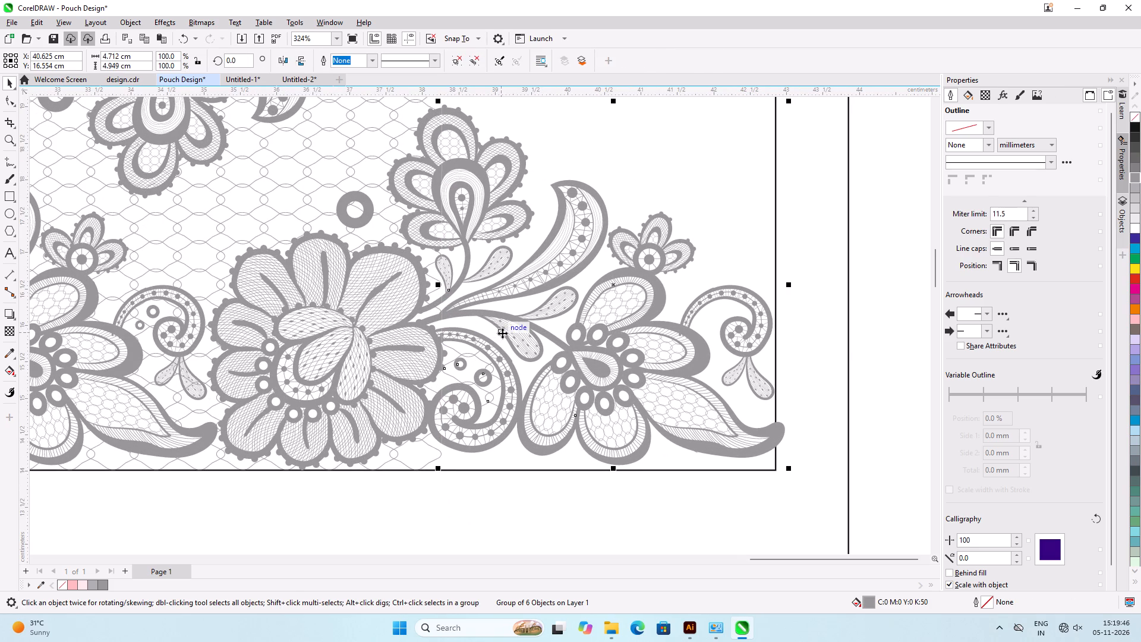
pyautogui.press('Left')
pyautogui.click(504, 525)
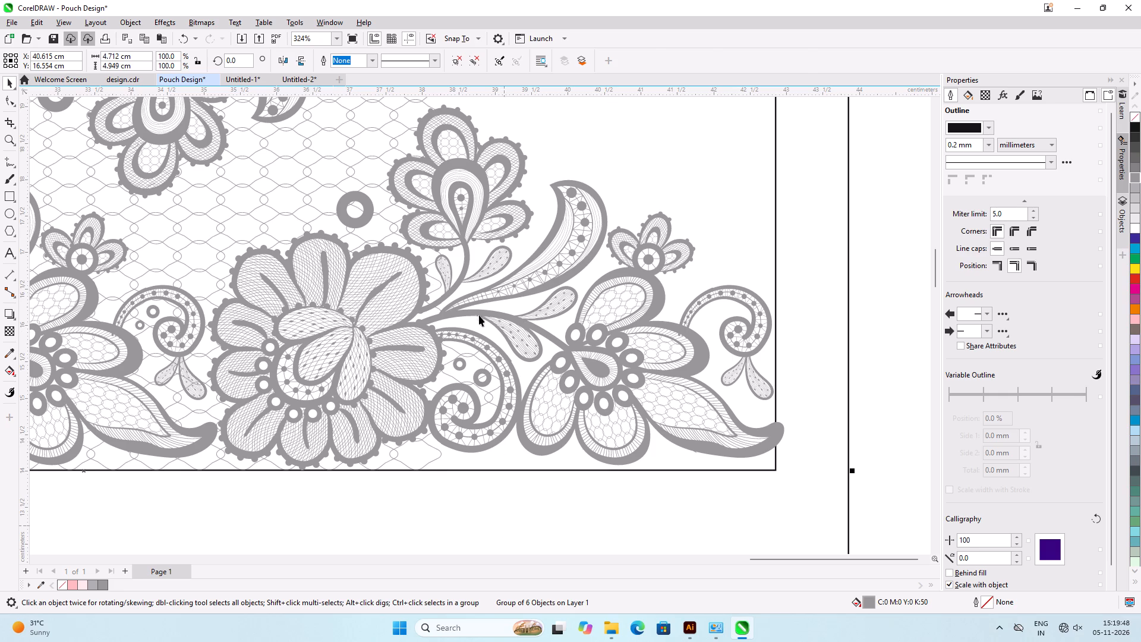
# Select the first floral spray of the upper border along with the adjoining piece at the lace's cut left edge.
pyautogui.scroll(-9, 450, 359)
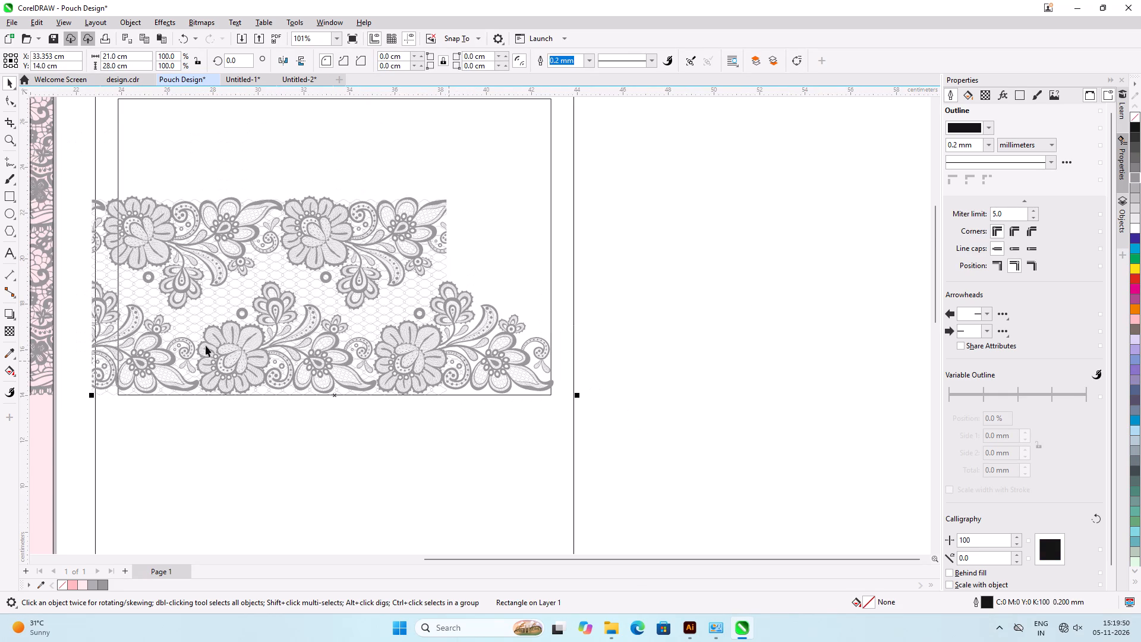
pyautogui.scroll(1, 116, 335)
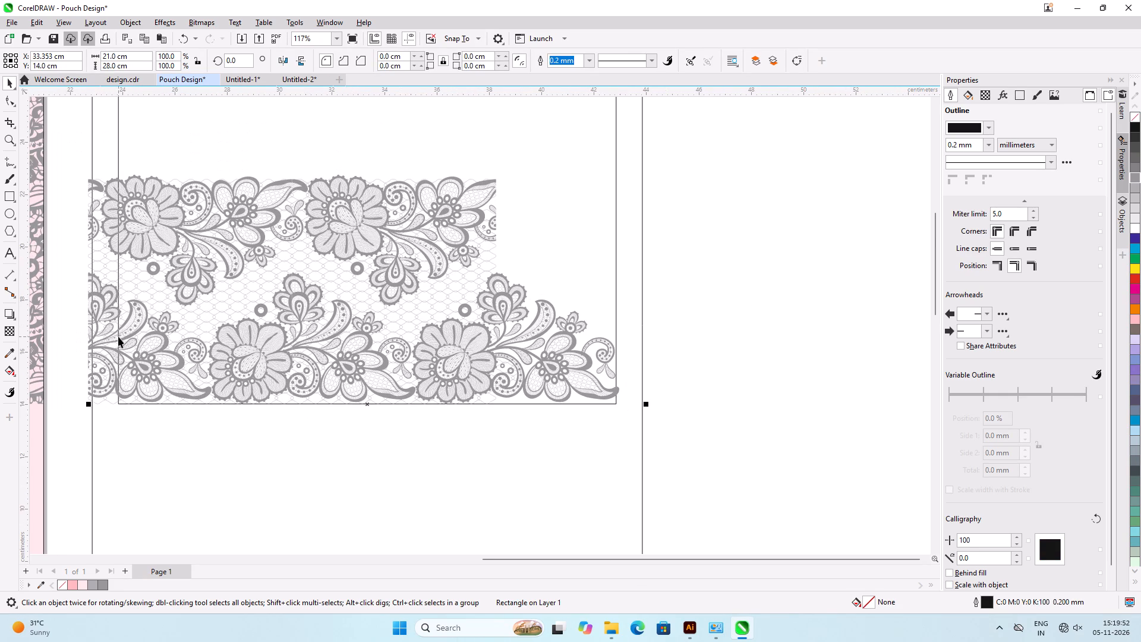
pyautogui.click(366, 498)
pyautogui.click(175, 243)
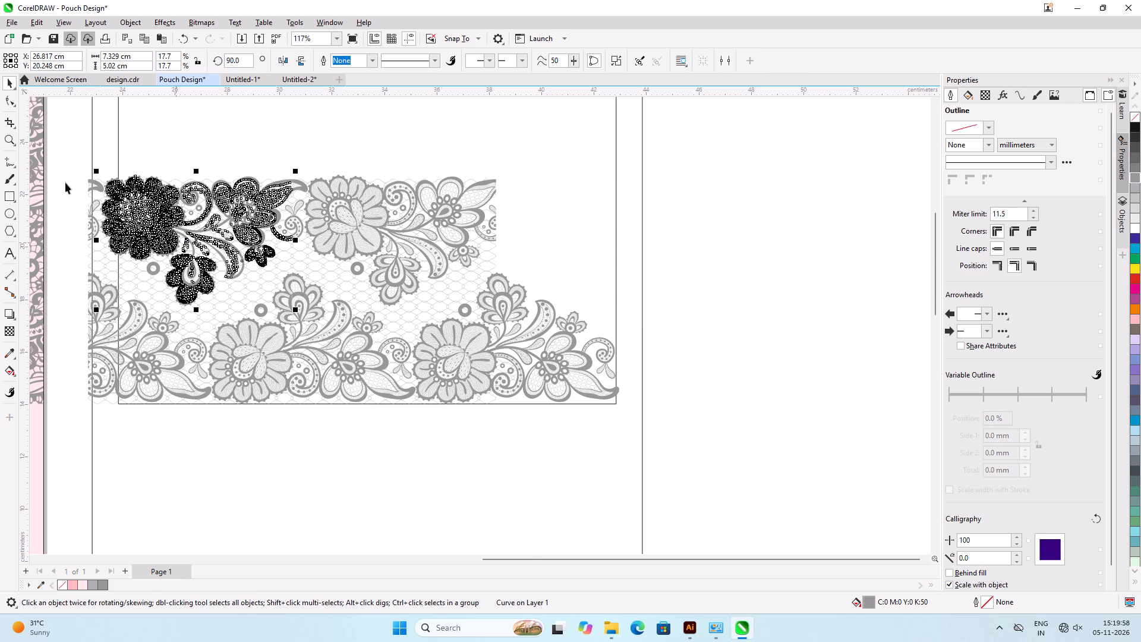
pyautogui.scroll(9, 65, 182)
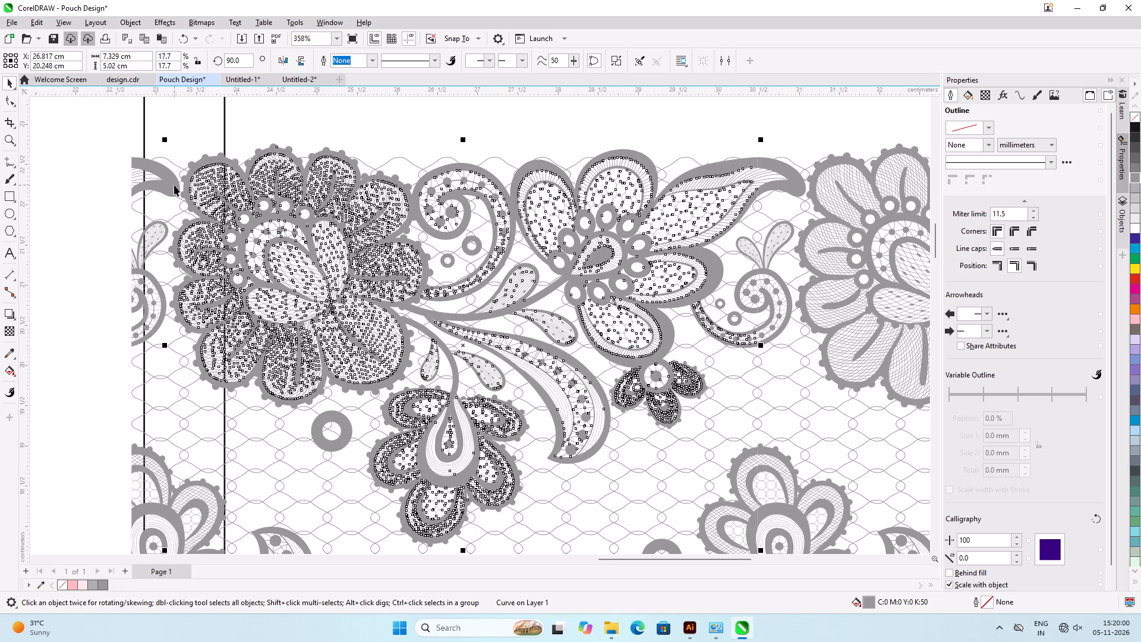
pyautogui.keyDown('shift'); pyautogui.click(174, 185); pyautogui.keyUp('shift')
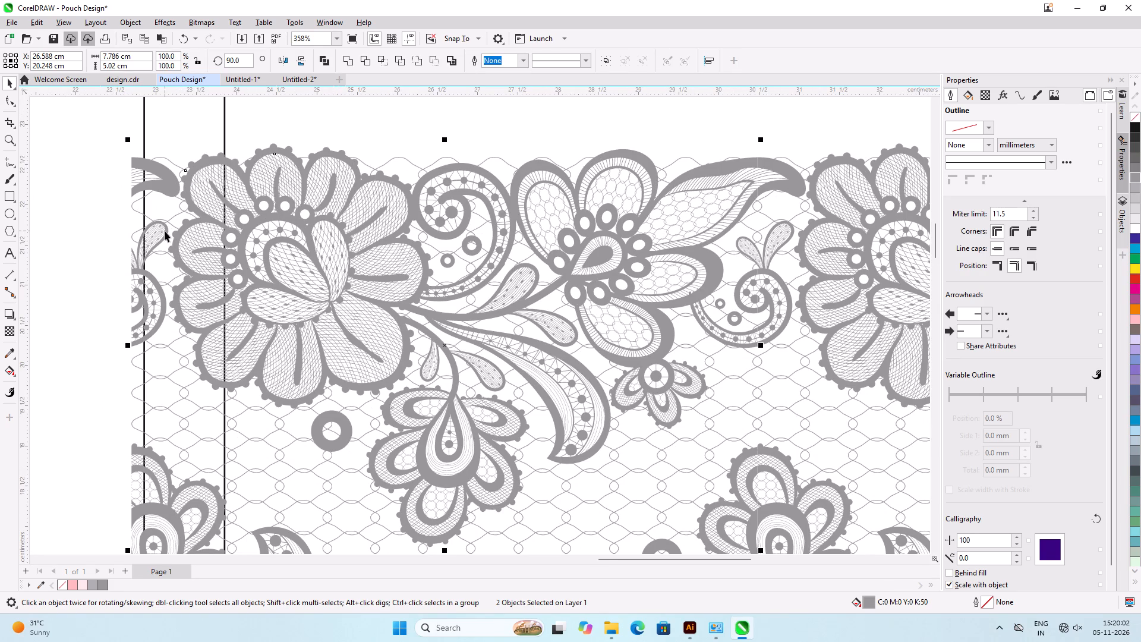
pyautogui.keyDown('shift'); pyautogui.click(166, 228); pyautogui.keyUp('shift')
pyautogui.keyDown('shift'); pyautogui.click(166, 228); pyautogui.keyUp('shift')
pyautogui.keyDown('shift'); pyautogui.click(556, 256); pyautogui.keyUp('shift')
pyautogui.keyDown('shift'); pyautogui.click(556, 256); pyautogui.keyUp('shift')
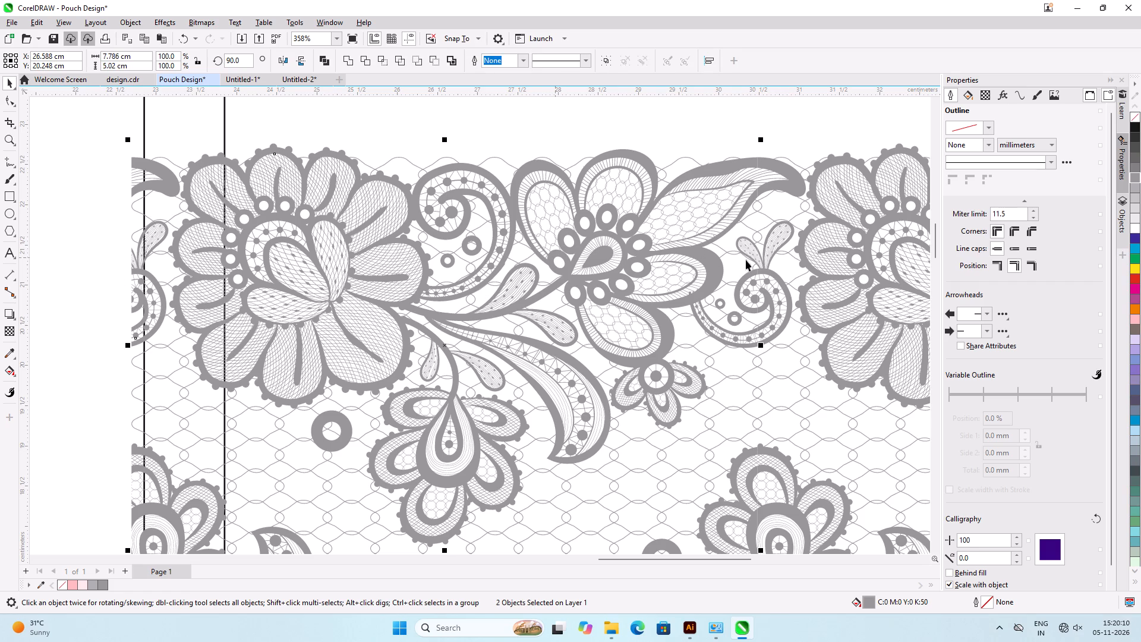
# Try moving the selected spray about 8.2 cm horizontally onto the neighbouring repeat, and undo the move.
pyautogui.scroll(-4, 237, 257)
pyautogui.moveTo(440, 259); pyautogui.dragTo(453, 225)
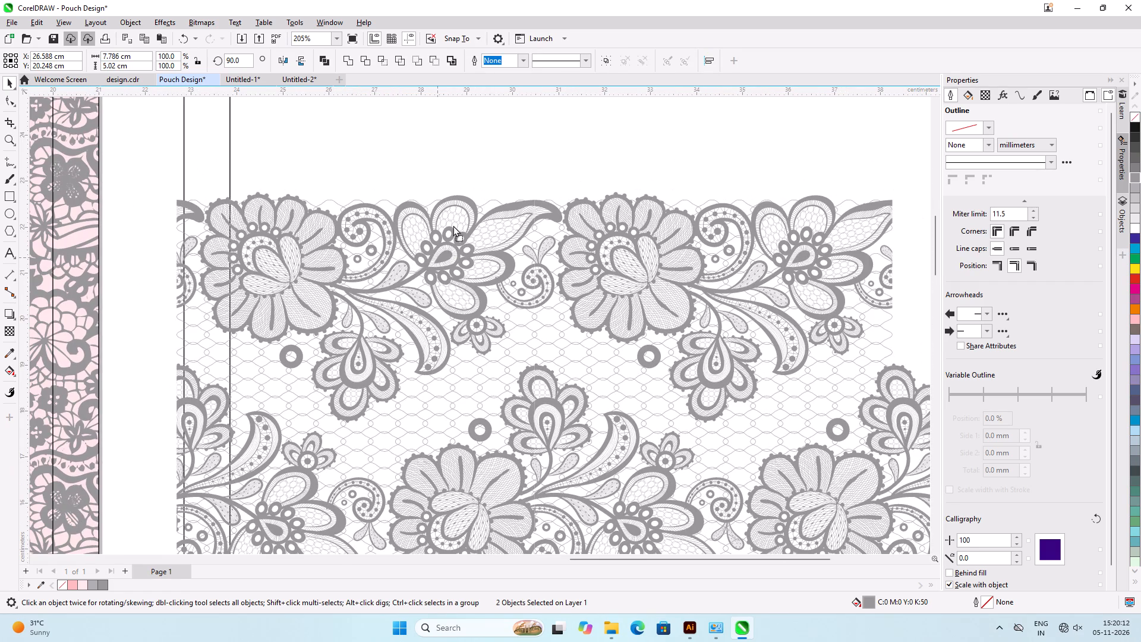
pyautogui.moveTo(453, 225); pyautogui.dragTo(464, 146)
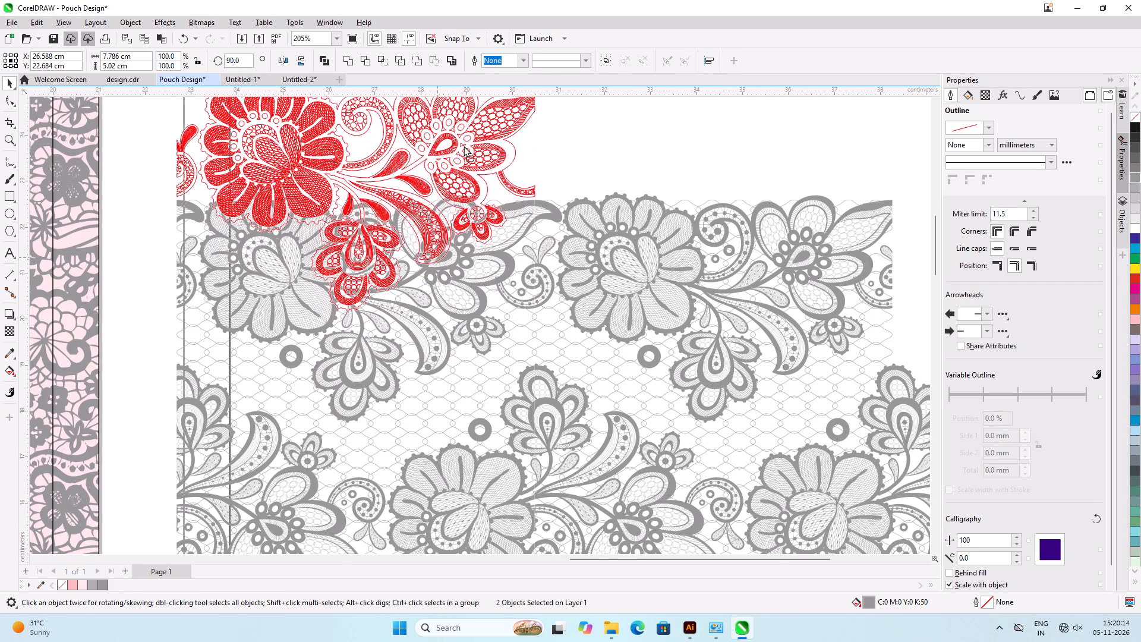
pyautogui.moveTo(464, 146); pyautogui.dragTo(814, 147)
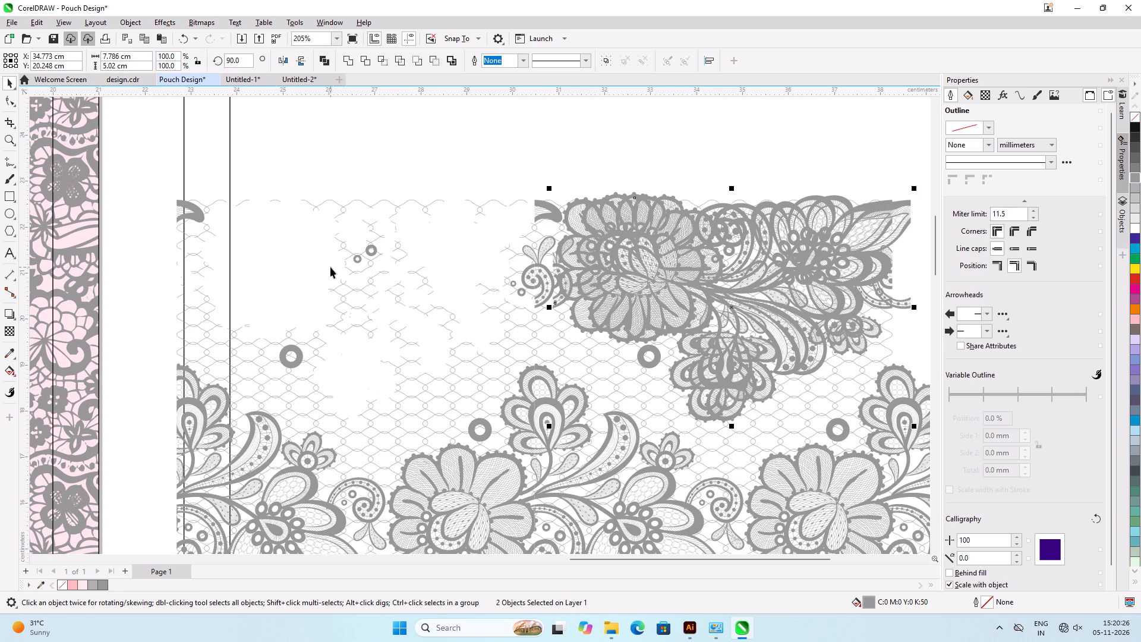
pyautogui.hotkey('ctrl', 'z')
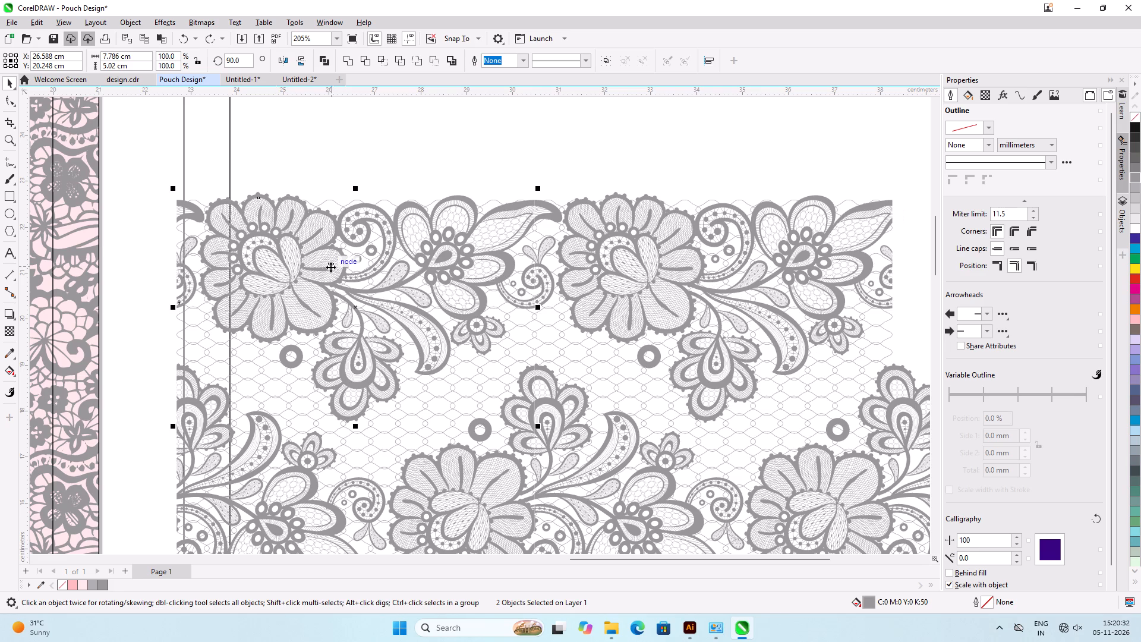
# Extend the spray selection with the large ring below it, the small scroll's leaf and two rings, and swap the left-edge piece.
pyautogui.scroll(6, 243, 377)
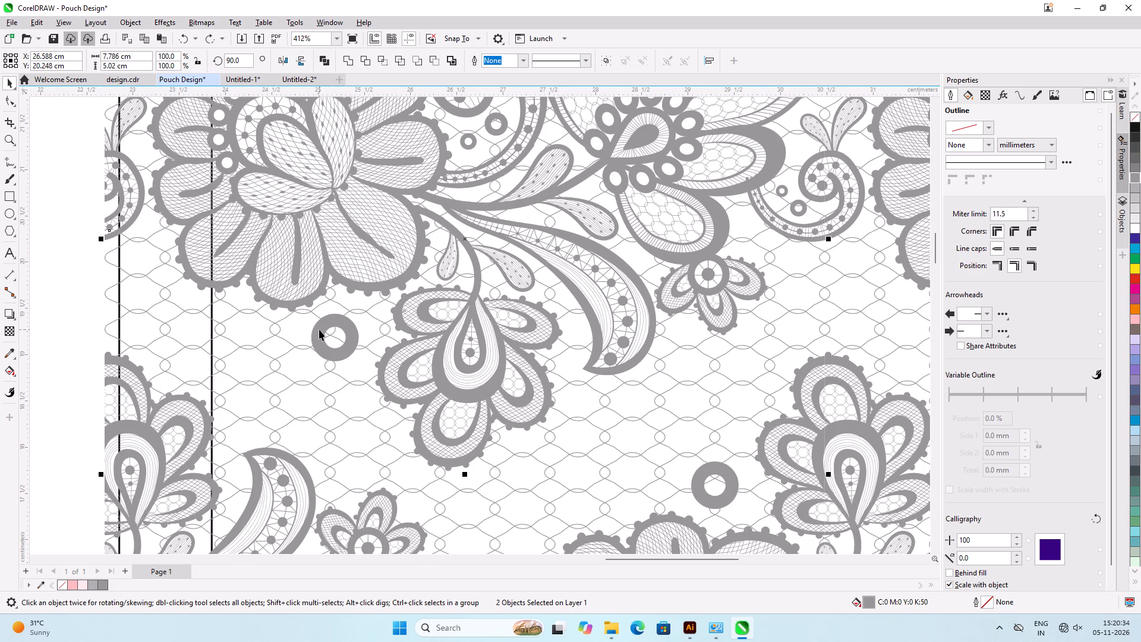
pyautogui.keyDown('shift'); pyautogui.click(319, 329); pyautogui.keyUp('shift')
pyautogui.keyDown('shift'); pyautogui.click(111, 194); pyautogui.keyUp('shift')
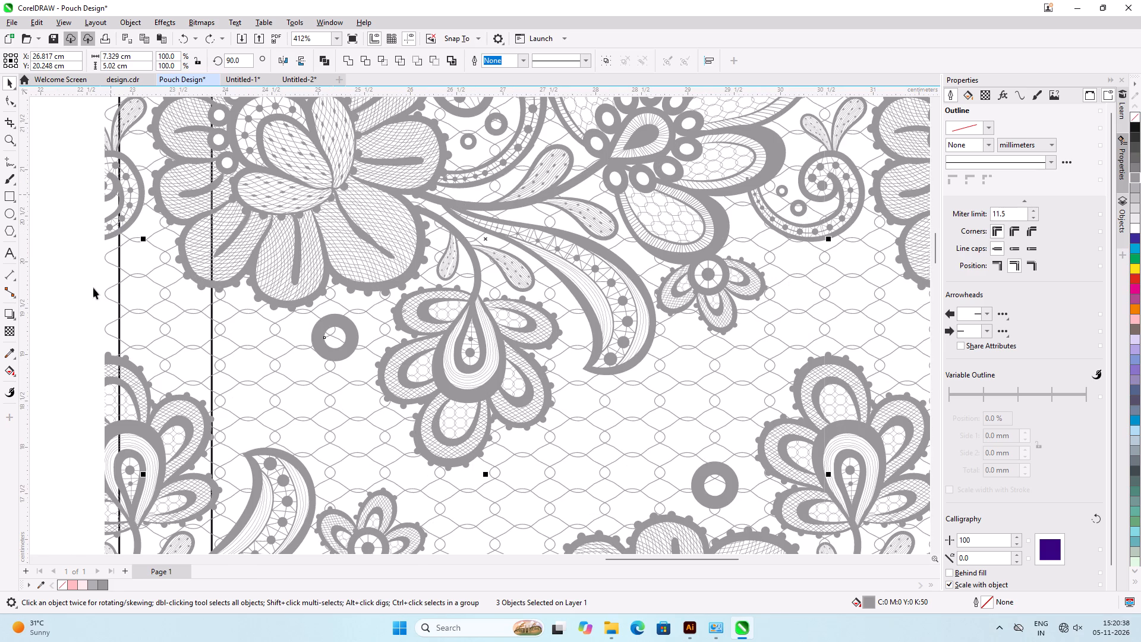
pyautogui.keyDown('alt'); pyautogui.scroll(-1, 85, 303); pyautogui.keyUp('alt')
pyautogui.keyDown('alt'); pyautogui.scroll(3, 111, 244); pyautogui.keyUp('alt')
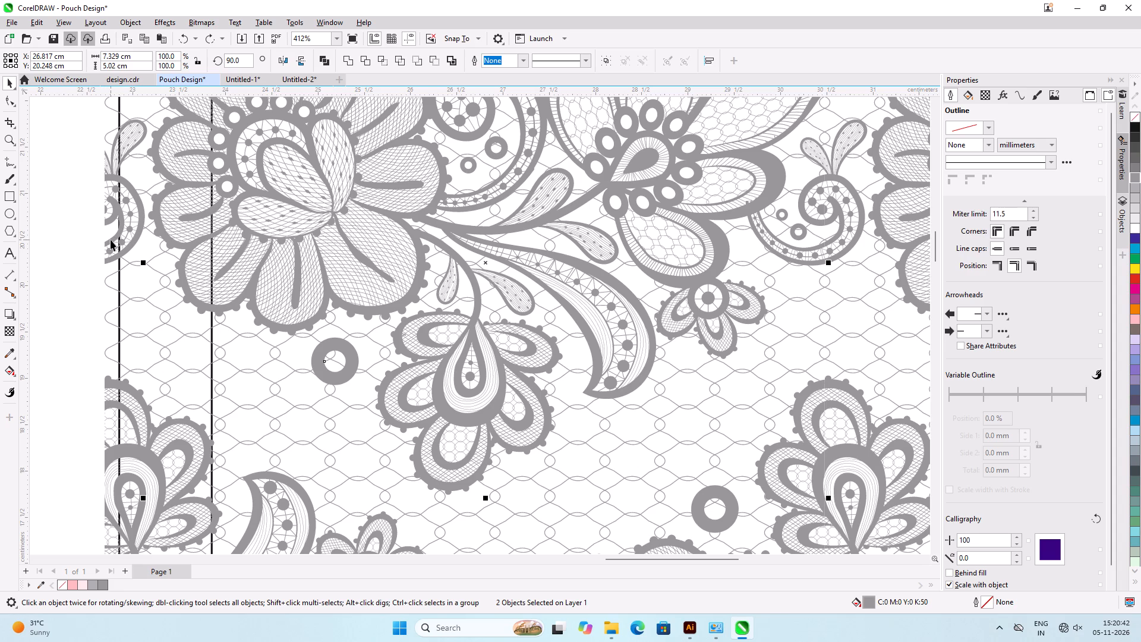
pyautogui.keyDown('shift'); pyautogui.click(108, 243); pyautogui.keyUp('shift')
pyautogui.scroll(-3, 78, 298)
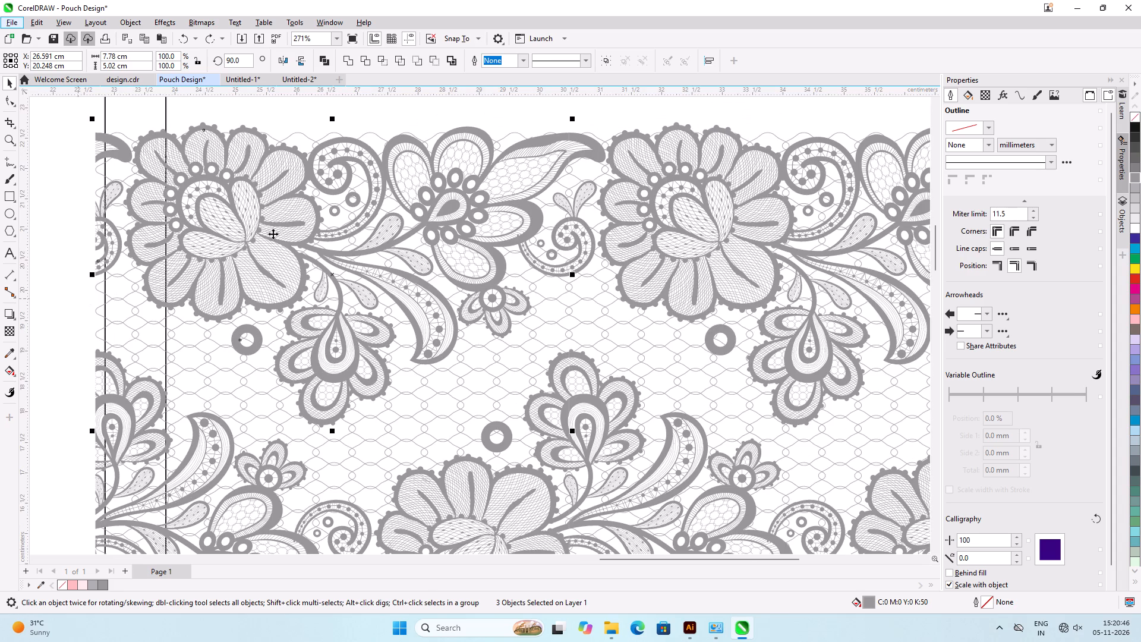
pyautogui.scroll(4, 491, 117)
pyautogui.scroll(5, 598, 231)
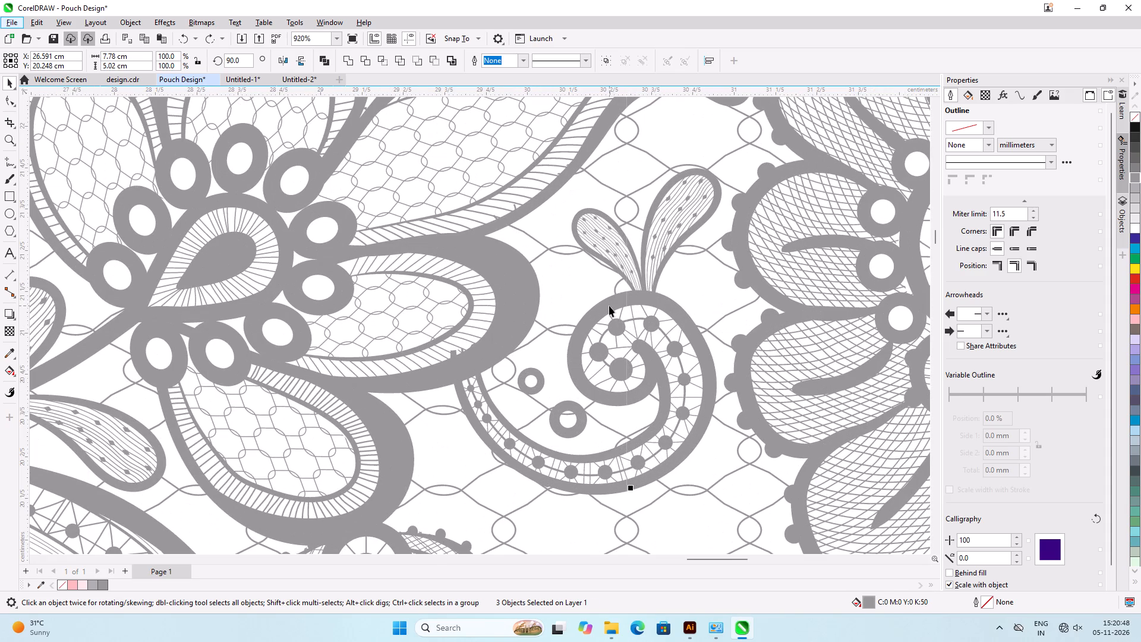
pyautogui.keyDown('shift'); pyautogui.click(609, 306); pyautogui.keyUp('shift')
pyautogui.keyDown('shift'); pyautogui.click(606, 261); pyautogui.keyUp('shift')
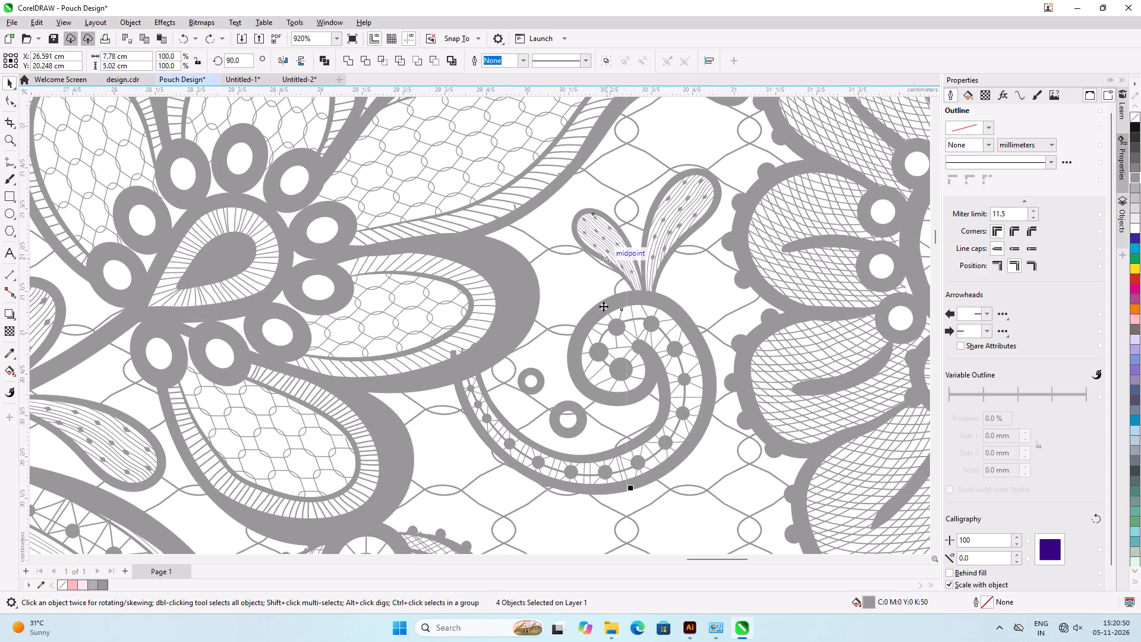
pyautogui.keyDown('shift'); pyautogui.click(570, 409); pyautogui.keyUp('shift')
pyautogui.keyDown('shift'); pyautogui.click(529, 391); pyautogui.keyUp('shift')
pyautogui.scroll(-7, 676, 374)
pyautogui.scroll(-4, 467, 292)
pyautogui.scroll(5, 302, 465)
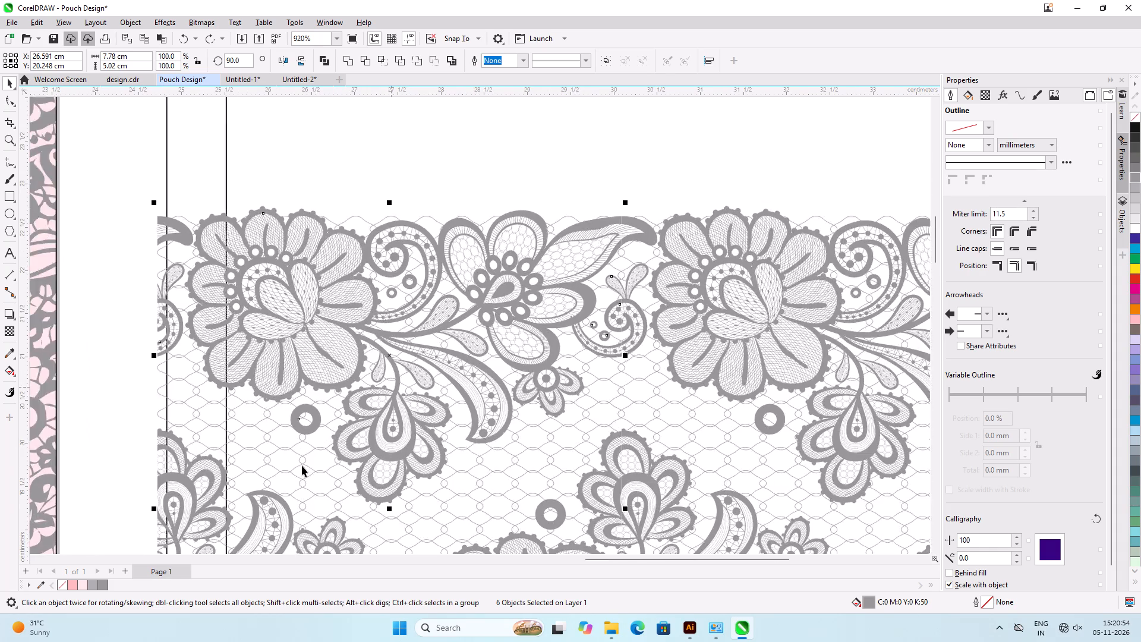
pyautogui.scroll(-7, 268, 433)
pyautogui.scroll(-5, 204, 412)
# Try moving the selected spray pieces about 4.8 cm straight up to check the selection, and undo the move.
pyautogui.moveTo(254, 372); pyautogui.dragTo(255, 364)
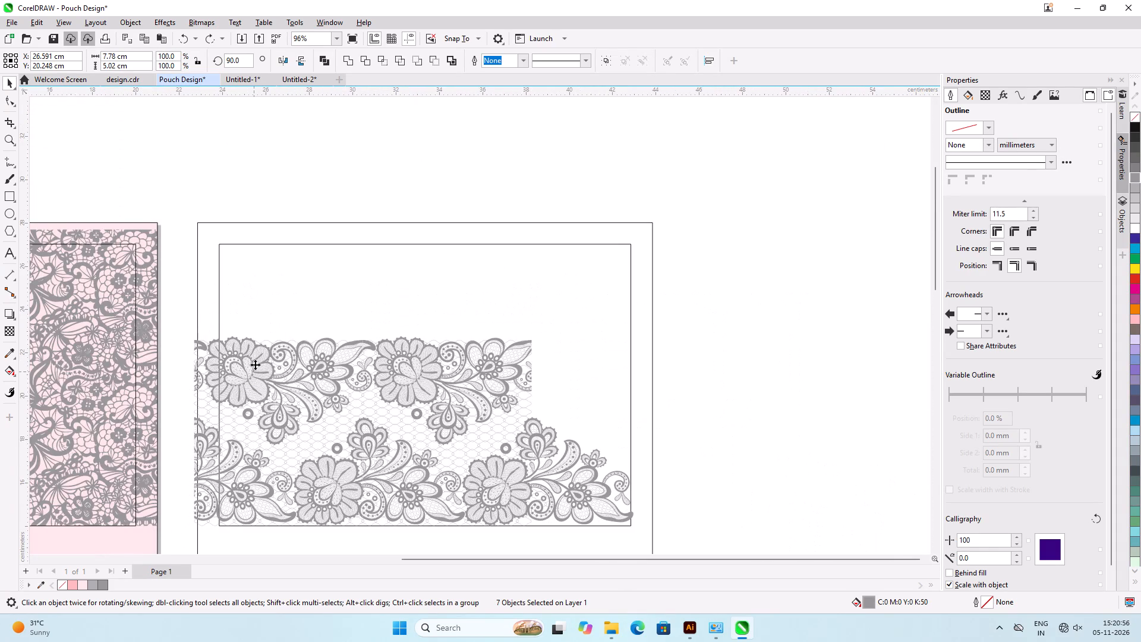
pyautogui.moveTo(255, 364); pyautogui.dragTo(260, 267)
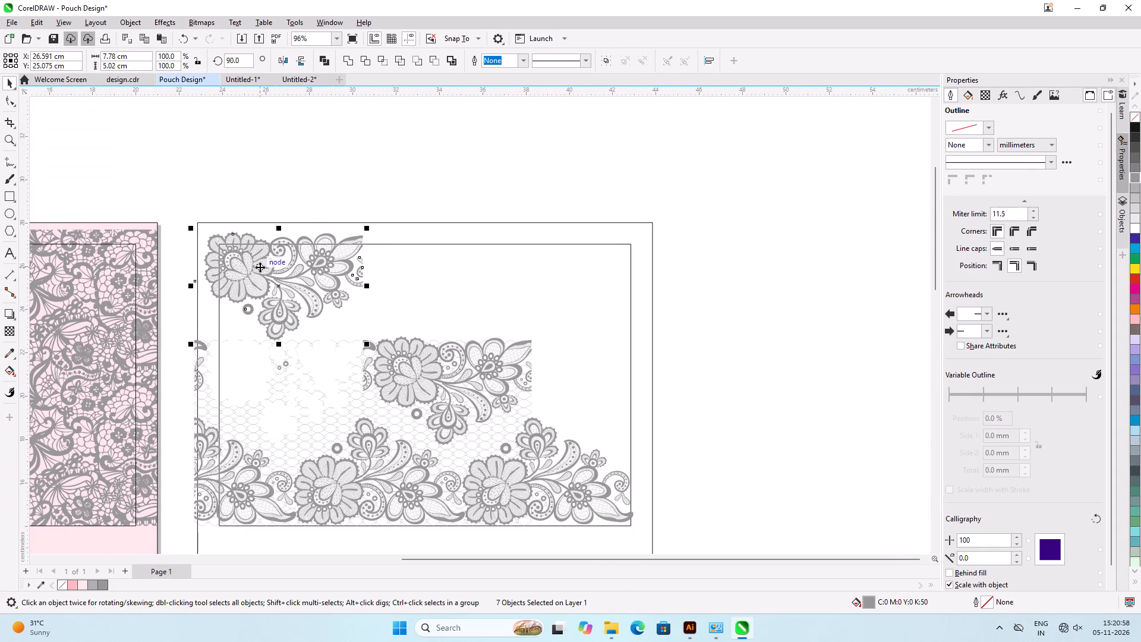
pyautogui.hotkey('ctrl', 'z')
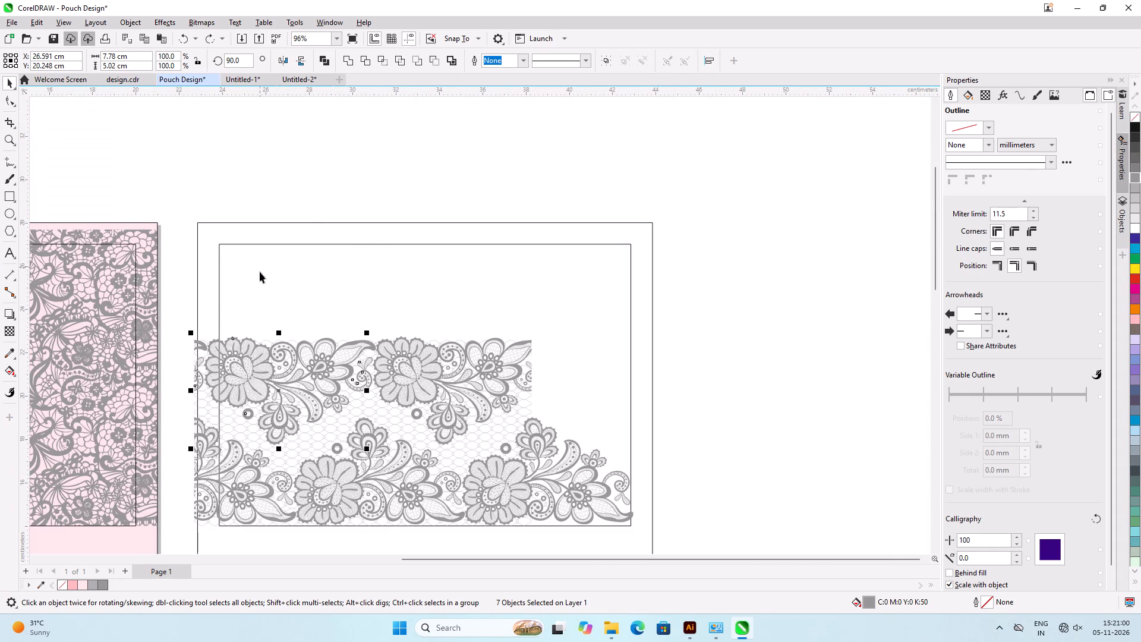
# Add the two small rings inside the spray's large scroll and the pieces at the cut left edge to the selection.
pyautogui.scroll(20, 274, 373)
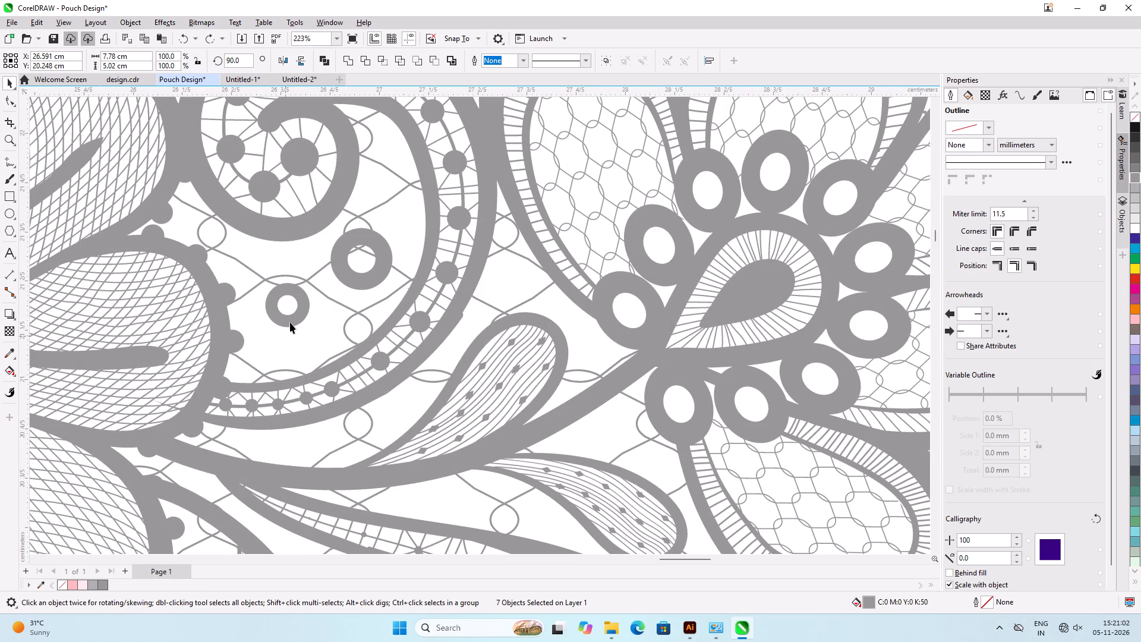
pyautogui.keyDown('shift'); pyautogui.click(290, 322); pyautogui.keyUp('shift')
pyautogui.keyDown('shift'); pyautogui.click(360, 282); pyautogui.keyUp('shift')
pyautogui.scroll(-12, 448, 367)
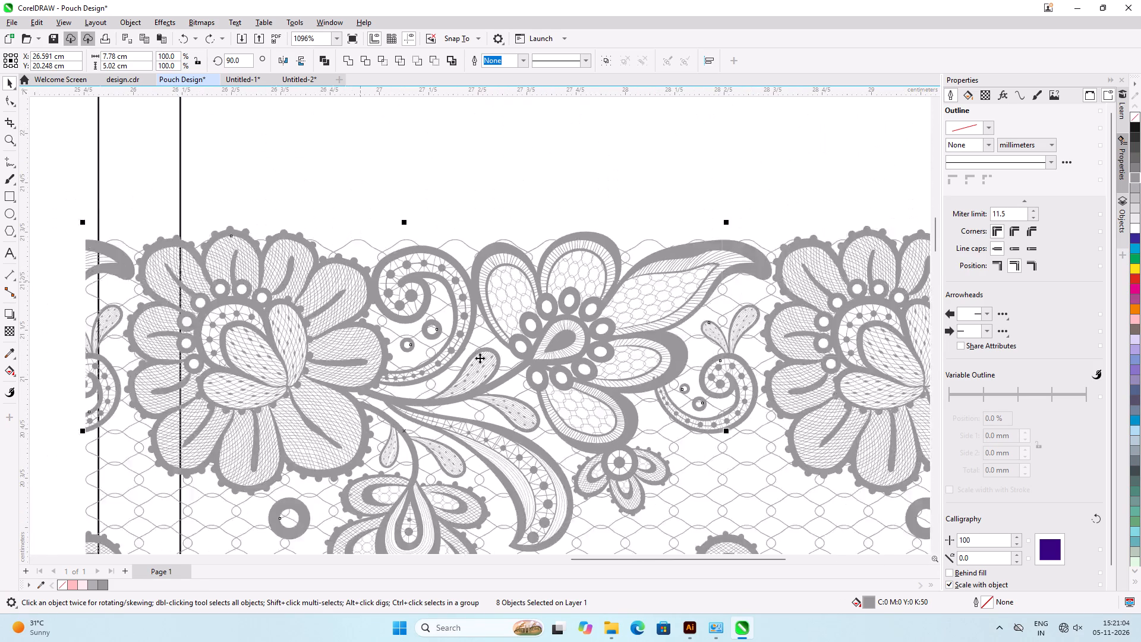
pyautogui.scroll(5, 123, 365)
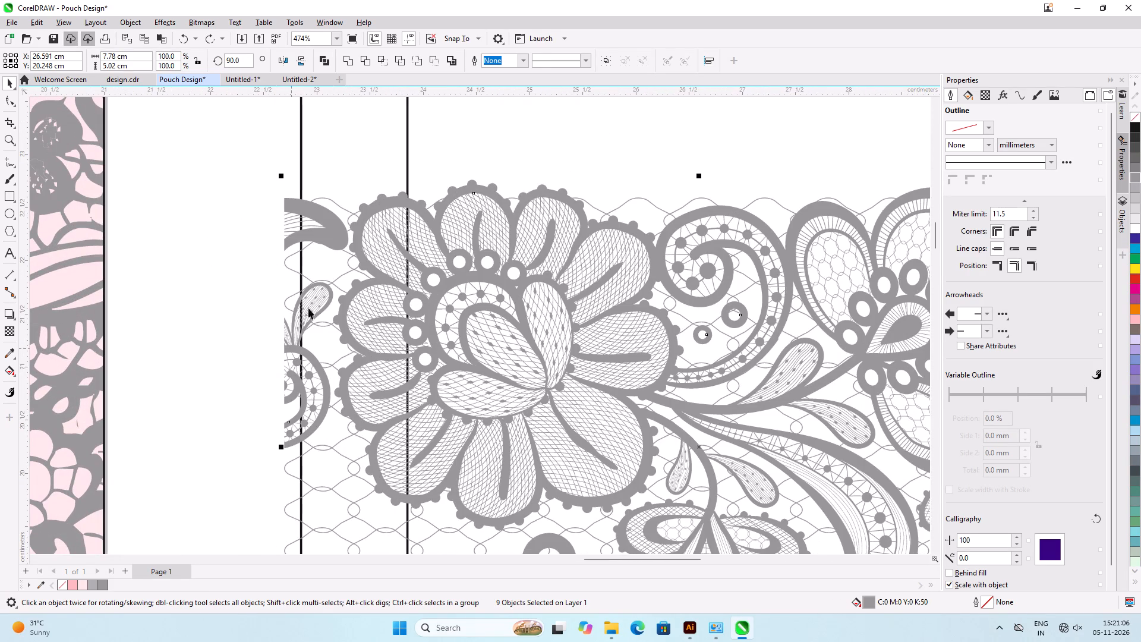
pyautogui.keyDown('shift'); pyautogui.click(332, 239); pyautogui.keyUp('shift')
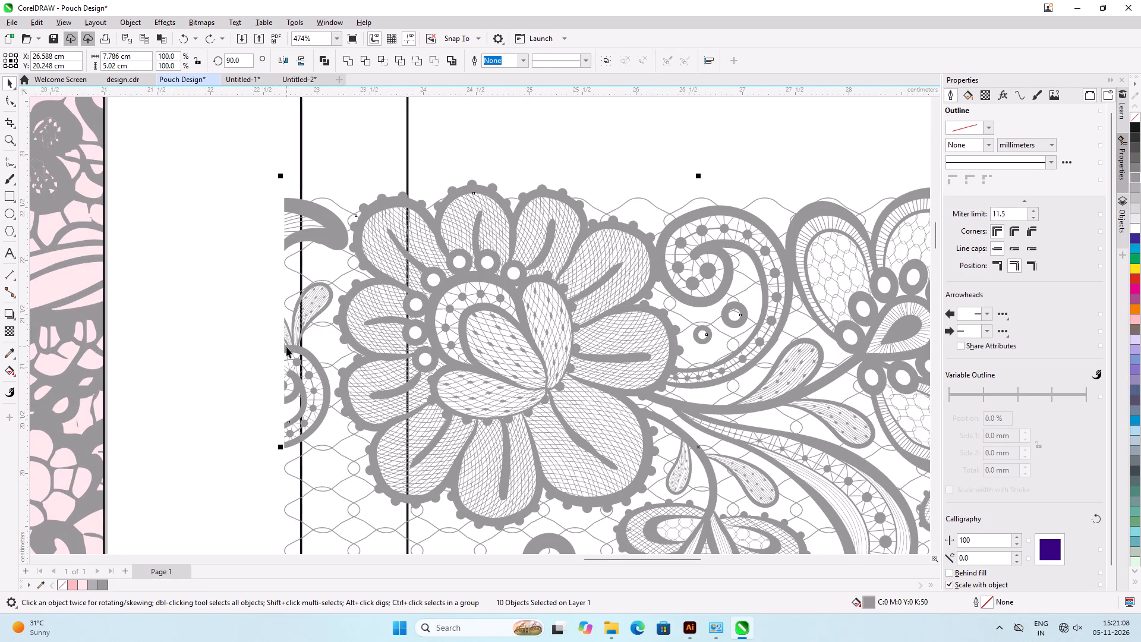
pyautogui.keyDown('shift'); pyautogui.click(286, 347); pyautogui.keyUp('shift')
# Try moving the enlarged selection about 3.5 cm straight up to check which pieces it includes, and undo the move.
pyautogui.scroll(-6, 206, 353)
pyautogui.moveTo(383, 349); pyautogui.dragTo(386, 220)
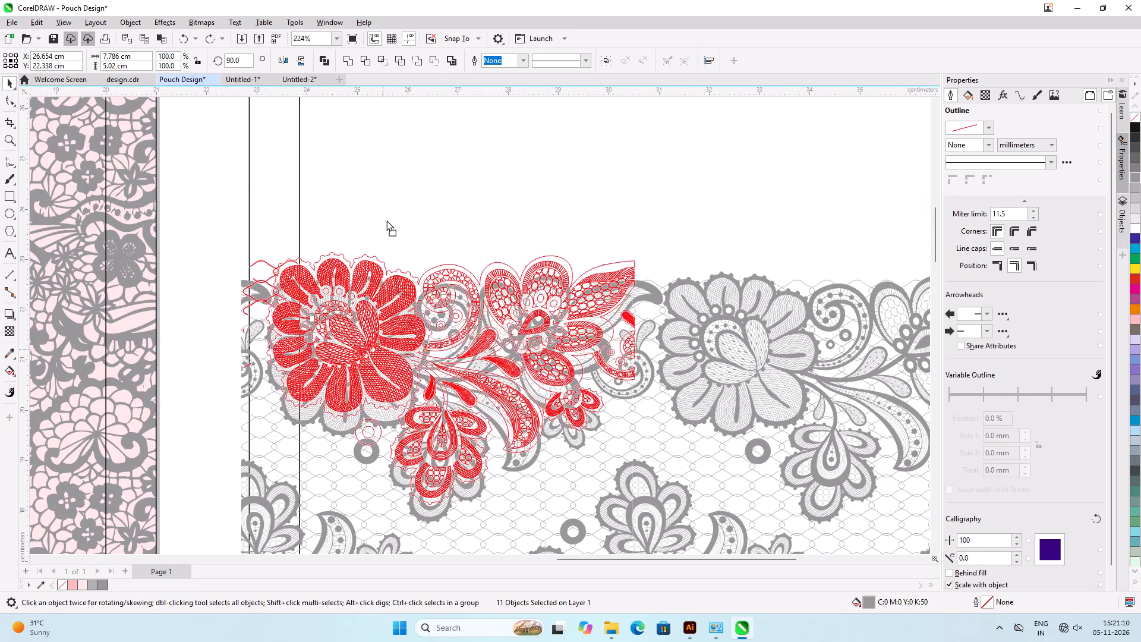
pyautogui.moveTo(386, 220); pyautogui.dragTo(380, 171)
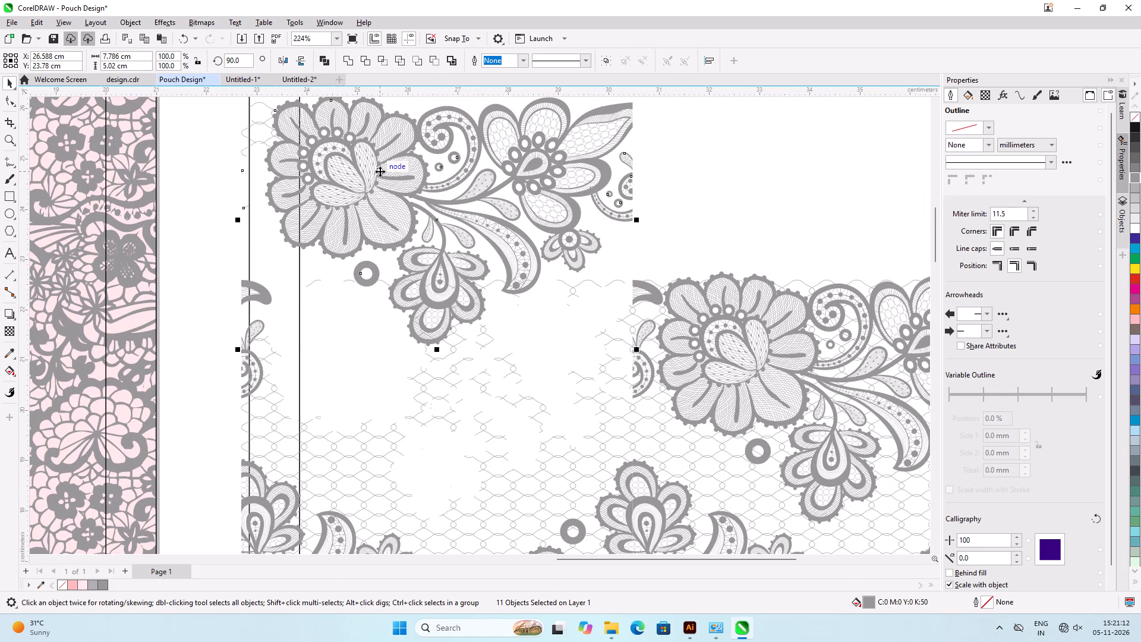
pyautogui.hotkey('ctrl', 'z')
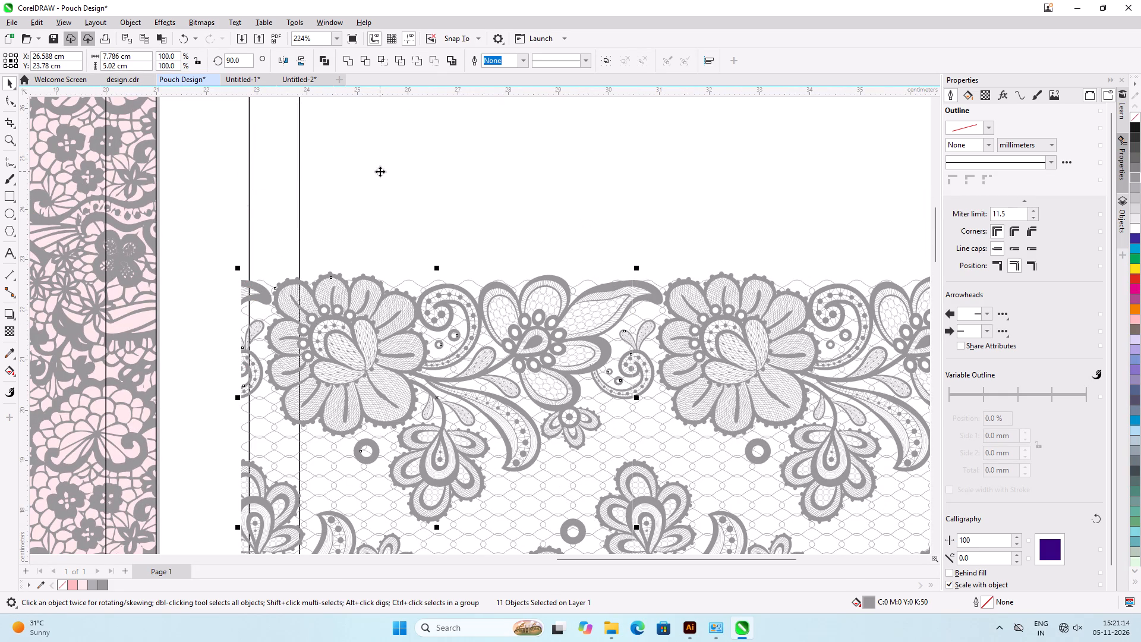
# Add the cut scroll at the lace's left edge to the selection and drop the mesh piece beside the cut leaf.
pyautogui.keyDown('shift'); pyautogui.click(247, 366); pyautogui.keyUp('shift')
pyautogui.keyDown('shift'); pyautogui.click(264, 289); pyautogui.keyUp('shift')
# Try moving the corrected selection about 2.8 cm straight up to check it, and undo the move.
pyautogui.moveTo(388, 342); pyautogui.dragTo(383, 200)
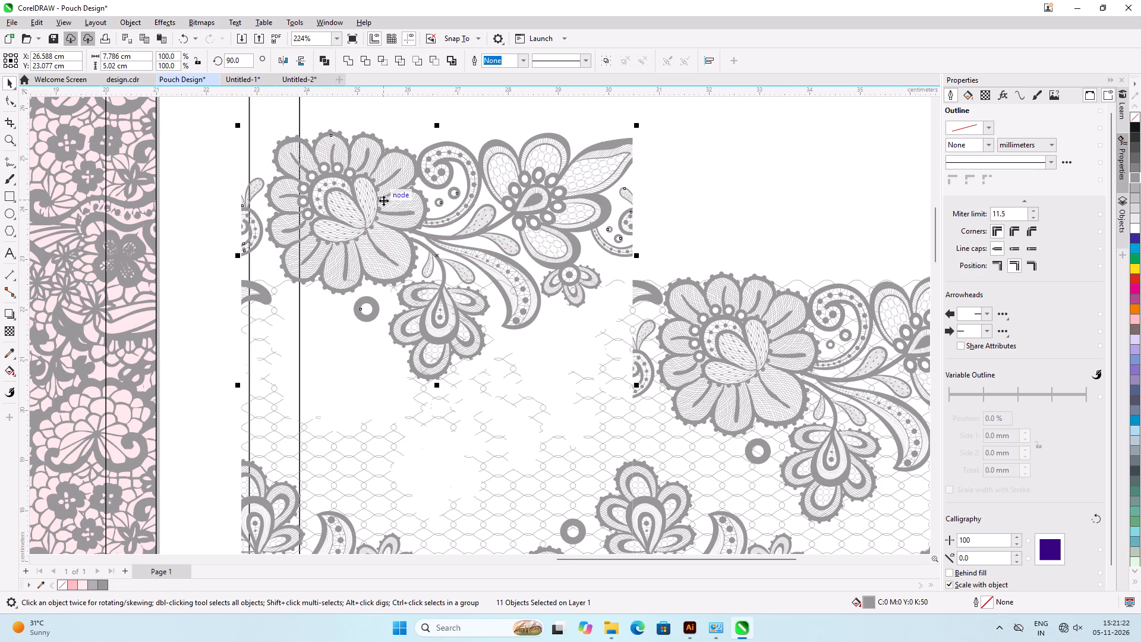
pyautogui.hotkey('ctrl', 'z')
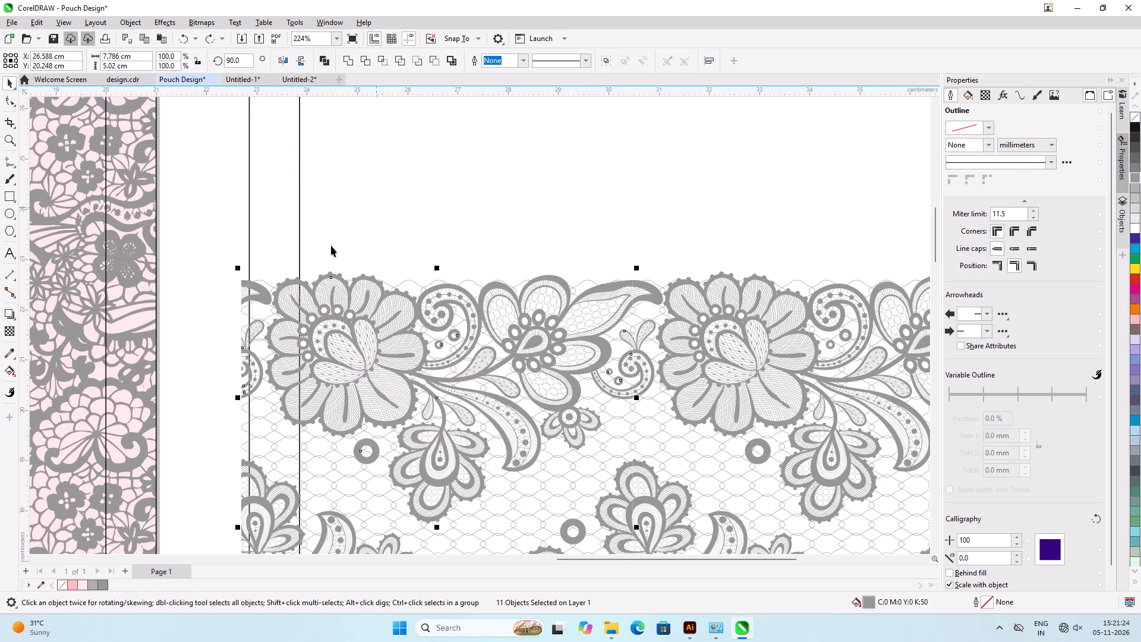
# Add the cut leaf at the upper end of the lace's left edge to the selection.
pyautogui.scroll(15, 239, 313)
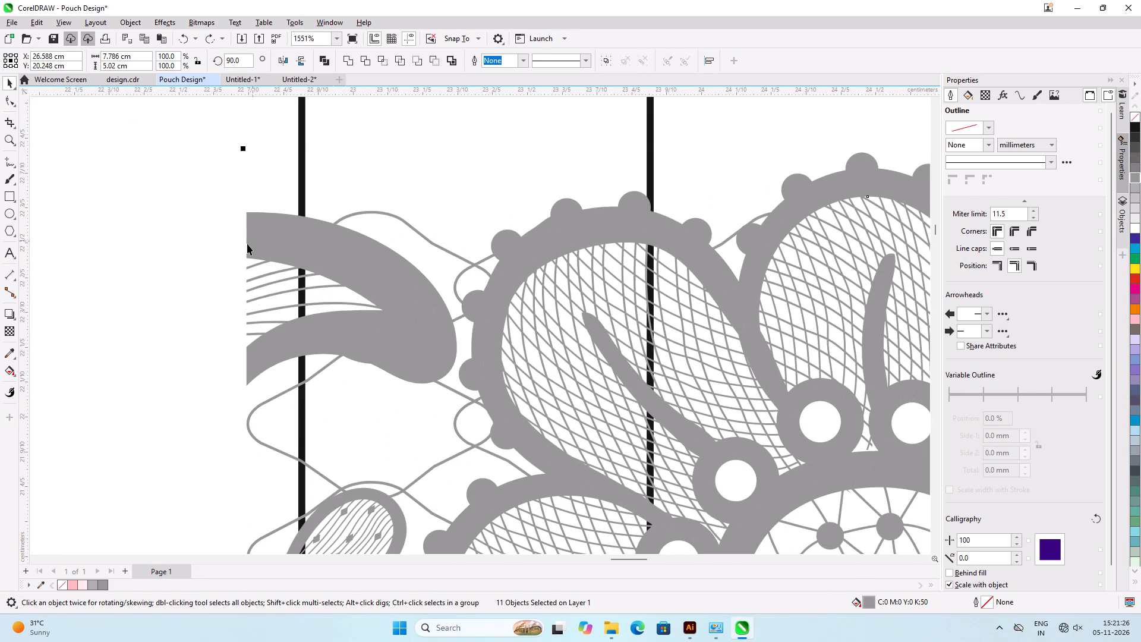
pyautogui.keyDown('shift'); pyautogui.click(247, 244); pyautogui.keyUp('shift')
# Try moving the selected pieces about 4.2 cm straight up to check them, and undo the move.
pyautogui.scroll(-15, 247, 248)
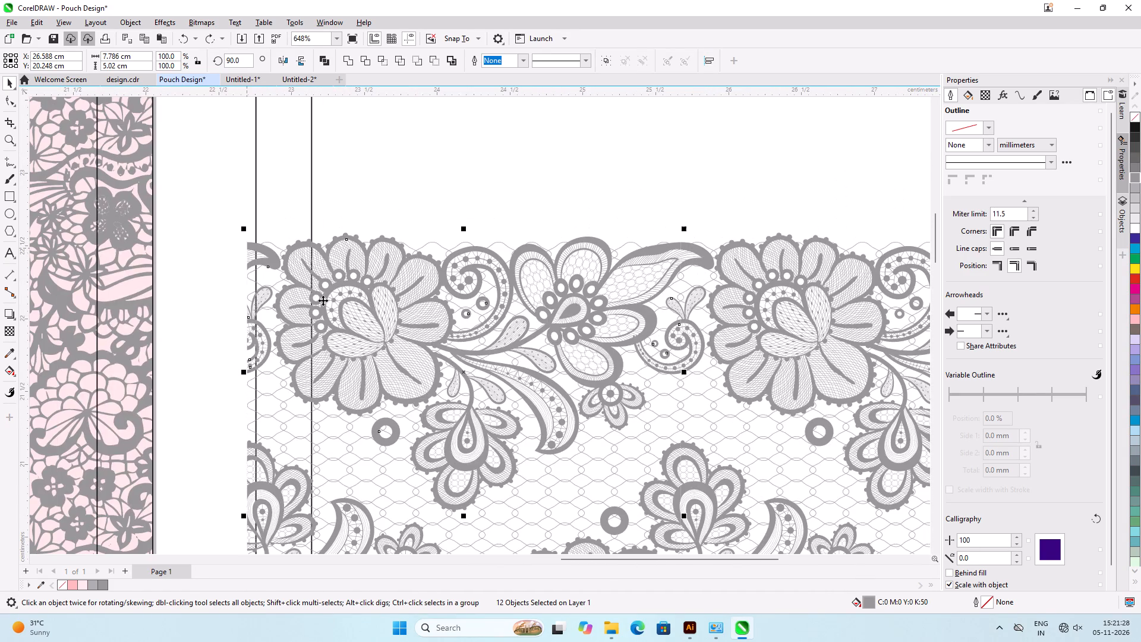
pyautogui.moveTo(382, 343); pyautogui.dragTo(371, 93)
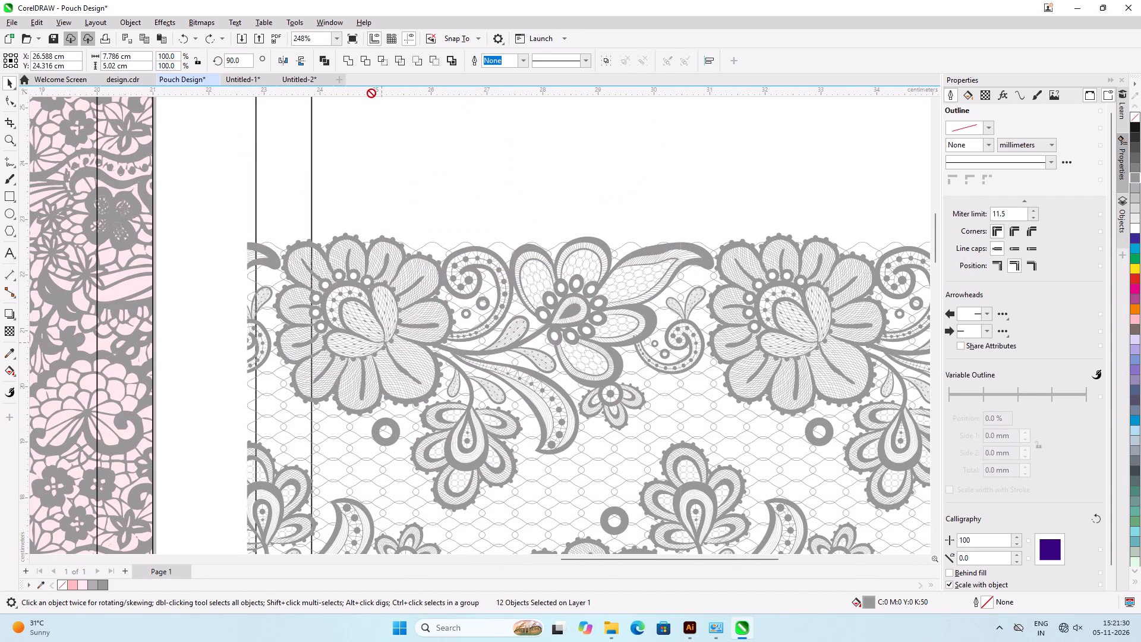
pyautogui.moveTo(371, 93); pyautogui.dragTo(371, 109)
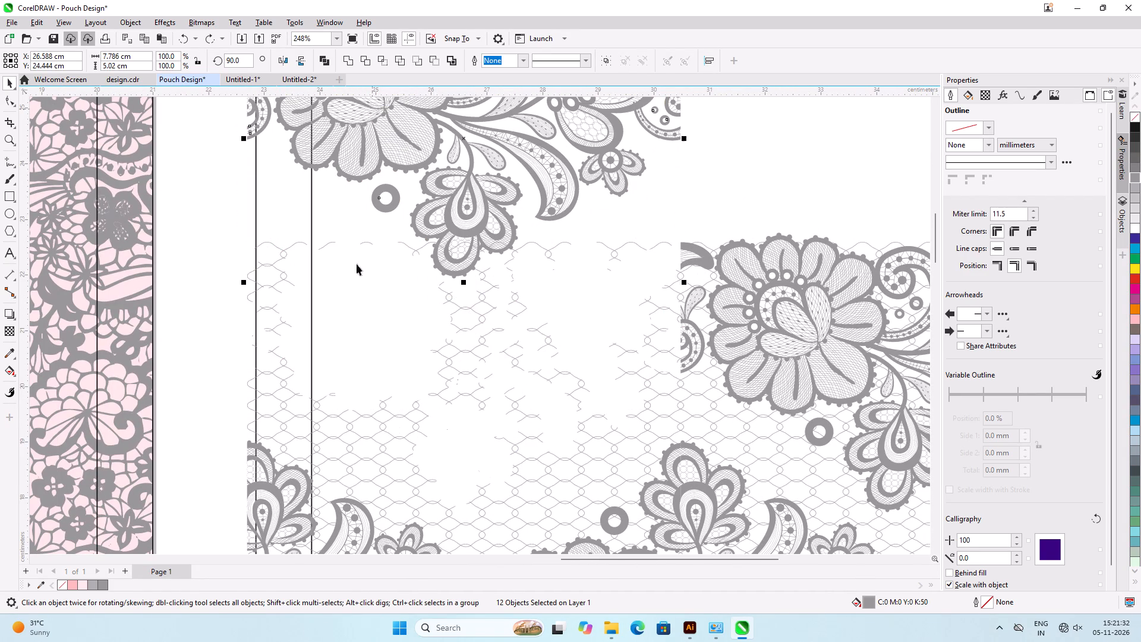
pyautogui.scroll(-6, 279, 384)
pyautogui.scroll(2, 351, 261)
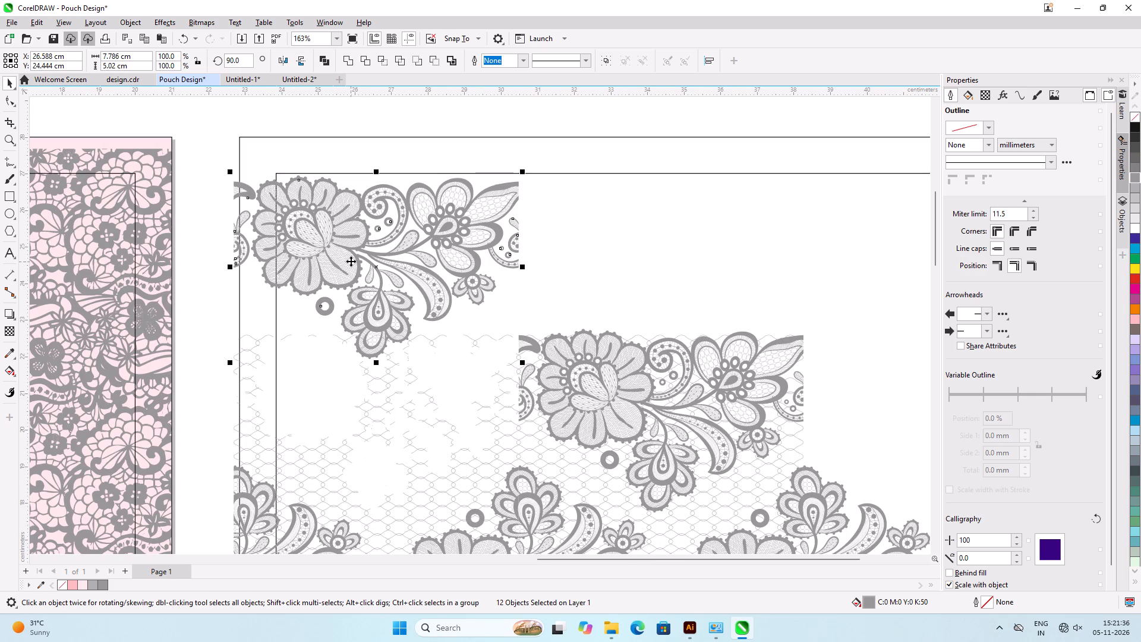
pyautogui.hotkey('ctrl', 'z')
# Group the selected floral pieces and place a copy about 15.6 cm to the right, extending the lace's upper row.
pyautogui.hotkey('ctrl', 'g')
pyautogui.scroll(-8, 207, 267)
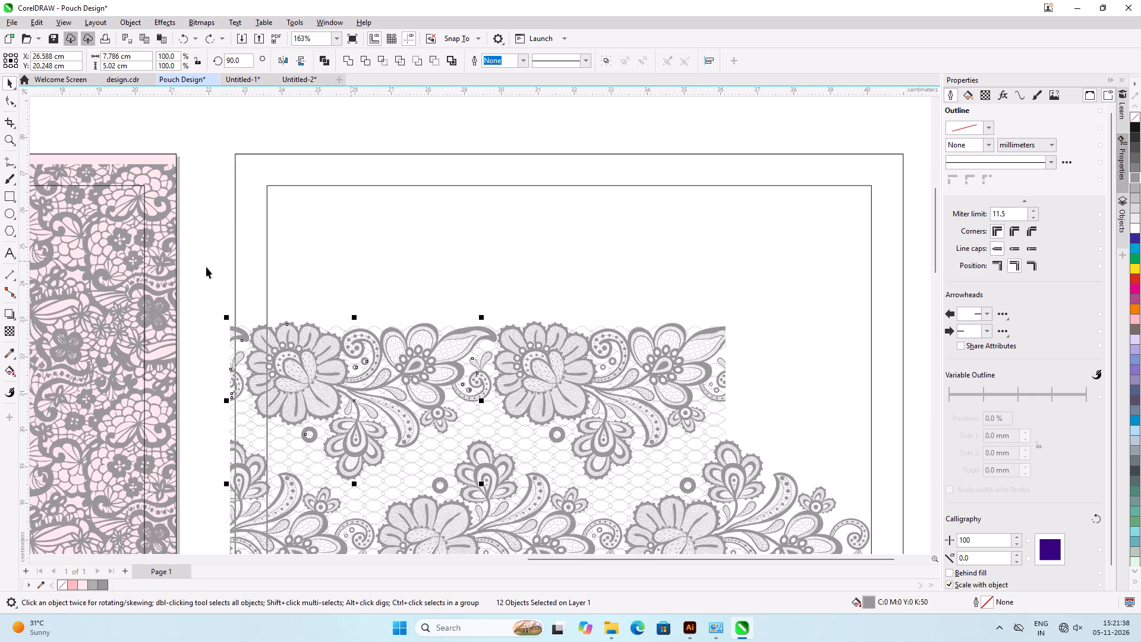
pyautogui.scroll(4, 483, 364)
pyautogui.moveTo(180, 281); pyautogui.dragTo(527, 267)
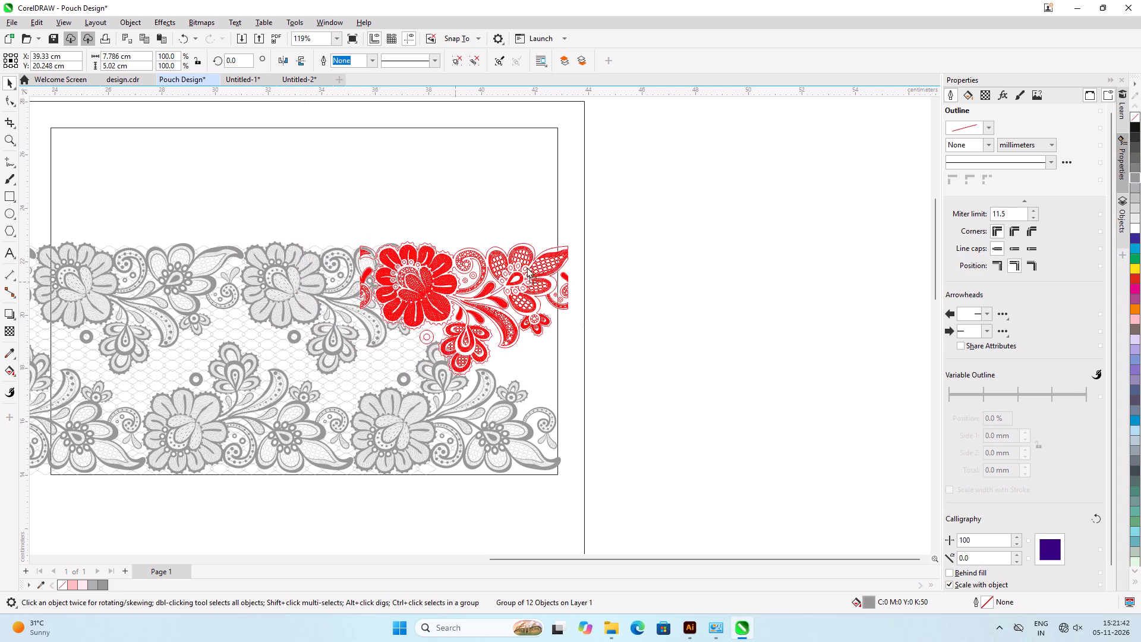
pyautogui.moveTo(527, 267); pyautogui.dragTo(585, 269)
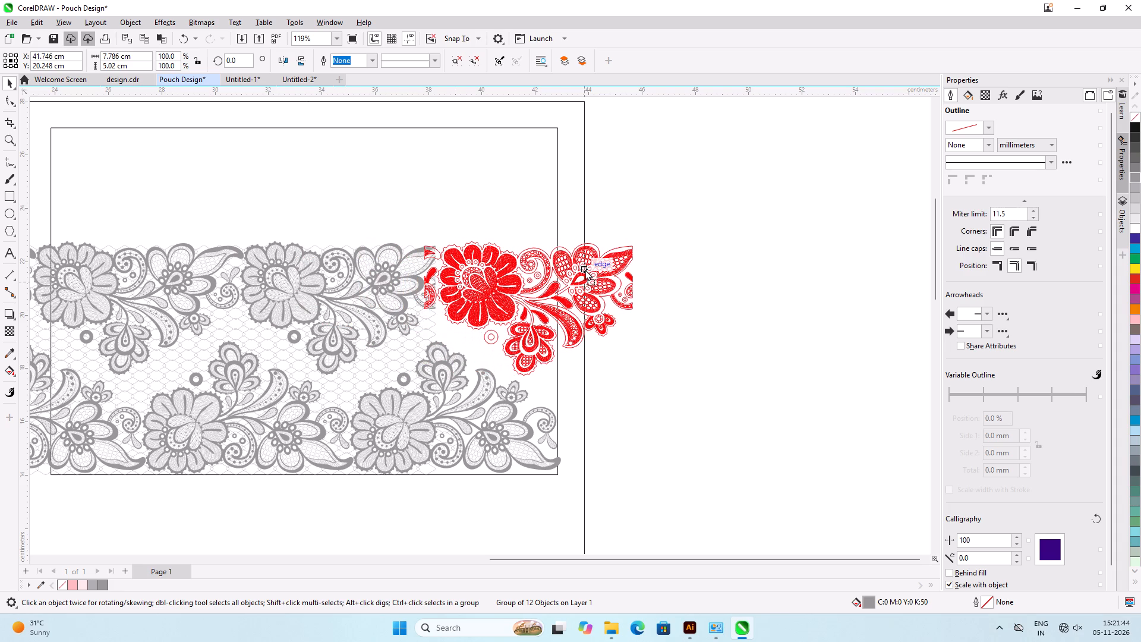
pyautogui.moveTo(585, 269); pyautogui.dragTo(595, 270)
pyautogui.keyDown('shift'); pyautogui.rightClick(595, 270); pyautogui.keyUp('shift')
# Fine-align the copied floral group horizontally at X 42.16 cm so its cut scroll meets the existing one, and deselect it.
pyautogui.scroll(10, 440, 265)
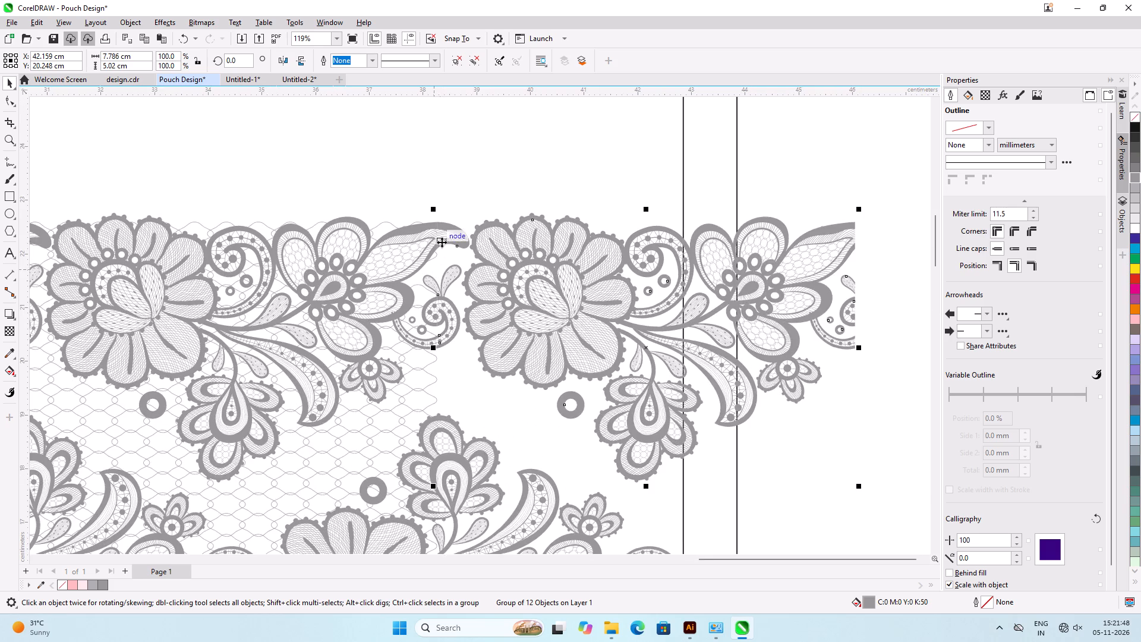
pyautogui.scroll(4, 442, 242)
pyautogui.scroll(12, 439, 384)
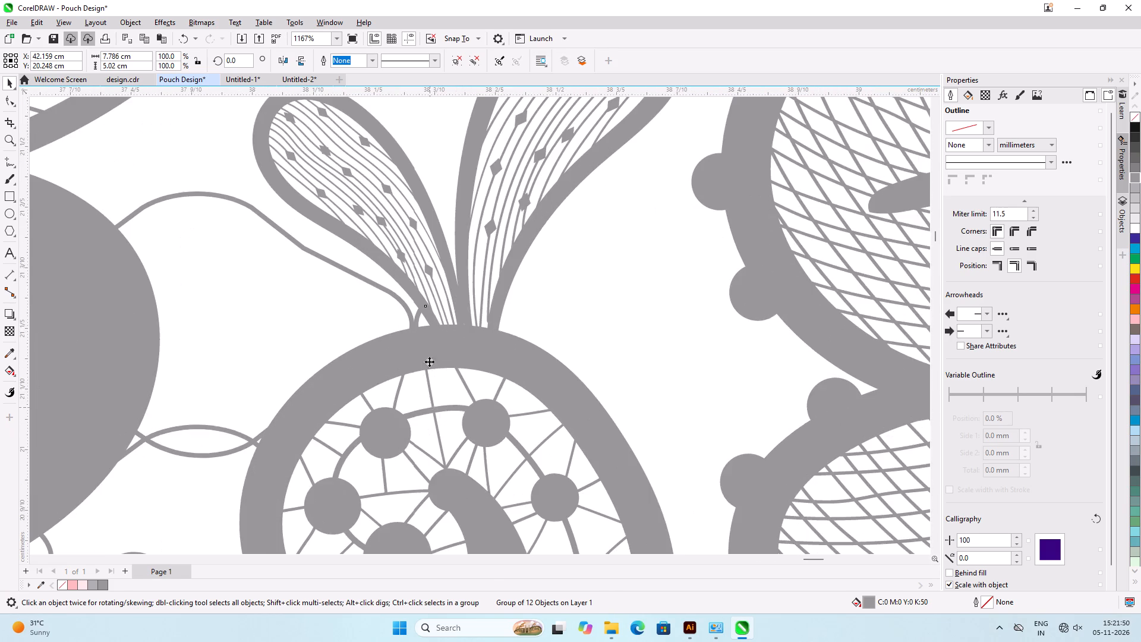
pyautogui.scroll(10, 430, 342)
pyautogui.scroll(-14, 452, 265)
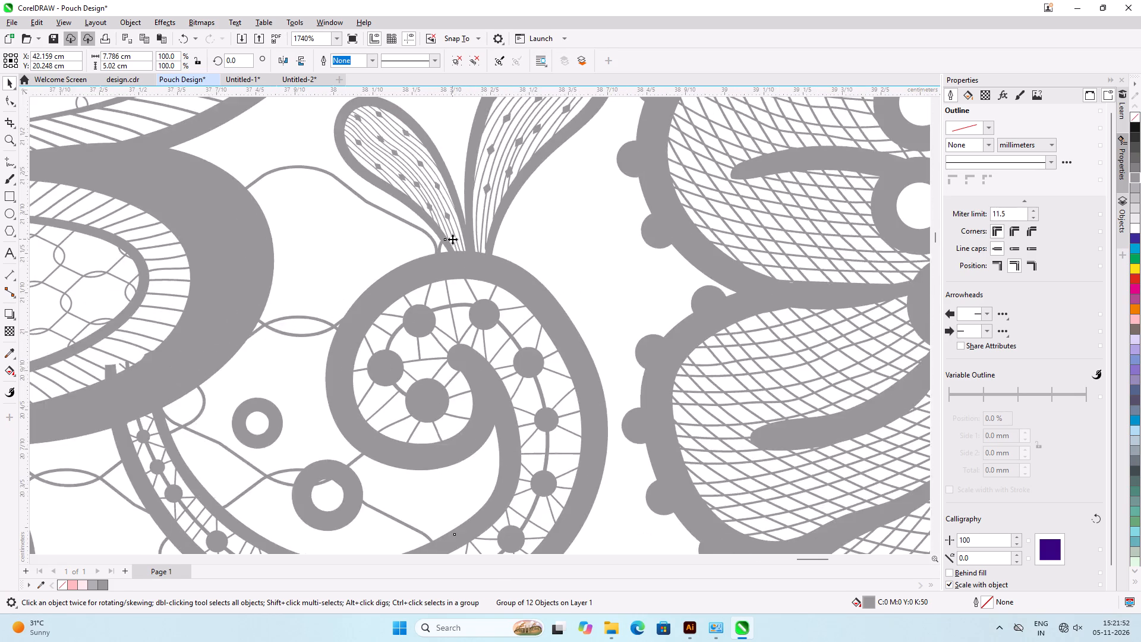
pyautogui.scroll(13, 452, 243)
pyautogui.moveTo(480, 315); pyautogui.dragTo(494, 315)
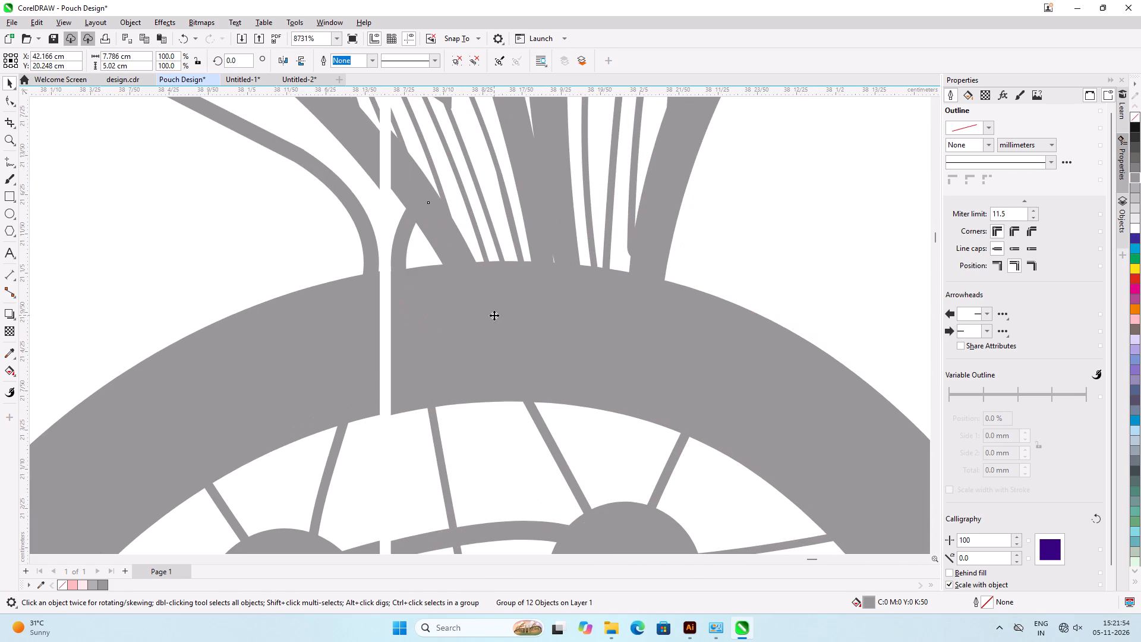
pyautogui.press('Left')
pyautogui.press('Left')
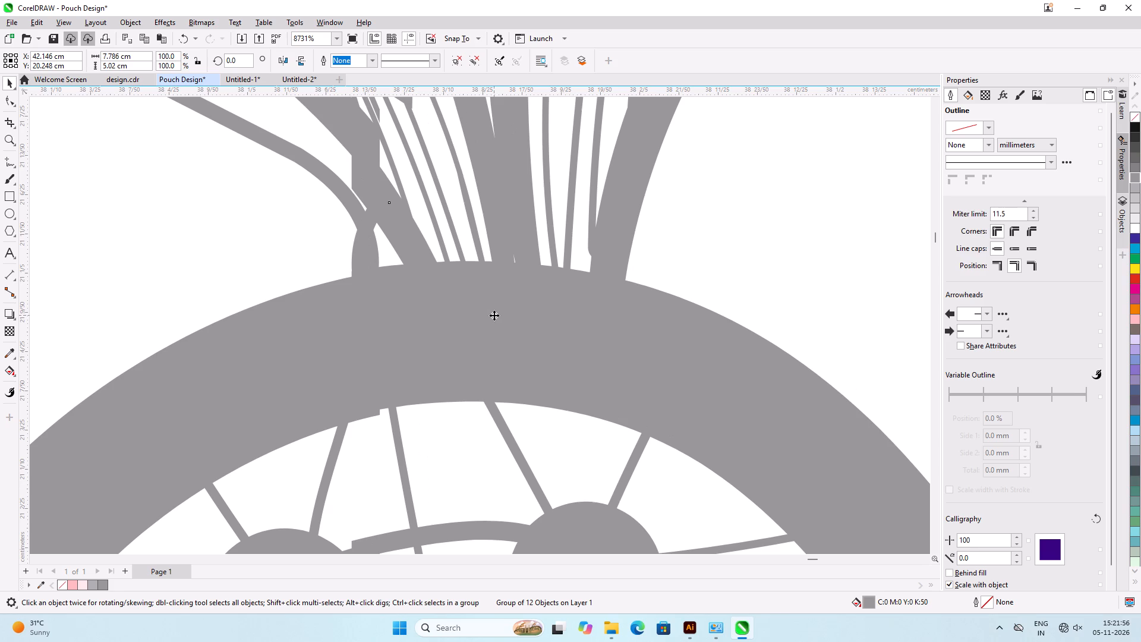
pyautogui.press('Right')
pyautogui.moveTo(484, 345); pyautogui.dragTo(491, 345)
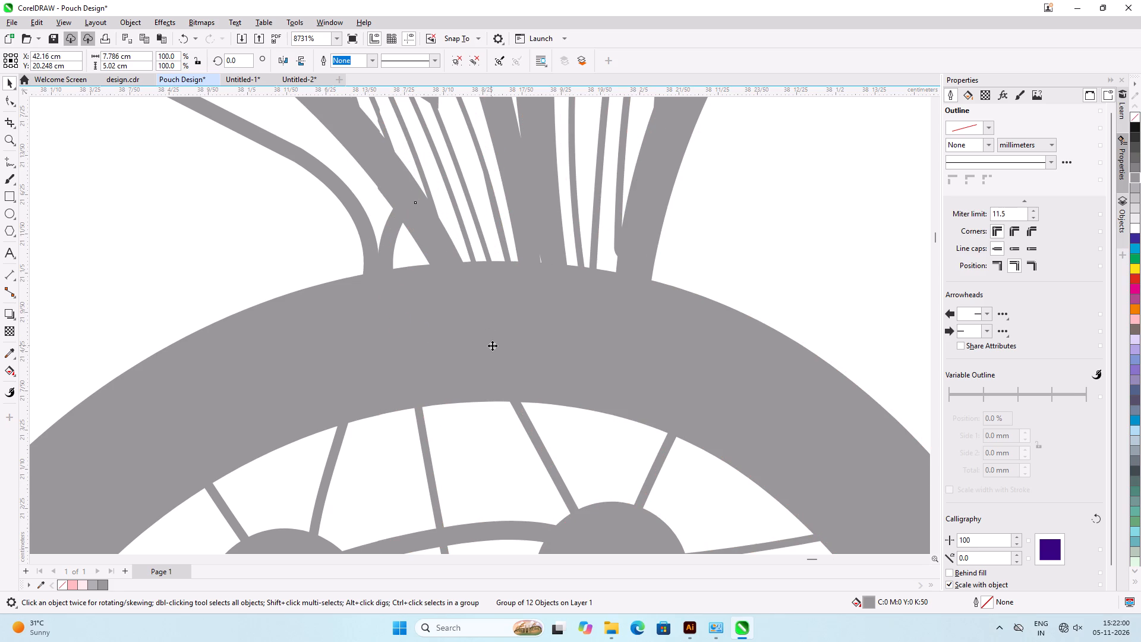
pyautogui.click(492, 345)
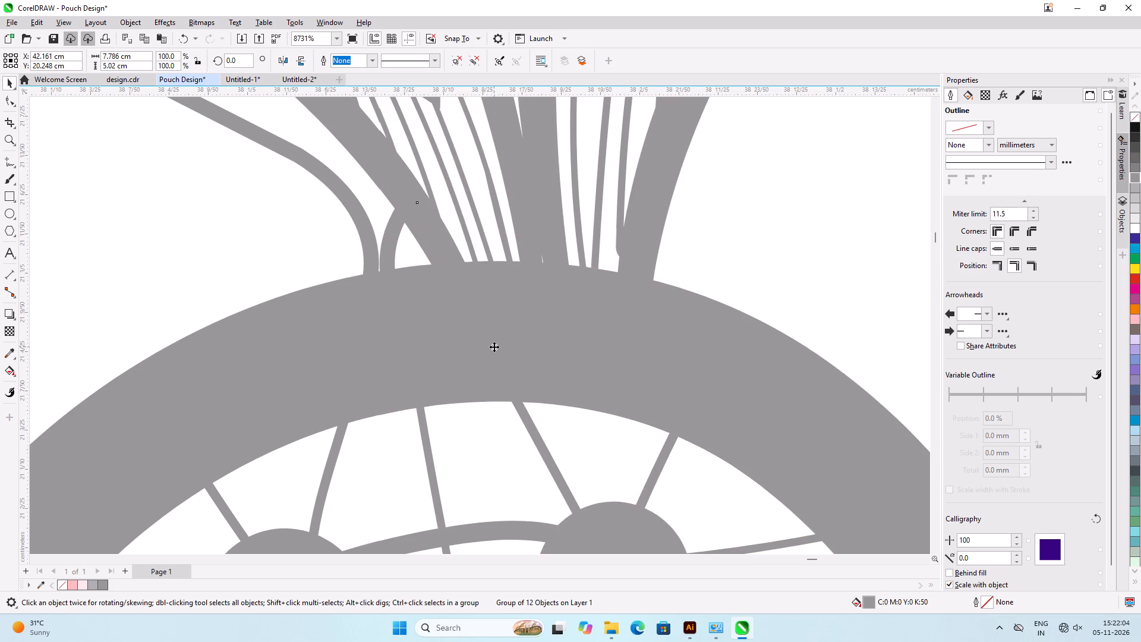
pyautogui.click(531, 353)
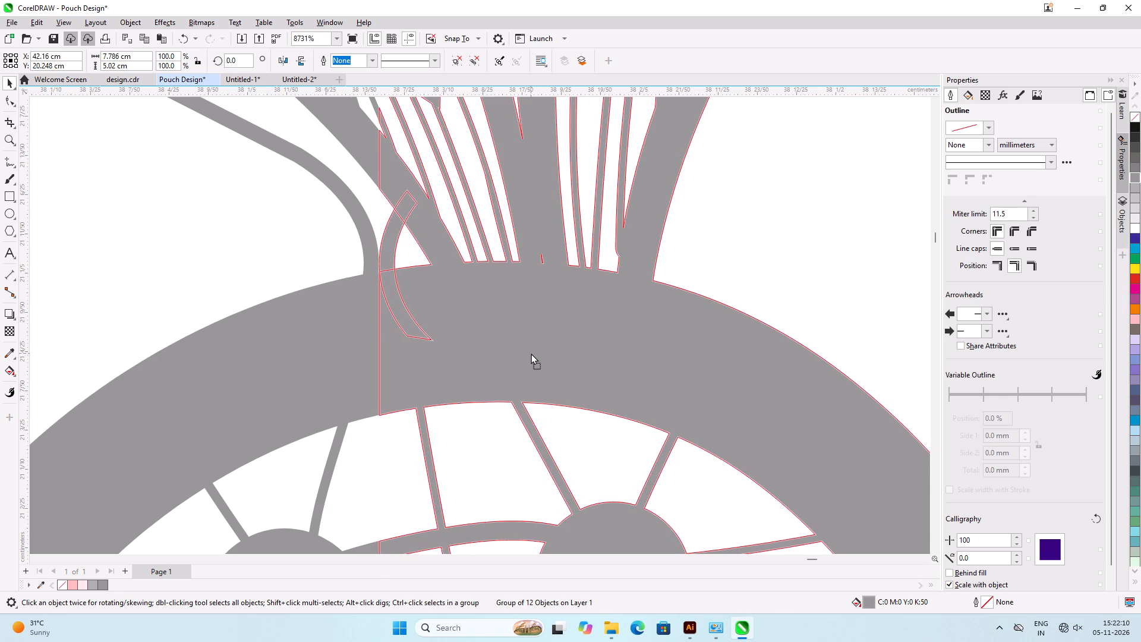
pyautogui.click(341, 246)
pyautogui.scroll(-15, 402, 266)
pyautogui.scroll(-6, 402, 266)
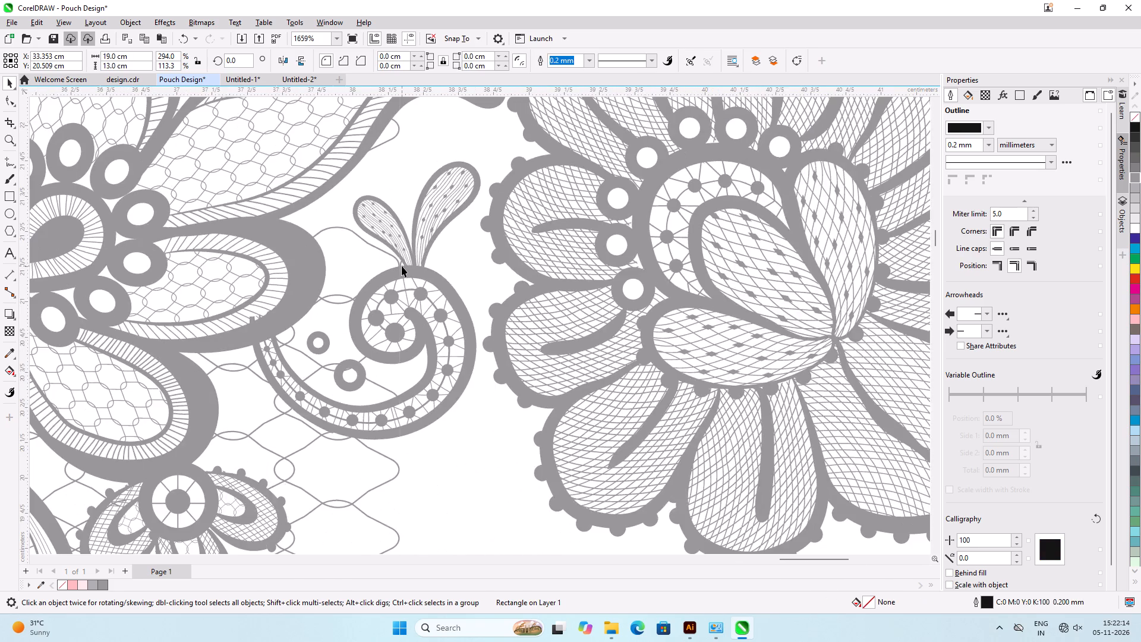
pyautogui.scroll(-16, 402, 266)
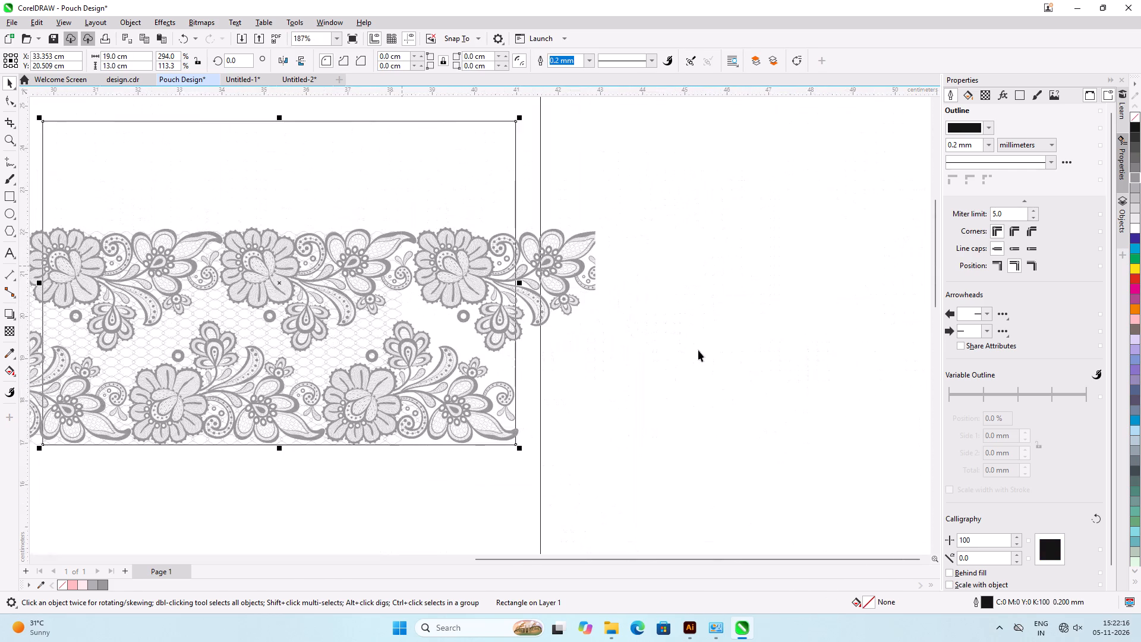
pyautogui.click(698, 350)
# Move the mesh curve between the floral rows about 21.4 cm right and 4.2 cm down into the blank area.
pyautogui.scroll(2, 381, 345)
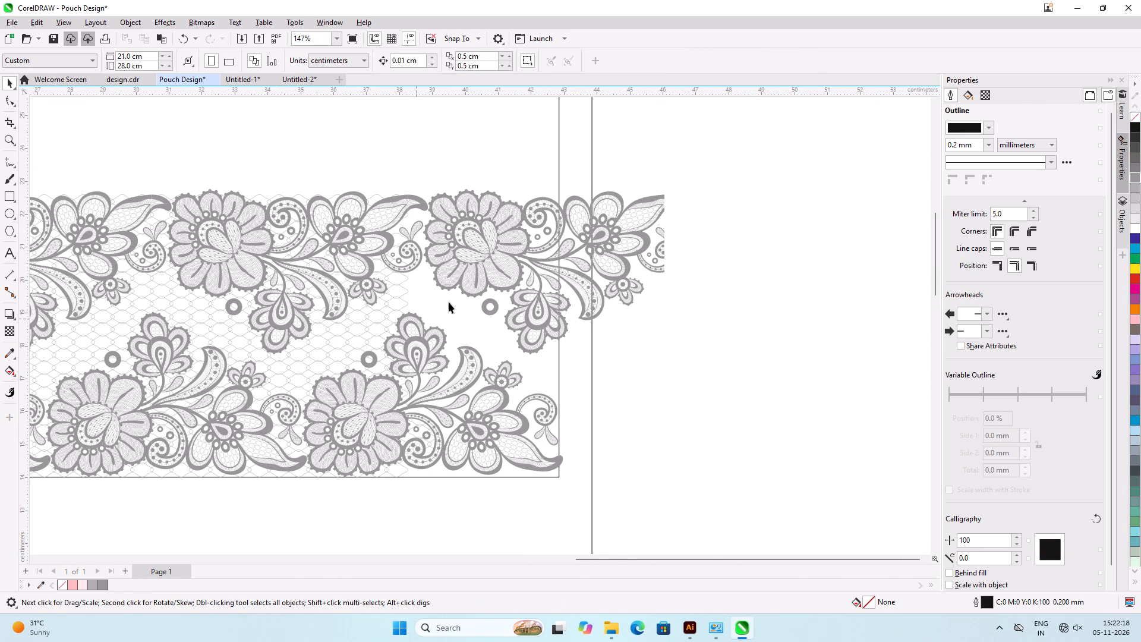
pyautogui.scroll(-3, 454, 298)
pyautogui.scroll(5, 251, 302)
pyautogui.click(296, 308)
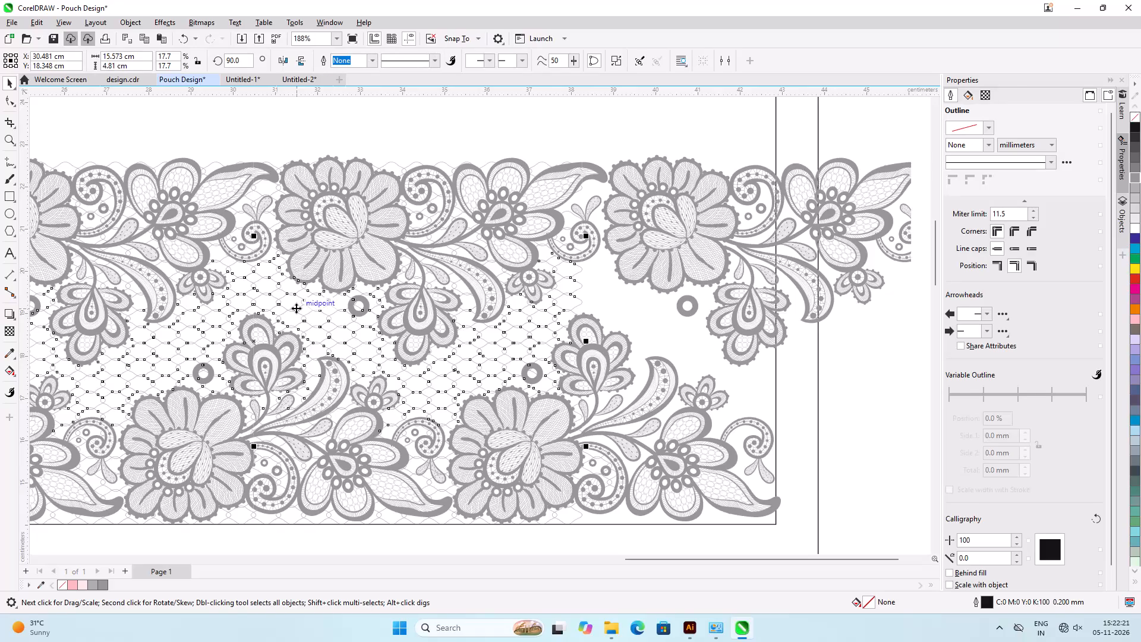
pyautogui.scroll(-5, 321, 224)
pyautogui.scroll(1, 329, 221)
pyautogui.scroll(-1, 330, 221)
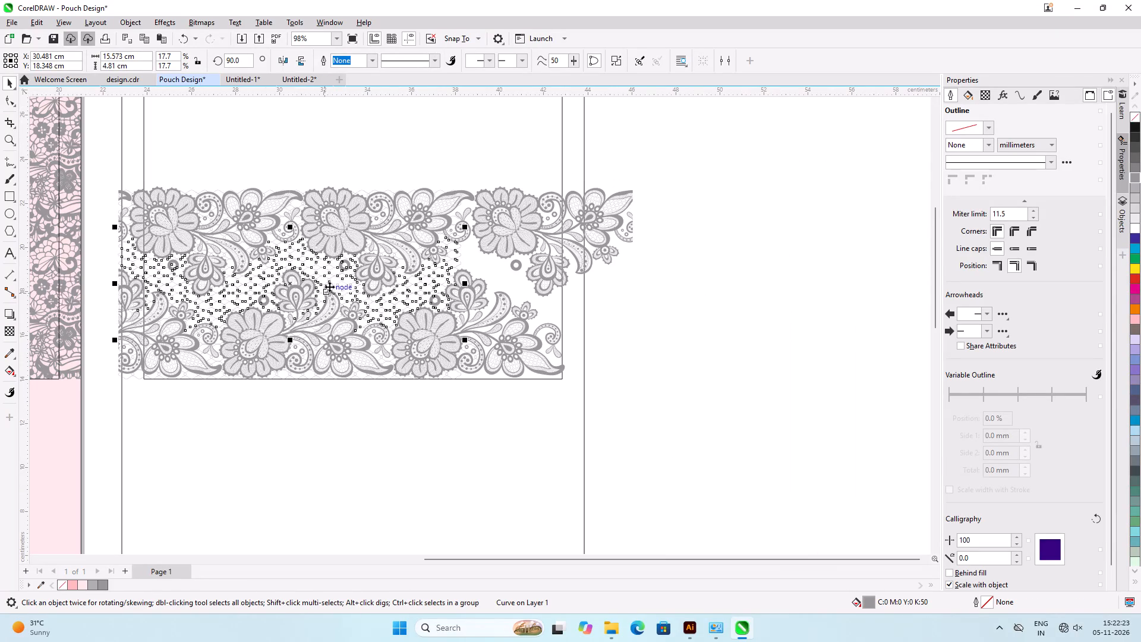
pyautogui.moveTo(332, 283); pyautogui.dragTo(805, 376)
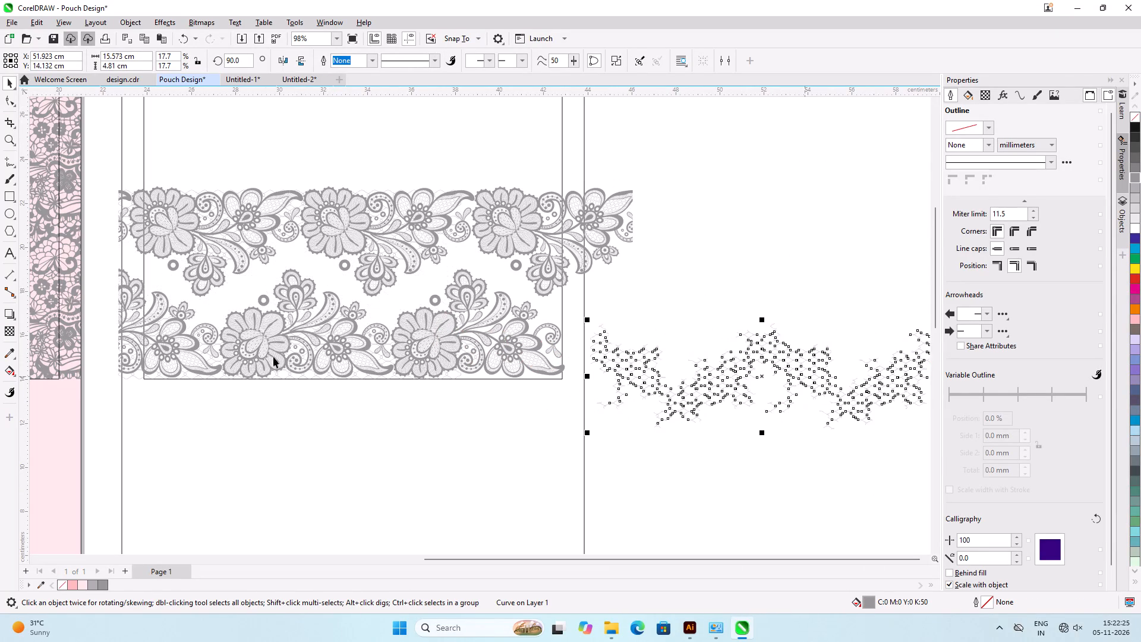
pyautogui.scroll(-8, 267, 347)
pyautogui.click(748, 455)
# Examine the separated mesh's pattern and ragged edges up close.
pyautogui.scroll(13, 497, 370)
pyautogui.scroll(2, 589, 368)
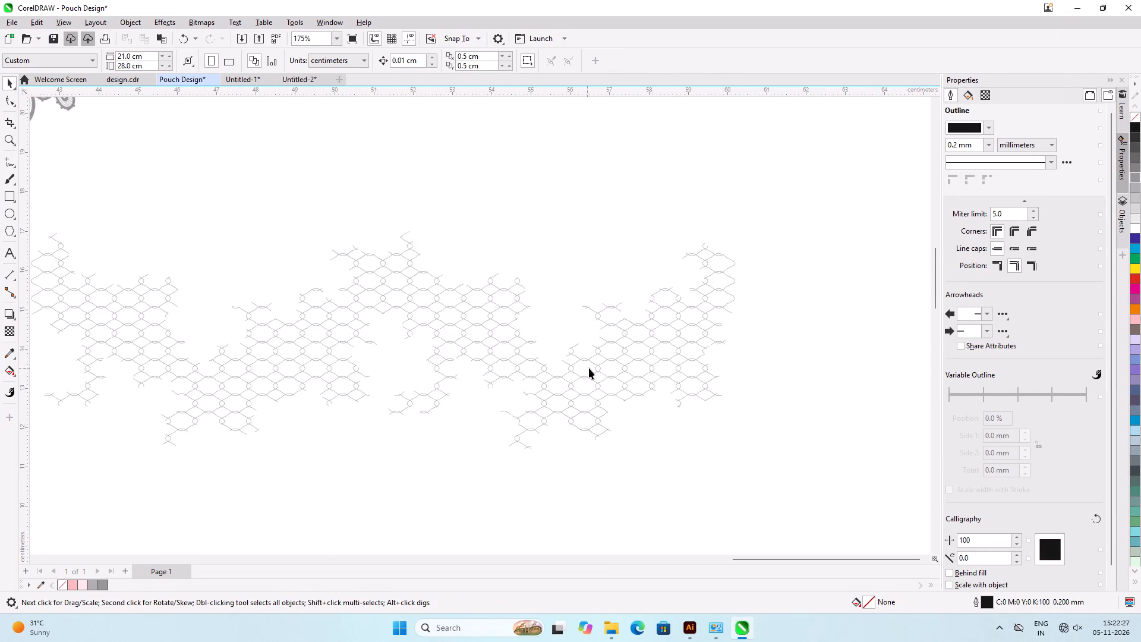
pyautogui.scroll(9, 589, 368)
pyautogui.scroll(-6, 511, 320)
pyautogui.scroll(2, 719, 298)
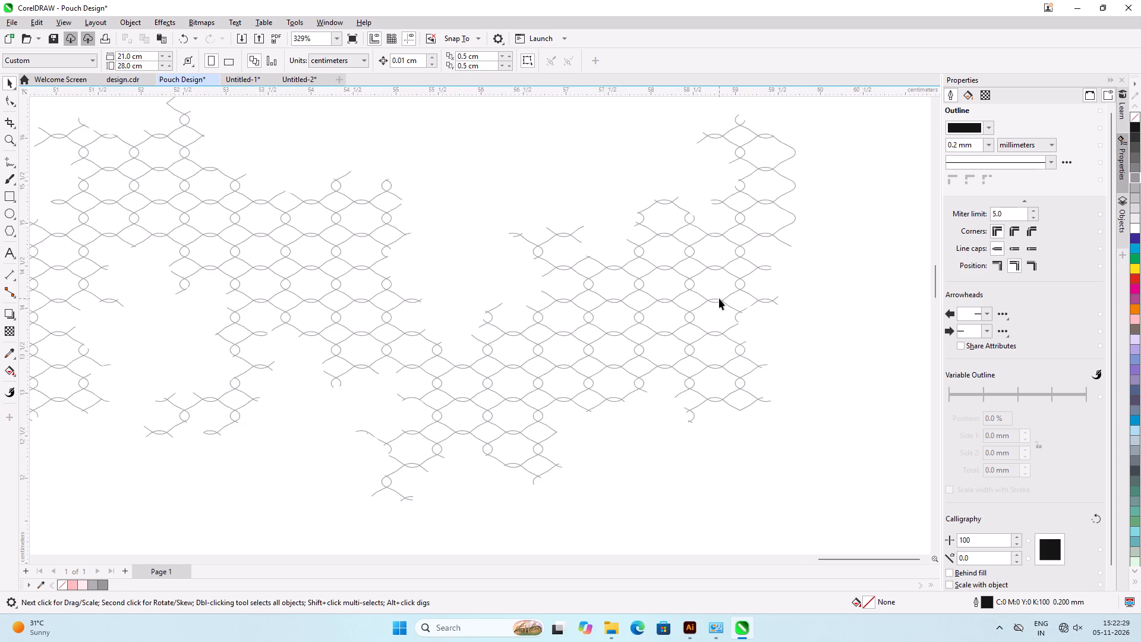
pyautogui.scroll(-4, 692, 291)
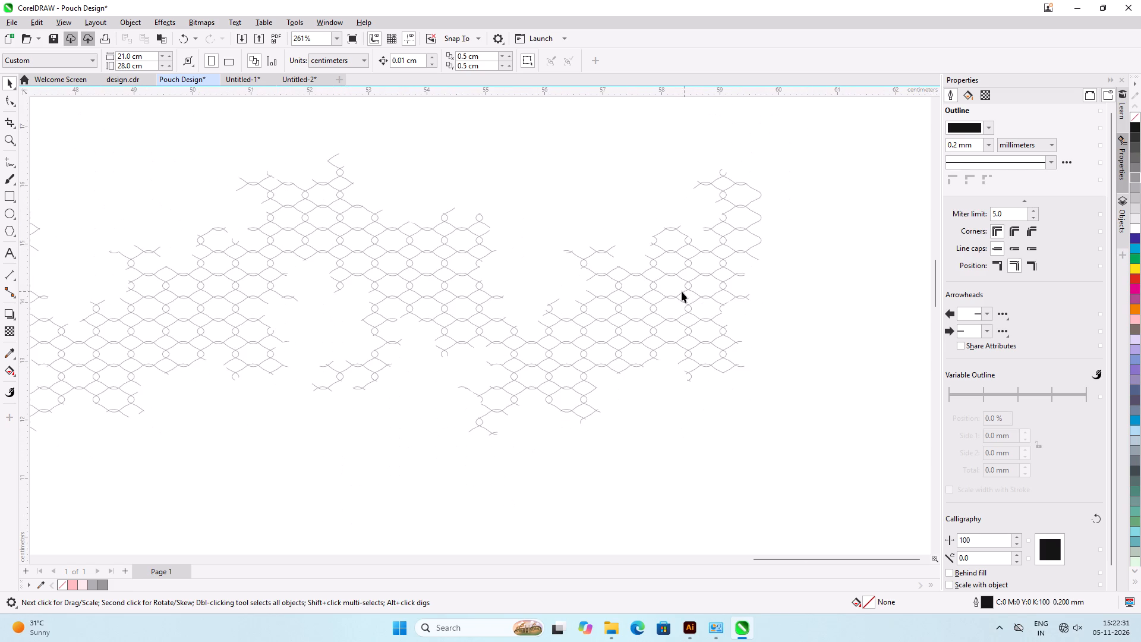
pyautogui.scroll(-2, 678, 291)
pyautogui.scroll(2, 534, 276)
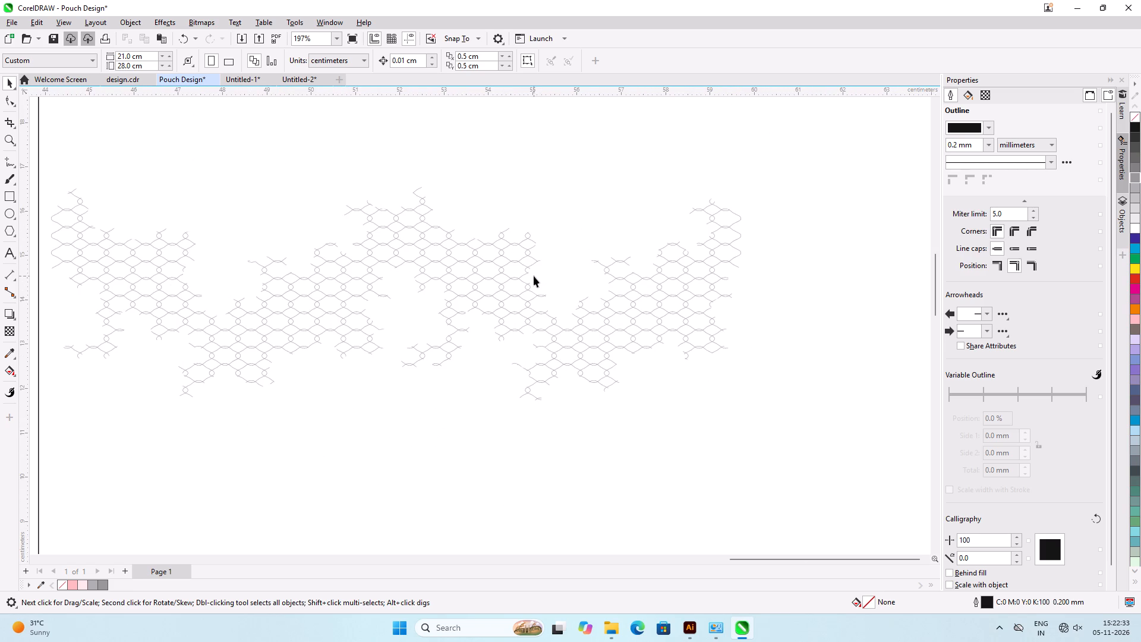
pyautogui.scroll(4, 534, 276)
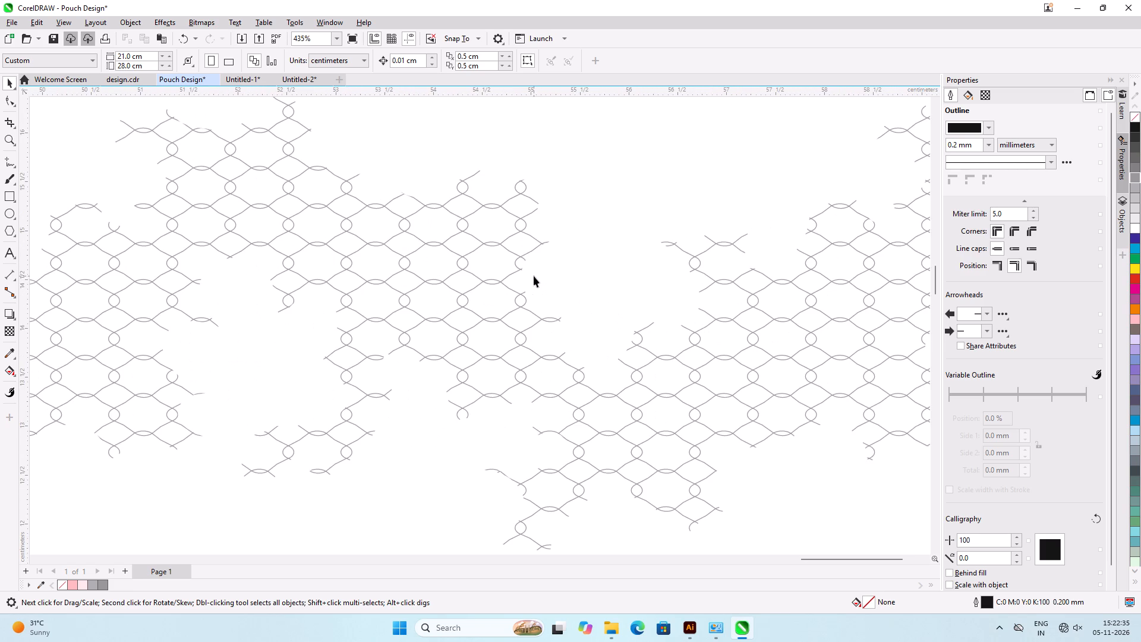
pyautogui.scroll(-4, 247, 273)
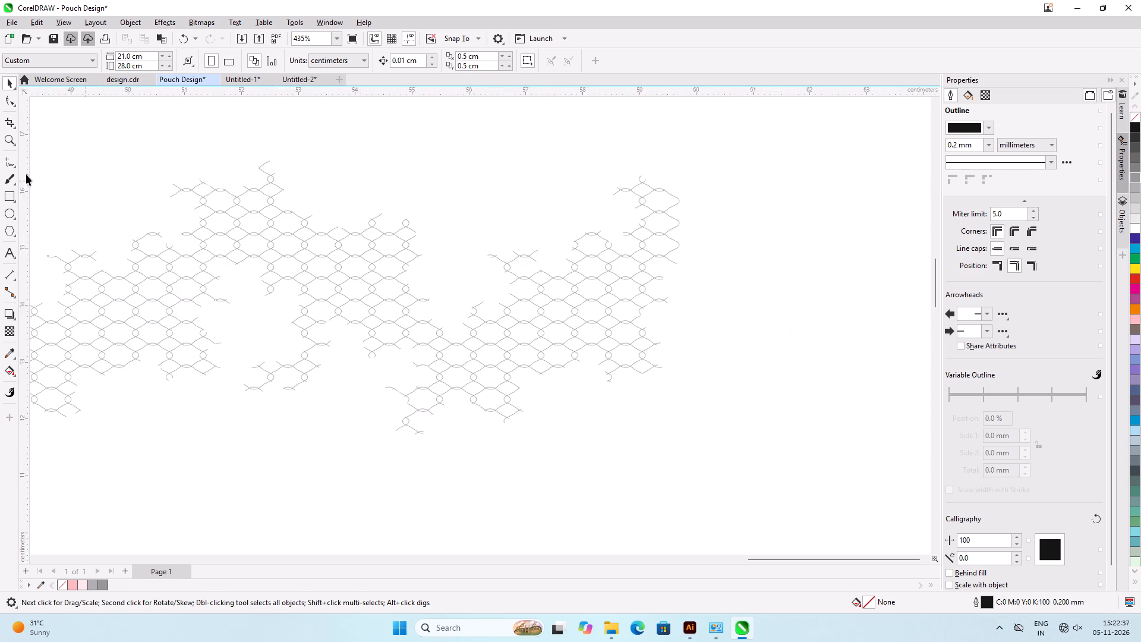
# With the Shape tool, select the nodes of the mesh curve left of its final rising section and delete them.
pyautogui.click(2, 95)
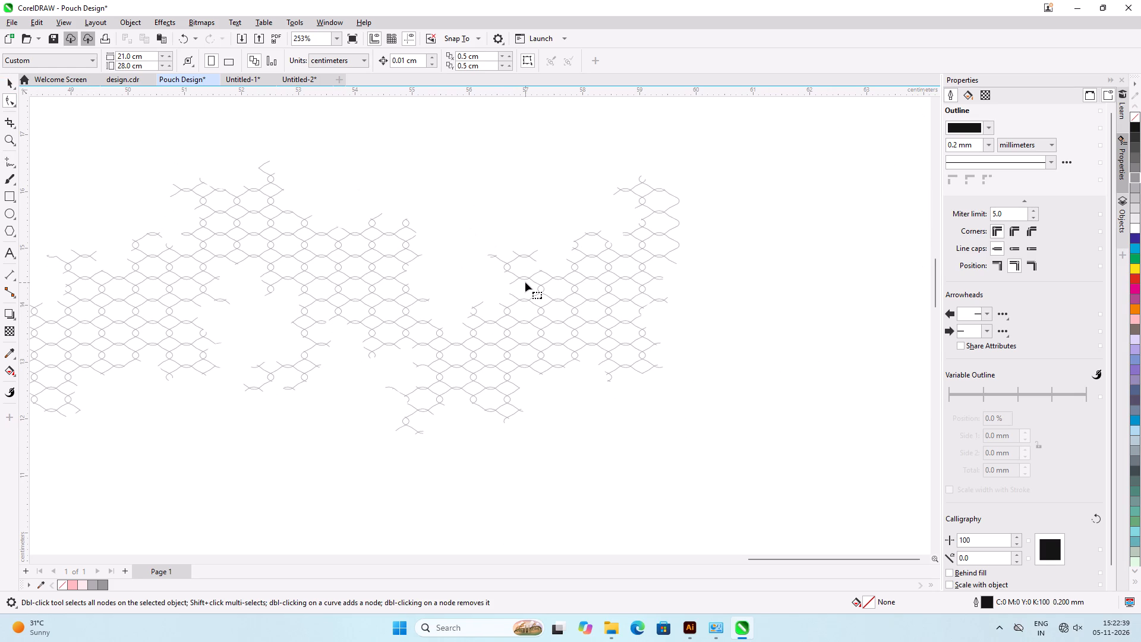
pyautogui.click(527, 278)
pyautogui.scroll(6, 448, 290)
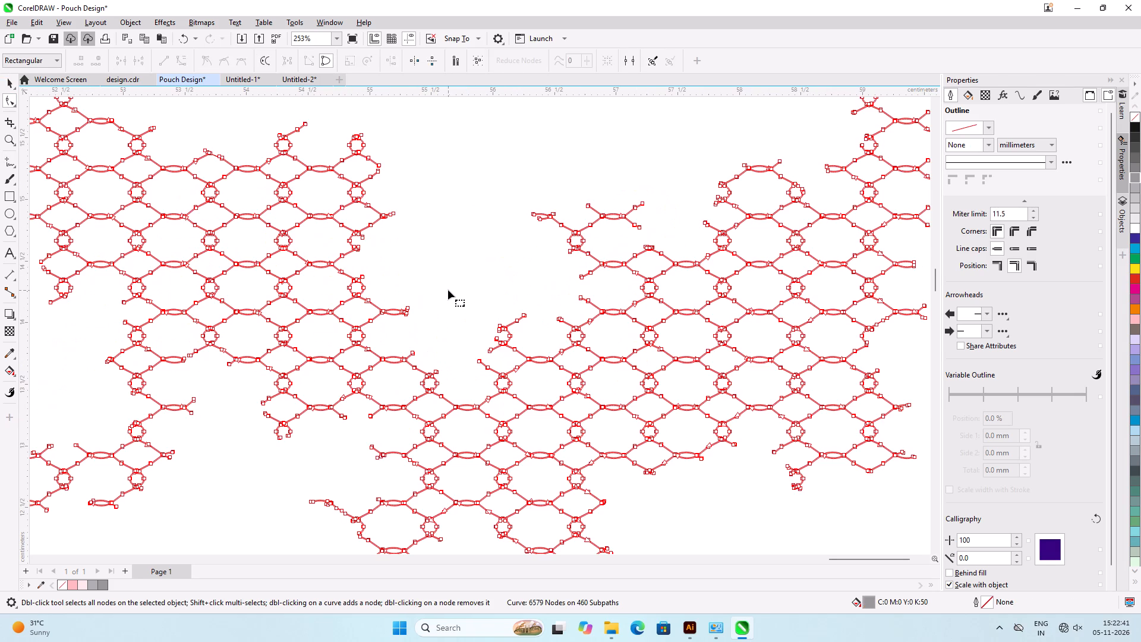
pyautogui.scroll(-3, 448, 290)
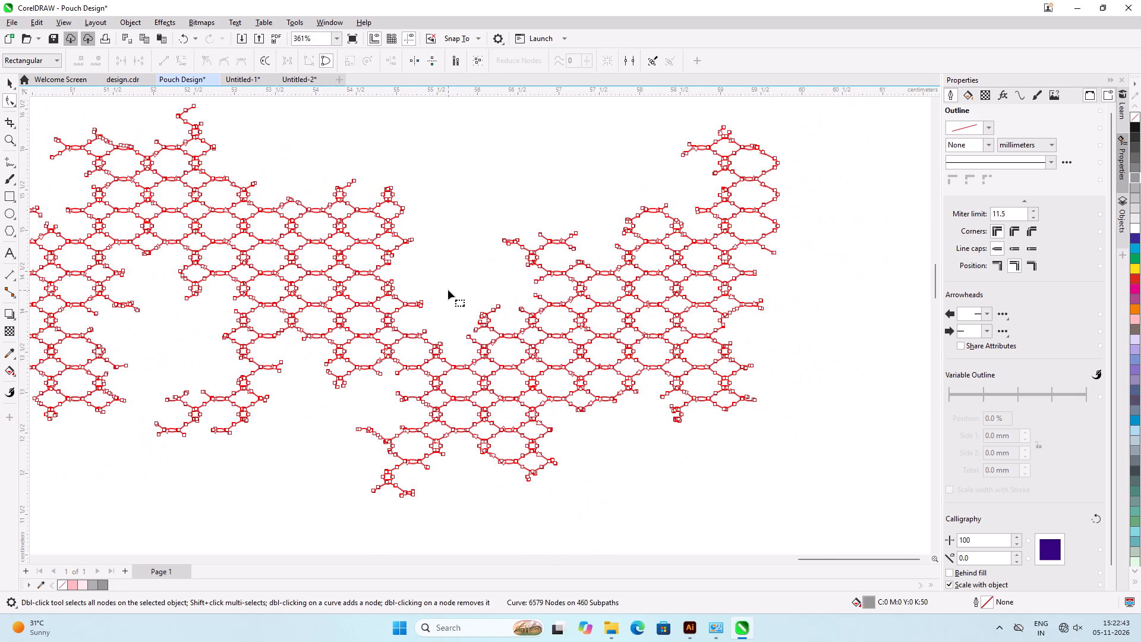
pyautogui.scroll(-4, 628, 238)
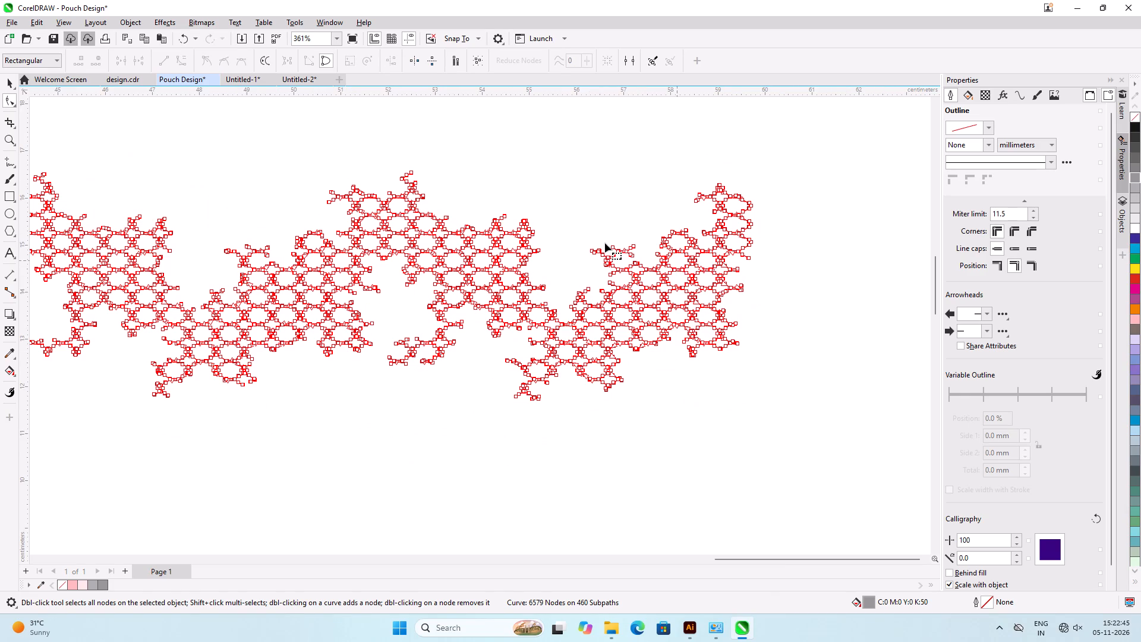
pyautogui.scroll(-3, 591, 221)
pyautogui.moveTo(583, 181); pyautogui.dragTo(573, 271)
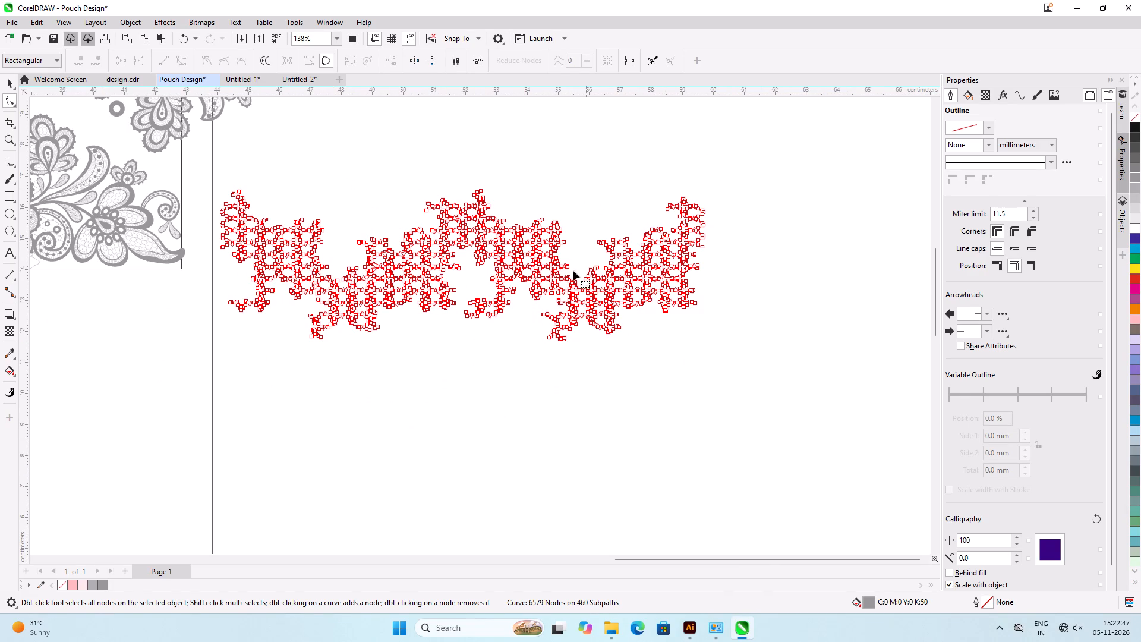
pyautogui.moveTo(573, 271); pyautogui.dragTo(198, 344)
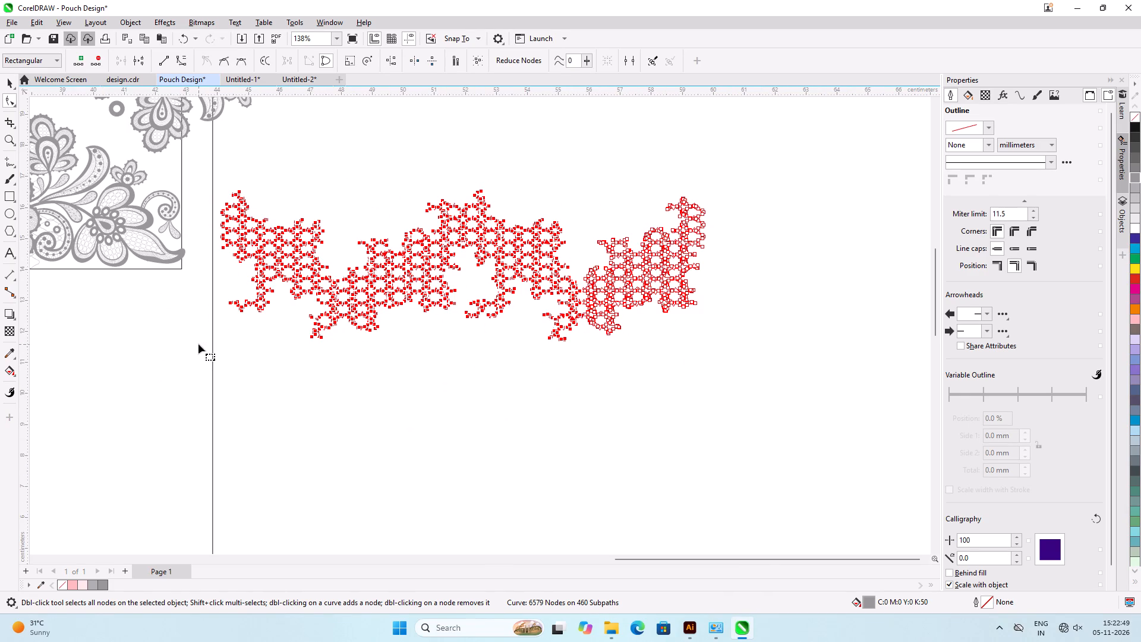
pyautogui.press('Delete')
pyautogui.scroll(5, 566, 311)
pyautogui.scroll(3, 642, 295)
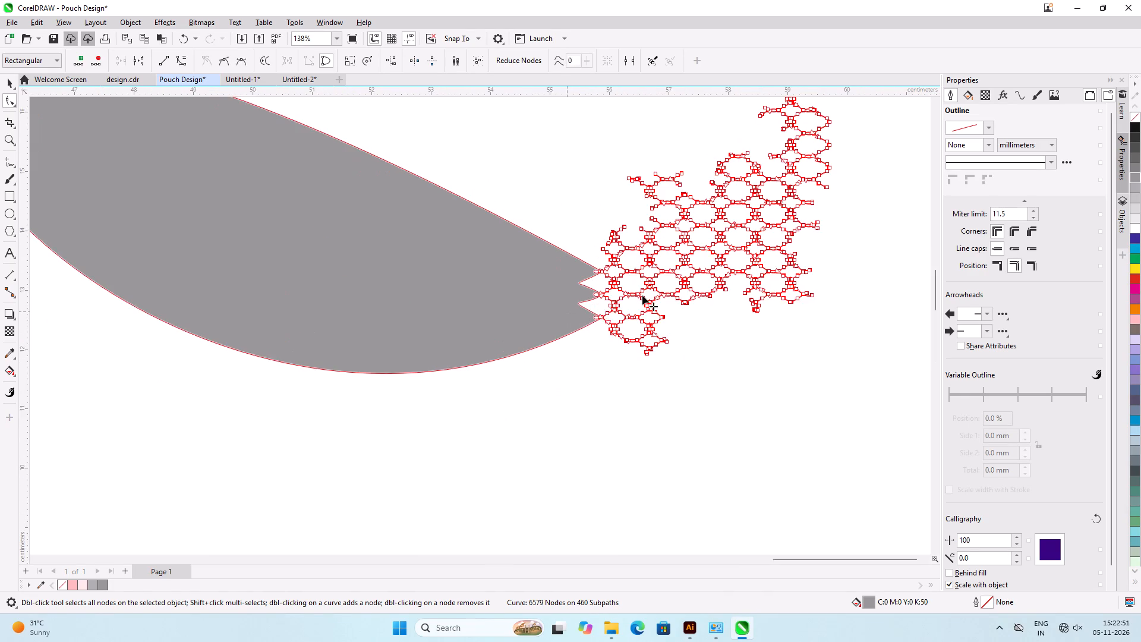
# Delete the stray junction nodes along the mesh's distorted left edge, working on the middle and lower crossings.
pyautogui.scroll(9, 642, 295)
pyautogui.scroll(4, 423, 297)
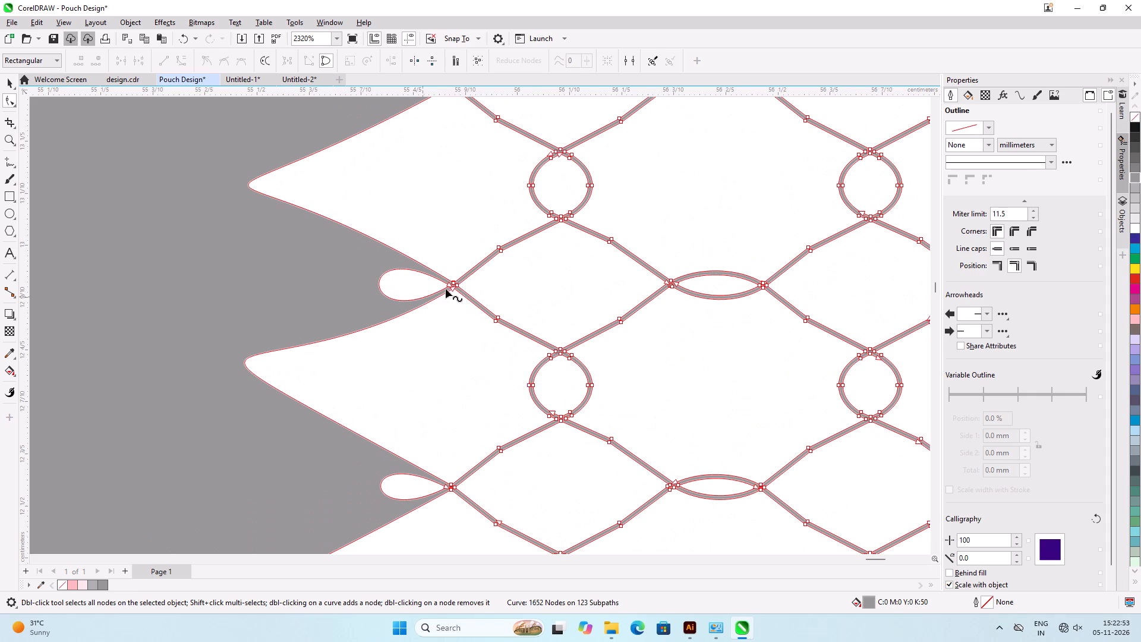
pyautogui.doubleClick(452, 289)
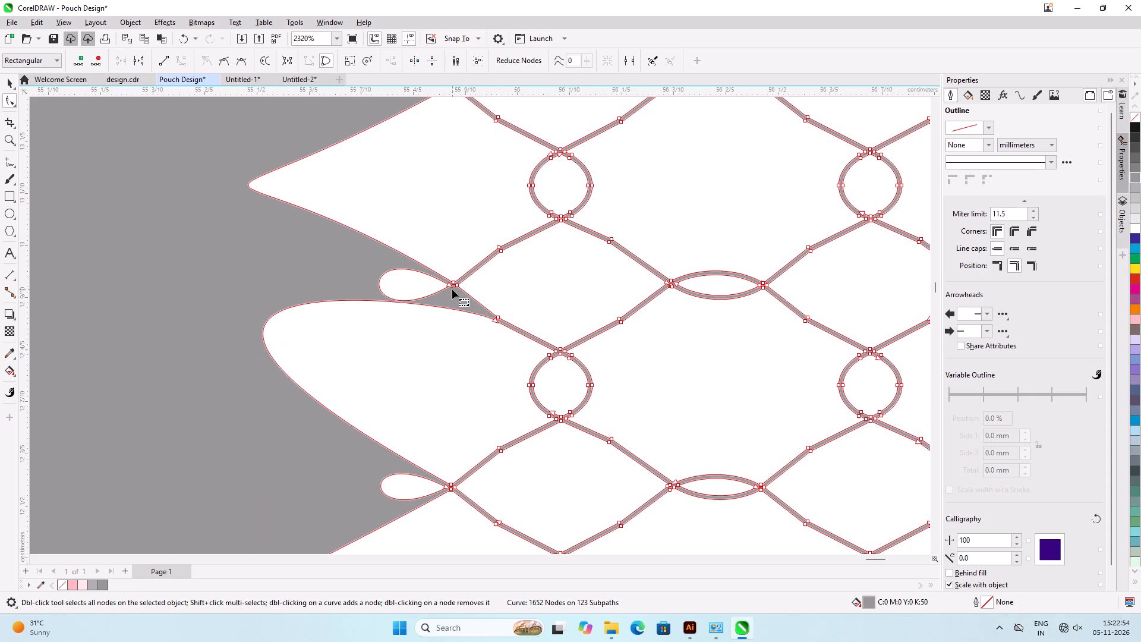
pyautogui.doubleClick(452, 483)
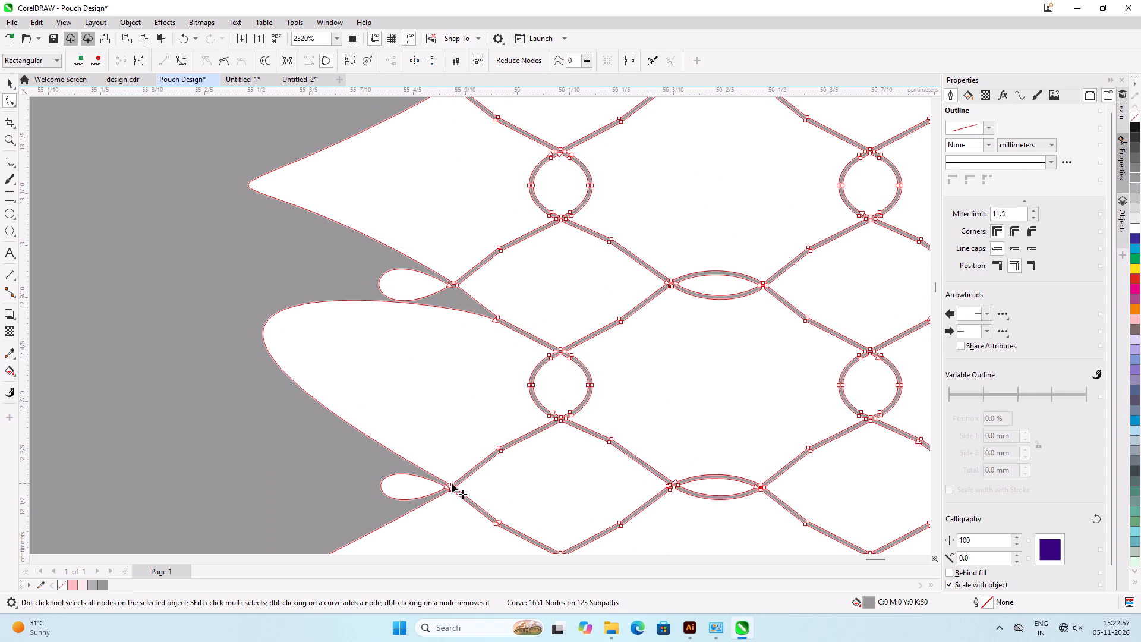
pyautogui.click(452, 490)
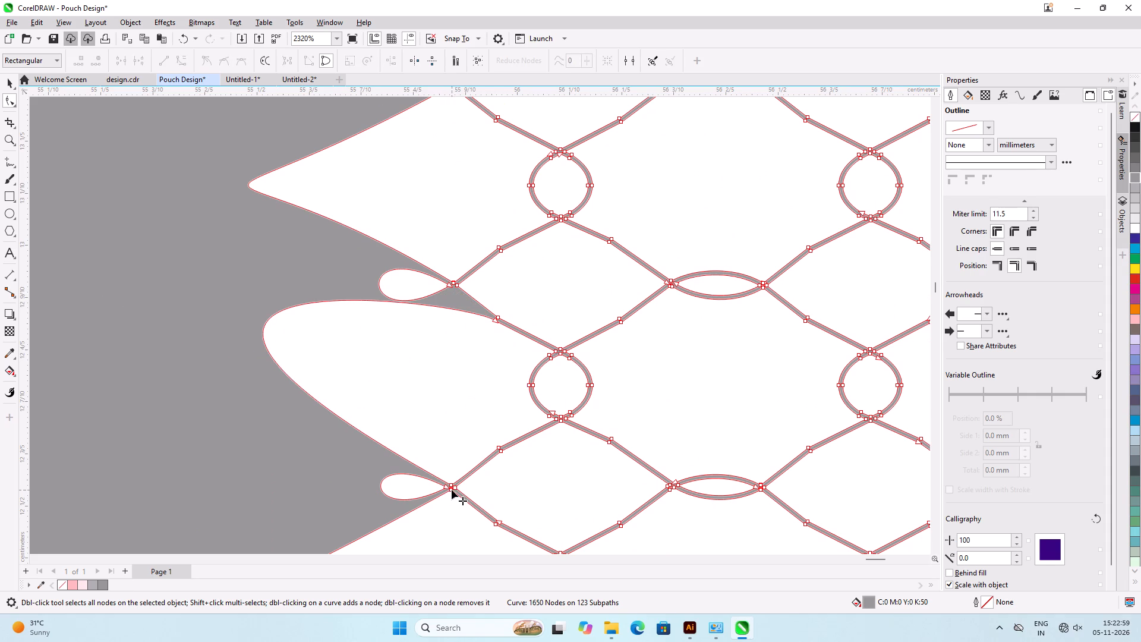
pyautogui.doubleClick(451, 490)
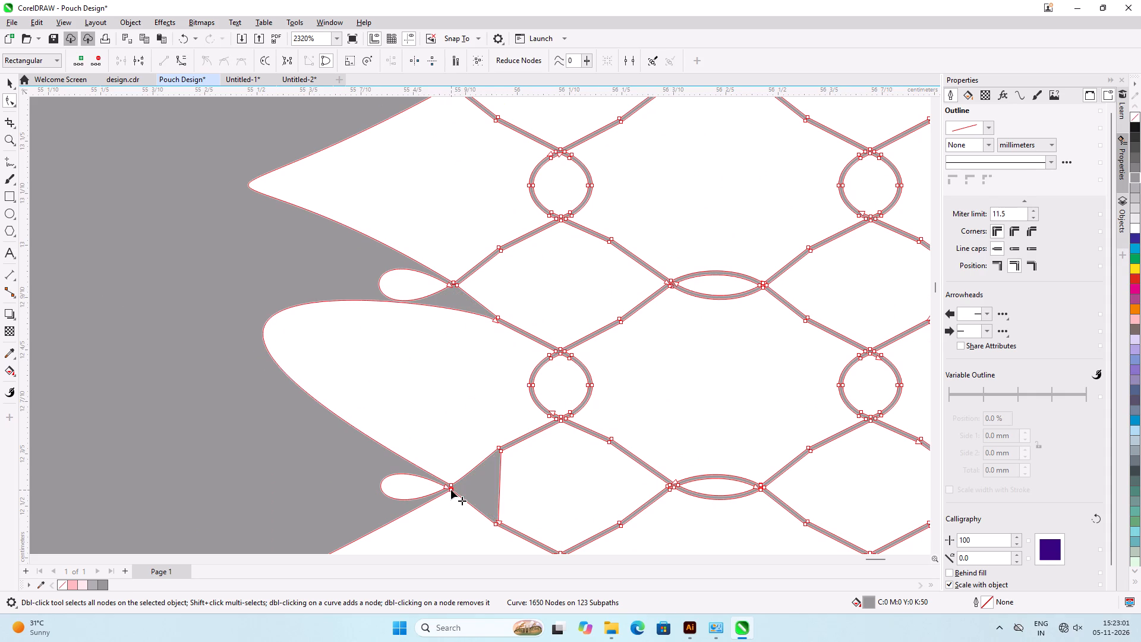
pyautogui.hotkey('ctrl', 'z')
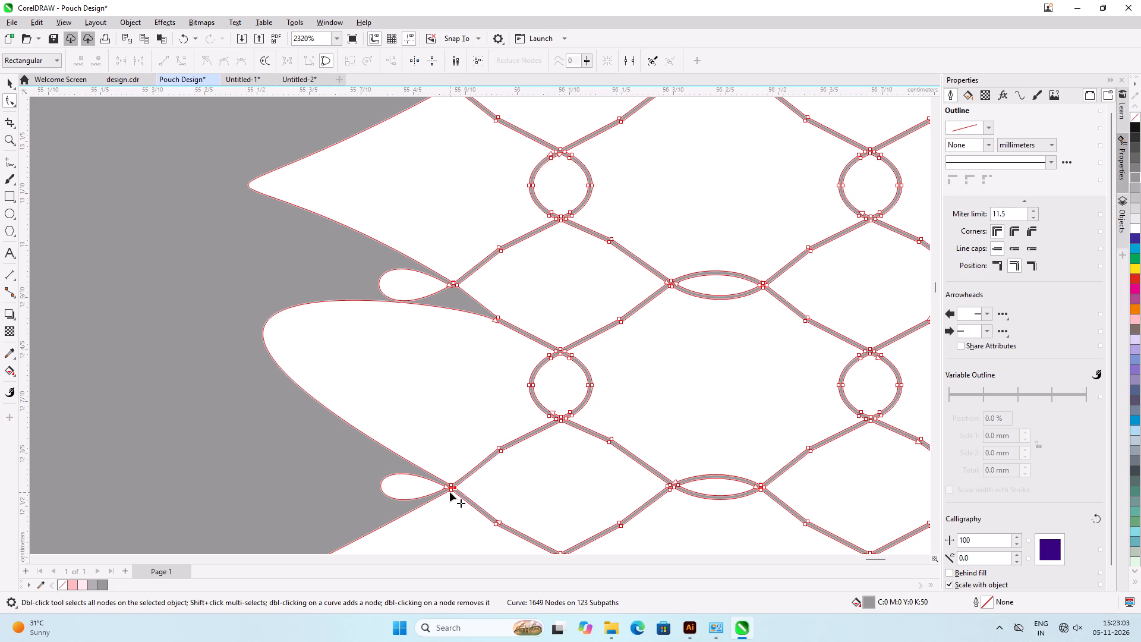
pyautogui.doubleClick(450, 491)
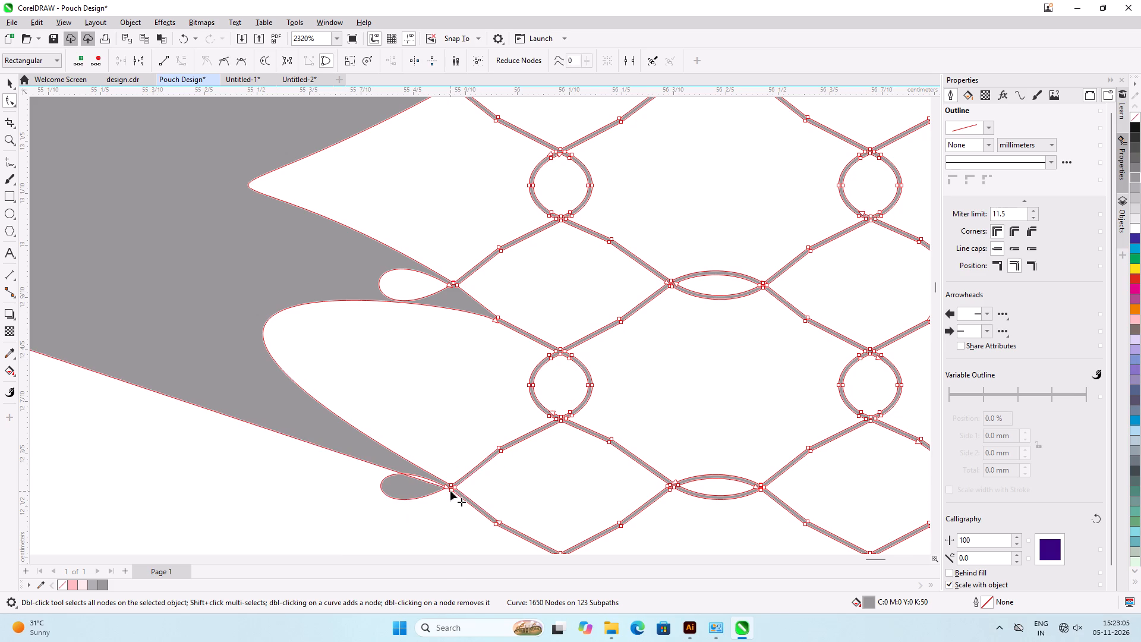
# Pull the long control handles at the mesh's lower-left junction in close to shrink the grey bulge, and deselect the curve.
pyautogui.scroll(7, 466, 317)
pyautogui.scroll(-7, 477, 449)
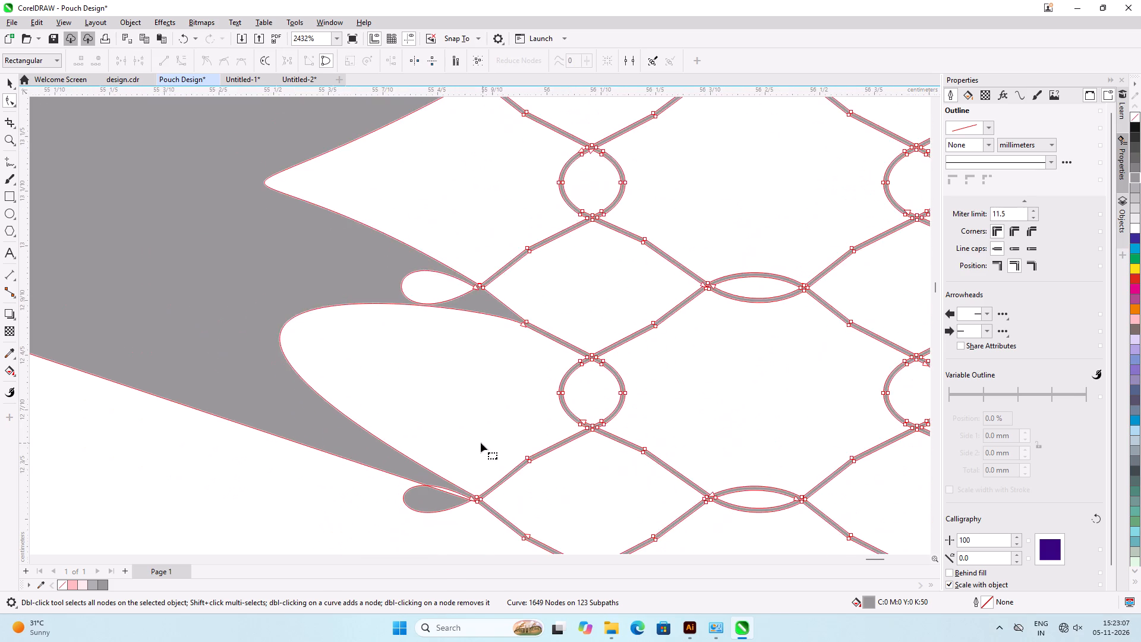
pyautogui.scroll(7, 450, 512)
pyautogui.scroll(6, 480, 470)
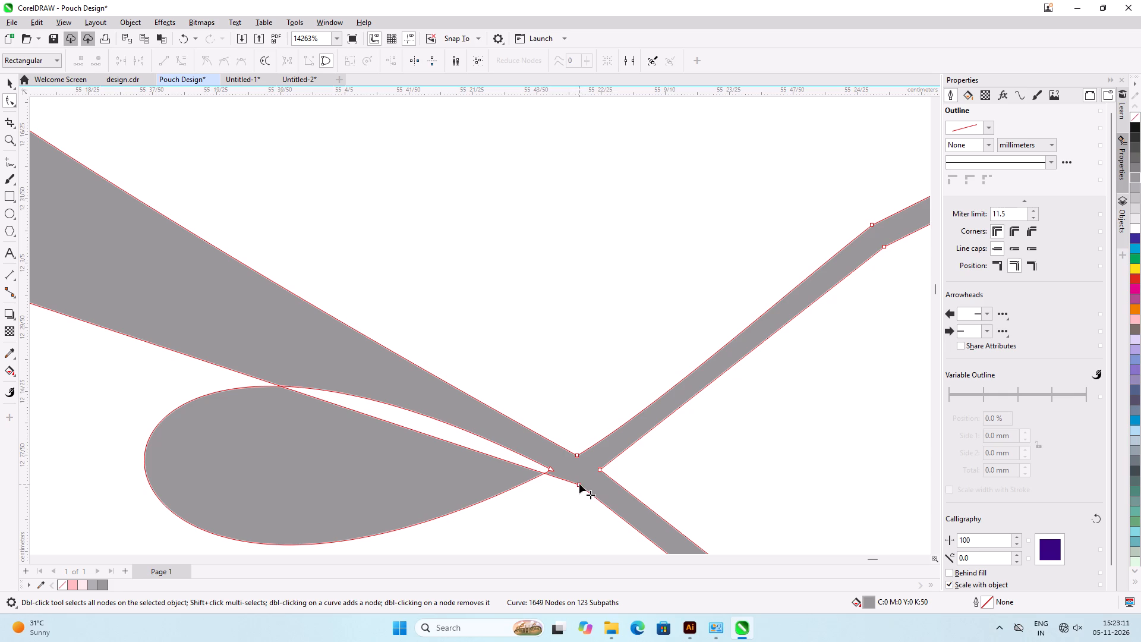
pyautogui.click(579, 484)
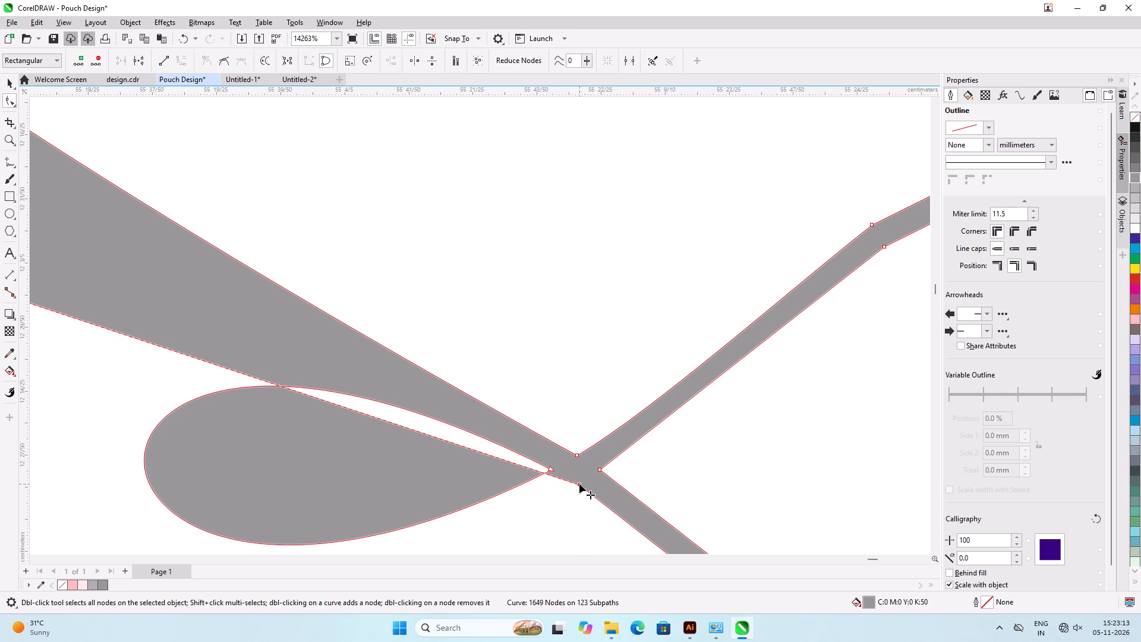
pyautogui.scroll(-7, 579, 484)
pyautogui.scroll(-20, 579, 484)
pyautogui.scroll(-3, 579, 484)
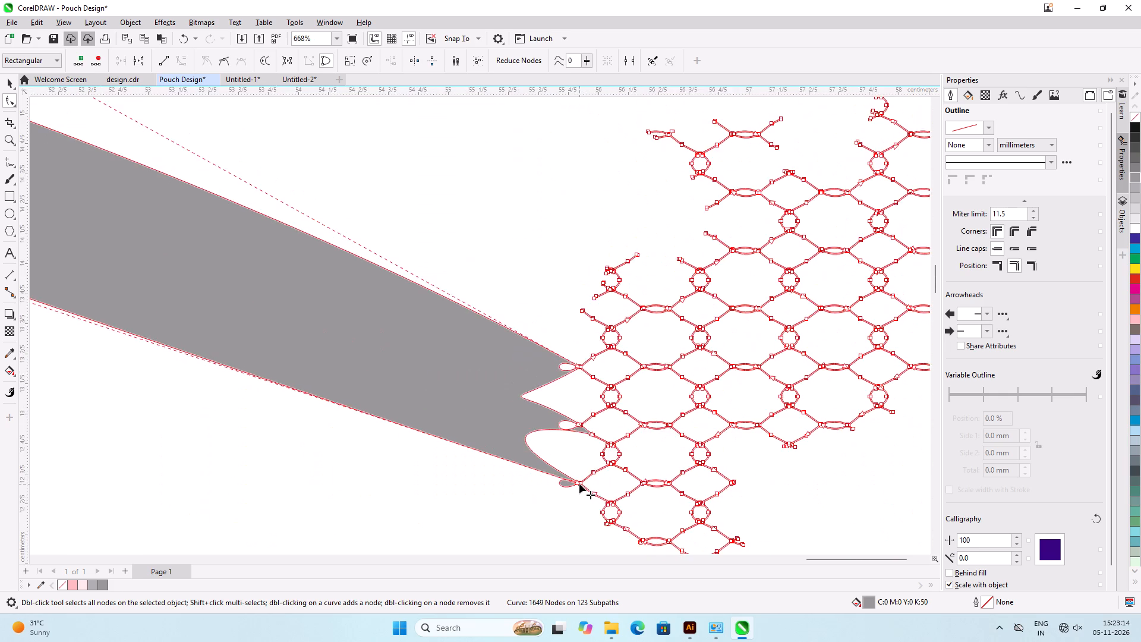
pyautogui.scroll(-5, 579, 484)
pyautogui.scroll(-6, 364, 426)
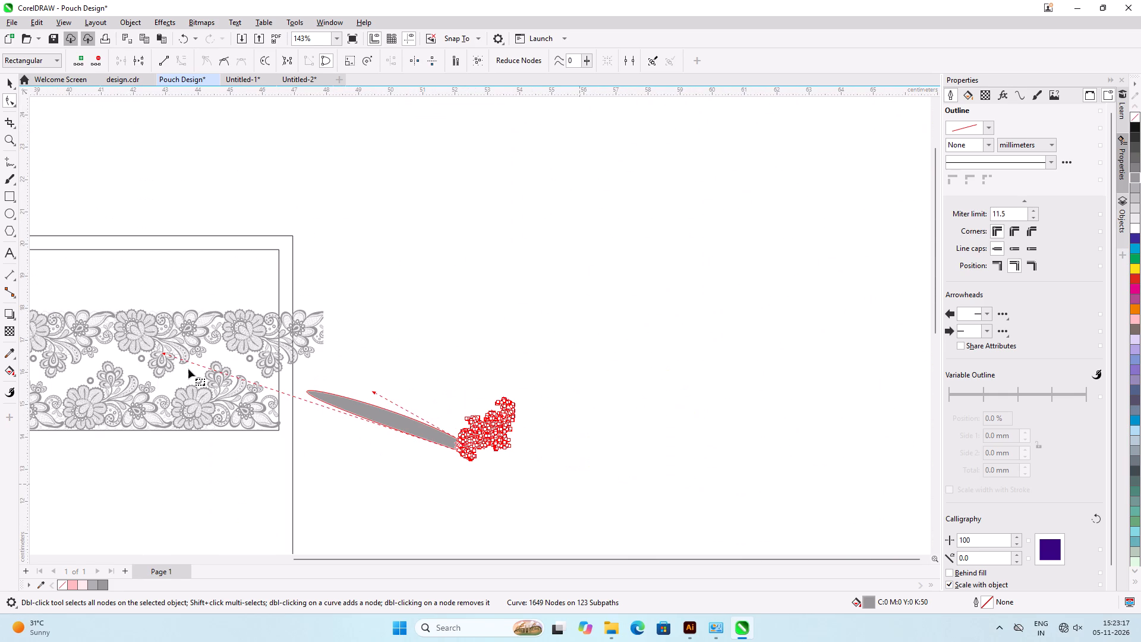
pyautogui.moveTo(164, 354); pyautogui.dragTo(400, 446)
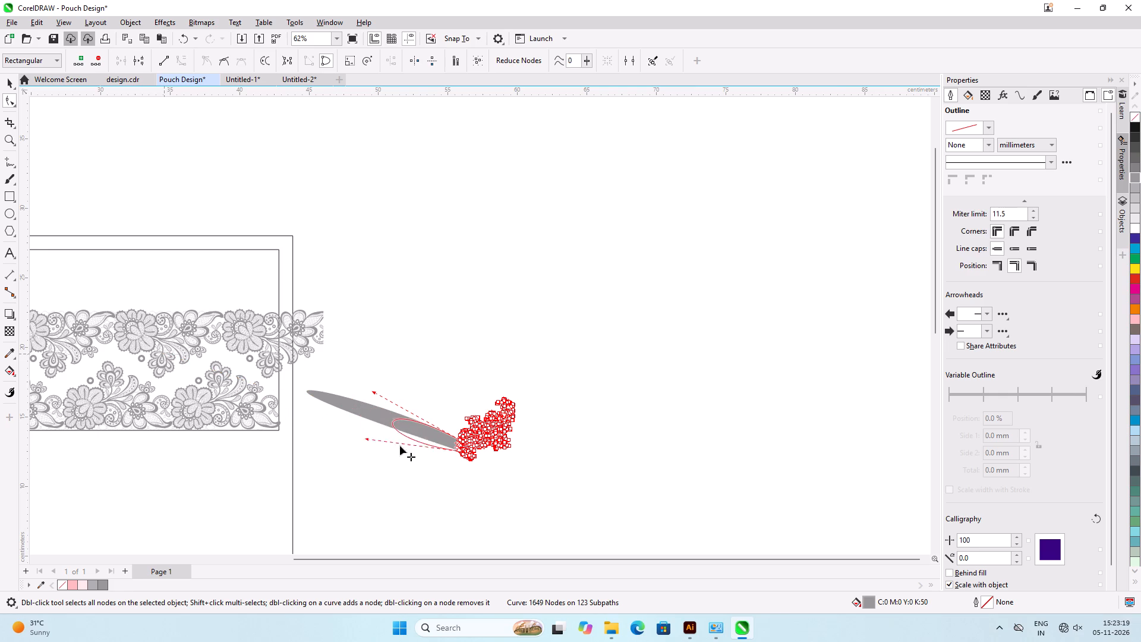
pyautogui.moveTo(400, 446); pyautogui.dragTo(458, 452)
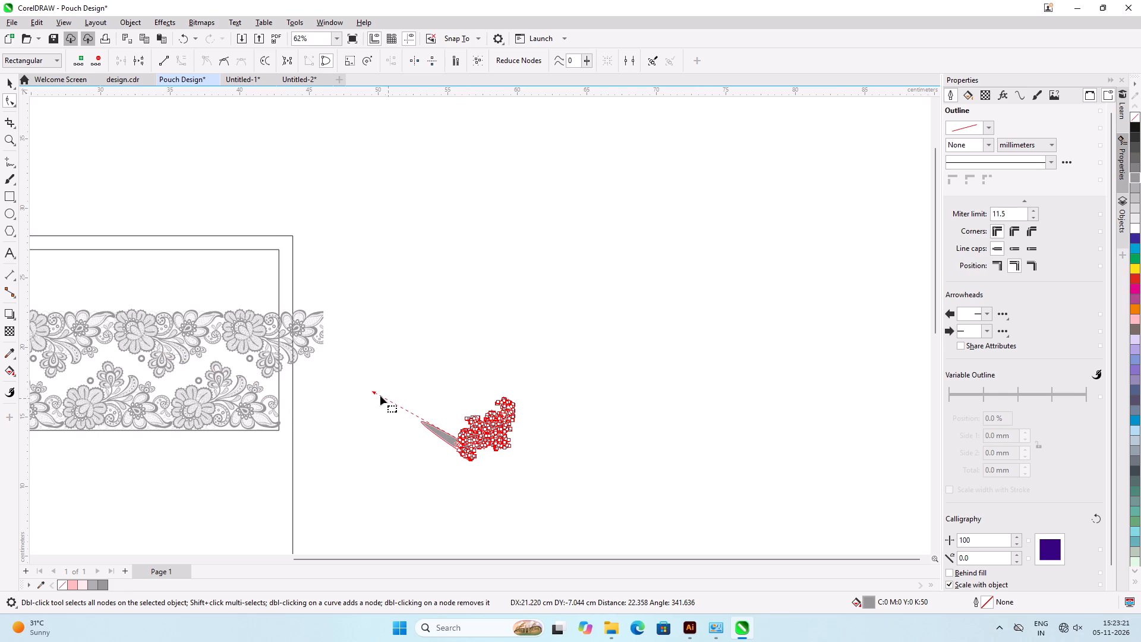
pyautogui.moveTo(374, 393); pyautogui.dragTo(449, 442)
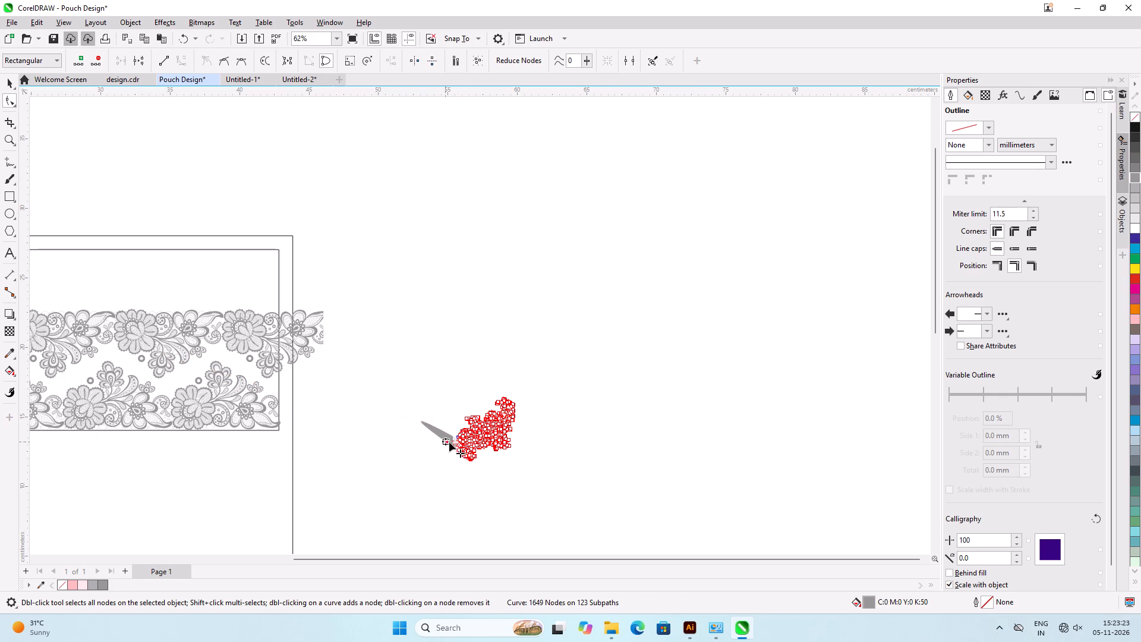
pyautogui.moveTo(449, 442); pyautogui.dragTo(455, 445)
pyautogui.scroll(20, 461, 454)
pyautogui.scroll(3, 461, 454)
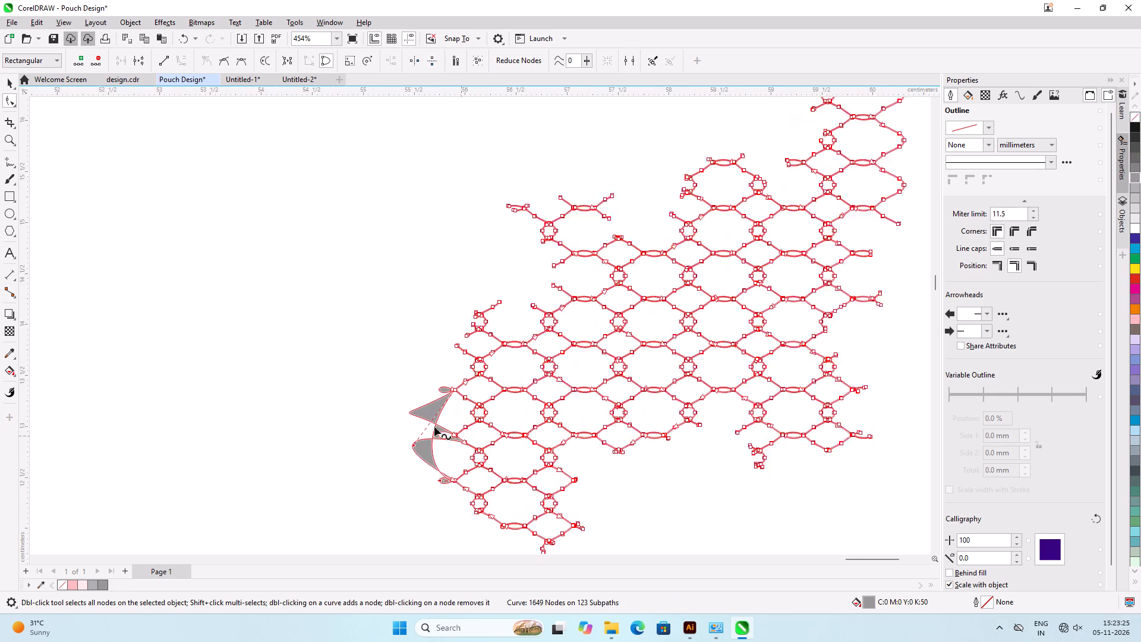
pyautogui.scroll(6, 434, 427)
pyautogui.scroll(-7, 401, 352)
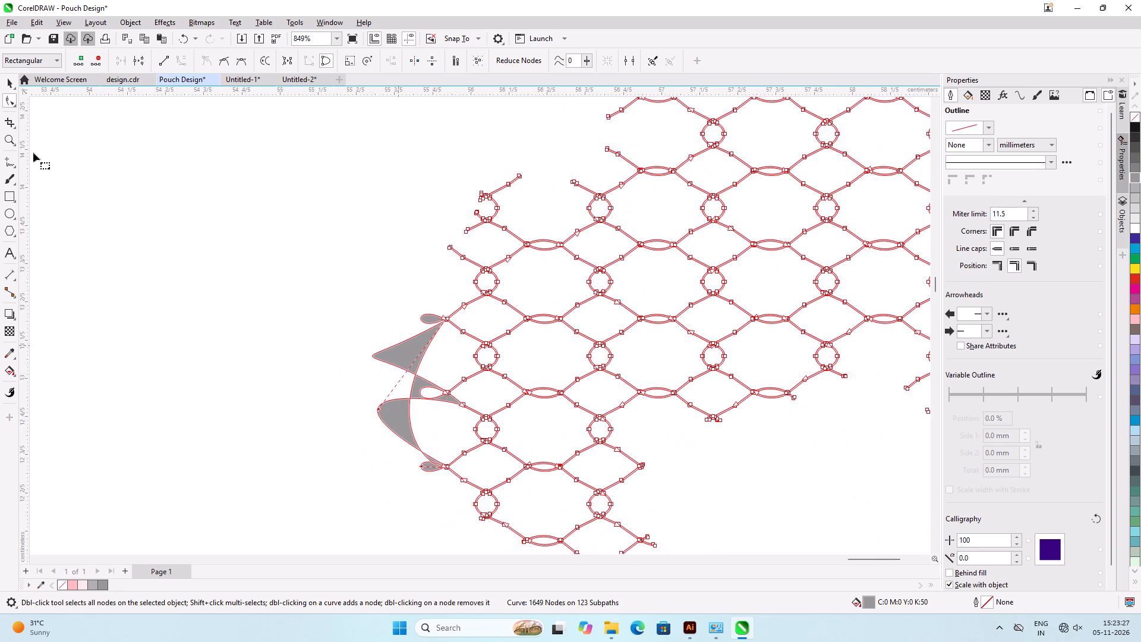
pyautogui.click(2, 78)
pyautogui.click(216, 227)
pyautogui.scroll(-7, 231, 347)
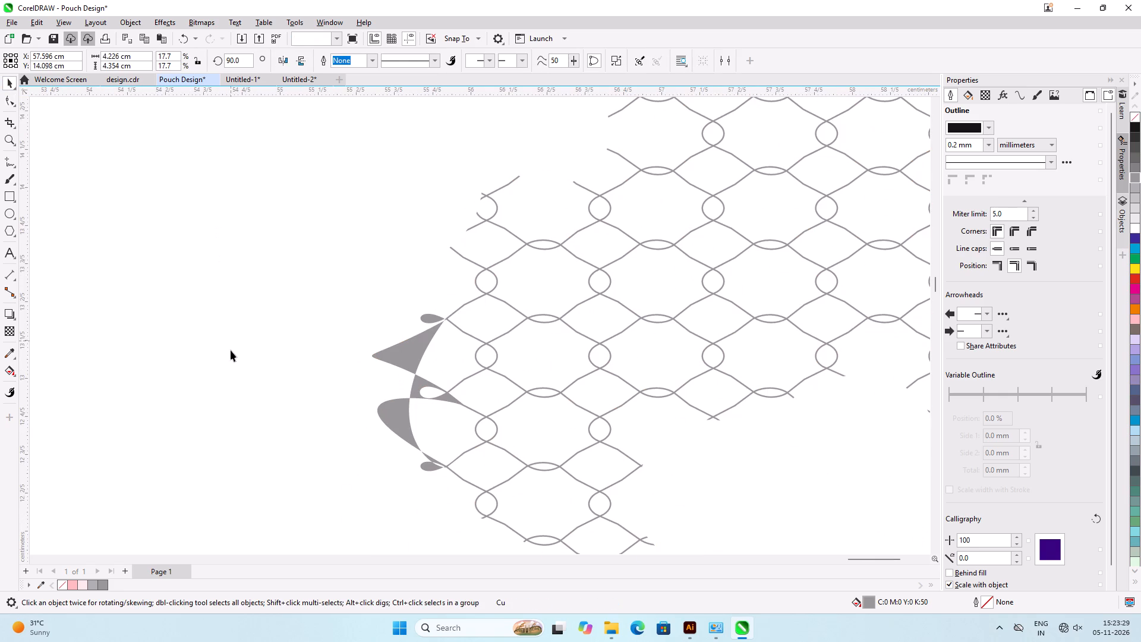
# Draw a rectangle about 1.20 × 1.15 cm over the intact middle of the mesh, spanning two mesh cells across.
pyautogui.scroll(1, 231, 350)
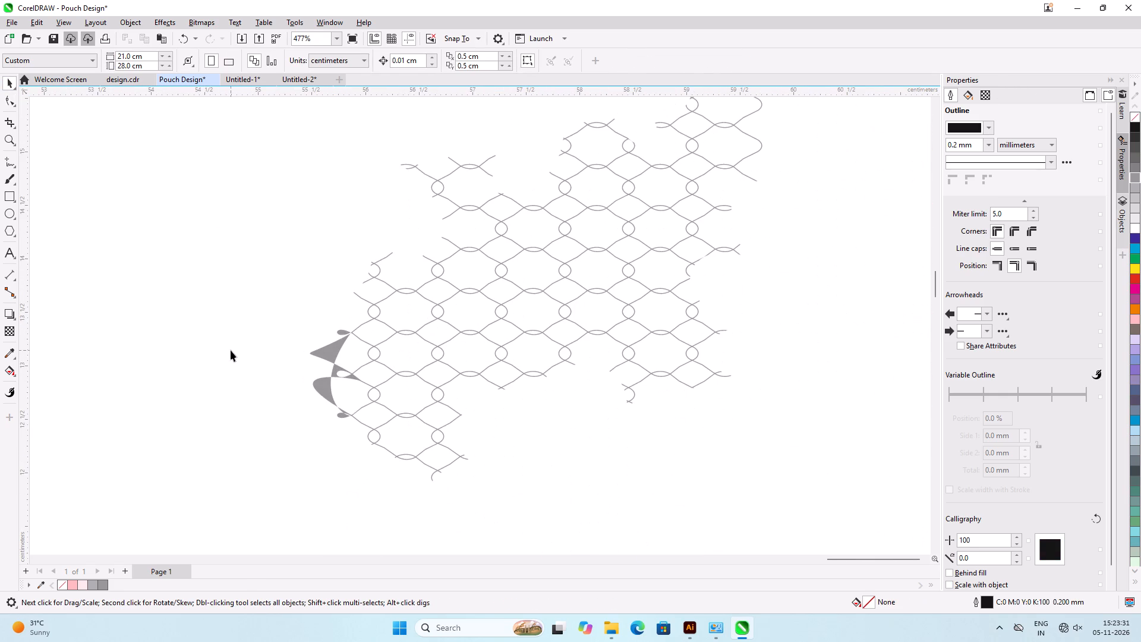
pyautogui.scroll(-3, 394, 487)
pyautogui.scroll(3, 592, 420)
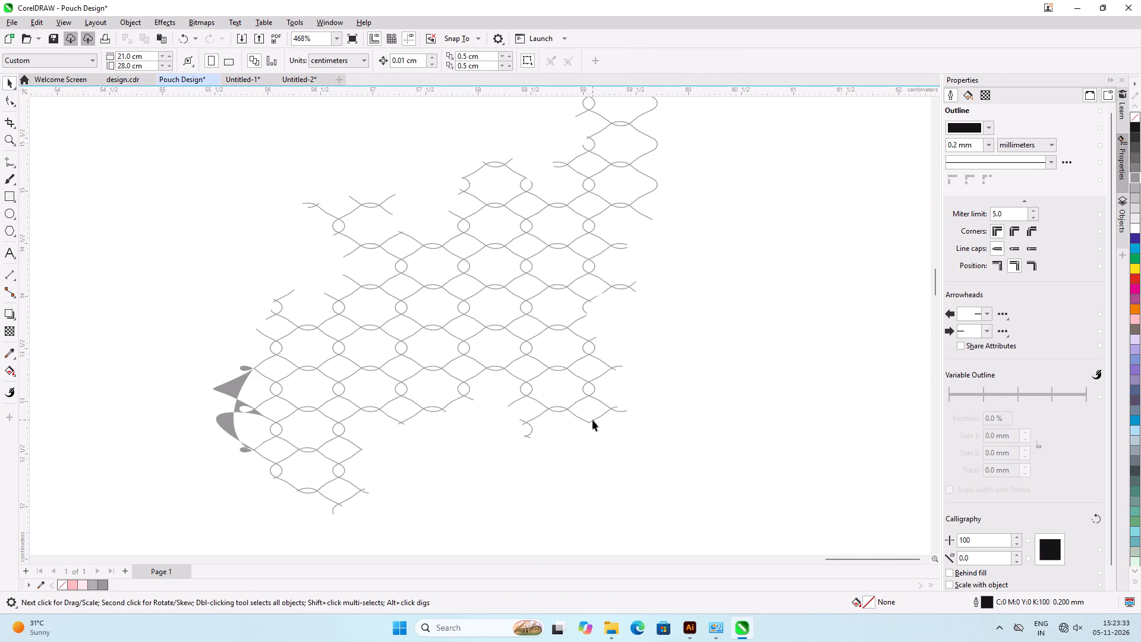
pyautogui.scroll(3, 500, 260)
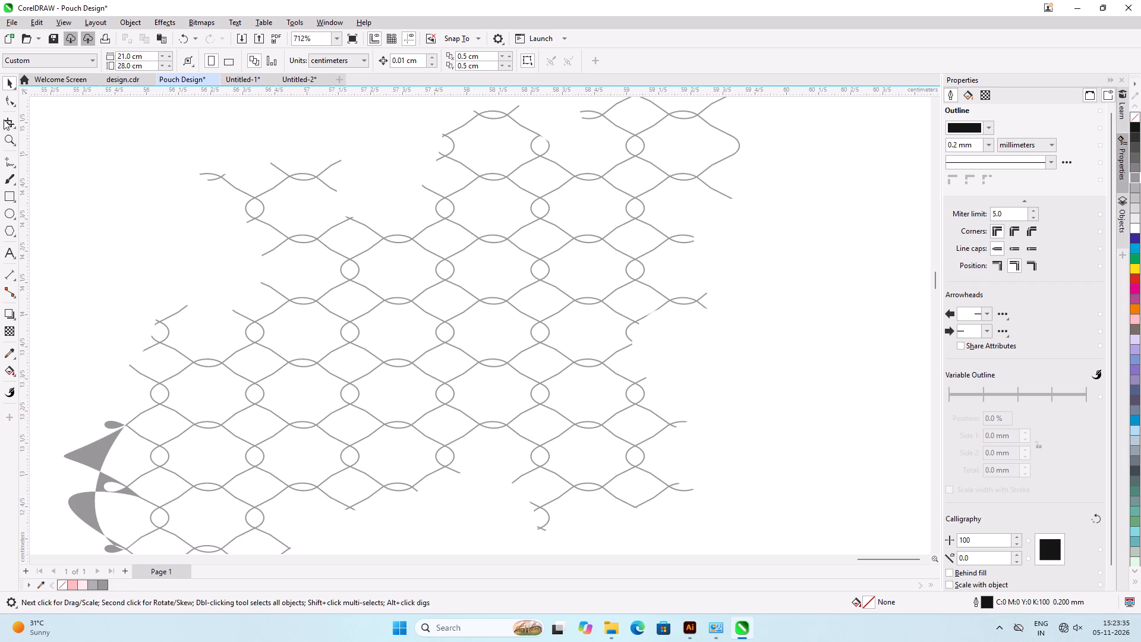
pyautogui.click(7, 199)
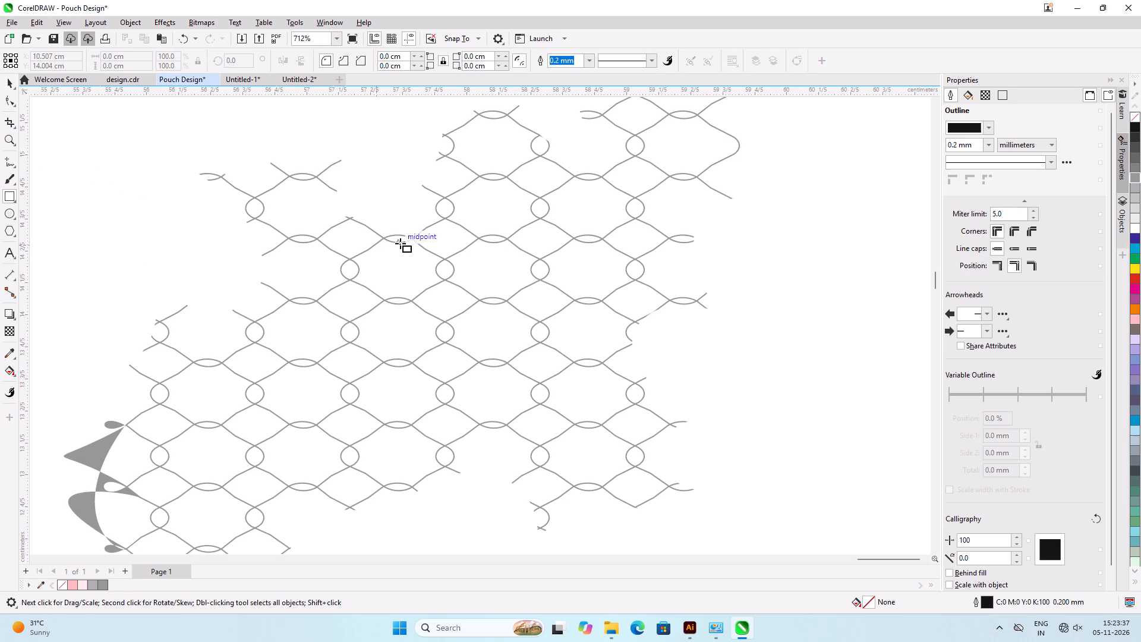
pyautogui.moveTo(348, 235); pyautogui.dragTo(534, 395)
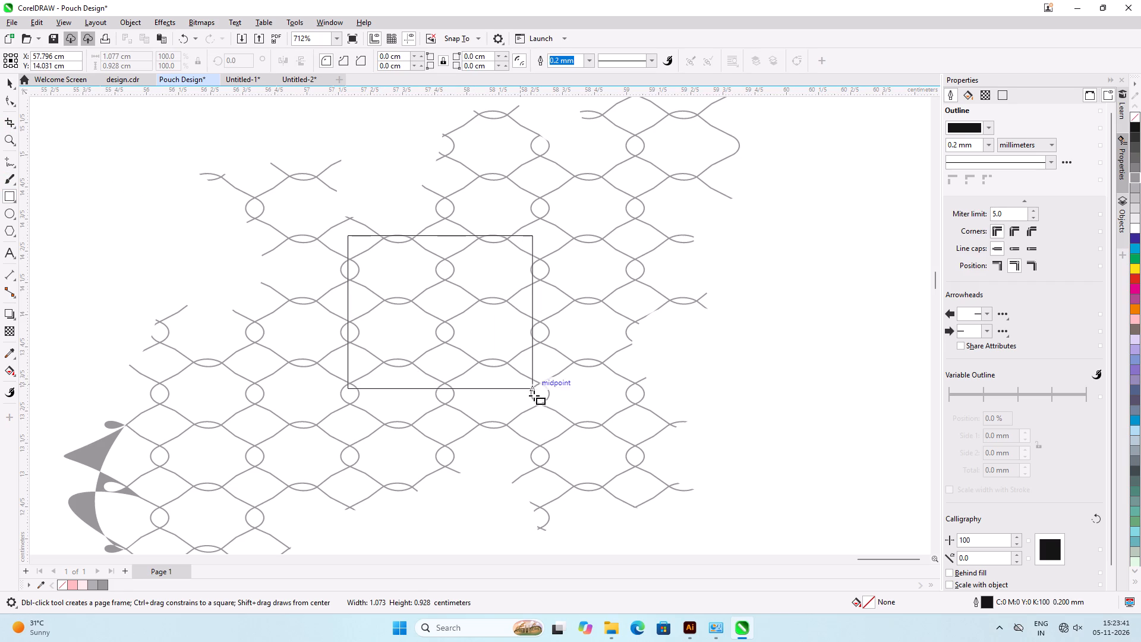
pyautogui.moveTo(534, 395); pyautogui.dragTo(623, 417)
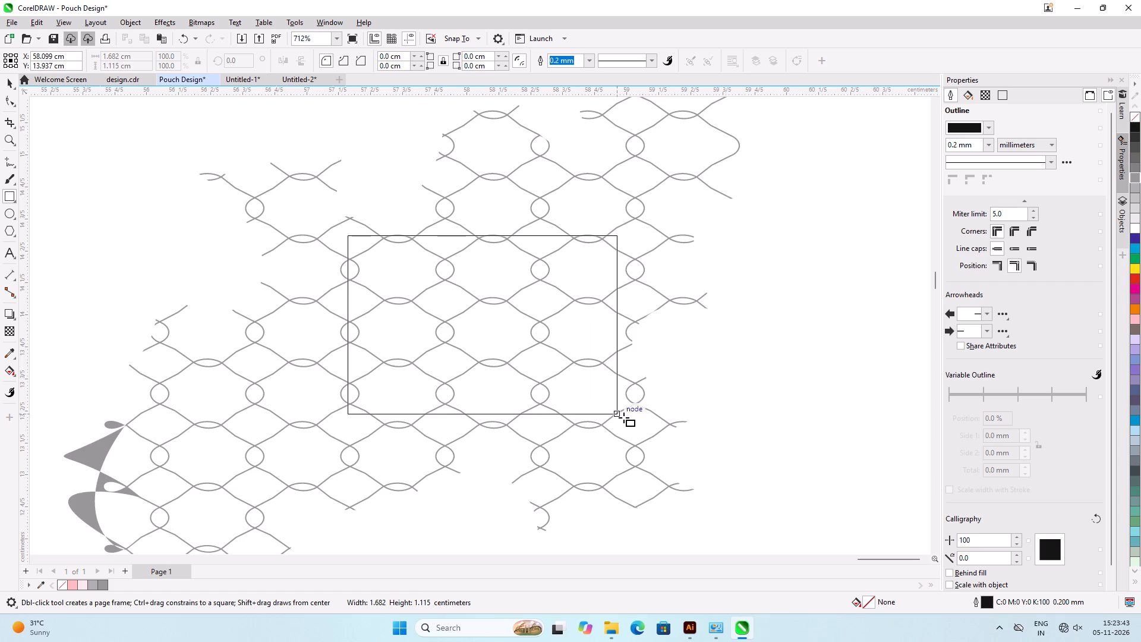
pyautogui.moveTo(623, 417); pyautogui.dragTo(618, 420)
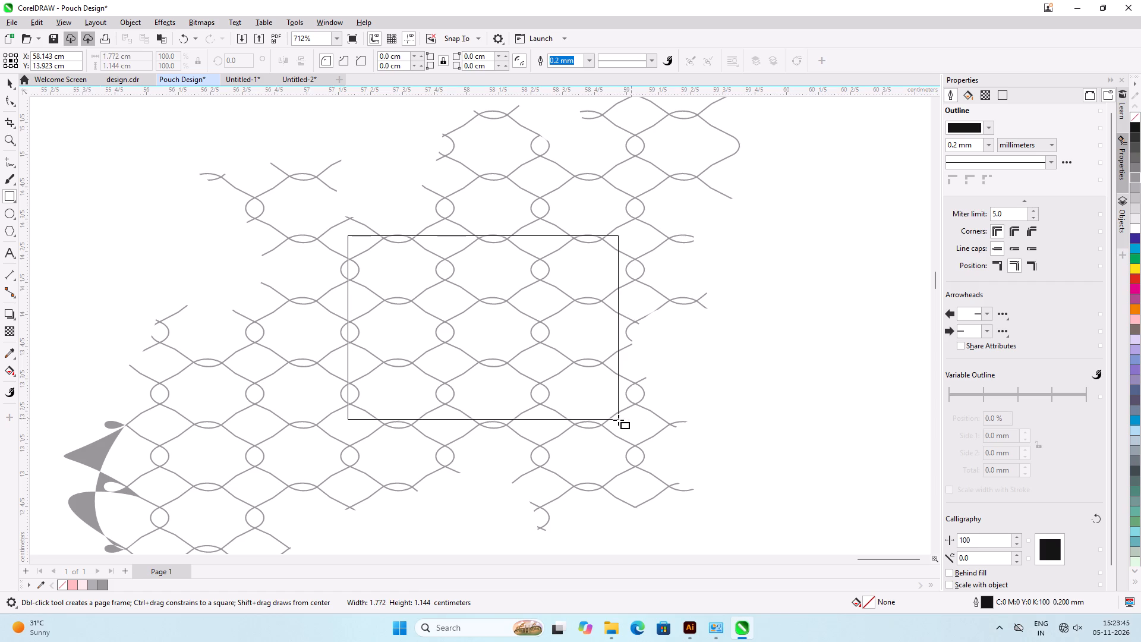
pyautogui.moveTo(618, 420); pyautogui.dragTo(558, 420)
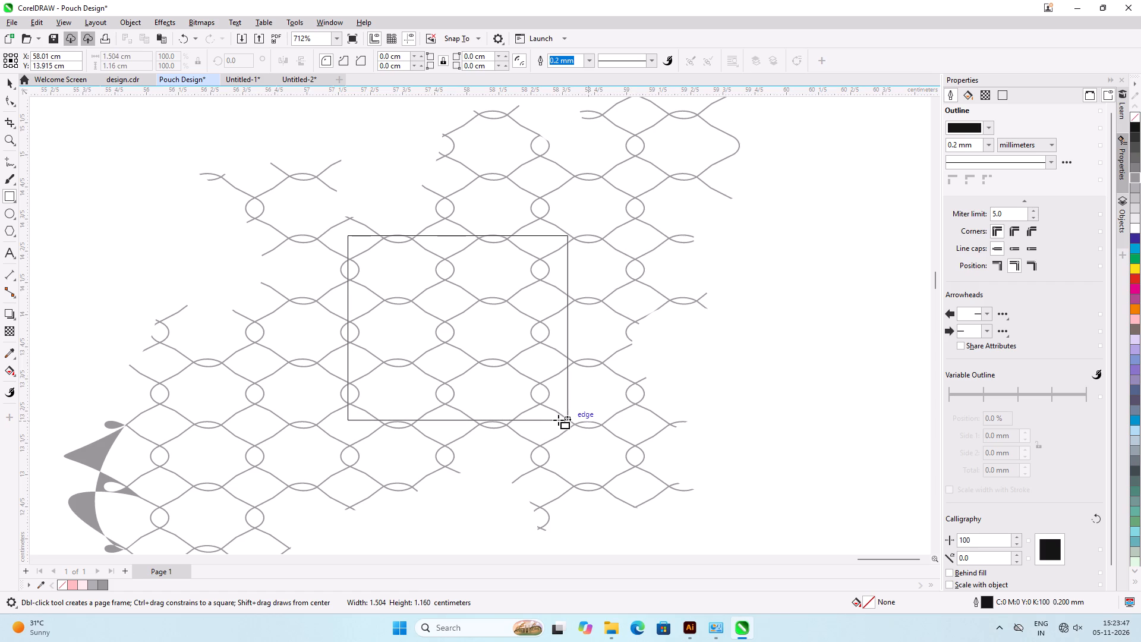
pyautogui.moveTo(558, 420); pyautogui.dragTo(539, 420)
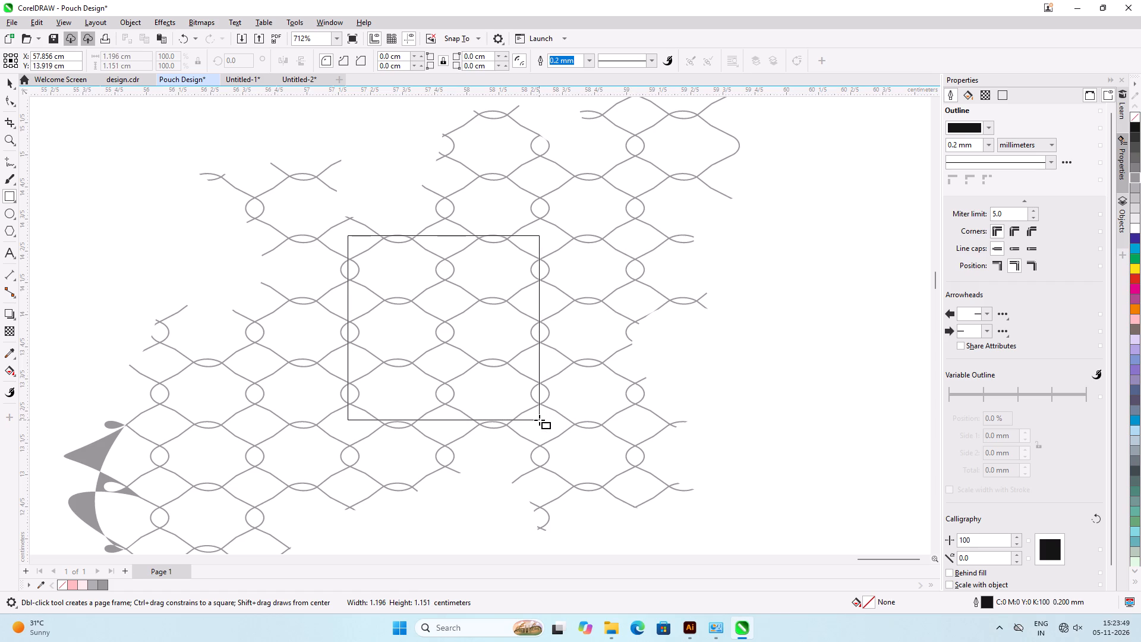
pyautogui.moveTo(539, 420); pyautogui.dragTo(540, 420)
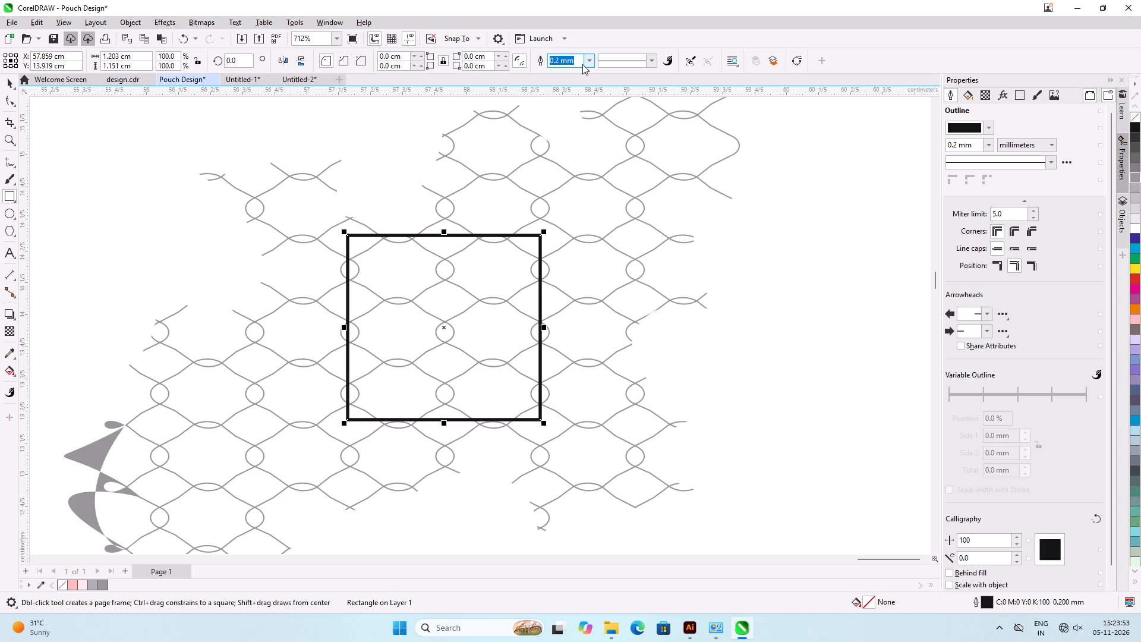
# Set the rectangle's outline width to Hairline.
pyautogui.click(585, 64)
pyautogui.click(575, 78)
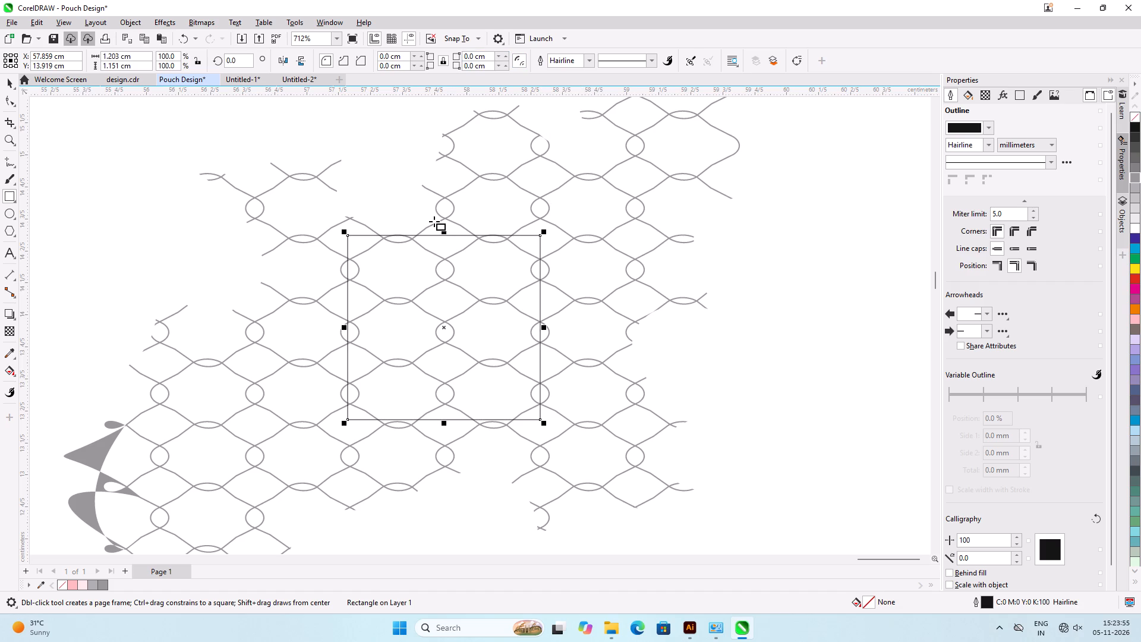
# Lower the rectangle's top edge onto the row of mesh crossings, making it about 1.13 cm high.
pyautogui.scroll(11, 433, 222)
pyautogui.scroll(-3, 477, 226)
pyautogui.scroll(1, 417, 256)
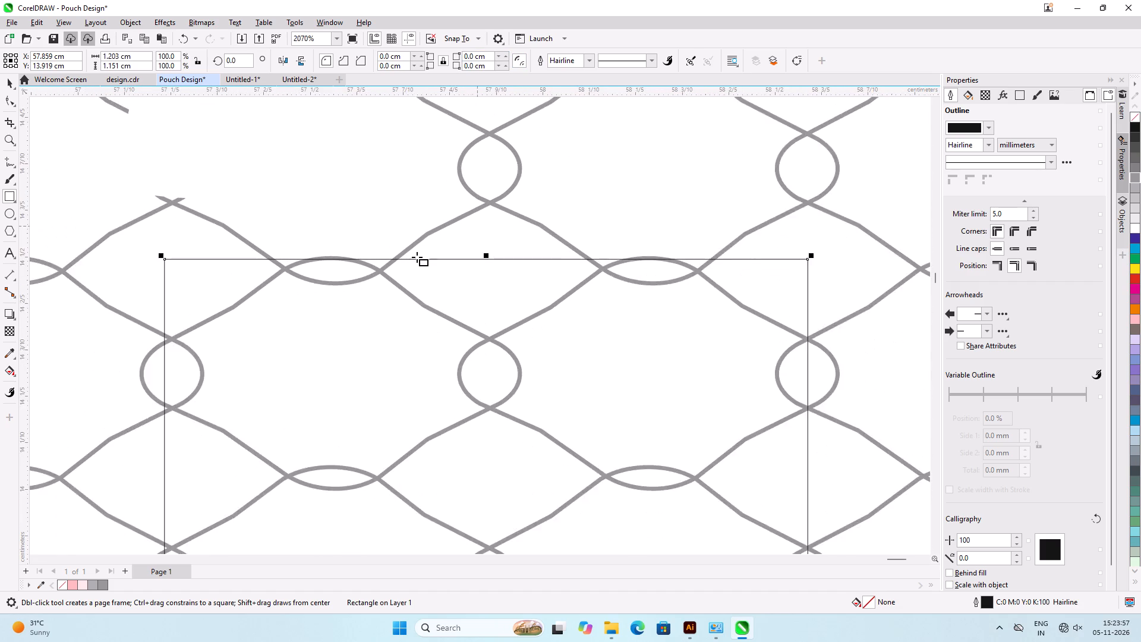
pyautogui.scroll(3, 417, 257)
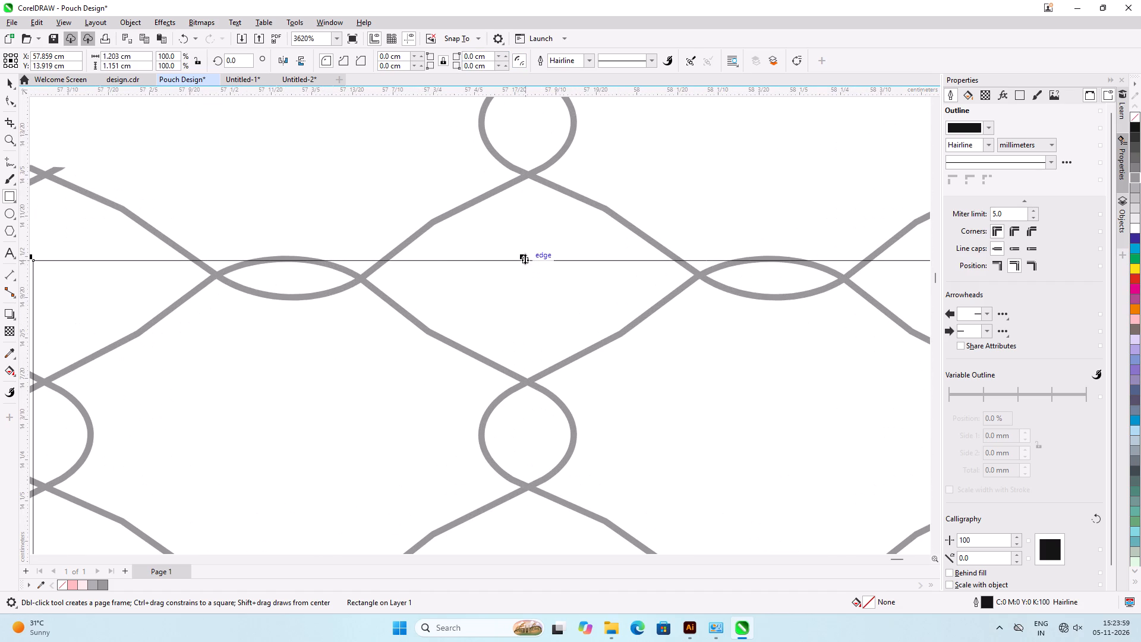
pyautogui.moveTo(524, 256); pyautogui.dragTo(524, 272)
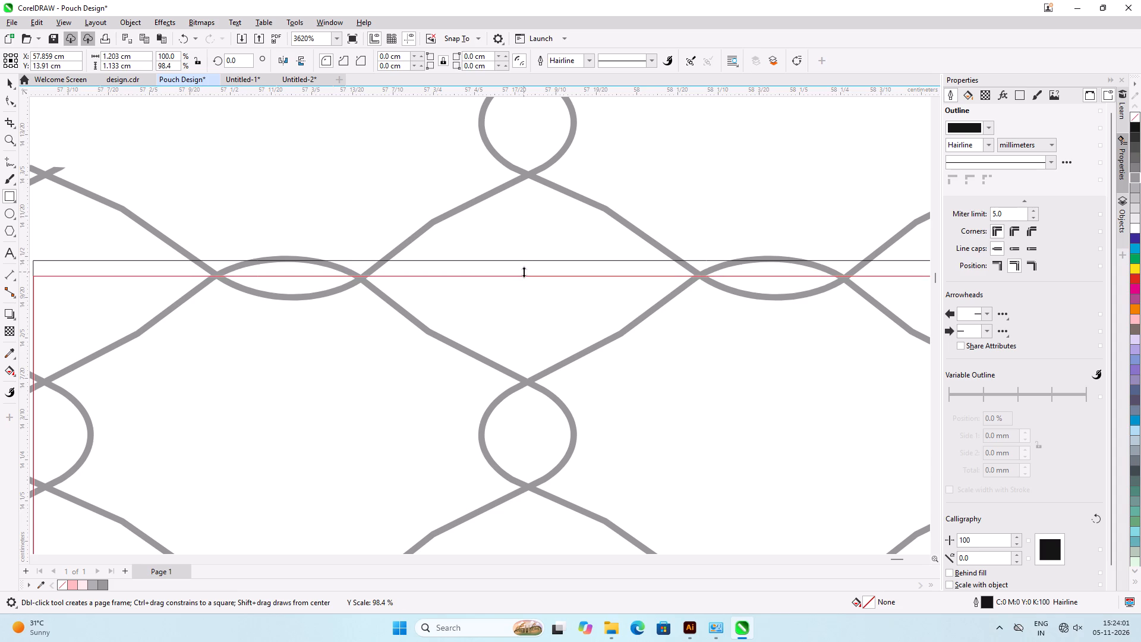
pyautogui.moveTo(524, 272); pyautogui.dragTo(524, 272)
# Lower the rectangle's bottom edge onto the row of mesh crossings, making the rectangle about 1.16 cm high.
pyautogui.scroll(-6, 547, 196)
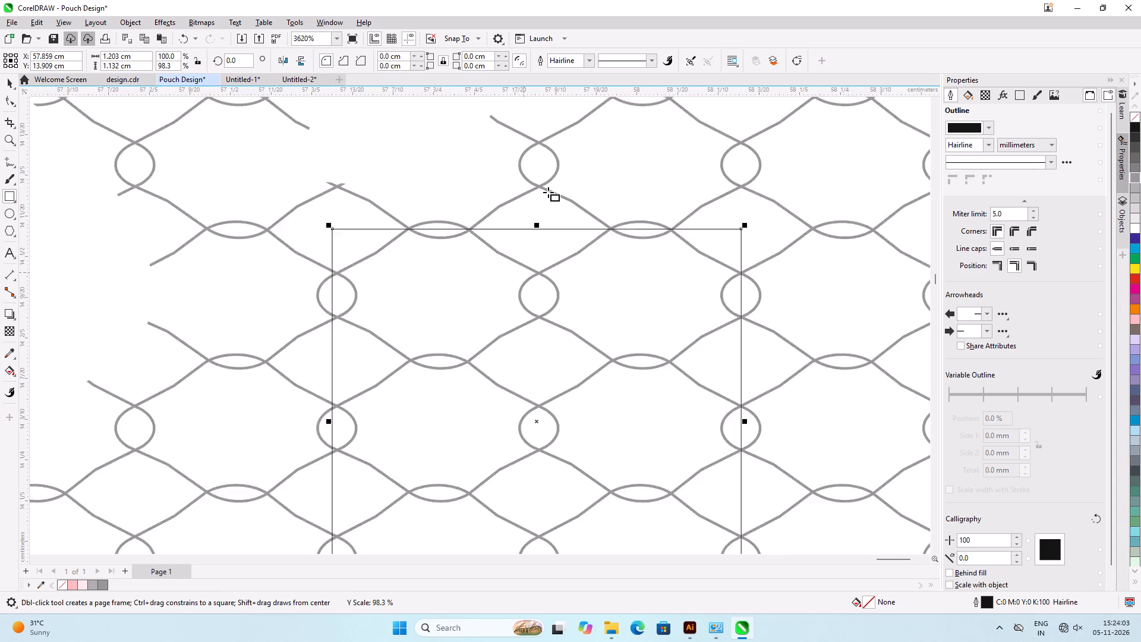
pyautogui.scroll(-9, 548, 192)
pyautogui.scroll(9, 535, 310)
pyautogui.scroll(-4, 538, 347)
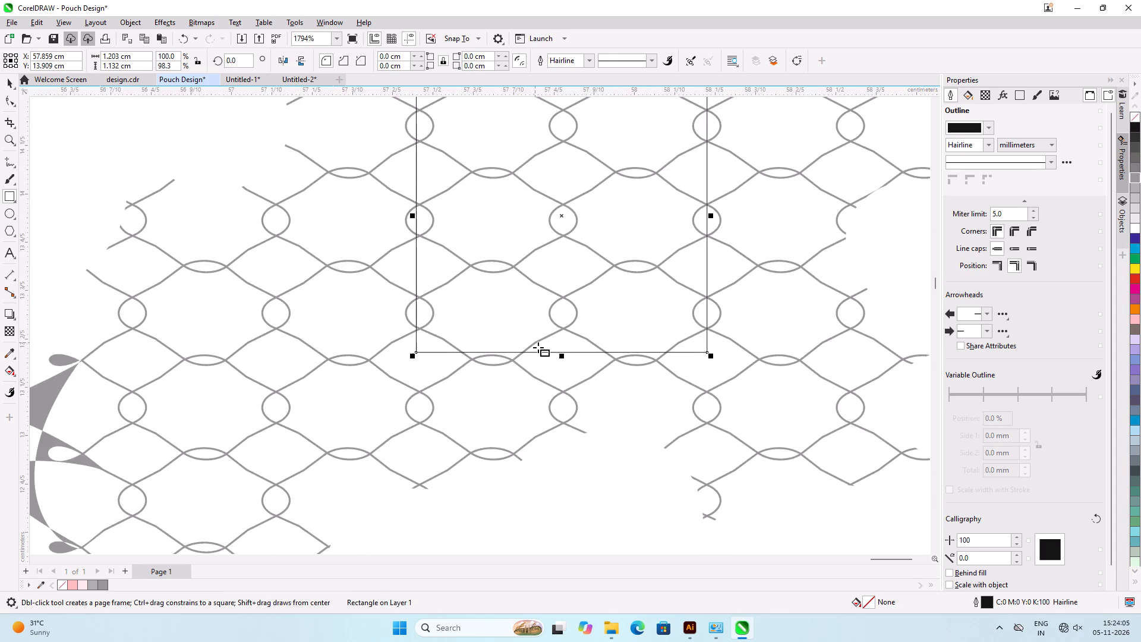
pyautogui.scroll(-3, 538, 347)
pyautogui.scroll(14, 549, 341)
pyautogui.moveTo(588, 345); pyautogui.dragTo(588, 370)
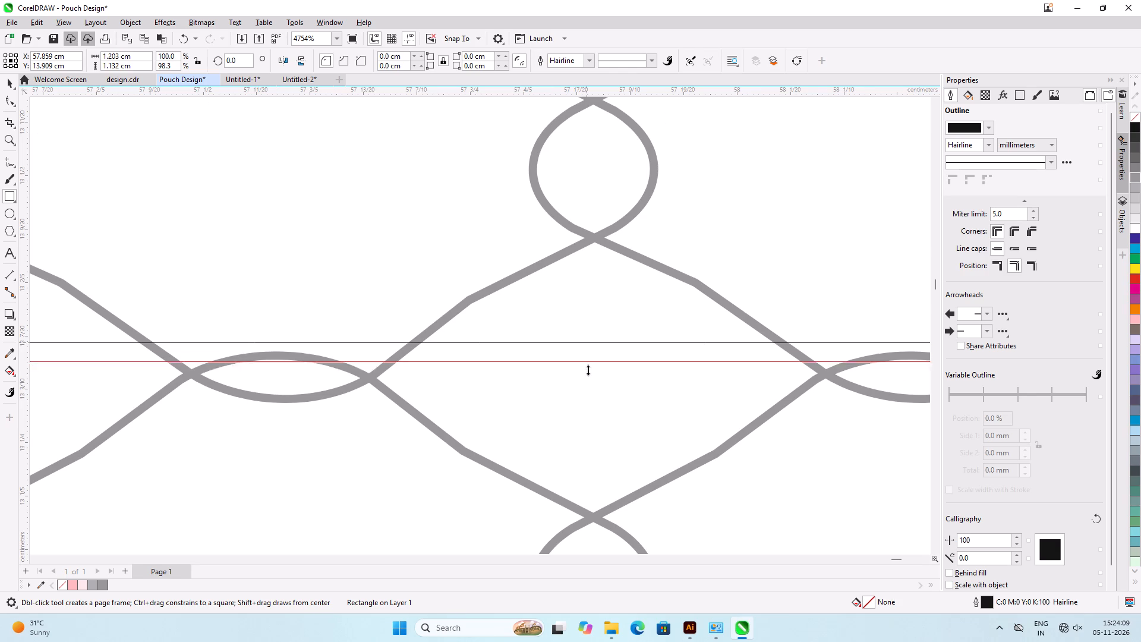
pyautogui.moveTo(588, 370); pyautogui.dragTo(588, 380)
pyautogui.scroll(-13, 348, 309)
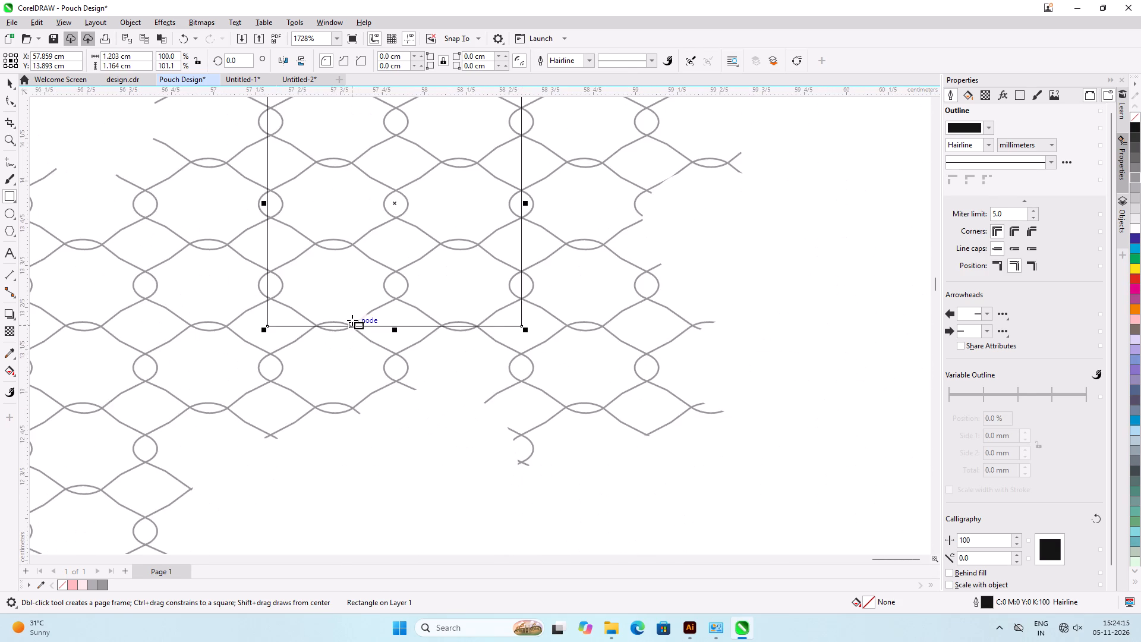
pyautogui.scroll(-6, 352, 320)
# PowerClip the grey mesh curve inside the rectangle and deselect the result.
pyautogui.click(10, 83)
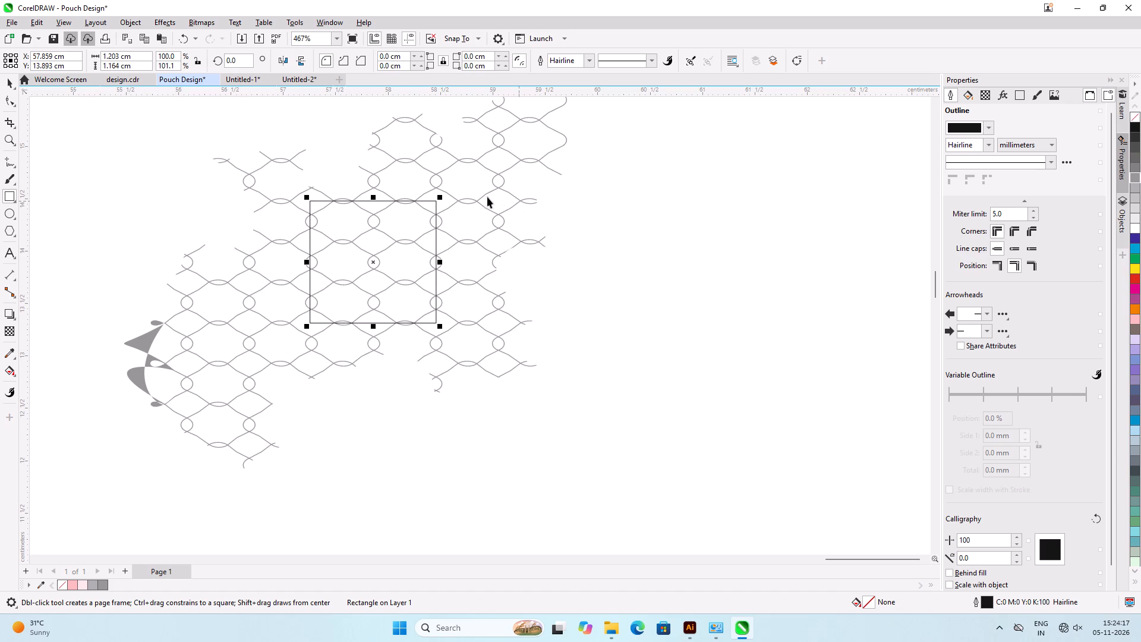
pyautogui.click(485, 194)
pyautogui.rightClick(485, 194)
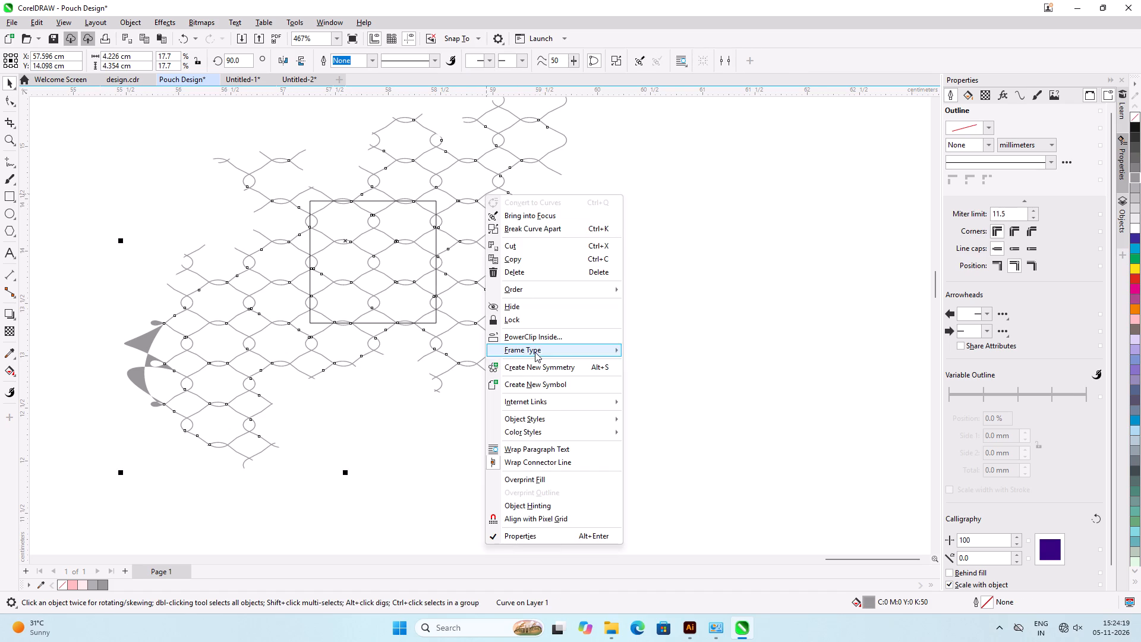
pyautogui.click(535, 333)
pyautogui.click(415, 305)
pyautogui.click(556, 289)
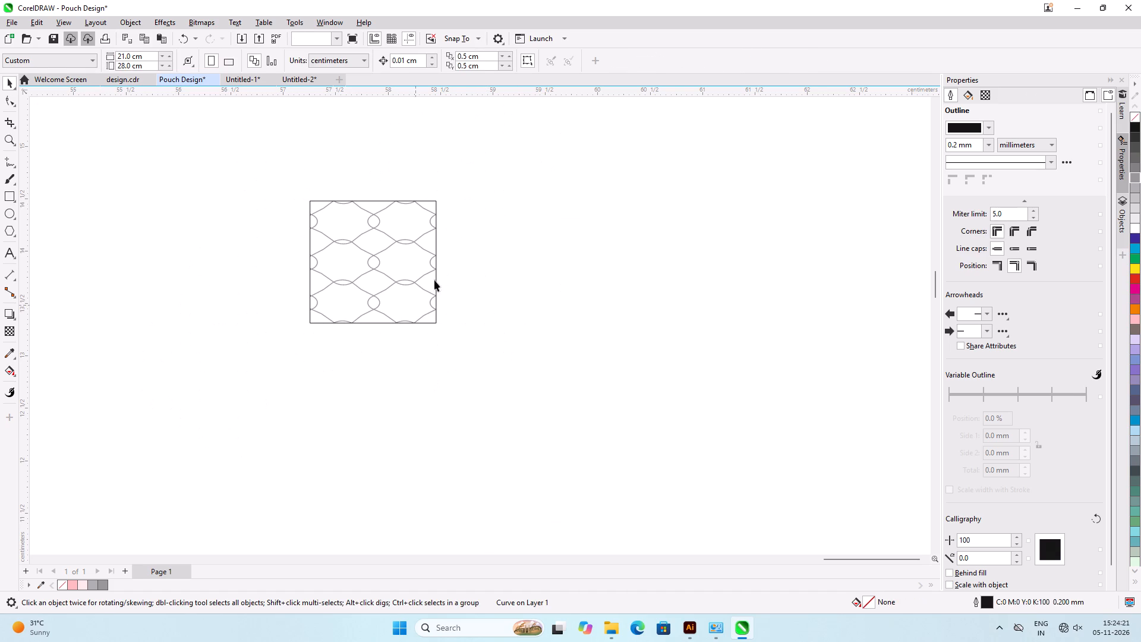
# Remove the outline from the PowerClip rectangle holding the mesh.
pyautogui.click(425, 259)
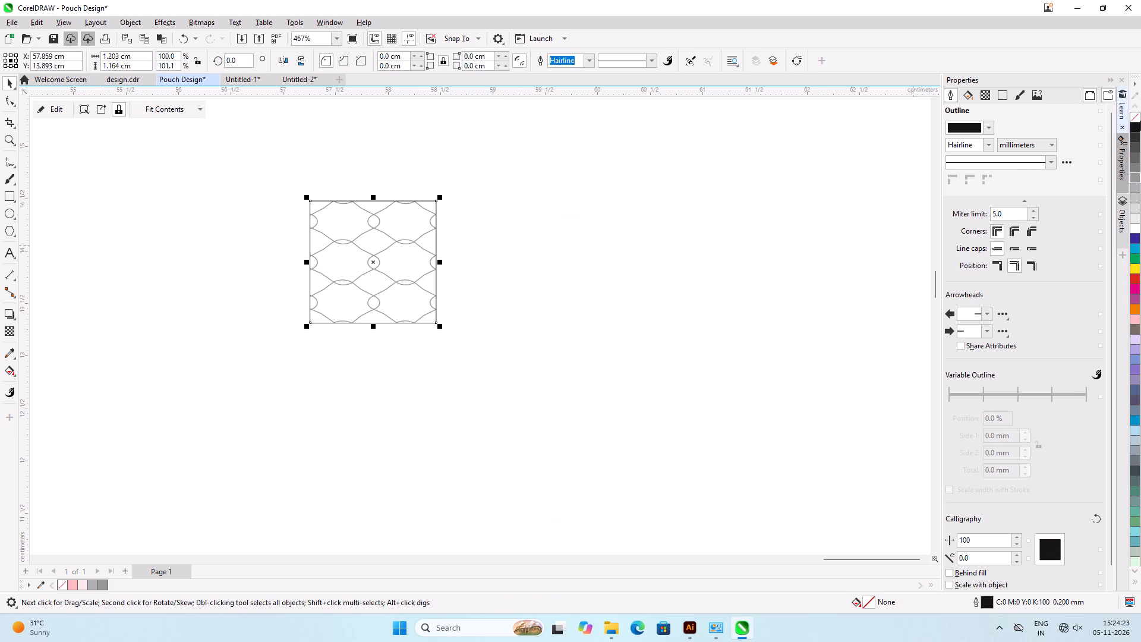
pyautogui.rightClick(1140, 119)
pyautogui.click(726, 245)
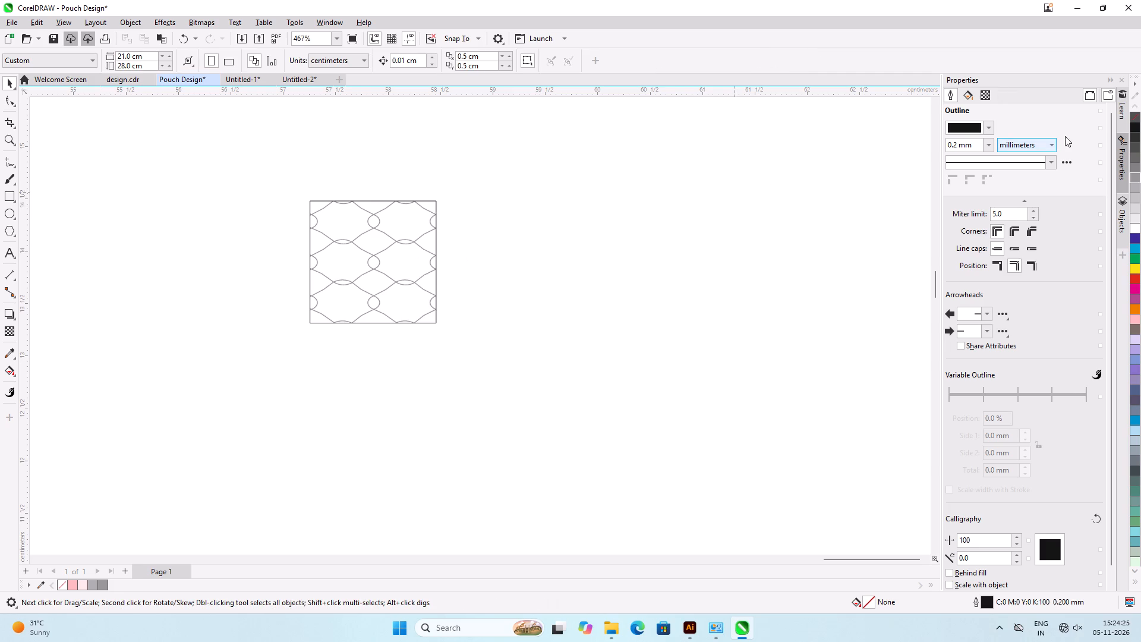
pyautogui.click(425, 254)
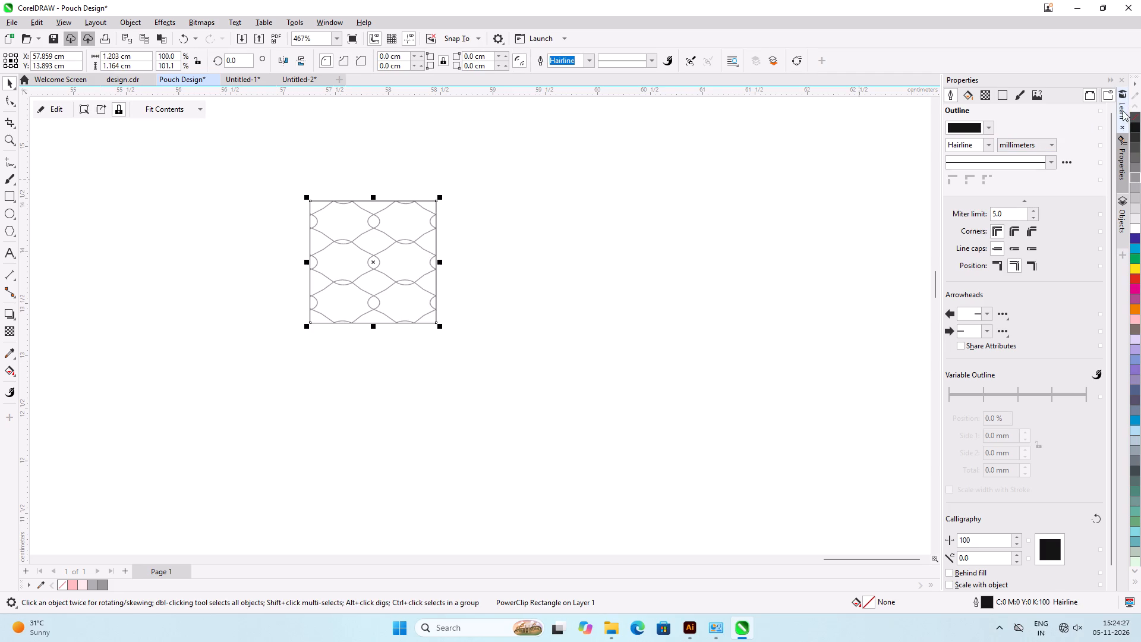
pyautogui.rightClick(1135, 112)
pyautogui.click(614, 238)
# Duplicate the mesh tile to its right and shift the copy so the strands join cleanly at the shared crossings.
pyautogui.moveTo(369, 238); pyautogui.dragTo(495, 248)
pyautogui.keyDown('shift'); pyautogui.rightClick(495, 248); pyautogui.keyUp('shift')
pyautogui.scroll(6, 477, 246)
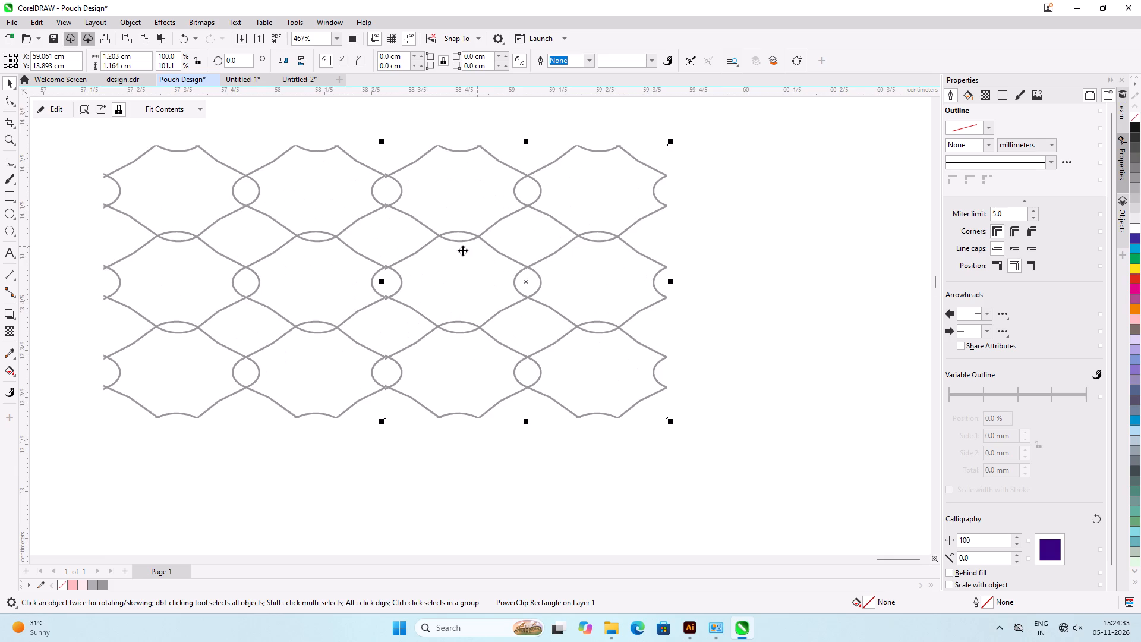
pyautogui.scroll(12, 409, 259)
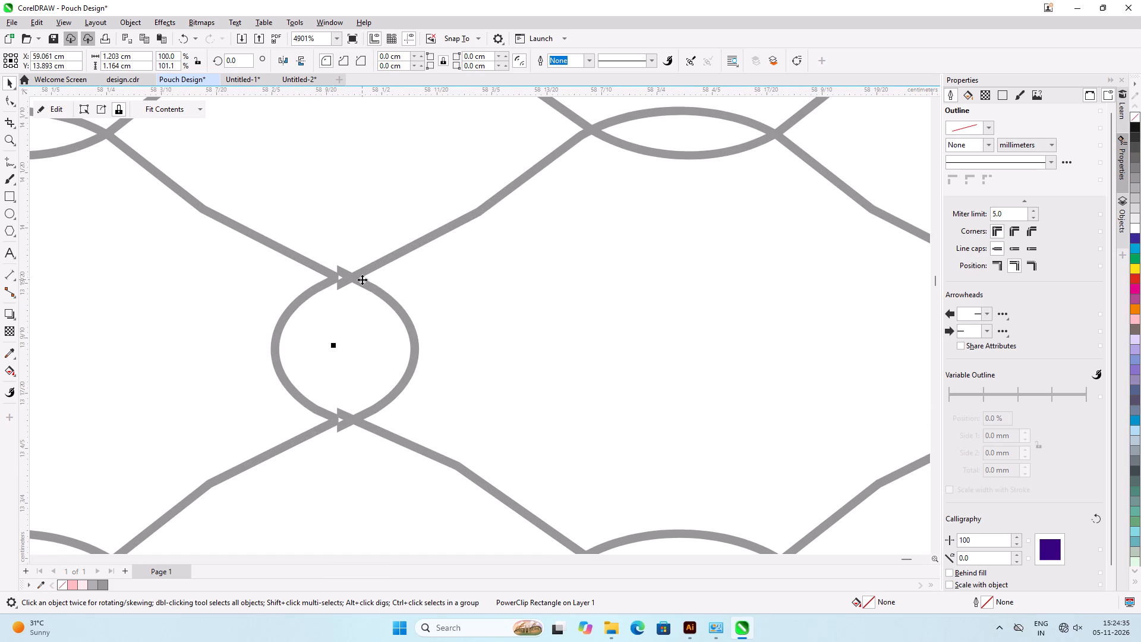
pyautogui.press('Left')
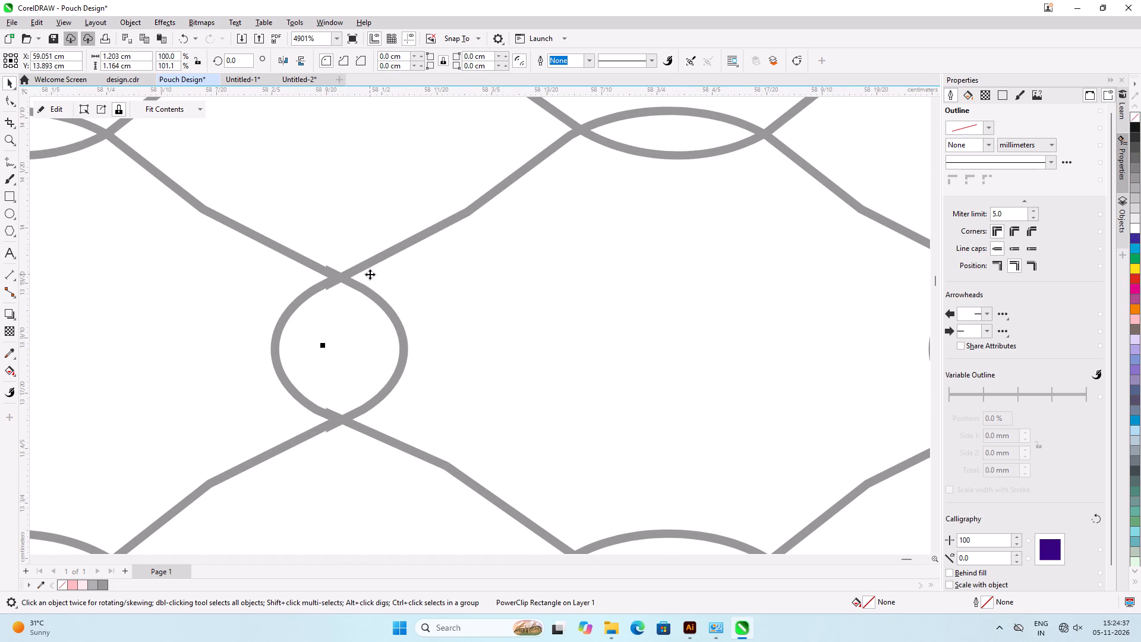
pyautogui.press('Left')
pyautogui.scroll(6, 370, 274)
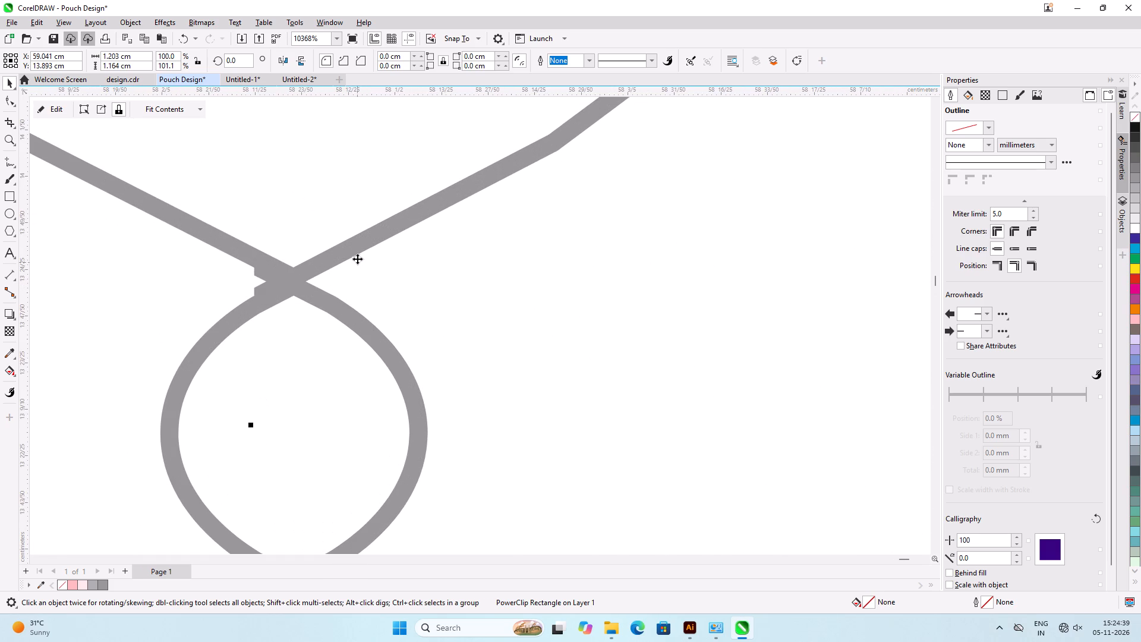
pyautogui.moveTo(358, 253); pyautogui.dragTo(367, 253)
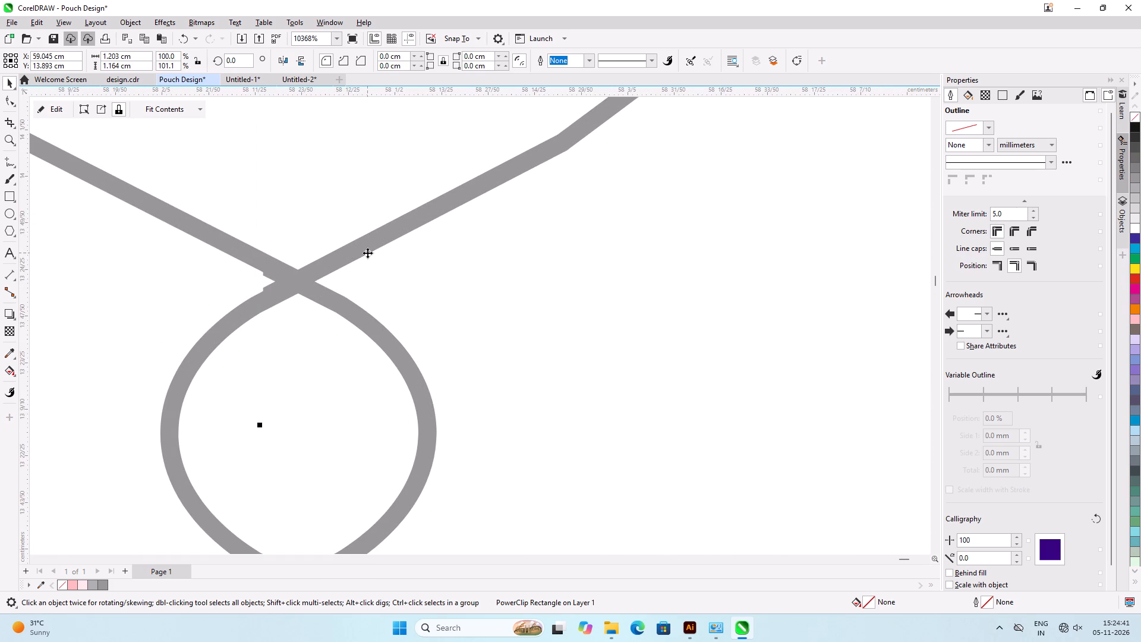
pyautogui.moveTo(364, 253); pyautogui.dragTo(372, 254)
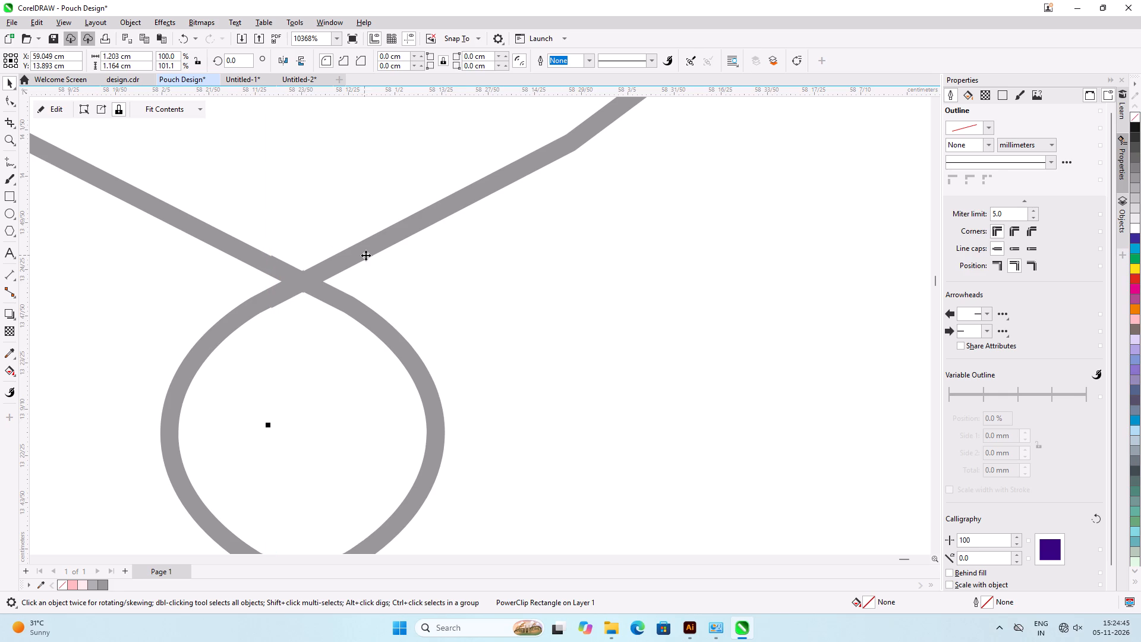
pyautogui.click(367, 255)
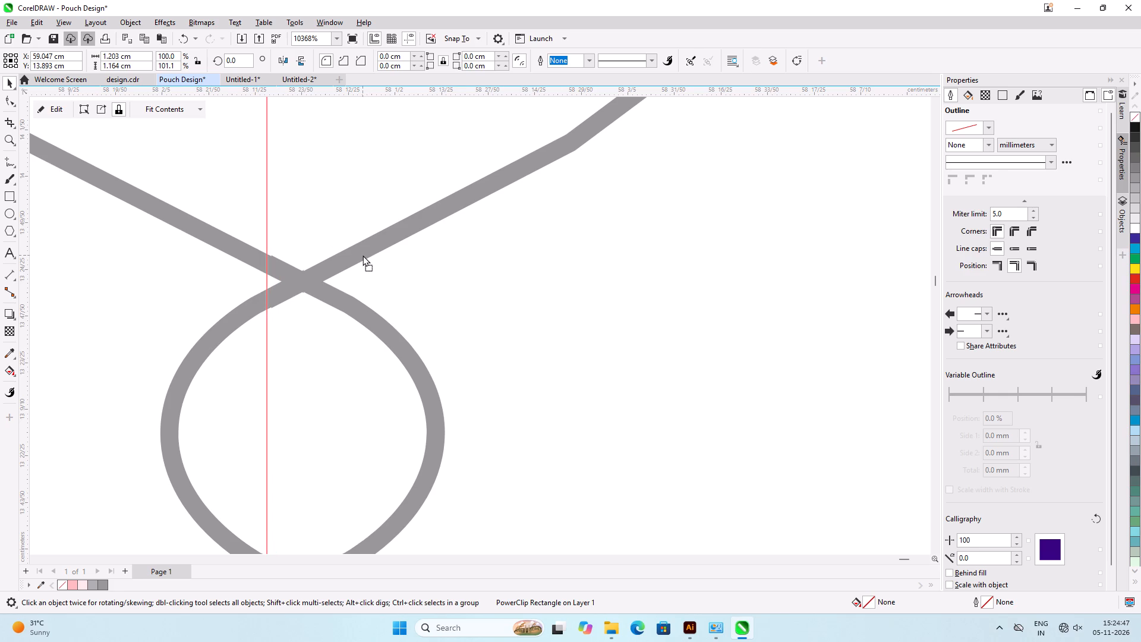
# Repeat the tile duplication five more times at the same spacing to extend the mesh into a seven-tile horizontal strip.
pyautogui.scroll(-15, 358, 226)
pyautogui.scroll(-6, 351, 216)
pyautogui.scroll(-5, 343, 266)
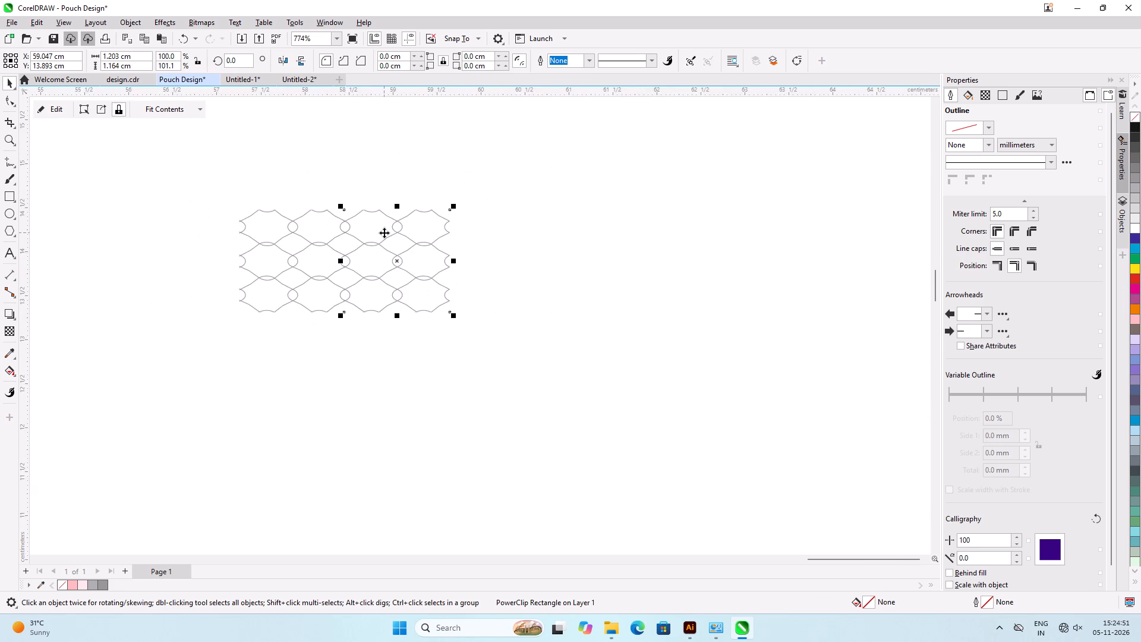
pyautogui.scroll(2, 384, 232)
pyautogui.hotkey('ctrl', 'd')
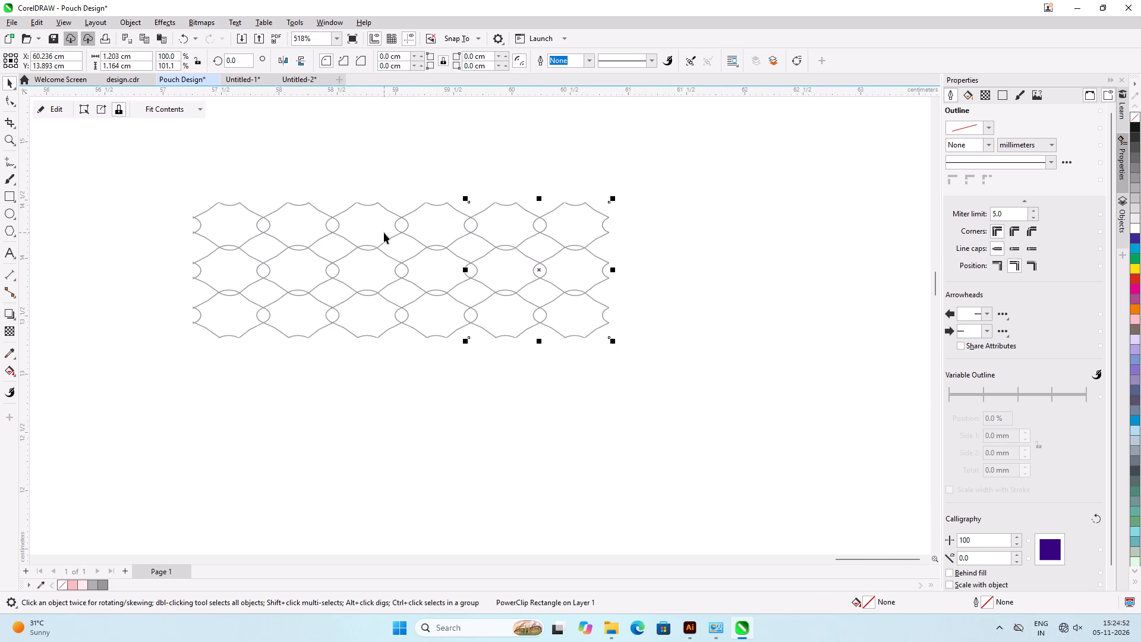
pyautogui.hotkey('ctrl', 'd')
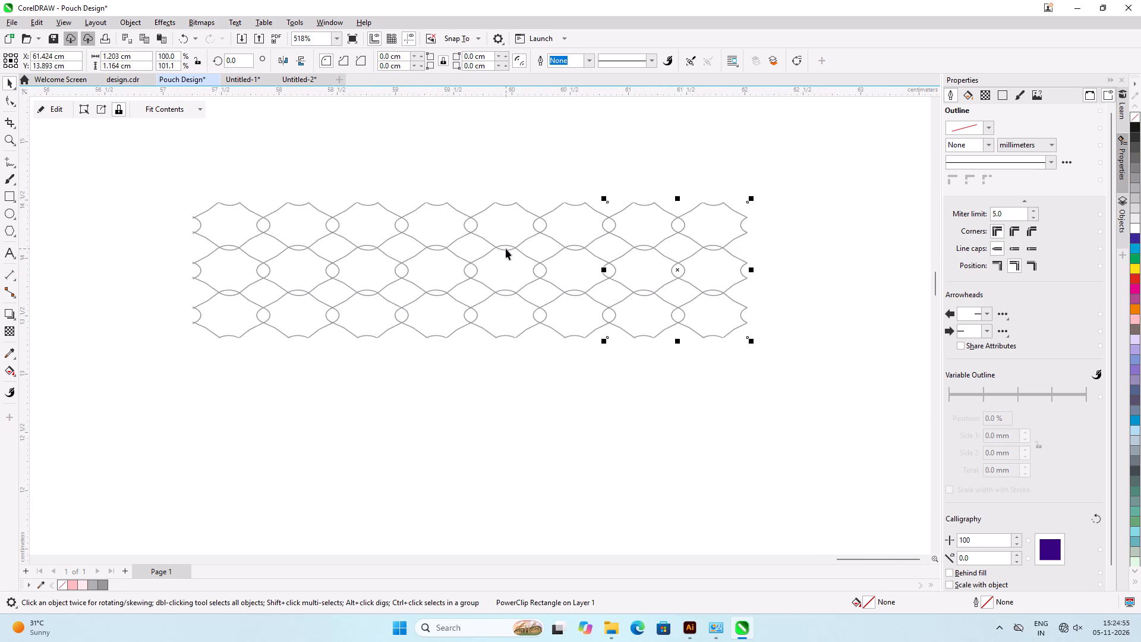
pyautogui.hotkey('ctrl', 'd')
pyautogui.hotkey('ctrl', 'd')
pyautogui.scroll(-10, 324, 257)
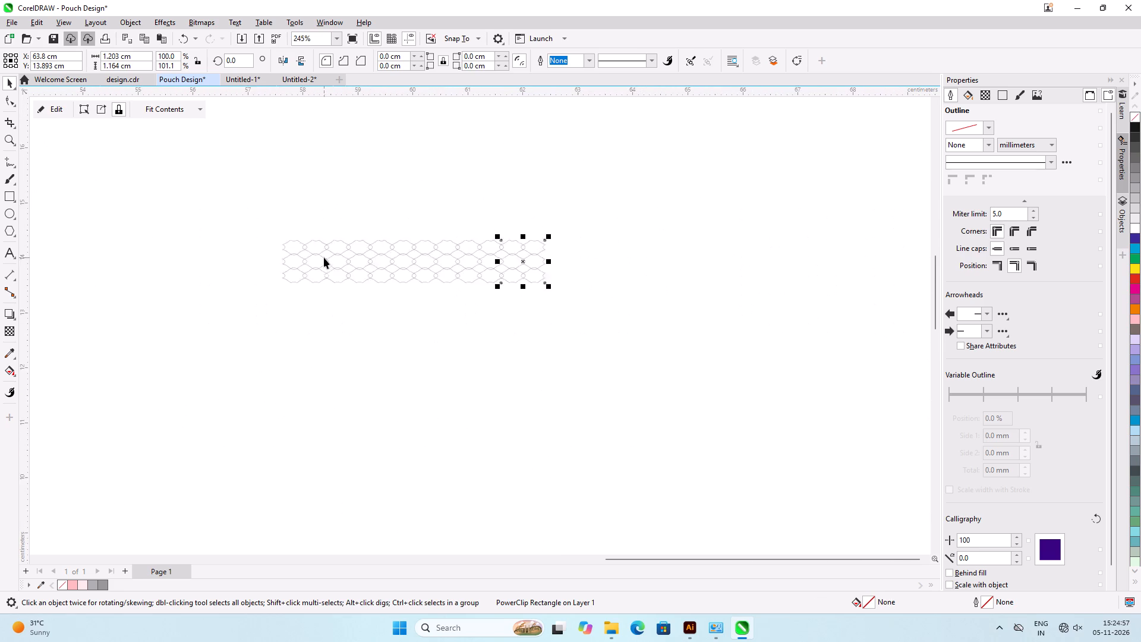
pyautogui.scroll(-2, 324, 257)
pyautogui.hotkey('ctrl', 'd')
# Select all seven mesh tiles in the strip and group them.
pyautogui.keyDown('ctrl'); pyautogui.scroll(5, 324, 257); pyautogui.keyUp('ctrl')
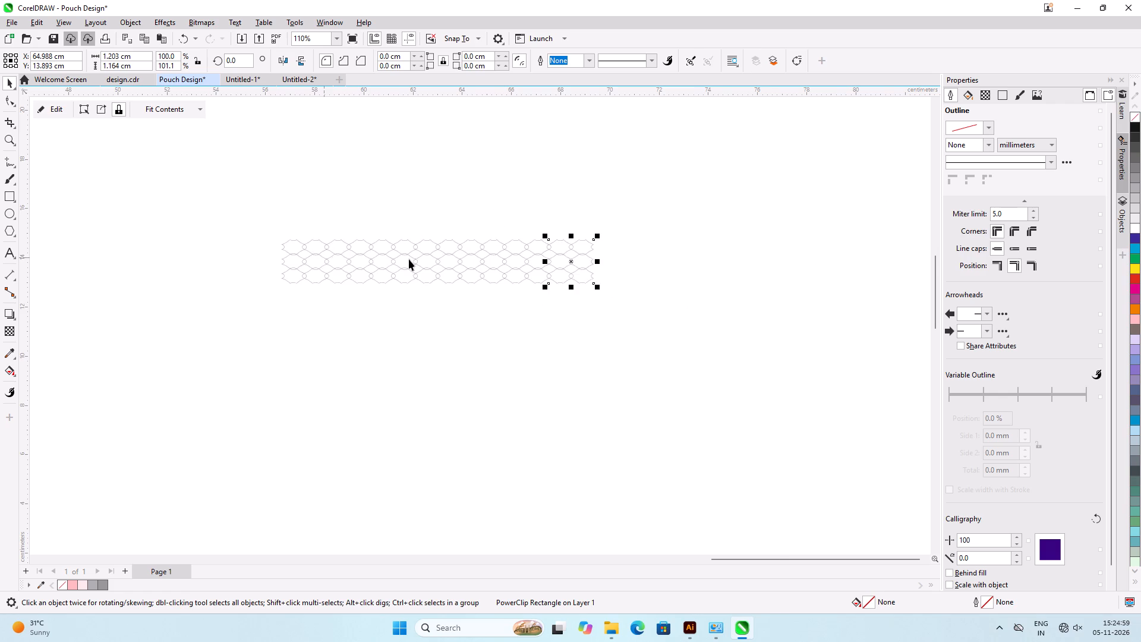
pyautogui.keyDown('ctrl'); pyautogui.scroll(2, 409, 259); pyautogui.keyUp('ctrl')
pyautogui.moveTo(150, 199); pyautogui.dragTo(742, 315)
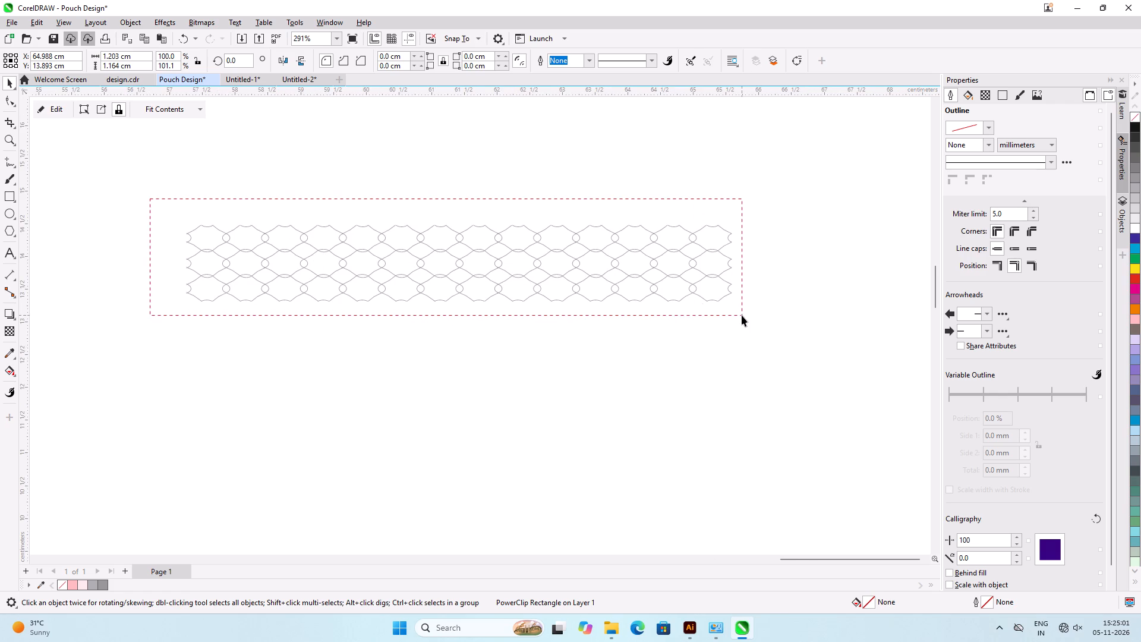
pyautogui.scroll(2, 654, 289)
pyautogui.hotkey('ctrl', 'g')
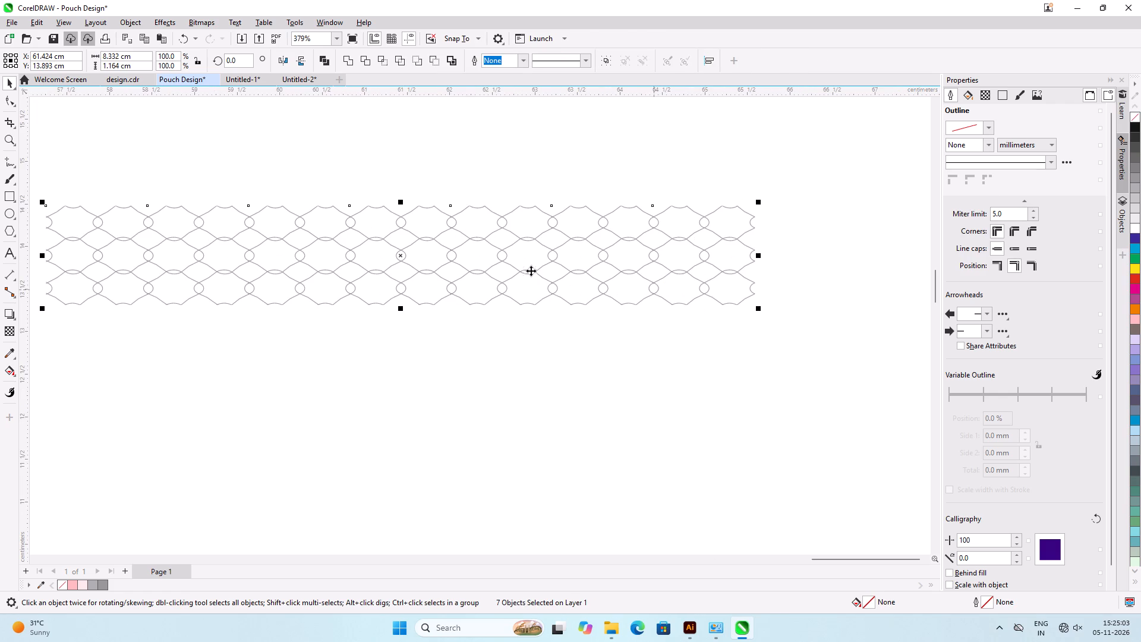
# Place a copy of the grouped mesh strip directly below the original, with their edges meeting.
pyautogui.scroll(5, 496, 267)
pyautogui.moveTo(516, 232); pyautogui.dragTo(509, 378)
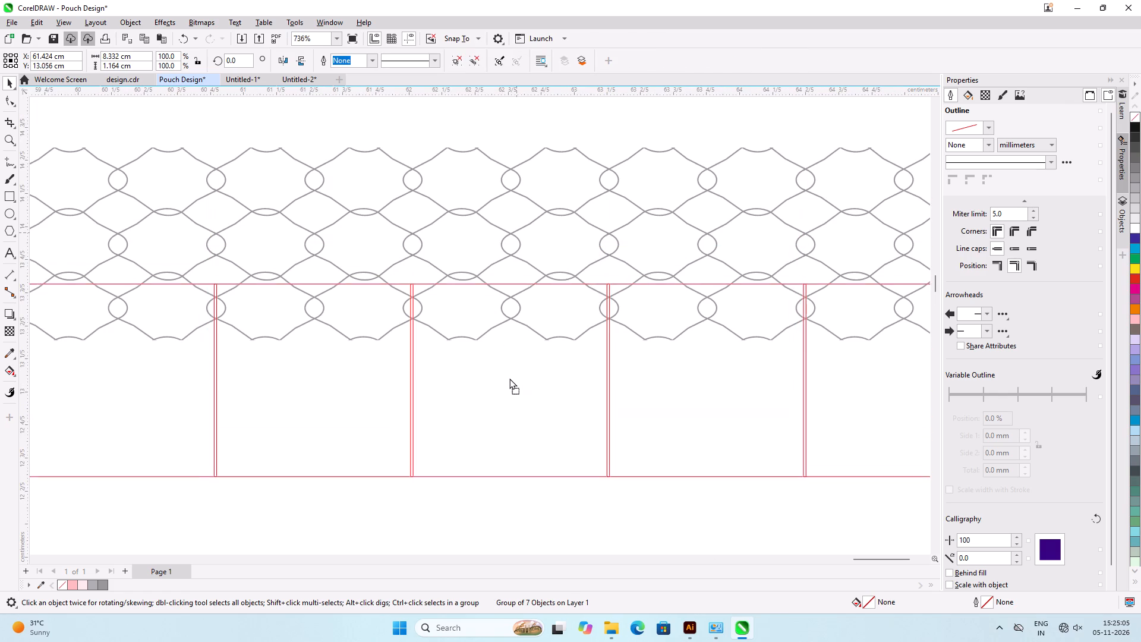
pyautogui.moveTo(509, 378); pyautogui.dragTo(514, 424)
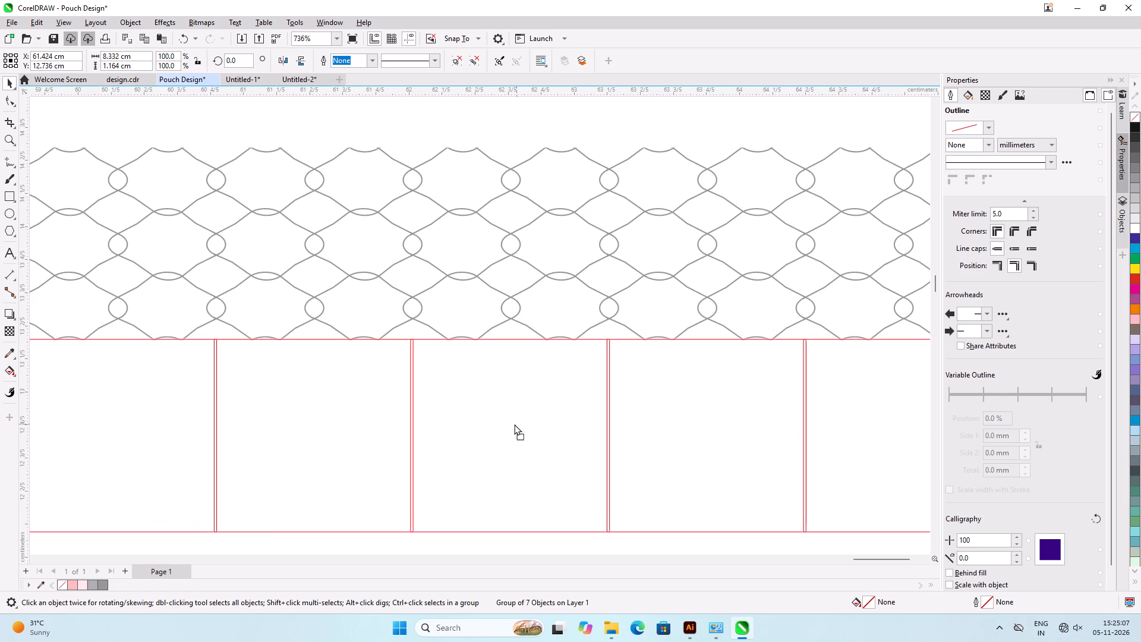
pyautogui.moveTo(514, 424); pyautogui.dragTo(514, 425)
pyautogui.keyDown('shift'); pyautogui.rightClick(514, 425); pyautogui.keyUp('shift')
# Shift the lower mesh strip slightly sideways to X about 61.42 cm so its strands line up with the upper strip's crossings.
pyautogui.scroll(11, 565, 343)
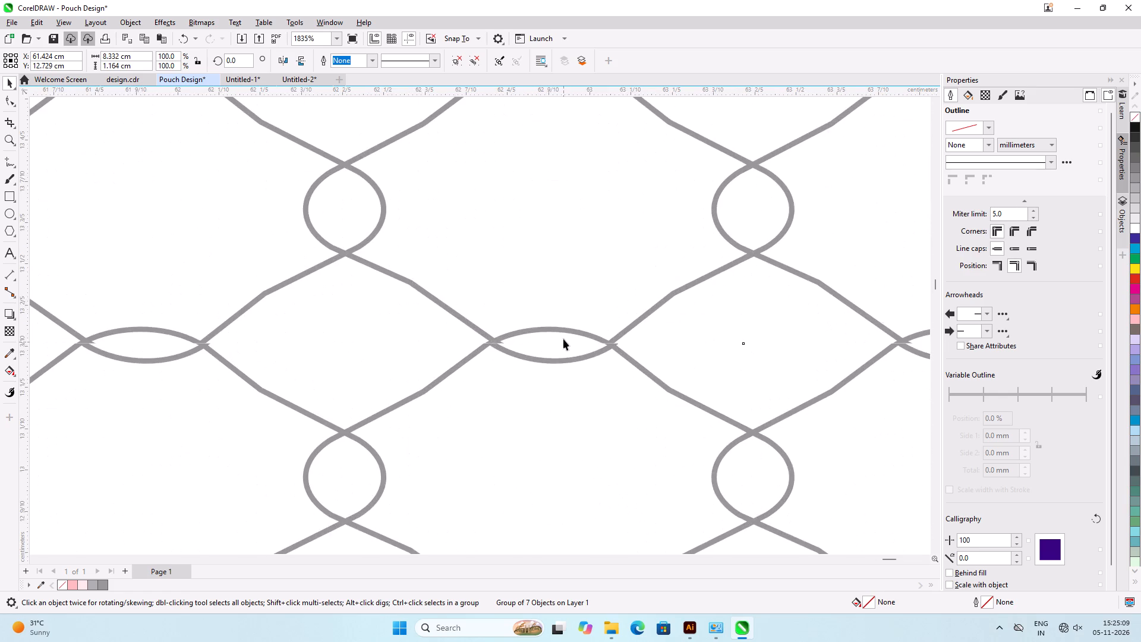
pyautogui.scroll(9, 563, 339)
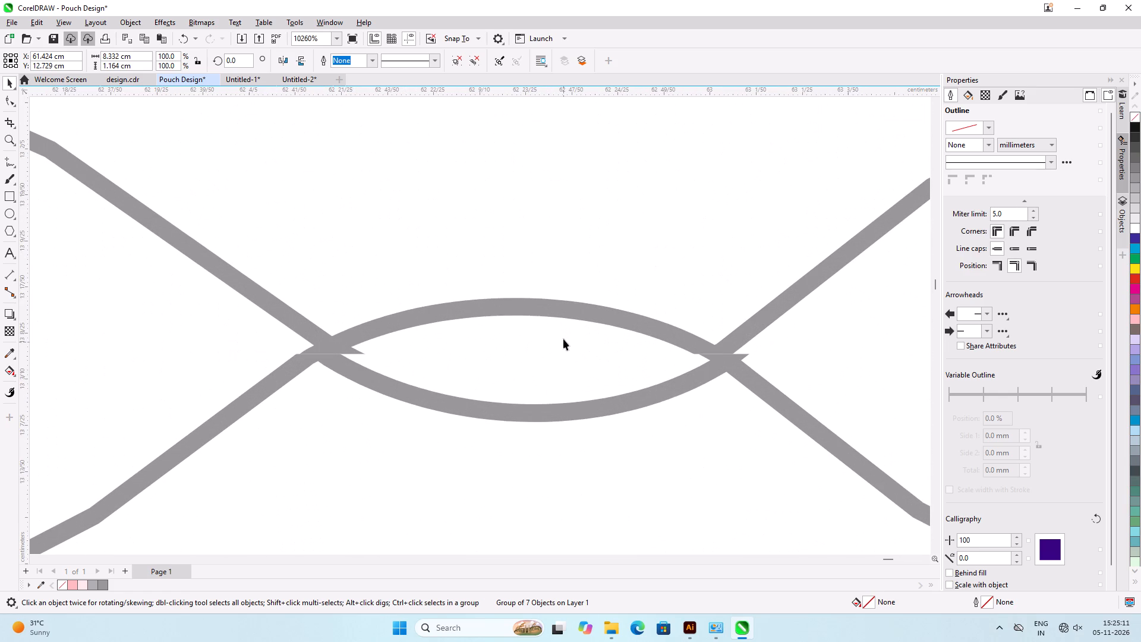
pyautogui.press('Up')
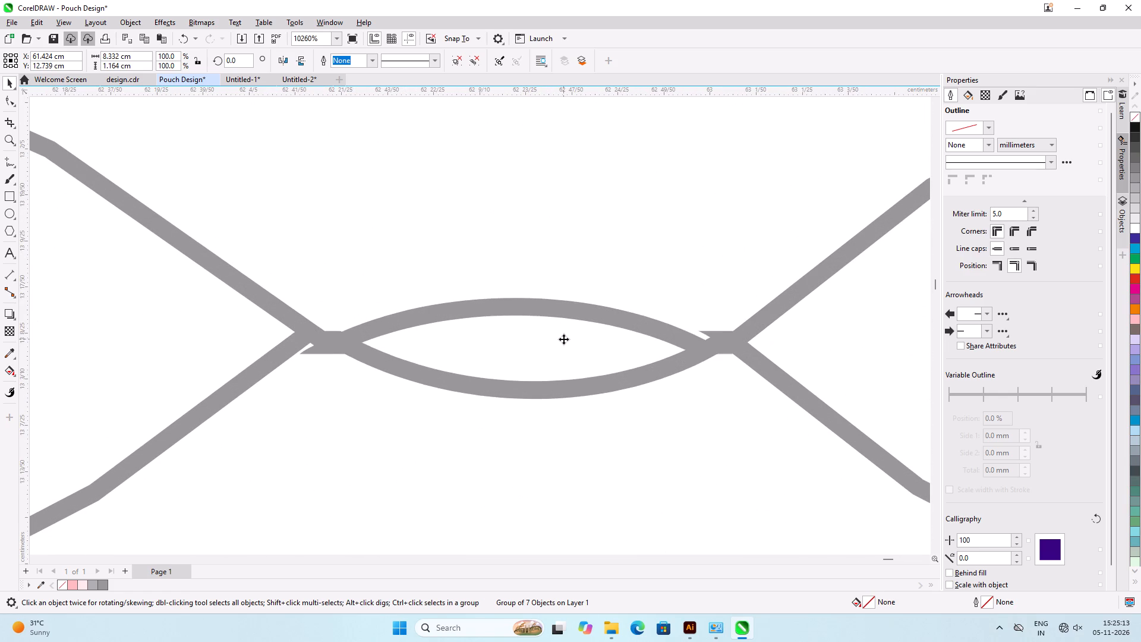
pyautogui.press('Down')
pyautogui.press('Right')
pyautogui.press('Right')
pyautogui.press('Left')
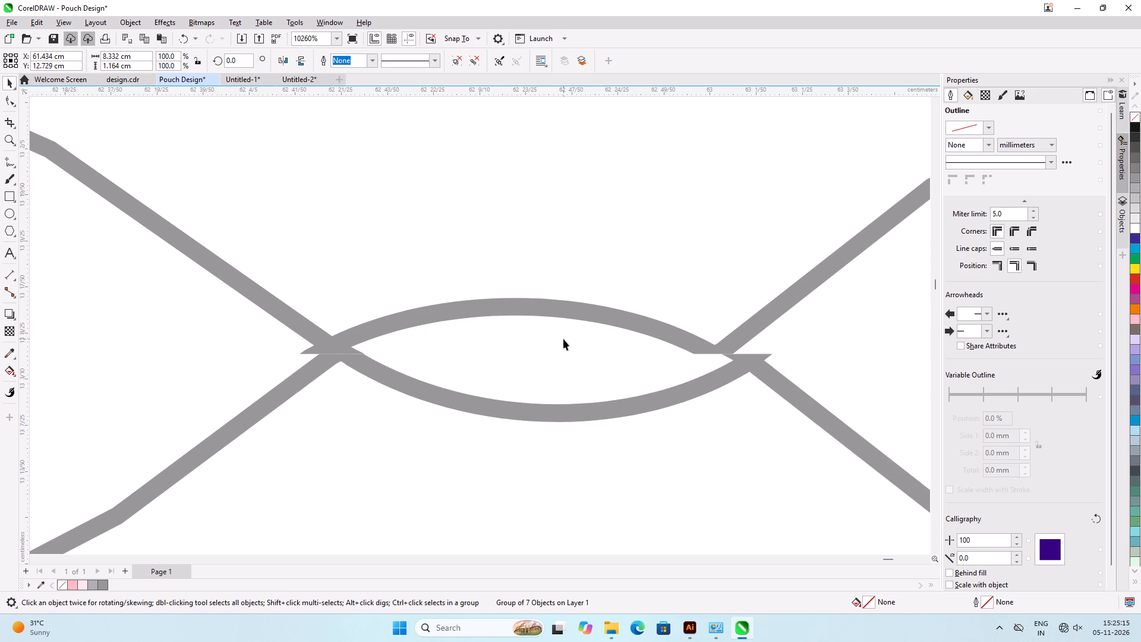
pyautogui.press('Left')
pyautogui.press('Right')
pyautogui.moveTo(617, 411); pyautogui.dragTo(602, 411)
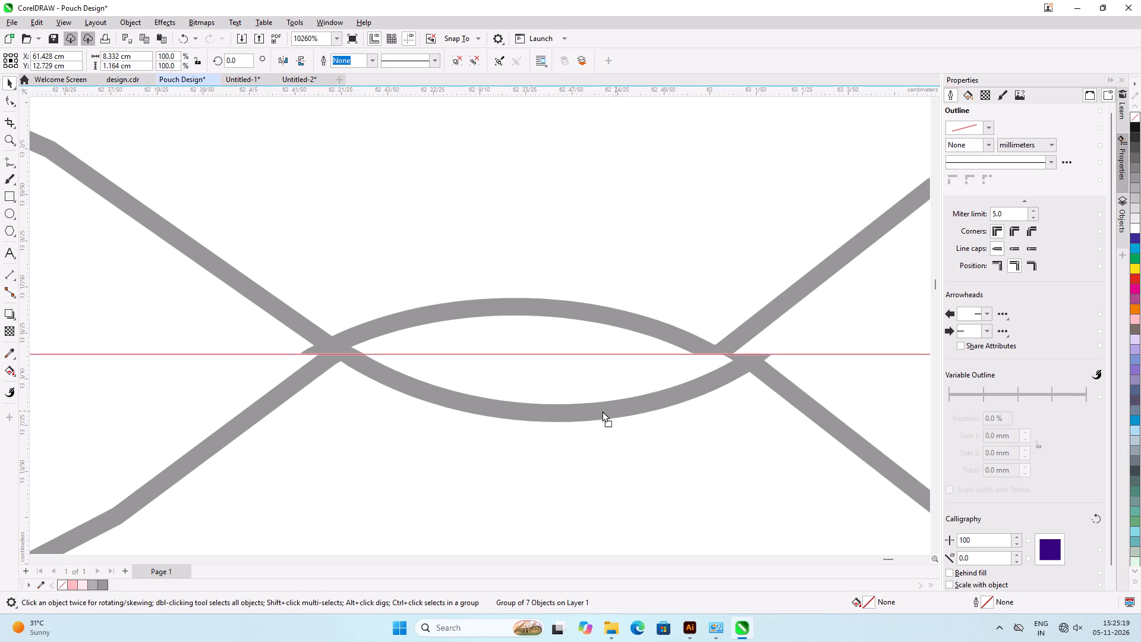
pyautogui.moveTo(602, 411); pyautogui.dragTo(585, 409)
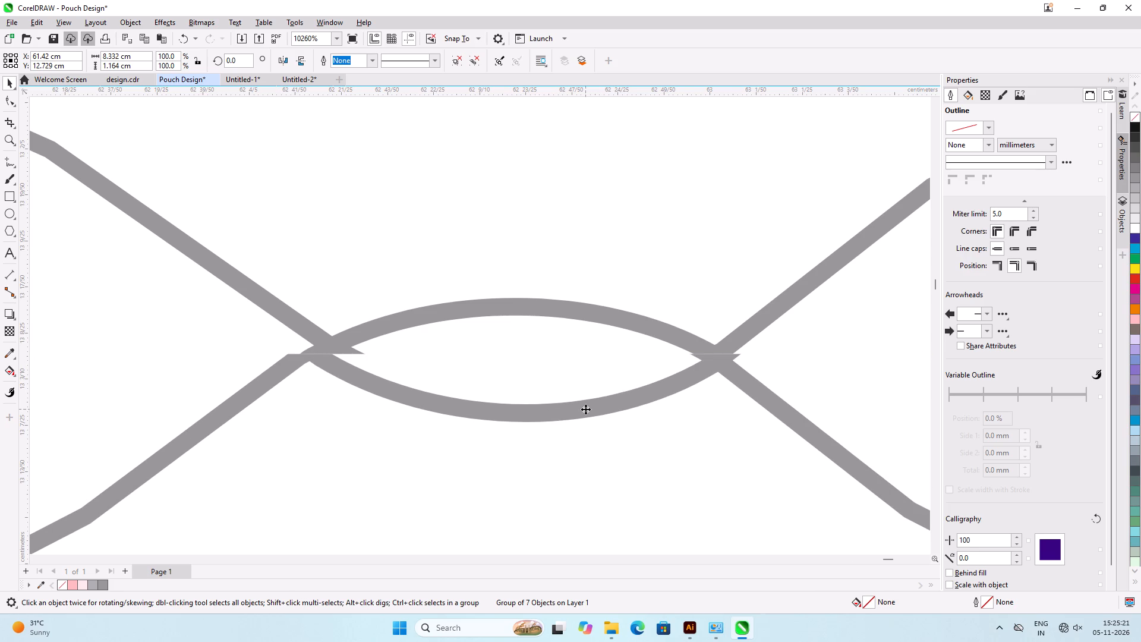
pyautogui.scroll(-12, 624, 350)
pyautogui.scroll(1, 624, 350)
pyautogui.scroll(-9, 624, 350)
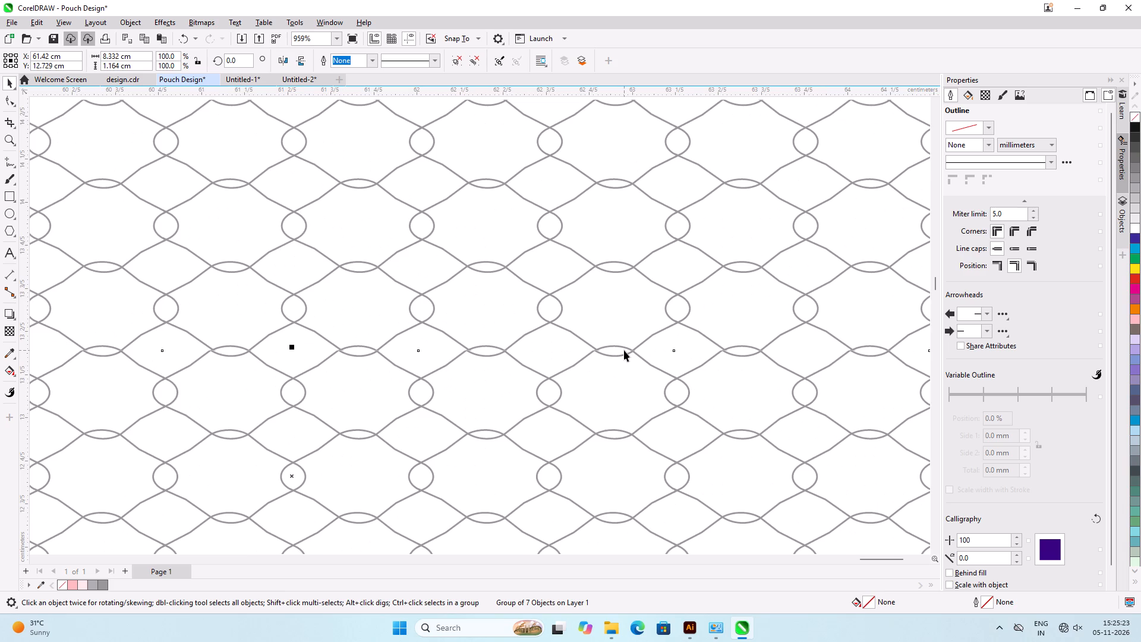
pyautogui.scroll(-7, 624, 350)
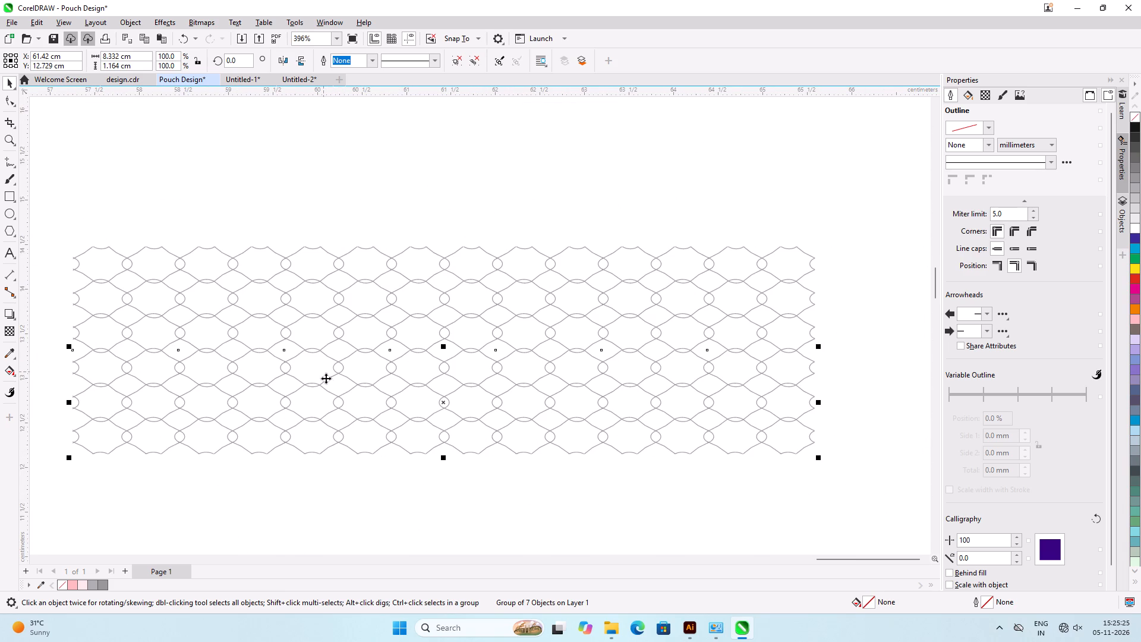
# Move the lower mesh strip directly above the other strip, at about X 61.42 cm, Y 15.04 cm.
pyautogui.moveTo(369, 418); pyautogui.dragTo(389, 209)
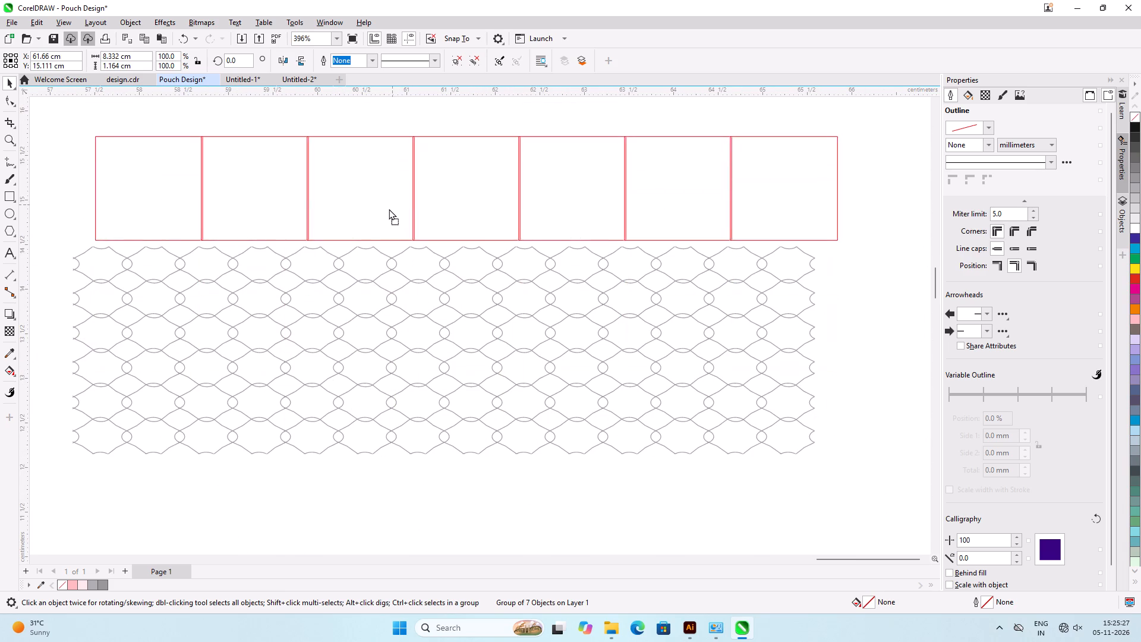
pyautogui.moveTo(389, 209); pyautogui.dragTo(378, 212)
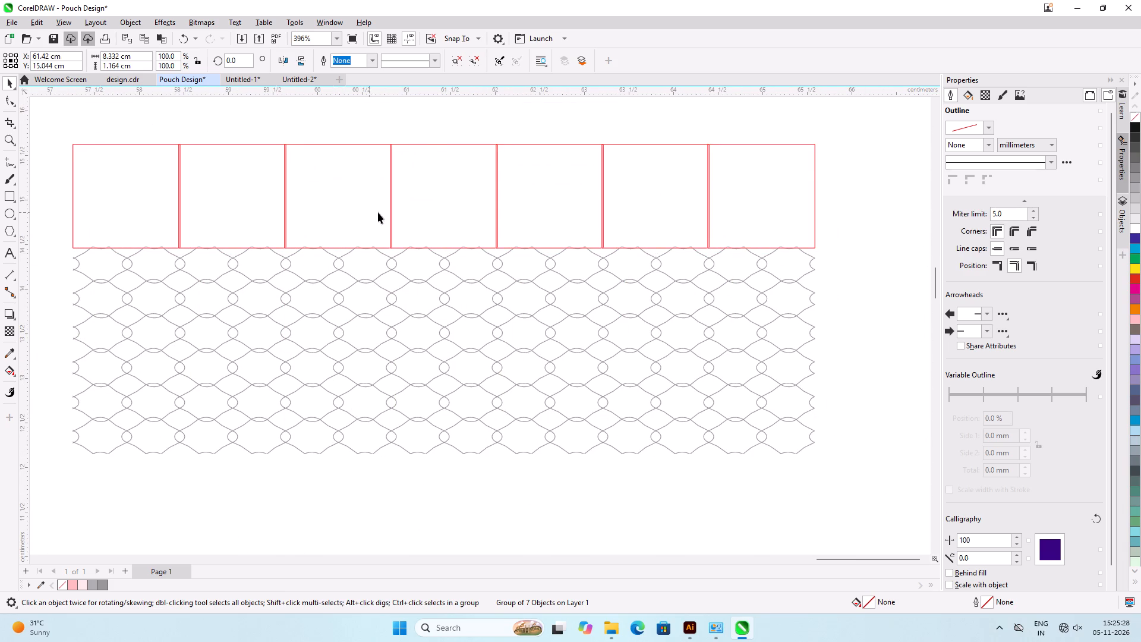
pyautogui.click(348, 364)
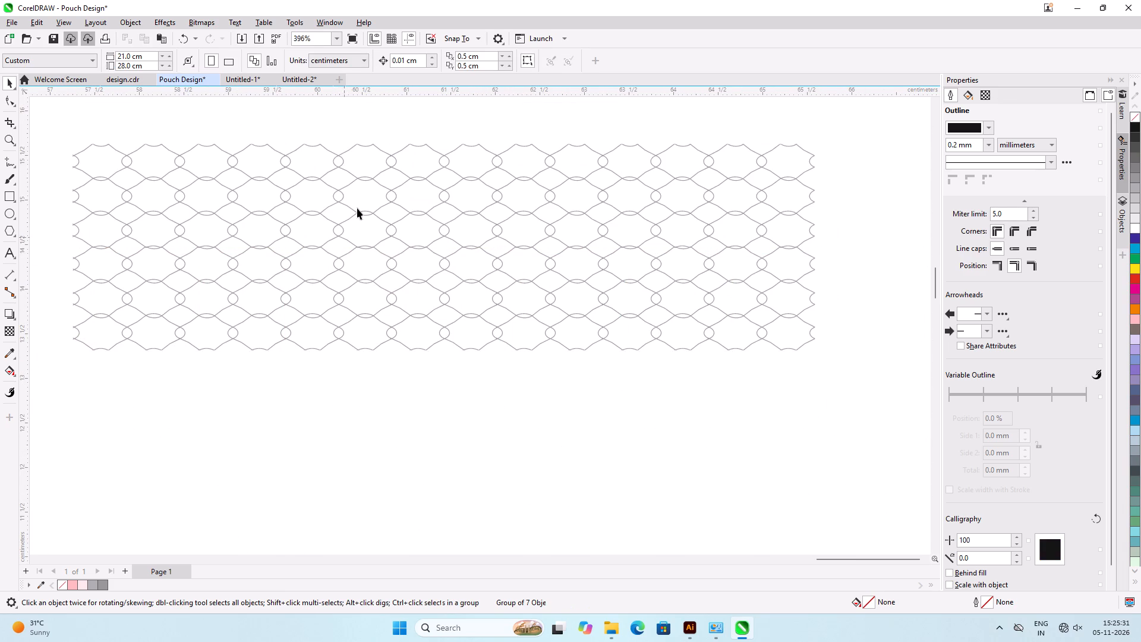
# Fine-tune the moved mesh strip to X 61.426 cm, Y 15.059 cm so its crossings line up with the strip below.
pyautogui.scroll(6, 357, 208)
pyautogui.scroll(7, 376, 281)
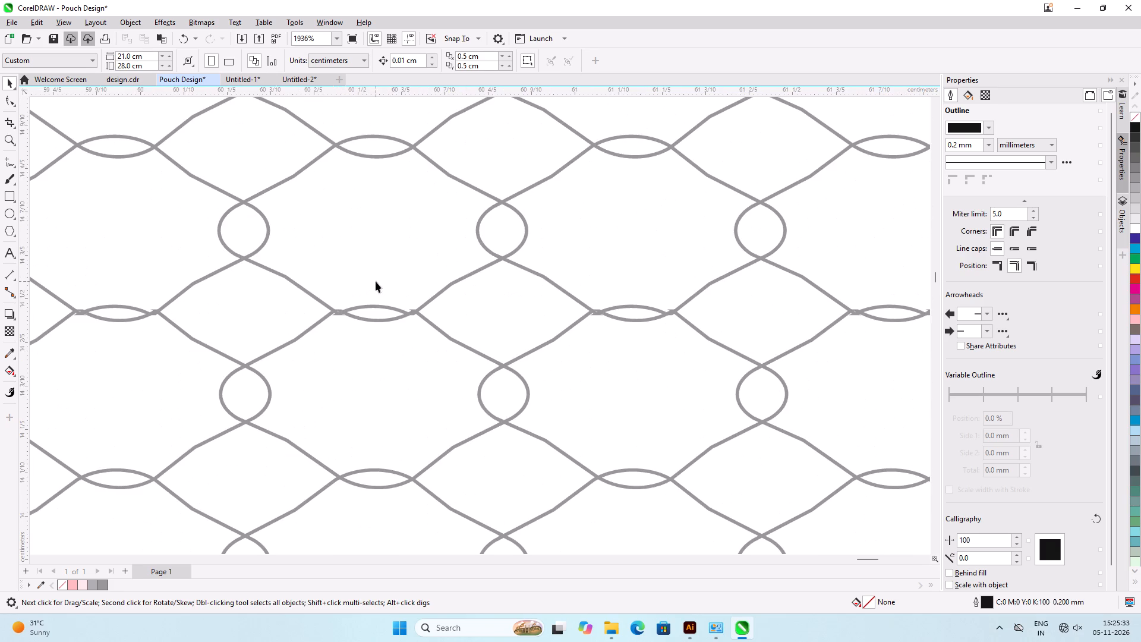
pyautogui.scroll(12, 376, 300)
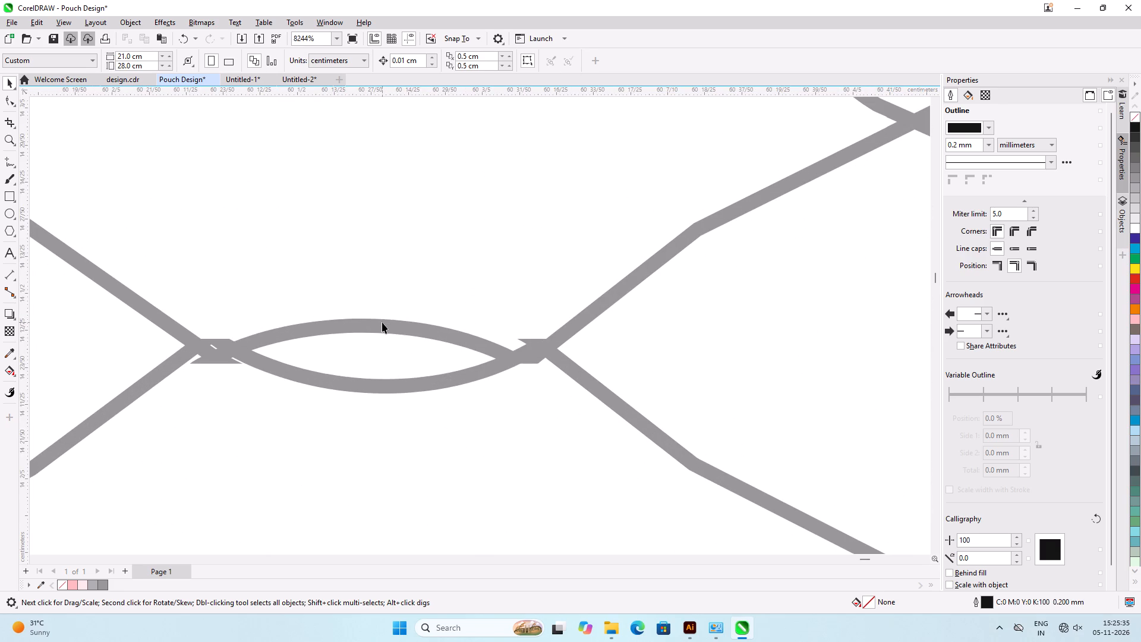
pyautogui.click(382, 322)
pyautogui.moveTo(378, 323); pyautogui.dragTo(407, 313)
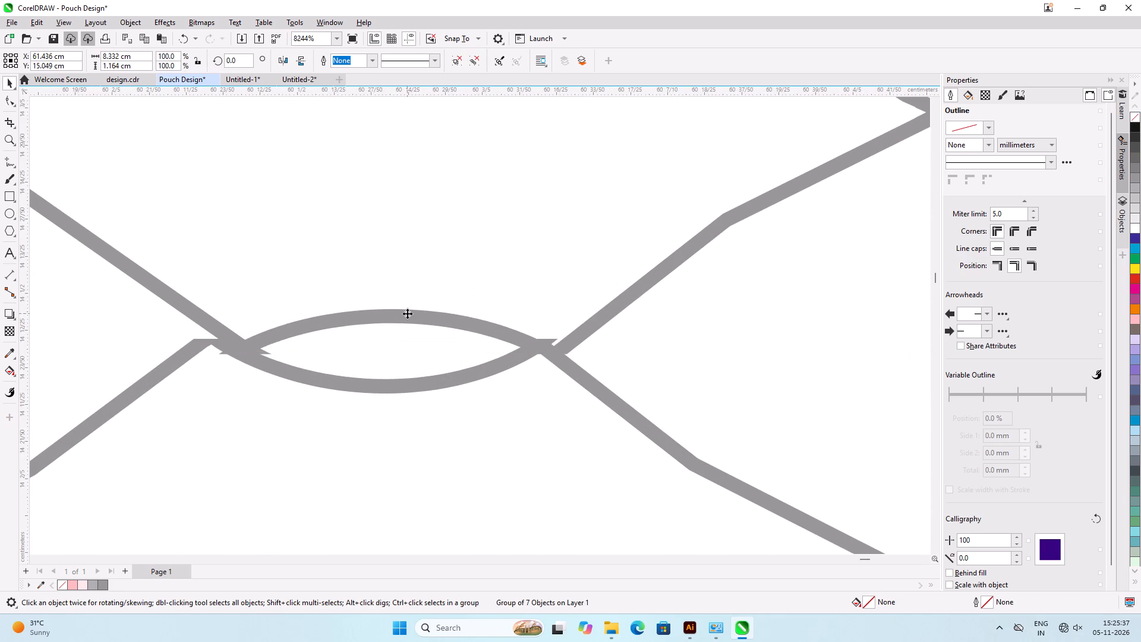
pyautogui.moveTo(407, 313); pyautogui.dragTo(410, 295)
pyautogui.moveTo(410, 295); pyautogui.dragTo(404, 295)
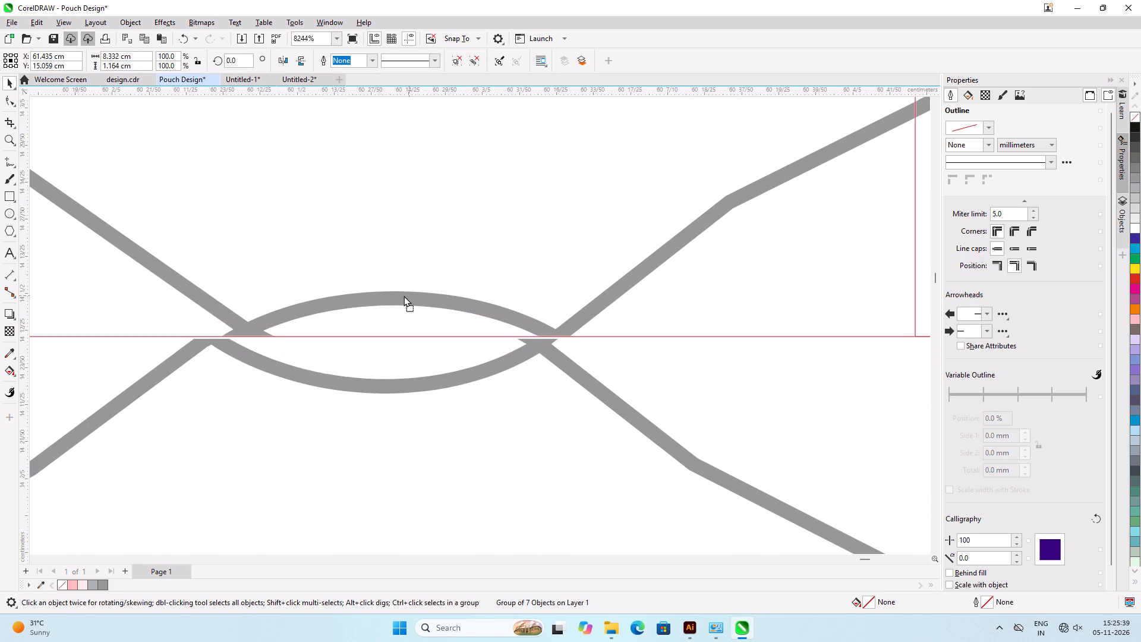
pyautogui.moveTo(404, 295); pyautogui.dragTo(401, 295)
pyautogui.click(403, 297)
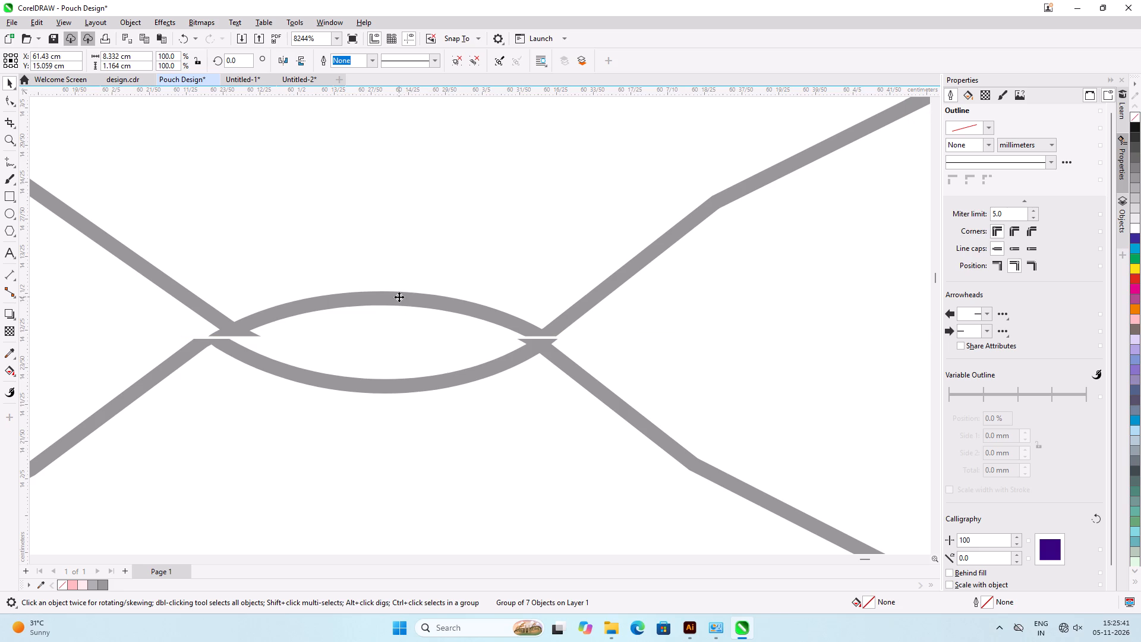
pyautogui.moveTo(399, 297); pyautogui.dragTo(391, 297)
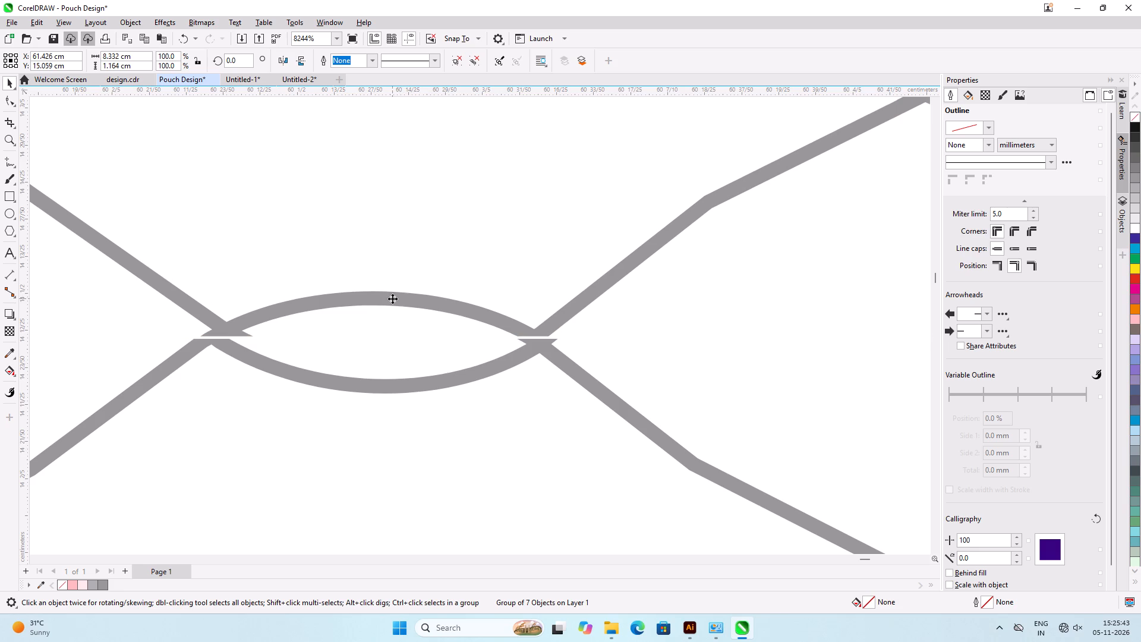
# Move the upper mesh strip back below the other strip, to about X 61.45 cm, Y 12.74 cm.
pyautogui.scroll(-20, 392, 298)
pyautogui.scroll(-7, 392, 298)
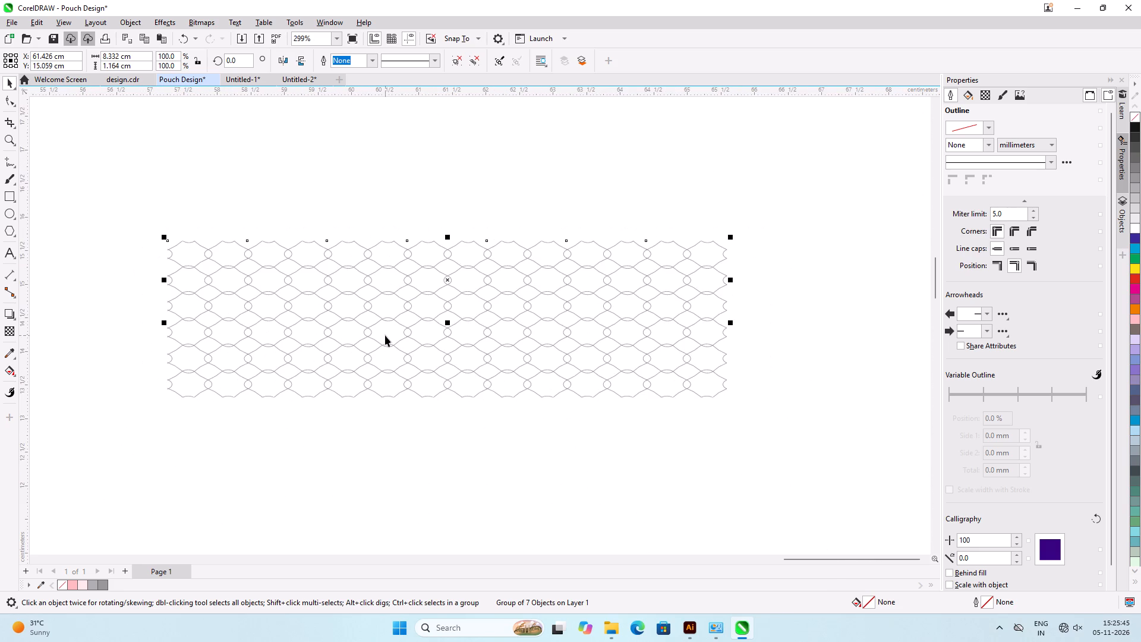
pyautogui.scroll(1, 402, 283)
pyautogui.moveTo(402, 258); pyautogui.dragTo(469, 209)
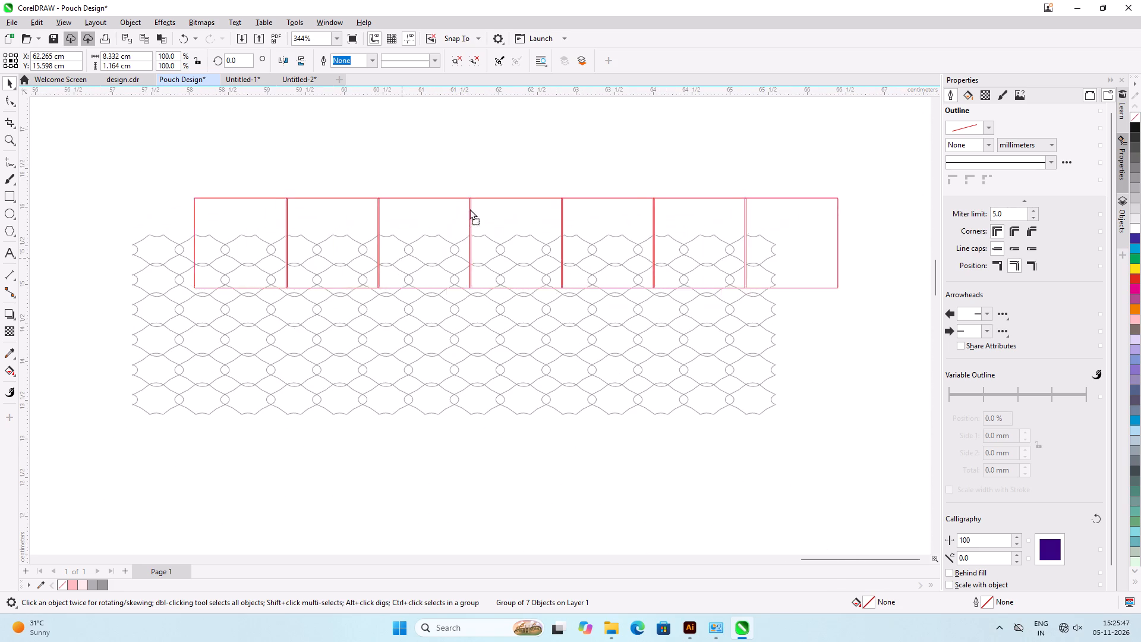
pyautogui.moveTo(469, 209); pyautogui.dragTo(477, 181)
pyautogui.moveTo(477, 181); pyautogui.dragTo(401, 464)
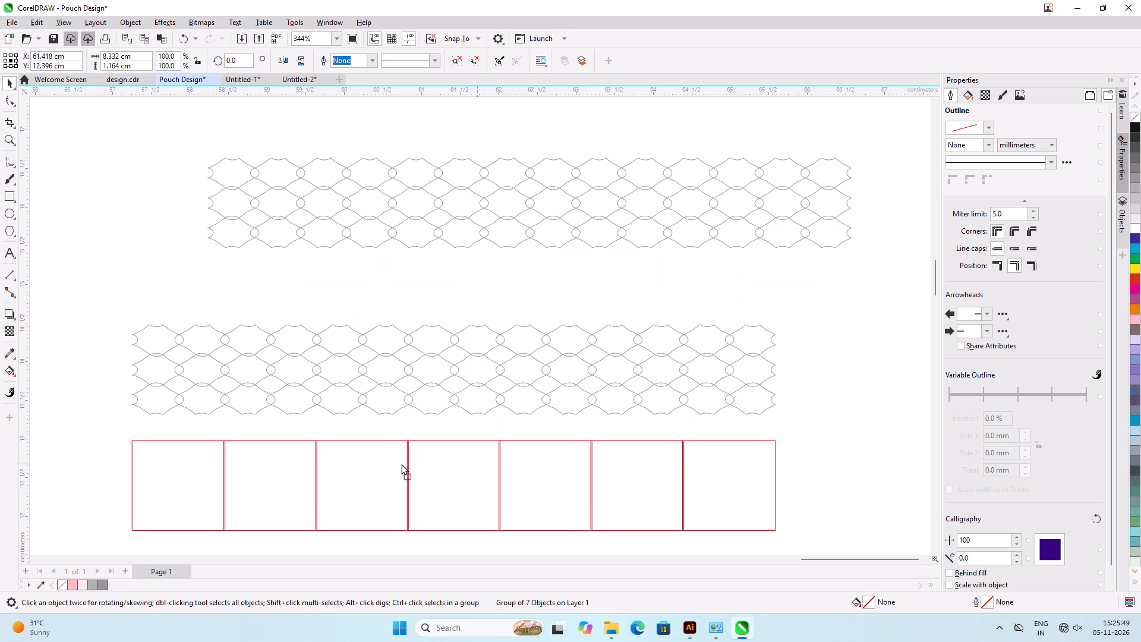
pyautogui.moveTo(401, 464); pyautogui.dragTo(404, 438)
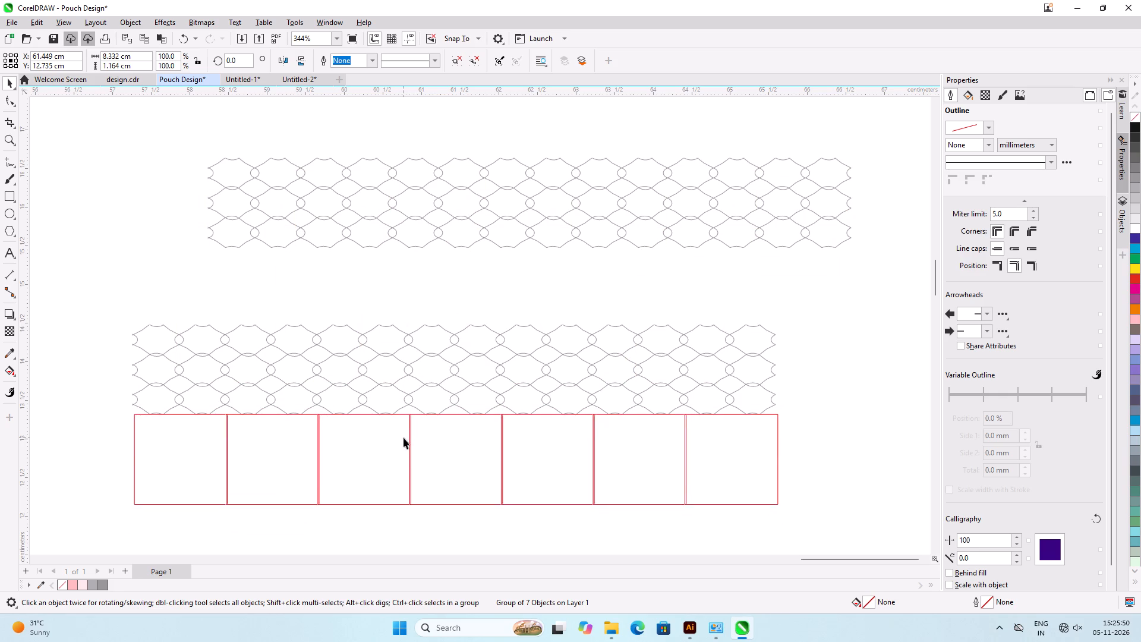
# Delete the lower mesh strip, keeping only the original seven-tile strip.
pyautogui.scroll(5, 377, 446)
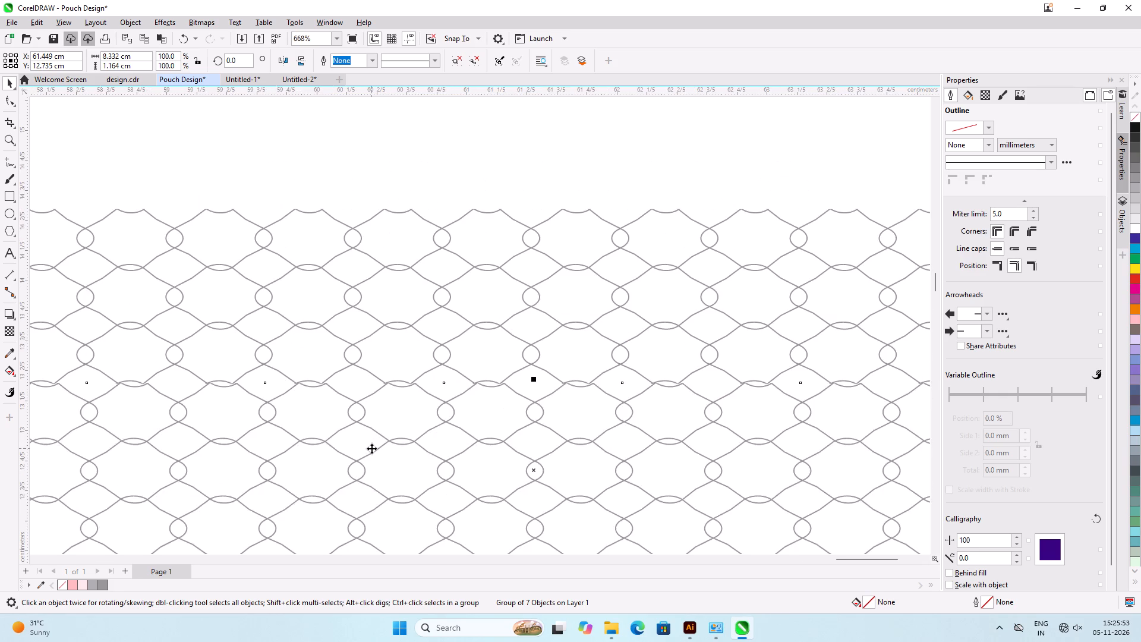
pyautogui.press('Delete')
# Place a copy of the remaining mesh strip directly below it at Y about 12.73 cm and mirror the copy vertically.
pyautogui.scroll(-7, 455, 383)
pyautogui.scroll(8, 301, 383)
pyautogui.scroll(-5, 343, 375)
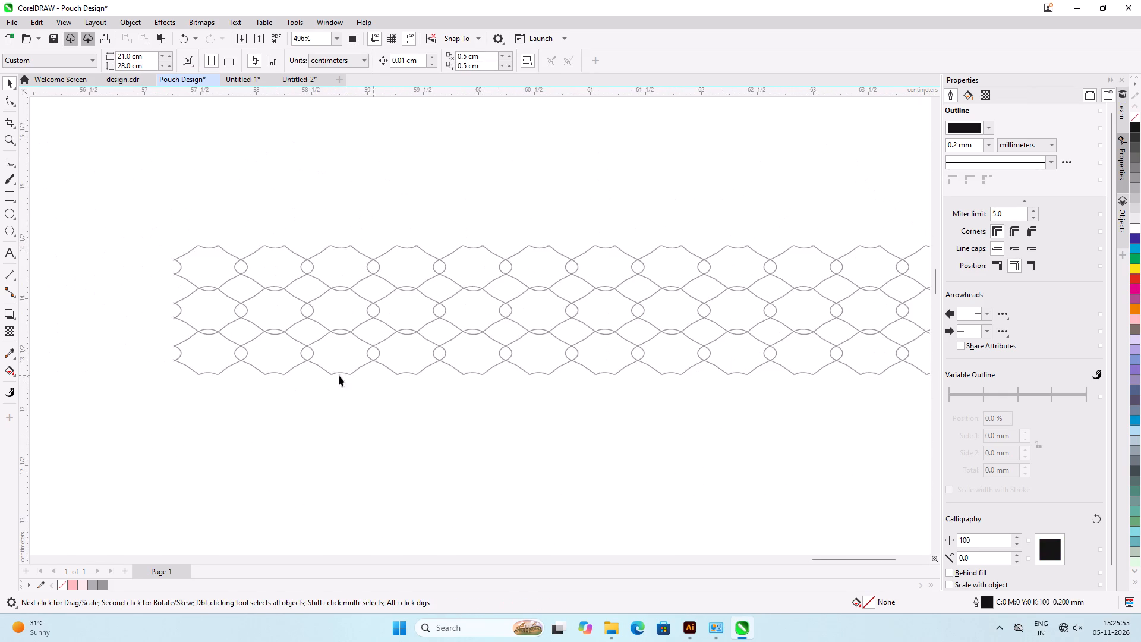
pyautogui.scroll(6, 269, 373)
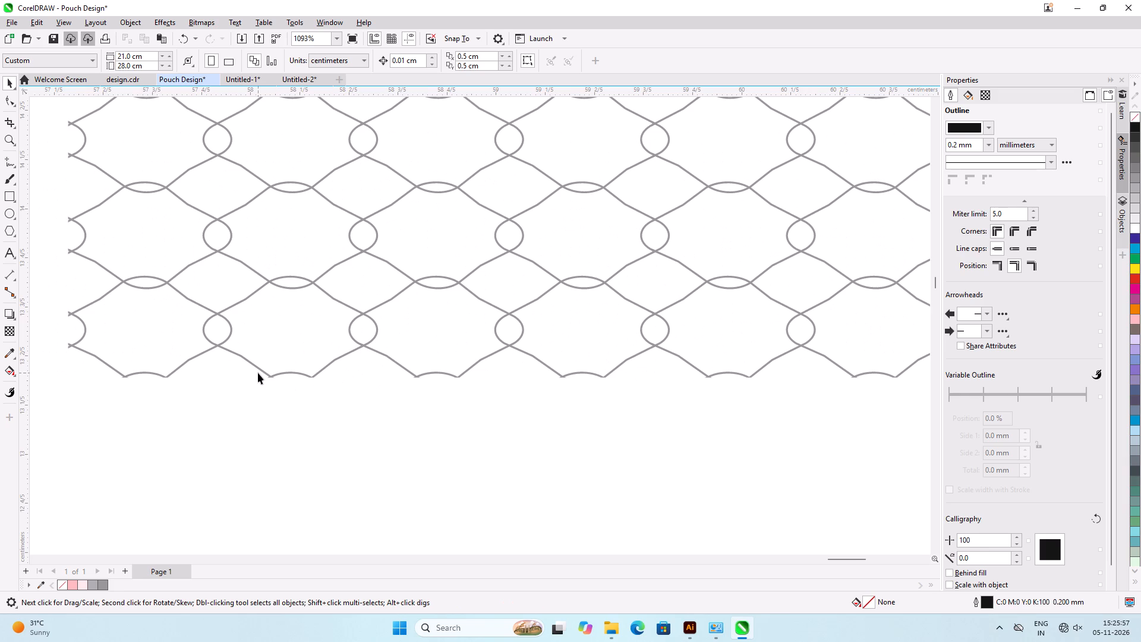
pyautogui.scroll(-2, 258, 373)
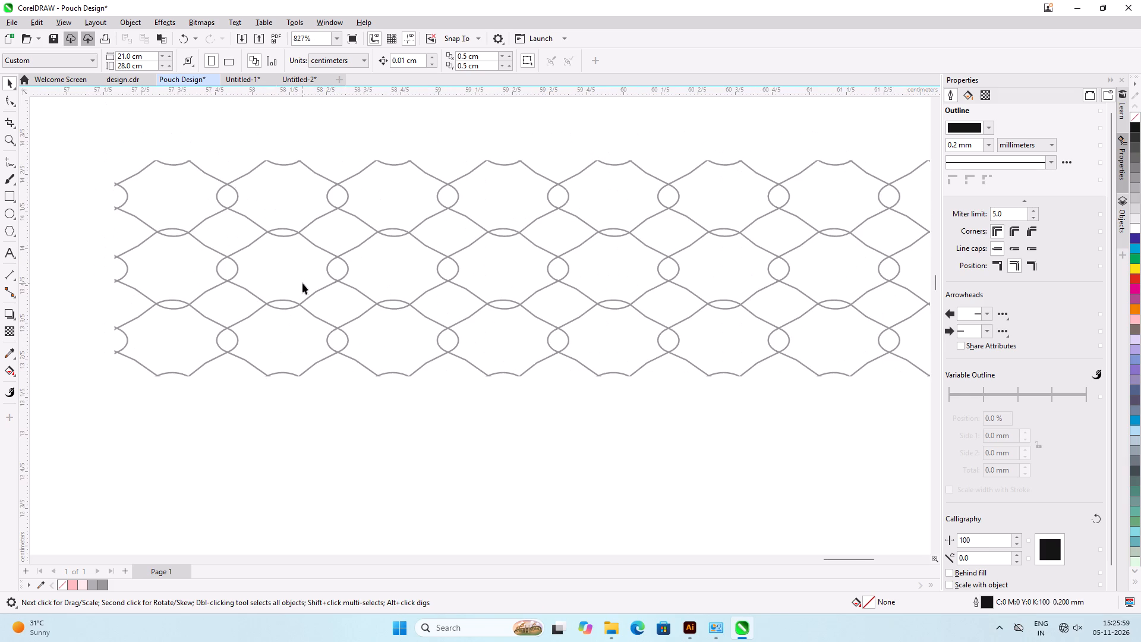
pyautogui.click(301, 300)
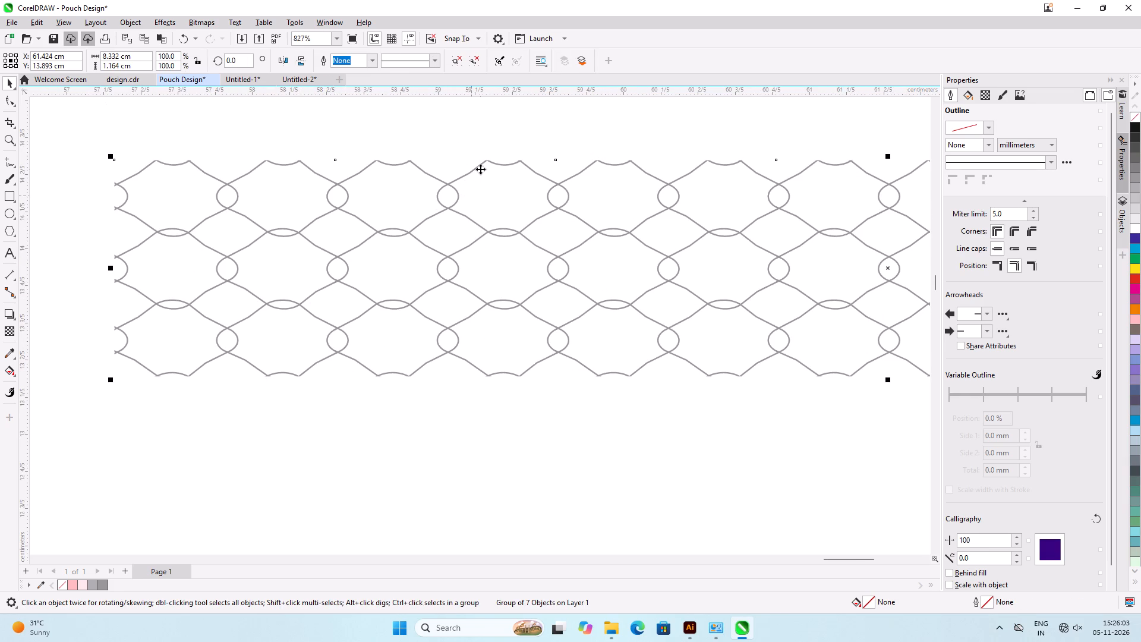
pyautogui.moveTo(480, 169); pyautogui.dragTo(469, 385)
pyautogui.keyDown('shift'); pyautogui.rightClick(469, 385); pyautogui.keyUp('shift')
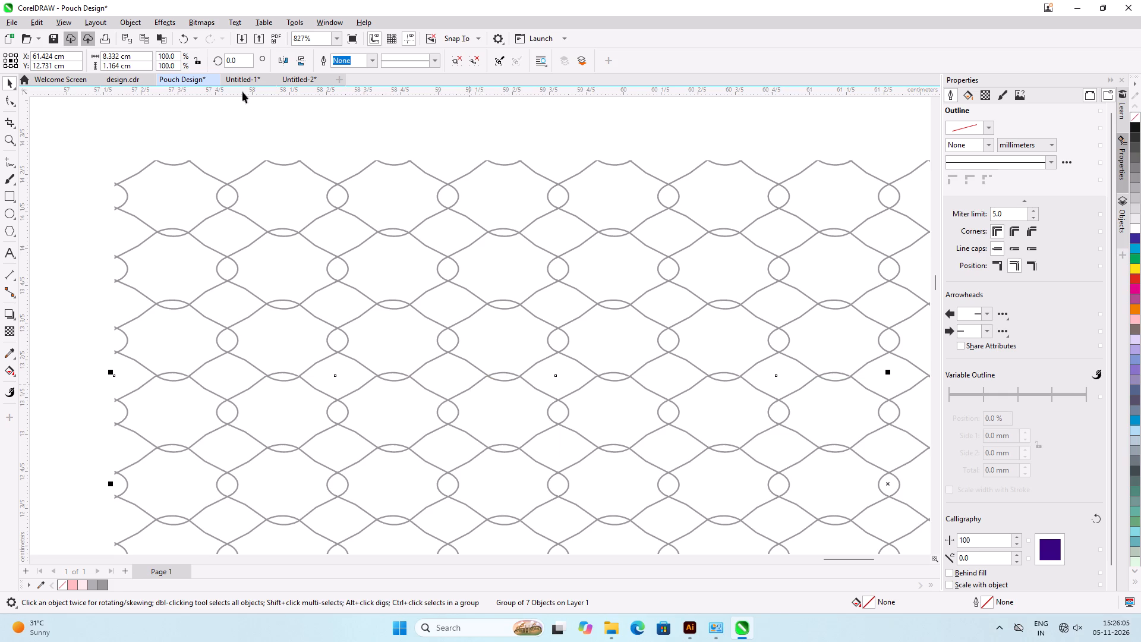
pyautogui.click(302, 61)
# Fine-tune the mirrored strip's position to X 61.423 cm, Y 12.73 cm so its crossings meet the upper strip's edge.
pyautogui.scroll(6, 286, 338)
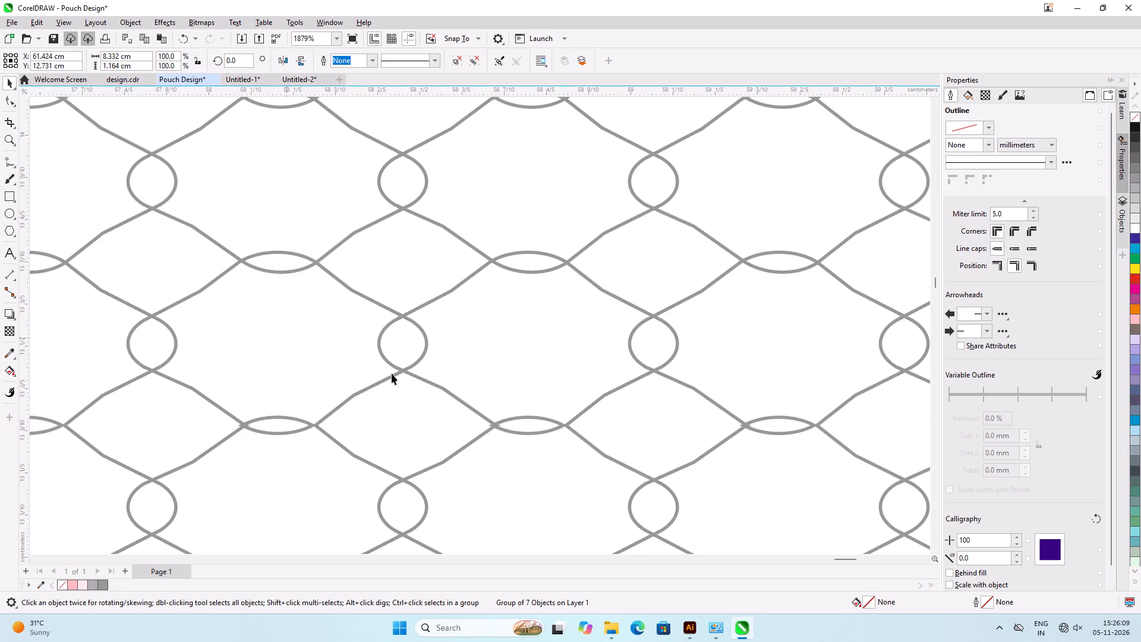
pyautogui.scroll(-7, 431, 246)
pyautogui.scroll(7, 521, 362)
pyautogui.scroll(10, 456, 261)
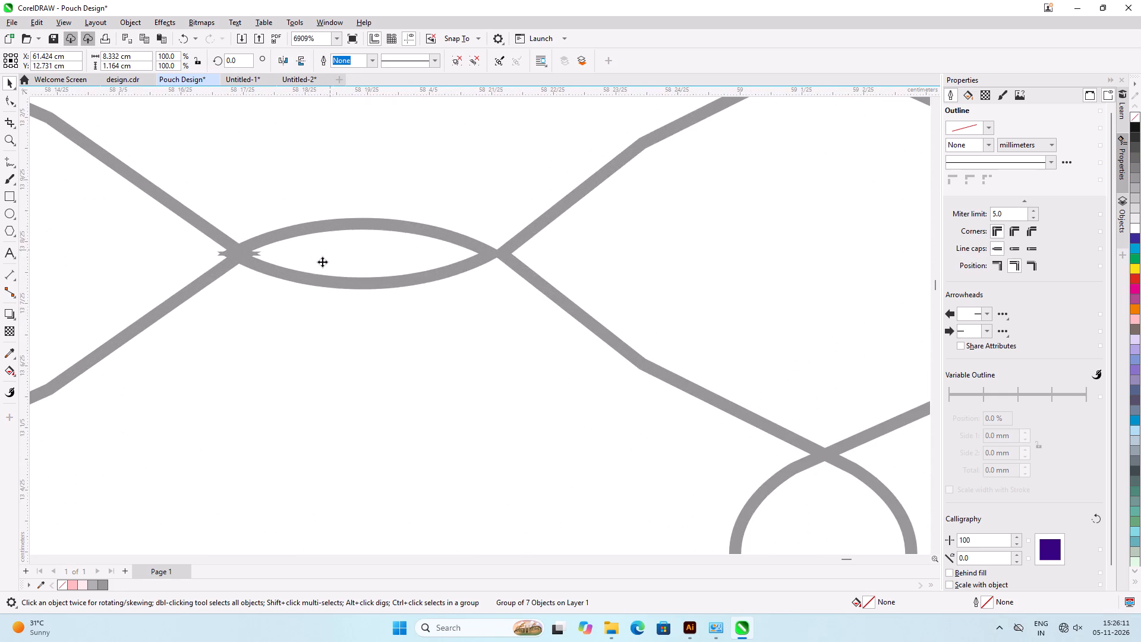
pyautogui.scroll(4, 313, 265)
pyautogui.moveTo(304, 411); pyautogui.dragTo(304, 427)
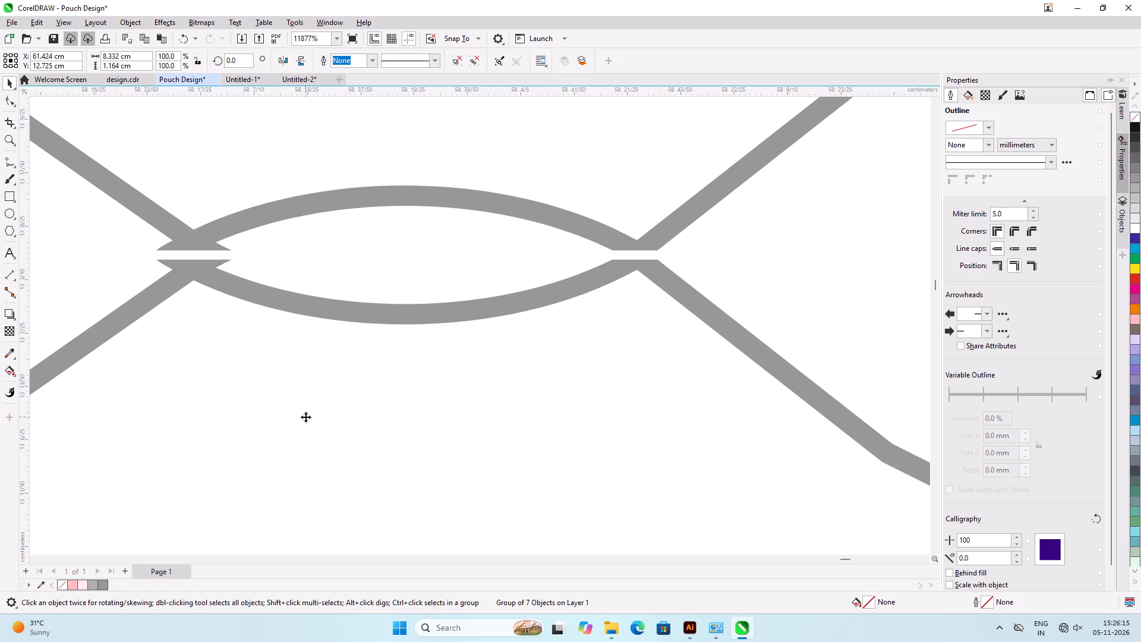
pyautogui.press('Up')
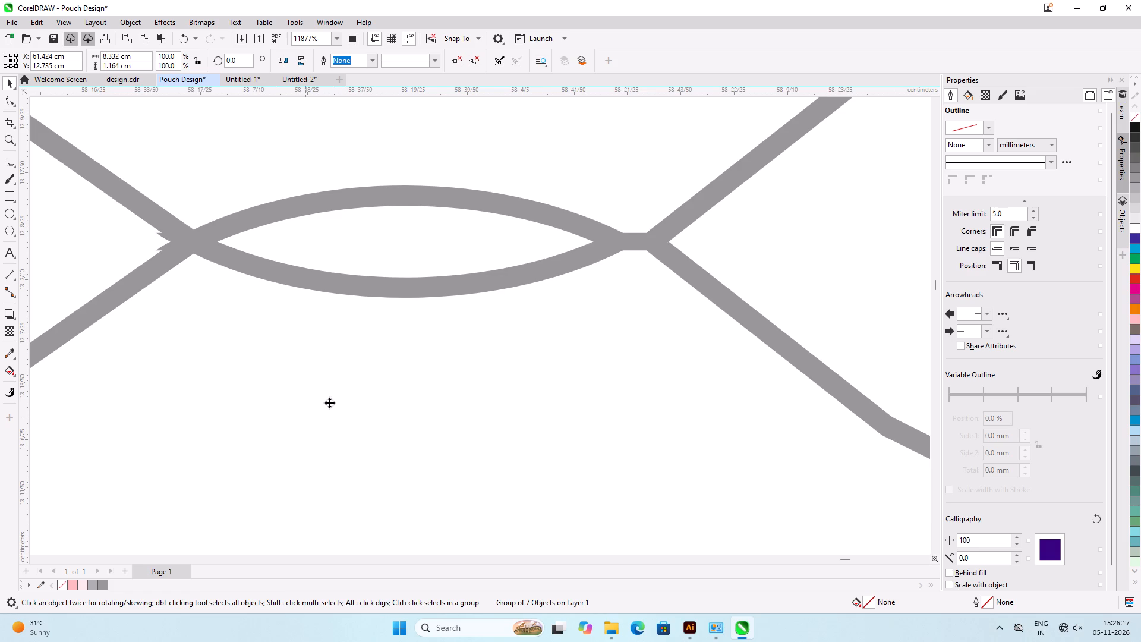
pyautogui.moveTo(379, 420); pyautogui.dragTo(379, 429)
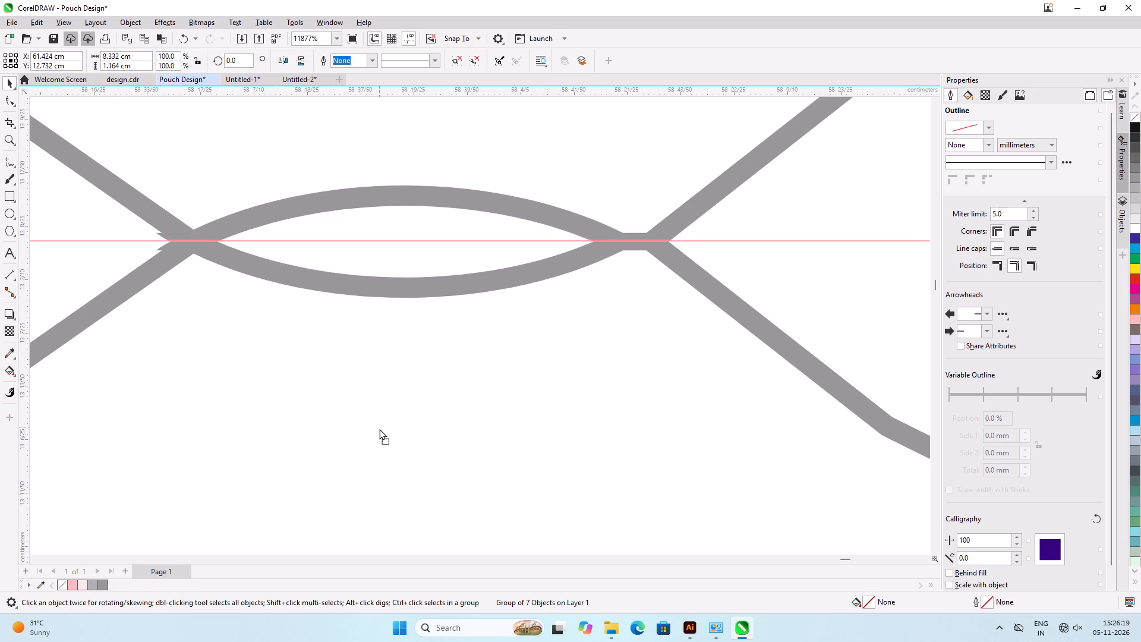
pyautogui.moveTo(379, 429); pyautogui.dragTo(379, 432)
pyautogui.moveTo(379, 426); pyautogui.dragTo(379, 432)
pyautogui.click(379, 432)
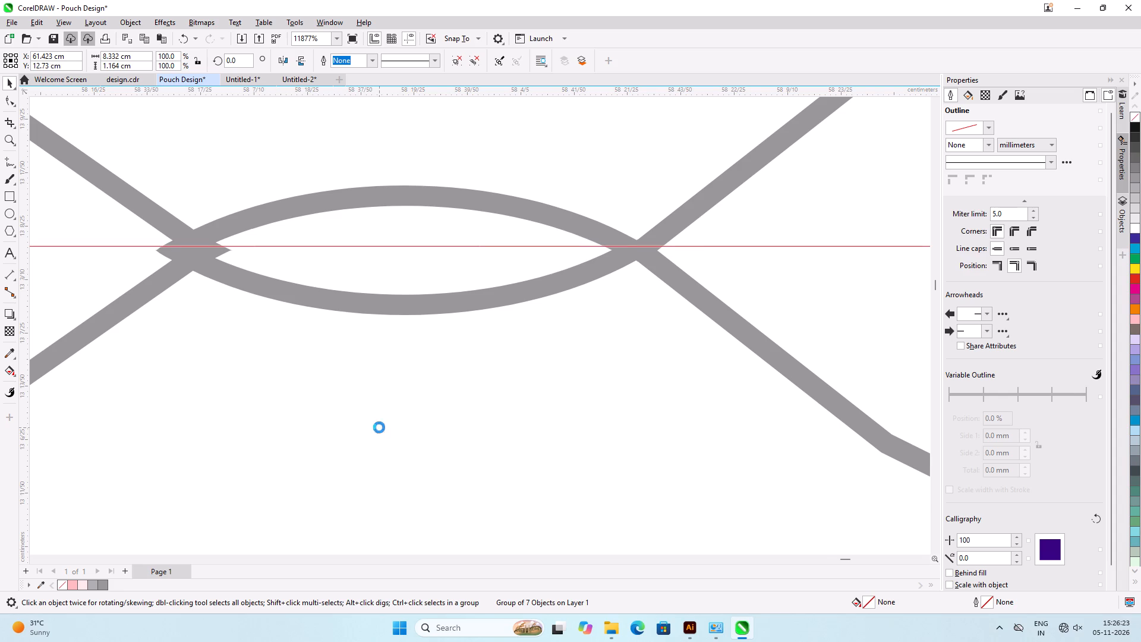
# Place a copy of the mirrored strip below it at Y about 11.6 cm and mirror this third strip vertically.
pyautogui.scroll(-15, 379, 427)
pyautogui.scroll(-5, 386, 357)
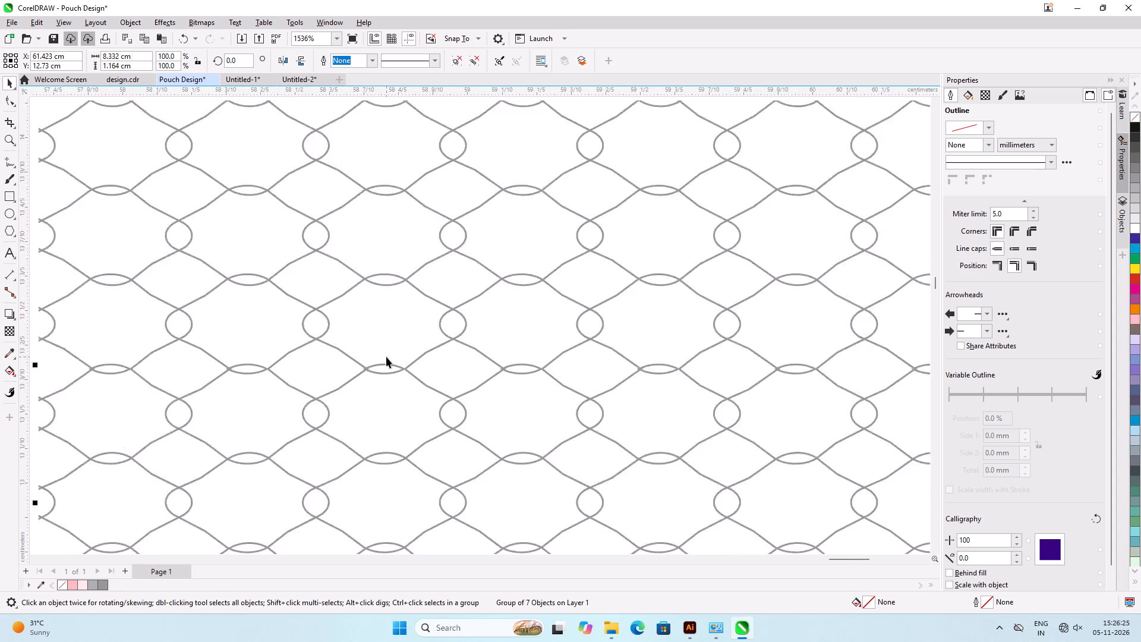
pyautogui.scroll(-6, 386, 357)
pyautogui.scroll(-7, 369, 281)
pyautogui.scroll(7, 512, 322)
pyautogui.scroll(-4, 519, 242)
pyautogui.scroll(1, 335, 353)
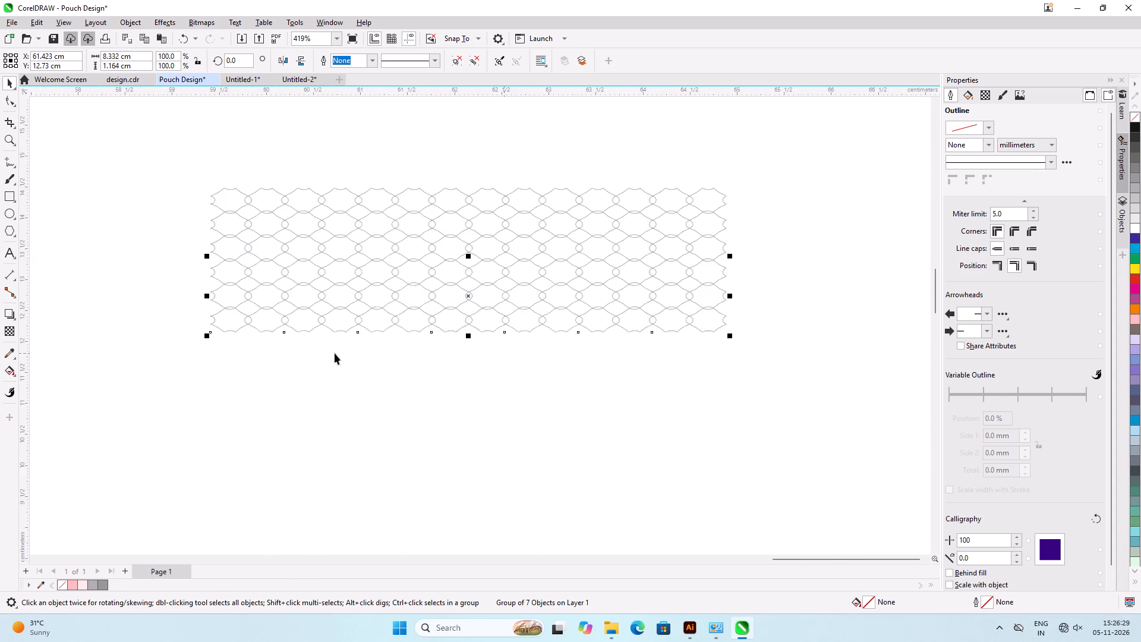
pyautogui.scroll(1, 335, 353)
pyautogui.moveTo(502, 278); pyautogui.dragTo(504, 363)
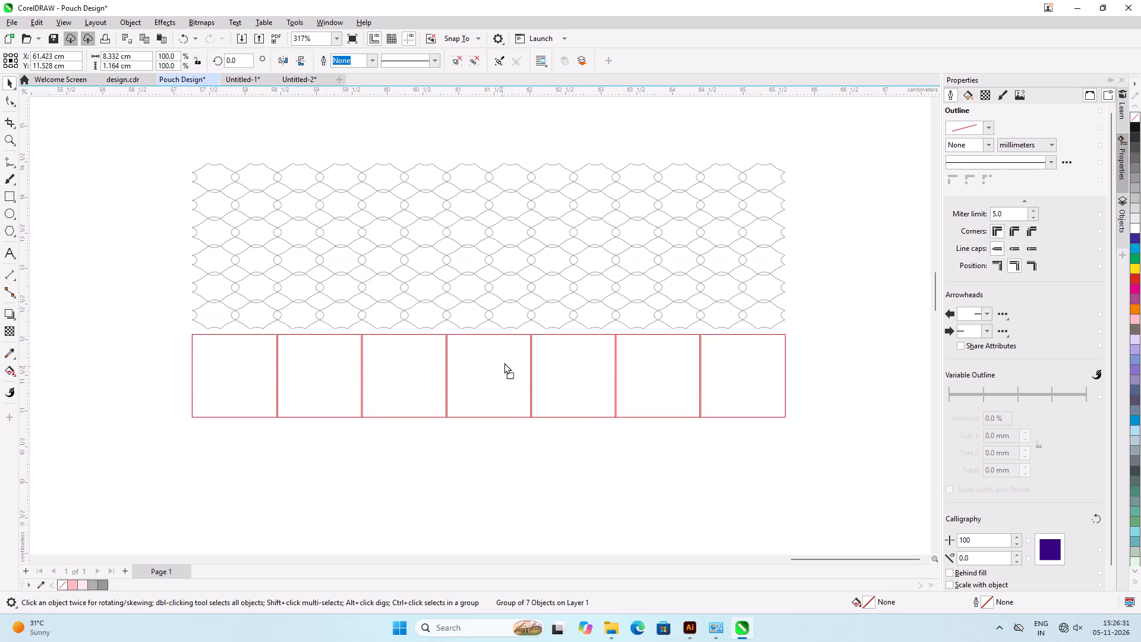
pyautogui.moveTo(504, 363); pyautogui.dragTo(505, 358)
pyautogui.keyDown('shift'); pyautogui.rightClick(505, 358); pyautogui.keyUp('shift')
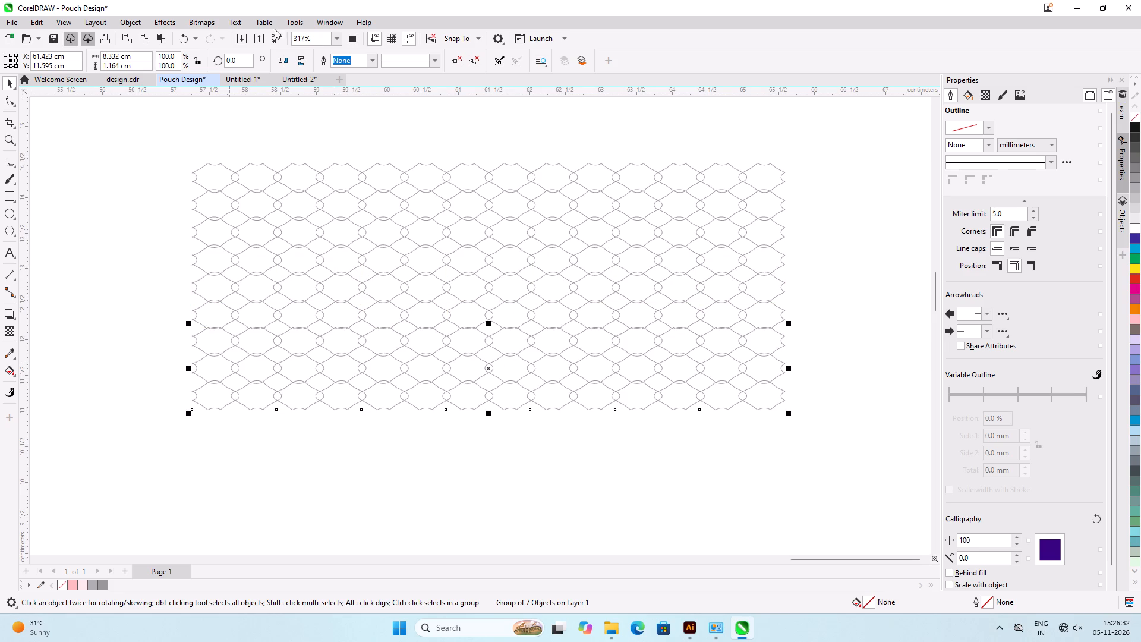
pyautogui.click(295, 67)
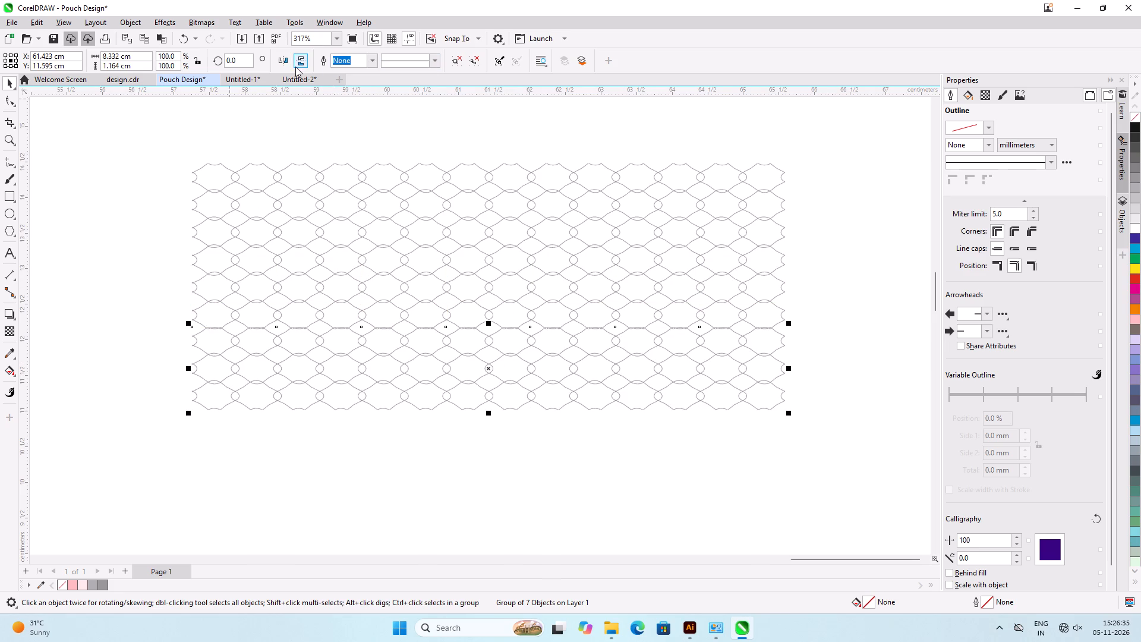
# Lower the third mesh strip slightly to Y about 11.566 cm so its crossings meet the middle strip's edge.
pyautogui.scroll(6, 409, 304)
pyautogui.scroll(6, 357, 442)
pyautogui.scroll(6, 522, 275)
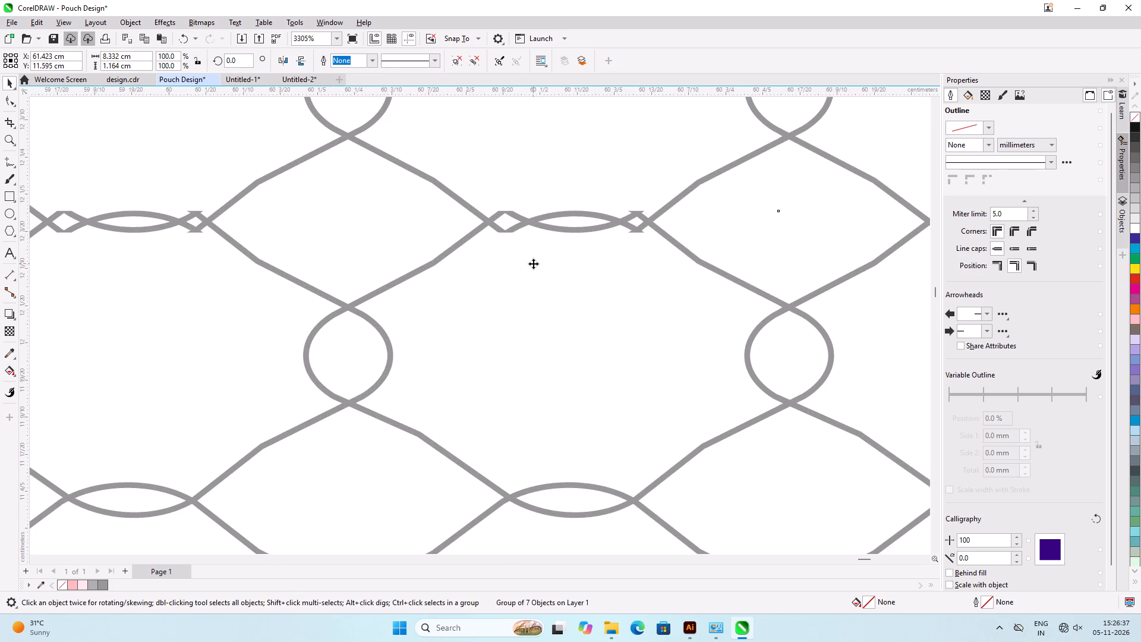
pyautogui.scroll(1, 533, 263)
pyautogui.press('Down')
pyautogui.press('Down')
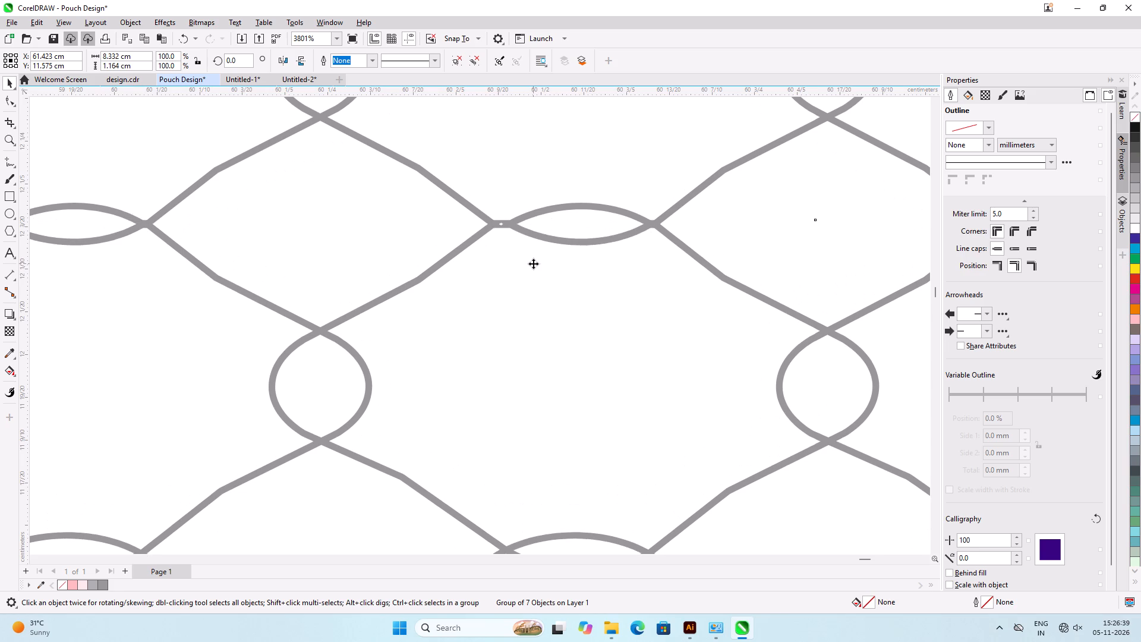
pyautogui.press('Down')
pyautogui.scroll(6, 575, 205)
pyautogui.scroll(5, 681, 248)
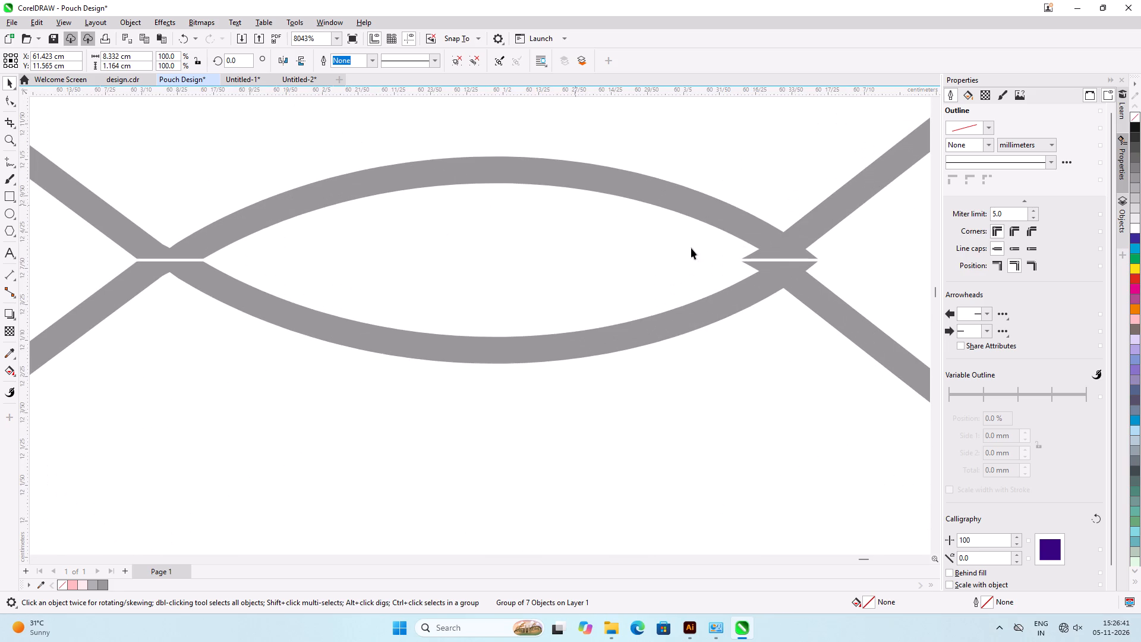
pyautogui.click(679, 319)
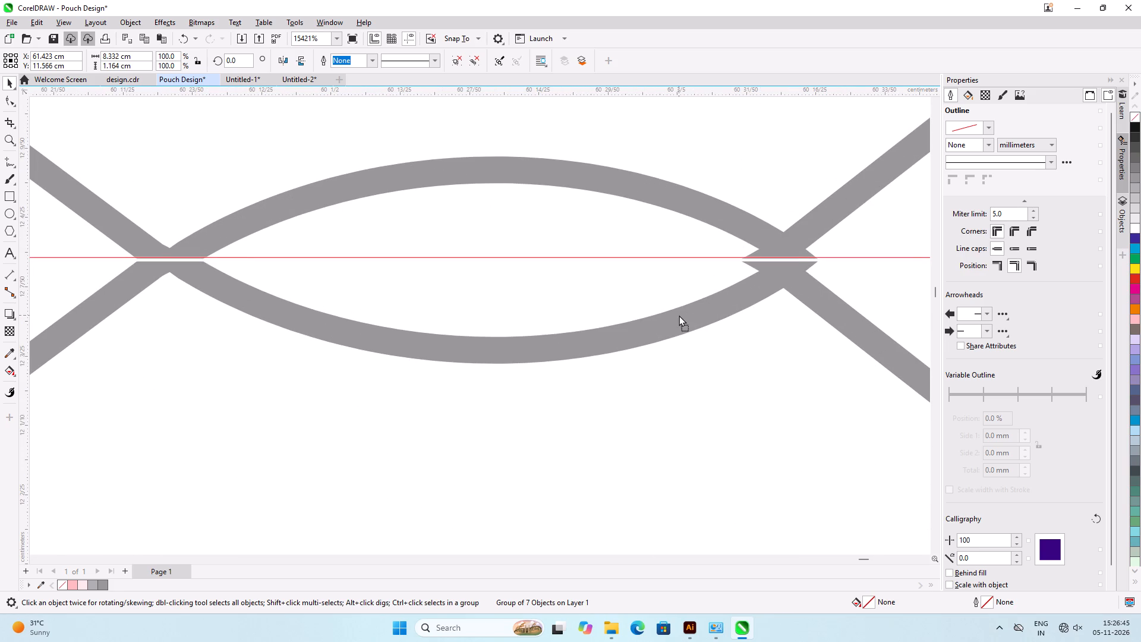
pyautogui.click(732, 163)
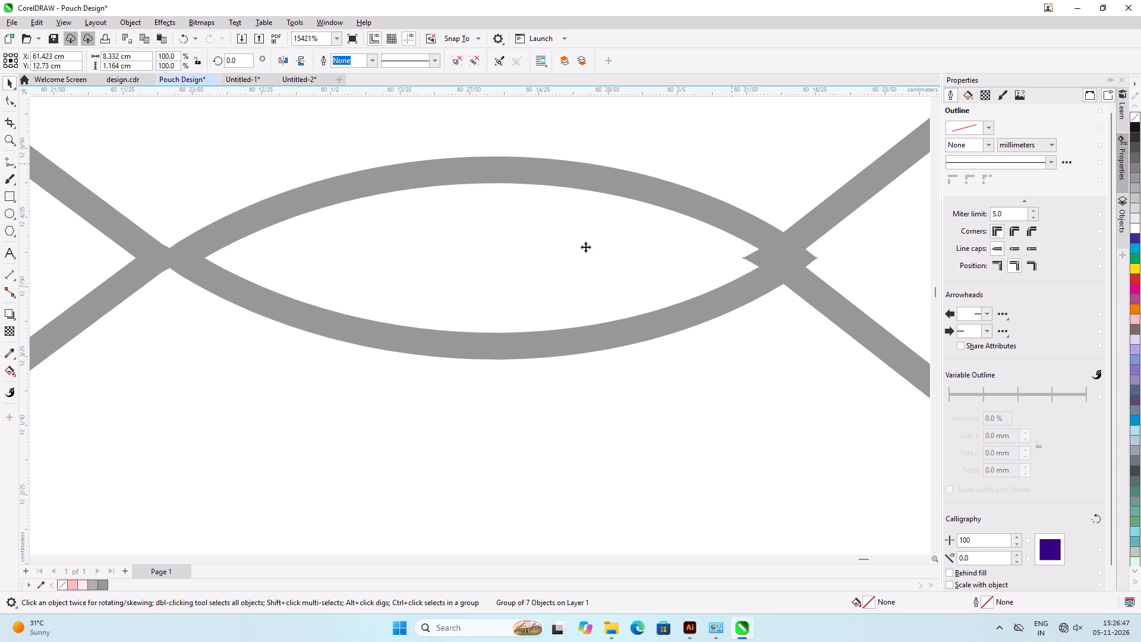
# Inspect the crossings where the stacked mesh strips join and check the three strips together as one field.
pyautogui.scroll(-16, 585, 251)
pyautogui.scroll(5, 567, 254)
pyautogui.scroll(5, 477, 254)
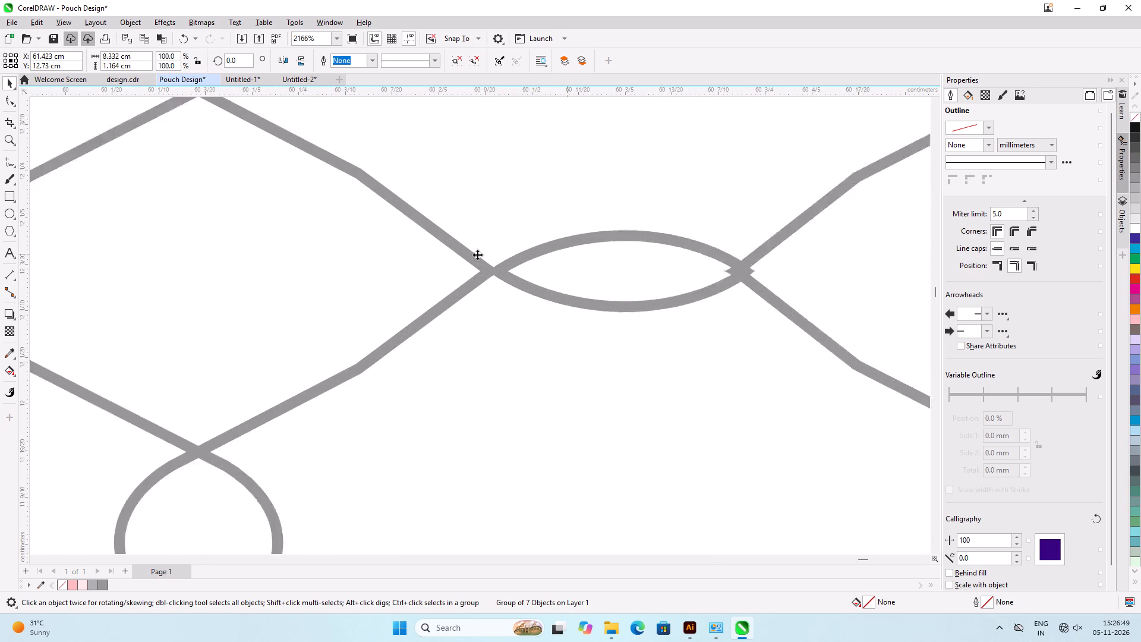
pyautogui.scroll(4, 477, 254)
pyautogui.scroll(-1, 478, 254)
pyautogui.scroll(1, 478, 254)
pyautogui.scroll(-20, 478, 254)
pyautogui.scroll(-3, 508, 253)
pyautogui.scroll(1, 508, 253)
pyautogui.scroll(-17, 508, 253)
pyautogui.click(620, 228)
pyautogui.moveTo(642, 204); pyautogui.dragTo(385, 344)
pyautogui.scroll(-8, 624, 271)
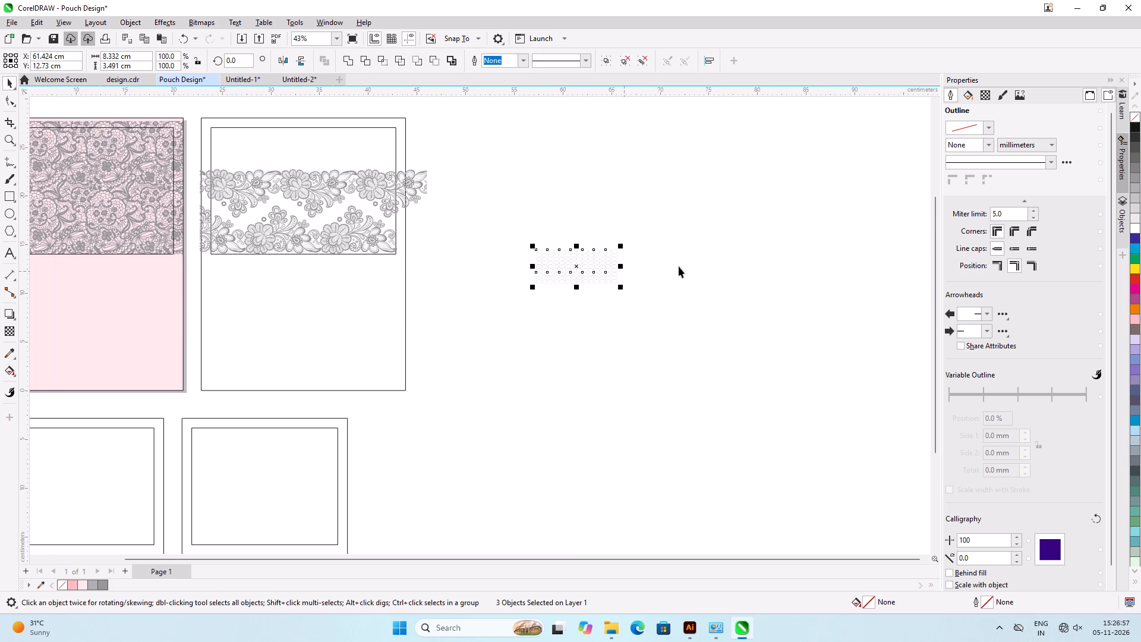
pyautogui.click(679, 266)
# Place a copy of the third mesh strip directly below it at Y about 10.408 cm and mirror the copy vertically.
pyautogui.scroll(5, 635, 263)
pyautogui.scroll(6, 584, 261)
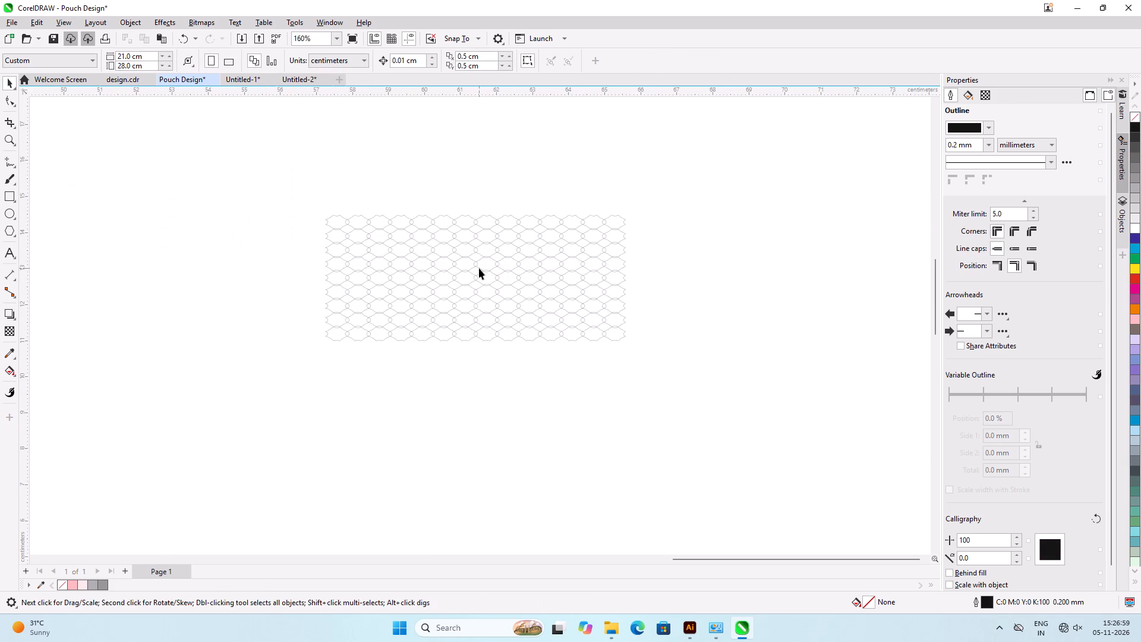
pyautogui.scroll(3, 479, 268)
pyautogui.click(458, 297)
pyautogui.click(456, 323)
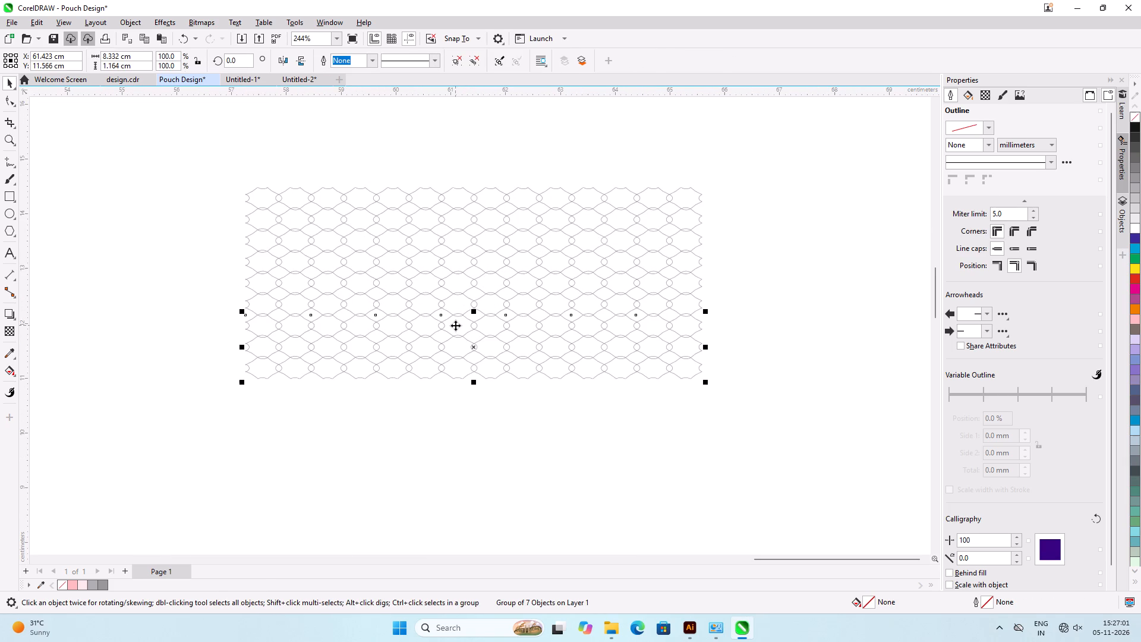
pyautogui.scroll(-5, 494, 204)
pyautogui.scroll(7, 481, 302)
pyautogui.moveTo(519, 226); pyautogui.dragTo(509, 304)
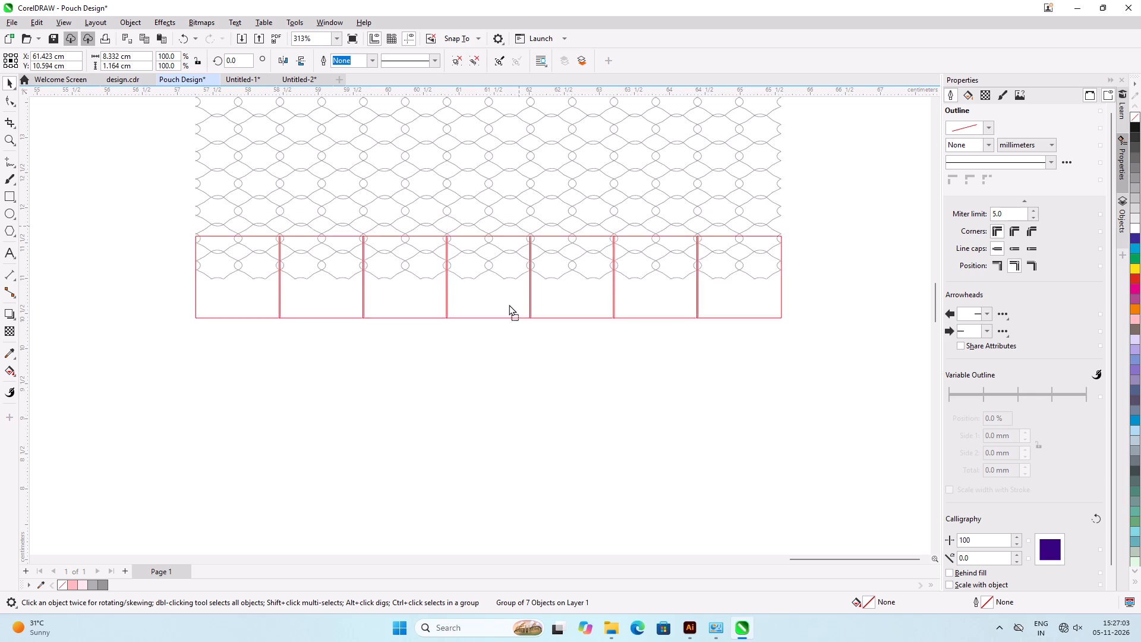
pyautogui.moveTo(509, 304); pyautogui.dragTo(510, 307)
pyautogui.keyDown('shift'); pyautogui.rightClick(510, 307); pyautogui.keyUp('shift')
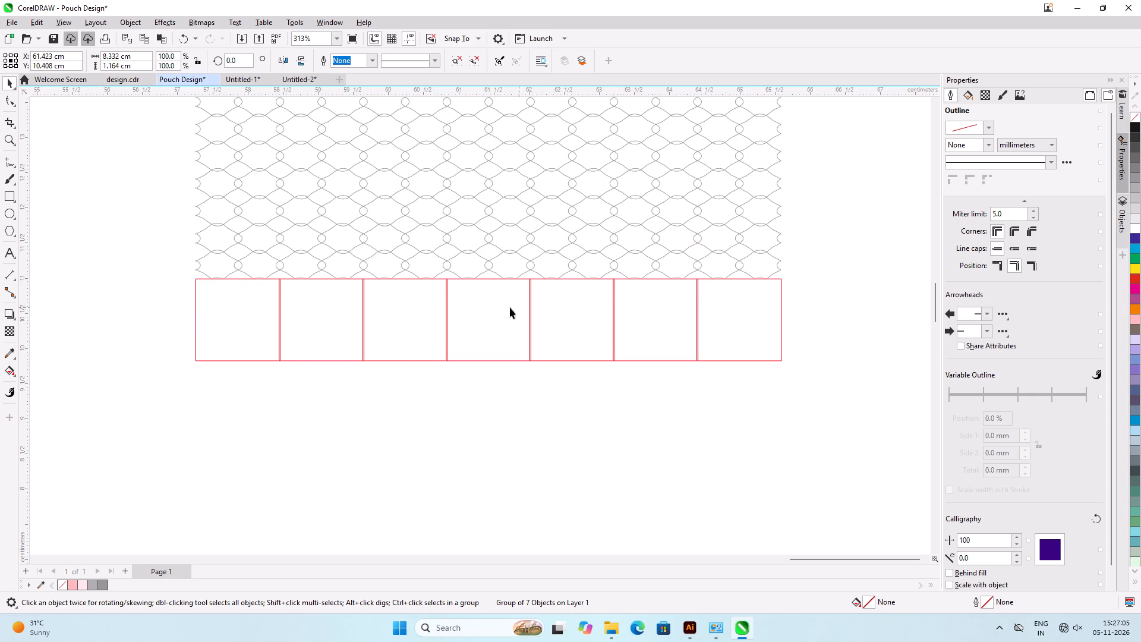
pyautogui.scroll(3, 464, 302)
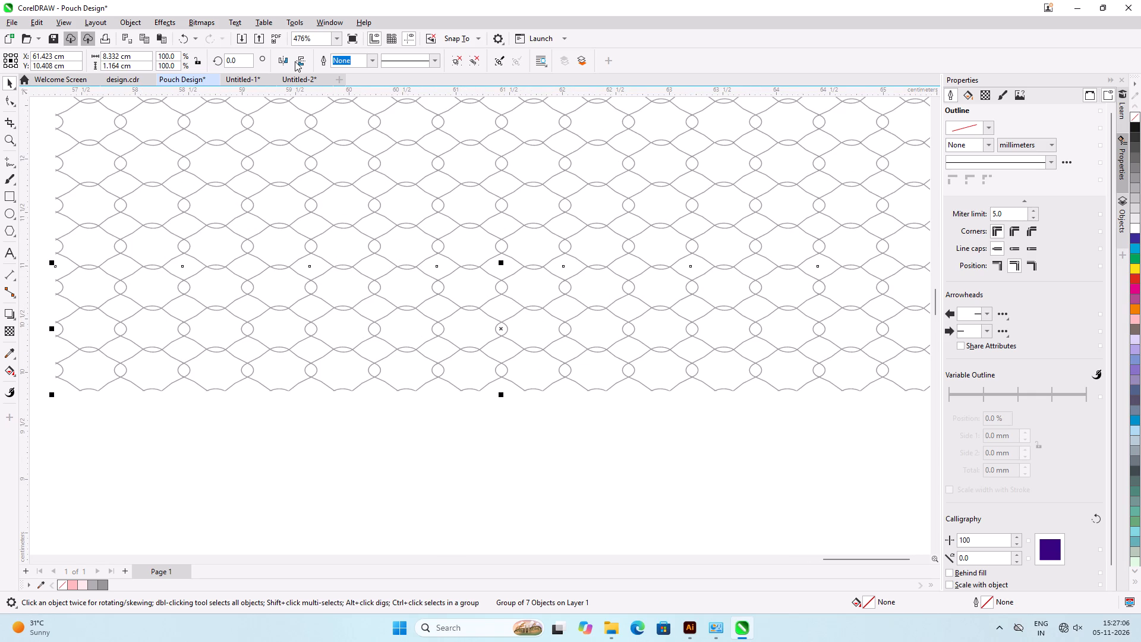
pyautogui.click(295, 61)
pyautogui.scroll(6, 427, 237)
pyautogui.scroll(5, 512, 302)
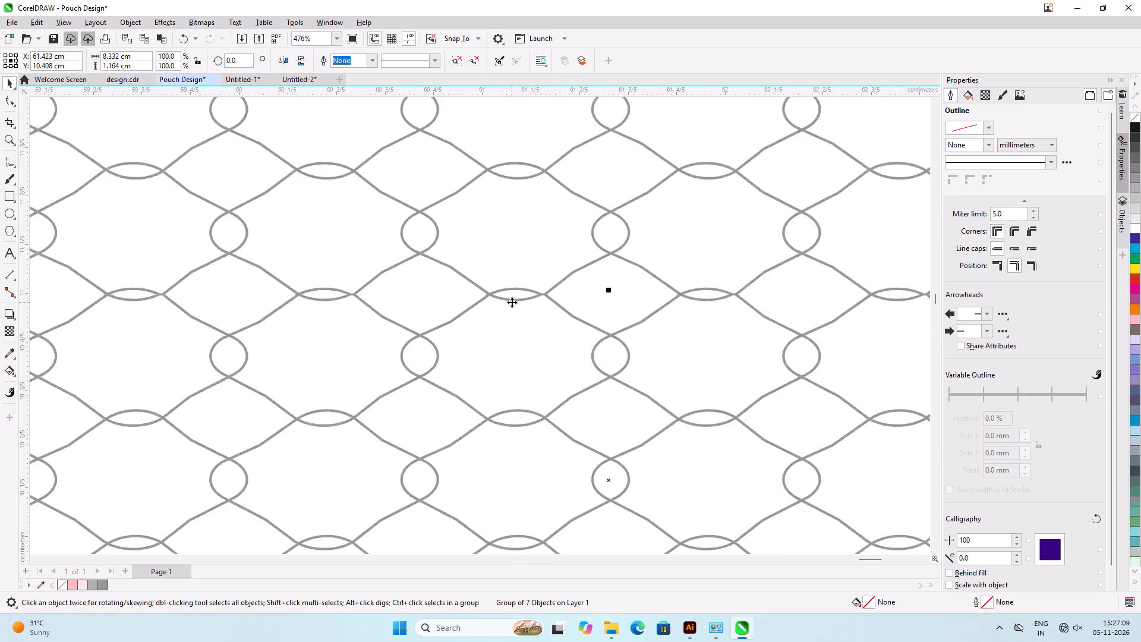
pyautogui.scroll(2, 513, 312)
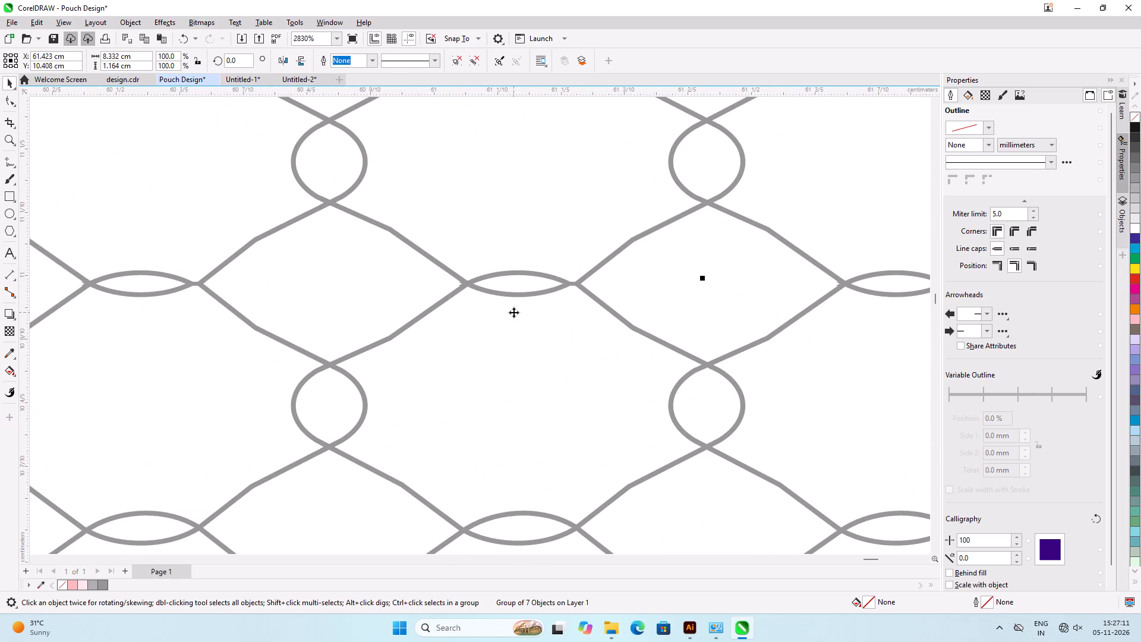
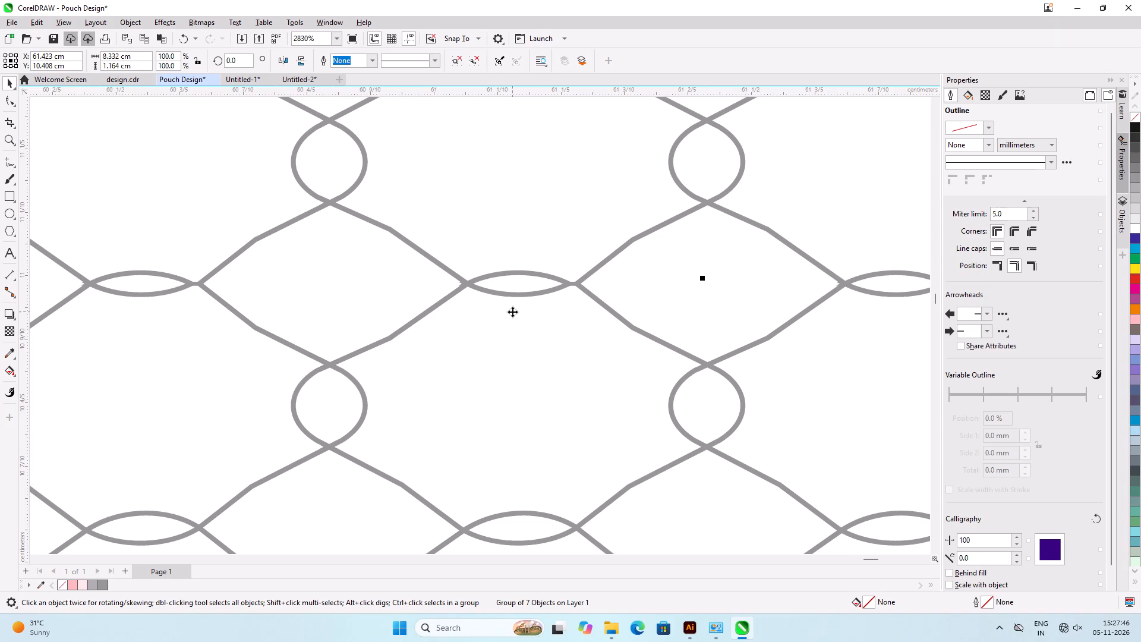
# Place a copy of the lowest mesh strip directly below it at Y about 9.286 cm and mirror the copy vertically.
pyautogui.scroll(-17, 512, 311)
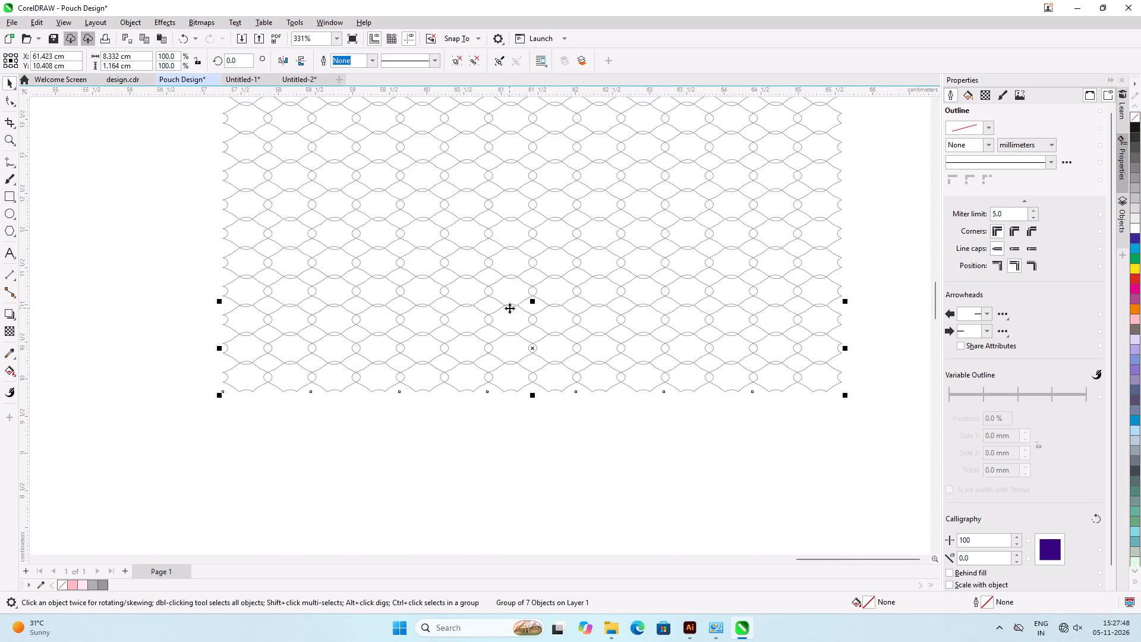
pyautogui.click(452, 479)
pyautogui.scroll(-4, 452, 479)
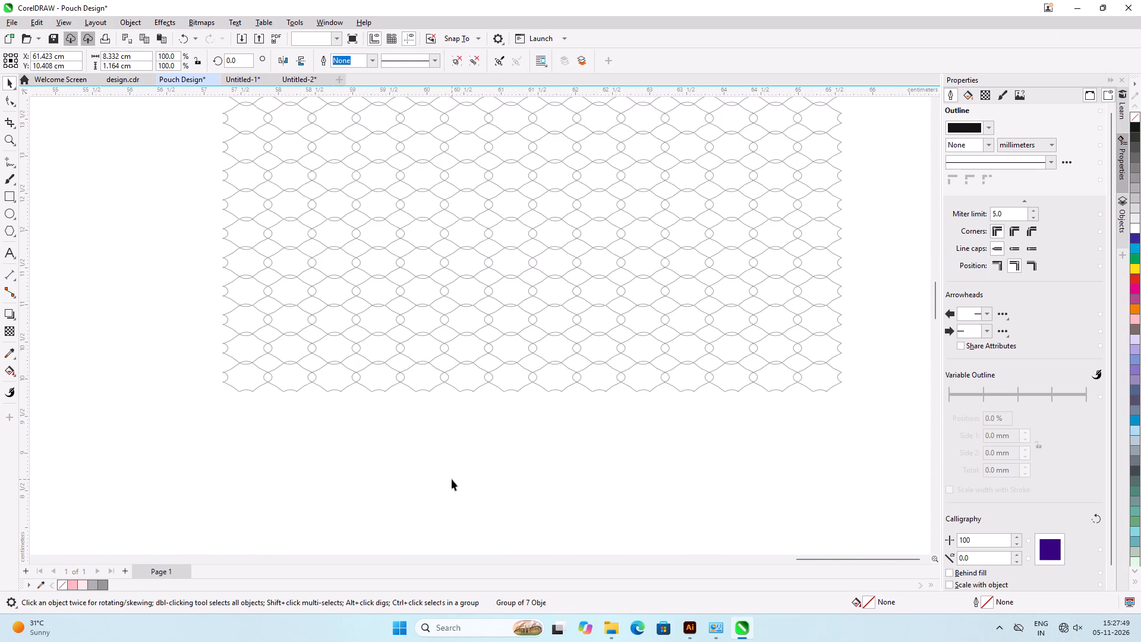
pyautogui.scroll(2, 472, 438)
pyautogui.click(490, 397)
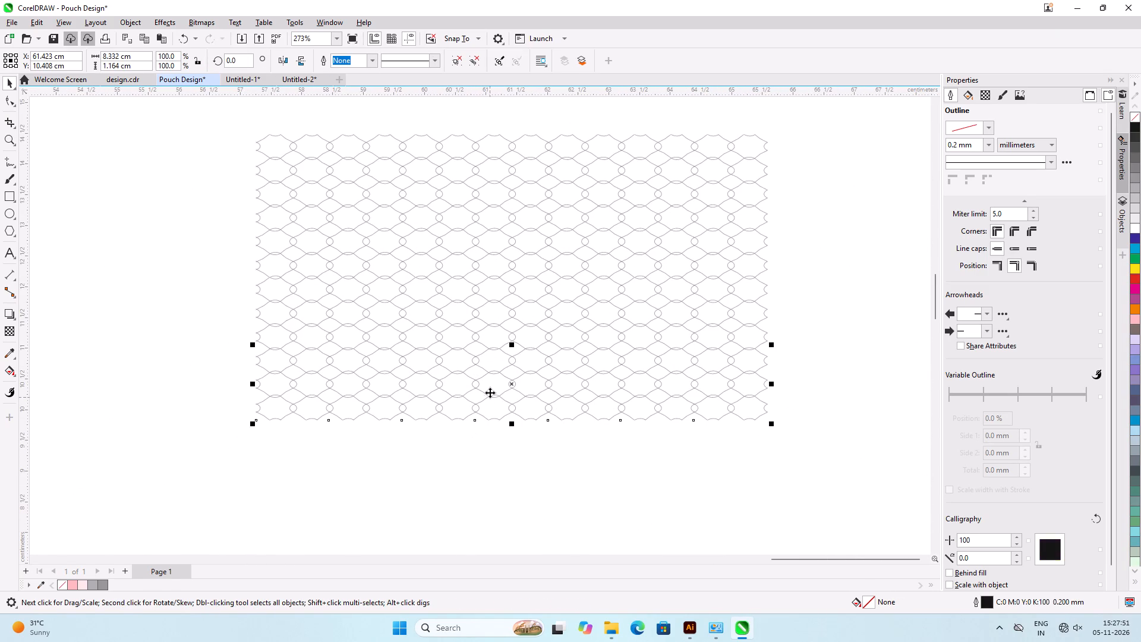
pyautogui.moveTo(490, 392); pyautogui.dragTo(488, 464)
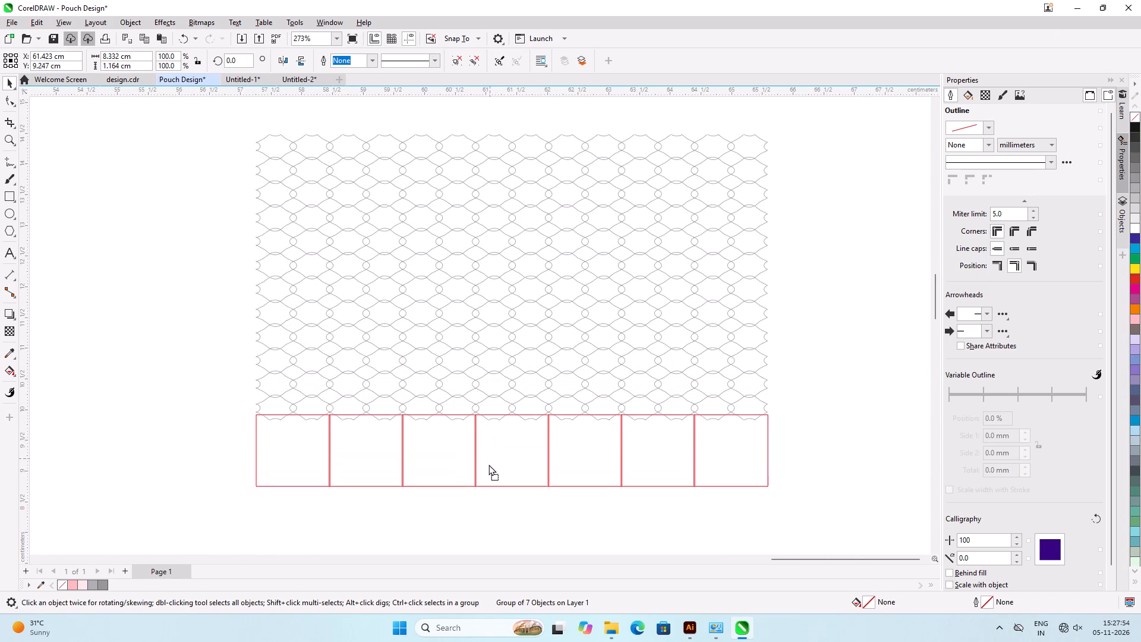
pyautogui.moveTo(488, 464); pyautogui.dragTo(491, 461)
pyautogui.keyDown('shift'); pyautogui.rightClick(491, 461); pyautogui.keyUp('shift')
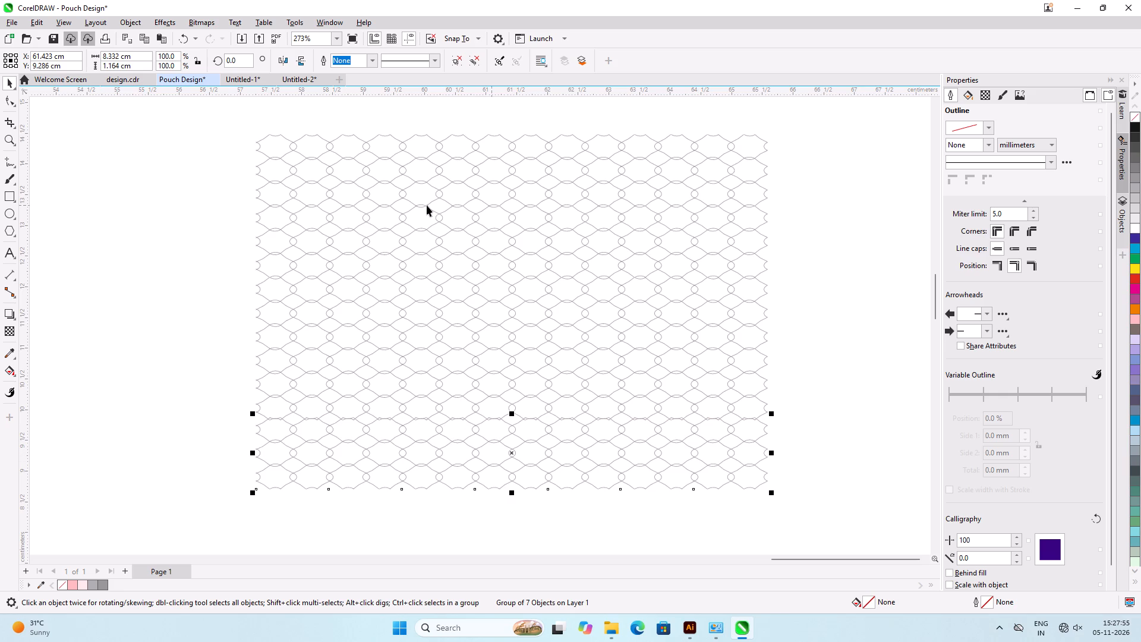
pyautogui.click(300, 60)
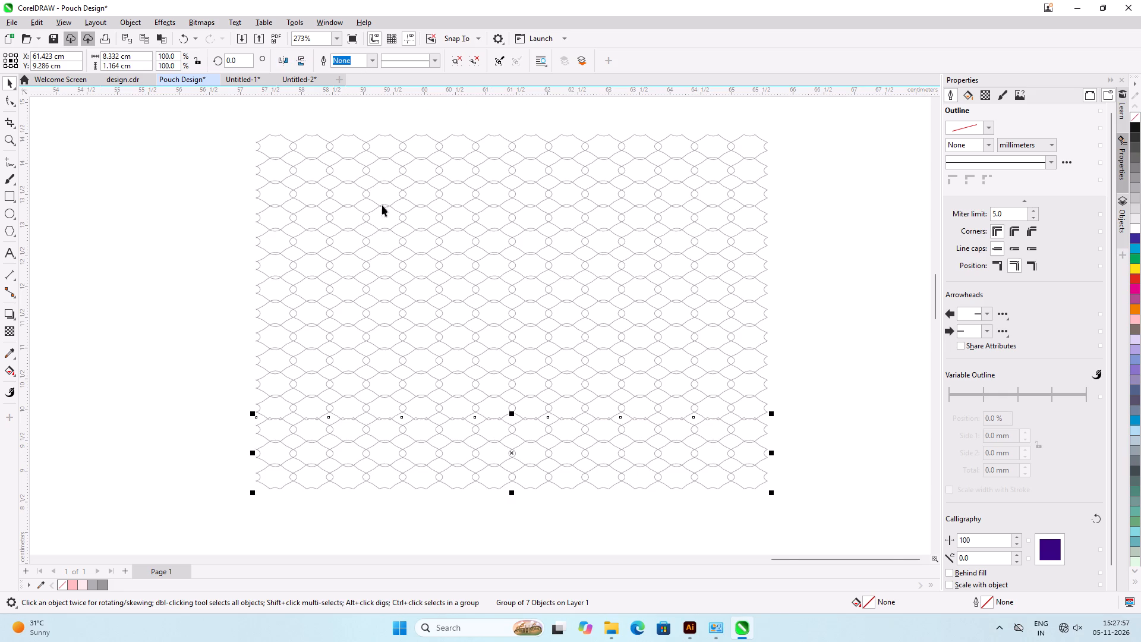
# Lower the fifth mesh strip slightly to Y about 9.246 cm so its crossings meet the fourth strip's edge.
pyautogui.scroll(18, 509, 423)
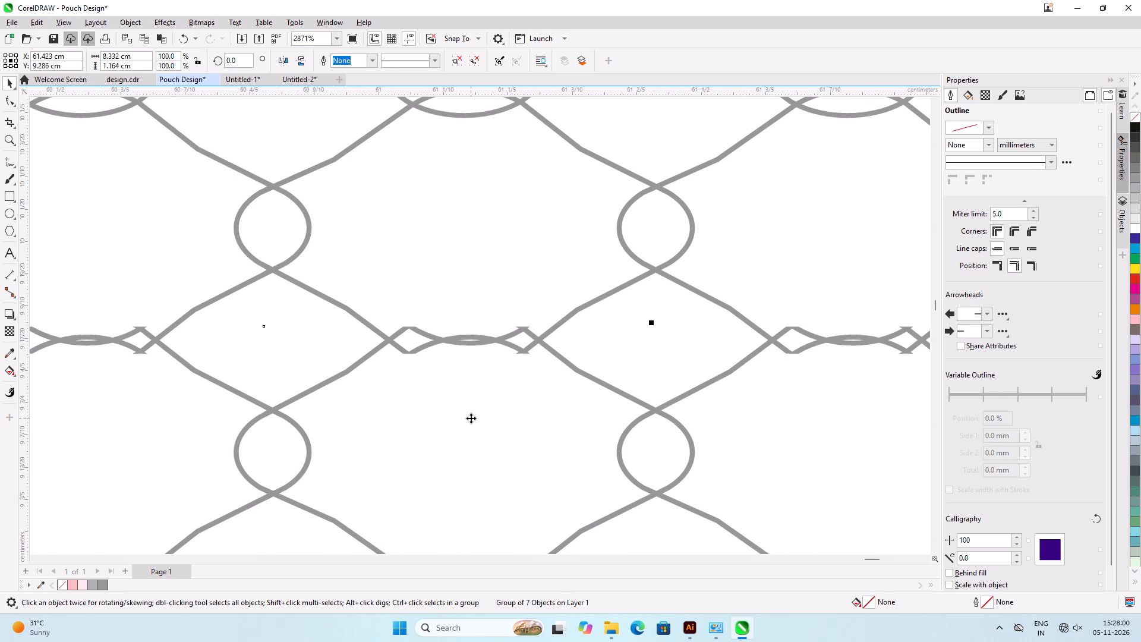
pyautogui.press('Down')
pyautogui.press('Down')
pyautogui.press('Down')
pyautogui.press('Down')
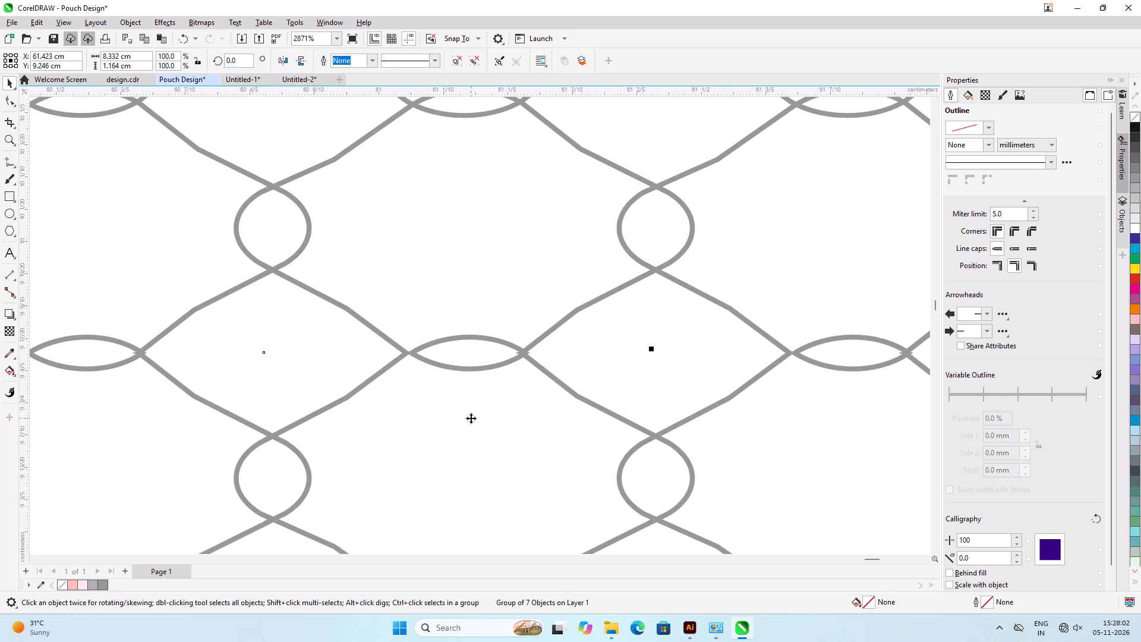
pyautogui.scroll(1, 424, 405)
pyautogui.scroll(-8, 428, 405)
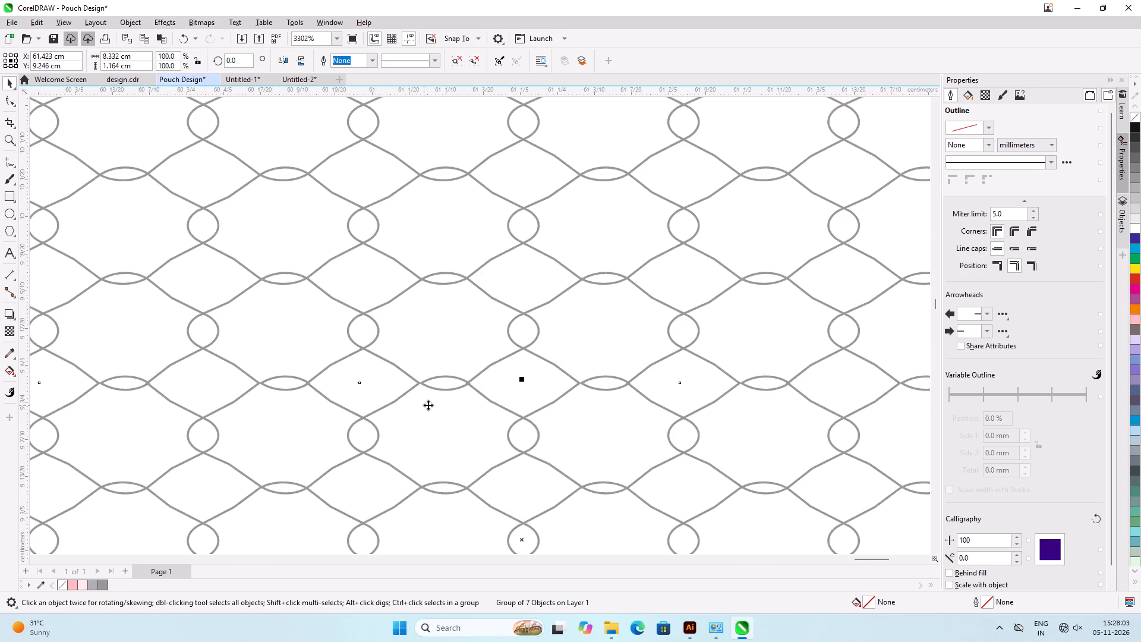
# Group the five stacked mesh strips into one block.
pyautogui.scroll(-7, 428, 405)
pyautogui.scroll(-6, 478, 384)
pyautogui.click(440, 496)
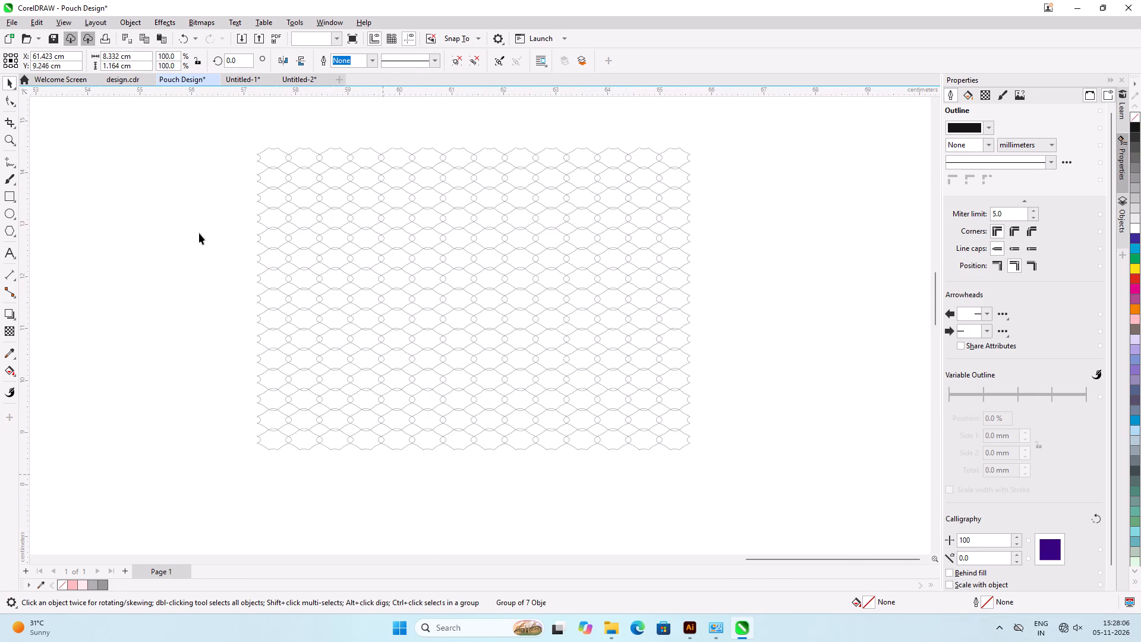
pyautogui.scroll(-3, 199, 226)
pyautogui.moveTo(213, 149); pyautogui.dragTo(593, 407)
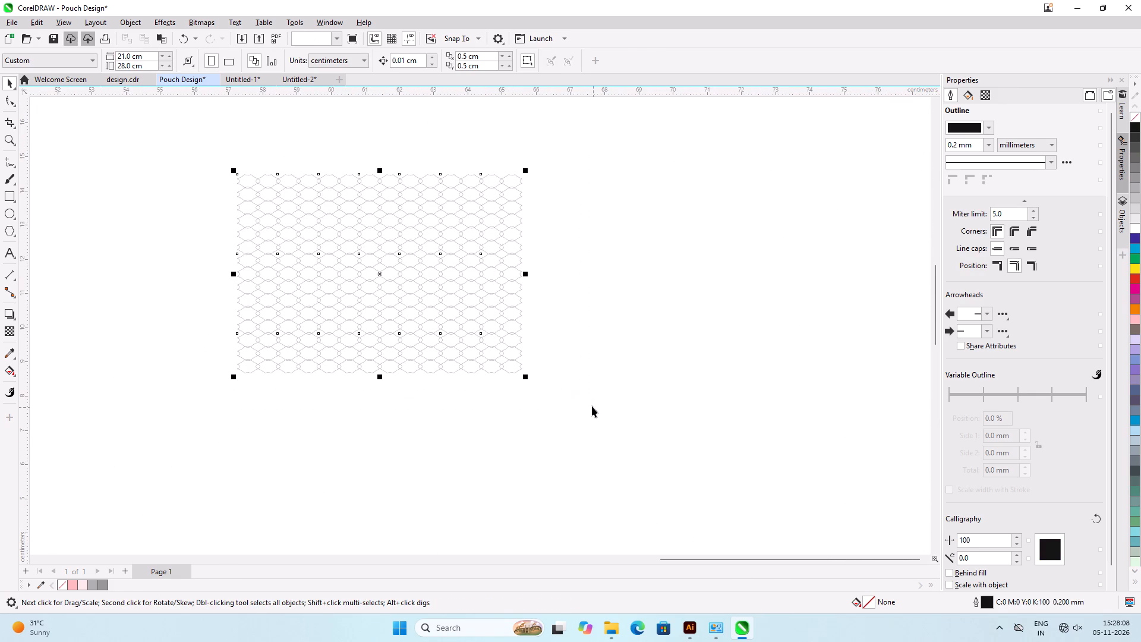
pyautogui.hotkey('ctrl', 'g')
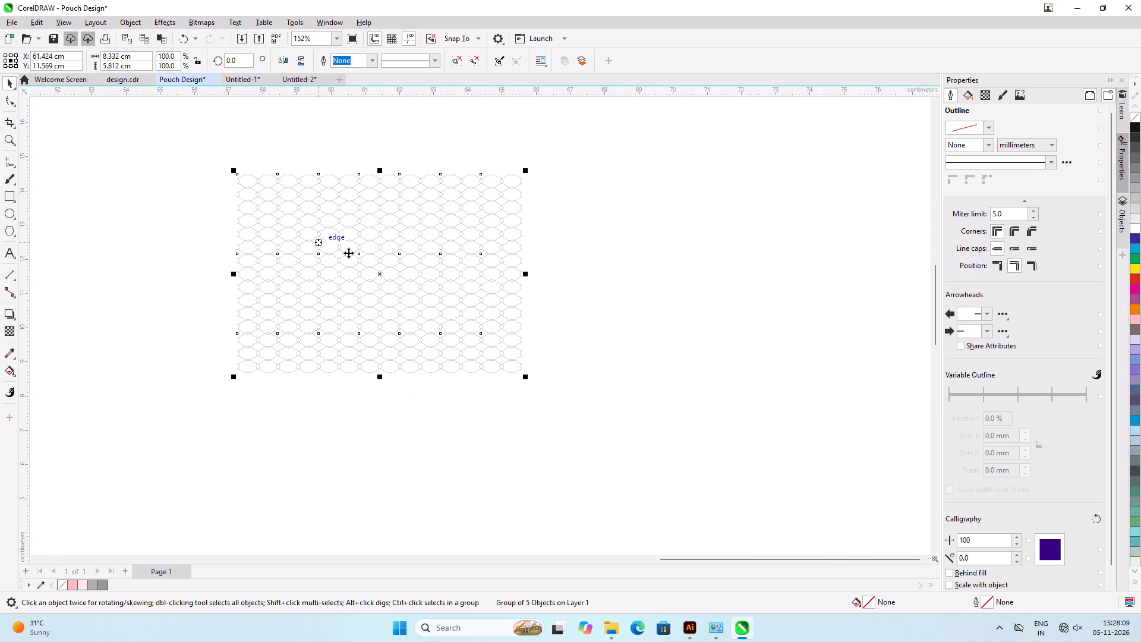
# Place a copy of the grouped mesh block level beside it, edge to edge at X about 69.733 cm.
pyautogui.scroll(4, 594, 255)
pyautogui.moveTo(207, 254); pyautogui.dragTo(572, 274)
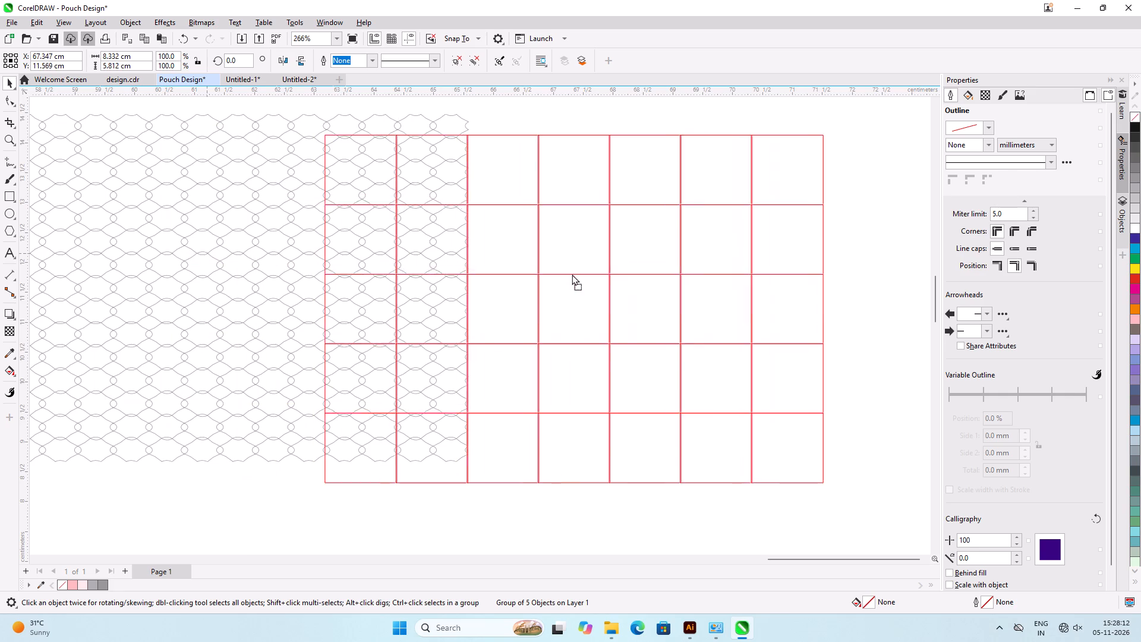
pyautogui.moveTo(572, 274); pyautogui.dragTo(704, 281)
pyautogui.keyDown('shift'); pyautogui.rightClick(704, 281); pyautogui.keyUp('shift')
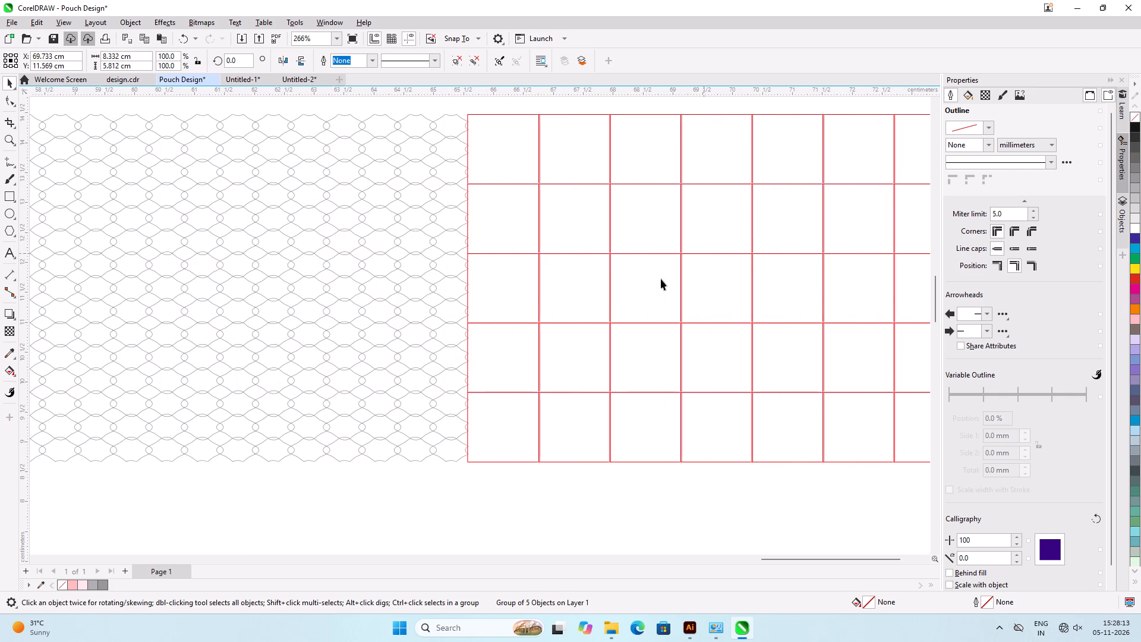
# Shift the copied mesh block to X about 69.741 cm so its crossings join the original block cleanly.
pyautogui.scroll(6, 455, 204)
pyautogui.scroll(5, 492, 273)
pyautogui.scroll(10, 476, 177)
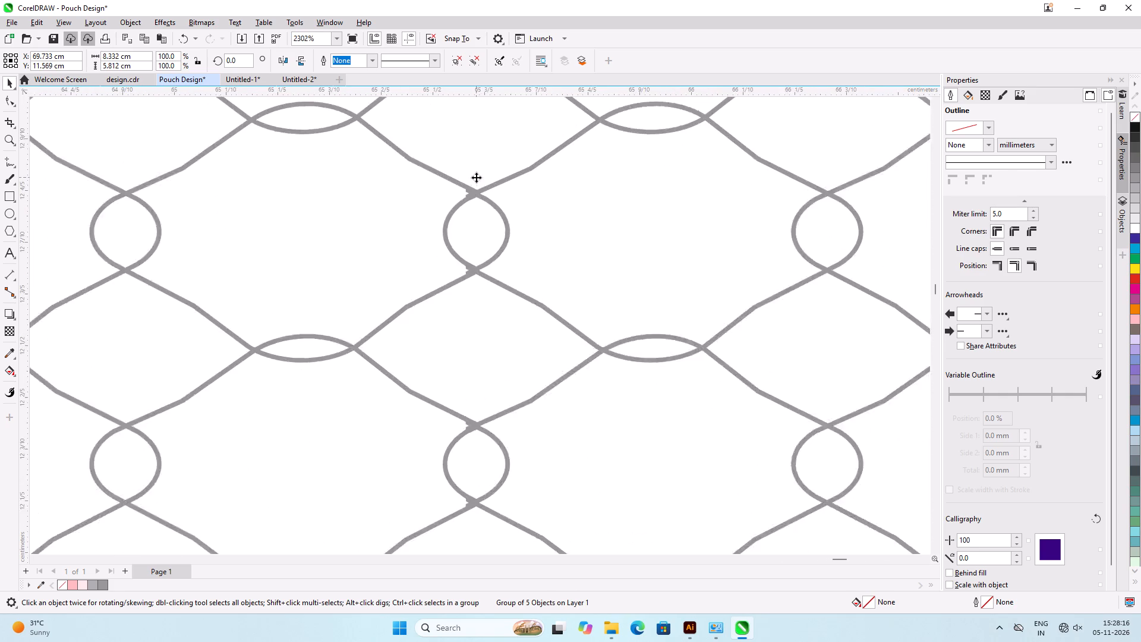
pyautogui.scroll(7, 476, 177)
pyautogui.moveTo(521, 193); pyautogui.dragTo(529, 193)
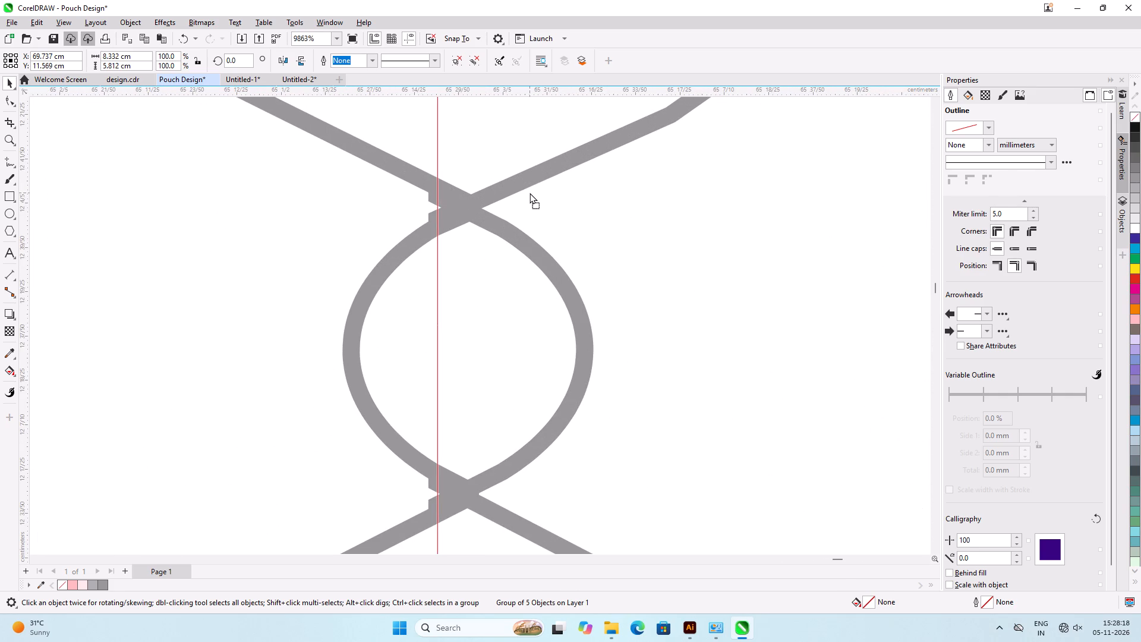
pyautogui.moveTo(529, 193); pyautogui.dragTo(535, 193)
pyautogui.moveTo(529, 193); pyautogui.dragTo(541, 193)
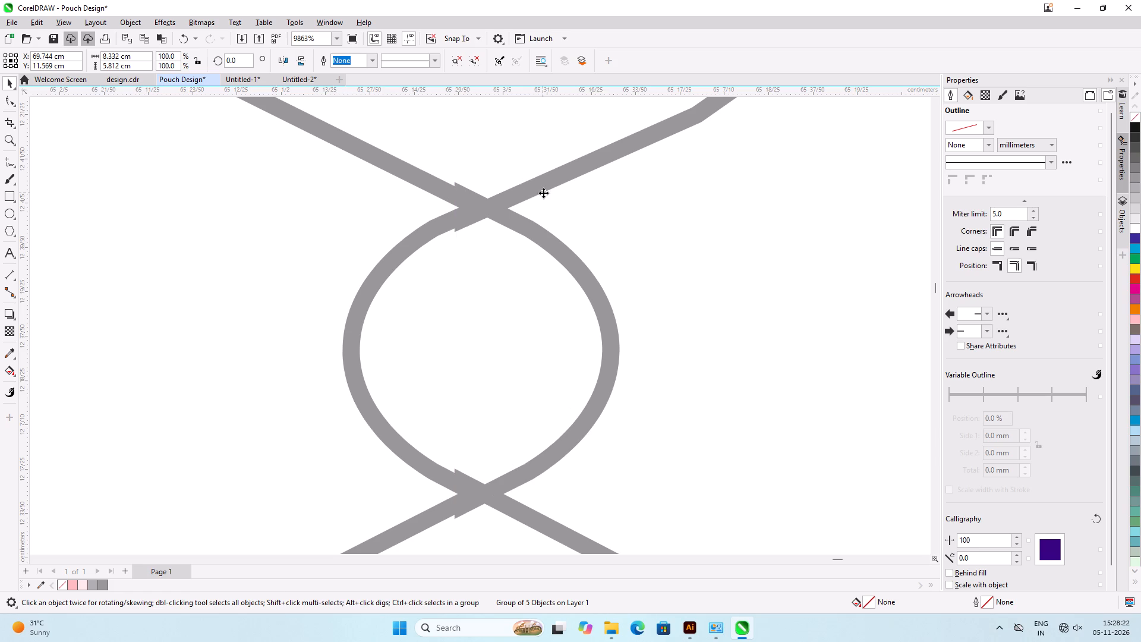
pyautogui.moveTo(543, 193); pyautogui.dragTo(535, 193)
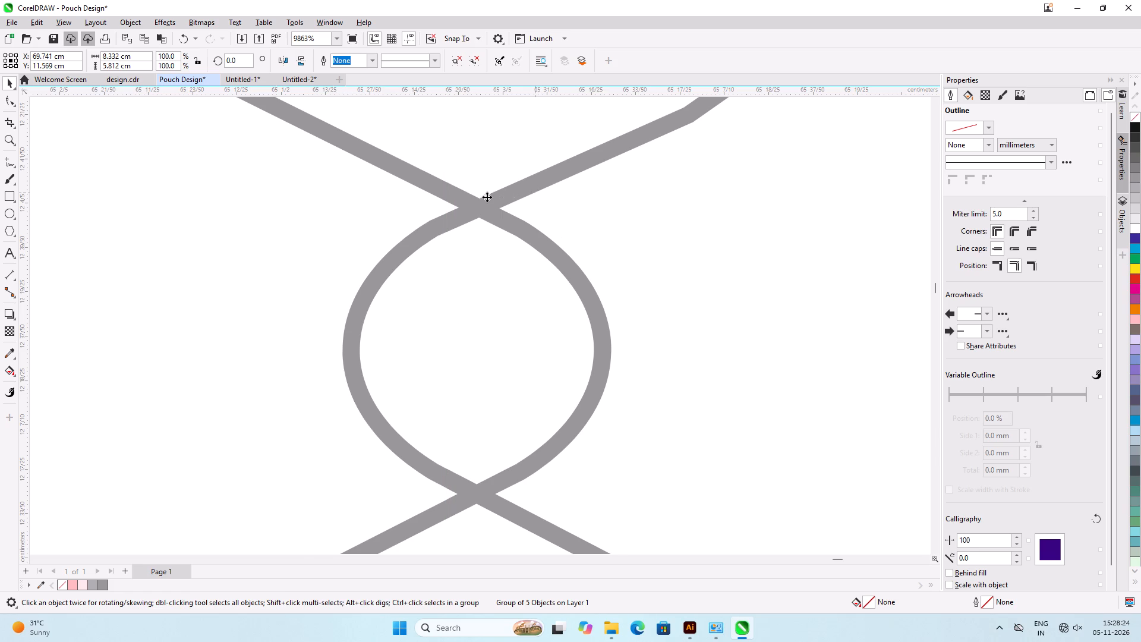
# Group the two joined mesh blocks into one wide mesh field.
pyautogui.scroll(-20, 484, 197)
pyautogui.scroll(-15, 484, 197)
pyautogui.scroll(-5, 459, 349)
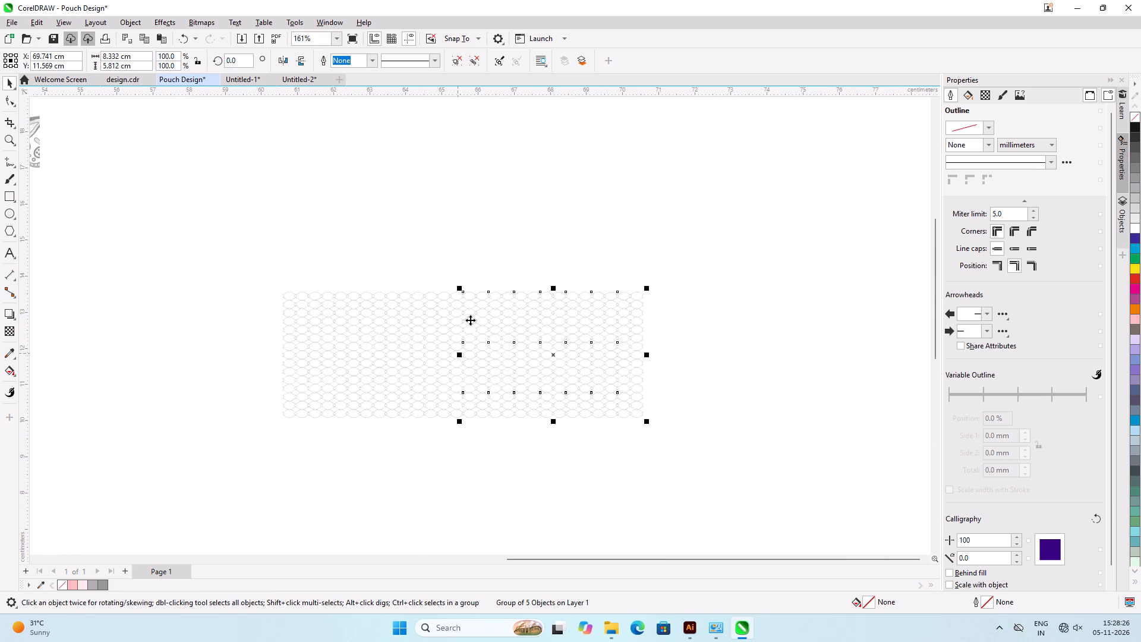
pyautogui.click(653, 246)
pyautogui.moveTo(717, 247); pyautogui.dragTo(237, 486)
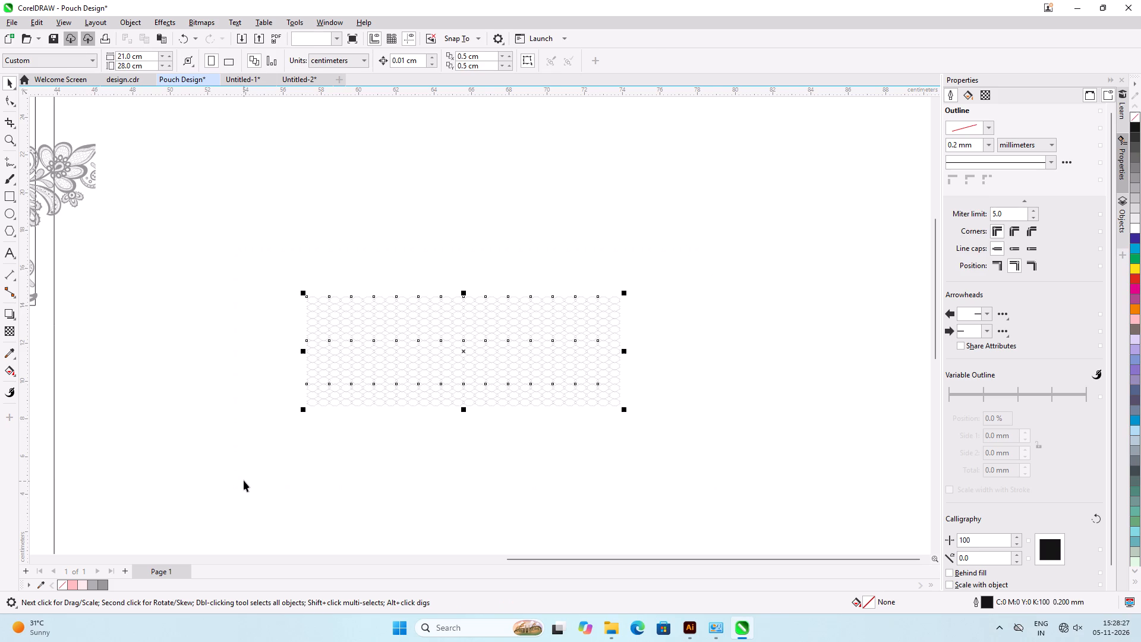
pyautogui.hotkey('ctrl', 'g')
pyautogui.click(459, 473)
pyautogui.scroll(-7, 685, 328)
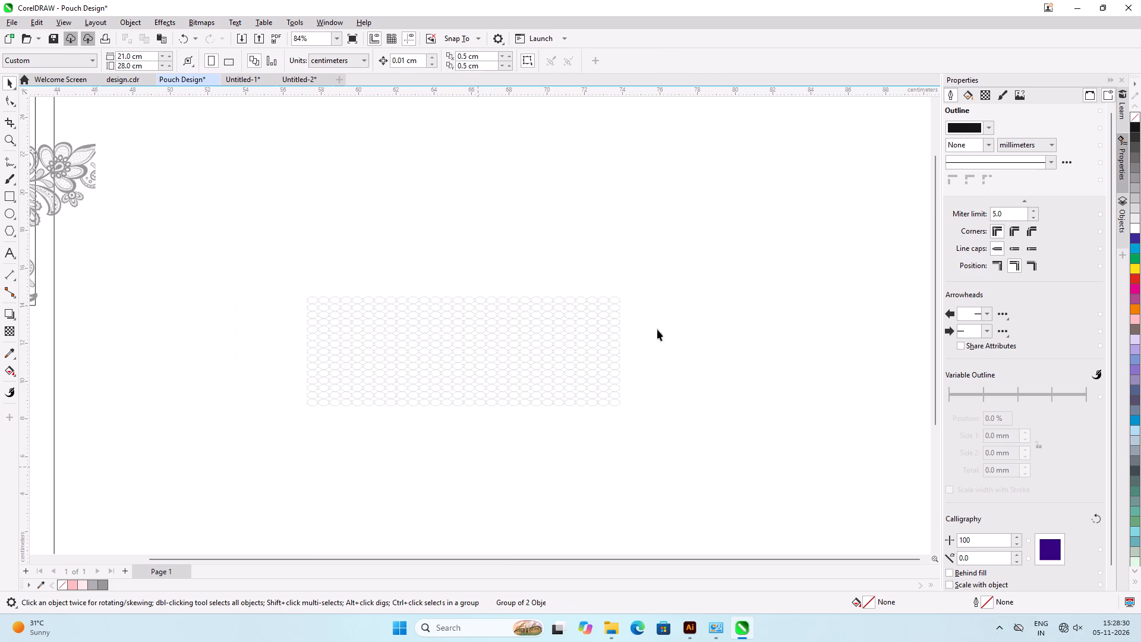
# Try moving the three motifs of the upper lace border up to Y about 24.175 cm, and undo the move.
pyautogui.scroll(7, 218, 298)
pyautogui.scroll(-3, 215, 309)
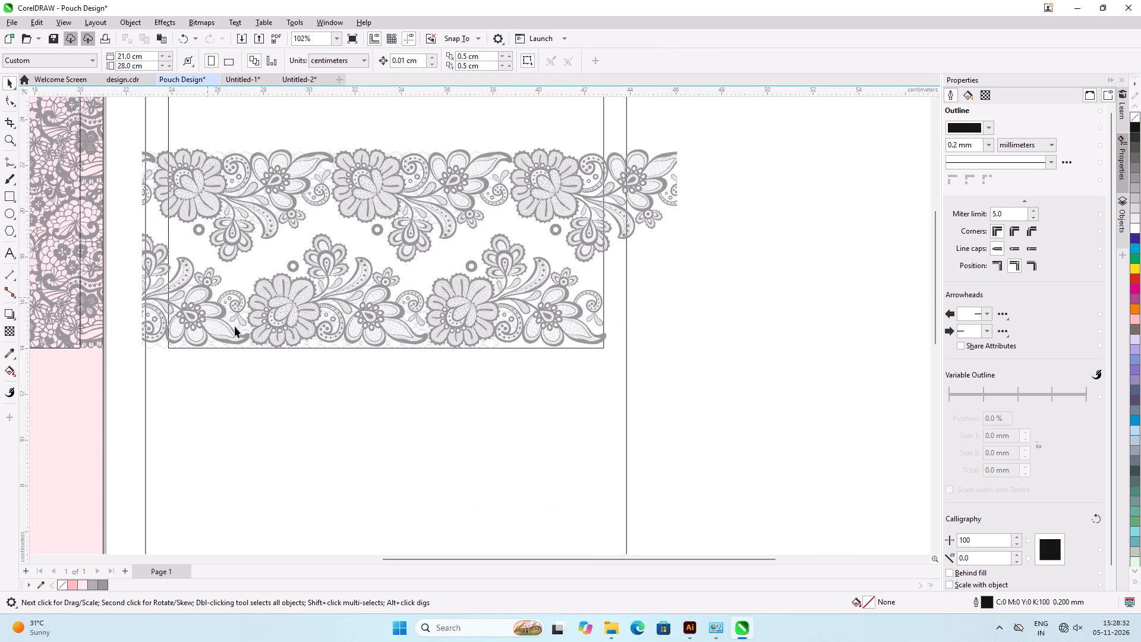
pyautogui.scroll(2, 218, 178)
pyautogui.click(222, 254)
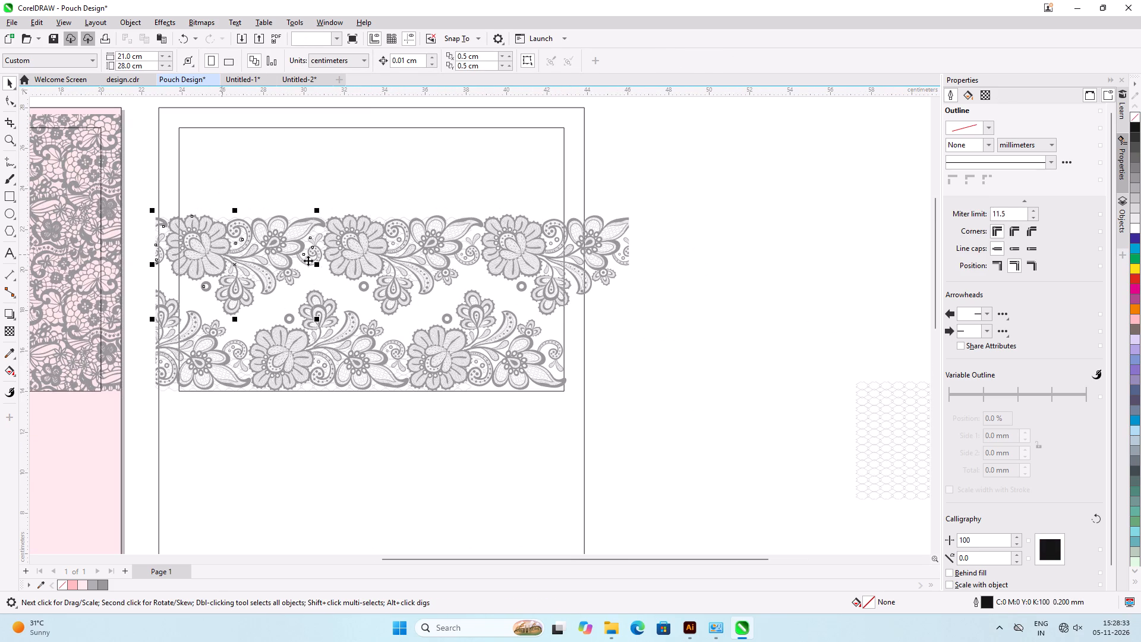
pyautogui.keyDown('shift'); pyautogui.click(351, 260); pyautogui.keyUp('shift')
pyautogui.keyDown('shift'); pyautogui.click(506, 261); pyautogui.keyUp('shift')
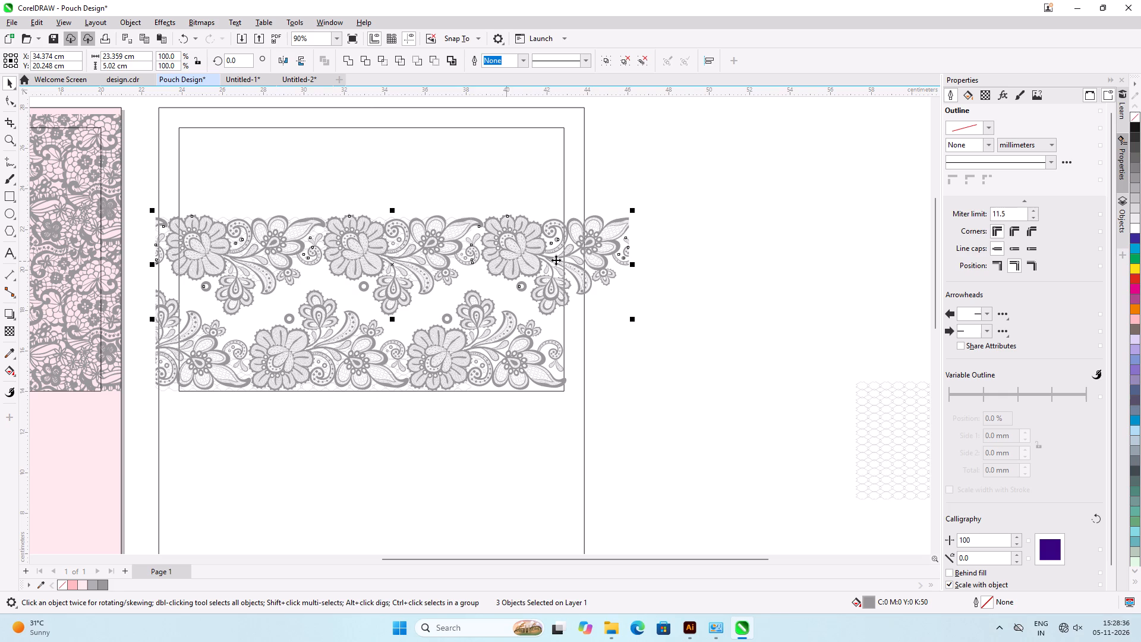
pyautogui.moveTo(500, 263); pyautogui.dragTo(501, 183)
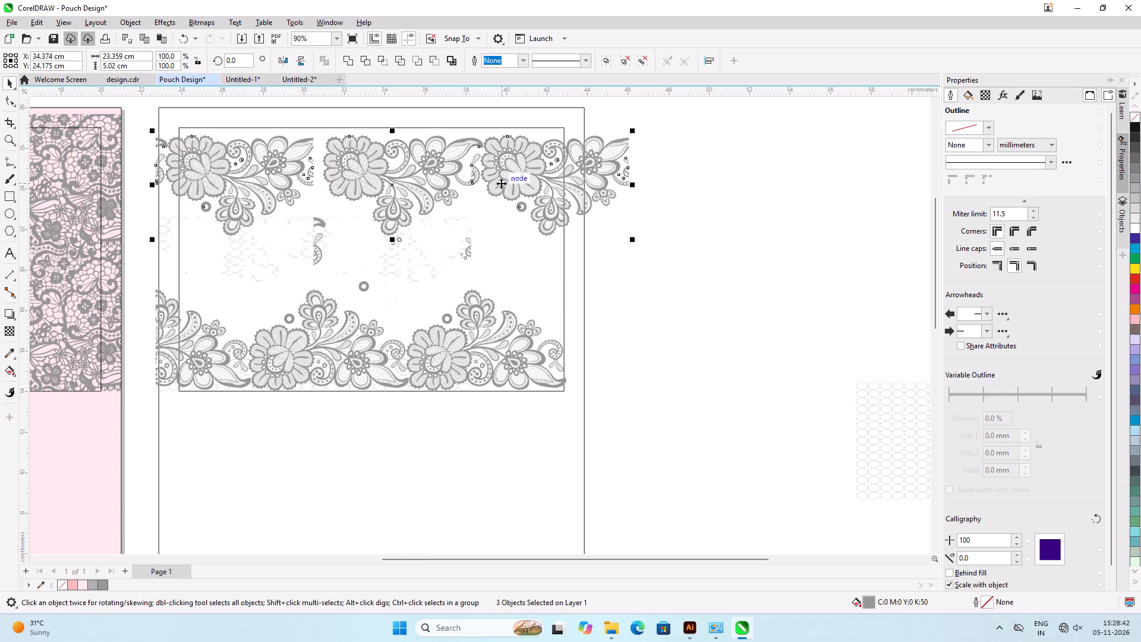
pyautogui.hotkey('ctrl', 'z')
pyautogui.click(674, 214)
# Delete the loose net pieces between the upper teardrop leaves, the flower and the curved leaf in the upper border's middle motif.
pyautogui.scroll(7, 402, 265)
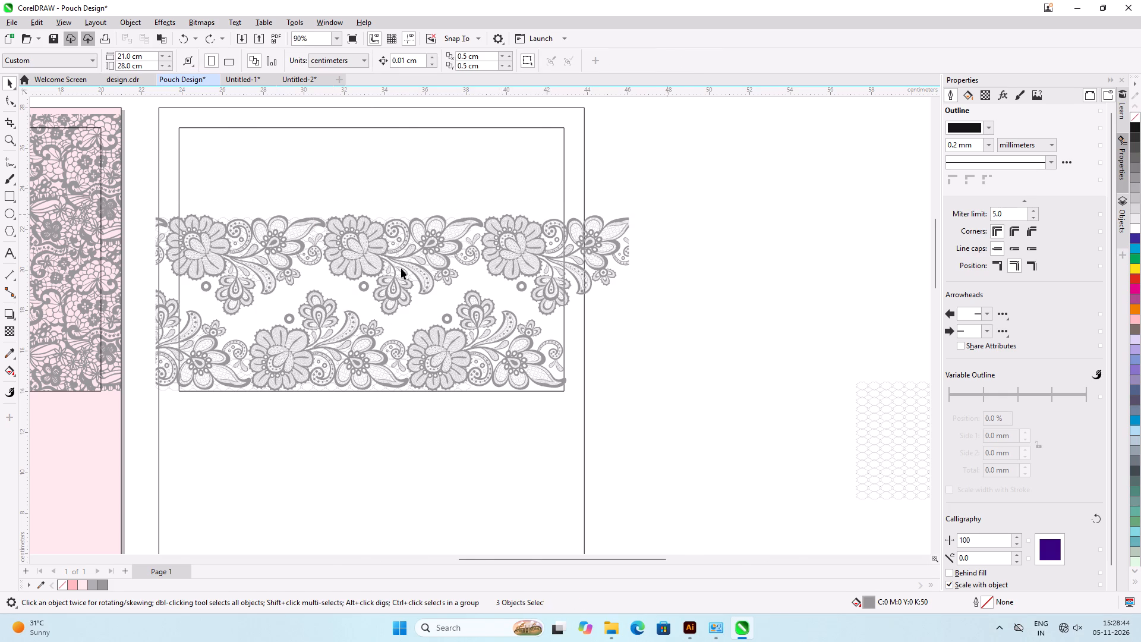
pyautogui.scroll(6, 459, 197)
pyautogui.click(449, 272)
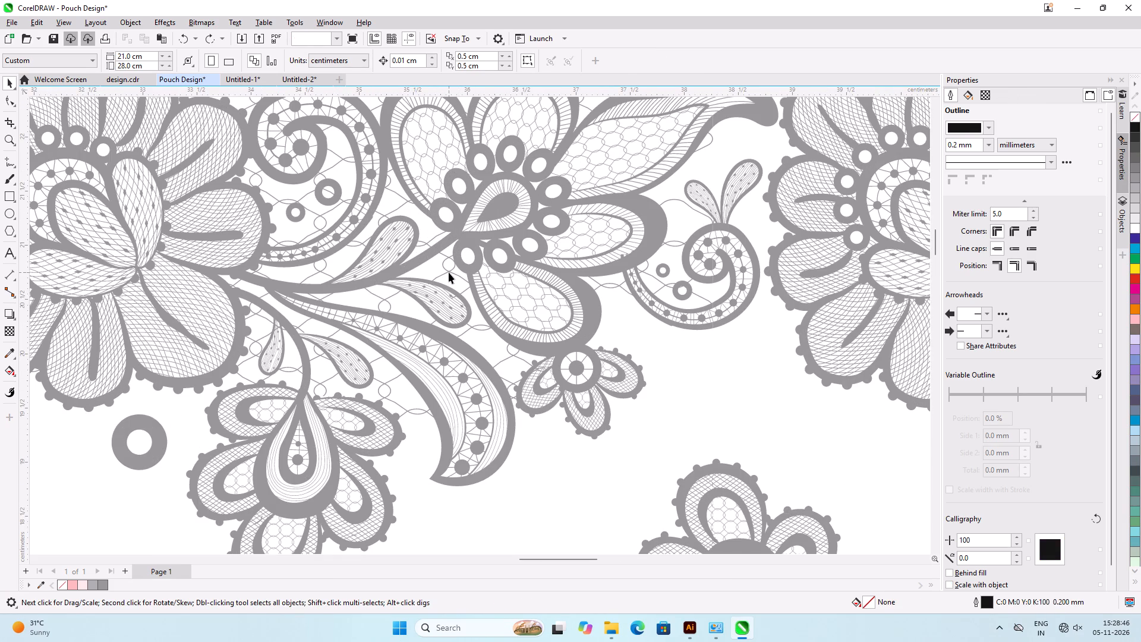
pyautogui.press('Delete')
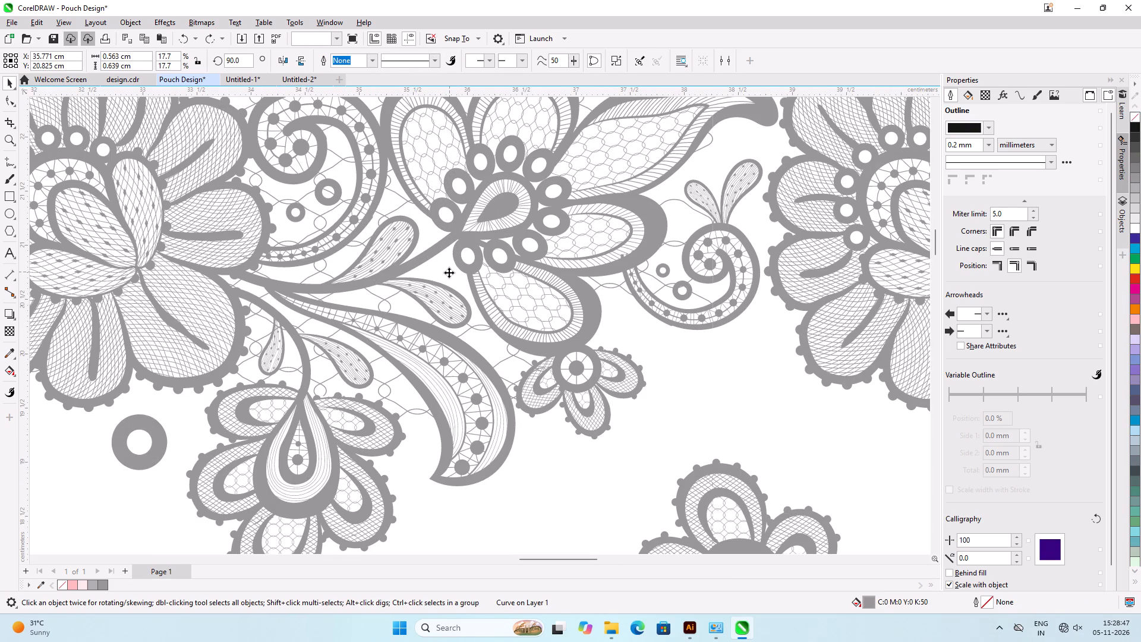
pyautogui.click(481, 330)
pyautogui.press('Delete')
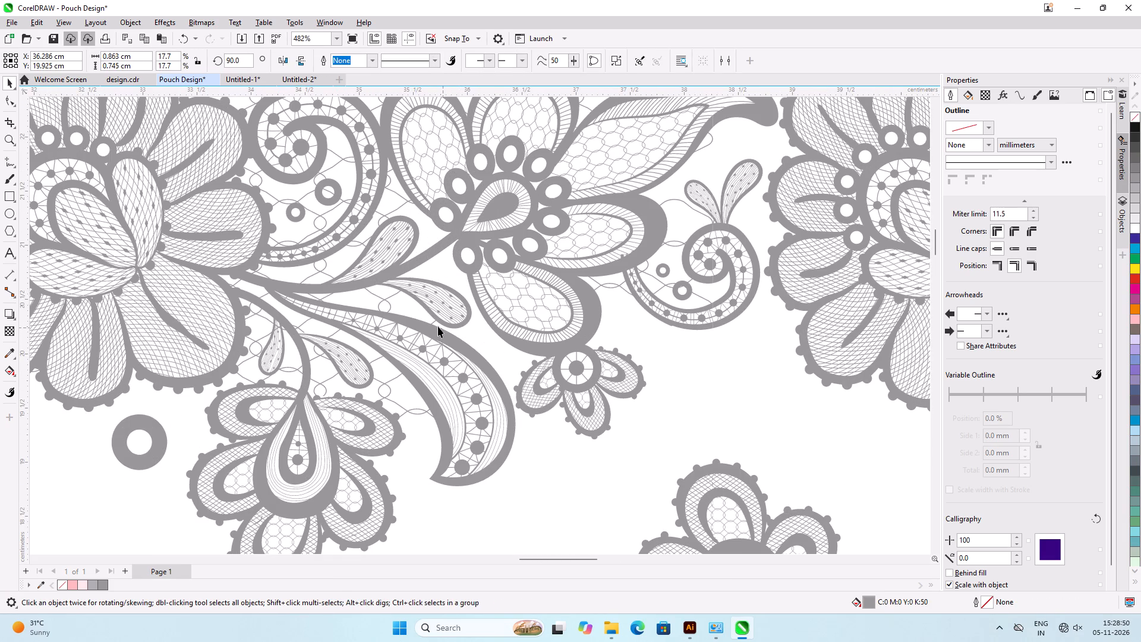
pyautogui.click(433, 323)
pyautogui.press('Delete')
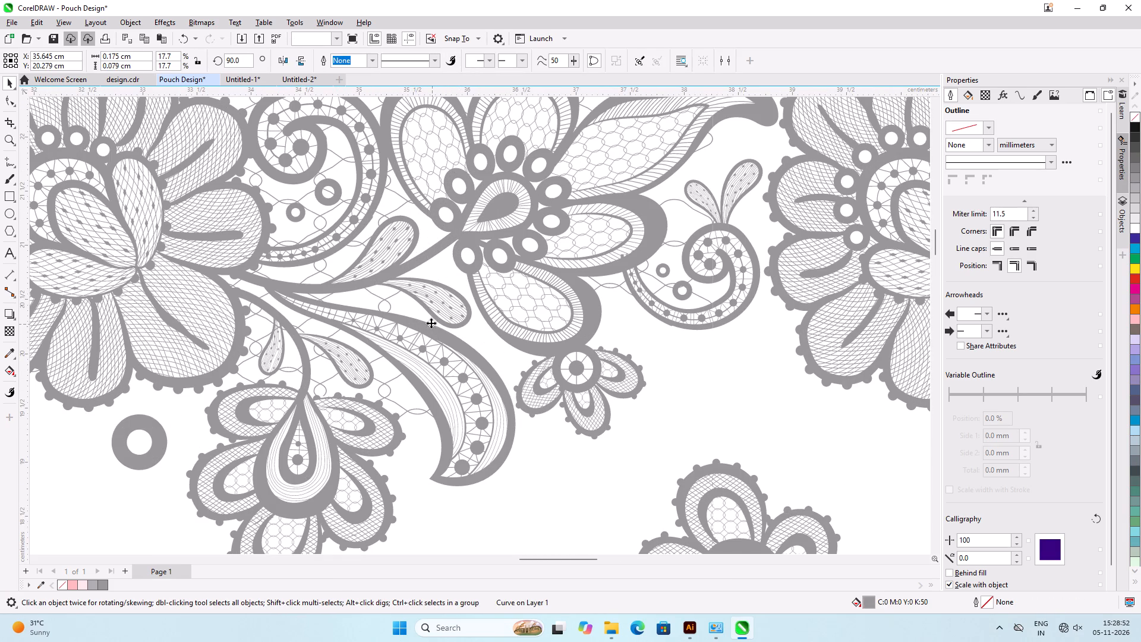
# Delete the 19 × 13 cm rectangle outline behind the lace borders.
pyautogui.click(379, 300)
pyautogui.press('Delete')
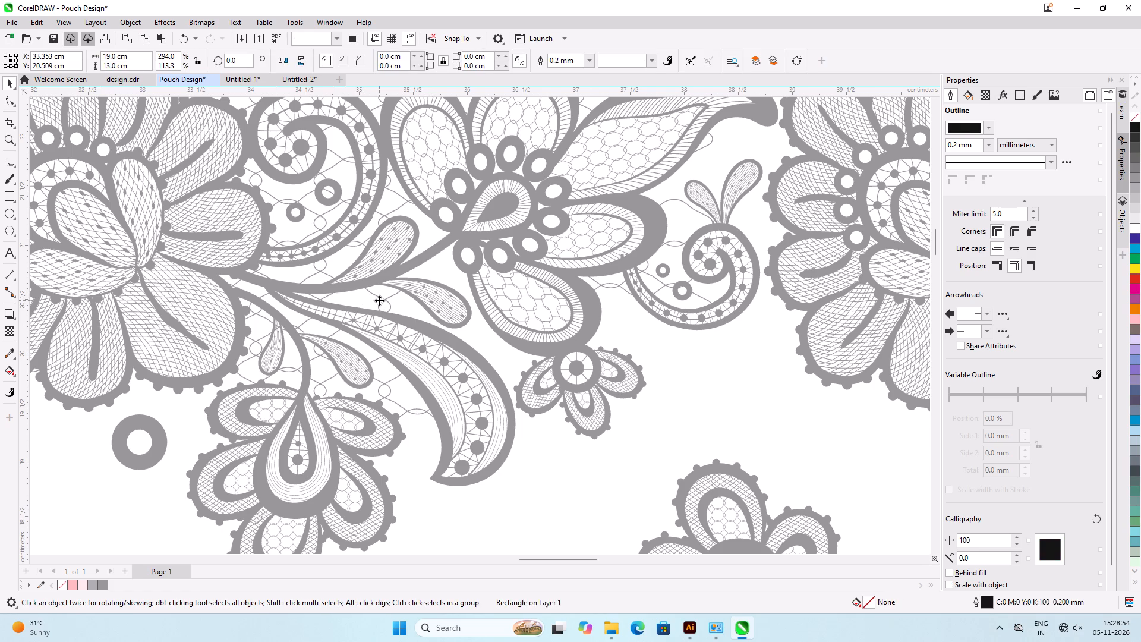
# Delete the loose net pieces between the curved leaf, the lower teardrop leaves and the stem in the upper border's middle motif.
pyautogui.click(382, 300)
pyautogui.press('Delete')
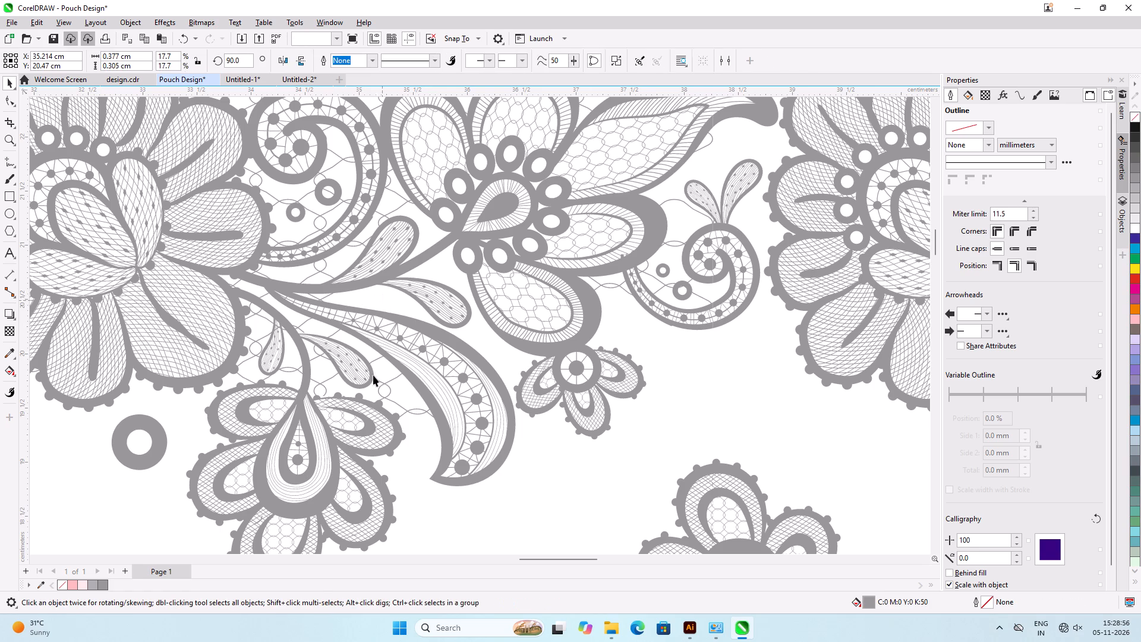
pyautogui.click(377, 357)
pyautogui.press('Delete')
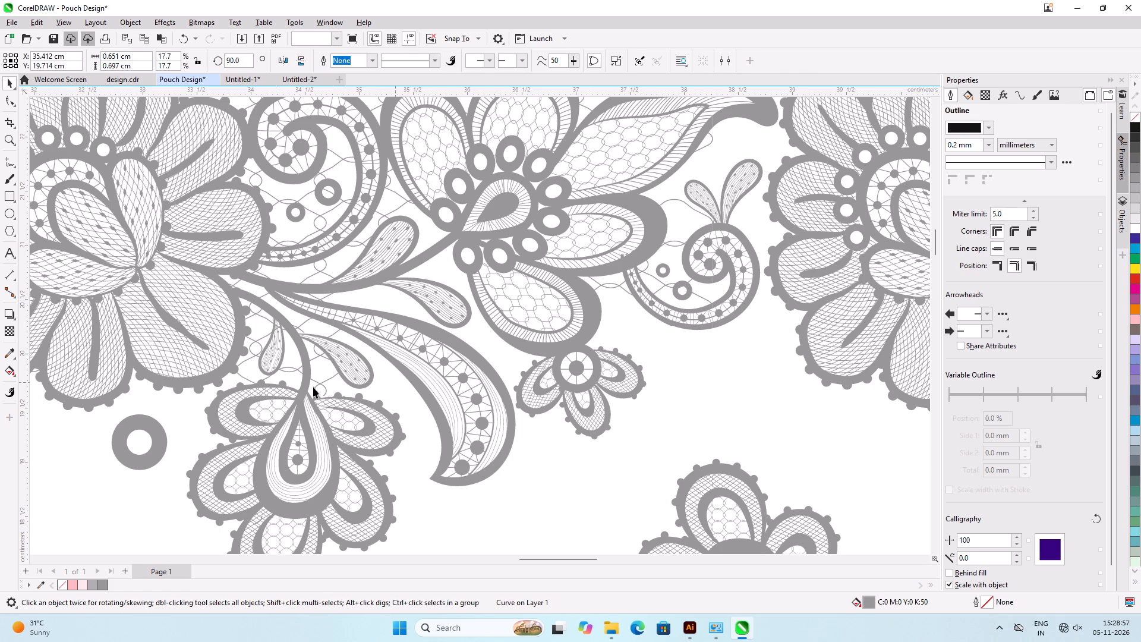
pyautogui.click(320, 384)
pyautogui.press('Delete')
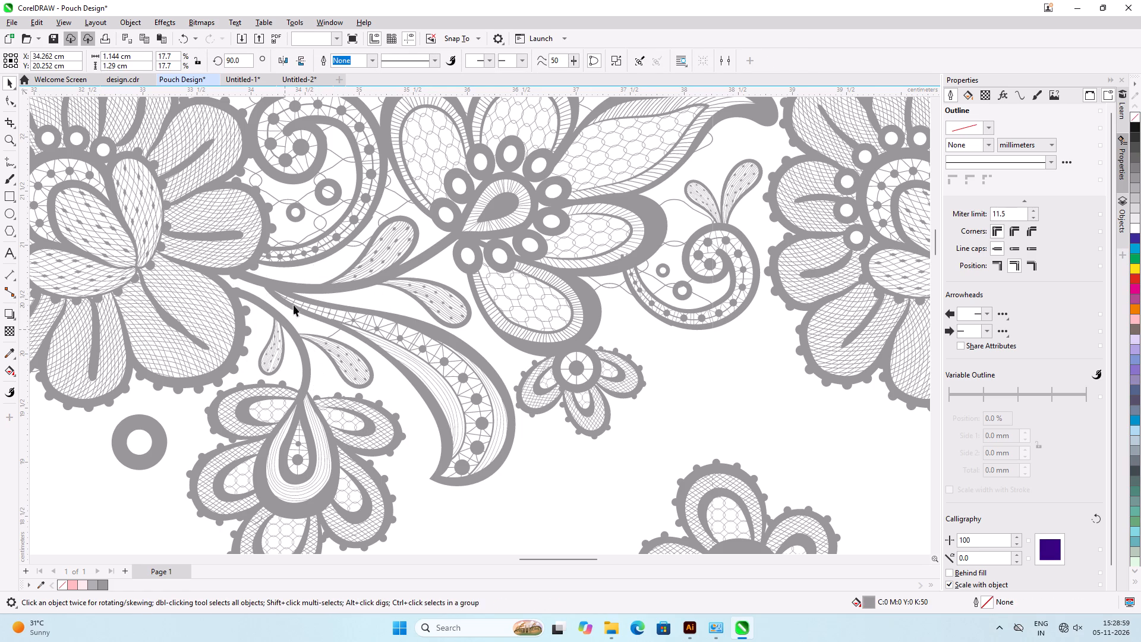
# Delete the net inside the middle motif's large spiral scroll and the pieces between that scroll, the flower and the teardrop leaf.
pyautogui.click(343, 200)
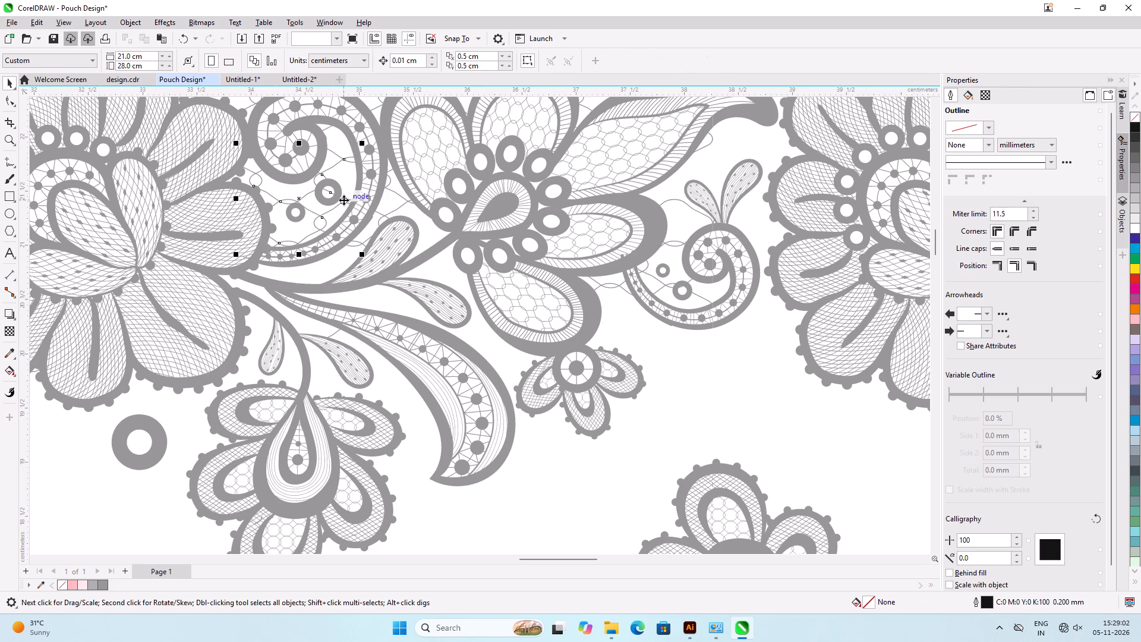
pyautogui.press('Delete')
pyautogui.click(395, 194)
pyautogui.press('Delete')
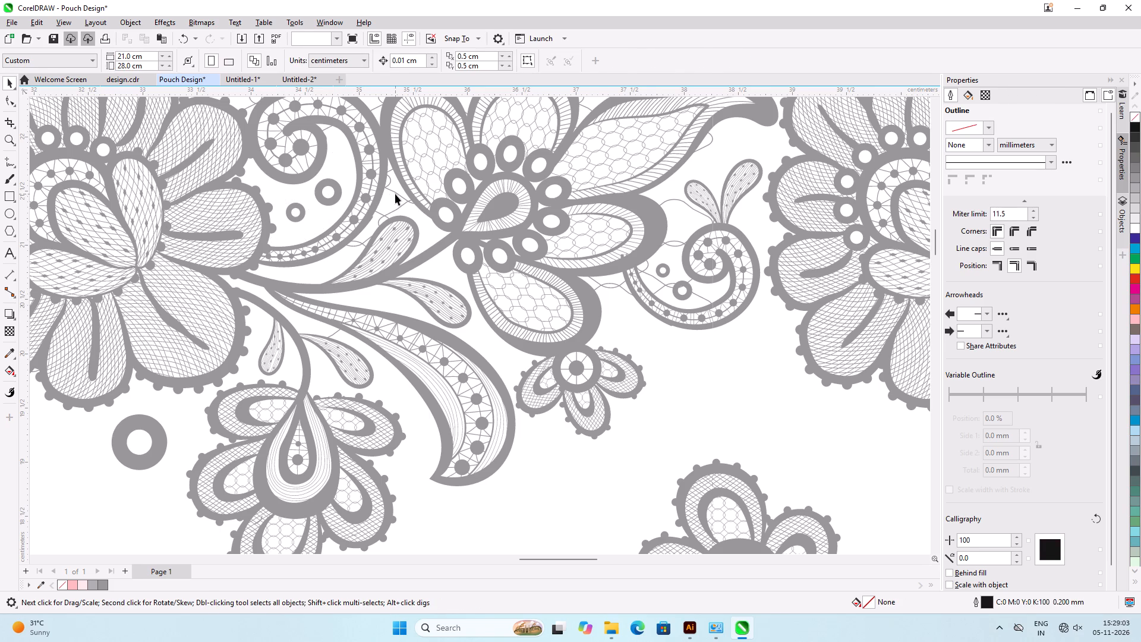
pyautogui.scroll(6, 350, 253)
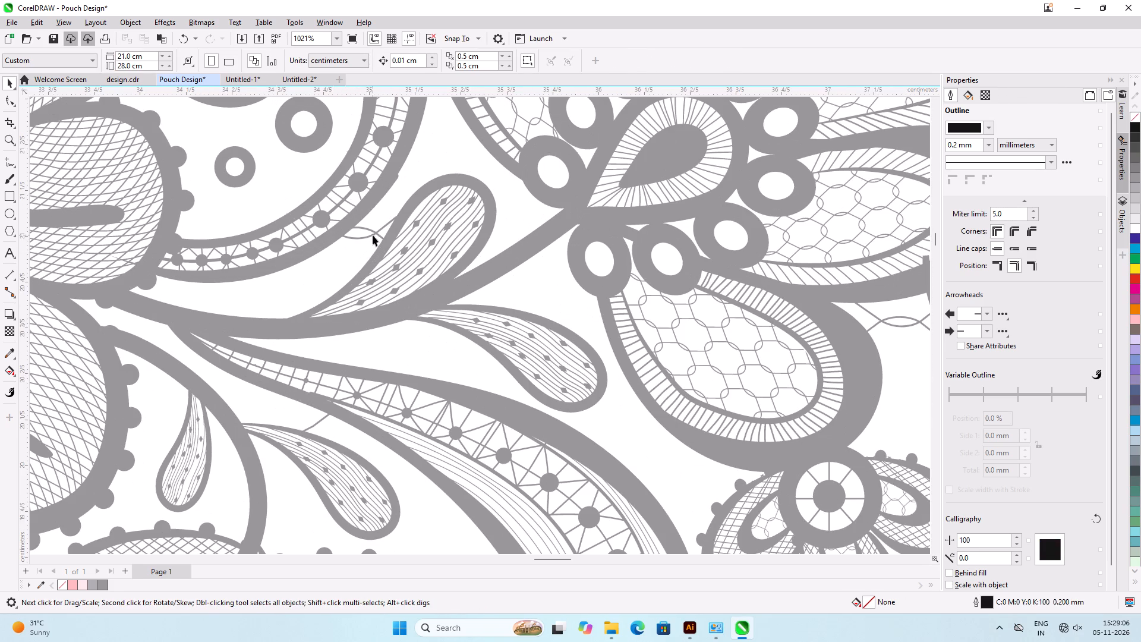
pyautogui.click(374, 234)
pyautogui.press('Delete')
pyautogui.scroll(-7, 381, 369)
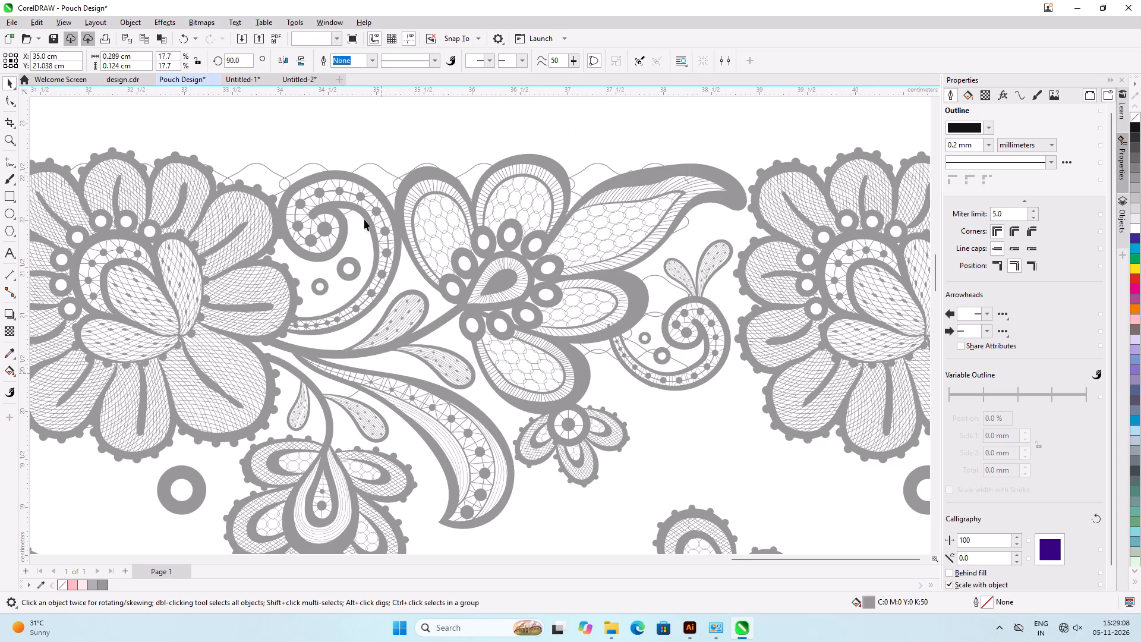
# Delete the wavy net edge above the middle motif's large scroll and flower, plus the net piece inside the scroll's curl.
pyautogui.scroll(6, 342, 187)
pyautogui.click(440, 151)
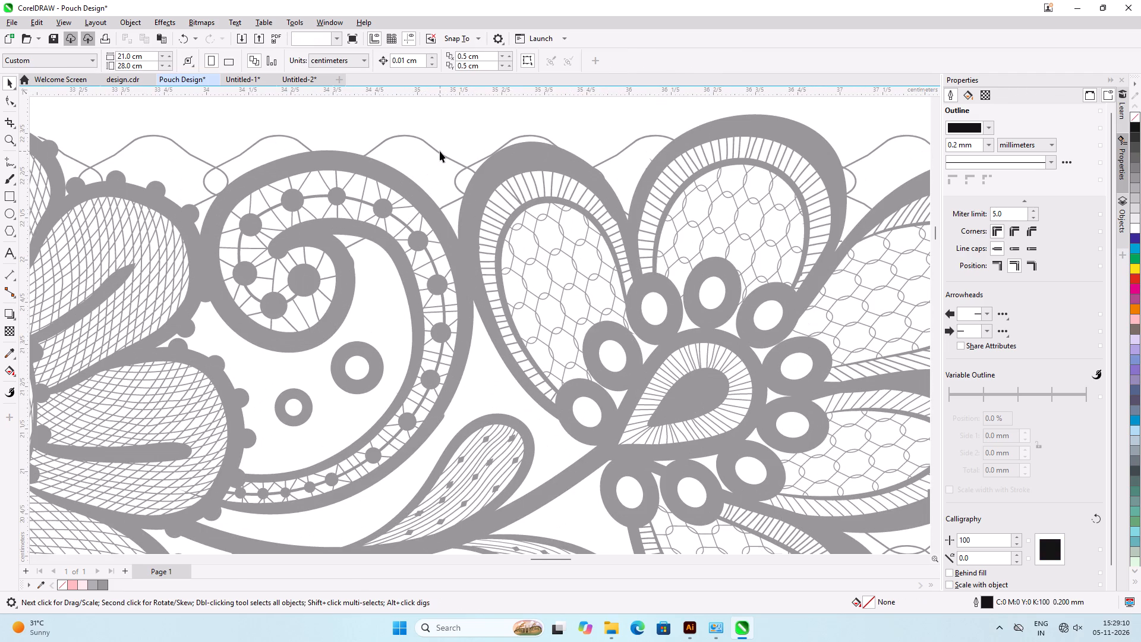
pyautogui.press('Delete')
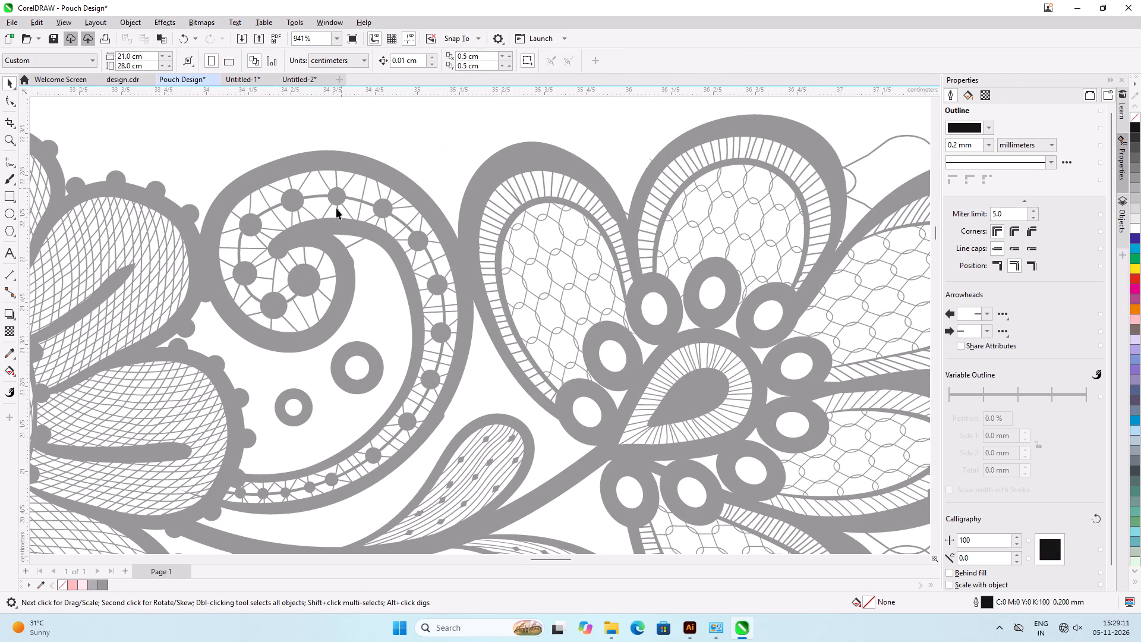
pyautogui.click(360, 241)
pyautogui.press('Delete')
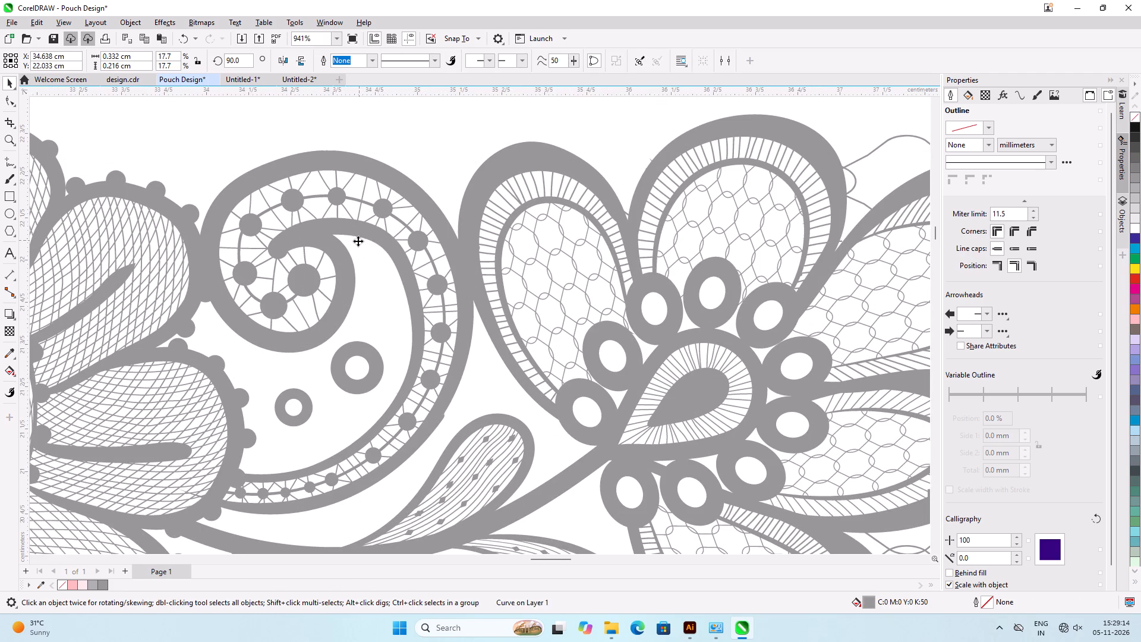
# Delete the loose net pieces above, below and within the striped edge of the middle motif's long pointed leaf.
pyautogui.scroll(-8, 217, 240)
pyautogui.scroll(6, 483, 237)
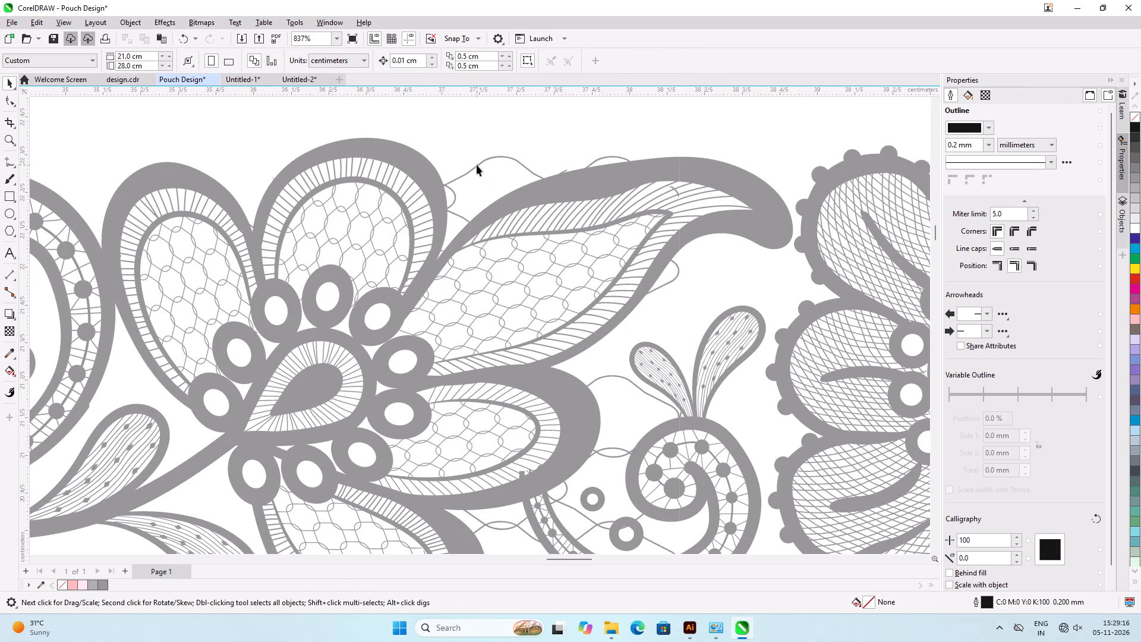
pyautogui.click(477, 165)
pyautogui.press('Delete')
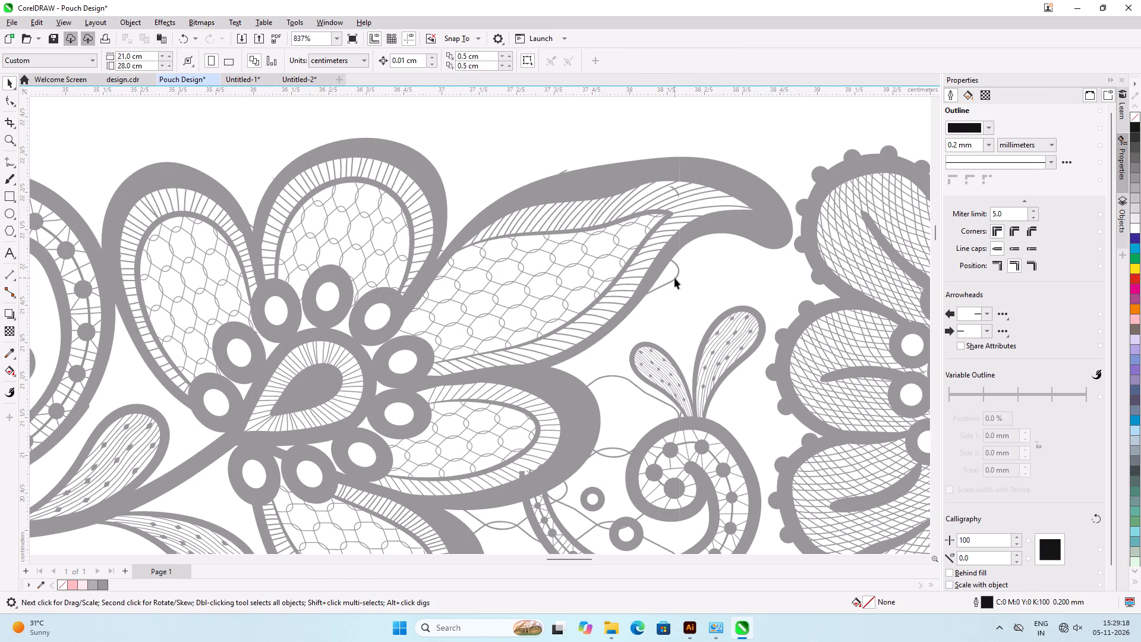
pyautogui.click(674, 278)
pyautogui.press('Delete')
pyautogui.scroll(12, 670, 178)
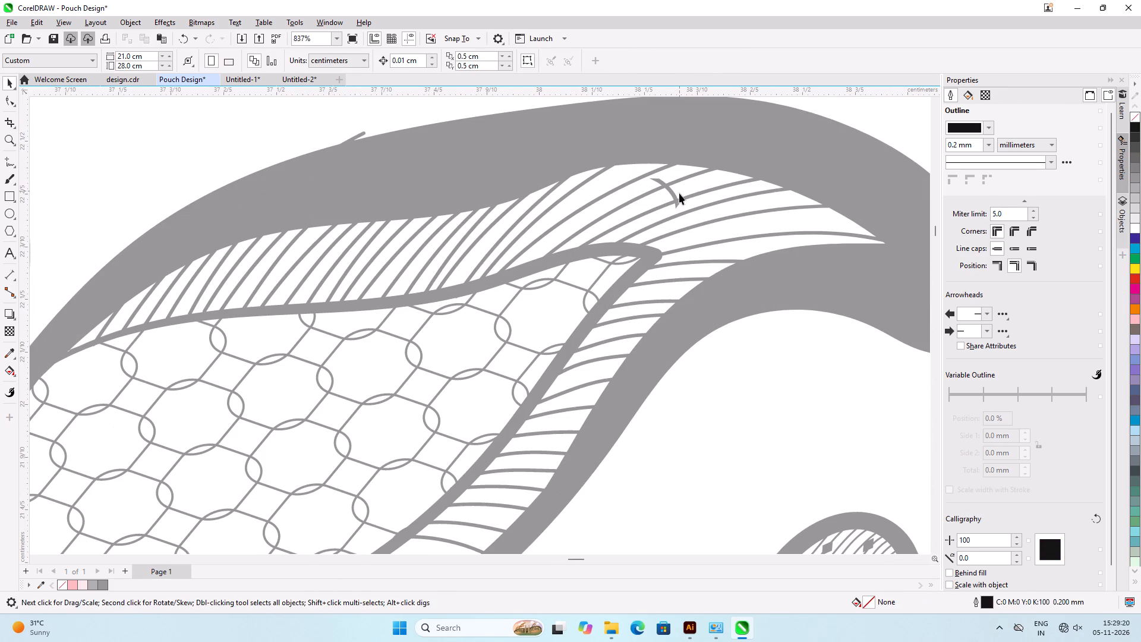
pyautogui.click(672, 194)
pyautogui.press('Delete')
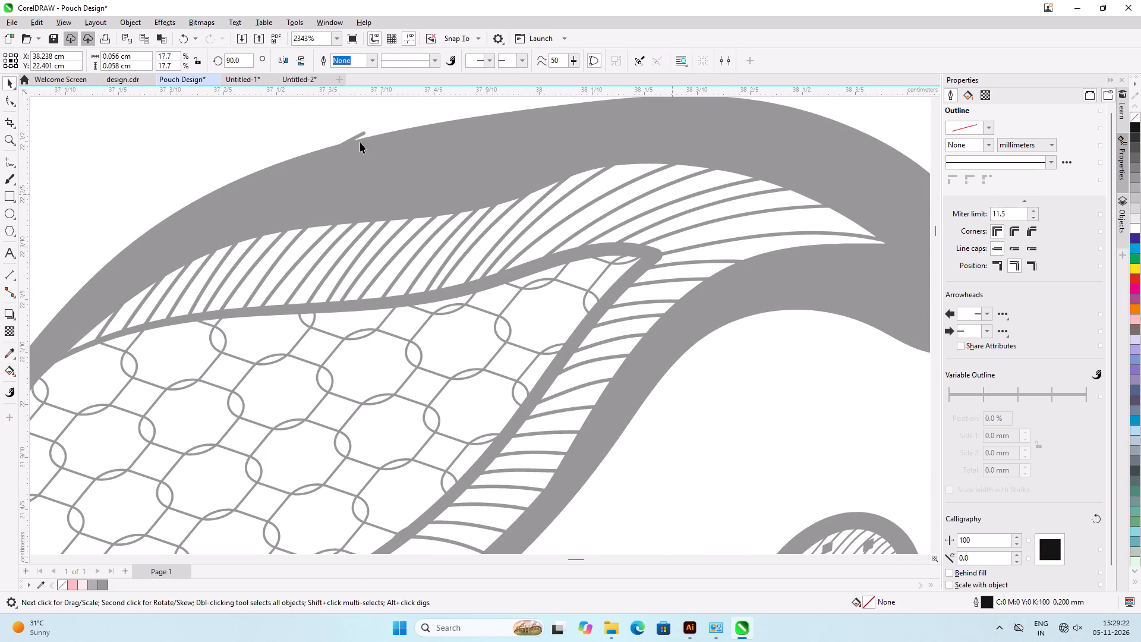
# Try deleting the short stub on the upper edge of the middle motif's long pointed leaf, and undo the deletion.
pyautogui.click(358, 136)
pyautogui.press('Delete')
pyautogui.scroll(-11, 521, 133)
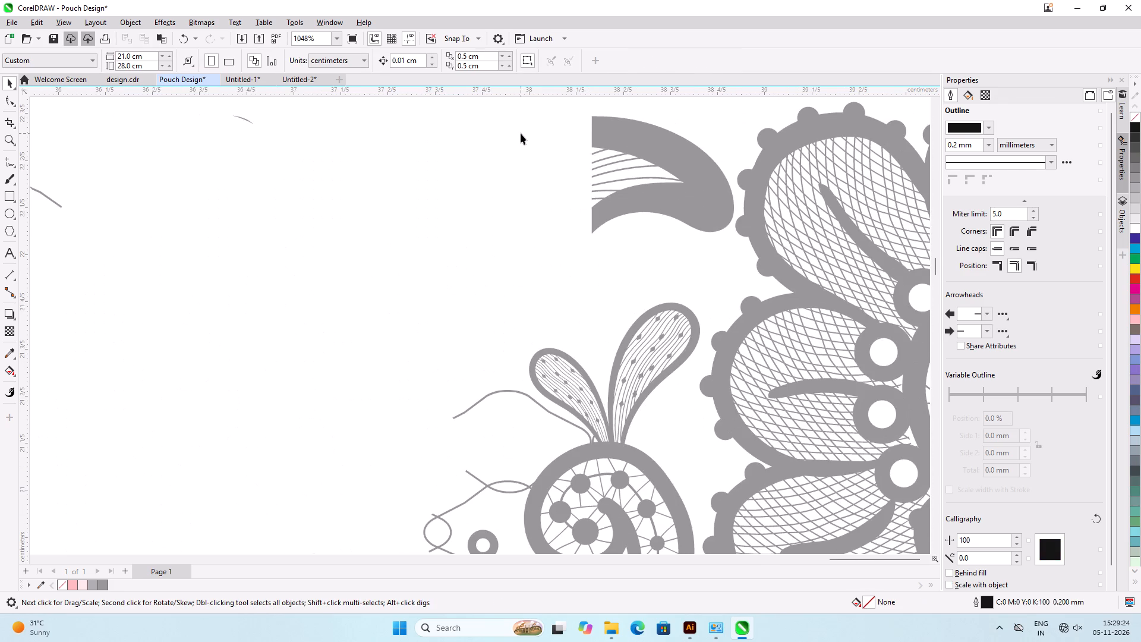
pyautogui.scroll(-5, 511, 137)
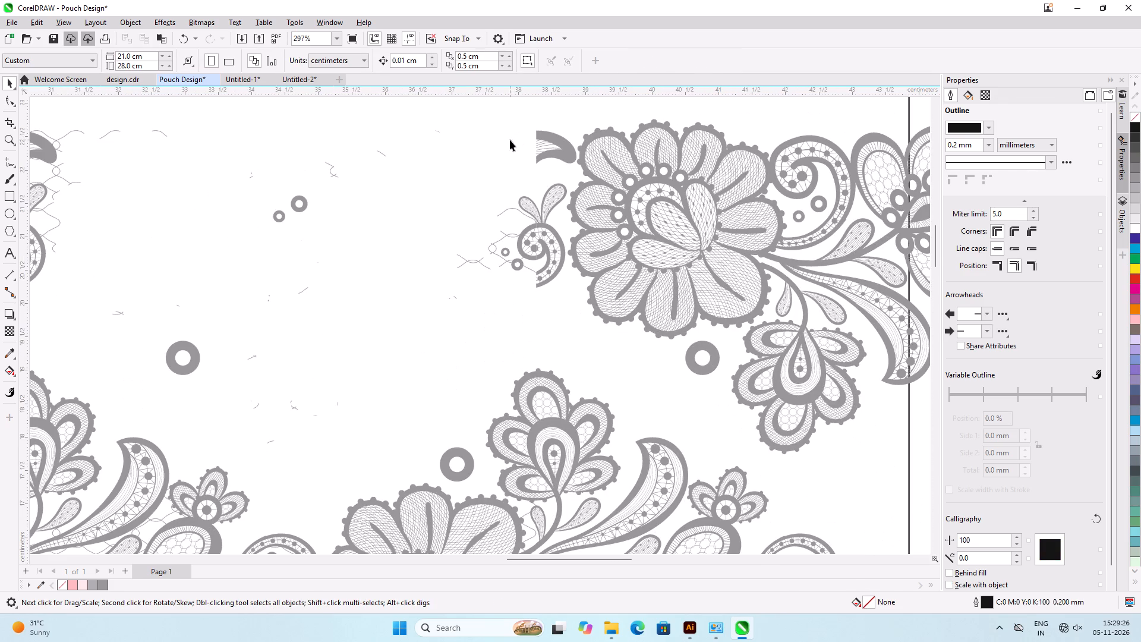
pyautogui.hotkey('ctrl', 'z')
# Delete the net pieces inside the middle motif's small spiral and between its twin leaves and the flower petal.
pyautogui.click(551, 317)
pyautogui.scroll(10, 502, 232)
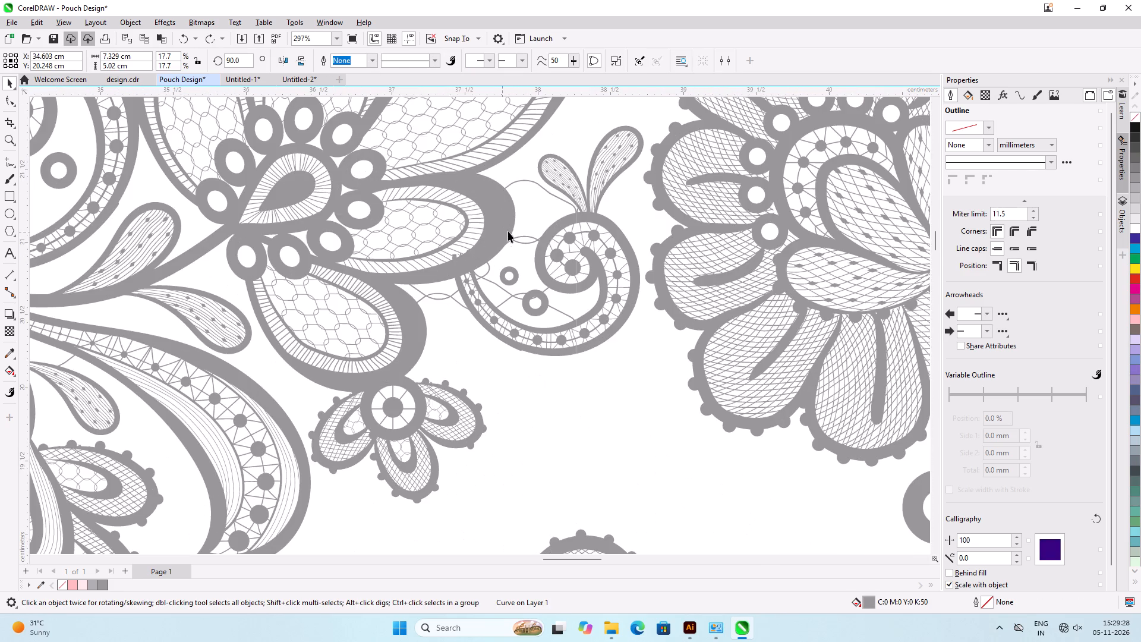
pyautogui.scroll(3, 508, 231)
pyautogui.click(532, 238)
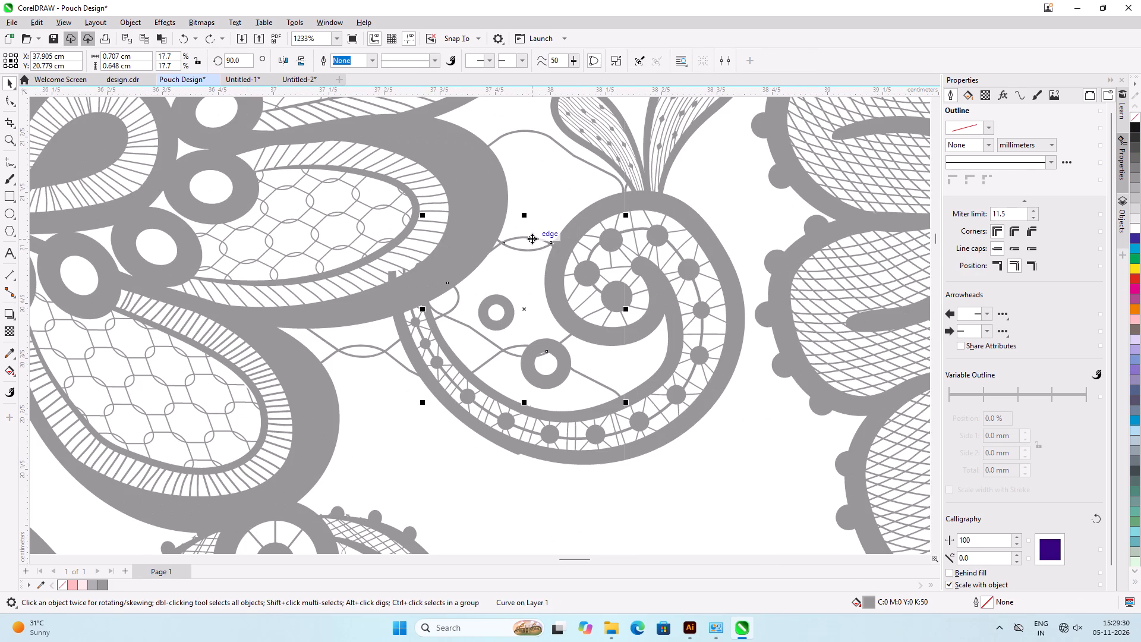
pyautogui.press('Delete')
pyautogui.click(529, 131)
pyautogui.press('Delete')
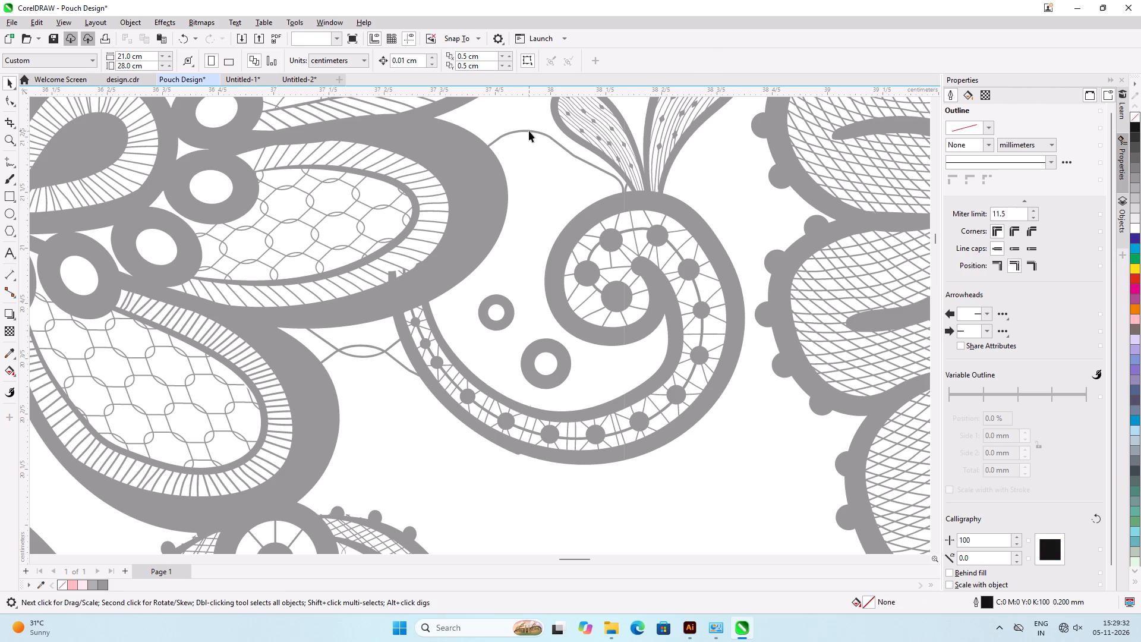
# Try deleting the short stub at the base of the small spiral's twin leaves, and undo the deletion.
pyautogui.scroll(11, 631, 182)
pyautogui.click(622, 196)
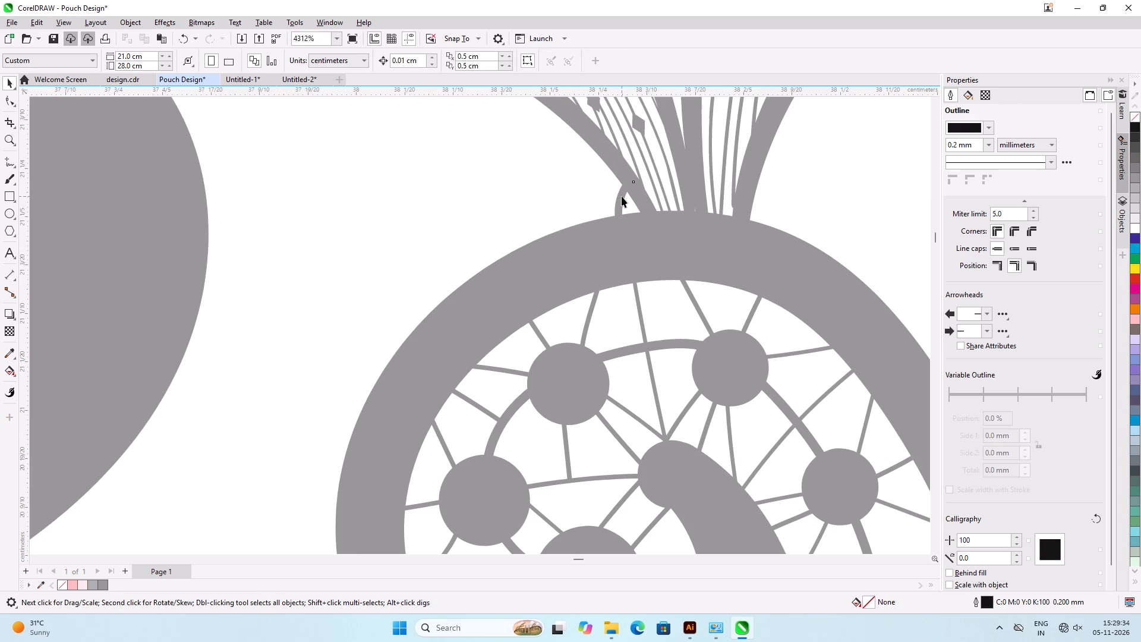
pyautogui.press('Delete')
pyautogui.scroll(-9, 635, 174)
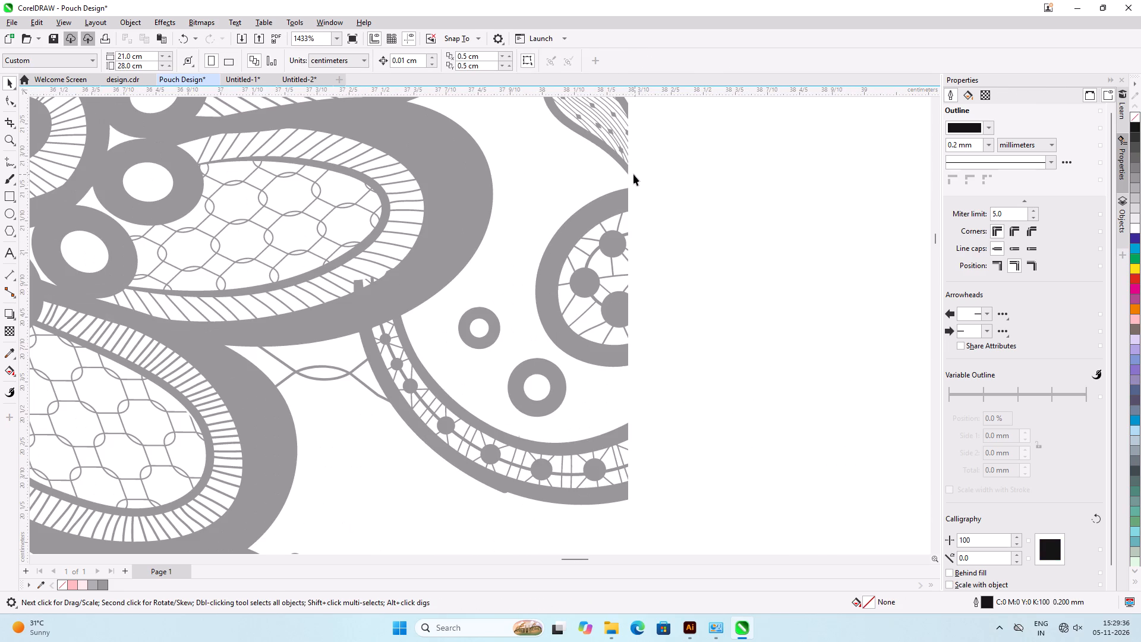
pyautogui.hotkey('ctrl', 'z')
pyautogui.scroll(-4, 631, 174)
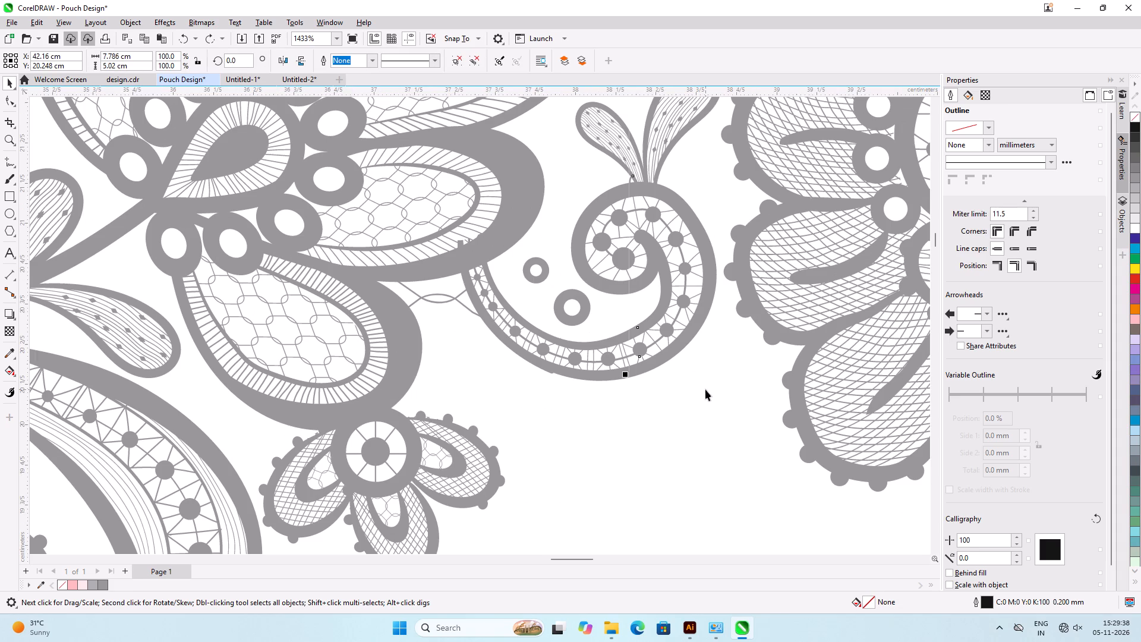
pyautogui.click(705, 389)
# Delete the net piece between the flower's lower petals and the small spiral's tail in the middle motif.
pyautogui.scroll(7, 396, 300)
pyautogui.click(455, 297)
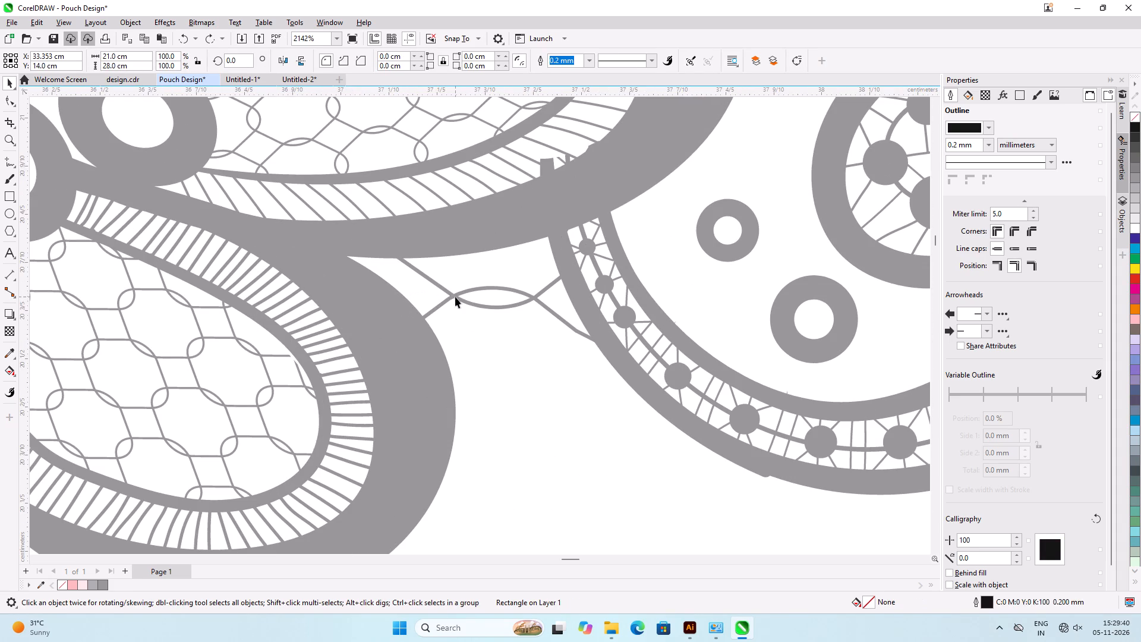
pyautogui.press('Delete')
# Examine the upper border's middle motif and its neighbours for remaining loose net pieces.
pyautogui.scroll(-2, 569, 193)
pyautogui.scroll(1, 569, 193)
pyautogui.scroll(-5, 569, 193)
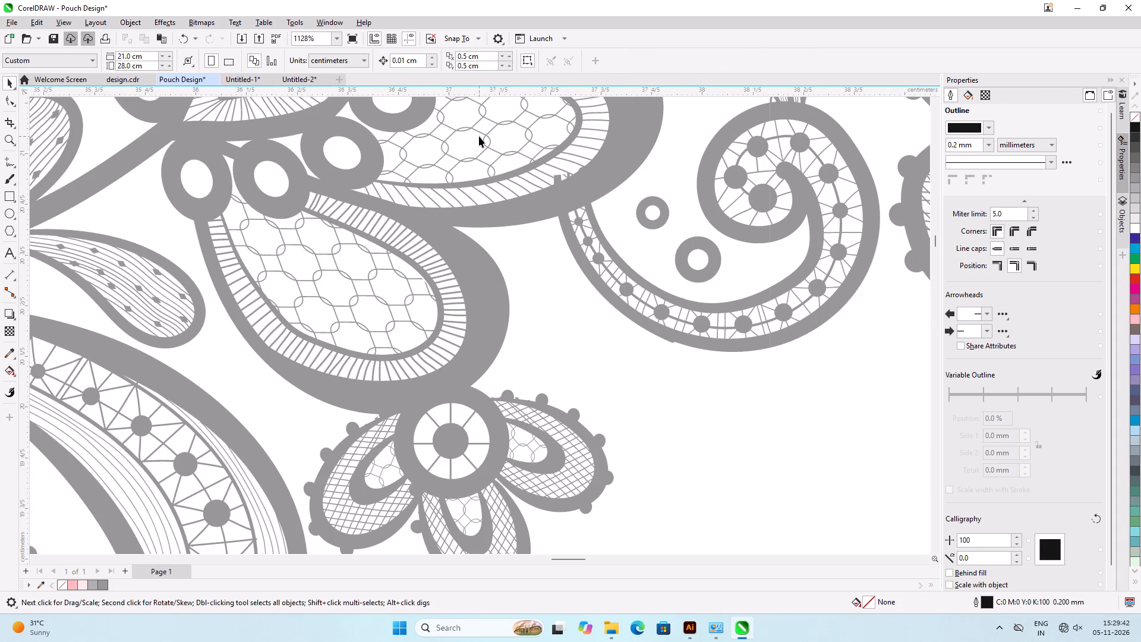
pyautogui.scroll(-10, 464, 221)
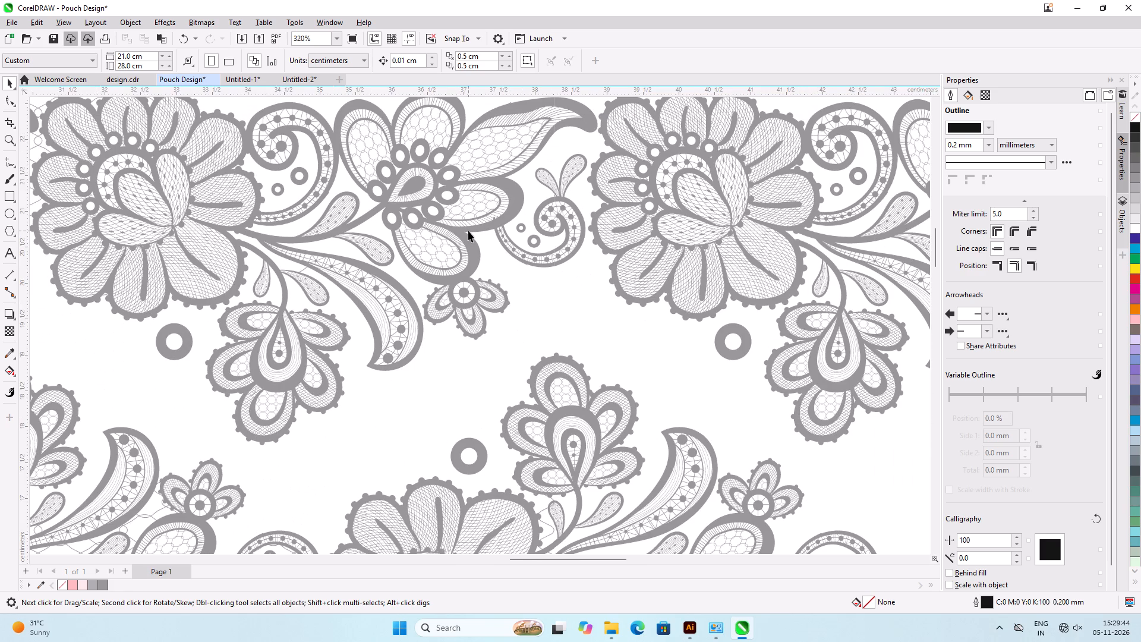
pyautogui.scroll(-1, 468, 231)
pyautogui.scroll(5, 455, 229)
pyautogui.scroll(-3, 450, 222)
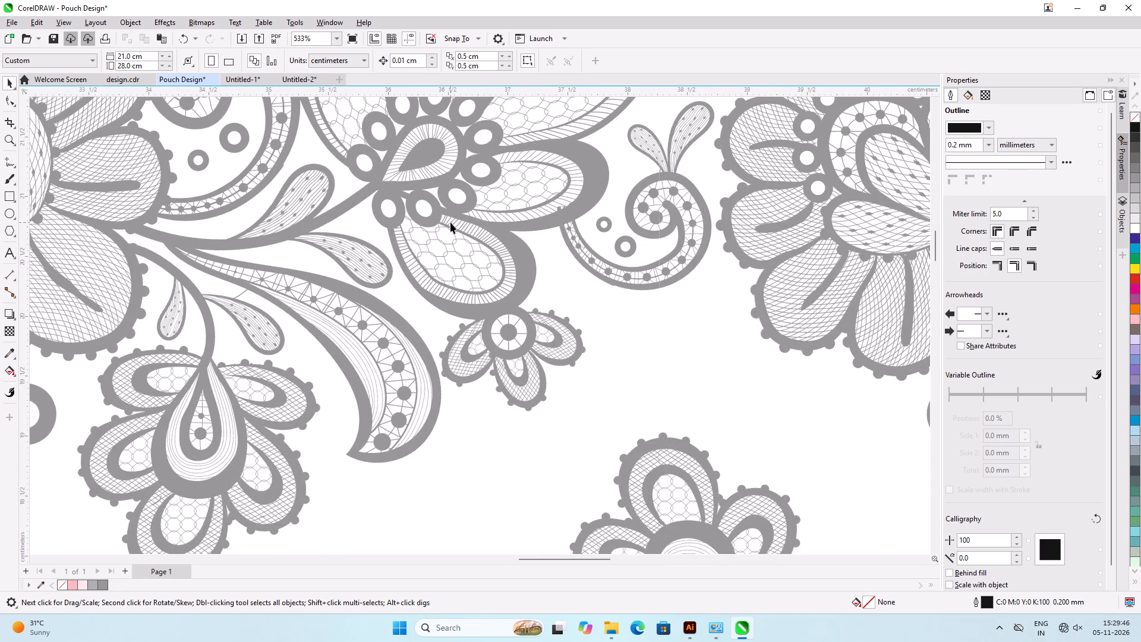
pyautogui.scroll(-1, 450, 222)
pyautogui.scroll(1, 207, 331)
pyautogui.scroll(2, 238, 263)
pyautogui.scroll(-5, 481, 317)
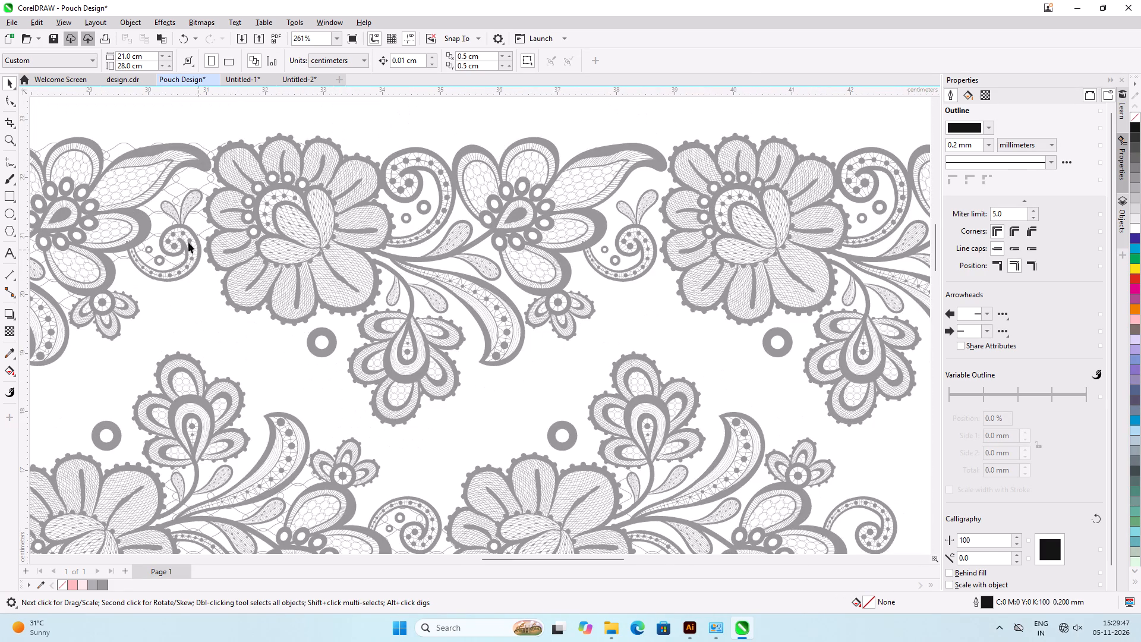
# Delete the loose net pieces between the upper petals of the middle motif's large scalloped flower.
pyautogui.scroll(6, 148, 209)
pyautogui.scroll(-5, 193, 250)
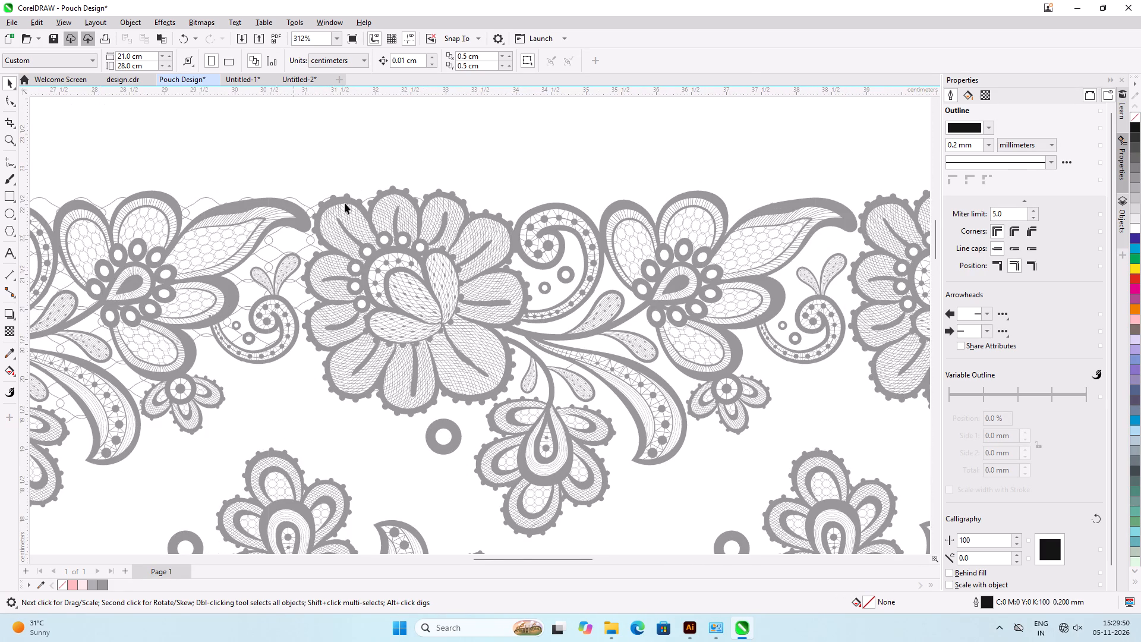
pyautogui.scroll(11, 408, 193)
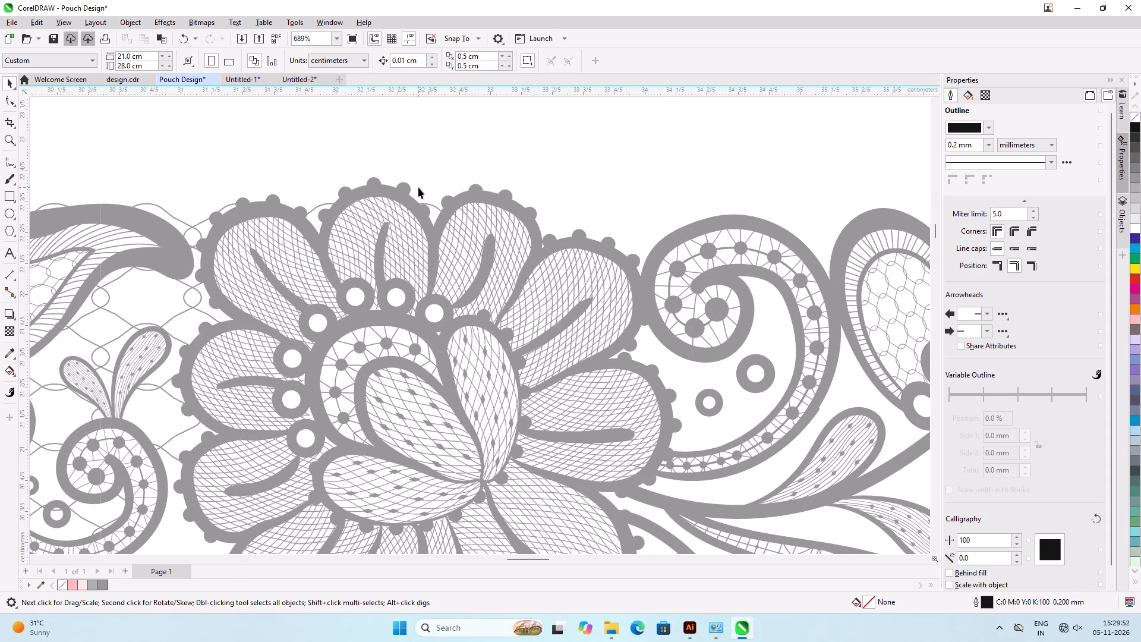
pyautogui.click(446, 223)
pyautogui.press('Delete')
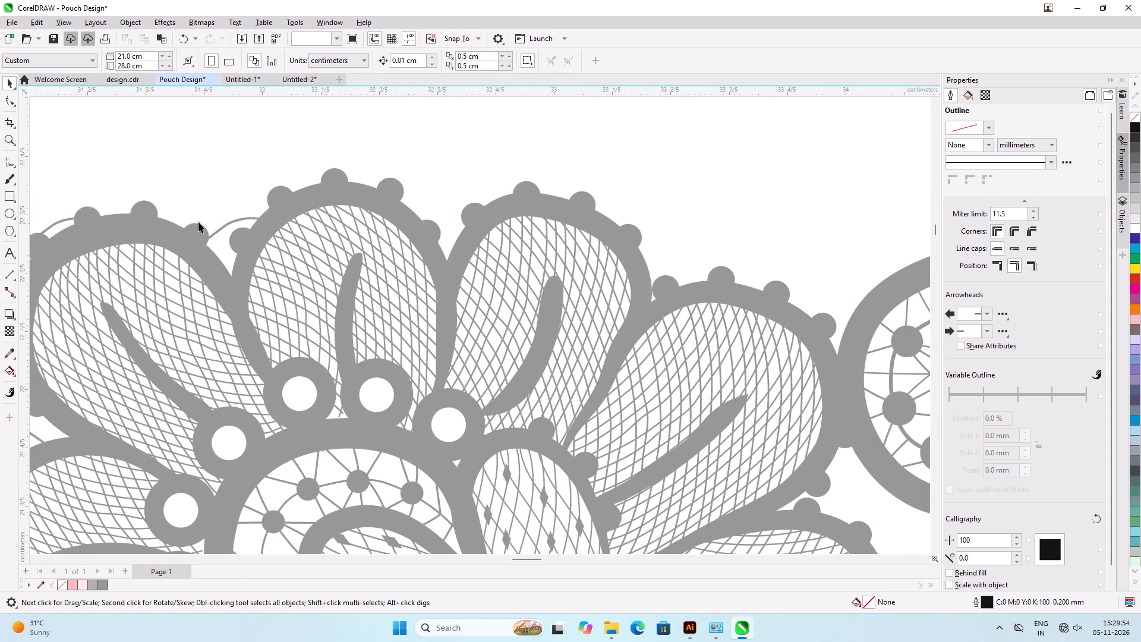
pyautogui.click(221, 228)
pyautogui.press('Delete')
# Delete the net between the left motif's long pointed leaf and the middle motif's large scalloped flower.
pyautogui.scroll(1, 507, 224)
pyautogui.scroll(-7, 544, 224)
pyautogui.scroll(6, 94, 226)
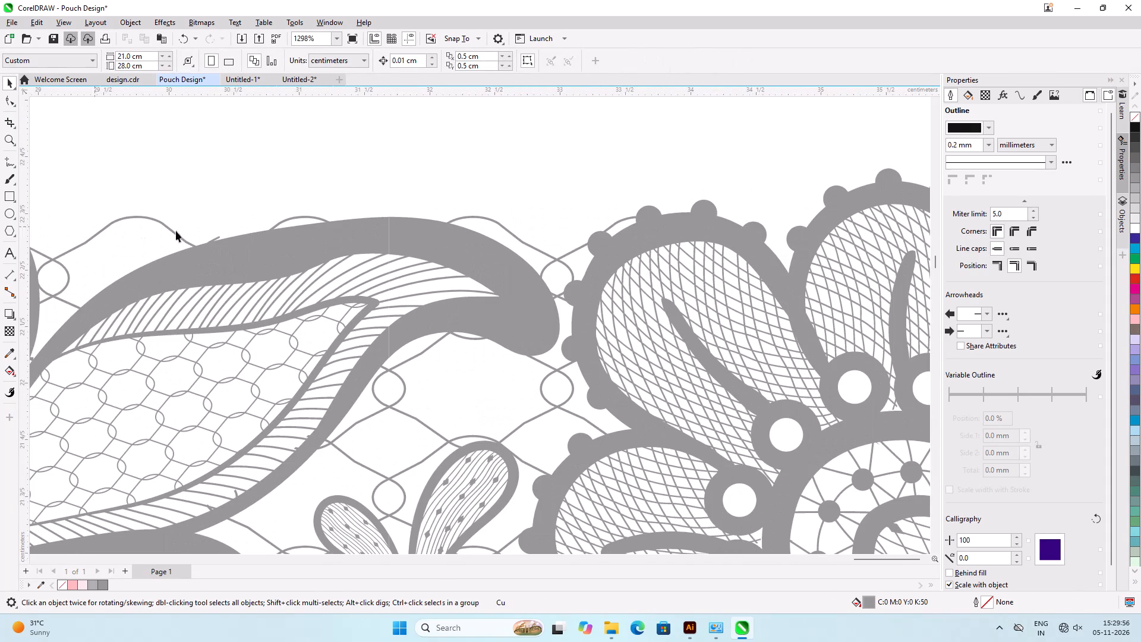
pyautogui.click(540, 250)
pyautogui.press('Delete')
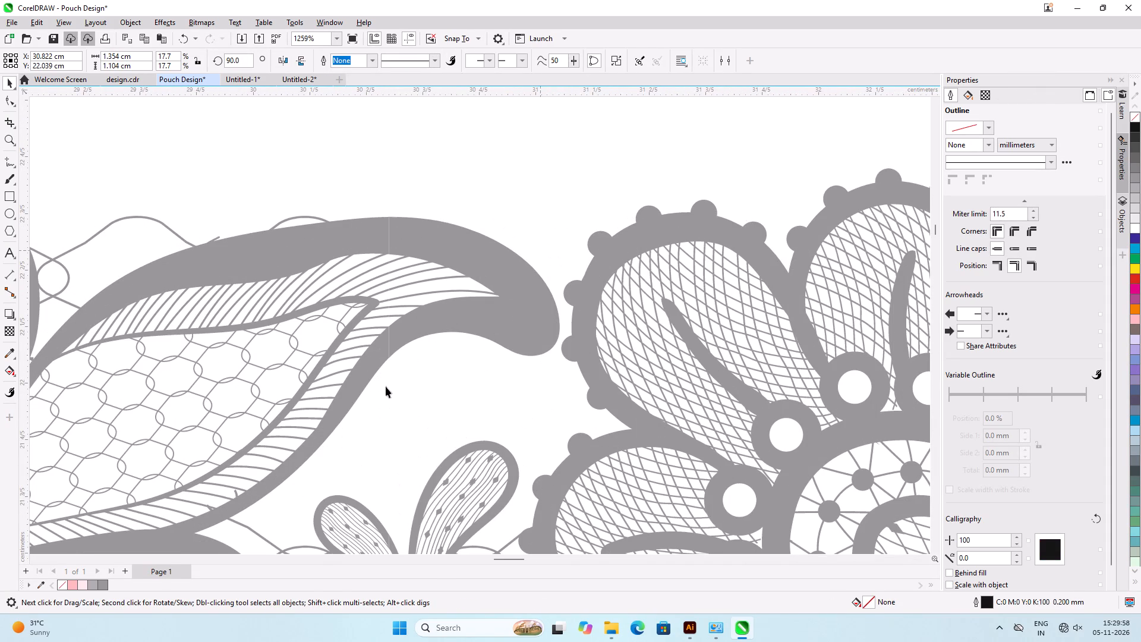
# Examine the vertical seam through the left motif's long pointed leaf up close.
pyautogui.scroll(17, 380, 361)
pyautogui.scroll(5, 393, 366)
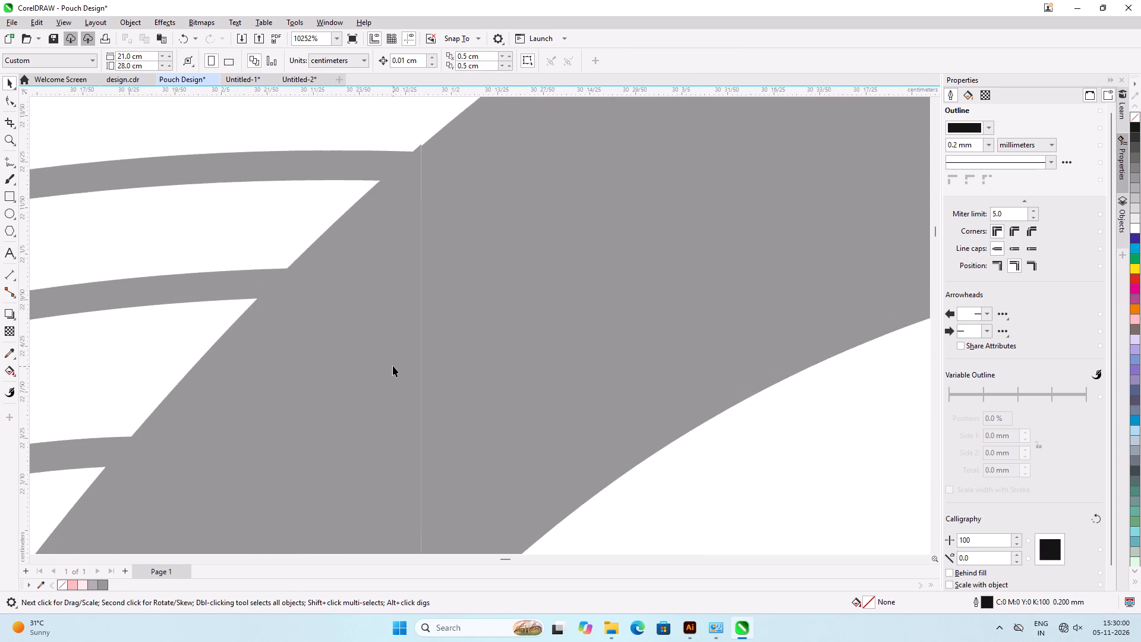
pyautogui.scroll(-18, 494, 272)
pyautogui.scroll(1, 507, 237)
pyautogui.scroll(-10, 507, 237)
# Delete the loose net around the two-sprout spiral curl between the left motif's petals and the middle motif's scalloped flower.
pyautogui.scroll(-5, 507, 237)
pyautogui.scroll(6, 483, 353)
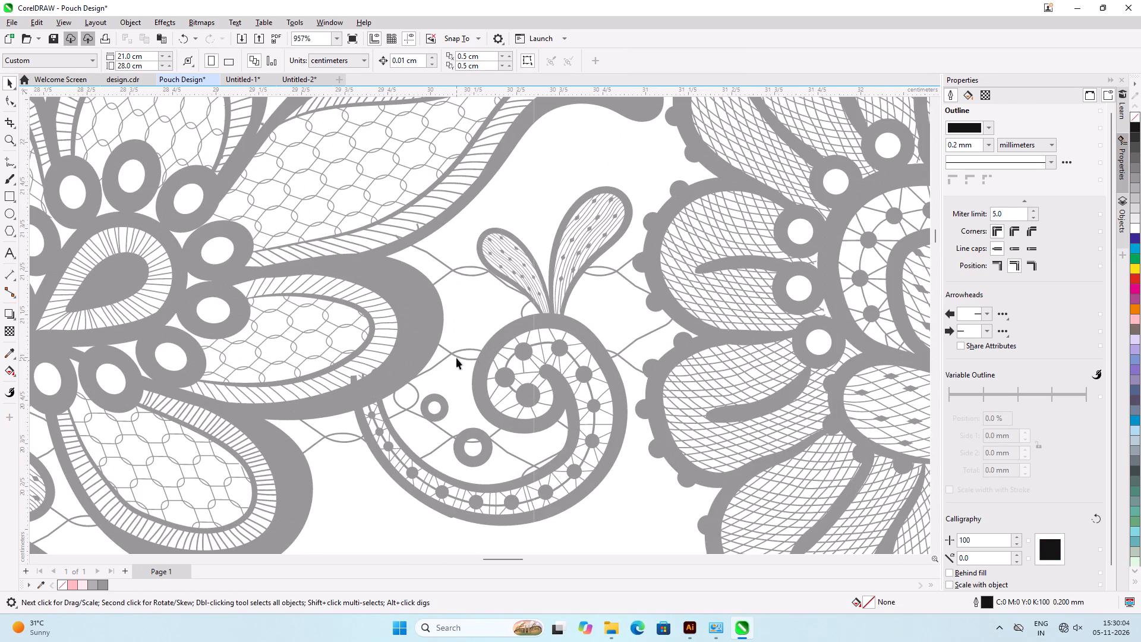
pyautogui.click(456, 357)
pyautogui.press('Delete')
pyautogui.click(461, 268)
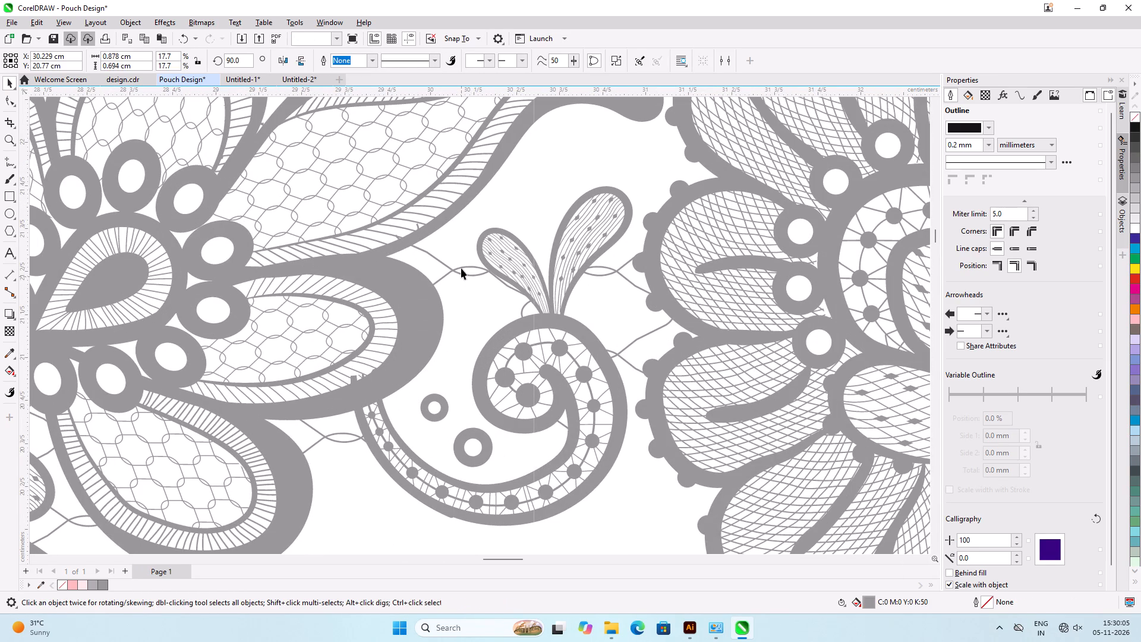
pyautogui.press('Delete')
pyautogui.click(613, 271)
pyautogui.press('Delete')
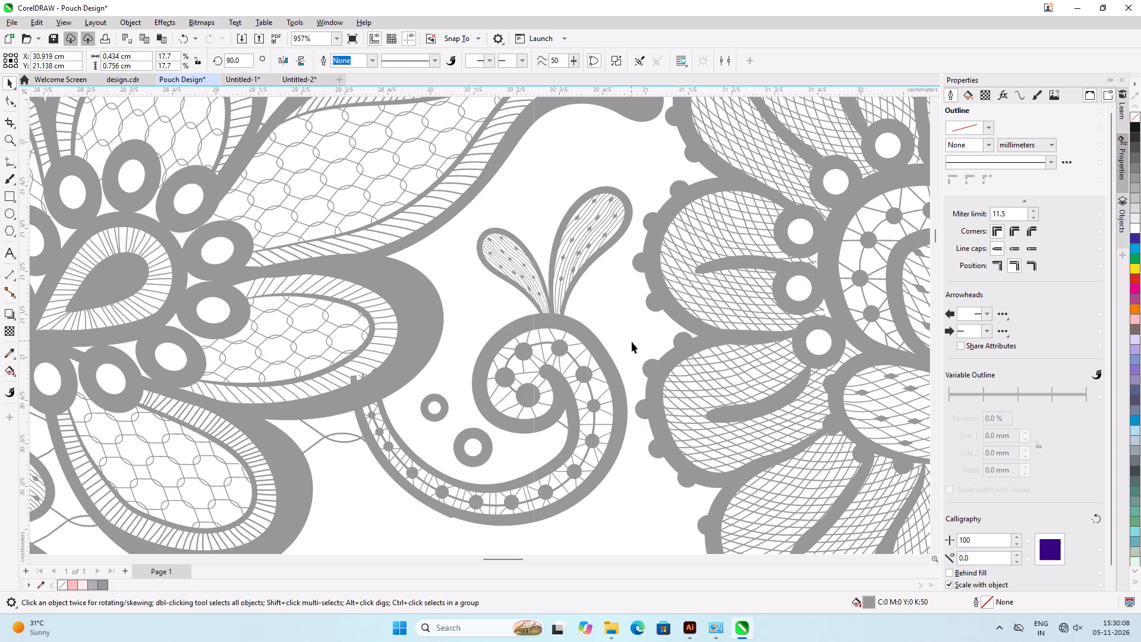
# Delete the net beneath the left motif's round-petalled flower, around its lower petals and the neighbouring teardrop leaf.
pyautogui.scroll(-8, 667, 252)
pyautogui.scroll(4, 411, 319)
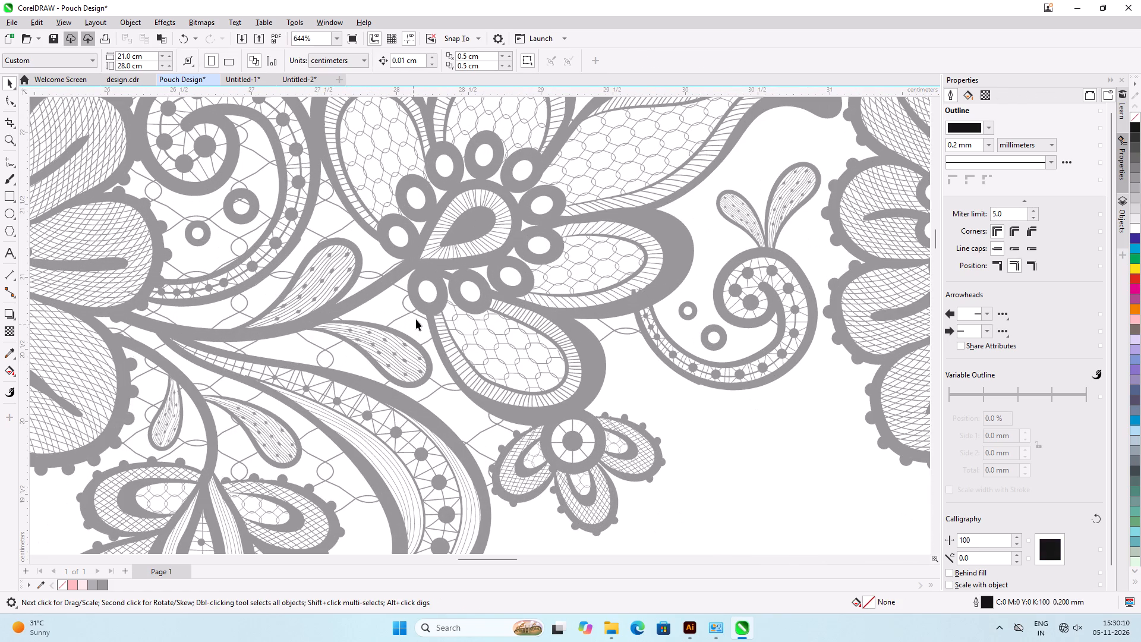
pyautogui.click(412, 313)
pyautogui.press('Delete')
pyautogui.click(444, 385)
pyautogui.press('Delete')
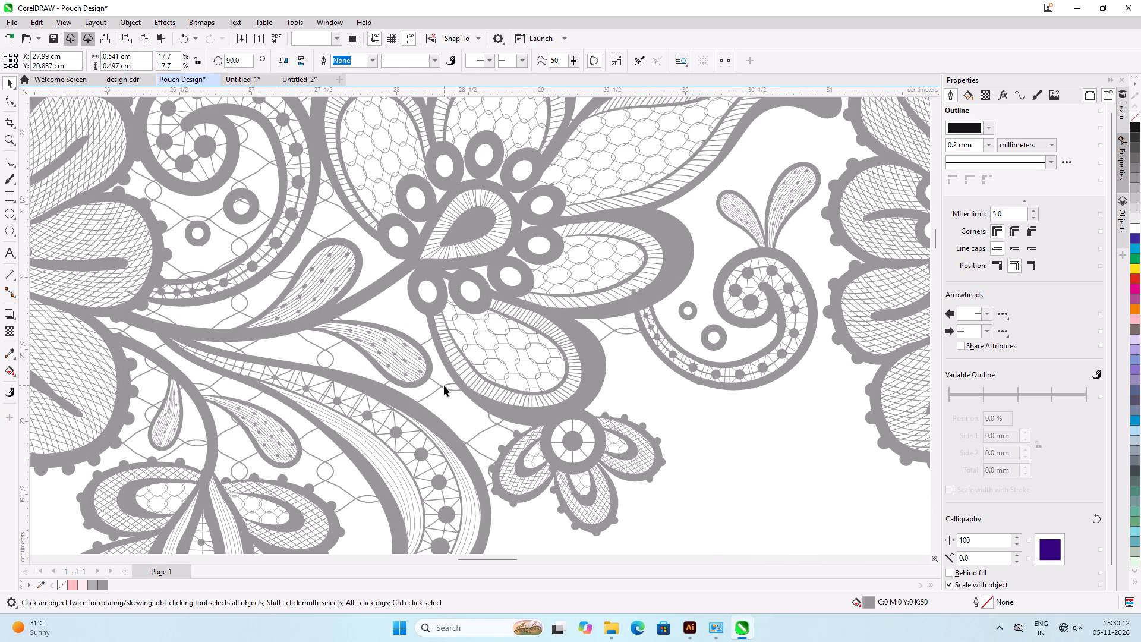
pyautogui.click(623, 328)
pyautogui.press('Delete')
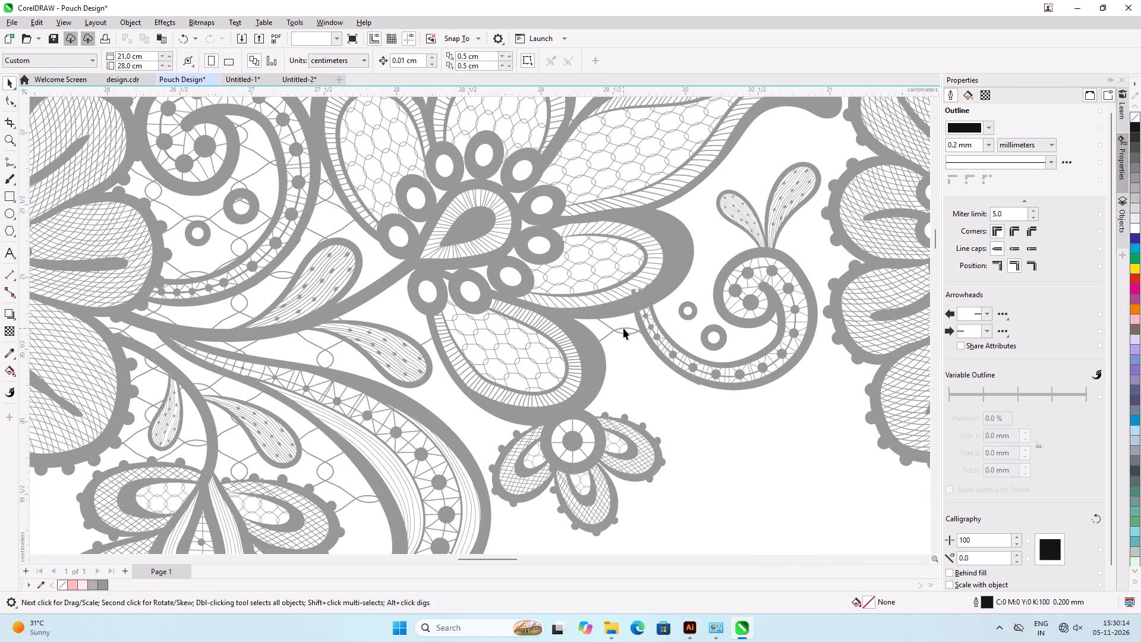
pyautogui.click(427, 341)
pyautogui.press('Delete')
pyautogui.click(327, 350)
pyautogui.press('Delete')
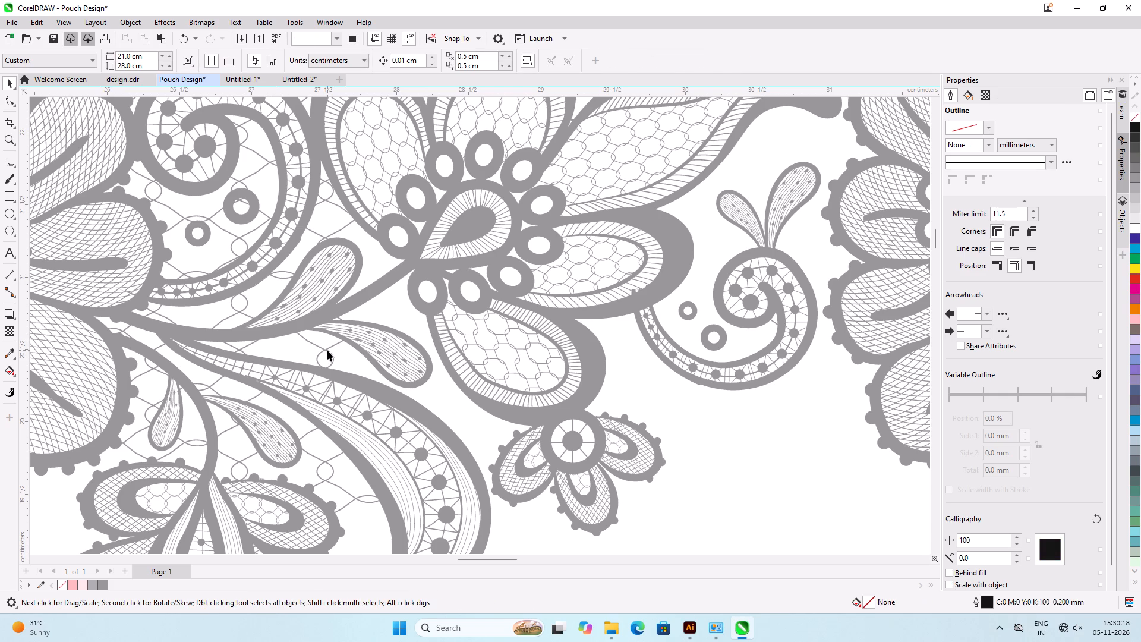
# Delete the net inside and around the left motif's large beaded spiral, including behind its two small rings.
pyautogui.click(335, 234)
pyautogui.press('Delete')
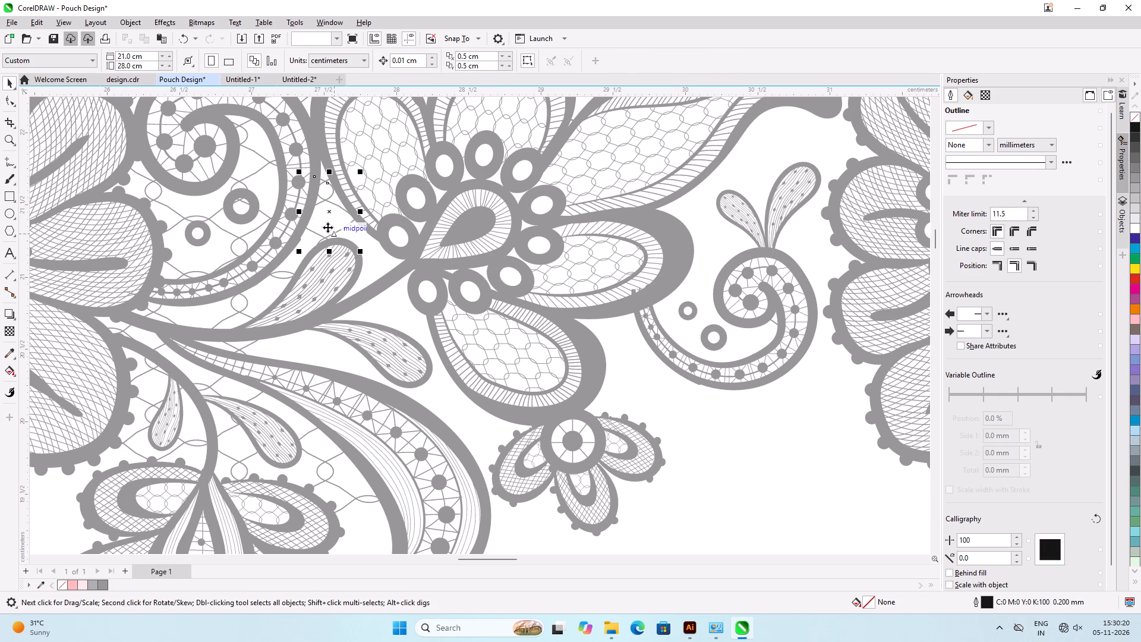
pyautogui.click(269, 213)
pyautogui.press('Delete')
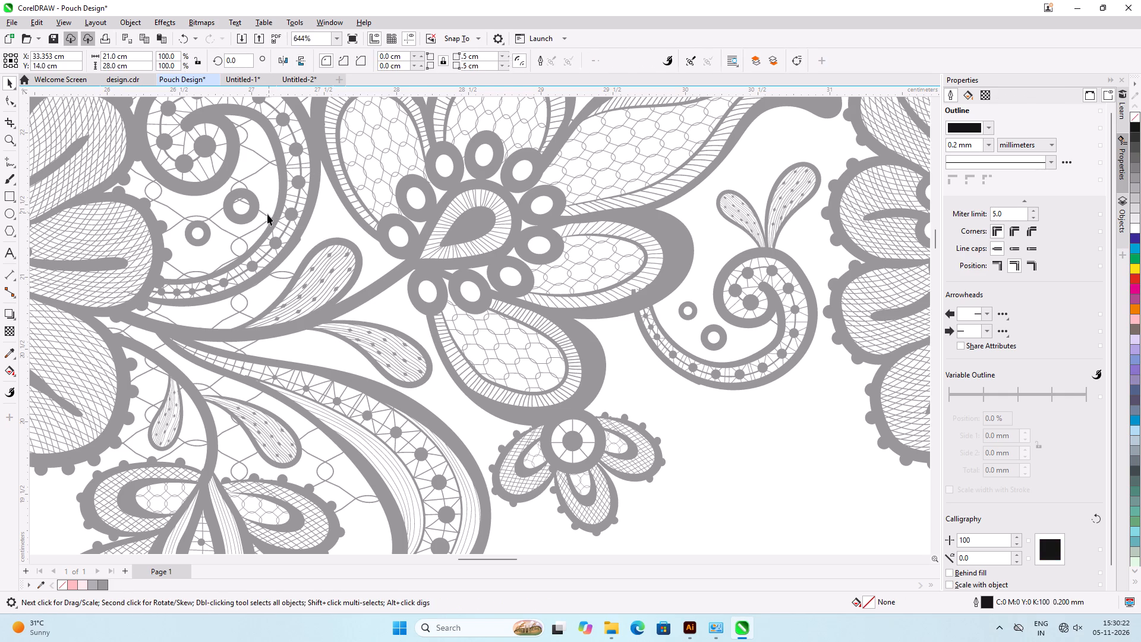
pyautogui.click(267, 214)
pyautogui.press('Delete')
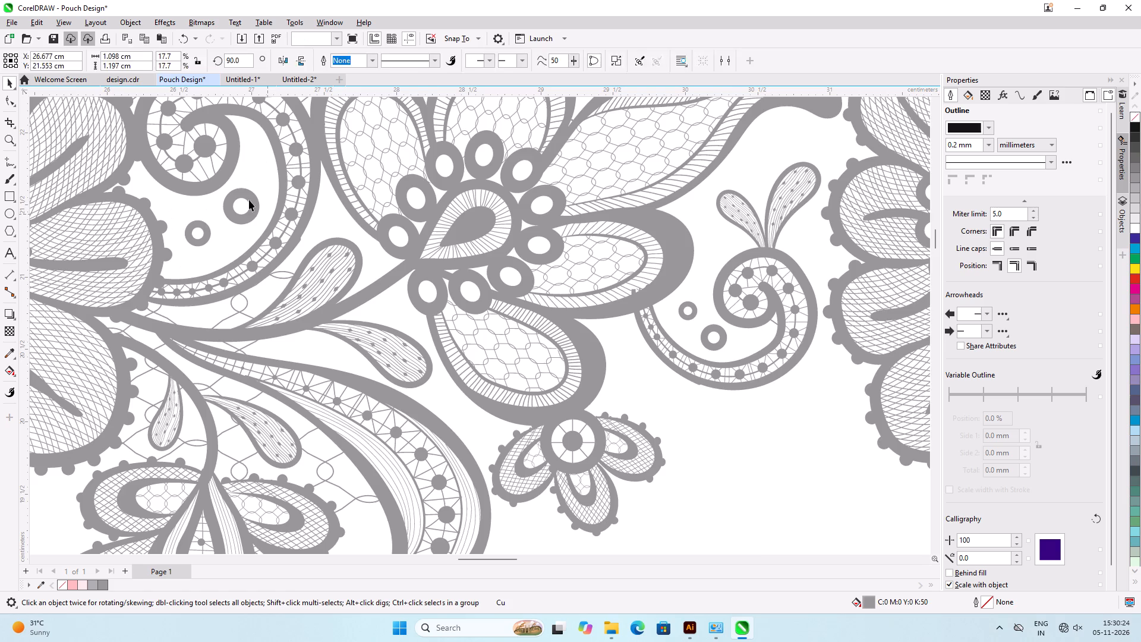
pyautogui.scroll(-3, 282, 247)
pyautogui.click(256, 289)
pyautogui.press('Delete')
# Delete the net pieces between the left motif's small teardrop leaf, the hanging flower and the long curved beaded leaf.
pyautogui.scroll(4, 183, 315)
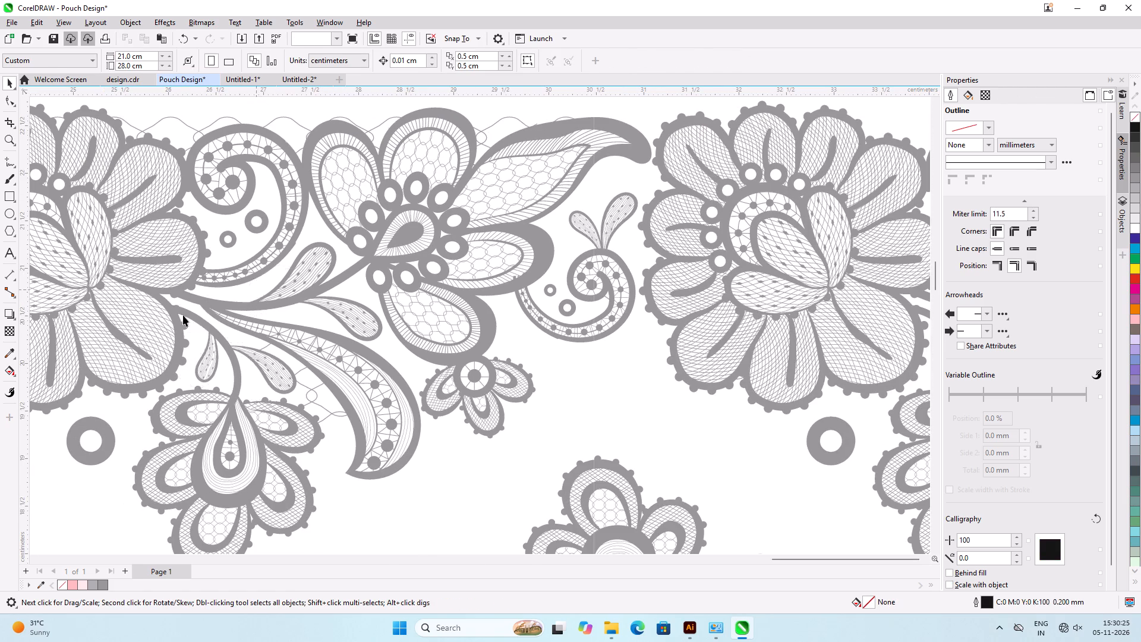
pyautogui.scroll(3, 183, 315)
pyautogui.scroll(-5, 491, 250)
pyautogui.scroll(5, 486, 386)
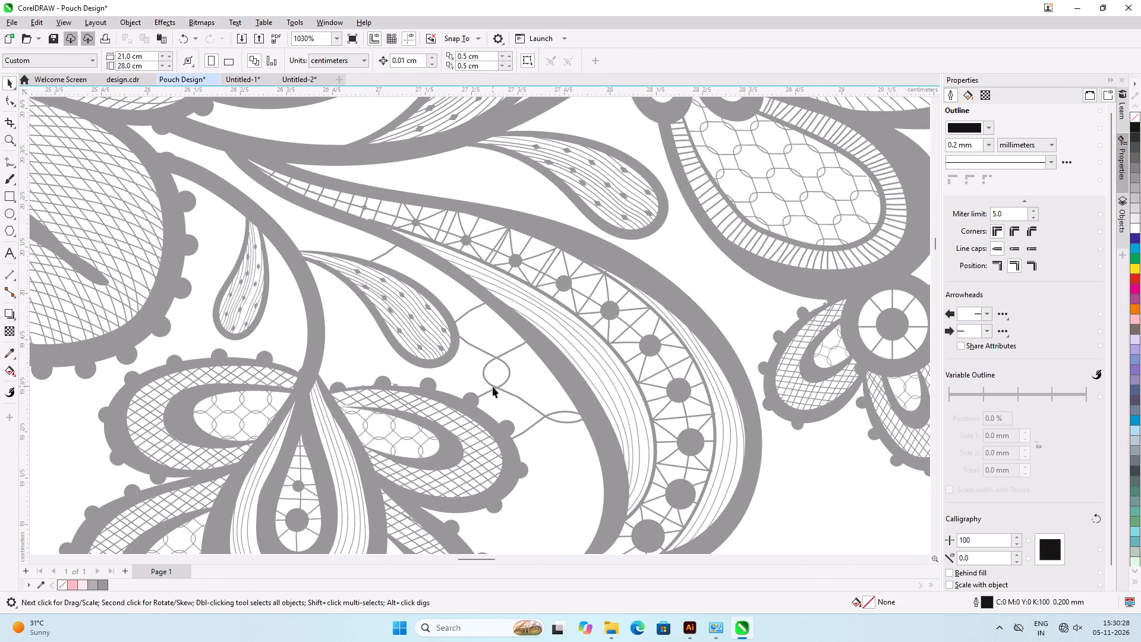
pyautogui.click(493, 386)
pyautogui.press('Delete')
pyautogui.scroll(-7, 547, 283)
pyautogui.scroll(1, 345, 335)
pyautogui.scroll(-5, 520, 374)
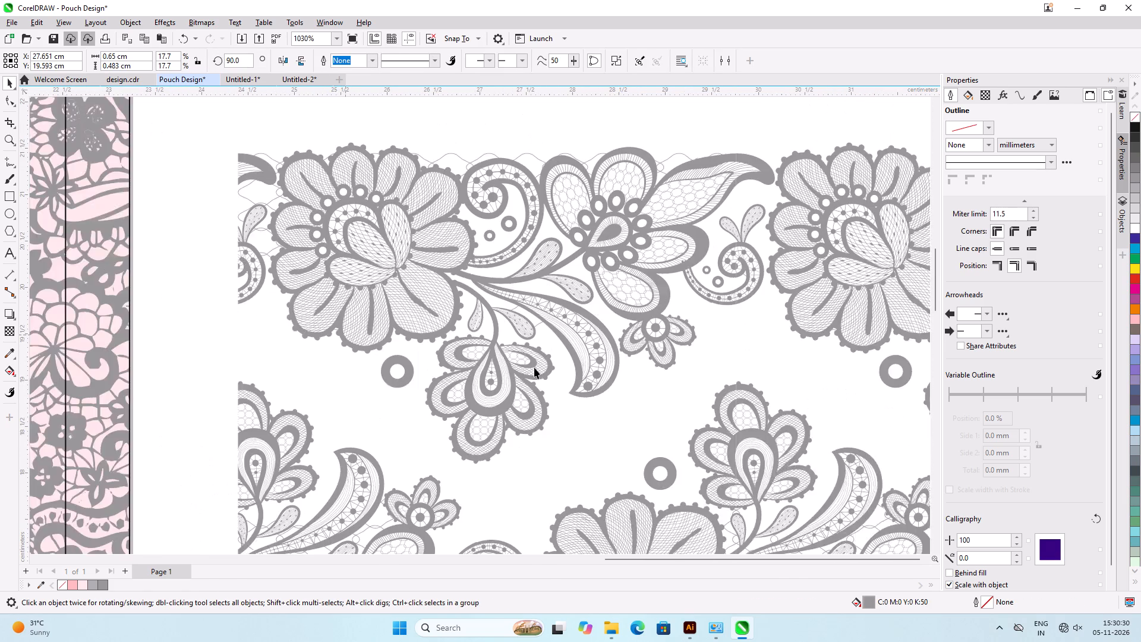
pyautogui.scroll(13, 518, 328)
pyautogui.click(546, 351)
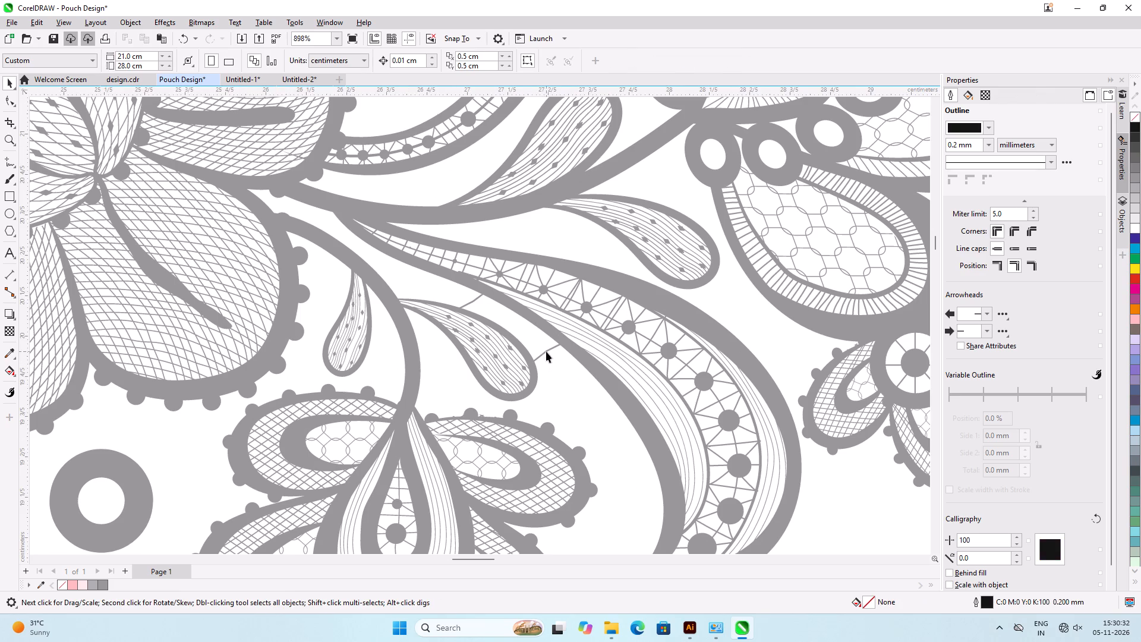
pyautogui.press('Delete')
pyautogui.click(473, 299)
pyautogui.press('Delete')
# Delete the net between the cut curl at the upper border's left end and the left scalloped flower.
pyautogui.scroll(-6, 549, 387)
pyautogui.scroll(-2, 391, 332)
pyautogui.scroll(2, 116, 216)
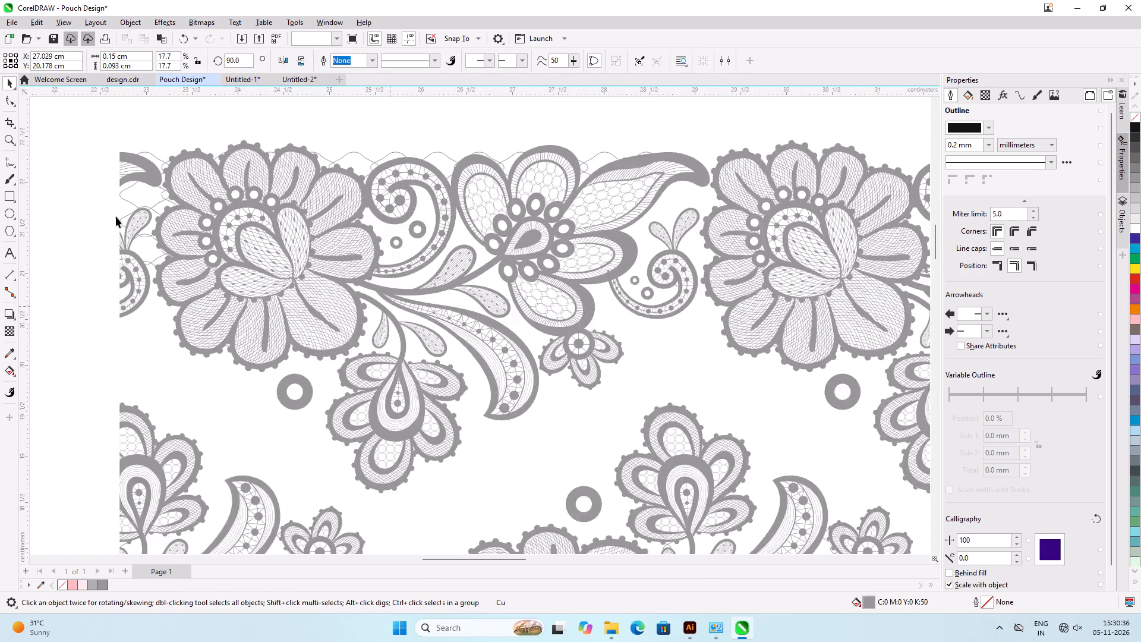
pyautogui.scroll(3, 116, 216)
pyautogui.click(141, 189)
pyautogui.press('Delete')
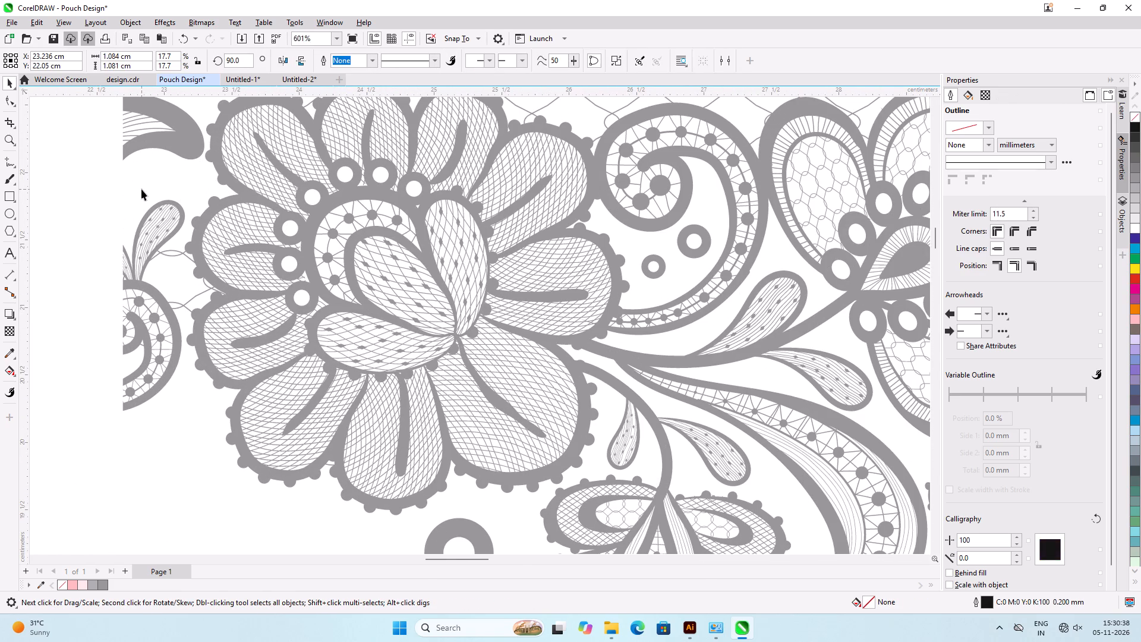
pyautogui.click(176, 256)
pyautogui.press('Delete')
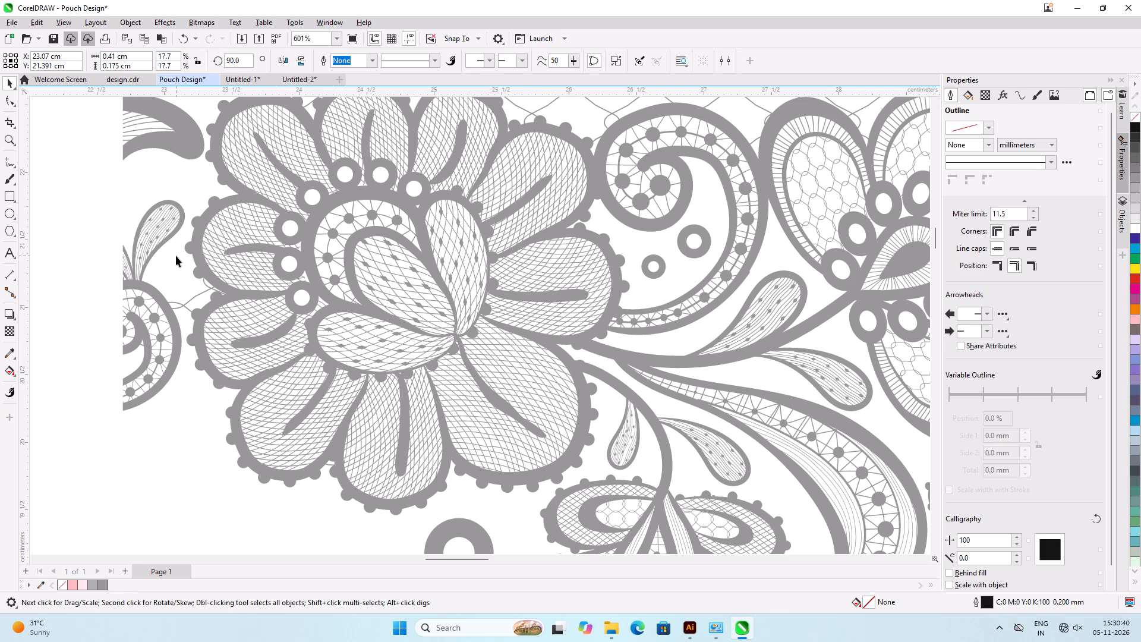
pyautogui.click(184, 304)
pyautogui.press('Delete')
# Delete the wavy net along the upper edge of the left scalloped flower, up to the beaded spiral.
pyautogui.scroll(-5, 194, 357)
pyautogui.scroll(2, 249, 195)
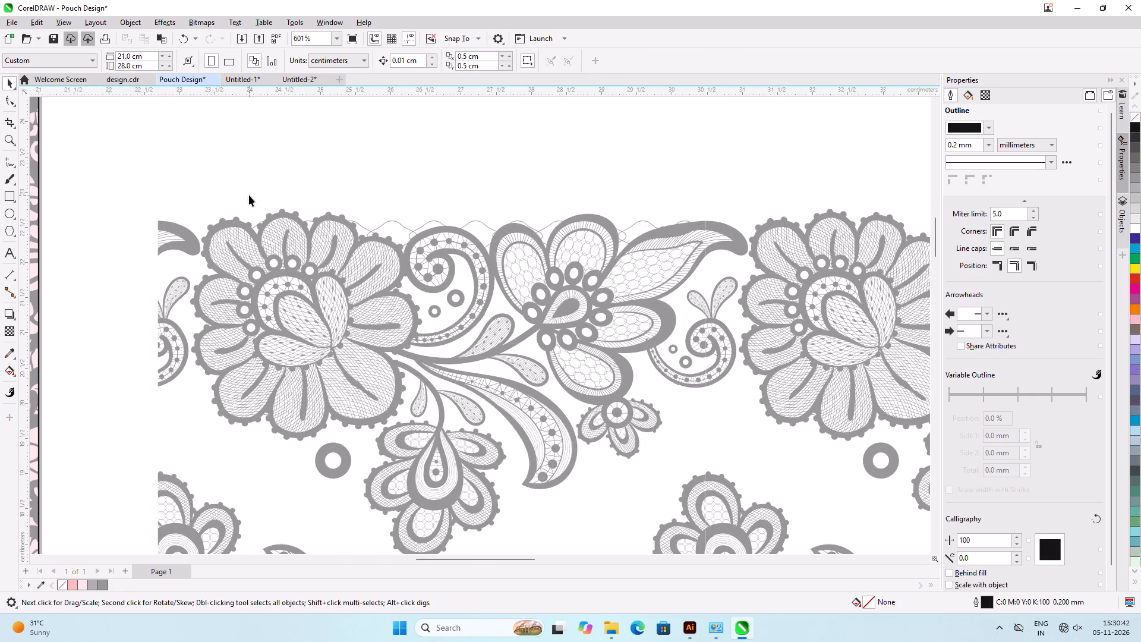
pyautogui.scroll(3, 249, 195)
pyautogui.scroll(8, 288, 250)
pyautogui.click(261, 238)
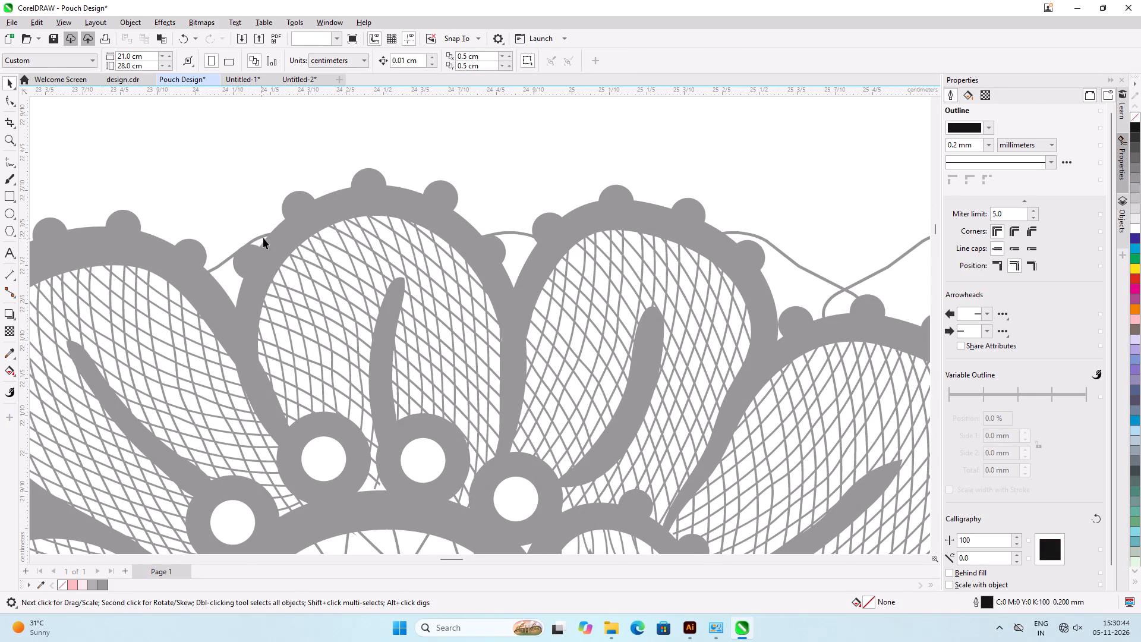
pyautogui.press('Delete')
pyautogui.click(524, 234)
pyautogui.press('Delete')
pyautogui.scroll(-6, 237, 239)
pyautogui.scroll(5, 619, 239)
pyautogui.click(581, 234)
pyautogui.press('Delete')
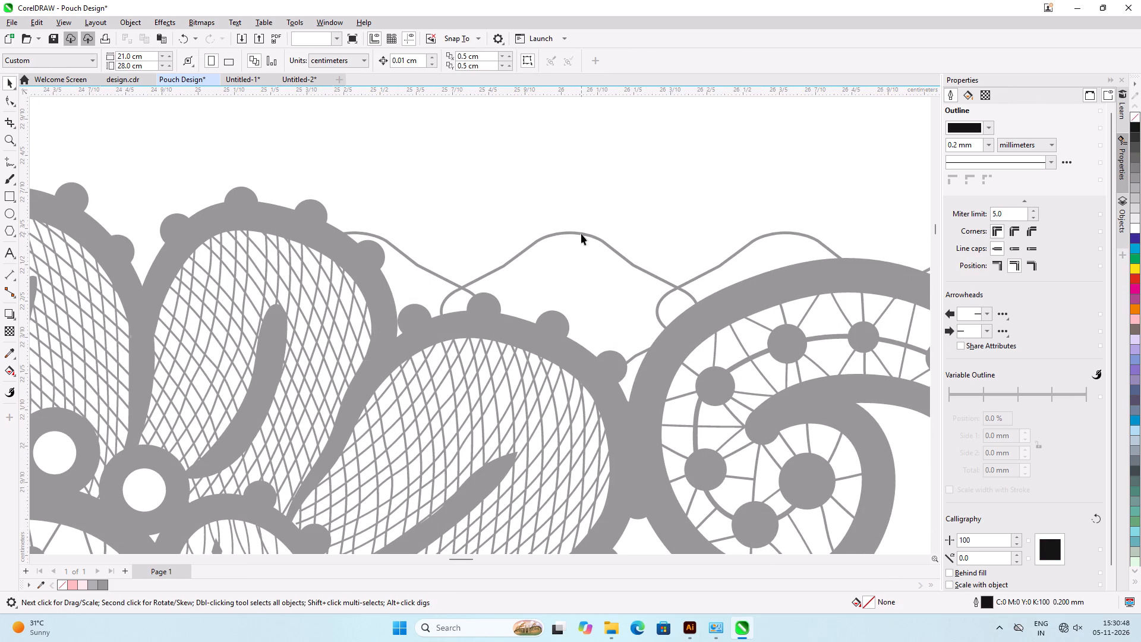
# Delete the remaining upper-edge net from the beaded spiral across to the left motif's long pointed leaf.
pyautogui.scroll(-7, 545, 234)
pyautogui.scroll(-5, 485, 227)
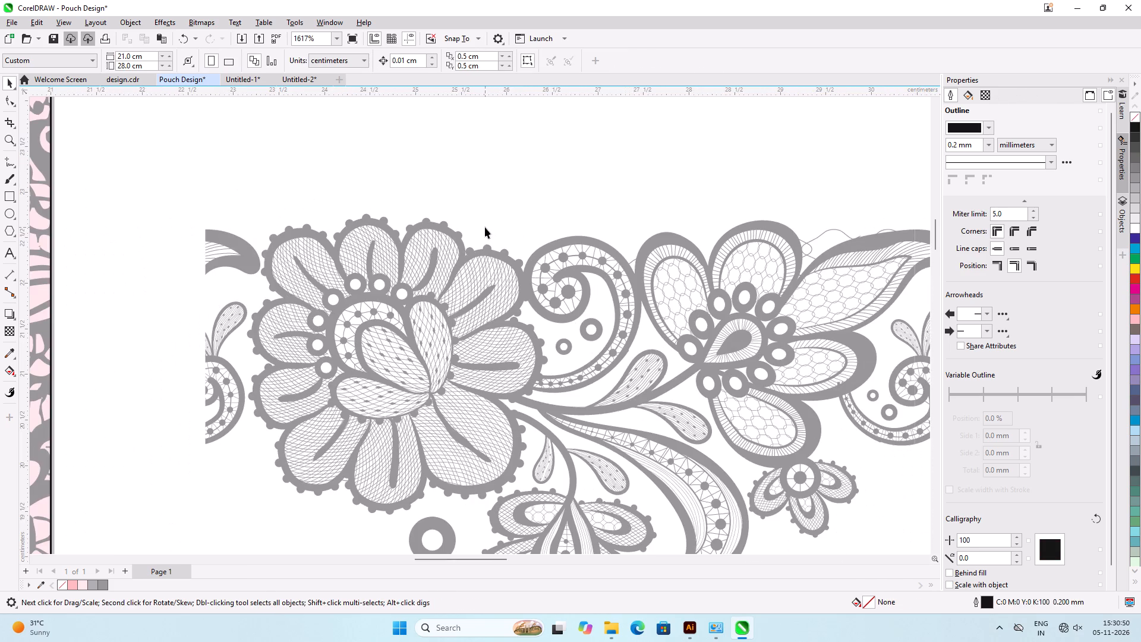
pyautogui.scroll(-5, 485, 227)
pyautogui.scroll(5, 669, 226)
pyautogui.scroll(5, 560, 228)
pyautogui.scroll(6, 392, 261)
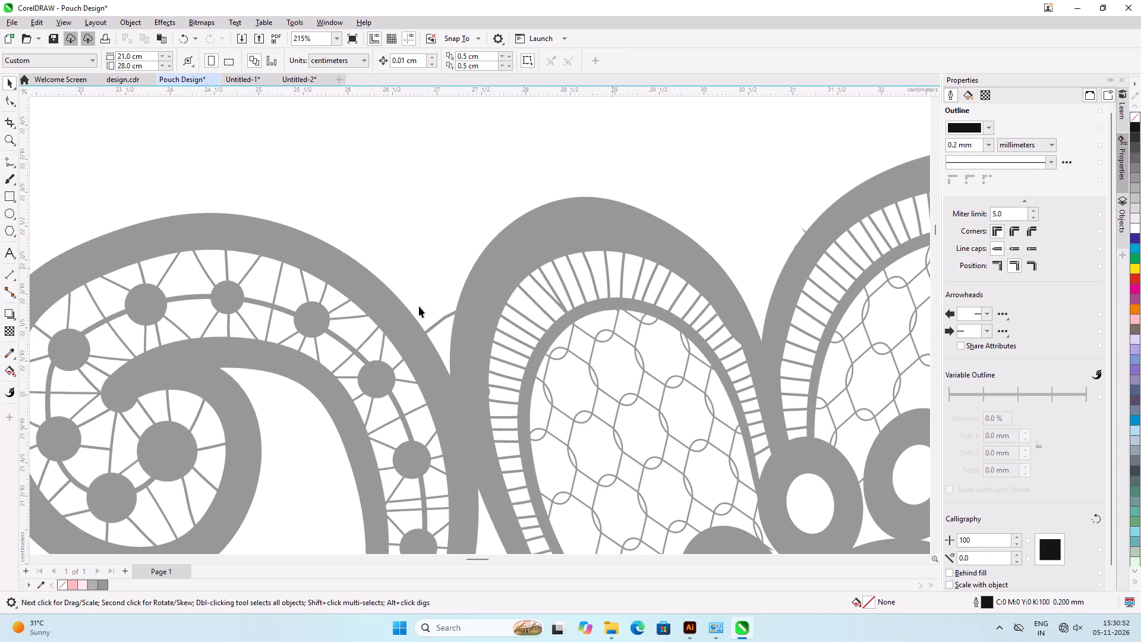
pyautogui.click(444, 319)
pyautogui.press('Delete')
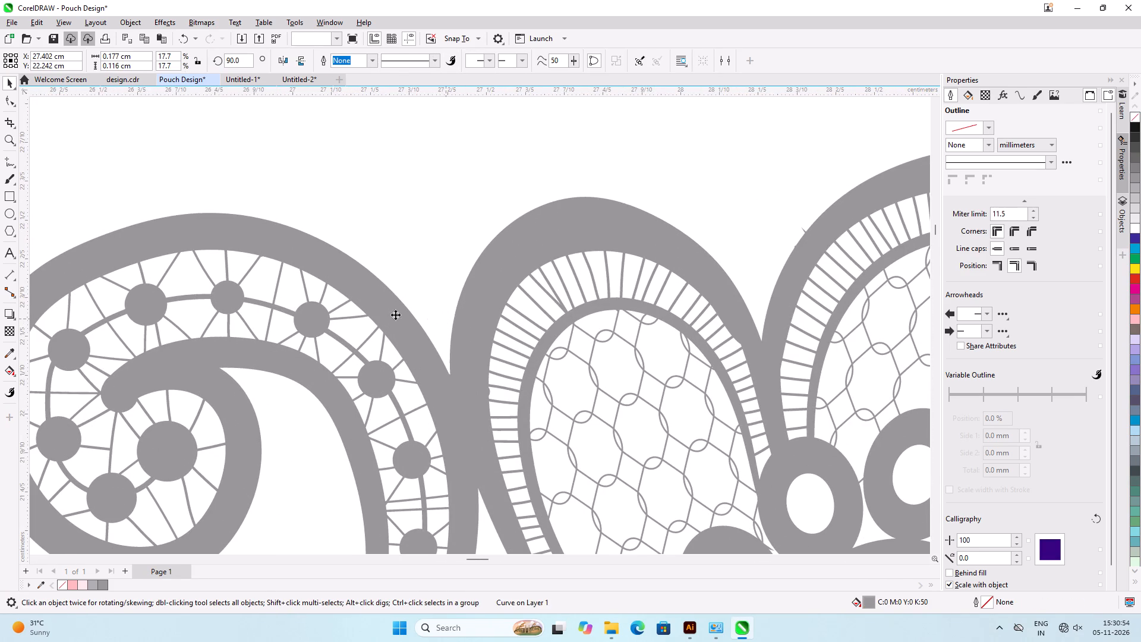
pyautogui.scroll(-9, 302, 310)
pyautogui.scroll(5, 763, 266)
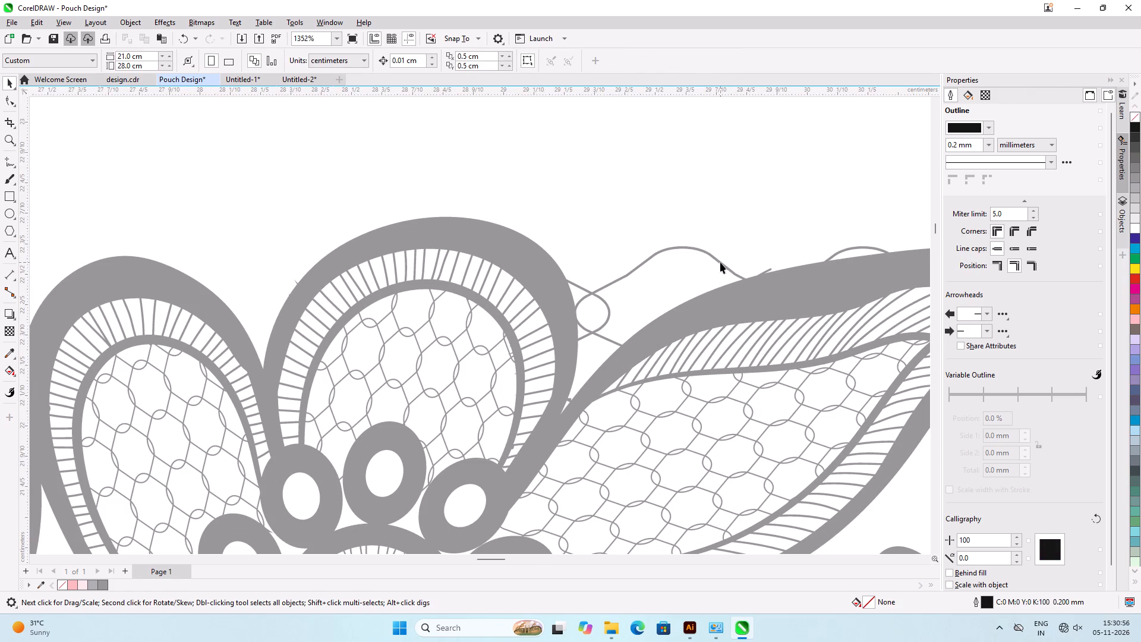
pyautogui.click(720, 262)
pyautogui.press('Delete')
pyautogui.click(844, 249)
pyautogui.press('Delete')
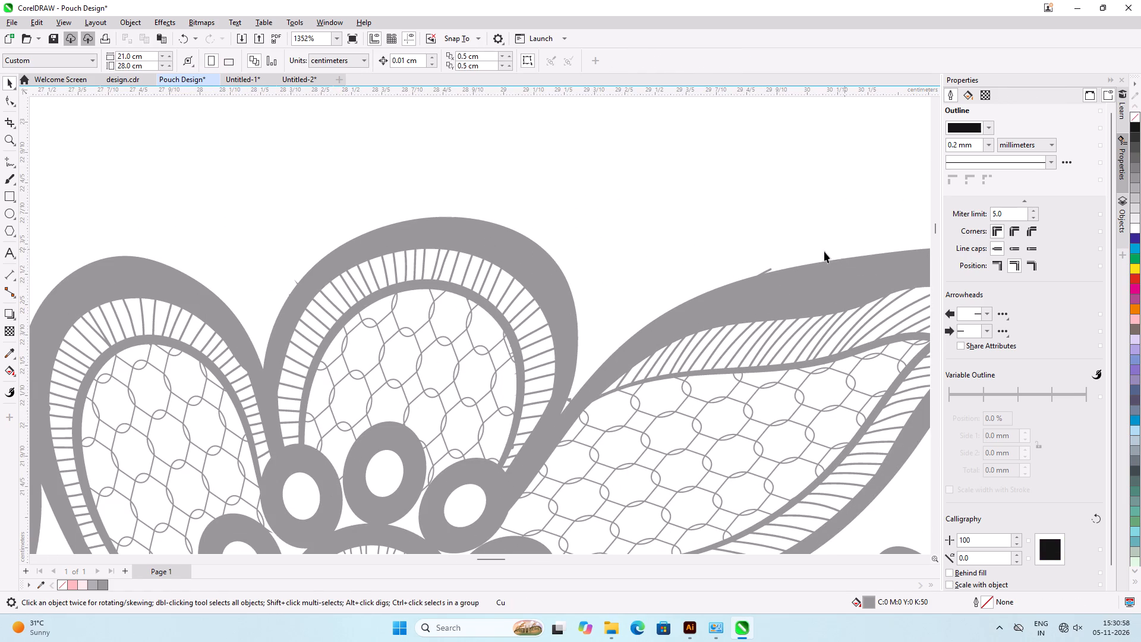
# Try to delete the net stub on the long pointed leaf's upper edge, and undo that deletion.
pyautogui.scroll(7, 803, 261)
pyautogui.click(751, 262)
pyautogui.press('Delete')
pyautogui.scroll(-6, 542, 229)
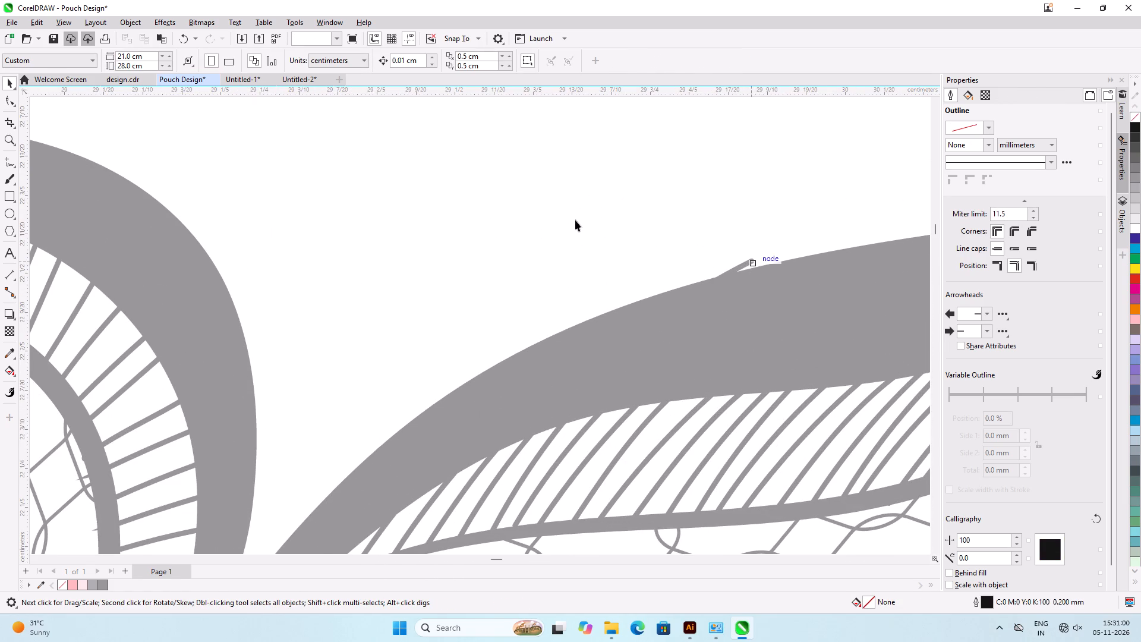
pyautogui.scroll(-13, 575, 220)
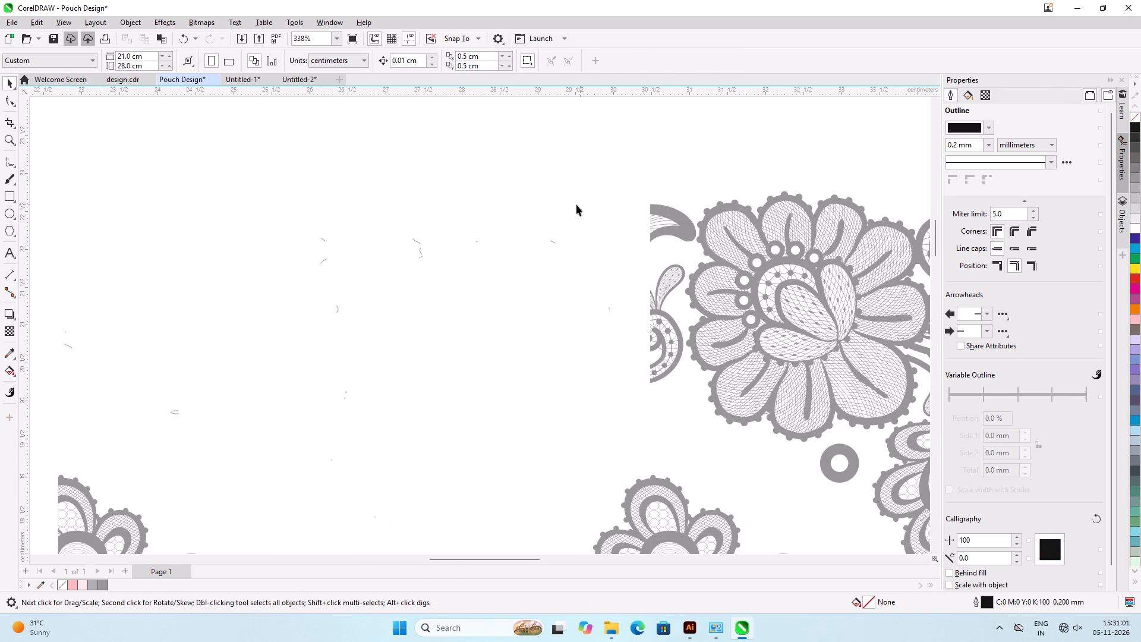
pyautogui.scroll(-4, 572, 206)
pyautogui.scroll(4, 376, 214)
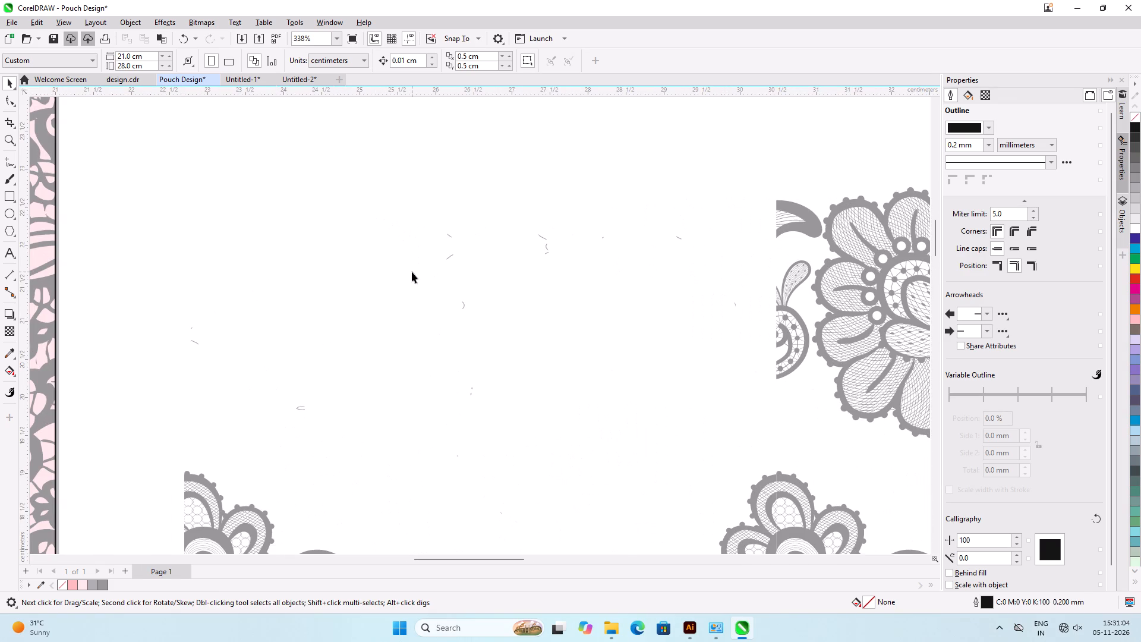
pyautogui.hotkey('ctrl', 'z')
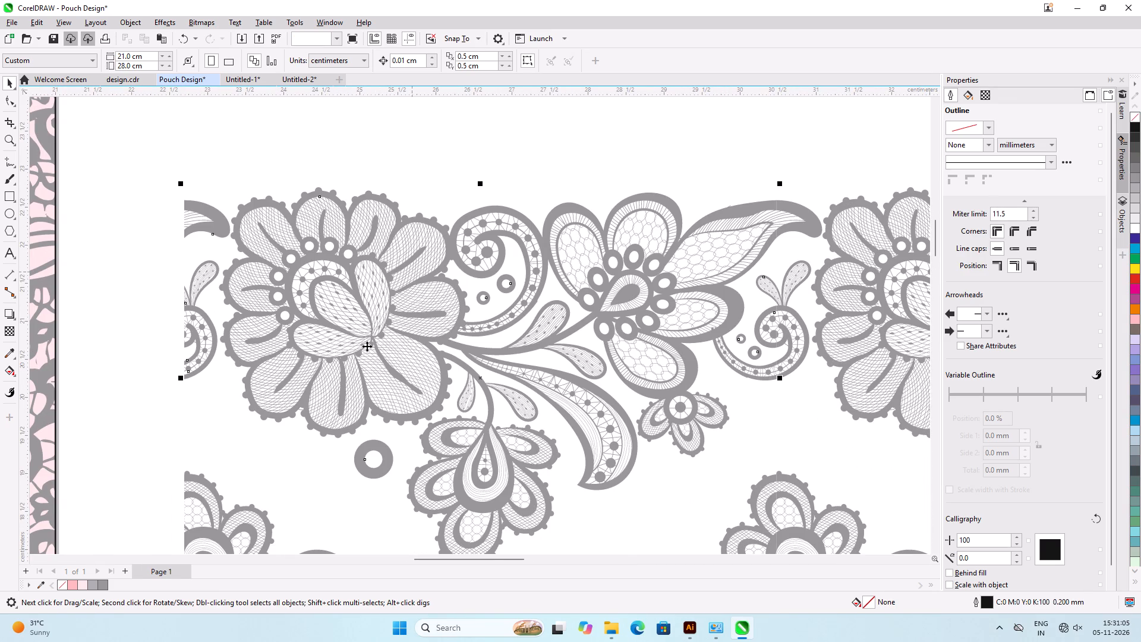
# Delete the small net stub inside the cut spiral curl at the upper border's left end.
pyautogui.scroll(5, 216, 382)
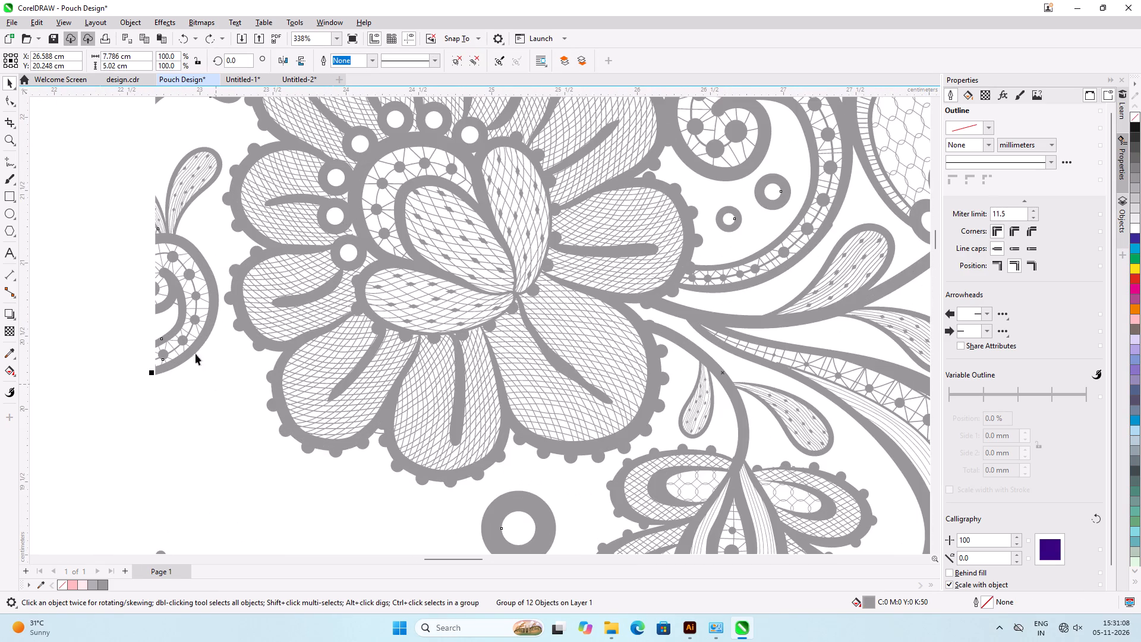
pyautogui.scroll(6, 149, 253)
pyautogui.scroll(6, 185, 374)
pyautogui.click(228, 341)
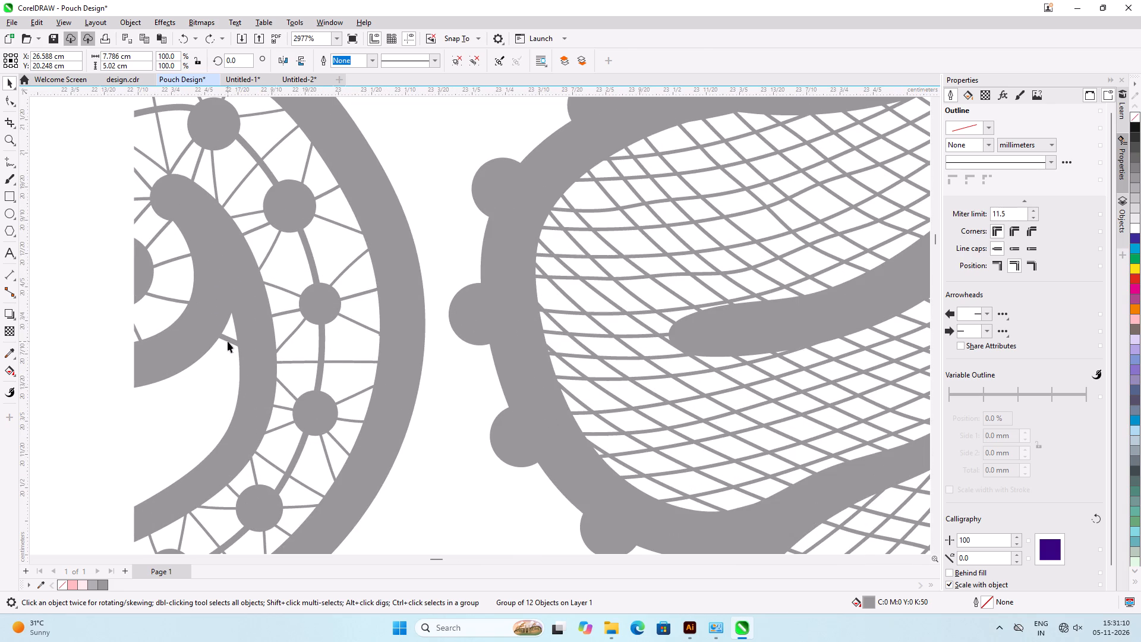
pyautogui.press('Delete')
# Delete the small net scrap caught between the two lower petals of the upper border's left flower.
pyautogui.scroll(-8, 242, 250)
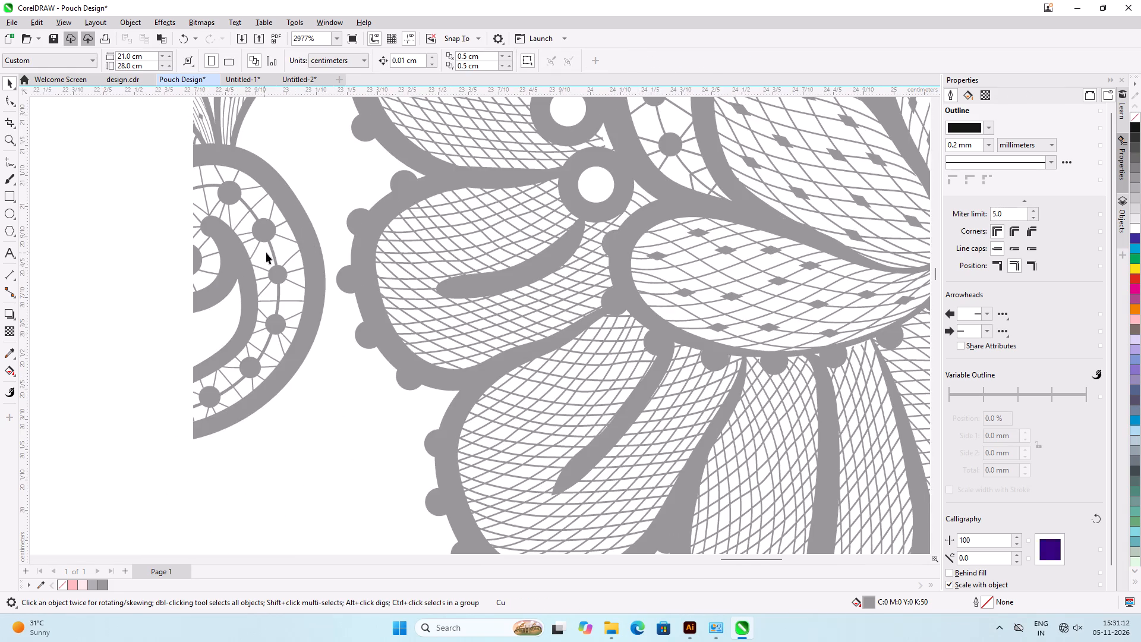
pyautogui.scroll(-4, 306, 273)
pyautogui.scroll(12, 529, 441)
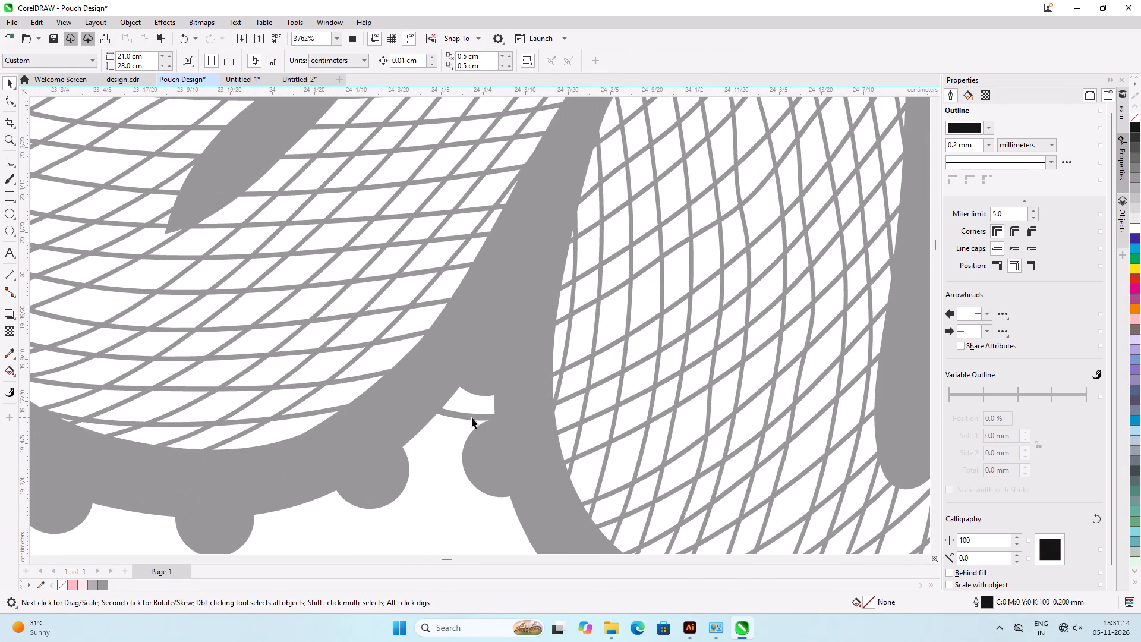
pyautogui.click(472, 417)
pyautogui.press('Delete')
# Examine the upper border's left flower and its beaded spiral for stray net pieces that remain.
pyautogui.scroll(-14, 452, 322)
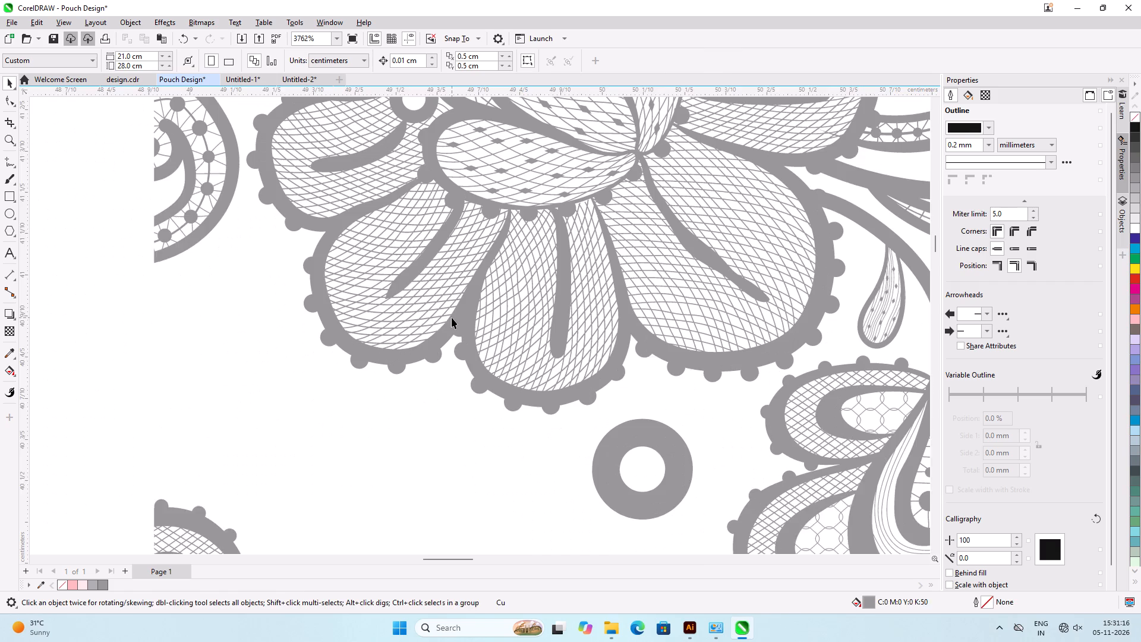
pyautogui.scroll(-2, 517, 379)
pyautogui.scroll(-3, 417, 413)
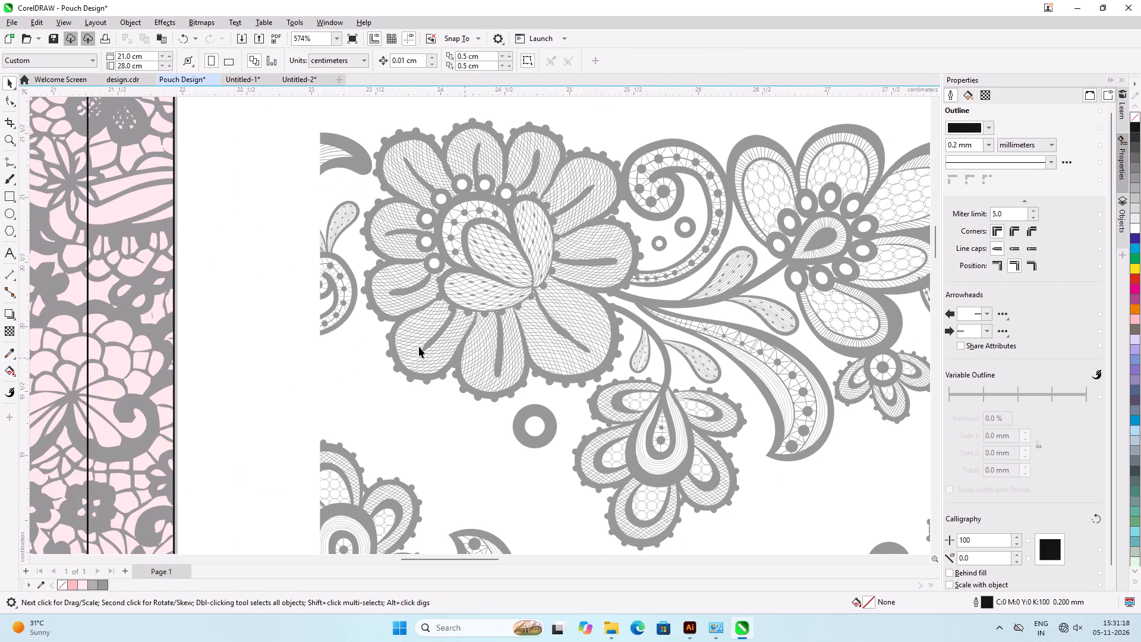
pyautogui.scroll(1, 705, 309)
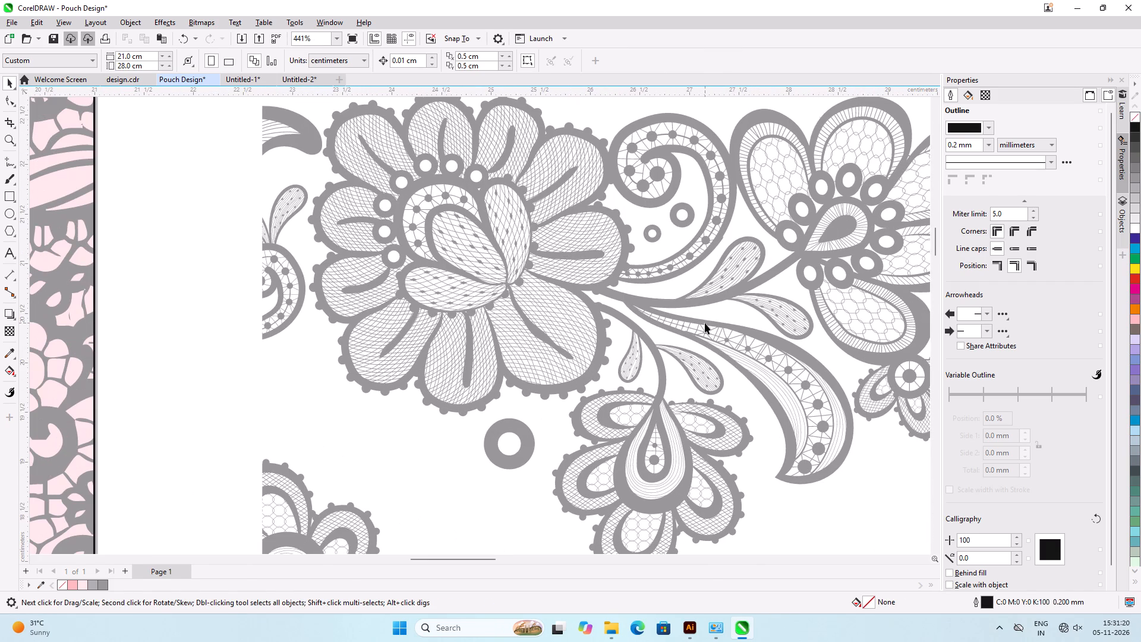
pyautogui.scroll(18, 624, 256)
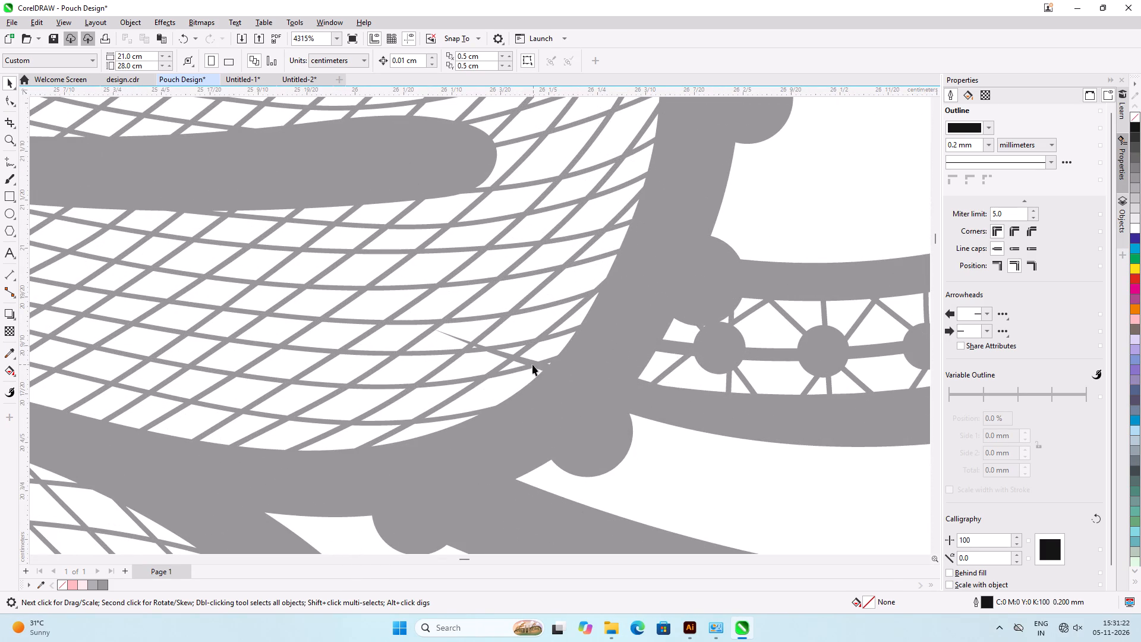
pyautogui.click(522, 360)
pyautogui.scroll(-16, 522, 360)
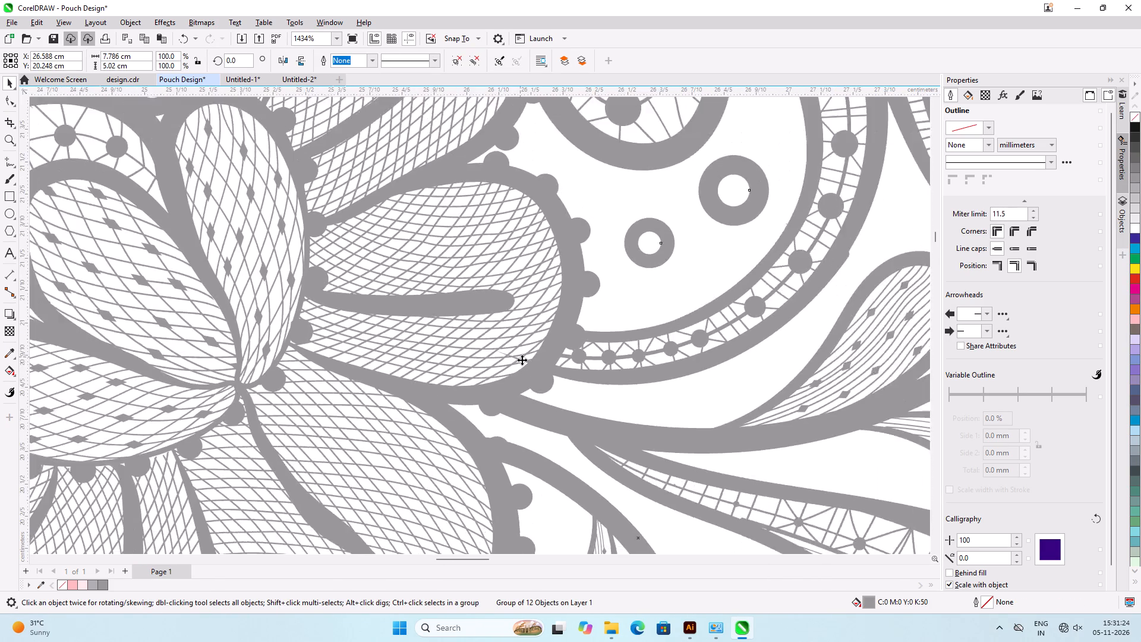
pyautogui.scroll(-1, 522, 360)
pyautogui.scroll(-6, 446, 217)
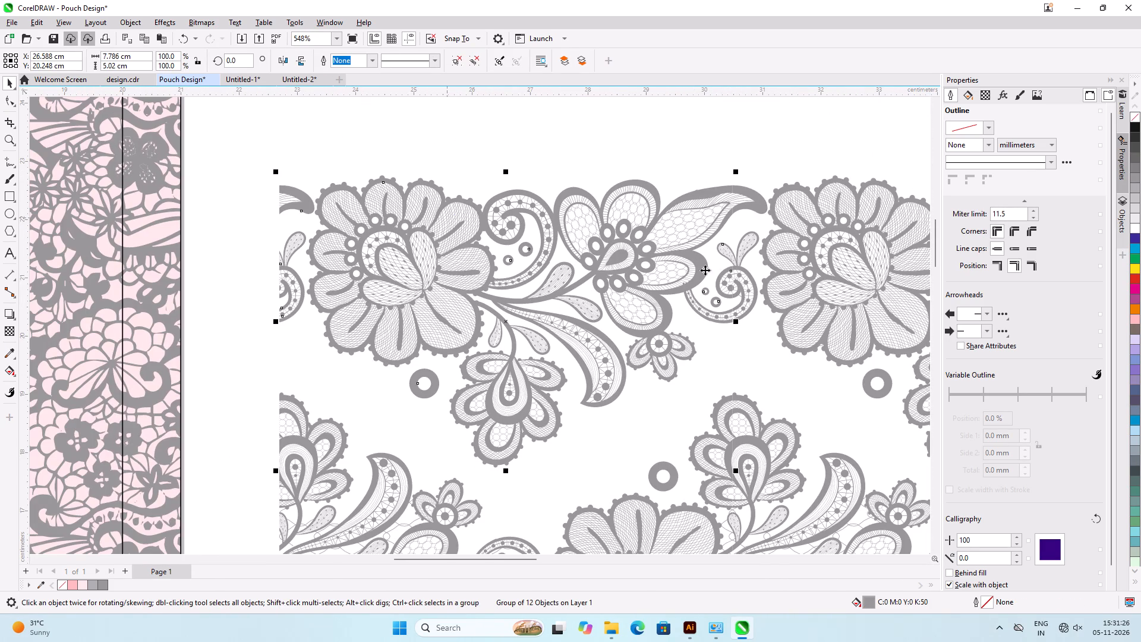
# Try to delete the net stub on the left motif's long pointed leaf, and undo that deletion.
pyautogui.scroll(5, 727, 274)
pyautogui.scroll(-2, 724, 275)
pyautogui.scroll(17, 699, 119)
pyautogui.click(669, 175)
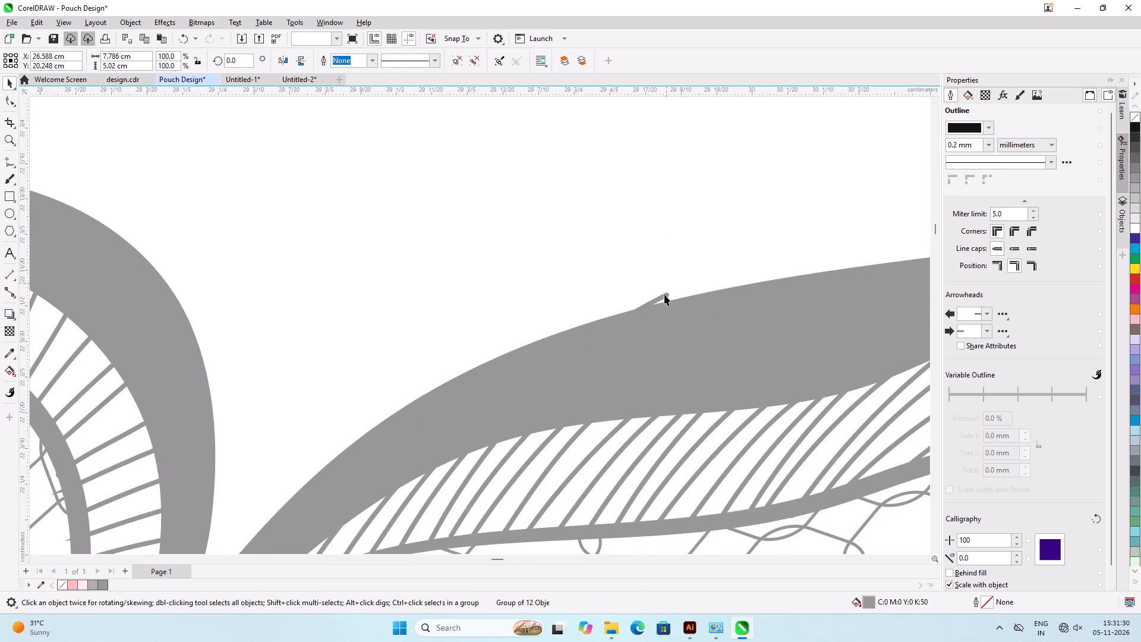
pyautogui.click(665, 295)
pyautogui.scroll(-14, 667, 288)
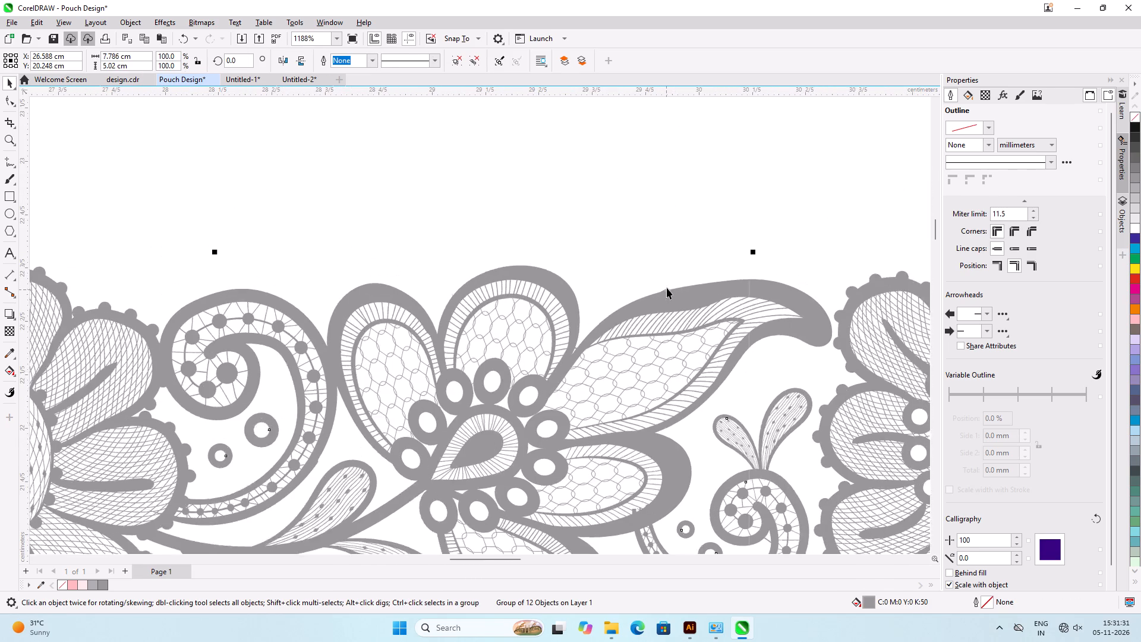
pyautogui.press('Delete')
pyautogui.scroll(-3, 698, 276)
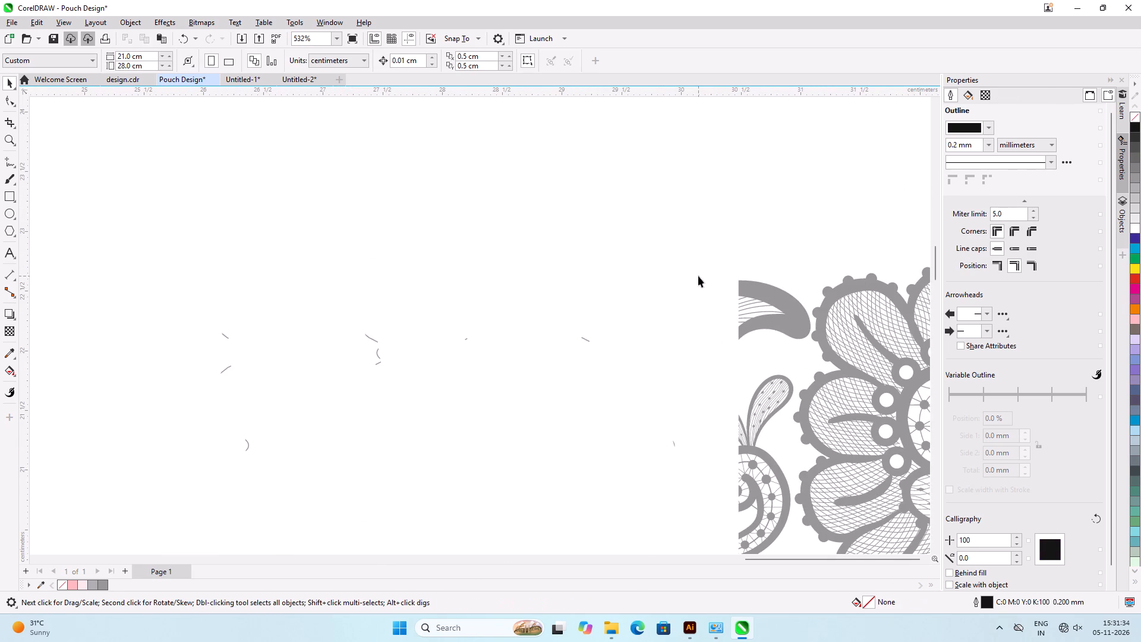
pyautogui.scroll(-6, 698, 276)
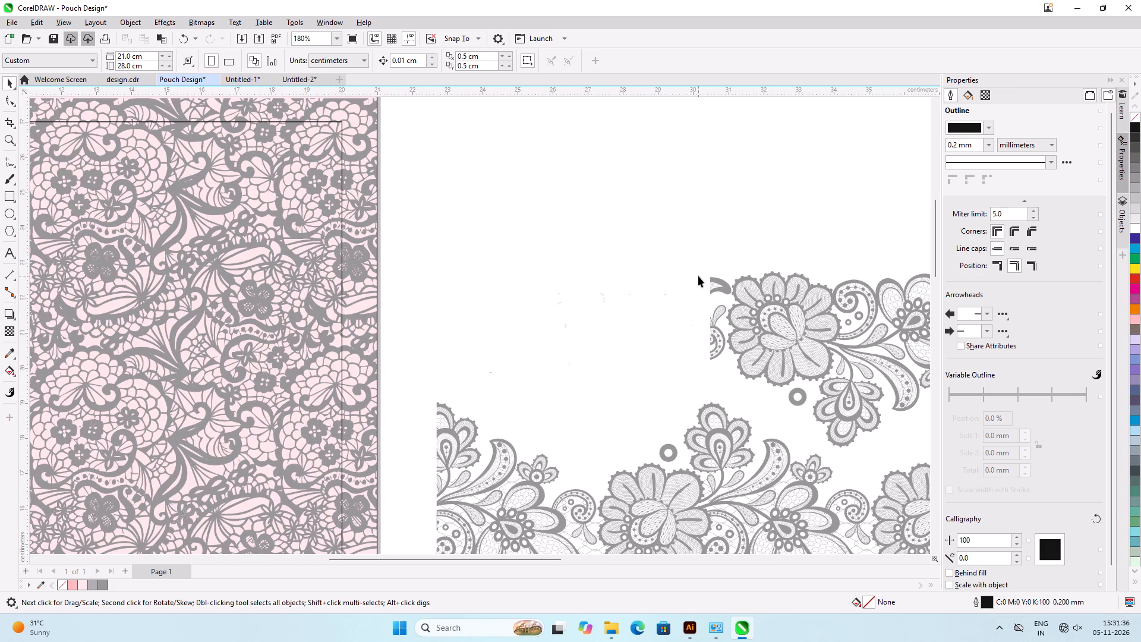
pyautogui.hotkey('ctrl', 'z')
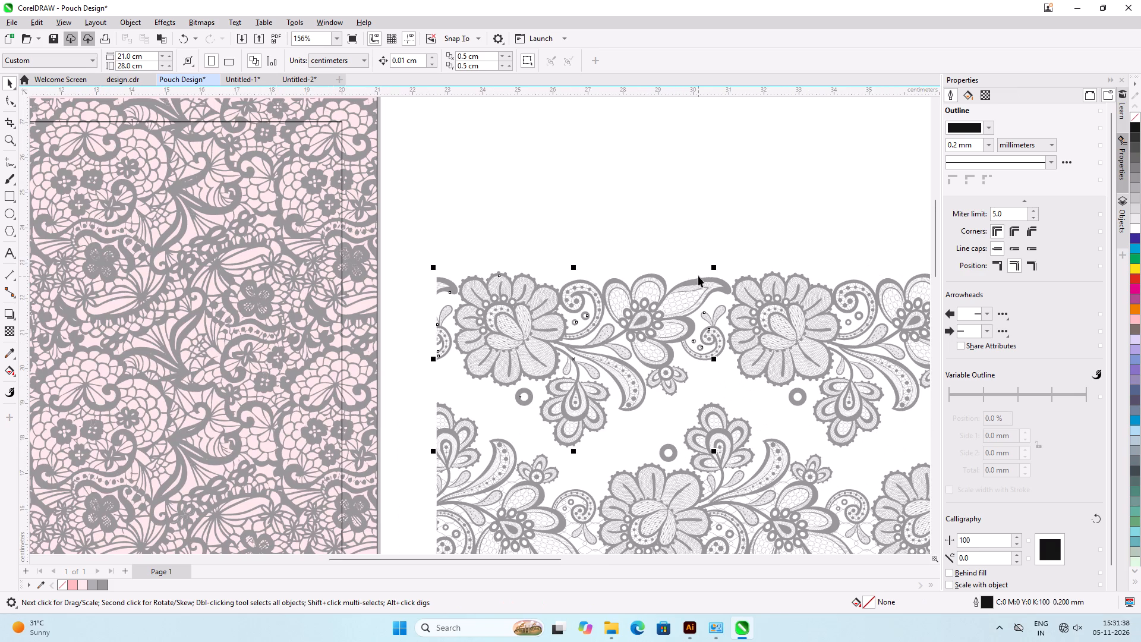
# Clear the stray net scraps hidden behind the upper border's left motif, cutting the motif out first and pasting it back.
pyautogui.hotkey('ctrl', 'x')
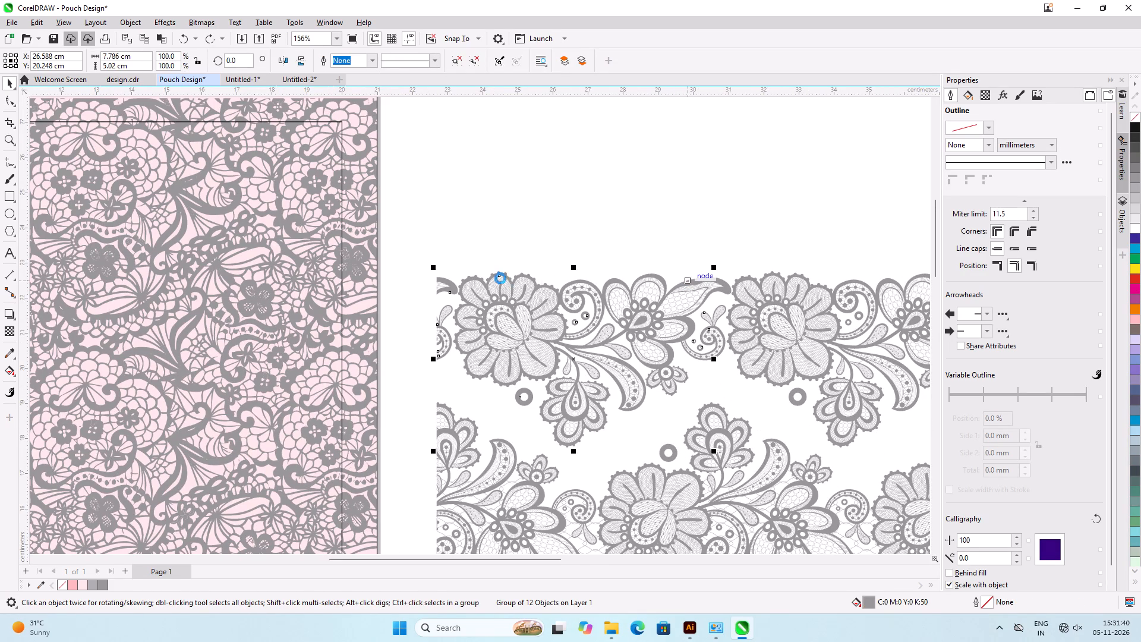
pyautogui.moveTo(418, 245); pyautogui.dragTo(695, 388)
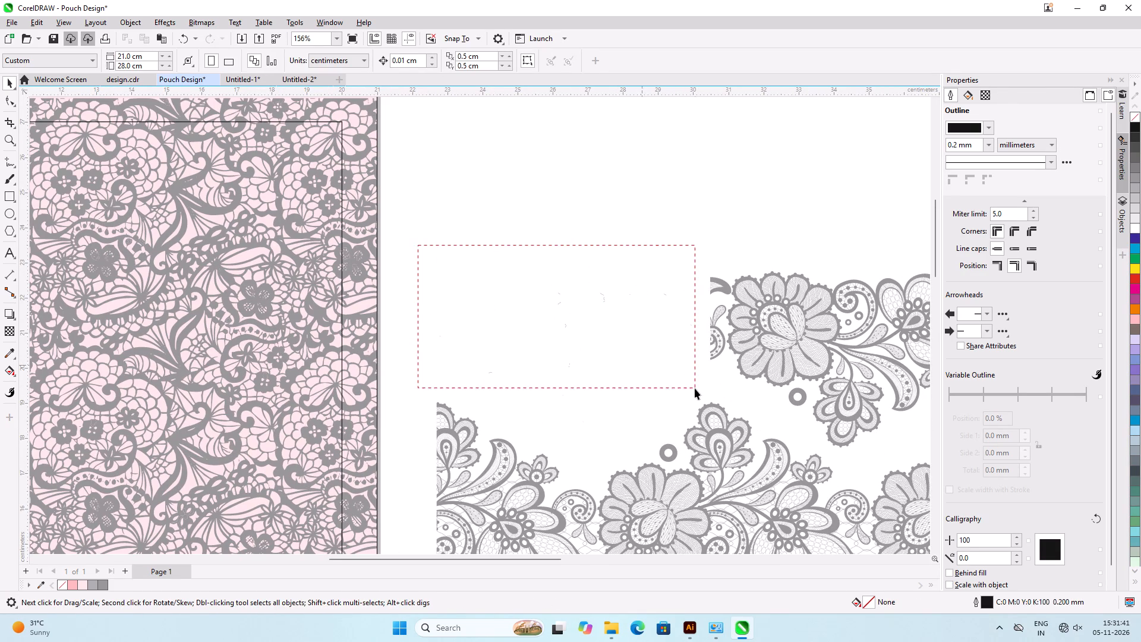
pyautogui.moveTo(695, 388); pyautogui.dragTo(692, 401)
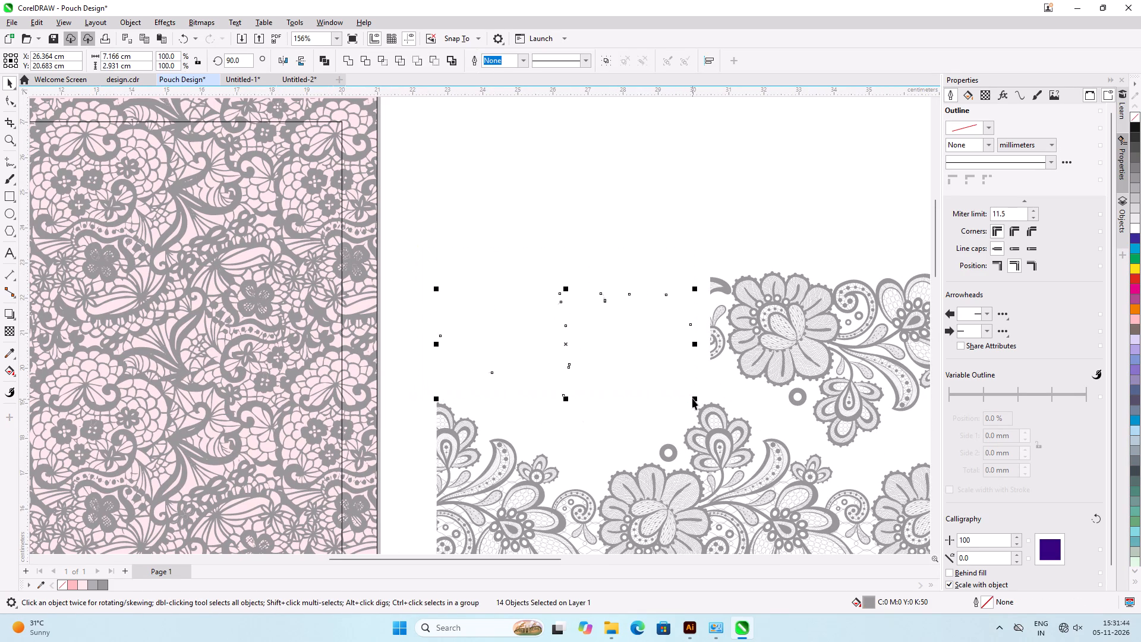
pyautogui.press('Delete')
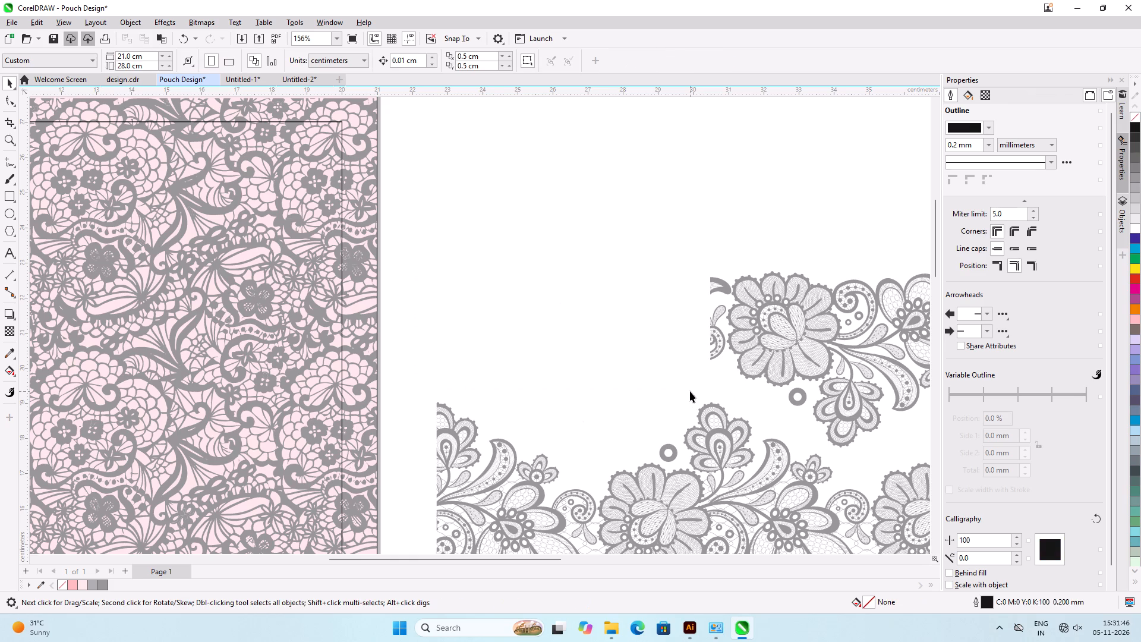
pyautogui.hotkey('ctrl', 'v')
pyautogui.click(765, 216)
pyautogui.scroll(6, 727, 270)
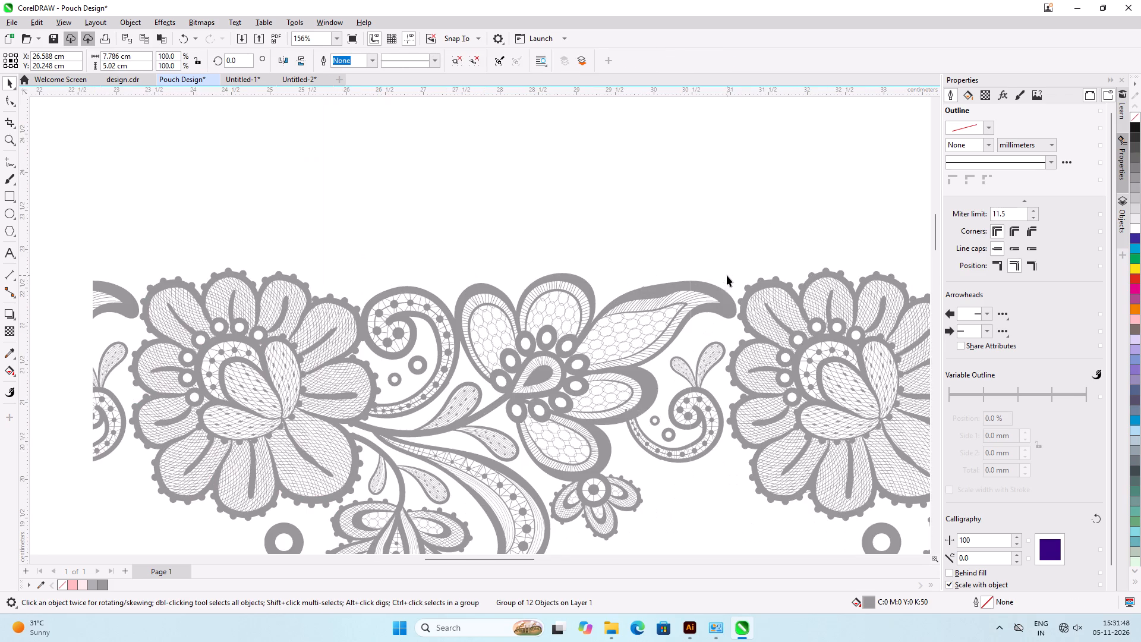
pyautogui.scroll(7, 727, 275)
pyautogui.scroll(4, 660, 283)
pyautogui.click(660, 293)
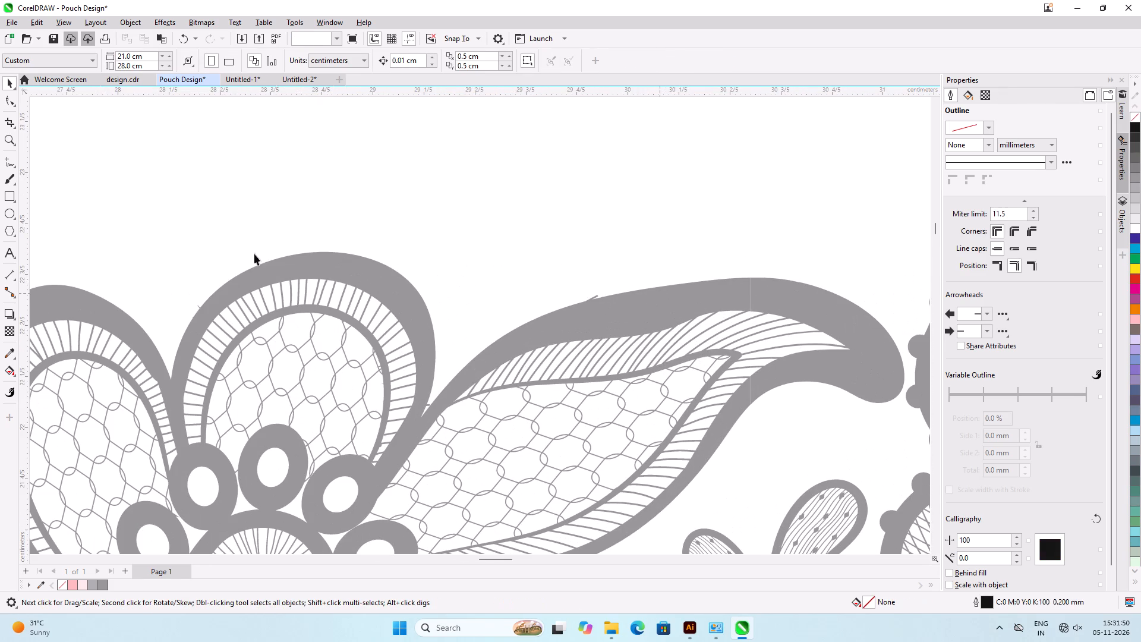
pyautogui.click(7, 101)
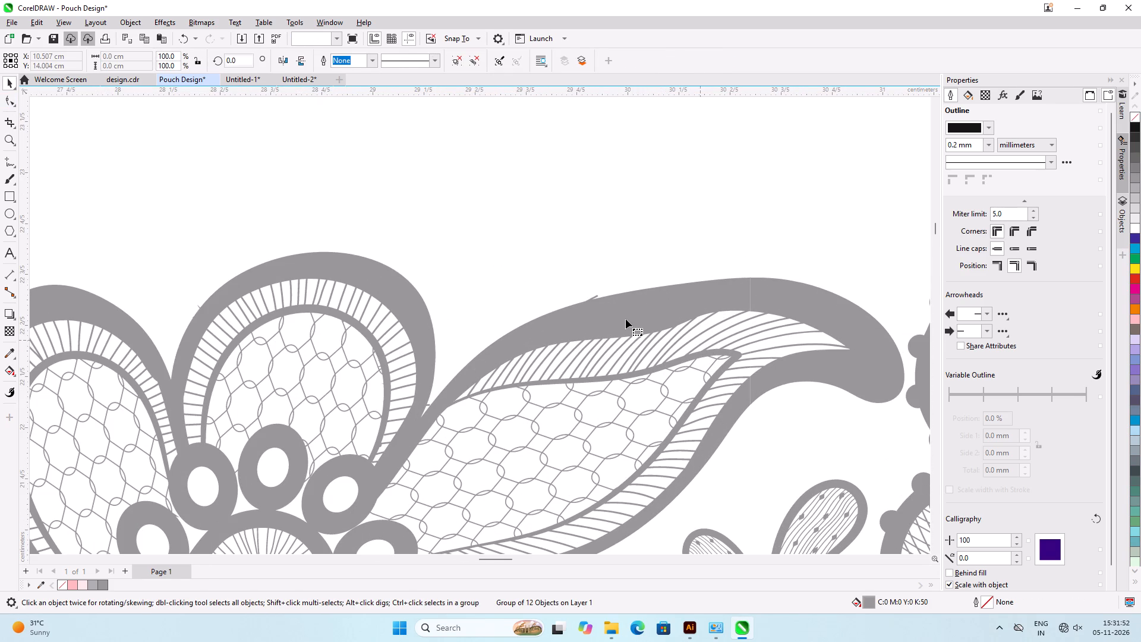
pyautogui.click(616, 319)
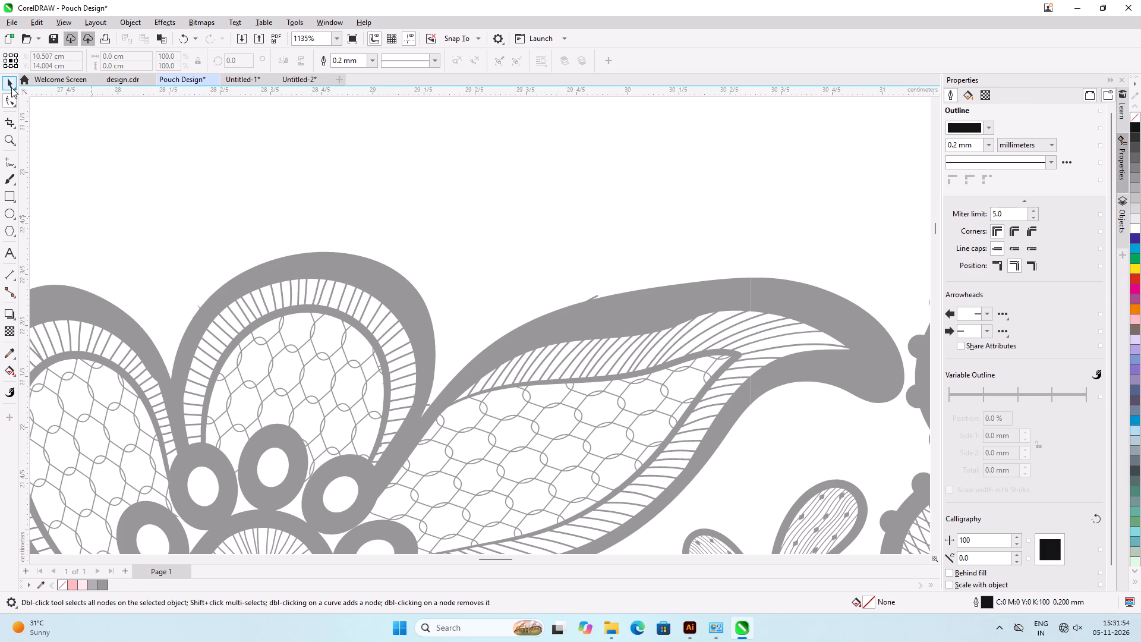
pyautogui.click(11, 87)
# Move the upper border's left motif group straight up, clear of the rest of the row.
pyautogui.scroll(-13, 201, 173)
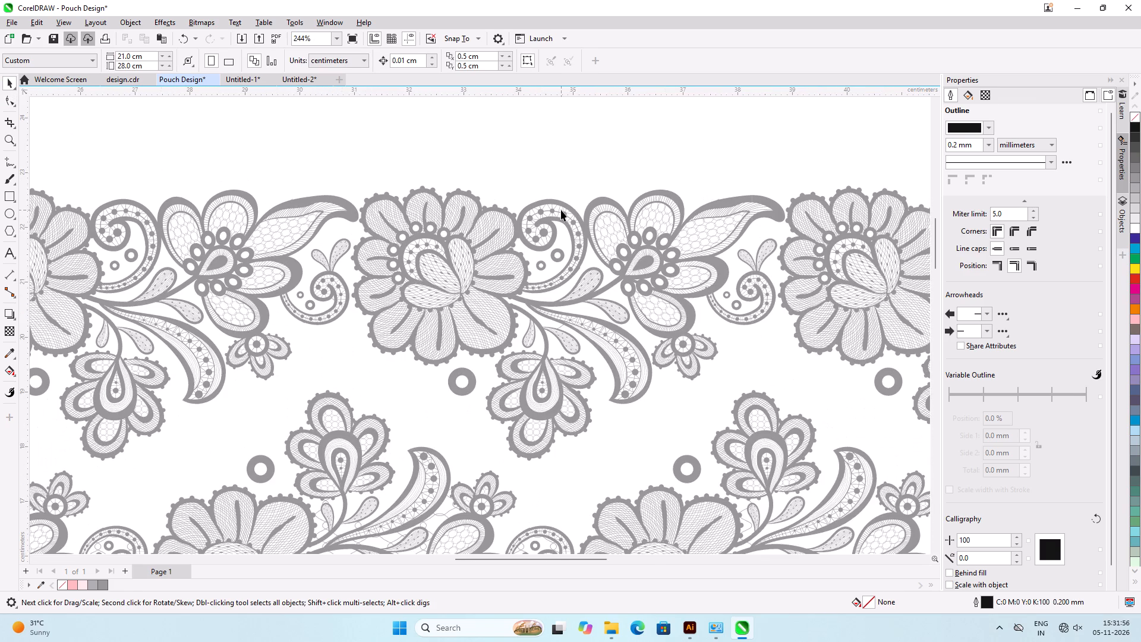
pyautogui.scroll(-5, 554, 211)
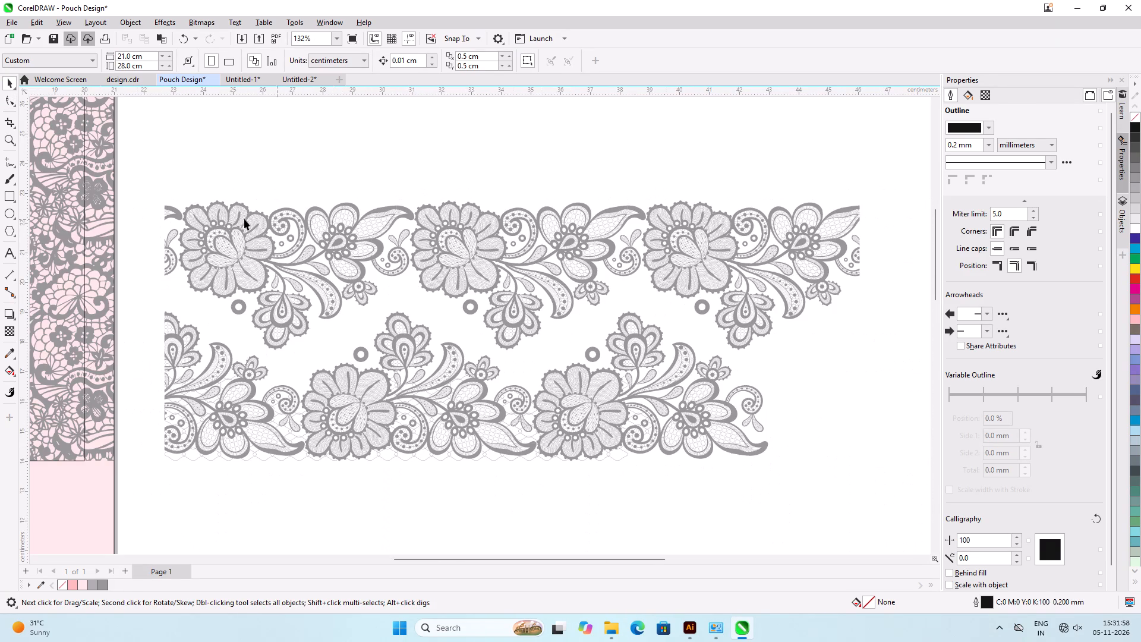
pyautogui.moveTo(147, 167); pyautogui.dragTo(530, 304)
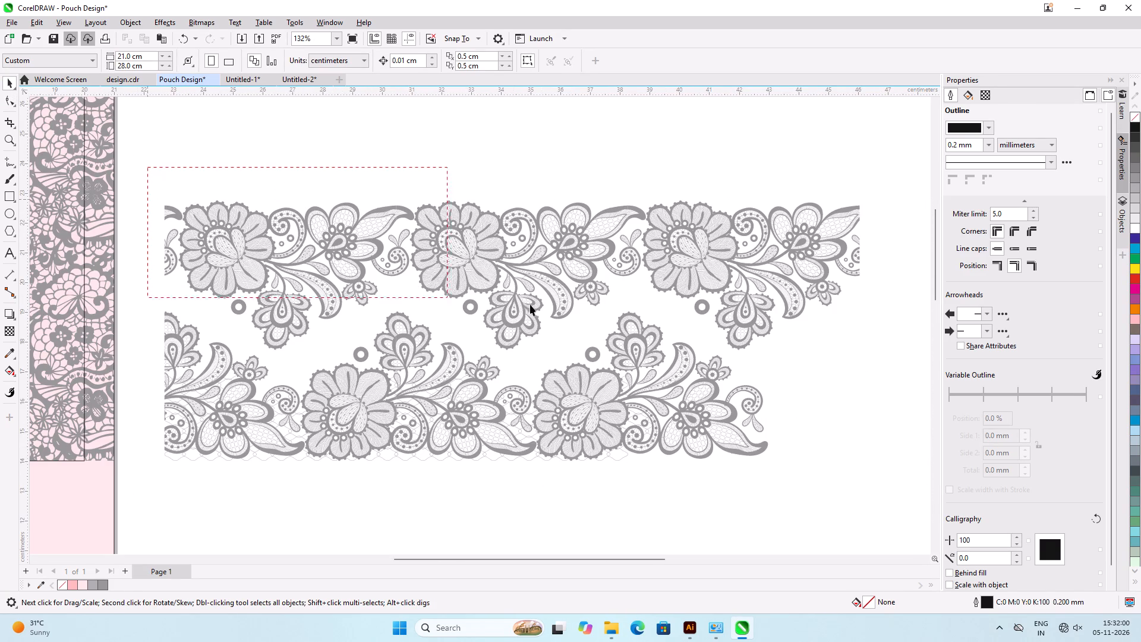
pyautogui.moveTo(530, 304); pyautogui.dragTo(896, 328)
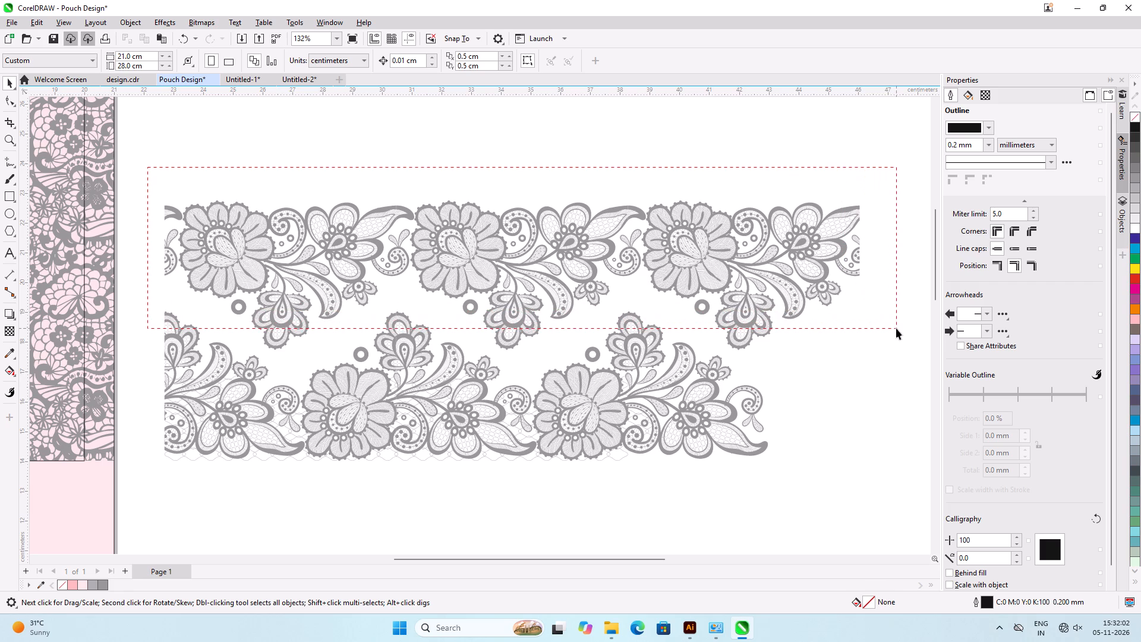
pyautogui.moveTo(896, 328); pyautogui.dragTo(897, 314)
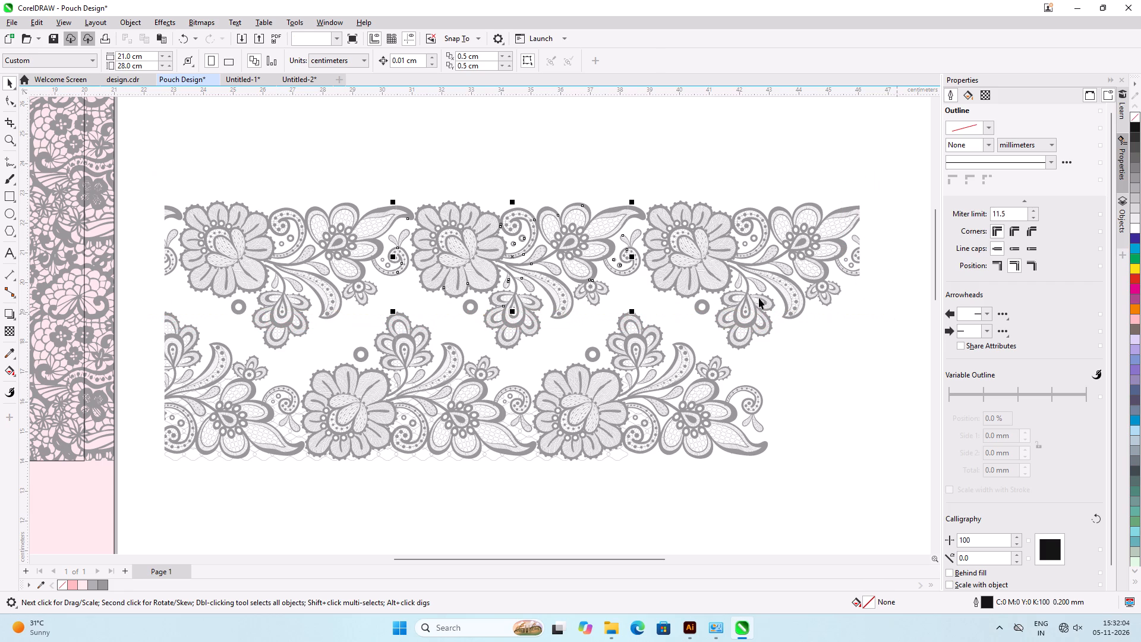
pyautogui.click(259, 237)
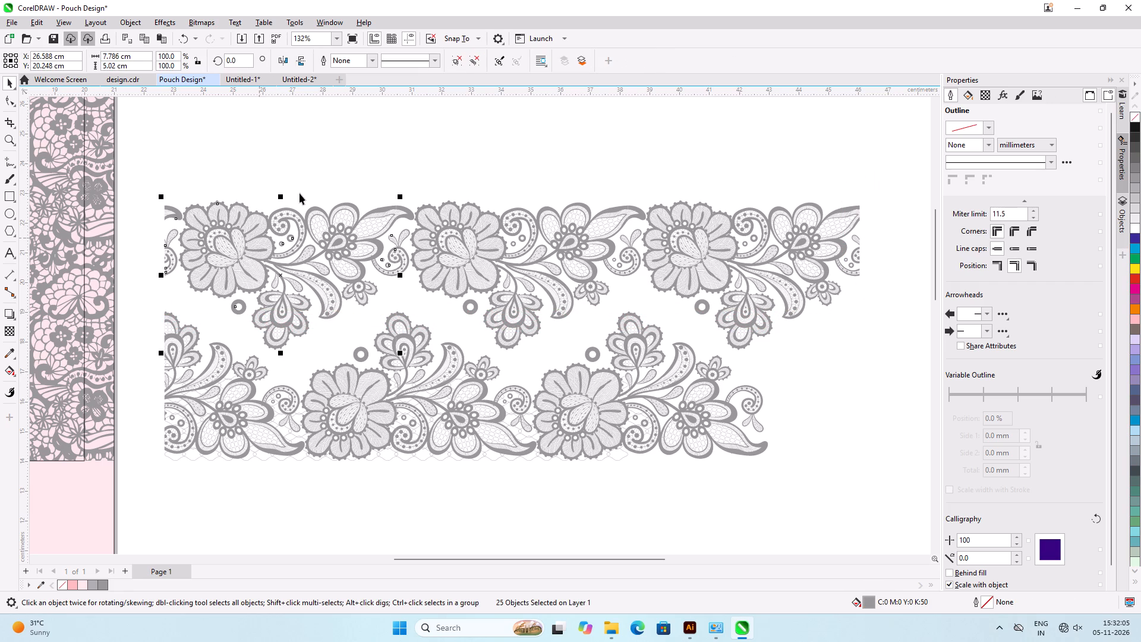
pyautogui.moveTo(270, 250); pyautogui.dragTo(270, 181)
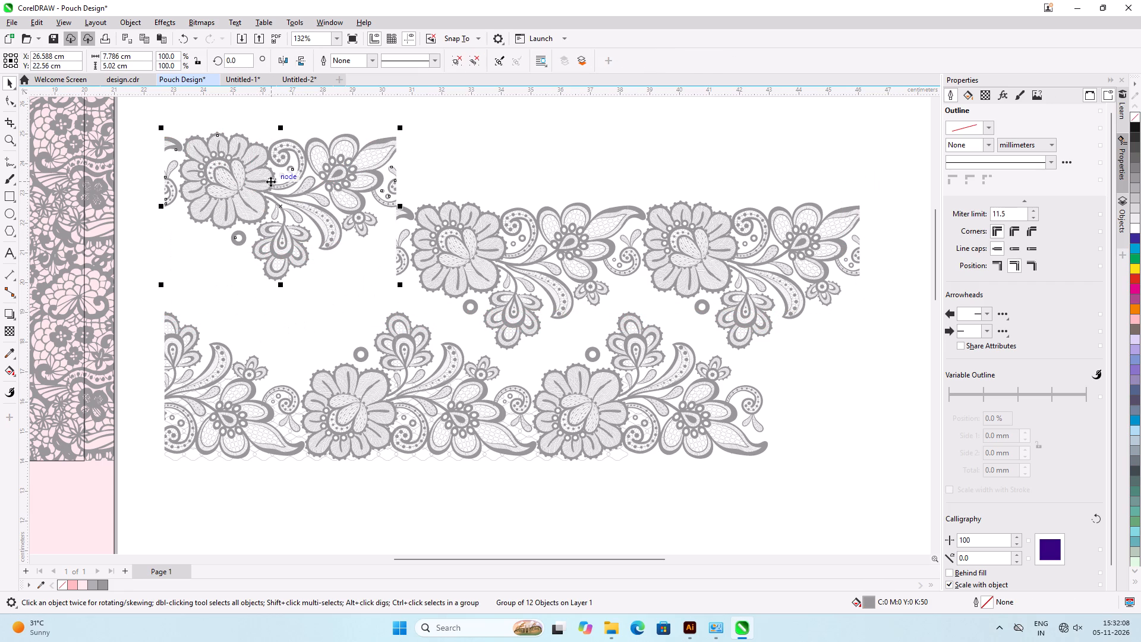
pyautogui.moveTo(324, 202); pyautogui.dragTo(324, 153)
# Move the upper border's right motif group straight up to a Y position of about 23.78 cm.
pyautogui.moveTo(717, 280); pyautogui.dragTo(717, 177)
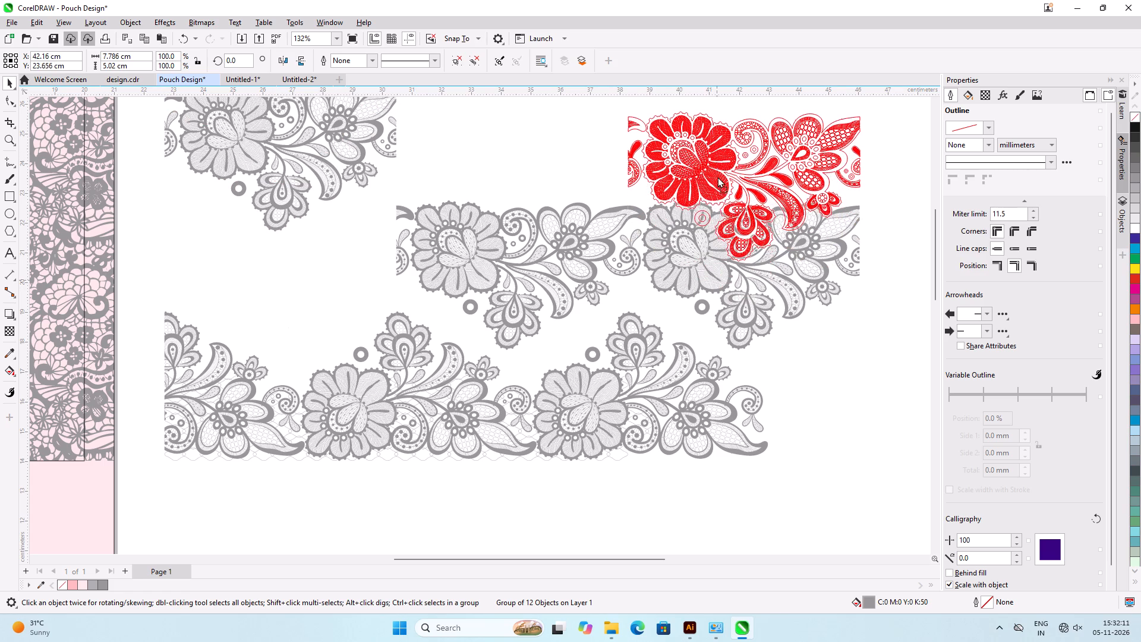
pyautogui.moveTo(717, 177); pyautogui.dragTo(717, 175)
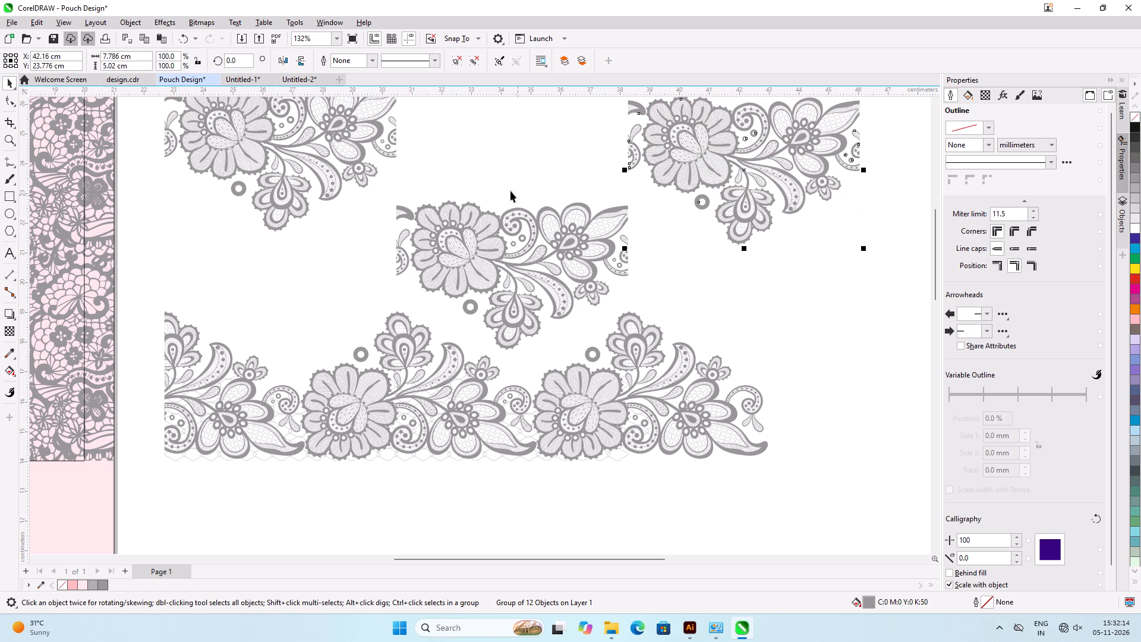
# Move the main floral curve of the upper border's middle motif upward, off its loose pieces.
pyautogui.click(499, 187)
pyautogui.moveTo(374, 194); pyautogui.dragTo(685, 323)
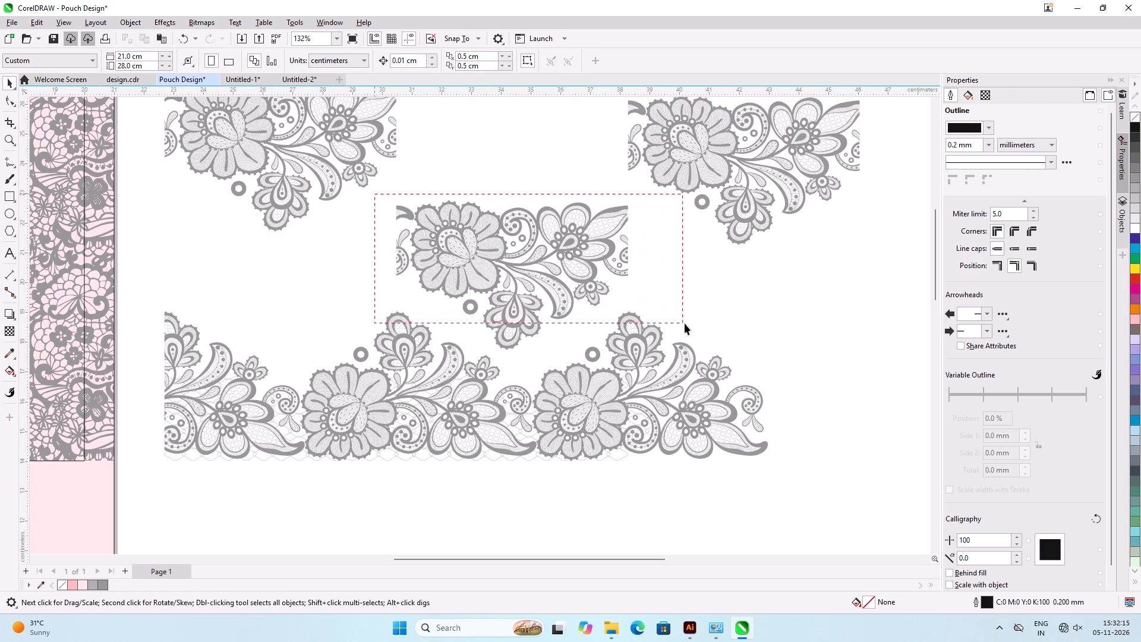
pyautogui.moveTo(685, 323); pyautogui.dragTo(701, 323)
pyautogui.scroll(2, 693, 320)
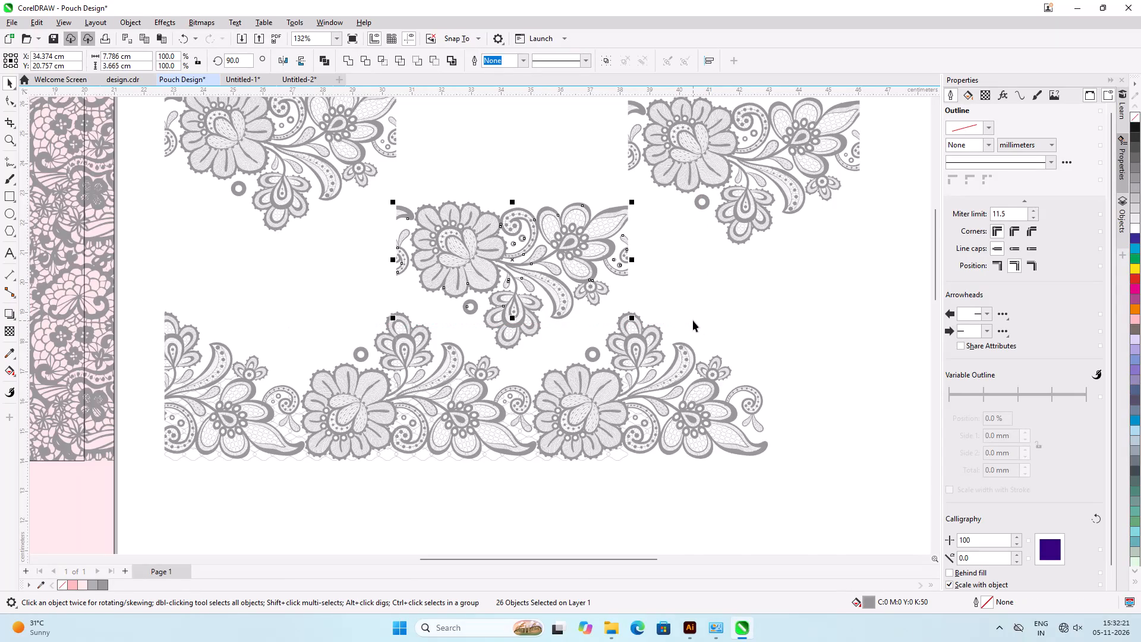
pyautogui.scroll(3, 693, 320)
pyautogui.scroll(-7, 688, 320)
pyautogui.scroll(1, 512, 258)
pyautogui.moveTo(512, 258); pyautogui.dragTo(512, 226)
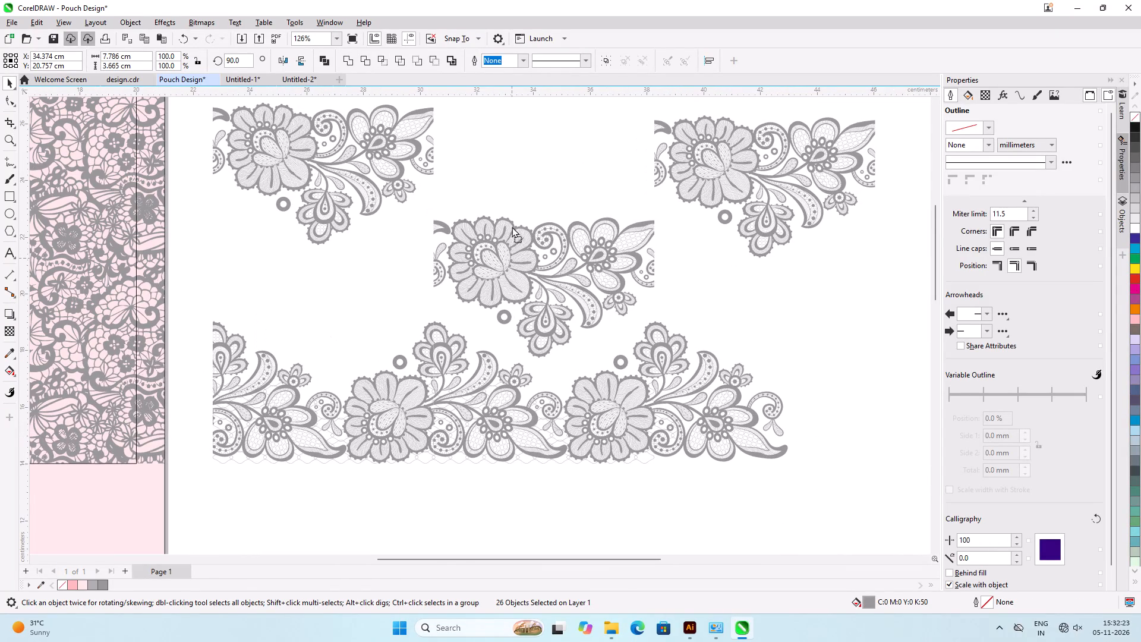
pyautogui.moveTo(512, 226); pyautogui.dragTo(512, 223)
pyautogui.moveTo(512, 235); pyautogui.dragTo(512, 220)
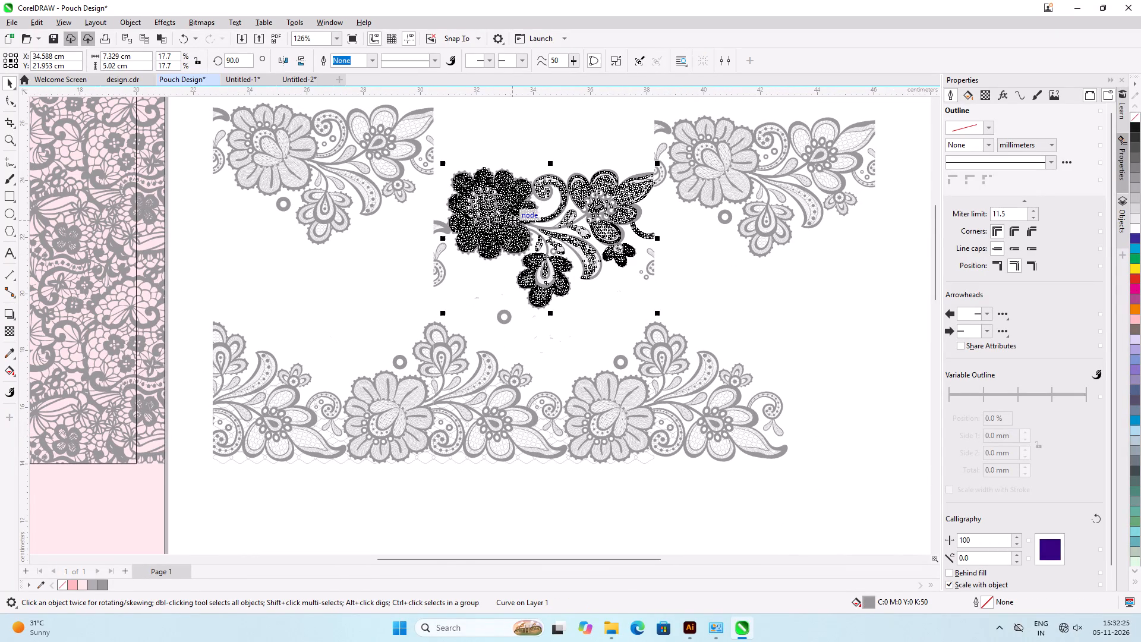
# Delete the middle motif's main floral curve.
pyautogui.click(512, 243)
pyautogui.press('Delete')
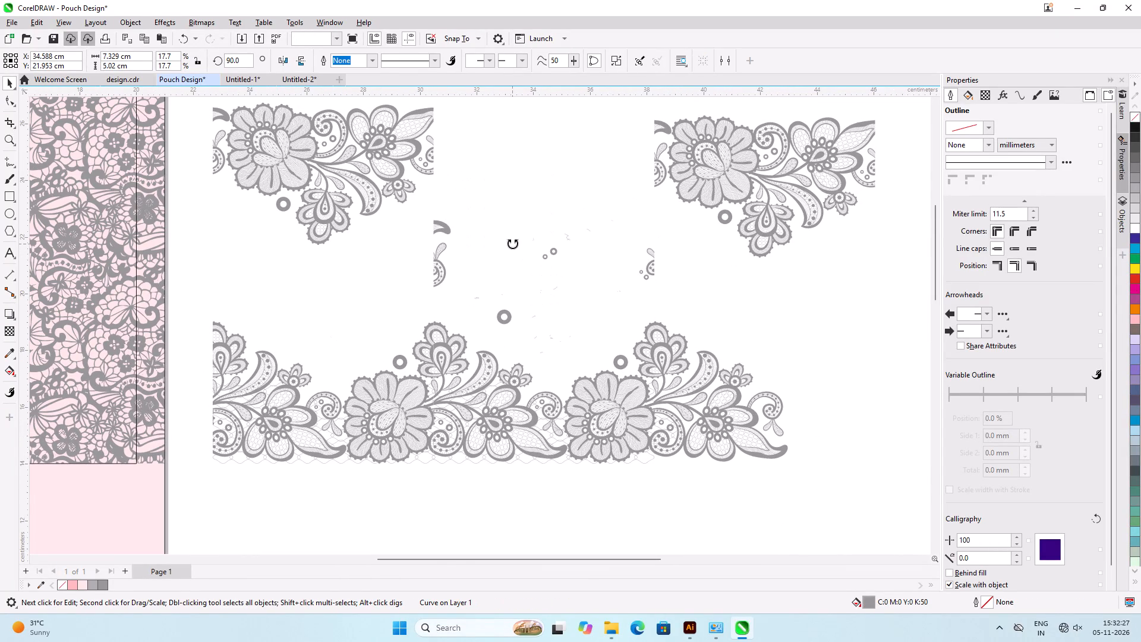
# Delete all the loose pieces and the small ring left over from the upper border's middle motif.
pyautogui.moveTo(408, 214); pyautogui.dragTo(694, 310)
pyautogui.press('Delete')
pyautogui.moveTo(488, 284); pyautogui.dragTo(569, 353)
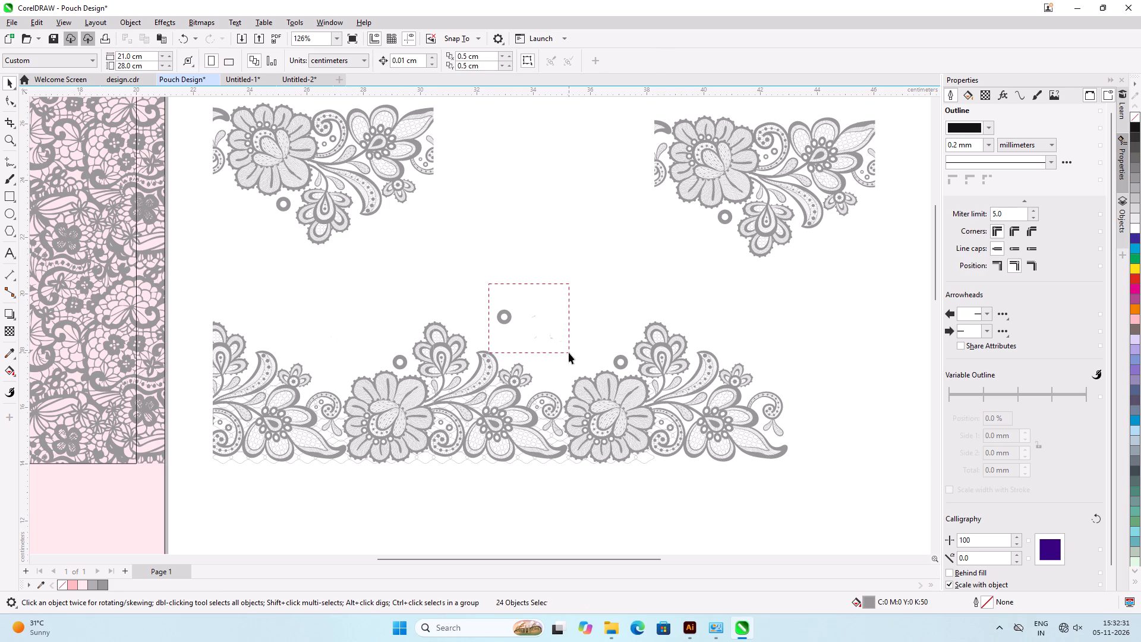
pyautogui.moveTo(569, 353); pyautogui.dragTo(575, 359)
pyautogui.press('Delete')
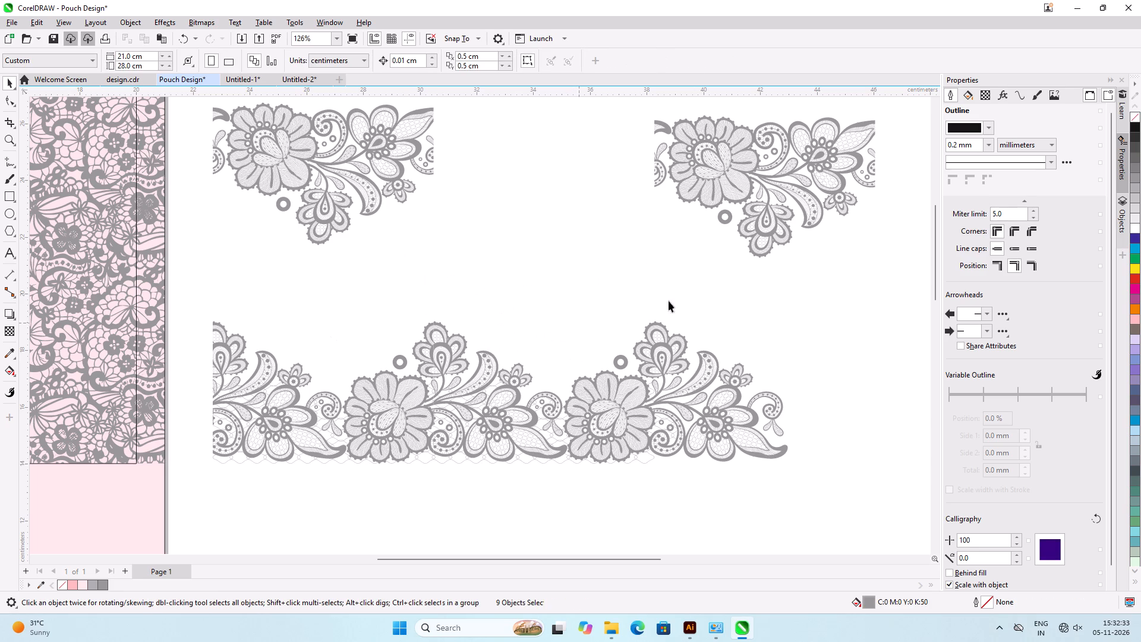
# Duplicate the 21 × 28 cm big pouch with its inner rectangle straight across, placing the copy at an X position of 33.55 cm.
pyautogui.scroll(-5, 584, 325)
pyautogui.scroll(3, 371, 250)
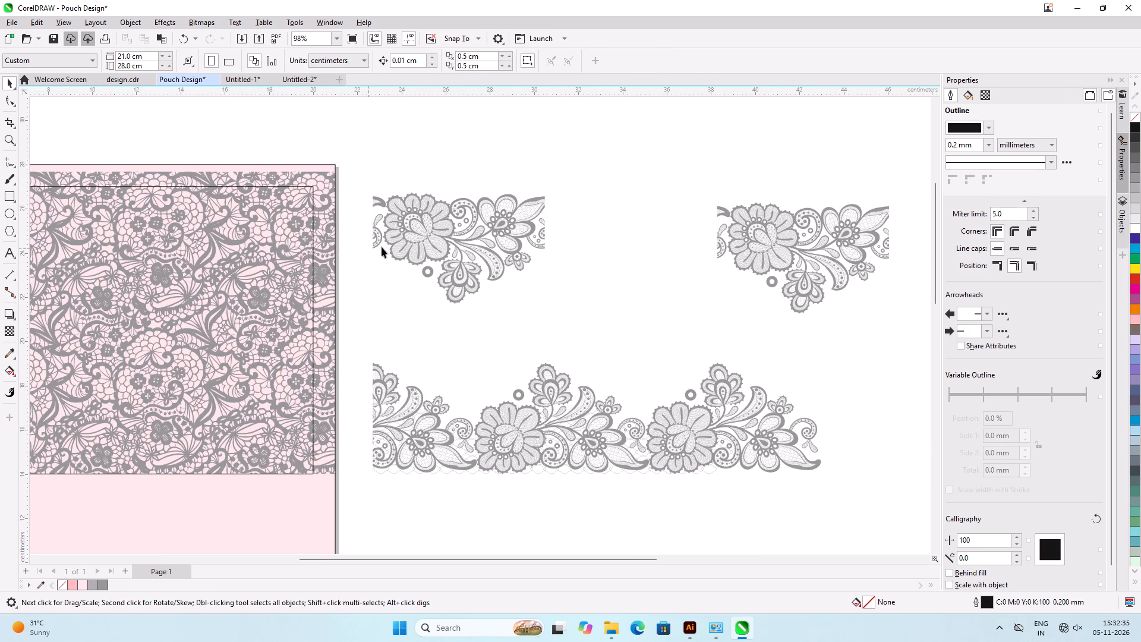
pyautogui.scroll(-12, 617, 282)
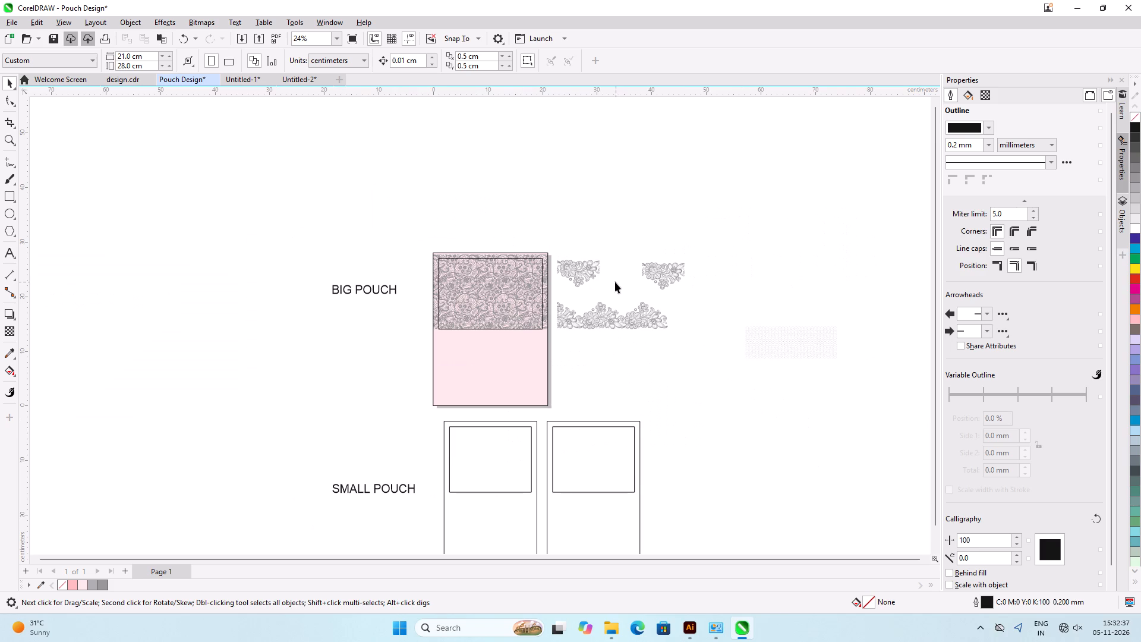
pyautogui.scroll(-1, 615, 282)
pyautogui.scroll(5, 699, 295)
pyautogui.click(338, 374)
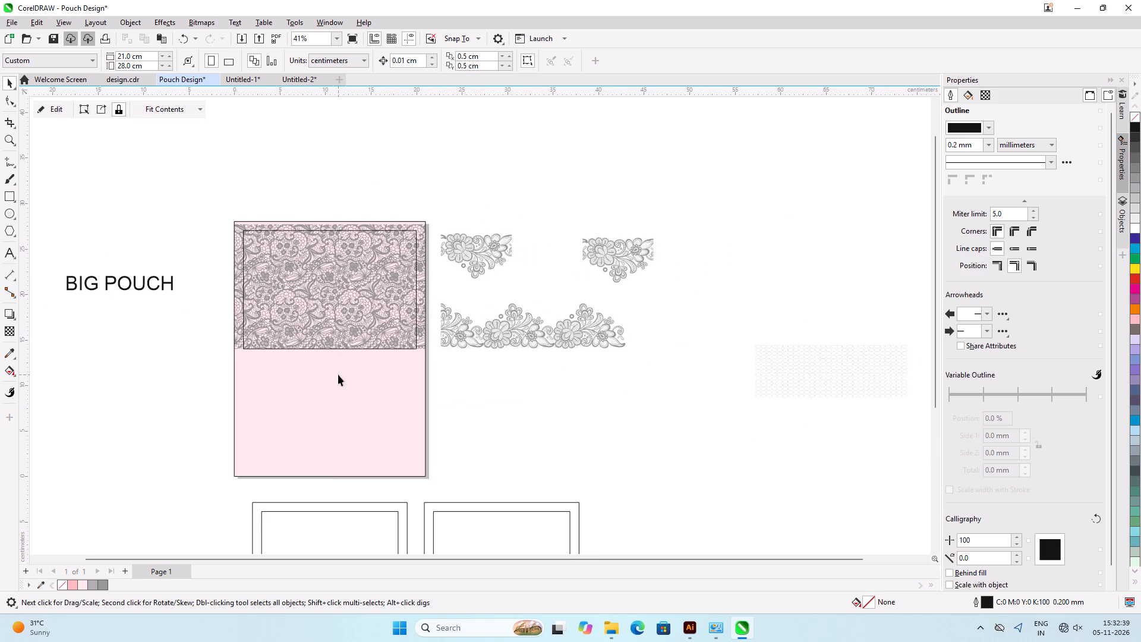
pyautogui.click(226, 218)
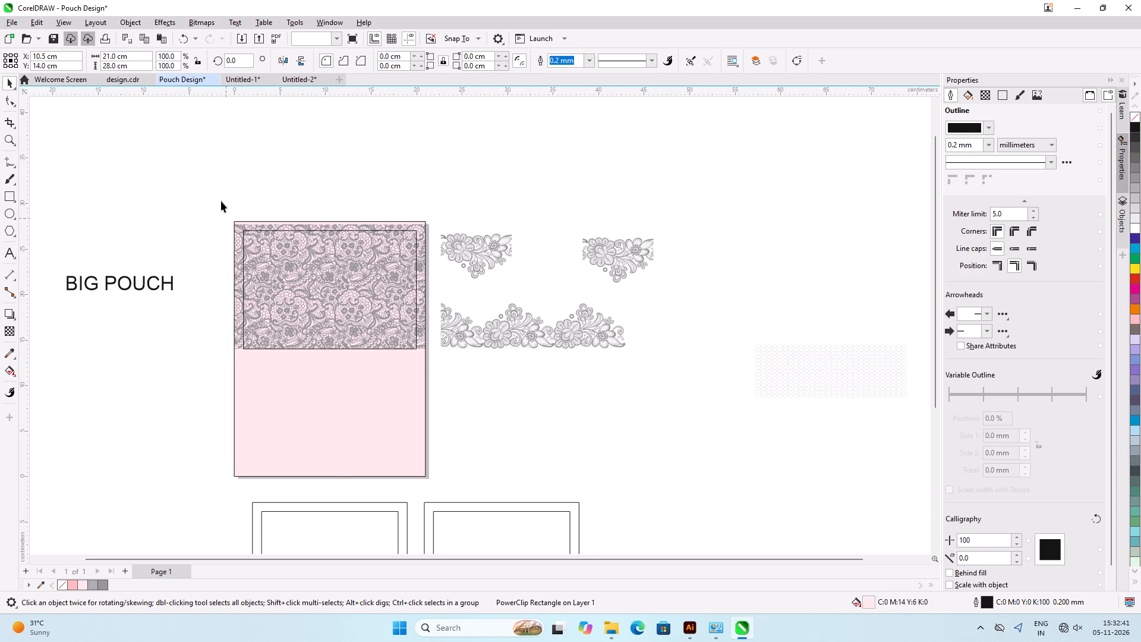
pyautogui.moveTo(221, 200); pyautogui.dragTo(434, 487)
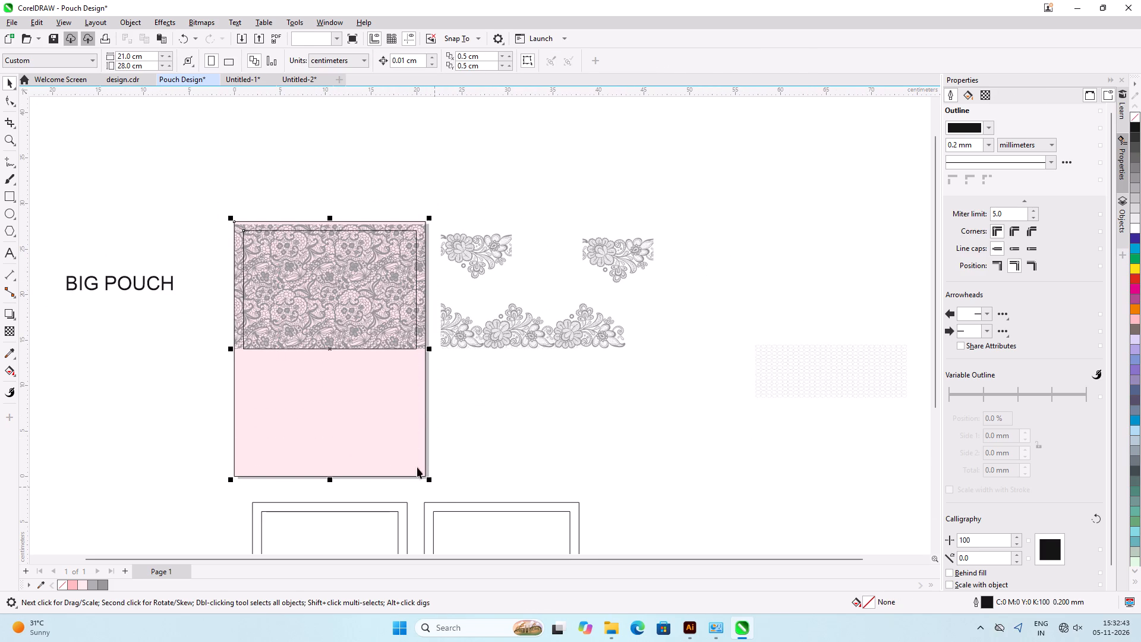
pyautogui.moveTo(390, 438); pyautogui.dragTo(602, 446)
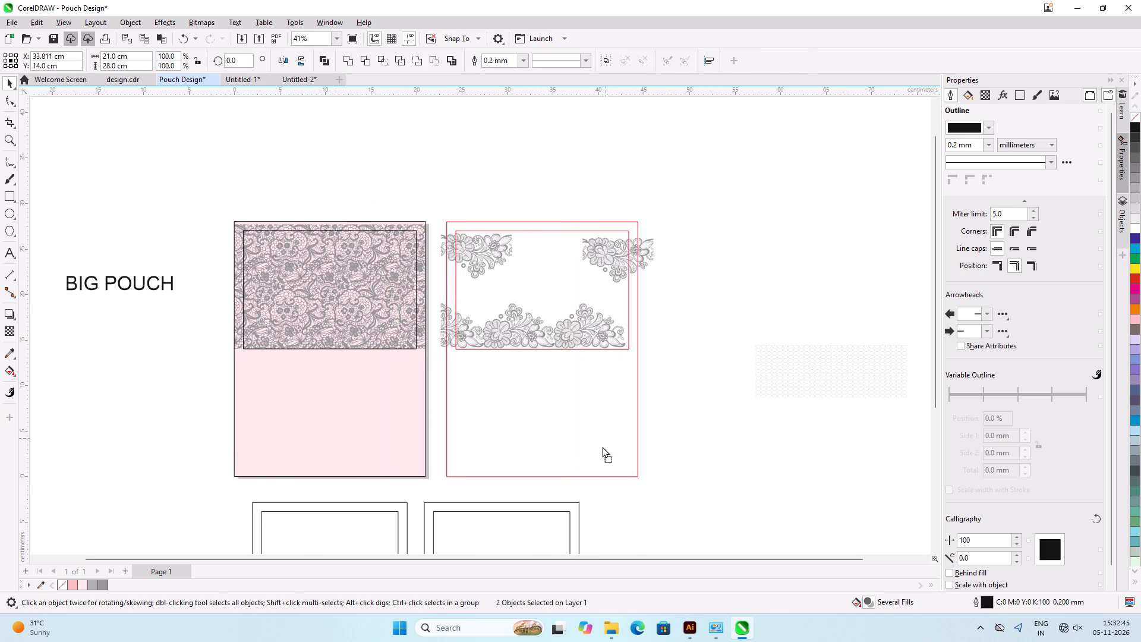
pyautogui.moveTo(602, 446); pyautogui.dragTo(600, 446)
pyautogui.keyDown('shift'); pyautogui.rightClick(600, 446); pyautogui.keyUp('shift')
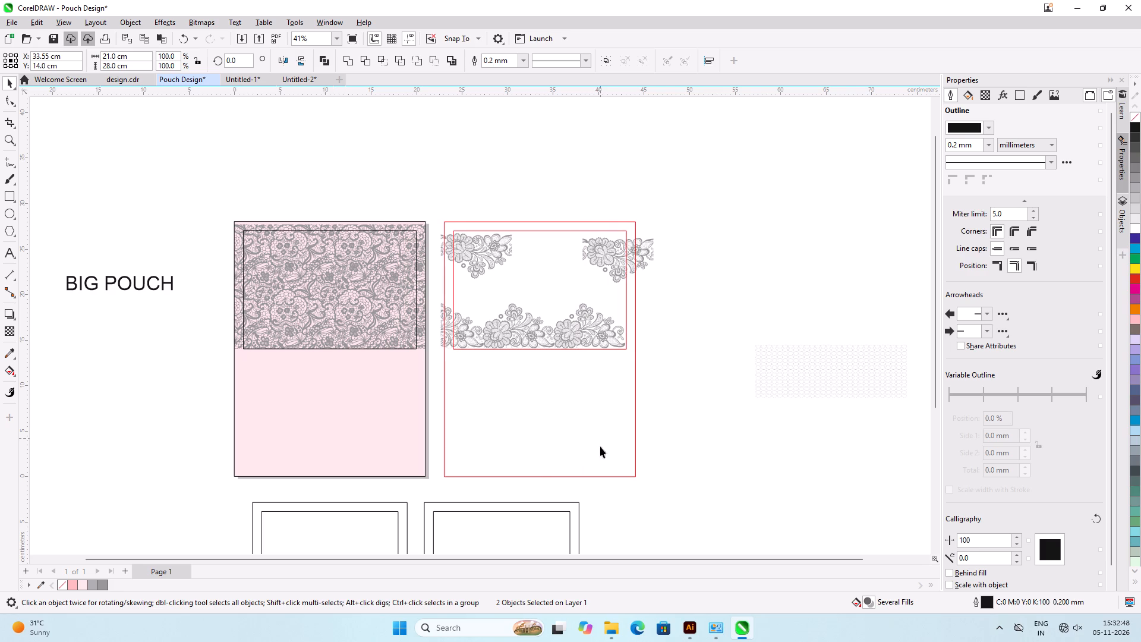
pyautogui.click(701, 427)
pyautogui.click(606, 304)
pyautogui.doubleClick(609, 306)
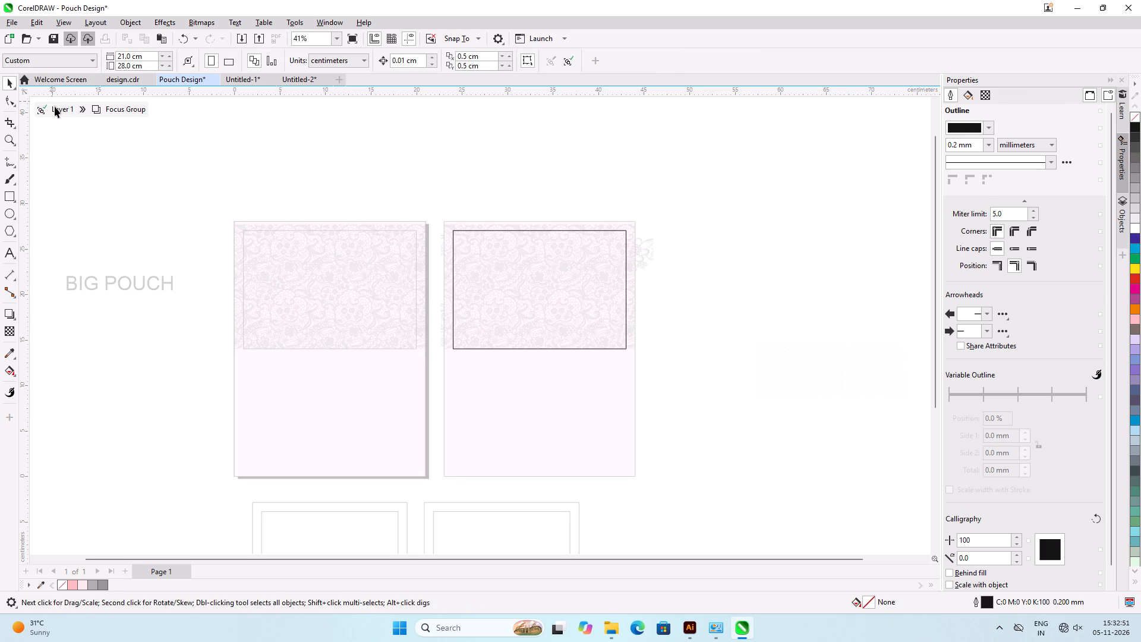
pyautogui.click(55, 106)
# Delete the lace pattern from inside the copied big pouch's PowerClip and finish editing its contents.
pyautogui.click(705, 321)
pyautogui.doubleClick(632, 319)
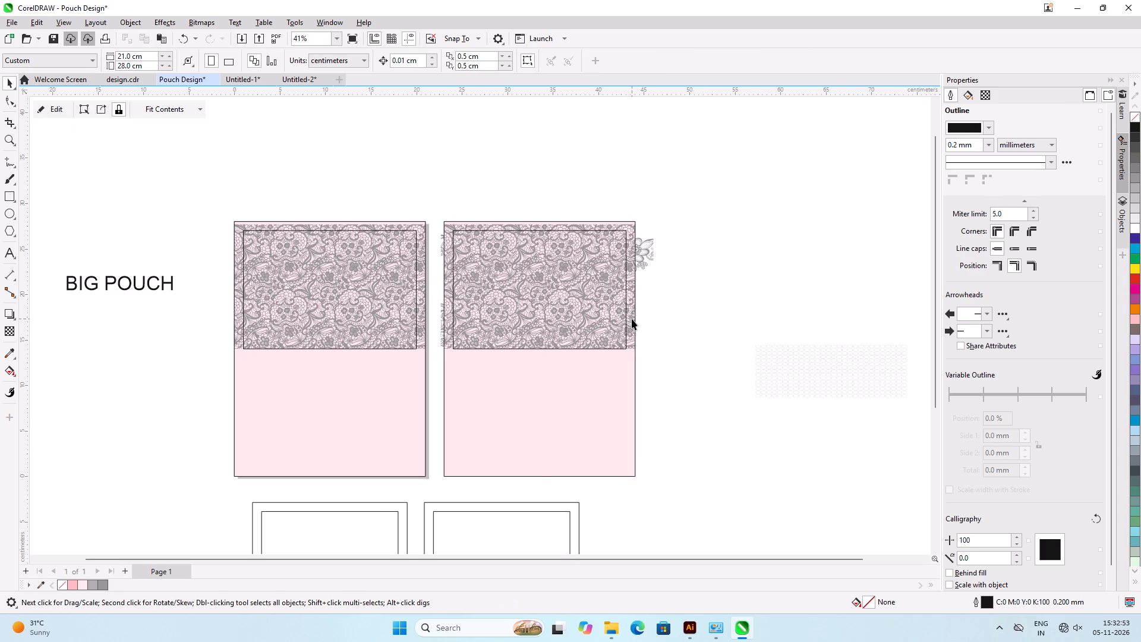
pyautogui.click(632, 319)
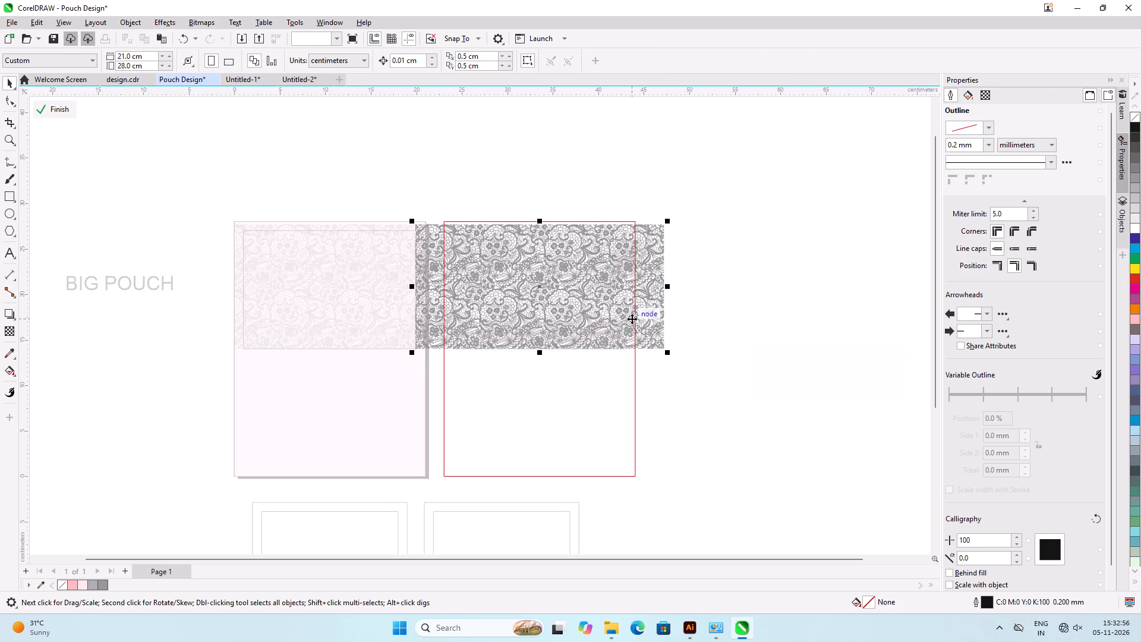
pyautogui.press('Delete')
pyautogui.click(67, 113)
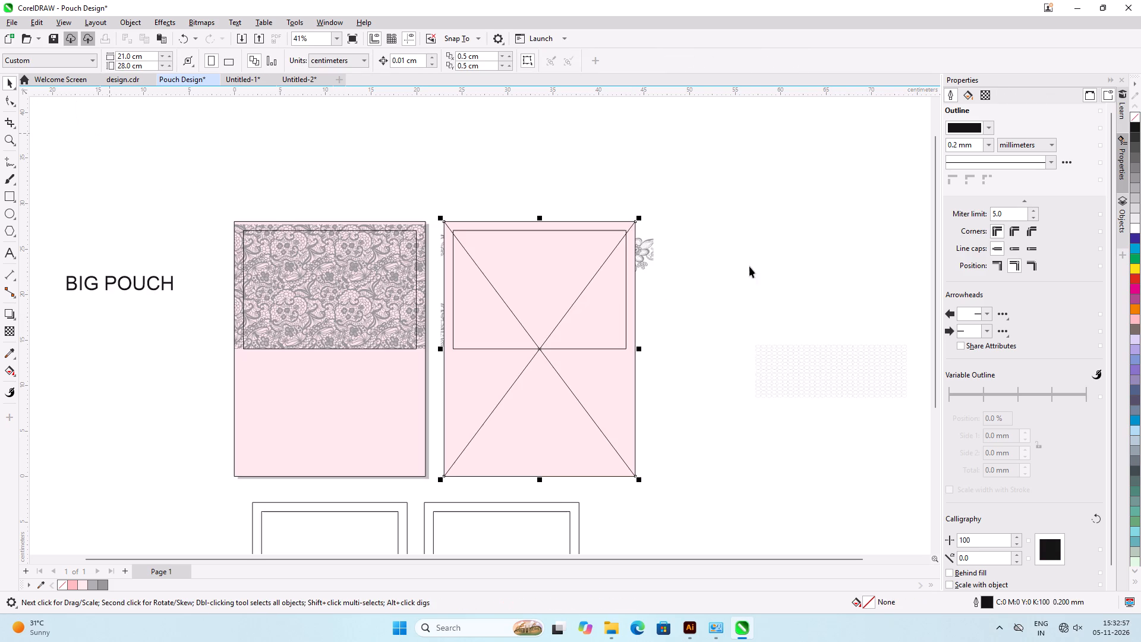
pyautogui.click(776, 256)
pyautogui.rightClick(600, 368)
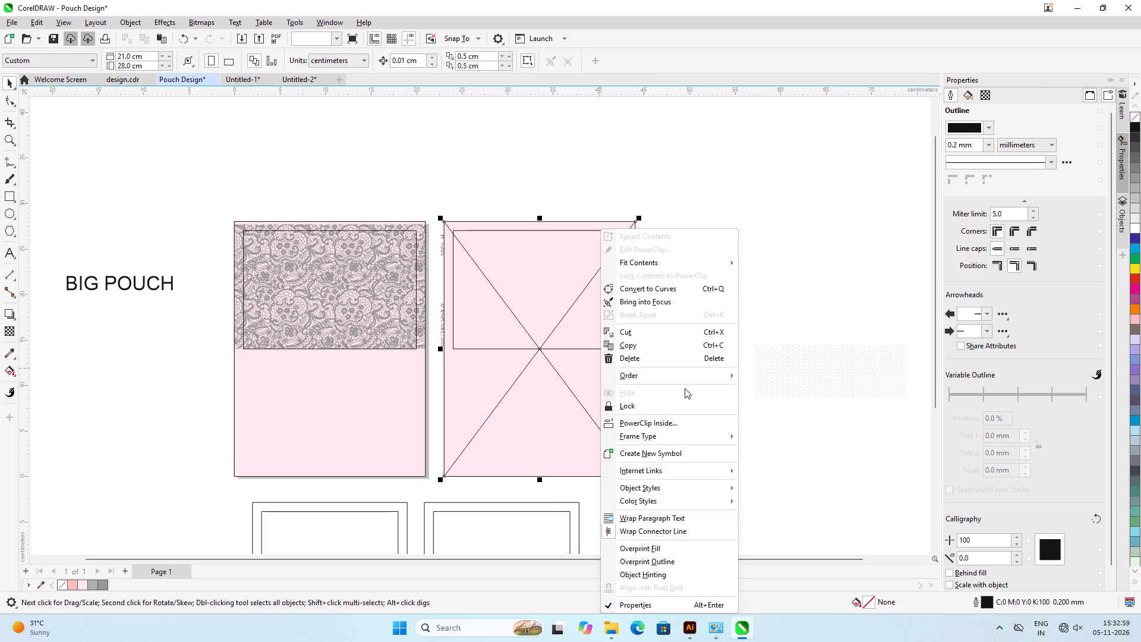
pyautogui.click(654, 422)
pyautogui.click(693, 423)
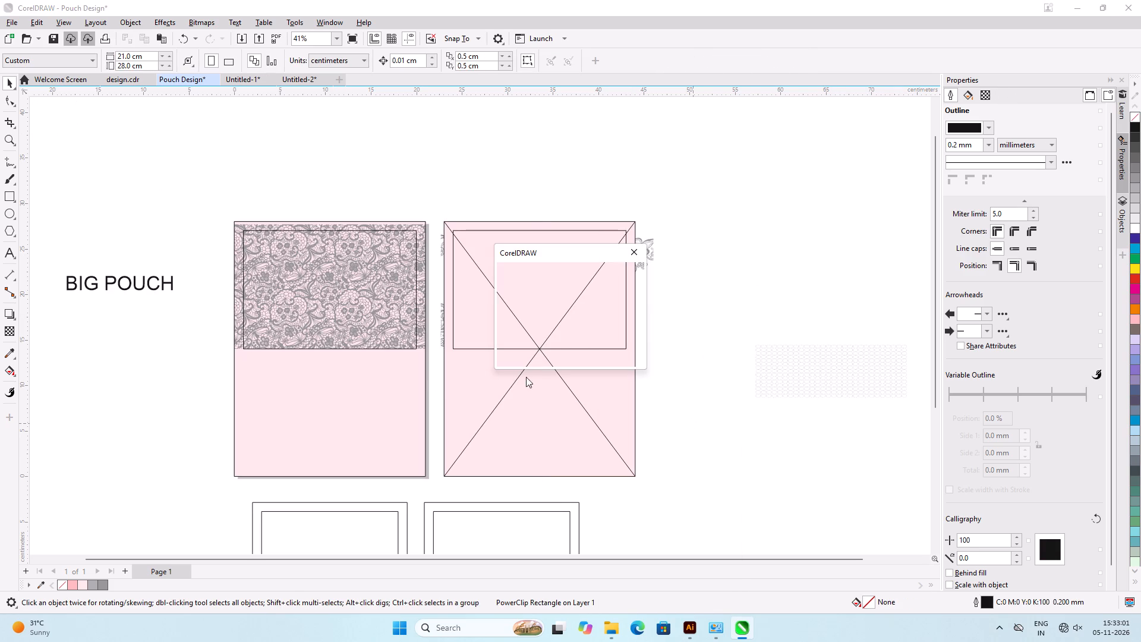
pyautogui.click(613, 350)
# Convert the copied big pouch's empty PowerClip frame back to a plain rectangle.
pyautogui.click(594, 374)
pyautogui.rightClick(594, 374)
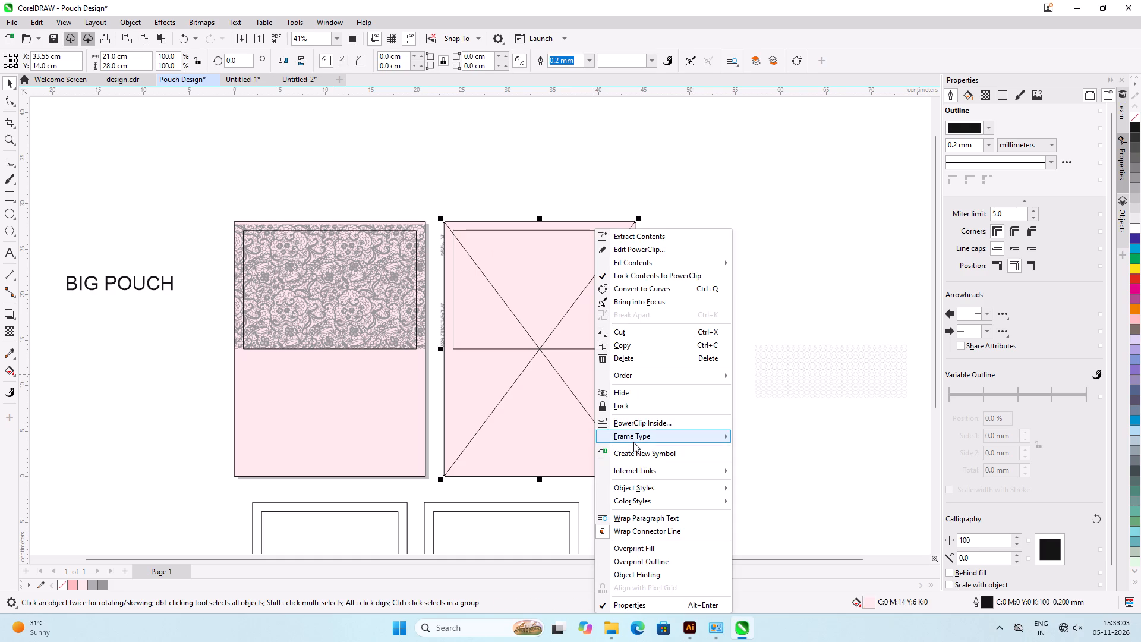
pyautogui.click(636, 441)
pyautogui.doubleClick(764, 467)
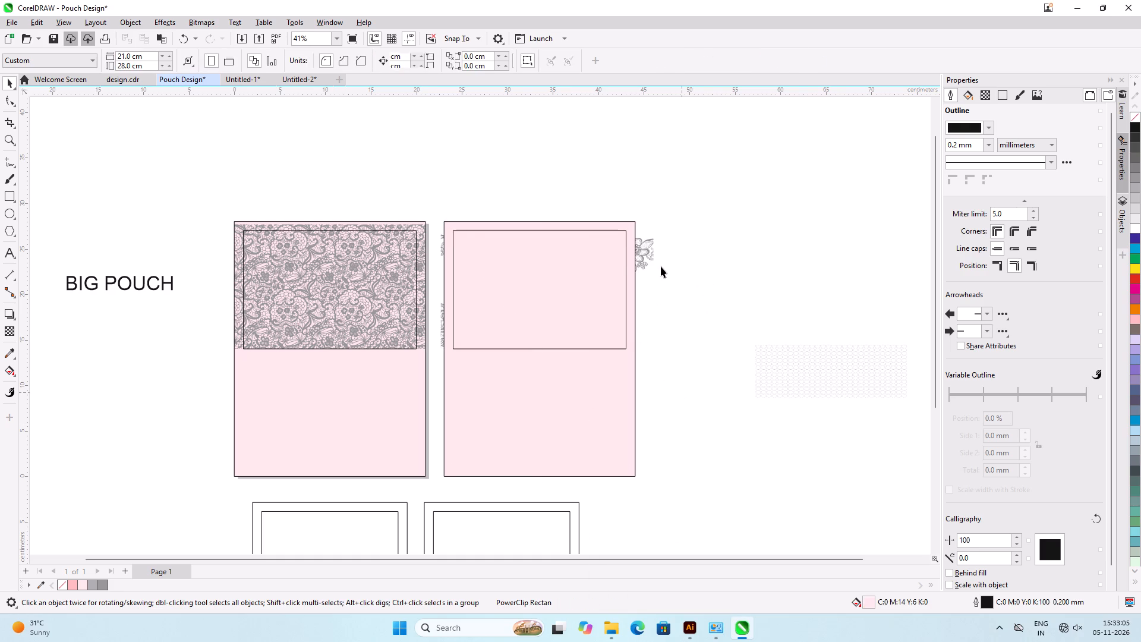
# Group the copied big pouch's outer and inner rectangles.
pyautogui.click(661, 266)
pyautogui.click(608, 254)
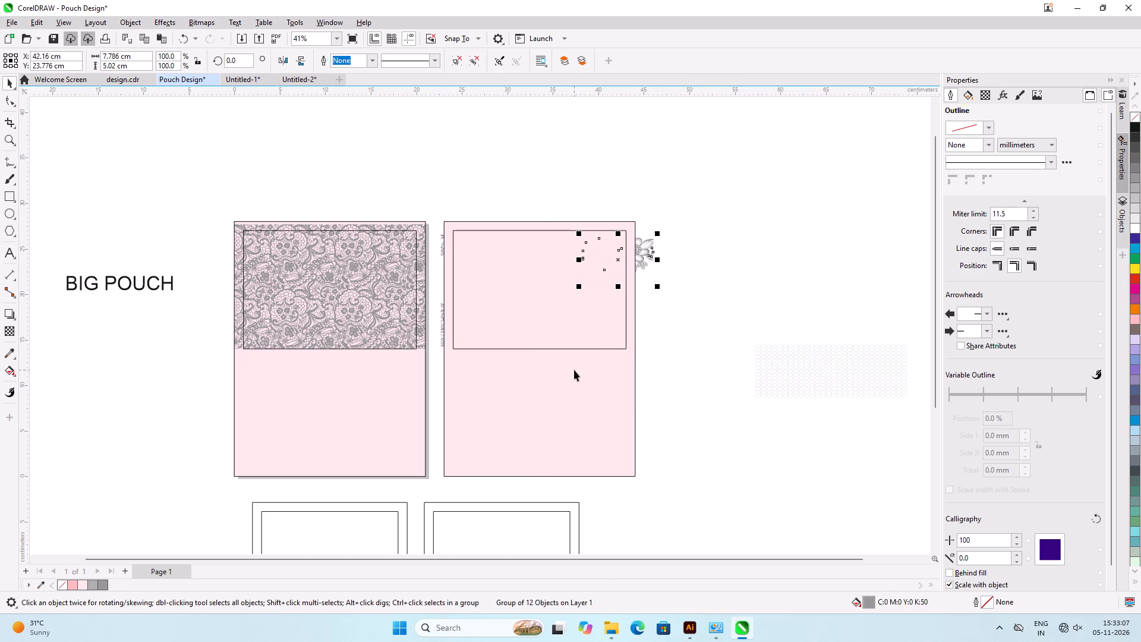
pyautogui.click(579, 335)
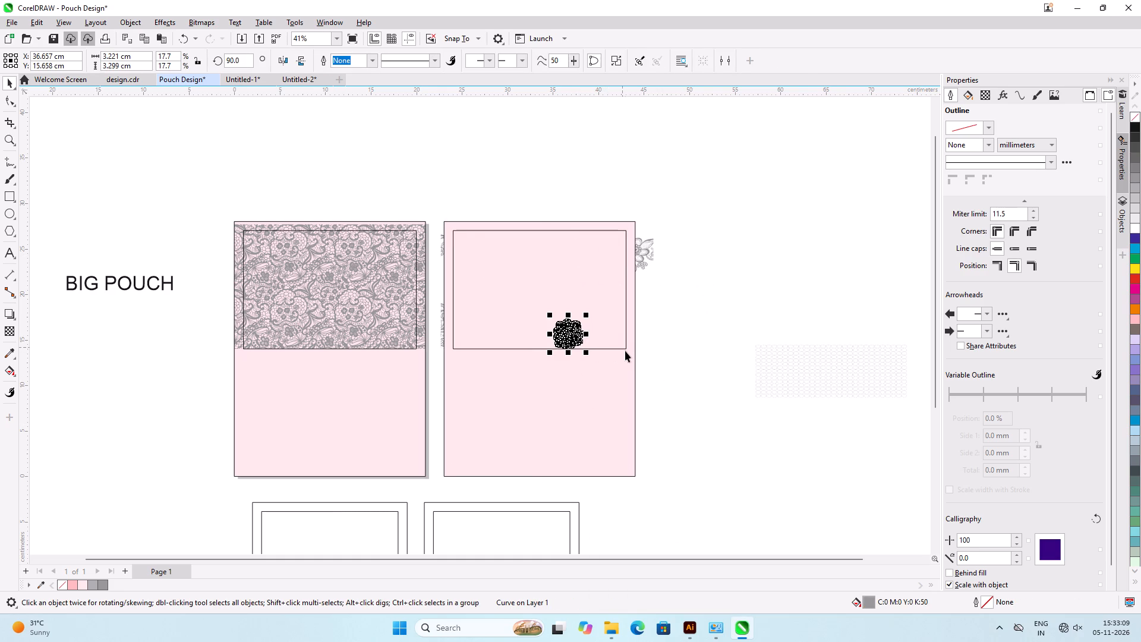
pyautogui.click(626, 349)
pyautogui.keyDown('shift'); pyautogui.click(620, 398); pyautogui.keyUp('shift')
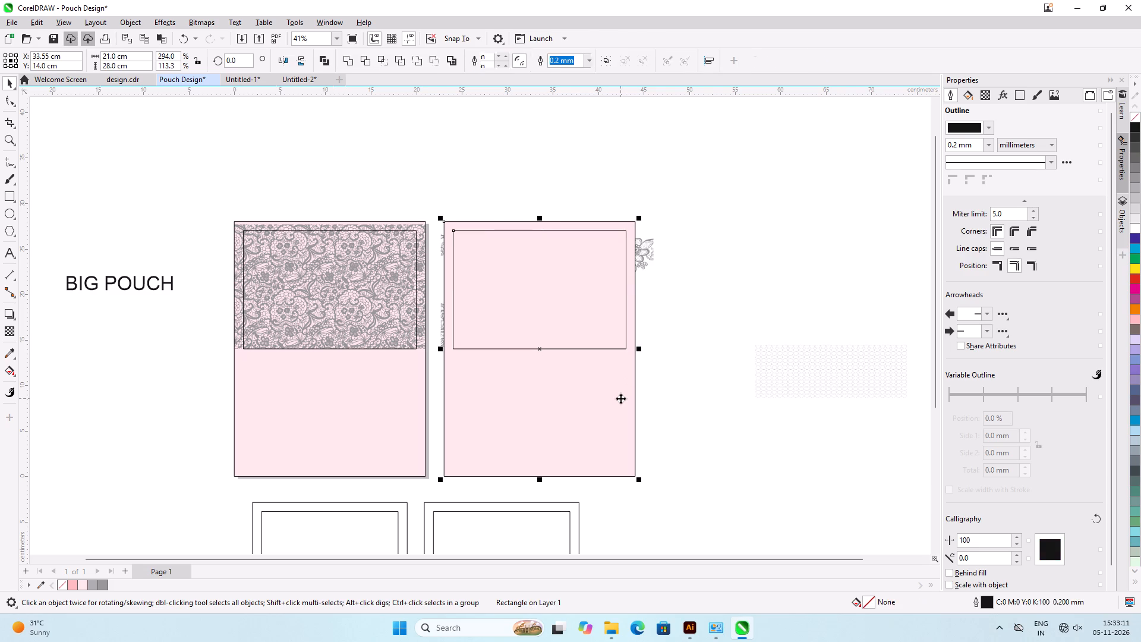
pyautogui.hotkey('ctrl', 'g')
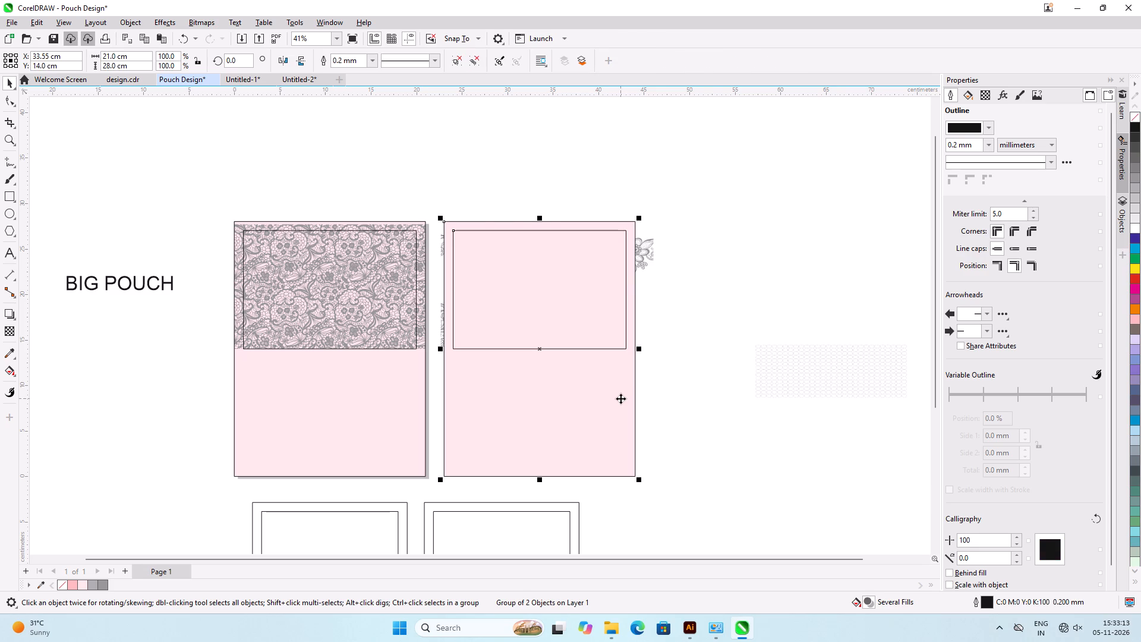
# Move the copied big pouch group backward in the stacking order, behind the lace border motifs.
pyautogui.hotkey('ctrl', 'pagedown')
pyautogui.hotkey('ctrl', 'pagedown')
pyautogui.hotkey('ctrl', 'pagedown')
pyautogui.hotkey('ctrl', 'pagedown')
pyautogui.hotkey('ctrl', 'pagedown')
pyautogui.hotkey('ctrl', 'pagedown')
pyautogui.hotkey('ctrl', 'pagedown')
pyautogui.hotkey('ctrl', 'pagedown')
pyautogui.hotkey('ctrl', 'pagedown')
pyautogui.hotkey('ctrl', 'pagedown')
pyautogui.hotkey('ctrl', 'pagedown')
pyautogui.hotkey('ctrl', 'pagedown')
pyautogui.hotkey('ctrl', 'pagedown')
pyautogui.hotkey('ctrl', 'pagedown')
pyautogui.hotkey('ctrl', 'pagedown')
pyautogui.hotkey('ctrl', 'pagedown')
pyautogui.hotkey('ctrl', 'pagedown')
pyautogui.hotkey('ctrl', 'pagedown')
pyautogui.hotkey('ctrl', 'pagedown')
pyautogui.hotkey('ctrl', 'pagedown')
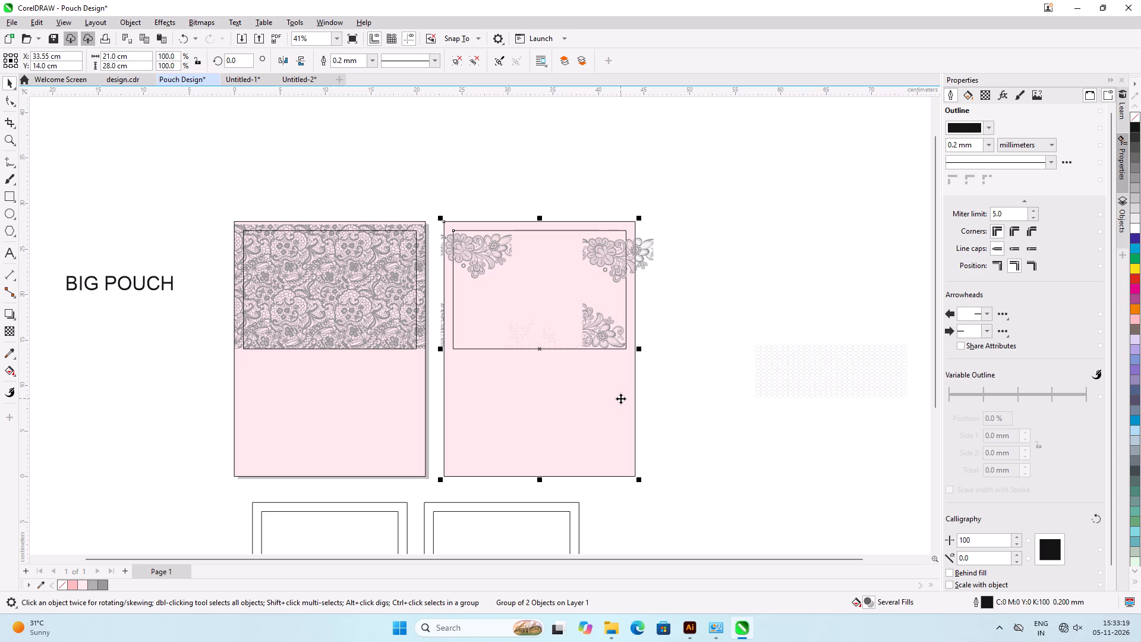
pyautogui.scroll(5, 620, 398)
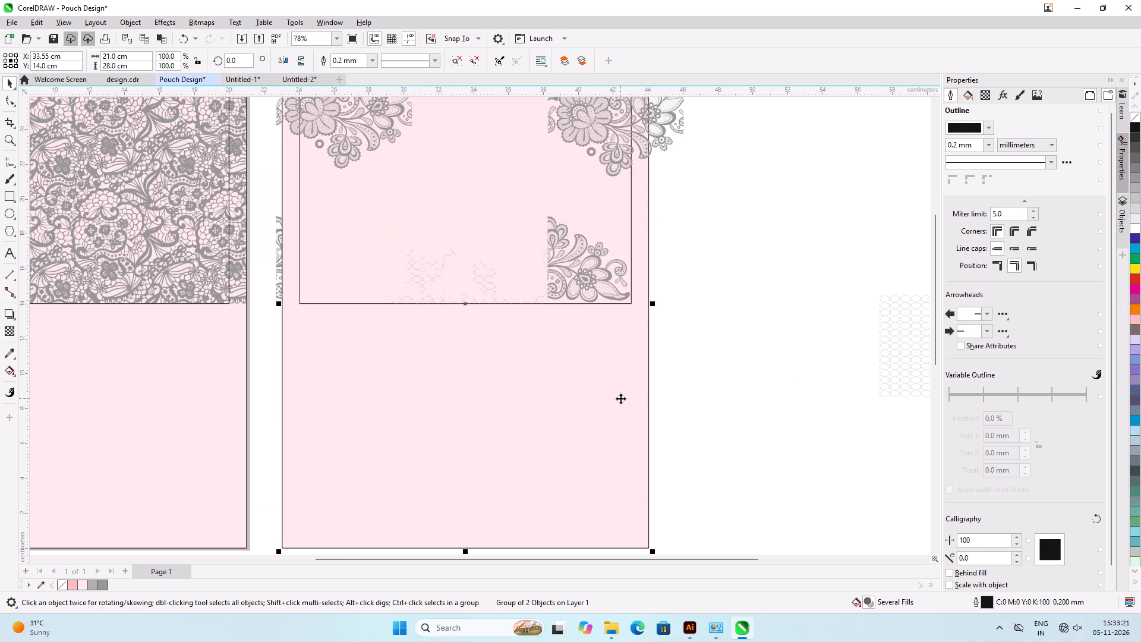
pyautogui.scroll(1, 494, 256)
pyautogui.scroll(-6, 494, 256)
pyautogui.scroll(5, 407, 214)
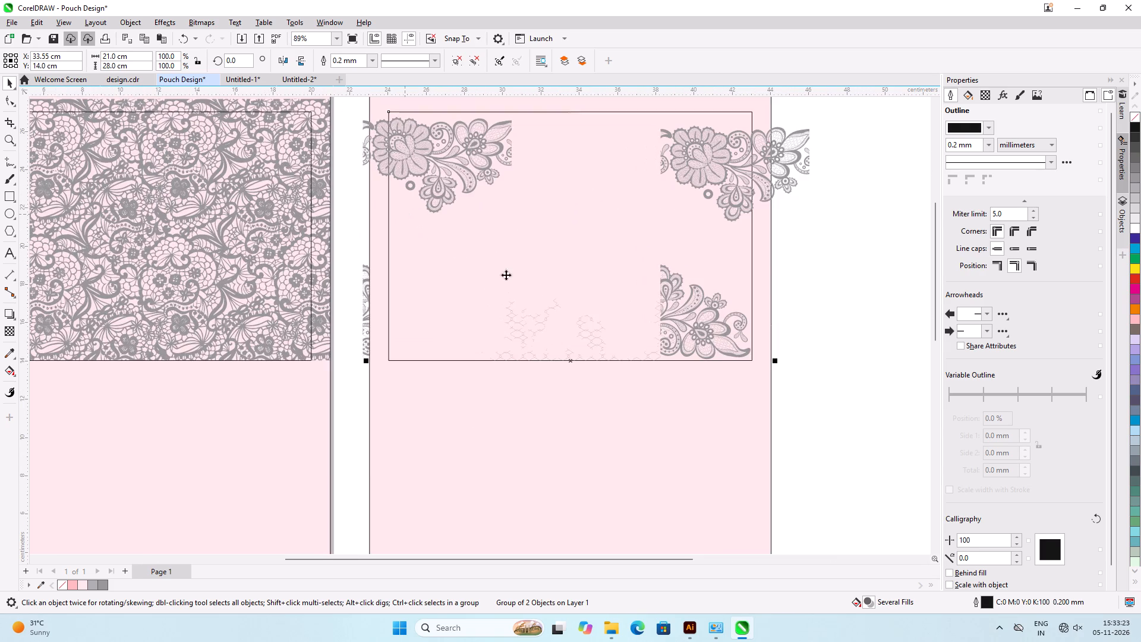
pyautogui.scroll(6, 578, 340)
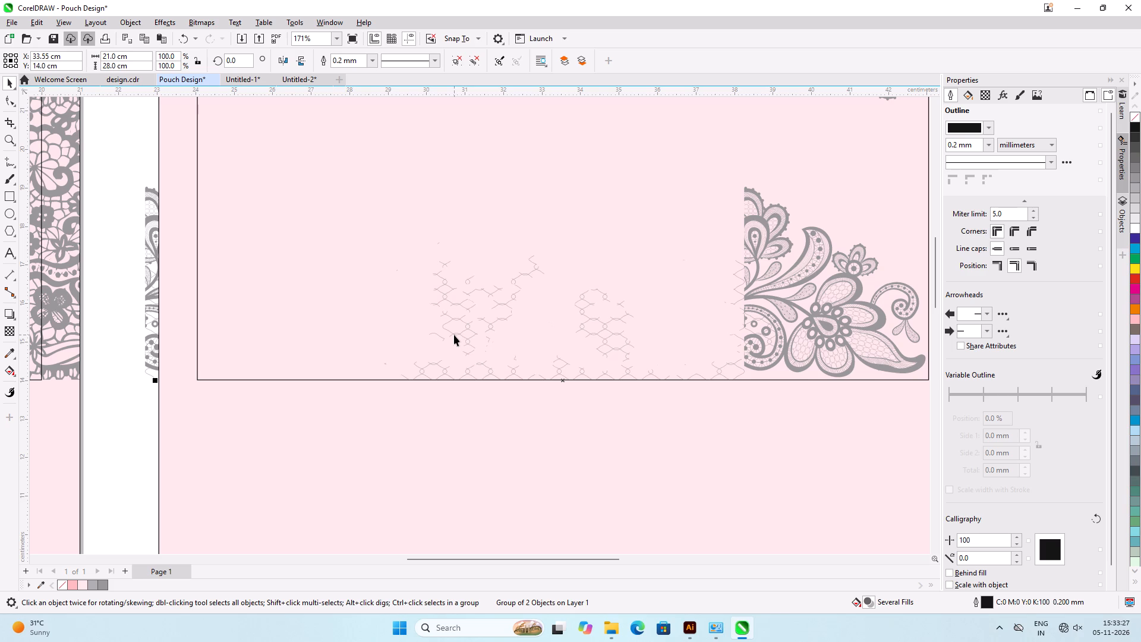
pyautogui.scroll(1, 454, 335)
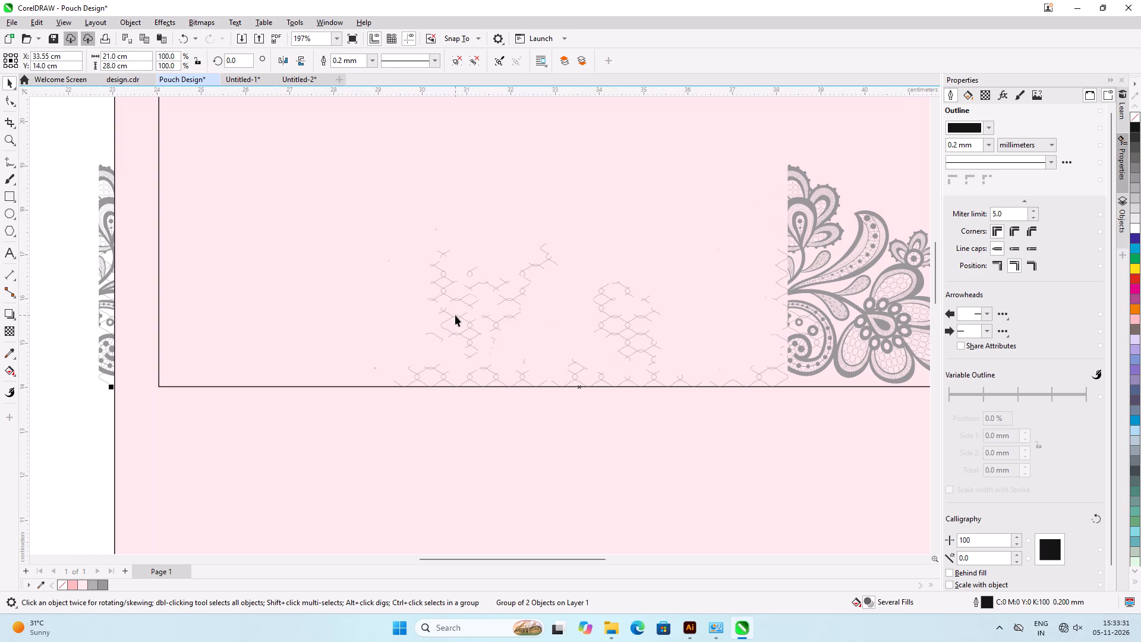
pyautogui.scroll(-4, 402, 417)
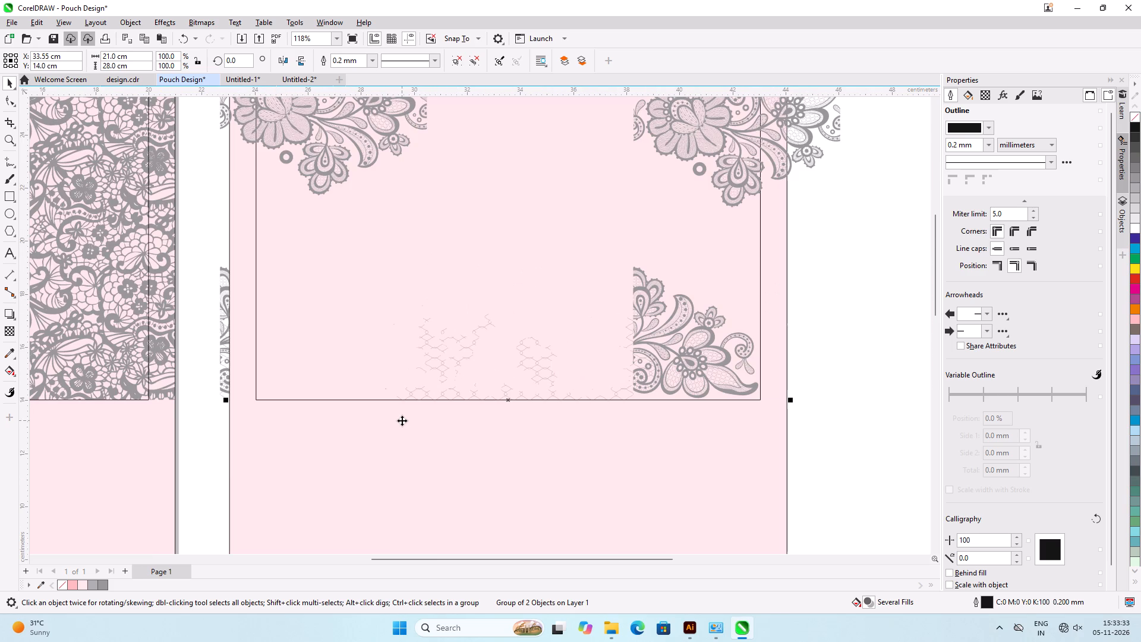
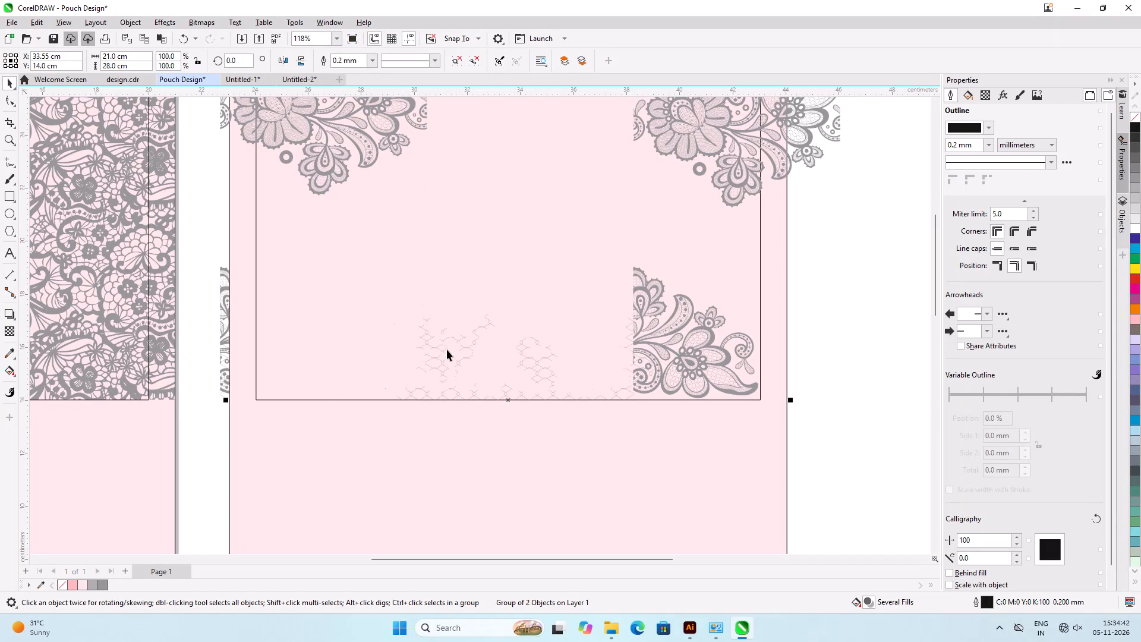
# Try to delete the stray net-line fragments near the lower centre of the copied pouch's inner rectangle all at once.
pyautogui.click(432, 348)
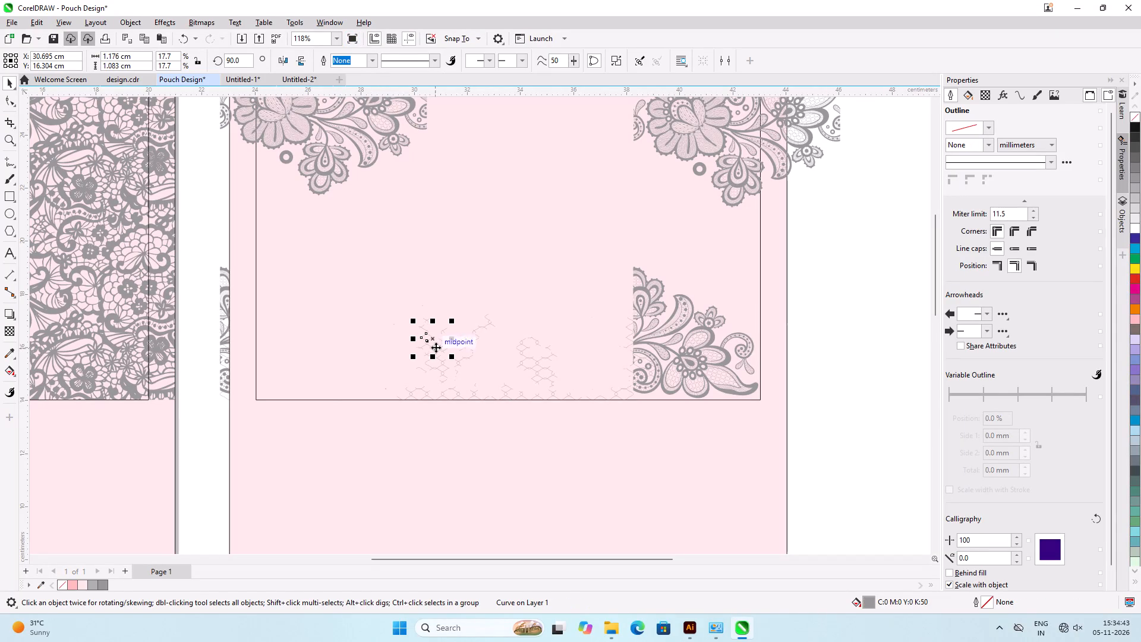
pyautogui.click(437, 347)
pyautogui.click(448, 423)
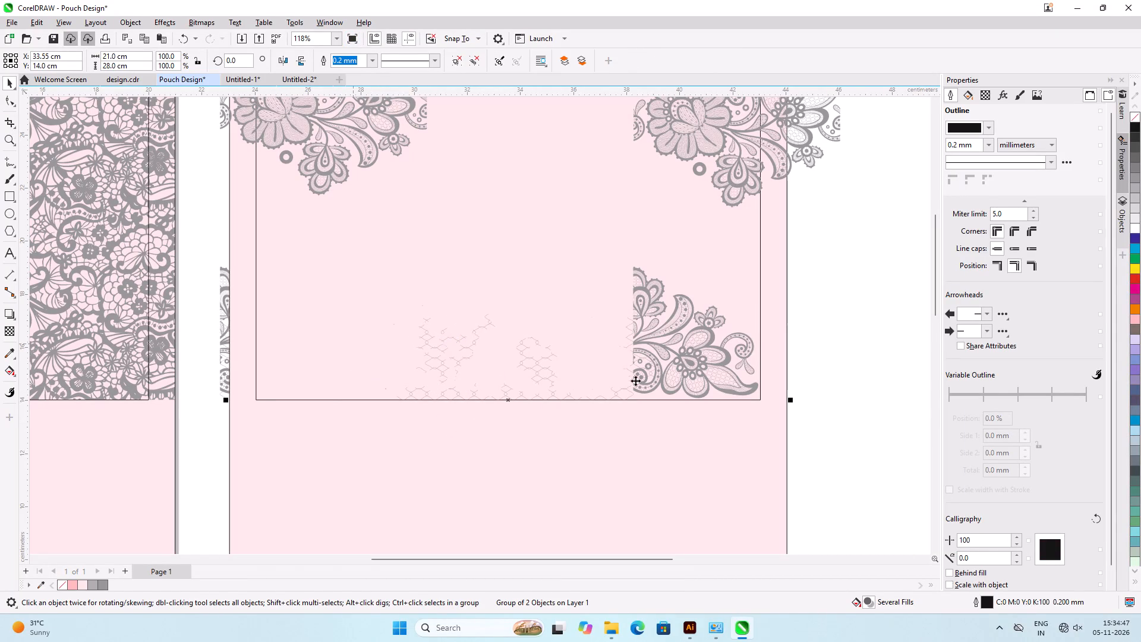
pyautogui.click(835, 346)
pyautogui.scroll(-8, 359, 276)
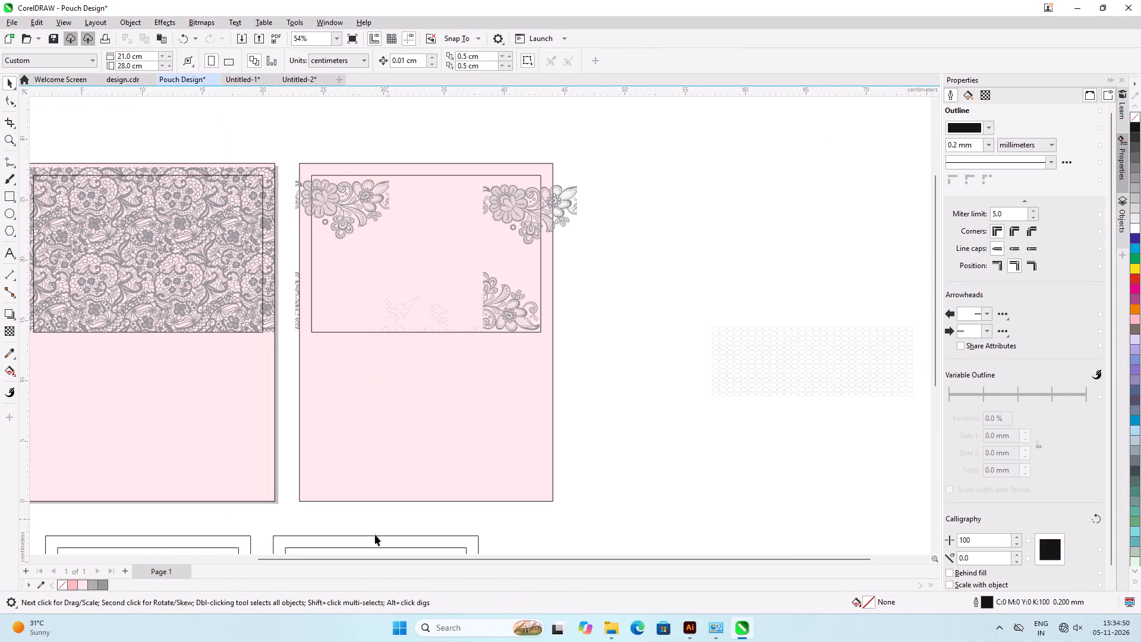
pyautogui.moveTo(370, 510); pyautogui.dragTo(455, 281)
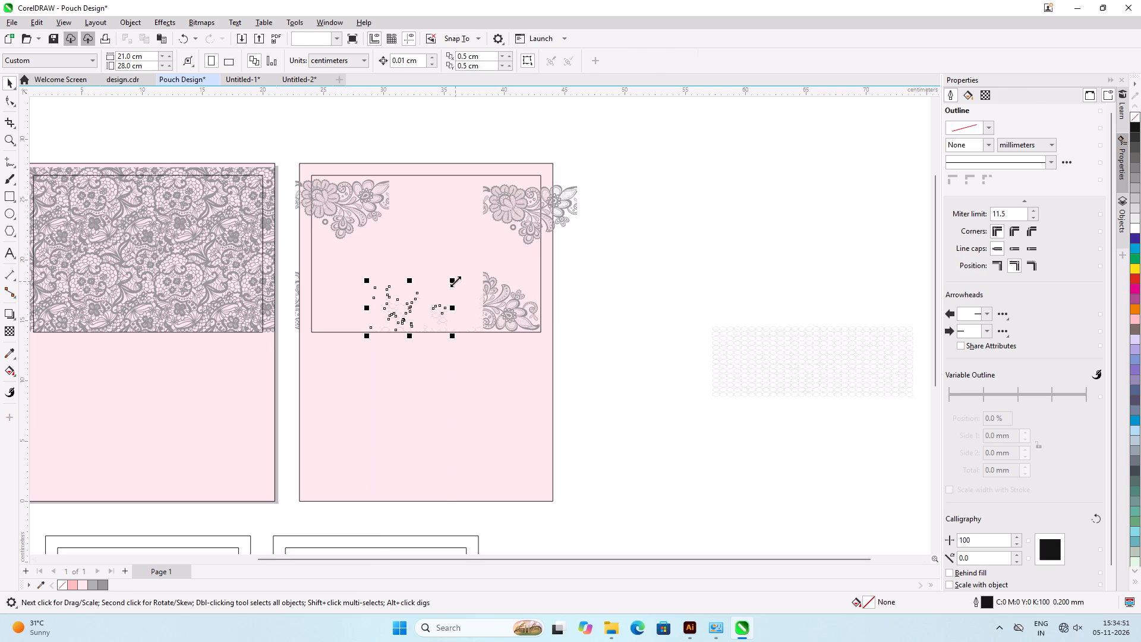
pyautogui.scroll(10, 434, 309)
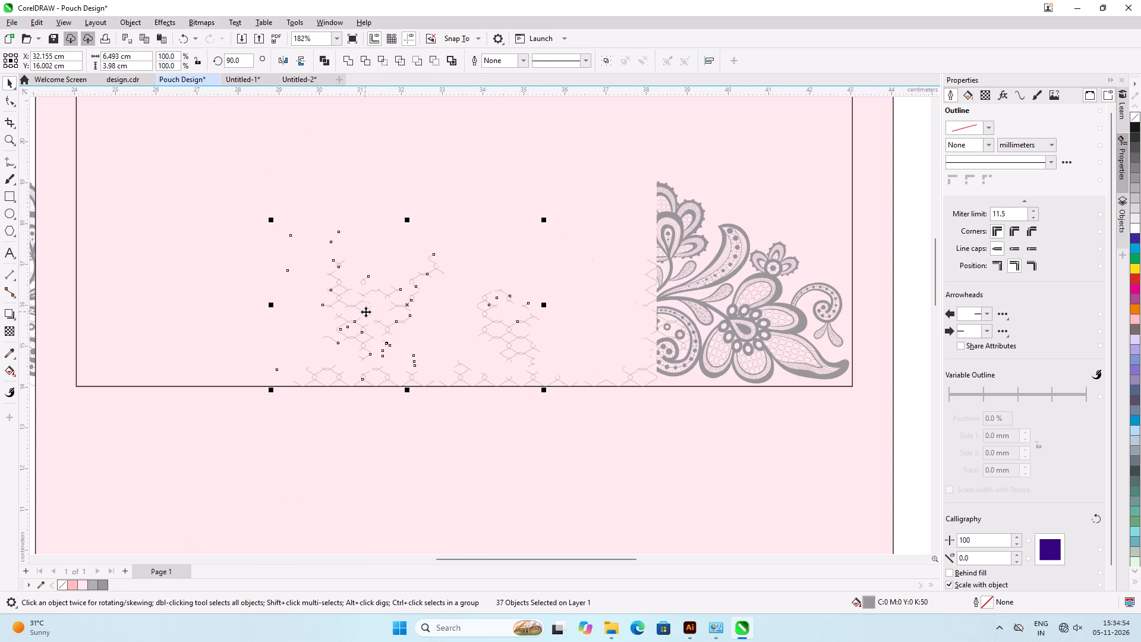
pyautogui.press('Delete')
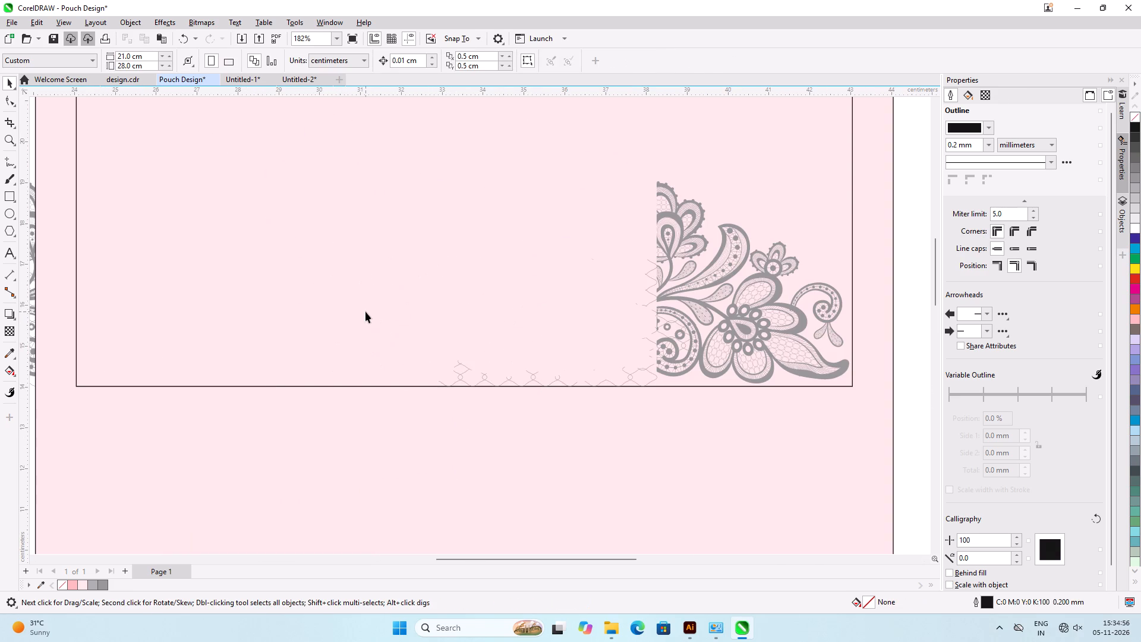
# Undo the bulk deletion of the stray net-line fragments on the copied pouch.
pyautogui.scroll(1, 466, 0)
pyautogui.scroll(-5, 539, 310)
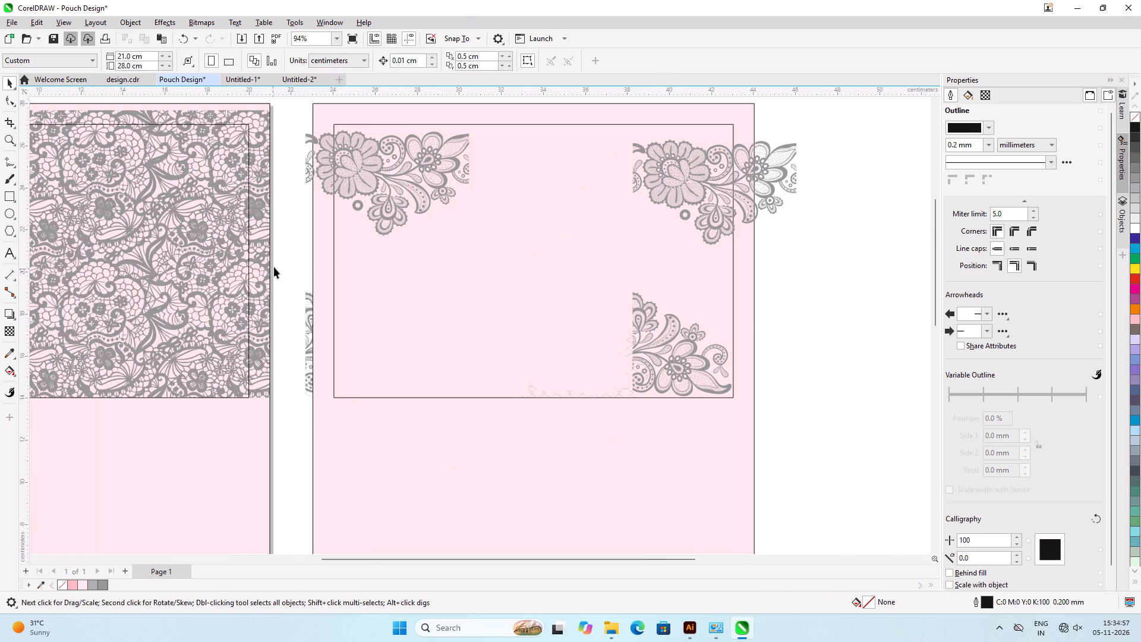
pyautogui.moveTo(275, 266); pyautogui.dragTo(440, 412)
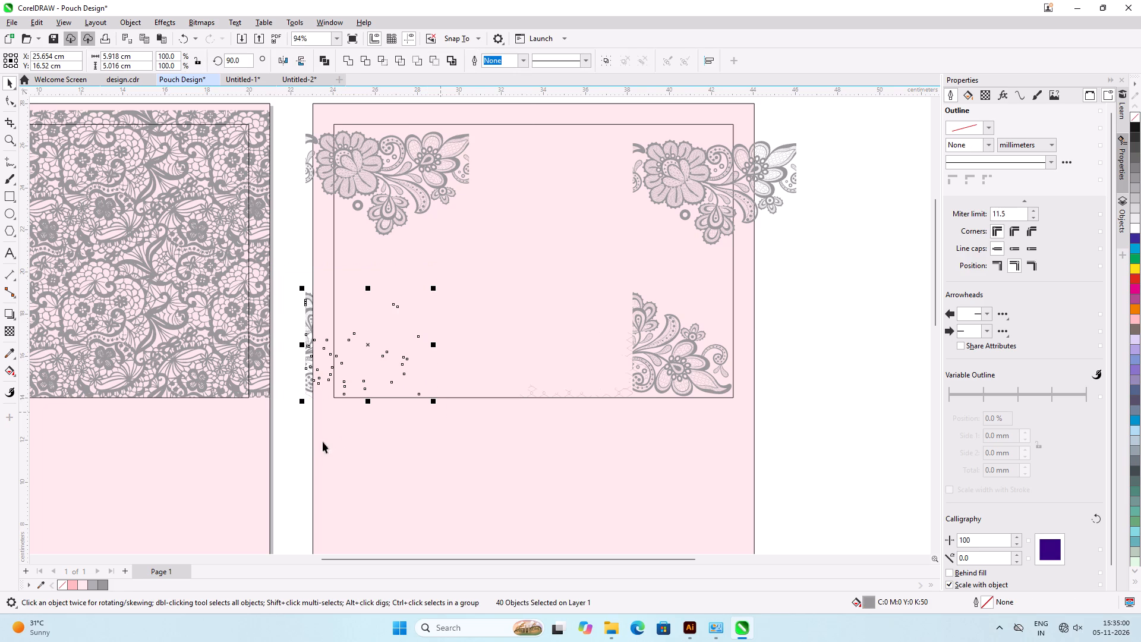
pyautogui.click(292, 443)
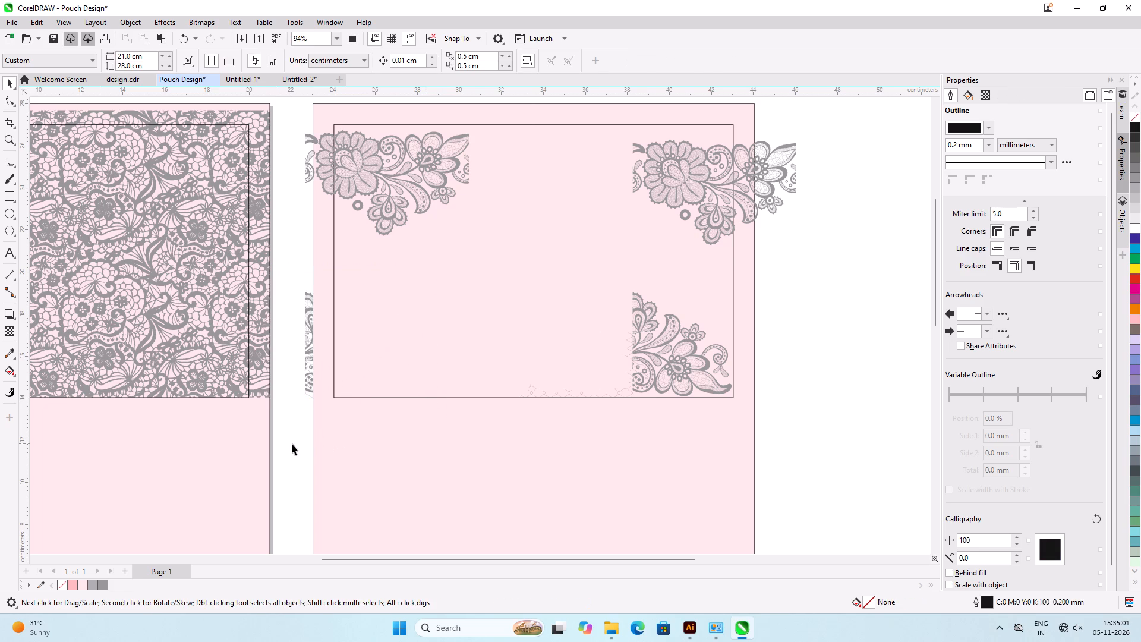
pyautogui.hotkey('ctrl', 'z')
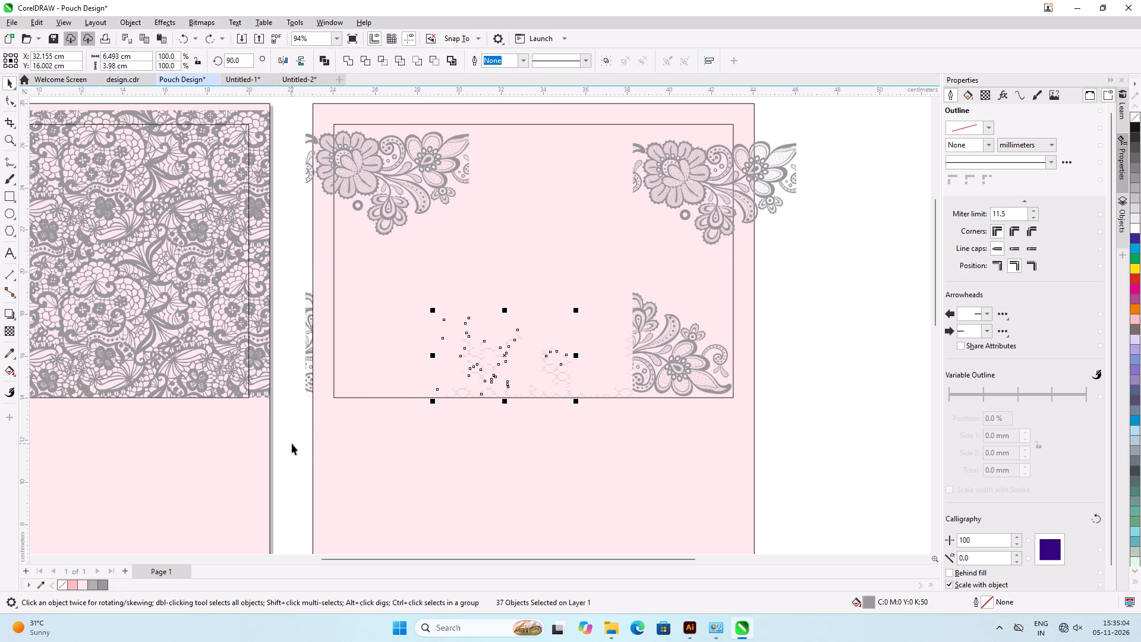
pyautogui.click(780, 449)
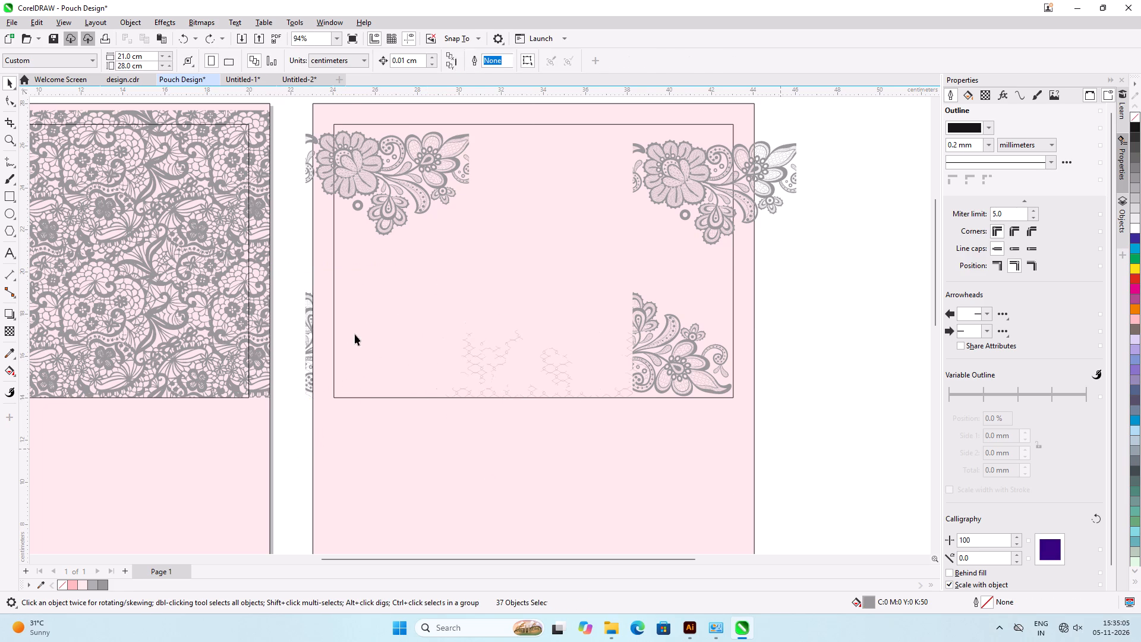
# Delete the middle row of net fragments running along the bottom edge of the copied pouch's inner rectangle.
pyautogui.scroll(7, 370, 320)
pyautogui.scroll(5, 540, 366)
pyautogui.scroll(-6, 462, 293)
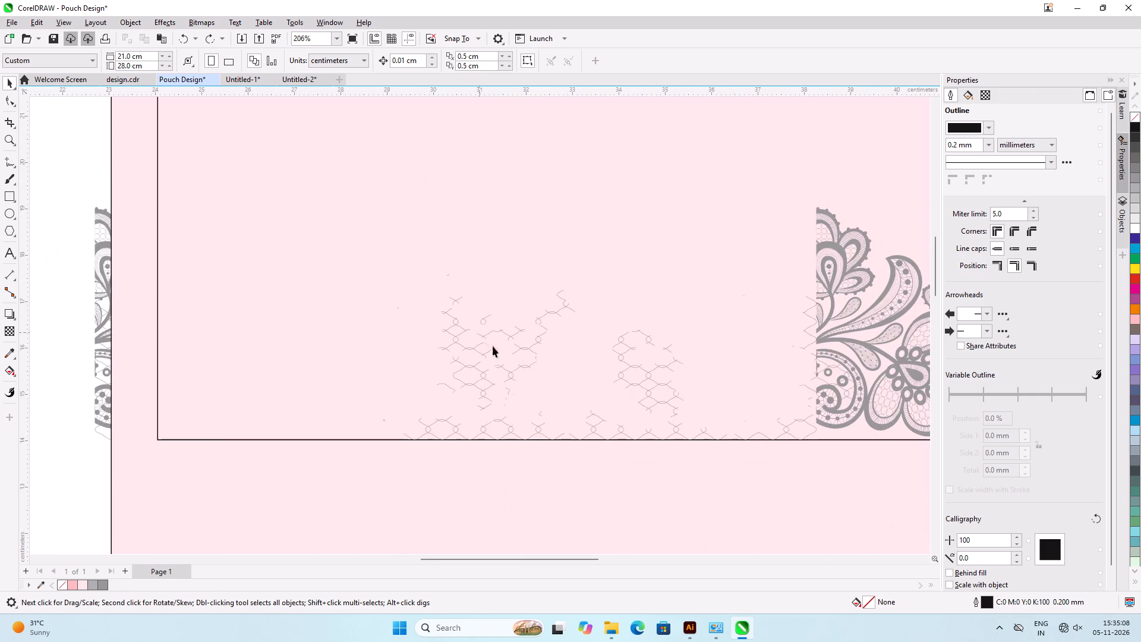
pyautogui.scroll(2, 522, 367)
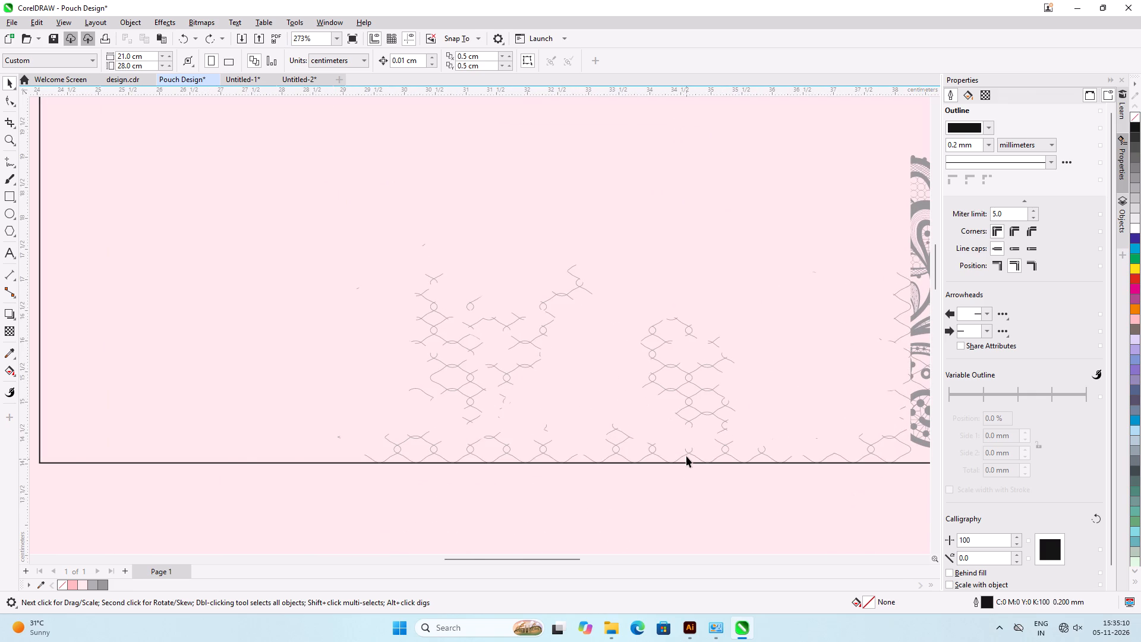
pyautogui.scroll(3, 686, 454)
pyautogui.click(692, 454)
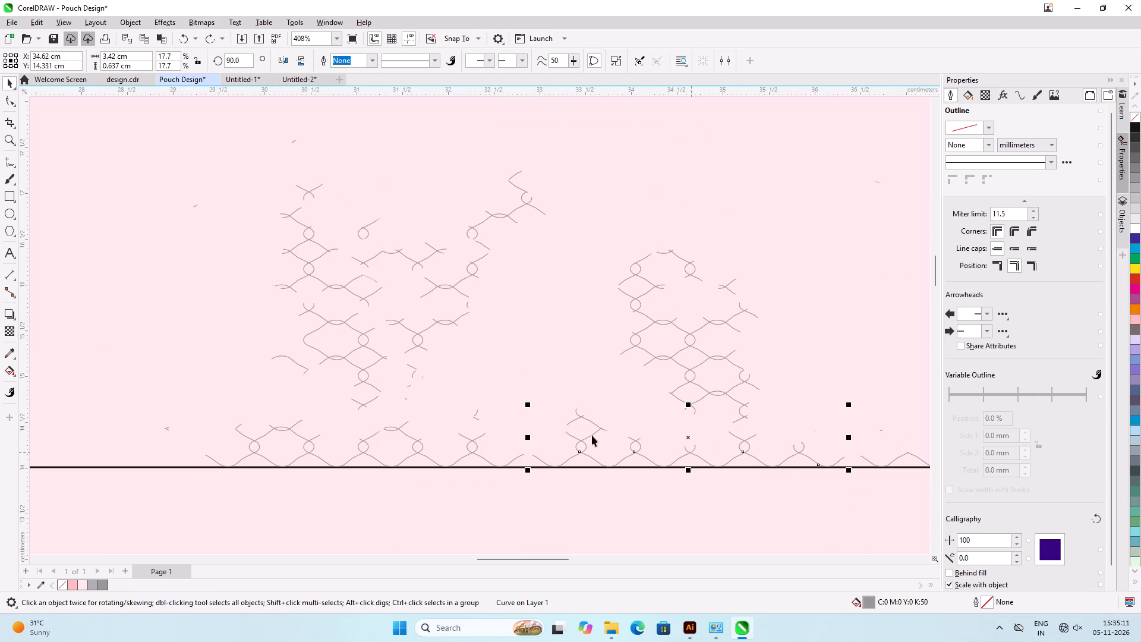
pyautogui.scroll(-4, 589, 435)
pyautogui.press('Delete')
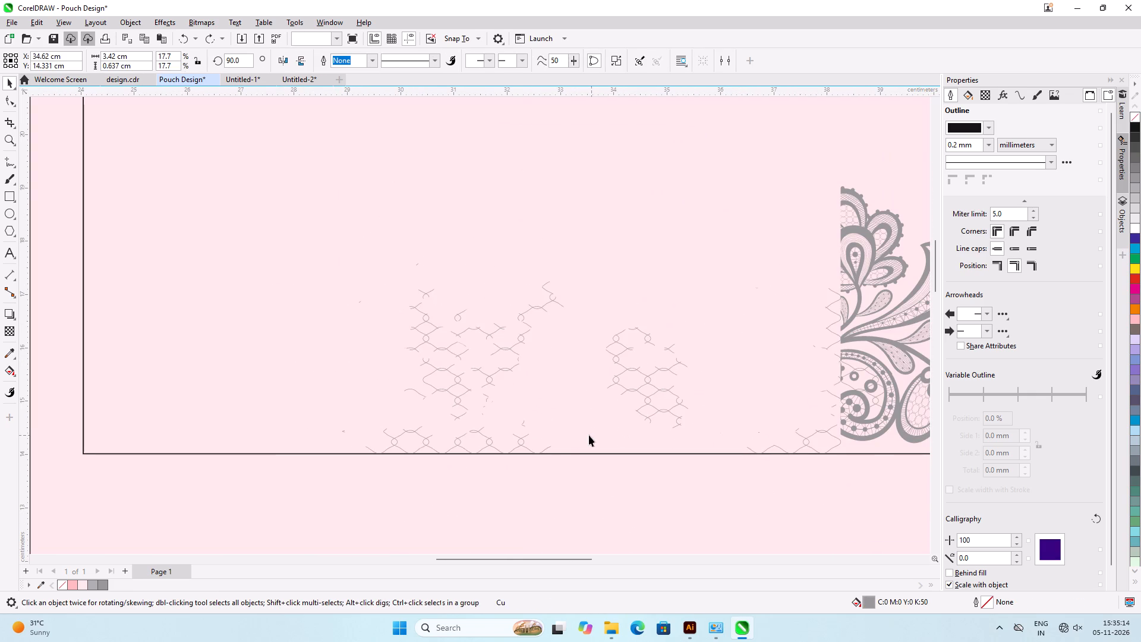
# Delete the right-hand net cluster above the inner rectangle's bottom edge, including its upper chain and the small crossed fragment.
pyautogui.scroll(6, 620, 402)
pyautogui.click(650, 380)
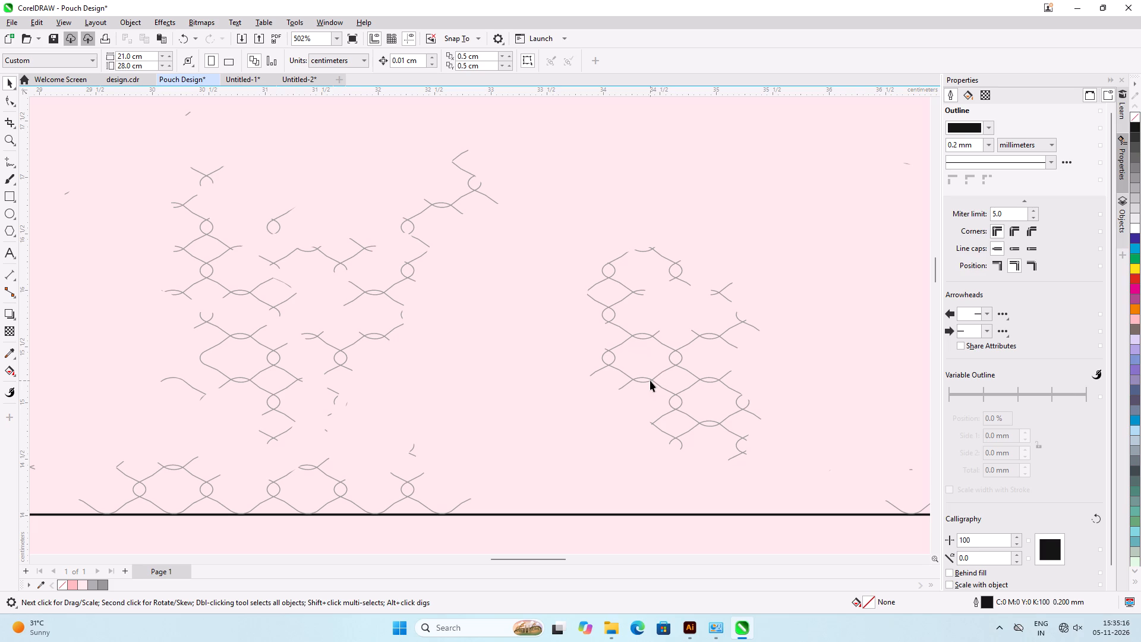
pyautogui.press('Delete')
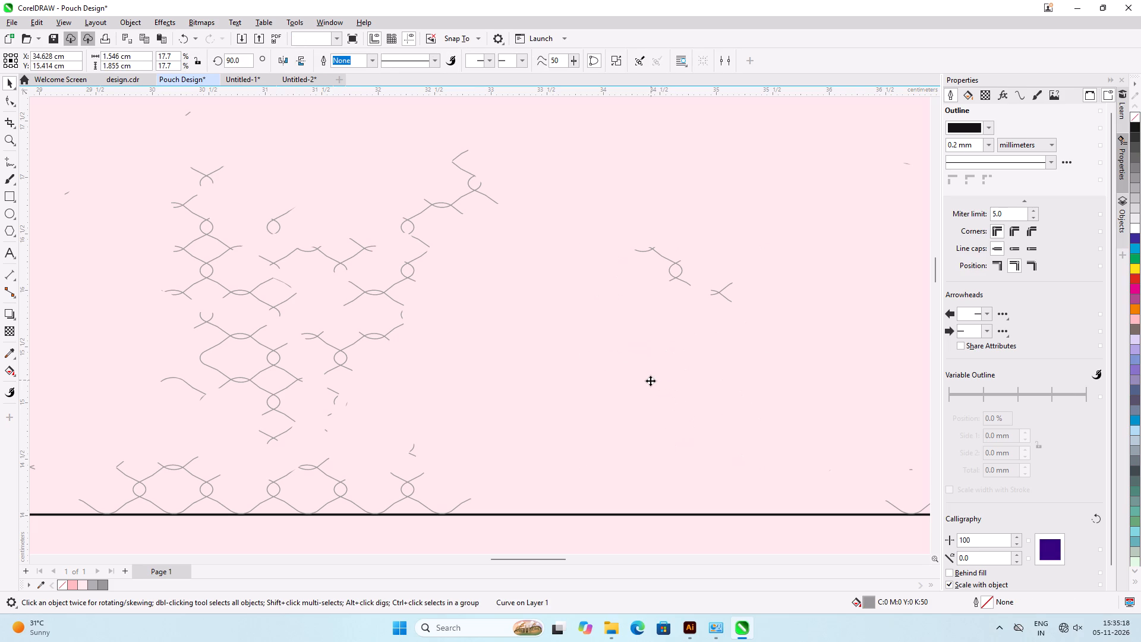
pyautogui.scroll(4, 653, 250)
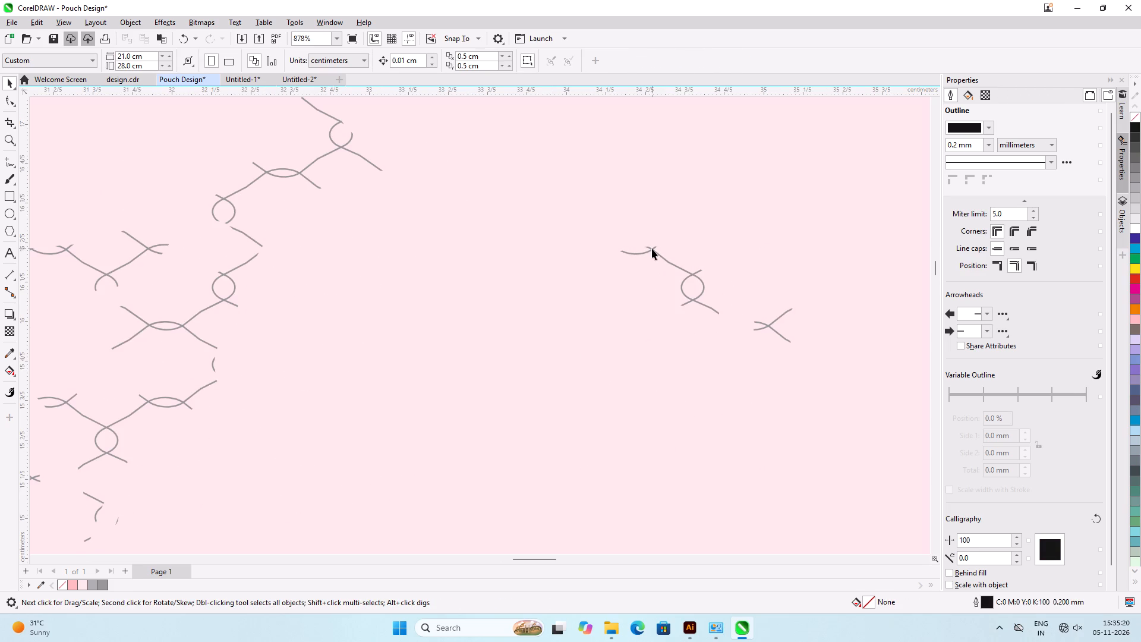
pyautogui.click(652, 248)
pyautogui.press('Delete')
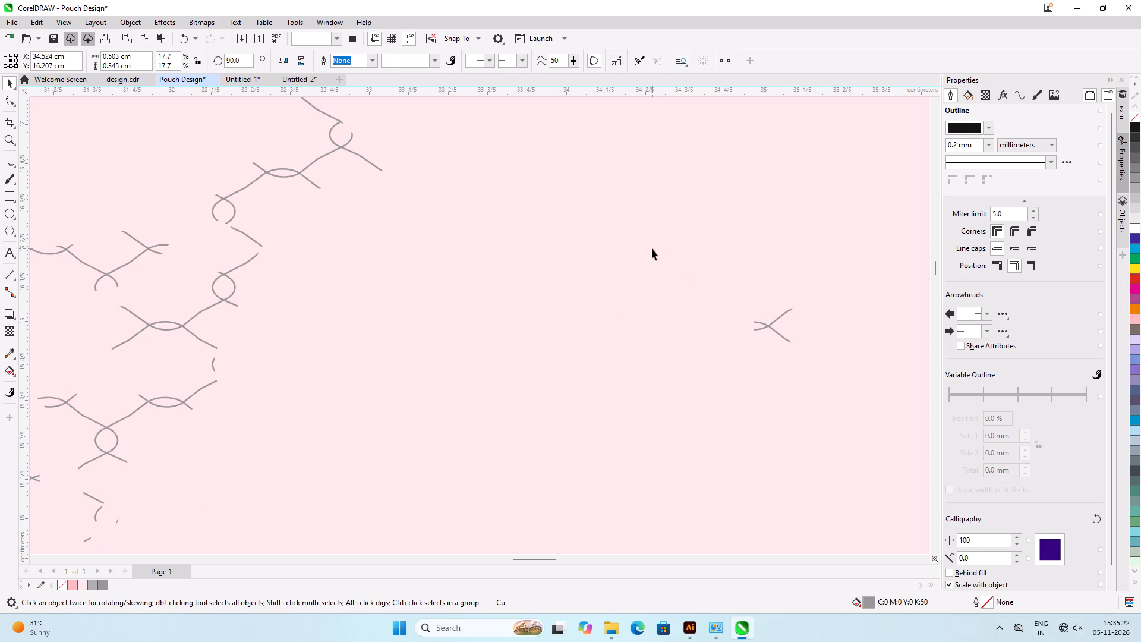
pyautogui.click(771, 324)
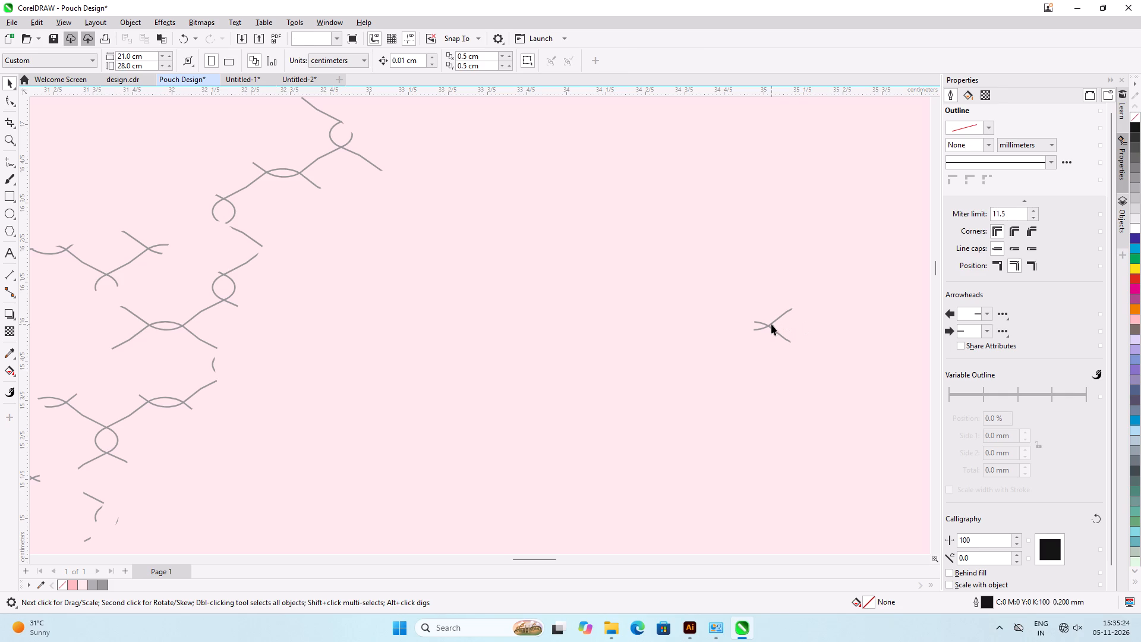
pyautogui.press('Delete')
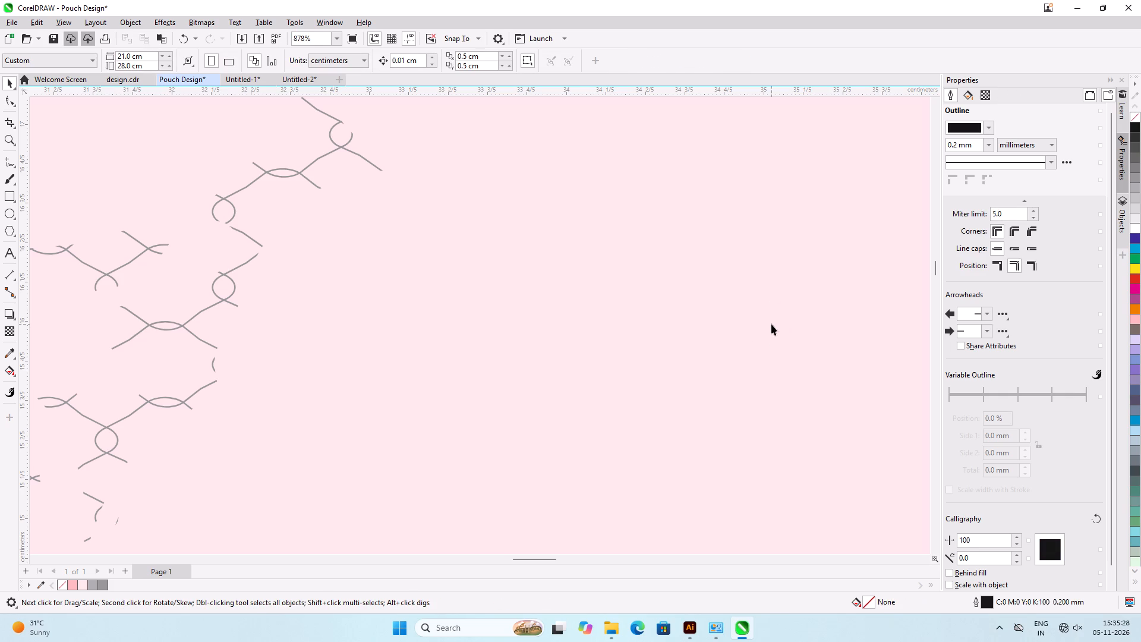
# Delete the diagonal net chain at the upper right of the remaining cluster and the short stroke just below it.
pyautogui.click(233, 194)
pyautogui.press('Delete')
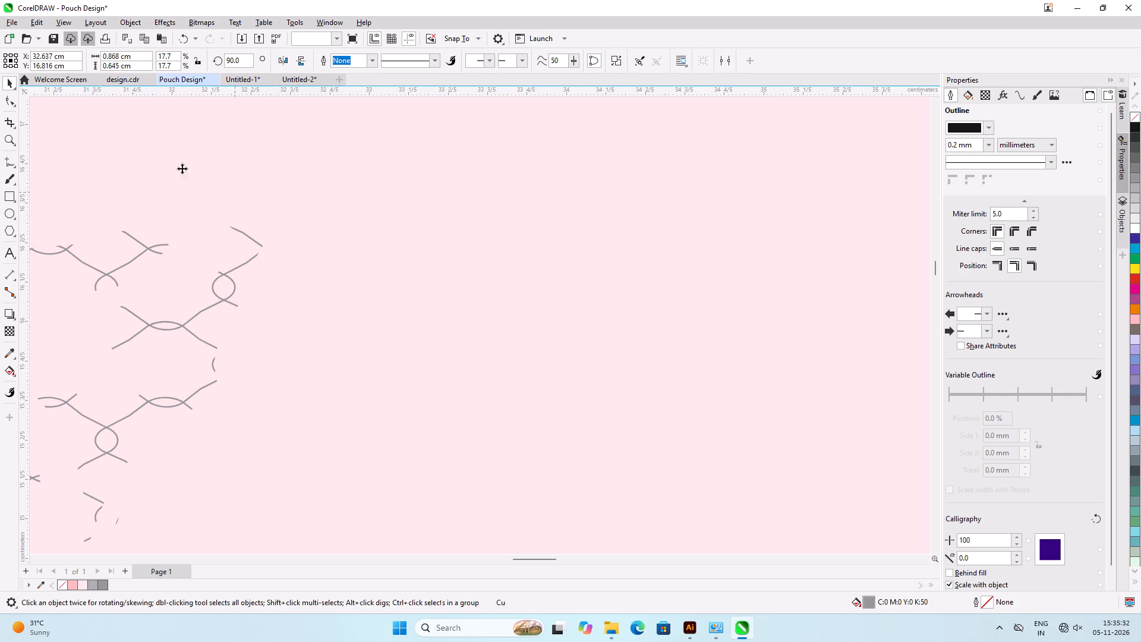
pyautogui.click(250, 235)
pyautogui.click(250, 236)
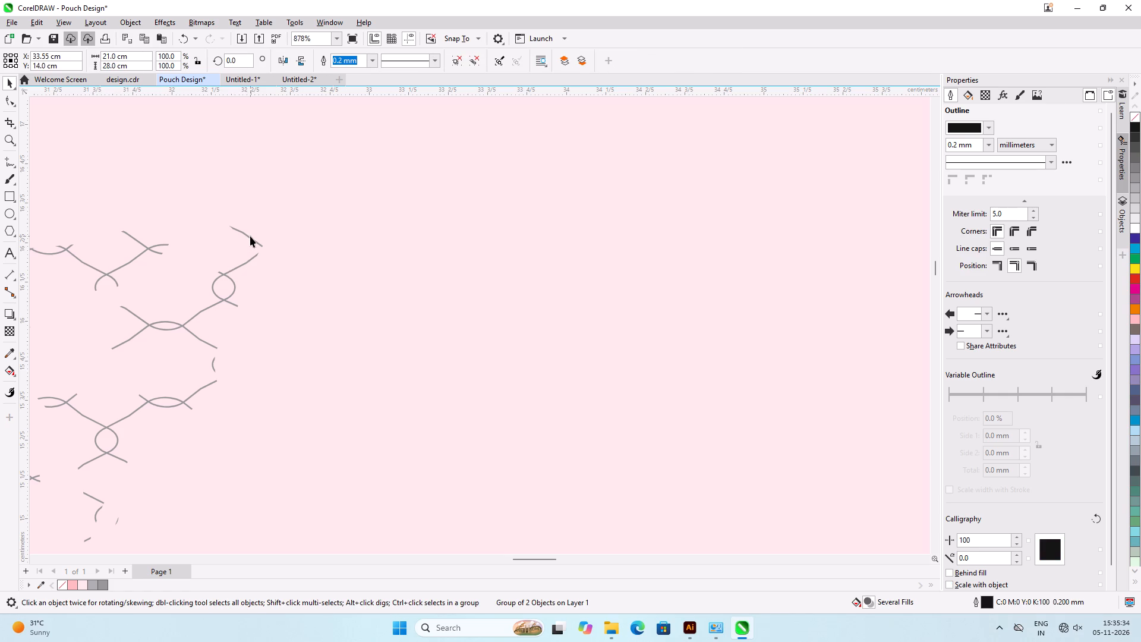
pyautogui.press('Delete')
# Delete the upper net pieces of the remaining left cluster: the large mesh, the adjoining chain, the looped strand and the crossed fragment on top.
pyautogui.scroll(-7, 361, 236)
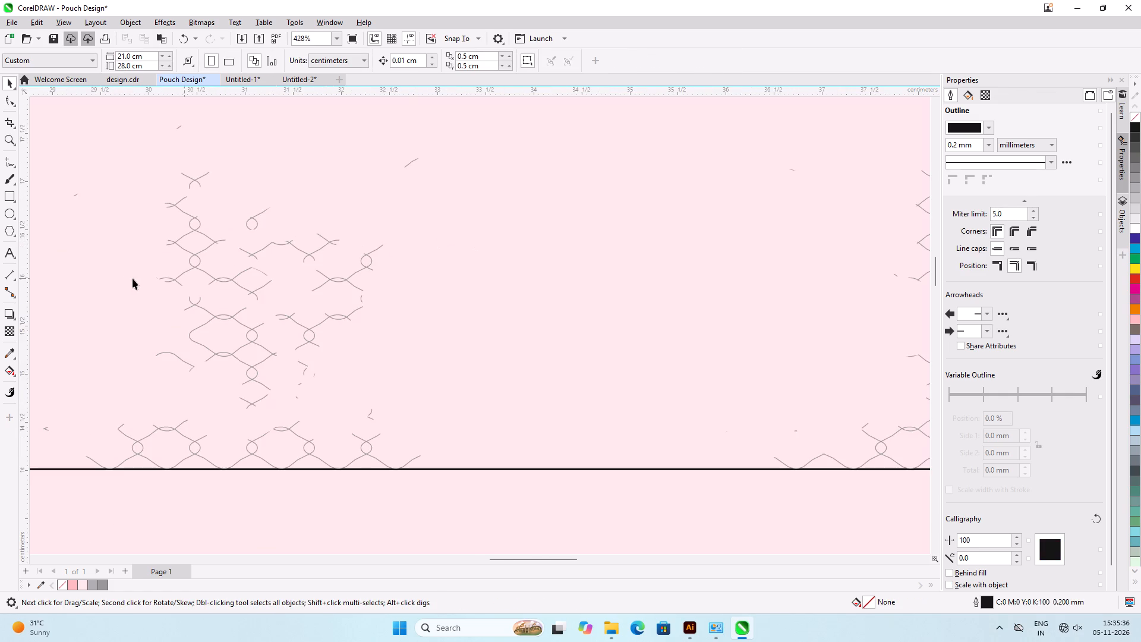
pyautogui.scroll(4, 125, 278)
pyautogui.click(236, 241)
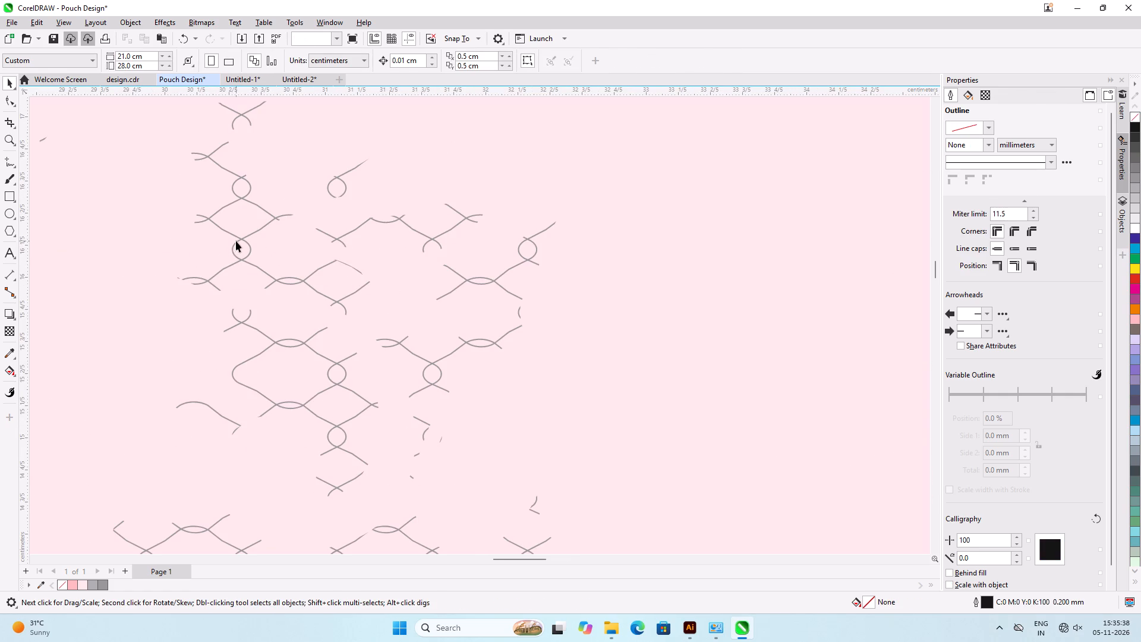
pyautogui.press('Delete')
pyautogui.click(333, 239)
pyautogui.press('Delete')
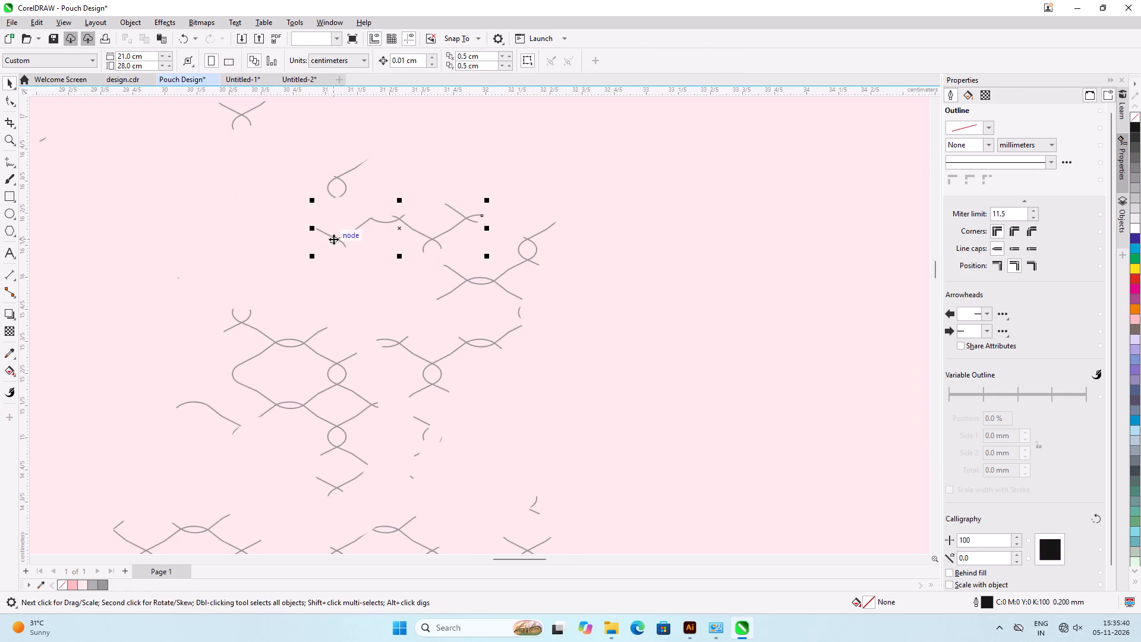
pyautogui.click(339, 177)
pyautogui.press('Delete')
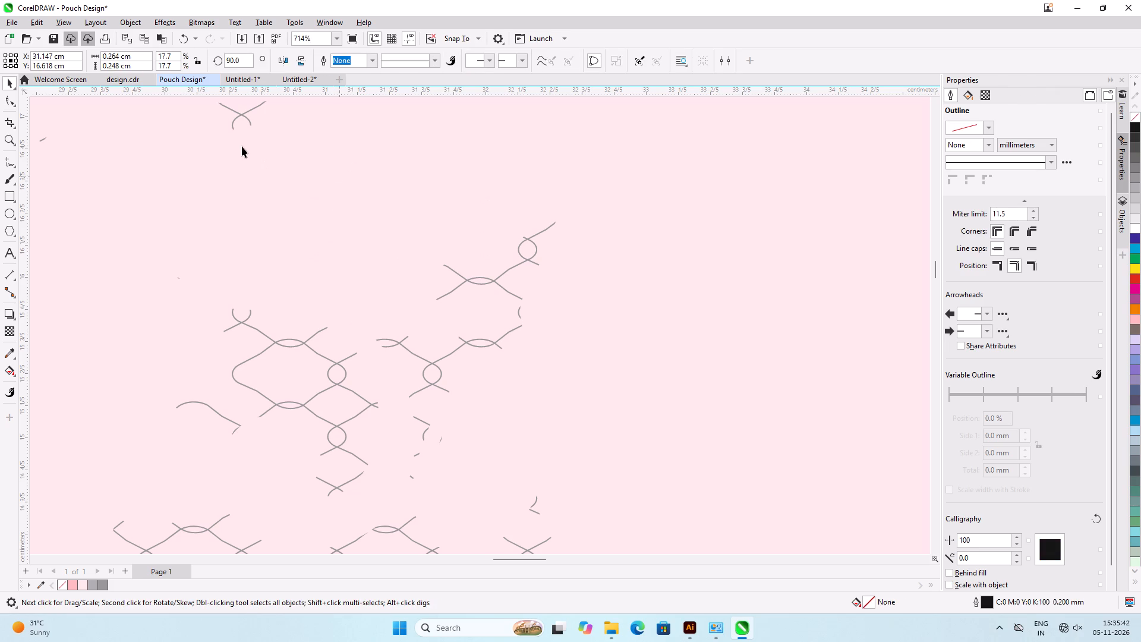
pyautogui.click(244, 112)
pyautogui.scroll(-6, 339, 175)
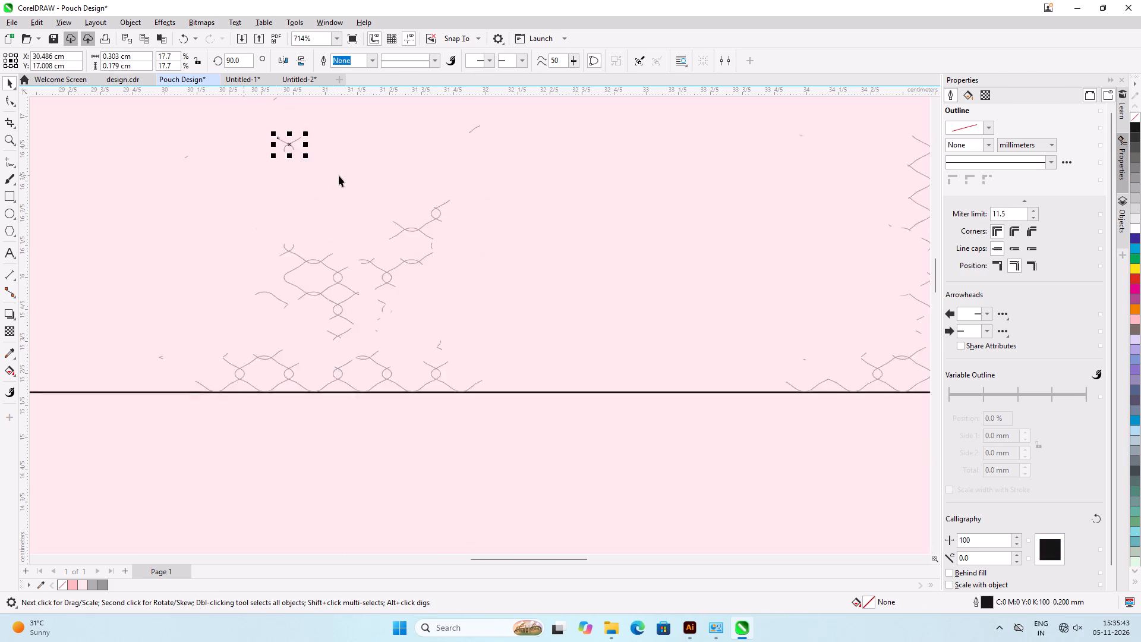
pyautogui.press('Delete')
# Delete the lower mesh piece of the left cluster and the short wavy curve beside it.
pyautogui.scroll(-2, 362, 308)
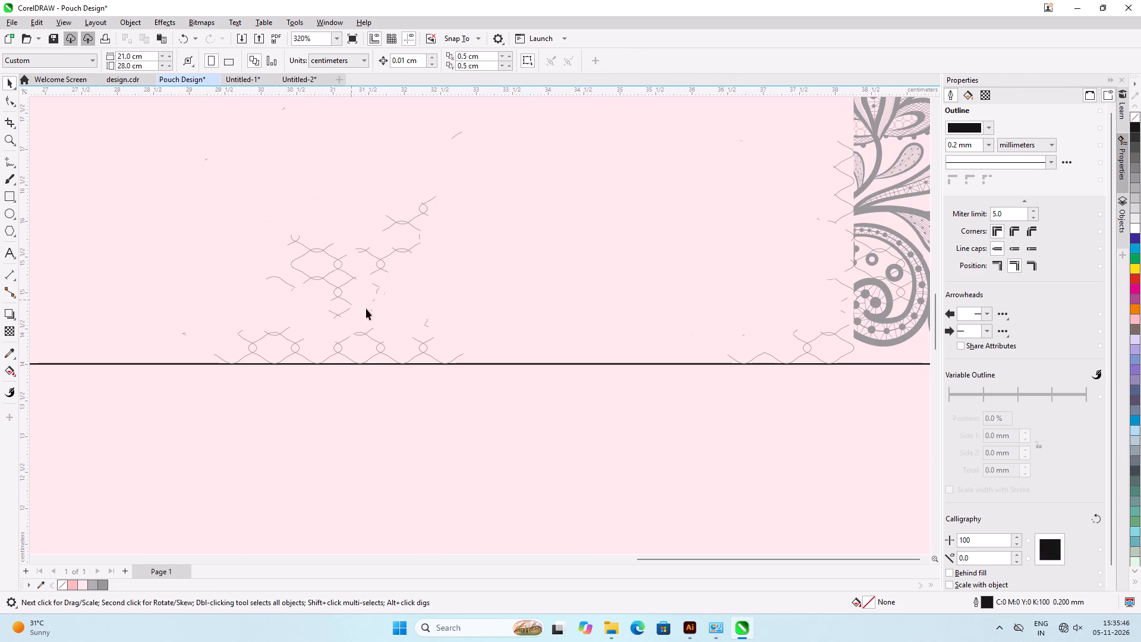
pyautogui.scroll(11, 306, 267)
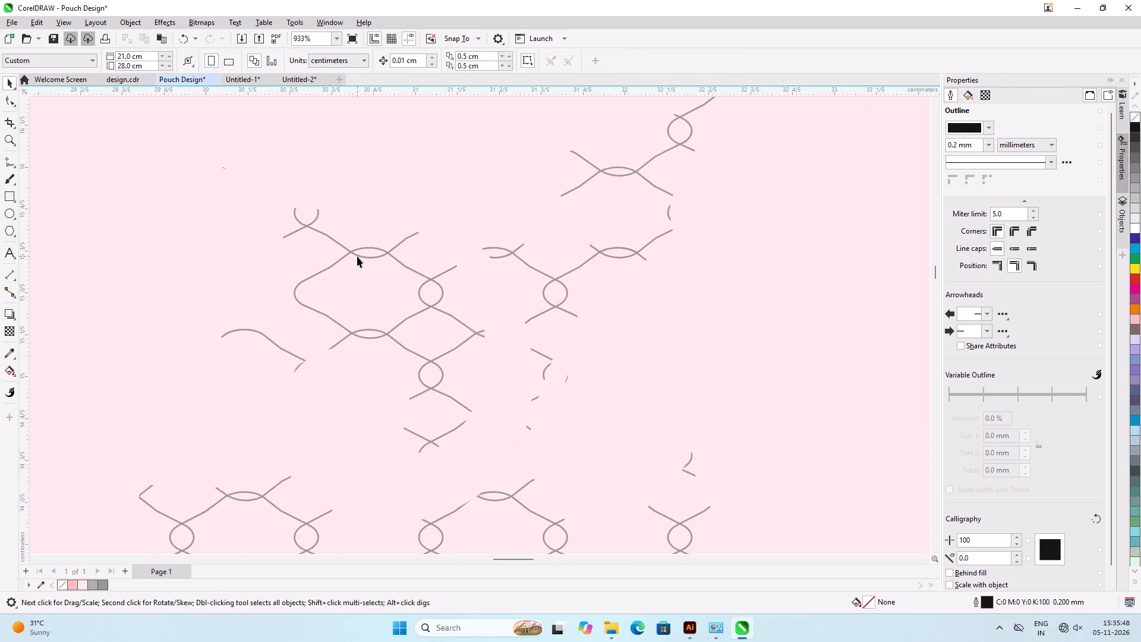
pyautogui.click(357, 256)
pyautogui.press('Delete')
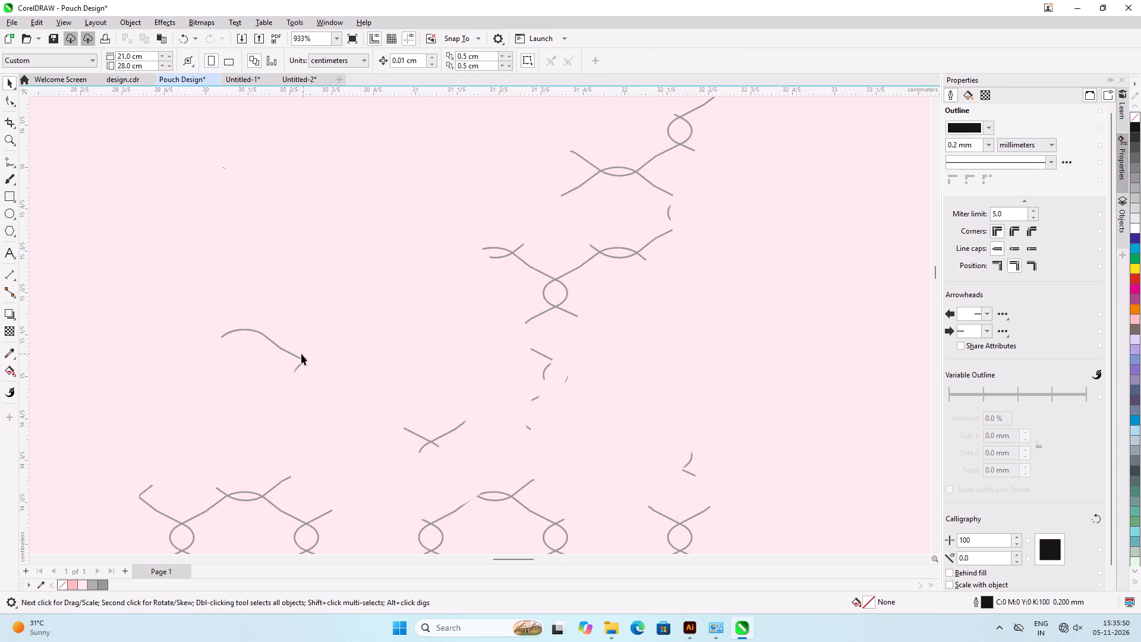
pyautogui.click(301, 357)
pyautogui.press('Delete')
# Delete the left row of net fragments along the inner rectangle's bottom edge and the crossed fragment above it.
pyautogui.scroll(-6, 310, 351)
pyautogui.scroll(3, 272, 442)
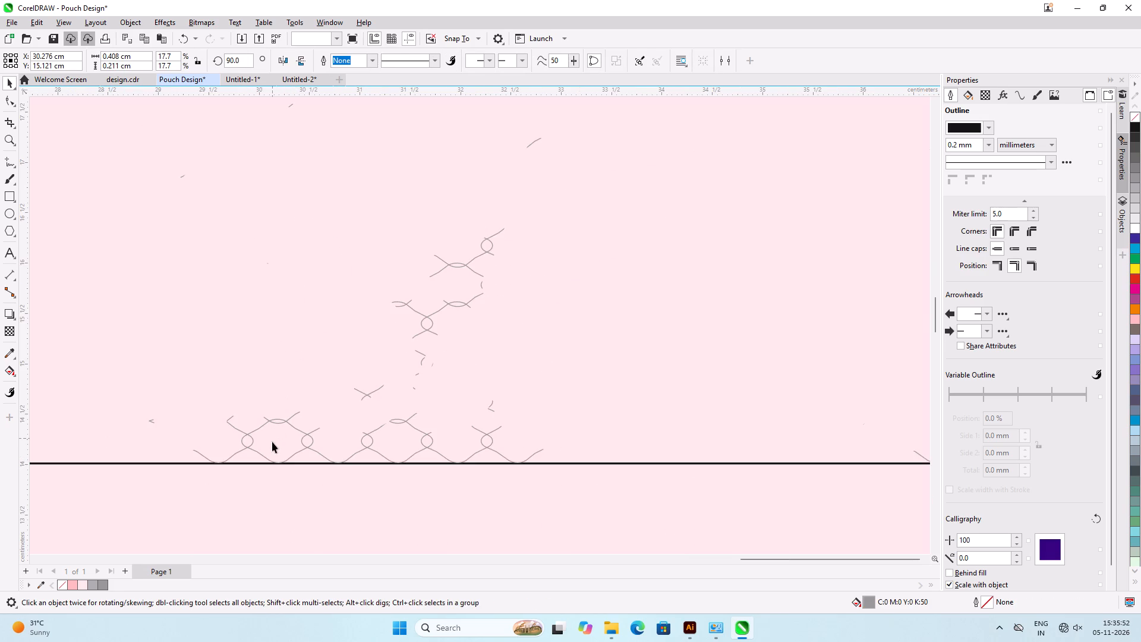
pyautogui.scroll(2, 272, 442)
pyautogui.click(235, 430)
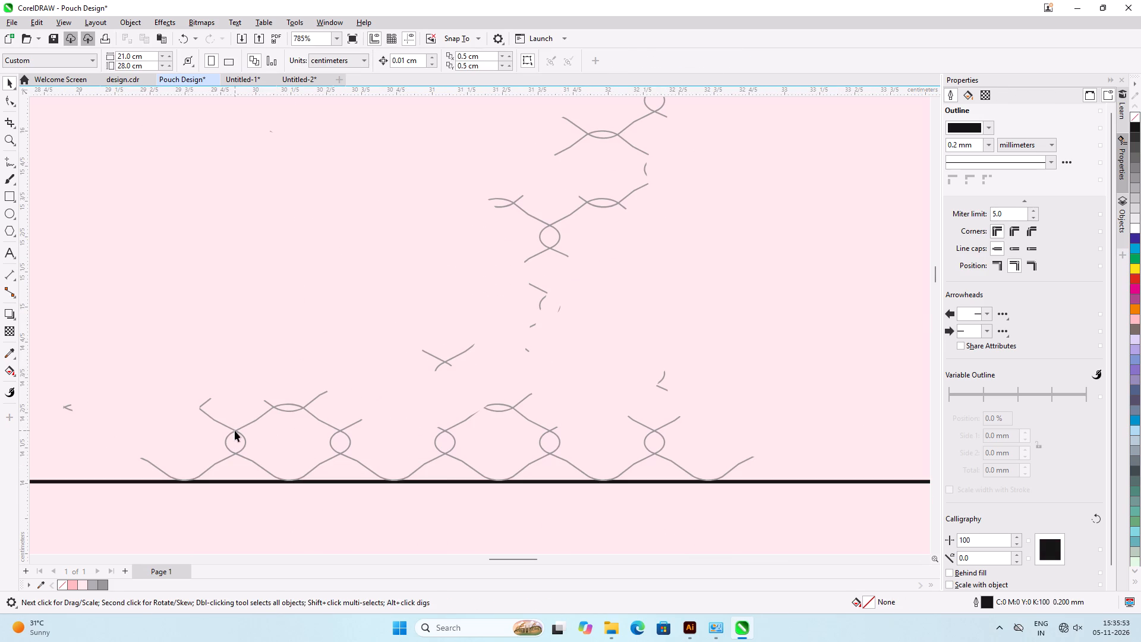
pyautogui.press('Delete')
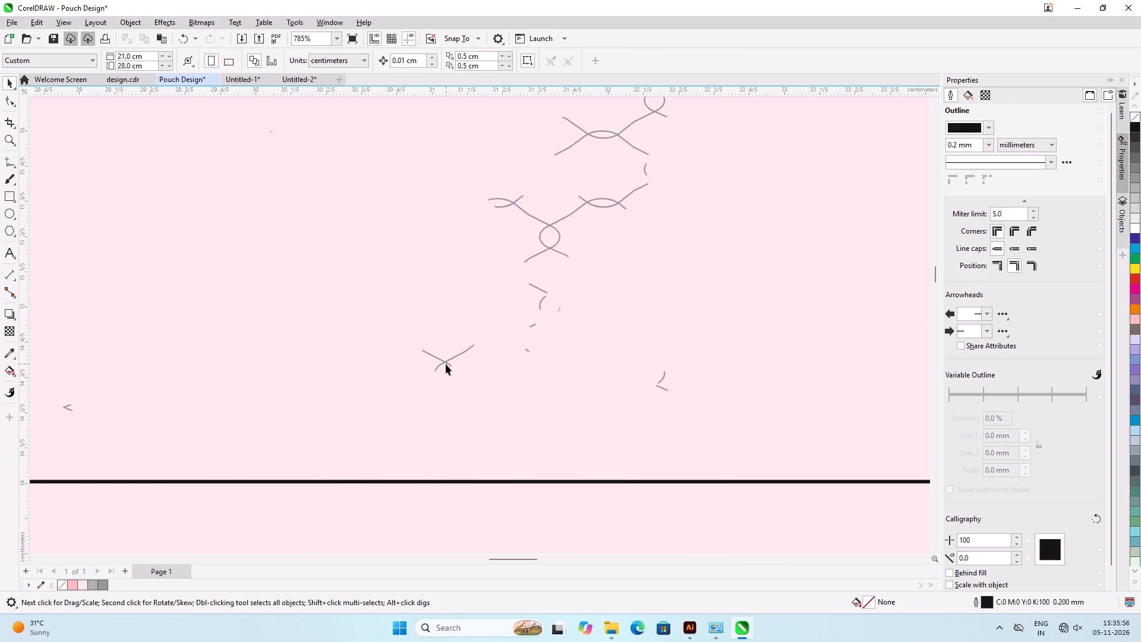
pyautogui.click(445, 363)
pyautogui.press('Delete')
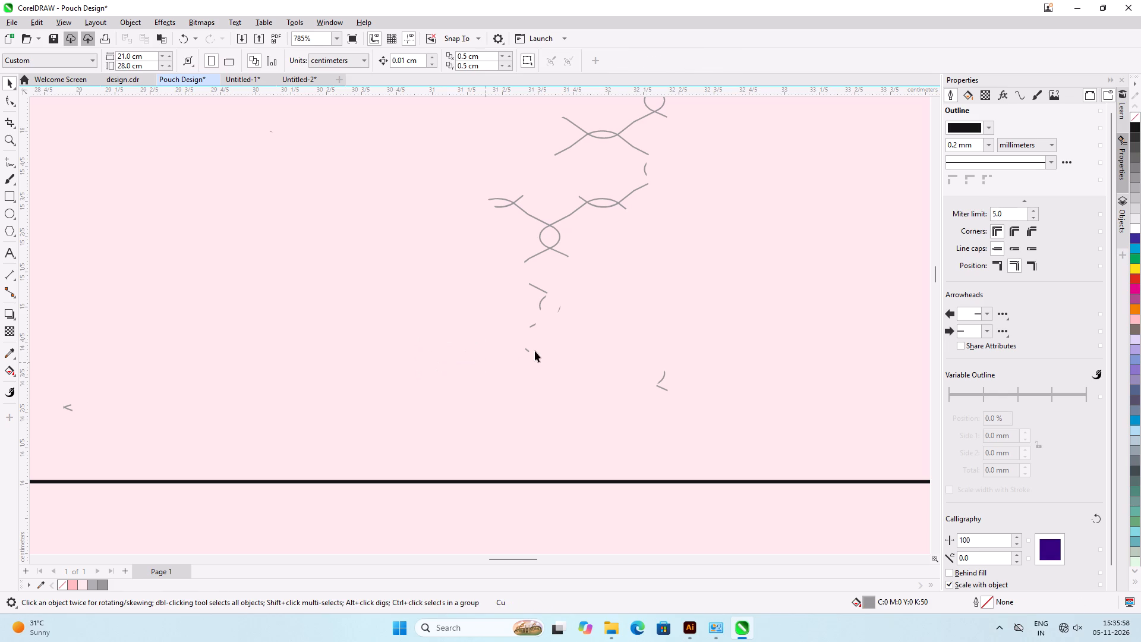
# Delete the tiny stroke below the remaining net cluster and the two short strokes to the right of it.
pyautogui.click(526, 349)
pyautogui.press('Delete')
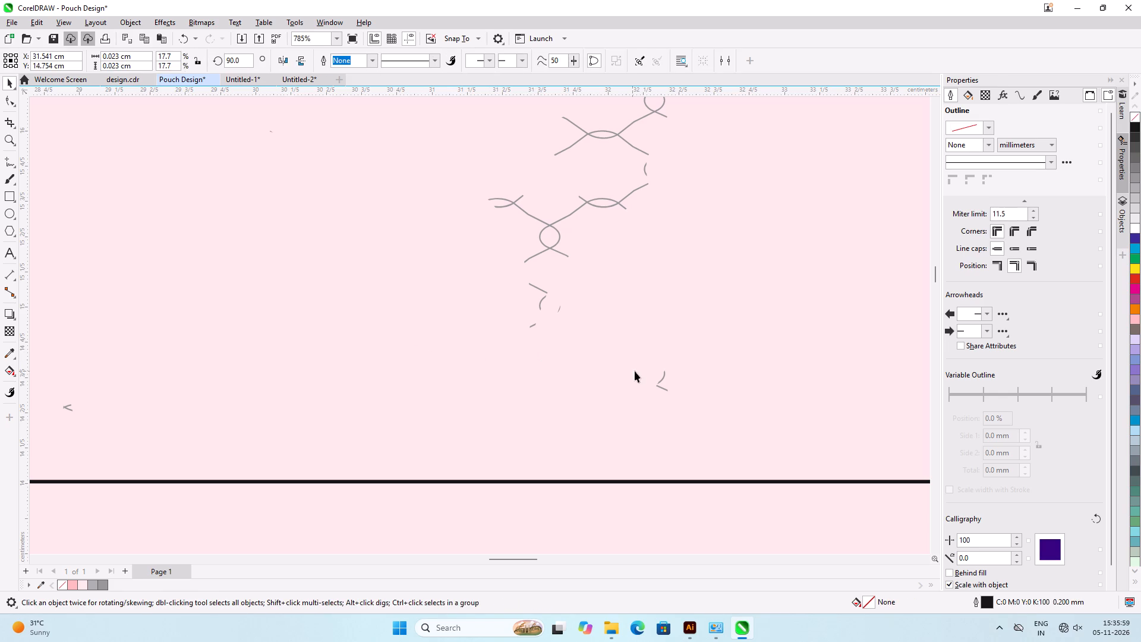
pyautogui.click(663, 379)
pyautogui.press('Delete')
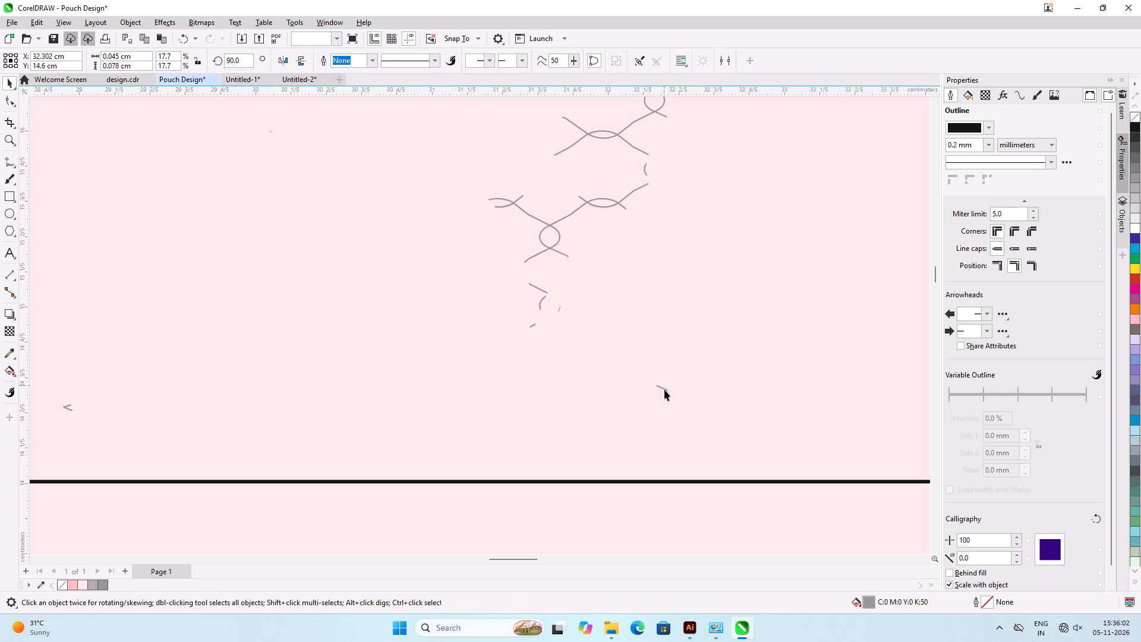
pyautogui.click(664, 389)
pyautogui.press('Delete')
# Delete the upper net chain, the small curve beneath it, the looped lower chain and the slanted stroke under that chain.
pyautogui.scroll(-3, 818, 440)
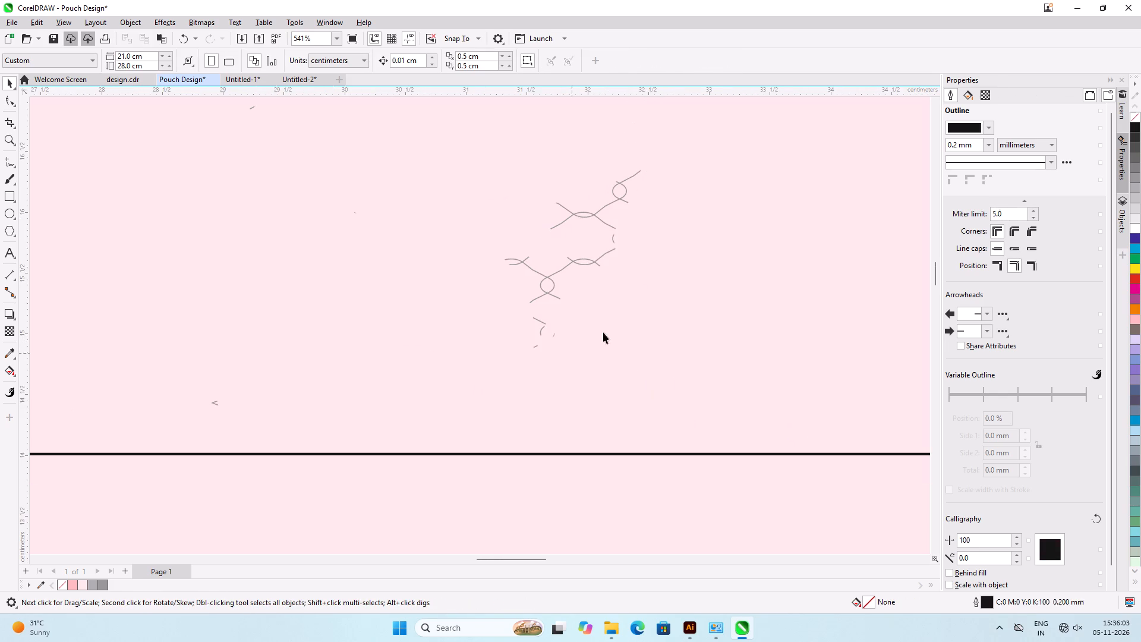
pyautogui.scroll(4, 625, 144)
pyautogui.click(626, 203)
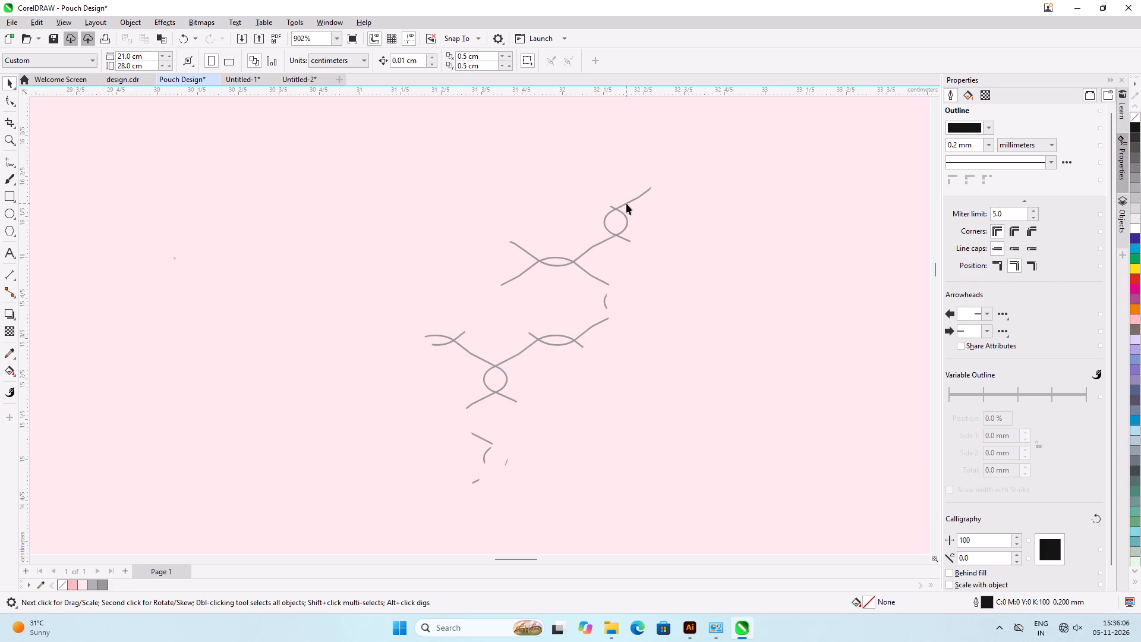
pyautogui.press('Delete')
pyautogui.click(605, 302)
pyautogui.press('Delete')
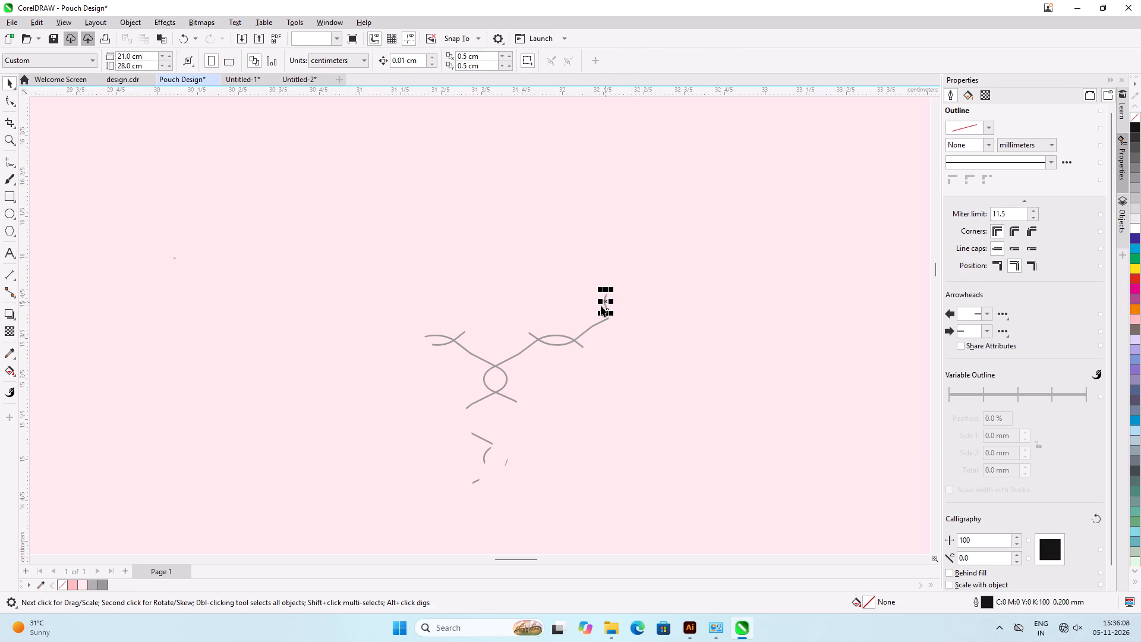
pyautogui.click(574, 338)
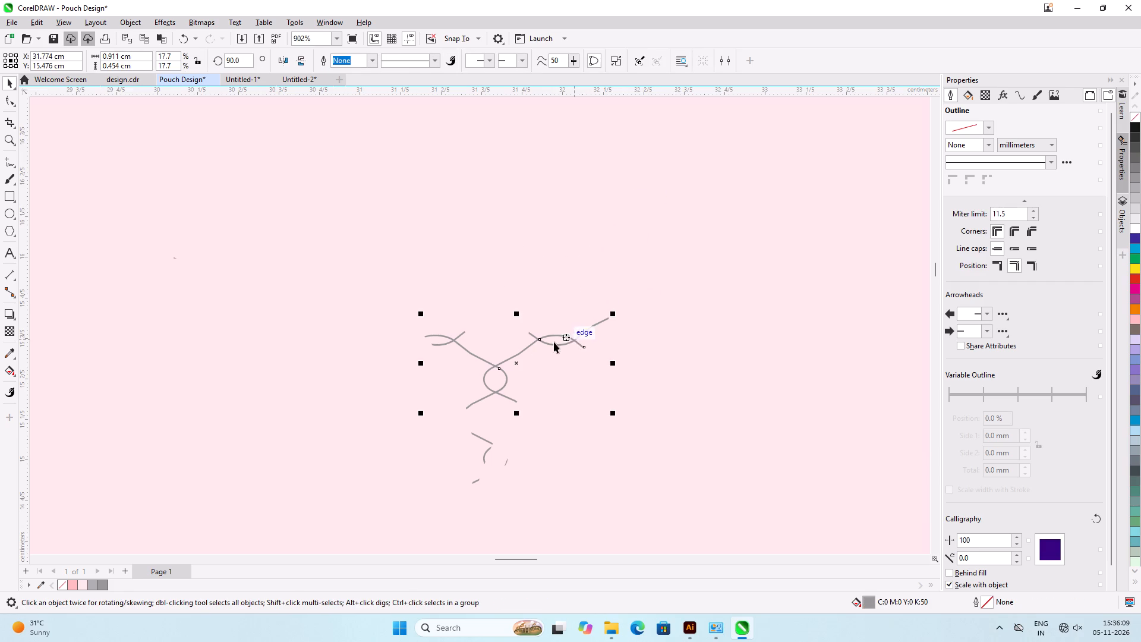
pyautogui.press('Delete')
pyautogui.click(486, 441)
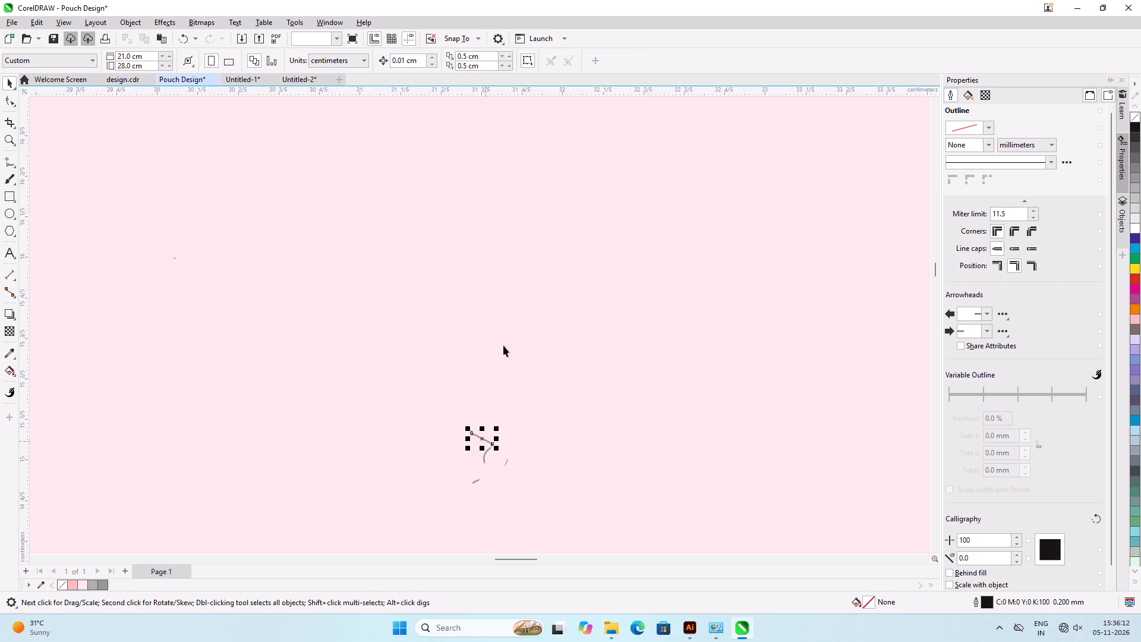
pyautogui.scroll(-6, 512, 298)
pyautogui.press('Delete')
# Delete the isolated slanted stroke in the empty area above the last small fragments.
pyautogui.scroll(2, 509, 403)
pyautogui.scroll(-8, 522, 314)
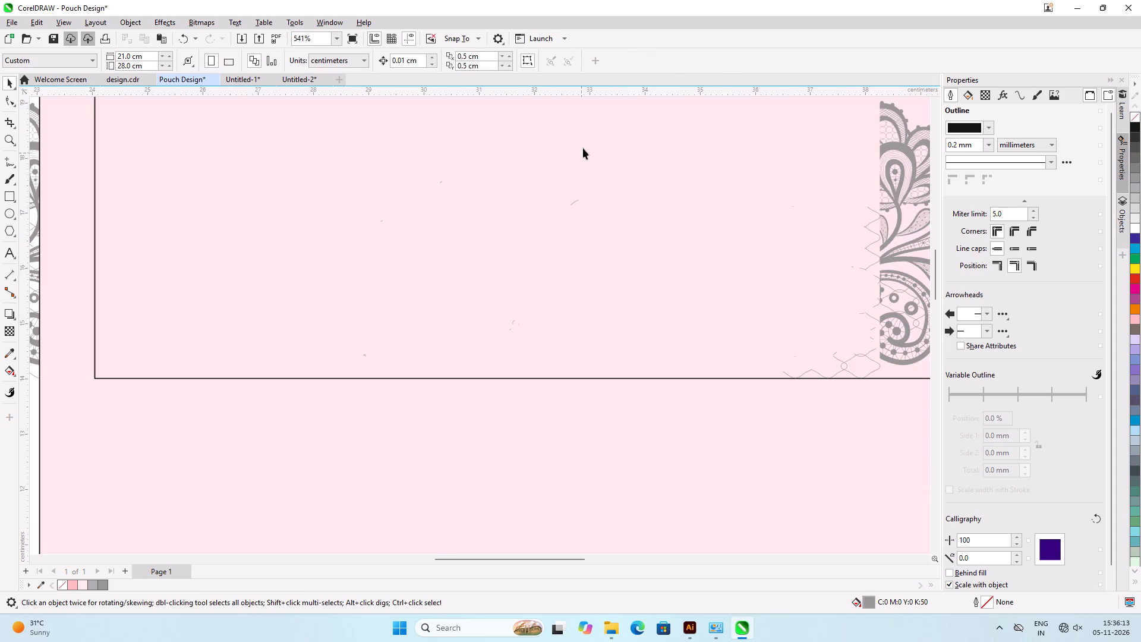
pyautogui.scroll(6, 584, 148)
pyautogui.scroll(-5, 581, 157)
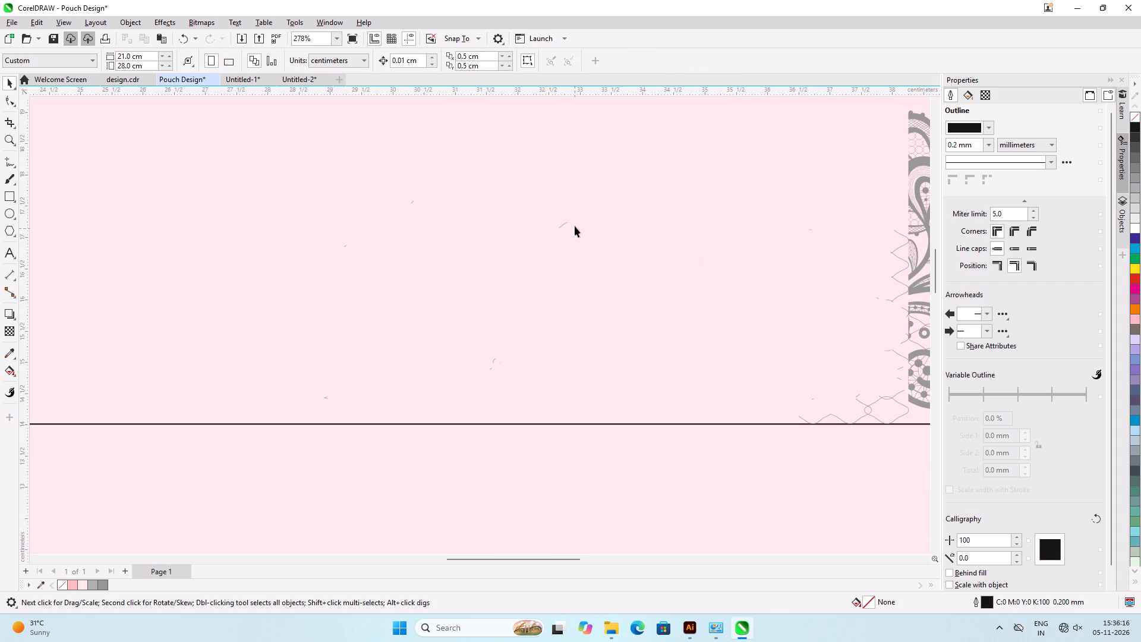
pyautogui.scroll(10, 574, 224)
pyautogui.click(566, 225)
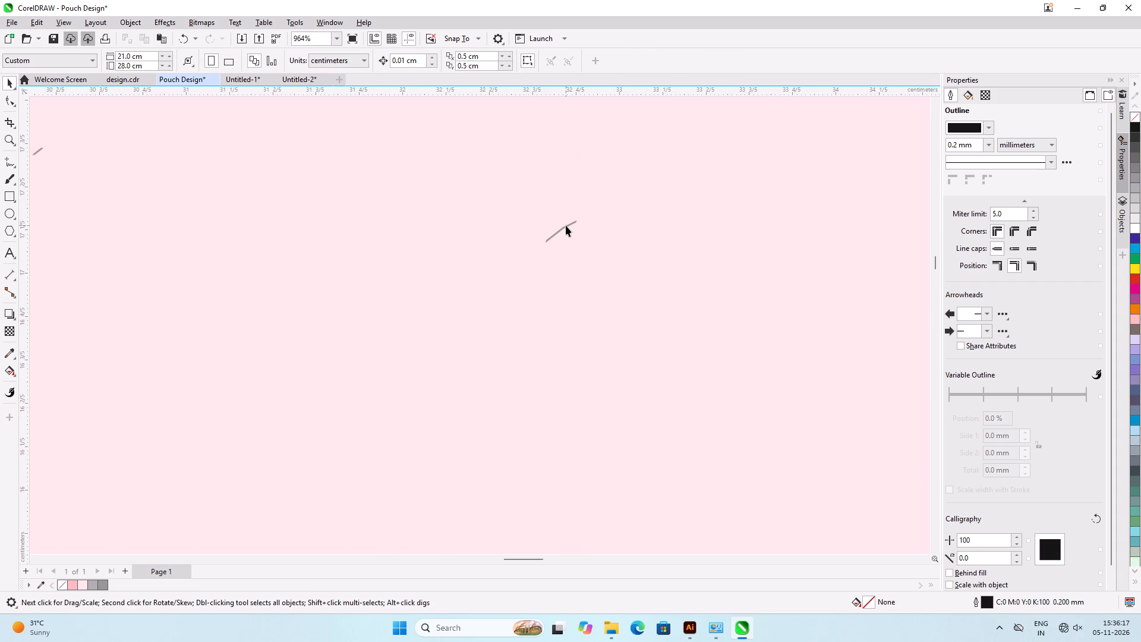
pyautogui.scroll(-6, 632, 185)
pyautogui.press('Delete')
# Delete the last three small fragments of the cluster: the thin sliver, the curved arc and the short slanted dash.
pyautogui.scroll(9, 506, 420)
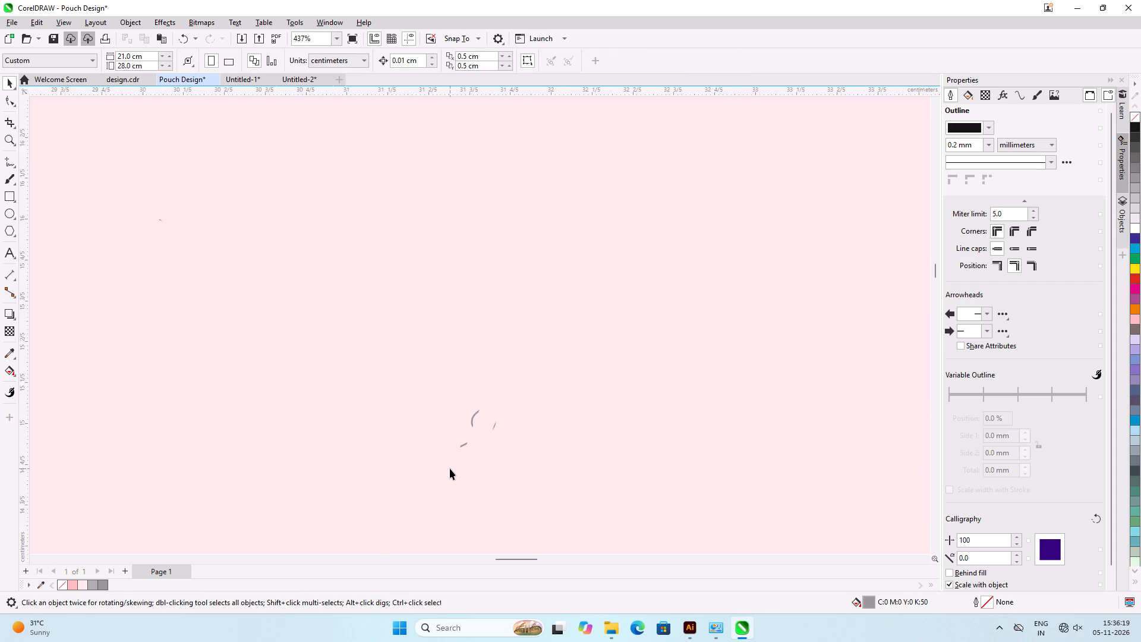
pyautogui.scroll(8, 450, 468)
pyautogui.click(602, 341)
pyautogui.press('Delete')
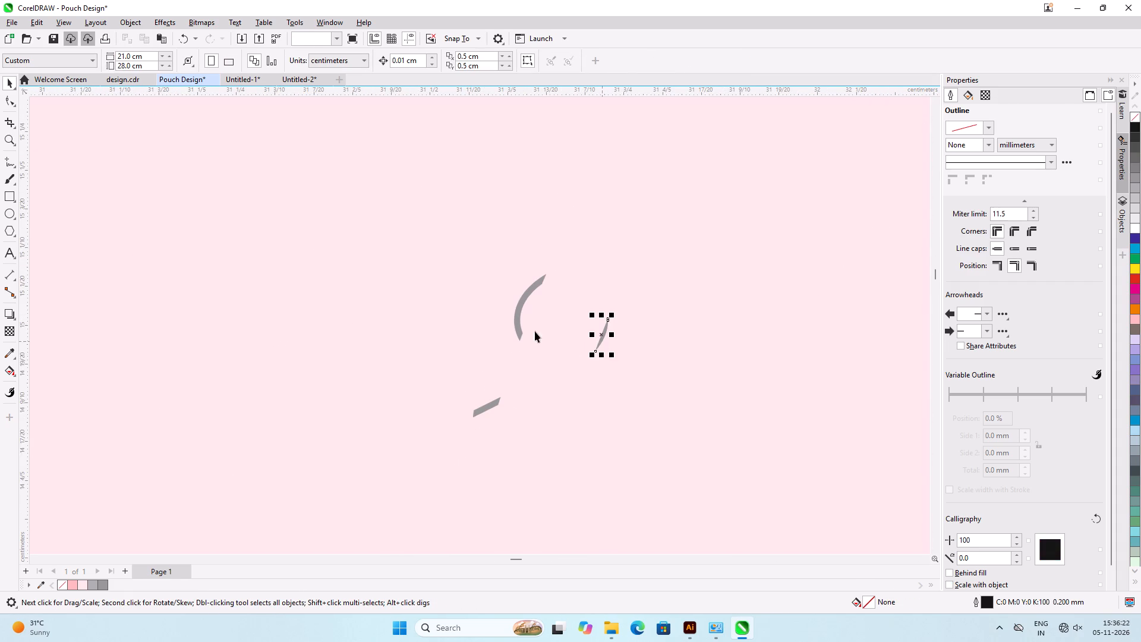
pyautogui.click(517, 313)
pyautogui.press('Delete')
pyautogui.click(486, 412)
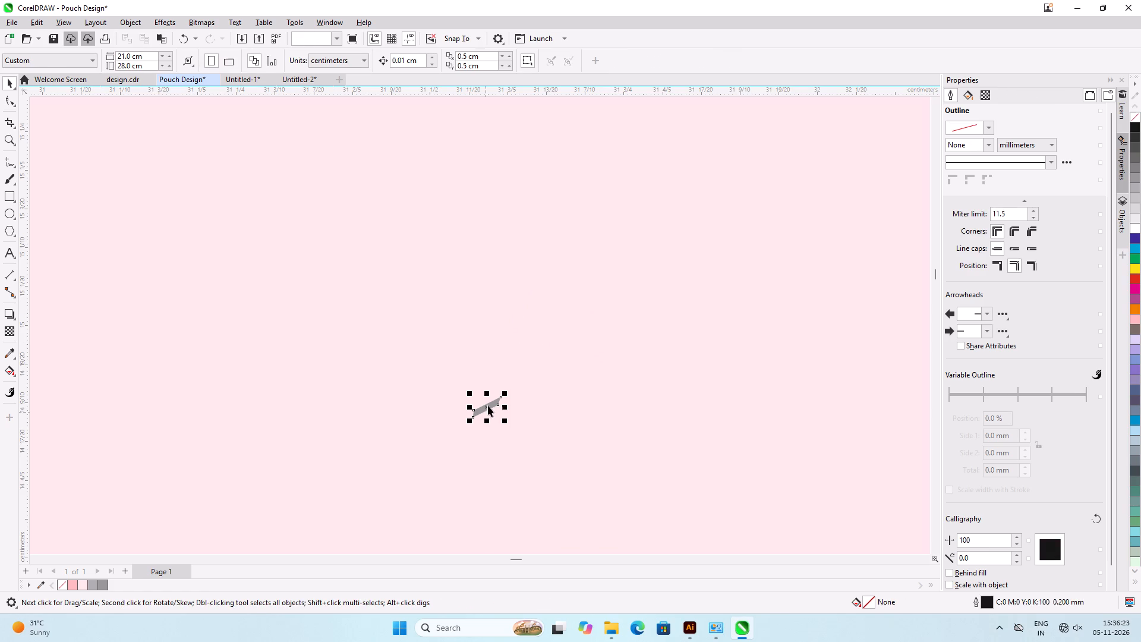
pyautogui.press('Delete')
# Delete the small V-shaped fragment just above the inner rectangle's bottom edge.
pyautogui.scroll(-6, 648, 339)
pyautogui.scroll(1, 649, 339)
pyautogui.scroll(-15, 649, 339)
pyautogui.scroll(1, 564, 364)
pyautogui.scroll(-2, 565, 364)
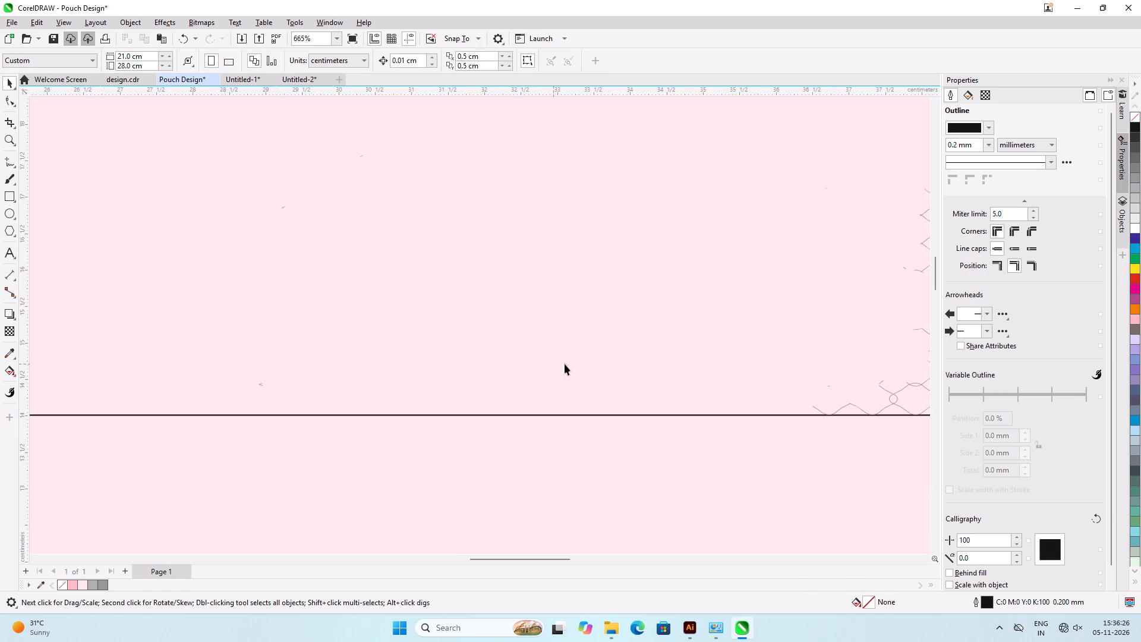
pyautogui.scroll(-1, 565, 364)
pyautogui.scroll(5, 125, 292)
pyautogui.scroll(7, 530, 455)
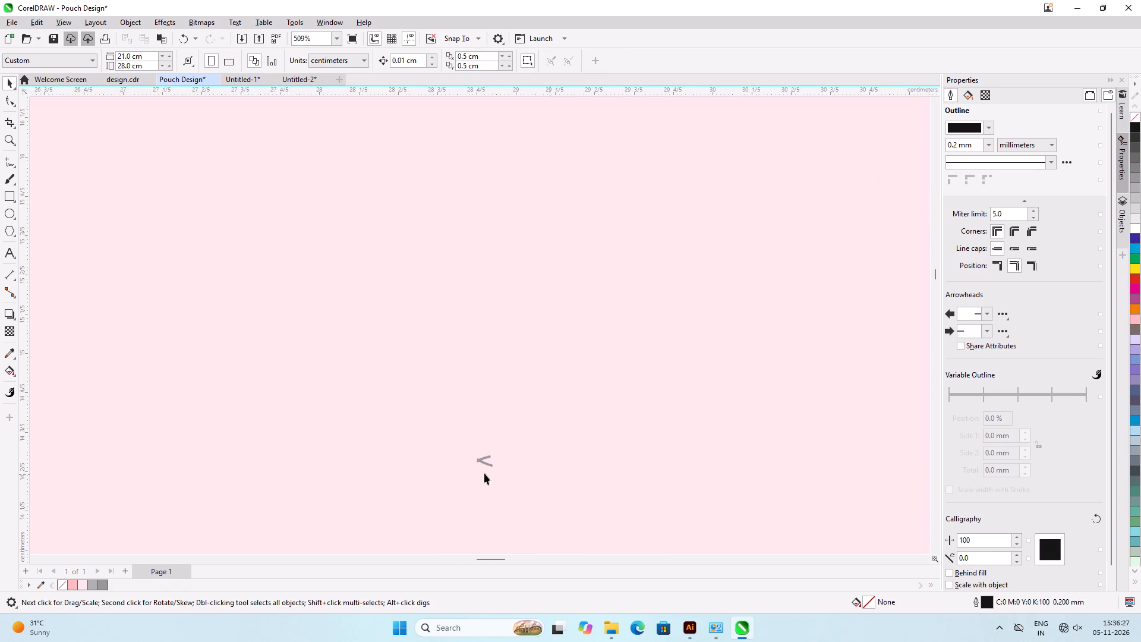
pyautogui.scroll(6, 478, 467)
pyautogui.click(483, 452)
pyautogui.press('Delete')
# Delete the two isolated slanted dashes in the empty area above the inner rectangle's bottom edge.
pyautogui.scroll(-8, 473, 495)
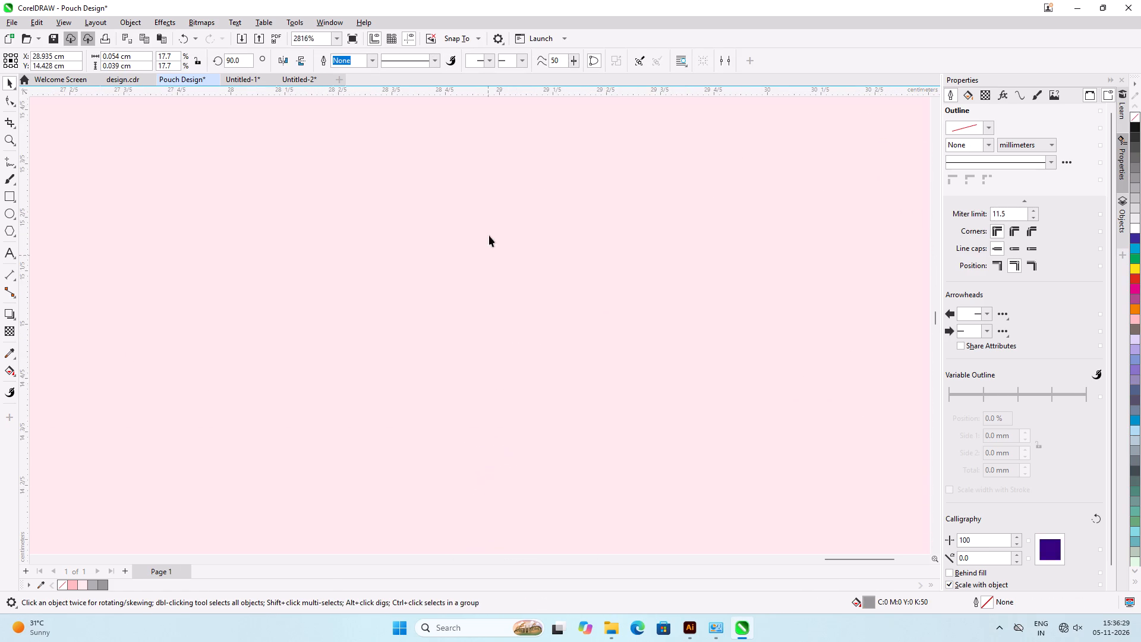
pyautogui.scroll(-12, 489, 267)
pyautogui.scroll(13, 508, 153)
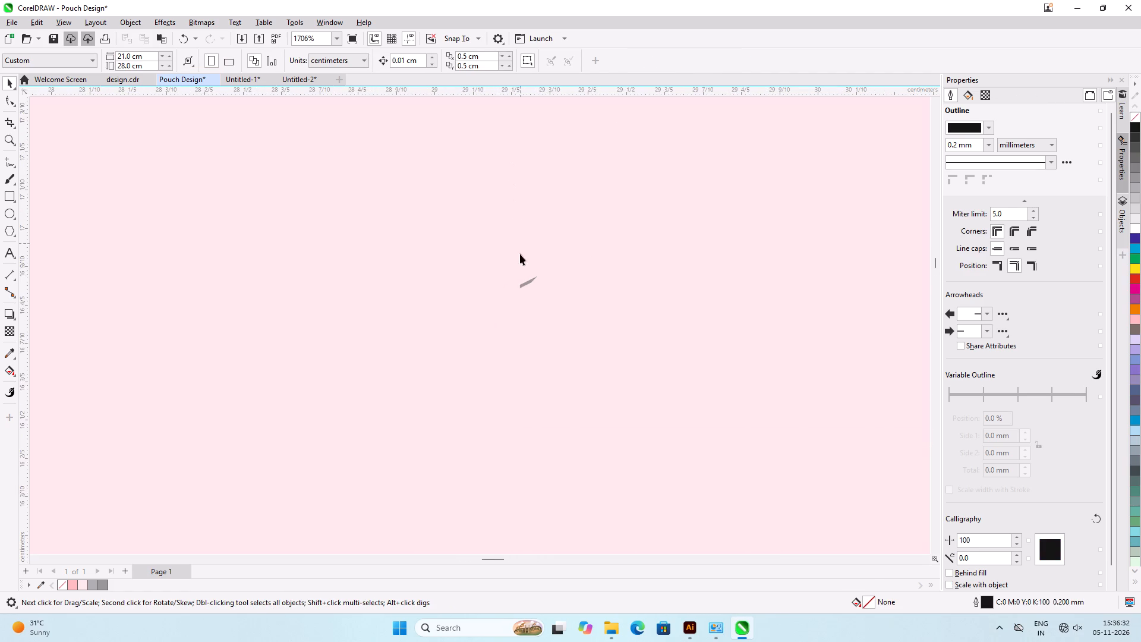
pyautogui.click(523, 284)
pyautogui.scroll(-7, 449, 457)
pyautogui.press('Delete')
pyautogui.scroll(5, 727, 215)
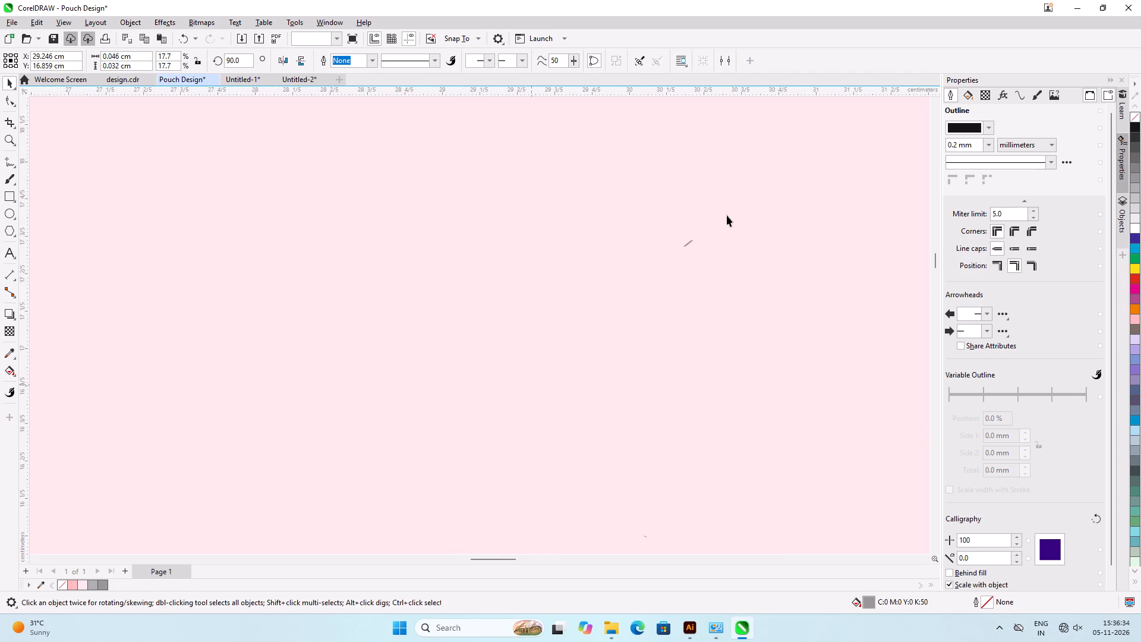
pyautogui.click(662, 266)
pyautogui.press('Delete')
# Delete the wavy net chain along the inner rectangle's bottom edge, beside the right-hand lace spiral.
pyautogui.scroll(-7, 466, 203)
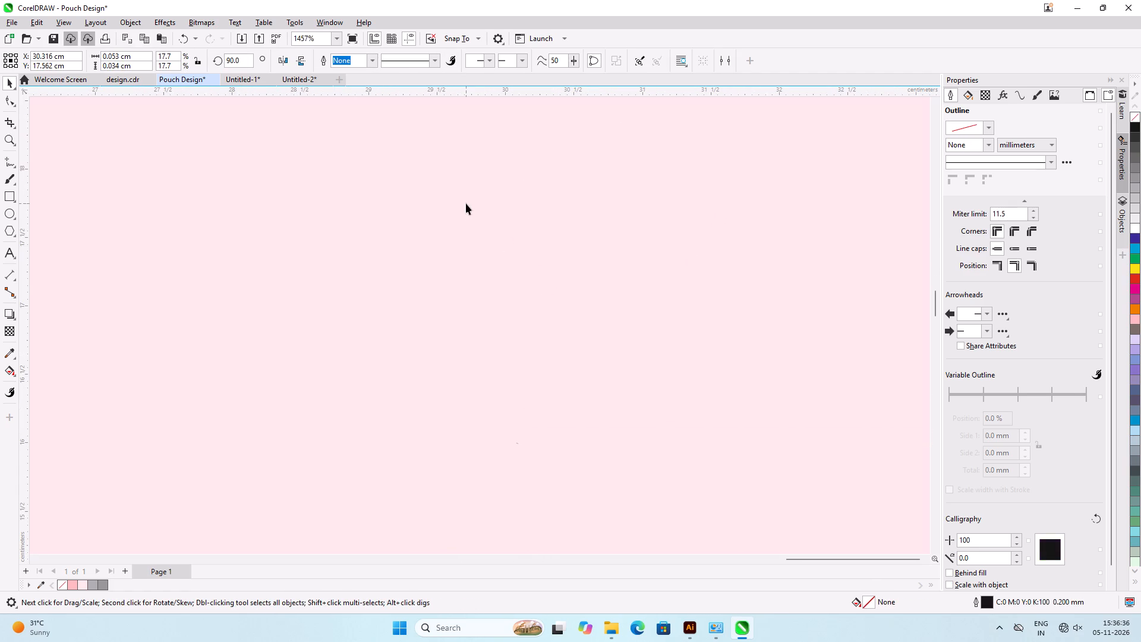
pyautogui.scroll(-15, 466, 203)
pyautogui.scroll(10, 749, 284)
pyautogui.scroll(6, 677, 335)
pyautogui.click(638, 361)
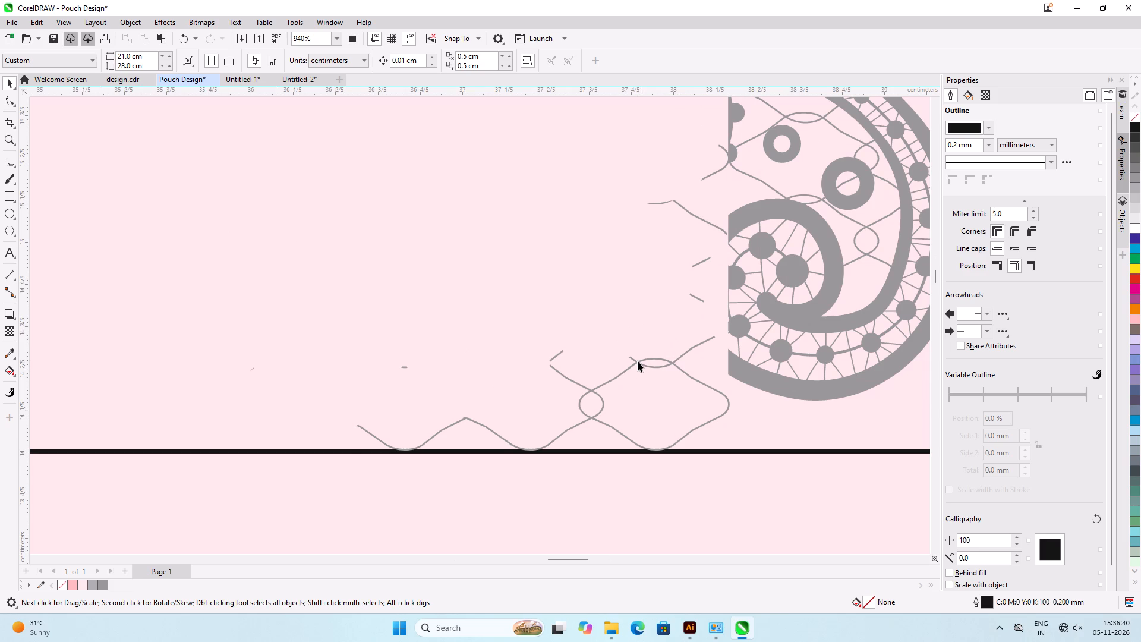
pyautogui.press('Delete')
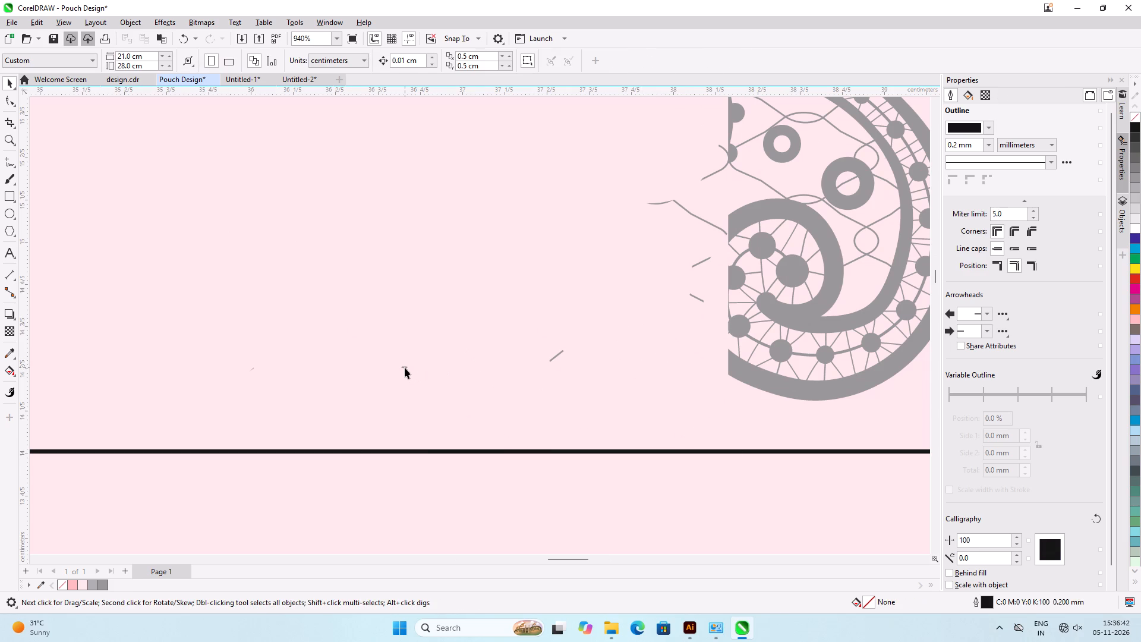
# Delete the short flat dash, the faint speck and the slanted stroke left above the inner rectangle's bottom edge.
pyautogui.click(405, 367)
pyautogui.press('Delete')
pyautogui.click(253, 369)
pyautogui.press('Delete')
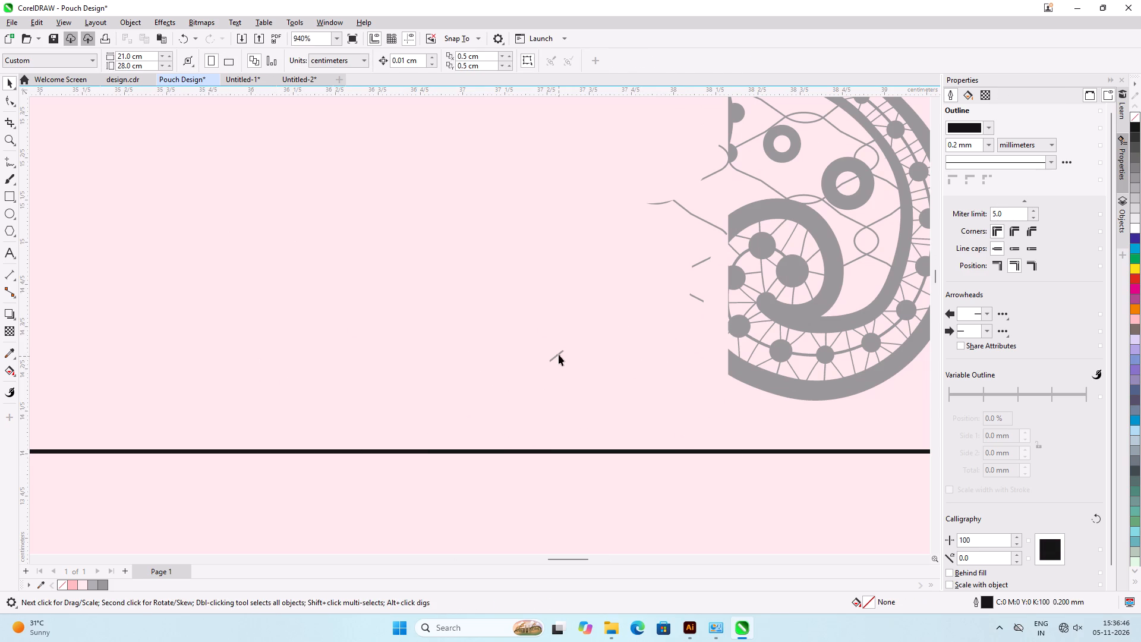
pyautogui.click(559, 353)
pyautogui.press('Delete')
# Delete the two short strokes and the wavy strand just outside the lace spiral's cut left edge.
pyautogui.click(701, 299)
pyautogui.press('Delete')
pyautogui.click(705, 254)
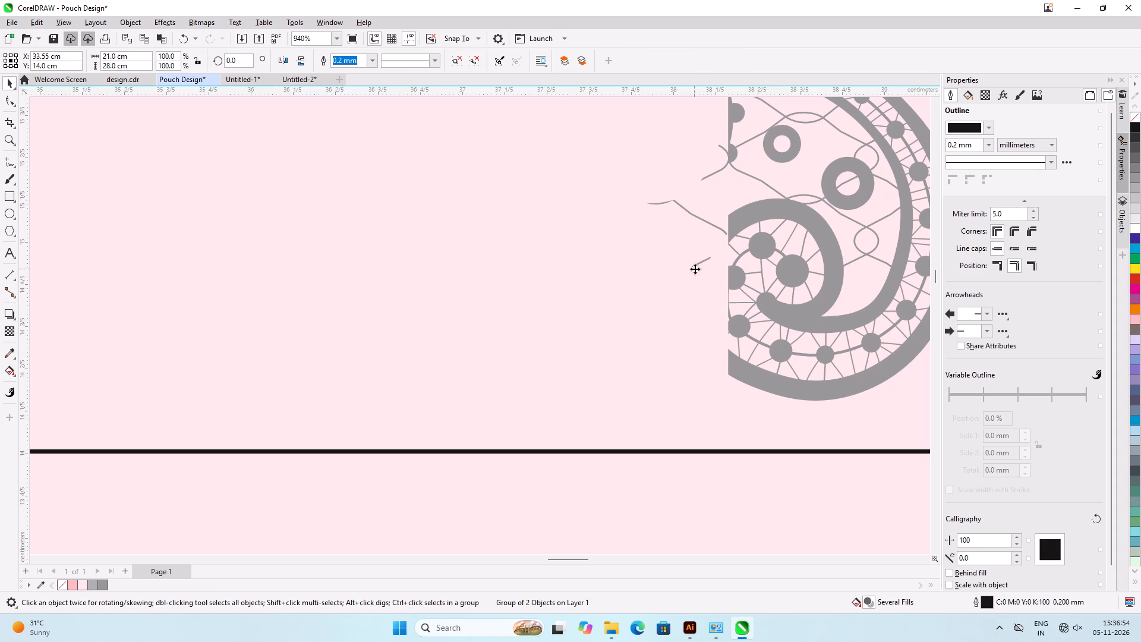
pyautogui.click(699, 263)
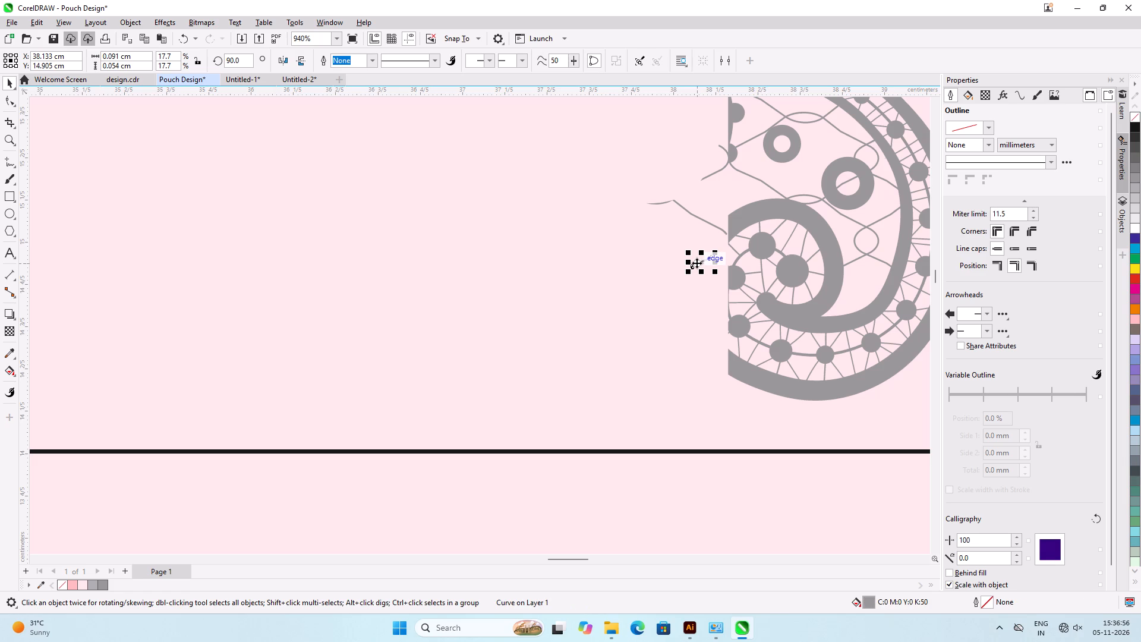
pyautogui.press('Delete')
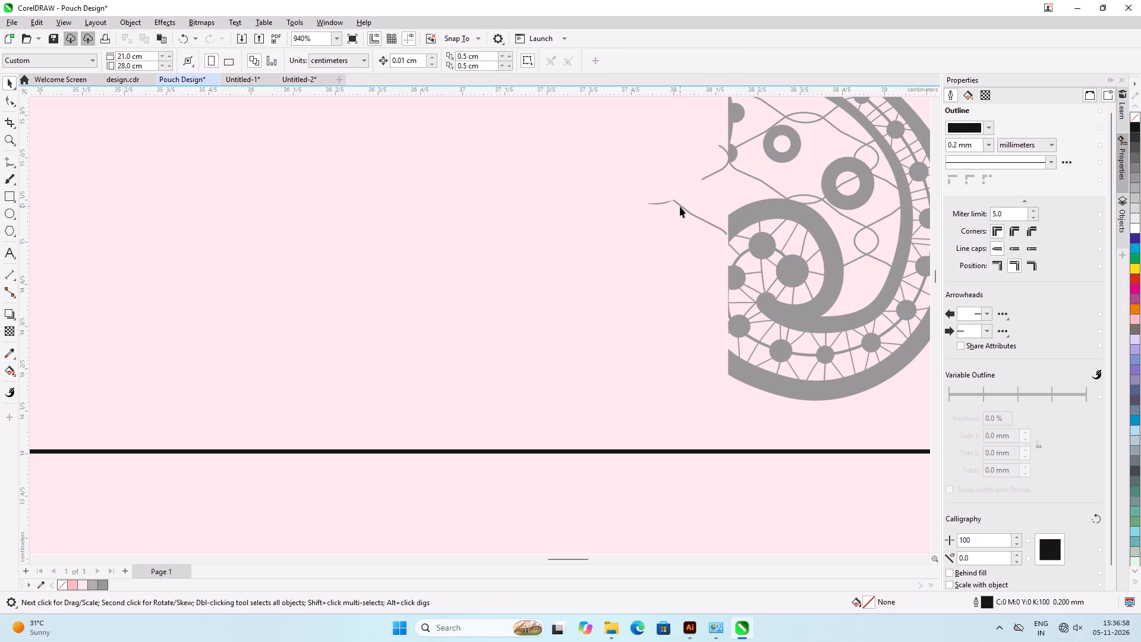
pyautogui.click(680, 206)
pyautogui.press('Delete')
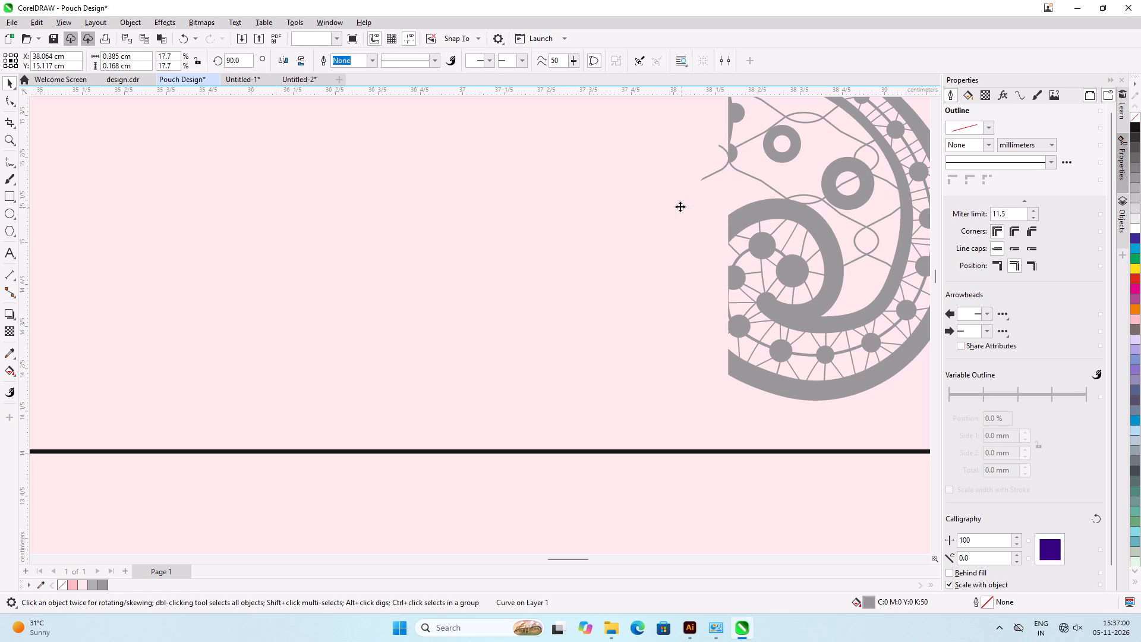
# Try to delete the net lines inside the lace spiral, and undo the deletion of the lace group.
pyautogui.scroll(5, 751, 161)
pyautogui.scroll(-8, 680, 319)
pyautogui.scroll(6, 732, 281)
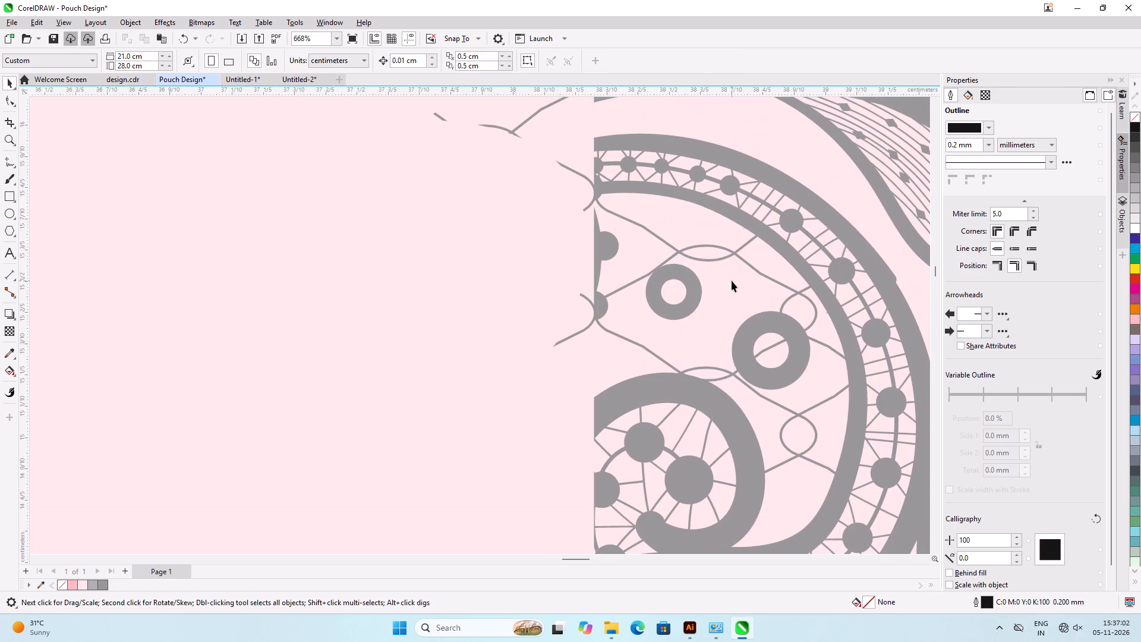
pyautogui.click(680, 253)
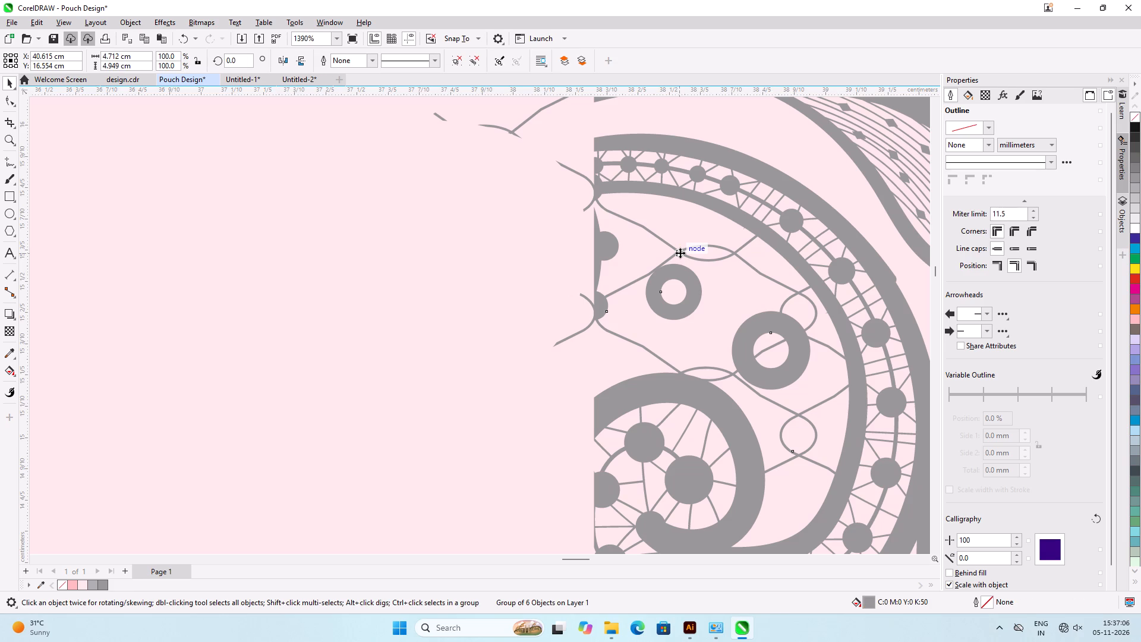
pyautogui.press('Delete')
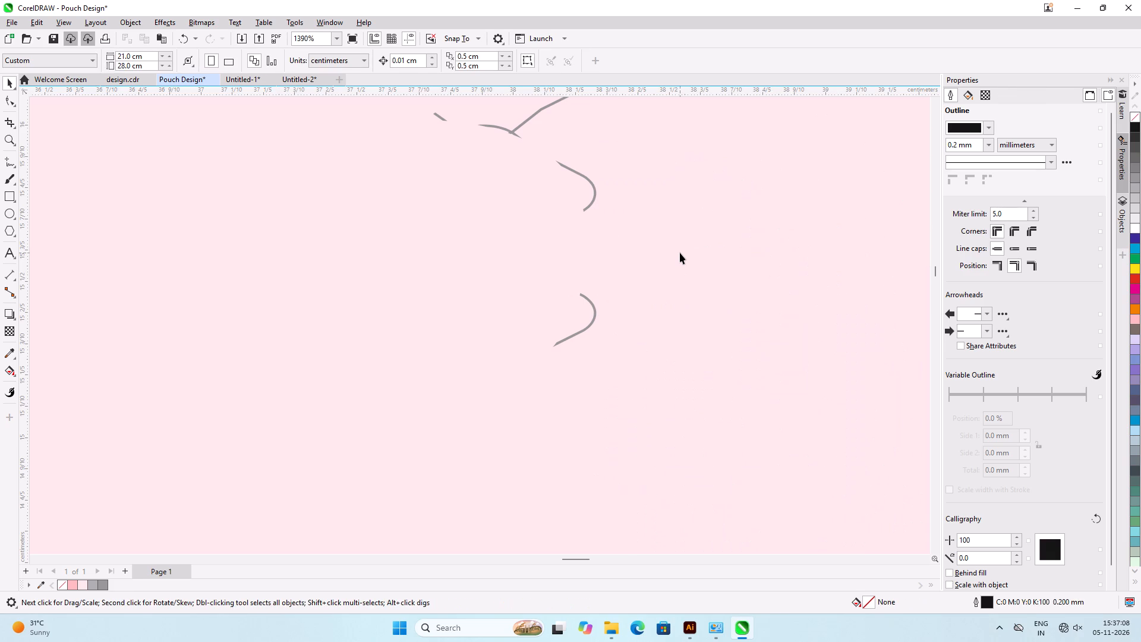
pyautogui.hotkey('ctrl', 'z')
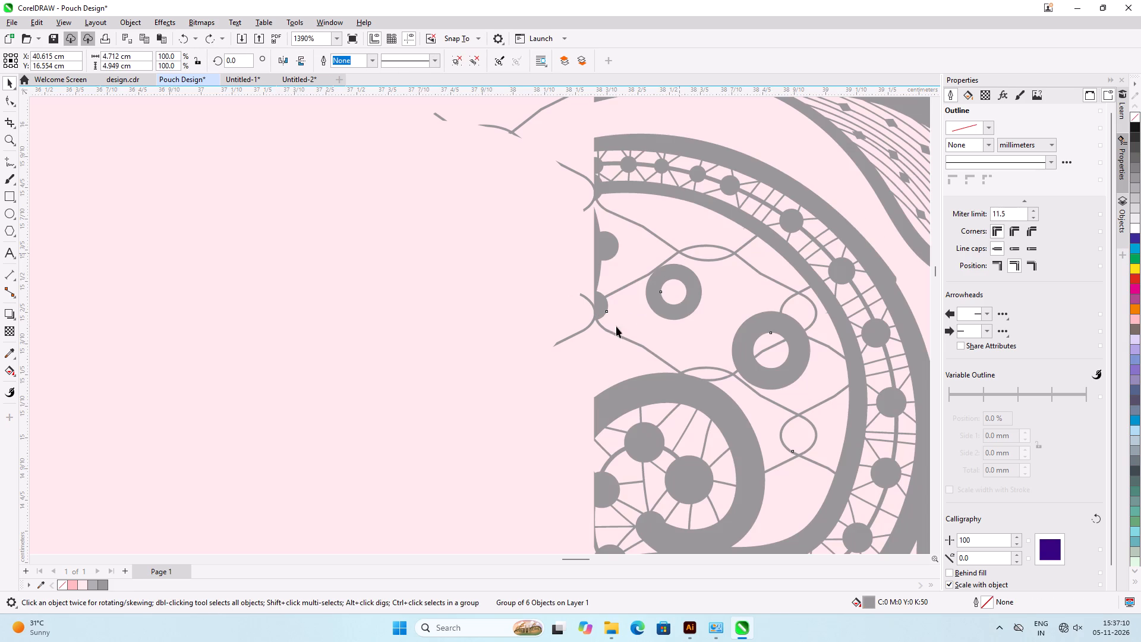
# Delete the lower hooked strand protruding from the lace spiral's cut left edge.
pyautogui.click(589, 324)
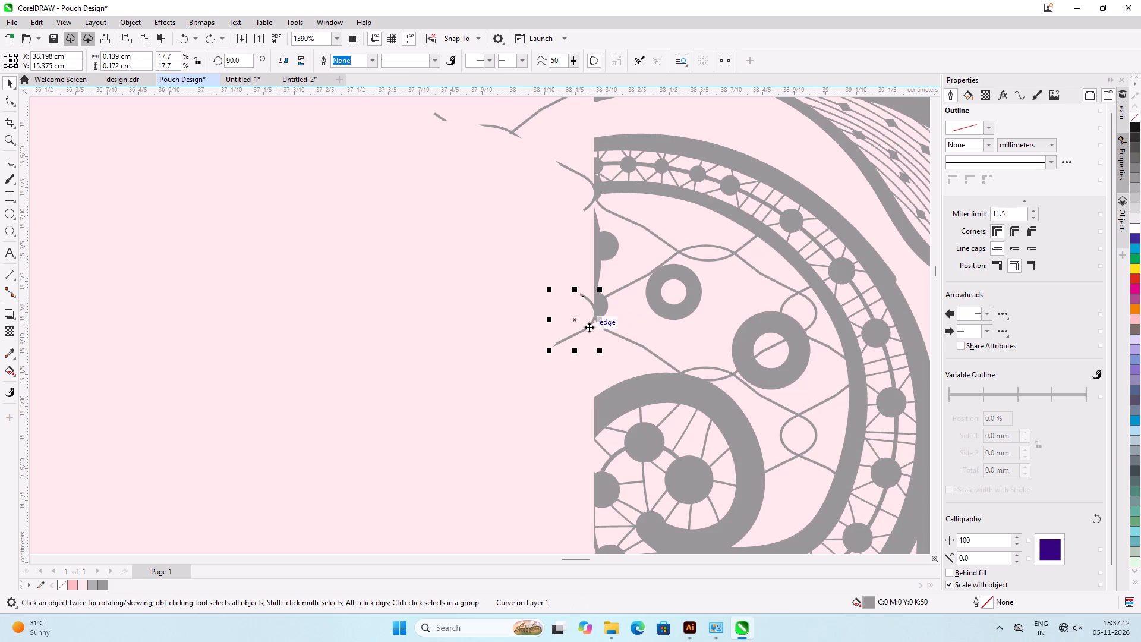
pyautogui.press('Delete')
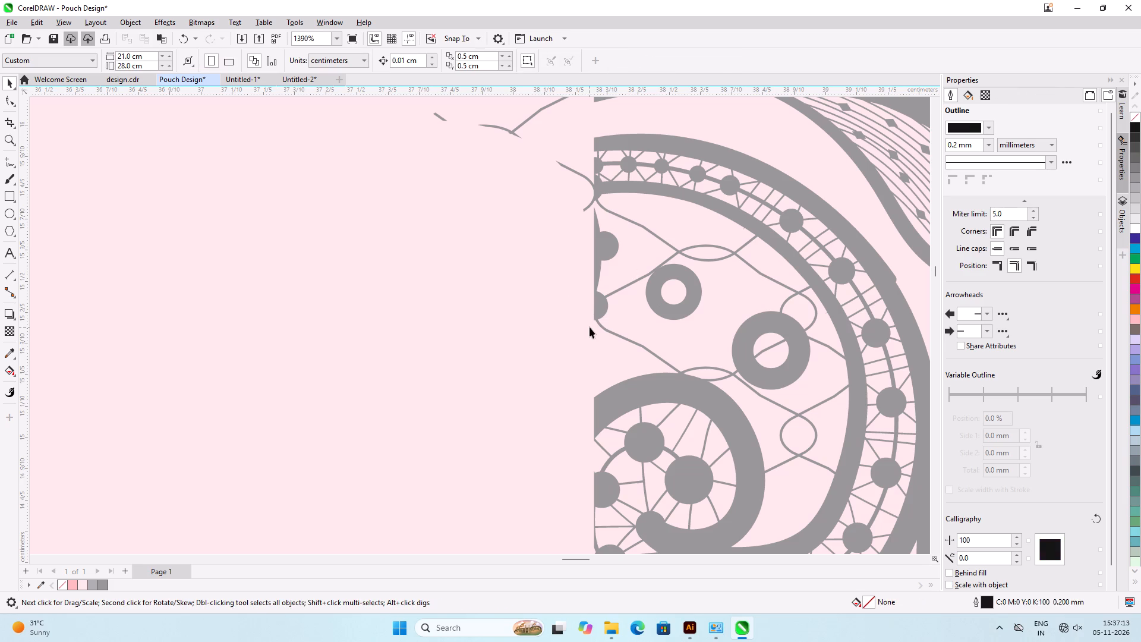
pyautogui.scroll(-3, 500, 518)
pyautogui.scroll(5, 534, 213)
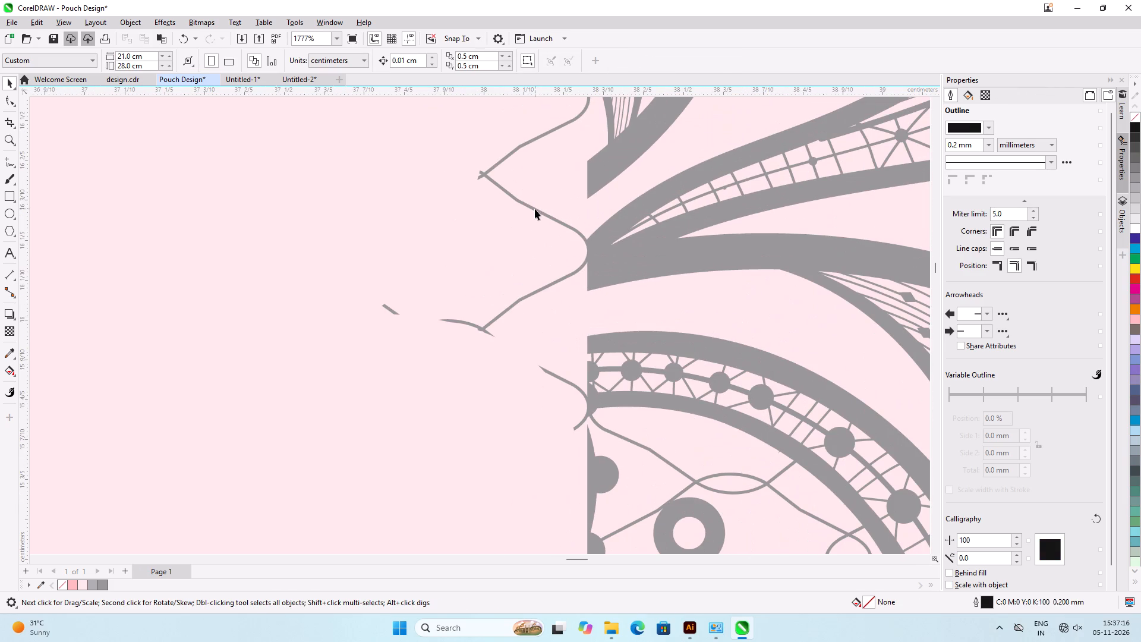
# Delete the zigzag strand, the short slanted dash and the hooked strand left outside the lace motif's cut left edge.
pyautogui.click(535, 209)
pyautogui.press('Delete')
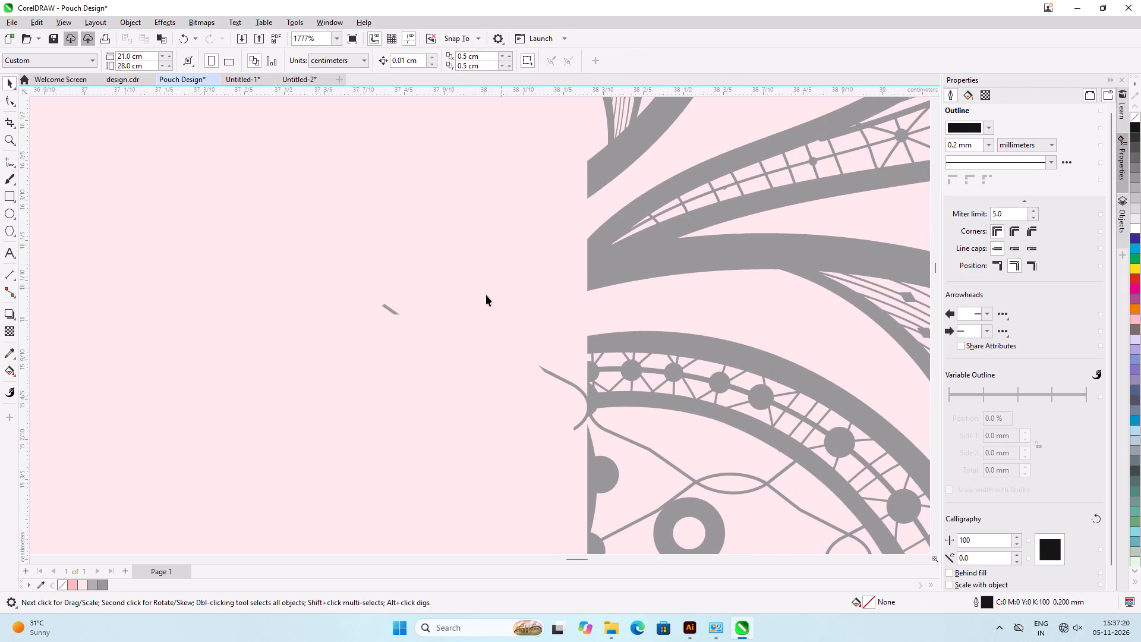
pyautogui.click(391, 311)
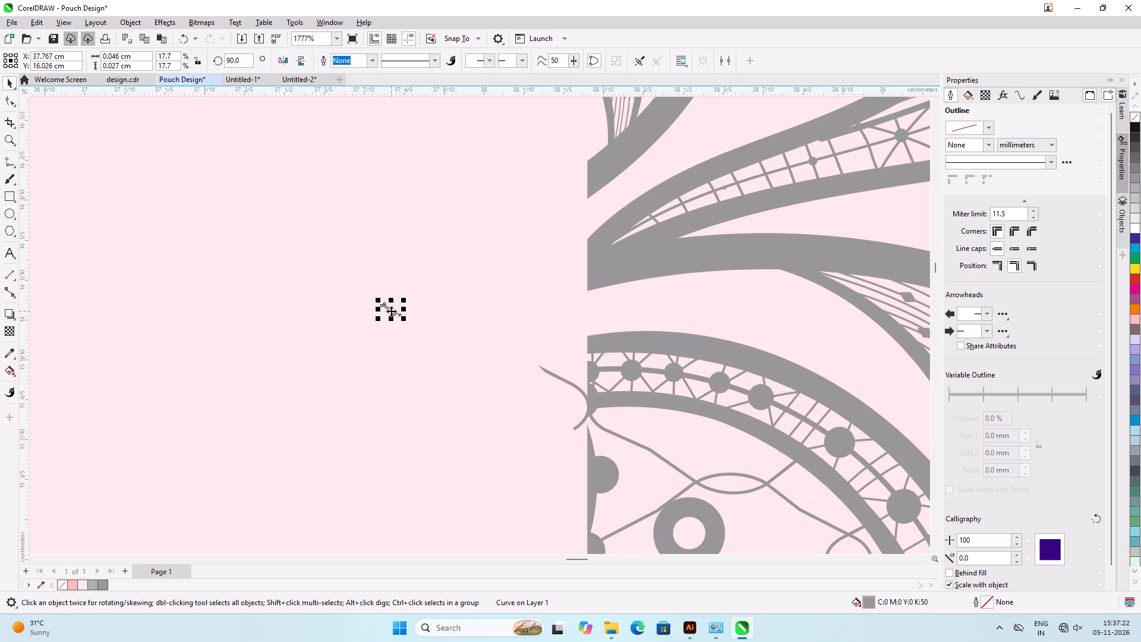
pyautogui.press('Delete')
pyautogui.click(554, 374)
pyautogui.press('Delete')
# Delete the tiny slanted dash stranded in the empty pink area, well away from the lace motif's cut left edge.
pyautogui.scroll(-7, 498, 398)
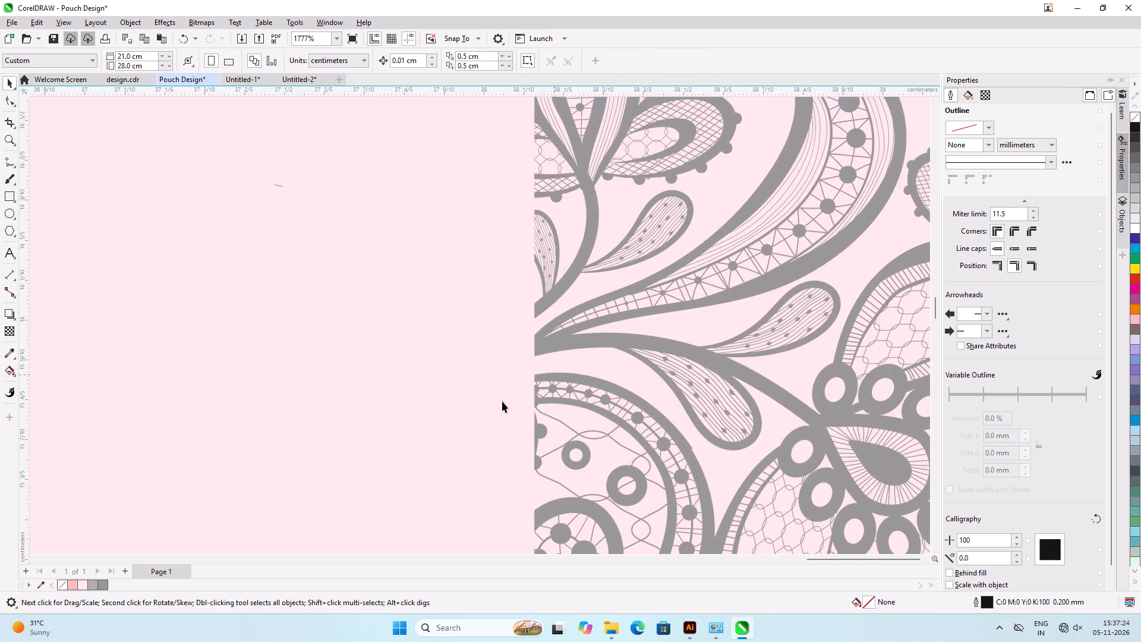
pyautogui.scroll(-4, 533, 290)
pyautogui.scroll(-4, 534, 205)
pyautogui.scroll(14, 358, 218)
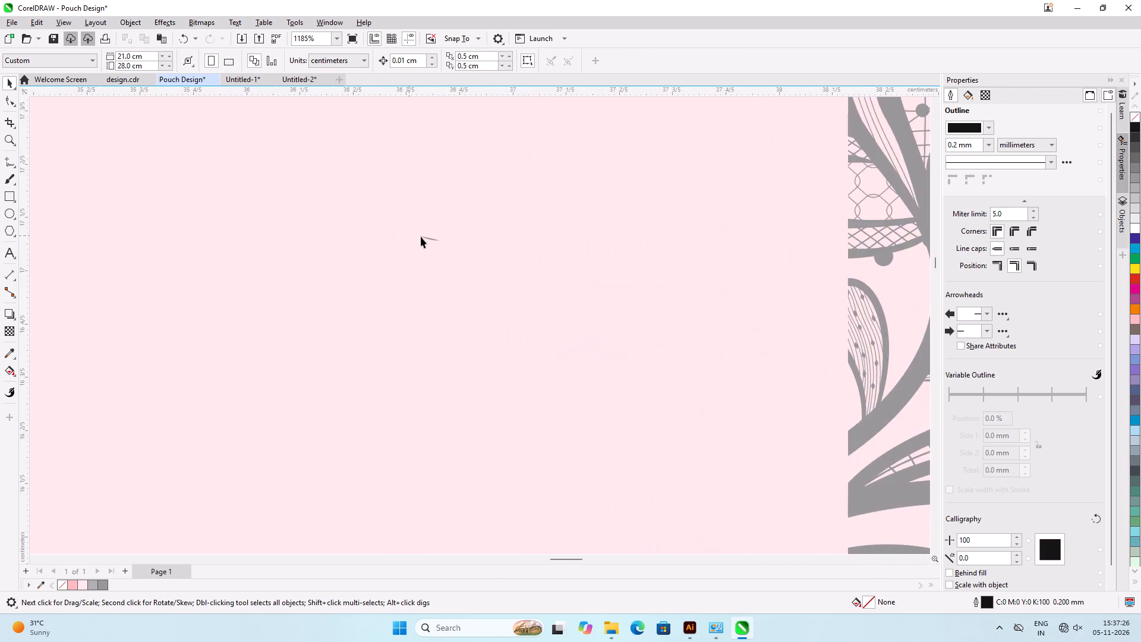
pyautogui.scroll(9, 421, 237)
pyautogui.click(461, 245)
pyautogui.press('Delete')
# Send the second big pouch's group backward in the stacking order until the hidden lace motif over its lower-left corner shows.
pyautogui.scroll(-11, 430, 240)
pyautogui.scroll(1, 430, 240)
pyautogui.scroll(-7, 430, 240)
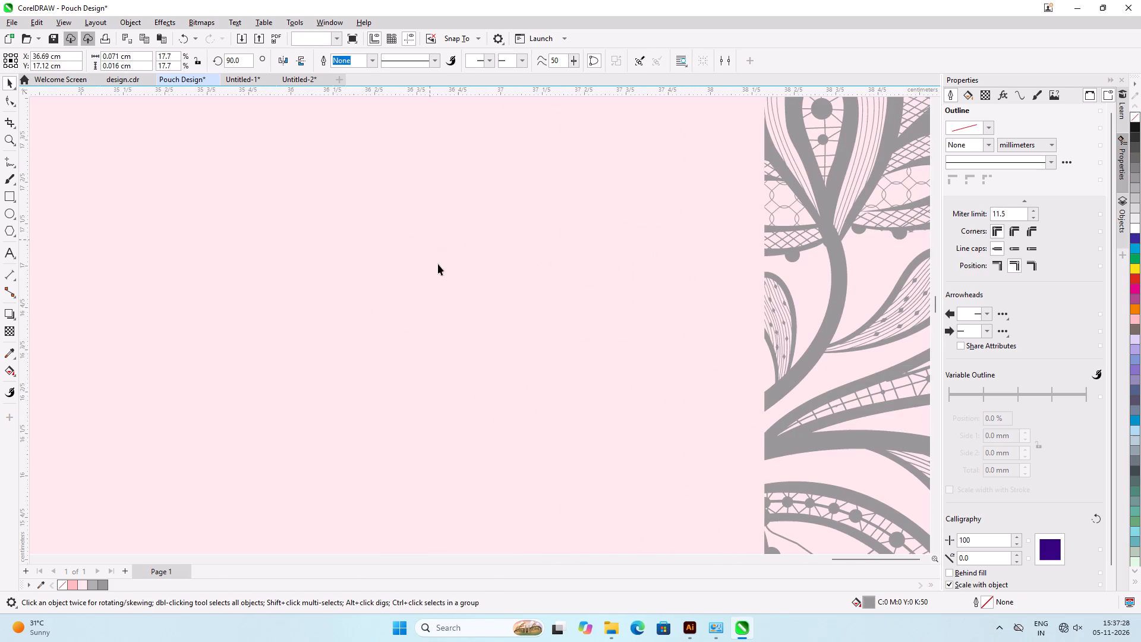
pyautogui.scroll(-10, 438, 264)
pyautogui.scroll(-5, 508, 295)
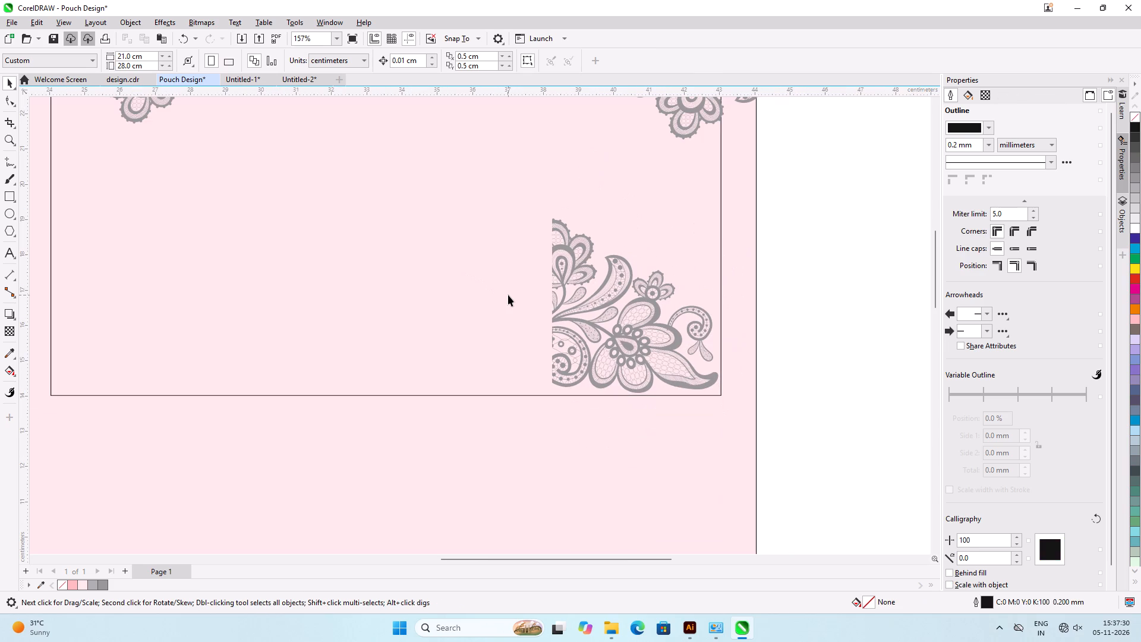
pyautogui.scroll(-5, 393, 311)
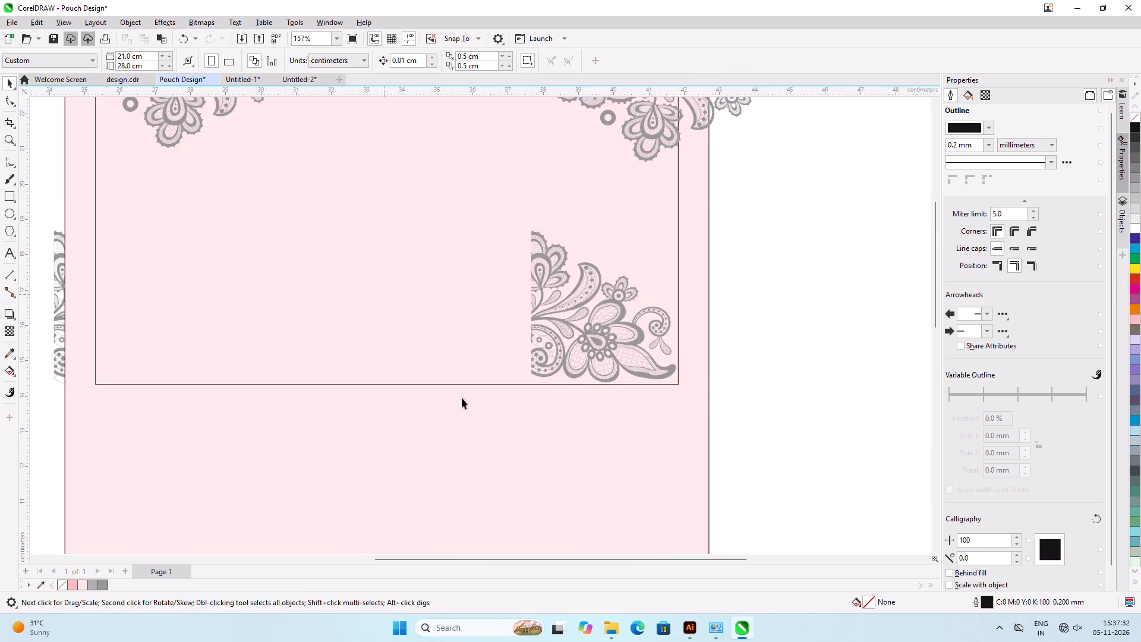
pyautogui.click(518, 432)
pyautogui.scroll(1, 396, 416)
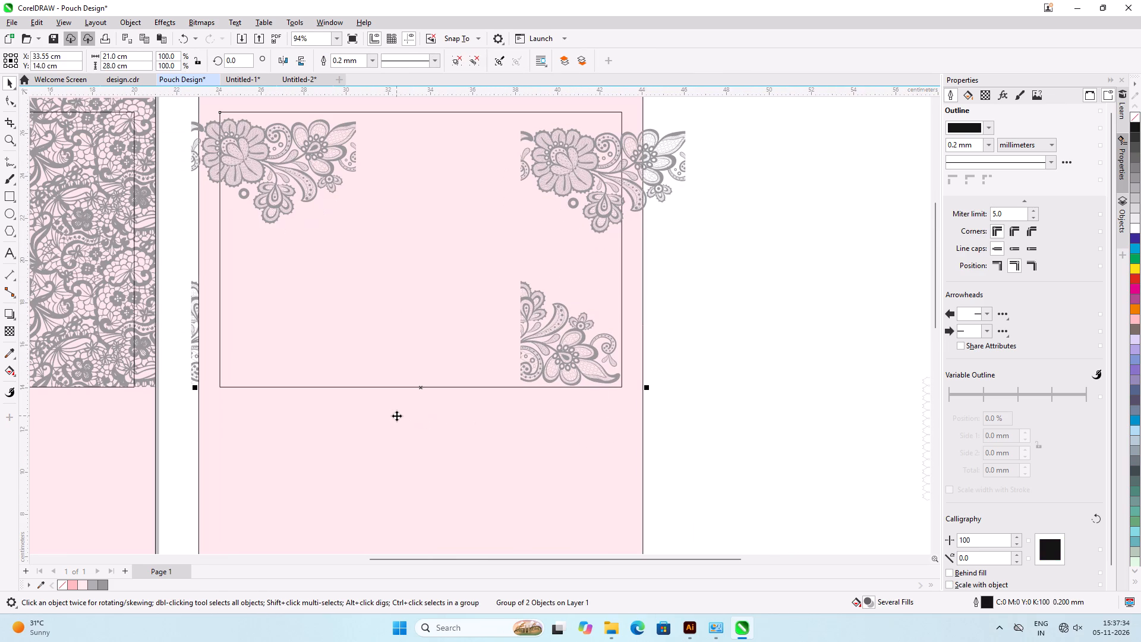
pyautogui.hotkey('ctrl', 'pagedown')
pyautogui.hotkey('ctrl', 'pagedown')
pyautogui.hotkey('ctrl', 'pagedown')
pyautogui.hotkey('ctrl', 'pagedown')
pyautogui.hotkey('ctrl', 'pagedown')
pyautogui.hotkey('ctrl', 'pagedown')
pyautogui.hotkey('ctrl', 'pagedown')
pyautogui.hotkey('ctrl', 'pagedown')
pyautogui.hotkey('ctrl', 'pagedown')
pyautogui.hotkey('ctrl', 'pagedown')
pyautogui.hotkey('ctrl', 'pagedown')
pyautogui.hotkey('ctrl', 'pagedown')
pyautogui.hotkey('ctrl', 'pagedown')
pyautogui.hotkey('ctrl', 'pagedown')
pyautogui.hotkey('ctrl', 'pagedown')
pyautogui.hotkey('ctrl', 'pagedown')
pyautogui.hotkey('ctrl', 'pagedown')
pyautogui.hotkey('ctrl', 'pagedown')
pyautogui.hotkey('ctrl', 'pagedown')
pyautogui.hotkey('ctrl', 'pagedown')
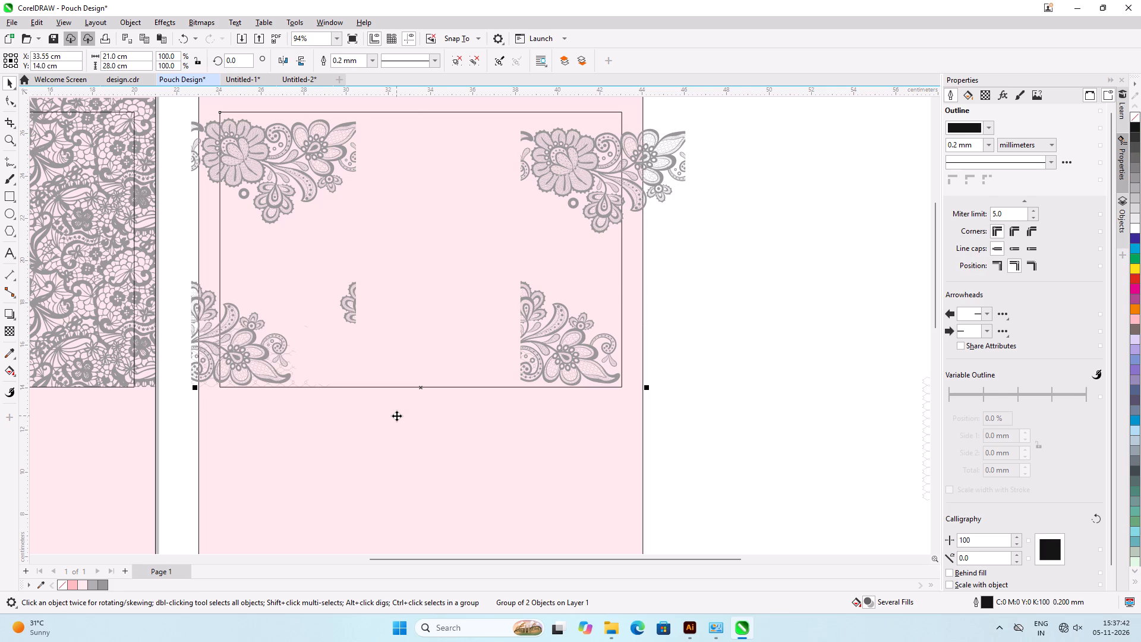
# Bring the pouch group forward step by step until it covers the lower-left lace flowers but leaves the net fragments exposed.
pyautogui.hotkey('ctrl', 'pageup')
pyautogui.hotkey('ctrl', 'pageup')
pyautogui.hotkey('ctrl', 'pageup')
pyautogui.hotkey('ctrl', 'pageup')
pyautogui.hotkey('ctrl', 'pageup')
pyautogui.hotkey('ctrl', 'pageup')
pyautogui.hotkey('ctrl', 'pageup')
pyautogui.hotkey('ctrl', 'pageup')
pyautogui.hotkey('ctrl', 'pageup')
pyautogui.hotkey('ctrl', 'pageup')
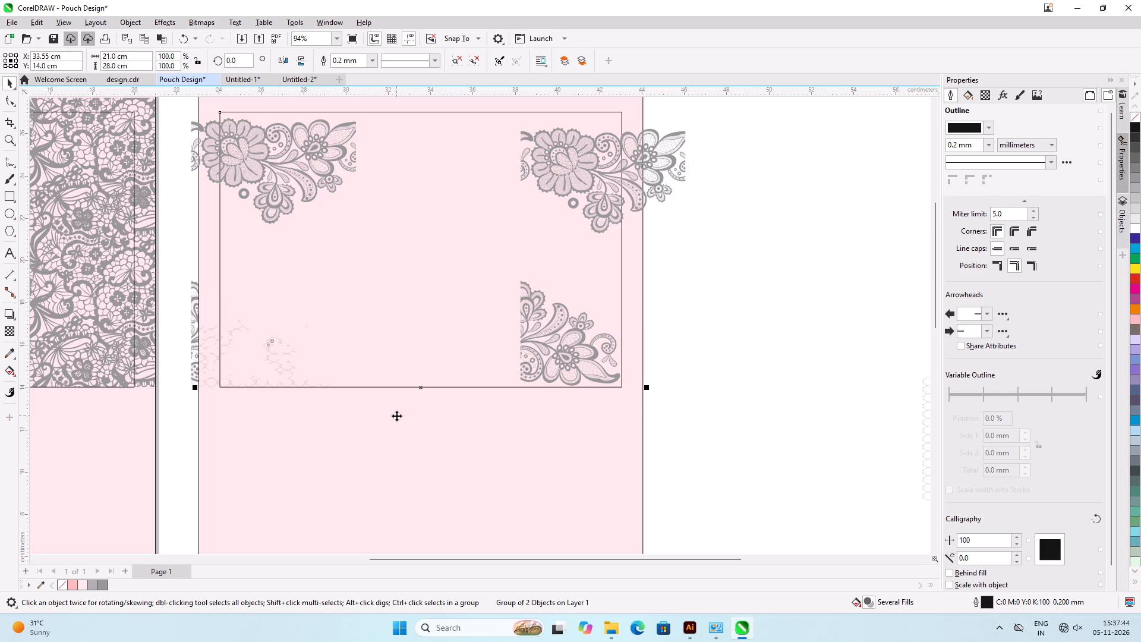
pyautogui.hotkey('ctrl', 'pageup')
pyautogui.hotkey('ctrl', 'pageup')
pyautogui.hotkey('ctrl', 'pageup')
pyautogui.hotkey('ctrl', 'pageup')
pyautogui.hotkey('ctrl', 'pageup')
pyautogui.hotkey('ctrl', 'pageup')
pyautogui.hotkey('ctrl', 'pageup')
pyautogui.hotkey('ctrl', 'pageup')
pyautogui.hotkey('ctrl', 'pageup')
# Delete the looped net strand and the small angled fragment above it, inside the inner rectangle near its left edge.
pyautogui.scroll(11, 193, 377)
pyautogui.scroll(3, 338, 297)
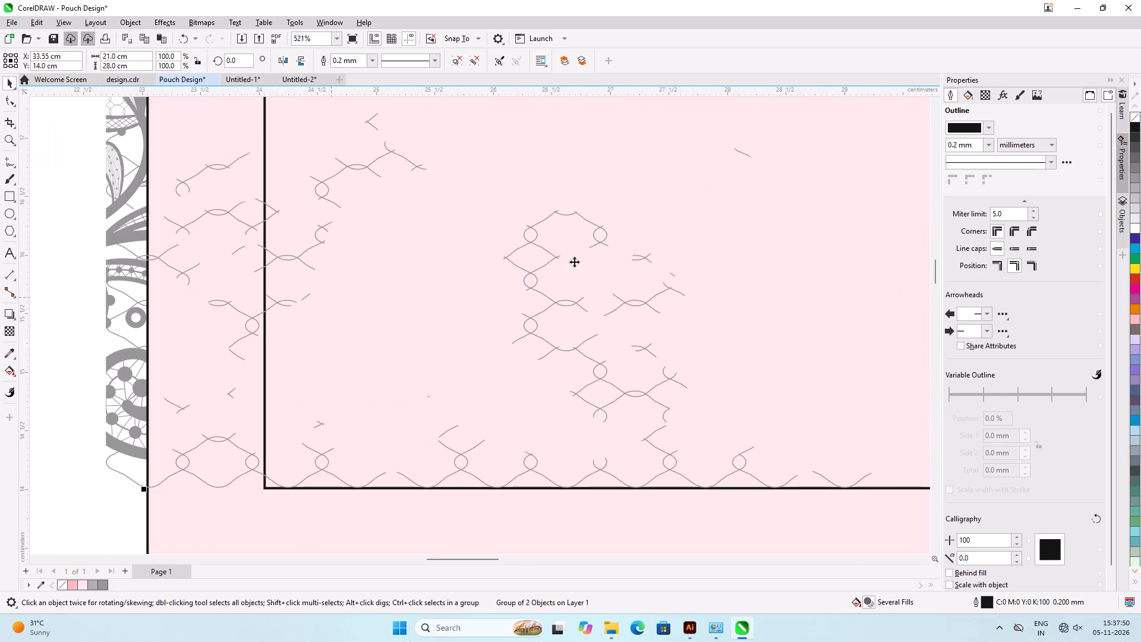
pyautogui.click(369, 166)
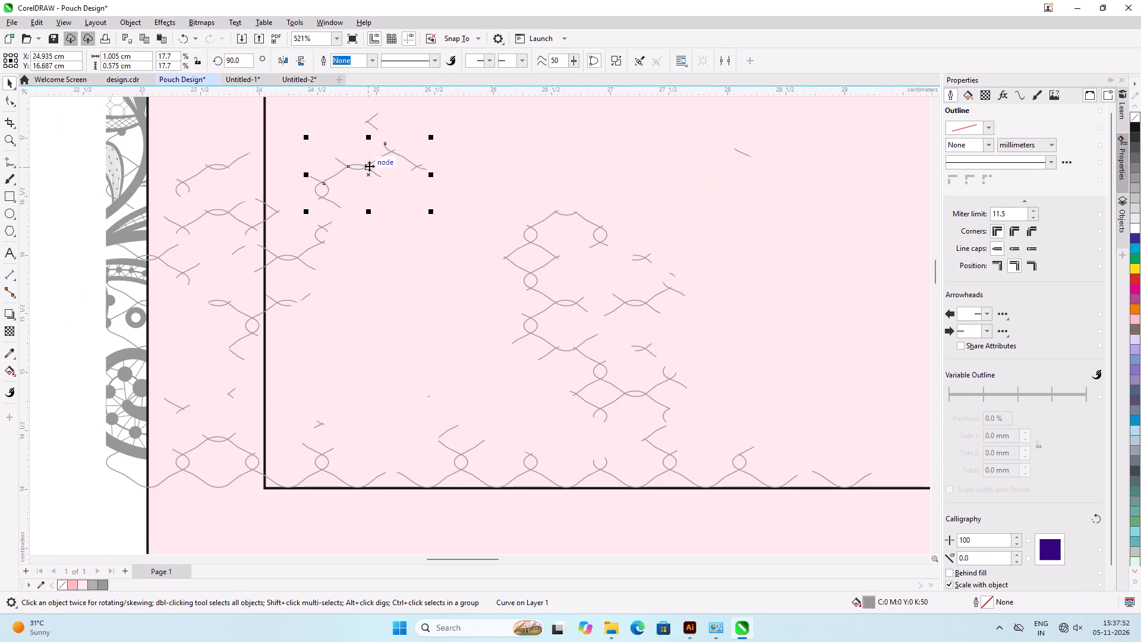
pyautogui.press('Delete')
pyautogui.click(368, 121)
pyautogui.press('Delete')
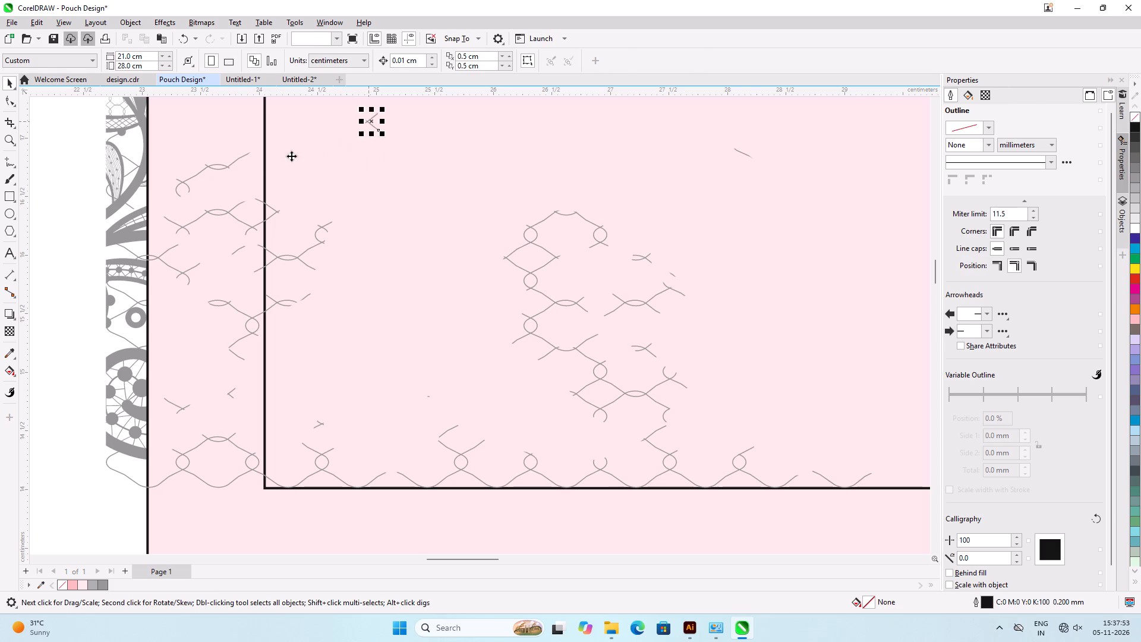
# Delete the five large net strands in the pouch's left margin, including those overlapping the inner rectangle and the outer lace.
pyautogui.click(193, 176)
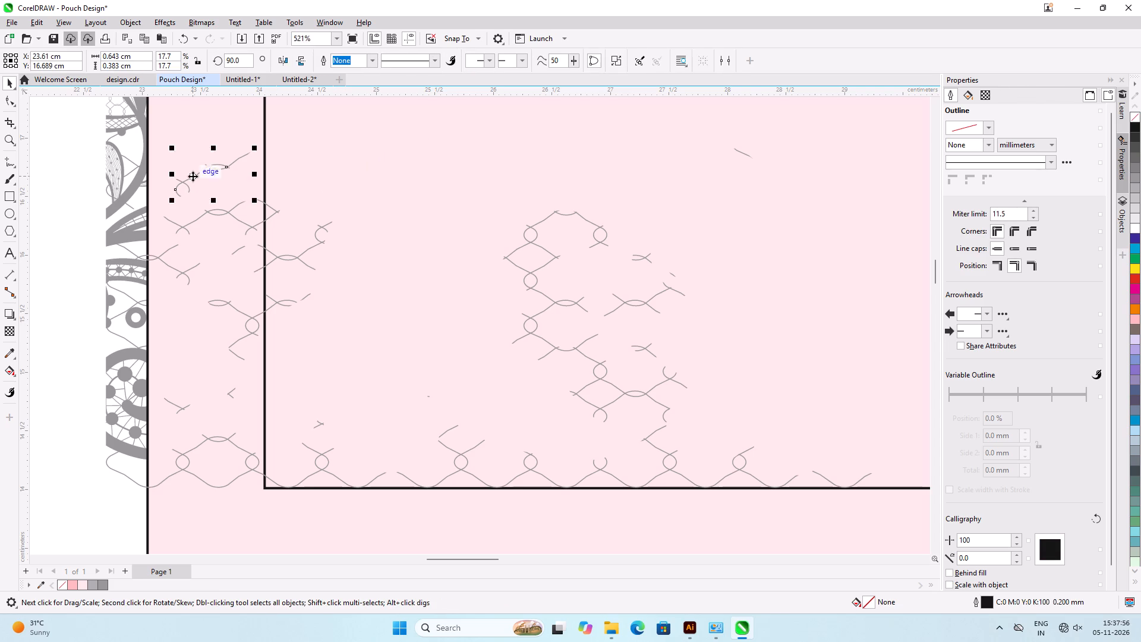
pyautogui.press('Delete')
pyautogui.click(210, 213)
pyautogui.press('Delete')
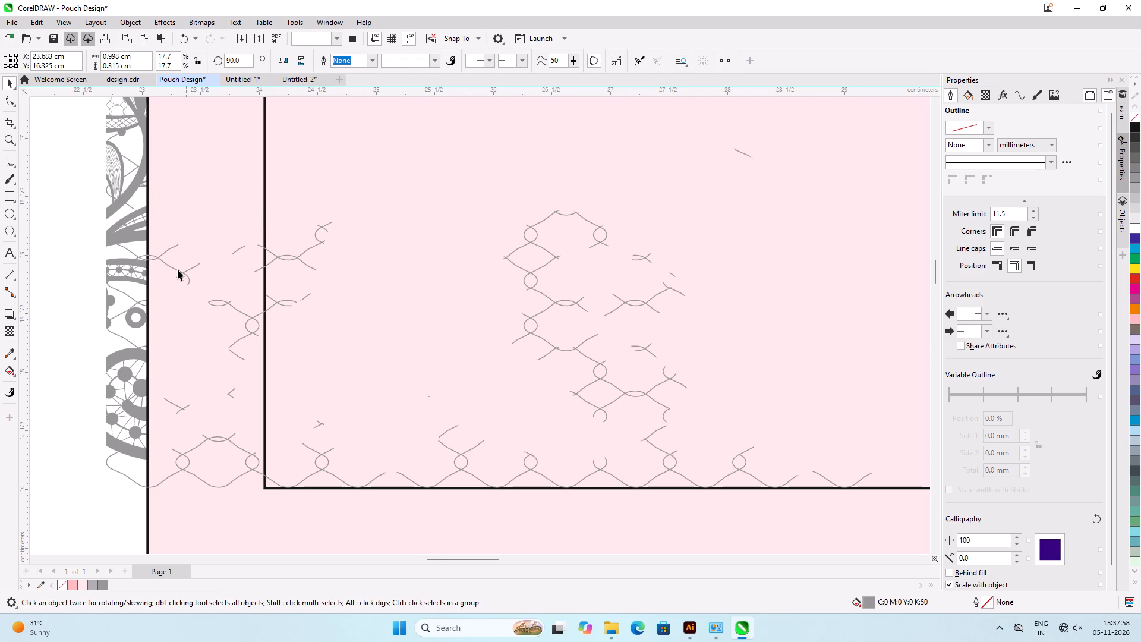
pyautogui.click(183, 272)
pyautogui.press('Delete')
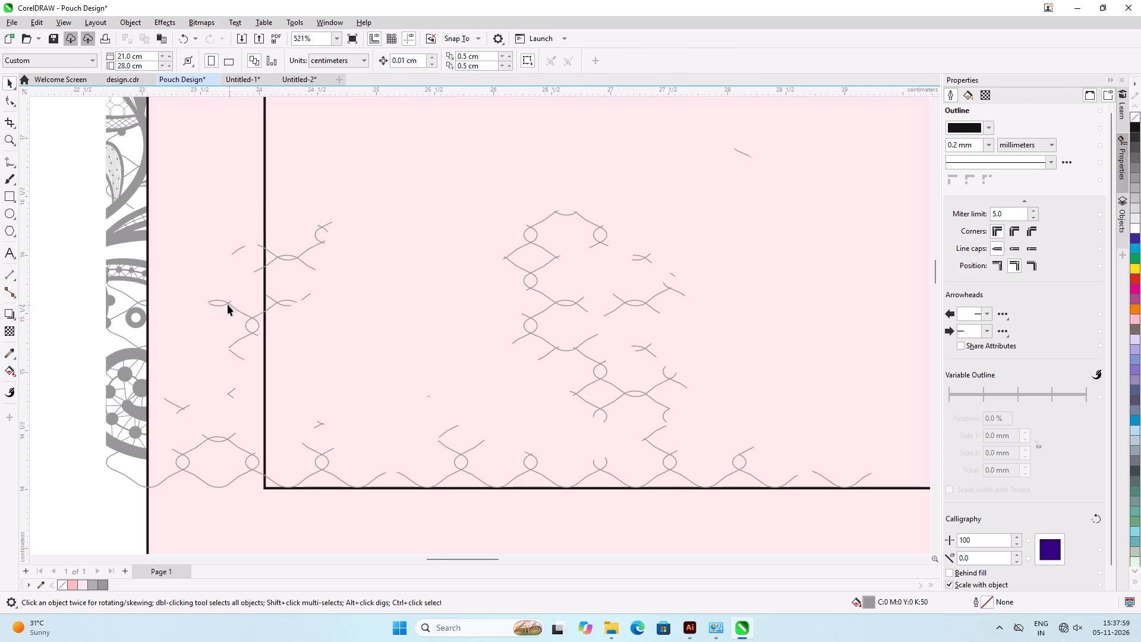
pyautogui.click(228, 304)
pyautogui.press('Delete')
pyautogui.click(135, 301)
pyautogui.press('Delete')
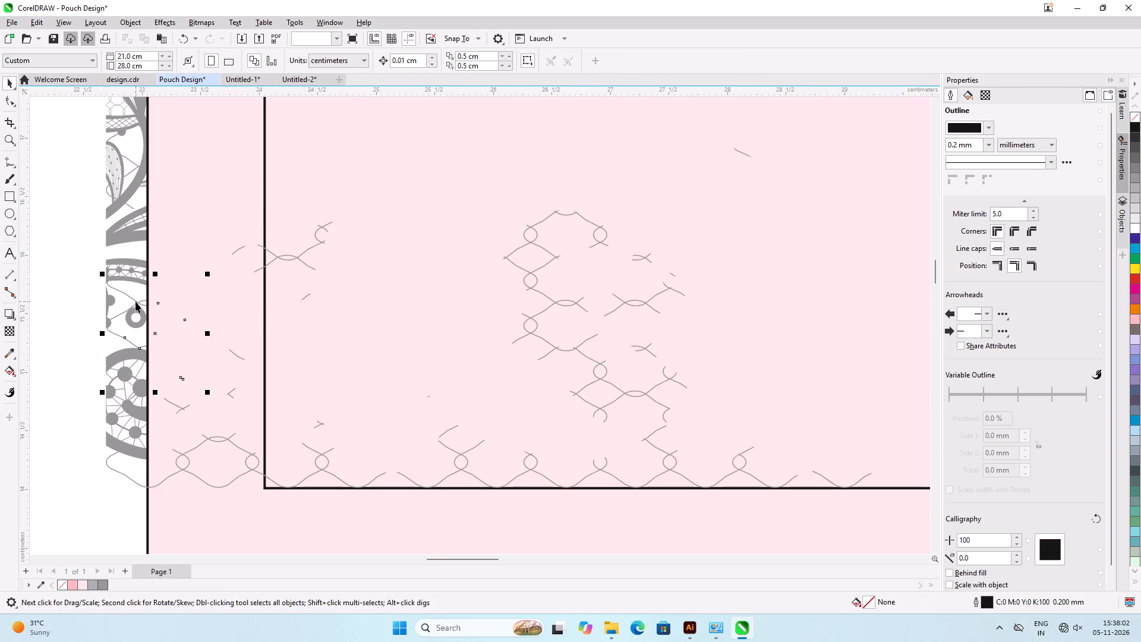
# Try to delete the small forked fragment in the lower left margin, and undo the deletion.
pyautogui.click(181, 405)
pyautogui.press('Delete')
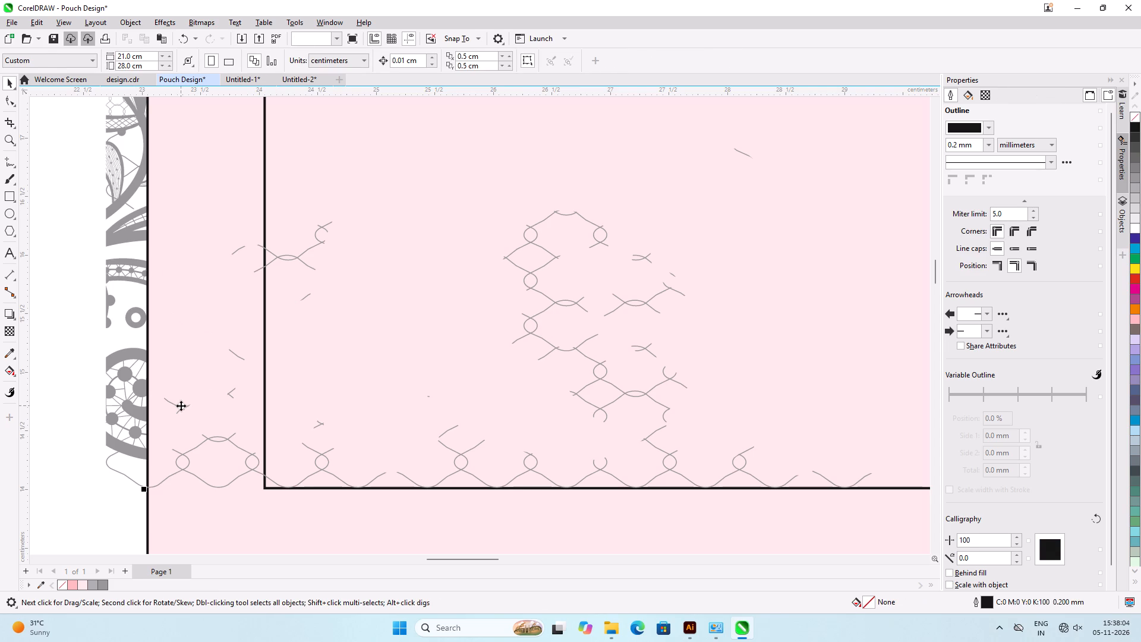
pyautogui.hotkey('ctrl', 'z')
# Delete the two long chains of looped net running along the inner rectangle's bottom edge.
pyautogui.click(319, 469)
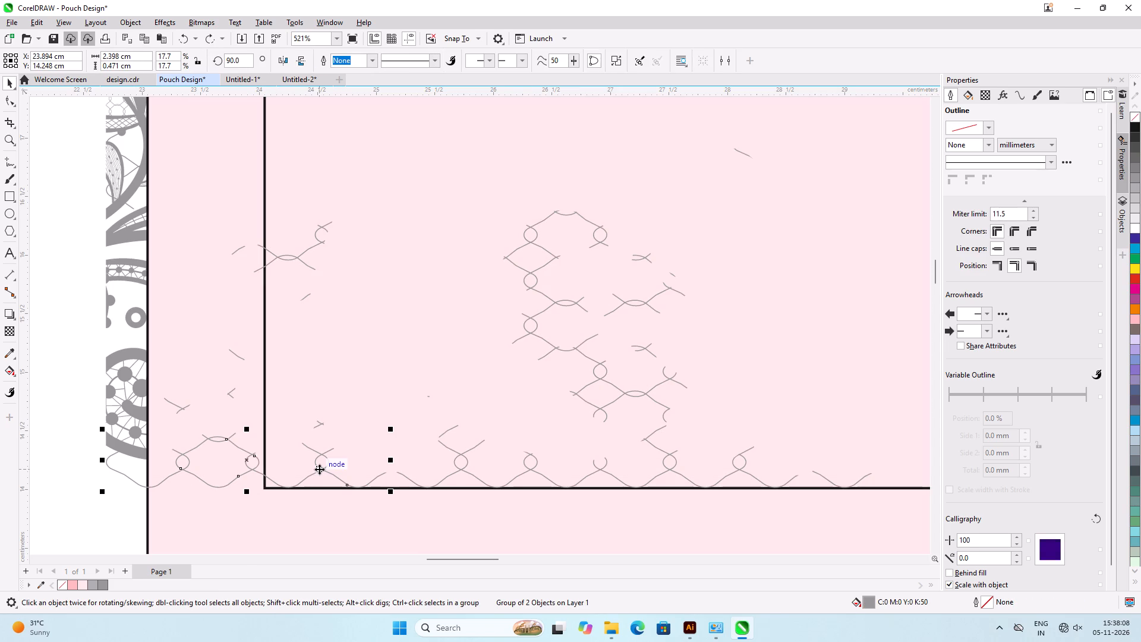
pyautogui.press('Delete')
pyautogui.click(529, 468)
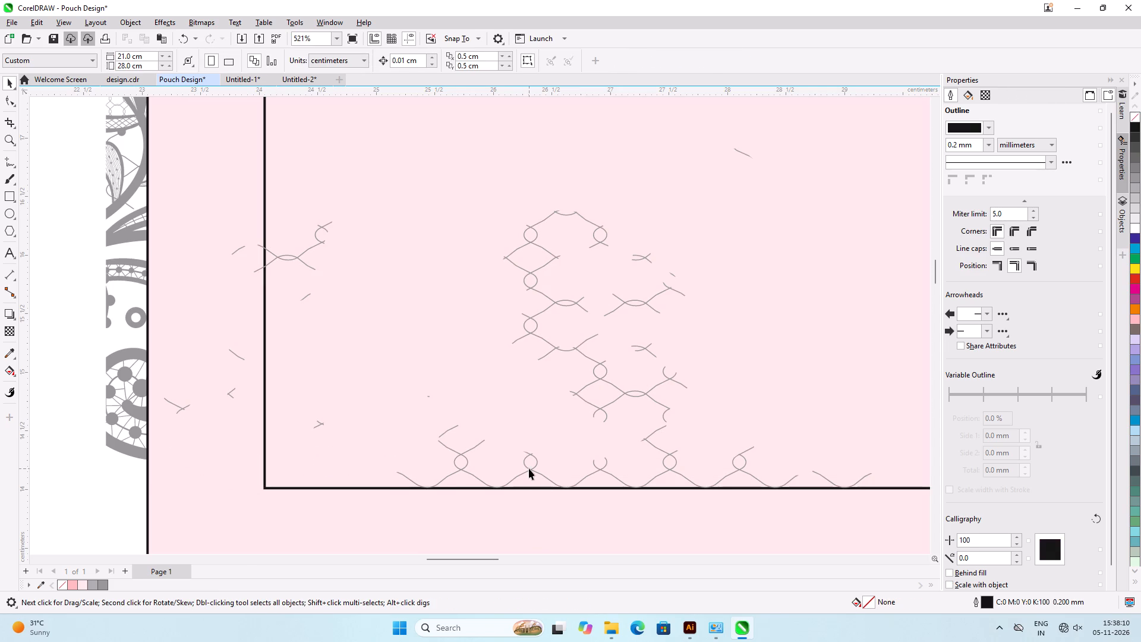
pyautogui.press('Delete')
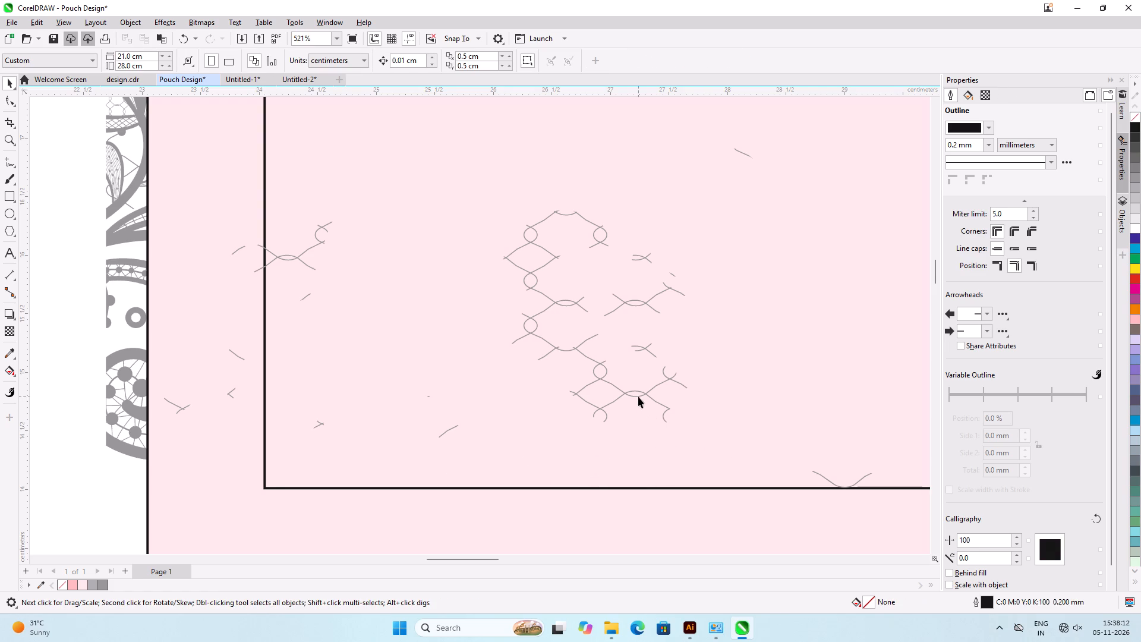
# Delete the honeycomb net cluster inside the inner rectangle, plus the crossed strands and faint speck beside it.
pyautogui.click(638, 396)
pyautogui.press('Delete')
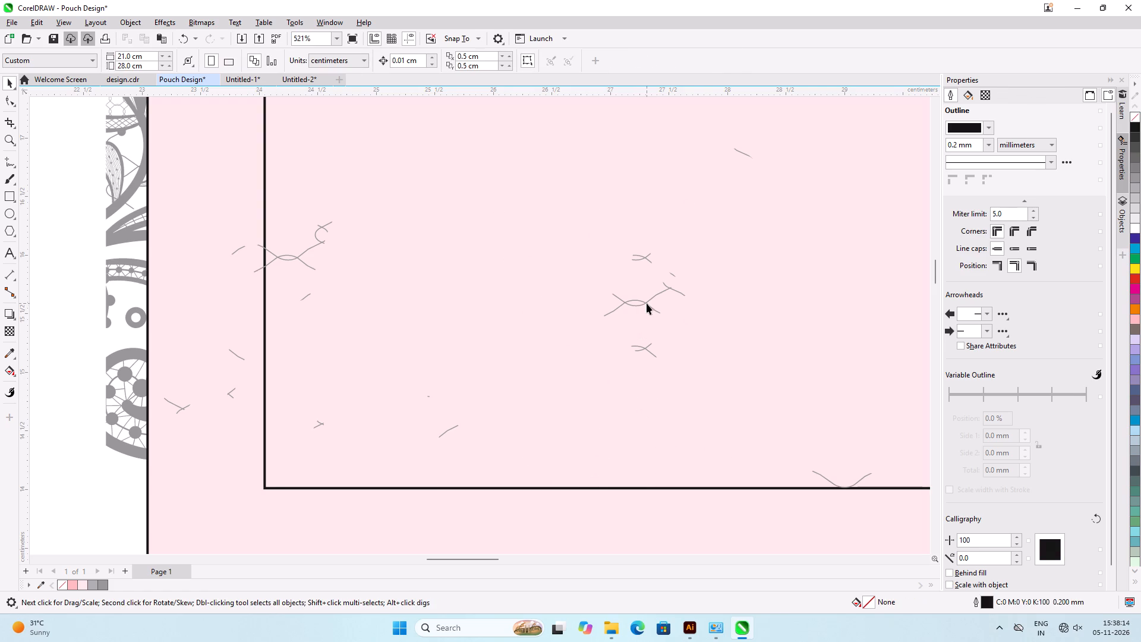
pyautogui.click(647, 303)
pyautogui.press('Delete')
pyautogui.click(648, 259)
pyautogui.press('Delete')
pyautogui.click(672, 275)
pyautogui.press('Delete')
pyautogui.click(645, 348)
pyautogui.press('Delete')
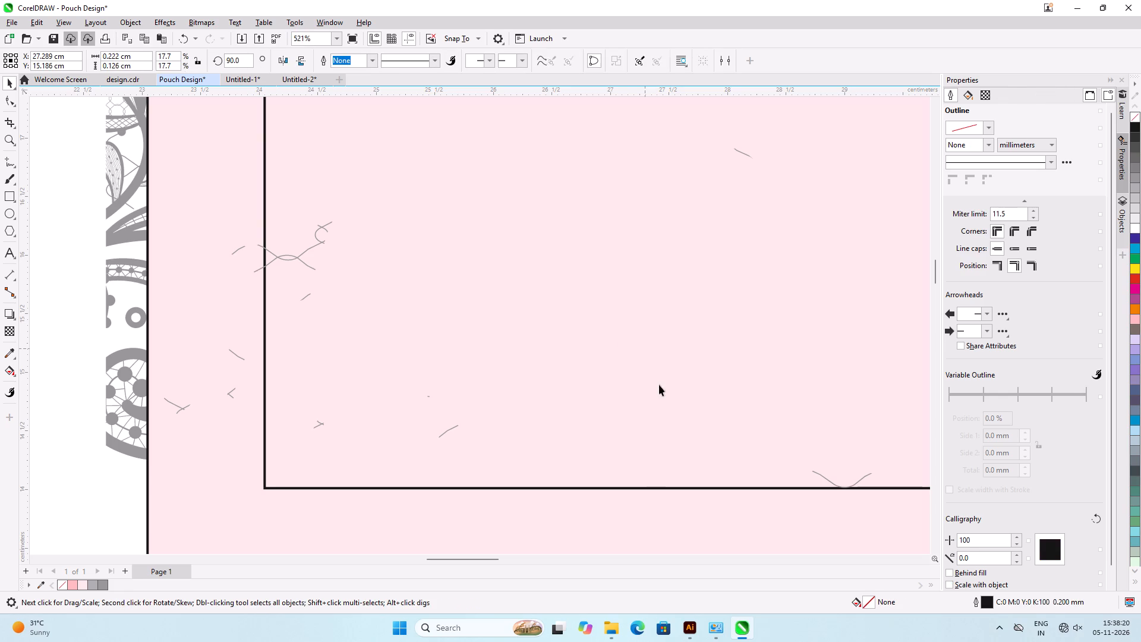
# Delete the V-shaped strand on the inner rectangle's bottom edge, the slanted stroke and the tiny forked mark above that edge.
pyautogui.click(825, 477)
pyautogui.press('Delete')
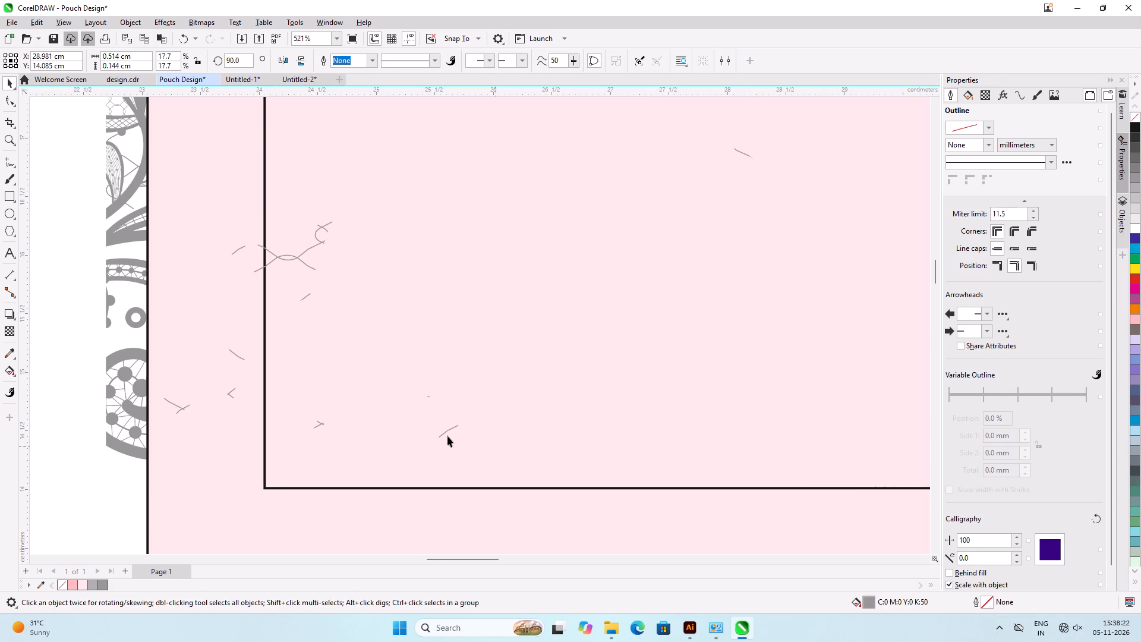
pyautogui.click(445, 432)
pyautogui.press('Delete')
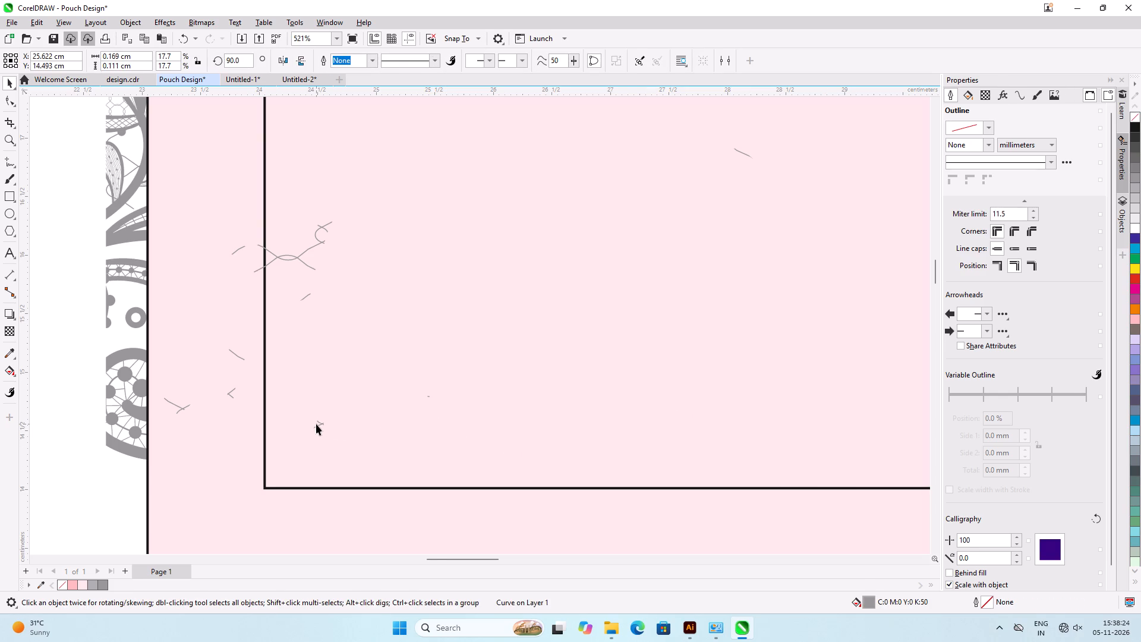
pyautogui.click(322, 423)
pyautogui.press('Delete')
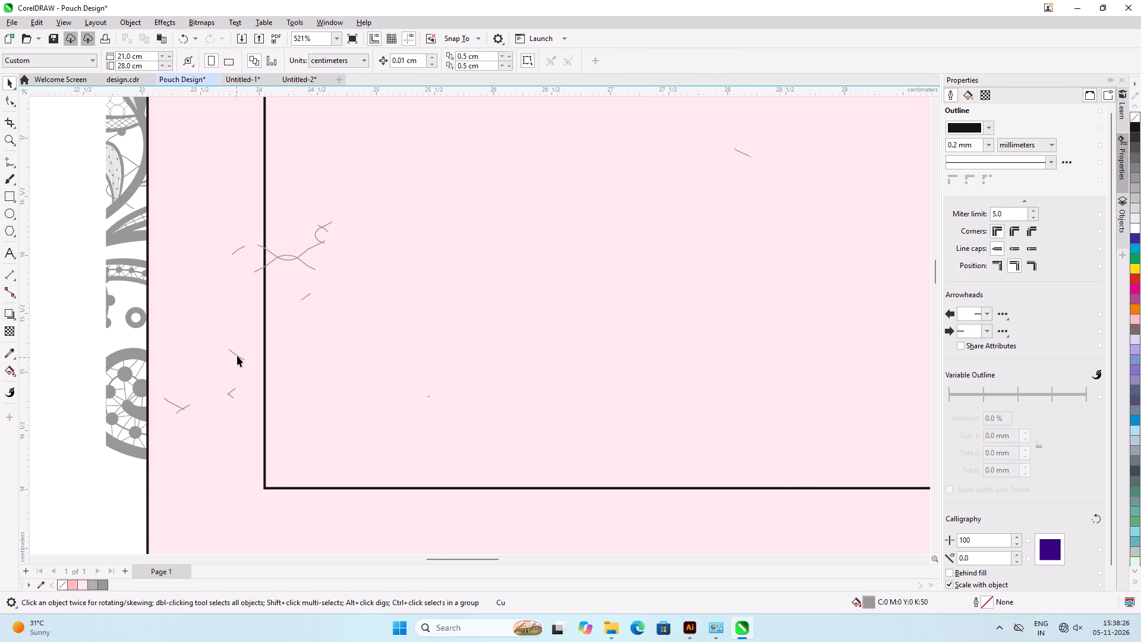
# Delete the slanted dash, the small angled mark and the forked fragment in the pouch's lower left margin.
pyautogui.click(237, 355)
pyautogui.press('Delete')
pyautogui.click(230, 392)
pyautogui.press('Delete')
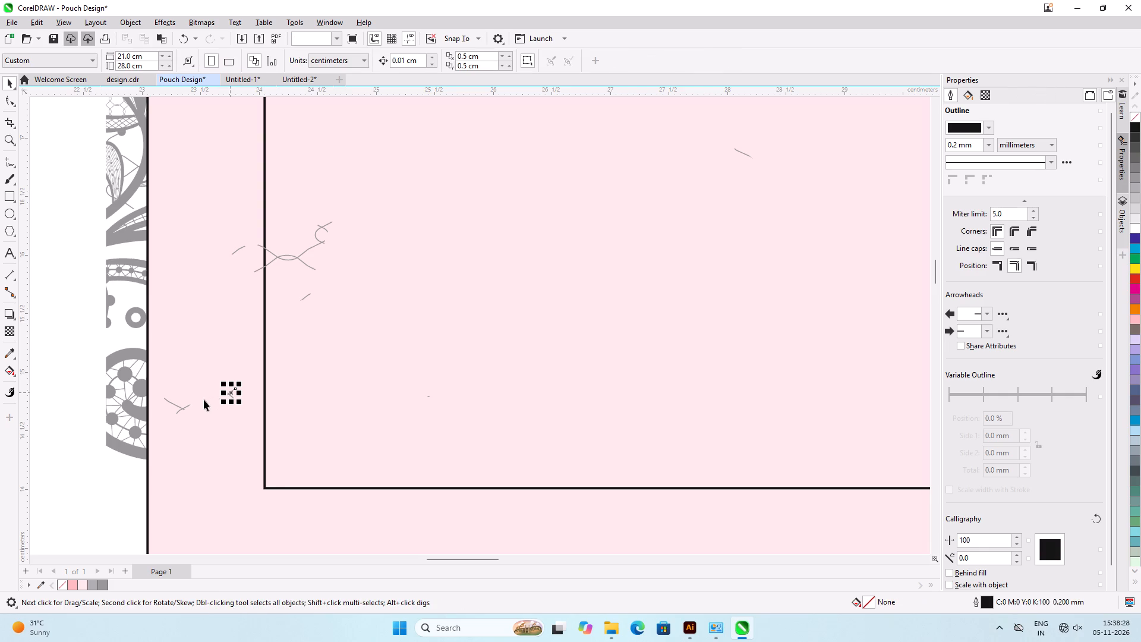
pyautogui.click(182, 407)
pyautogui.press('Delete')
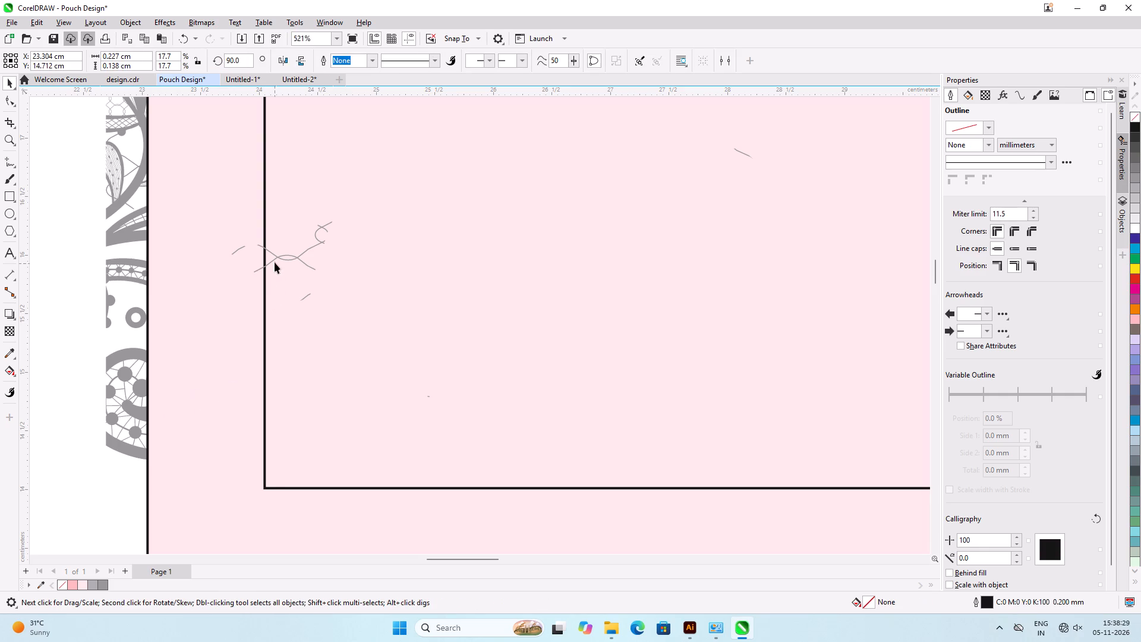
# Delete the crossed strands, the short dashes and the isolated slanted stroke around the inner rectangle's lower left corner.
pyautogui.click(276, 258)
pyautogui.press('Delete')
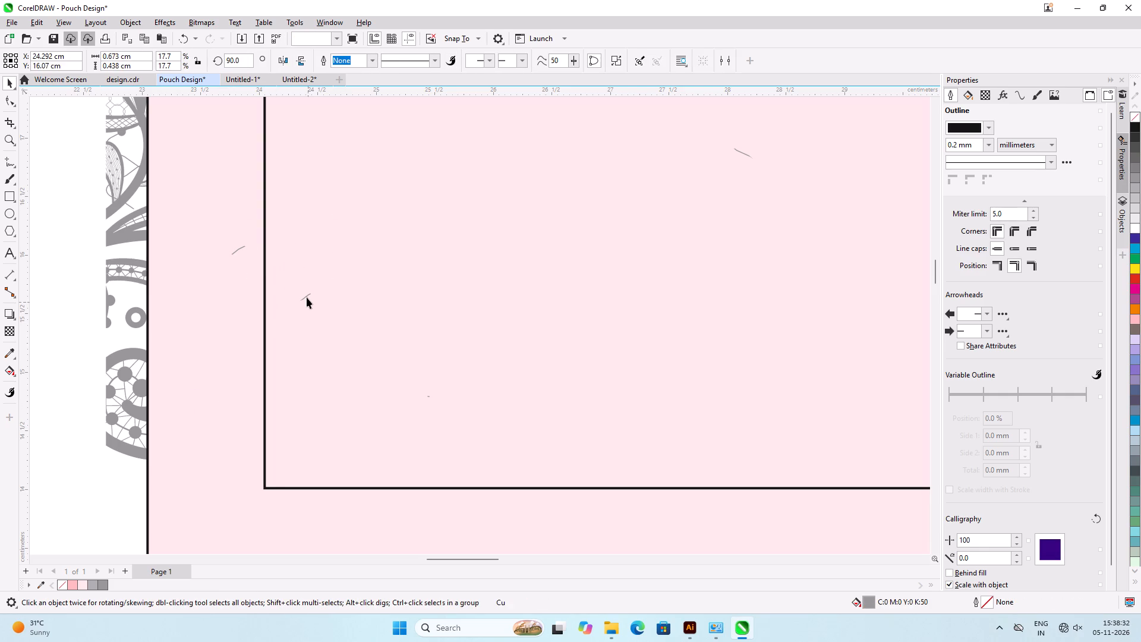
pyautogui.click(307, 297)
pyautogui.press('Delete')
pyautogui.click(242, 246)
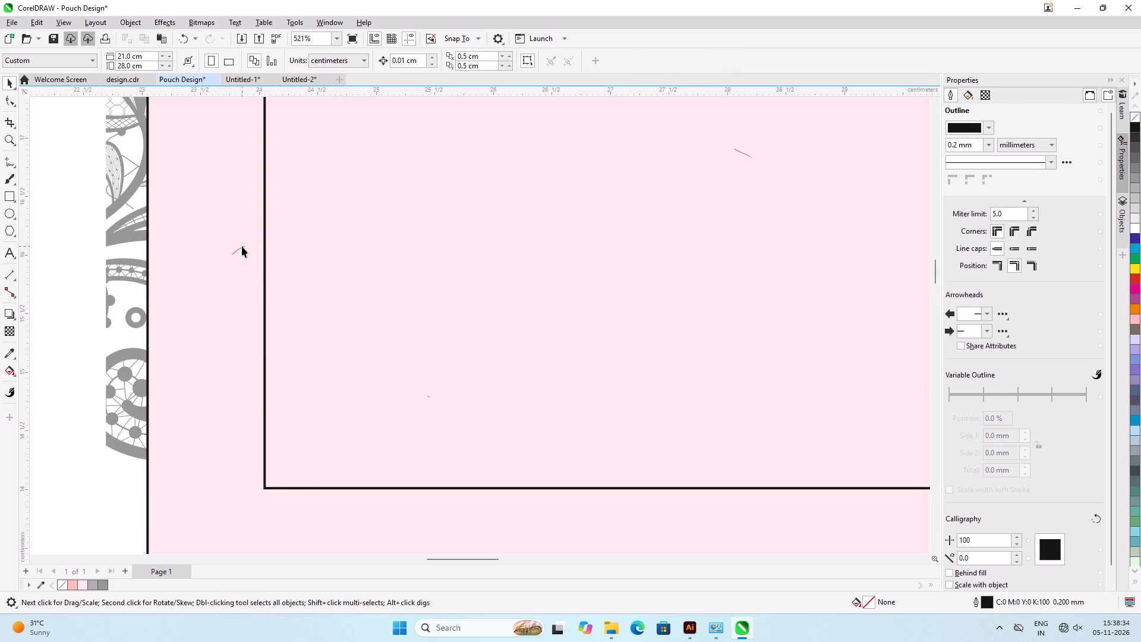
pyautogui.press('Delete')
pyautogui.scroll(-6, 267, 384)
pyautogui.scroll(2, 617, 232)
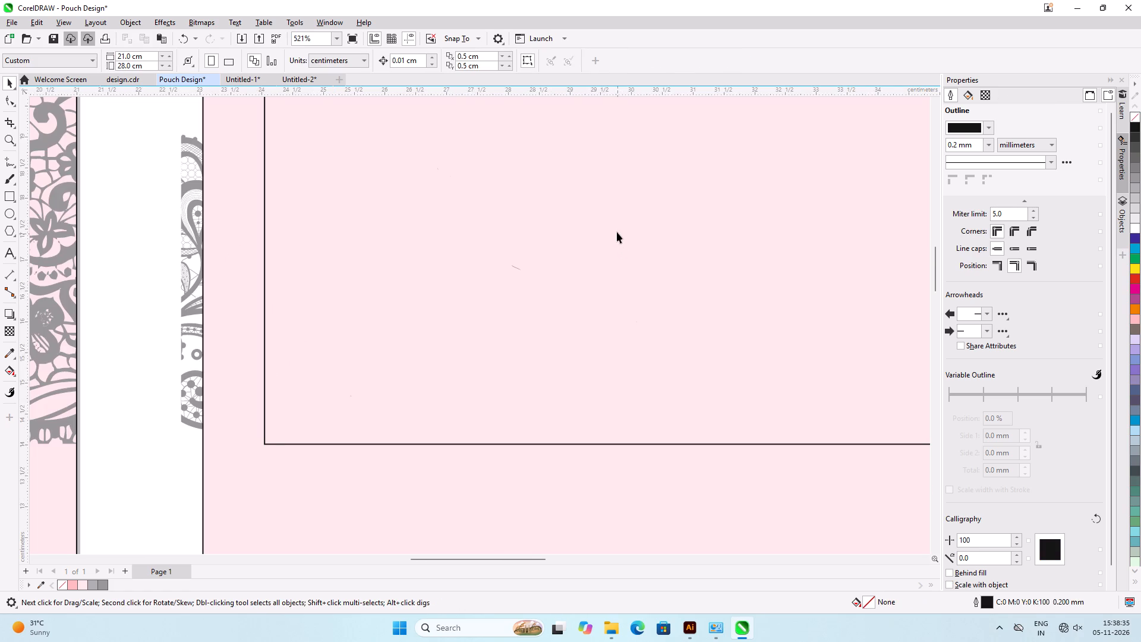
pyautogui.scroll(2, 617, 232)
pyautogui.click(453, 288)
pyautogui.press('Delete')
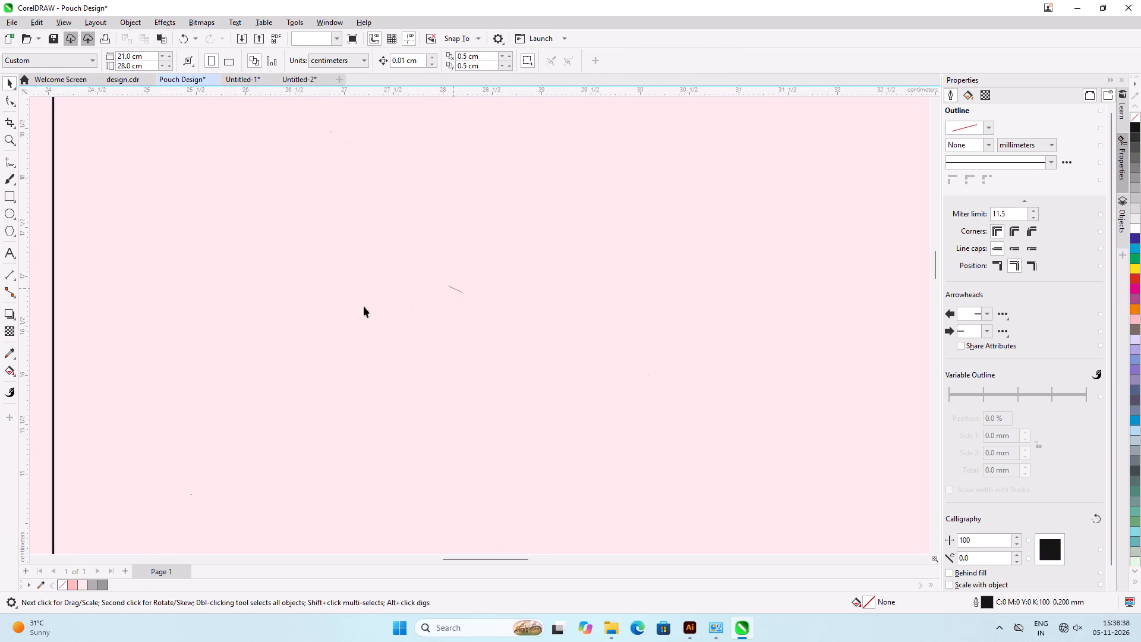
# Send the second big pouch's background group back several levels in the stacking order.
pyautogui.scroll(-13, 412, 290)
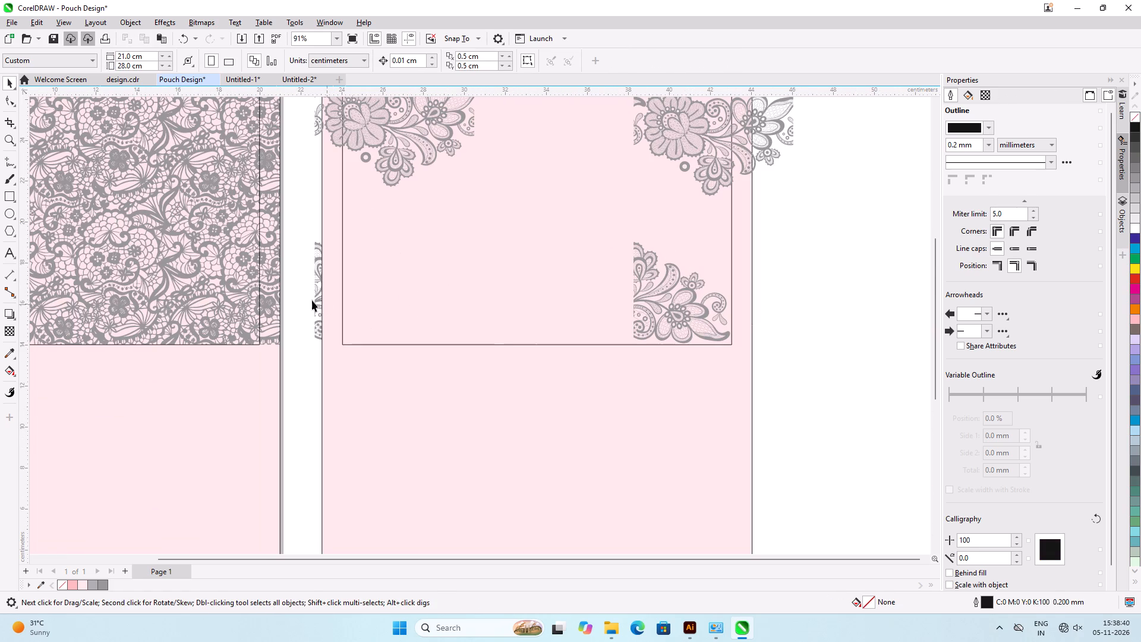
pyautogui.scroll(6, 305, 267)
pyautogui.click(380, 451)
pyautogui.scroll(-2, 380, 451)
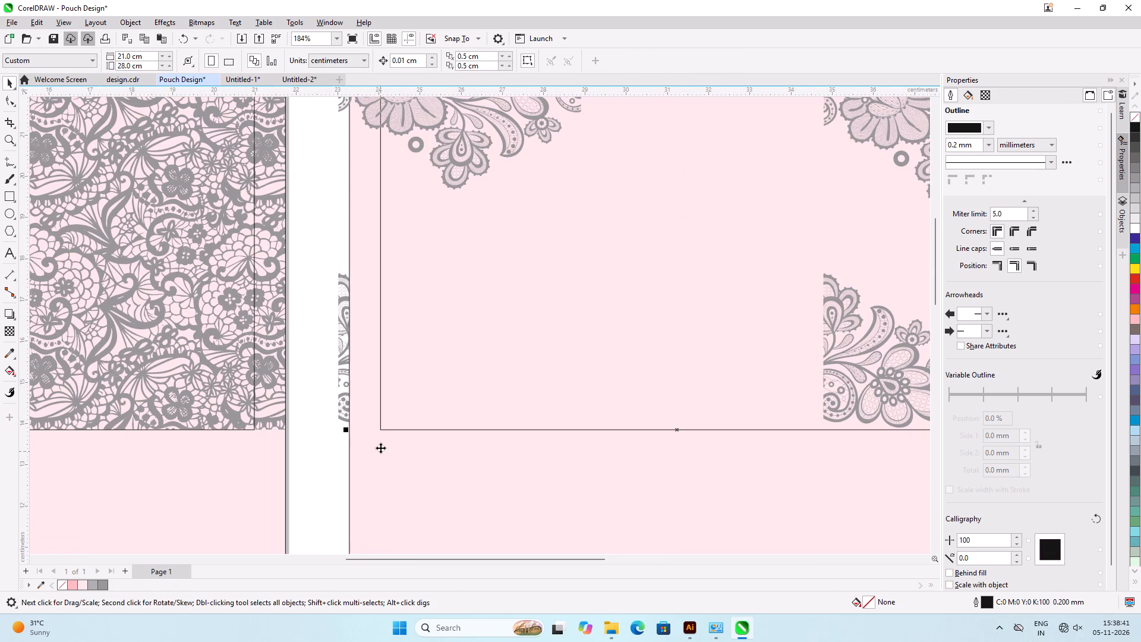
pyautogui.hotkey('ctrl', 'pagedown')
pyautogui.hotkey('ctrl', 'pagedown')
pyautogui.hotkey('ctrl', 'pagedown')
pyautogui.hotkey('ctrl', 'pagedown')
pyautogui.hotkey('ctrl', 'pagedown')
pyautogui.hotkey('ctrl', 'pagedown')
pyautogui.hotkey('ctrl', 'pagedown')
pyautogui.hotkey('ctrl', 'pagedown')
pyautogui.hotkey('ctrl', 'pagedown')
pyautogui.hotkey('ctrl', 'pagedown')
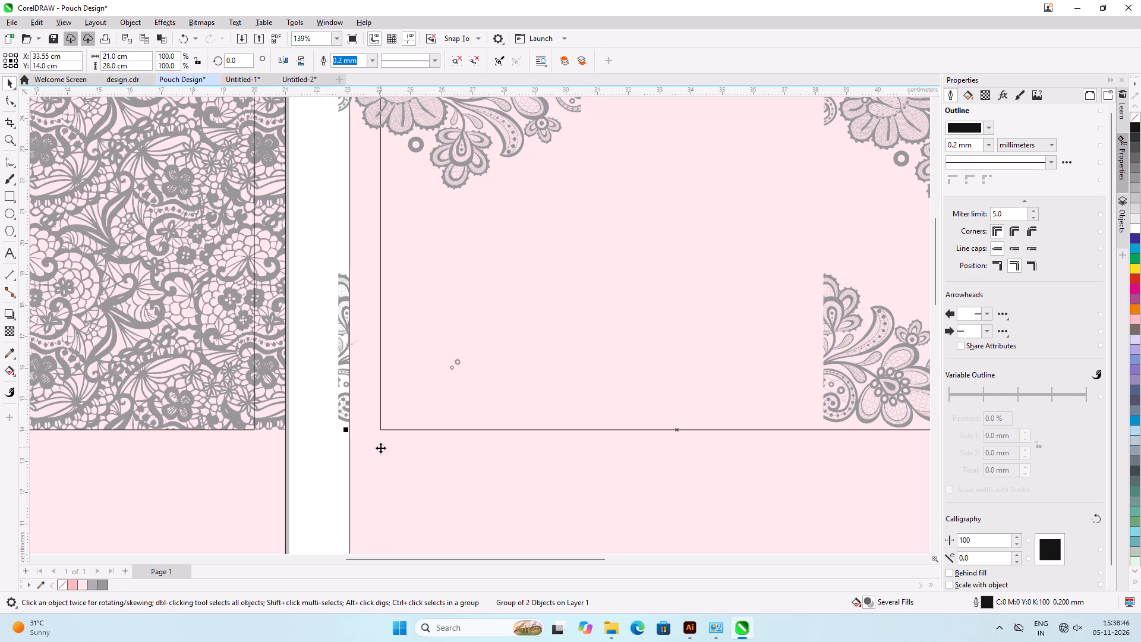
# Delete the forked strand crossing the pouch's left edge and the two thin strands among the lace just outside it.
pyautogui.scroll(14, 341, 288)
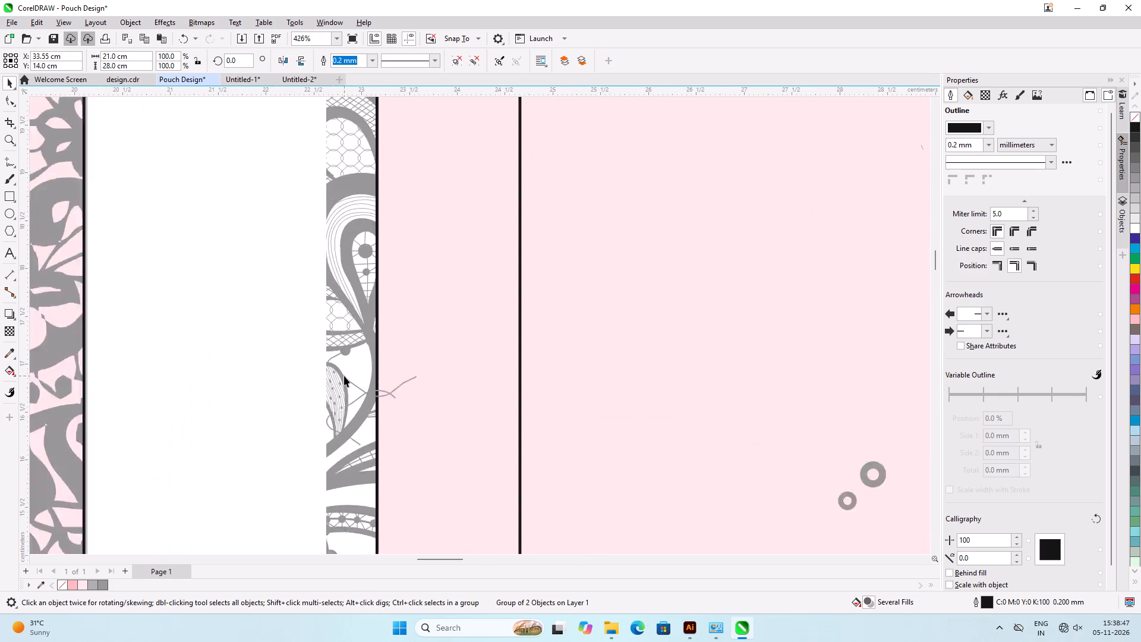
pyautogui.click(407, 397)
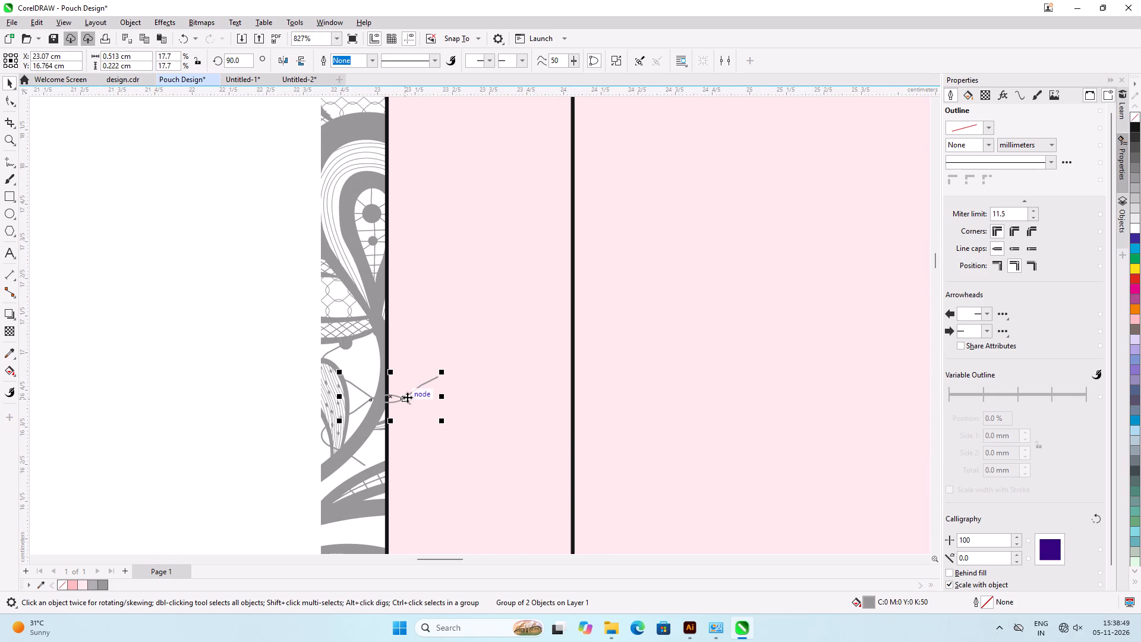
pyautogui.press('Delete')
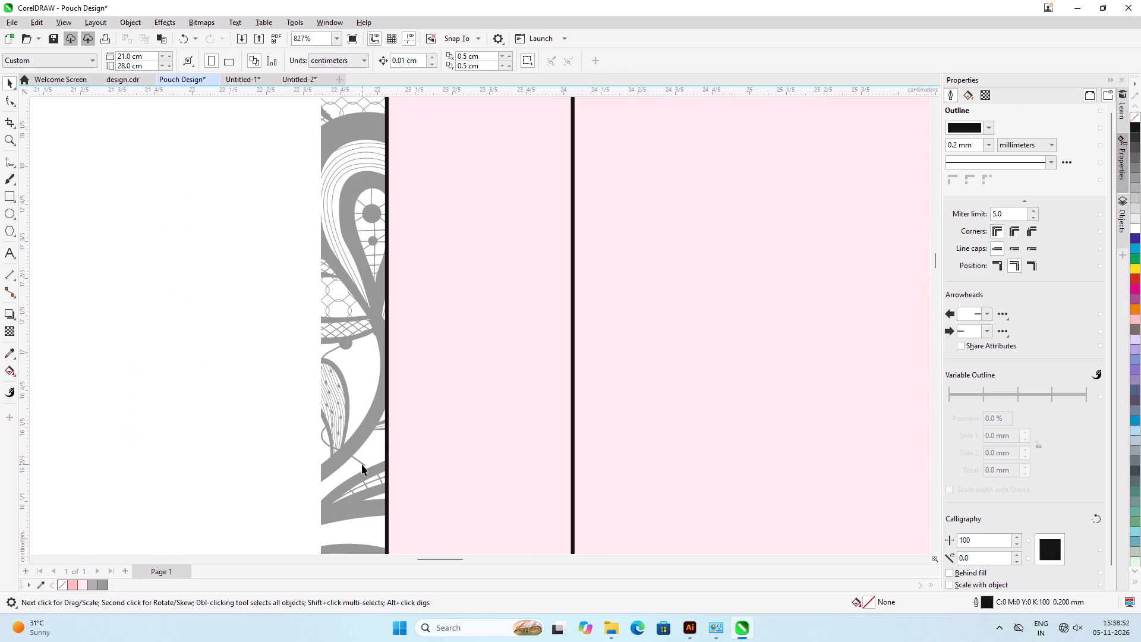
pyautogui.click(362, 464)
pyautogui.press('Delete')
pyautogui.click(335, 348)
pyautogui.press('Delete')
# Send the second pouch's background group further back, behind the whole lace motif row along the inner rectangle's bottom edge.
pyautogui.scroll(-4, 350, 338)
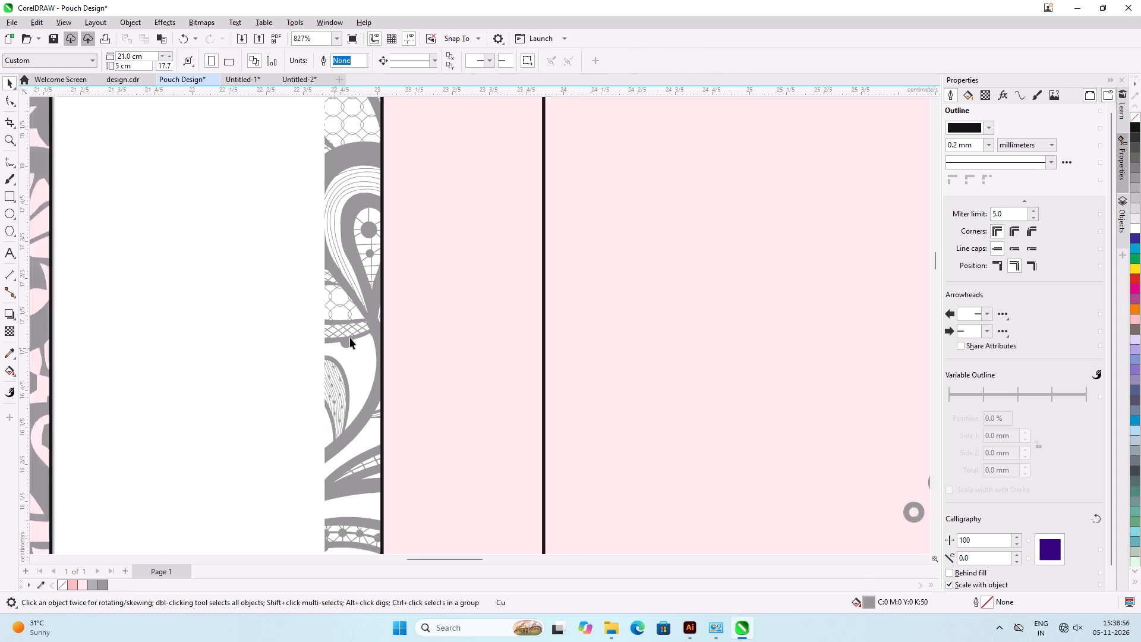
pyautogui.scroll(-10, 350, 338)
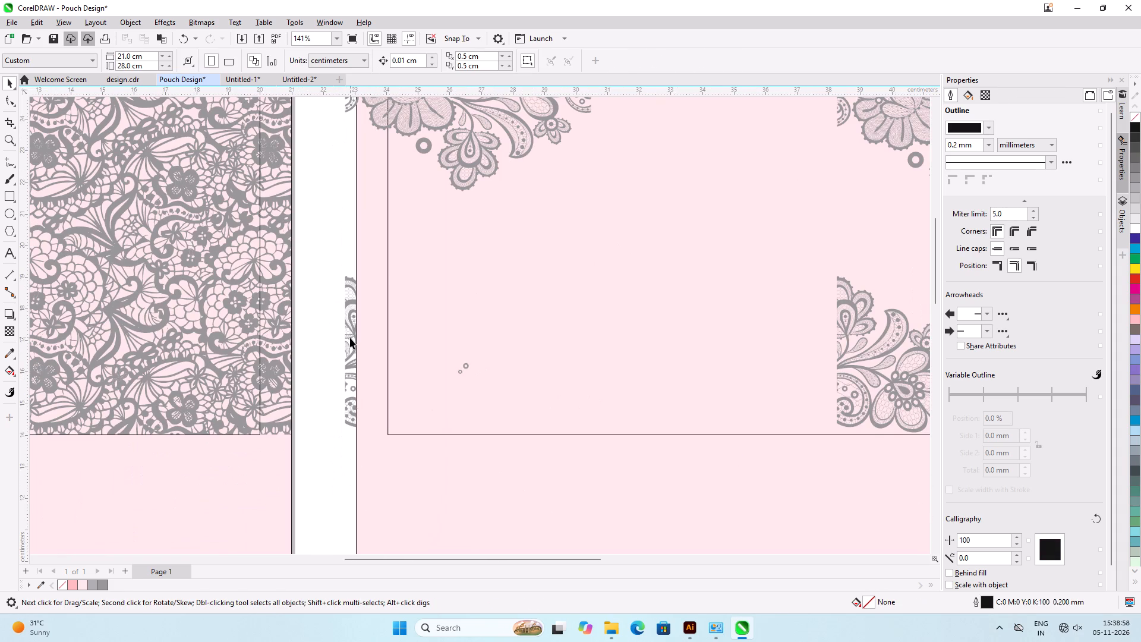
pyautogui.hotkey('ctrl', 'pagedown')
pyautogui.hotkey('ctrl', 'pagedown')
pyautogui.hotkey('ctrl', 'pagedown')
pyautogui.hotkey('ctrl', 'pagedown')
pyautogui.hotkey('ctrl', 'pagedown')
pyautogui.hotkey('ctrl', 'pagedown')
pyautogui.hotkey('ctrl', 'pagedown')
pyautogui.hotkey('ctrl', 'pagedown')
pyautogui.hotkey('ctrl', 'pagedown')
pyautogui.hotkey('ctrl', 'pagedown')
pyautogui.hotkey('ctrl', 'pagedown')
pyautogui.click(424, 501)
pyautogui.hotkey('ctrl', 'pagedown')
pyautogui.hotkey('ctrl', 'pagedown')
pyautogui.hotkey('ctrl', 'pagedown')
pyautogui.hotkey('ctrl', 'pagedown')
pyautogui.hotkey('ctrl', 'pagedown')
pyautogui.hotkey('ctrl', 'pagedown')
pyautogui.hotkey('ctrl', 'pagedown')
pyautogui.hotkey('ctrl', 'pagedown')
pyautogui.hotkey('ctrl', 'pagedown')
pyautogui.hotkey('ctrl', 'pagedown')
pyautogui.hotkey('ctrl', 'pagedown')
pyautogui.hotkey('ctrl', 'pagedown')
pyautogui.hotkey('ctrl', 'pagedown')
pyautogui.hotkey('ctrl', 'pagedown')
pyautogui.hotkey('ctrl', 'pagedown')
pyautogui.hotkey('ctrl', 'pagedown')
pyautogui.hotkey('ctrl', 'pagedown')
pyautogui.hotkey('ctrl', 'pagedown')
pyautogui.hotkey('ctrl', 'pagedown')
pyautogui.hotkey('ctrl', 'pagedown')
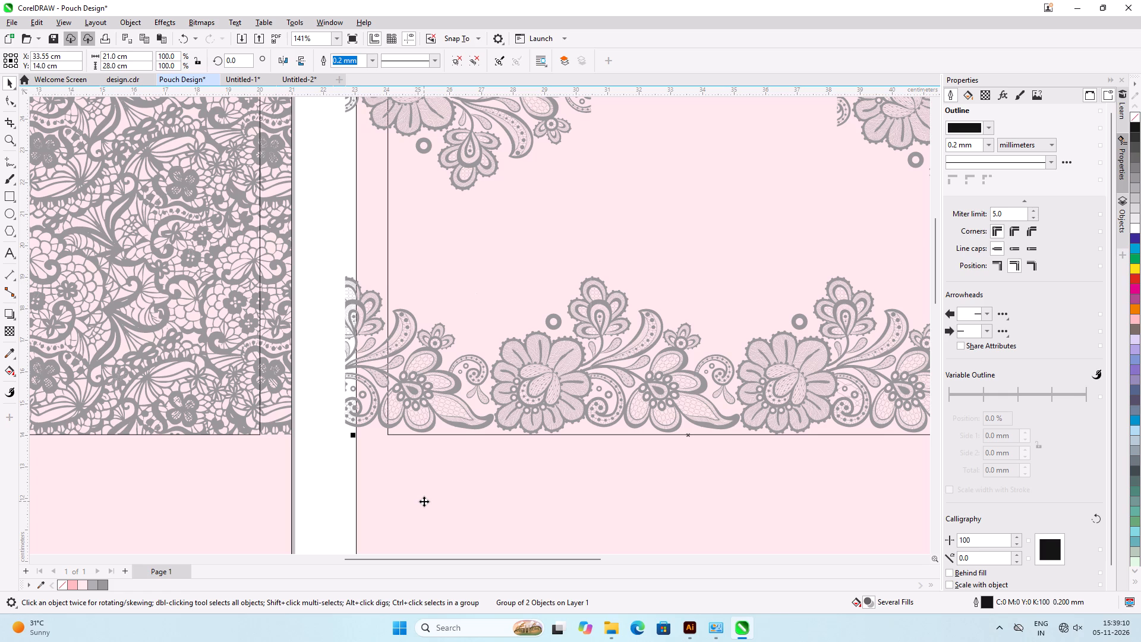
# Left-align the upper left lace motif with the lower left lace motif on the second pouch.
pyautogui.scroll(-4, 417, 493)
pyautogui.click(809, 370)
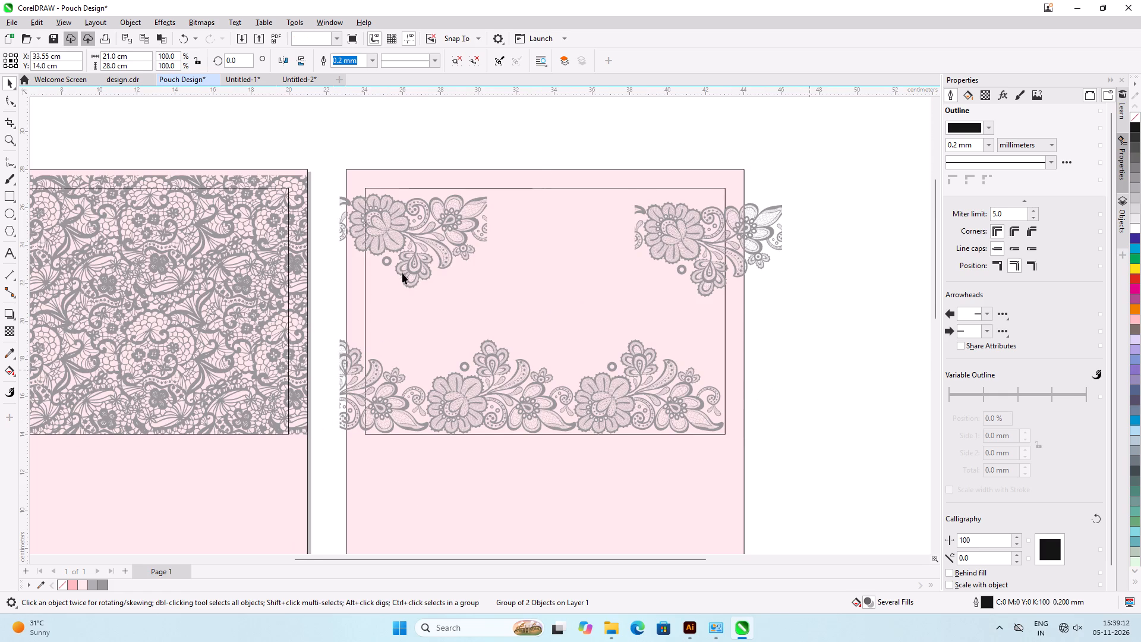
pyautogui.scroll(3, 403, 265)
pyautogui.click(358, 200)
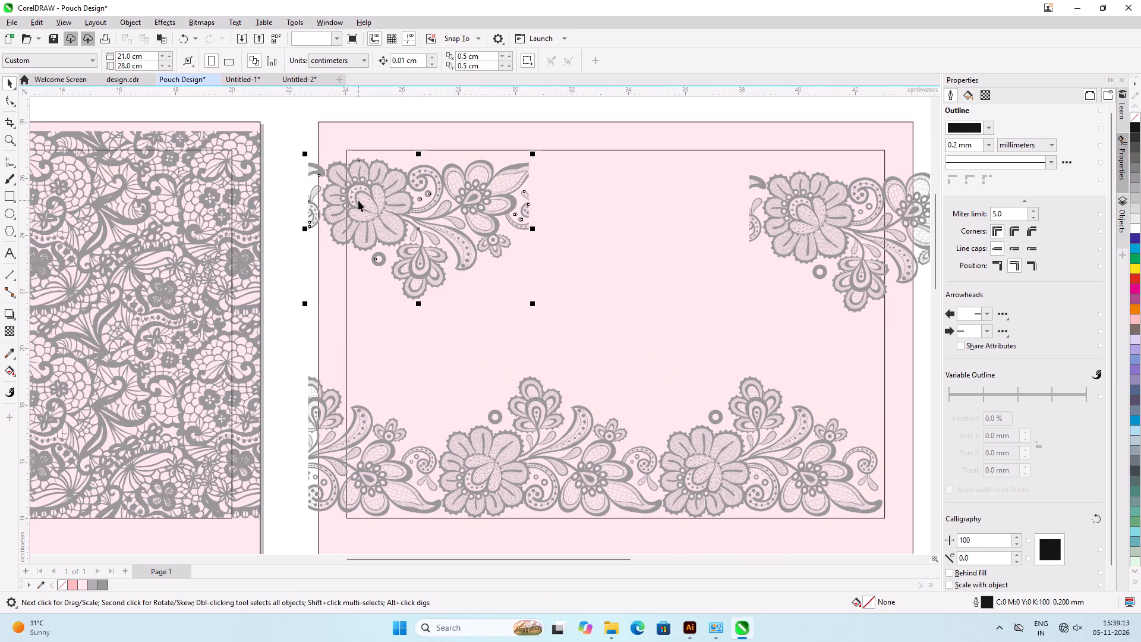
pyautogui.keyDown('shift'); pyautogui.click(355, 429); pyautogui.keyUp('shift')
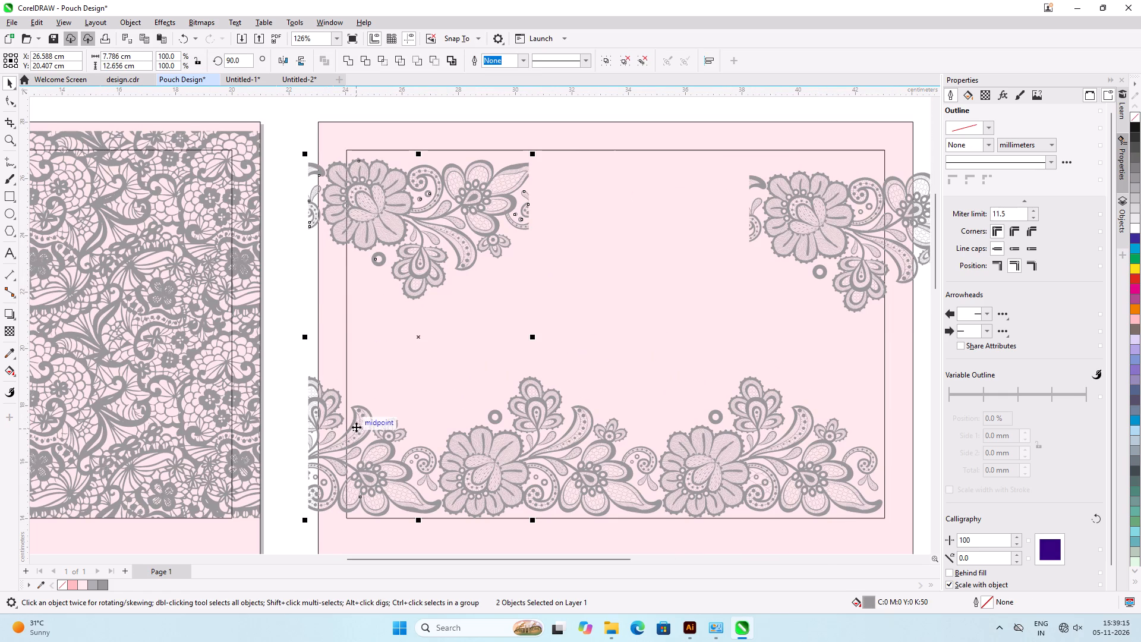
pyautogui.press('l')
pyautogui.click(917, 373)
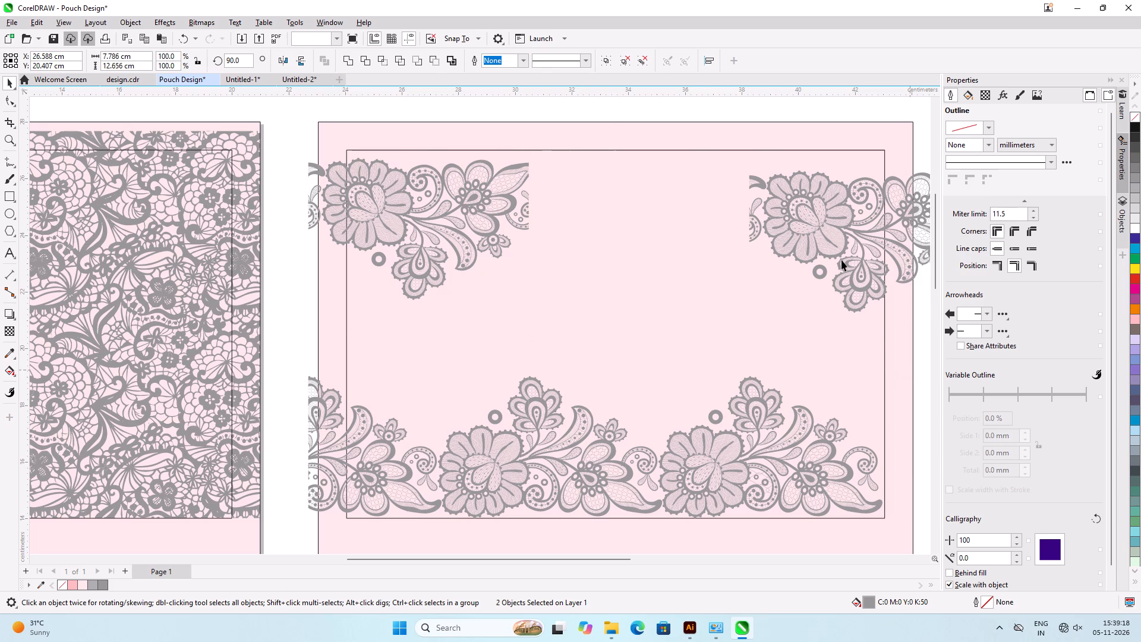
# Move the upper right lace motif beside the upper left one and top-align the two motifs.
pyautogui.click(833, 222)
pyautogui.moveTo(824, 224); pyautogui.dragTo(620, 202)
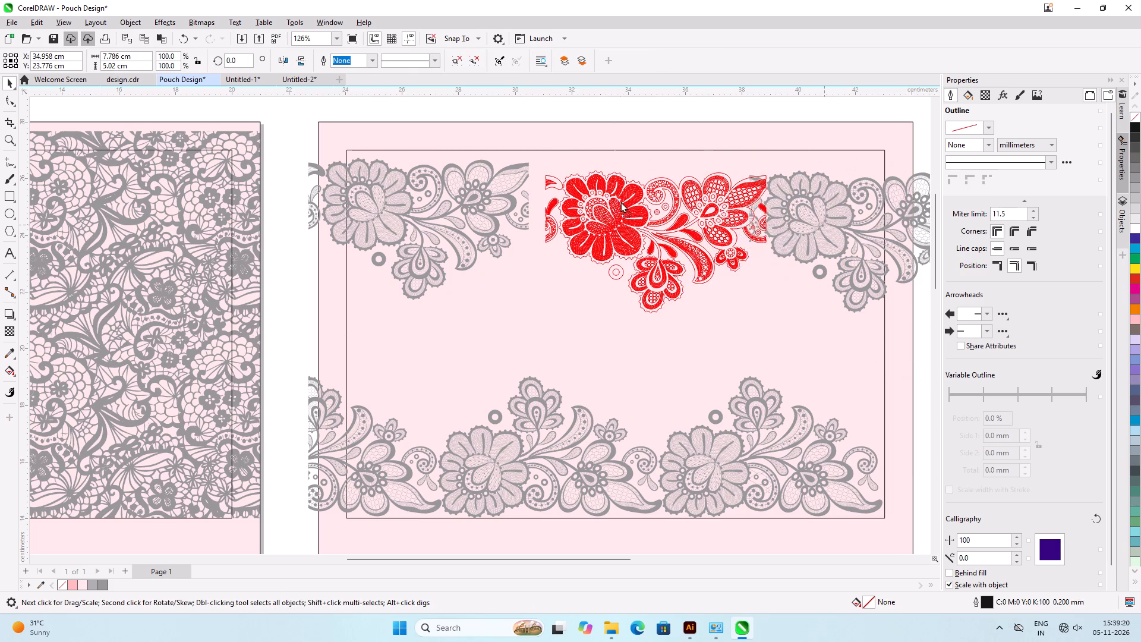
pyautogui.moveTo(620, 202); pyautogui.dragTo(612, 199)
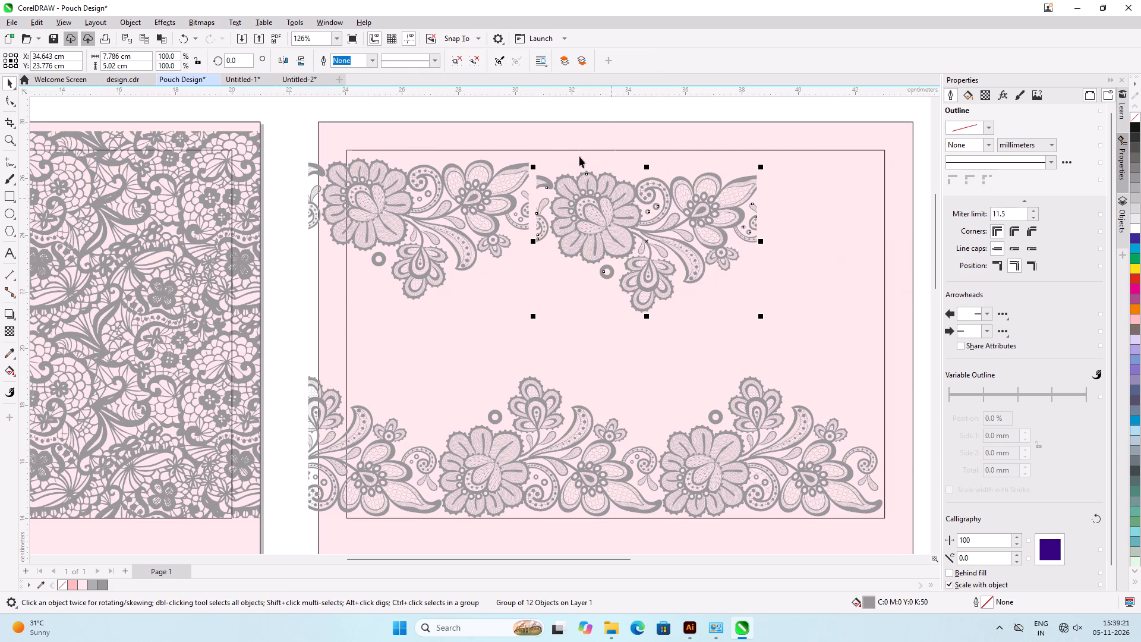
pyautogui.scroll(6, 579, 154)
pyautogui.scroll(2, 518, 176)
pyautogui.keyDown('shift'); pyautogui.click(433, 184); pyautogui.keyUp('shift')
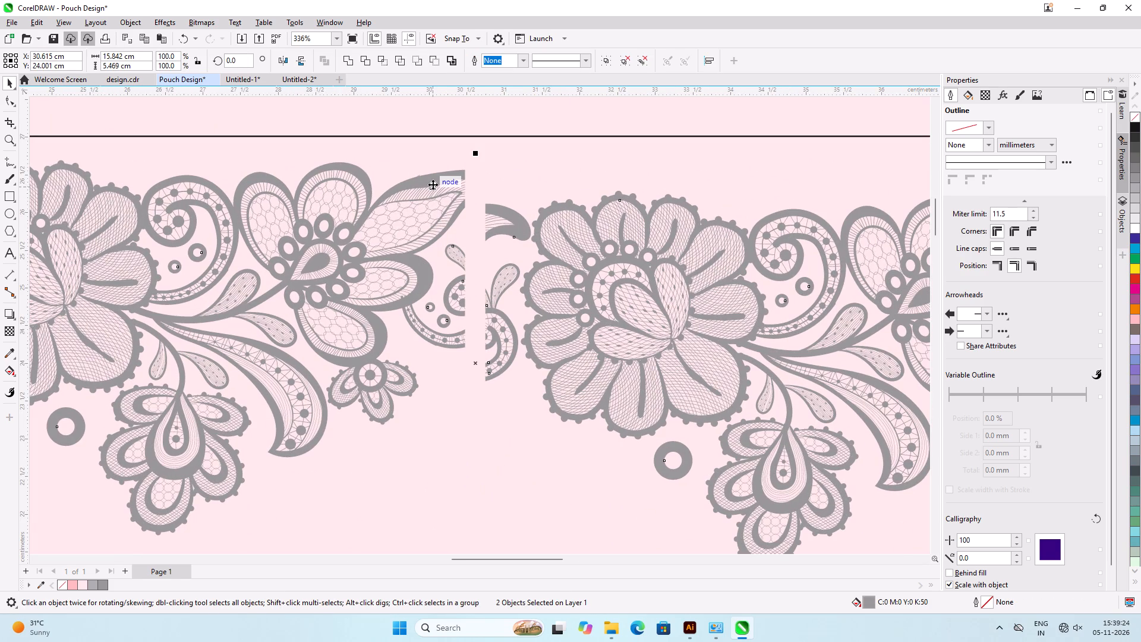
pyautogui.press('t')
pyautogui.click(534, 120)
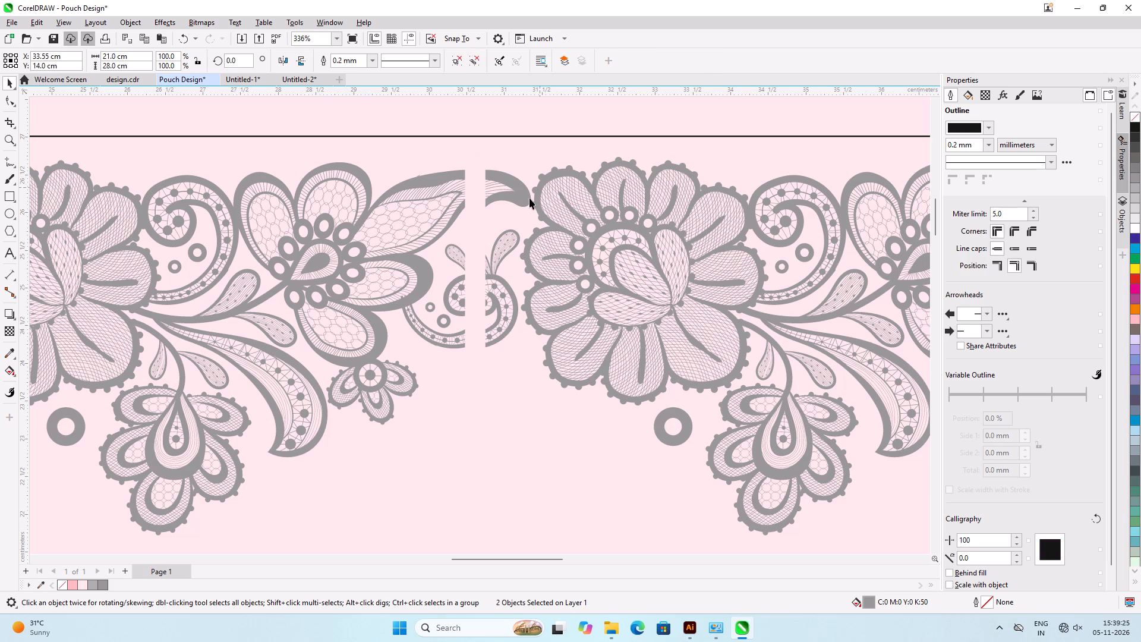
# Nudge the second top motif left until its cut edge meets the first motif's cut edge.
pyautogui.click(529, 198)
pyautogui.press('Left')
pyautogui.press('Left')
pyautogui.press('Left')
pyautogui.press('Left')
pyautogui.press('Left')
pyautogui.press('Left')
pyautogui.press('Left')
pyautogui.press('Left')
pyautogui.press('Left')
pyautogui.press('Left')
pyautogui.press('Left')
pyautogui.press('Left')
pyautogui.press('Left')
pyautogui.press('Left')
pyautogui.press('Left')
pyautogui.press('Left')
pyautogui.press('Left')
pyautogui.press('Left')
pyautogui.press('Left')
pyautogui.press('Left')
pyautogui.press('Left')
pyautogui.press('Left')
pyautogui.press('Left')
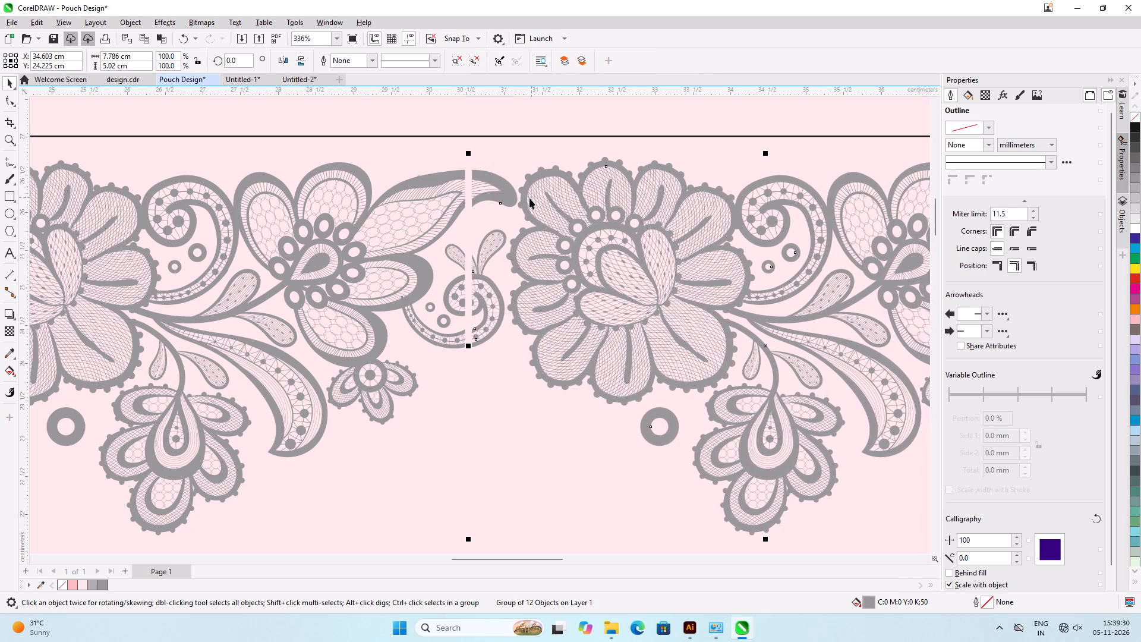
pyautogui.press('Left')
pyautogui.press('Left')
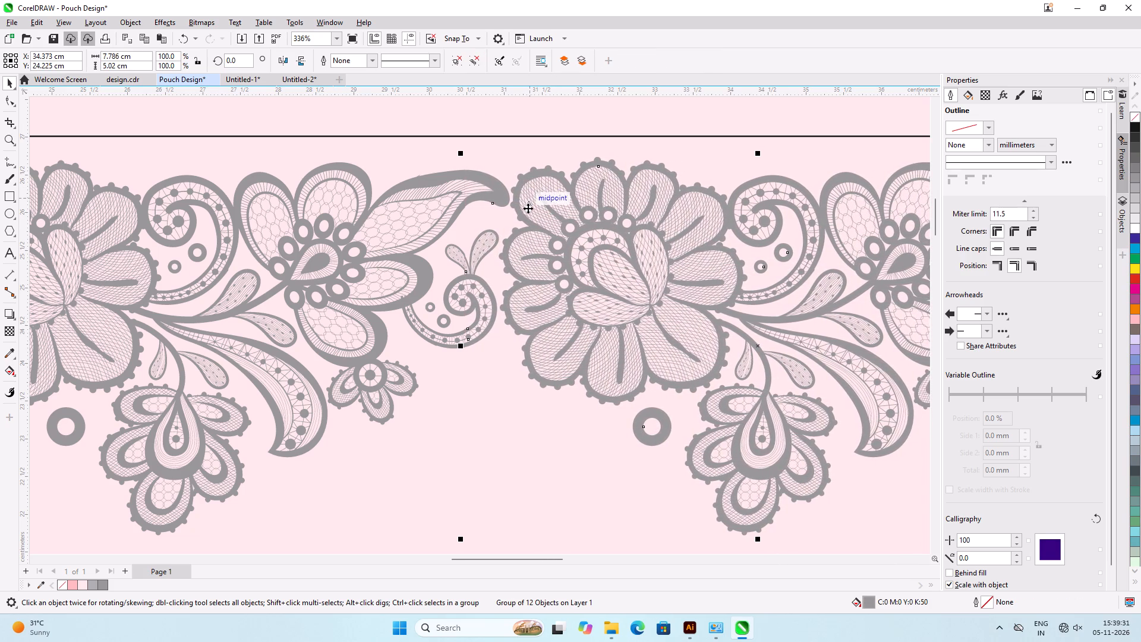
# Fine-adjust the second top motif's horizontal position so the leaf and scroll lines join seamlessly with the first motif.
pyautogui.scroll(10, 481, 296)
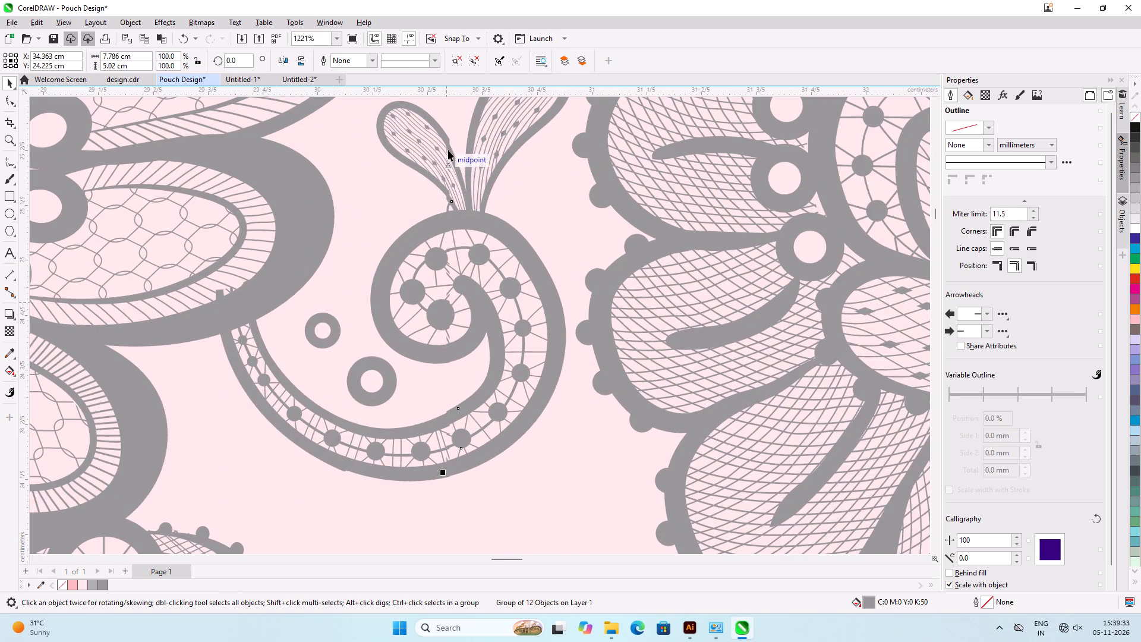
pyautogui.scroll(10, 448, 149)
pyautogui.moveTo(486, 405); pyautogui.dragTo(490, 405)
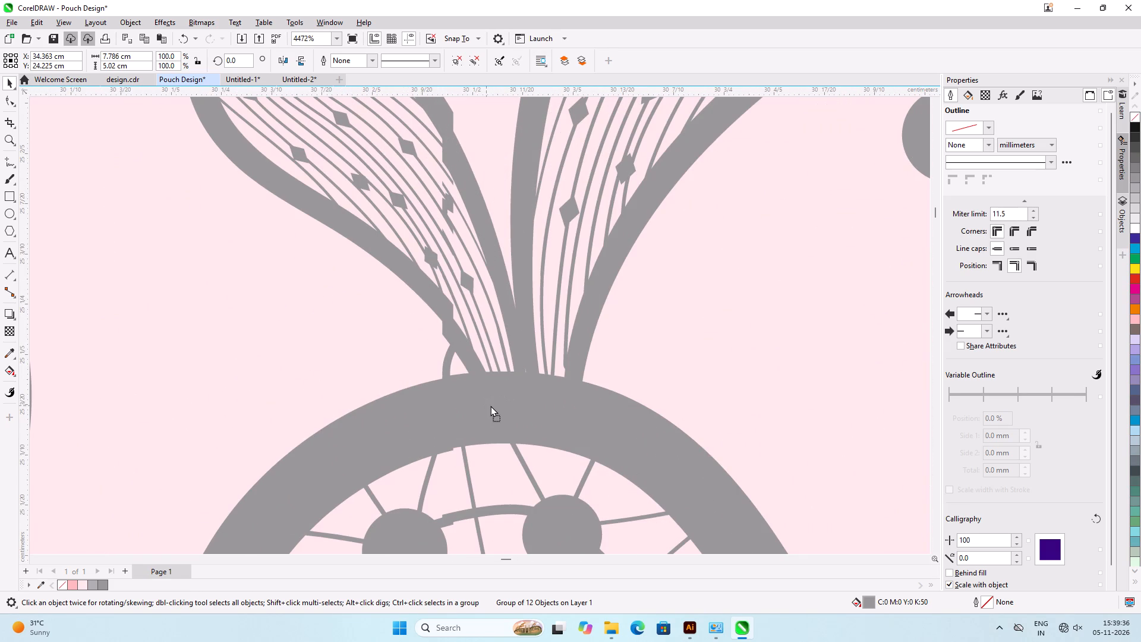
pyautogui.moveTo(490, 405); pyautogui.dragTo(497, 406)
pyautogui.scroll(6, 430, 298)
pyautogui.scroll(5, 512, 337)
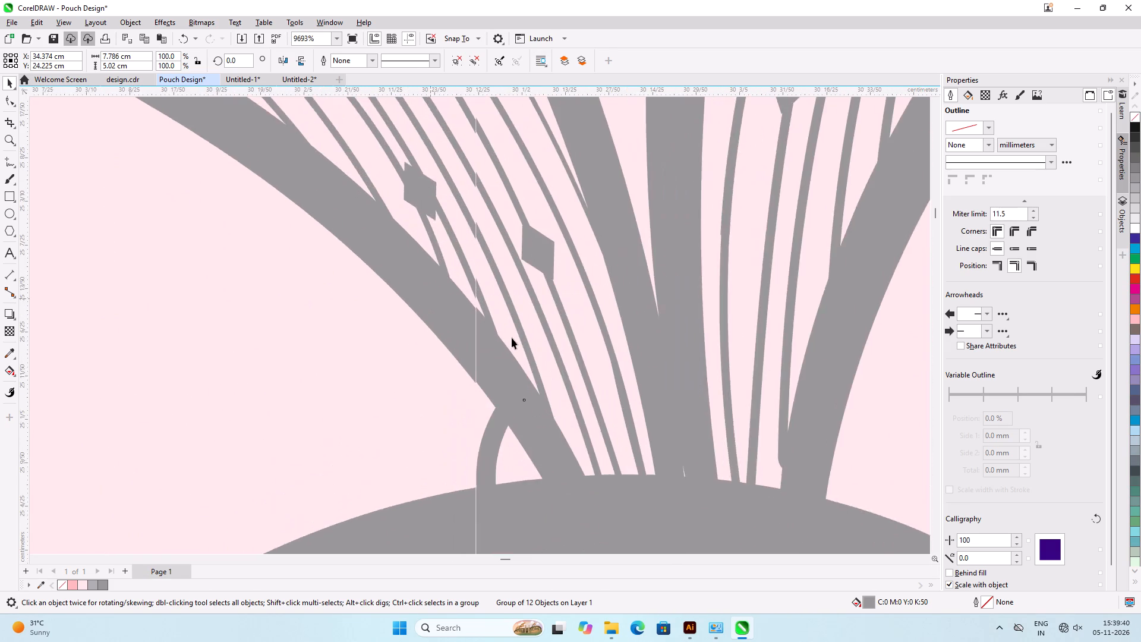
pyautogui.scroll(-4, 529, 244)
pyautogui.scroll(6, 524, 369)
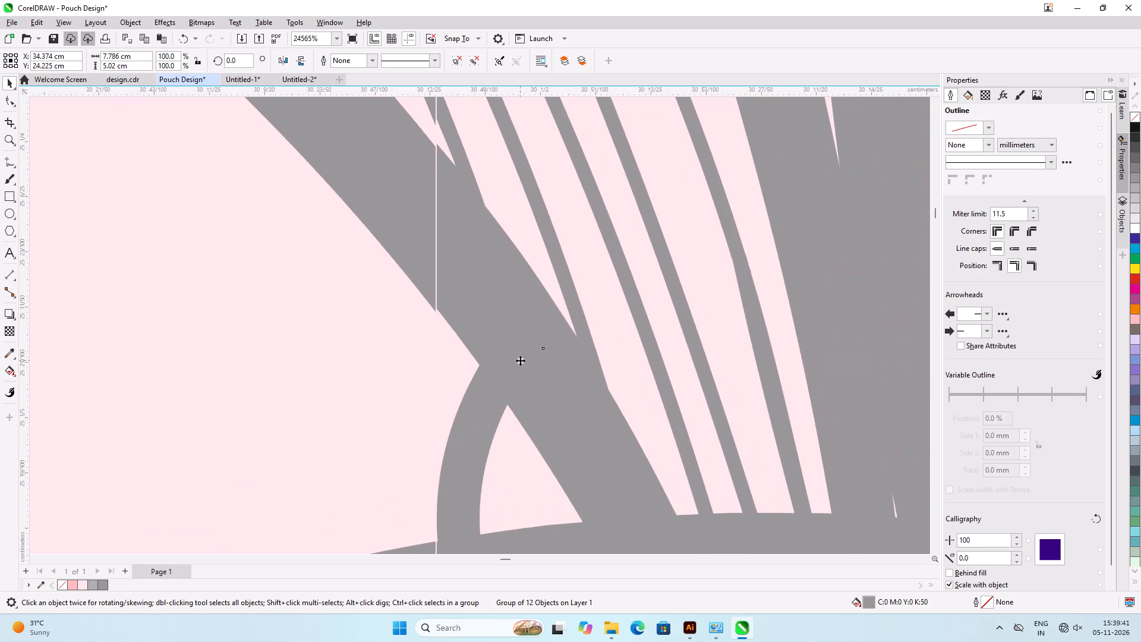
pyautogui.click(520, 360)
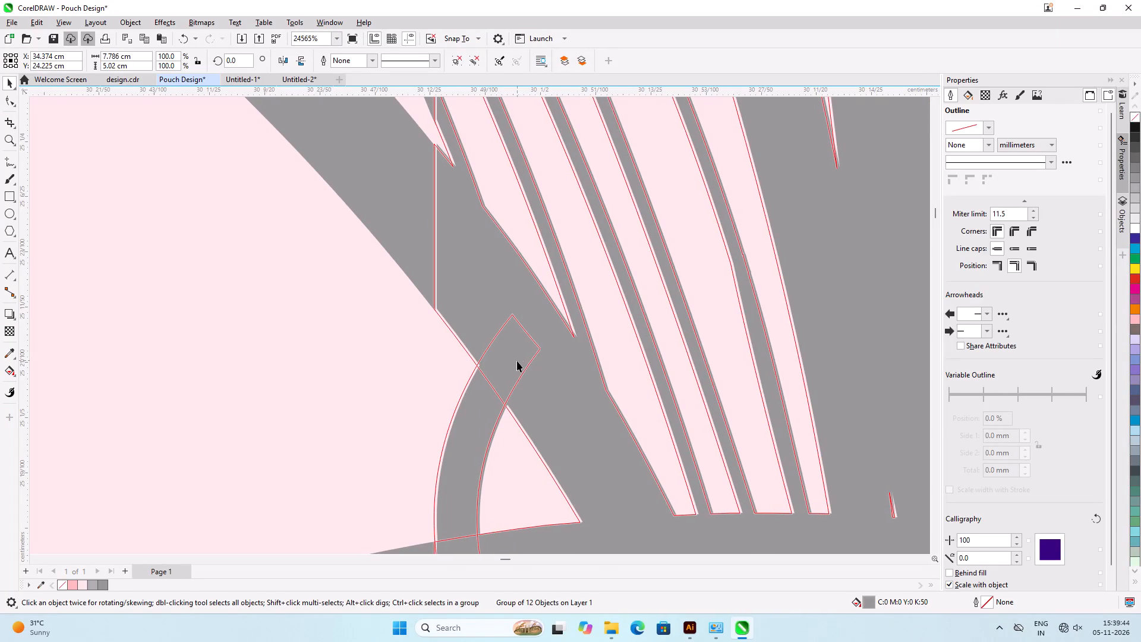
pyautogui.click(512, 373)
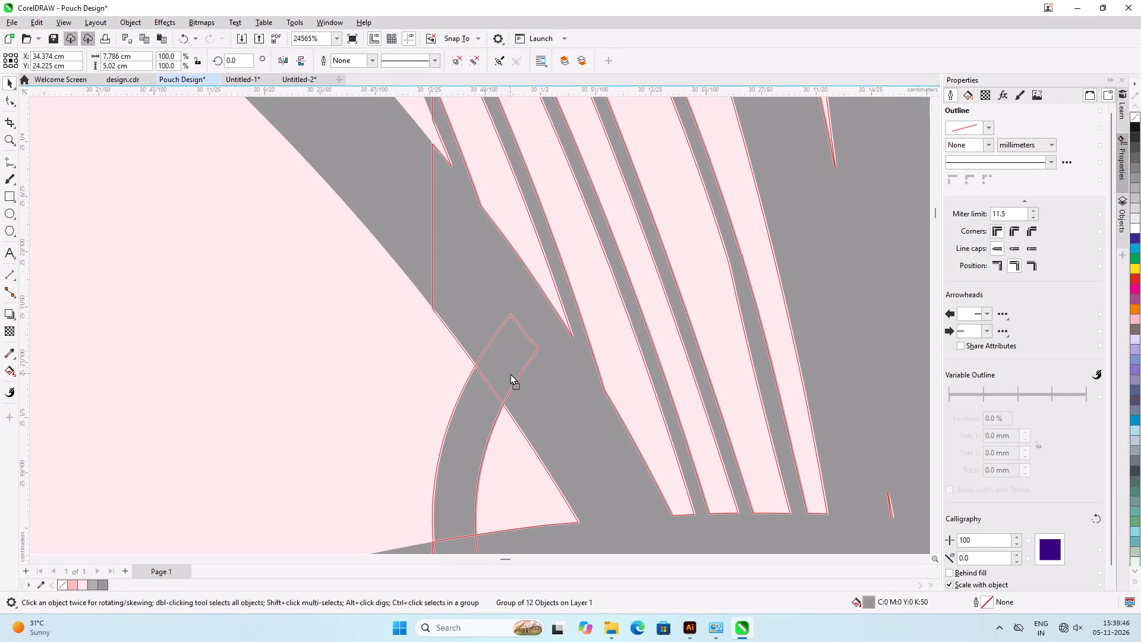
pyautogui.keyDown('shift'); pyautogui.click(400, 363); pyautogui.keyUp('shift')
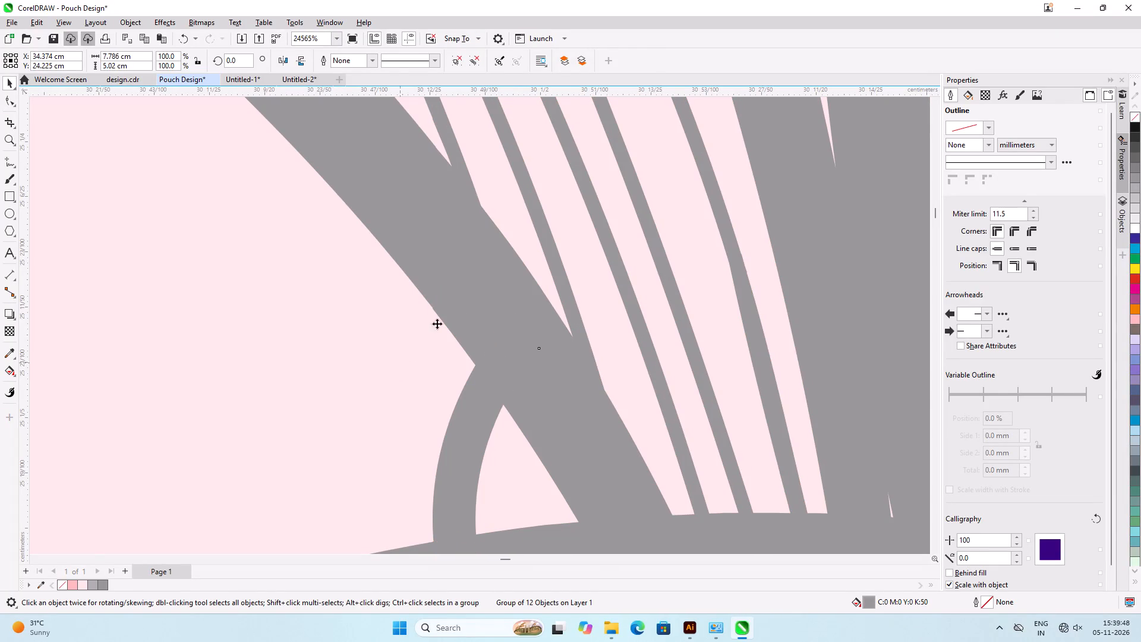
pyautogui.scroll(-9, 458, 312)
pyautogui.scroll(1, 385, 291)
pyautogui.scroll(-3, 385, 291)
pyautogui.scroll(1, 420, 265)
pyautogui.scroll(-5, 420, 265)
pyautogui.scroll(1, 462, 226)
pyautogui.scroll(-1, 462, 226)
pyautogui.scroll(1, 462, 226)
pyautogui.scroll(-17, 462, 226)
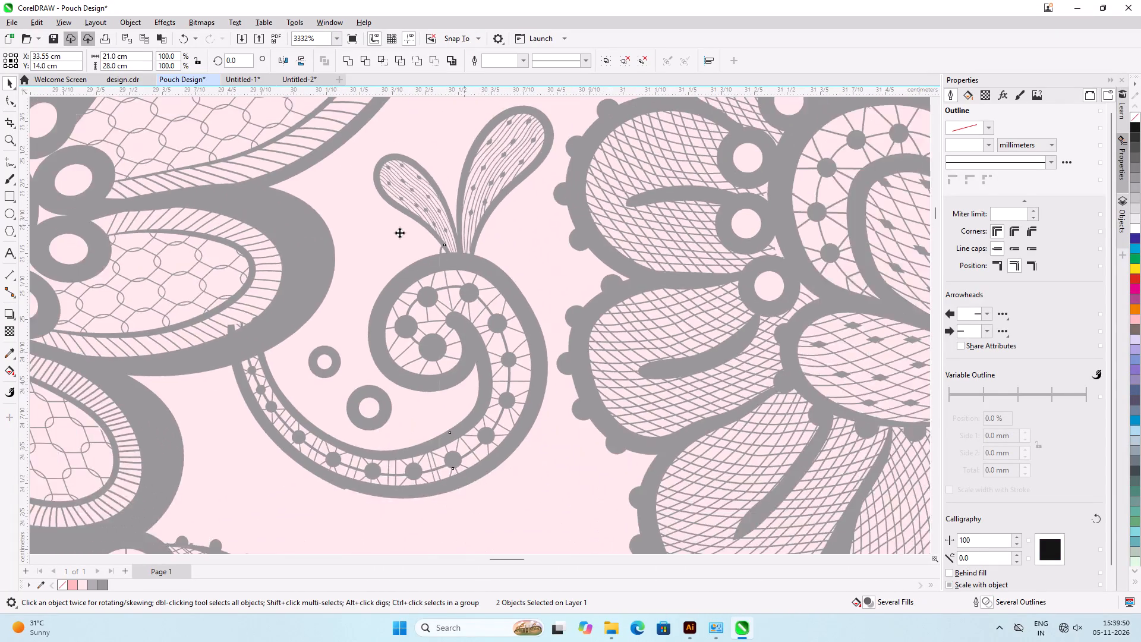
pyautogui.scroll(-11, 399, 232)
pyautogui.click(846, 251)
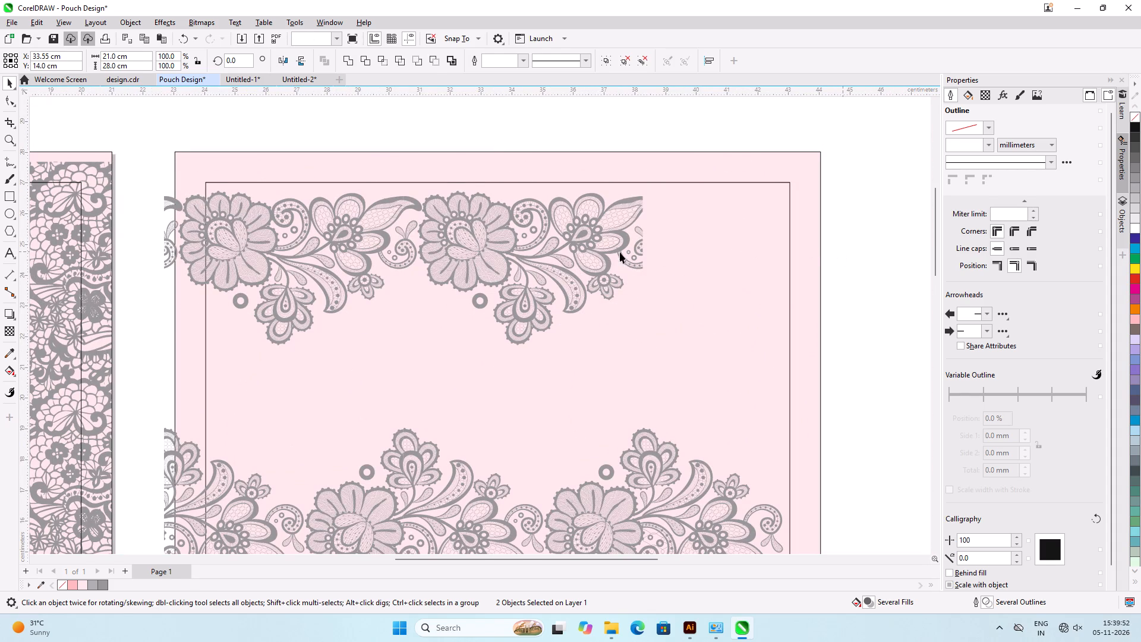
# Duplicate the second top lace motif horizontally to the right as the third repeat of the row.
pyautogui.click(512, 247)
pyautogui.moveTo(482, 241); pyautogui.dragTo(726, 257)
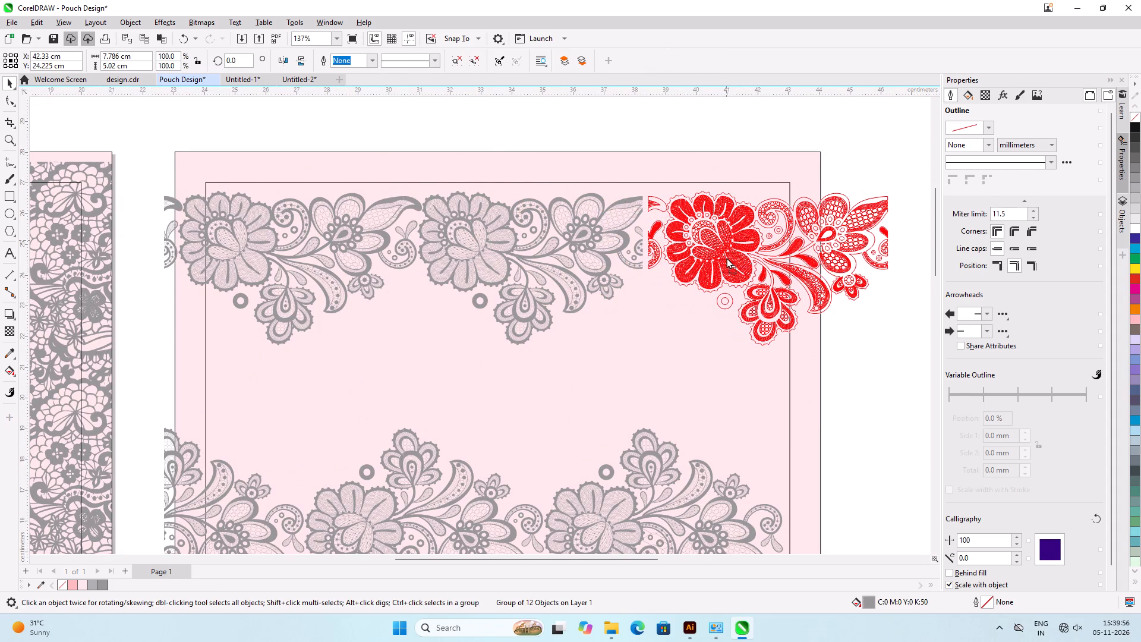
pyautogui.moveTo(726, 257); pyautogui.dragTo(725, 257)
pyautogui.keyDown('shift'); pyautogui.rightClick(725, 257); pyautogui.keyUp('shift')
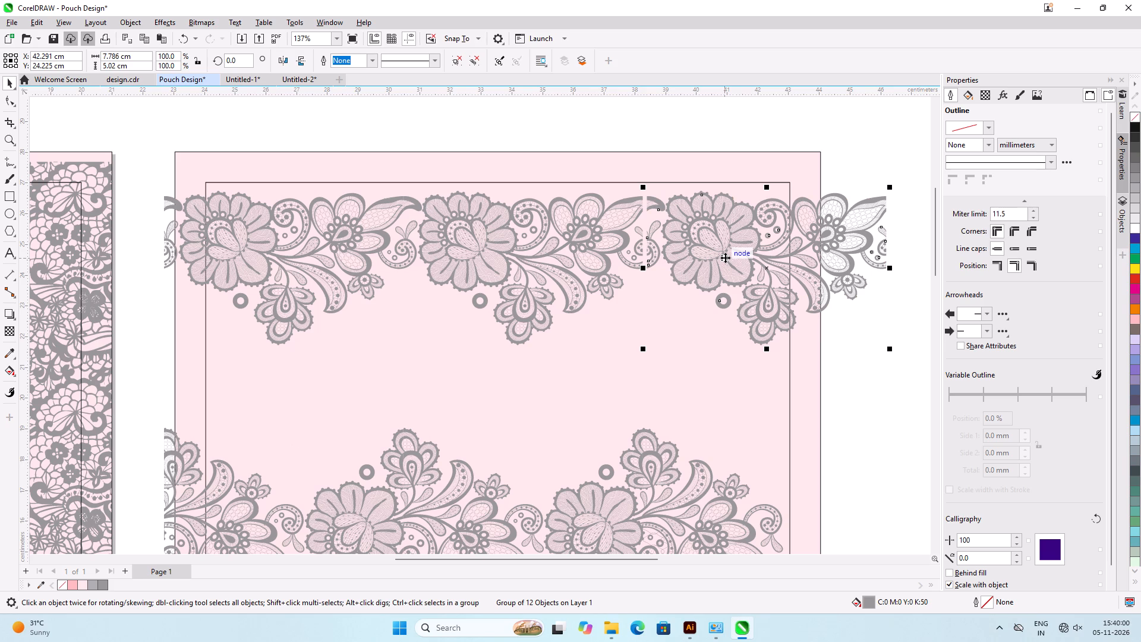
# Close the seam between the new third motif and the second motif, bringing their cut leaf edges together.
pyautogui.scroll(12, 680, 233)
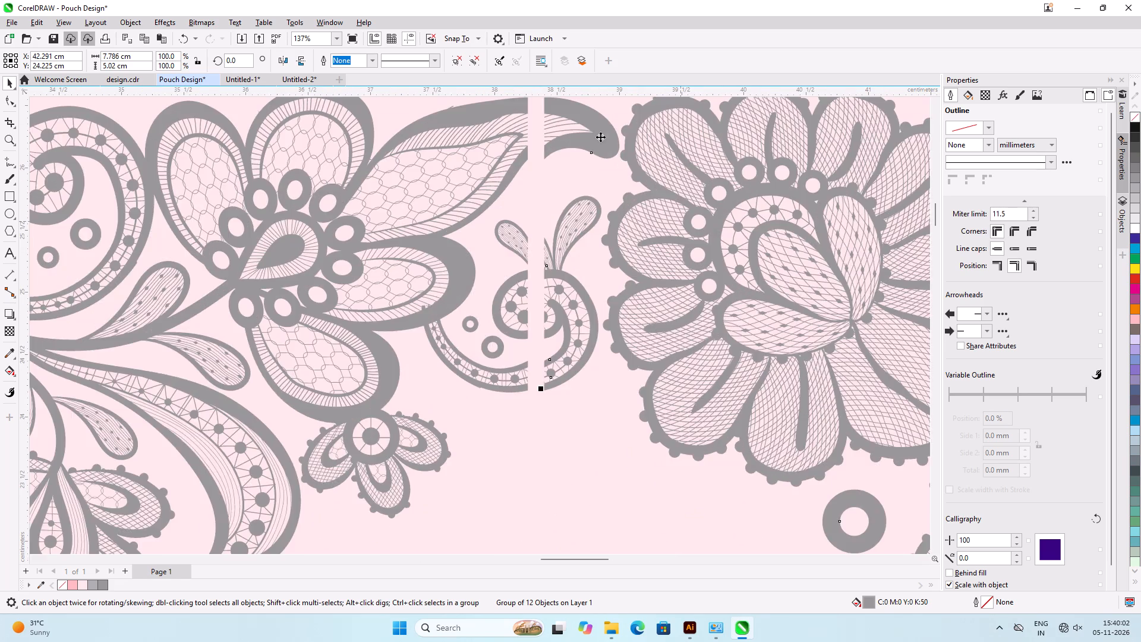
pyautogui.scroll(6, 595, 127)
pyautogui.scroll(-8, 595, 142)
pyautogui.scroll(6, 598, 171)
pyautogui.scroll(5, 582, 244)
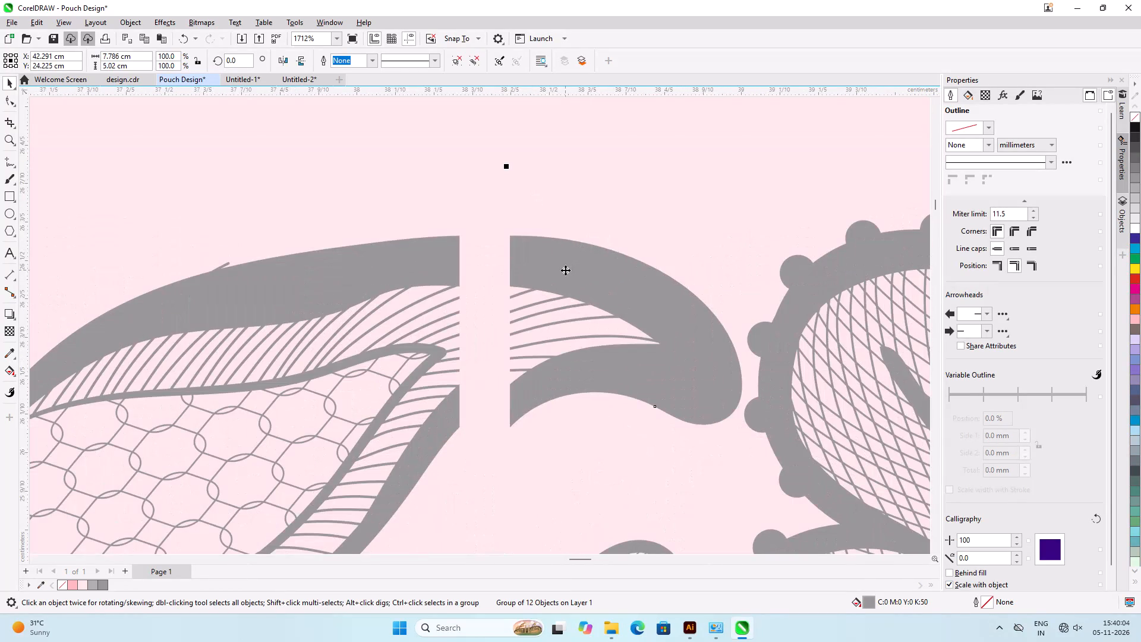
# Nudge the selected top lace motif left to X 42.151 cm so its cut leaf edge meets the neighbouring motif's edge.
pyautogui.press('Left')
pyautogui.press('Left')
pyautogui.press('Left')
pyautogui.press('Left')
pyautogui.press('Left')
pyautogui.press('Left')
pyautogui.press('Left')
pyautogui.press('Left')
pyautogui.press('Left')
pyautogui.press('Left')
pyautogui.press('Left')
pyautogui.press('Left')
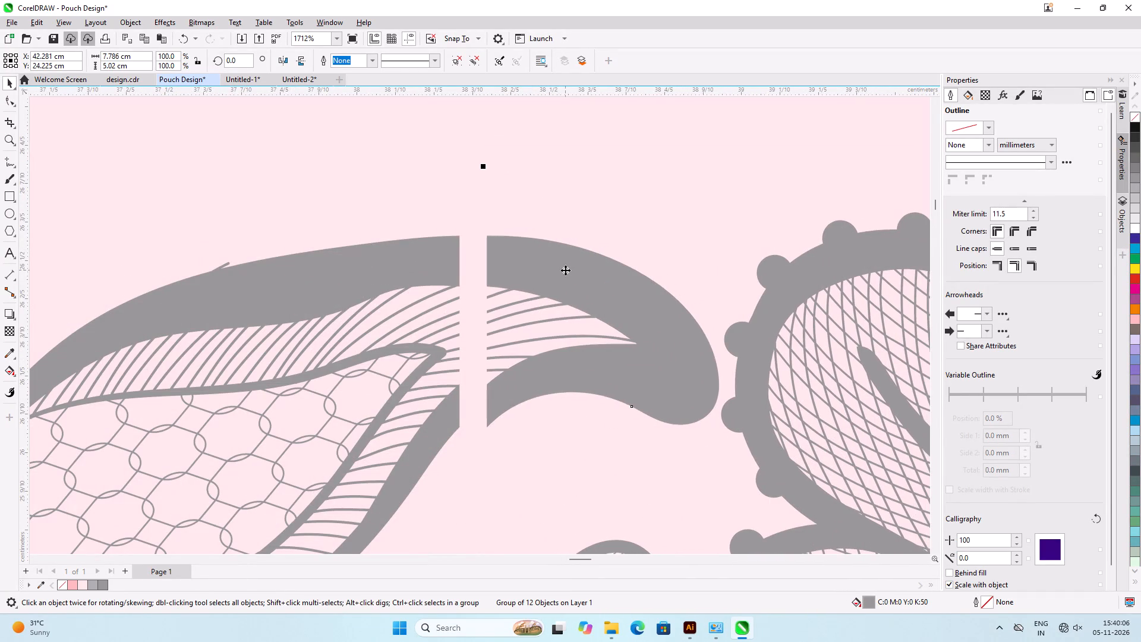
pyautogui.press('Left')
pyautogui.press('Left')
pyautogui.press('Left')
pyautogui.press('Left')
pyautogui.press('Left')
pyautogui.press('Left')
pyautogui.press('Left')
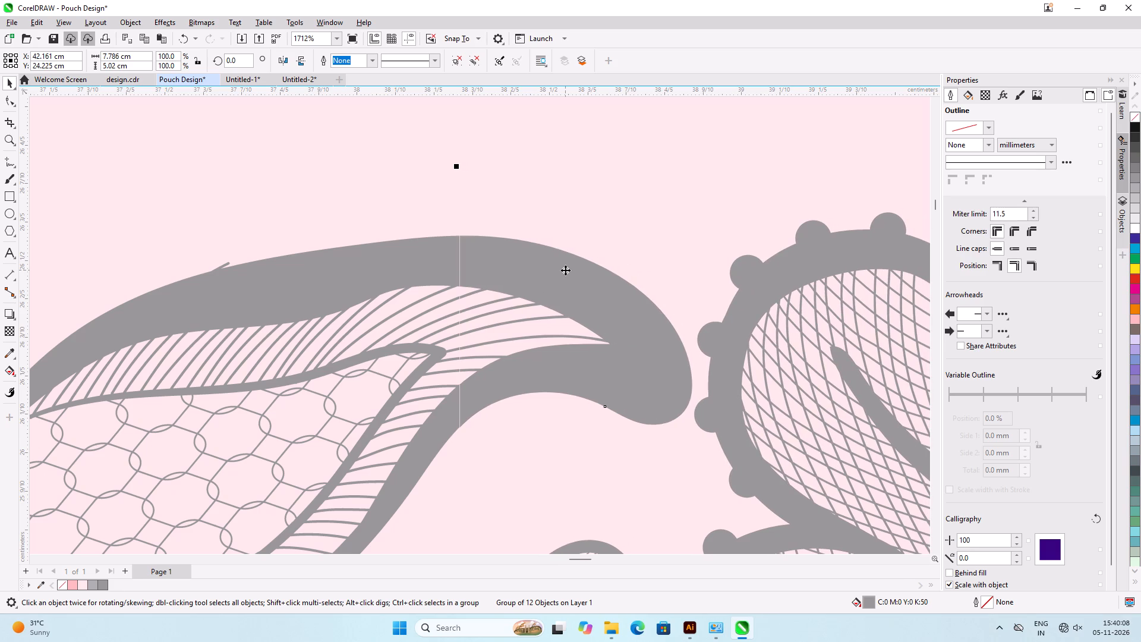
pyautogui.press('Left')
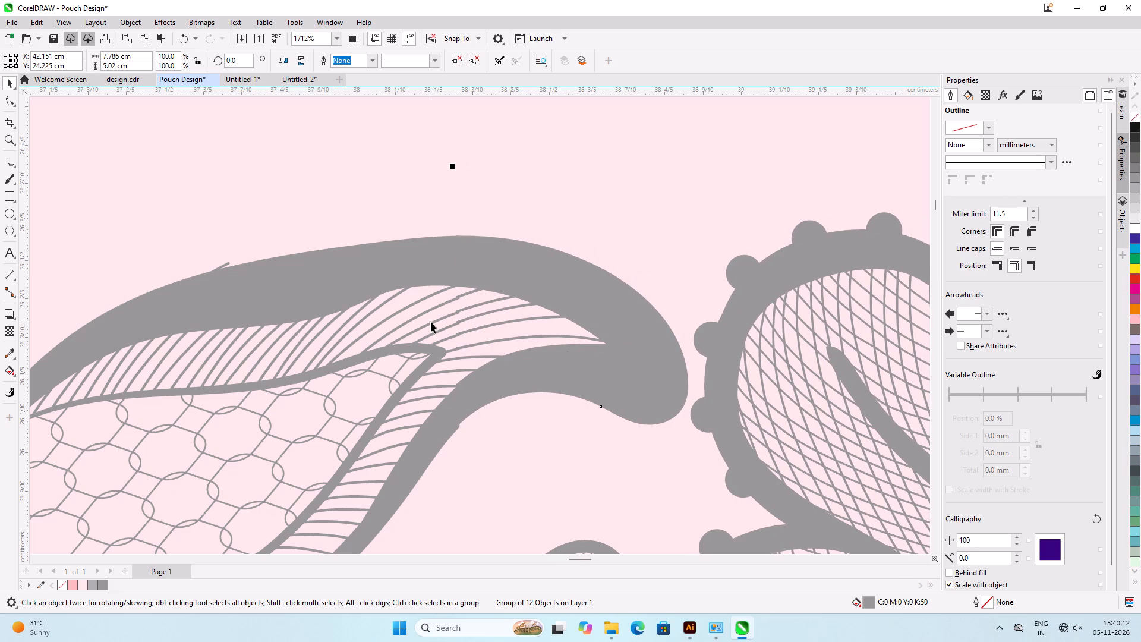
pyautogui.scroll(1, 431, 325)
pyautogui.scroll(1, 444, 392)
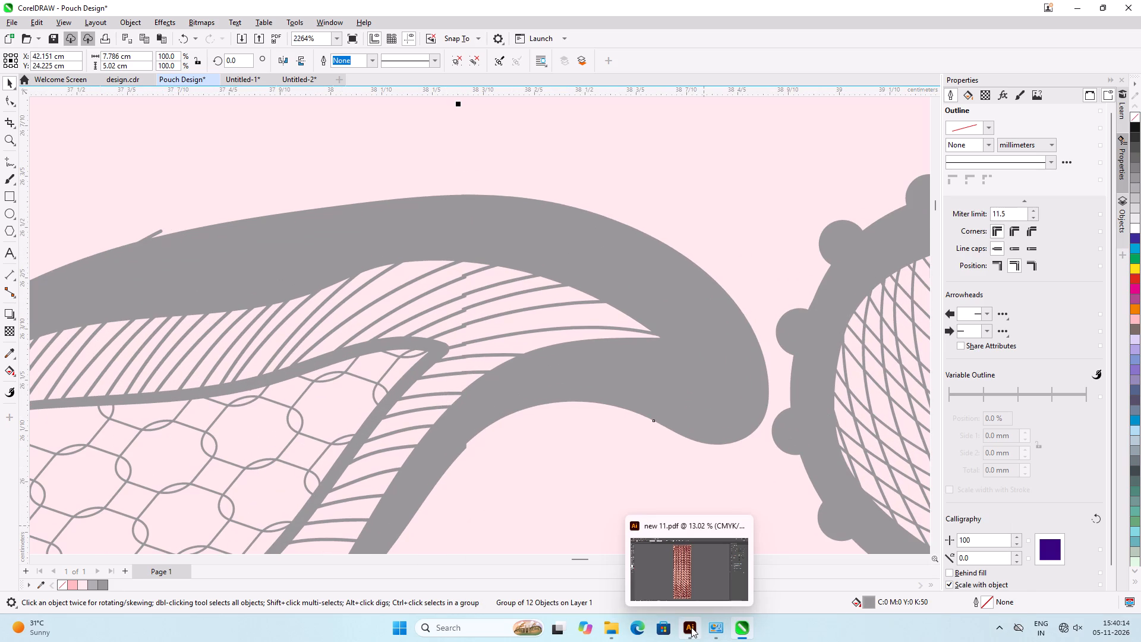
# Open Windows Network Connections with ncpa.cpl, enable the Ethernet adapter, and close the window.
pyautogui.press('super+r')
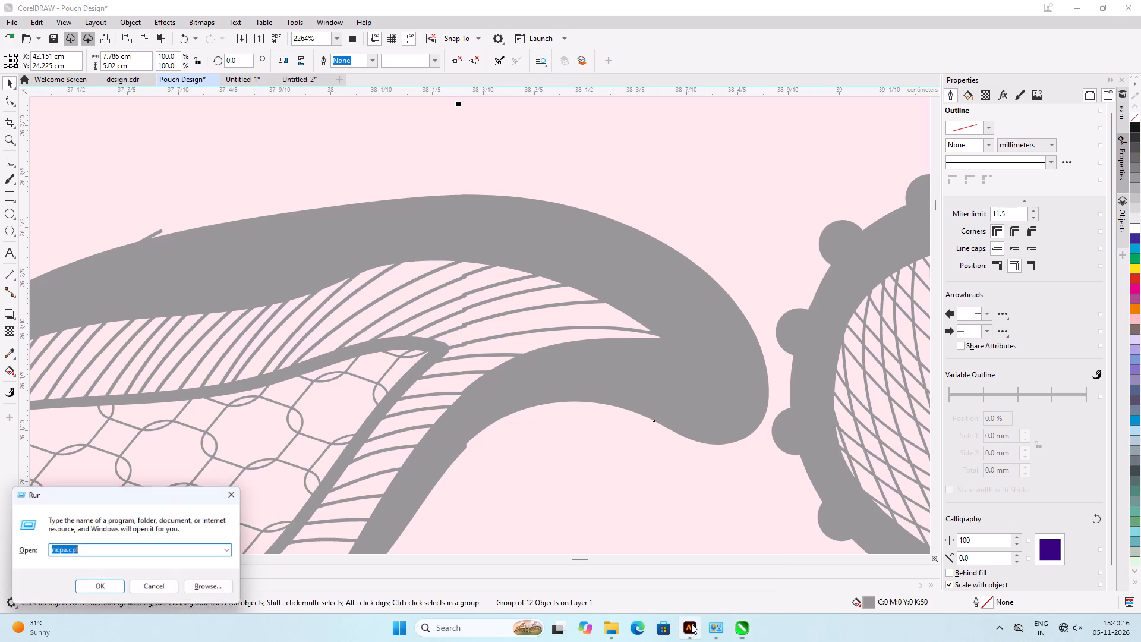
pyautogui.click(126, 591)
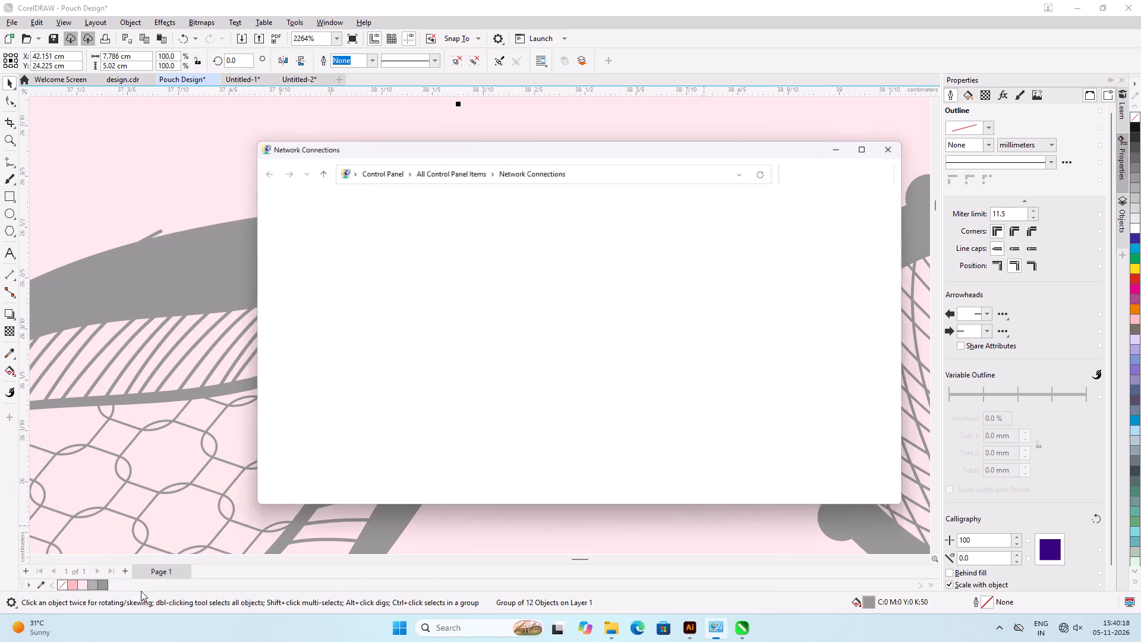
pyautogui.doubleClick(319, 222)
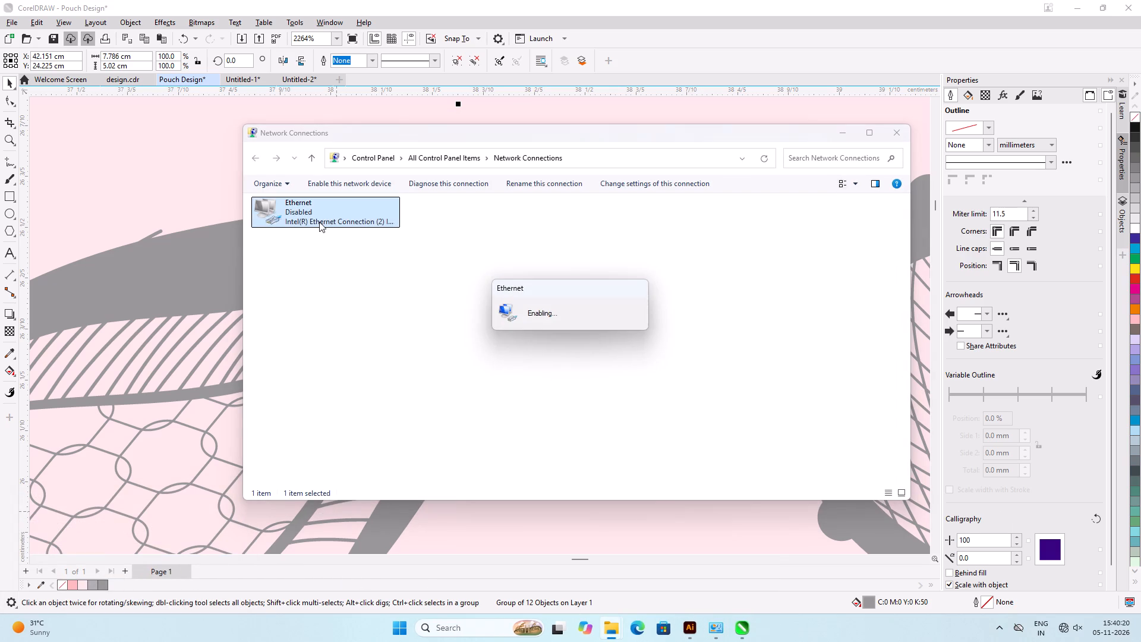
pyautogui.click(1060, 633)
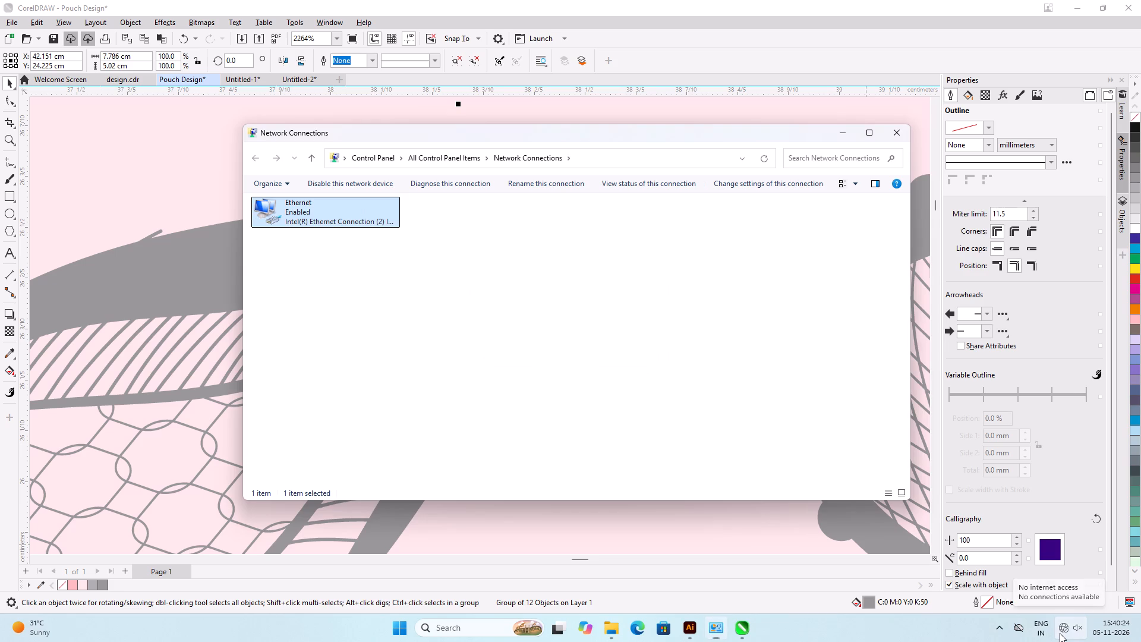
pyautogui.click(817, 631)
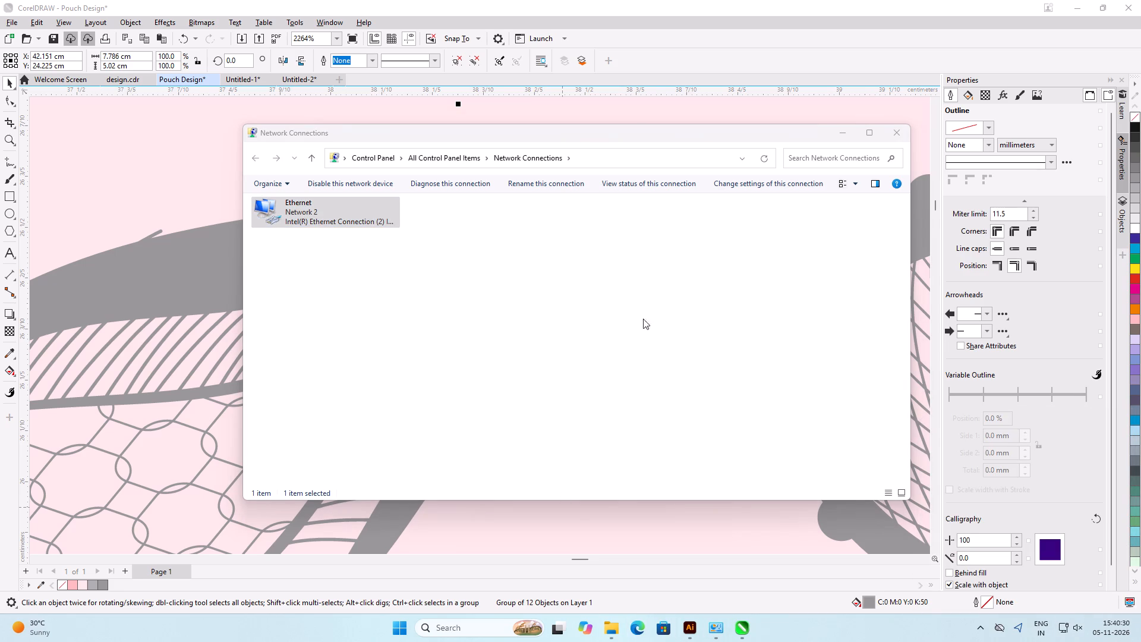
pyautogui.click(891, 137)
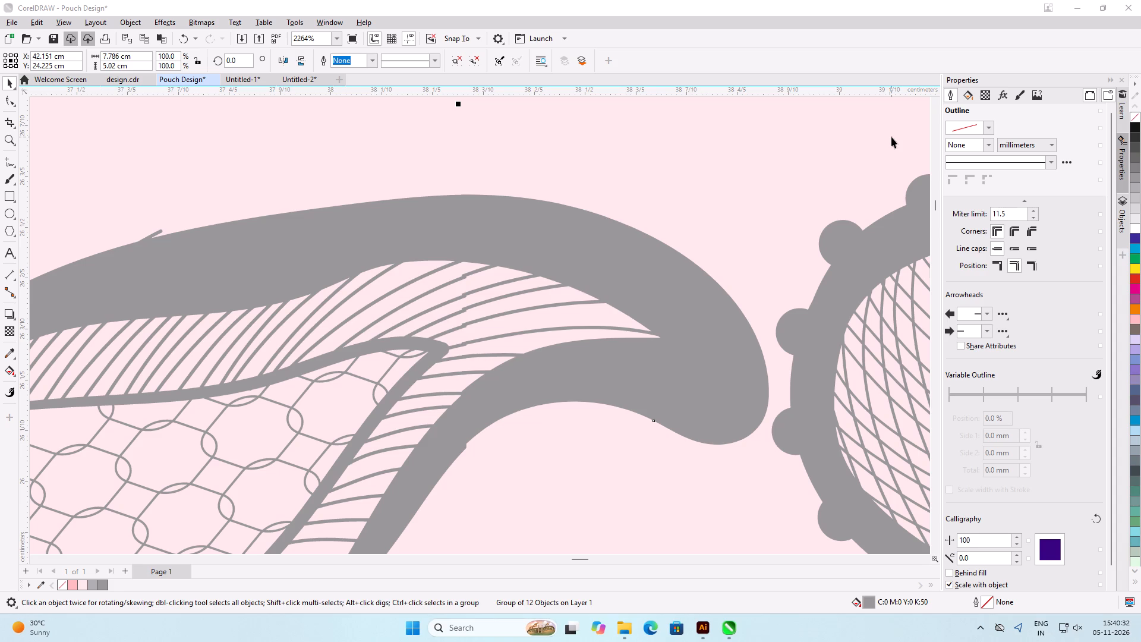
# Search Windows for KUR and launch the Kuro app.
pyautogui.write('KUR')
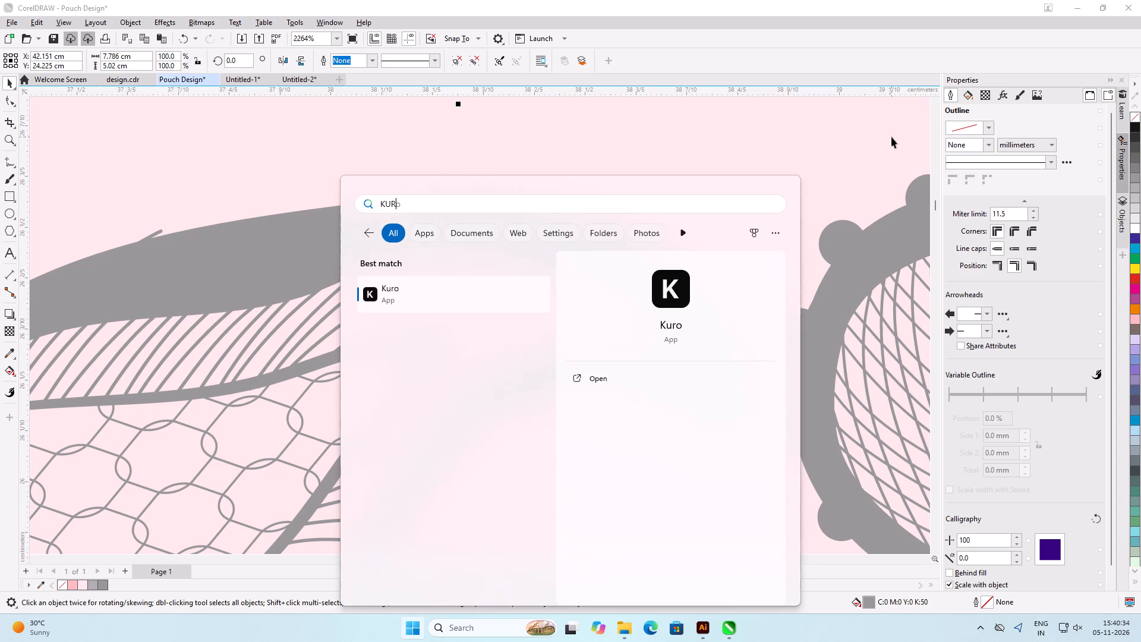
pyautogui.click(443, 288)
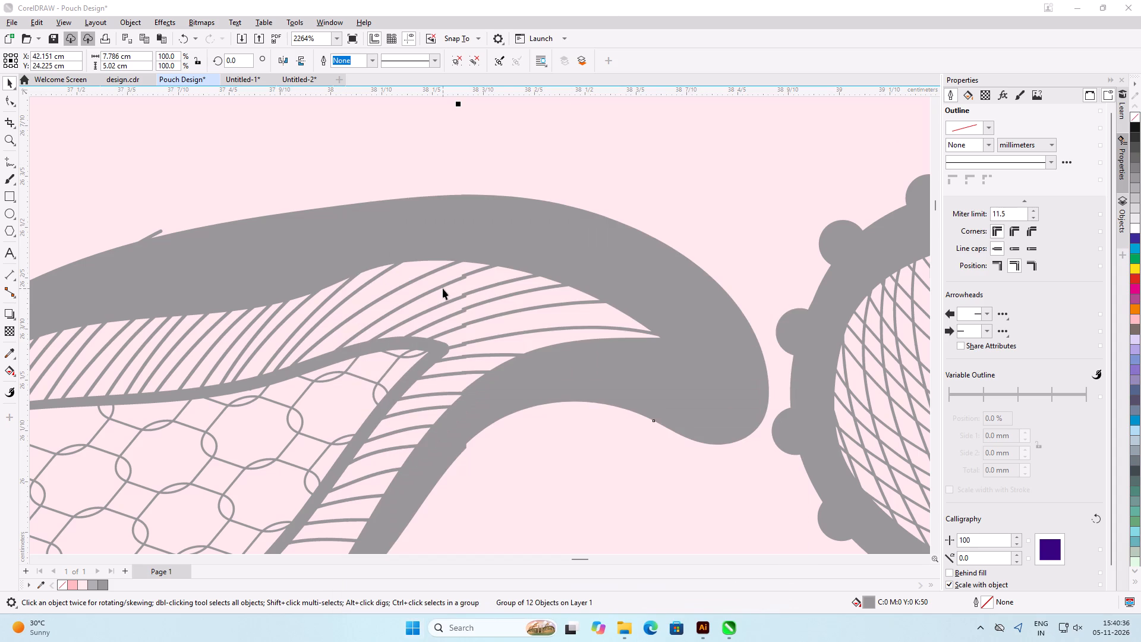
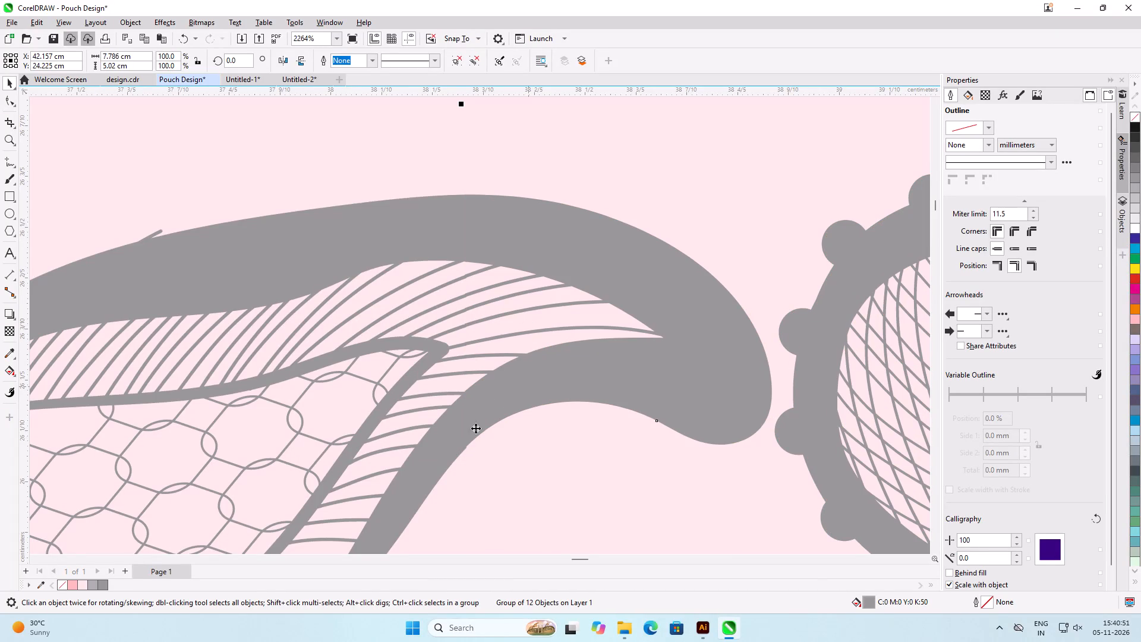
# Fine-adjust the third top motif's horizontal position to X 42.16 cm, keeping its lines joined with the second motif.
pyautogui.scroll(13, 456, 474)
pyautogui.moveTo(455, 345); pyautogui.dragTo(461, 345)
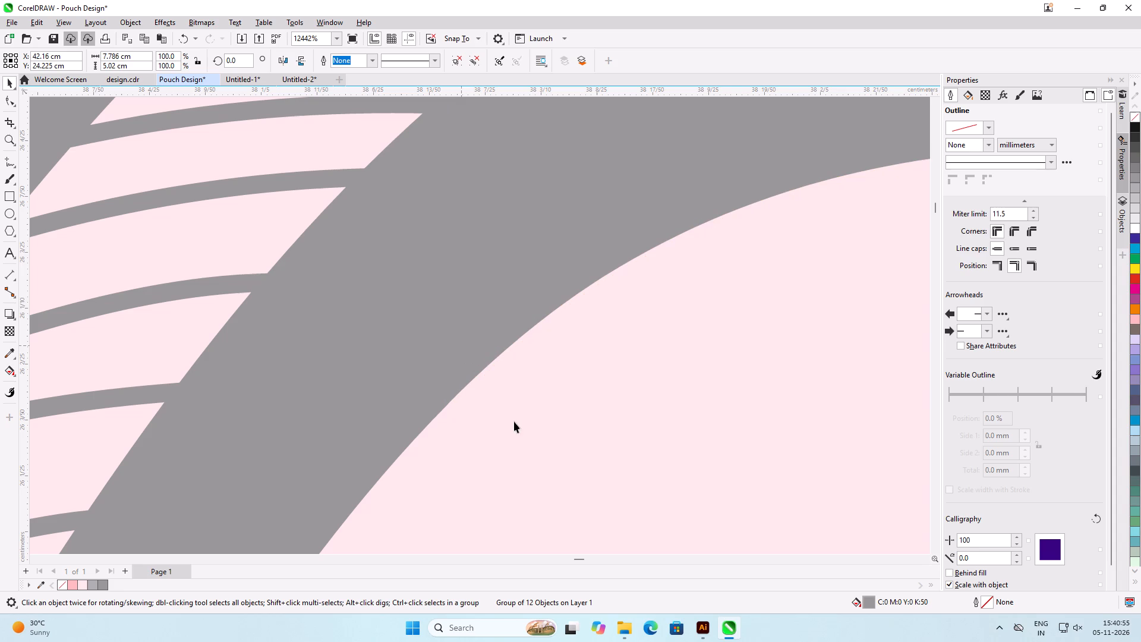
pyautogui.click(514, 421)
pyautogui.scroll(-6, 474, 389)
pyautogui.scroll(-9, 450, 328)
pyautogui.scroll(1, 446, 221)
pyautogui.scroll(-11, 446, 221)
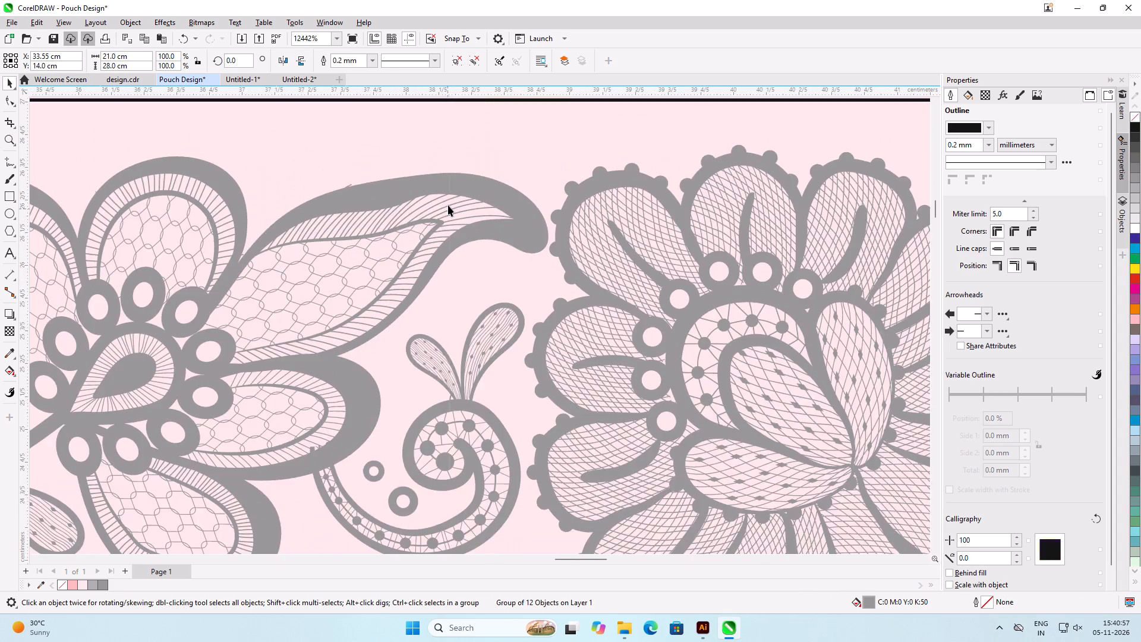
pyautogui.scroll(-9, 448, 205)
pyautogui.scroll(-6, 551, 206)
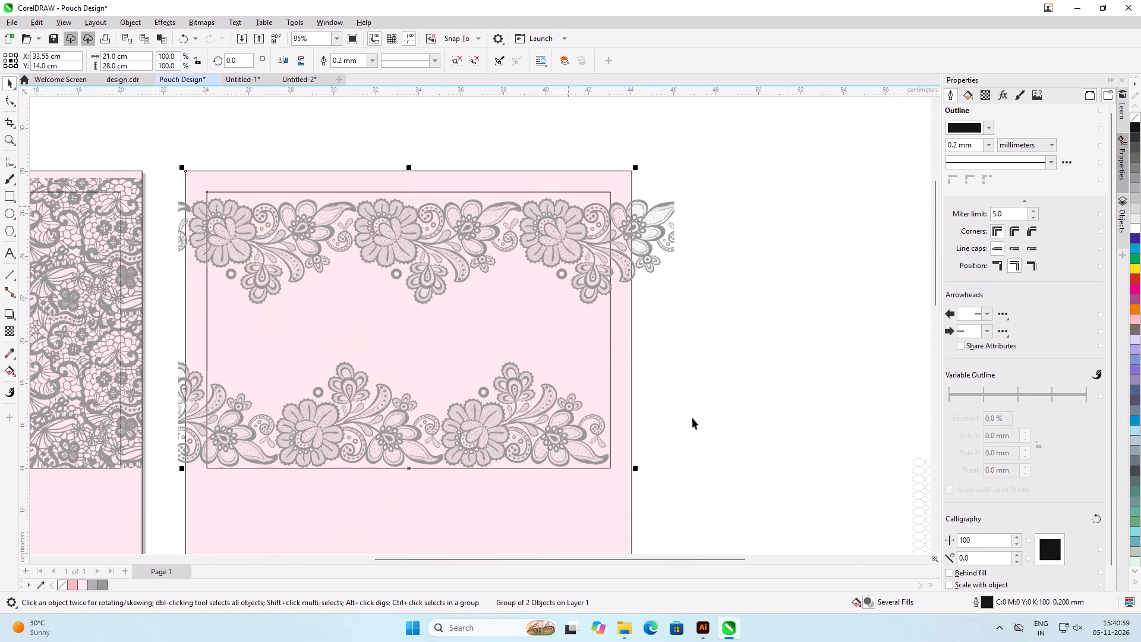
pyautogui.click(708, 436)
# Examine how the bottom lace row is divided by selecting its individual pieces at both ends.
pyautogui.scroll(3, 691, 440)
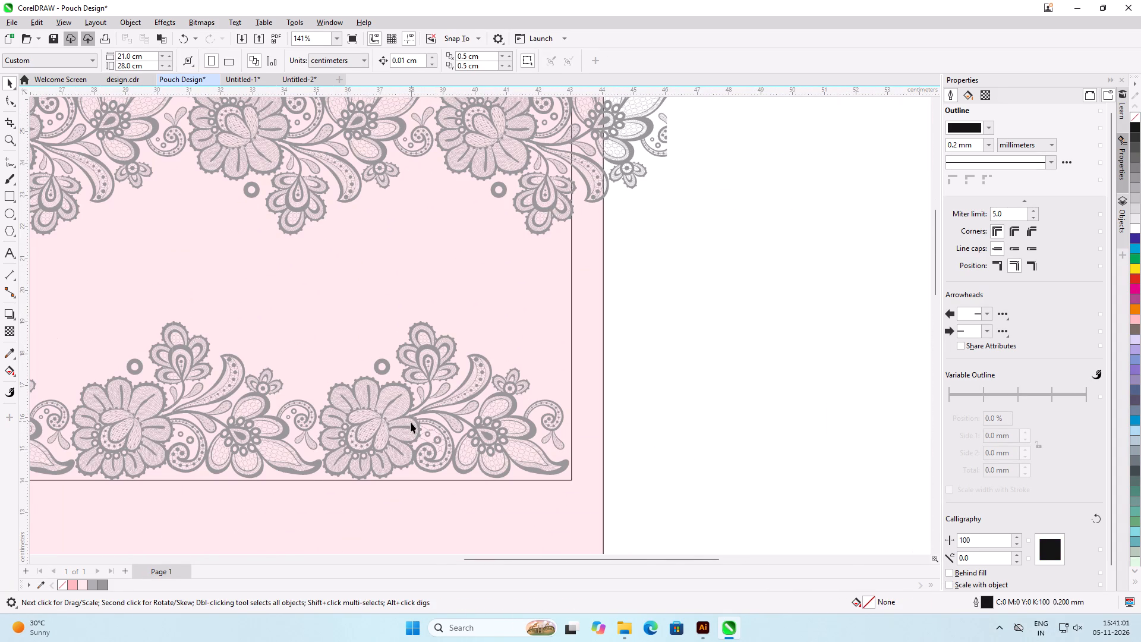
pyautogui.click(411, 422)
pyautogui.click(428, 397)
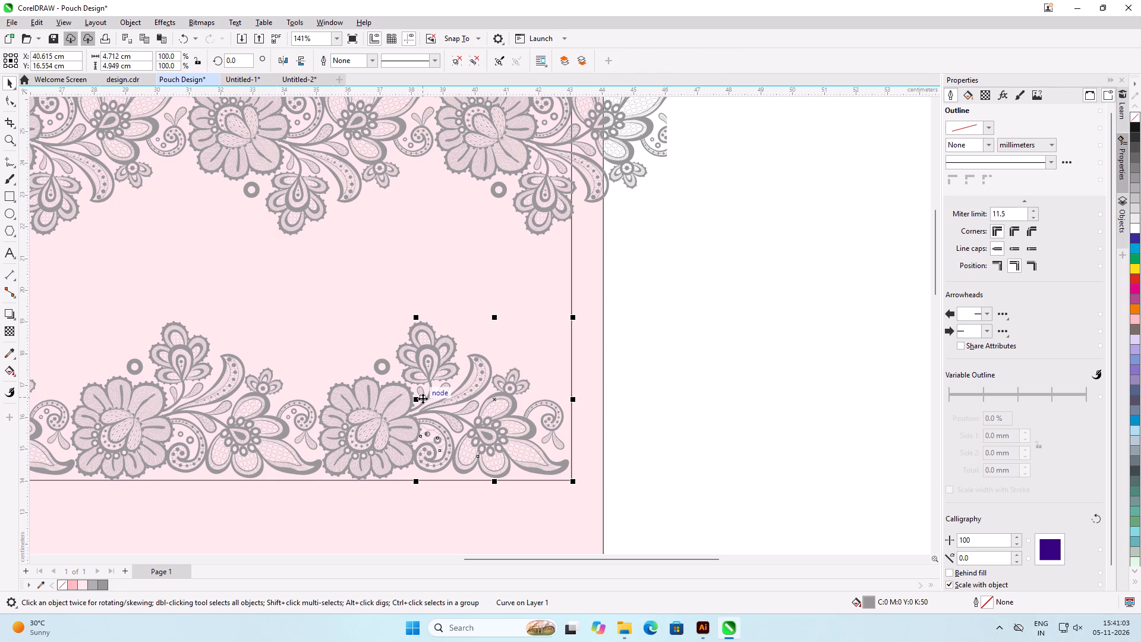
pyautogui.scroll(-4, 545, 399)
pyautogui.click(196, 407)
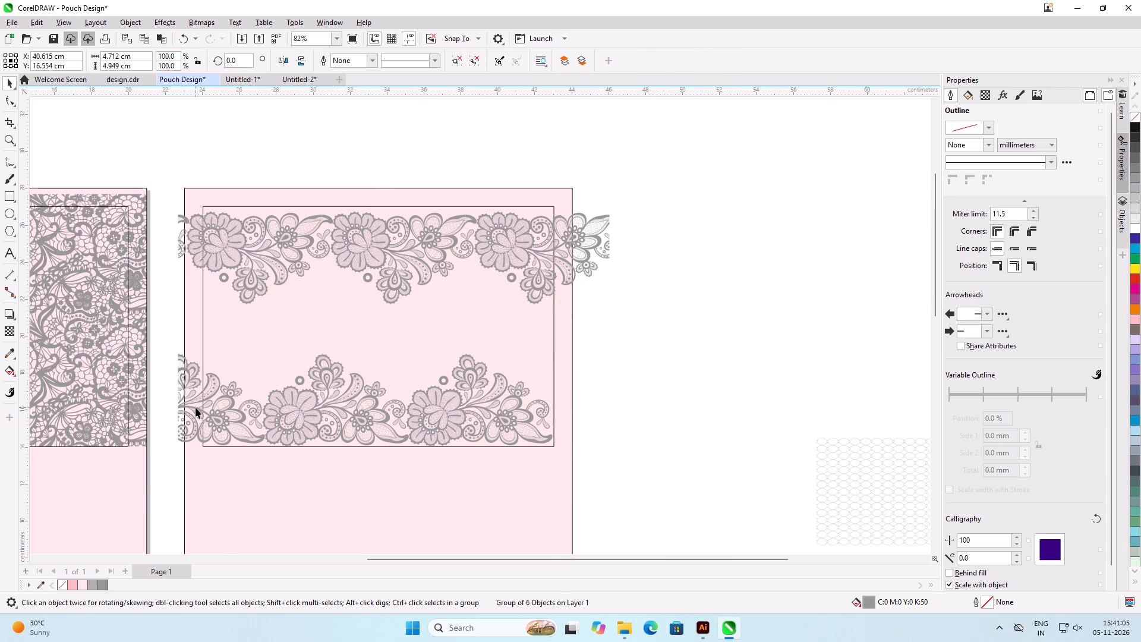
pyautogui.click(582, 397)
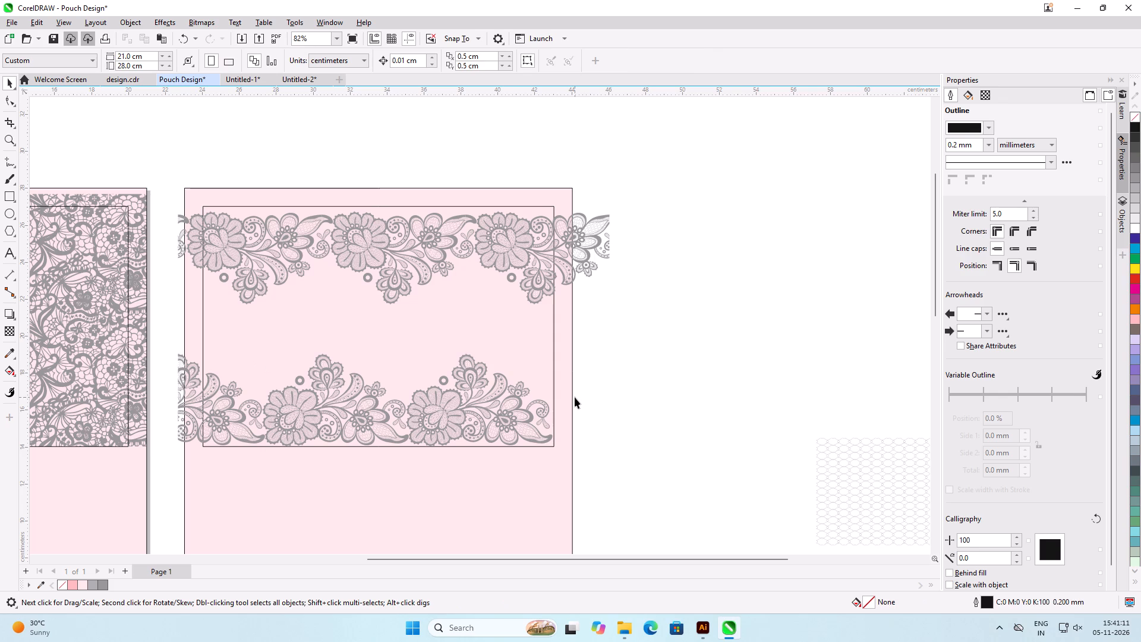
# Select all the motif pieces of the bottom lace row on the second big pouch, leaving out the top row.
pyautogui.click(588, 377)
pyautogui.moveTo(588, 338); pyautogui.dragTo(307, 380)
pyautogui.moveTo(307, 380); pyautogui.dragTo(163, 458)
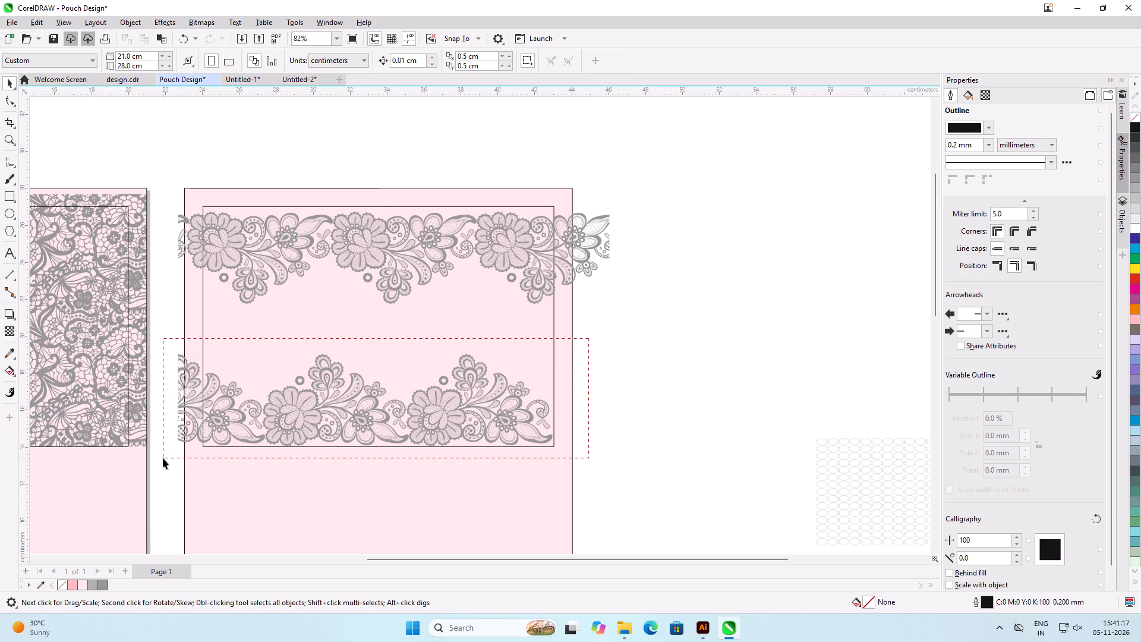
pyautogui.moveTo(163, 458); pyautogui.dragTo(163, 452)
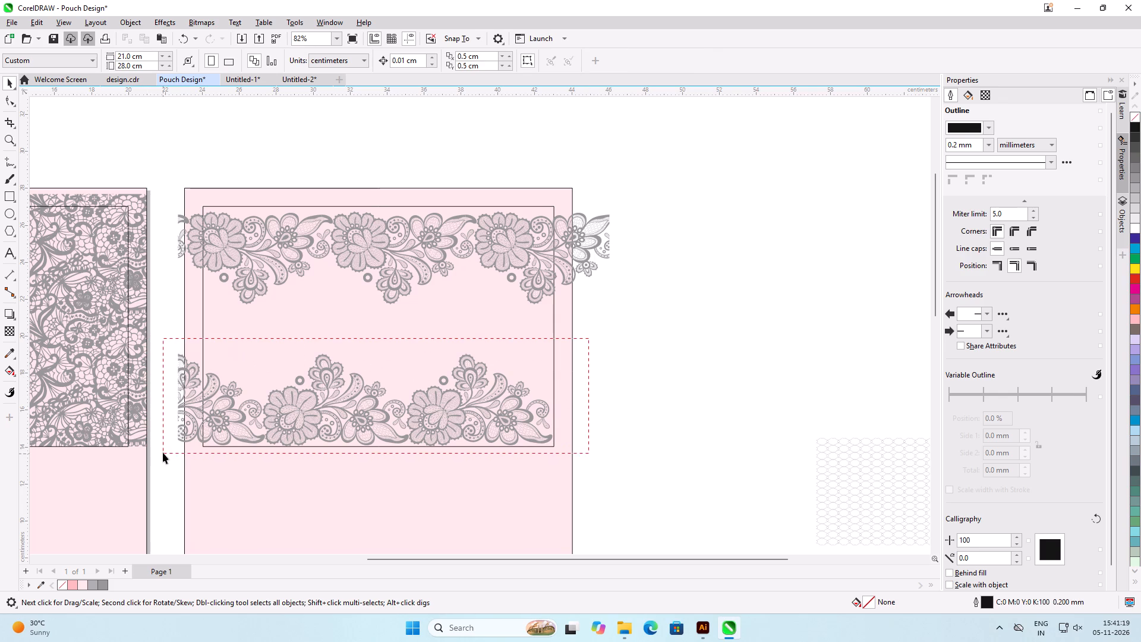
pyautogui.moveTo(163, 452); pyautogui.dragTo(164, 446)
pyautogui.click(608, 428)
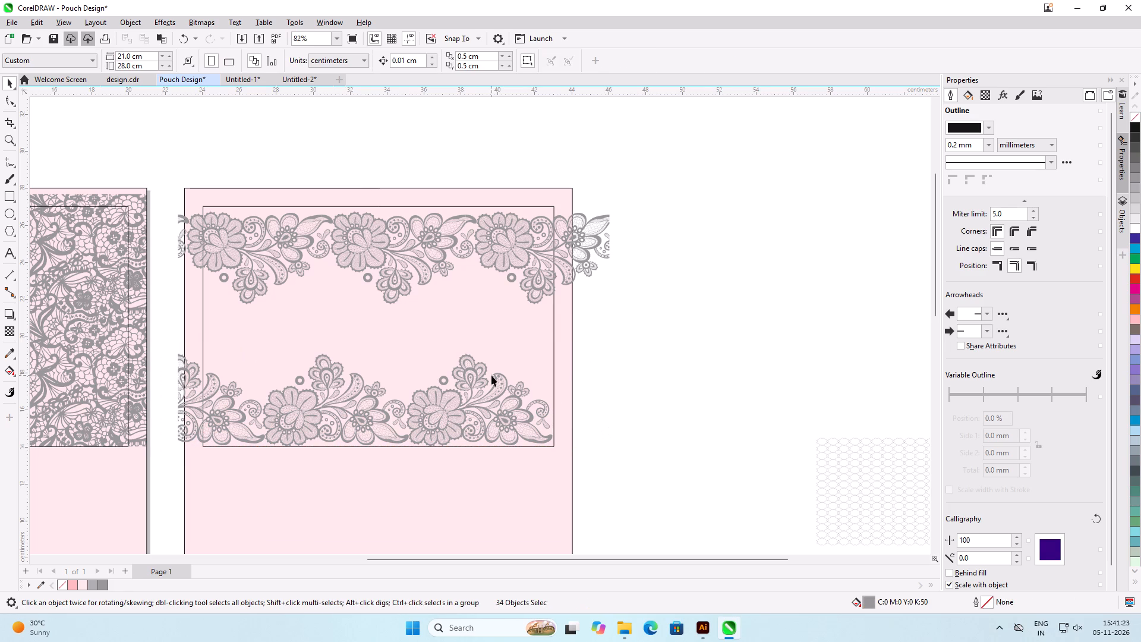
pyautogui.click(483, 376)
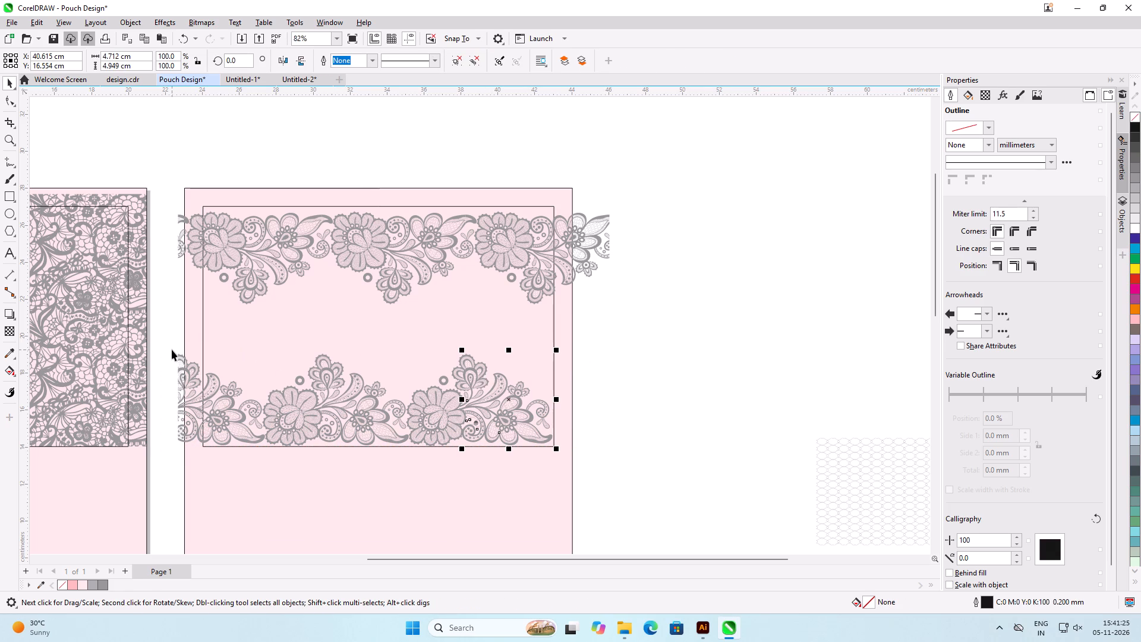
pyautogui.click(172, 350)
pyautogui.moveTo(165, 342); pyautogui.dragTo(627, 447)
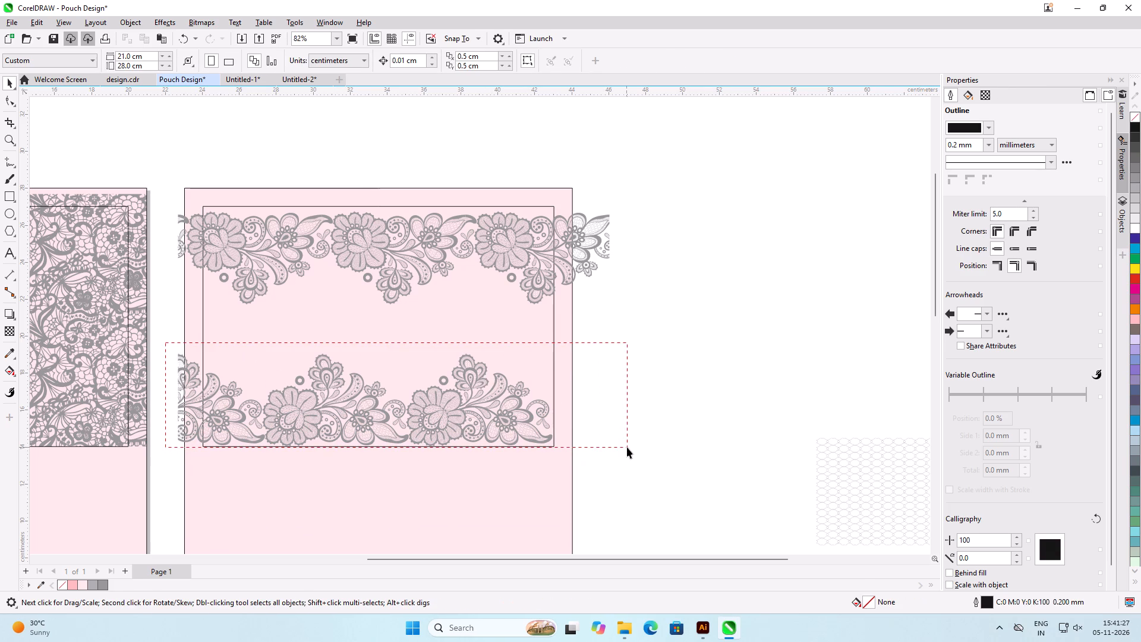
pyautogui.moveTo(627, 447); pyautogui.dragTo(627, 446)
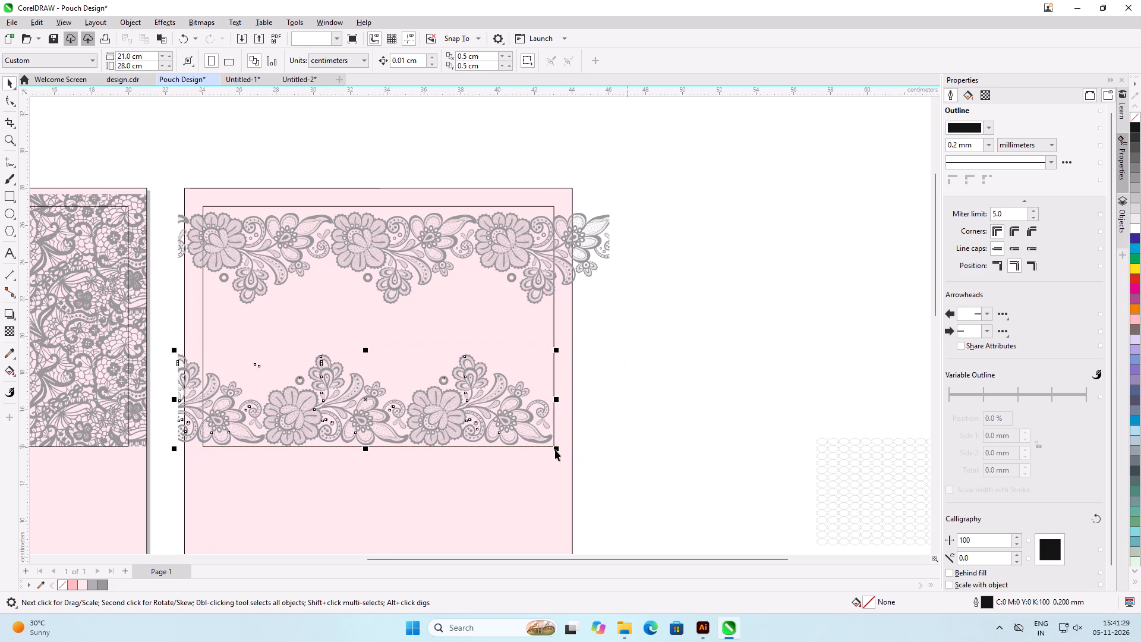
pyautogui.scroll(6, 283, 449)
pyautogui.scroll(-2, 283, 449)
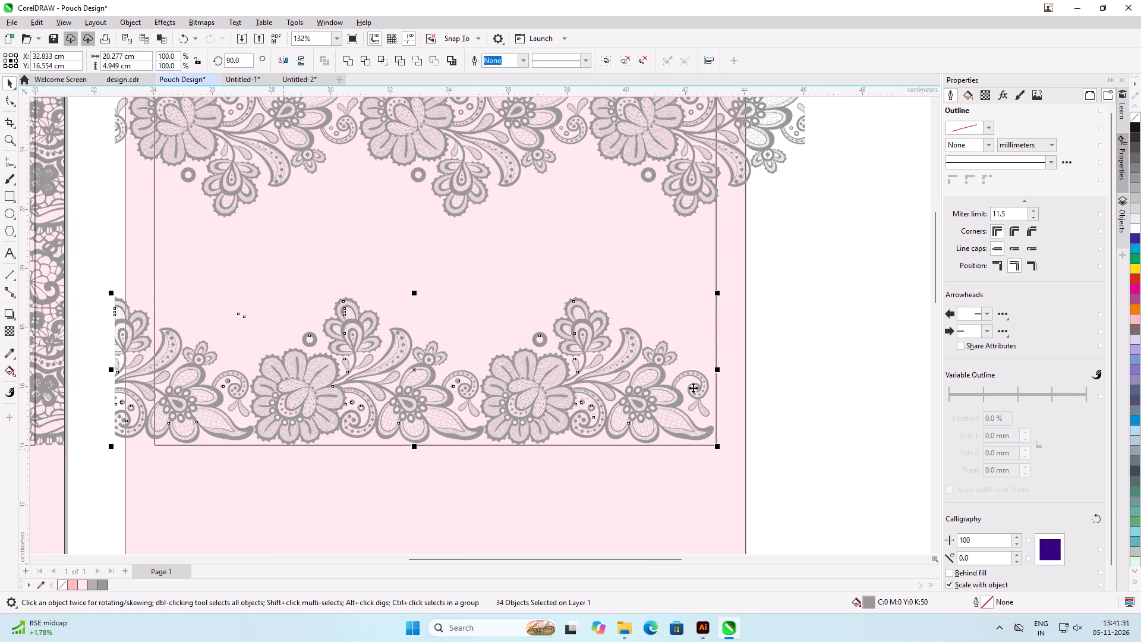
pyautogui.click(784, 344)
pyautogui.click(768, 267)
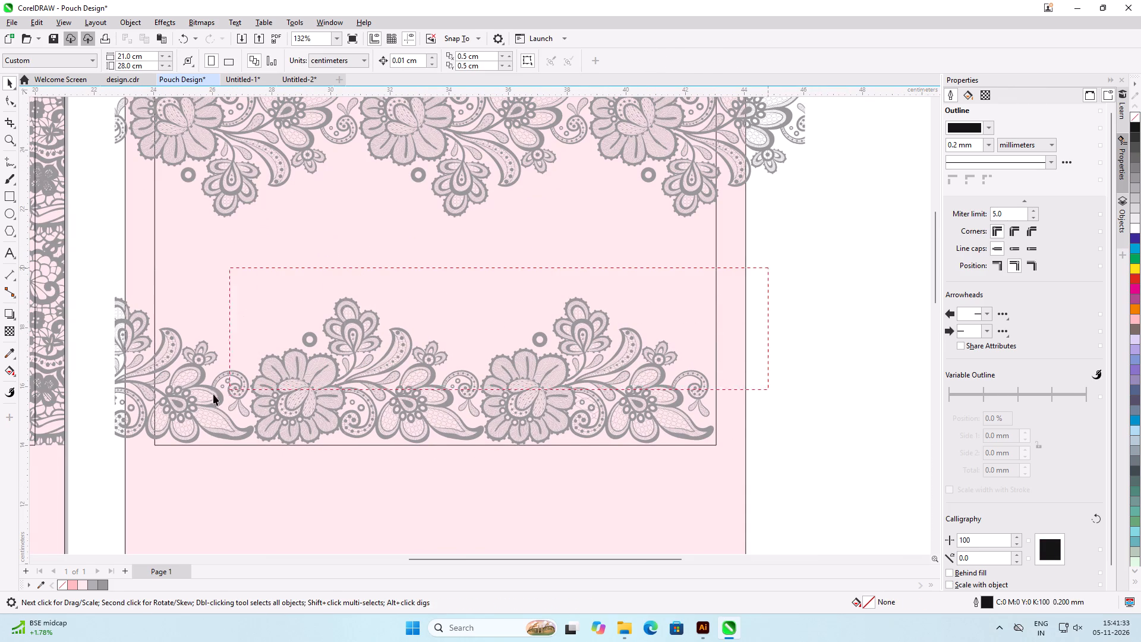
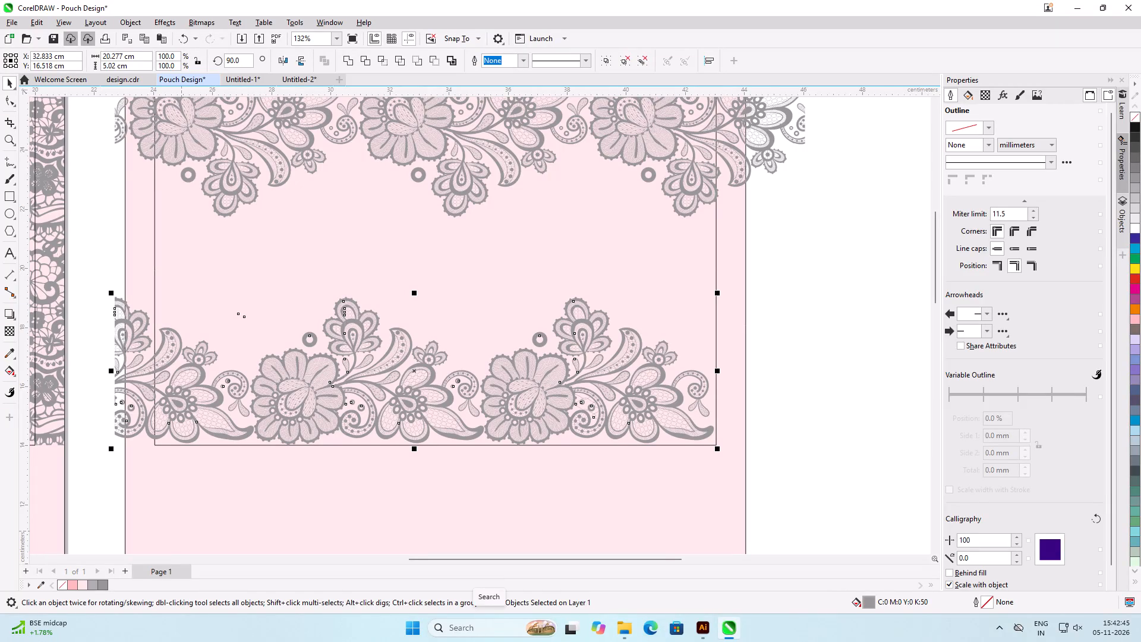
# Examine the wavy net lines inside the spiral curl beside the bottom lace row's last large flower.
pyautogui.click(796, 446)
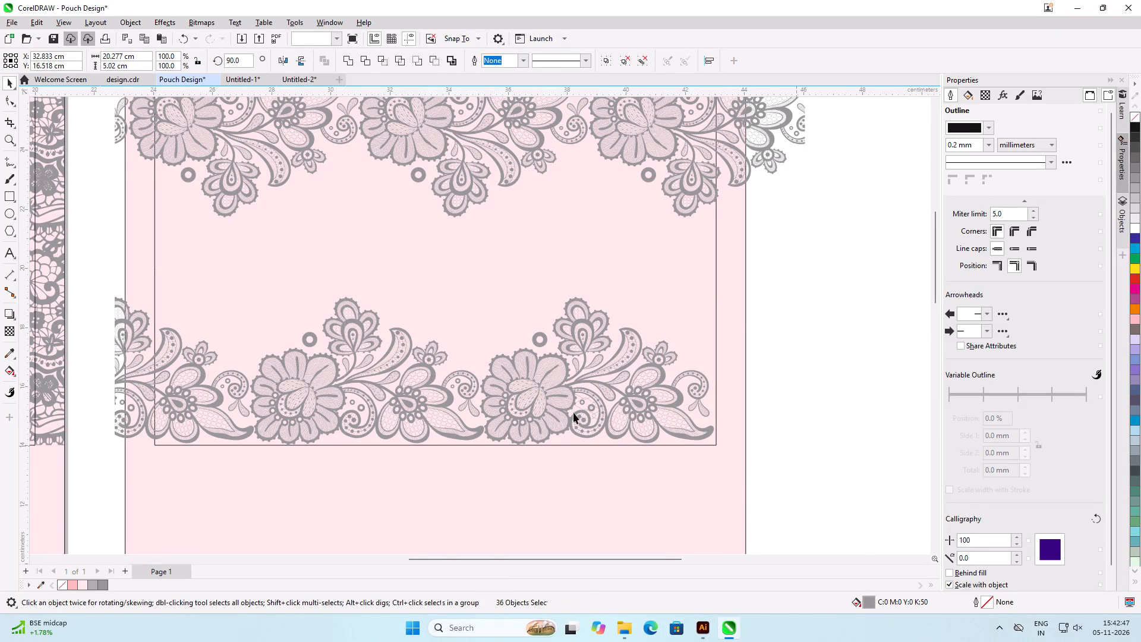
pyautogui.scroll(15, 573, 413)
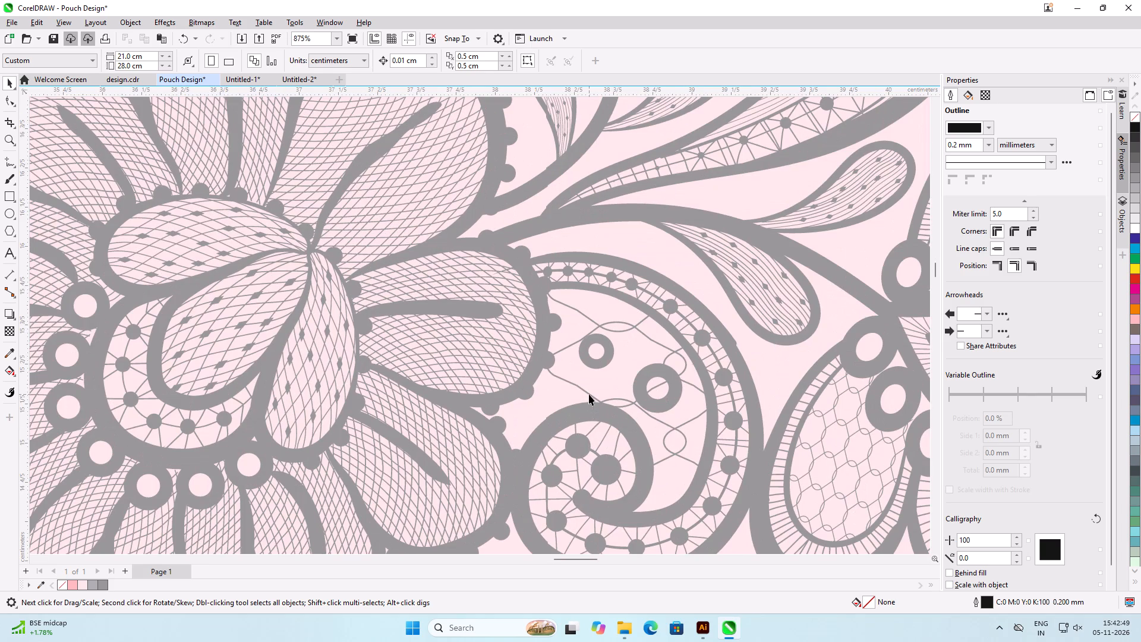
pyautogui.click(589, 394)
pyautogui.scroll(-1, 589, 394)
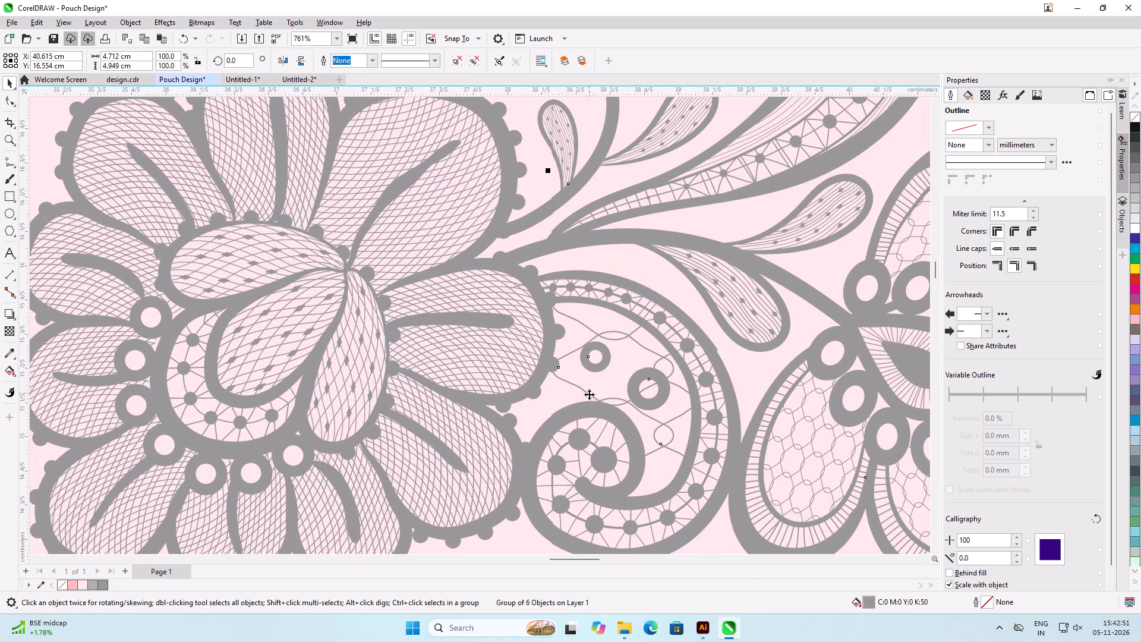
pyautogui.scroll(-3, 503, 361)
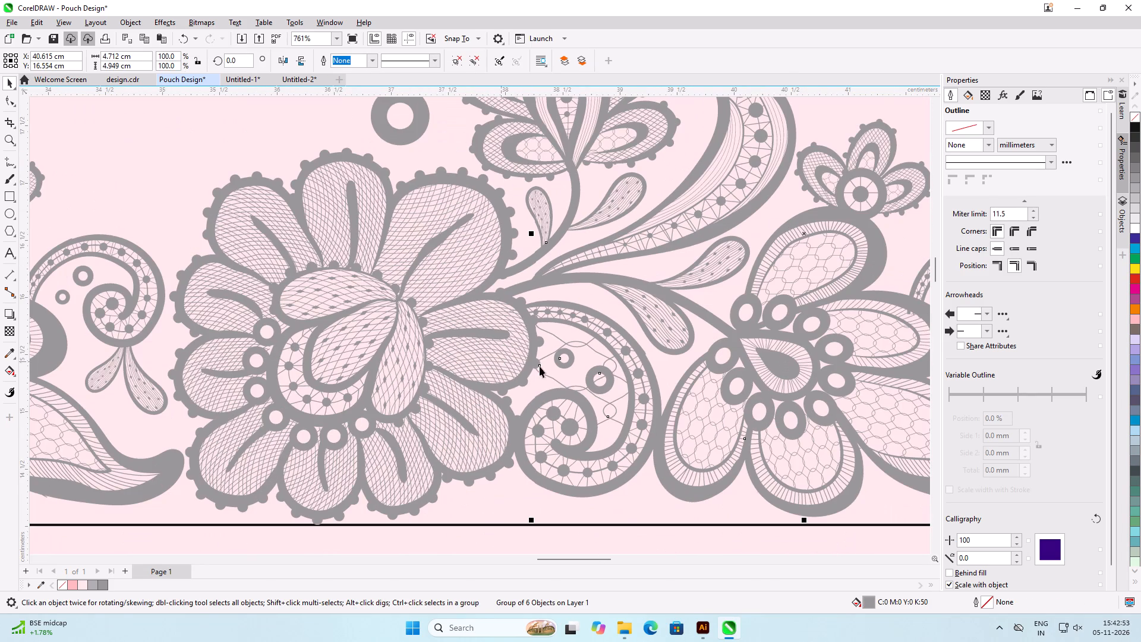
pyautogui.scroll(6, 606, 407)
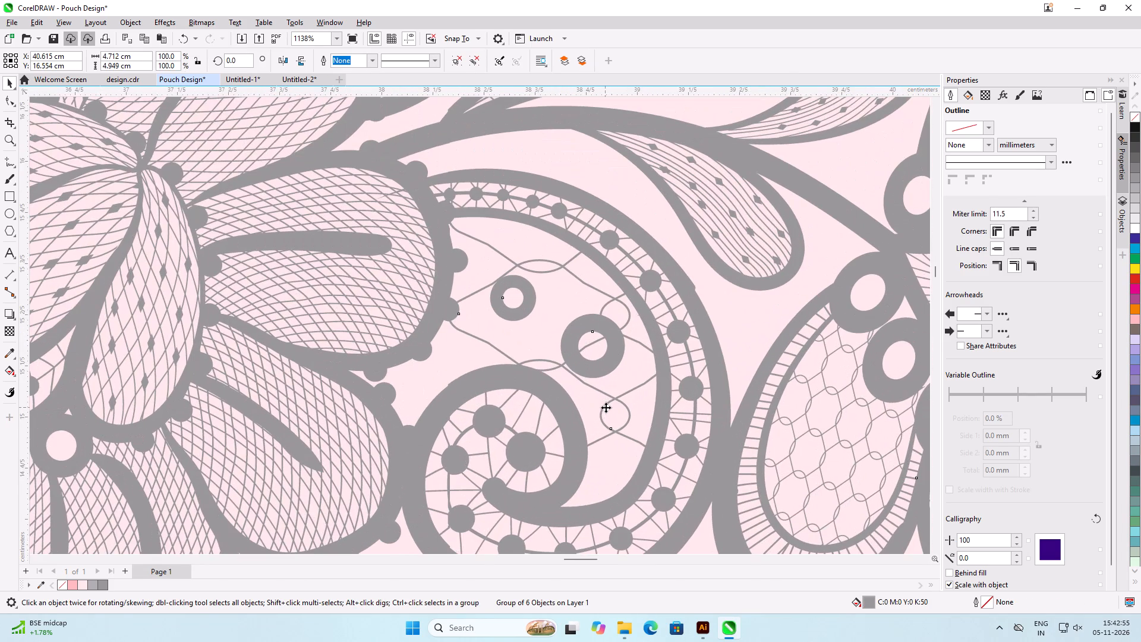
pyautogui.scroll(-2, 581, 388)
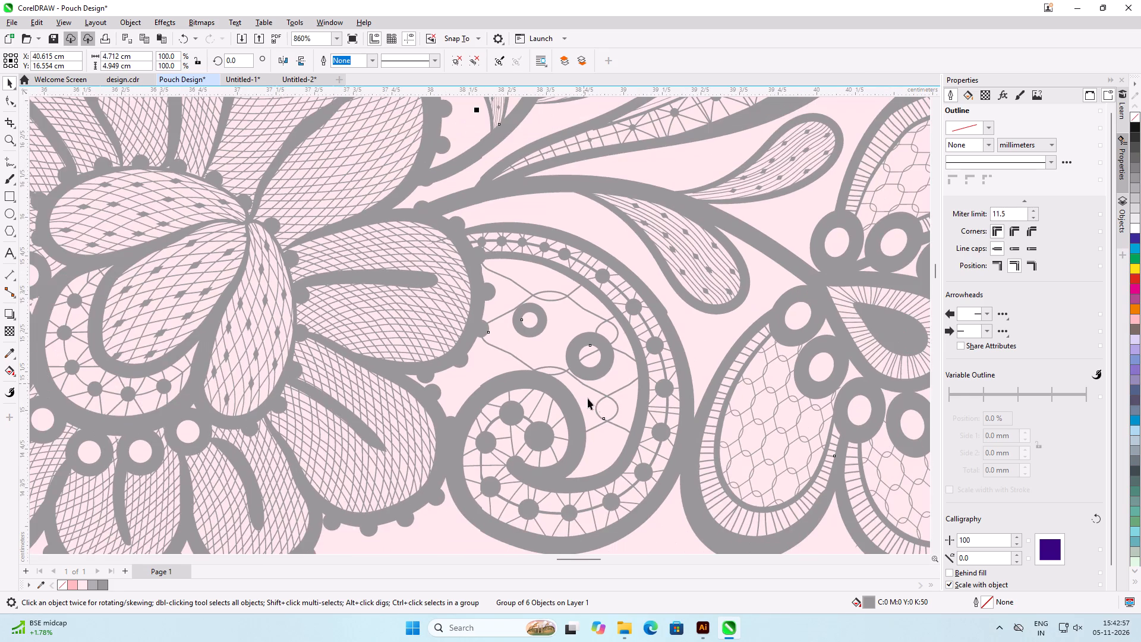
pyautogui.scroll(4, 595, 406)
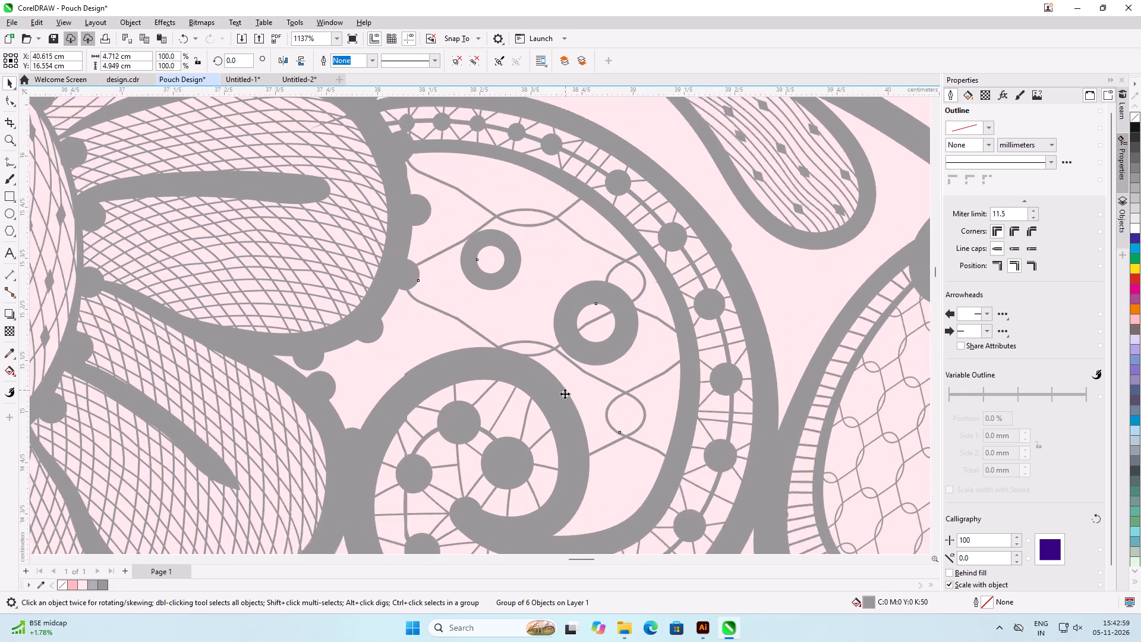
pyautogui.scroll(1, 565, 394)
pyautogui.scroll(-1, 546, 379)
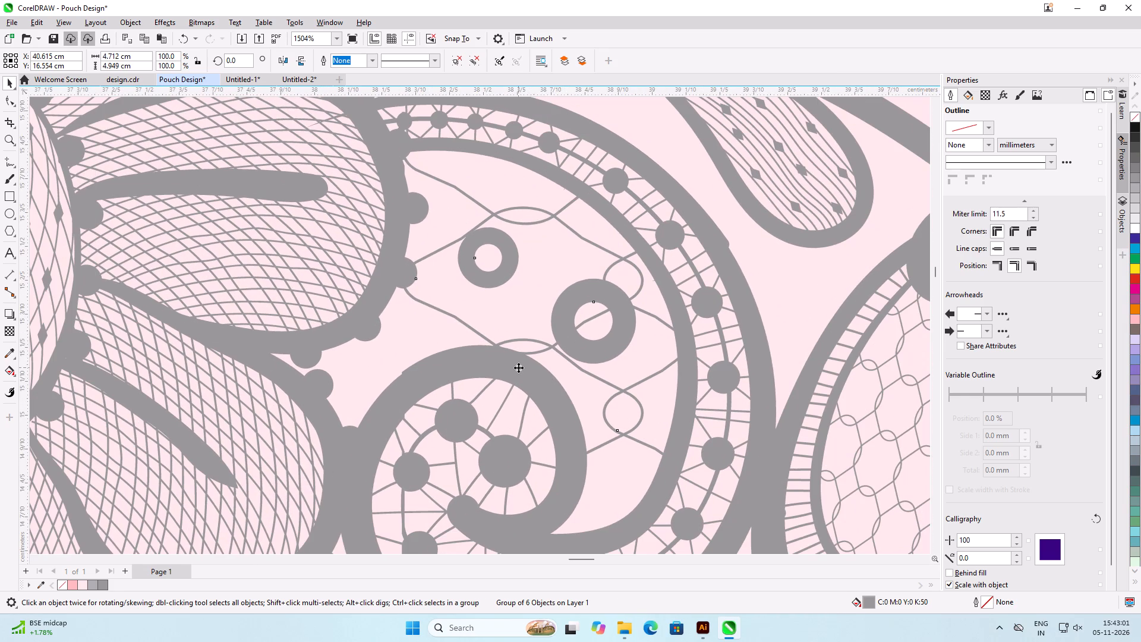
pyautogui.scroll(-3, 518, 367)
pyautogui.scroll(3, 611, 341)
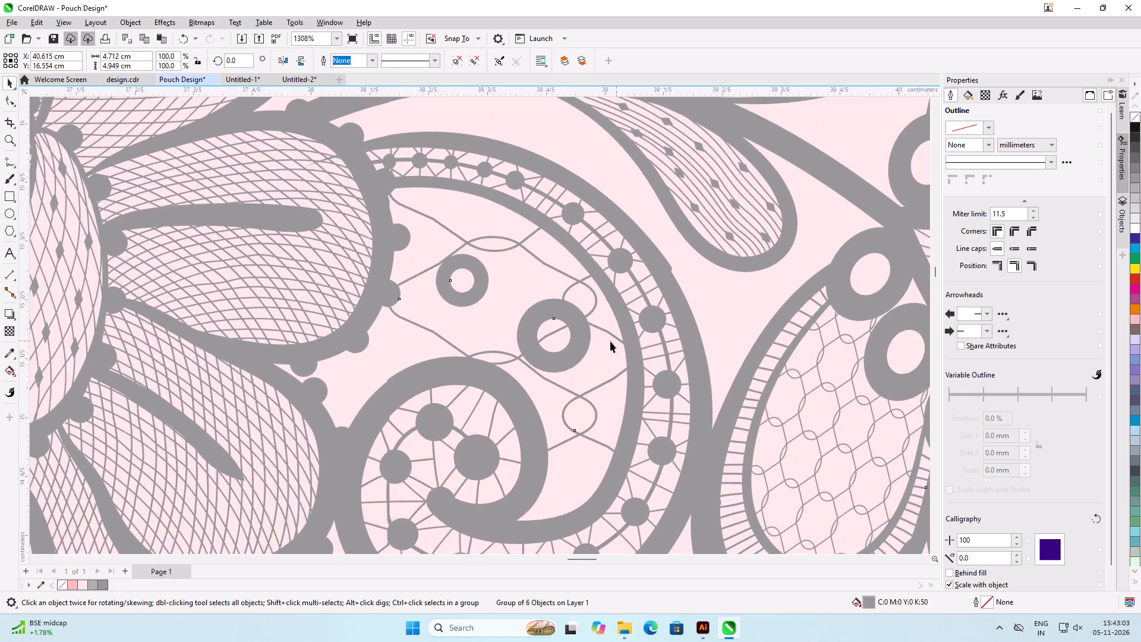
pyautogui.scroll(2, 610, 341)
pyautogui.scroll(-2, 450, 350)
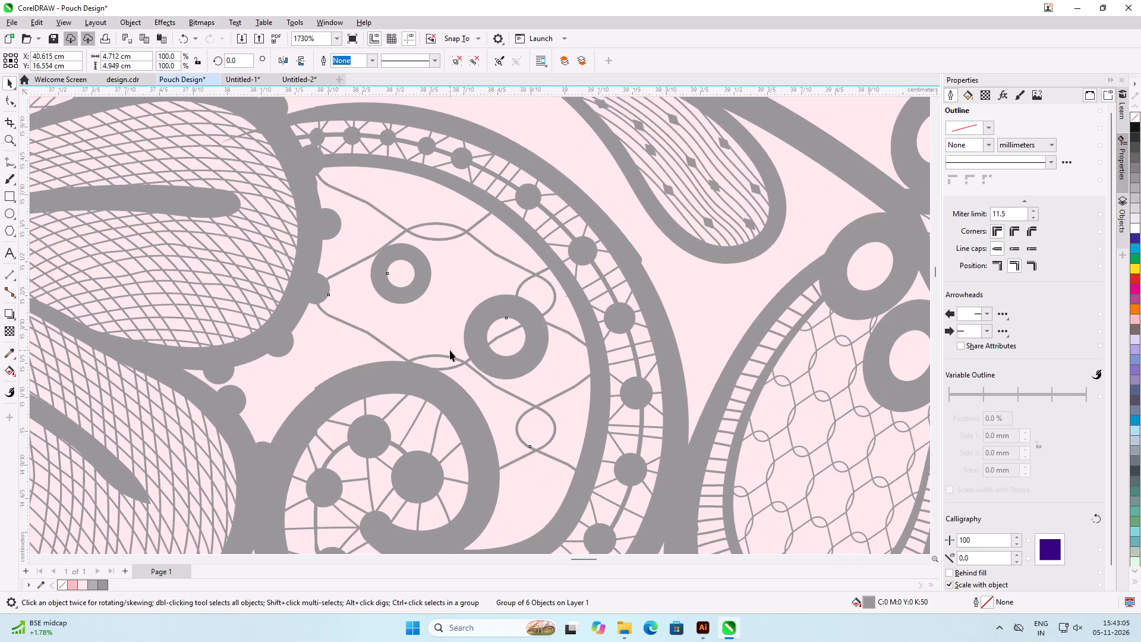
pyautogui.scroll(-7, 450, 350)
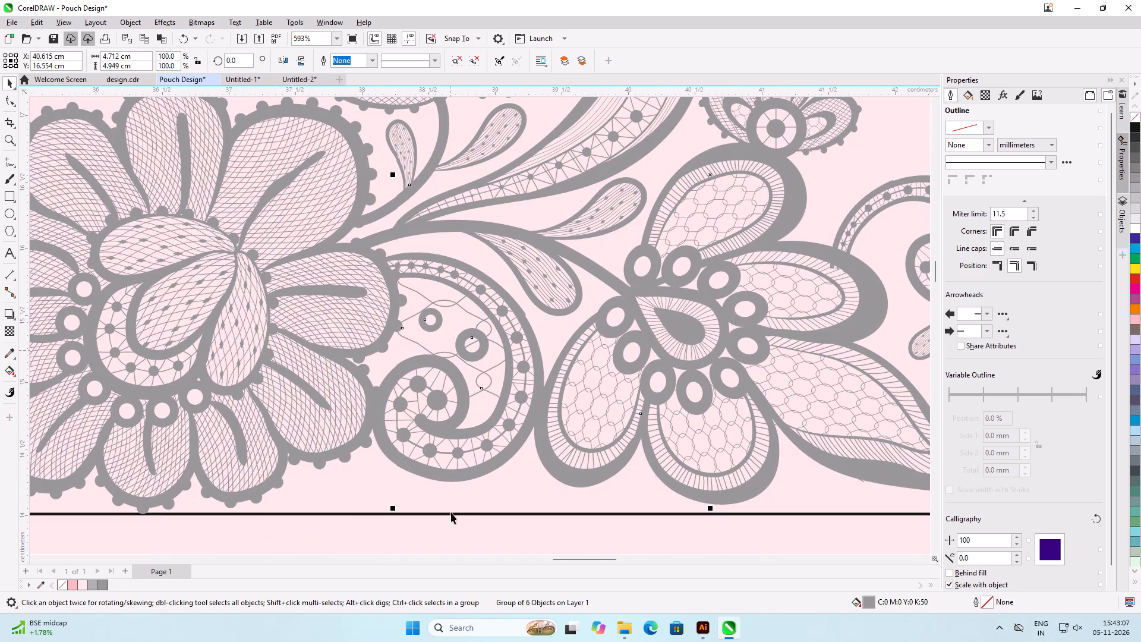
# Ungroup all objects in the bottom row's end group, which contains the spiral curl beside the last large flower.
pyautogui.click(452, 519)
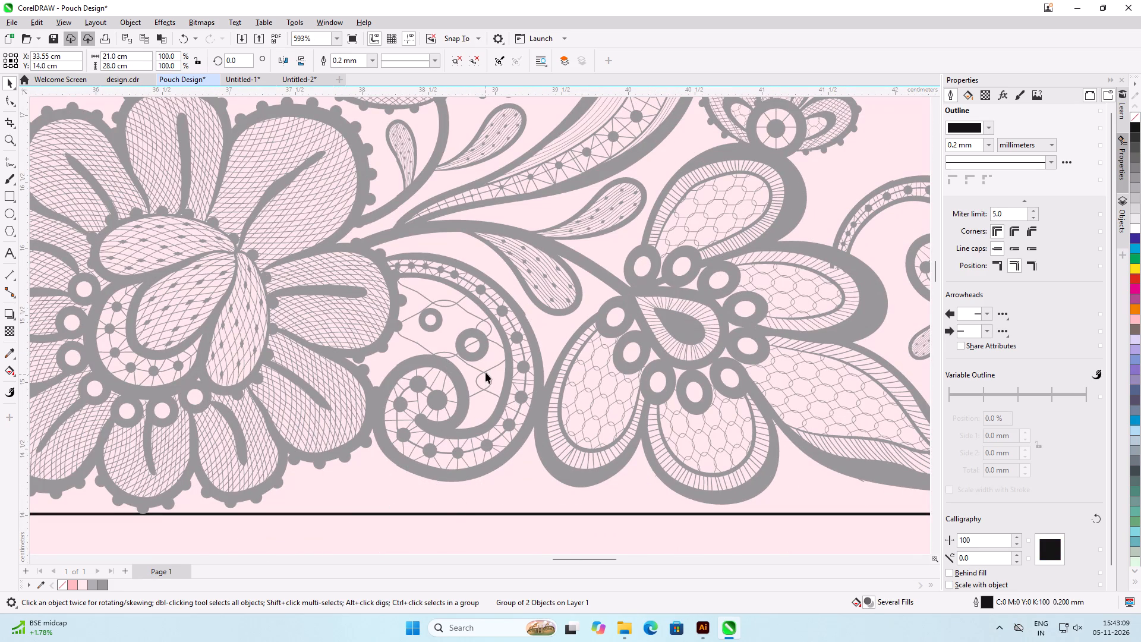
pyautogui.click(486, 372)
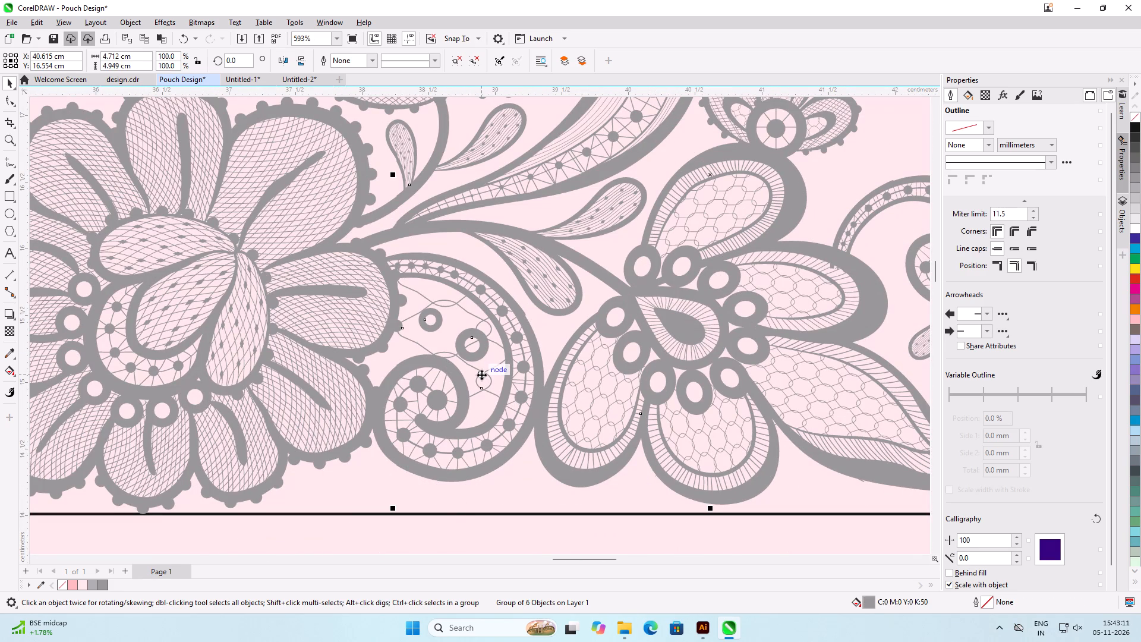
pyautogui.rightClick(481, 373)
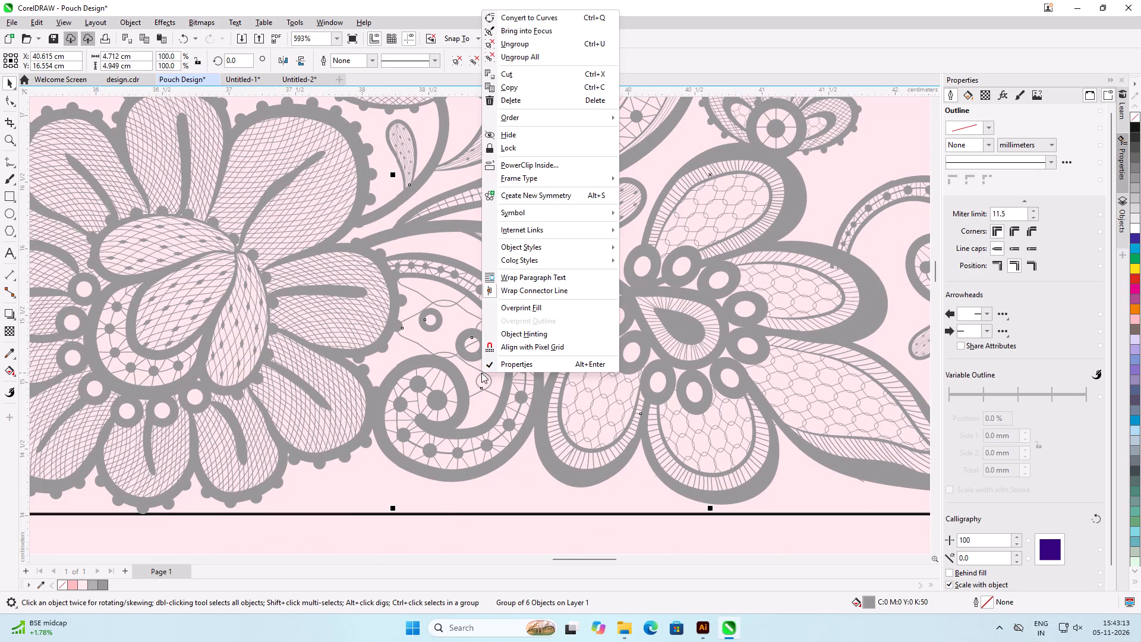
pyautogui.click(546, 58)
pyautogui.scroll(-6, 421, 279)
pyautogui.click(868, 310)
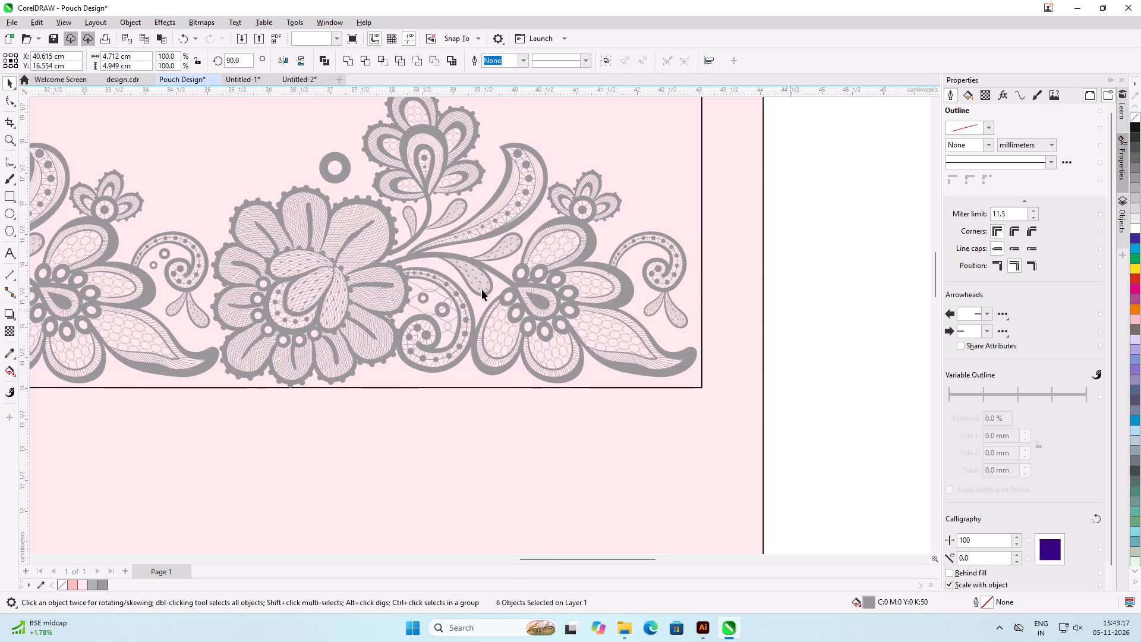
# Delete the wavy net lines inside the spiral curl beside the bottom row's last large flower.
pyautogui.scroll(10, 467, 288)
pyautogui.scroll(6, 384, 297)
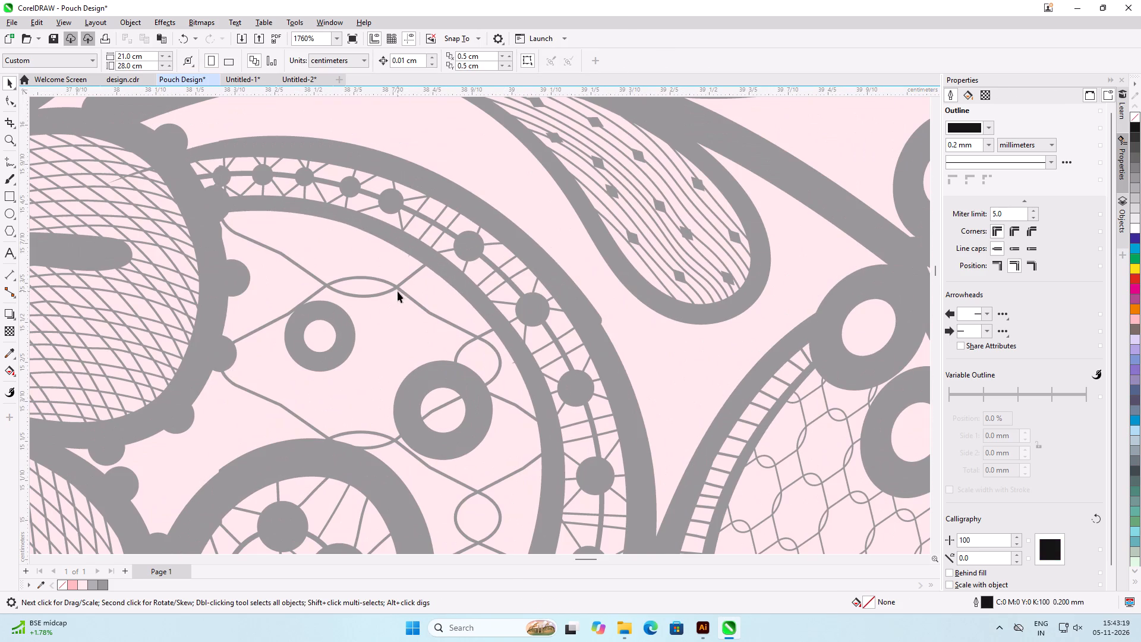
pyautogui.click(398, 287)
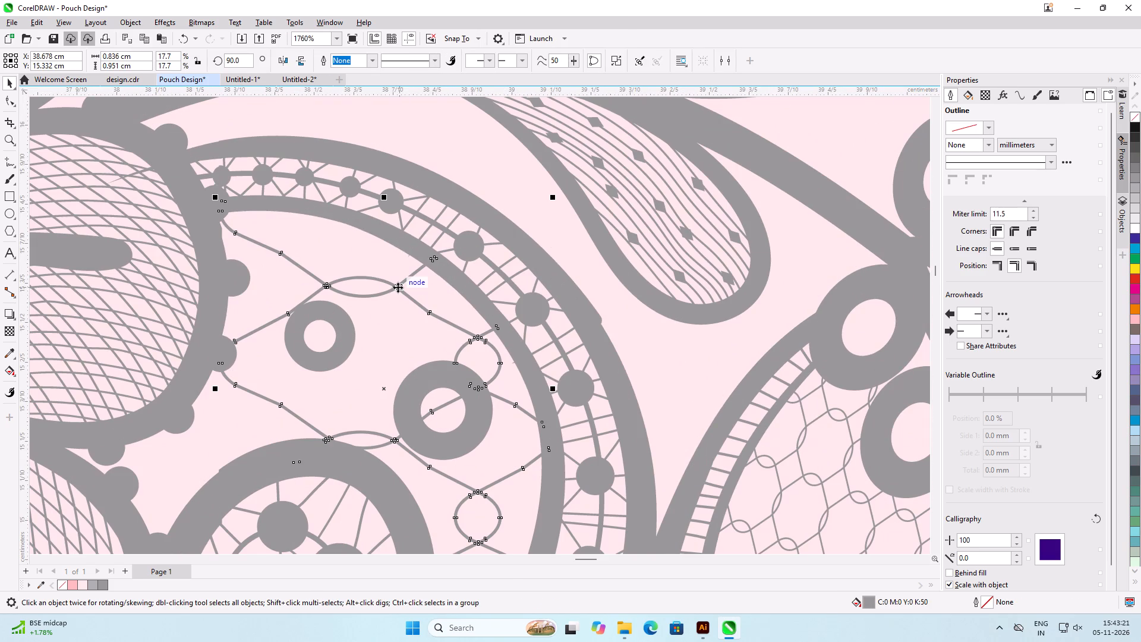
pyautogui.press('Delete')
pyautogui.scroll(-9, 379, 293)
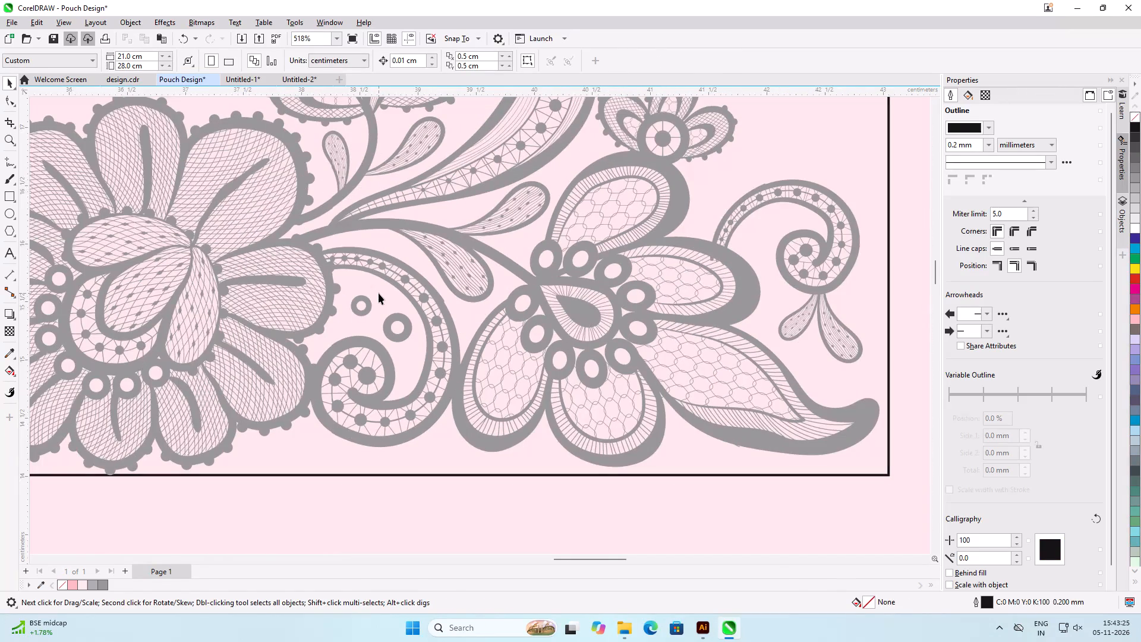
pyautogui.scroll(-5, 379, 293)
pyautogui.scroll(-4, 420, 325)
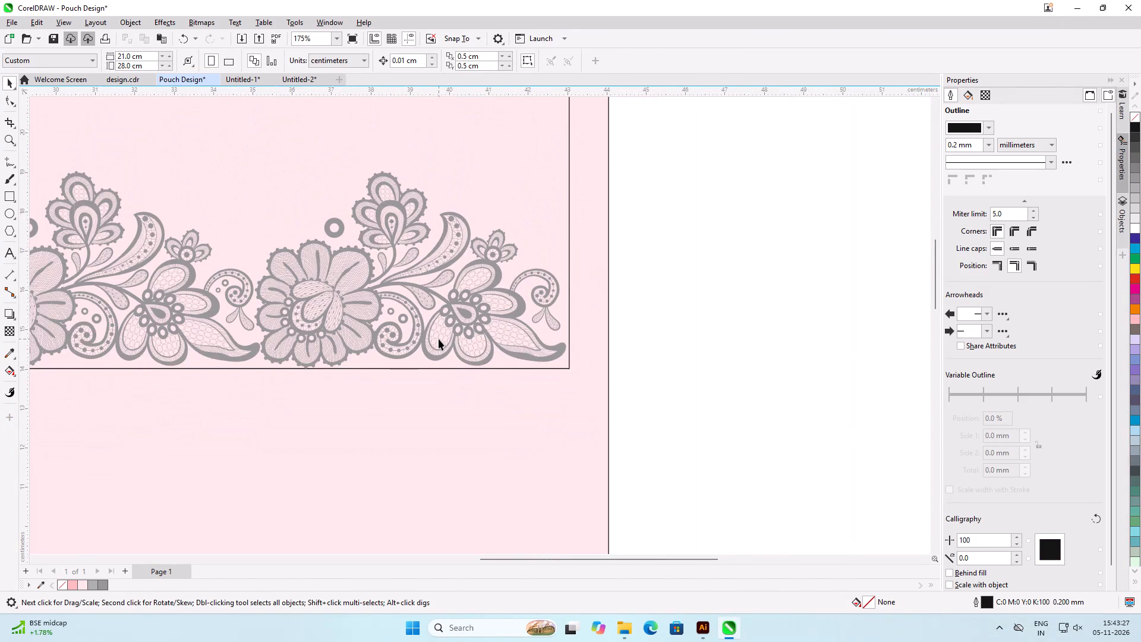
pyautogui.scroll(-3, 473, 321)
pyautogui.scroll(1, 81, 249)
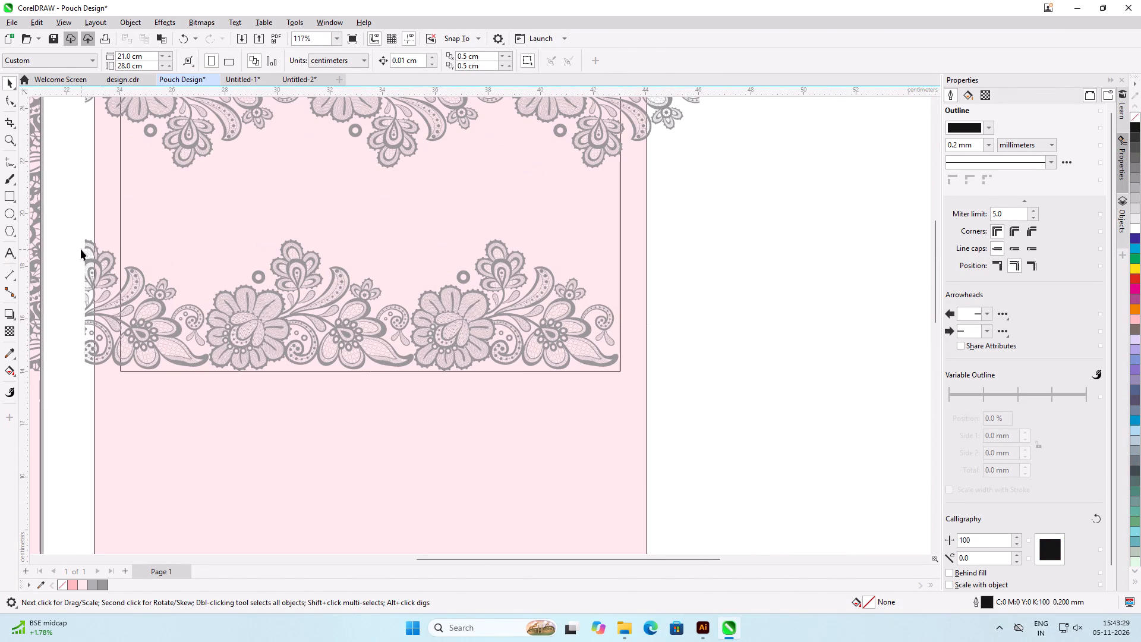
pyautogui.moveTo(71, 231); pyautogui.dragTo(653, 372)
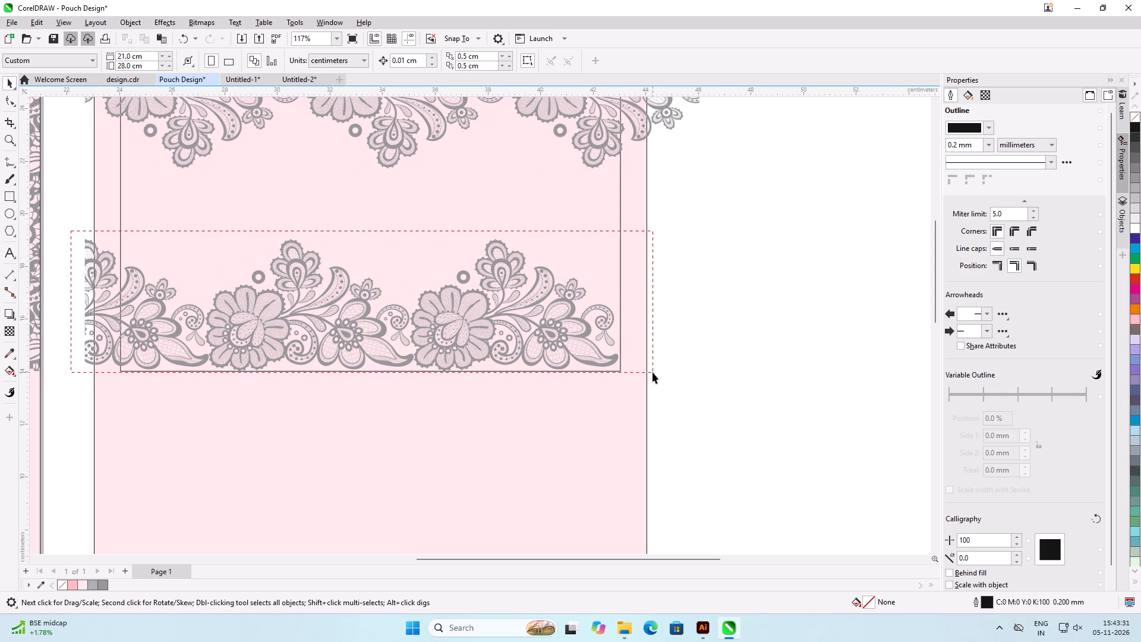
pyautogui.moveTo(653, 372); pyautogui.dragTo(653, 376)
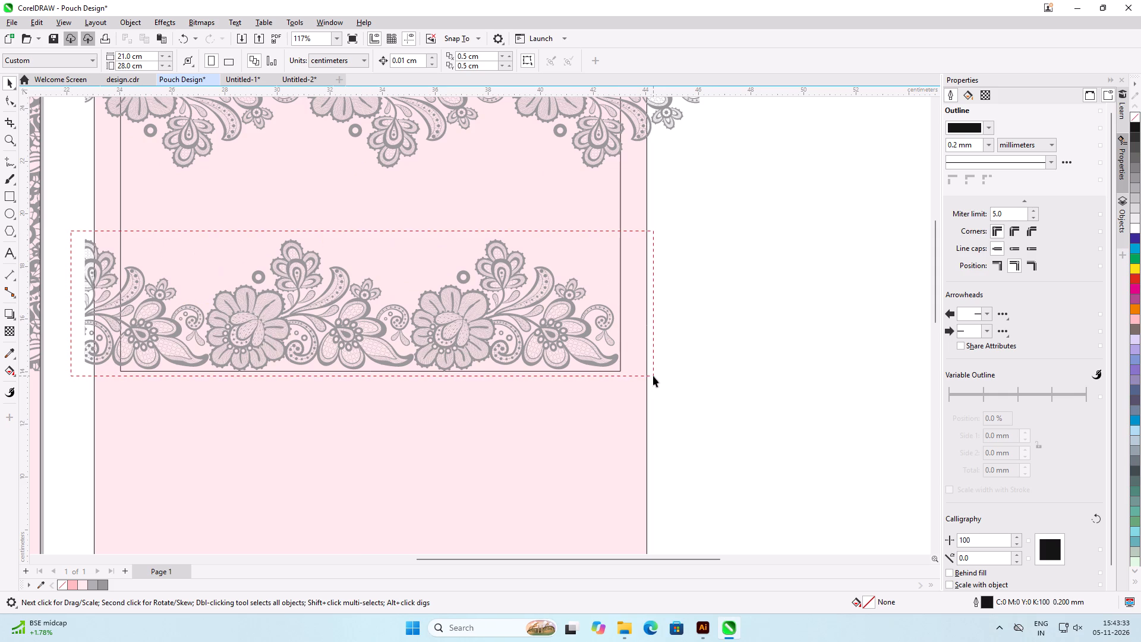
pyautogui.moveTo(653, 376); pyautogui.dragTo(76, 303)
# Move the right half of the small blossom above the bottom row's first full flower slightly left to close its cut seam.
pyautogui.scroll(4, 268, 304)
pyautogui.scroll(15, 289, 257)
pyautogui.scroll(6, 381, 203)
pyautogui.scroll(3, 340, 237)
pyautogui.scroll(-4, 349, 291)
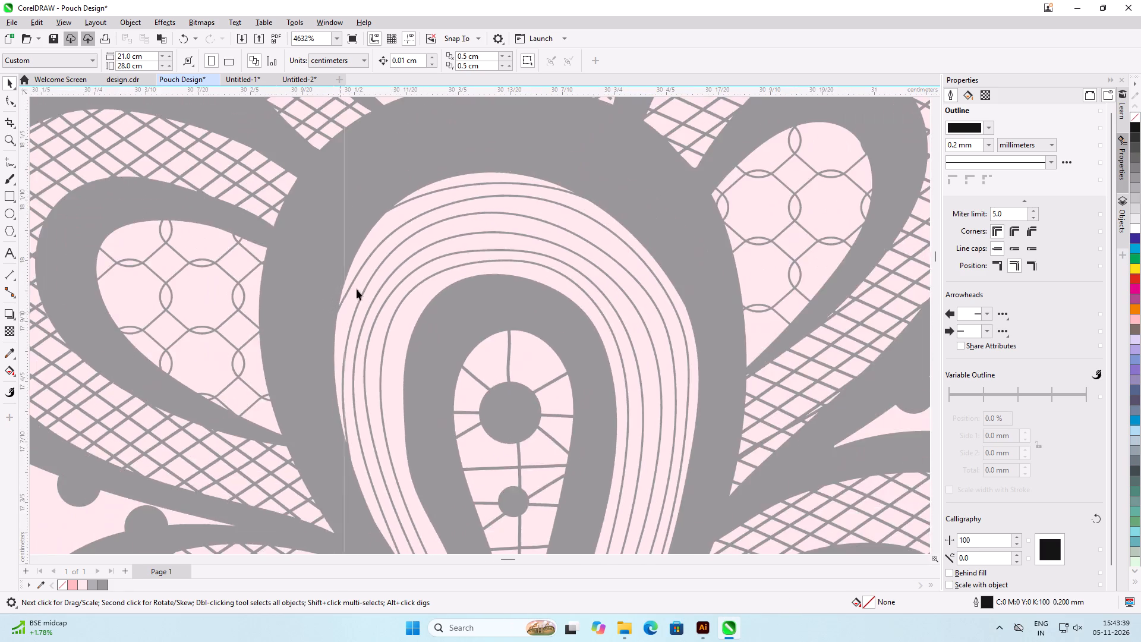
pyautogui.scroll(6, 350, 190)
pyautogui.scroll(6, 345, 276)
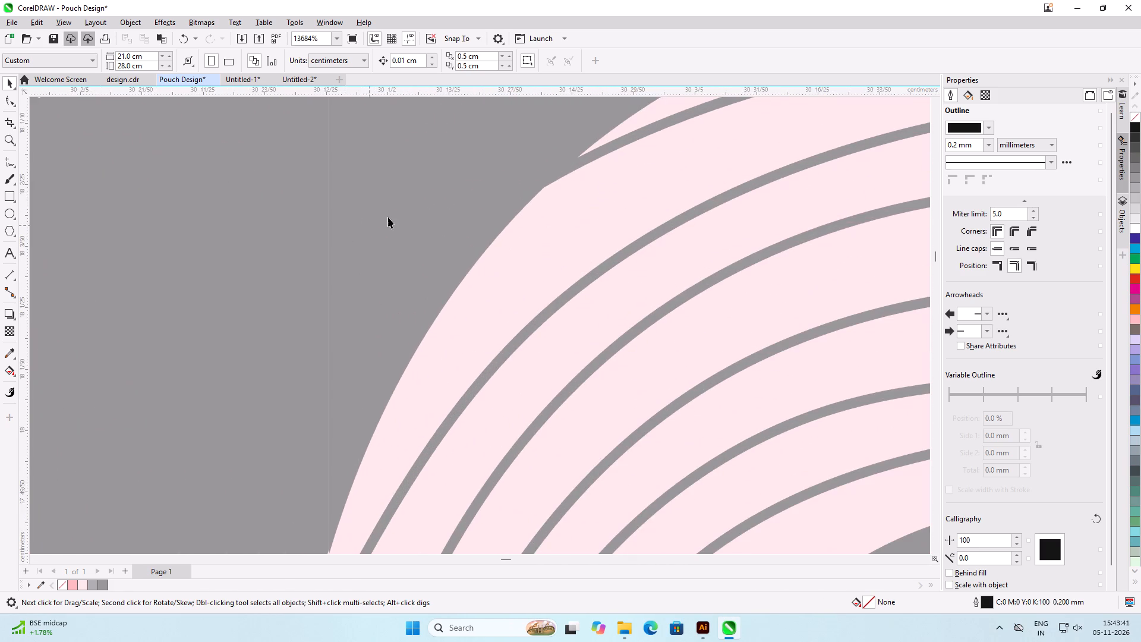
pyautogui.scroll(-6, 388, 215)
pyautogui.scroll(6, 367, 331)
pyautogui.scroll(17, 346, 383)
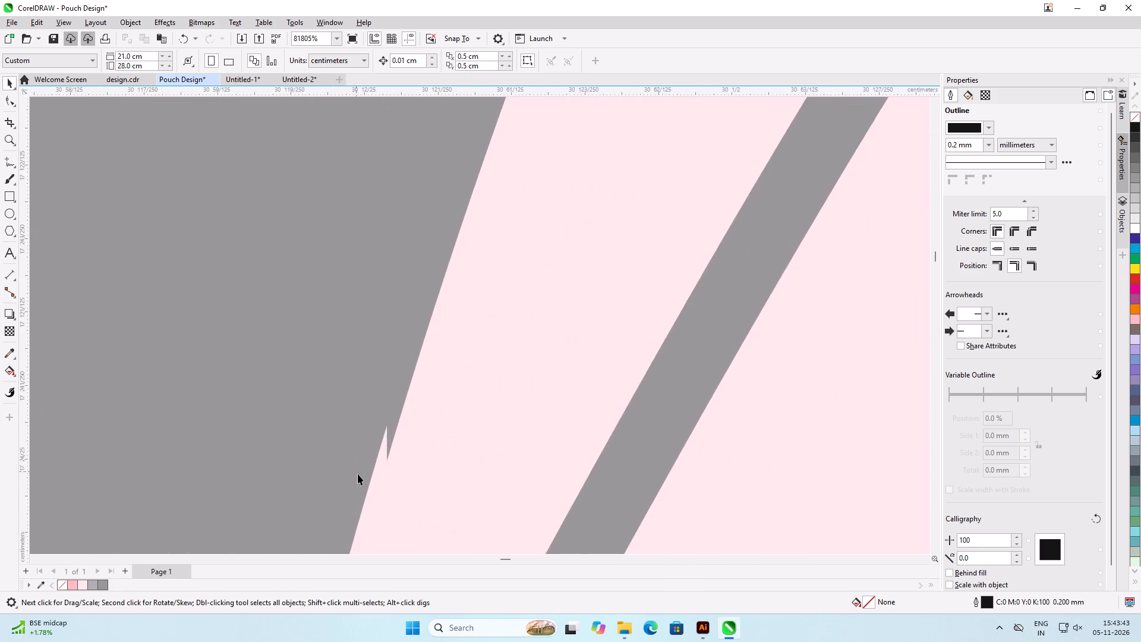
pyautogui.scroll(5, 358, 474)
pyautogui.scroll(-5, 439, 229)
pyautogui.scroll(5, 434, 353)
pyautogui.click(443, 140)
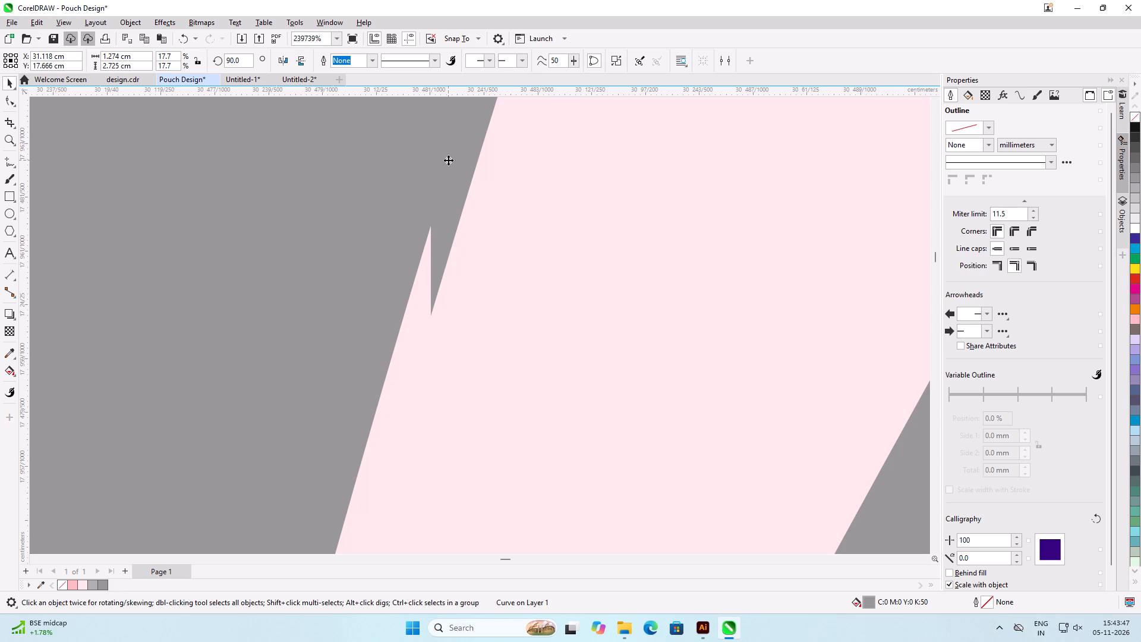
pyautogui.press('Left')
pyautogui.press('Right')
pyautogui.moveTo(456, 162); pyautogui.dragTo(431, 164)
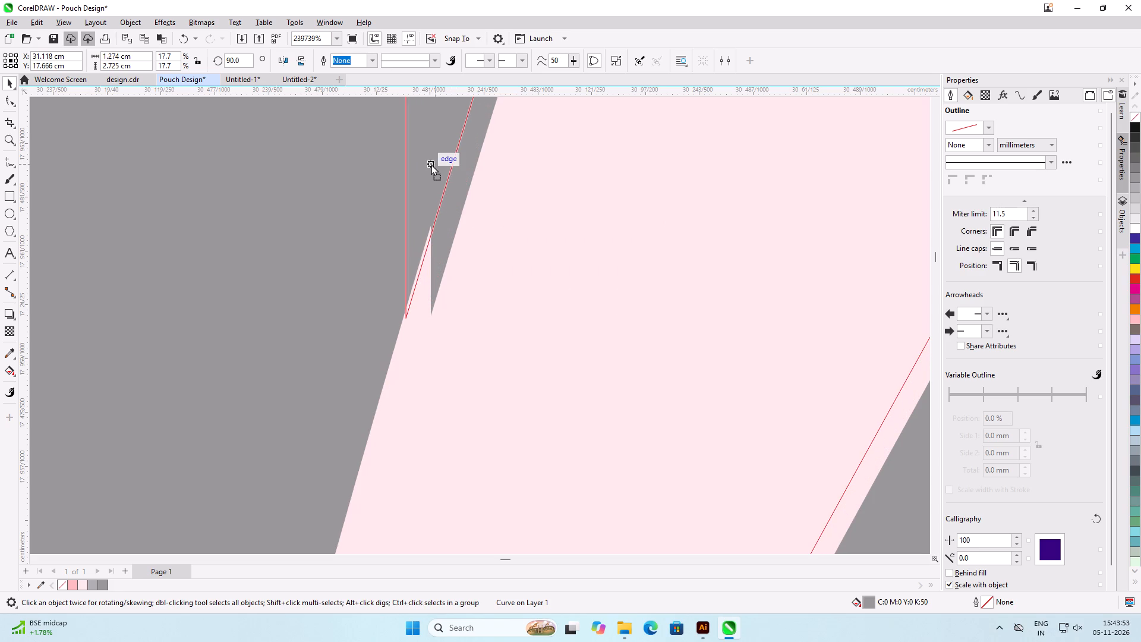
pyautogui.moveTo(431, 164); pyautogui.dragTo(427, 164)
# Examine the cut seam along the small blossom and the stems beside the bottom row's first full flower.
pyautogui.scroll(-11, 472, 217)
pyautogui.scroll(1, 452, 228)
pyautogui.scroll(-19, 450, 229)
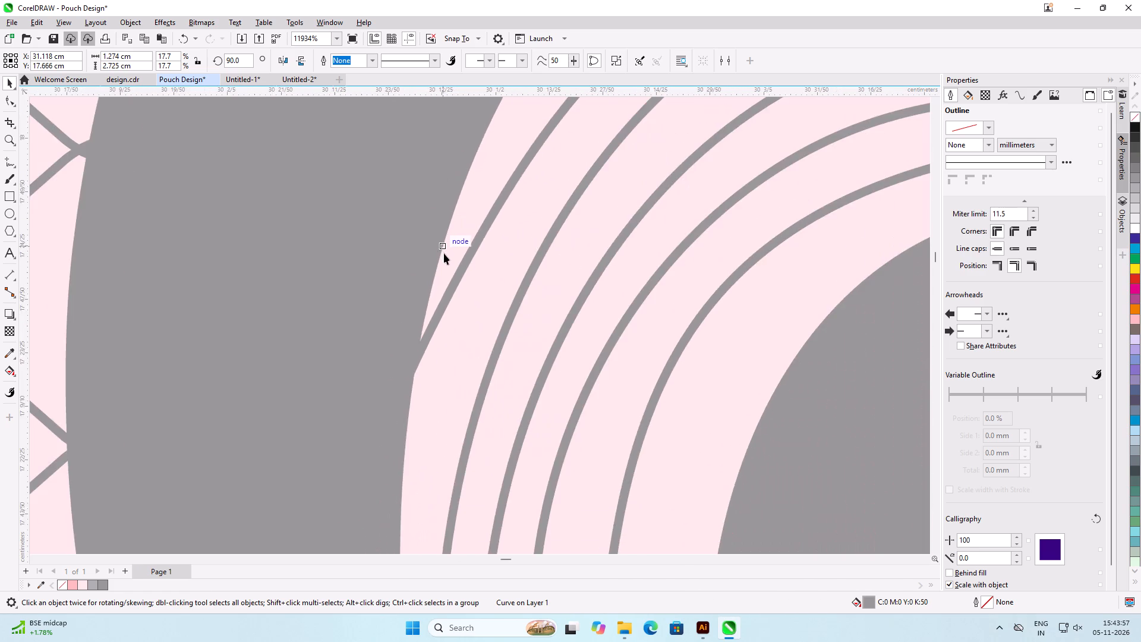
pyautogui.scroll(-20, 444, 253)
pyautogui.scroll(-8, 445, 254)
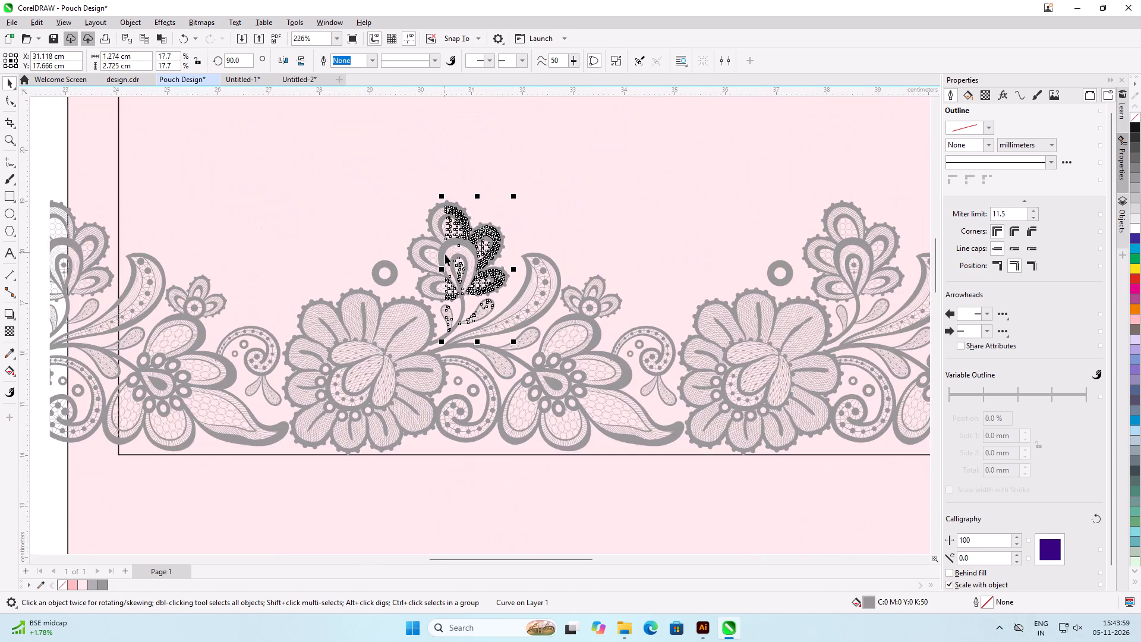
pyautogui.scroll(-5, 462, 349)
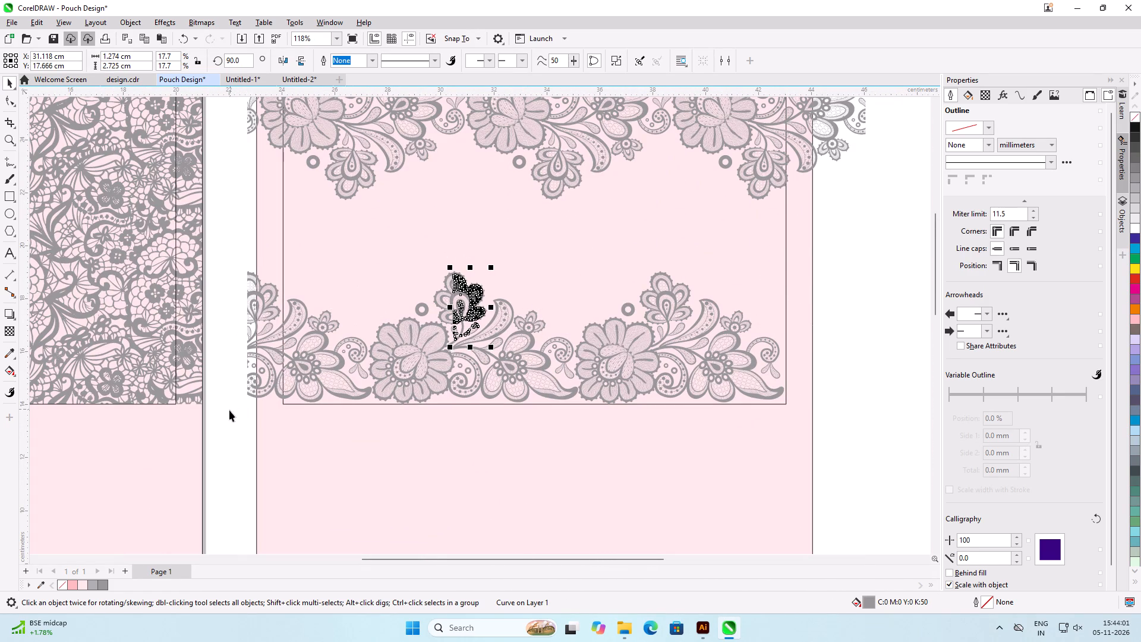
pyautogui.scroll(20, 456, 351)
pyautogui.scroll(3, 456, 351)
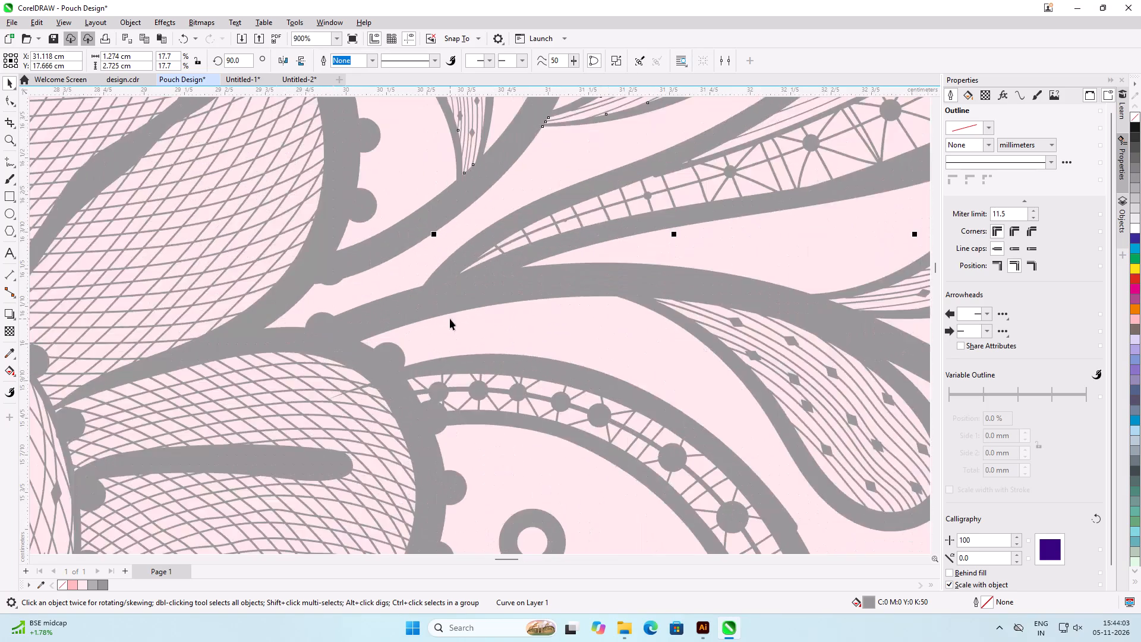
pyautogui.scroll(18, 450, 319)
pyautogui.scroll(8, 413, 269)
pyautogui.scroll(-7, 413, 269)
pyautogui.scroll(1, 456, 339)
pyautogui.scroll(-4, 456, 339)
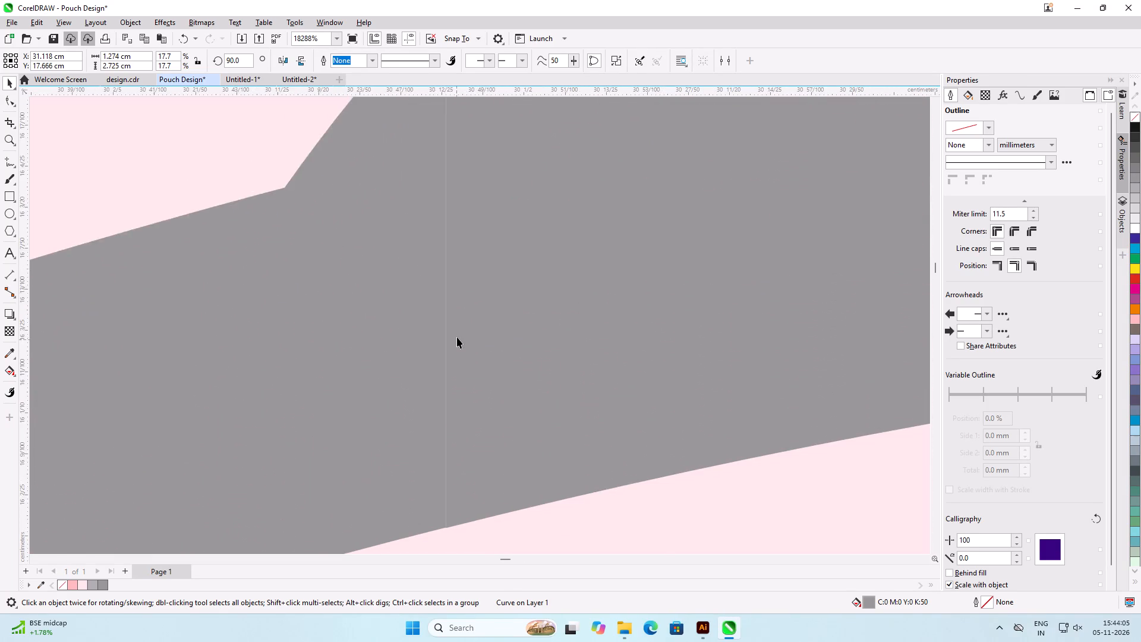
pyautogui.scroll(-10, 457, 337)
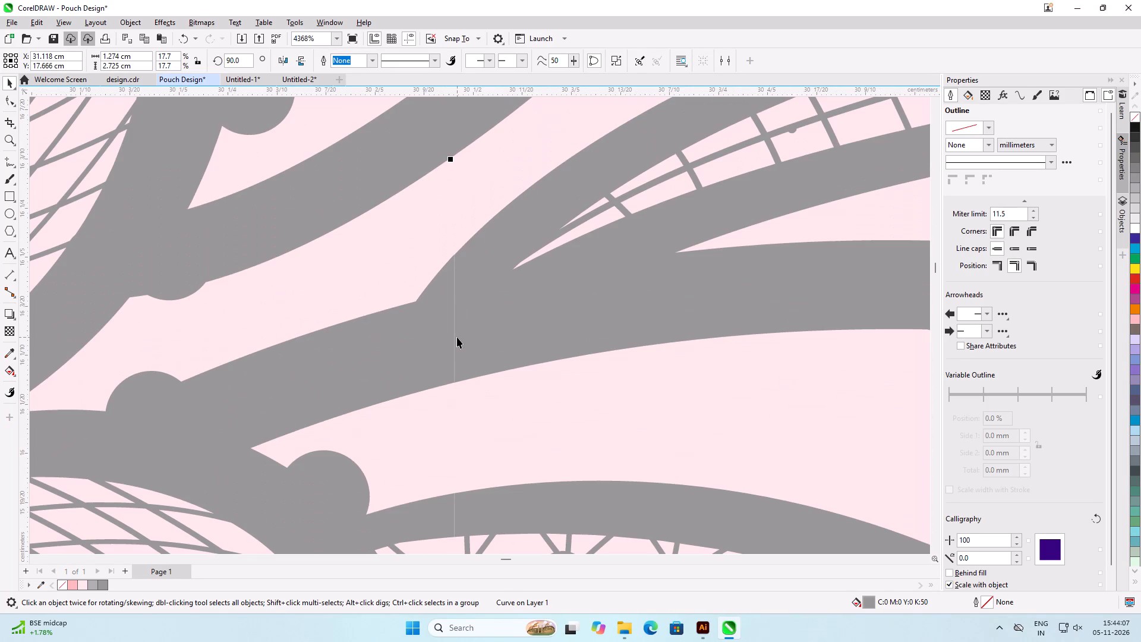
# Undo the last move of the small blossom's right half above the bottom row's first full flower.
pyautogui.hotkey('ctrl', 'z')
# Examine the bottom lace row's separate segments and its cut end beside the second pouch's edge.
pyautogui.scroll(-18, 457, 337)
pyautogui.scroll(-4, 457, 337)
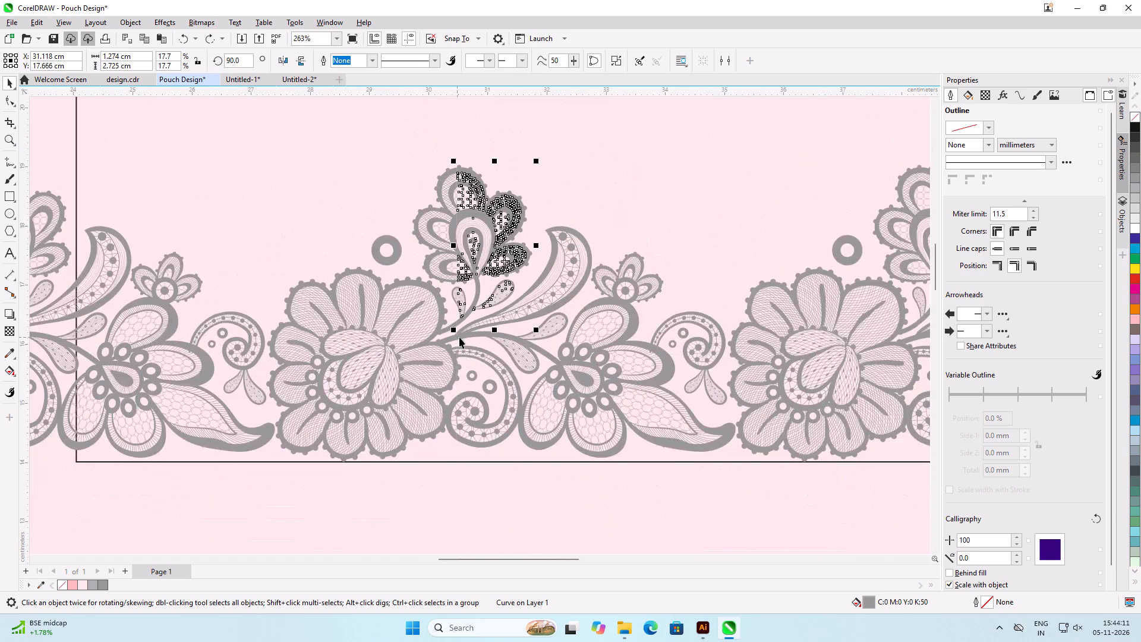
pyautogui.scroll(-7, 471, 290)
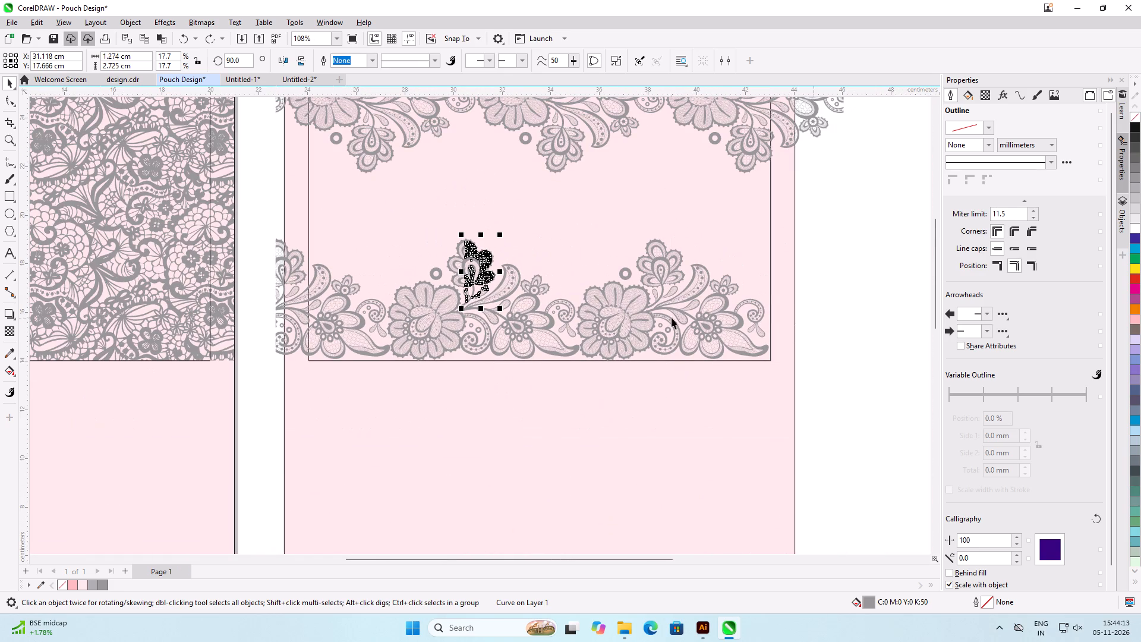
pyautogui.click(677, 313)
pyautogui.click(841, 275)
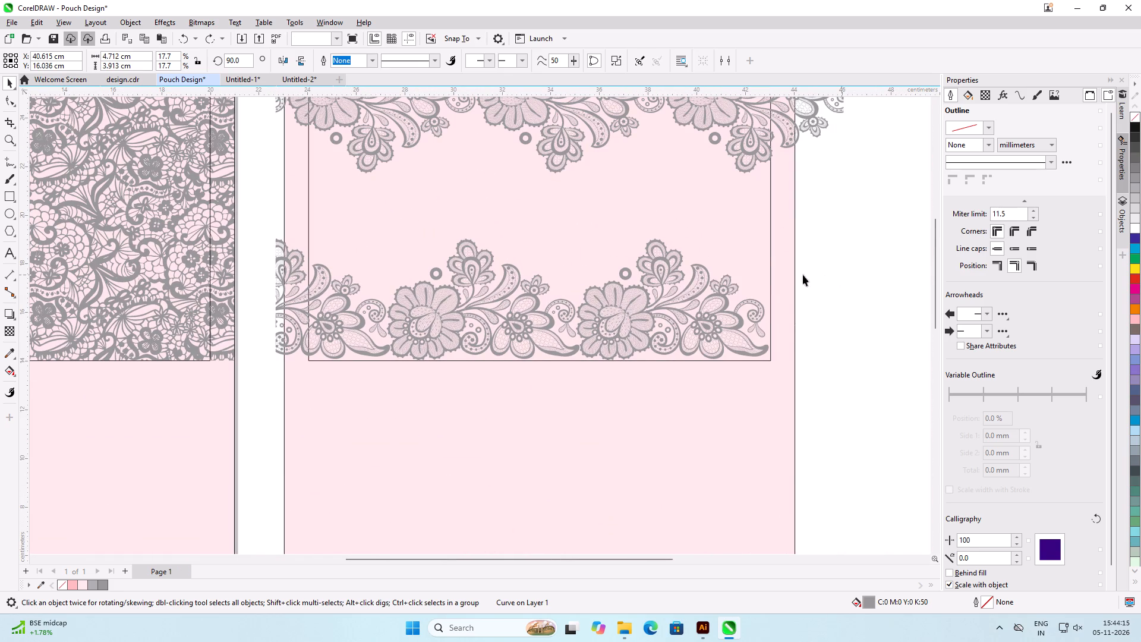
pyautogui.scroll(2, 612, 275)
pyautogui.scroll(4, 198, 279)
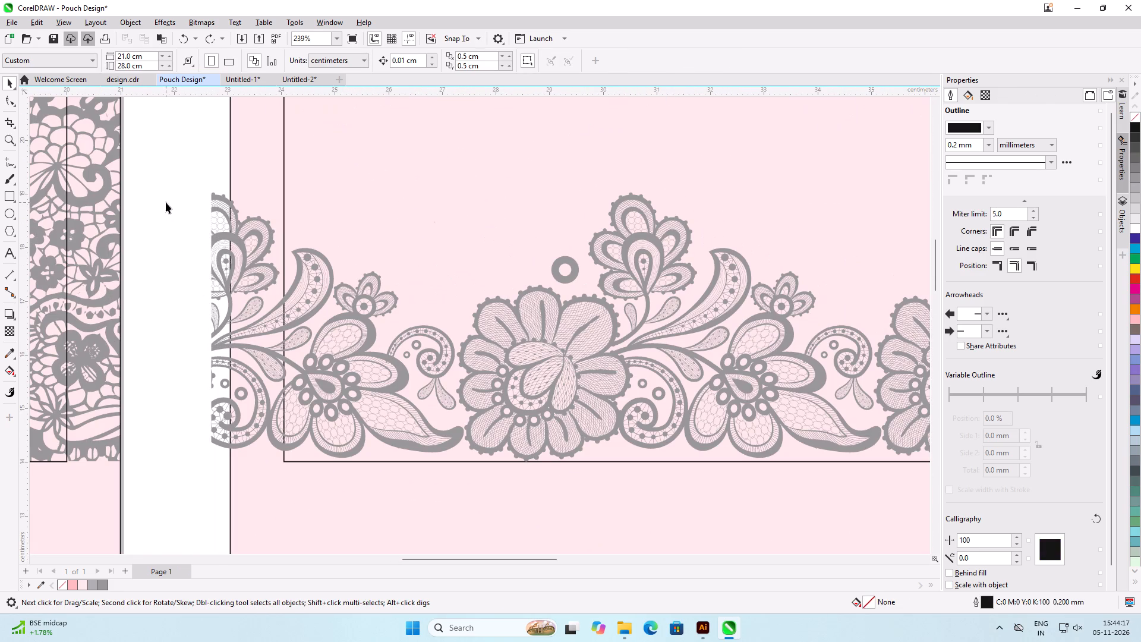
pyautogui.click(166, 202)
pyautogui.click(230, 206)
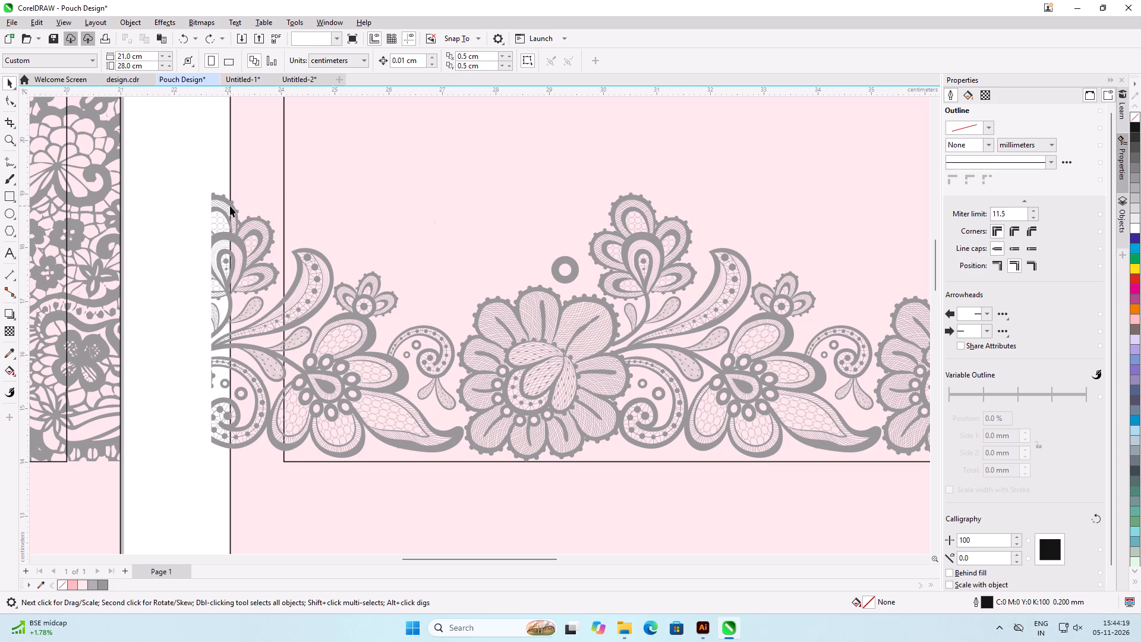
pyautogui.click(167, 352)
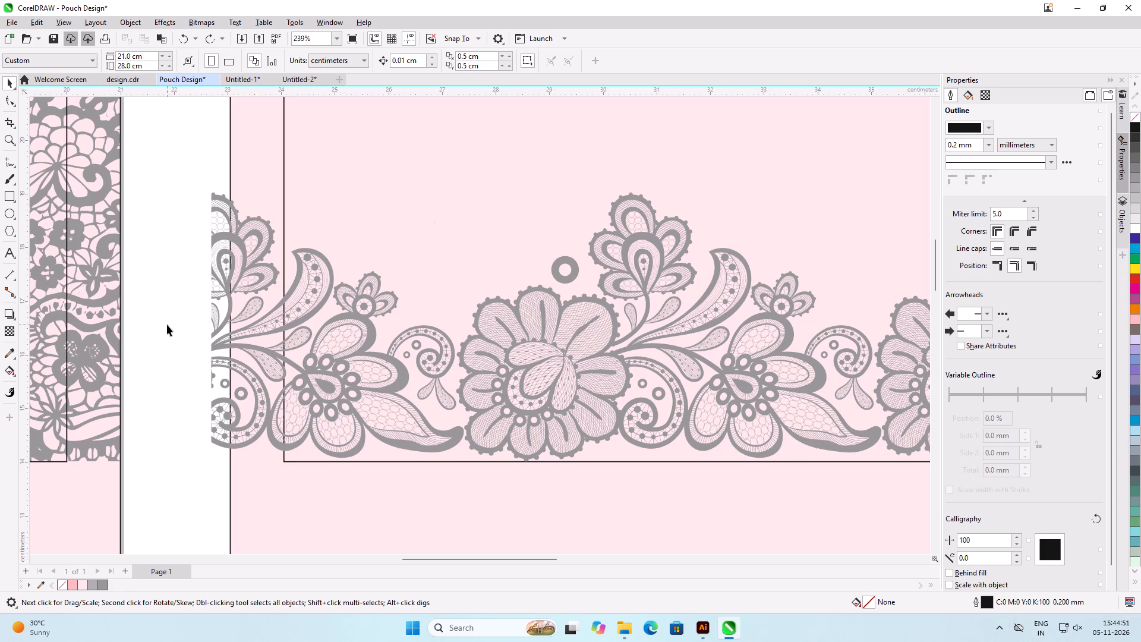
pyautogui.scroll(-5, 170, 240)
pyautogui.scroll(4, 504, 249)
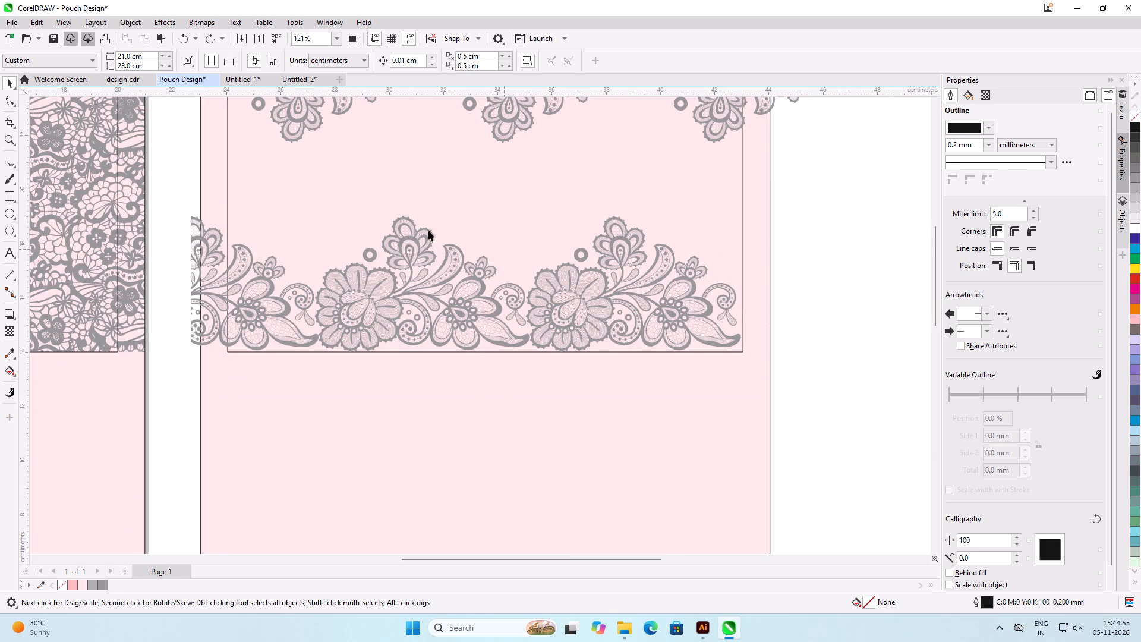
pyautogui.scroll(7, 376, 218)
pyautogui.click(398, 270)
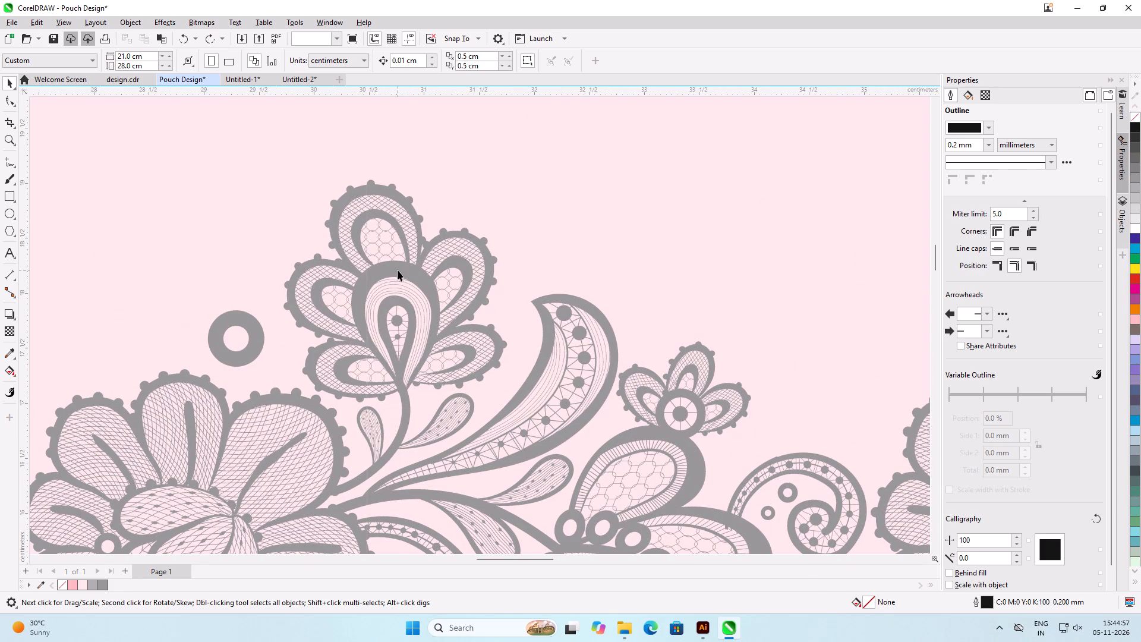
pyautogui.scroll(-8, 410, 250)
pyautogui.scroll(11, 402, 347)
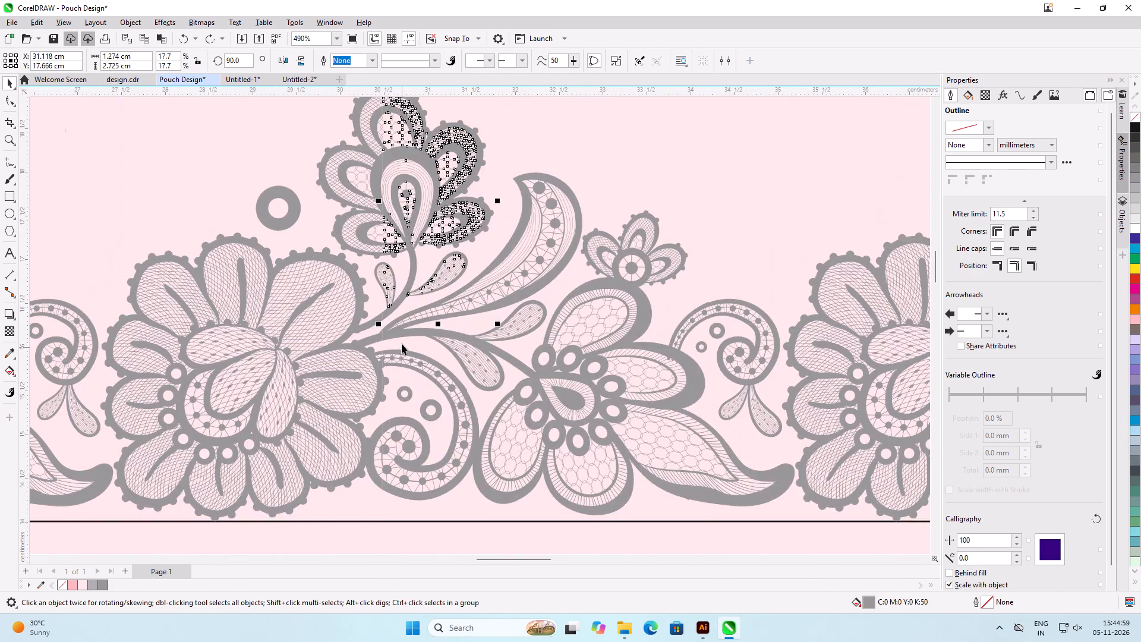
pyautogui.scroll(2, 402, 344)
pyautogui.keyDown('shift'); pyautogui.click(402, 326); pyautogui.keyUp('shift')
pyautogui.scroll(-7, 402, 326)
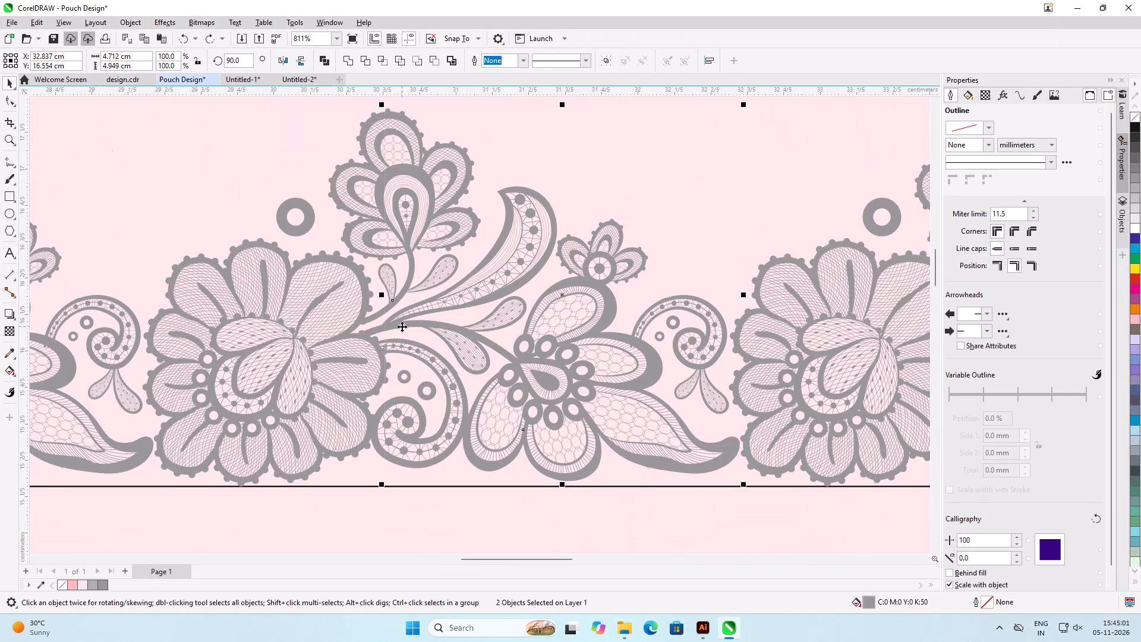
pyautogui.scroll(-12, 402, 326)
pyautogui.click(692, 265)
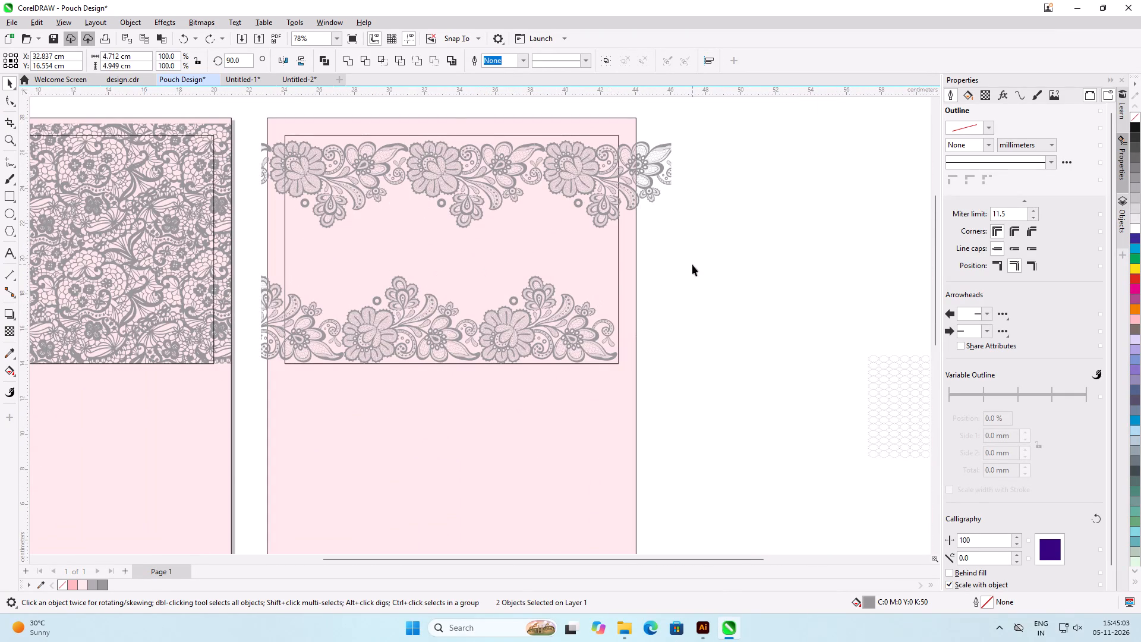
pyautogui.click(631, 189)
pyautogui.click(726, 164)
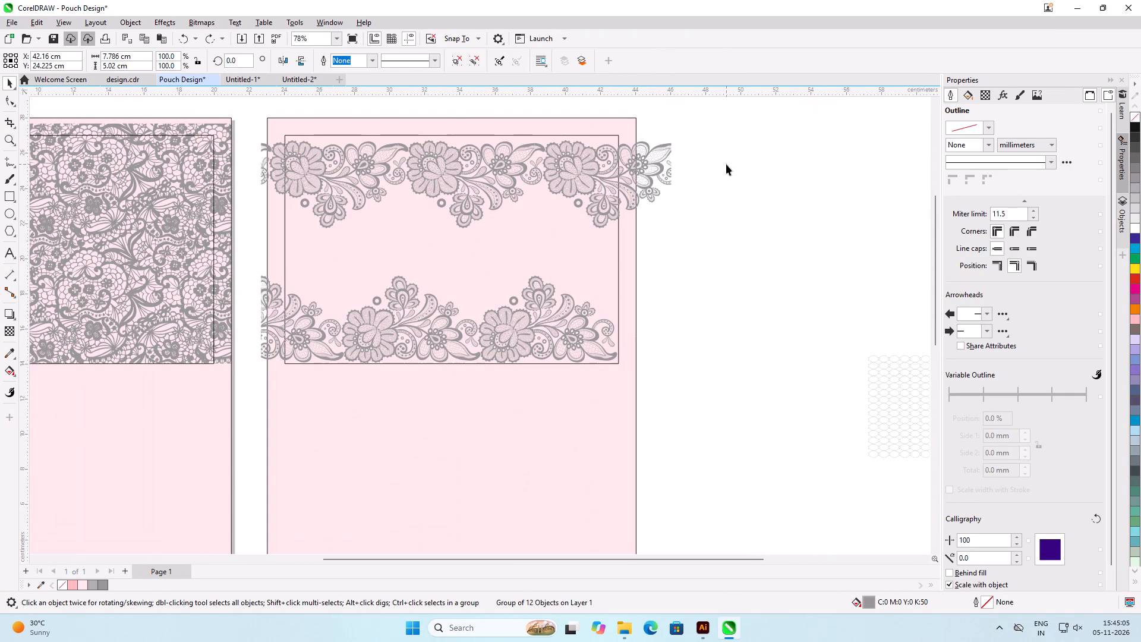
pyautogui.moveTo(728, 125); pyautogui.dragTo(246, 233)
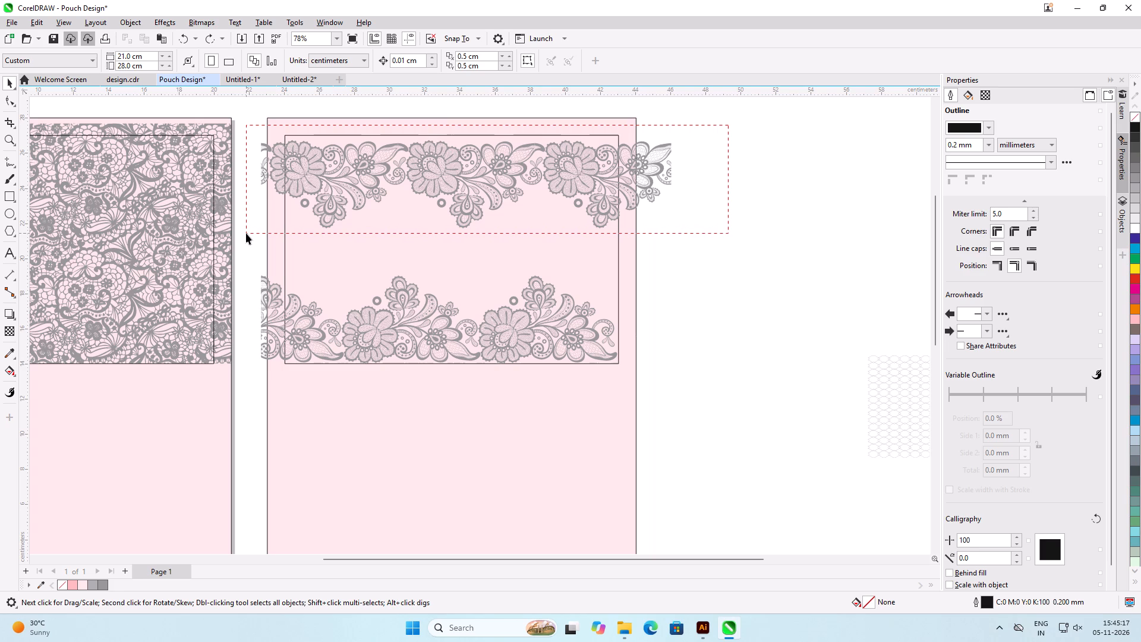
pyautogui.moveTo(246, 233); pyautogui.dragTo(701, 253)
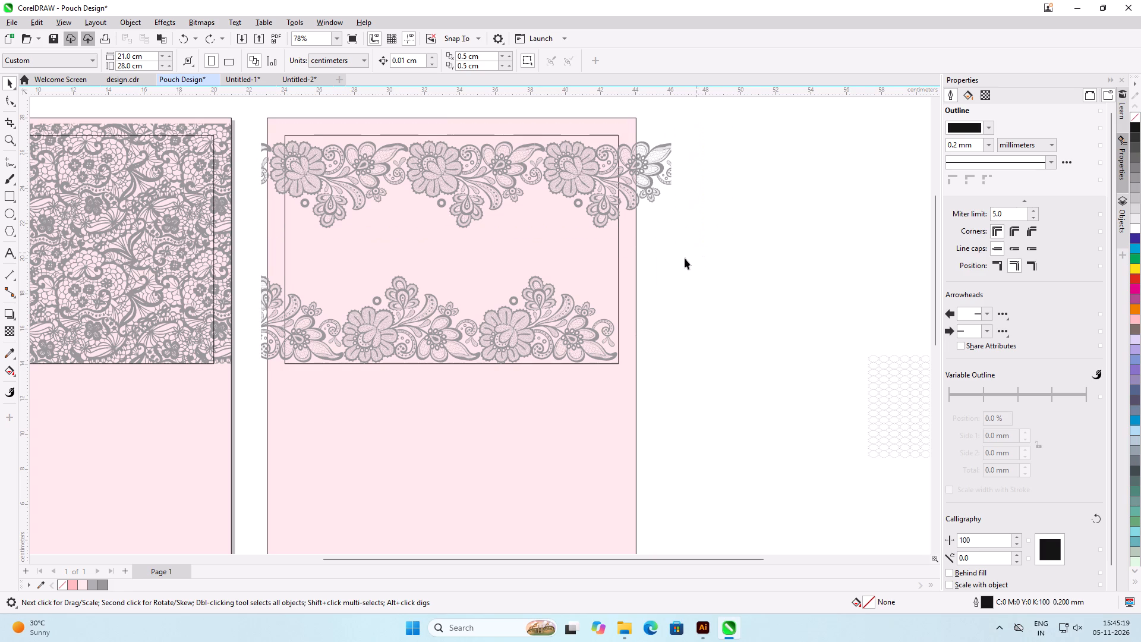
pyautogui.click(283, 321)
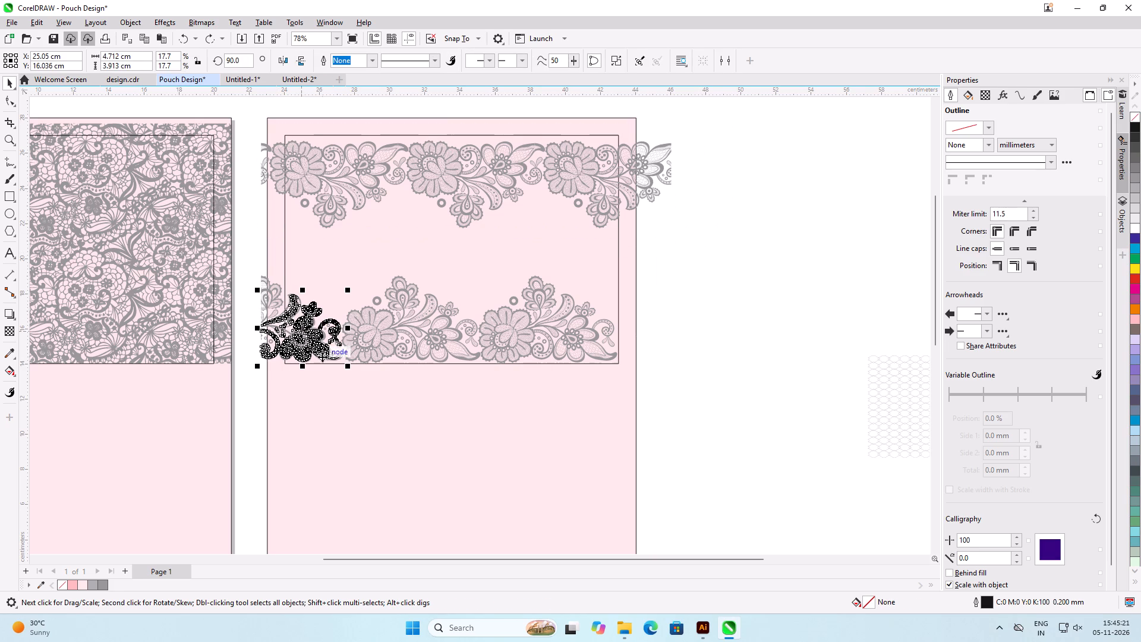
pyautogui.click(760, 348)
# Align the small blossom's right half and the adjoining bottom-row segment together along the cut stem, at about X 32.837 cm.
pyautogui.scroll(5, 222, 347)
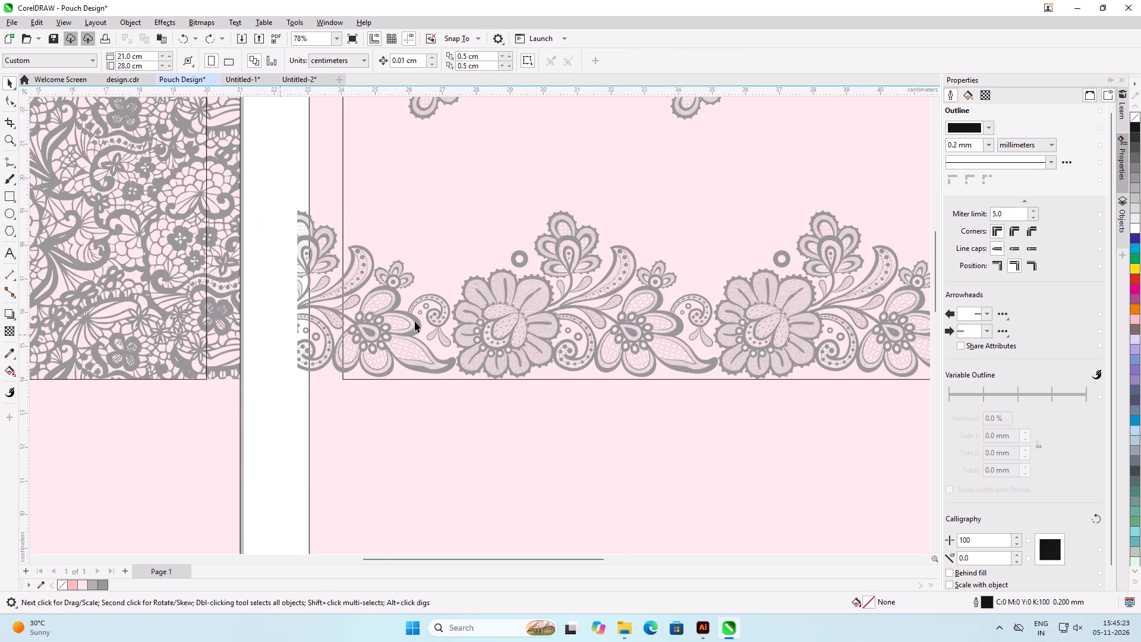
pyautogui.scroll(6, 597, 285)
pyautogui.scroll(6, 550, 166)
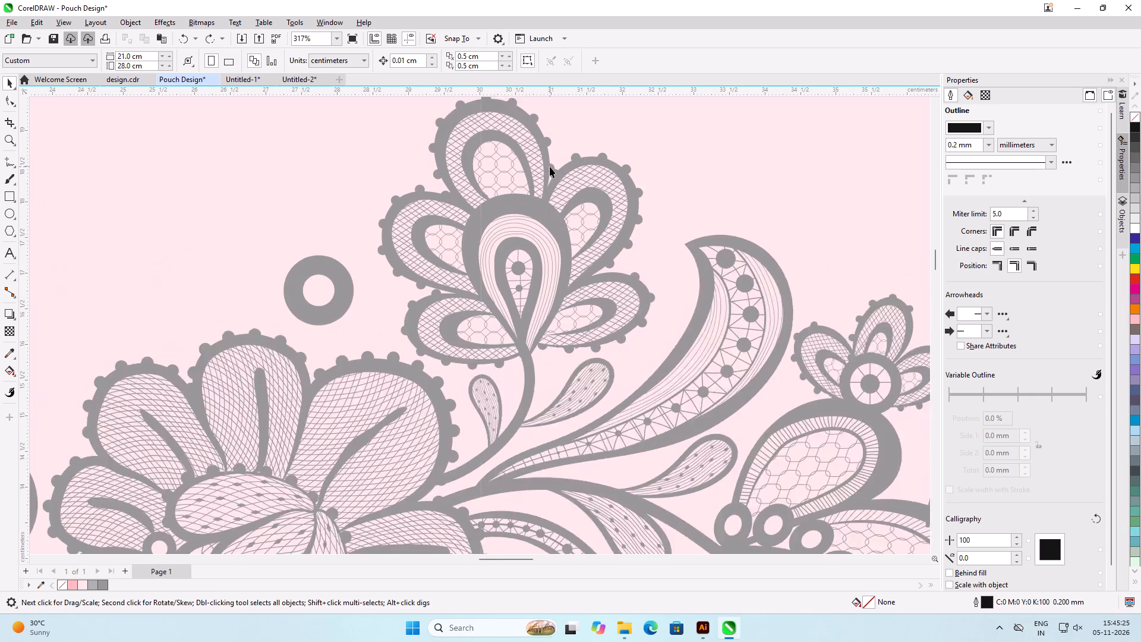
pyautogui.click(499, 209)
pyautogui.scroll(-4, 499, 209)
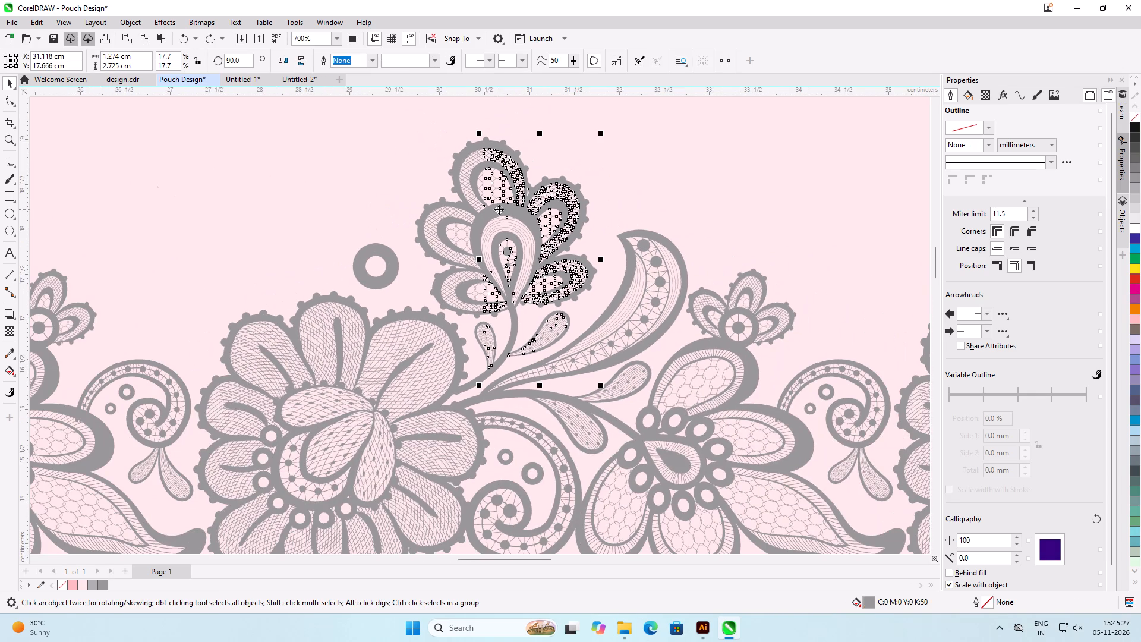
pyautogui.scroll(10, 493, 411)
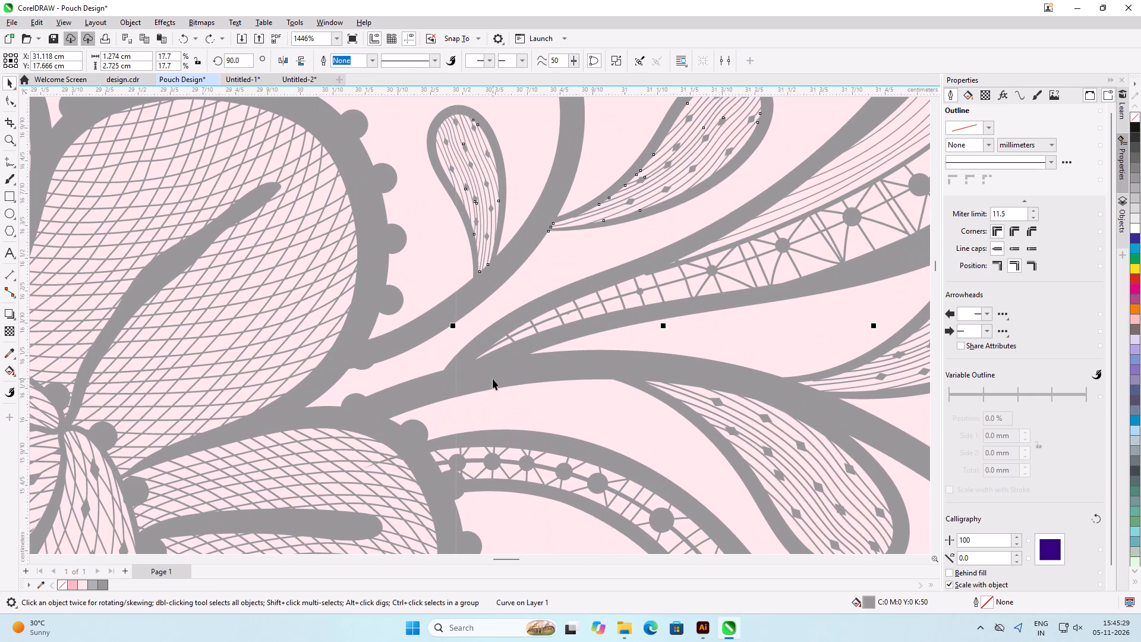
pyautogui.keyDown('shift'); pyautogui.click(493, 379); pyautogui.keyUp('shift')
pyautogui.scroll(-7, 490, 203)
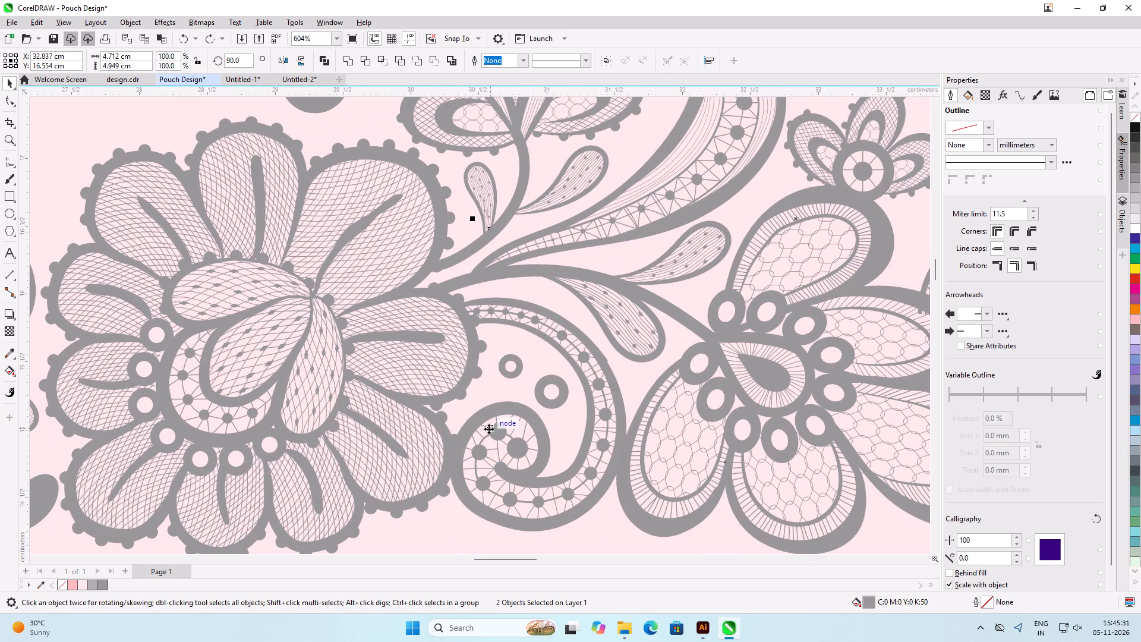
pyautogui.scroll(12, 485, 245)
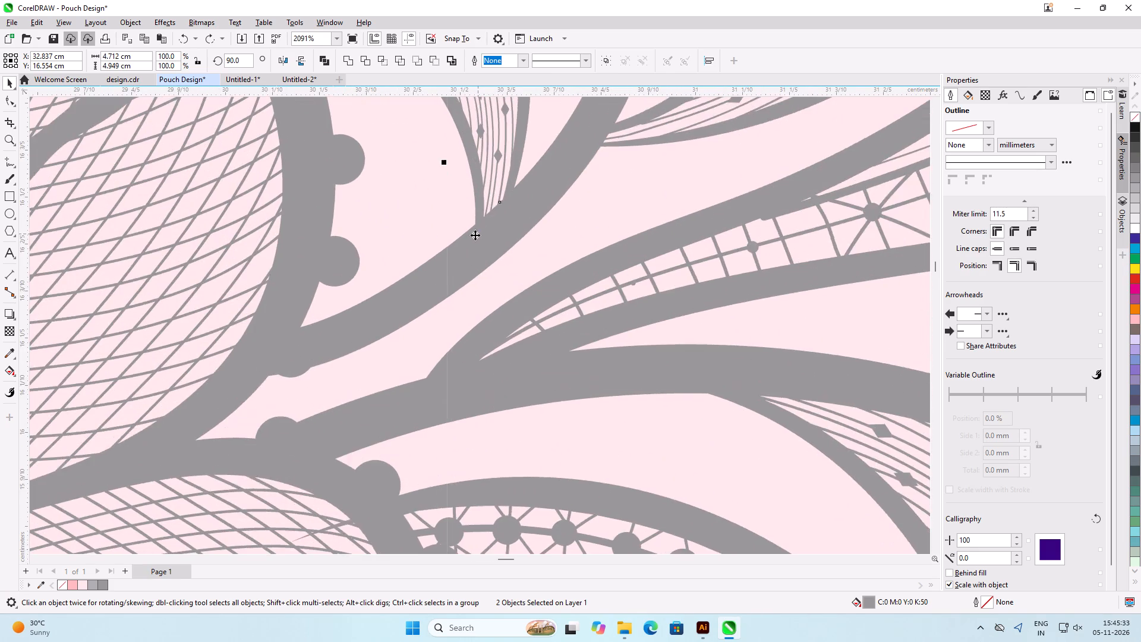
pyautogui.scroll(4, 475, 235)
pyautogui.scroll(5, 438, 268)
pyautogui.press('Left')
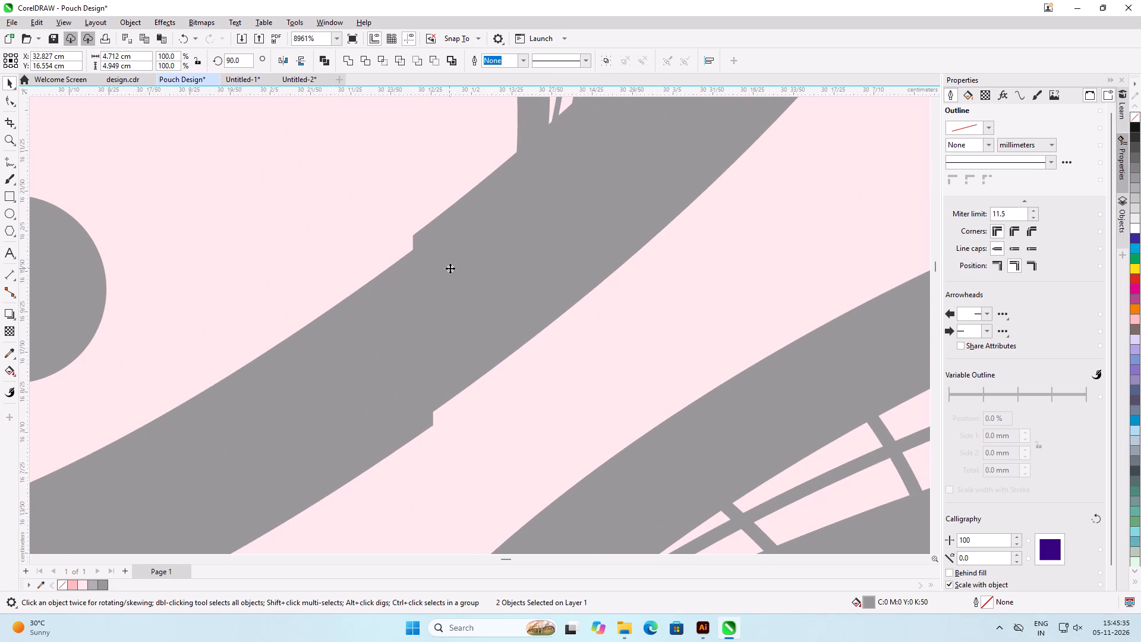
pyautogui.press('Right')
pyautogui.click(531, 277)
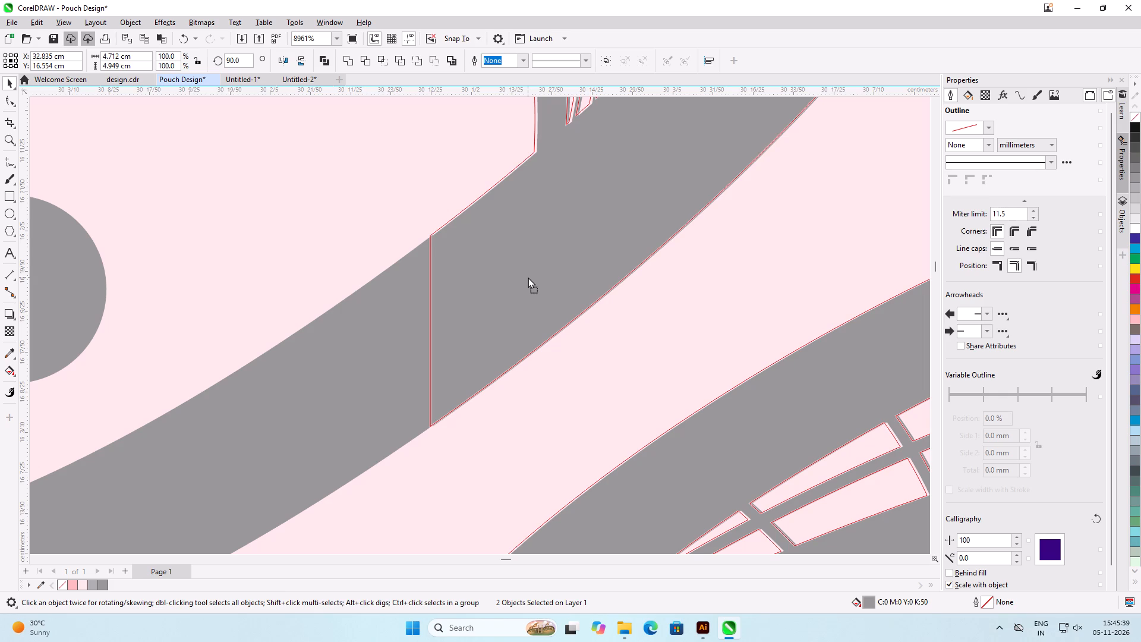
pyautogui.scroll(13, 426, 245)
pyautogui.moveTo(529, 224); pyautogui.dragTo(537, 225)
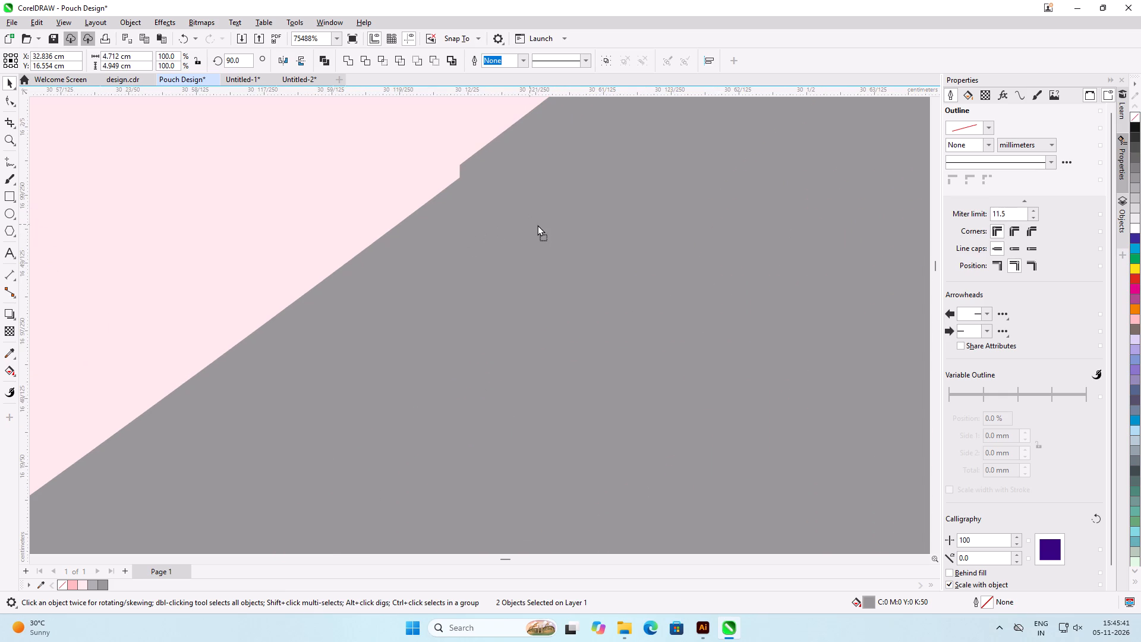
pyautogui.moveTo(537, 225); pyautogui.dragTo(546, 237)
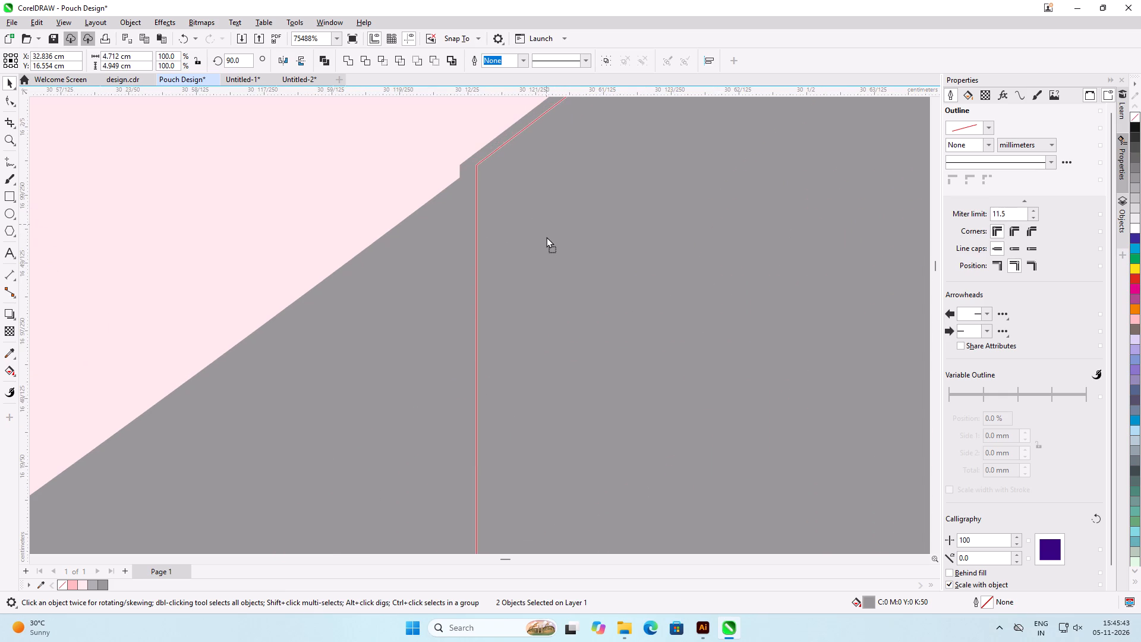
pyautogui.moveTo(546, 237); pyautogui.dragTo(550, 237)
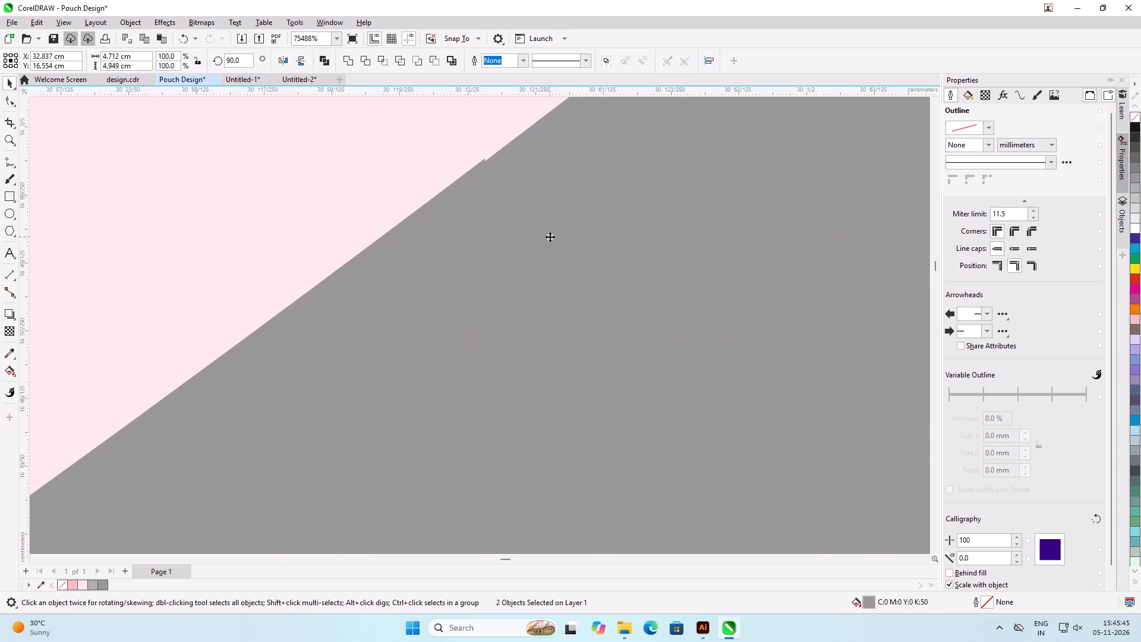
# Examine the joined stem seam and the small blossom's right half in the bottom lace row at close and full-row scale.
pyautogui.keyDown('shift'); pyautogui.moveTo(550, 237); pyautogui.dragTo(535, 235); pyautogui.keyUp('shift')
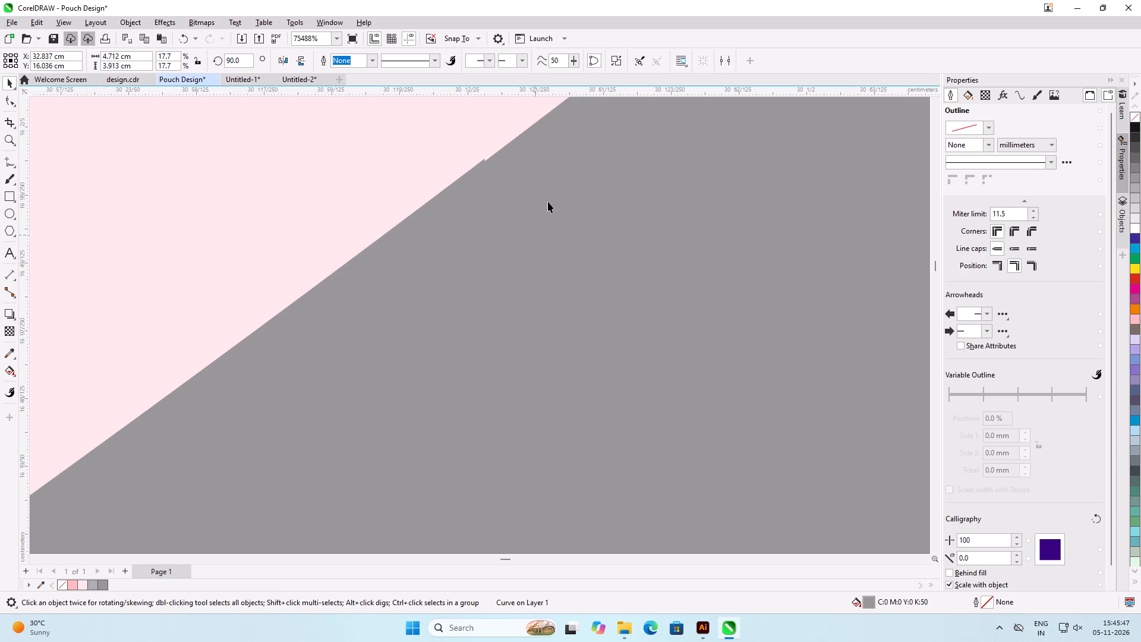
pyautogui.click(548, 202)
pyautogui.click(562, 226)
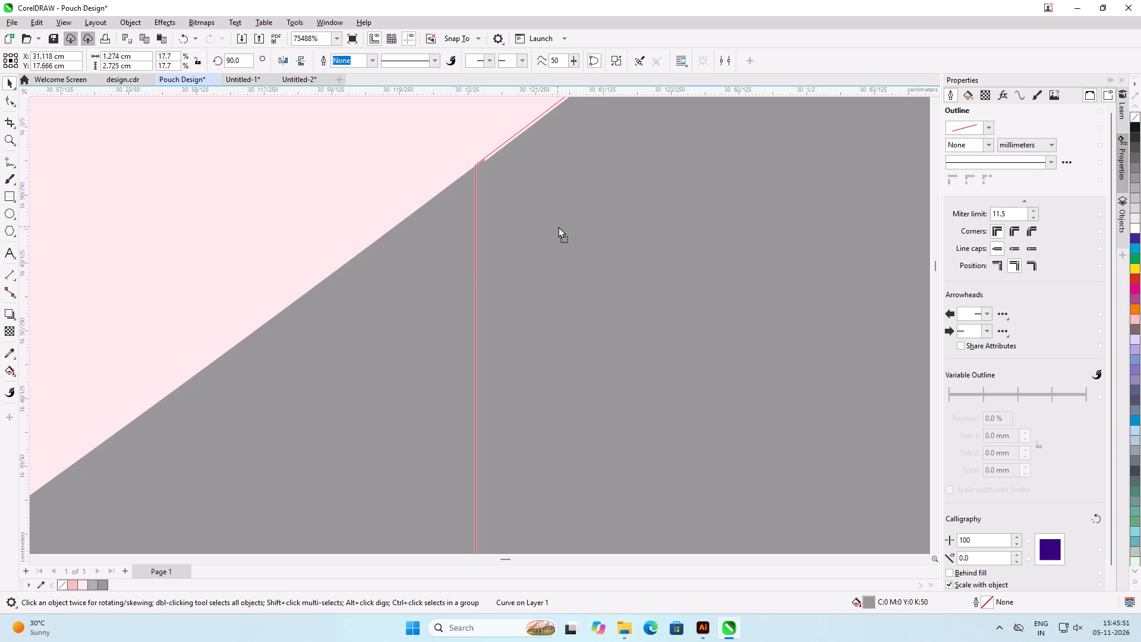
pyautogui.scroll(-2, 505, 225)
pyautogui.scroll(1, 505, 225)
pyautogui.scroll(-7, 504, 225)
pyautogui.scroll(1, 501, 225)
pyautogui.scroll(-1, 501, 225)
pyautogui.scroll(1, 501, 225)
pyautogui.scroll(-8, 501, 225)
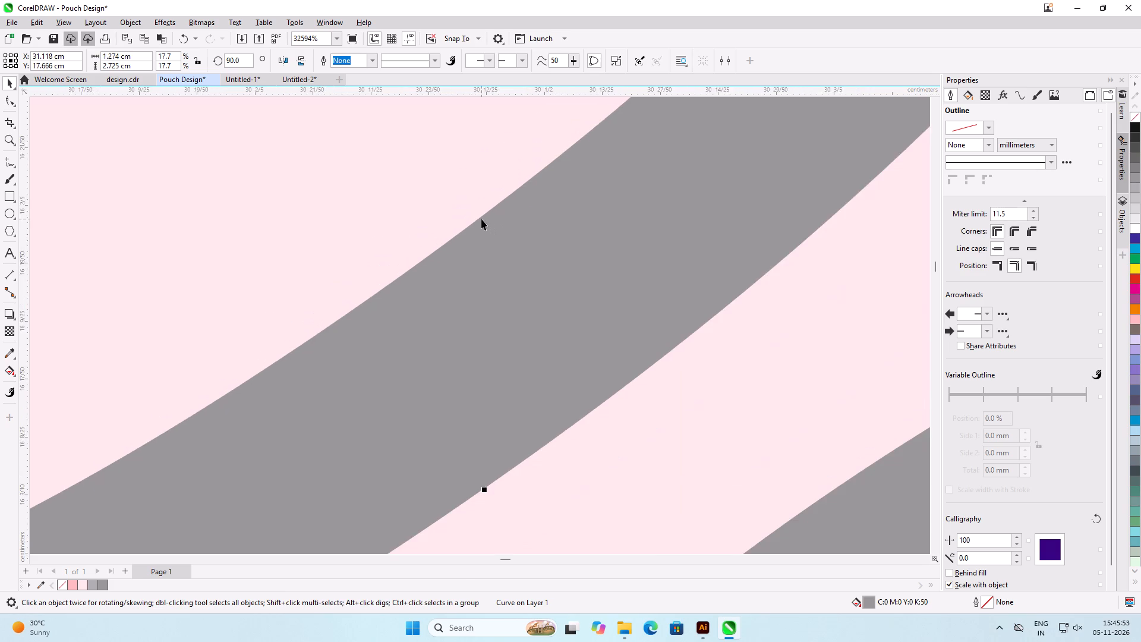
pyautogui.scroll(-3, 481, 219)
pyautogui.scroll(1, 481, 219)
pyautogui.scroll(-11, 481, 219)
pyautogui.scroll(1, 501, 244)
pyautogui.scroll(-17, 502, 244)
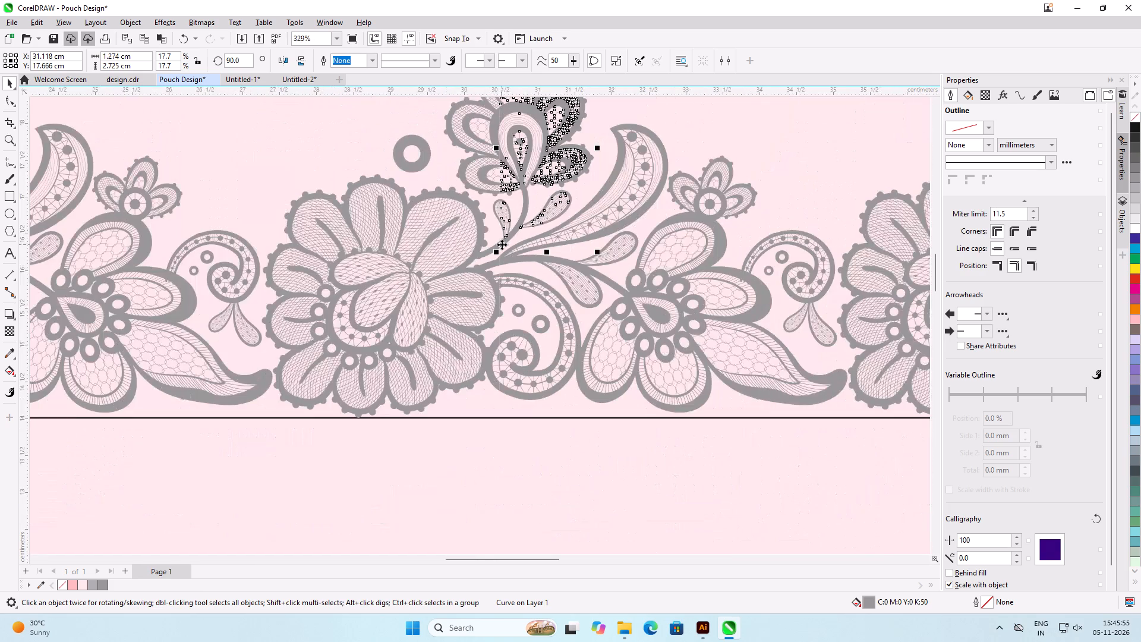
pyautogui.scroll(-2, 502, 244)
pyautogui.scroll(15, 503, 257)
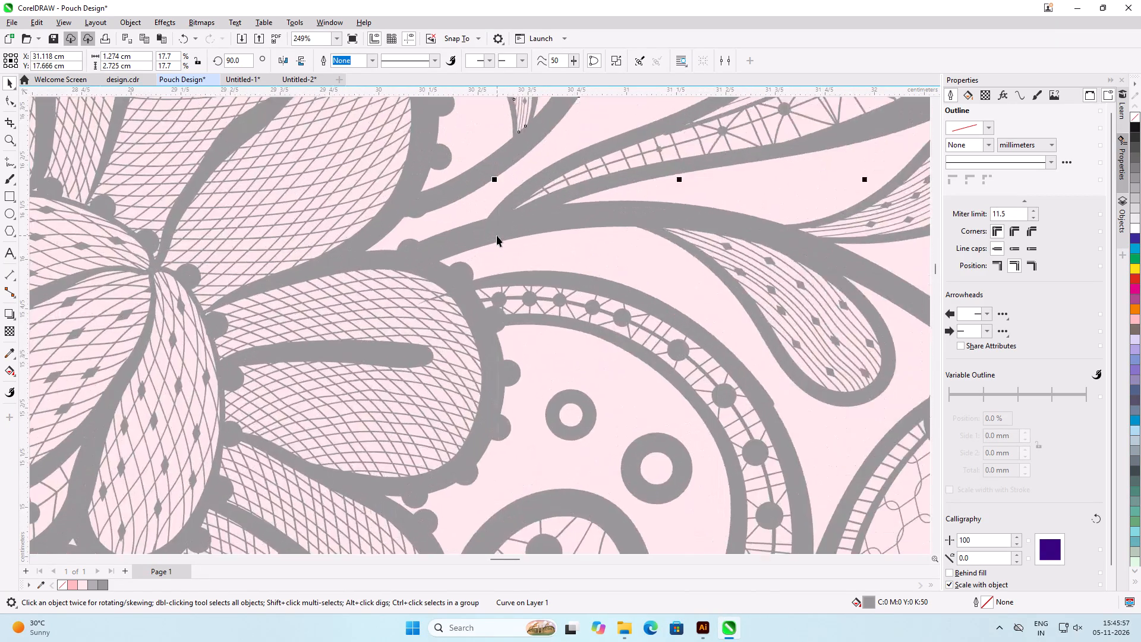
pyautogui.scroll(15, 497, 235)
pyautogui.scroll(-11, 497, 235)
pyautogui.scroll(-13, 486, 317)
pyautogui.scroll(1, 486, 373)
pyautogui.scroll(-2, 486, 373)
pyautogui.scroll(-6, 479, 287)
pyautogui.scroll(1, 614, 354)
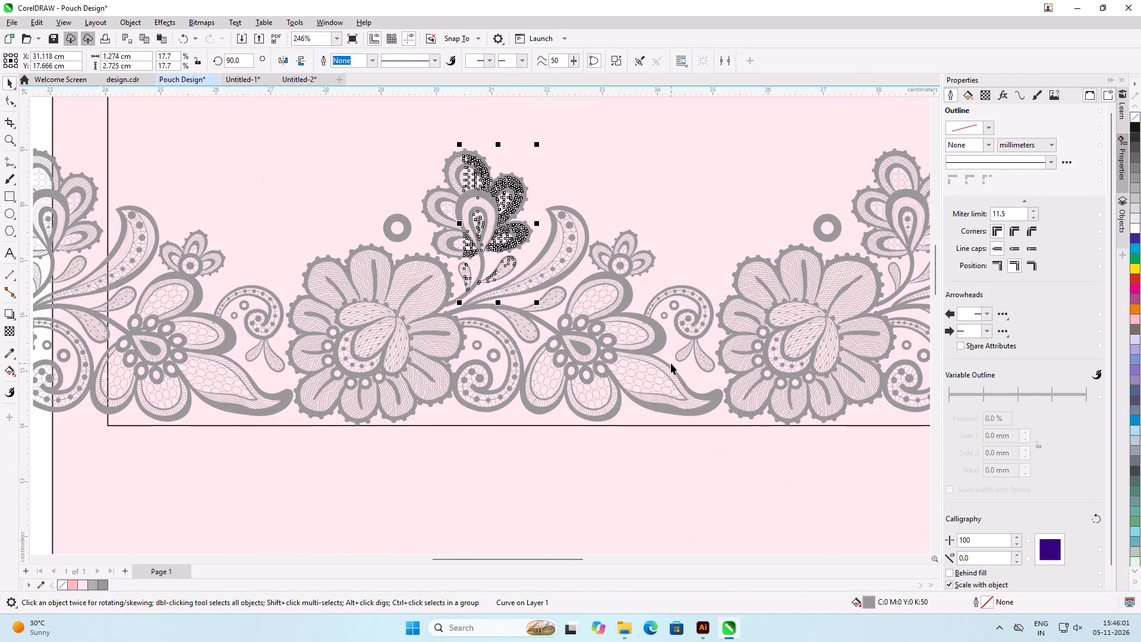
# Group all the separate lace pieces of the second pouch's bottom row.
pyautogui.scroll(-7, 533, 345)
pyautogui.click(838, 290)
pyautogui.click(858, 263)
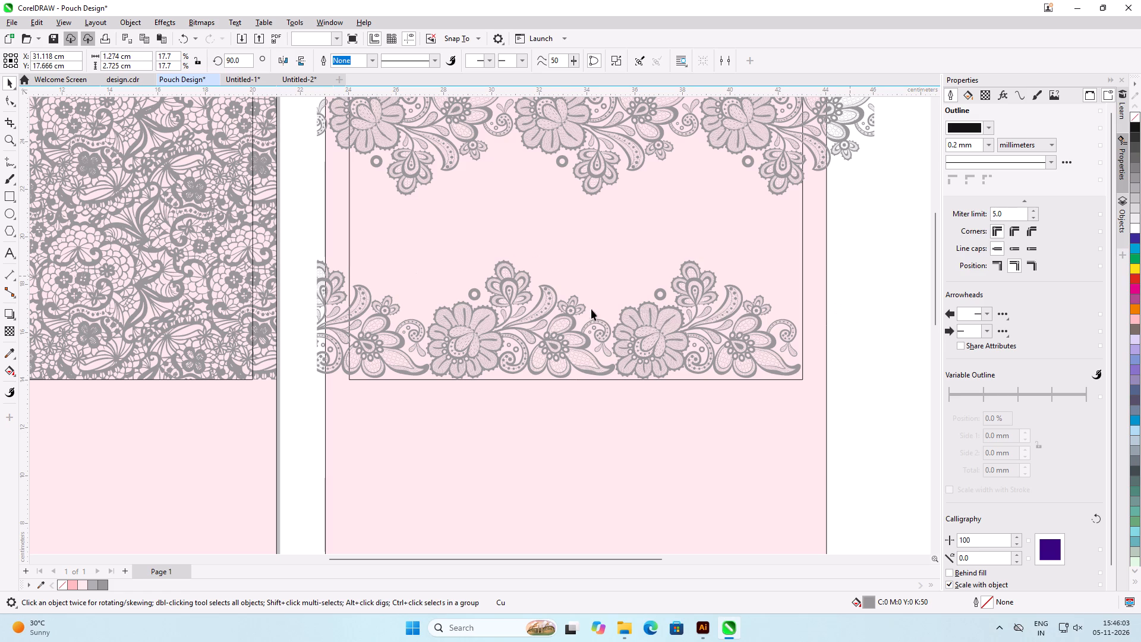
pyautogui.moveTo(851, 241); pyautogui.dragTo(329, 417)
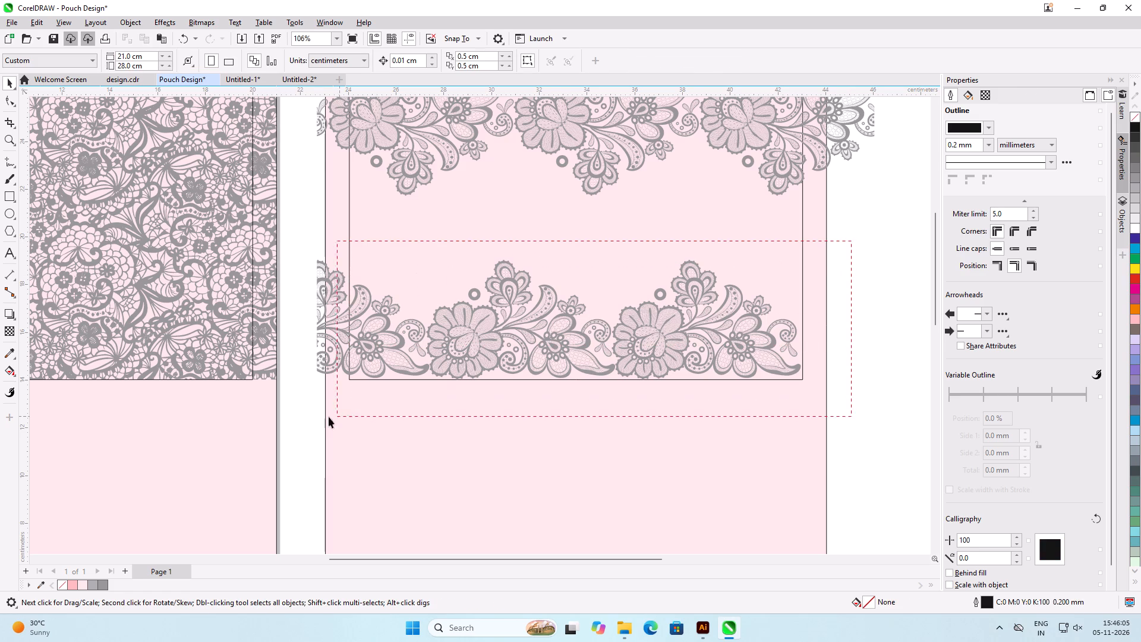
pyautogui.moveTo(329, 417); pyautogui.dragTo(305, 426)
pyautogui.hotkey('ctrl', 'g')
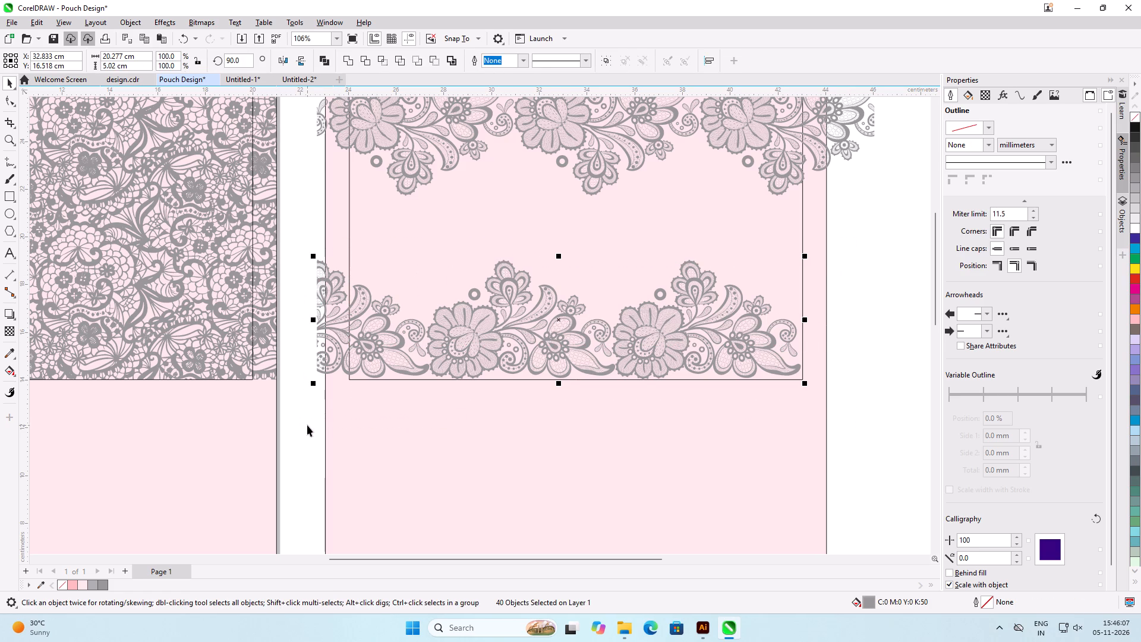
# Group the lace segments of the second pouch's top row.
pyautogui.scroll(-7, 307, 425)
pyautogui.scroll(2, 358, 265)
pyautogui.moveTo(291, 260); pyautogui.dragTo(652, 310)
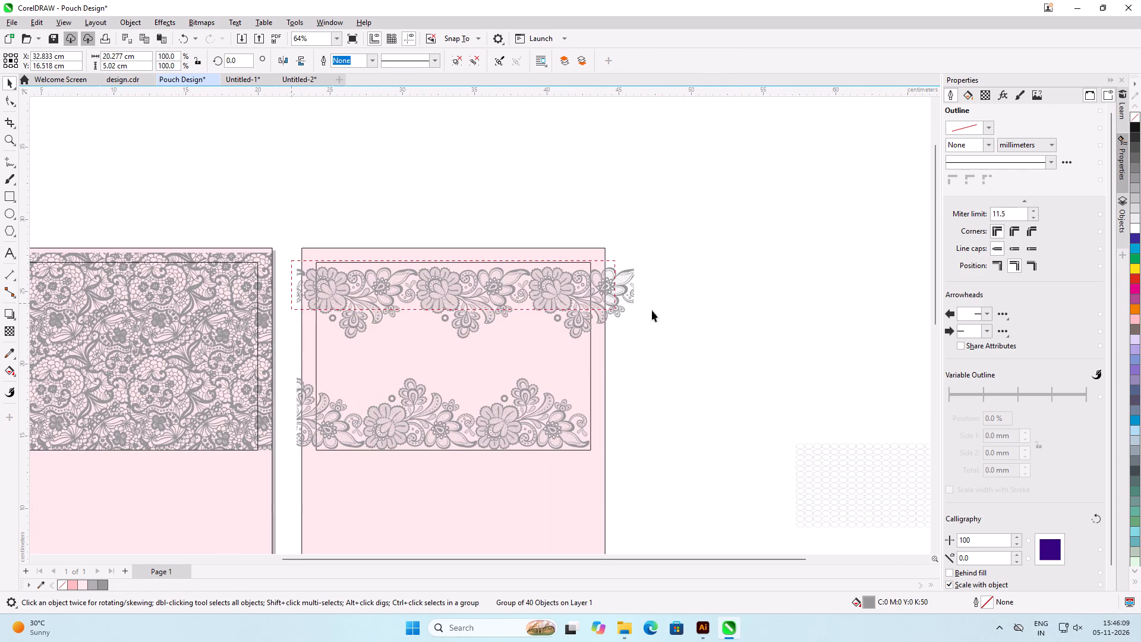
pyautogui.moveTo(652, 310); pyautogui.dragTo(694, 341)
pyautogui.hotkey('ctrl', 'g')
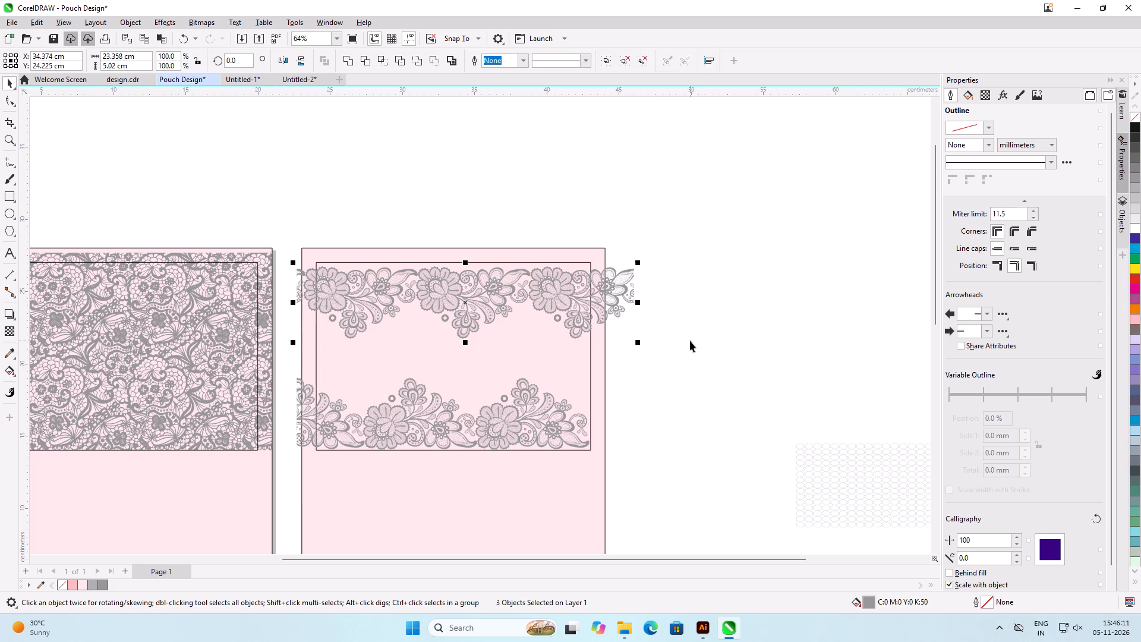
pyautogui.click(690, 341)
# Centre the grouped top lace row horizontally on the second pouch.
pyautogui.click(563, 300)
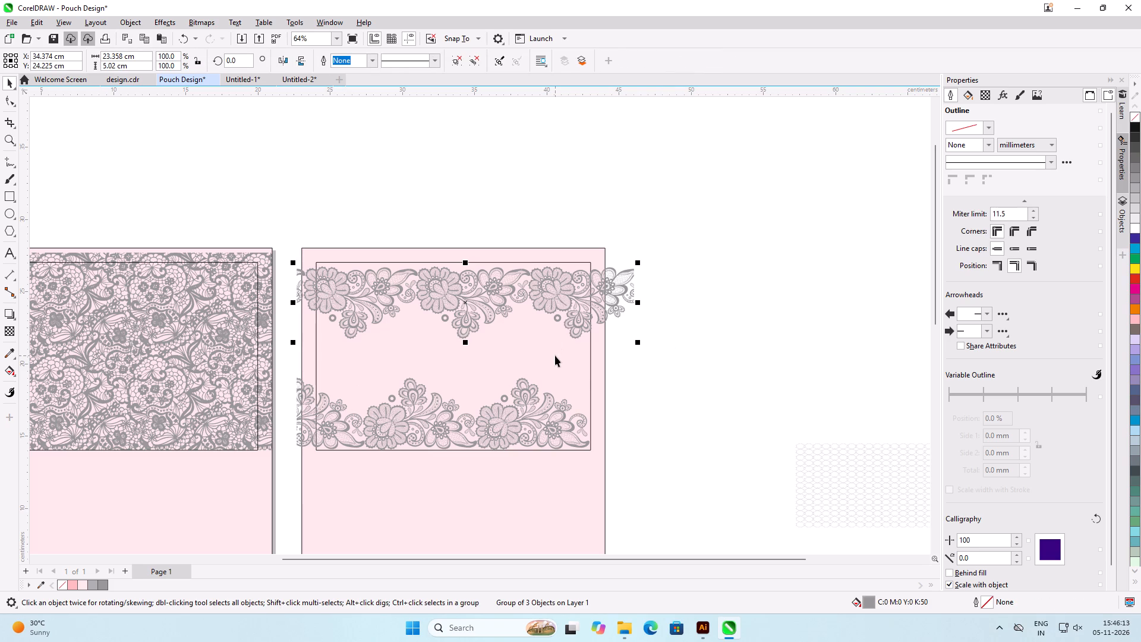
pyautogui.keyDown('shift'); pyautogui.click(595, 367); pyautogui.keyUp('shift')
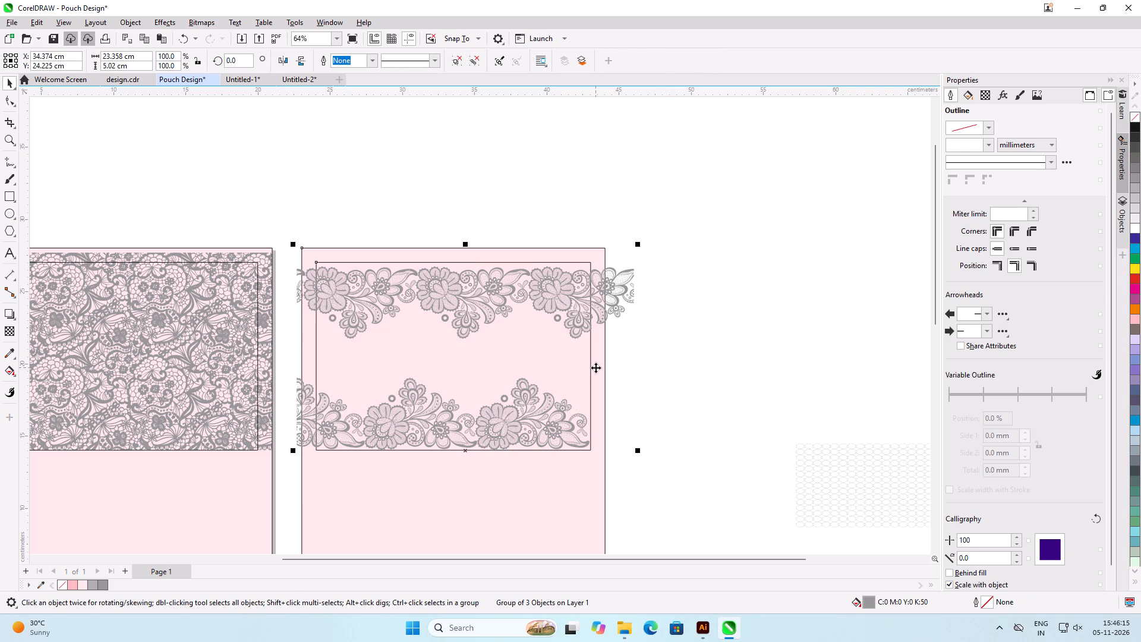
pyautogui.press('c')
pyautogui.click(705, 332)
# Centre the grouped bottom lace row horizontally on the second pouch.
pyautogui.click(529, 404)
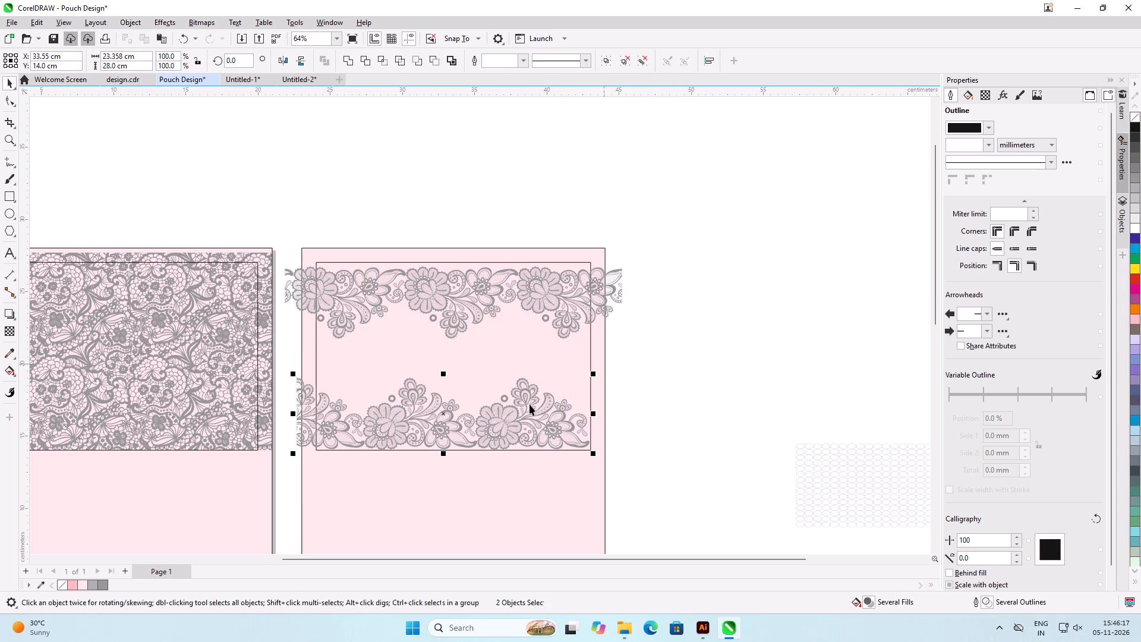
pyautogui.keyDown('shift'); pyautogui.click(600, 358); pyautogui.keyUp('shift')
pyautogui.press('c')
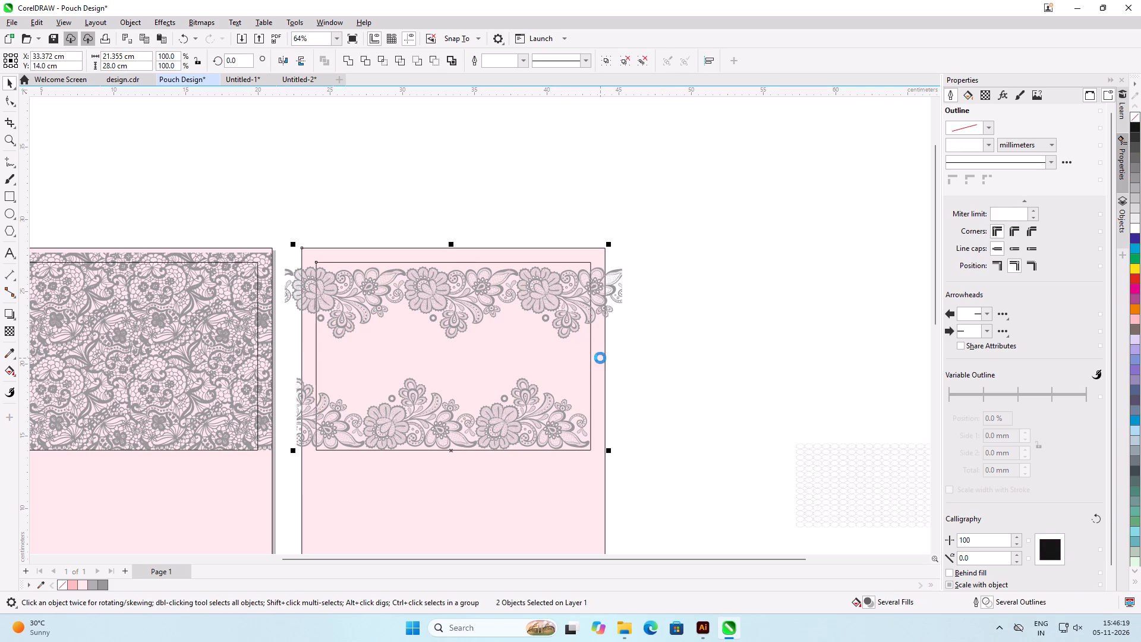
pyautogui.click(694, 361)
# Nudge the grouped top lace row up to Y 24.495 cm, just inside the inner rectangle's top edge.
pyautogui.scroll(4, 475, 302)
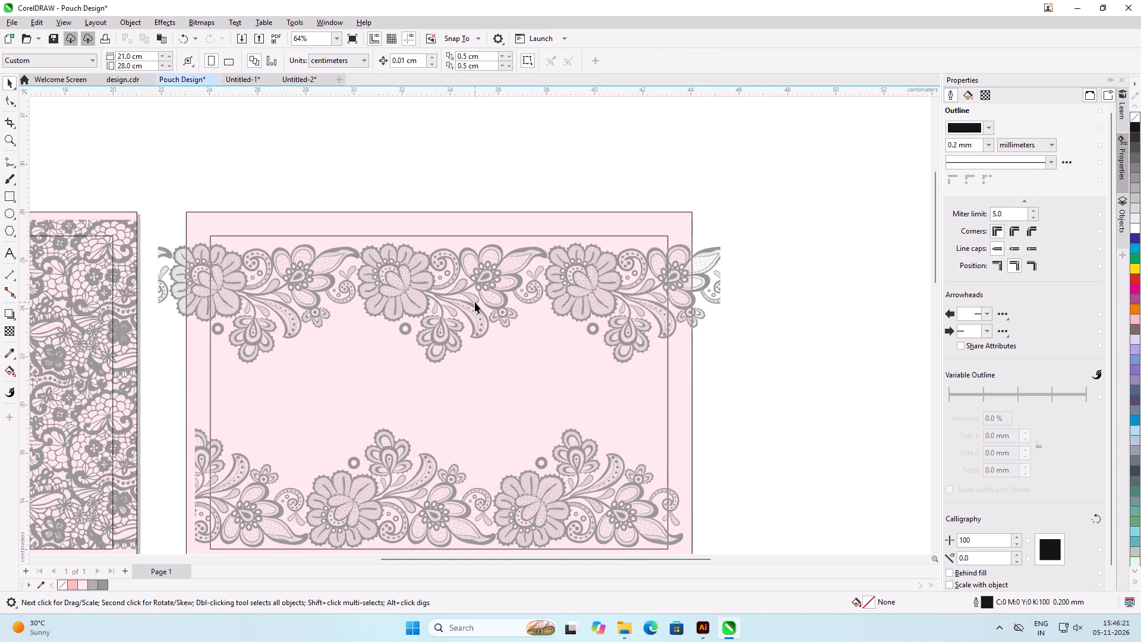
pyautogui.scroll(2, 401, 279)
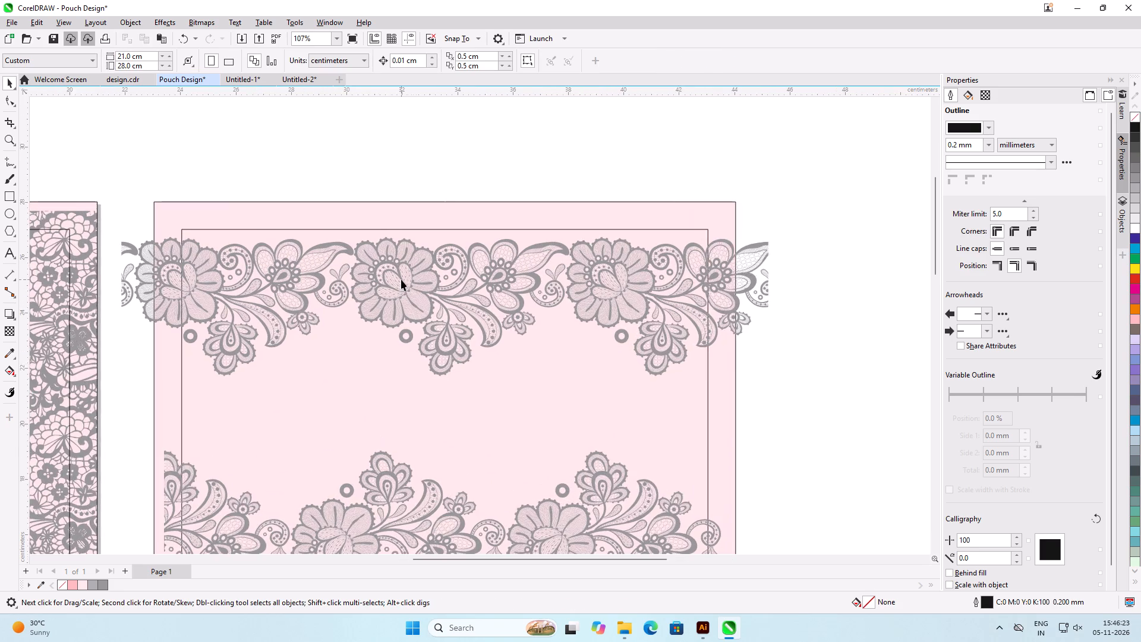
pyautogui.click(401, 279)
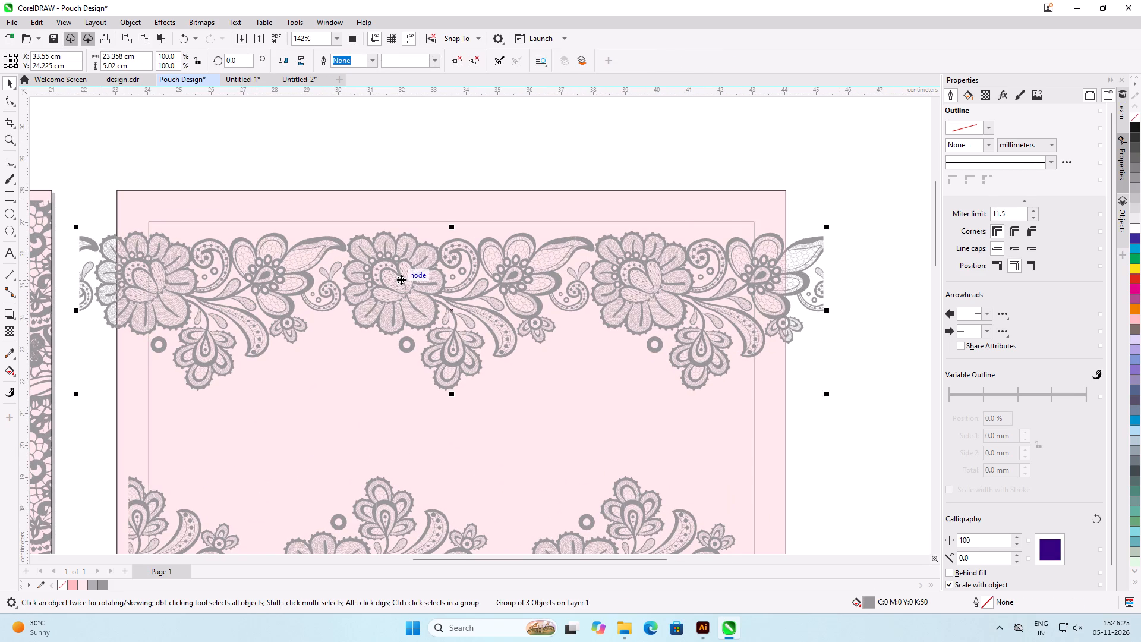
pyautogui.press('Up')
pyautogui.press('Up')
pyautogui.press('Up')
pyautogui.press('Up')
pyautogui.press('Up')
pyautogui.press('Up')
pyautogui.press('Up')
pyautogui.press('Up')
pyautogui.press('Up')
pyautogui.press('Up')
pyautogui.press('Up')
pyautogui.press('Up')
pyautogui.press('Up')
pyautogui.press('Up')
pyautogui.press('Up')
pyautogui.press('Up')
pyautogui.press('Up')
pyautogui.press('Up')
pyautogui.press('Up')
pyautogui.press('Up')
pyautogui.press('Up')
pyautogui.press('Up')
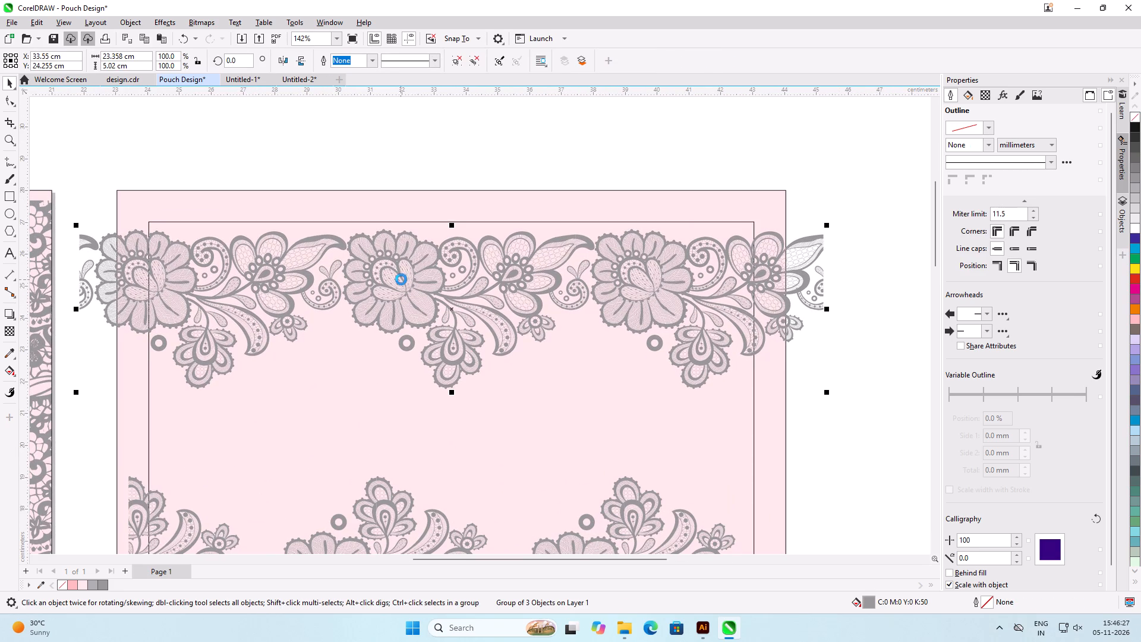
pyautogui.press('Up')
pyautogui.press('Up')
pyautogui.press('Up')
pyautogui.press('Up')
pyautogui.press('Up')
pyautogui.press('Up')
pyautogui.press('Up')
pyautogui.press('Up')
pyautogui.press('Up')
pyautogui.press('Up')
pyautogui.press('Up')
pyautogui.press('Up')
pyautogui.press('Up')
pyautogui.press('Up')
pyautogui.press('Up')
pyautogui.press('Up')
pyautogui.press('Up')
pyautogui.press('Up')
pyautogui.press('Up')
pyautogui.press('Up')
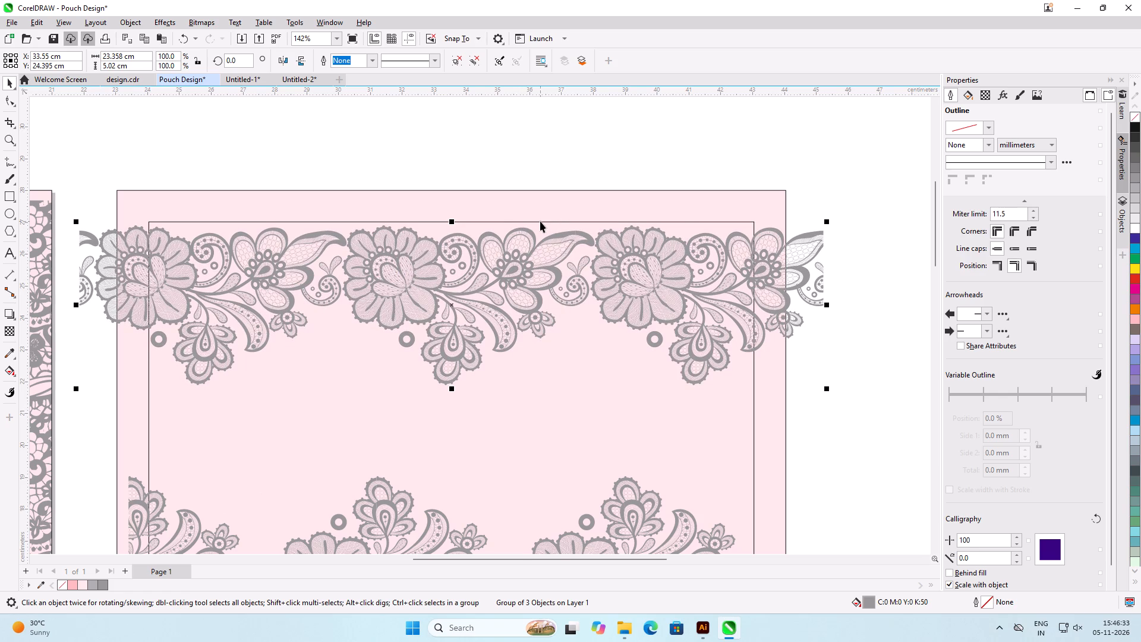
pyautogui.keyDown('shift'); pyautogui.click(563, 202); pyautogui.keyUp('shift')
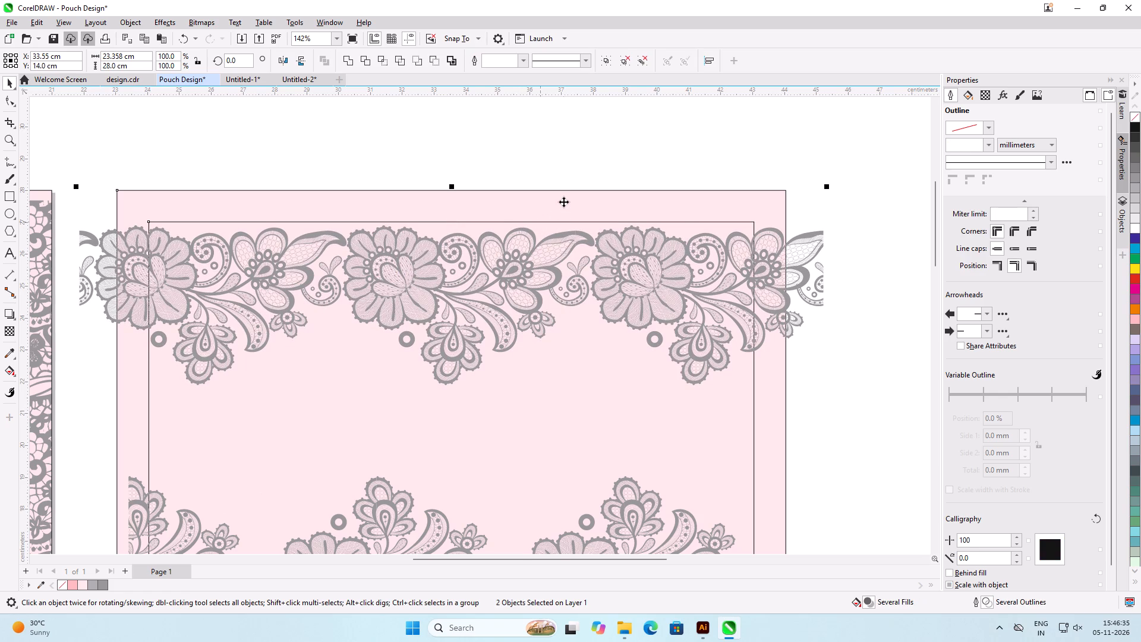
pyautogui.keyDown('shift'); pyautogui.click(754, 222); pyautogui.keyUp('shift')
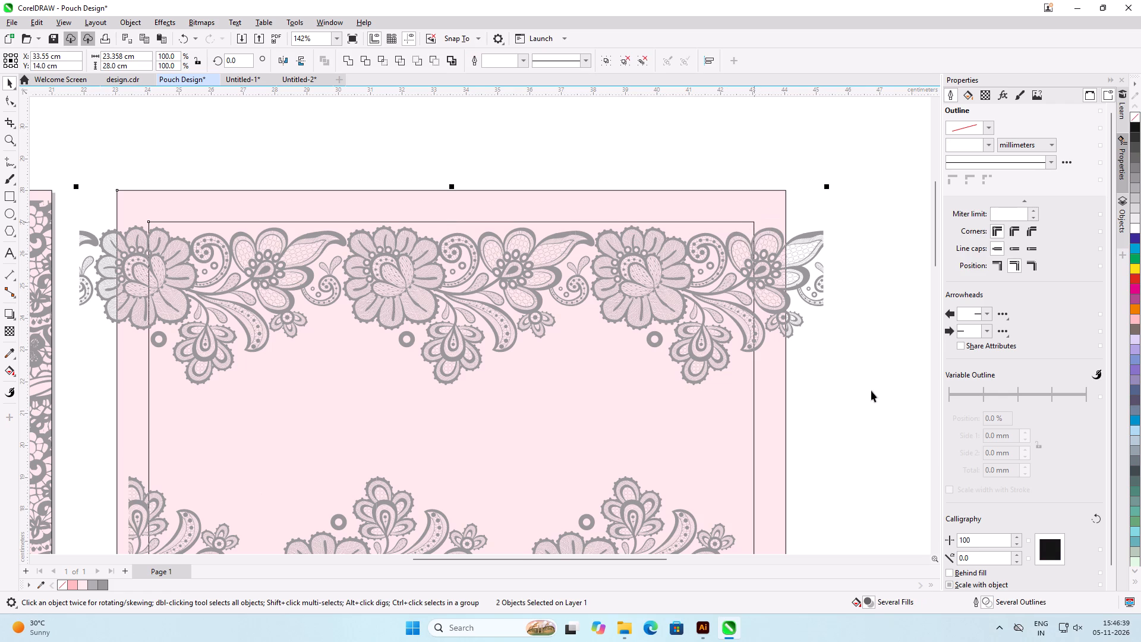
pyautogui.click(872, 393)
pyautogui.click(624, 298)
pyautogui.press('Up')
pyautogui.press('Up')
pyautogui.press('Up')
pyautogui.press('Up')
pyautogui.press('Up')
pyautogui.press('Up')
pyautogui.press('Up')
pyautogui.press('Up')
pyautogui.press('Up')
pyautogui.press('Up')
pyautogui.press('Up')
pyautogui.press('Up')
pyautogui.press('Up')
pyautogui.press('Up')
pyautogui.press('Up')
pyautogui.press('Up')
pyautogui.press('Up')
pyautogui.press('Up')
pyautogui.press('Up')
pyautogui.press('Up')
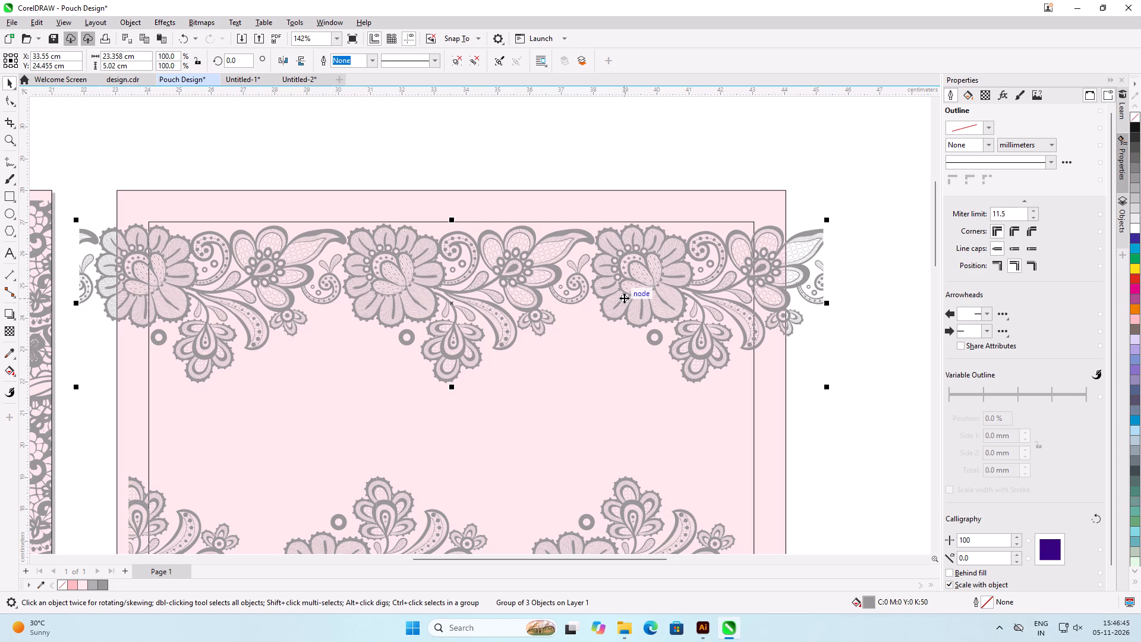
pyautogui.press('Up')
pyautogui.press('Up')
pyautogui.press('Up')
pyautogui.press('Up')
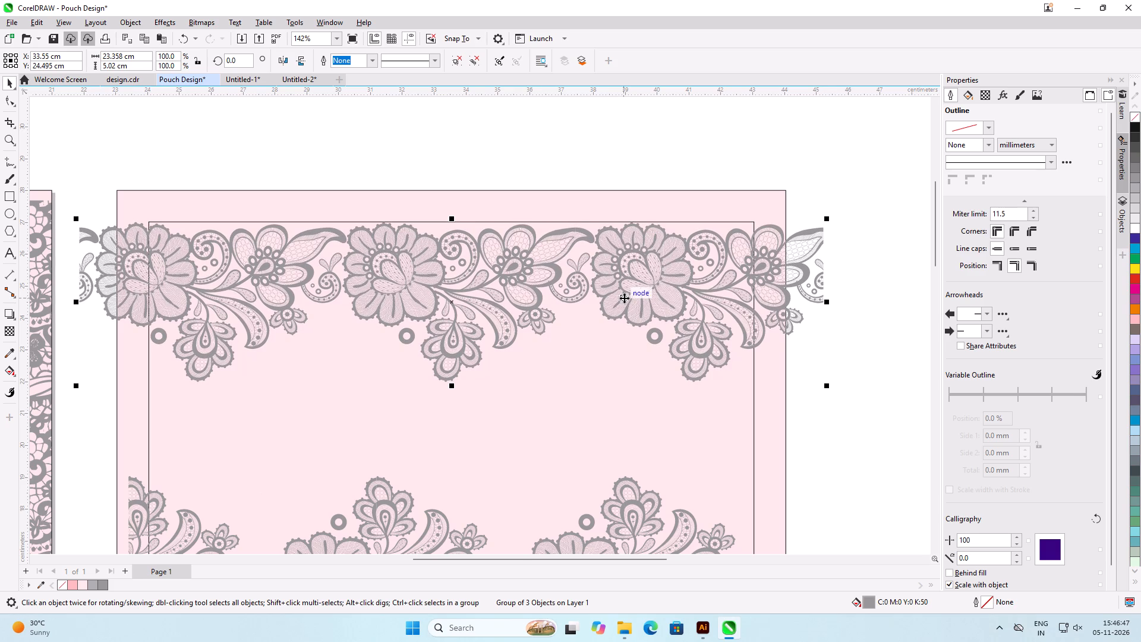
pyautogui.click(439, 174)
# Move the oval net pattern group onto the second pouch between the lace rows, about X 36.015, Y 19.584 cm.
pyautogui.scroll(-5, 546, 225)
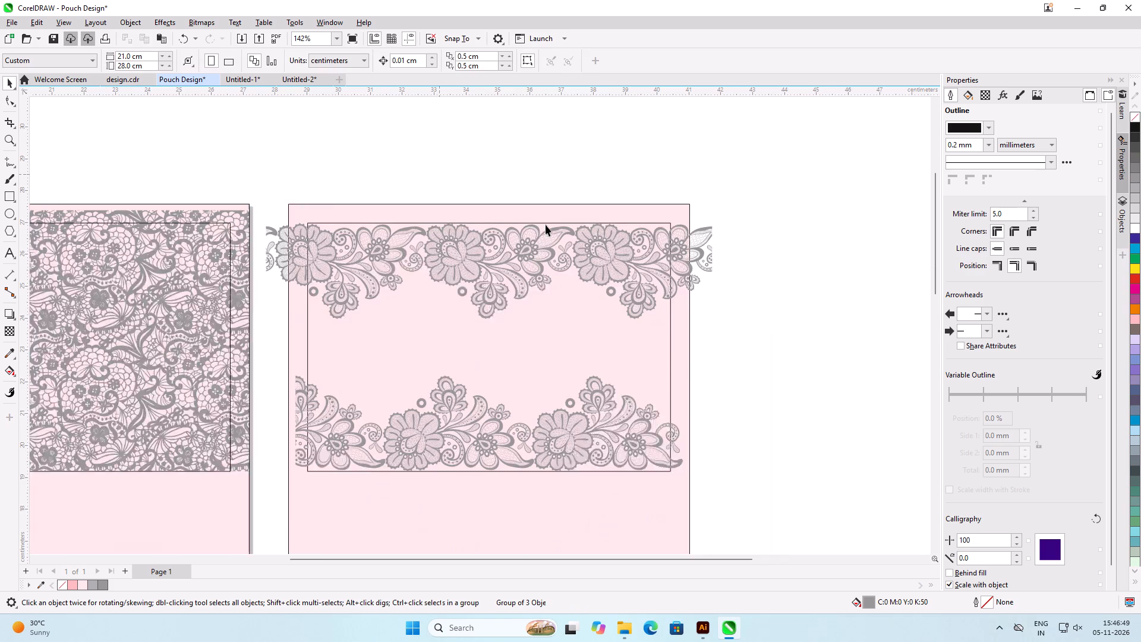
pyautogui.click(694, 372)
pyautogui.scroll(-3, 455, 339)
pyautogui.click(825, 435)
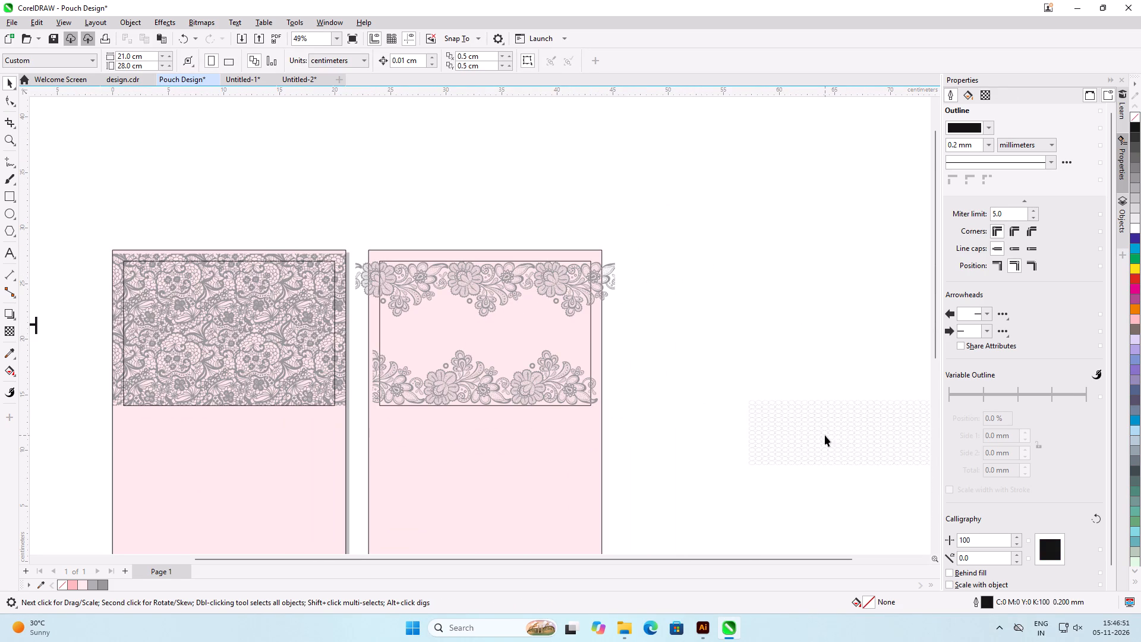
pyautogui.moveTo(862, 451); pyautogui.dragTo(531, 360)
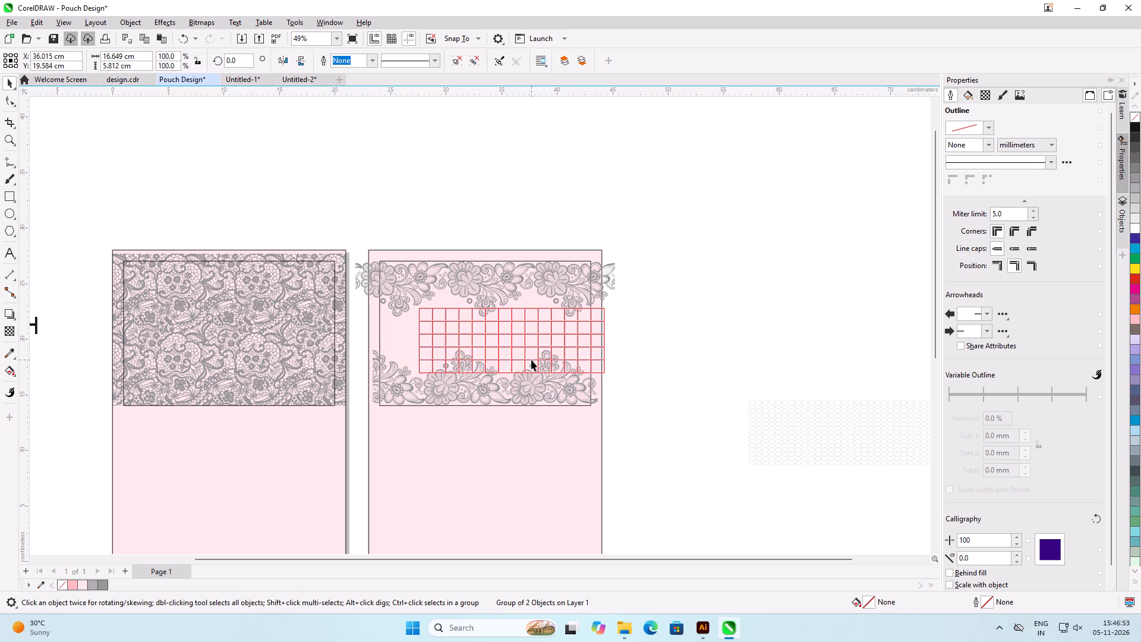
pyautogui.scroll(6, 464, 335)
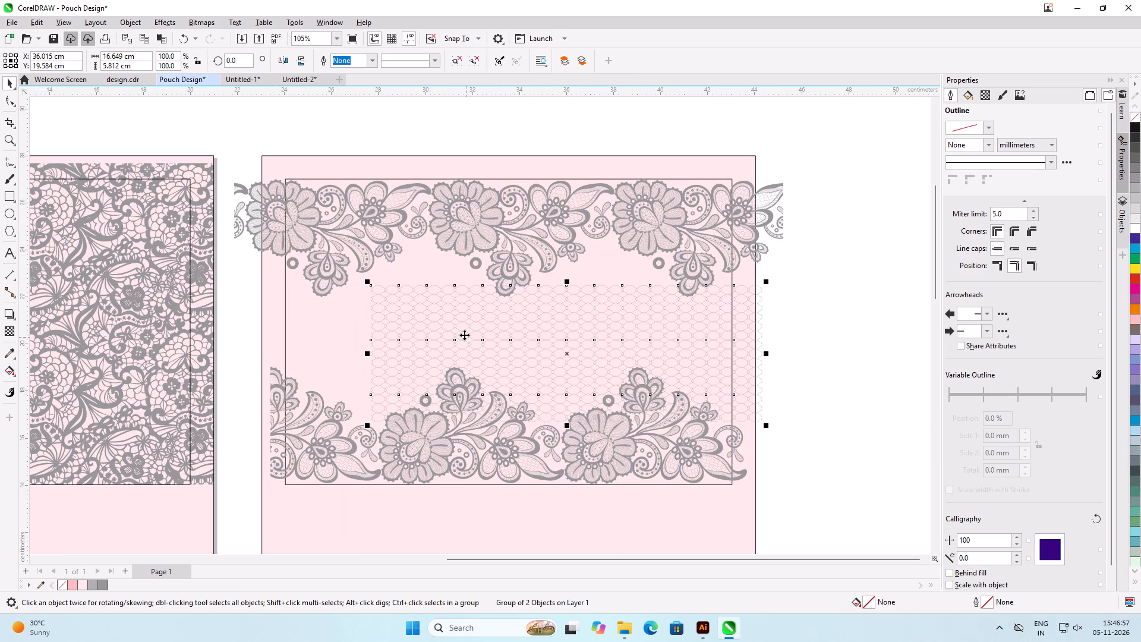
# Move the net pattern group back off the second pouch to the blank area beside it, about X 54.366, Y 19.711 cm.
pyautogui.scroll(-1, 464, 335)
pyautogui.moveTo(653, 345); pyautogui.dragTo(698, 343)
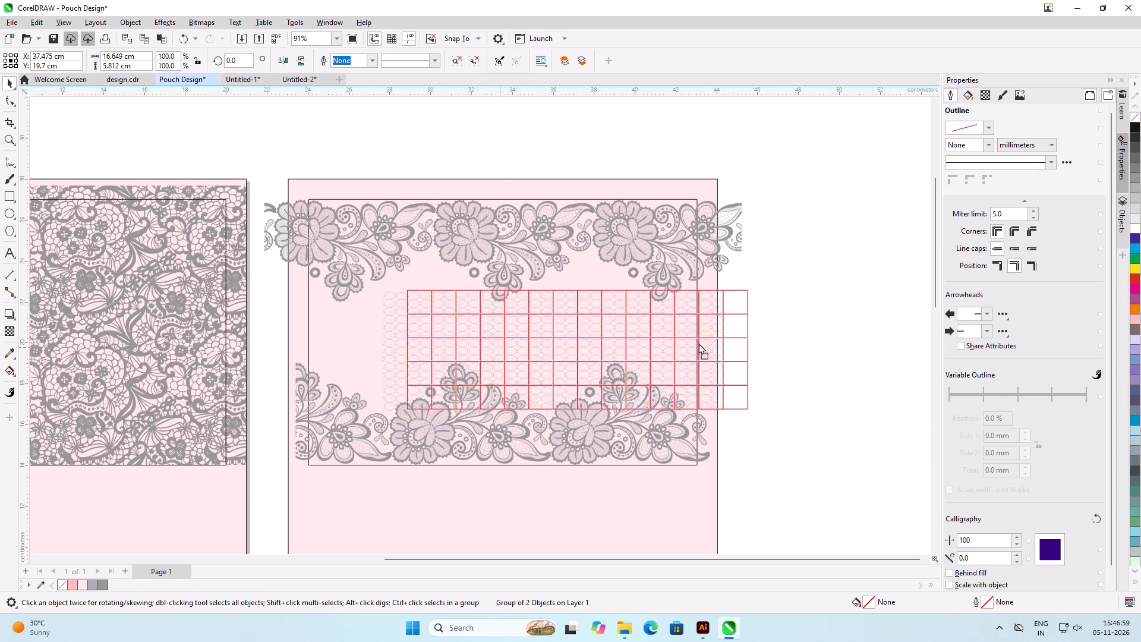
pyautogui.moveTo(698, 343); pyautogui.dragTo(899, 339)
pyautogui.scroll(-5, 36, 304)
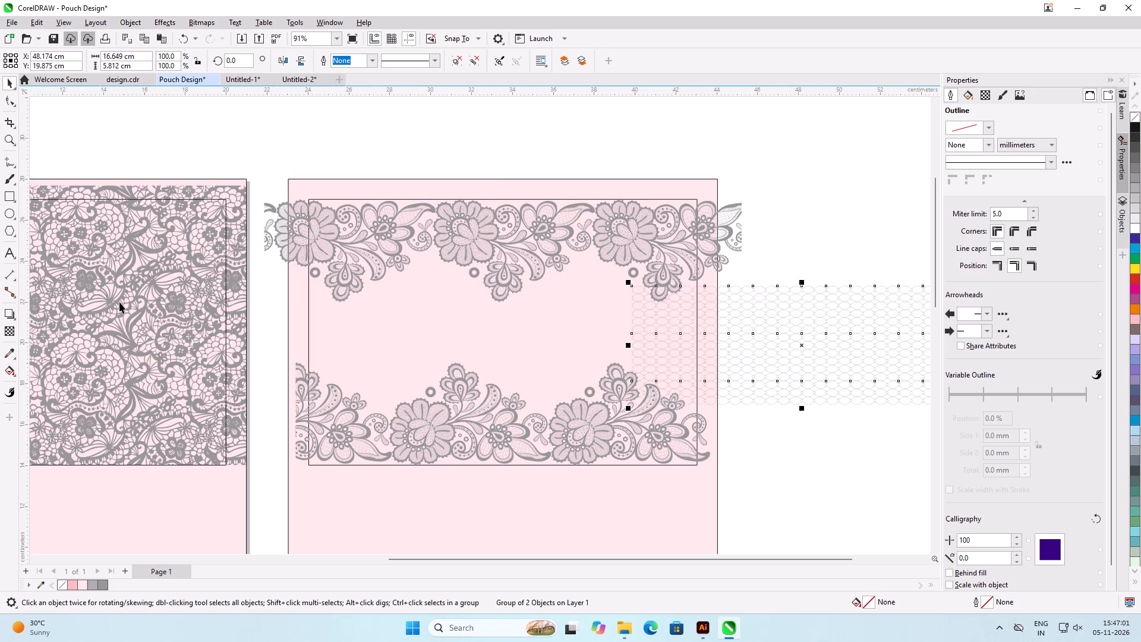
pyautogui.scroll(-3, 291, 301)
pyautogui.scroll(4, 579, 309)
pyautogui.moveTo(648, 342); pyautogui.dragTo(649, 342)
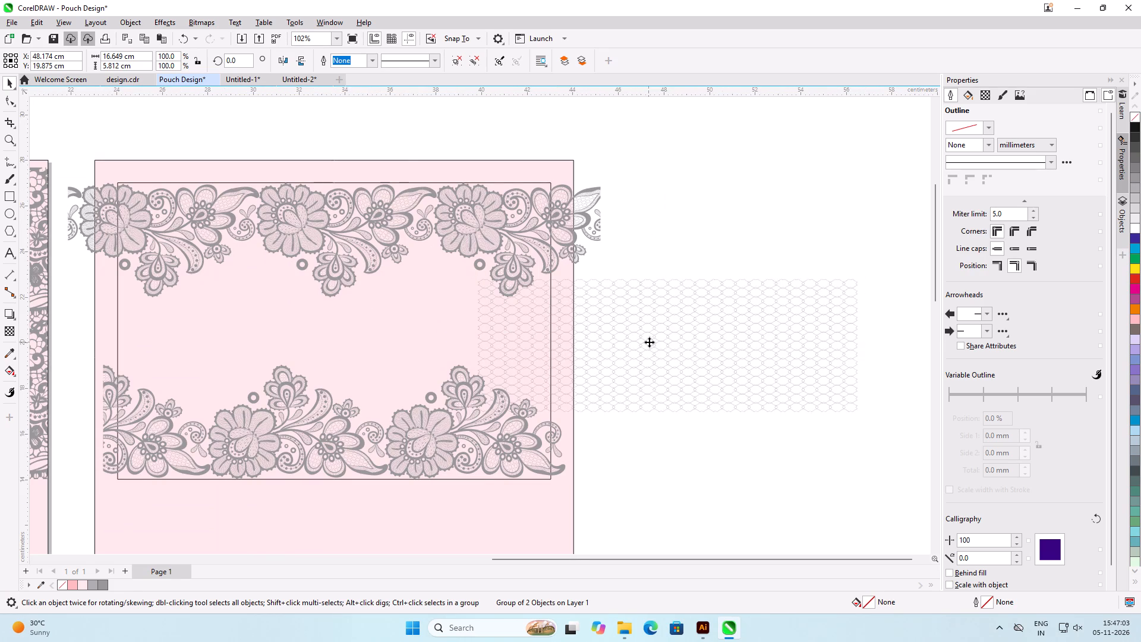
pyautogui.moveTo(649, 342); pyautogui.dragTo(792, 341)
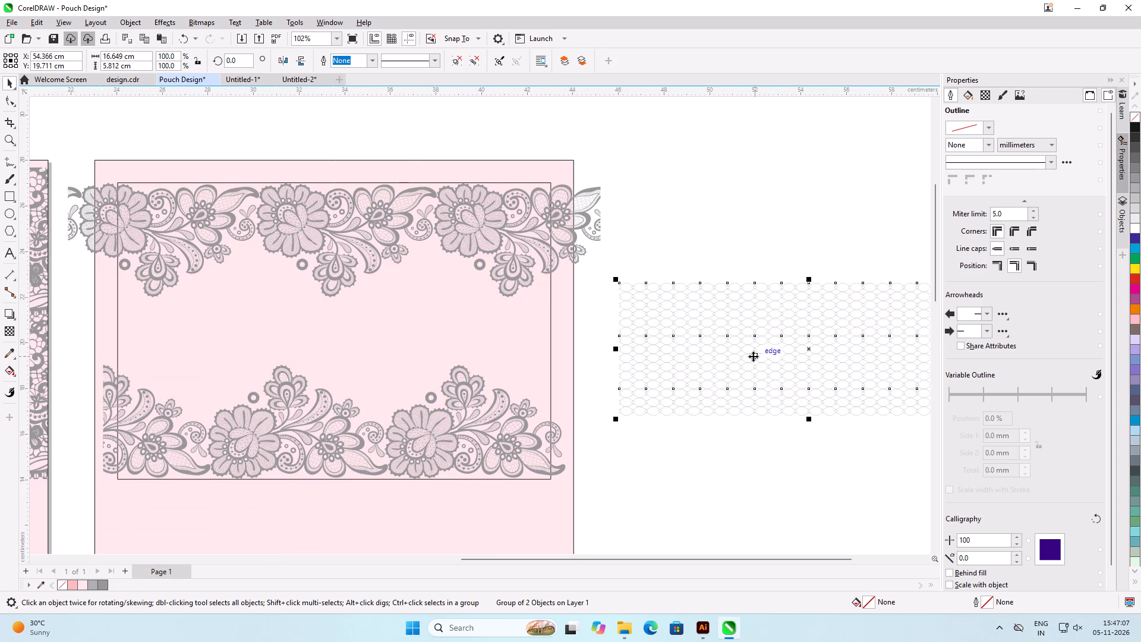
# Align the net pattern group's top and left edges with the second pouch's top-left corner.
pyautogui.keyDown('shift'); pyautogui.click(443, 171); pyautogui.keyUp('shift')
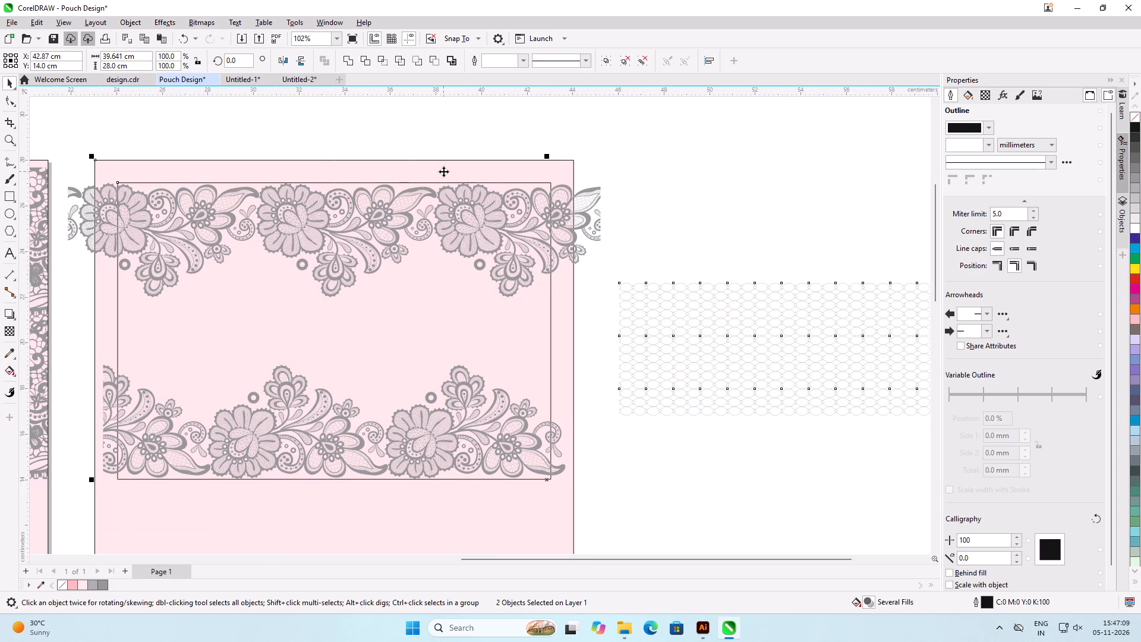
pyautogui.write('TL')
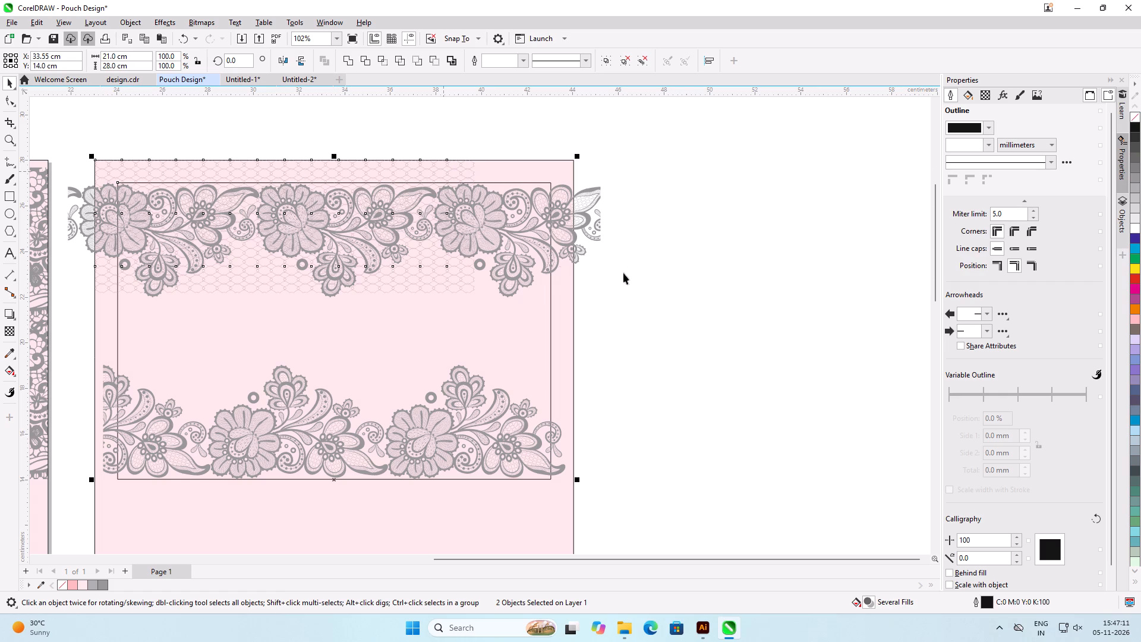
pyautogui.click(781, 309)
# Duplicate the net pattern group straight down on the second pouch, about X 31.374, Y 19.266 cm.
pyautogui.scroll(2, 350, 271)
pyautogui.click(389, 292)
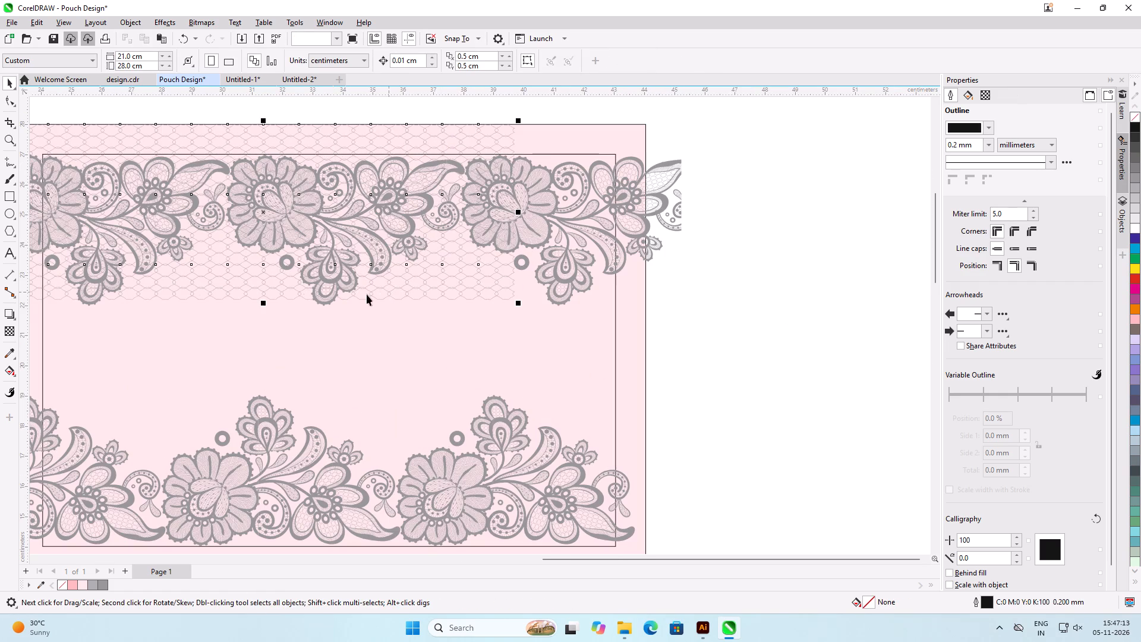
pyautogui.scroll(4, 175, 279)
pyautogui.scroll(-5, 430, 249)
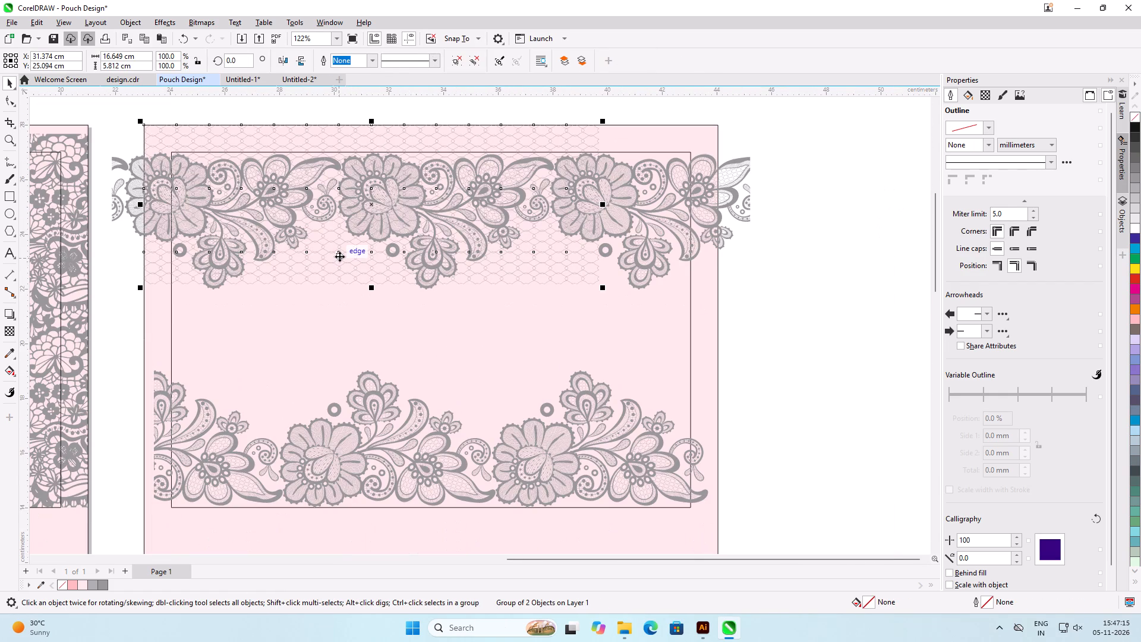
pyautogui.moveTo(339, 248); pyautogui.dragTo(336, 358)
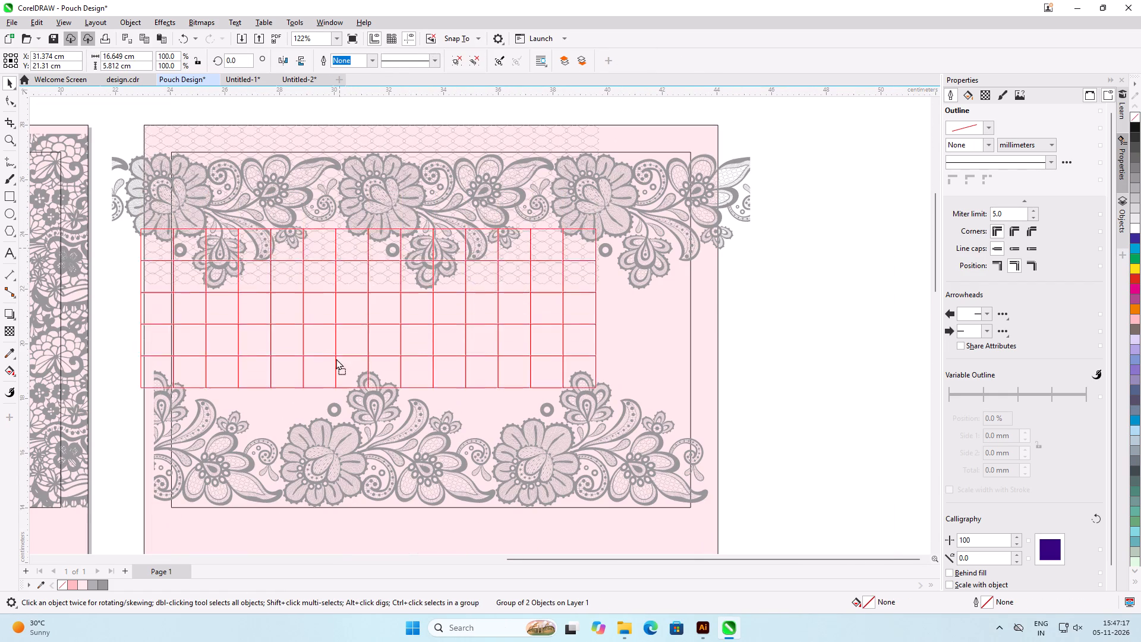
pyautogui.moveTo(336, 358); pyautogui.dragTo(342, 406)
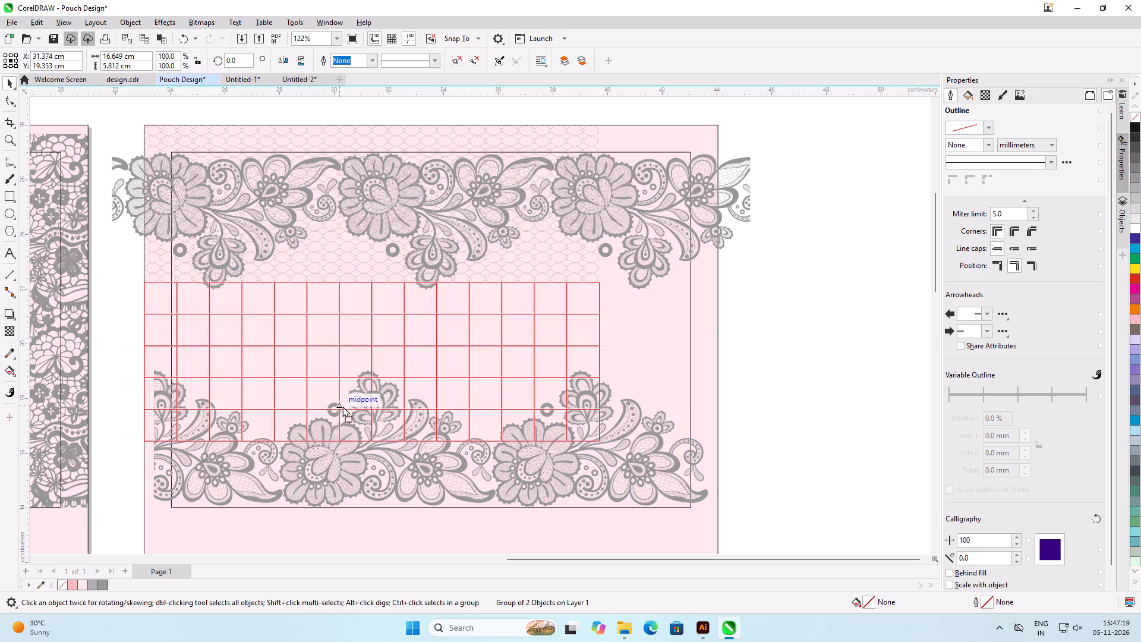
pyautogui.moveTo(342, 406); pyautogui.dragTo(342, 407)
pyautogui.keyDown('shift'); pyautogui.rightClick(342, 407); pyautogui.keyUp('shift')
# Nudge the net copy up to Y 19.276 cm, close against the original net's bottom edge.
pyautogui.scroll(12, 320, 291)
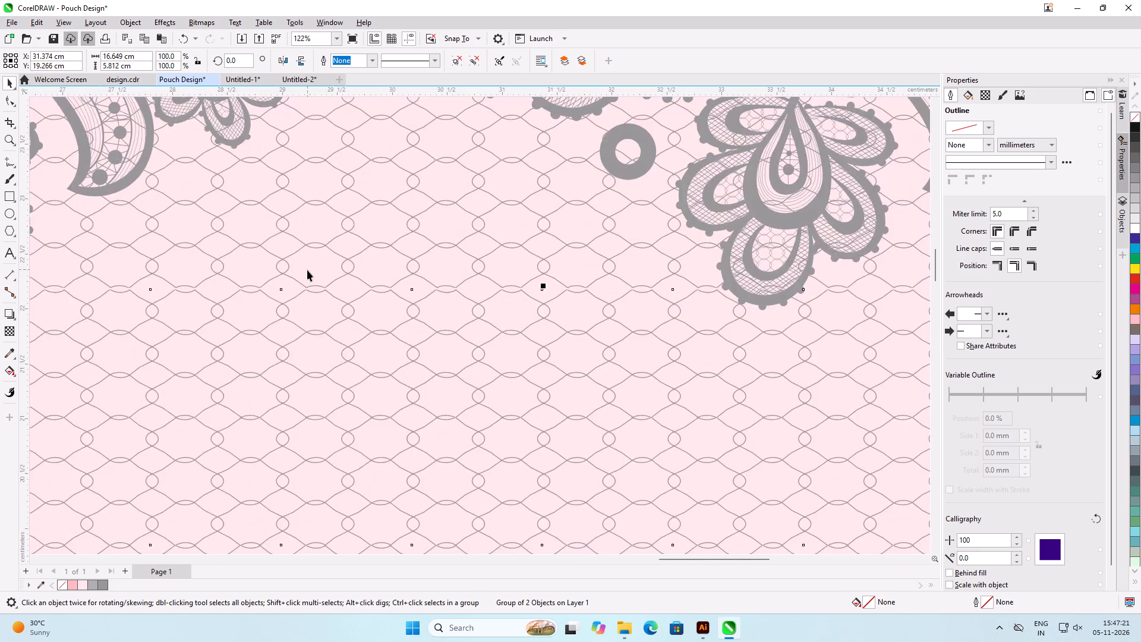
pyautogui.scroll(18, 307, 270)
pyautogui.scroll(2, 364, 323)
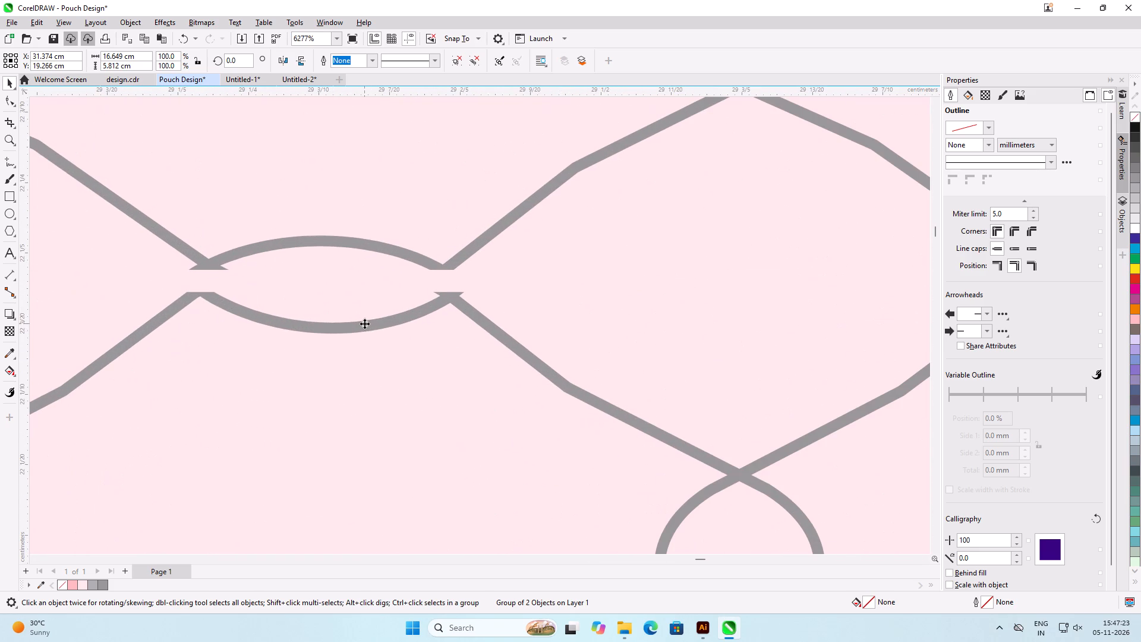
pyautogui.press('Left')
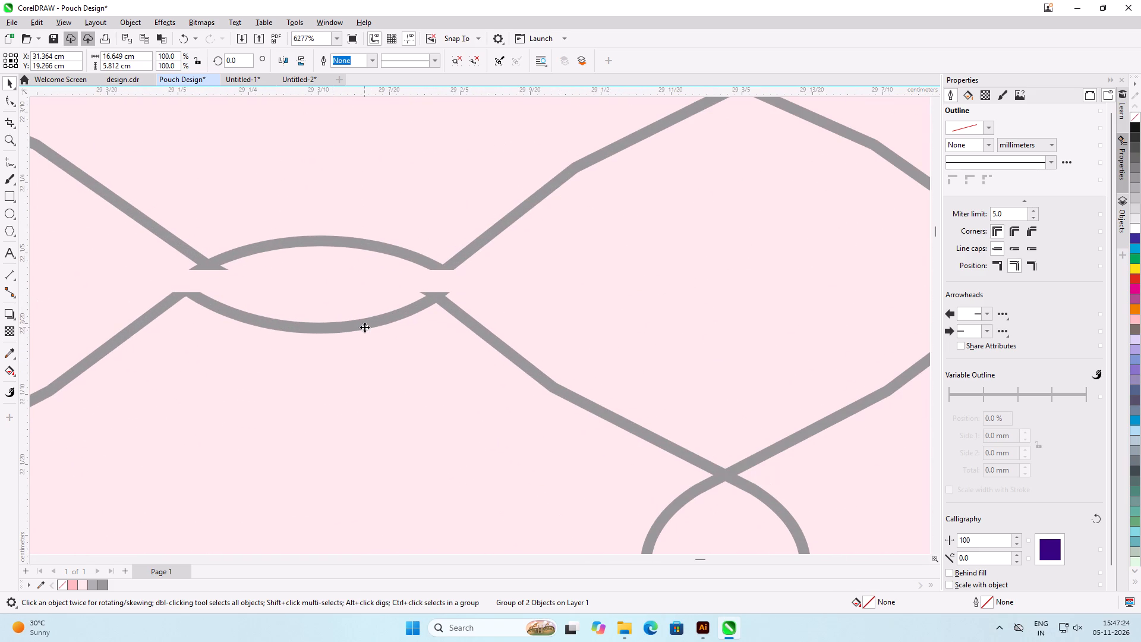
pyautogui.press('Right')
pyautogui.press('Up')
pyautogui.press('Up')
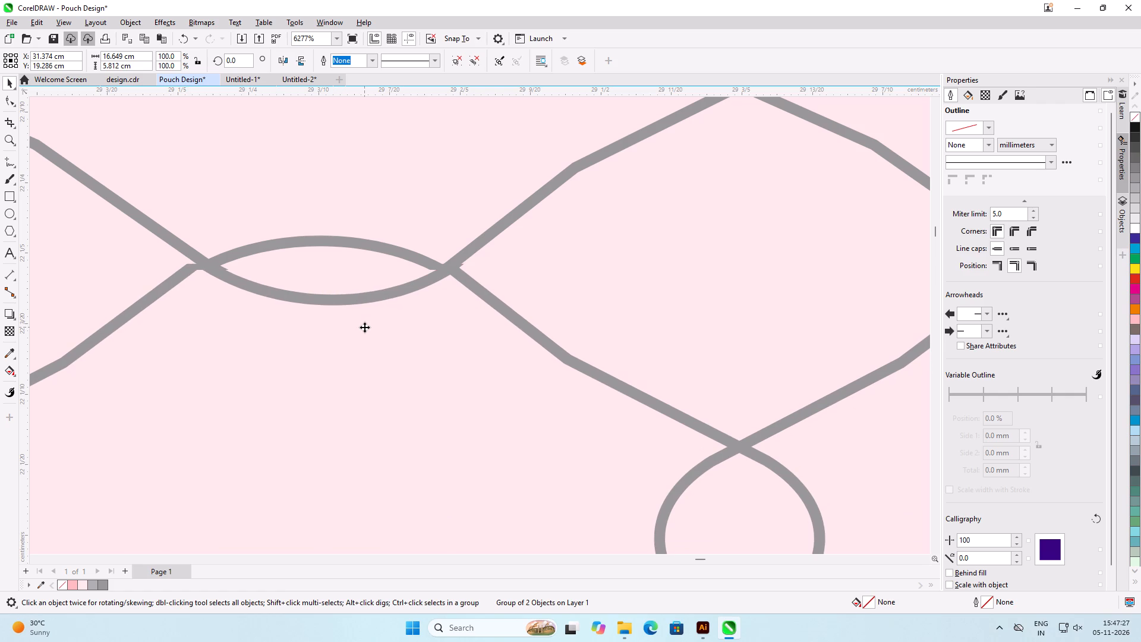
pyautogui.press('Down')
pyautogui.scroll(-1, 409, 317)
pyautogui.scroll(1, 409, 317)
pyautogui.scroll(-5, 409, 317)
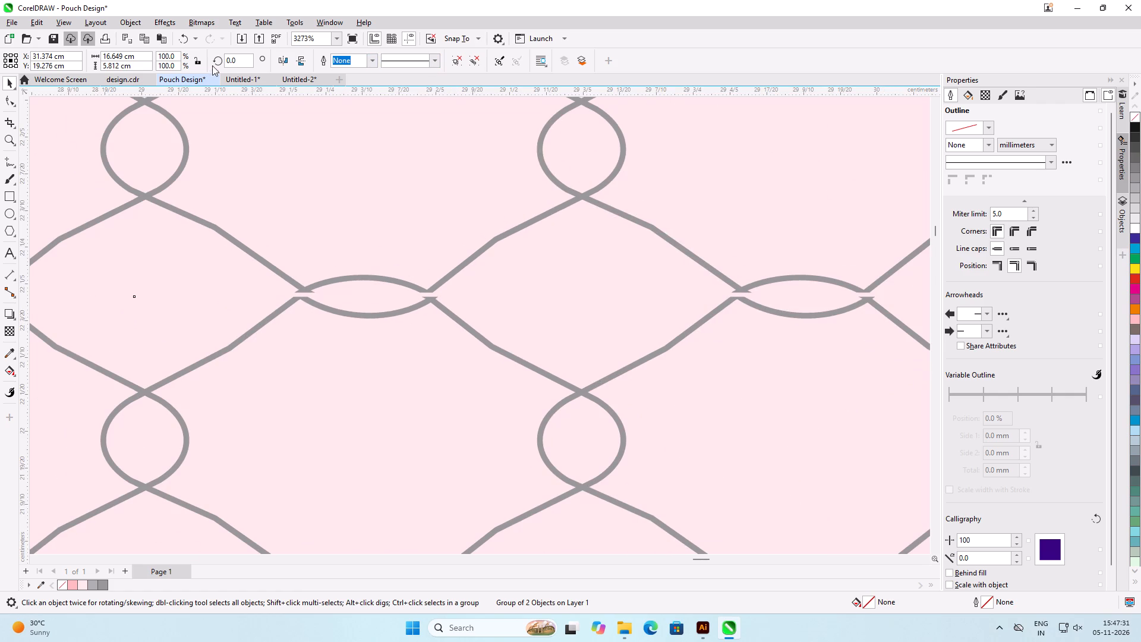
# Mirror the net copy vertically and adjust it to Y 19.282 cm so its strands join the upper net.
pyautogui.click(300, 63)
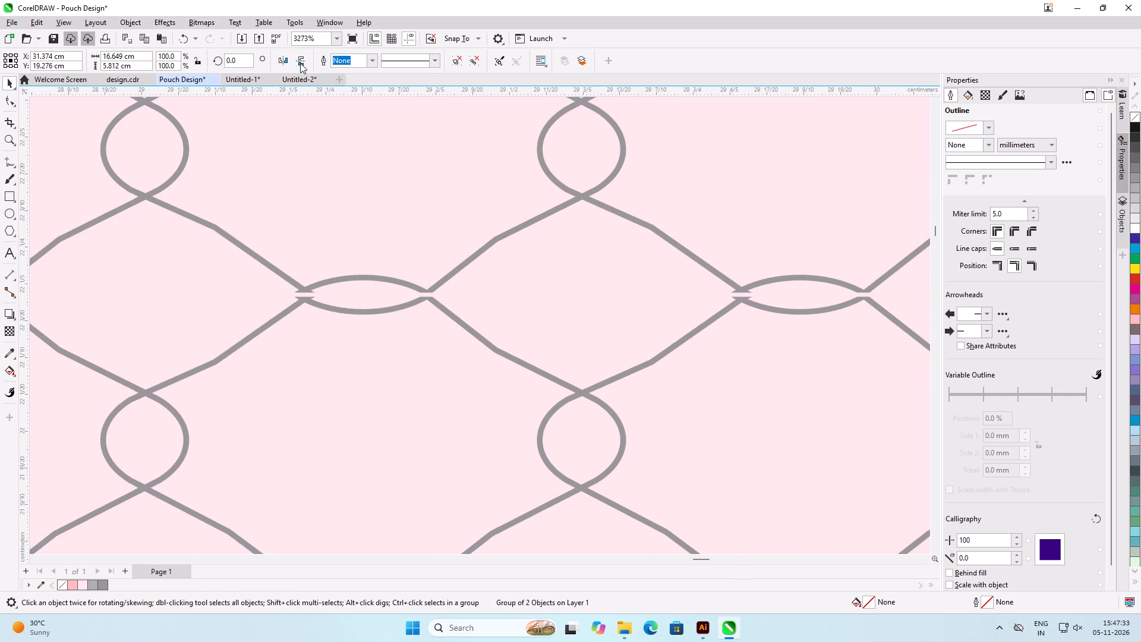
pyautogui.press('Up')
pyautogui.scroll(6, 468, 285)
pyautogui.scroll(5, 415, 305)
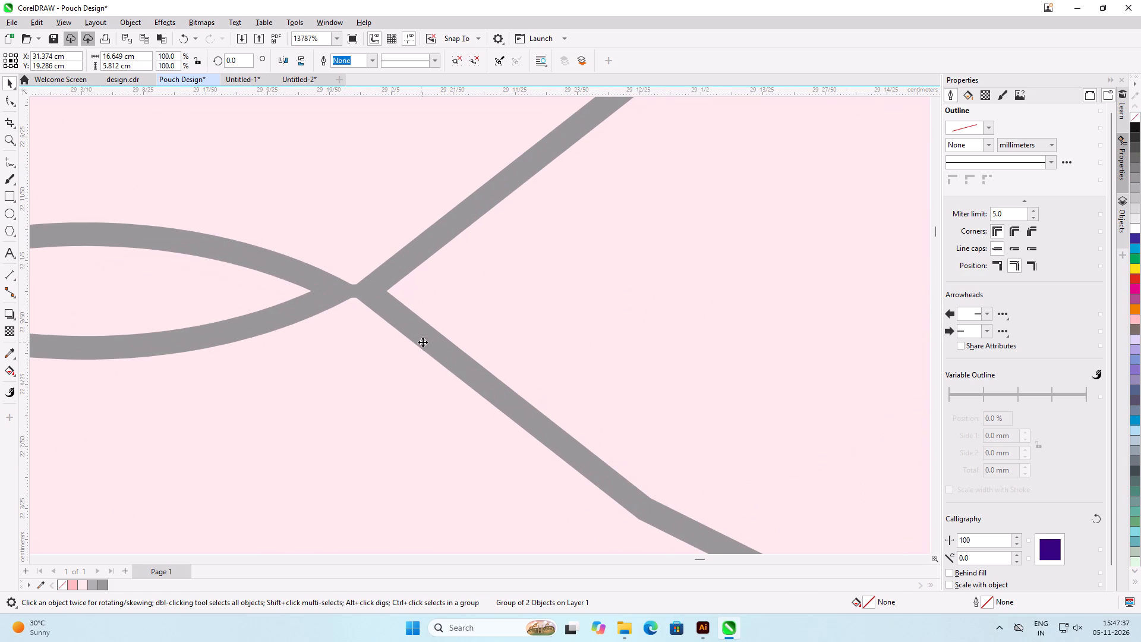
pyautogui.moveTo(423, 342); pyautogui.dragTo(423, 350)
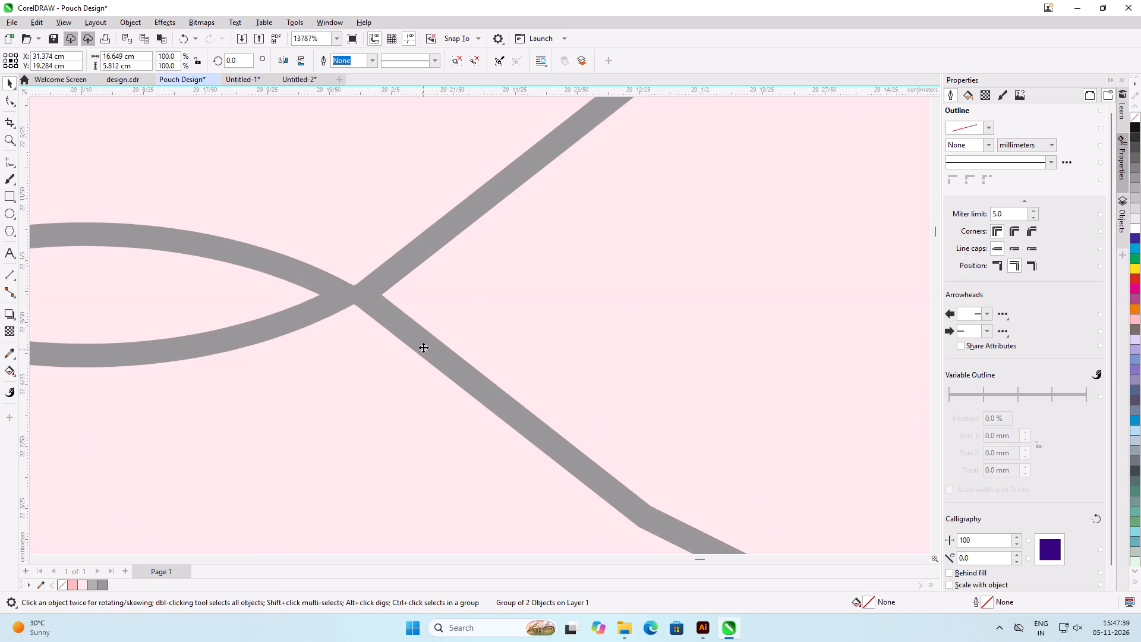
pyautogui.scroll(-7, 449, 338)
pyautogui.scroll(4, 279, 326)
pyautogui.moveTo(582, 339); pyautogui.dragTo(583, 349)
pyautogui.moveTo(584, 350); pyautogui.dragTo(584, 348)
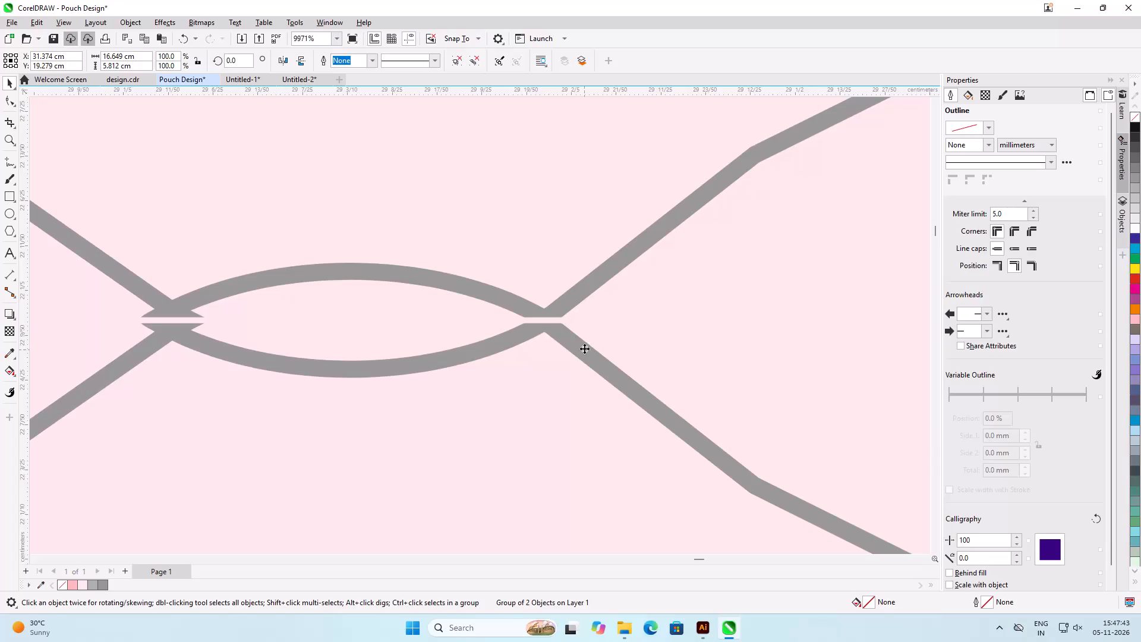
pyautogui.moveTo(584, 348); pyautogui.dragTo(584, 342)
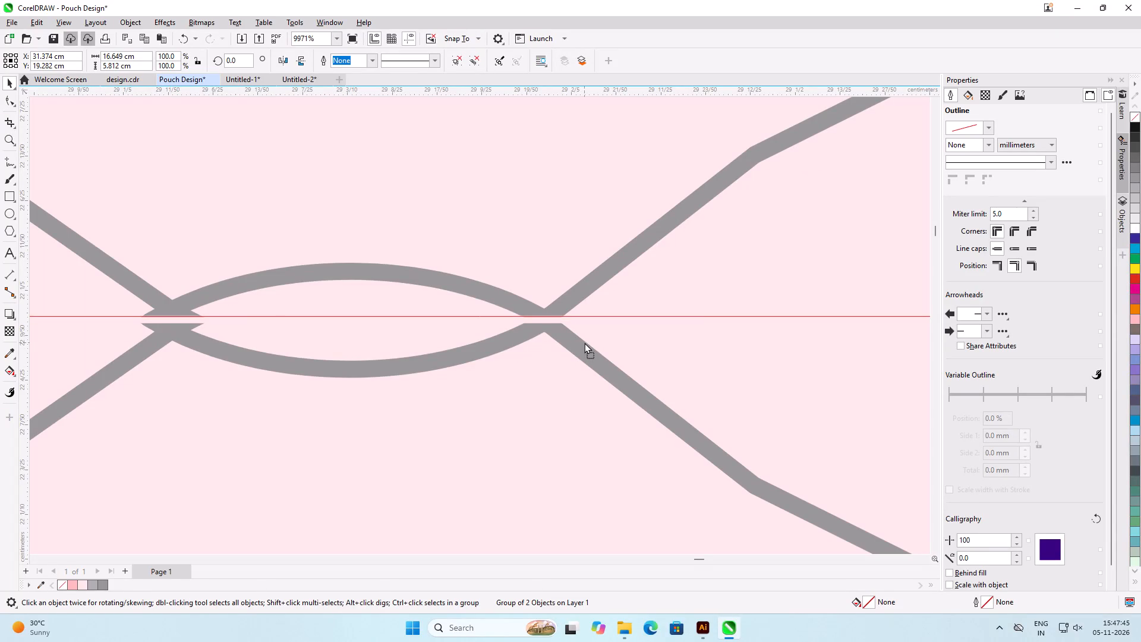
pyautogui.moveTo(584, 342); pyautogui.dragTo(584, 344)
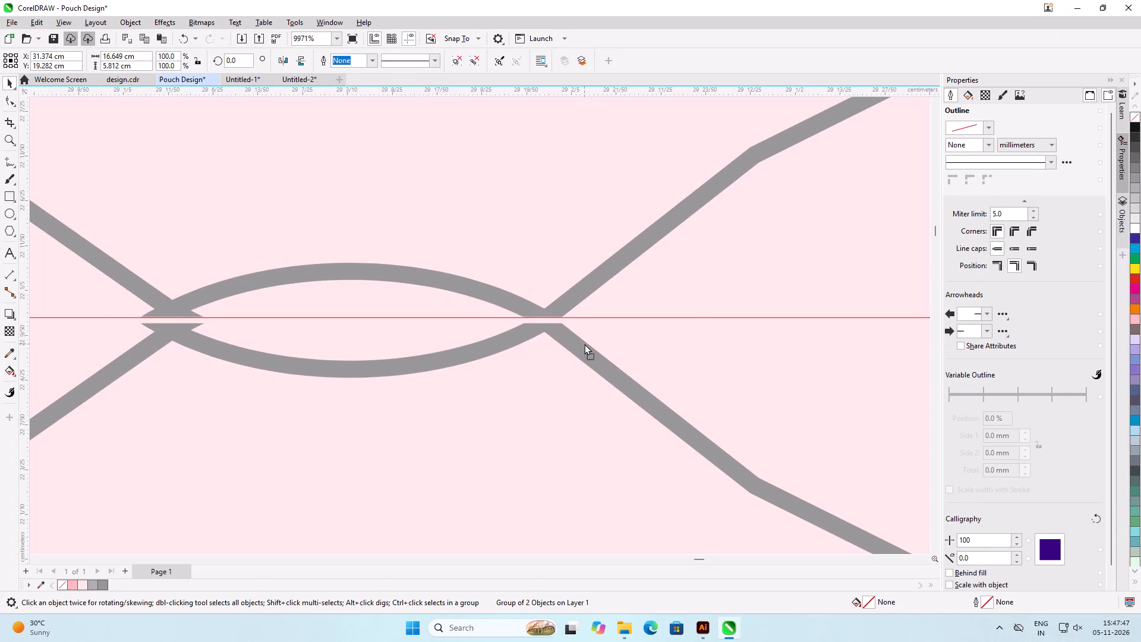
pyautogui.moveTo(584, 344); pyautogui.dragTo(584, 342)
pyautogui.click(545, 228)
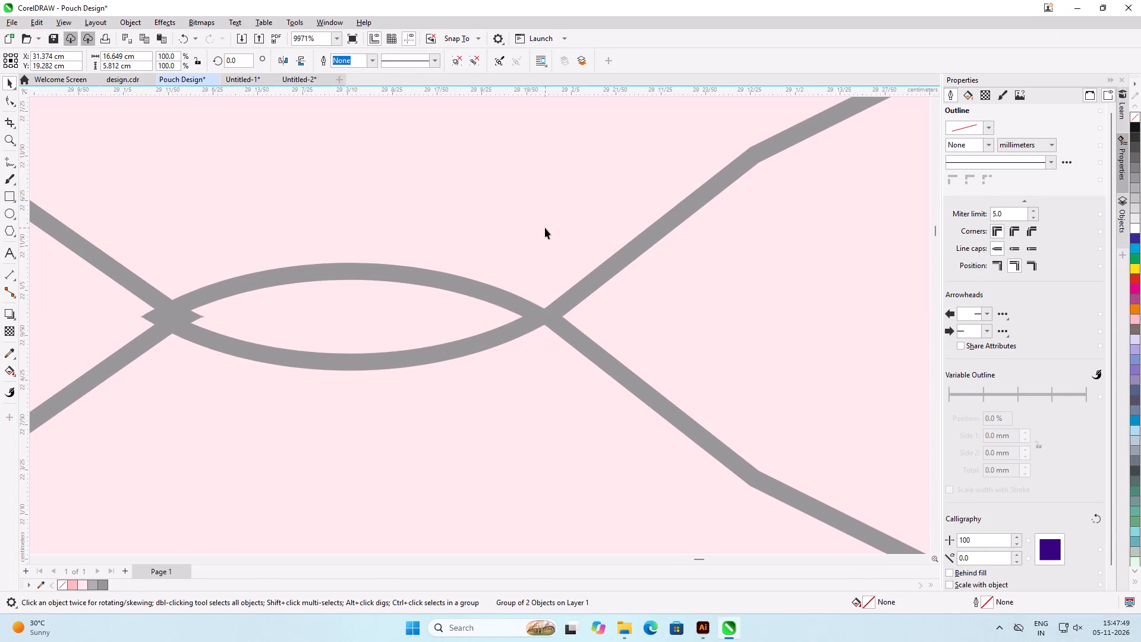
# Duplicate the lower net group straight down past the bottom lace row, about X 31.374, Y 13.472 cm.
pyautogui.scroll(-10, 543, 302)
pyautogui.scroll(1, 543, 307)
pyautogui.scroll(-19, 543, 307)
pyautogui.scroll(-6, 499, 301)
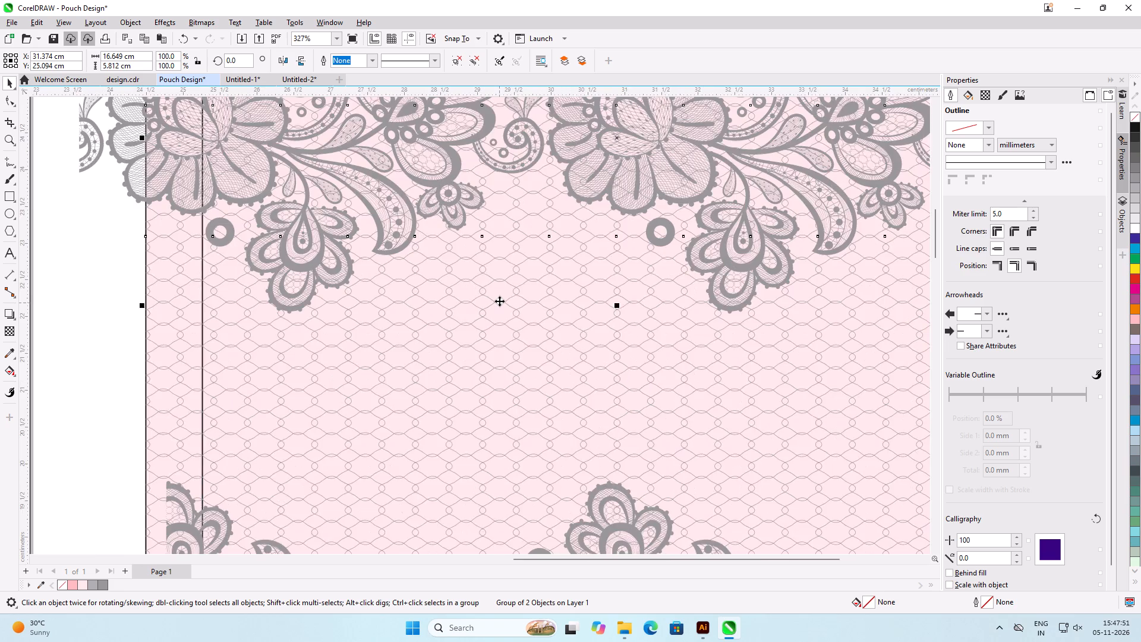
pyautogui.scroll(-5, 499, 301)
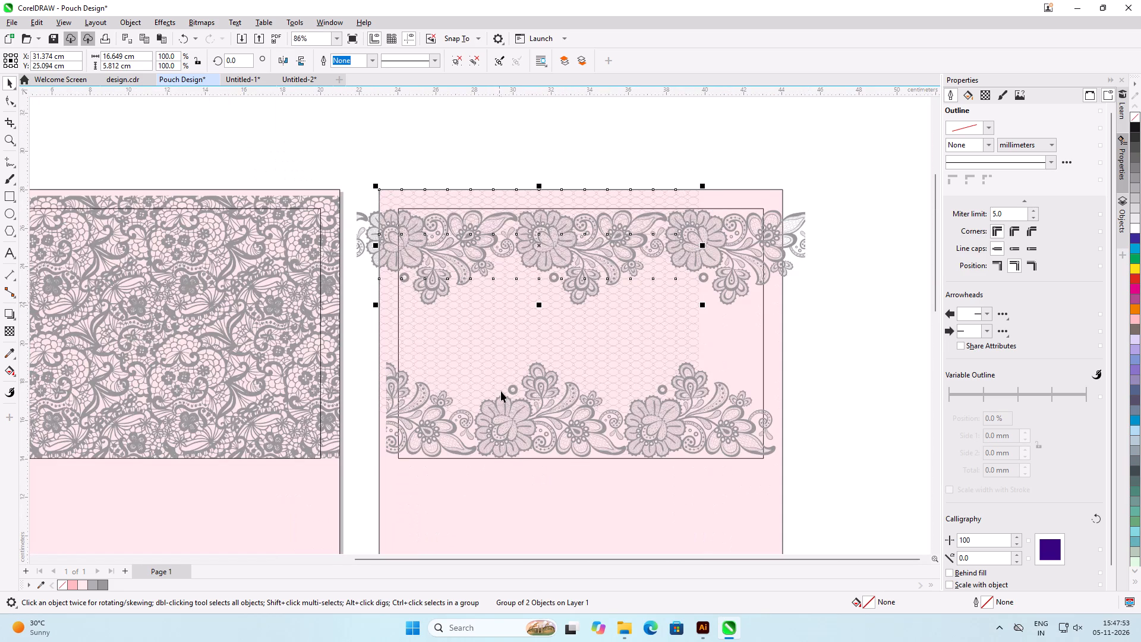
pyautogui.scroll(2, 501, 391)
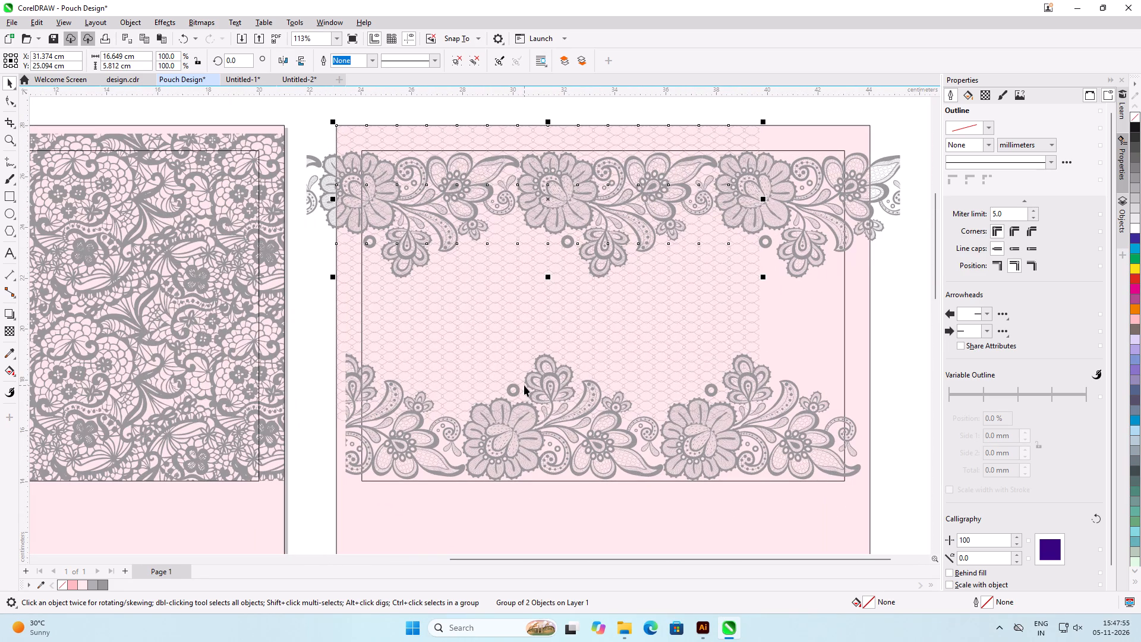
pyautogui.scroll(1, 524, 385)
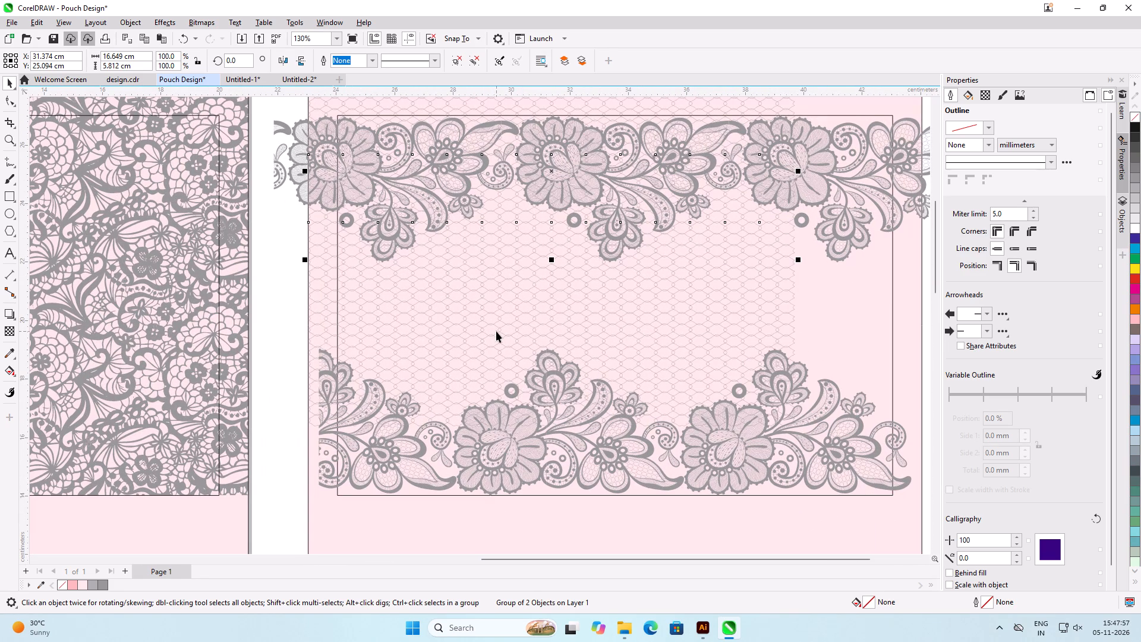
pyautogui.click(496, 331)
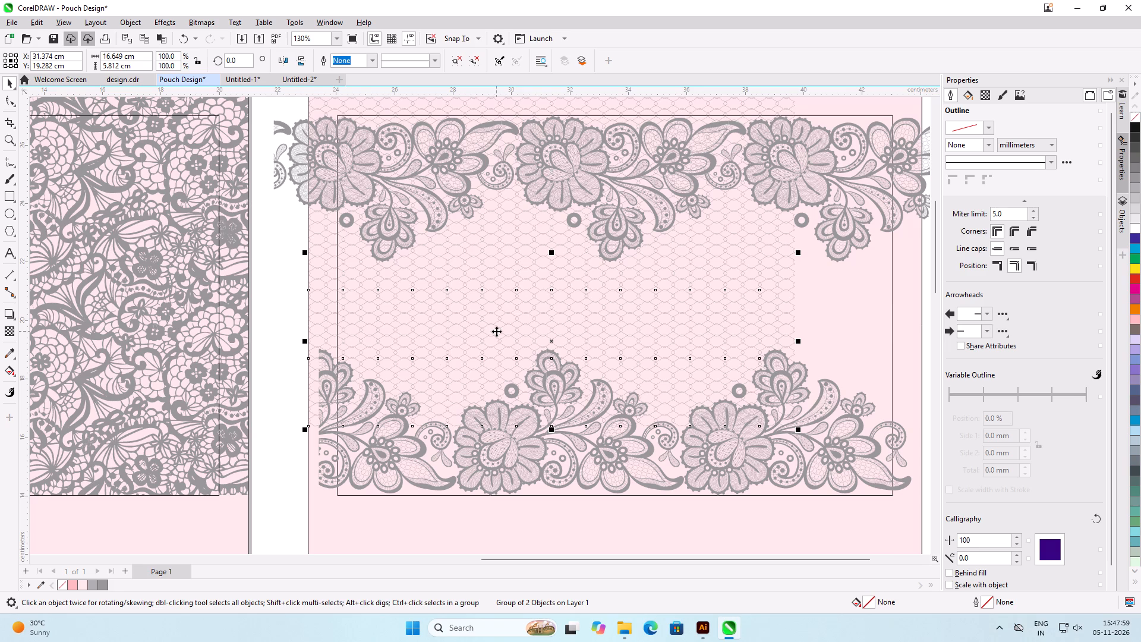
pyautogui.scroll(-7, 500, 238)
pyautogui.scroll(2, 489, 320)
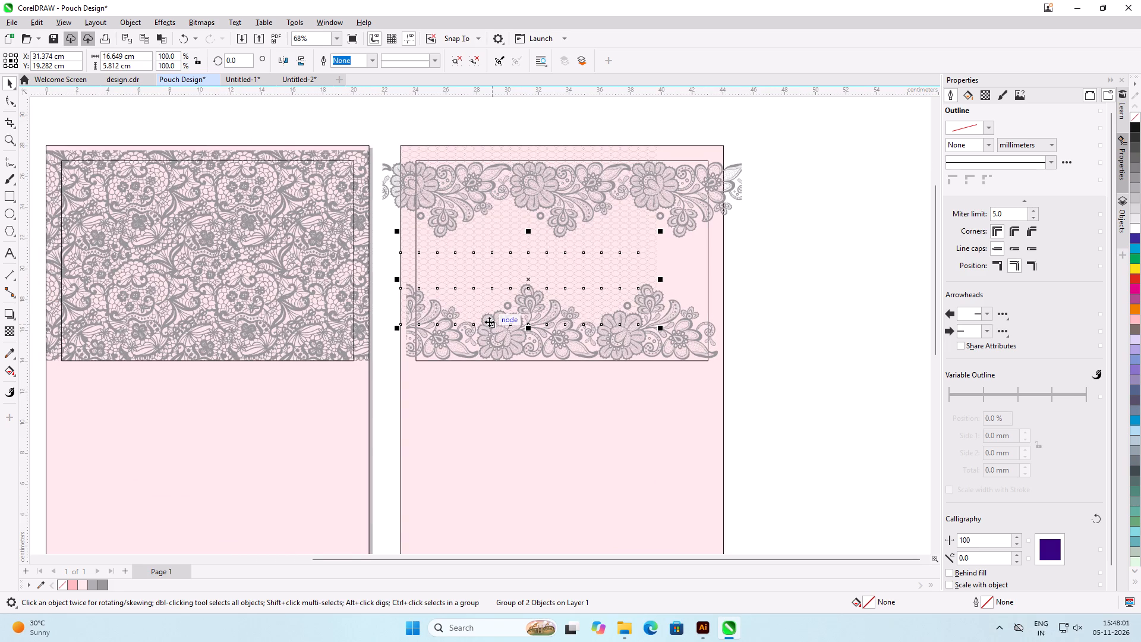
pyautogui.scroll(6, 489, 322)
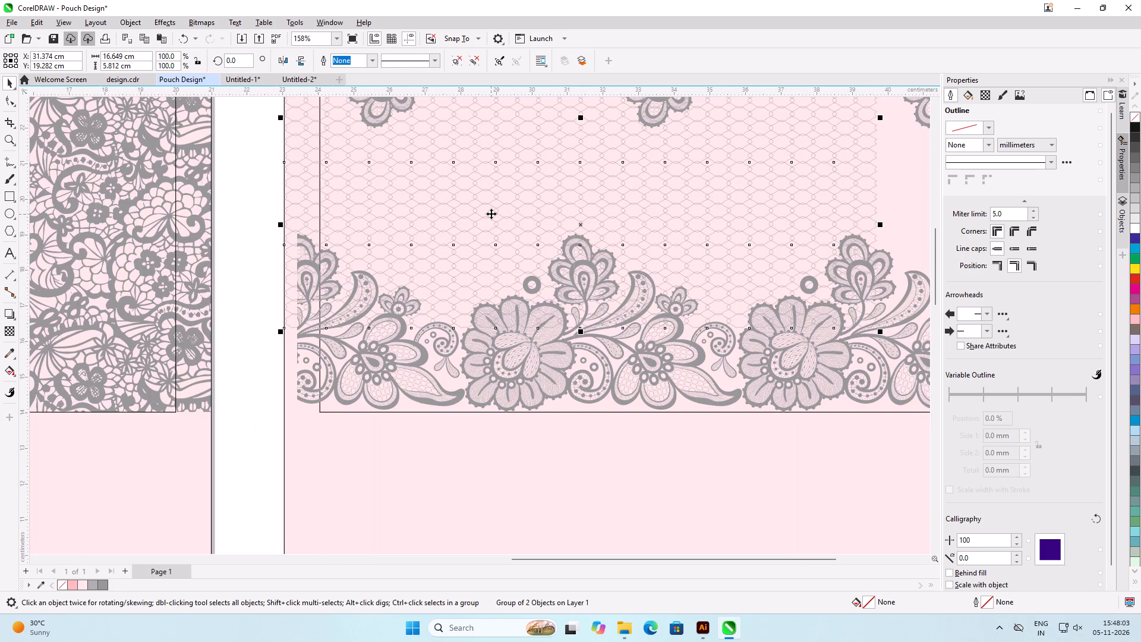
pyautogui.moveTo(491, 213); pyautogui.dragTo(494, 424)
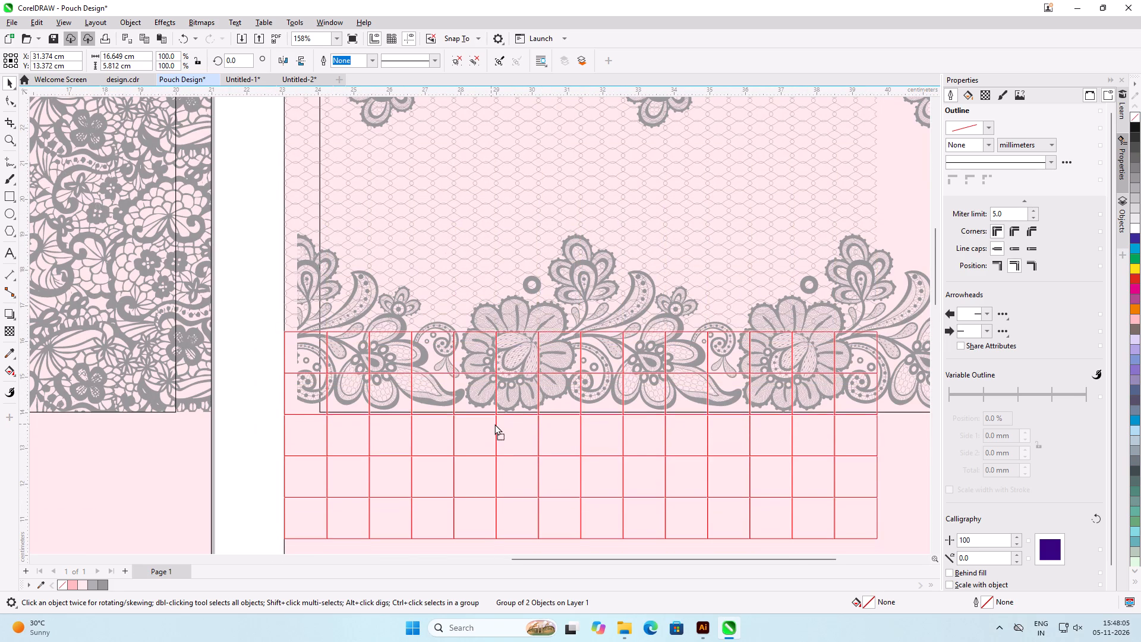
pyautogui.moveTo(494, 424); pyautogui.dragTo(497, 420)
pyautogui.keyDown('shift'); pyautogui.rightClick(497, 420); pyautogui.keyUp('shift')
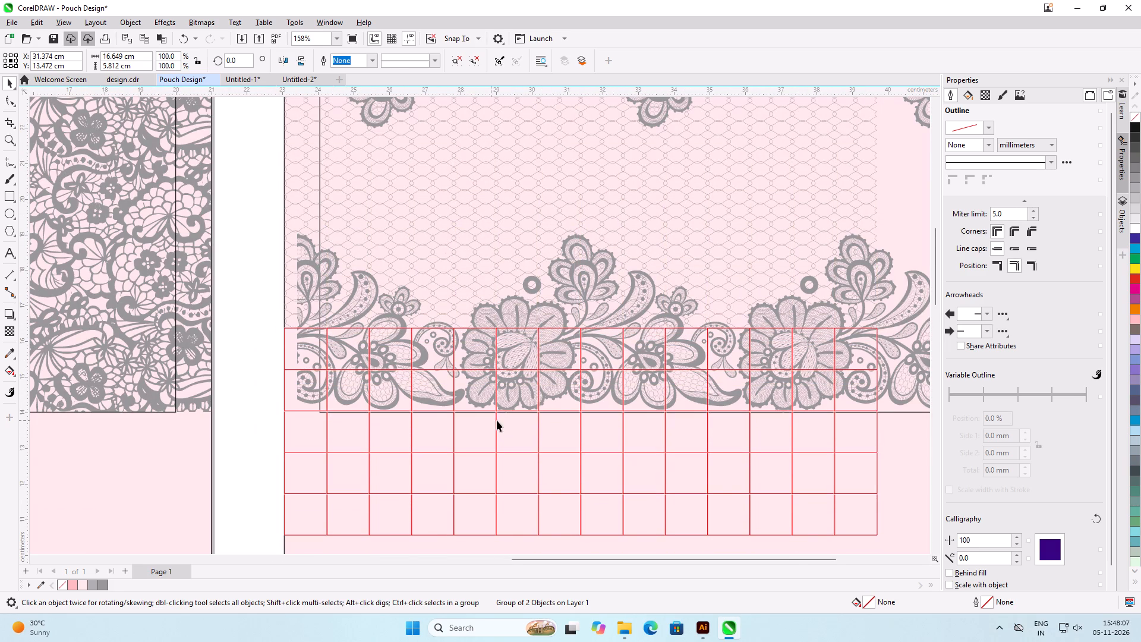
# Mirror the third net group vertically and adjust it to Y 13.471 cm so its strands join the net above.
pyautogui.click(295, 62)
pyautogui.scroll(6, 447, 345)
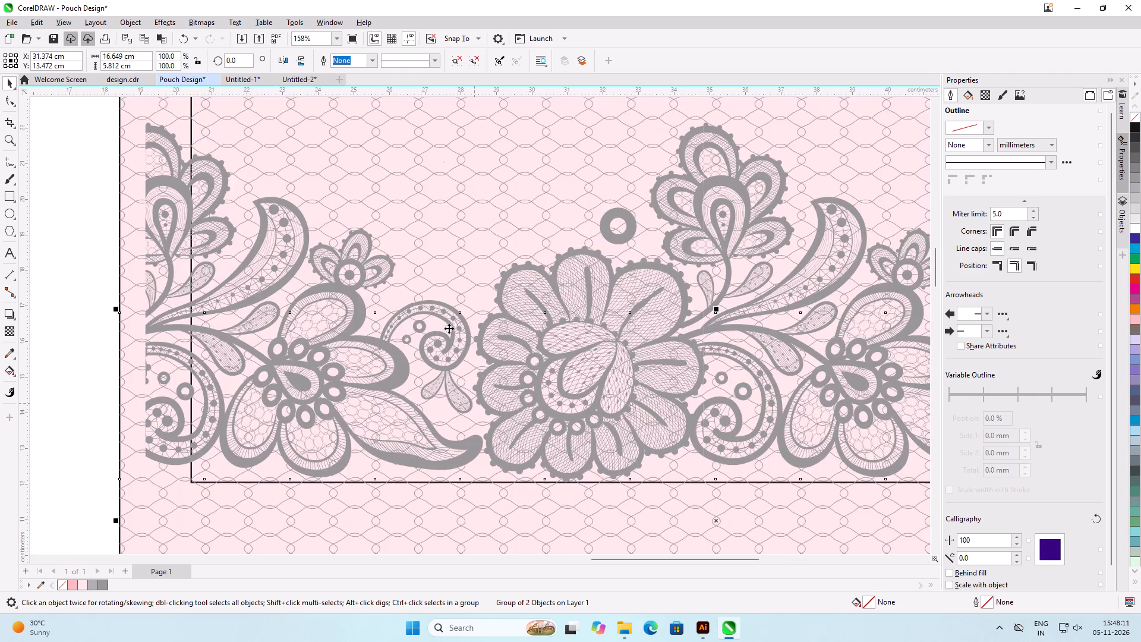
pyautogui.scroll(12, 450, 327)
pyautogui.scroll(6, 379, 289)
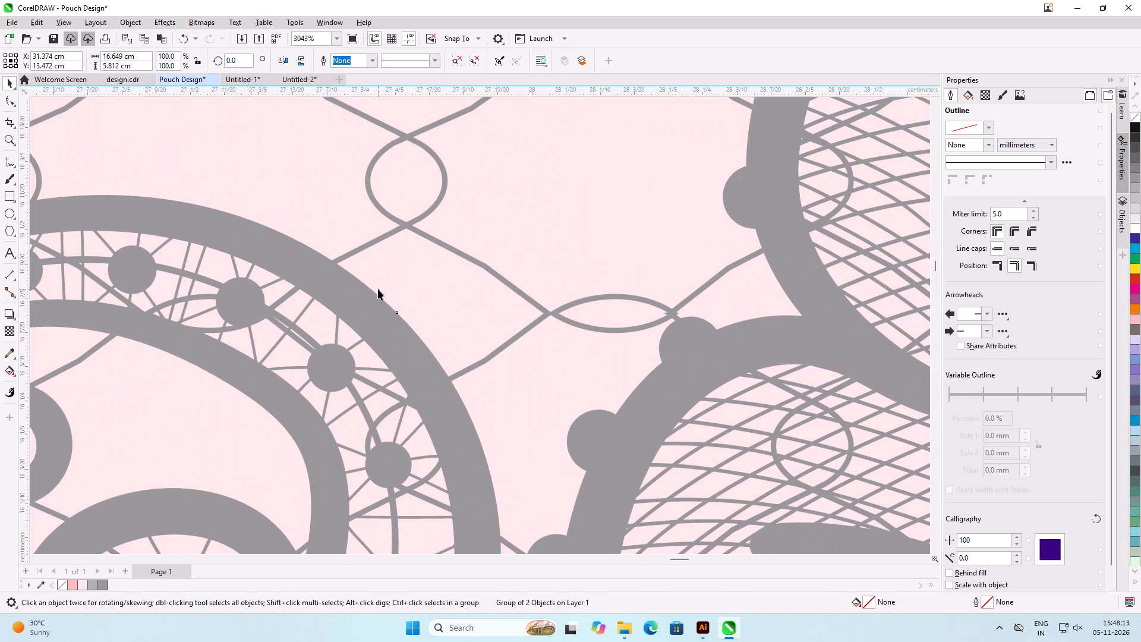
pyautogui.scroll(10, 685, 291)
pyautogui.moveTo(648, 370); pyautogui.dragTo(648, 372)
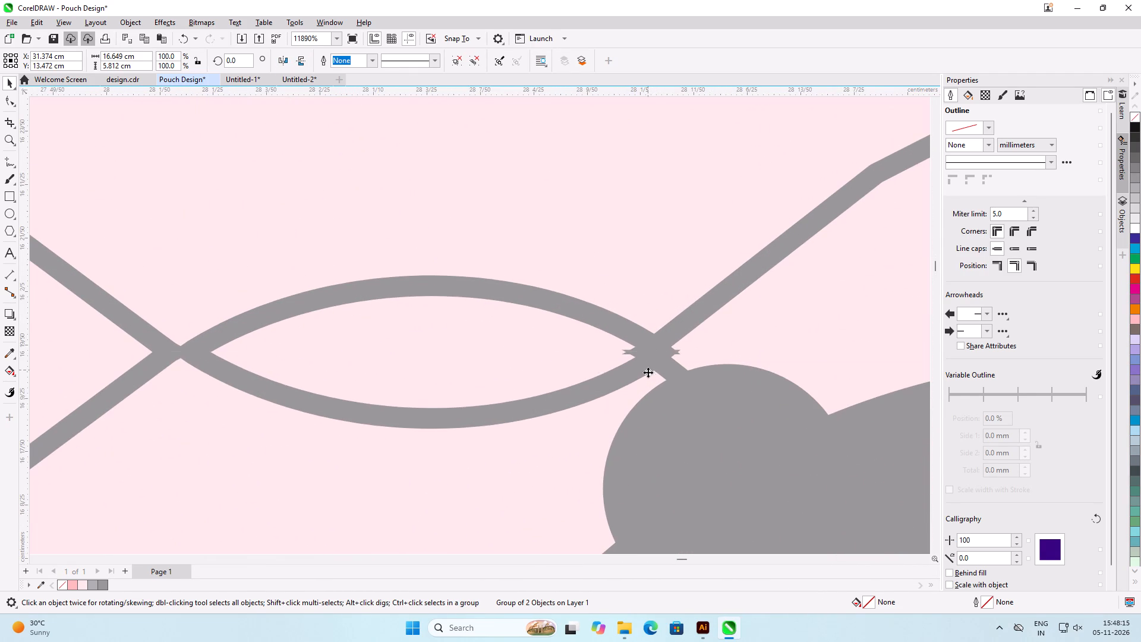
pyautogui.moveTo(648, 372); pyautogui.dragTo(648, 375)
pyautogui.scroll(12, 661, 360)
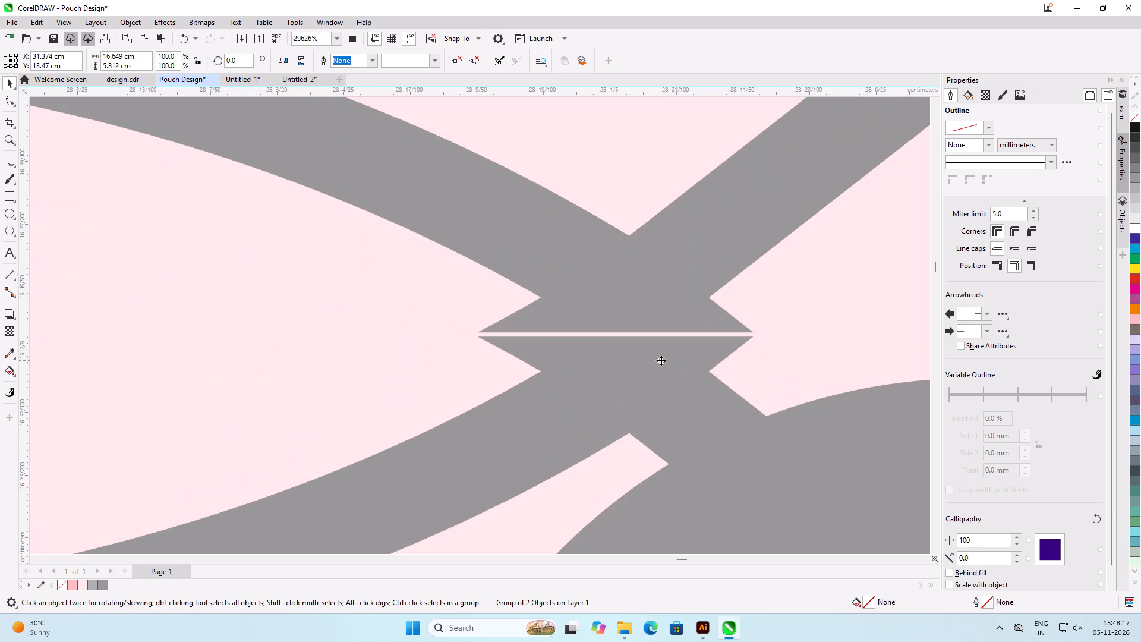
pyautogui.click(630, 382)
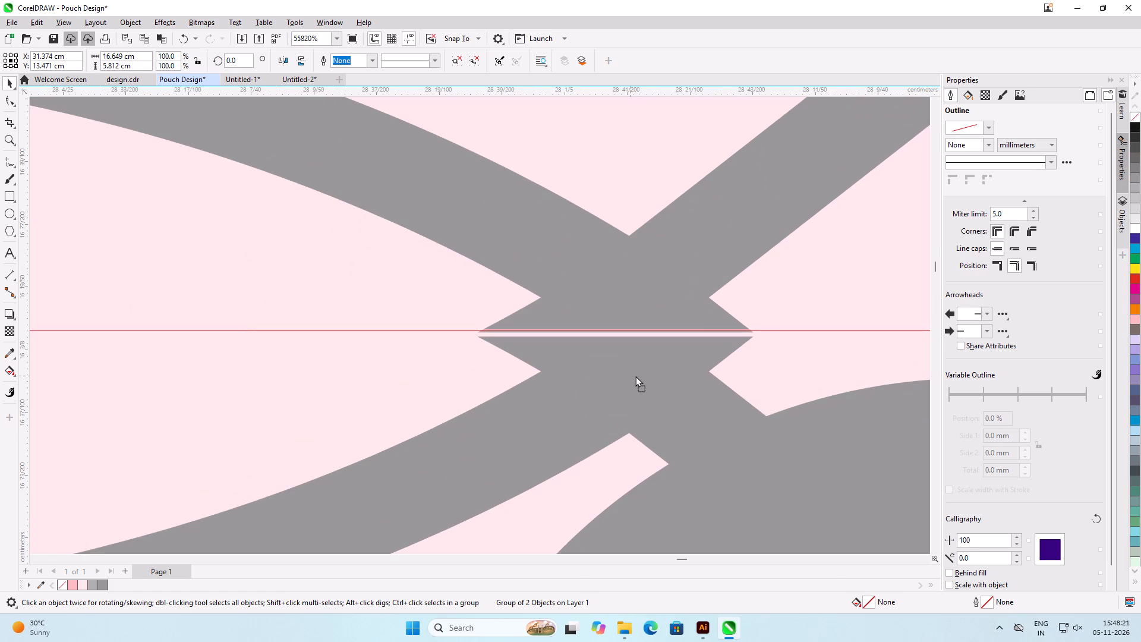
pyautogui.scroll(-16, 550, 361)
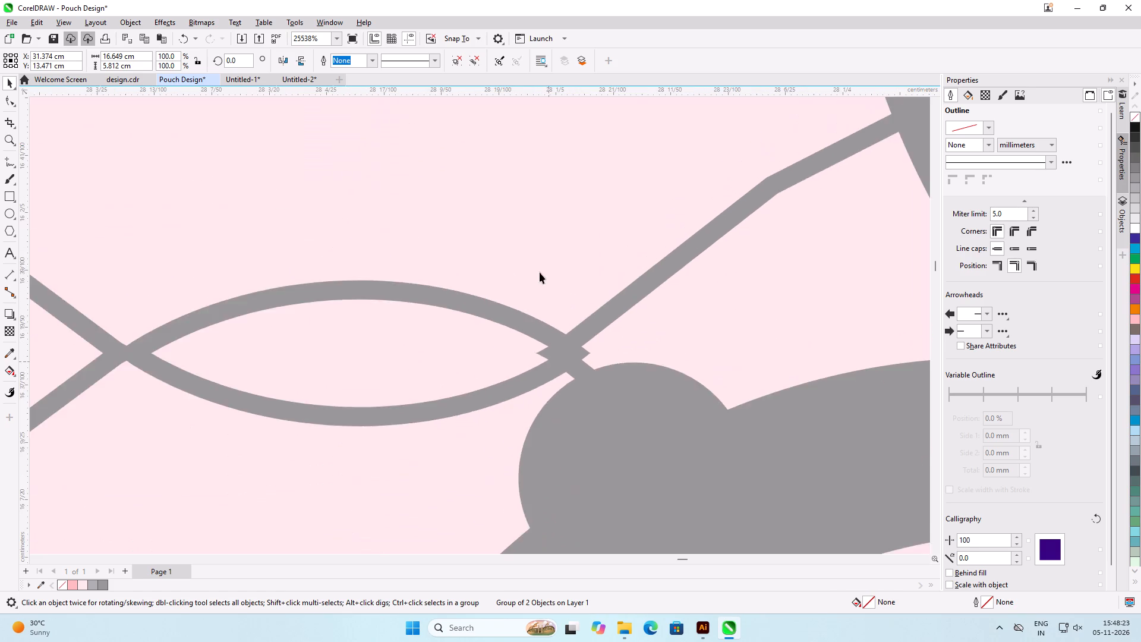
pyautogui.scroll(-20, 540, 272)
pyautogui.scroll(-11, 540, 272)
pyautogui.scroll(-5, 445, 281)
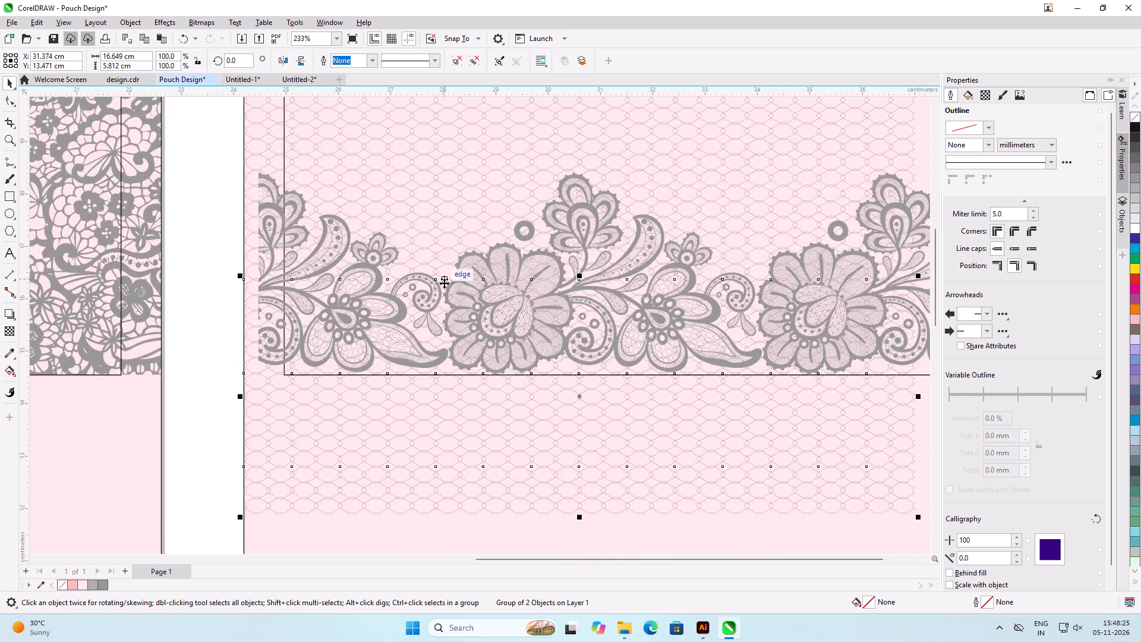
pyautogui.scroll(-6, 364, 316)
pyautogui.scroll(-4, 428, 371)
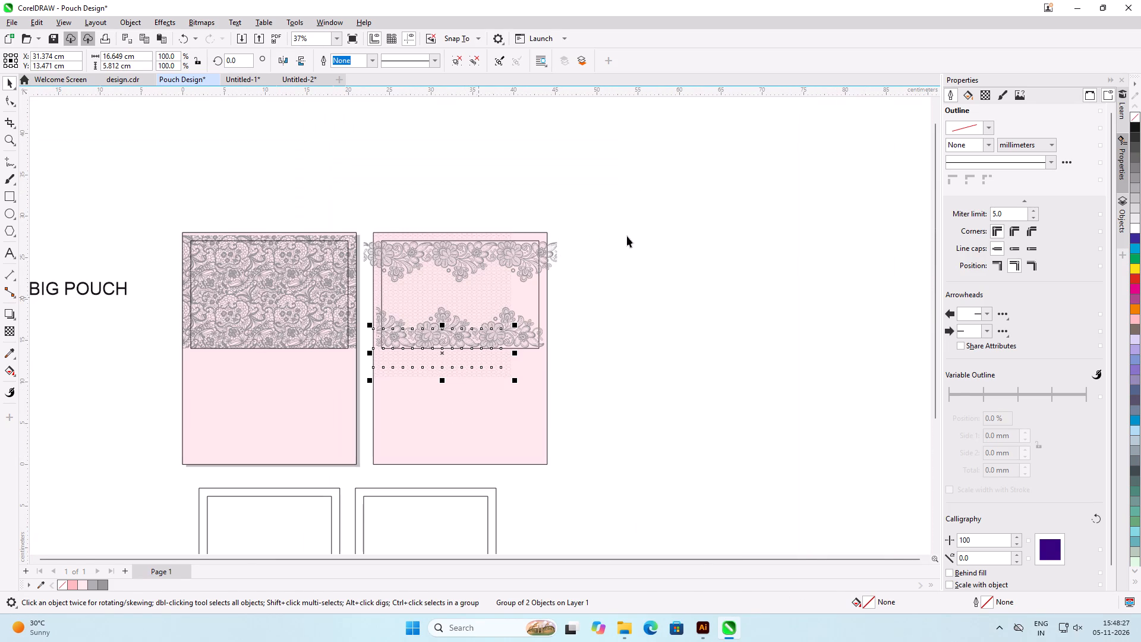
pyautogui.click(629, 294)
pyautogui.scroll(5, 516, 252)
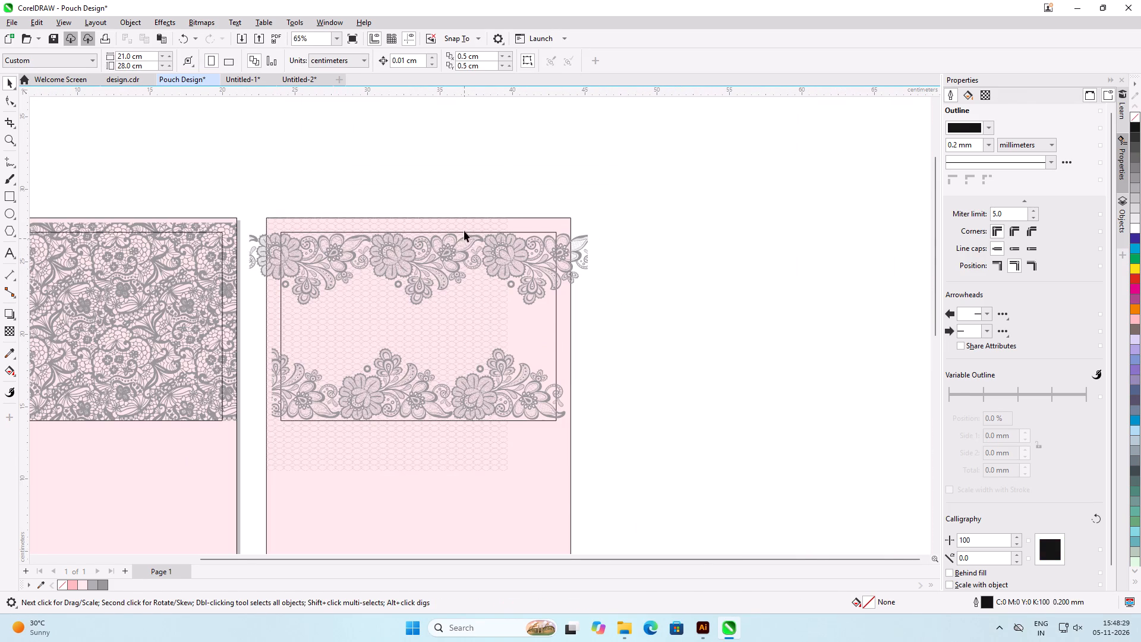
# Duplicate the three stacked net groups together sideways beyond the pouch's right edge, to about X 48.033, Y 19.282 cm.
pyautogui.click(464, 224)
pyautogui.keyDown('shift'); pyautogui.click(461, 310); pyautogui.keyUp('shift')
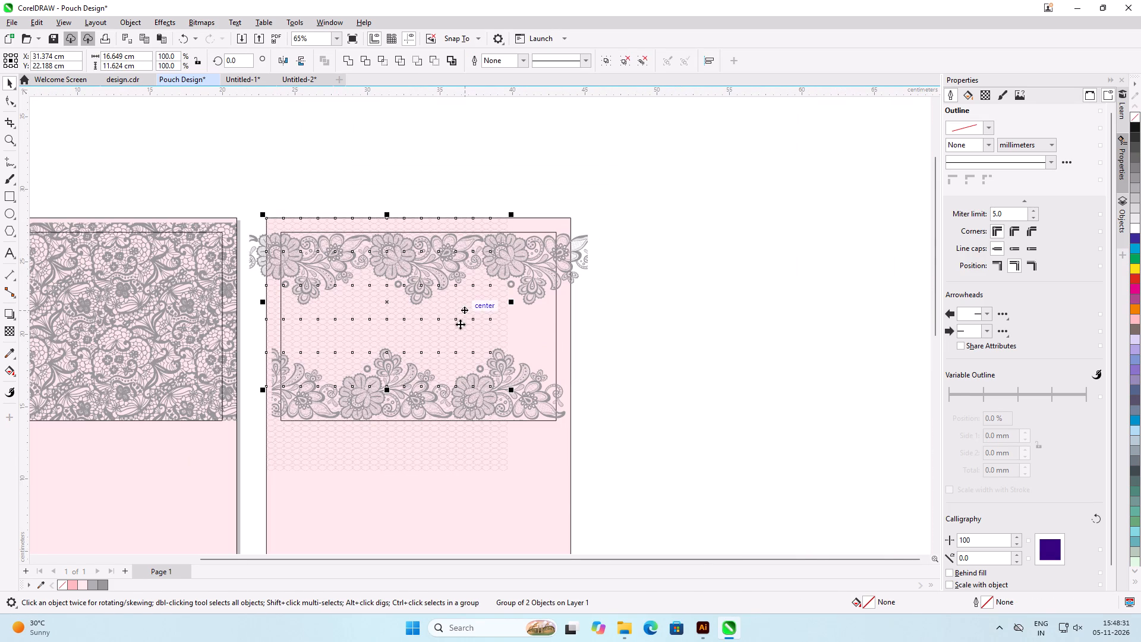
pyautogui.keyDown('shift'); pyautogui.click(450, 439); pyautogui.keyUp('shift')
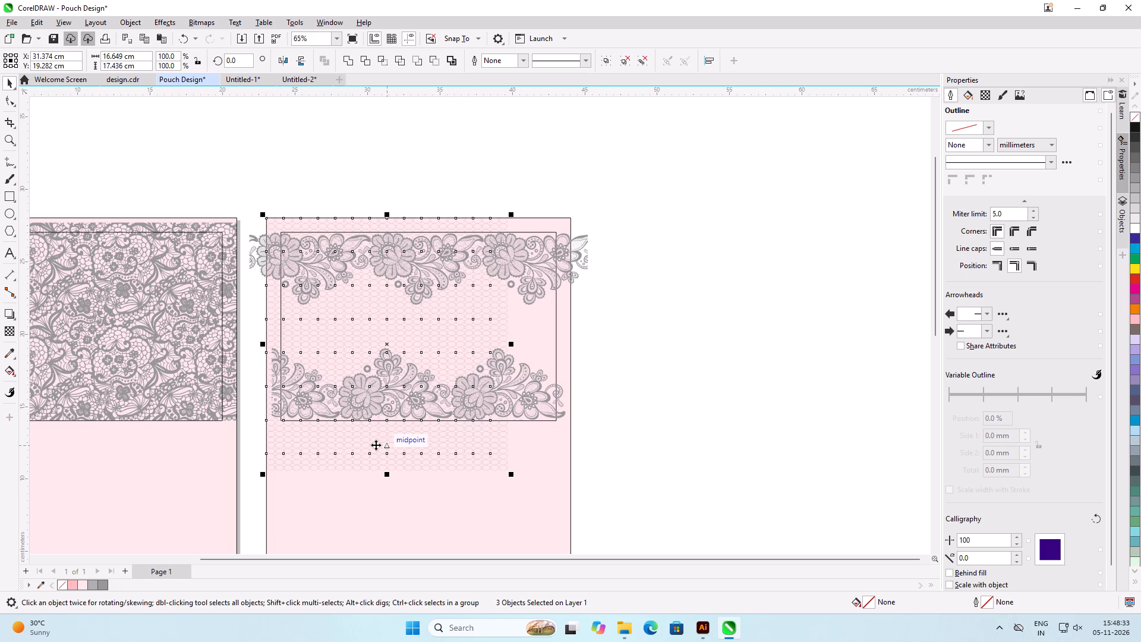
pyautogui.moveTo(376, 445); pyautogui.dragTo(620, 442)
pyautogui.keyDown('shift'); pyautogui.rightClick(620, 442); pyautogui.keyUp('shift')
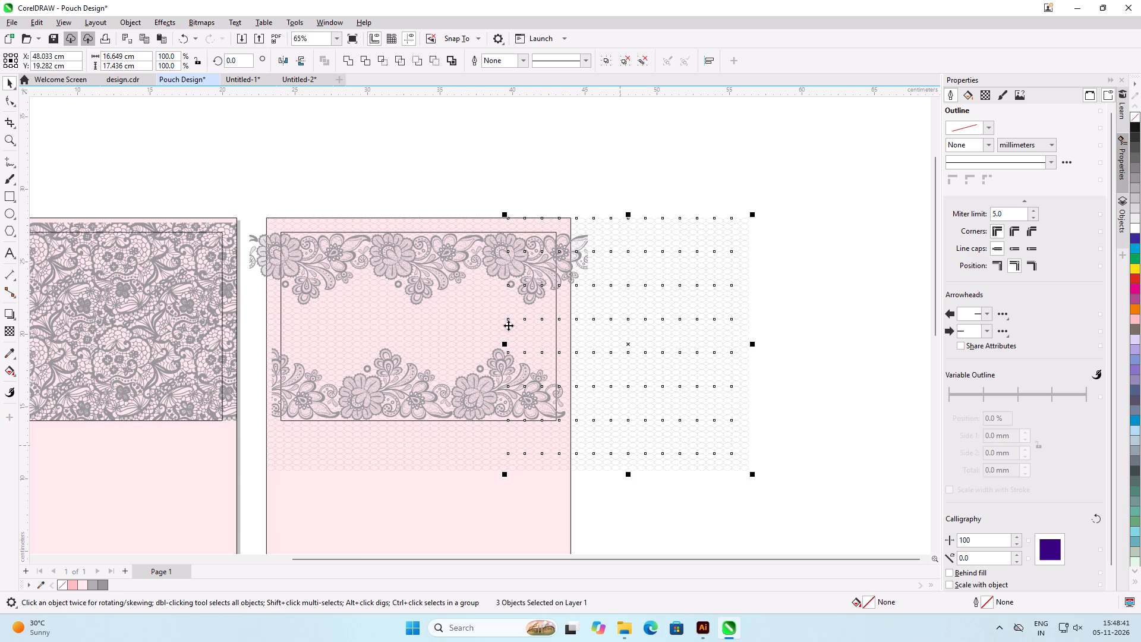
# Shift the duplicated nets left to about X 48.009 cm so their strands join the original nets at the vertical seam.
pyautogui.scroll(13, 508, 325)
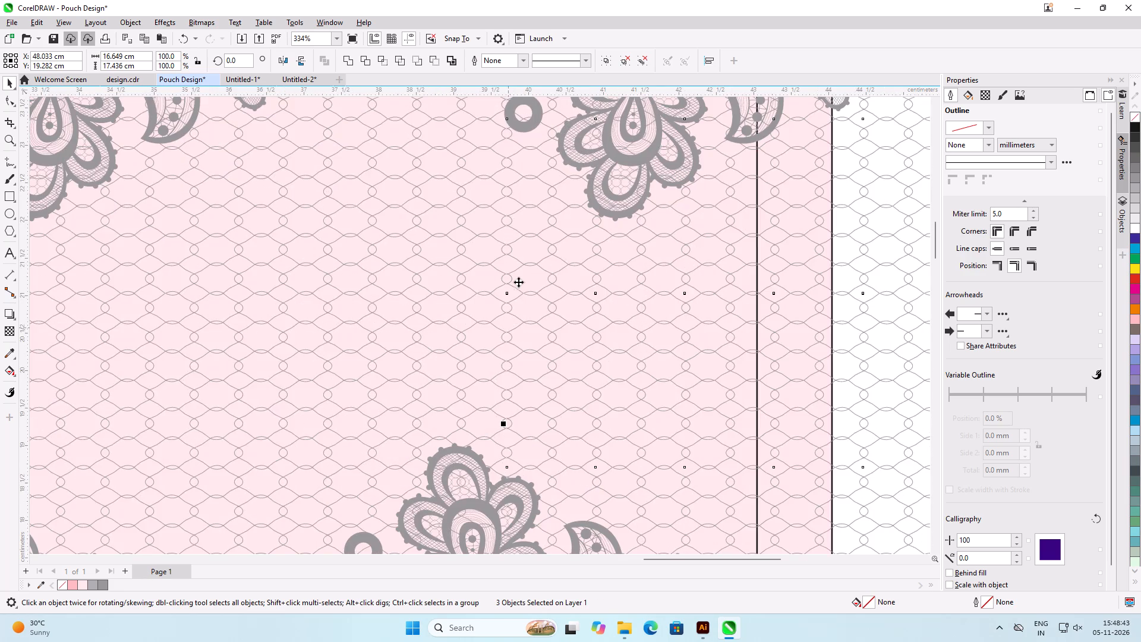
pyautogui.scroll(7, 518, 279)
pyautogui.scroll(17, 500, 366)
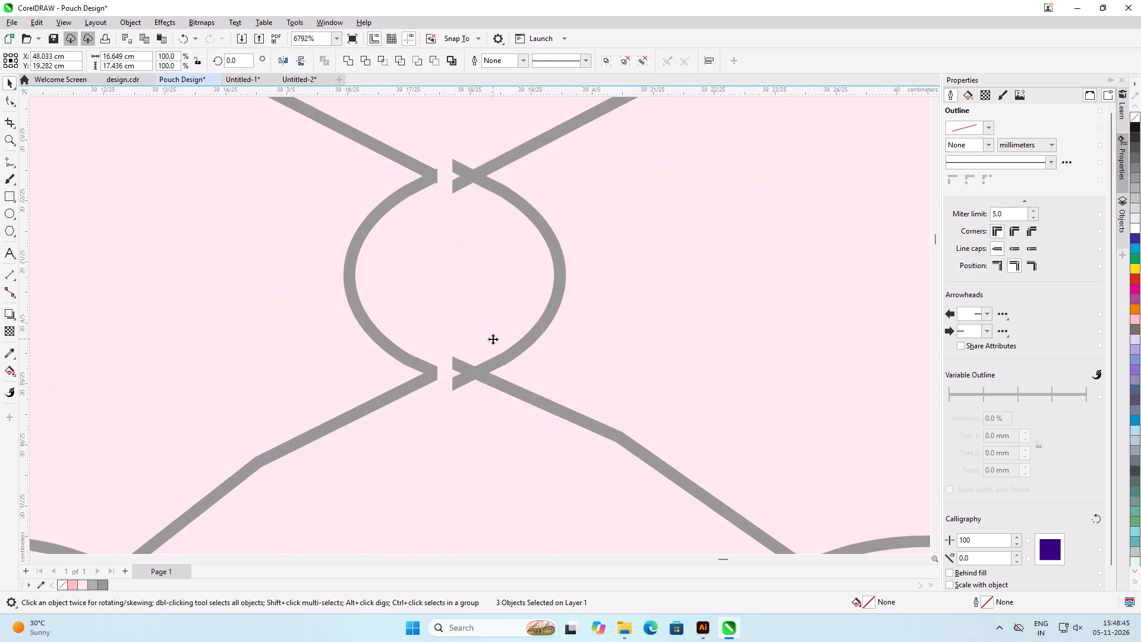
pyautogui.press('Left')
pyautogui.press('Left')
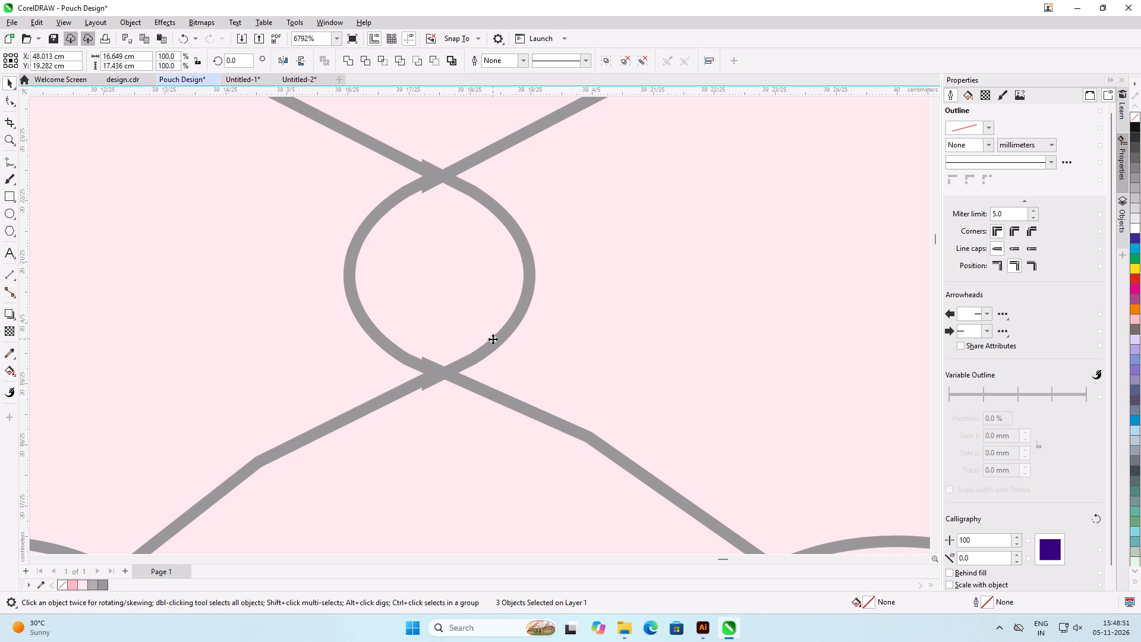
pyautogui.scroll(2, 518, 254)
pyautogui.scroll(5, 385, 144)
pyautogui.moveTo(490, 199); pyautogui.dragTo(483, 199)
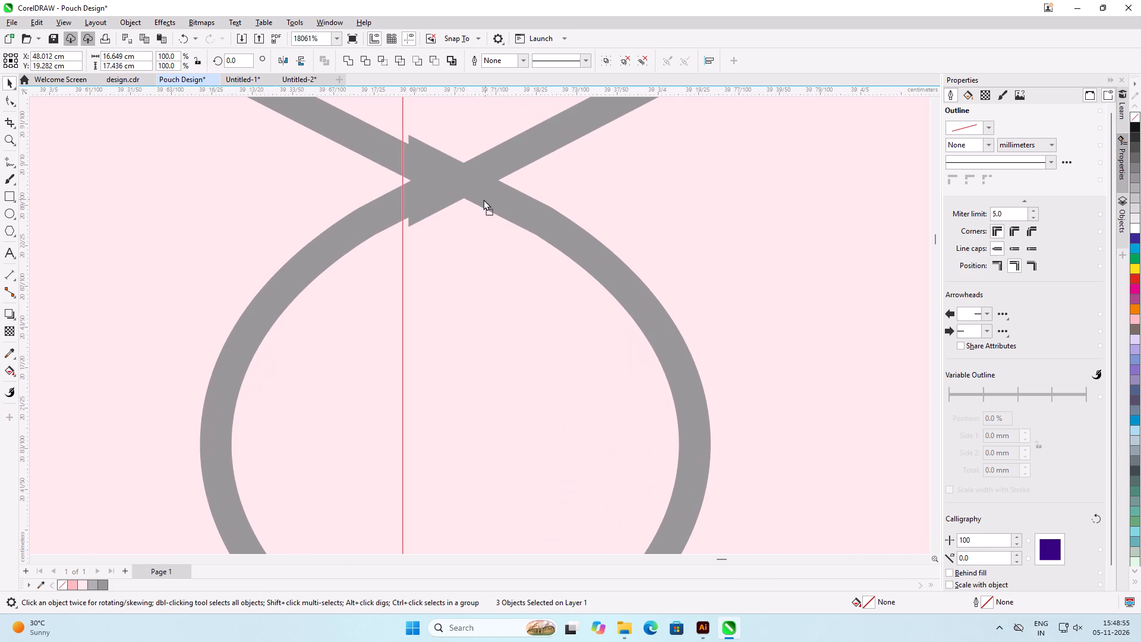
pyautogui.moveTo(483, 199); pyautogui.dragTo(483, 199)
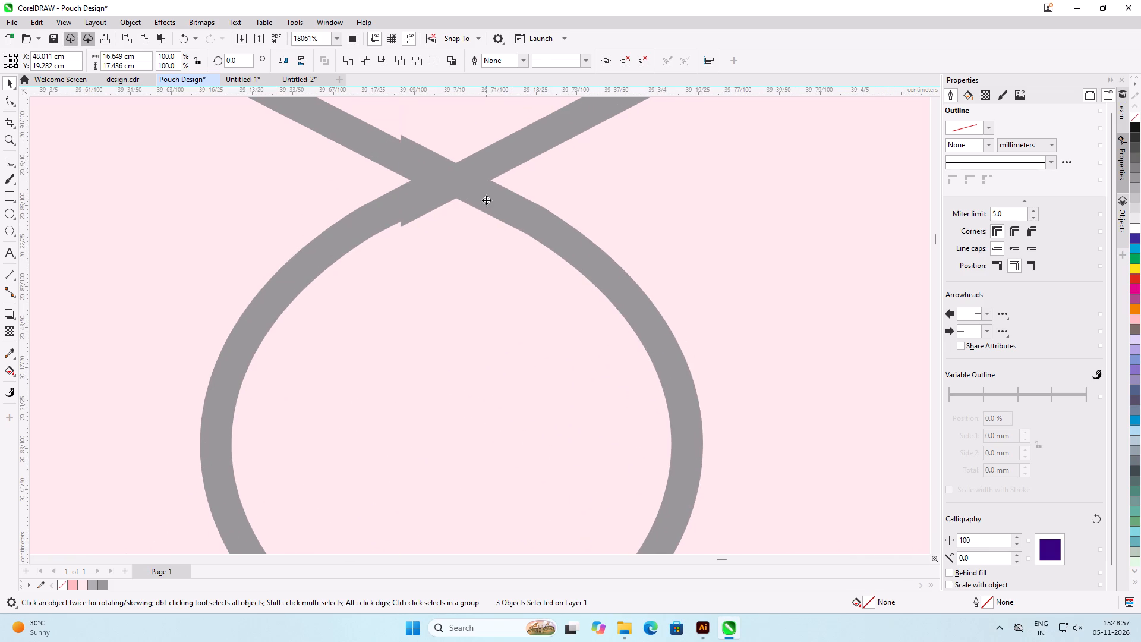
pyautogui.moveTo(498, 206); pyautogui.dragTo(492, 206)
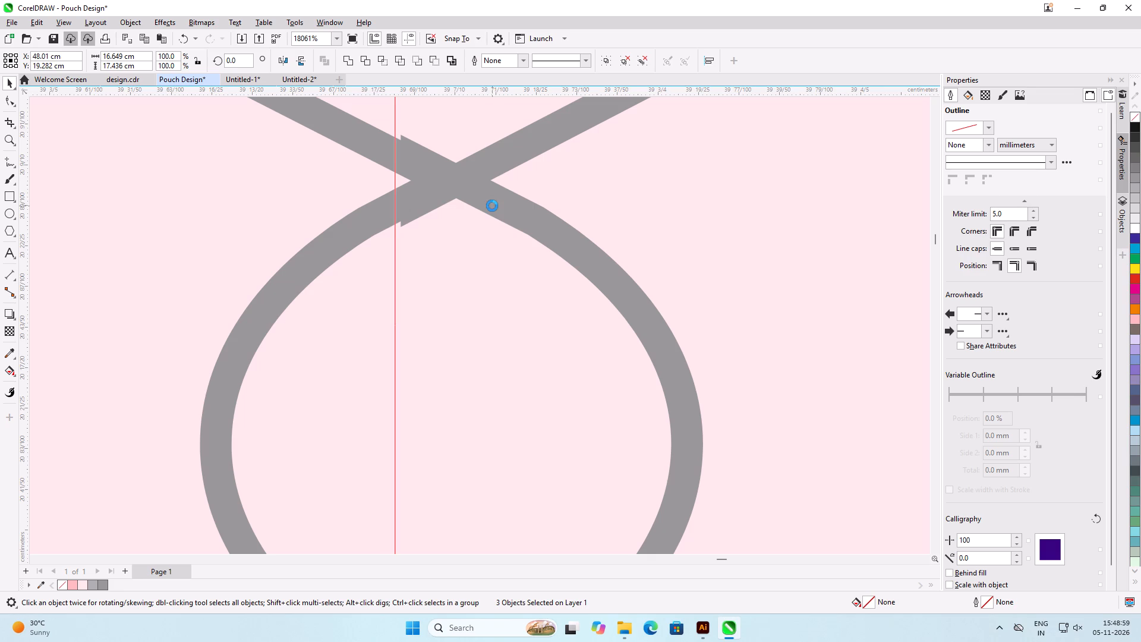
pyautogui.click(499, 209)
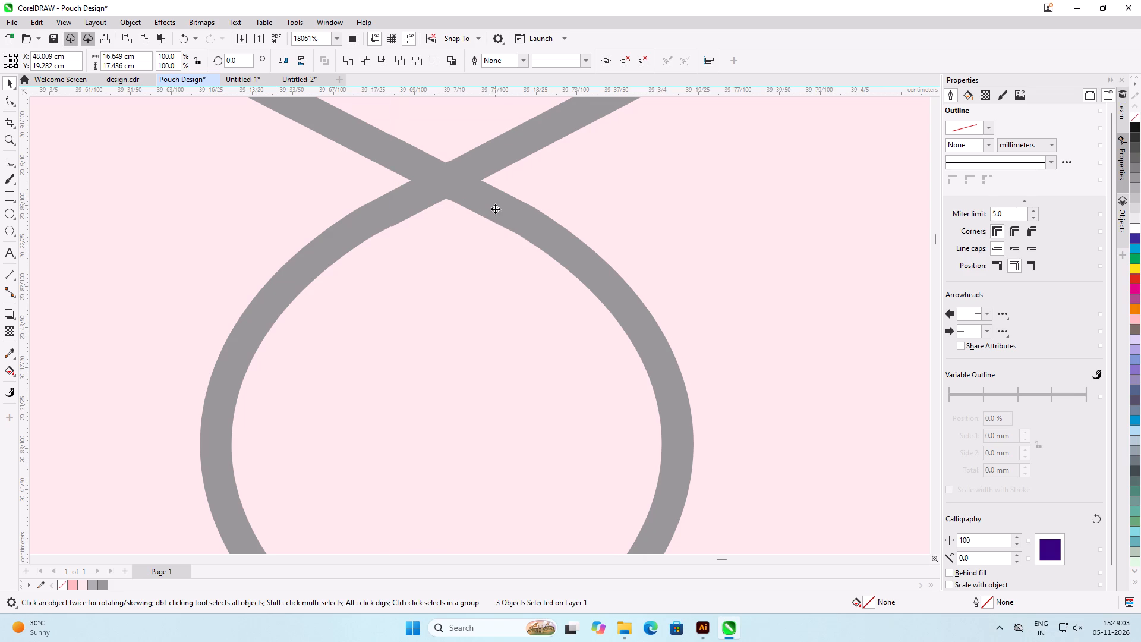
pyautogui.click(499, 210)
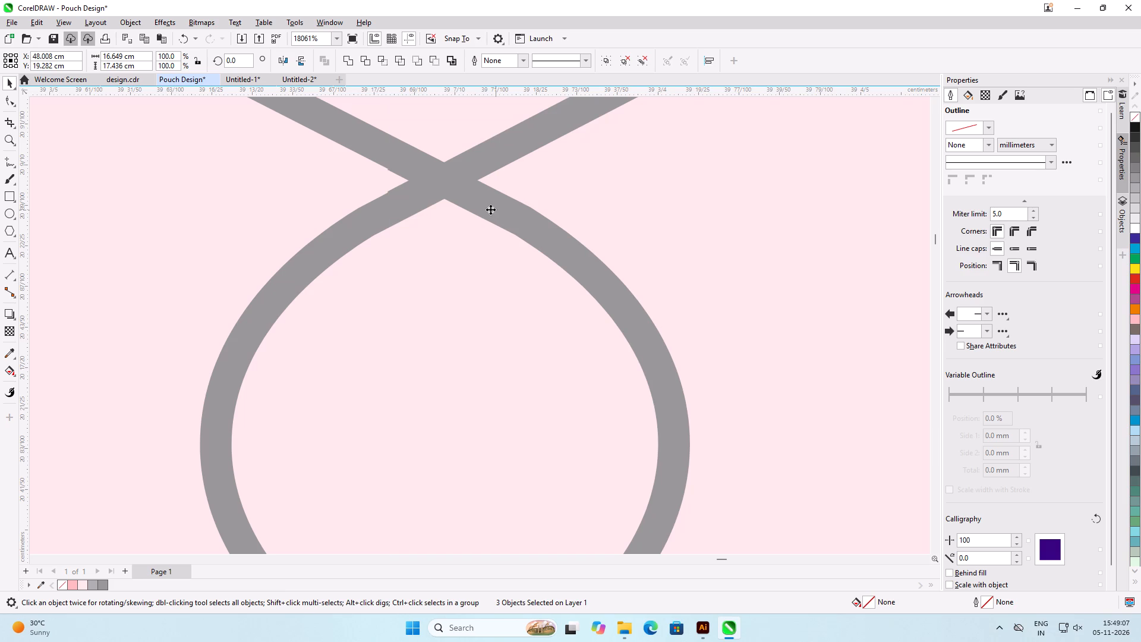
pyautogui.click(490, 209)
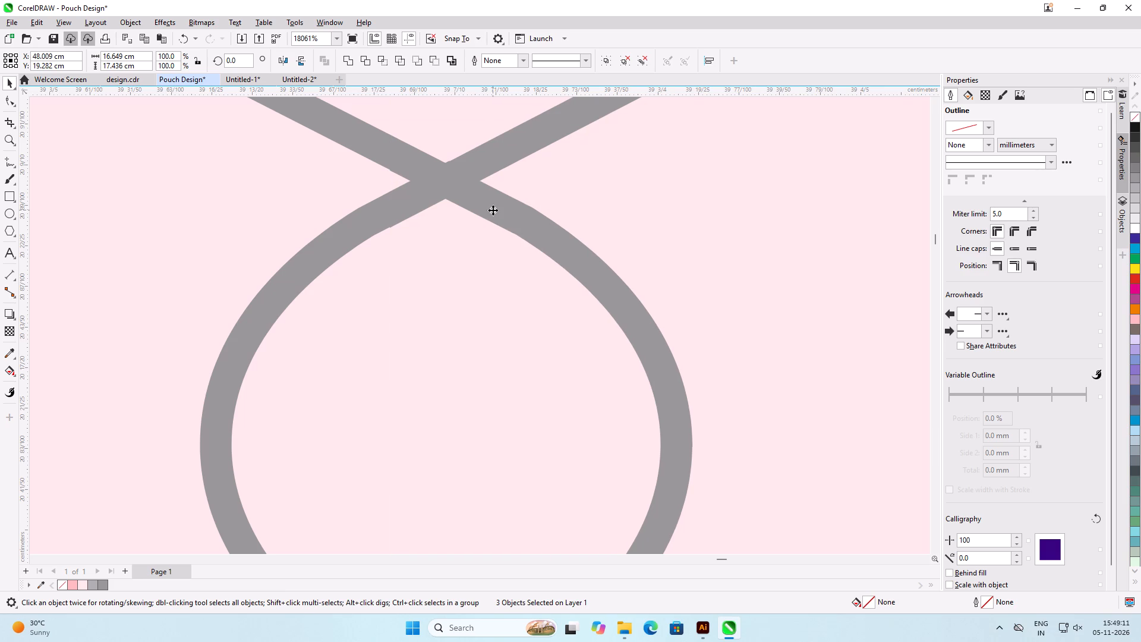
# Inspect the vertical seam between the original nets and their duplicates at several magnifications.
pyautogui.scroll(-4, 493, 210)
pyautogui.scroll(1, 493, 210)
pyautogui.scroll(-17, 493, 210)
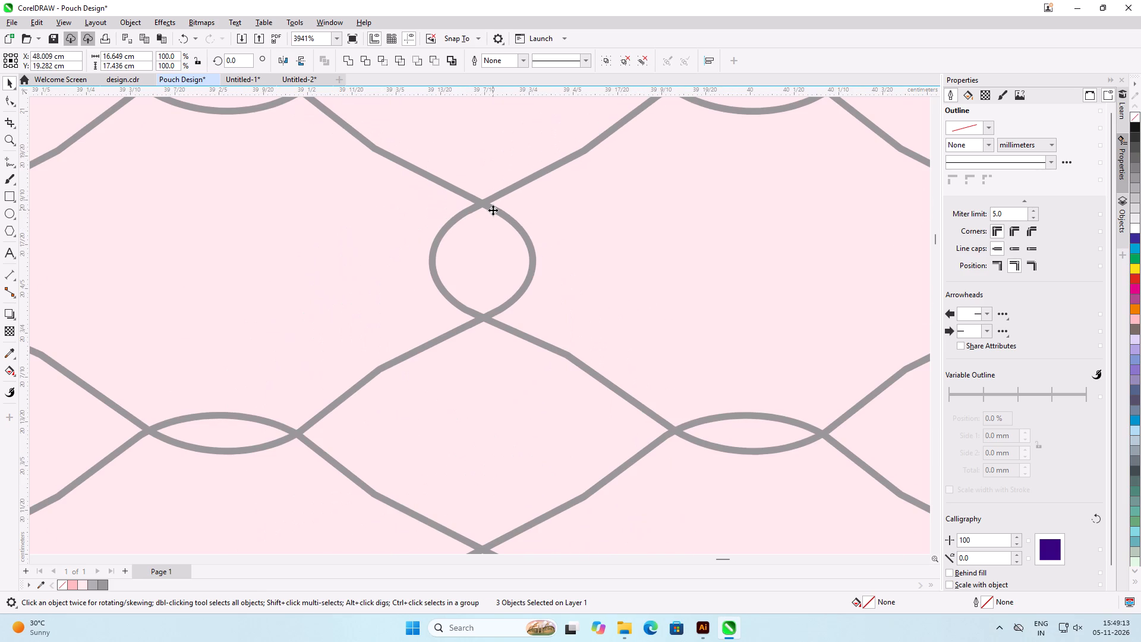
pyautogui.scroll(-4, 493, 210)
pyautogui.scroll(1, 493, 210)
pyautogui.scroll(-8, 493, 210)
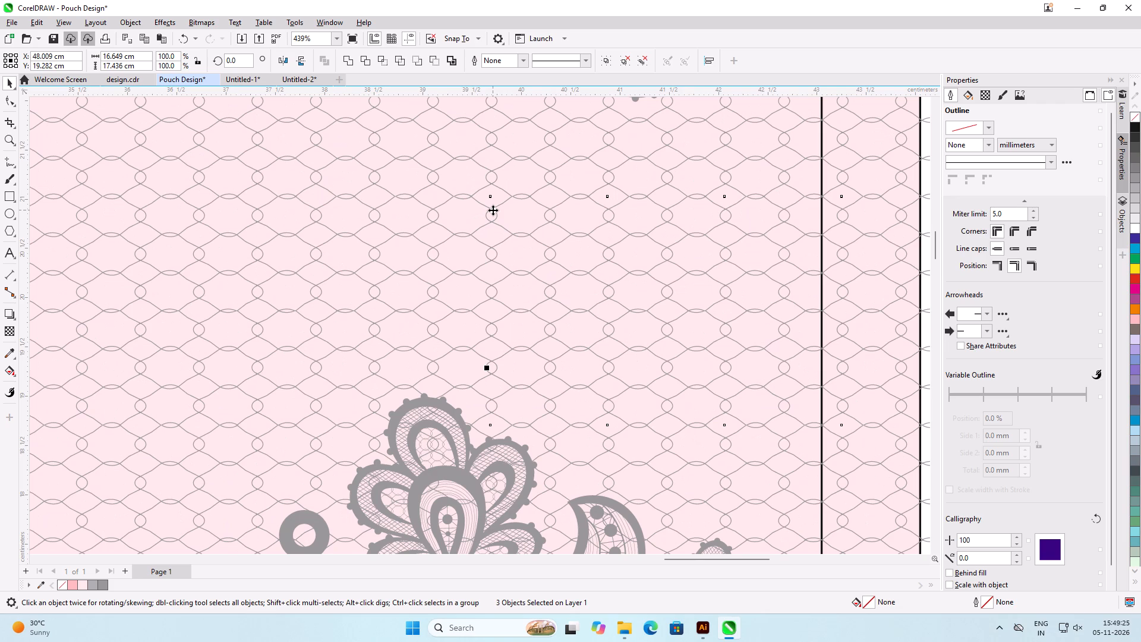
pyautogui.scroll(-15, 493, 210)
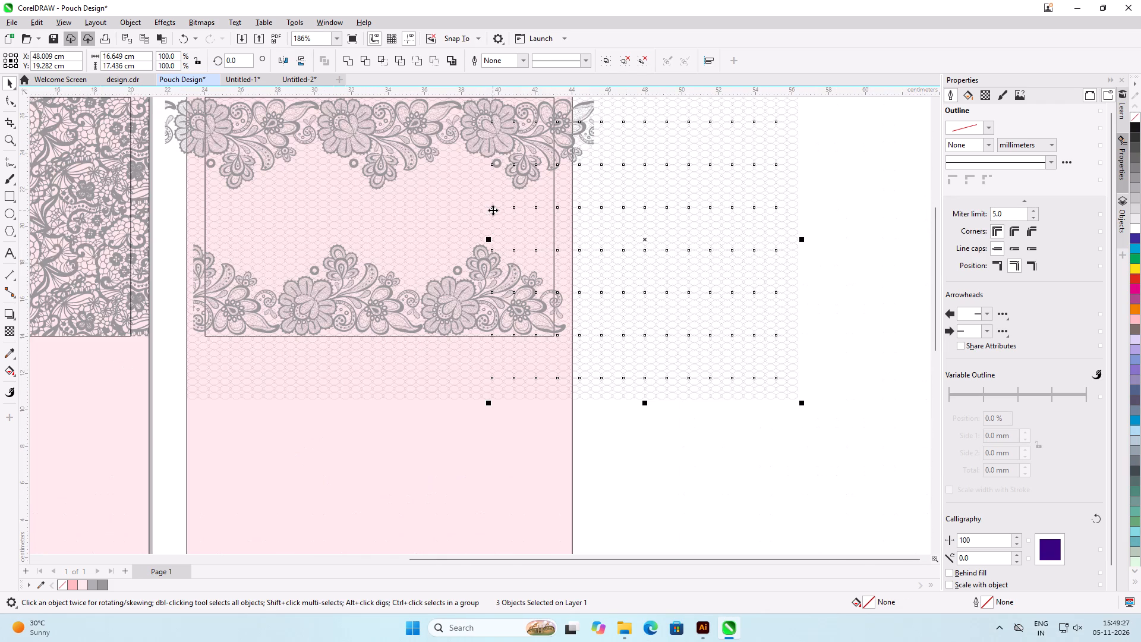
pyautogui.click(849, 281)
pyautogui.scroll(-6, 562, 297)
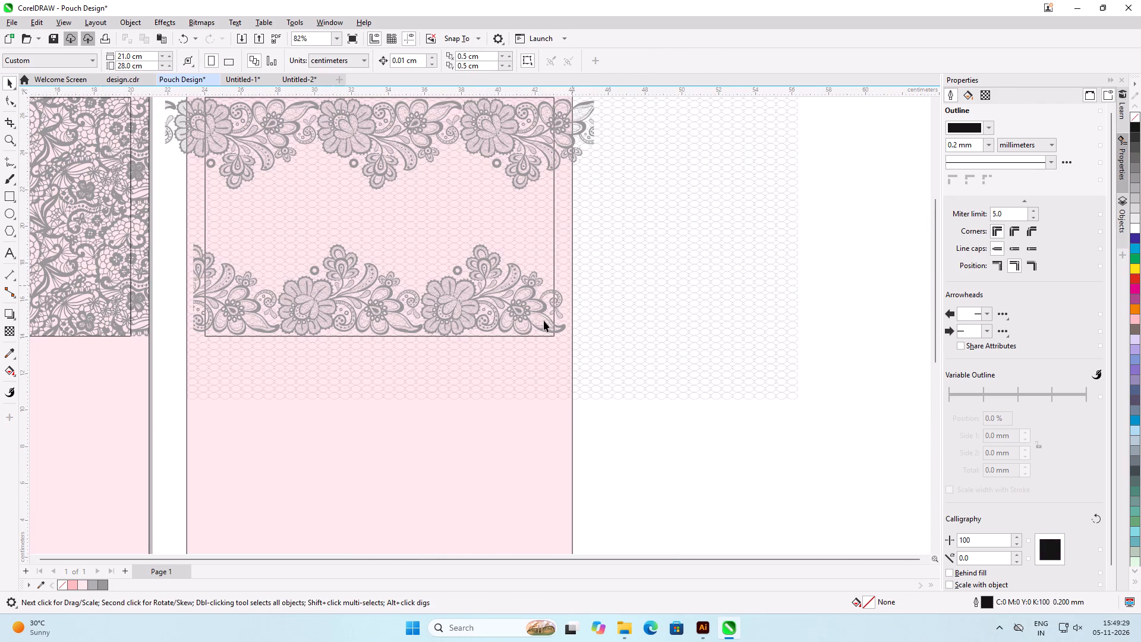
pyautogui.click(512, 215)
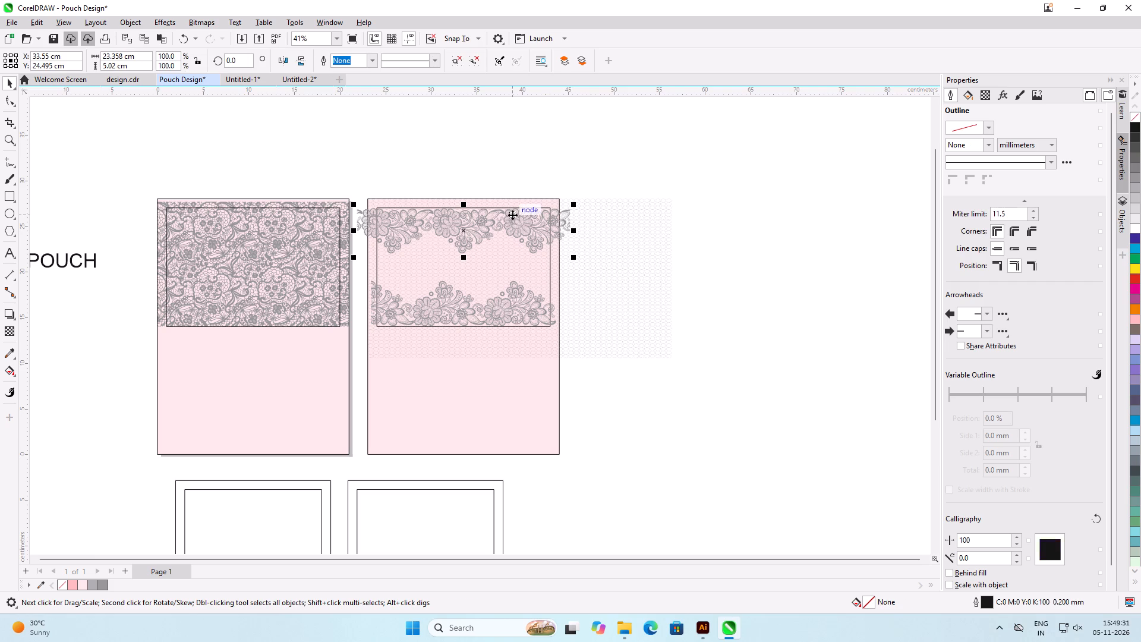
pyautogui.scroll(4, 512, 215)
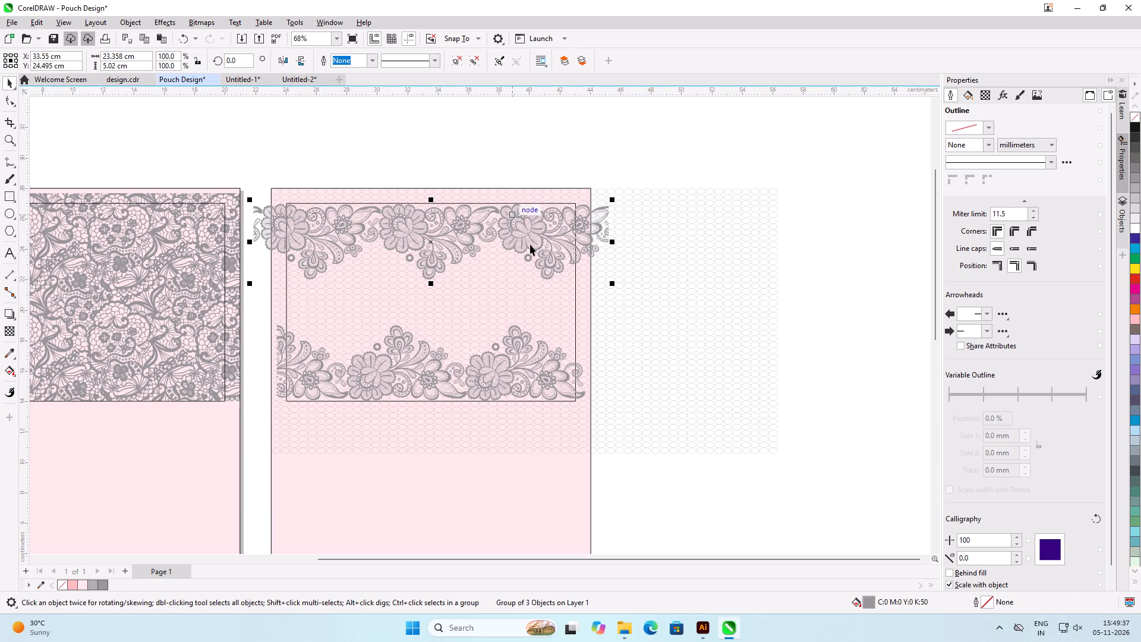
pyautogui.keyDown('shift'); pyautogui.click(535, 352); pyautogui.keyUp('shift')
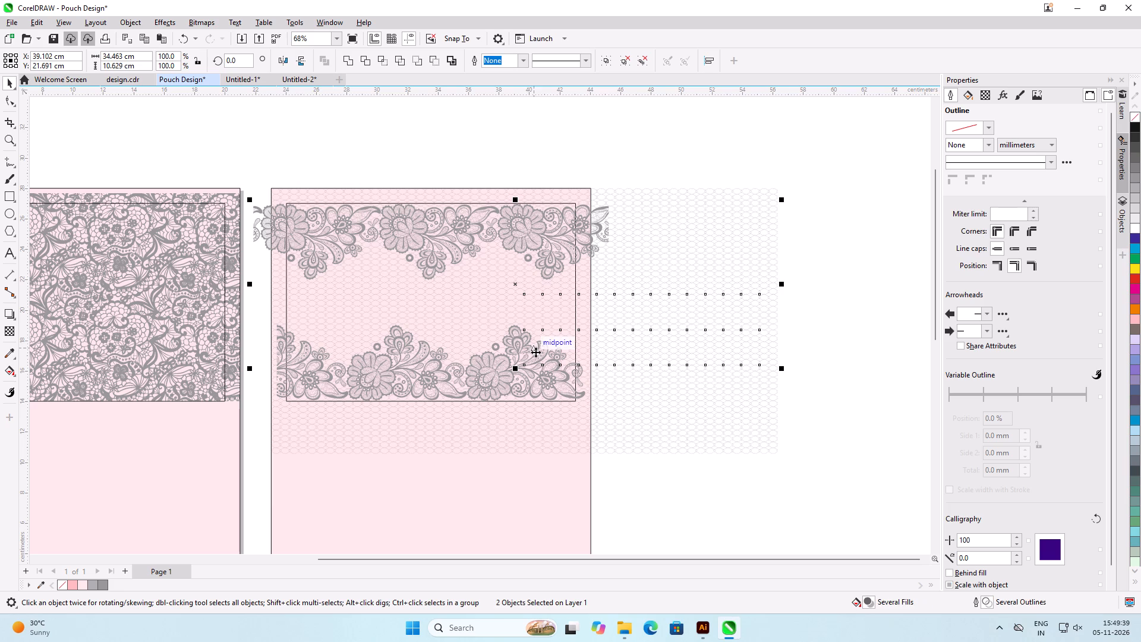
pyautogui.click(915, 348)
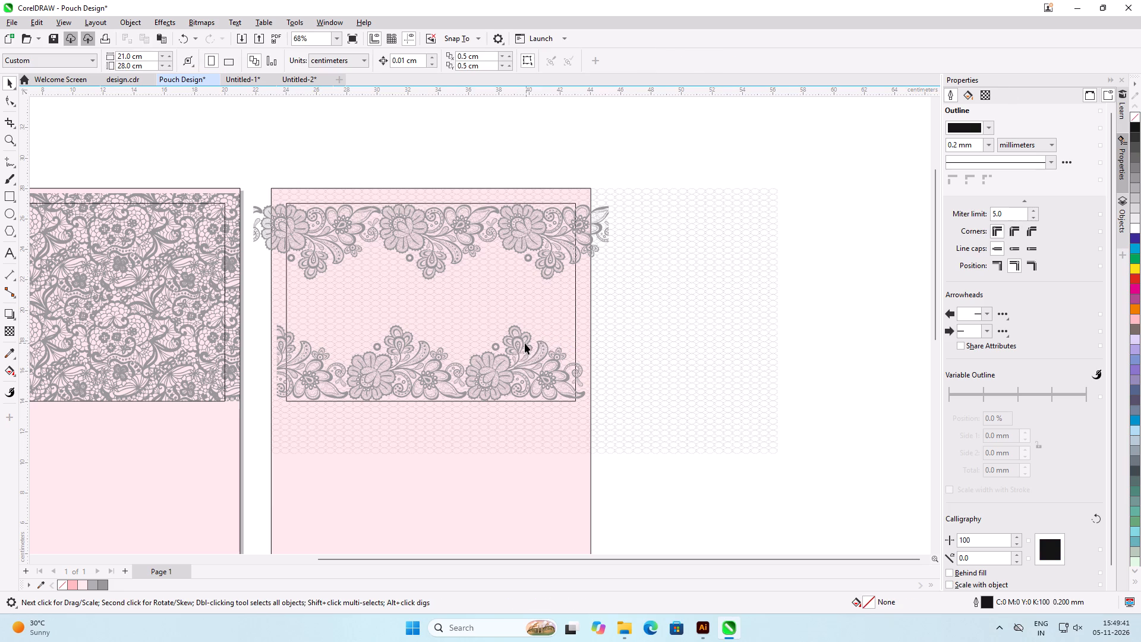
# Group all six net pieces, the three originals and their three duplicates, into one object.
pyautogui.click(523, 341)
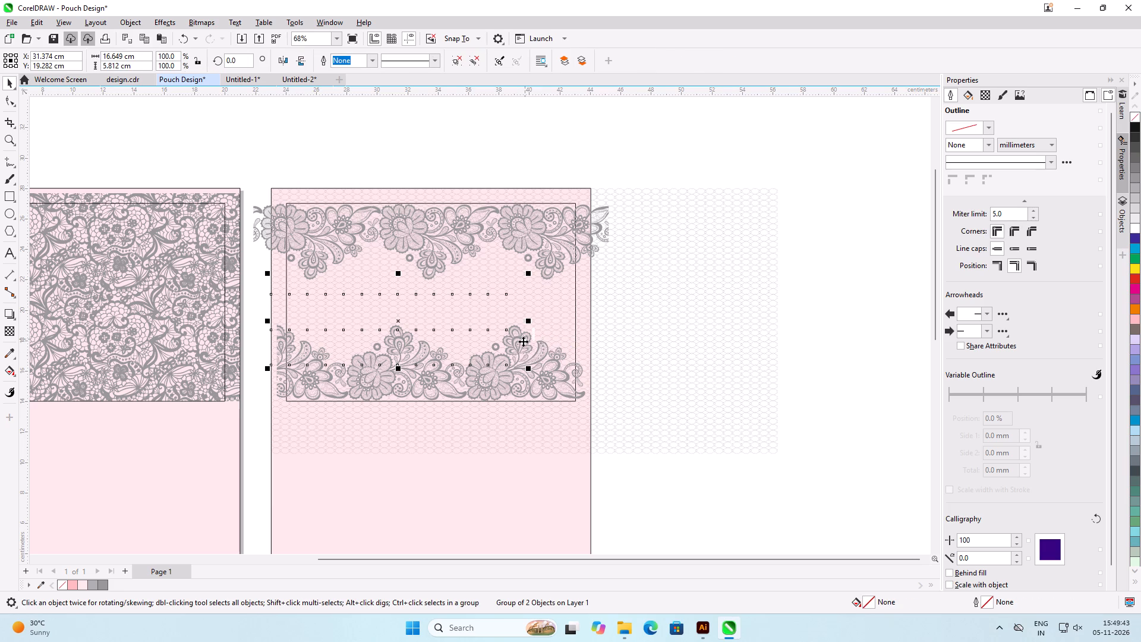
pyautogui.click(342, 197)
pyautogui.keyDown('shift'); pyautogui.click(344, 275); pyautogui.keyUp('shift')
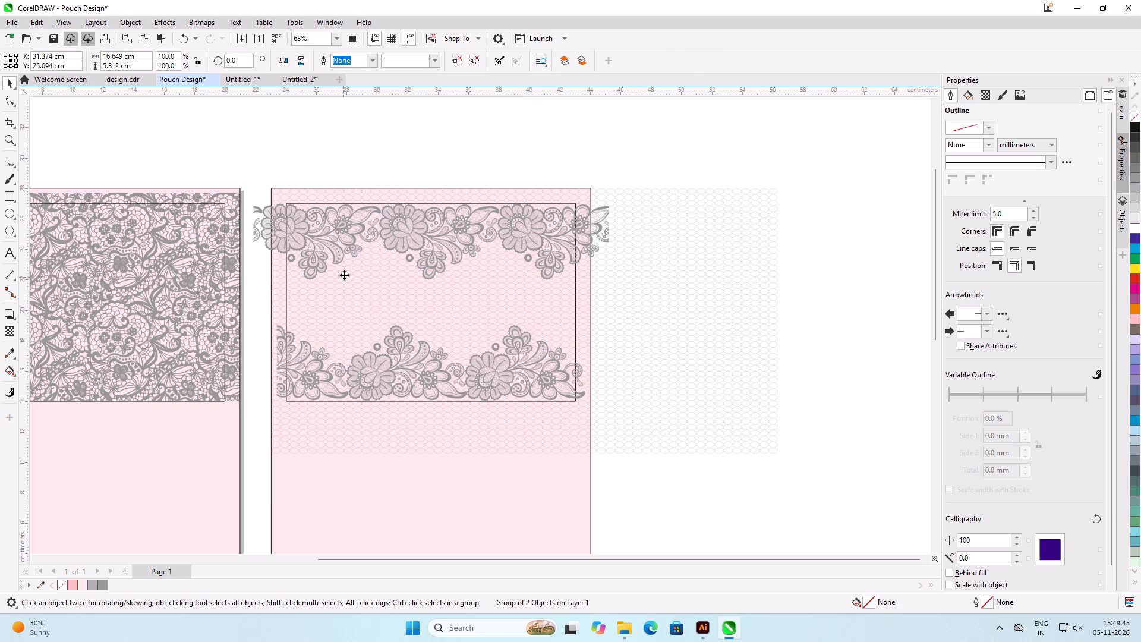
pyautogui.click(338, 203)
pyautogui.keyDown('shift'); pyautogui.click(336, 288); pyautogui.keyUp('shift')
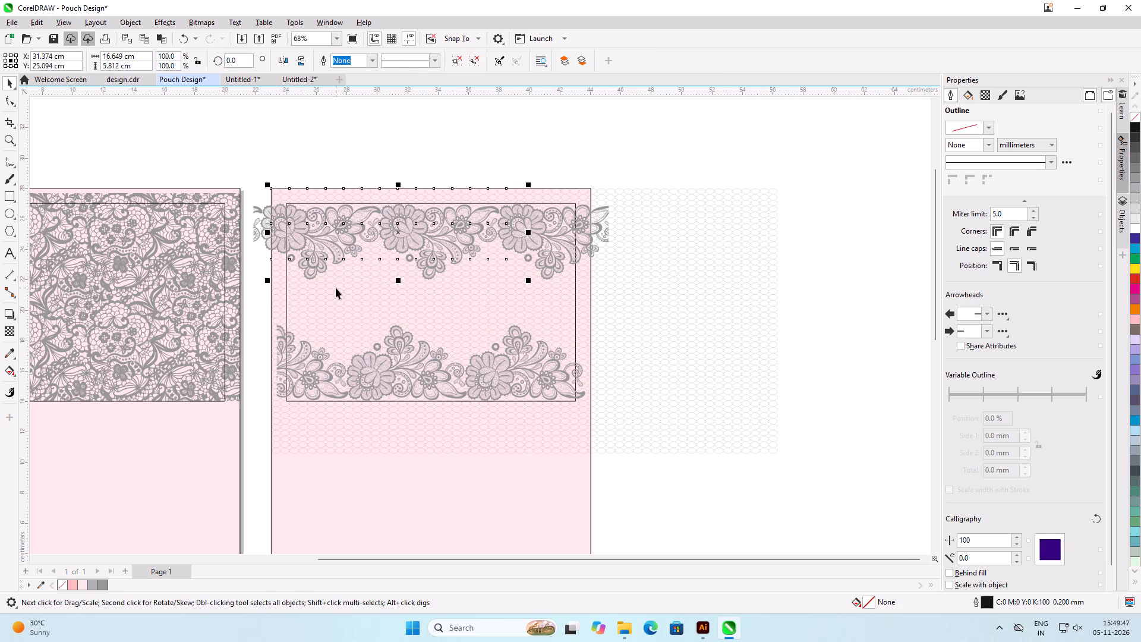
pyautogui.keyDown('shift'); pyautogui.click(332, 422); pyautogui.keyUp('shift')
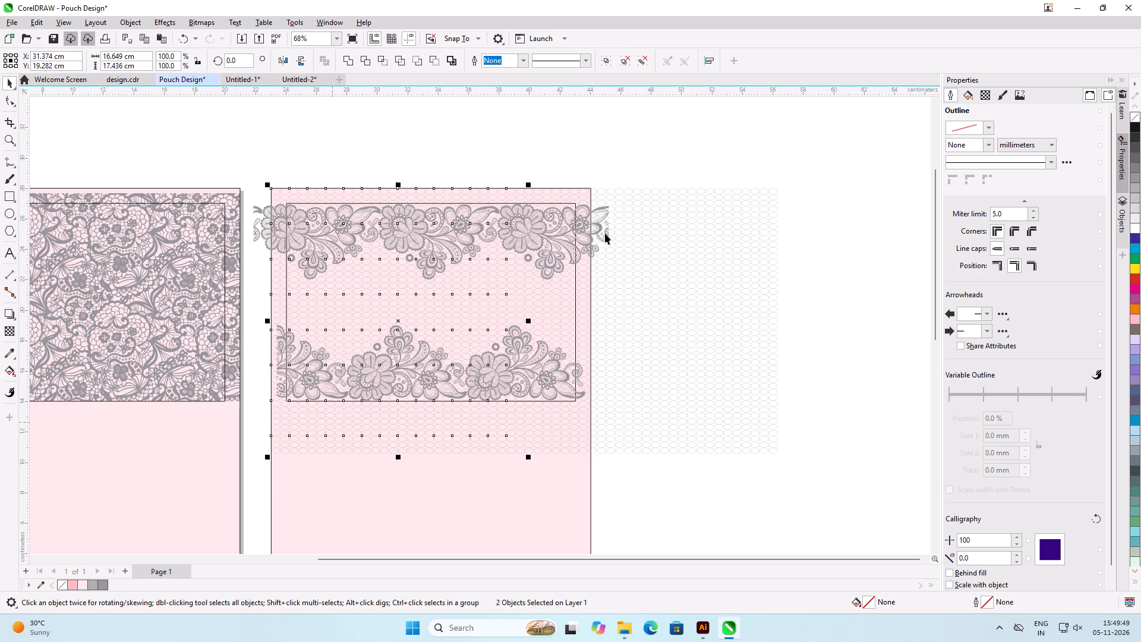
pyautogui.keyDown('shift'); pyautogui.click(628, 211); pyautogui.keyUp('shift')
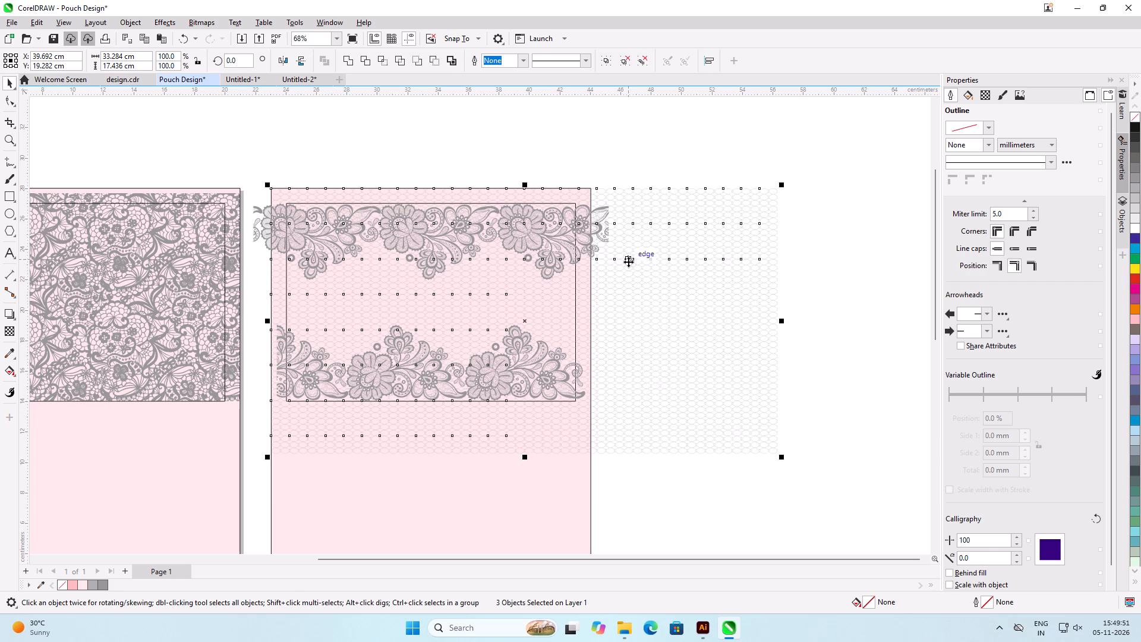
pyautogui.keyDown('shift'); pyautogui.click(622, 297); pyautogui.keyUp('shift')
pyautogui.keyDown('shift'); pyautogui.click(617, 361); pyautogui.keyUp('shift')
pyautogui.keyDown('shift'); pyautogui.click(617, 361); pyautogui.keyUp('shift')
pyautogui.keyDown('shift'); pyautogui.click(617, 404); pyautogui.keyUp('shift')
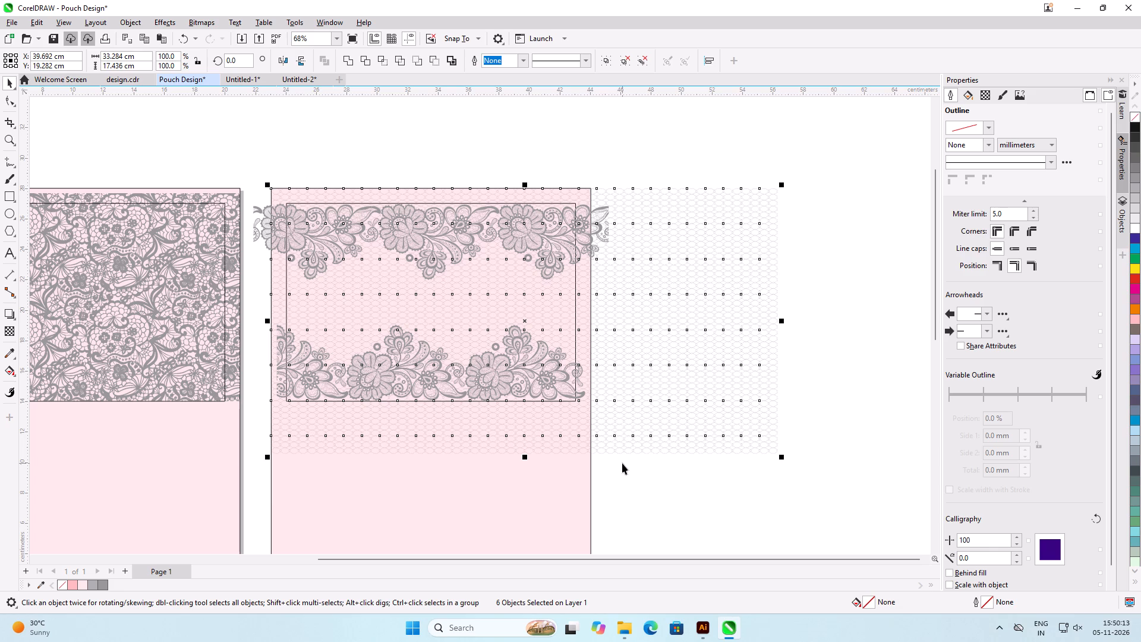
pyautogui.hotkey('ctrl', 'g')
# Move the combined net over the second big pouch to about X 34.352, Y 20.445 cm, extending past both sides.
pyautogui.click(603, 461)
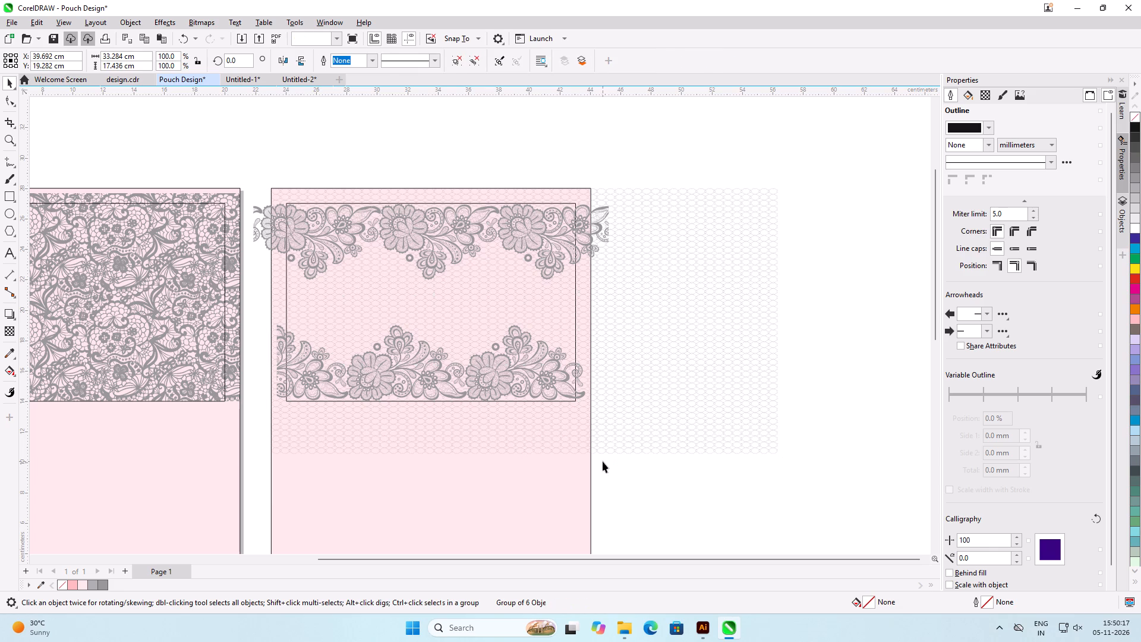
pyautogui.click(655, 363)
pyautogui.moveTo(660, 361); pyautogui.dragTo(583, 350)
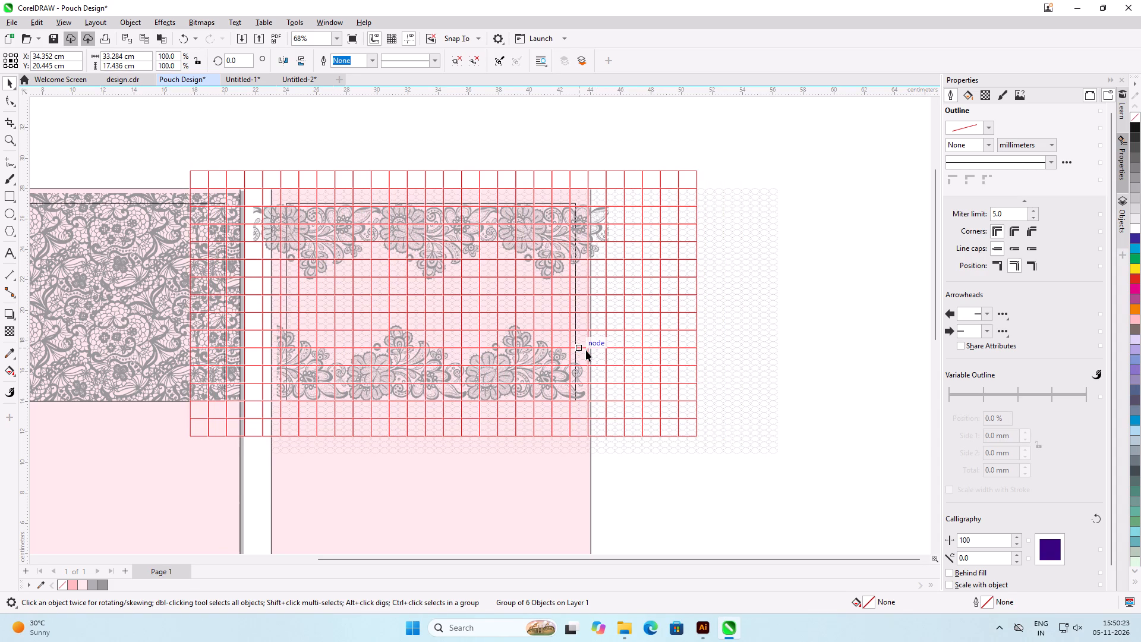
pyautogui.click(799, 319)
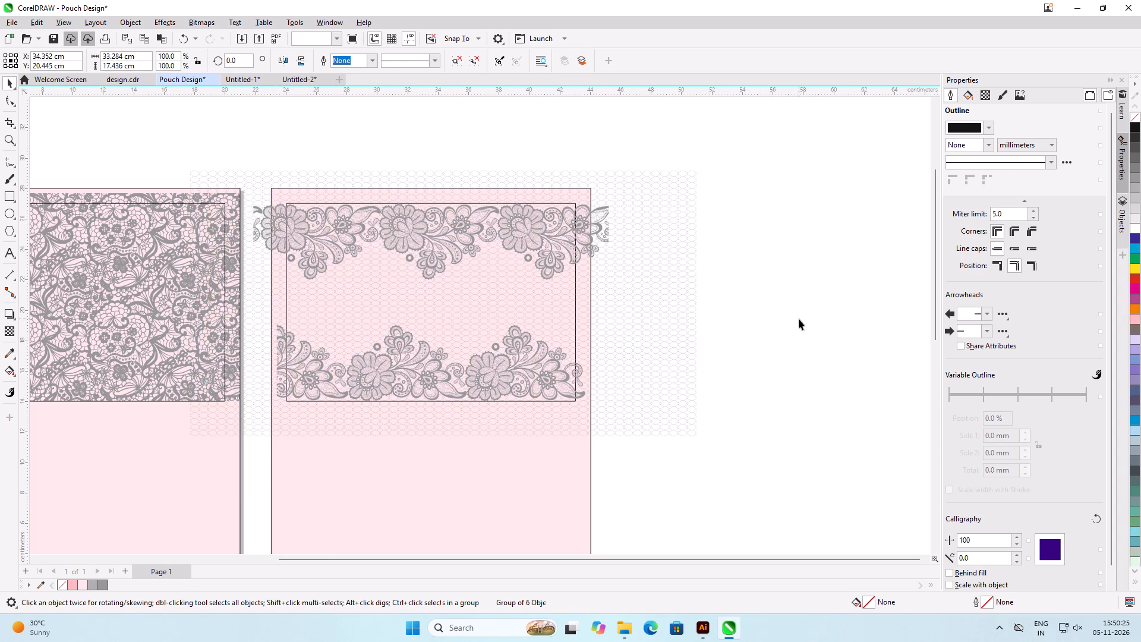
# Move the grouped net straight up over the second big pouch to about Y 22.185 cm.
pyautogui.click(676, 364)
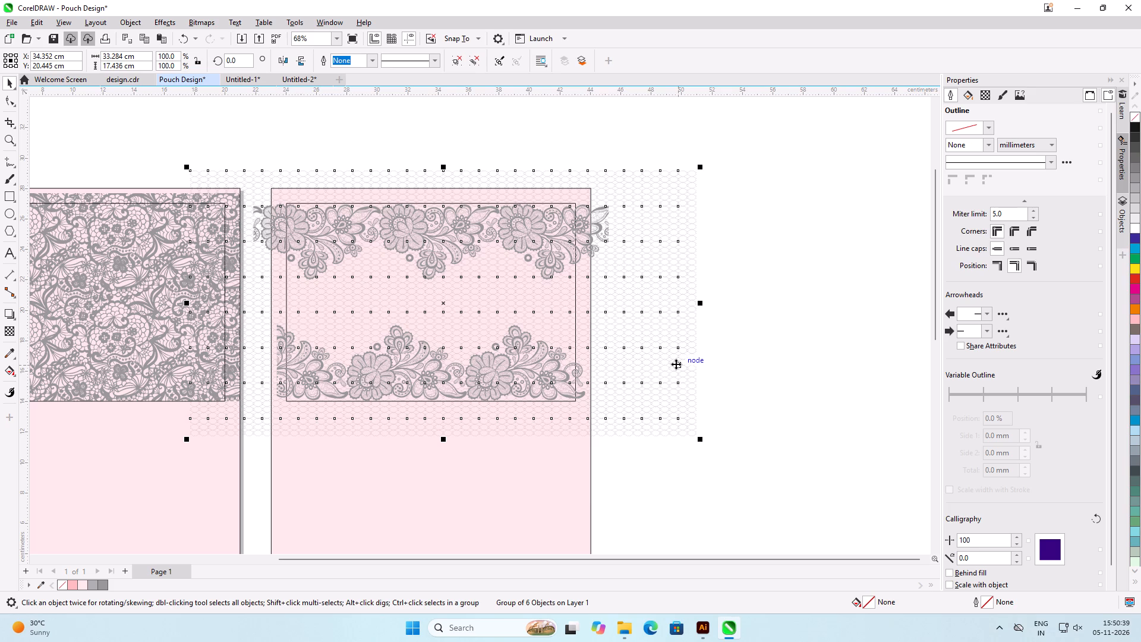
pyautogui.click(746, 410)
pyautogui.click(649, 404)
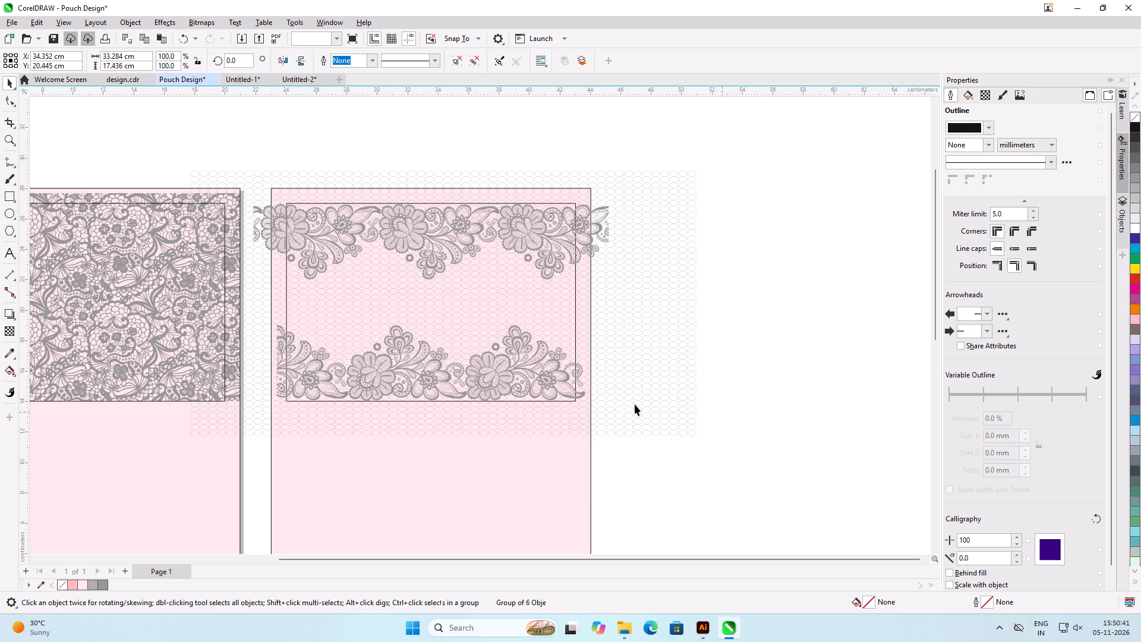
pyautogui.click(635, 401)
pyautogui.click(629, 407)
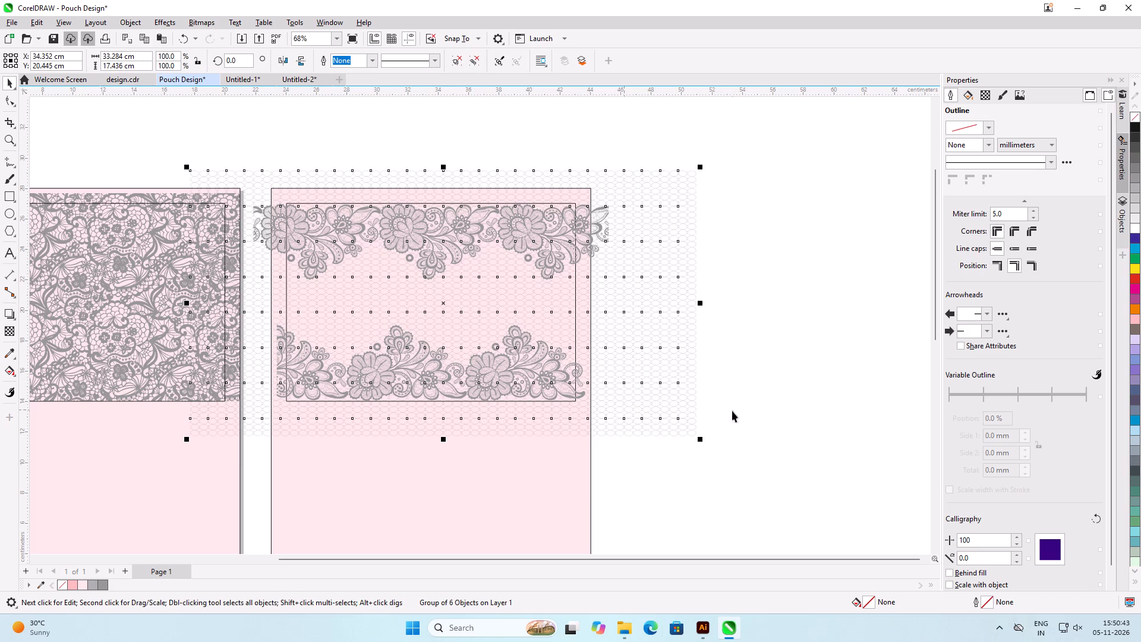
pyautogui.click(732, 411)
pyautogui.moveTo(630, 409); pyautogui.dragTo(636, 379)
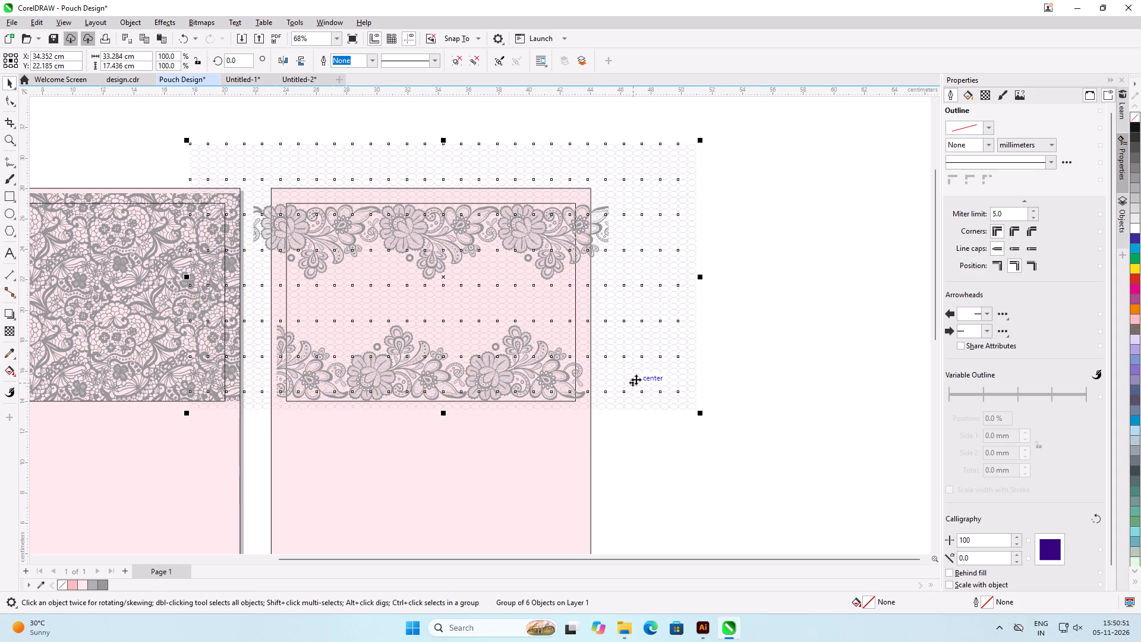
# Align the net group's left edge with the left edge of the second big pouch rectangle.
pyautogui.keyDown('shift'); pyautogui.click(512, 452); pyautogui.keyUp('shift')
pyautogui.press('l')
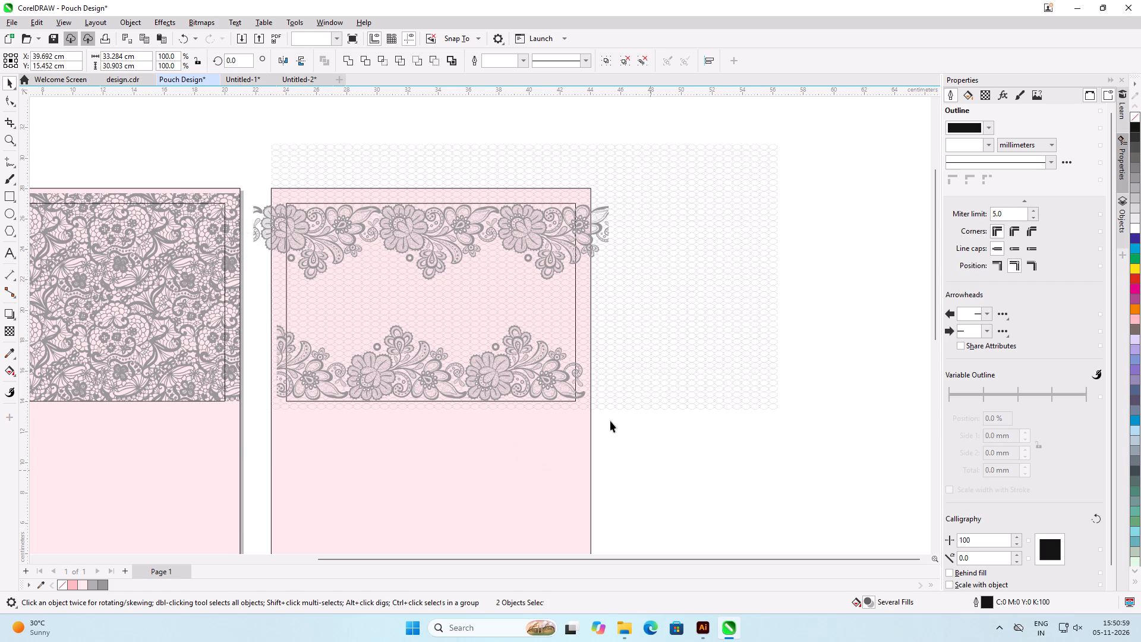
# Nudge the net group up in fine increments to about Y 22.445 cm, bringing its lower edge closer to the inner rectangle's bottom line.
pyautogui.scroll(12, 603, 414)
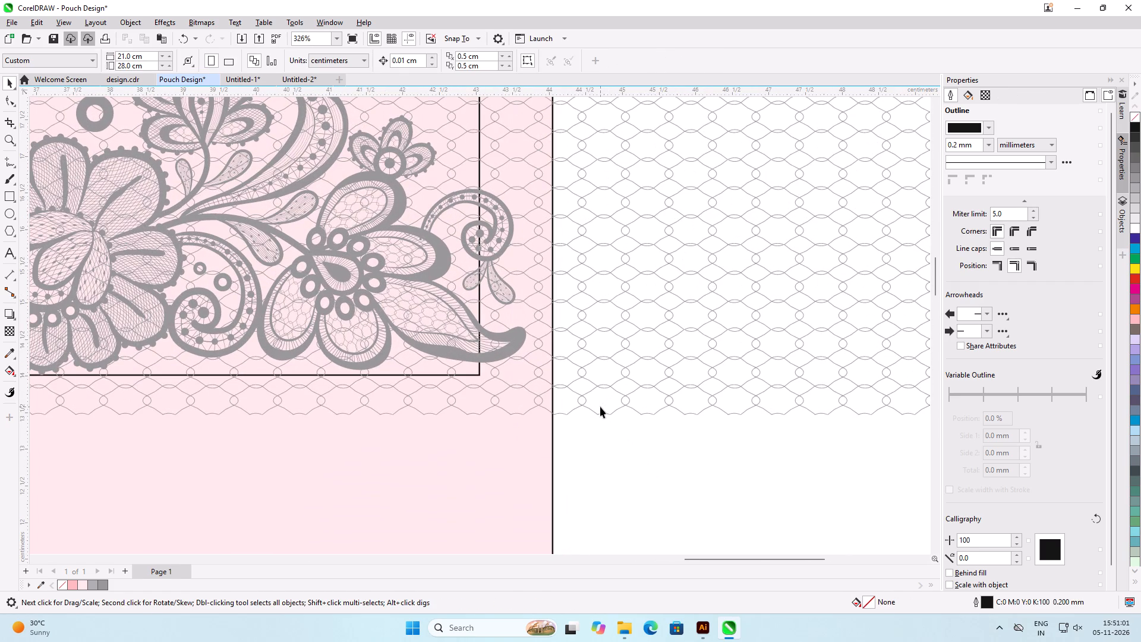
pyautogui.scroll(3, 510, 395)
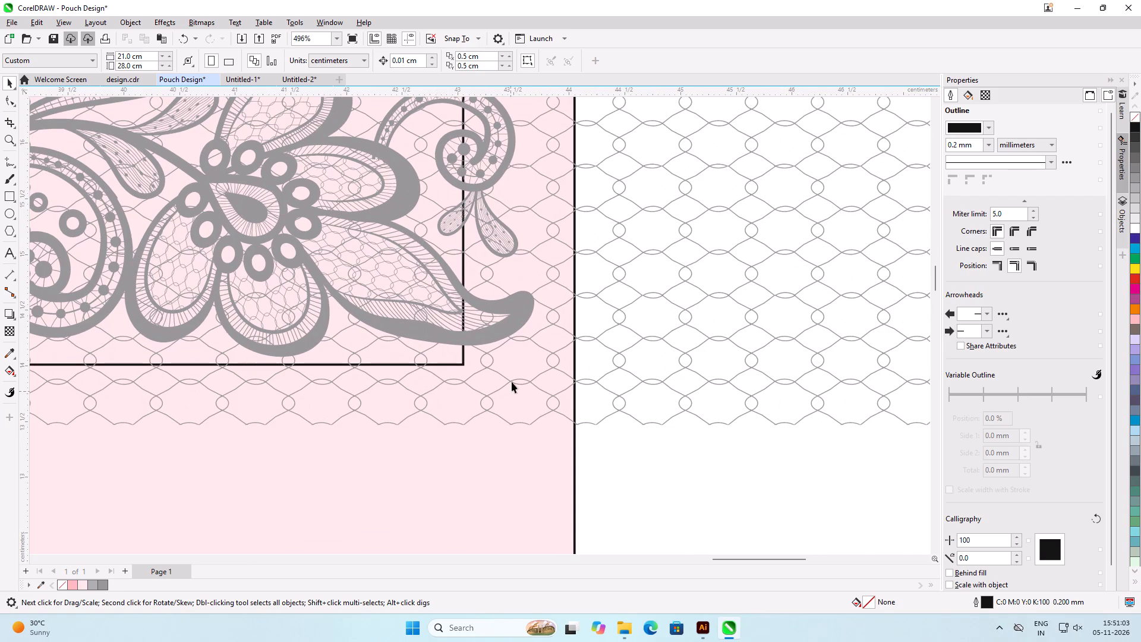
pyautogui.click(512, 382)
pyautogui.scroll(-4, 676, 380)
pyautogui.scroll(2, 241, 364)
pyautogui.press('Up')
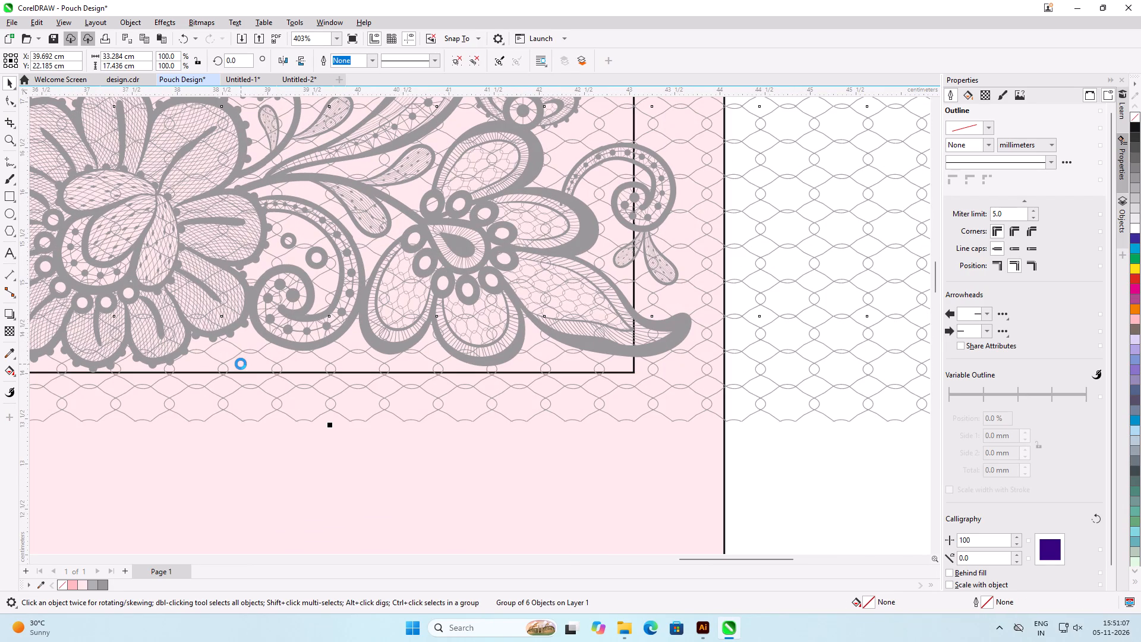
pyautogui.press('Up')
pyautogui.press('Up')
pyautogui.press('Up')
pyautogui.press('Up')
pyautogui.press('Up')
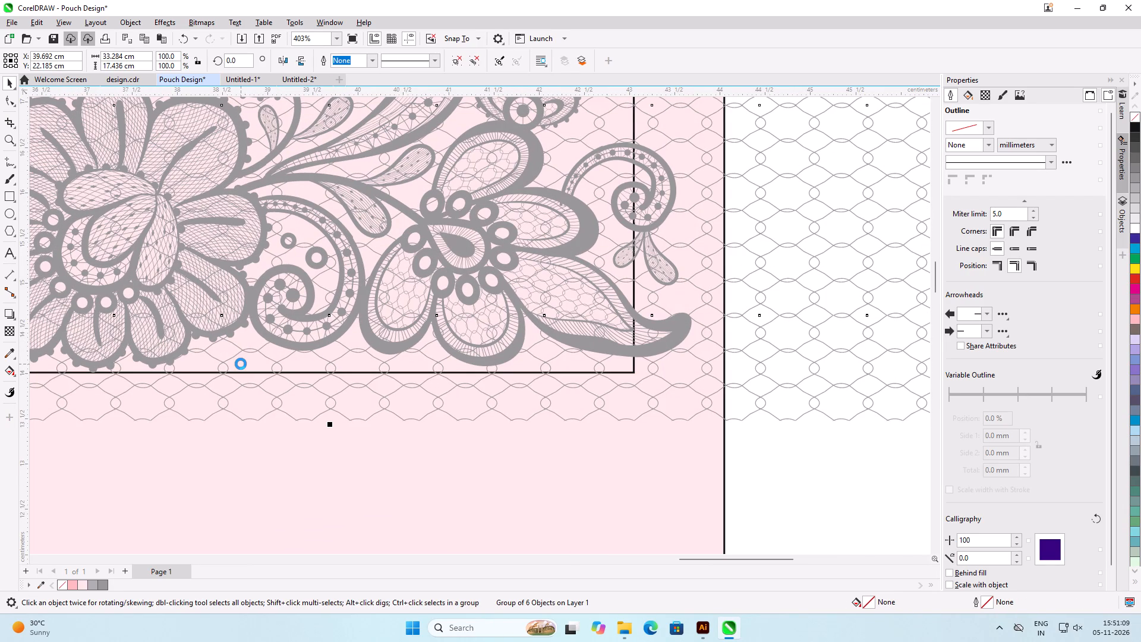
pyautogui.press('Up')
pyautogui.press('Up')
pyautogui.press('Up')
pyautogui.press('Up')
pyautogui.press('Up')
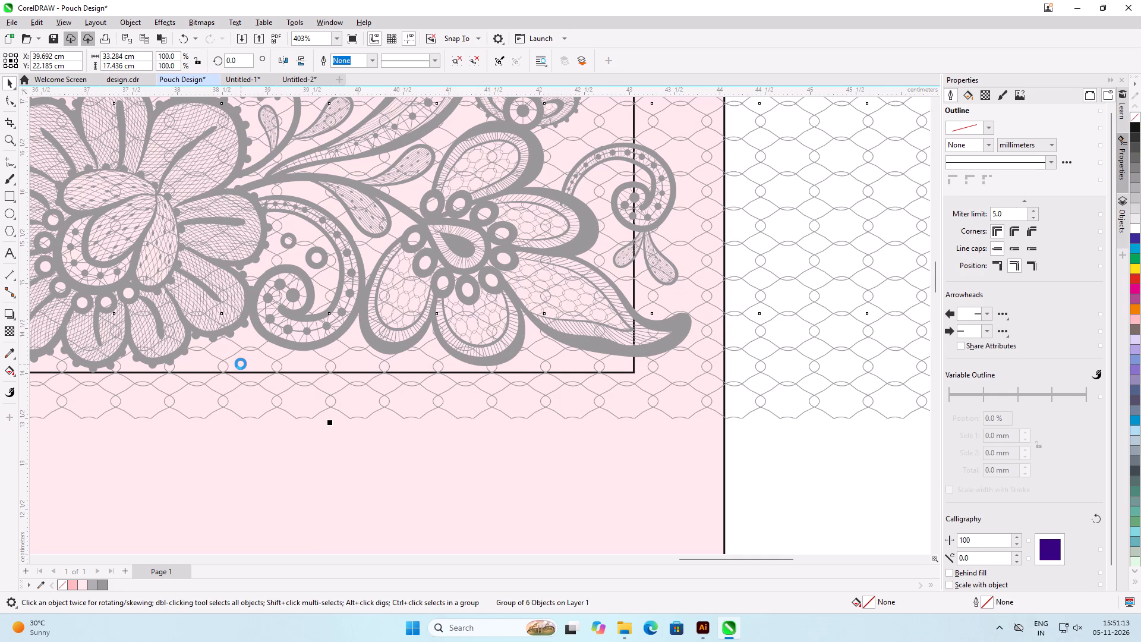
pyautogui.press('Up')
pyautogui.press('Up')
pyautogui.press('Up')
pyautogui.press('Up')
pyautogui.press('Up')
pyautogui.press('Up')
pyautogui.press('Up')
pyautogui.press('Up')
pyautogui.press('Up')
pyautogui.press('Up')
pyautogui.press('Up')
pyautogui.press('Up')
pyautogui.press('Up')
pyautogui.press('Up')
pyautogui.press('Up')
pyautogui.press('Up')
pyautogui.press('Up')
pyautogui.press('Up')
pyautogui.press('Up')
pyautogui.press('Up')
pyautogui.press('Up')
pyautogui.press('Up')
pyautogui.press('Up')
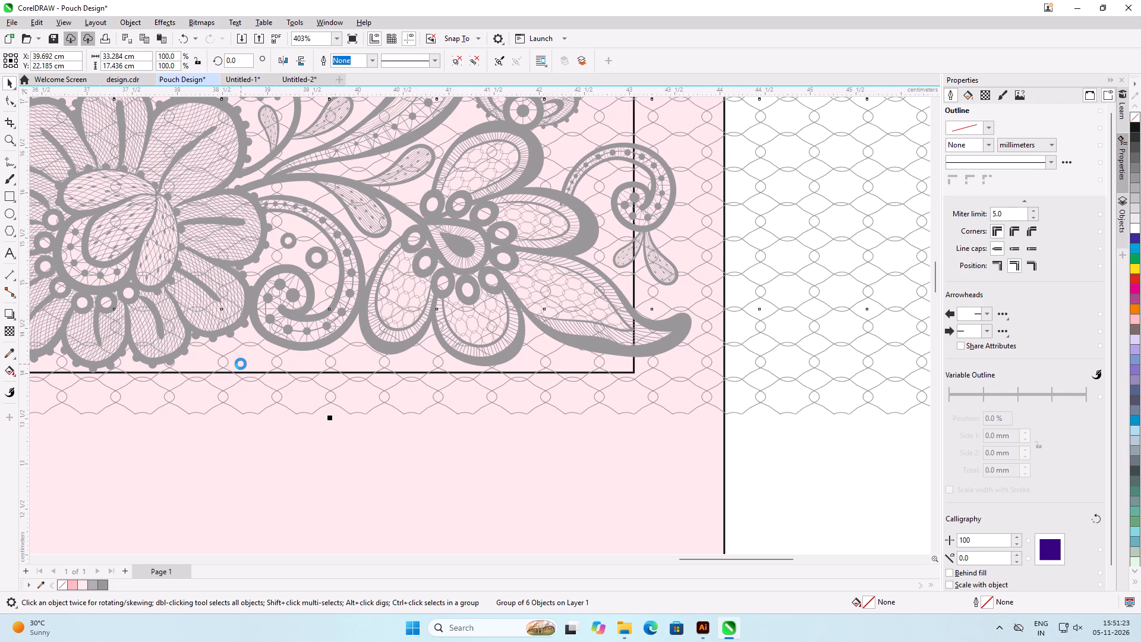
pyautogui.press('Up')
pyautogui.press('Up')
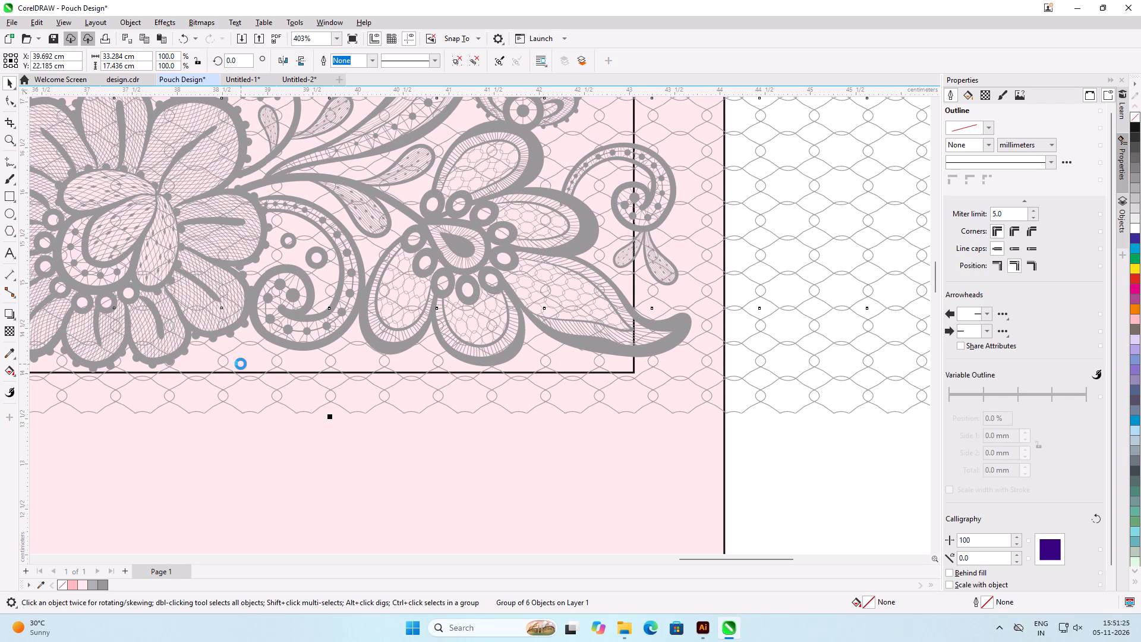
pyautogui.press('Up')
pyautogui.press('Up')
pyautogui.press('Up')
pyautogui.press('Up')
pyautogui.press('Up')
pyautogui.press('Up')
pyautogui.press('Up')
pyautogui.press('Up')
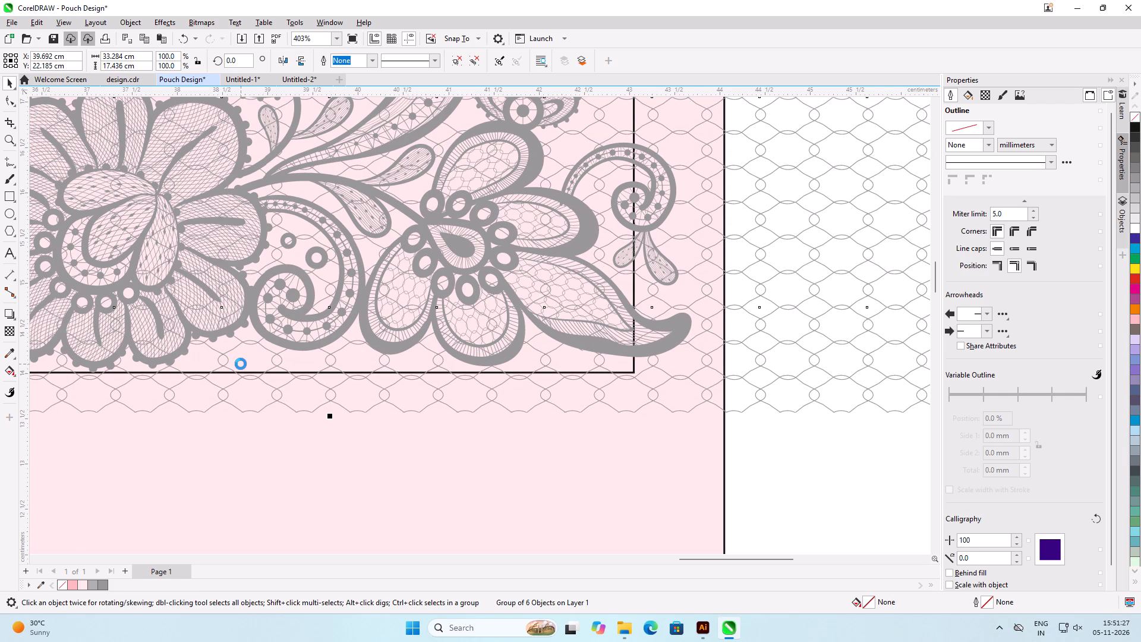
# Raise the net group to about Y 22.666 cm so its lower edge sits at the inner rectangle's bottom line.
pyautogui.scroll(-4, 429, 467)
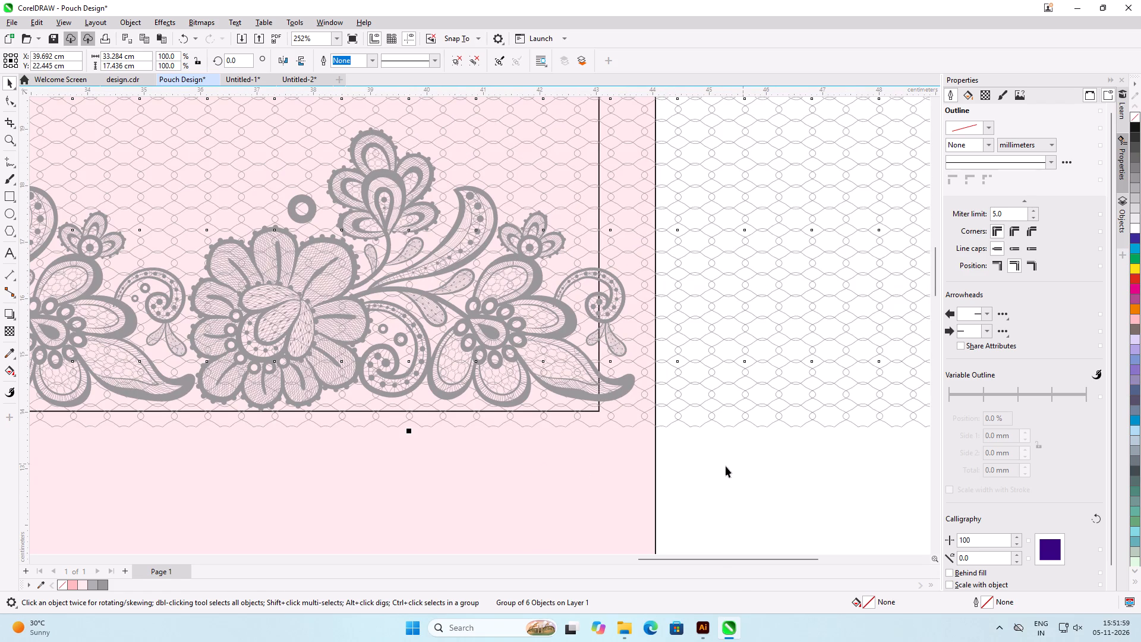
pyautogui.moveTo(639, 411); pyautogui.dragTo(639, 401)
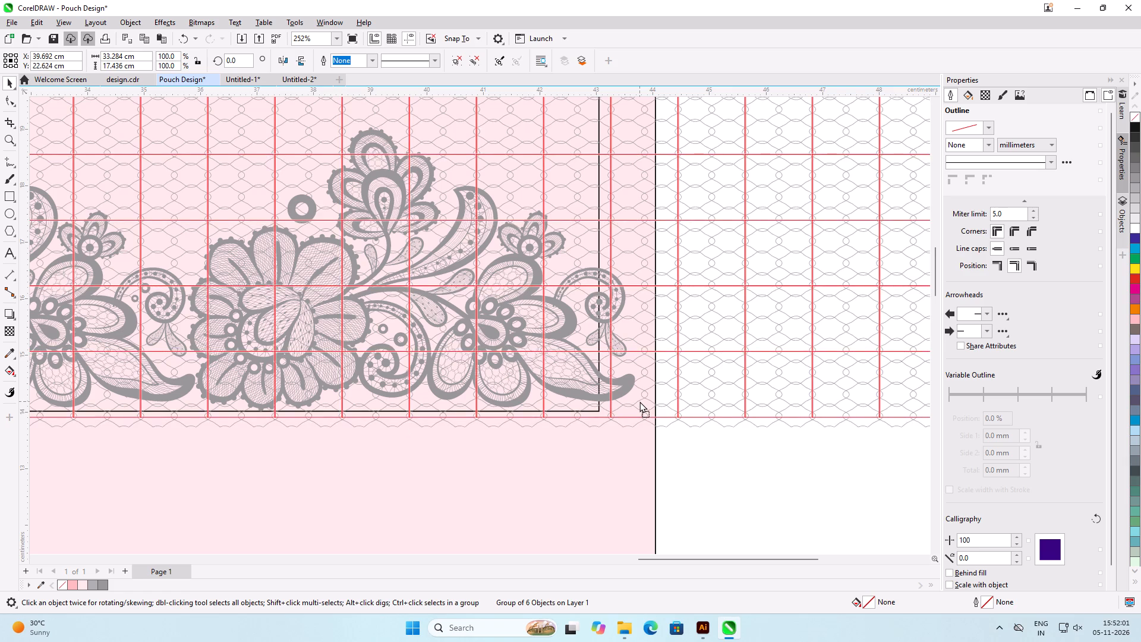
pyautogui.moveTo(639, 401); pyautogui.dragTo(639, 400)
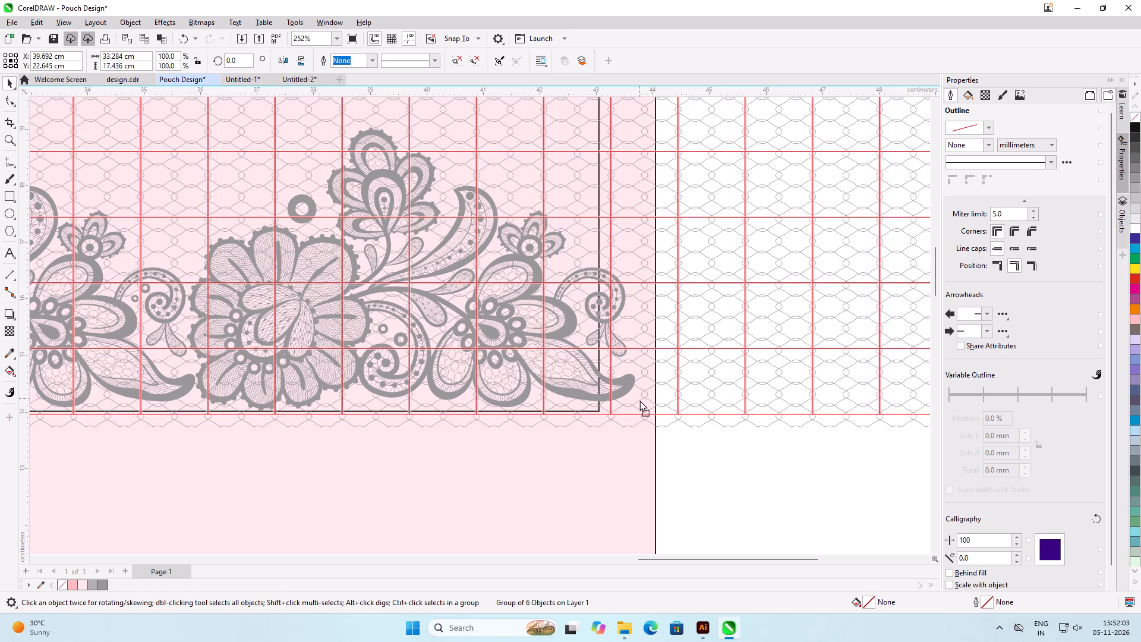
pyautogui.moveTo(639, 400); pyautogui.dragTo(639, 398)
pyautogui.moveTo(639, 398); pyautogui.dragTo(639, 398)
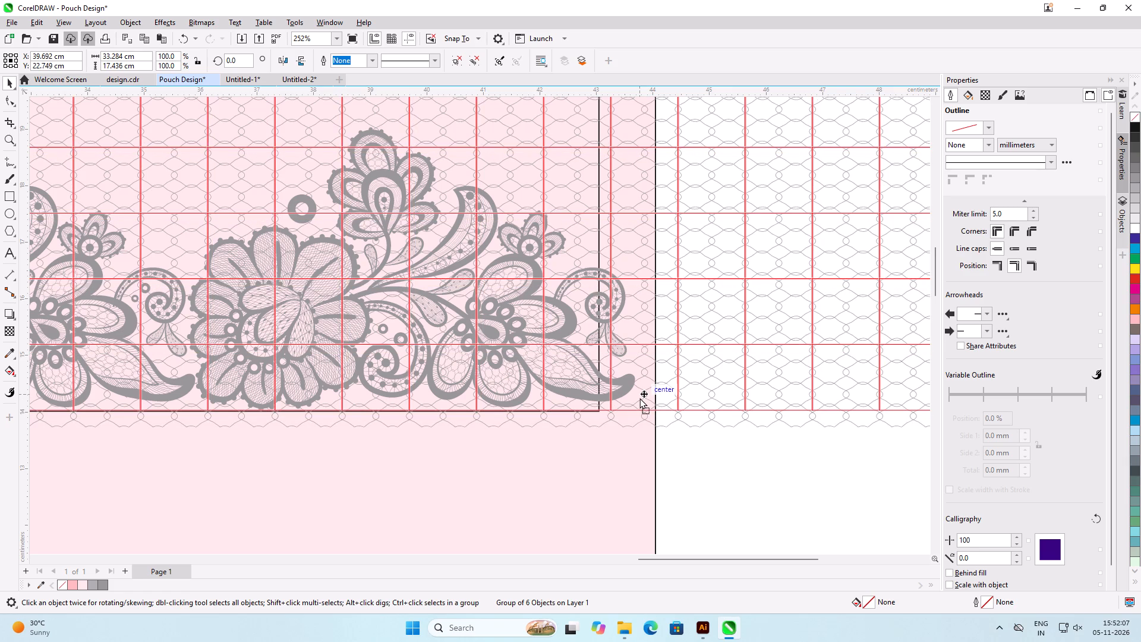
pyautogui.moveTo(639, 398); pyautogui.dragTo(639, 399)
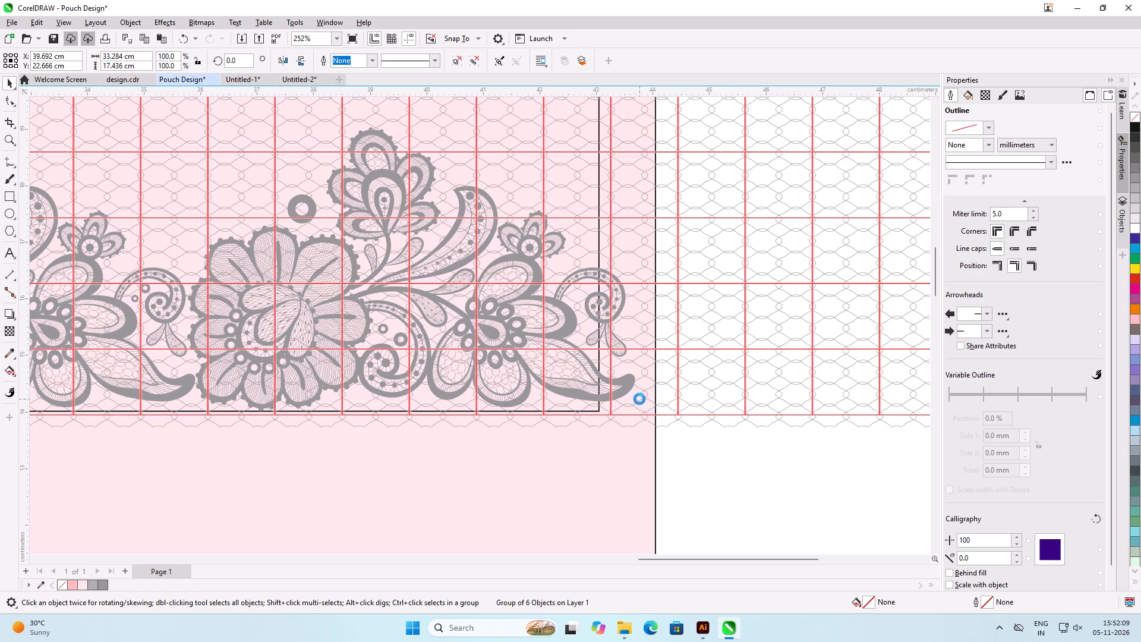
pyautogui.click(682, 454)
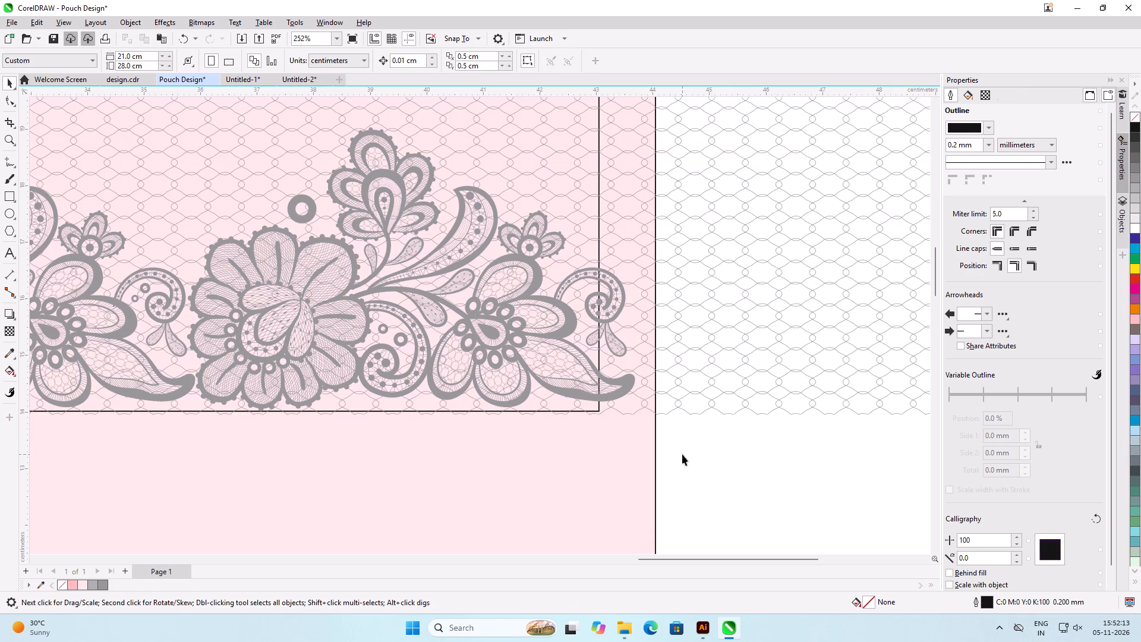
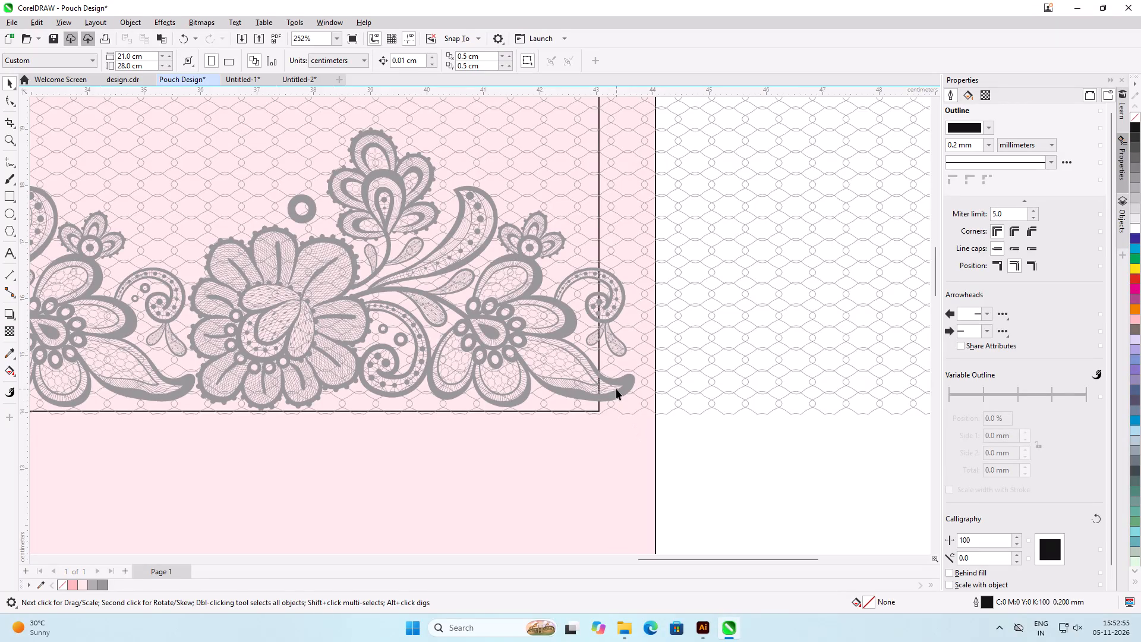
# Move the hexagonal net pattern group backward through the stacking order, behind the floral lace borders and the pink panel.
pyautogui.click(618, 393)
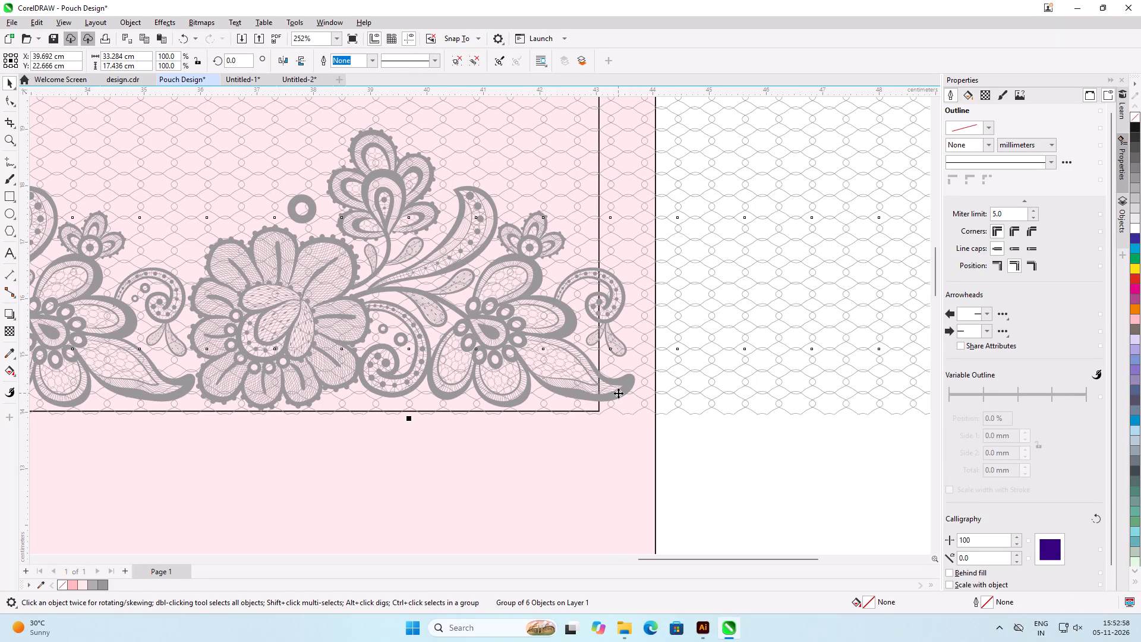
pyautogui.hotkey('ctrl', 'pagedown')
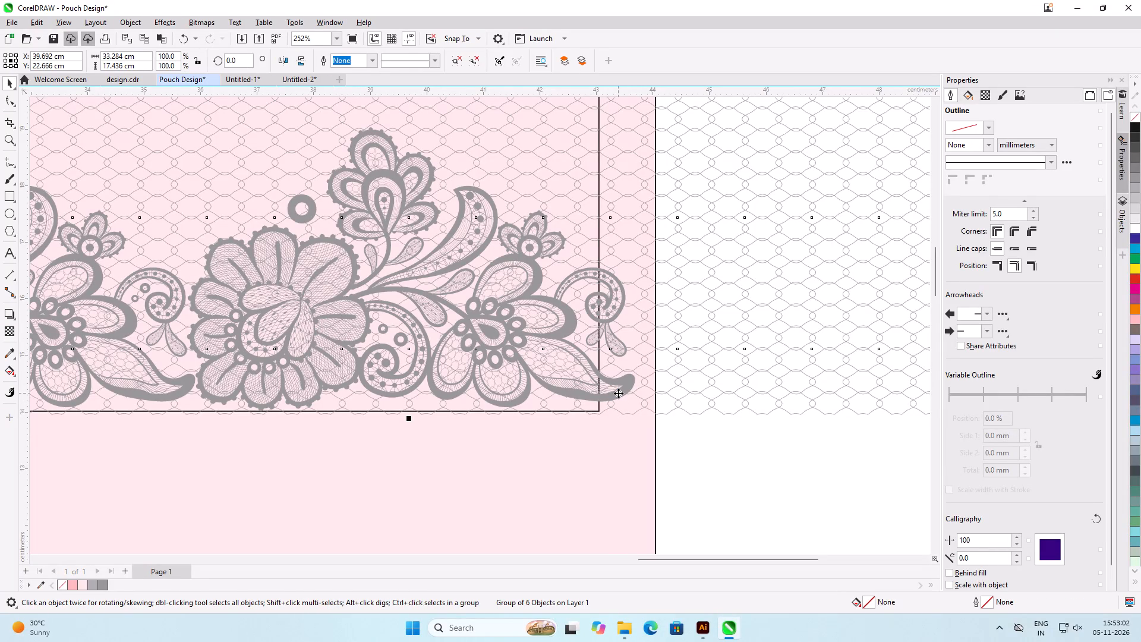
pyautogui.click(742, 495)
pyautogui.click(622, 384)
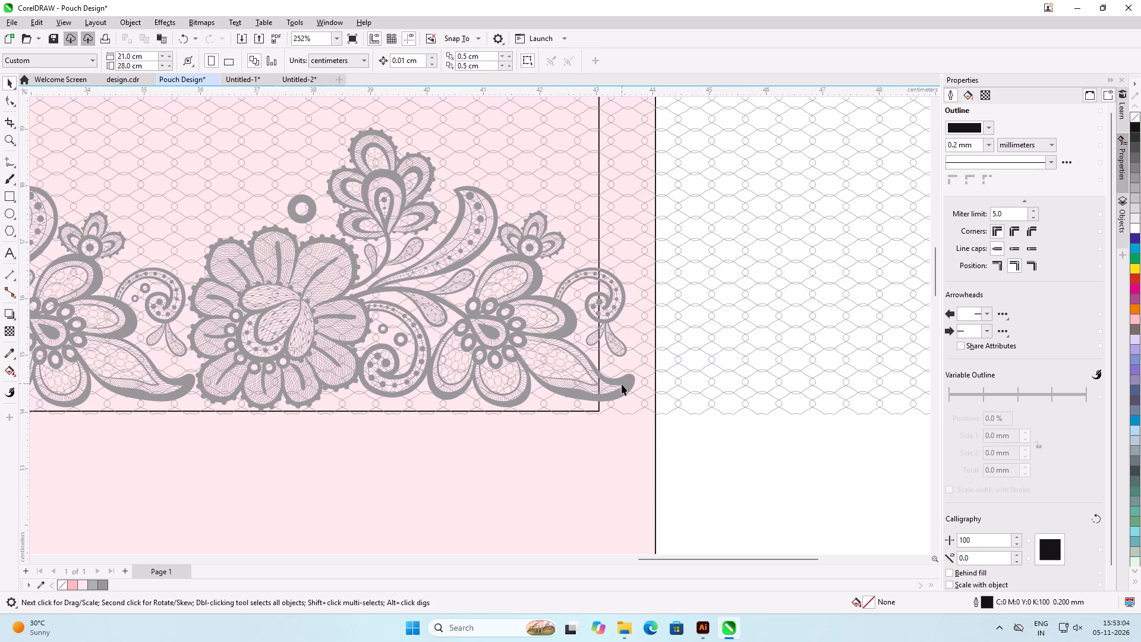
pyautogui.scroll(-7, 622, 384)
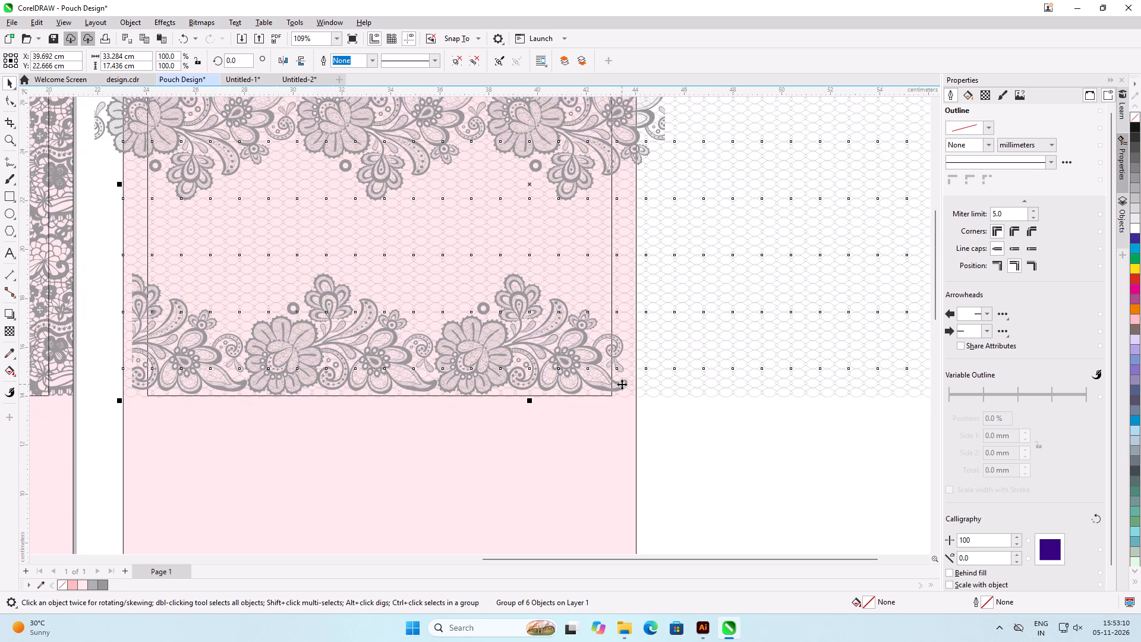
pyautogui.hotkey('ctrl', 'pagedown')
pyautogui.hotkey('ctrl', 'pagedown')
pyautogui.hotkey('ctrl', 'pagedown')
pyautogui.hotkey('ctrl', 'pagedown')
pyautogui.hotkey('ctrl', 'pagedown')
pyautogui.hotkey('ctrl', 'pagedown')
pyautogui.hotkey('ctrl', 'pagedown')
pyautogui.hotkey('ctrl', 'pagedown')
pyautogui.hotkey('ctrl', 'pagedown')
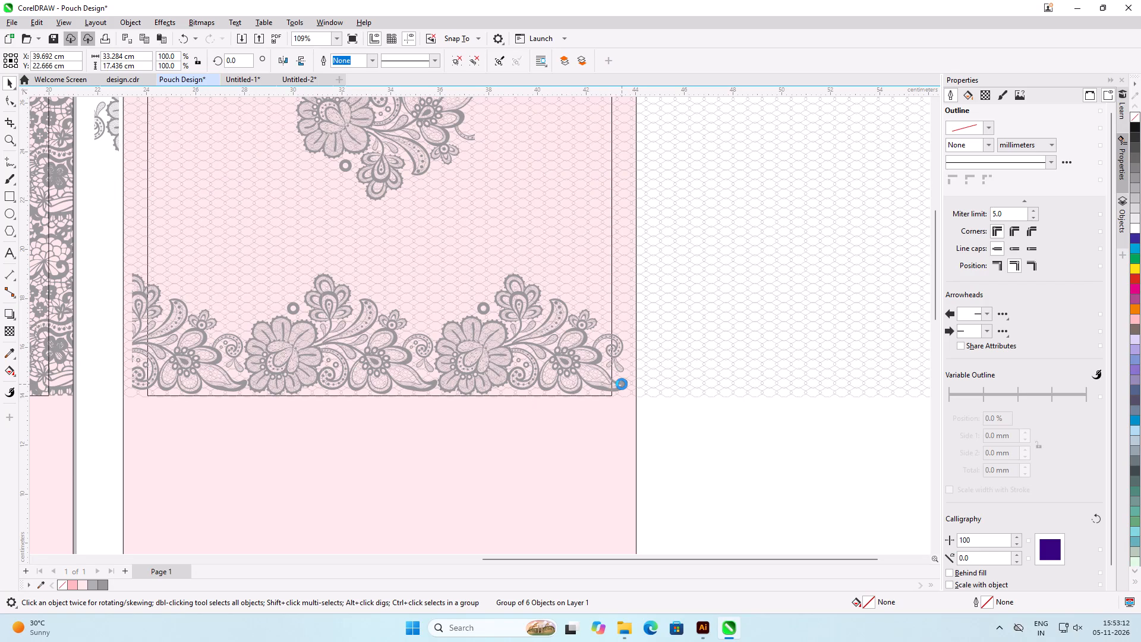
pyautogui.hotkey('ctrl', 'pagedown')
pyautogui.hotkey('ctrl', 'pagedown')
pyautogui.hotkey('ctrl', 'pagedown')
pyautogui.hotkey('ctrl', 'pagedown')
# Bring the net pattern group forward one level in the stacking order.
pyautogui.scroll(6, 622, 384)
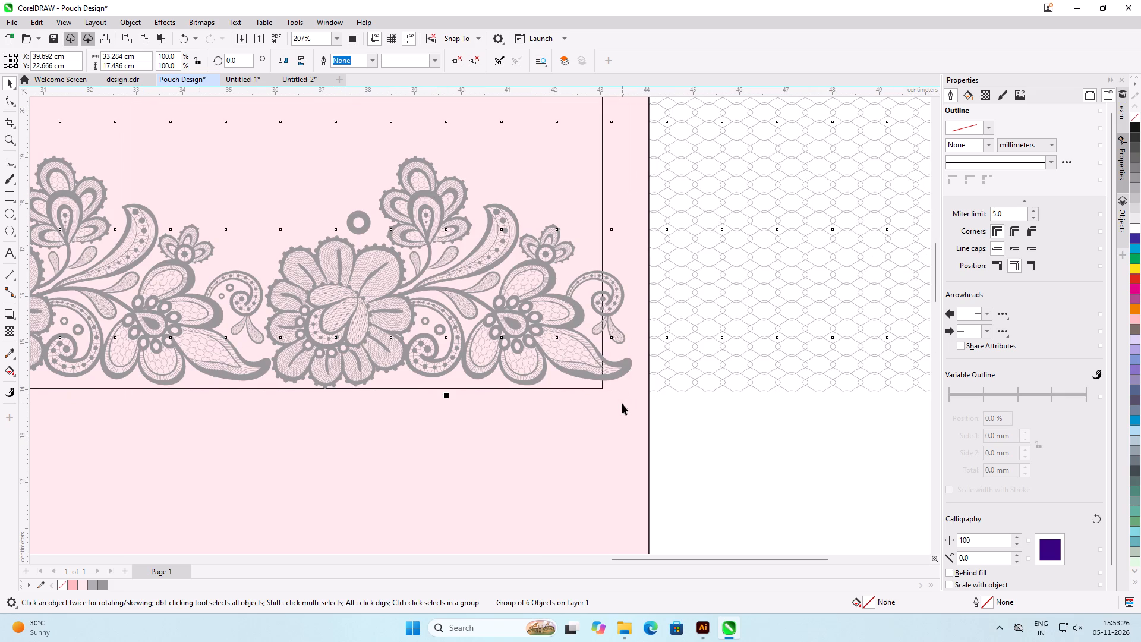
pyautogui.hotkey('ctrl', 'pageup')
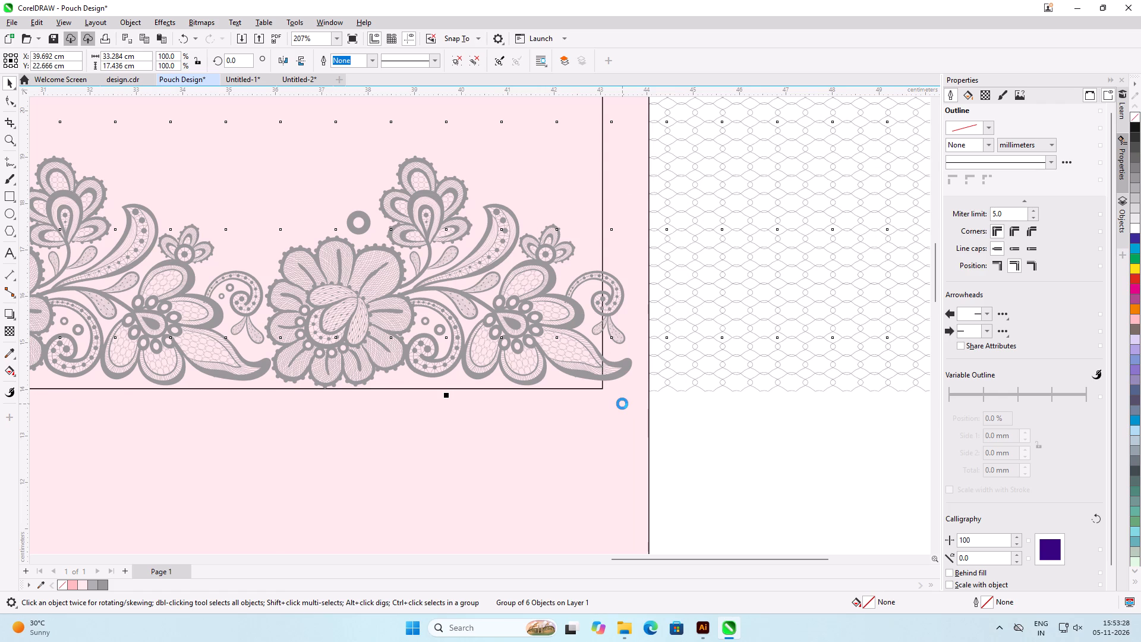
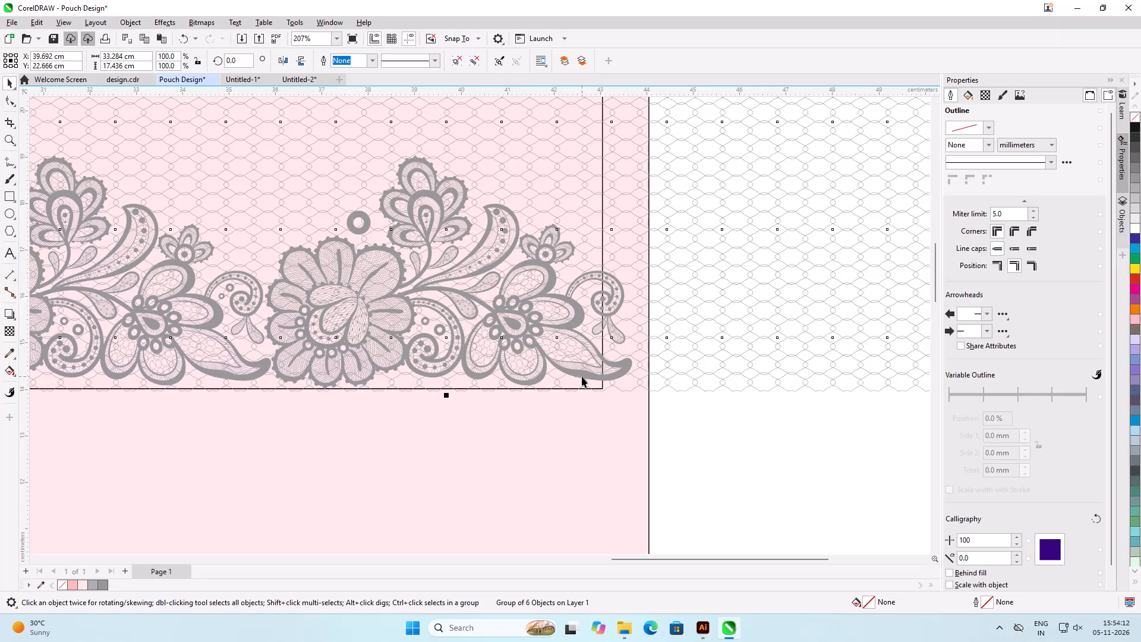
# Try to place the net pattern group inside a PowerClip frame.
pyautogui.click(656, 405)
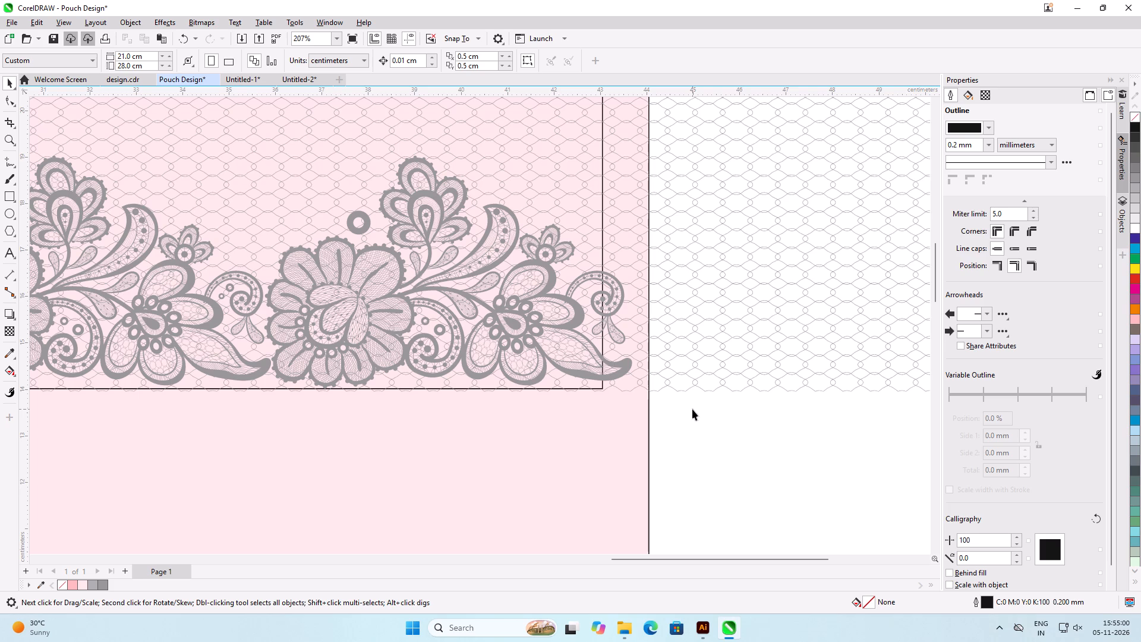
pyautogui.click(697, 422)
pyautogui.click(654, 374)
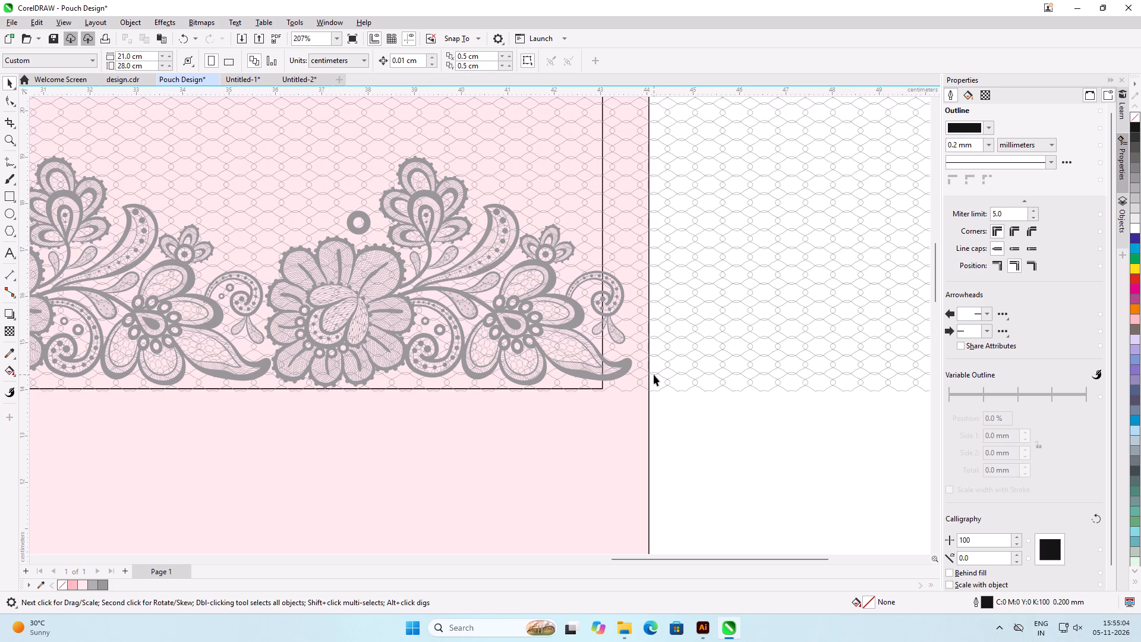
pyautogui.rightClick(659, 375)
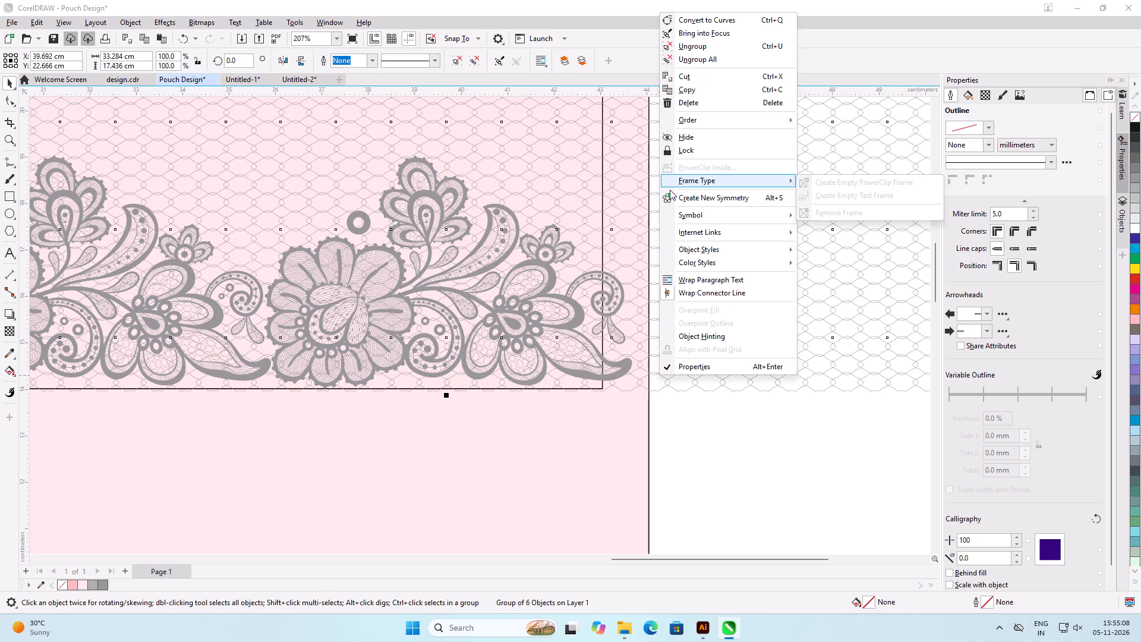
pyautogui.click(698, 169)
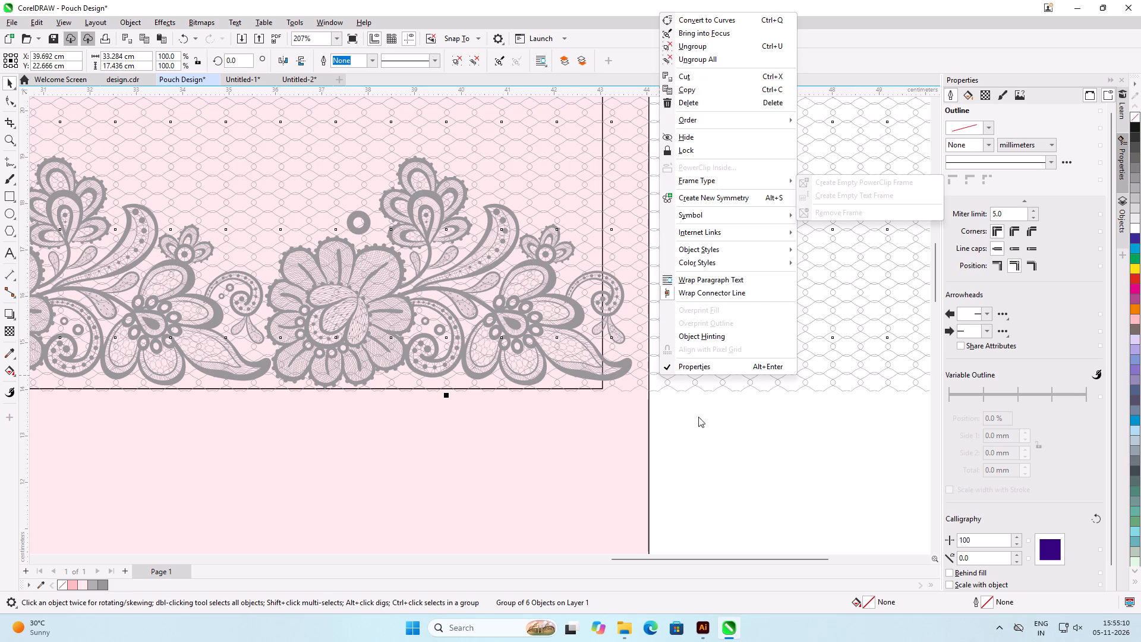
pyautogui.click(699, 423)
# Move the net pattern group off the pink panel into the empty area beside it, centred at about X 71.3 cm.
pyautogui.scroll(-7, 640, 425)
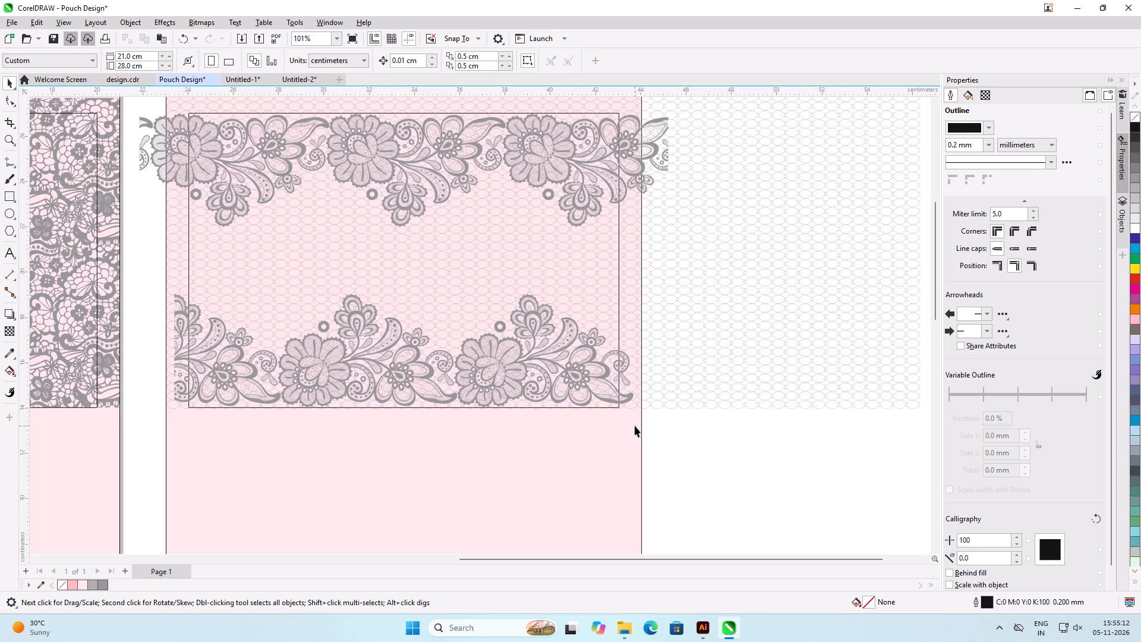
pyautogui.click(683, 343)
pyautogui.scroll(-7, 112, 351)
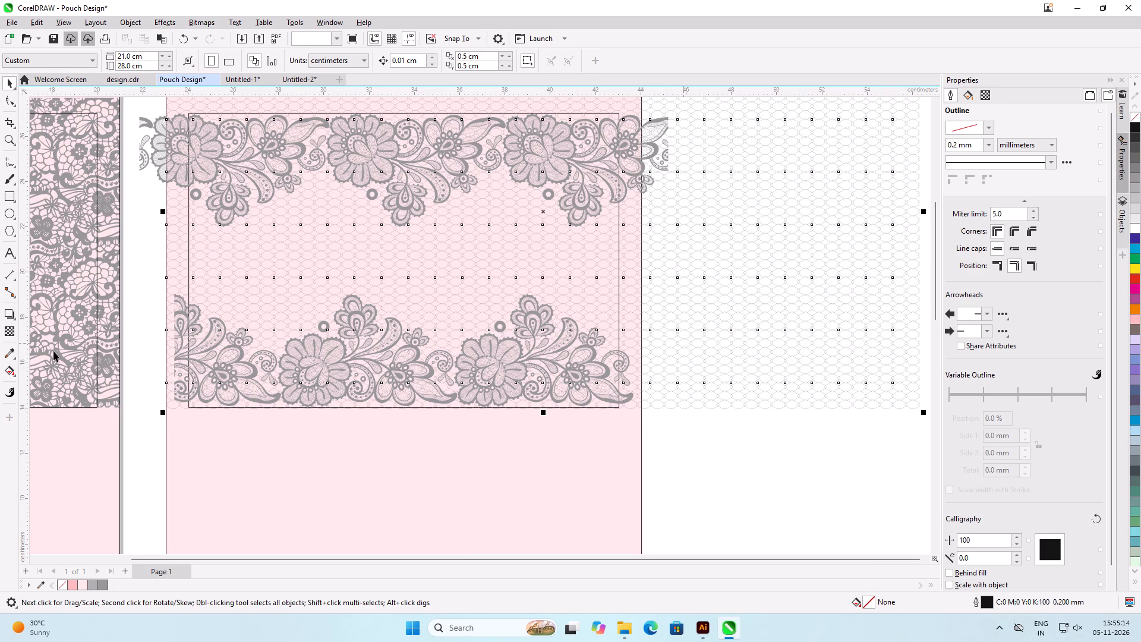
pyautogui.moveTo(430, 278); pyautogui.dragTo(953, 298)
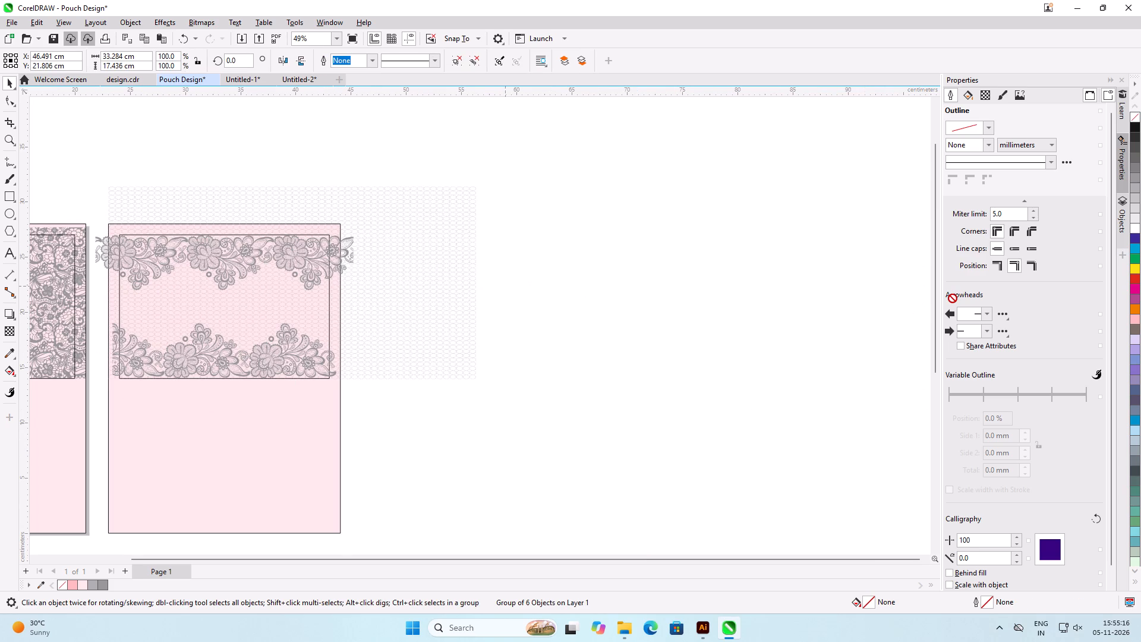
pyautogui.moveTo(953, 298); pyautogui.dragTo(779, 290)
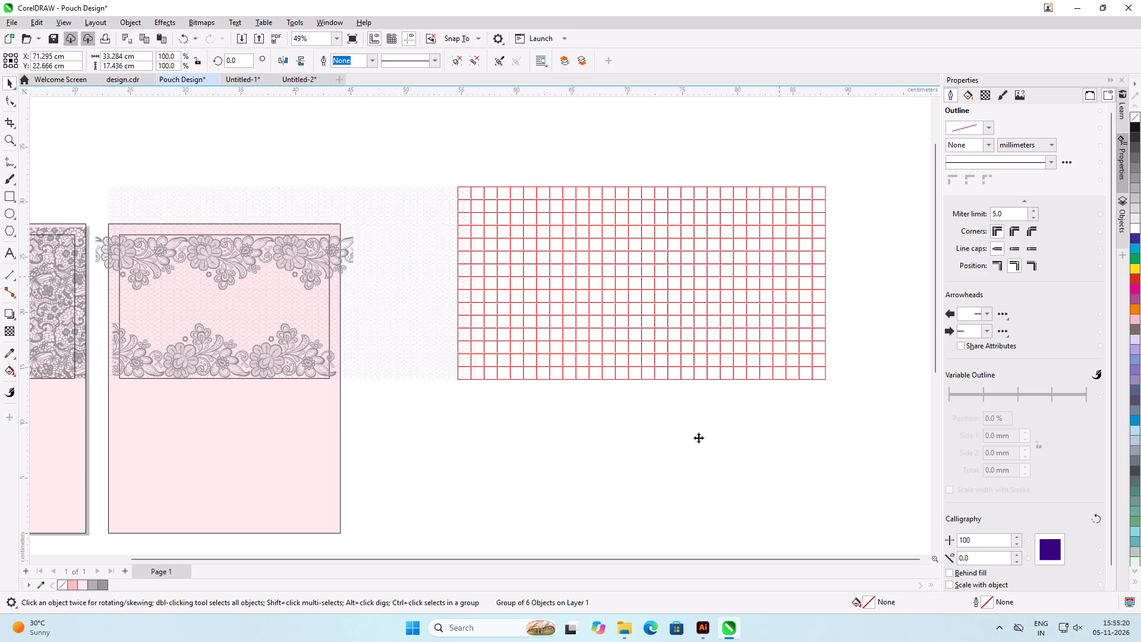
pyautogui.click(698, 438)
# Ungroup all levels of the net pattern group into its separate tiles.
pyautogui.click(553, 252)
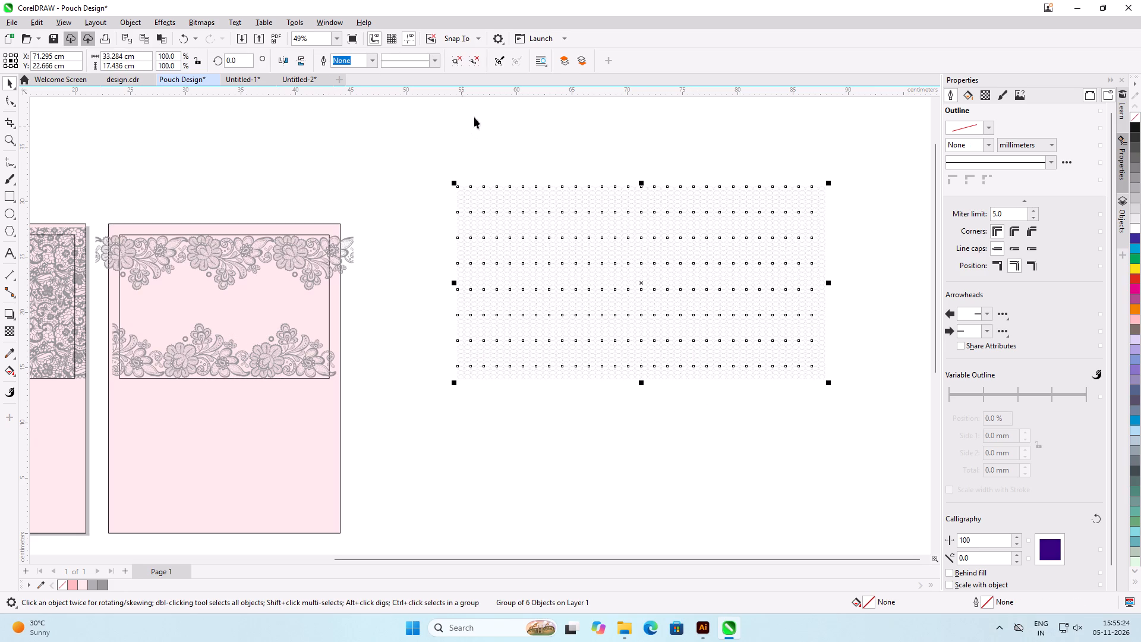
pyautogui.click(470, 64)
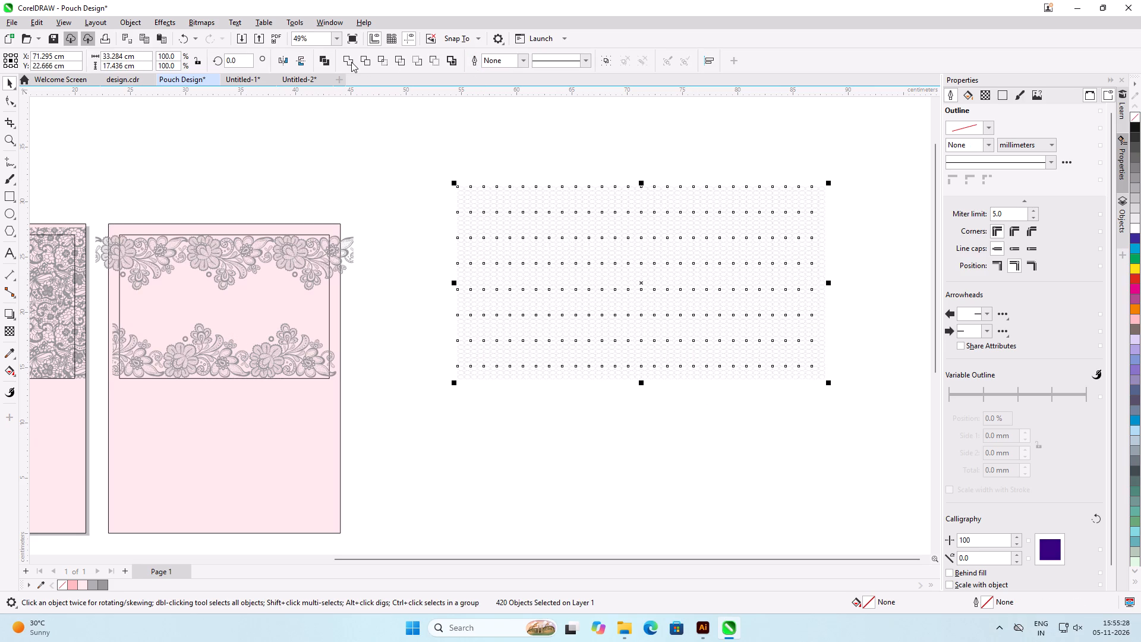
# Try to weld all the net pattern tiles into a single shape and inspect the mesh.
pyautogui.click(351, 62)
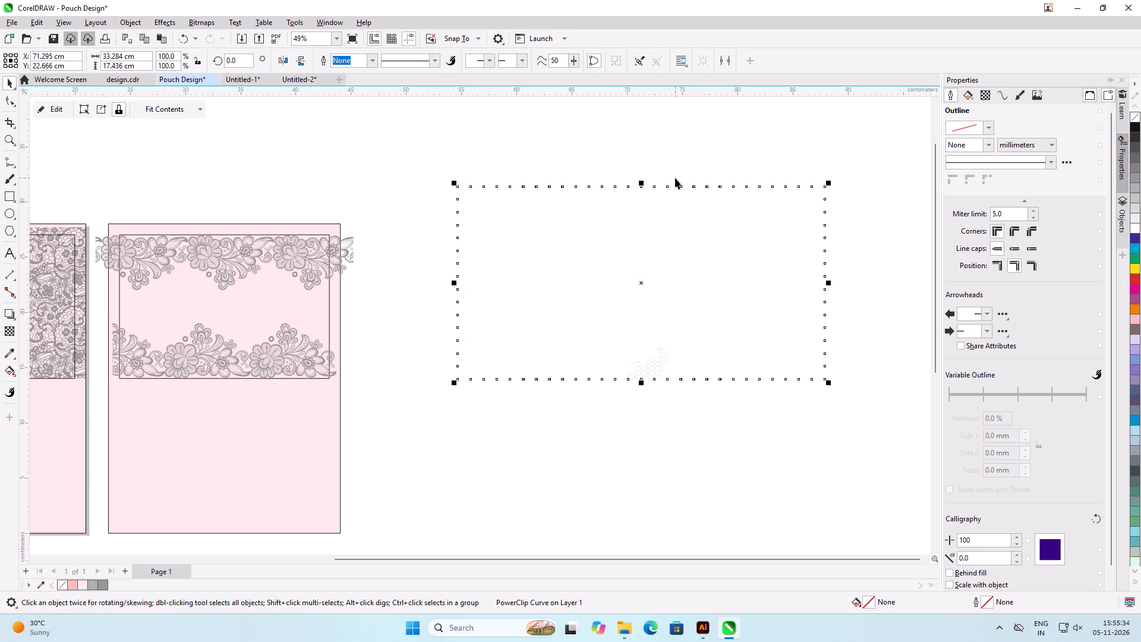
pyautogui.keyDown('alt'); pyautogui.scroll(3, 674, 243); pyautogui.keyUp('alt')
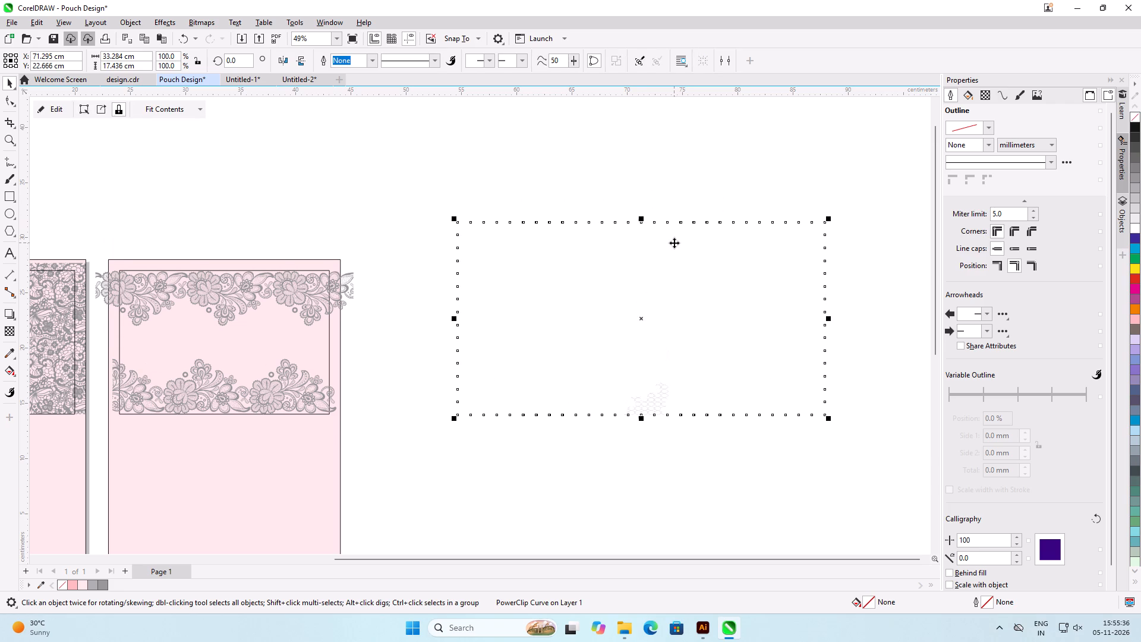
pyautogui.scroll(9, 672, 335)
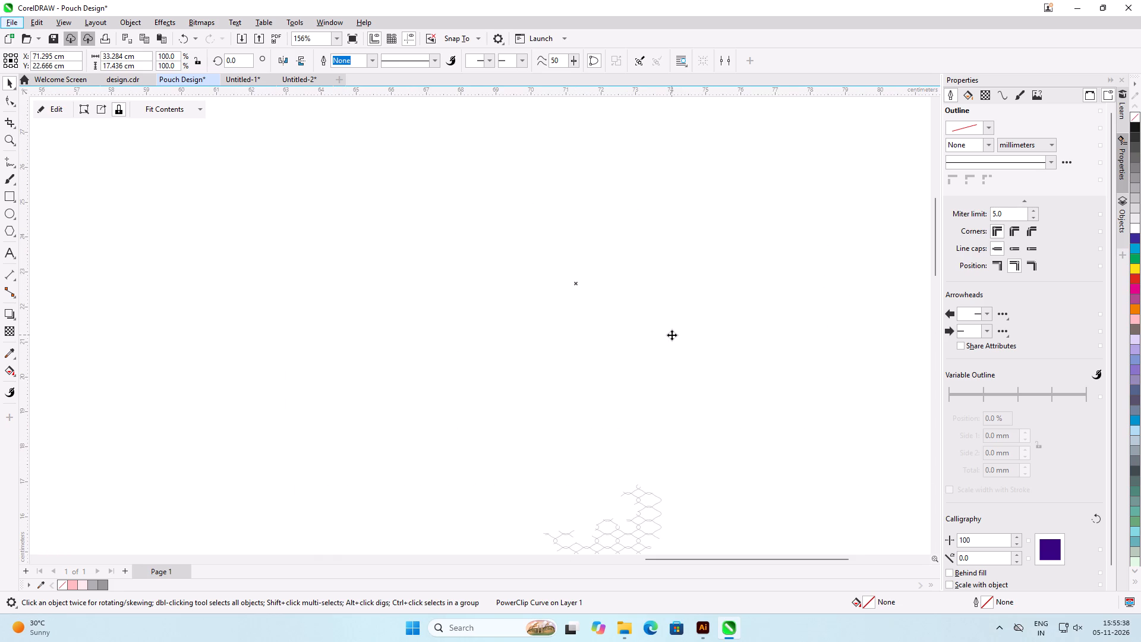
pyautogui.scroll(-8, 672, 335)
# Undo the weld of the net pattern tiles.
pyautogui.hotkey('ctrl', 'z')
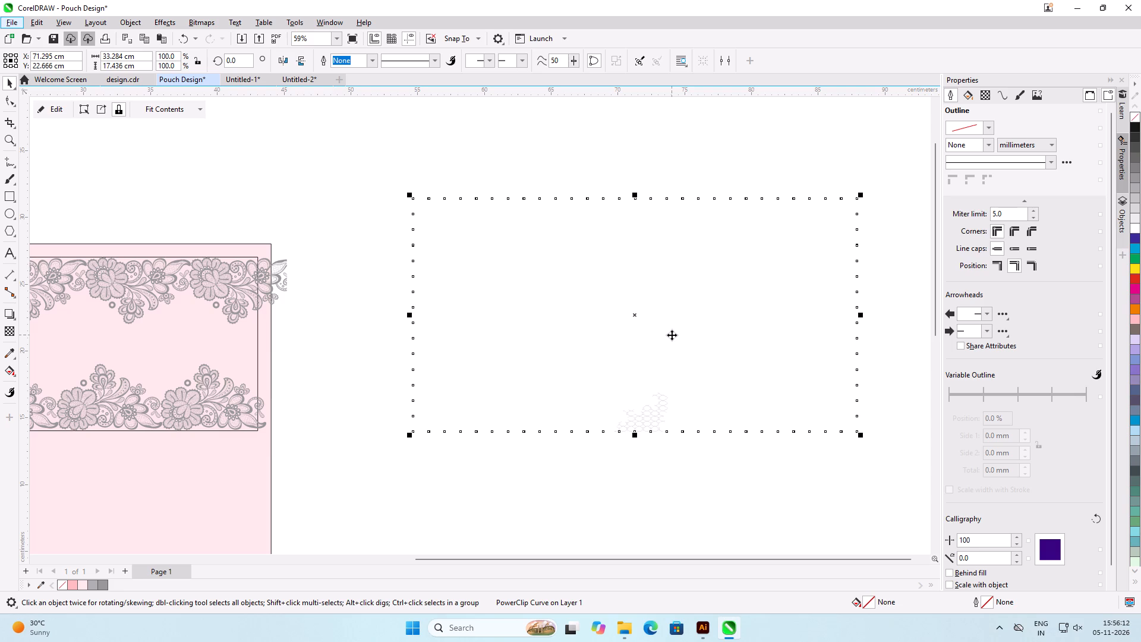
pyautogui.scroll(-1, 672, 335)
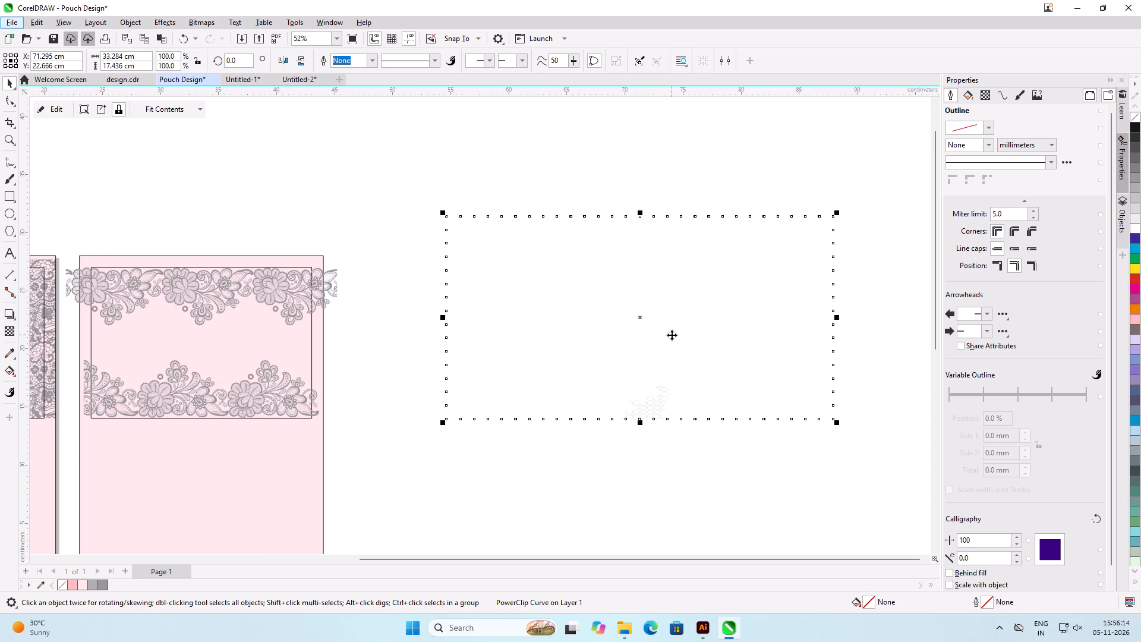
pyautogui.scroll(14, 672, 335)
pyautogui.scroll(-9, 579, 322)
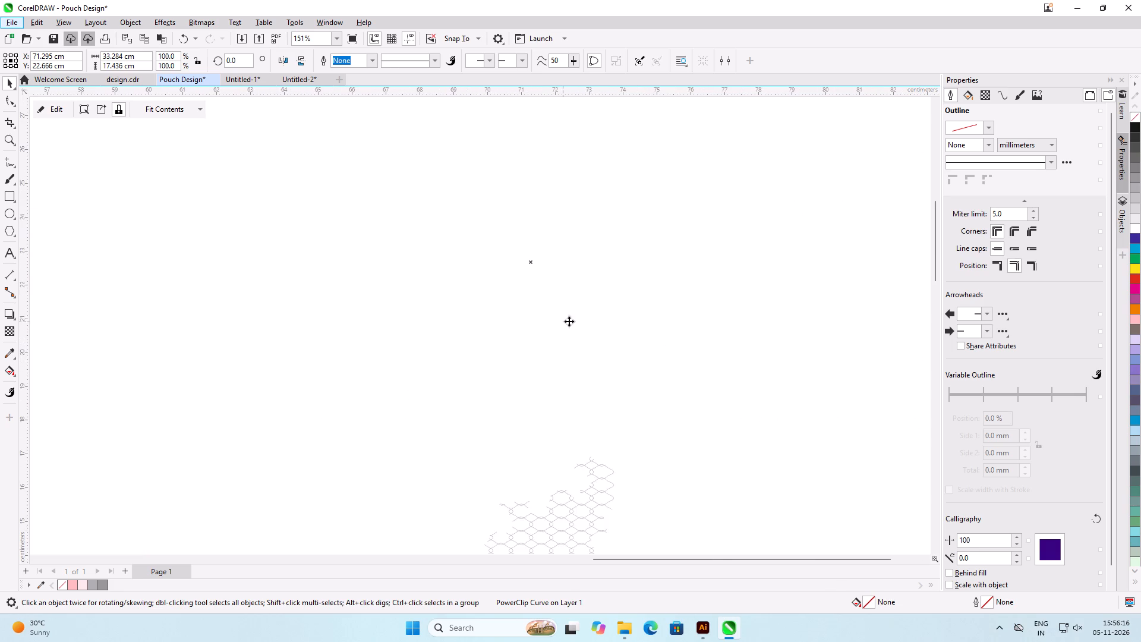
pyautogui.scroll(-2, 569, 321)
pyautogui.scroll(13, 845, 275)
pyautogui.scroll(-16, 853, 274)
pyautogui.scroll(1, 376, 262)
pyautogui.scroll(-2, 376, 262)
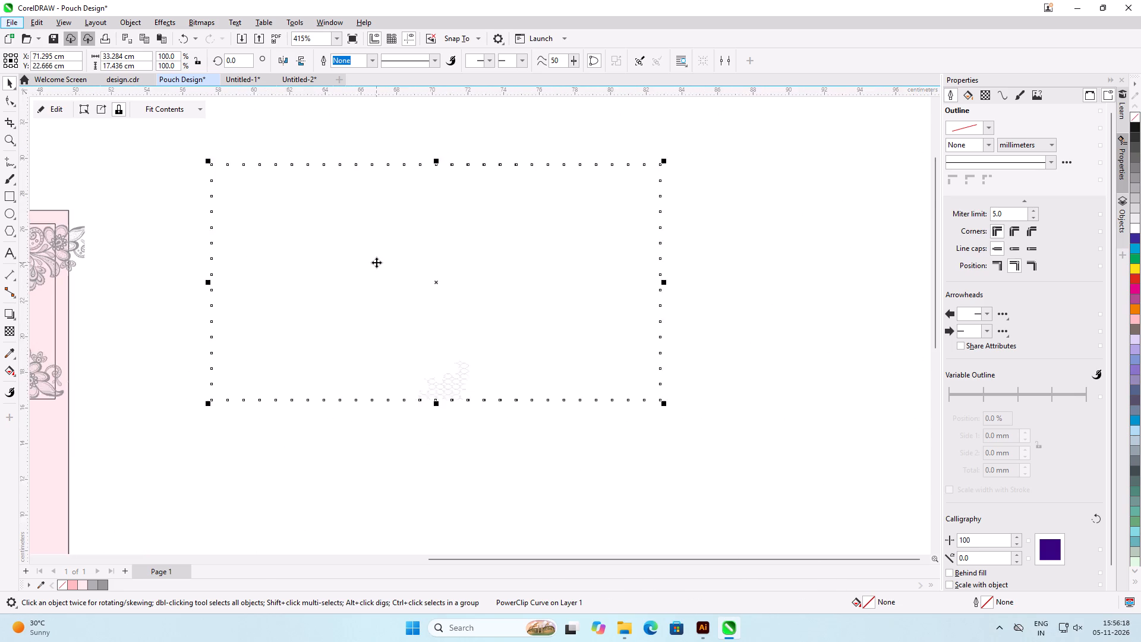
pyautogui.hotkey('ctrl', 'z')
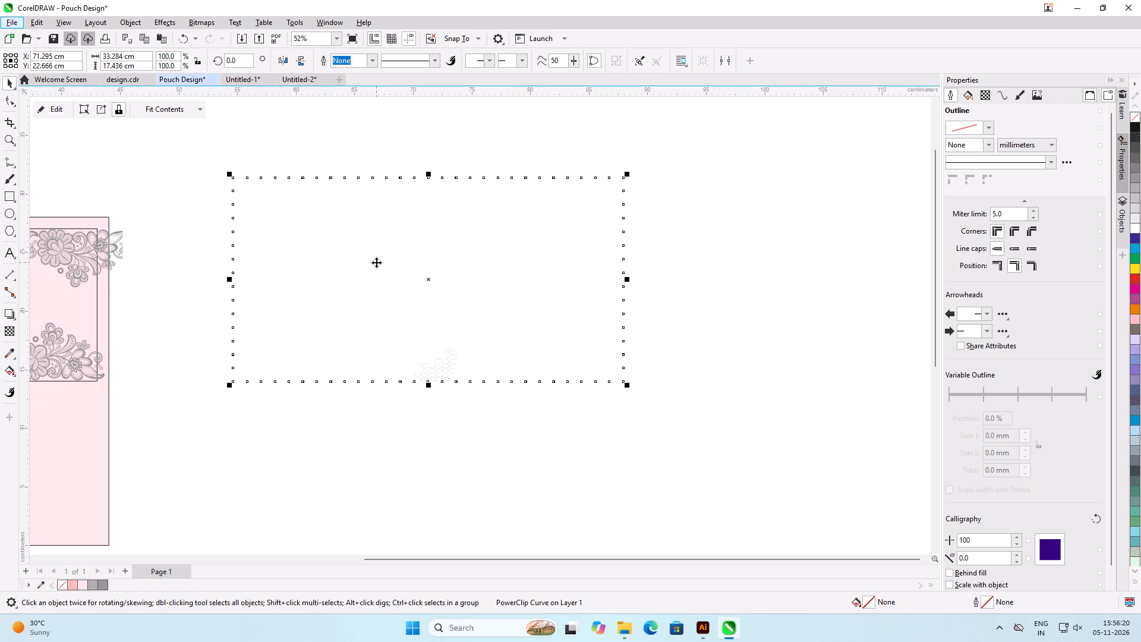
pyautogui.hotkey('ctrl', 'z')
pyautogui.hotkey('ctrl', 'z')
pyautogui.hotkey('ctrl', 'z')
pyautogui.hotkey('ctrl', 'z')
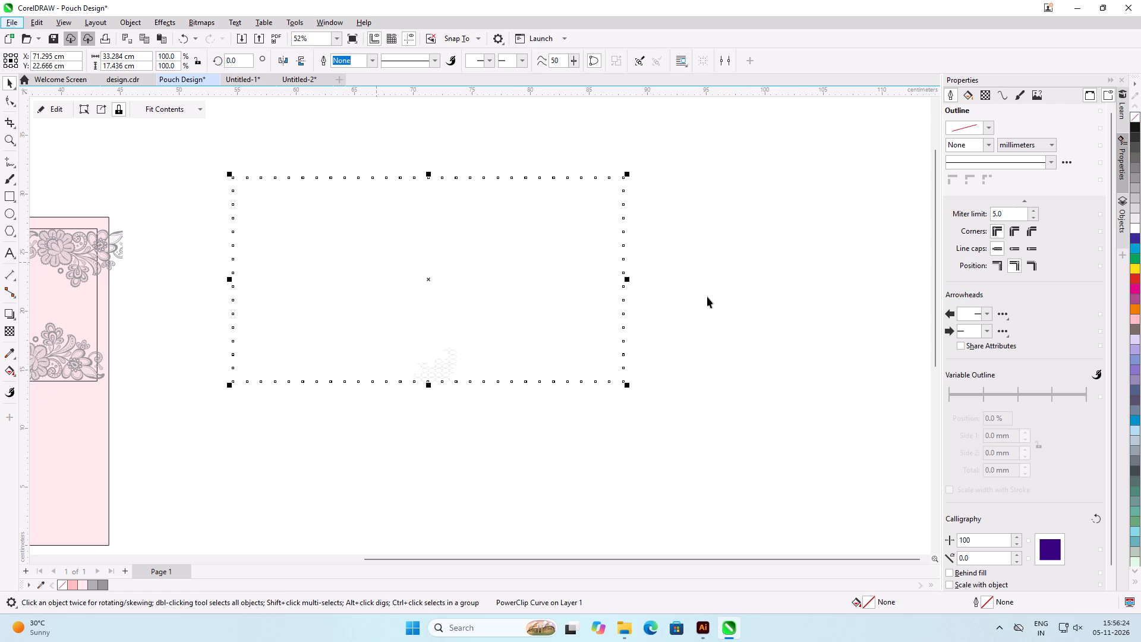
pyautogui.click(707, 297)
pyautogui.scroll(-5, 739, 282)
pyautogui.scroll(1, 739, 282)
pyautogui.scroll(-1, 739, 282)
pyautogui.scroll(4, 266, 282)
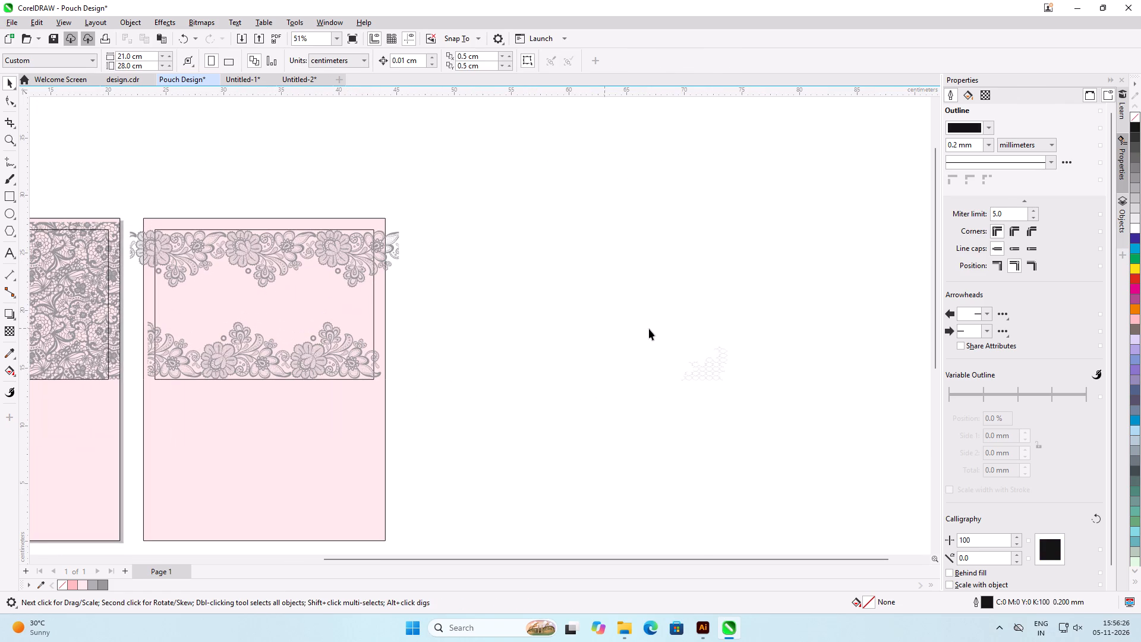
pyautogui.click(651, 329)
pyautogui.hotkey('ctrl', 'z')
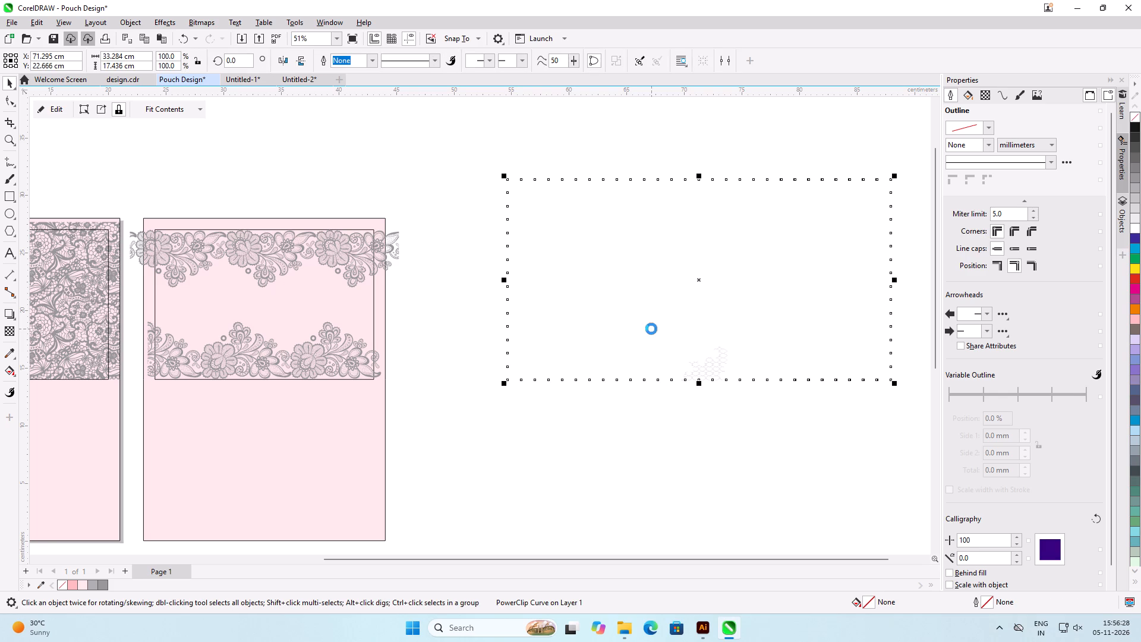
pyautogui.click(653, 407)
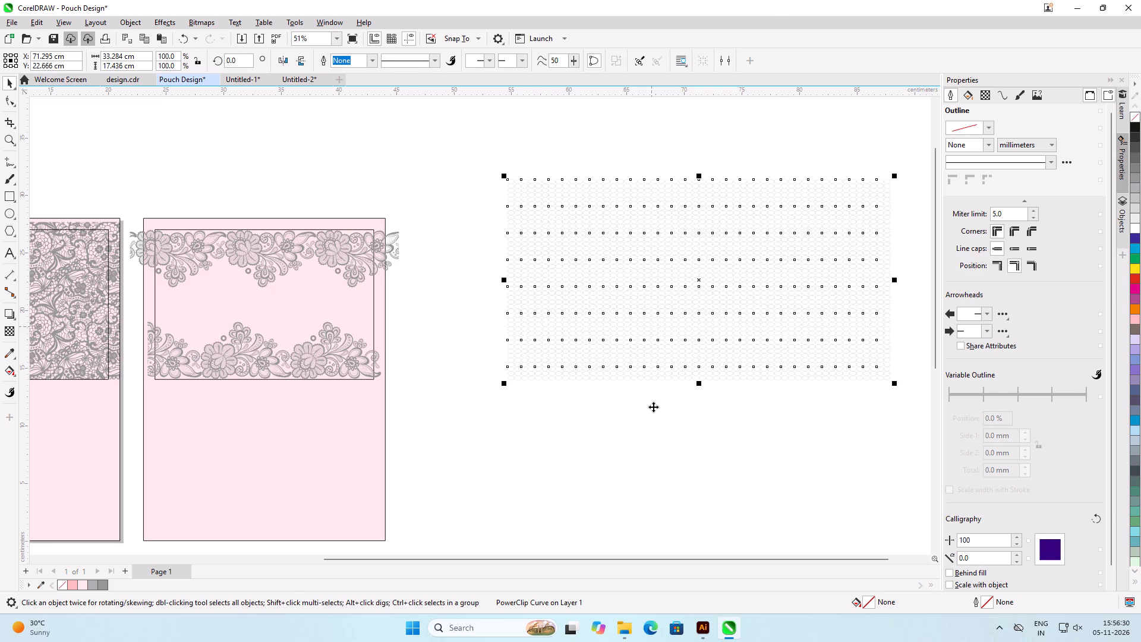
# Examine individual tiles of the ungrouped net pattern up close, including those along its lower edge.
pyautogui.click(639, 307)
pyautogui.click(645, 367)
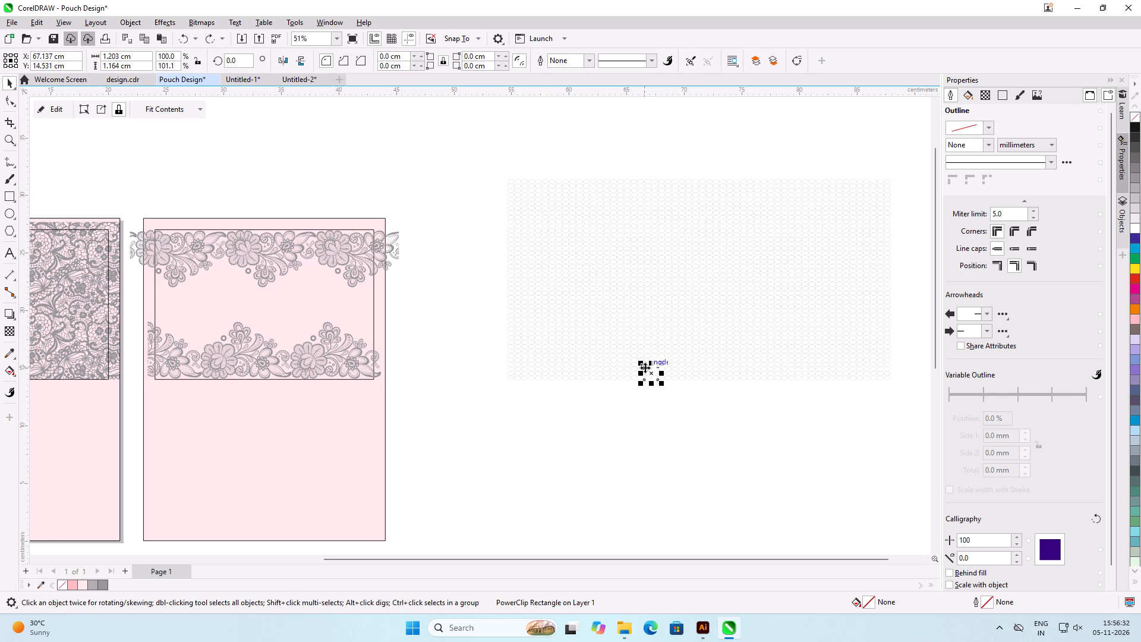
pyautogui.rightClick(616, 360)
pyautogui.scroll(2, 617, 381)
pyautogui.click(573, 396)
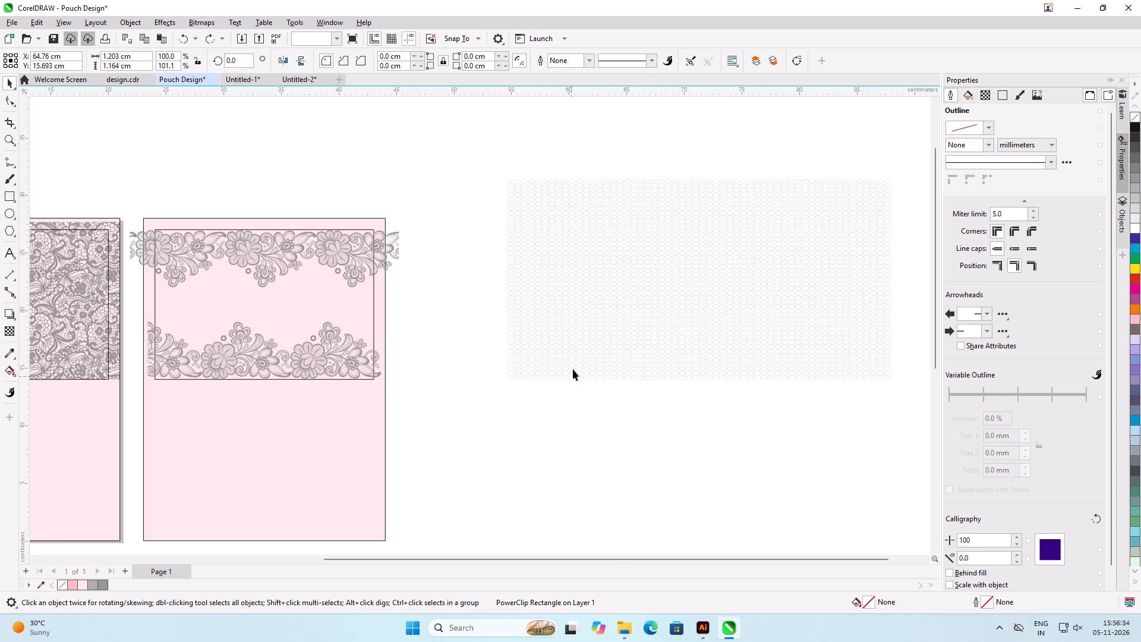
pyautogui.scroll(13, 573, 370)
pyautogui.click(573, 359)
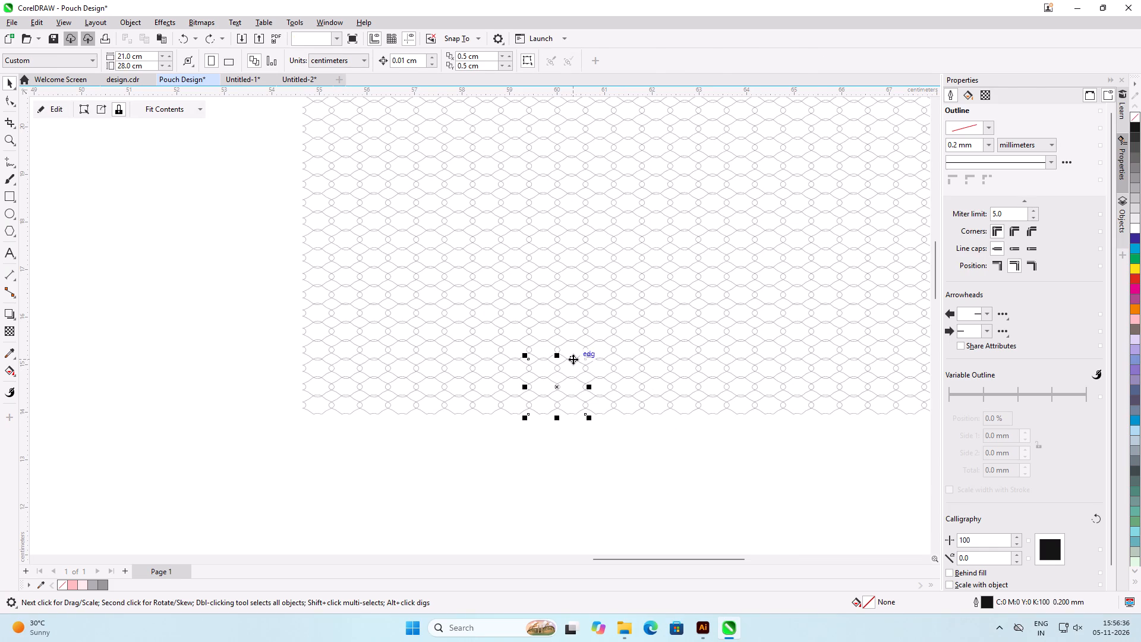
pyautogui.click(515, 468)
pyautogui.scroll(-1, 421, 412)
pyautogui.scroll(1, 417, 413)
pyautogui.scroll(-10, 417, 413)
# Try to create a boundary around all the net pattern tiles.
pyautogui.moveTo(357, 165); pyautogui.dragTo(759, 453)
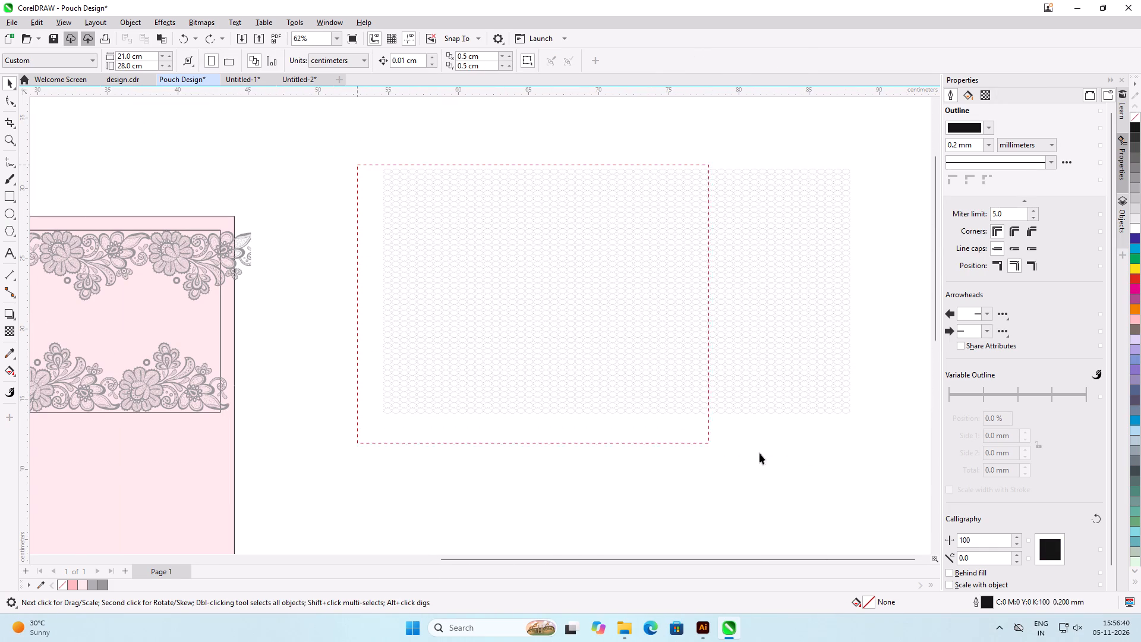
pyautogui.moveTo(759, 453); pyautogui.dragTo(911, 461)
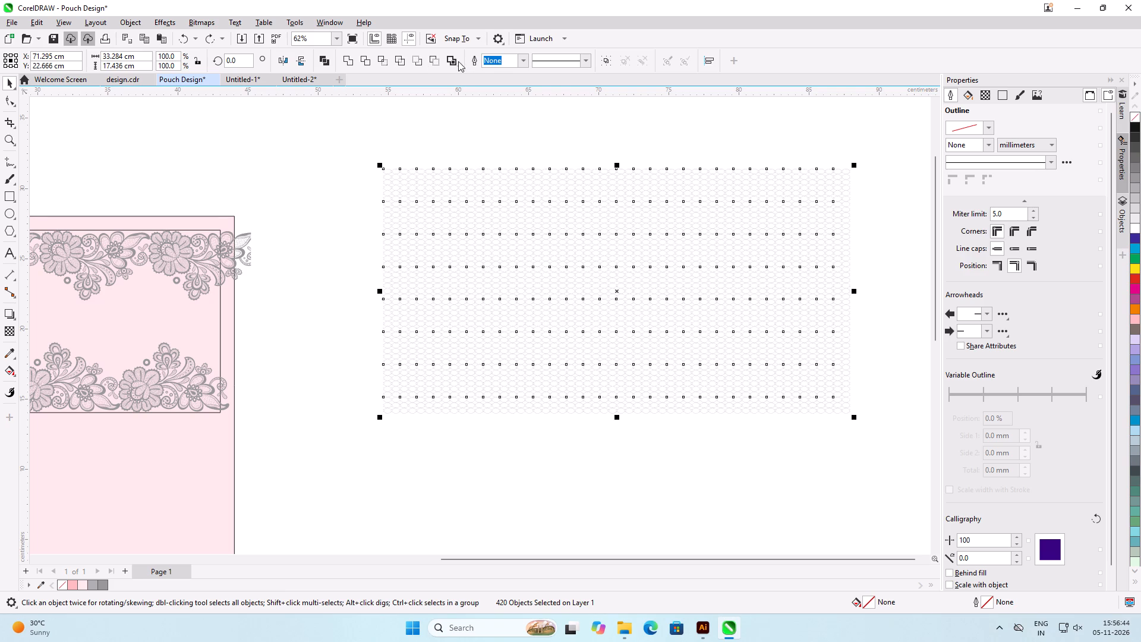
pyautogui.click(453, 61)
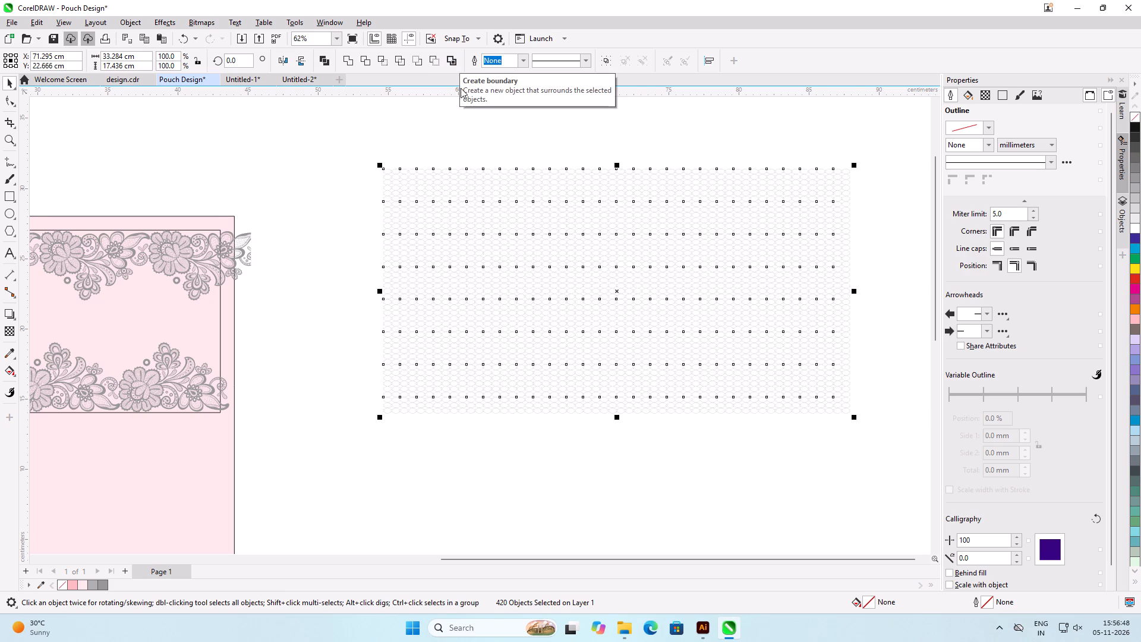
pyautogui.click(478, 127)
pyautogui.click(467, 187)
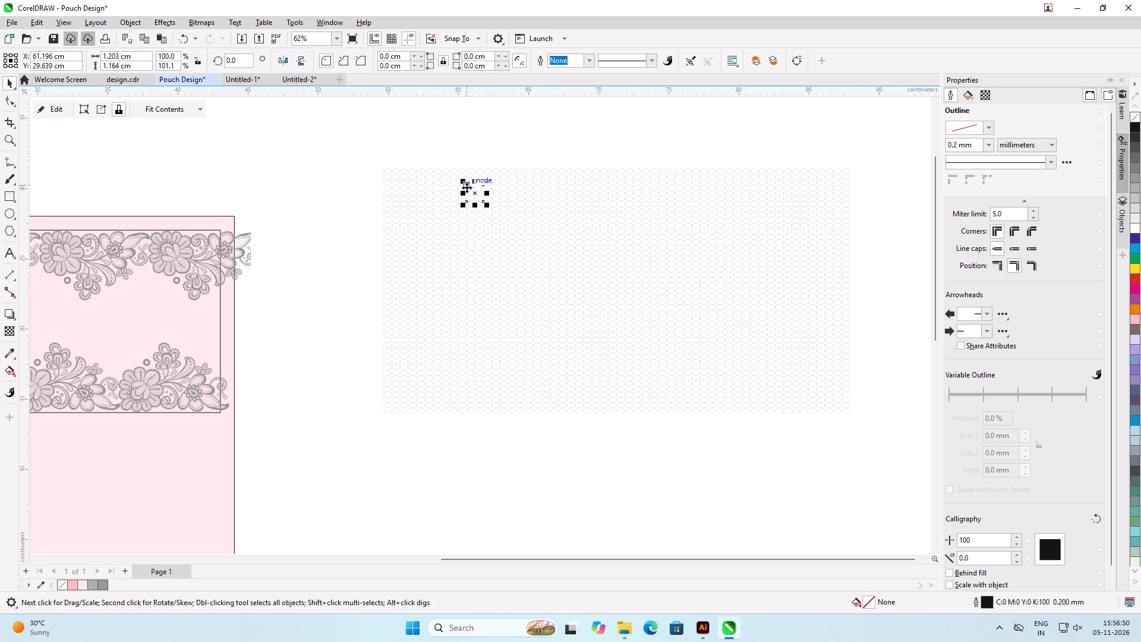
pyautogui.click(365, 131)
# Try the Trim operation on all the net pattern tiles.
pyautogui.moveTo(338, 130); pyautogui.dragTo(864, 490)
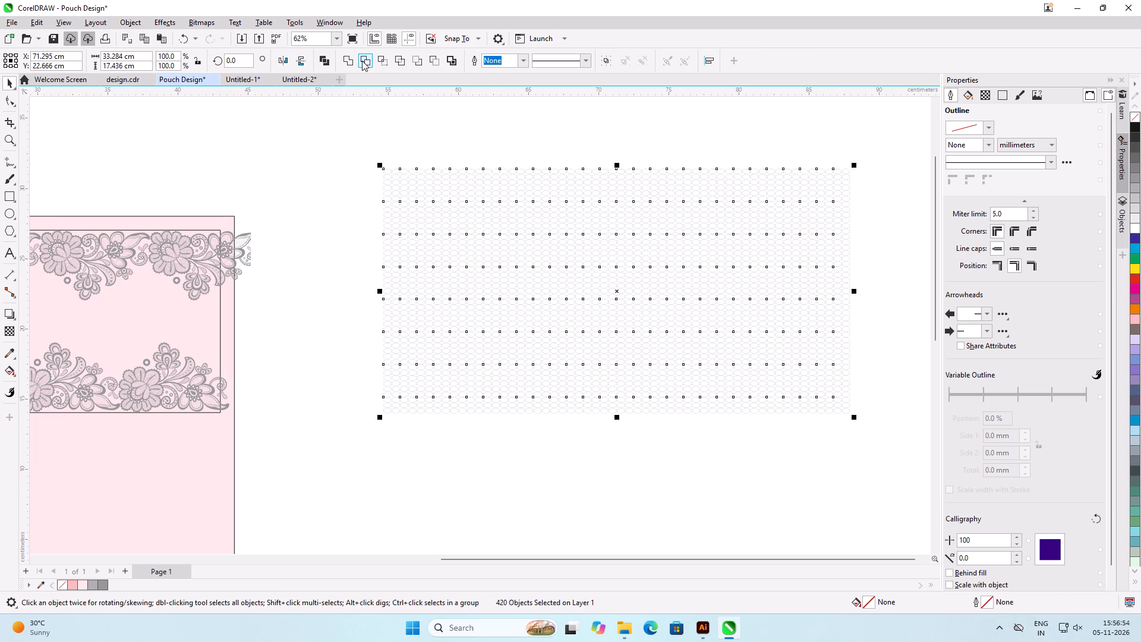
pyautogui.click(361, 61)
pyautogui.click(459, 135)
# Weld all the net pattern tiles into one curve object.
pyautogui.moveTo(356, 143); pyautogui.dragTo(911, 433)
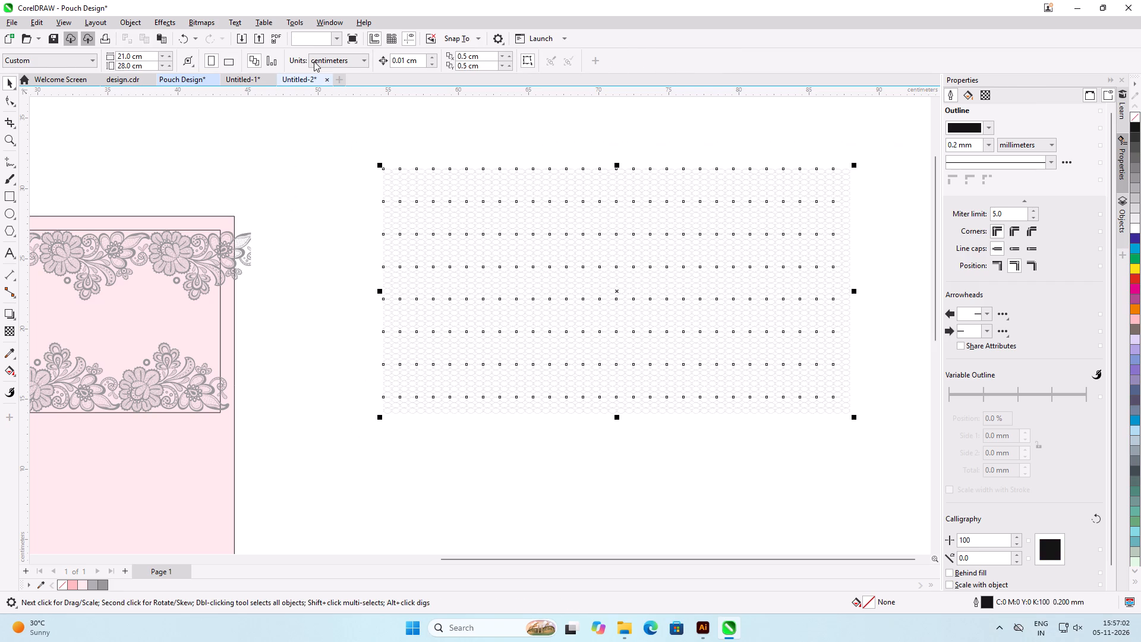
pyautogui.click(352, 63)
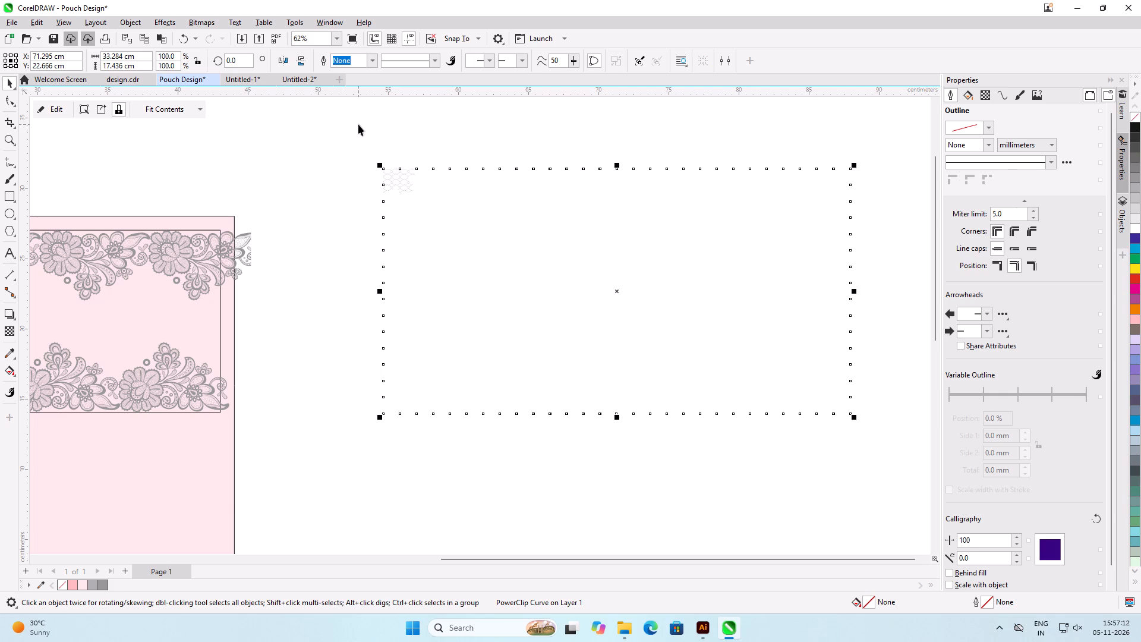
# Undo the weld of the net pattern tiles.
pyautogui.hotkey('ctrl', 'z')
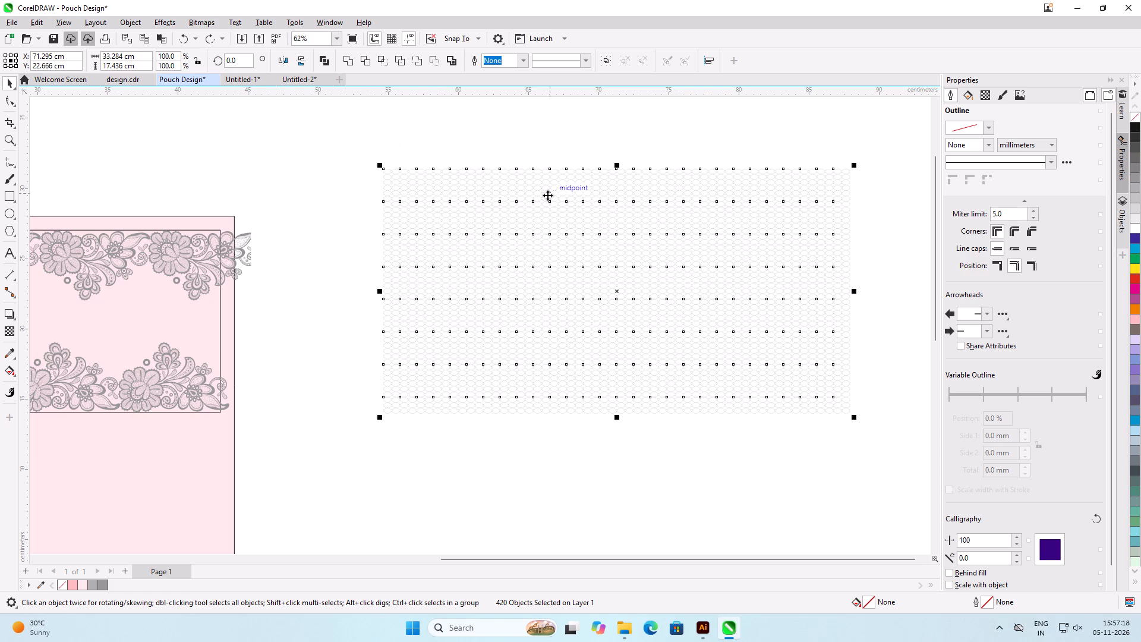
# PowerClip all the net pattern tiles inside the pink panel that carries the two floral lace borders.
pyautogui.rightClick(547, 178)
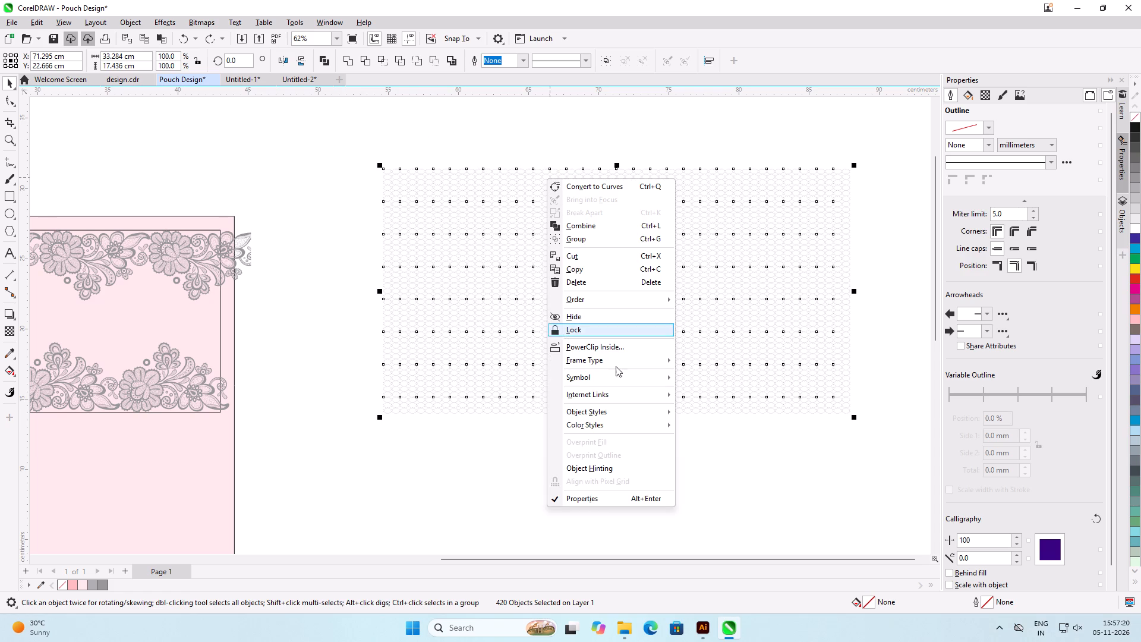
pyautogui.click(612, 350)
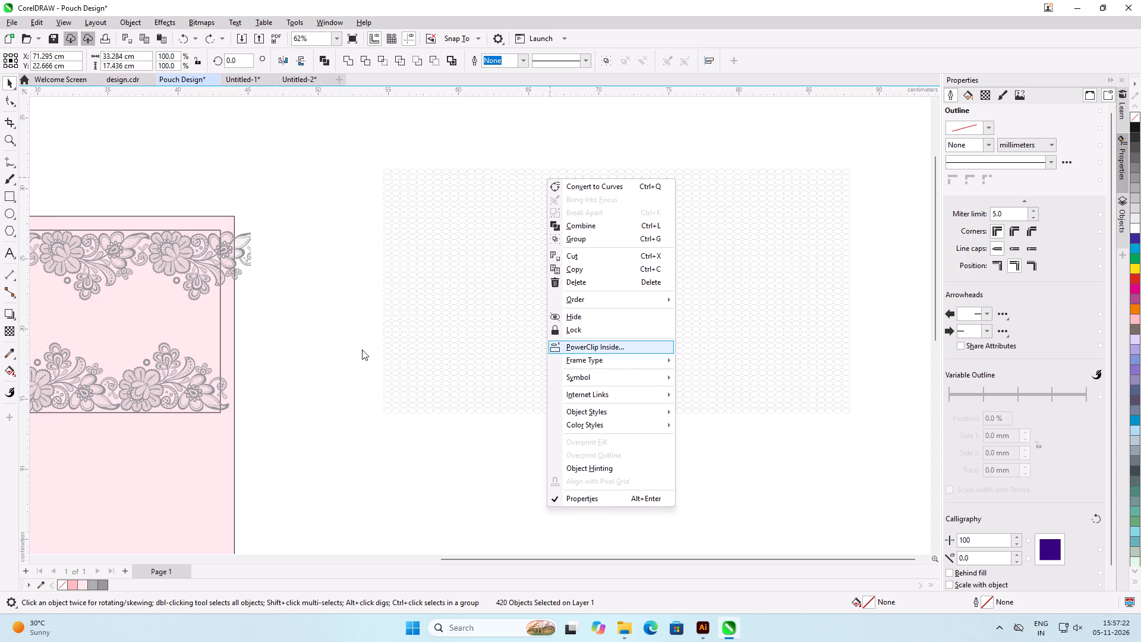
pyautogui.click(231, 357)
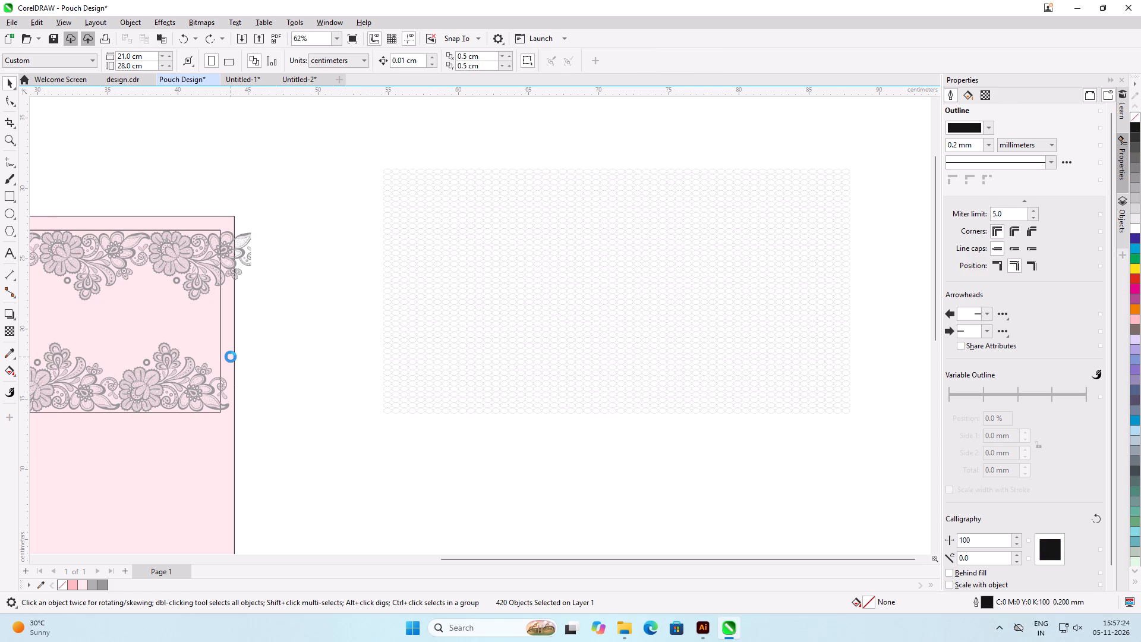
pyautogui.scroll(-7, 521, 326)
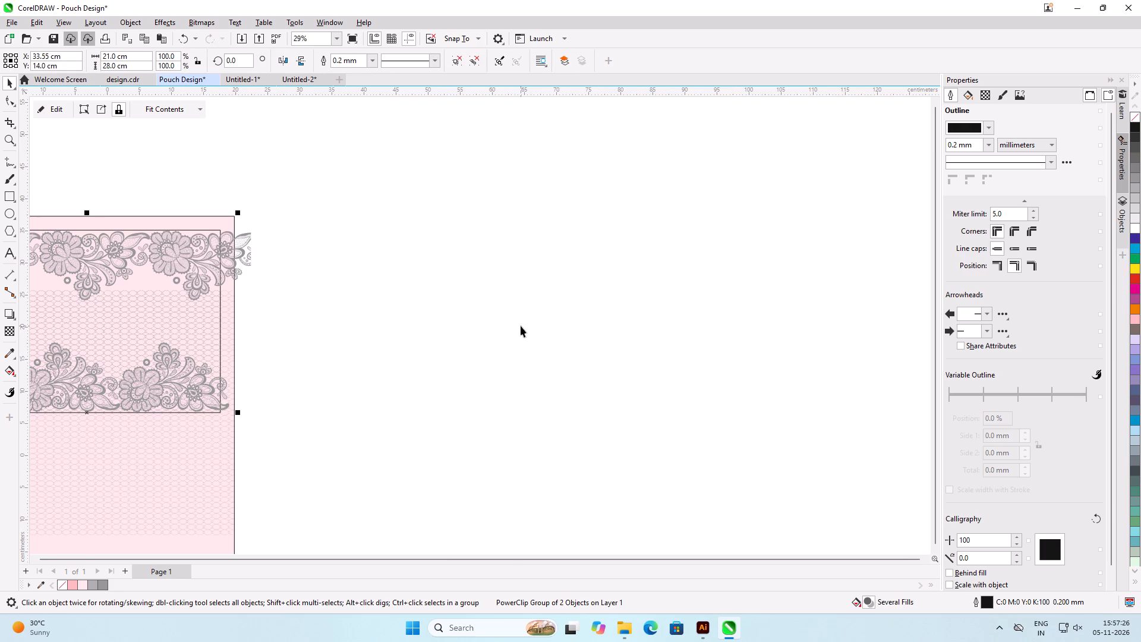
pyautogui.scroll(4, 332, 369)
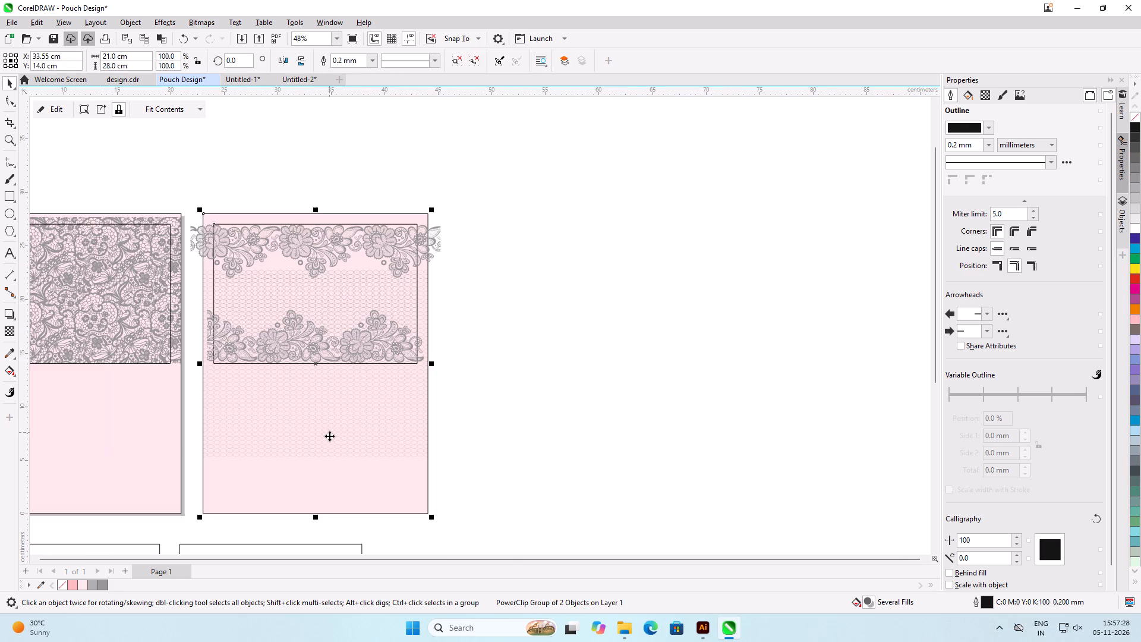
# Inside the pink panel's PowerClip, group all the net tiles and move the group straight up about 8.7 cm behind the lace borders.
pyautogui.doubleClick(329, 436)
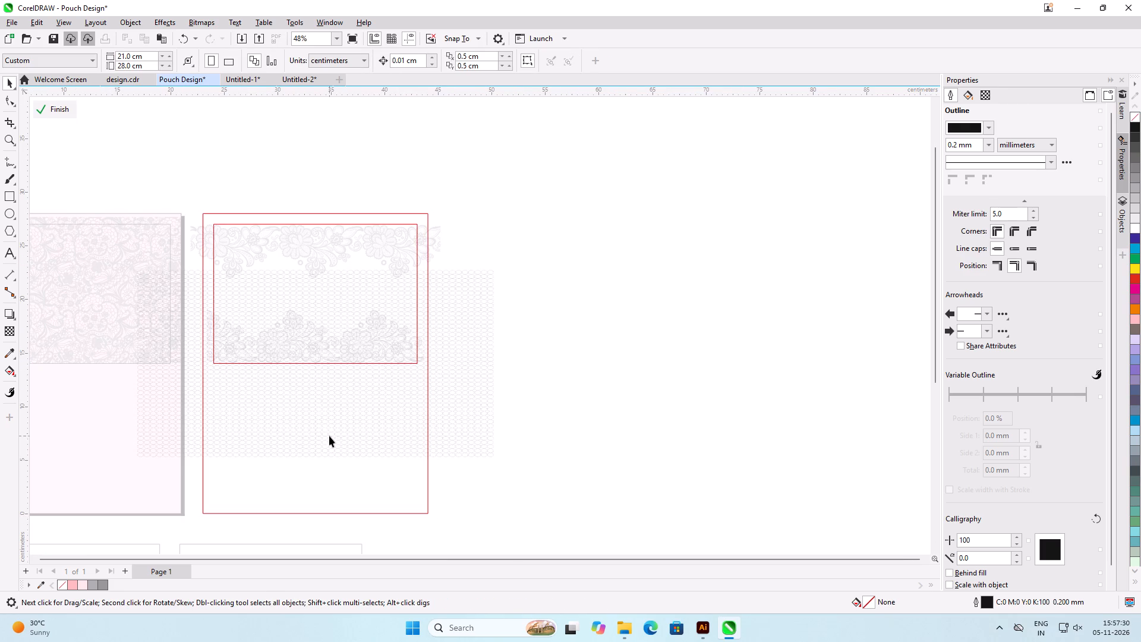
pyautogui.hotkey('ctrl', 'a')
pyautogui.hotkey('ctrl', 'g')
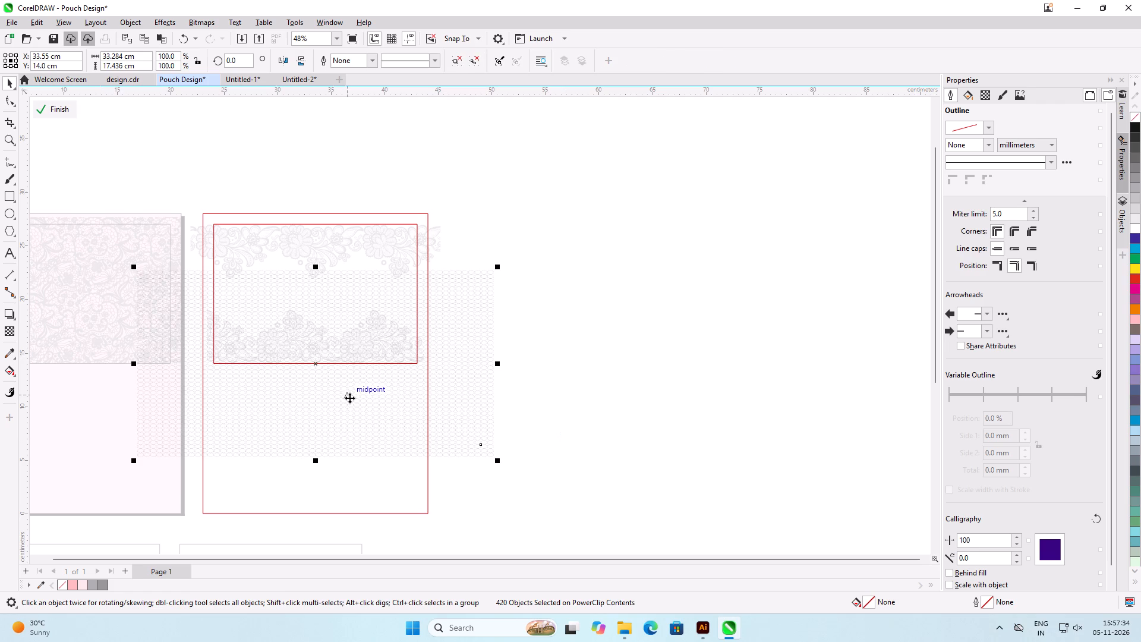
pyautogui.moveTo(349, 408); pyautogui.dragTo(368, 317)
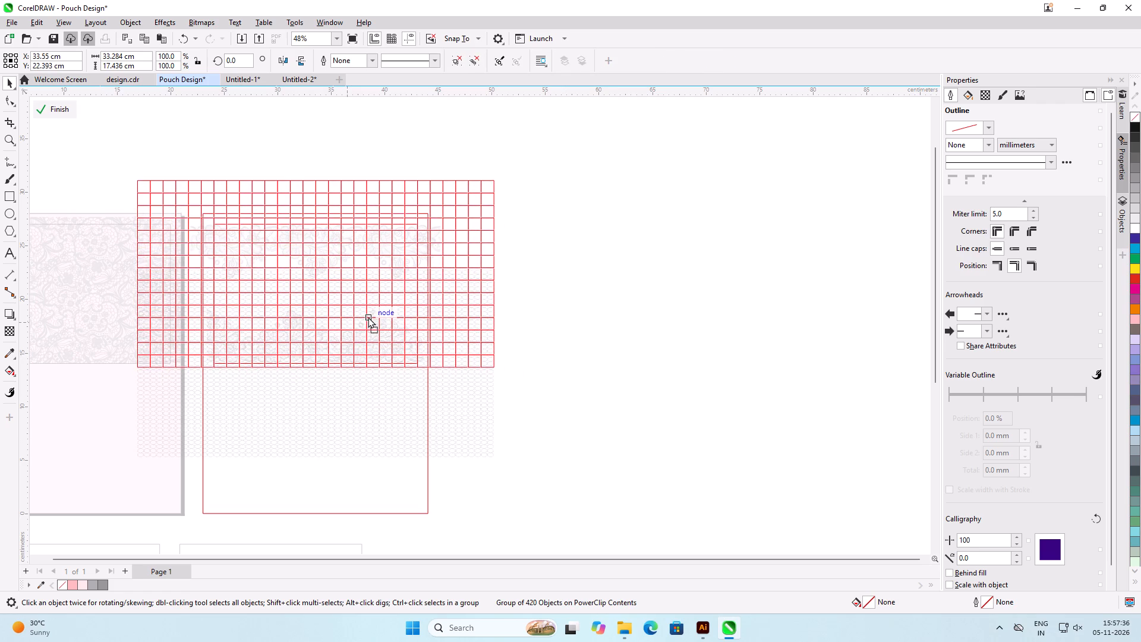
pyautogui.moveTo(368, 317); pyautogui.dragTo(369, 313)
# Examine up close how the net pattern's lower edge meets the inner rectangle's bottom line beneath the lower lace border.
pyautogui.scroll(5, 275, 373)
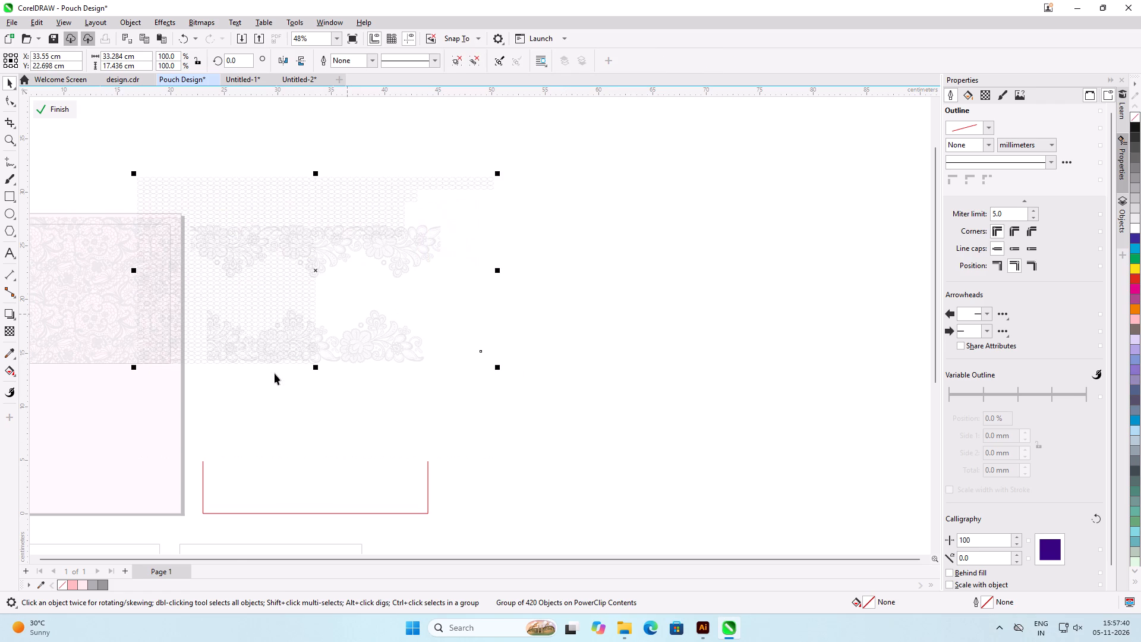
pyautogui.scroll(10, 275, 373)
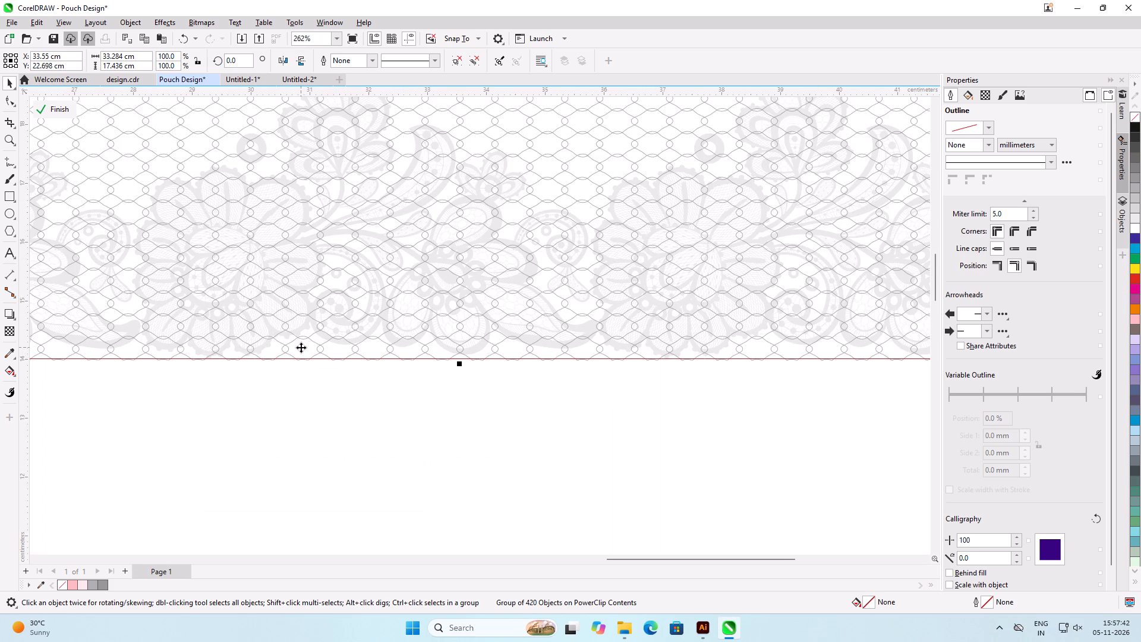
pyautogui.scroll(-1, 301, 347)
pyautogui.scroll(11, 301, 347)
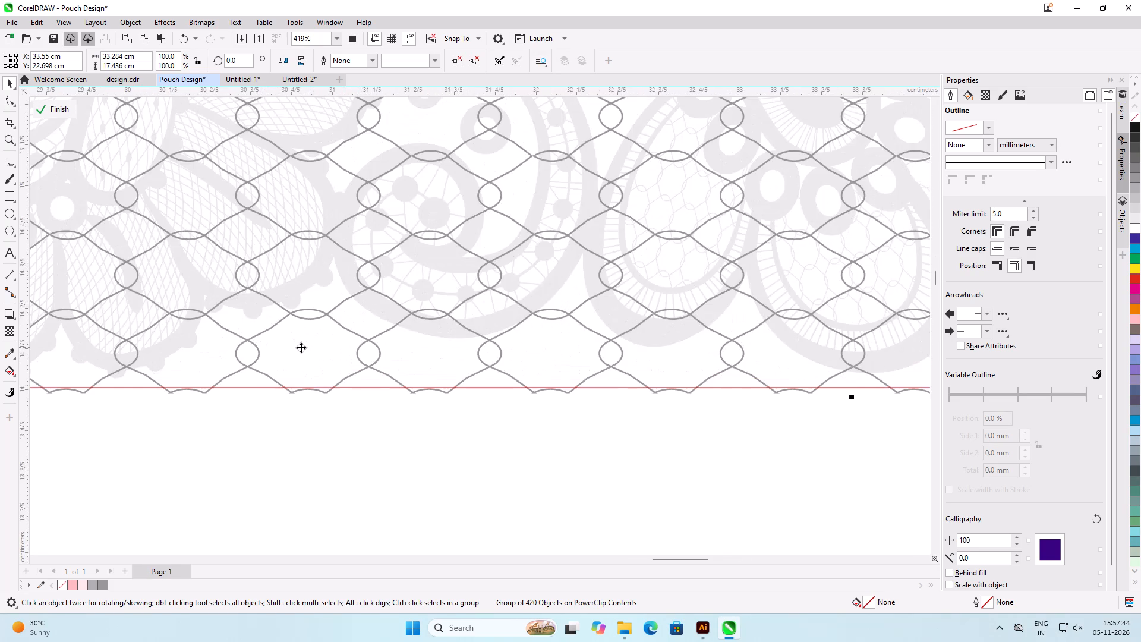
pyautogui.scroll(1, 301, 347)
pyautogui.scroll(-4, 301, 347)
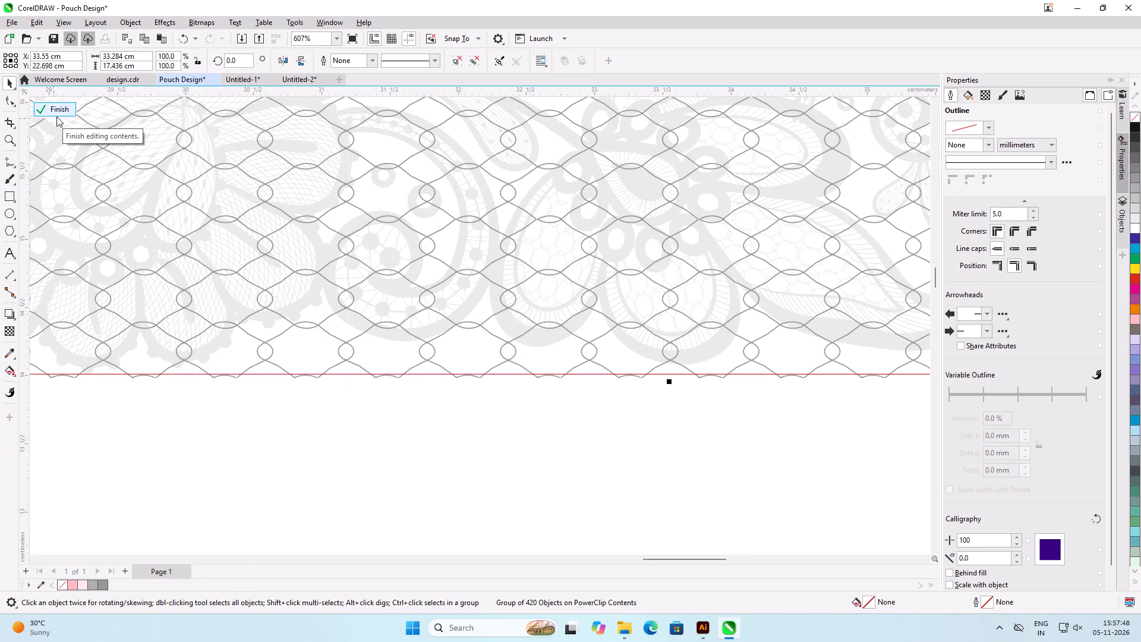
pyautogui.scroll(-6, 270, 235)
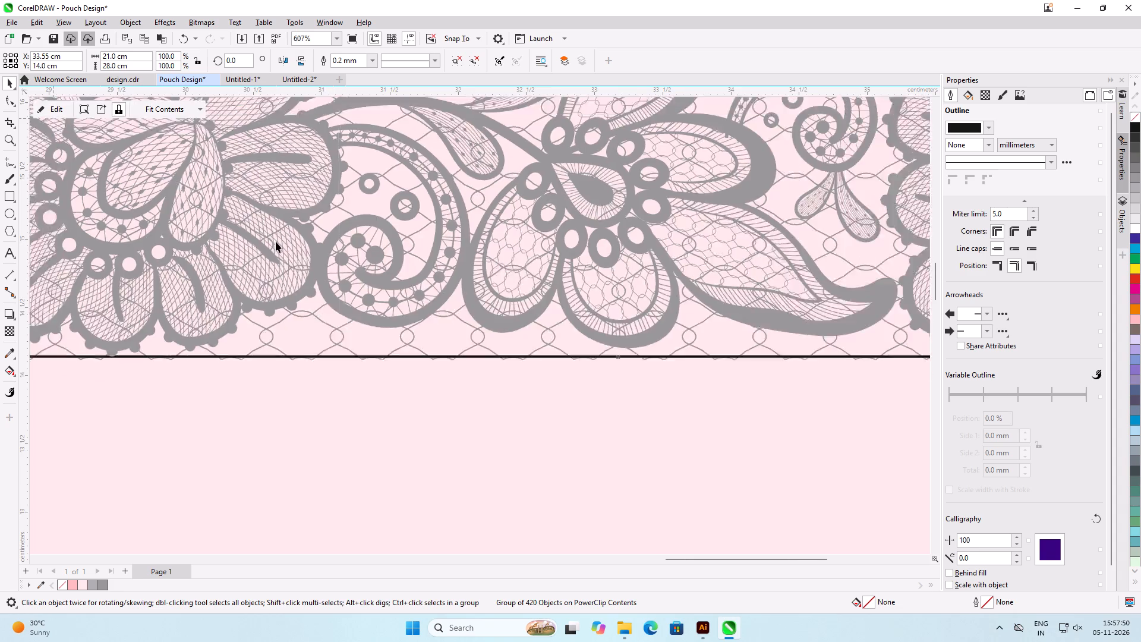
pyautogui.scroll(-5, 276, 241)
pyautogui.scroll(6, 413, 204)
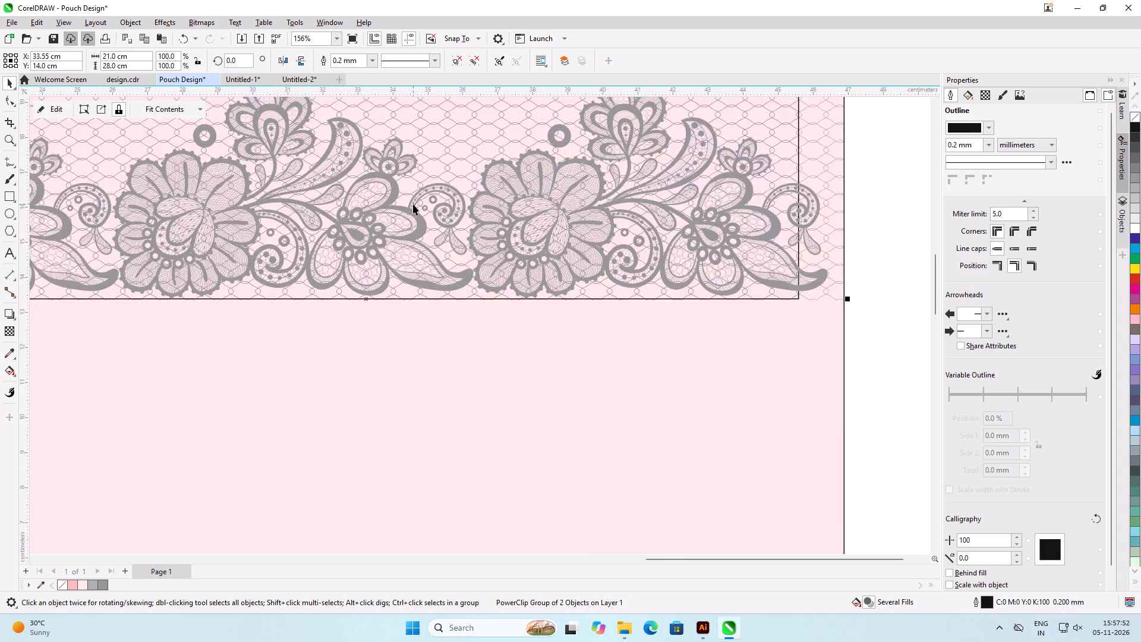
pyautogui.scroll(5, 359, 232)
pyautogui.scroll(-14, 387, 238)
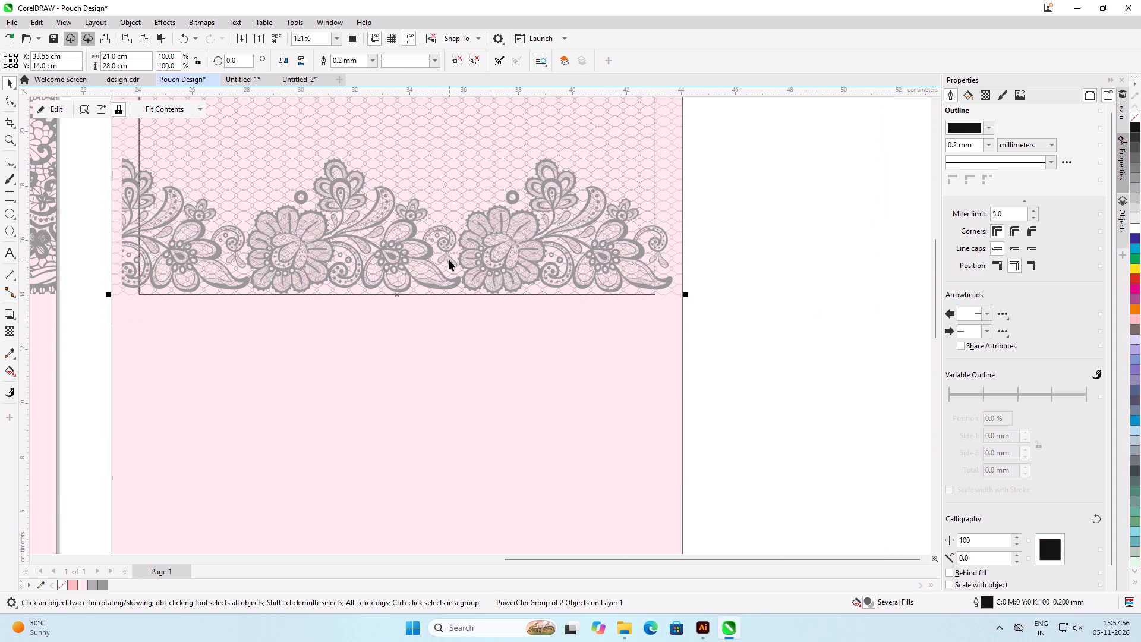
# Cut the net pattern group out of the pink panel's PowerClip and finish editing its contents.
pyautogui.doubleClick(467, 258)
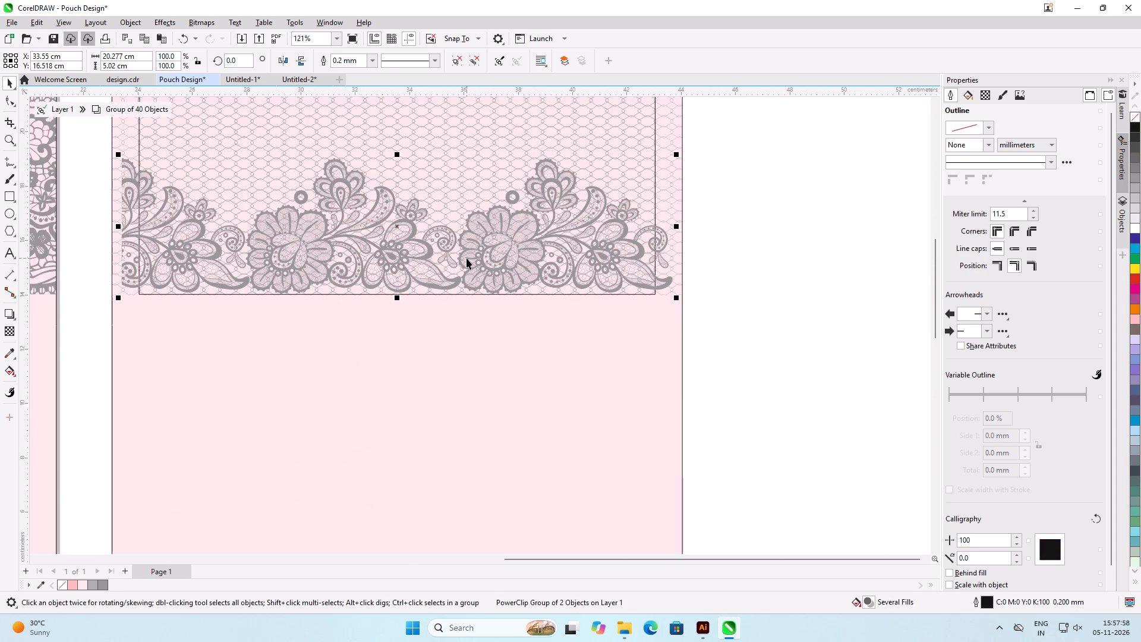
pyautogui.click(38, 106)
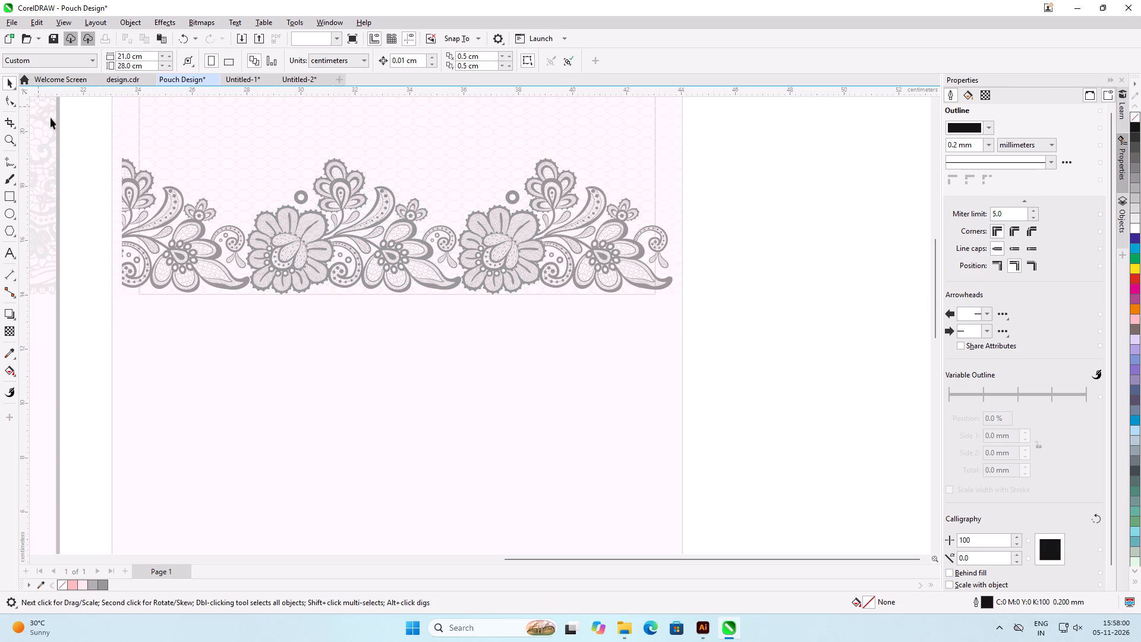
pyautogui.click(765, 290)
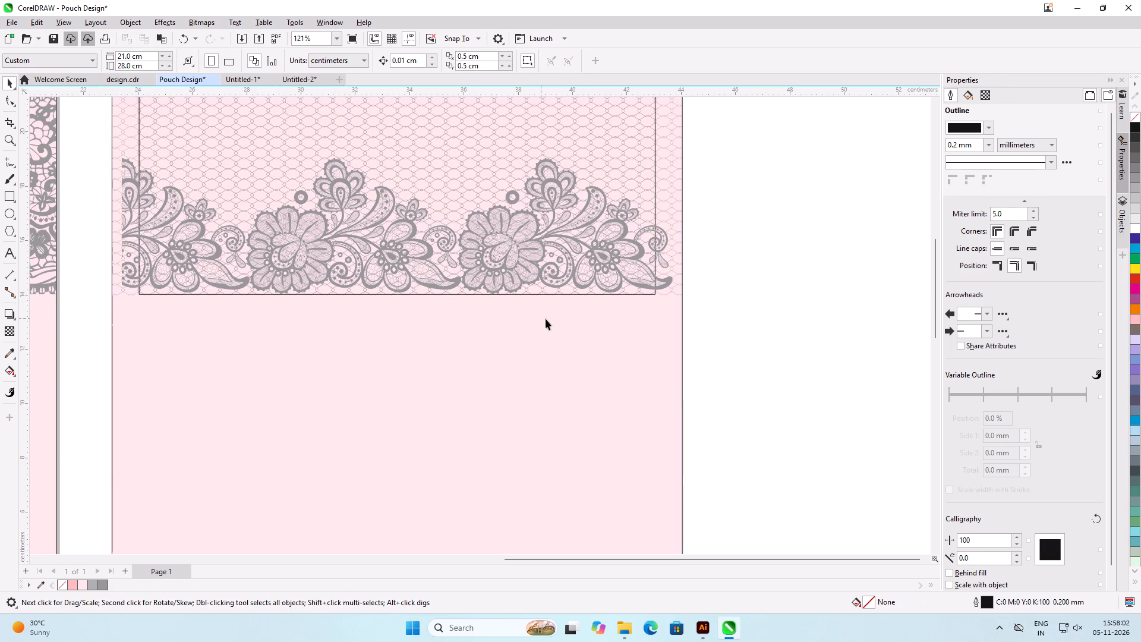
pyautogui.doubleClick(547, 319)
pyautogui.click(553, 279)
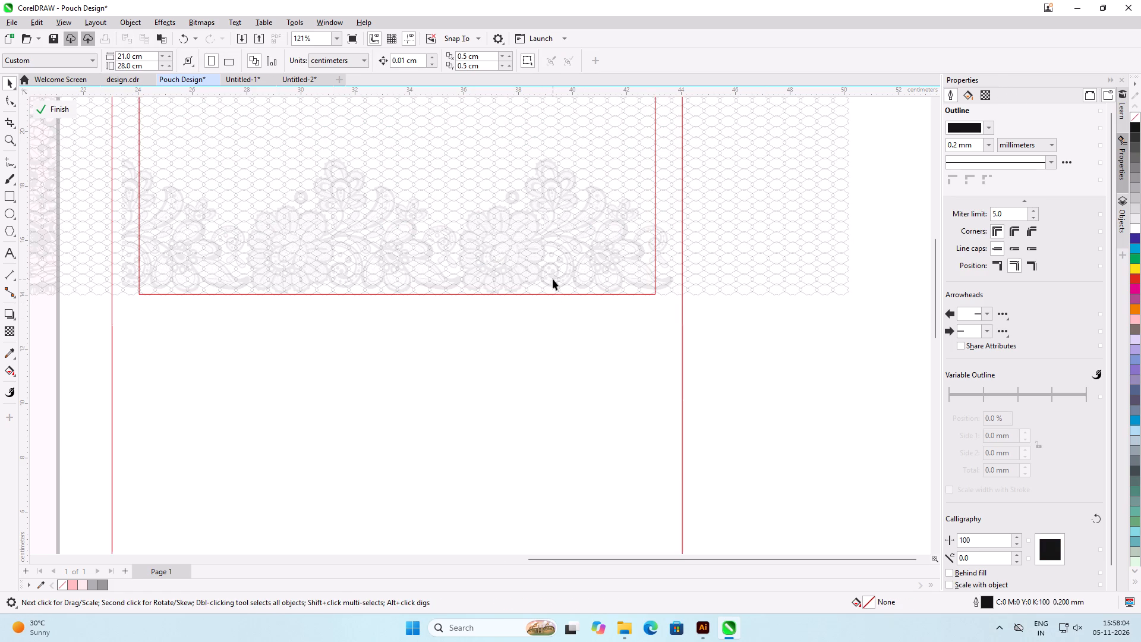
pyautogui.hotkey('ctrl', 'x')
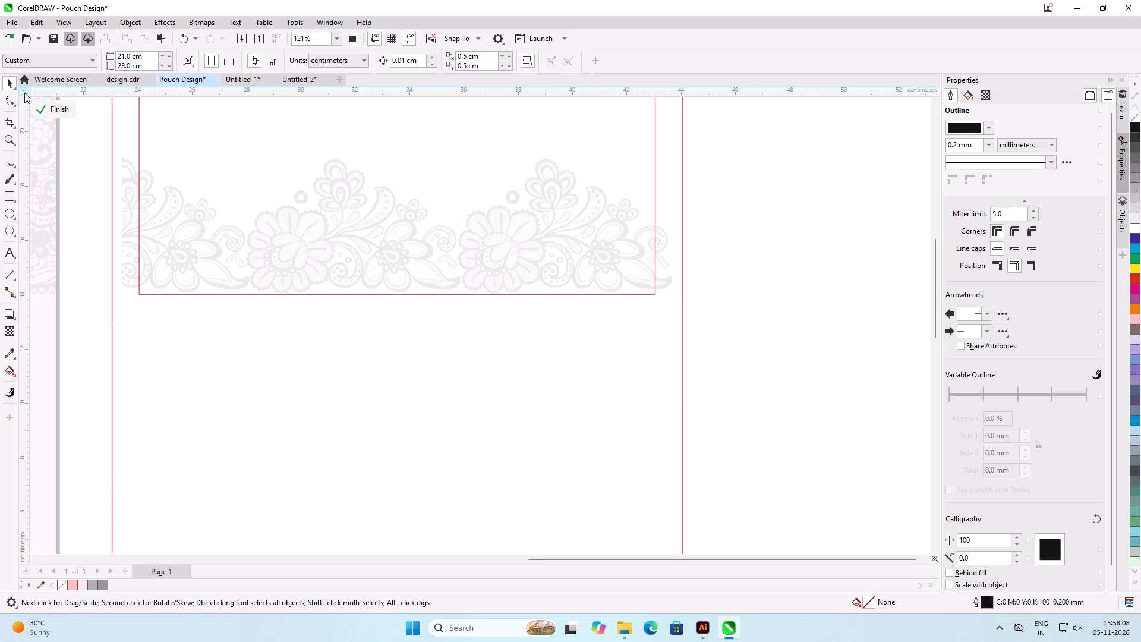
pyautogui.click(56, 112)
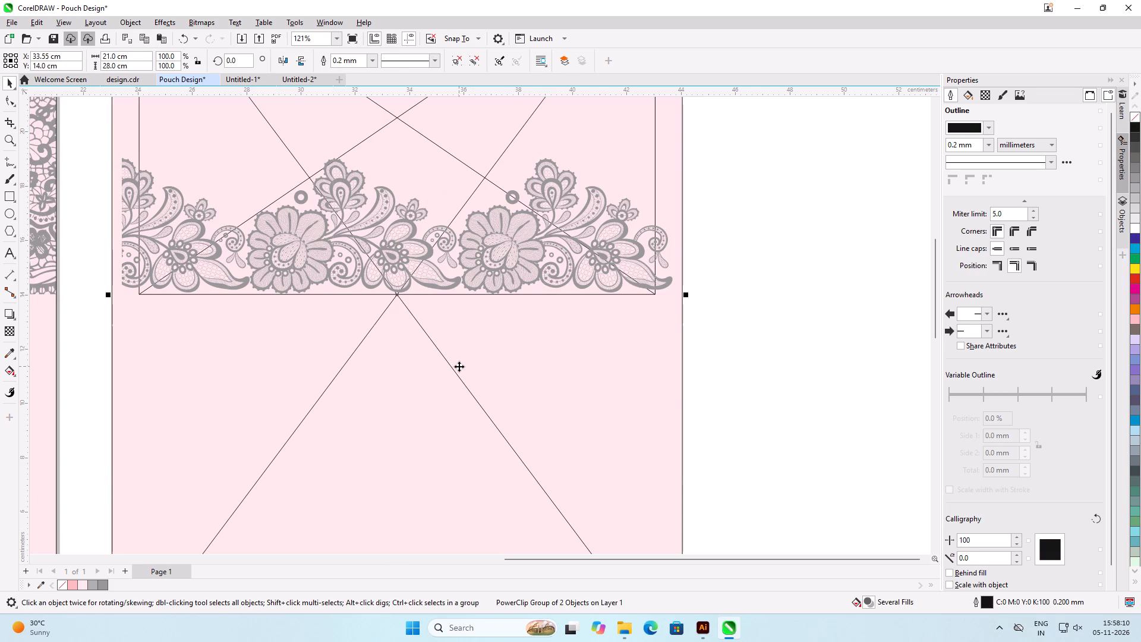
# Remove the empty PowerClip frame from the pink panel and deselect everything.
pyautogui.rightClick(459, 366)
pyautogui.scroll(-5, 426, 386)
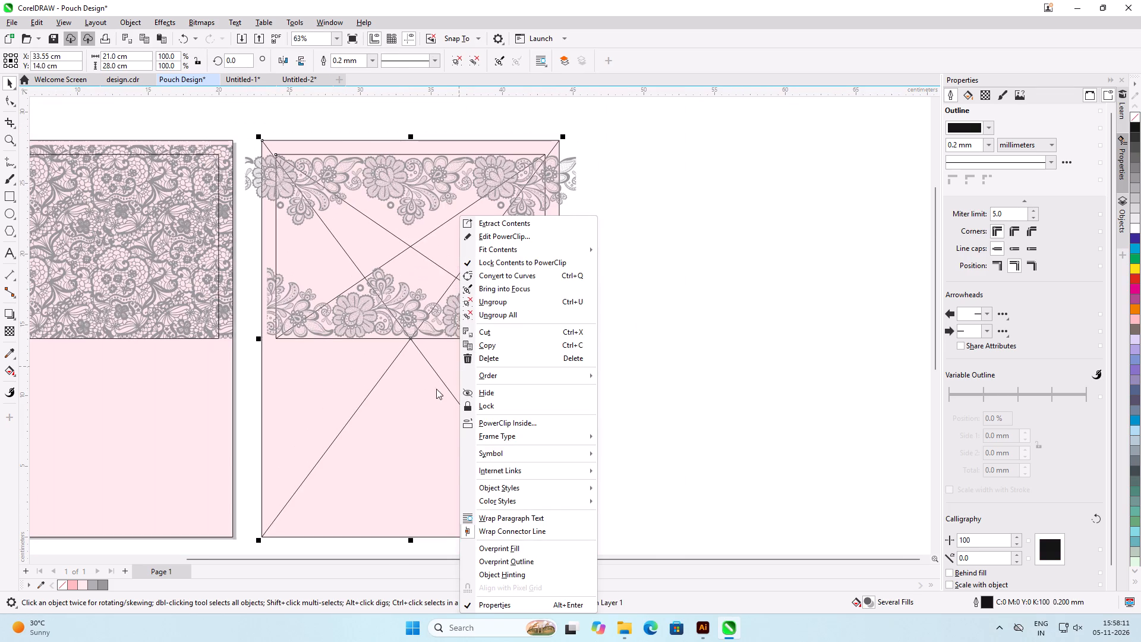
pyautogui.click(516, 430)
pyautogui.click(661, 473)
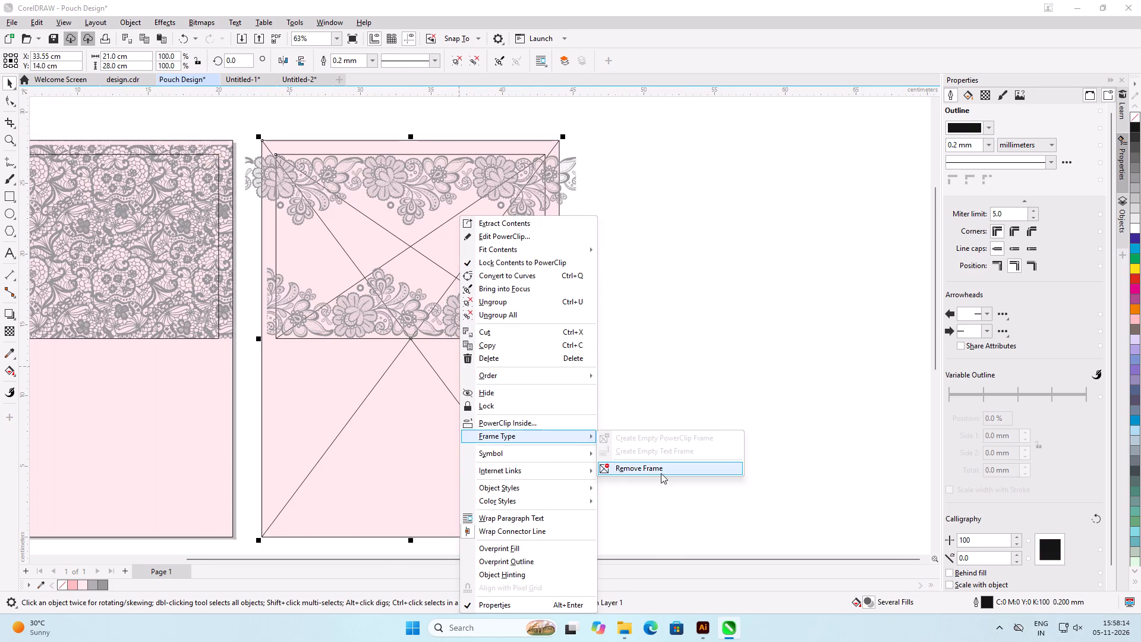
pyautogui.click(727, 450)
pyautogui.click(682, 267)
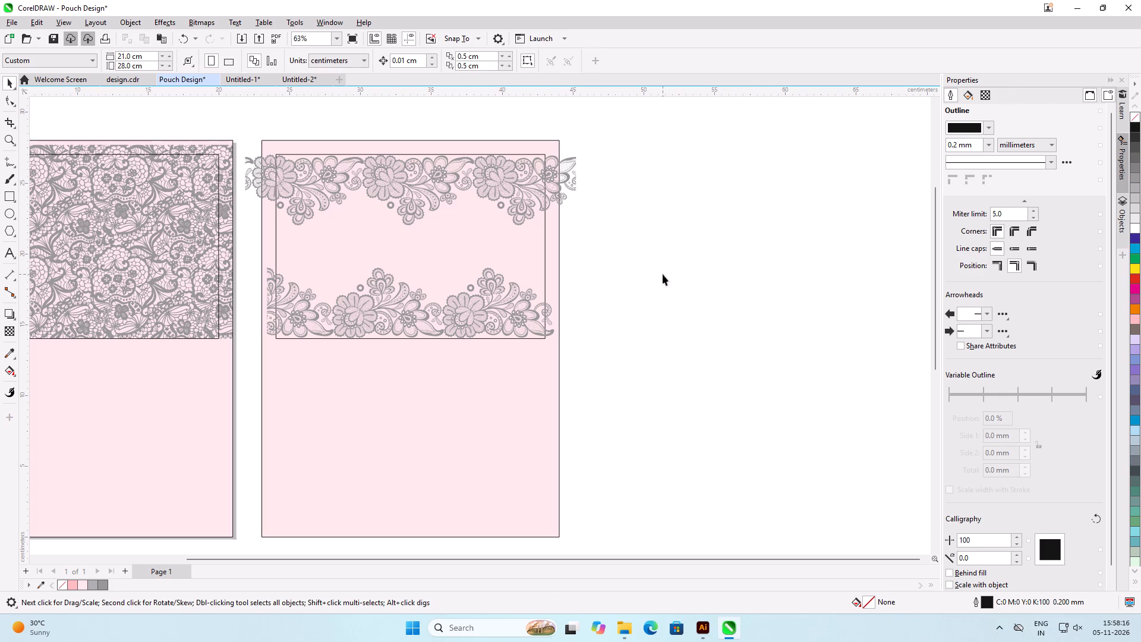
# Paste the net group onto the page and place a duplicate about 28.5 cm to its right, beside the pink panel.
pyautogui.hotkey('ctrl', 'v')
pyautogui.moveTo(402, 244); pyautogui.dragTo(786, 244)
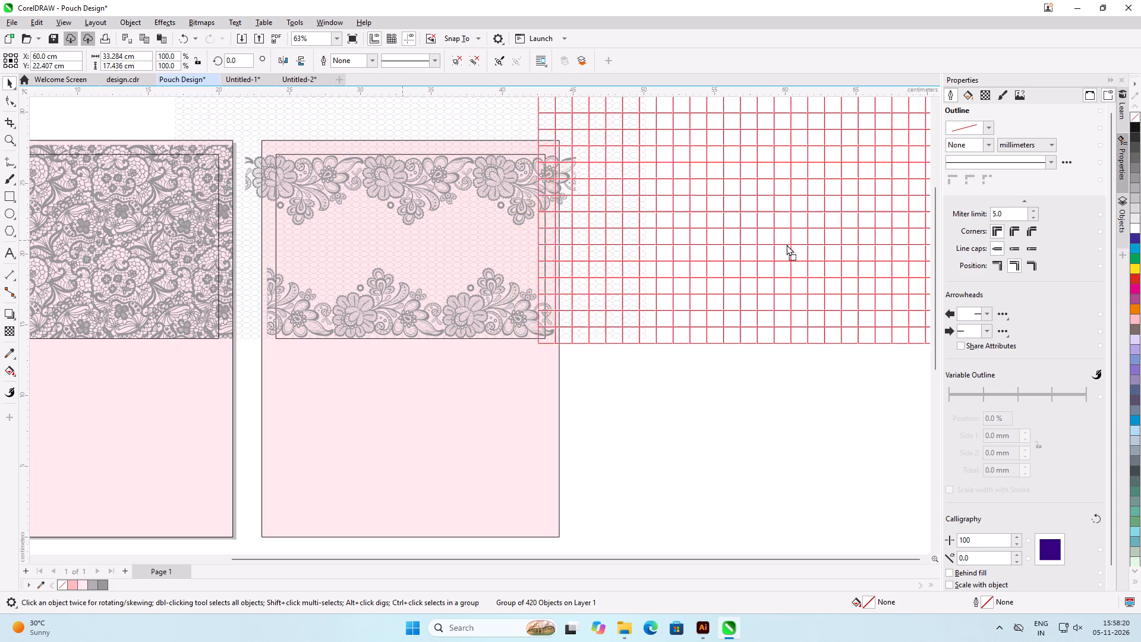
pyautogui.moveTo(786, 244); pyautogui.dragTo(806, 244)
pyautogui.keyDown('shift'); pyautogui.rightClick(806, 244); pyautogui.keyUp('shift')
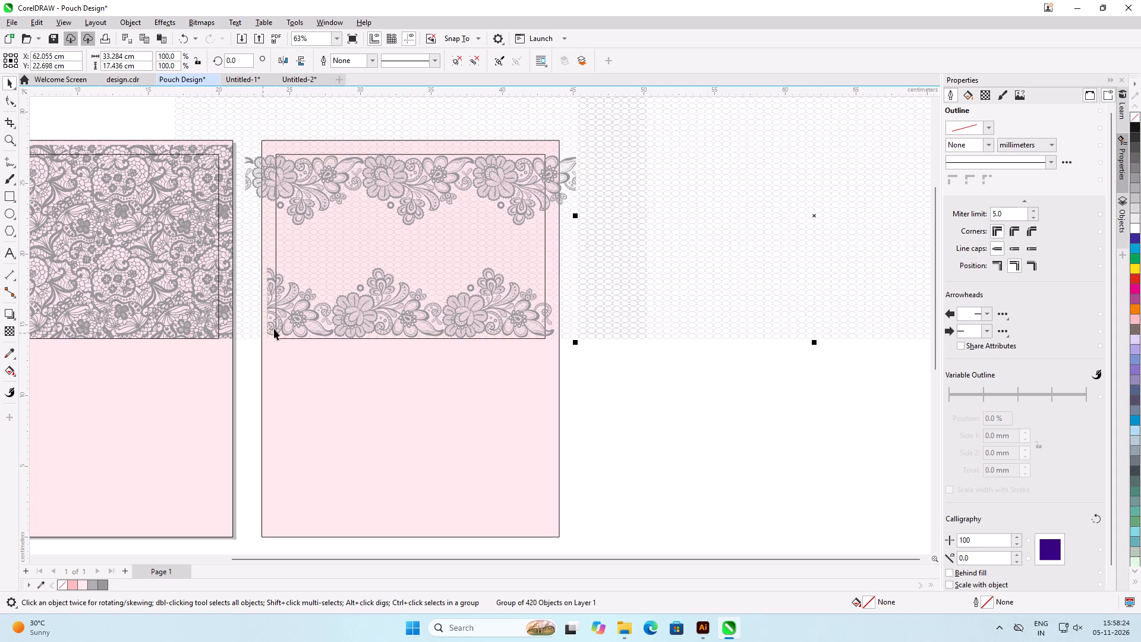
# Move the original net group off the lace borders, down and left to about X 19.7 cm, Y 5.9 cm.
pyautogui.moveTo(371, 265); pyautogui.dragTo(173, 502)
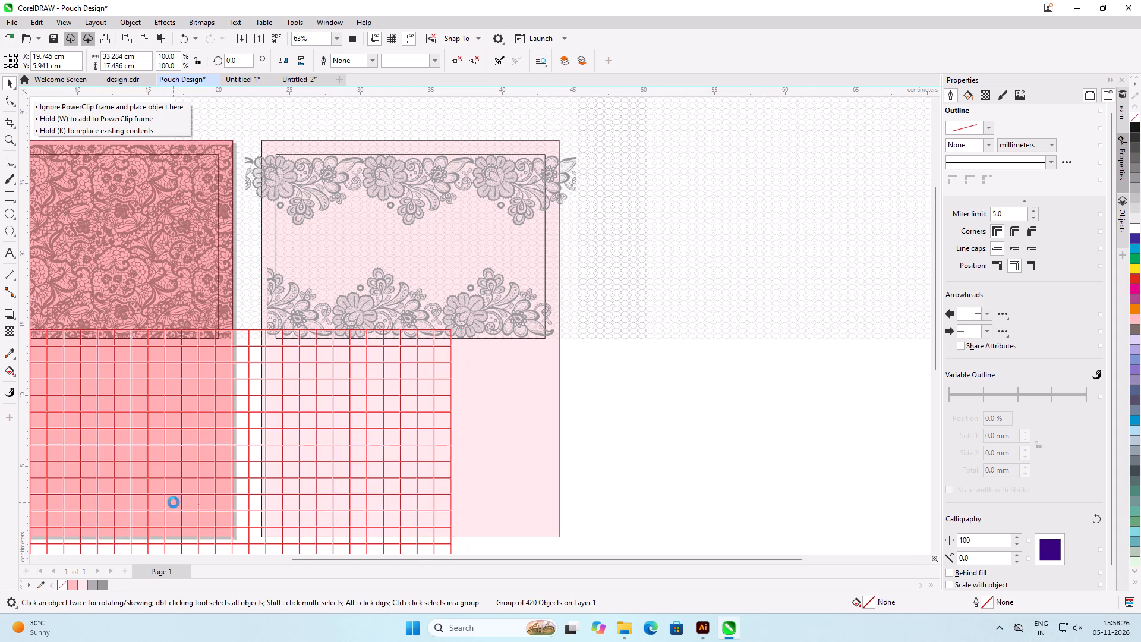
pyautogui.click(676, 430)
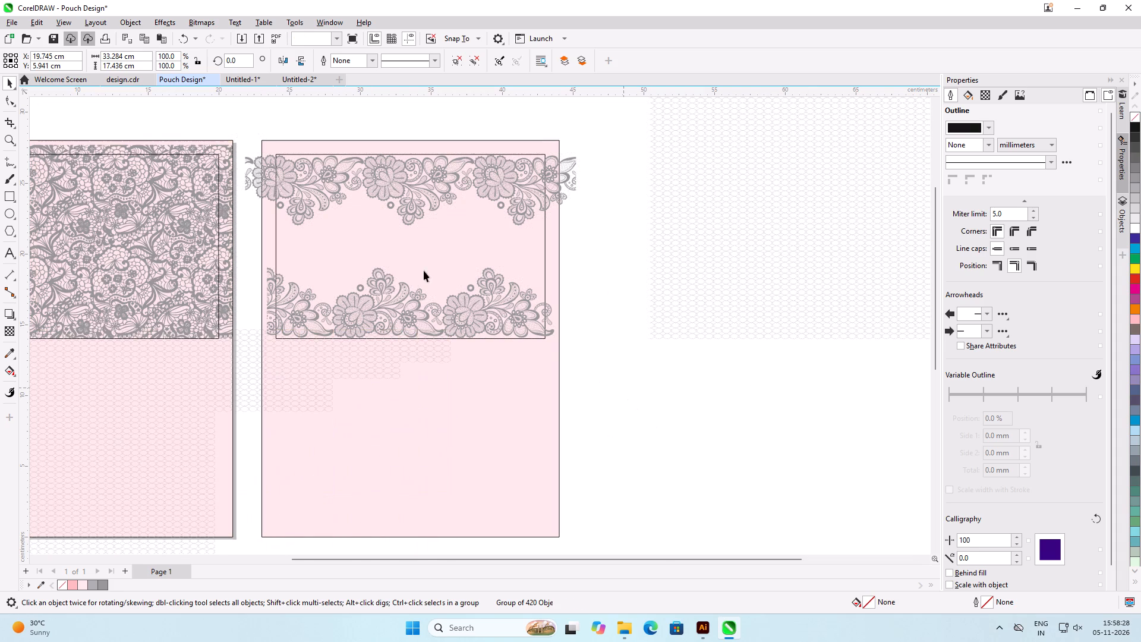
# Select the upper and lower floral lace borders together and move them about 1.3 cm right and 1.3 cm up.
pyautogui.click(239, 121)
pyautogui.moveTo(245, 135); pyautogui.dragTo(238, 125)
pyautogui.moveTo(238, 125); pyautogui.dragTo(317, 247)
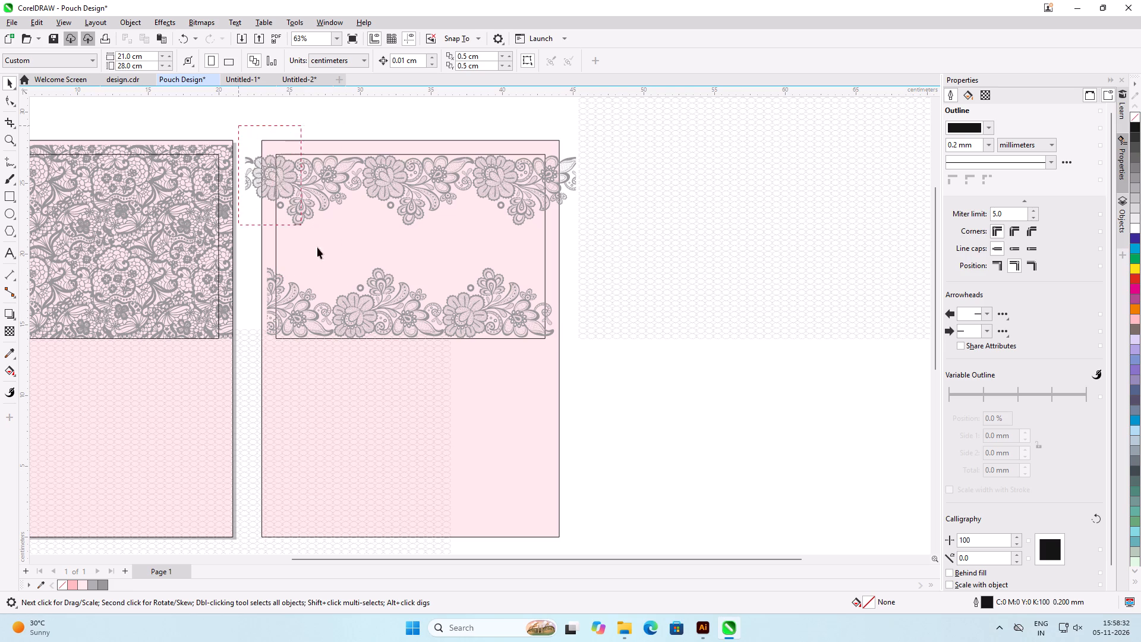
pyautogui.moveTo(317, 247); pyautogui.dragTo(584, 342)
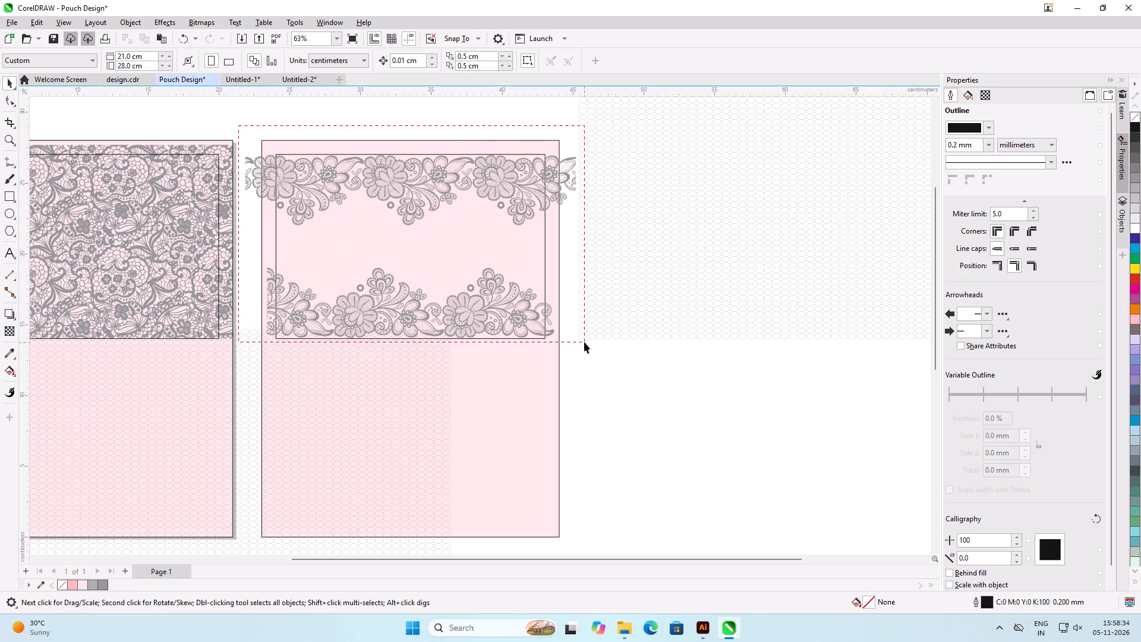
pyautogui.moveTo(584, 342); pyautogui.dragTo(587, 338)
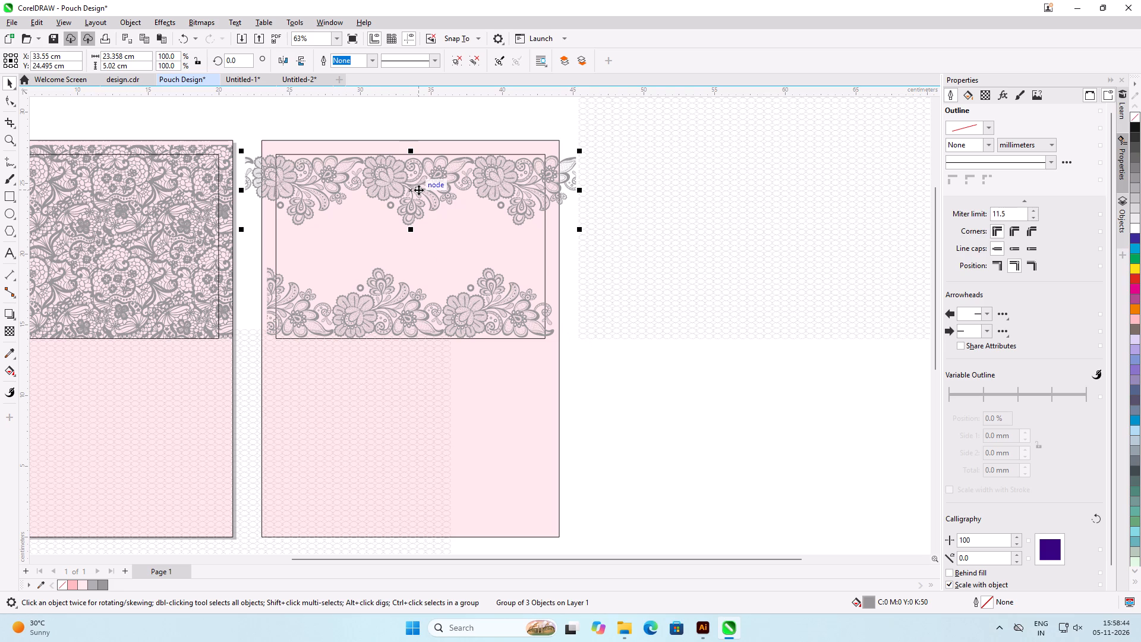
pyautogui.keyDown('shift'); pyautogui.click(384, 281); pyautogui.keyUp('shift')
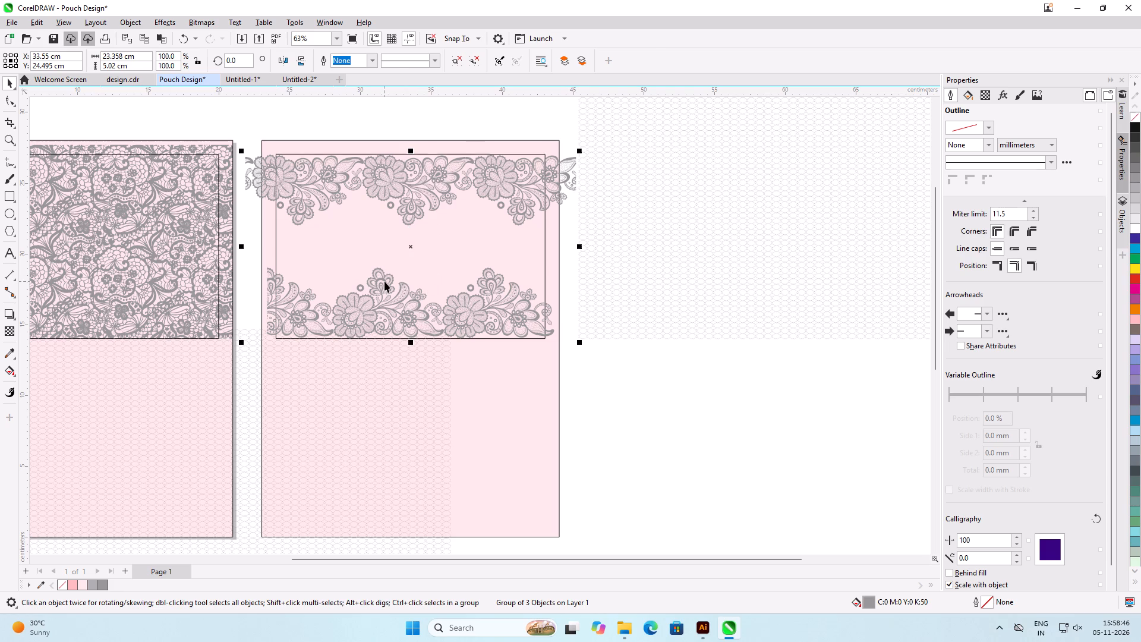
pyautogui.moveTo(384, 281); pyautogui.dragTo(402, 263)
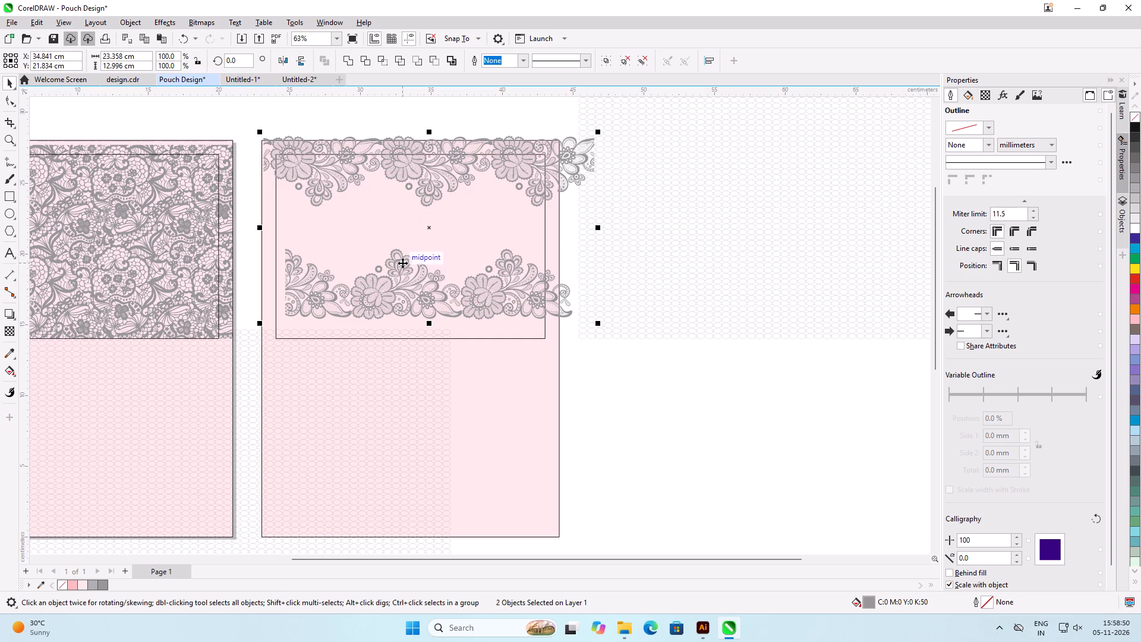
# Group the upper and lower lace borders and align the group to the horizontal centre and bottom edge of the net duplicate beside the pink panel.
pyautogui.hotkey('ctrl', 'g')
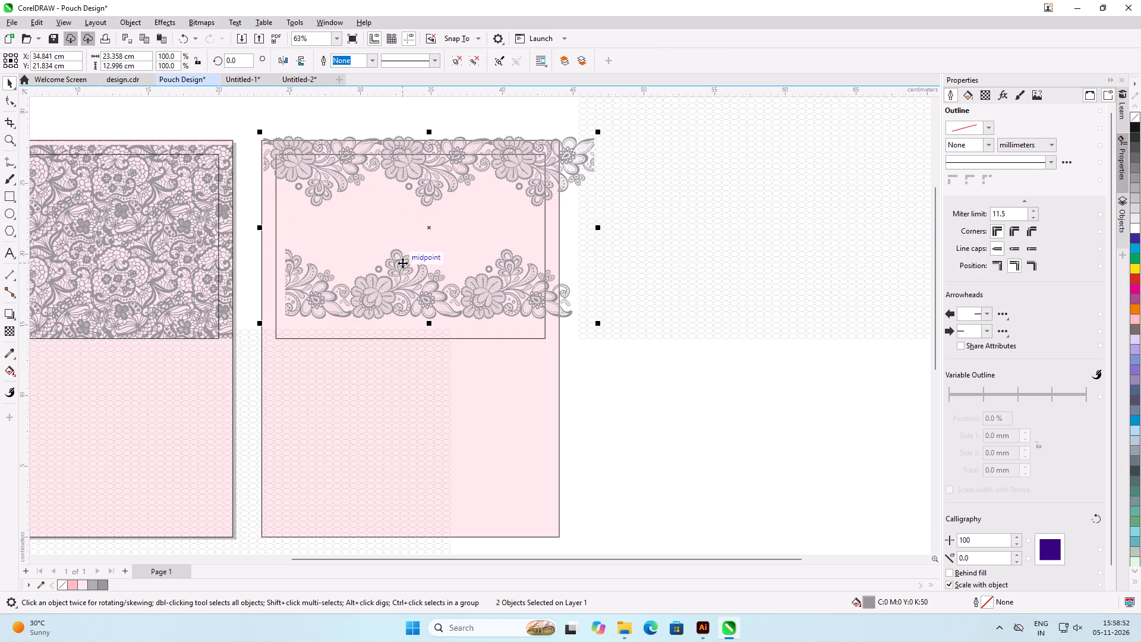
pyautogui.scroll(-5, 344, 291)
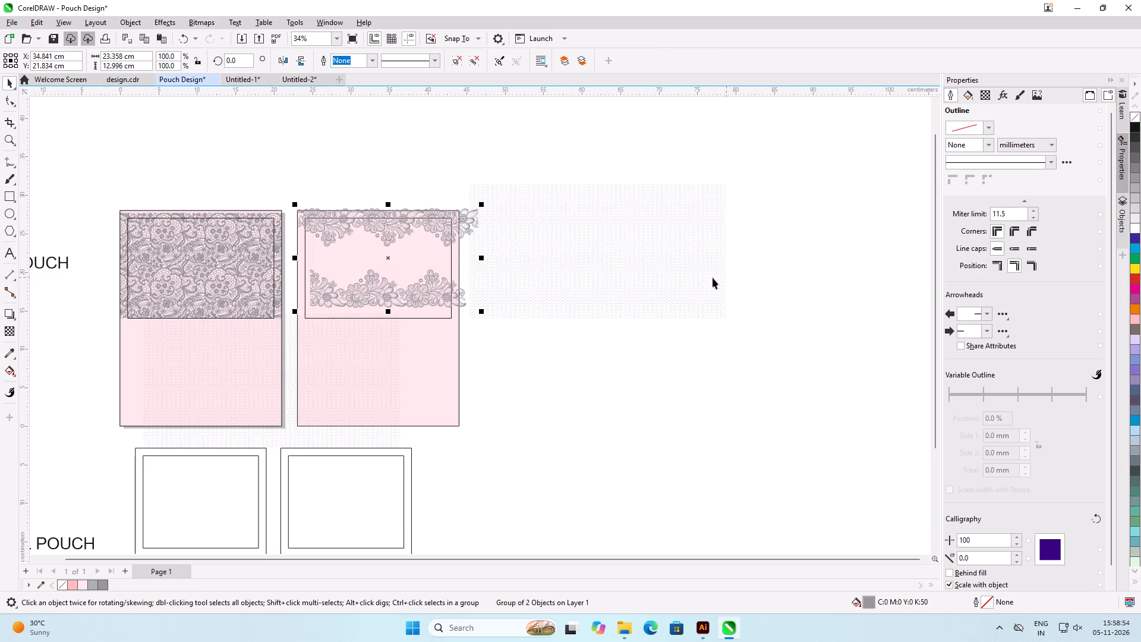
pyautogui.keyDown('shift'); pyautogui.click(633, 279); pyautogui.keyUp('shift')
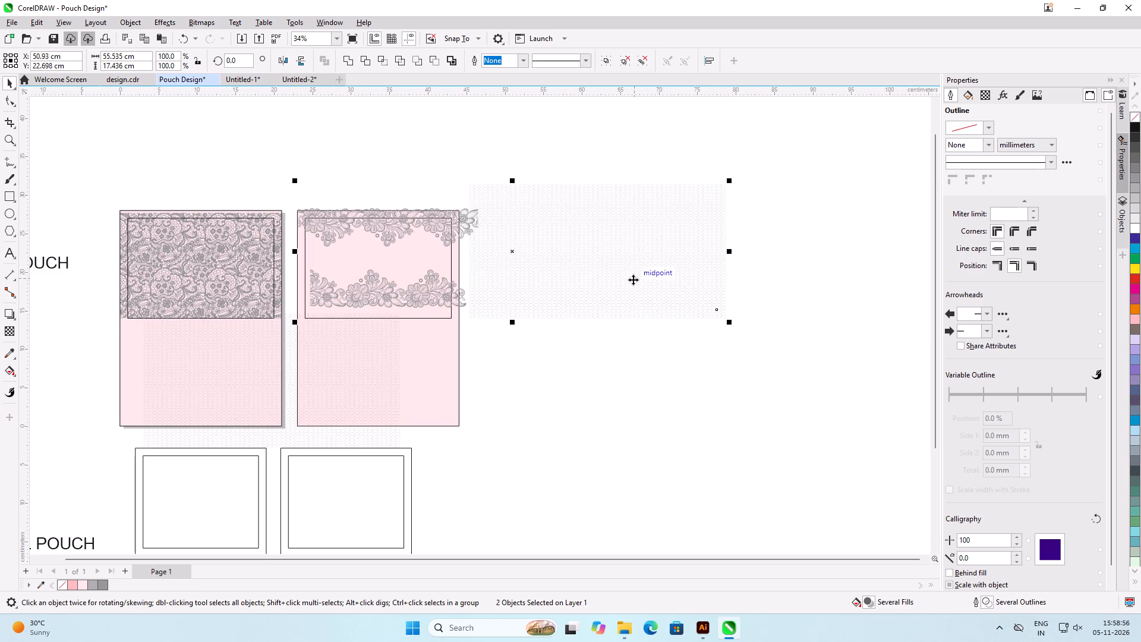
pyautogui.write('CB')
pyautogui.click(633, 360)
# Examine up close how the lower lace border overlaps the net pattern.
pyautogui.scroll(3, 643, 300)
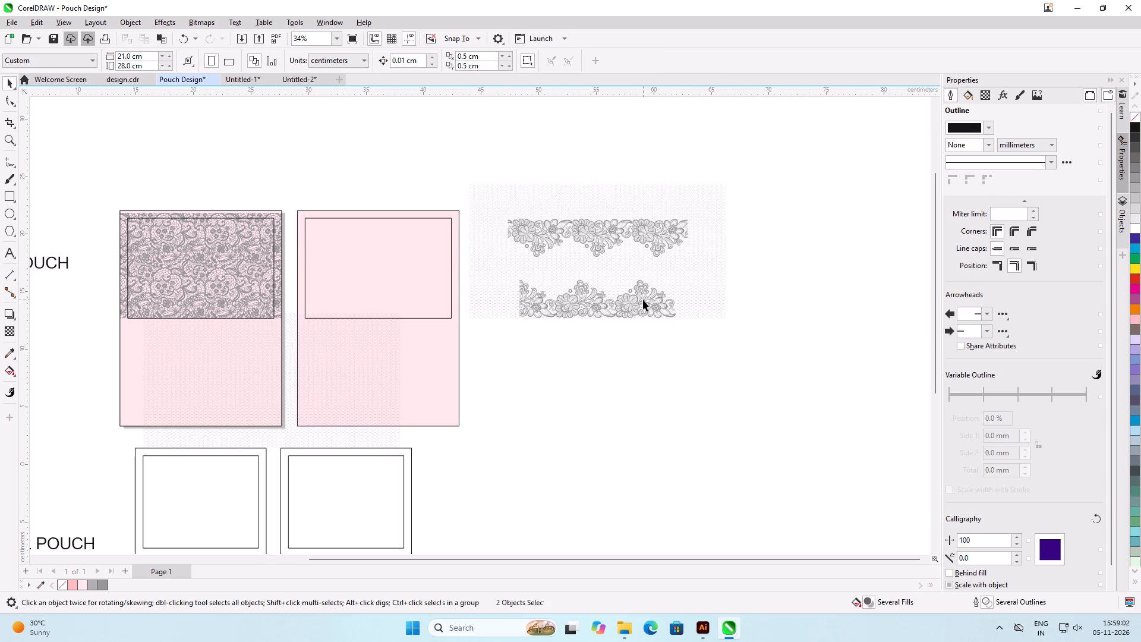
pyautogui.click(643, 300)
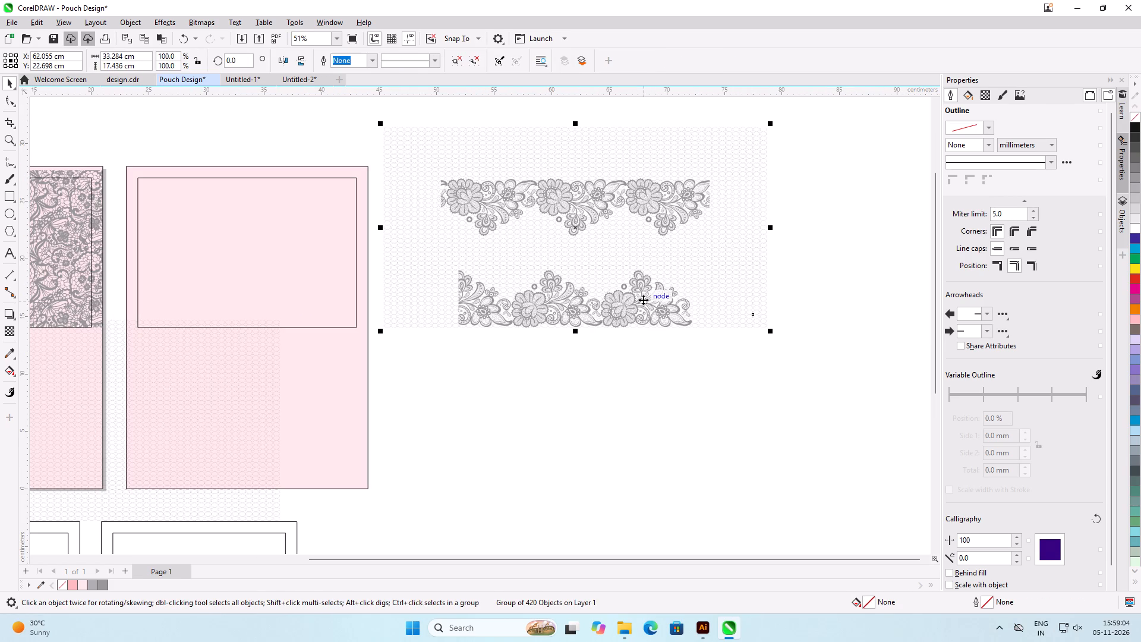
pyautogui.click(598, 463)
pyautogui.click(624, 295)
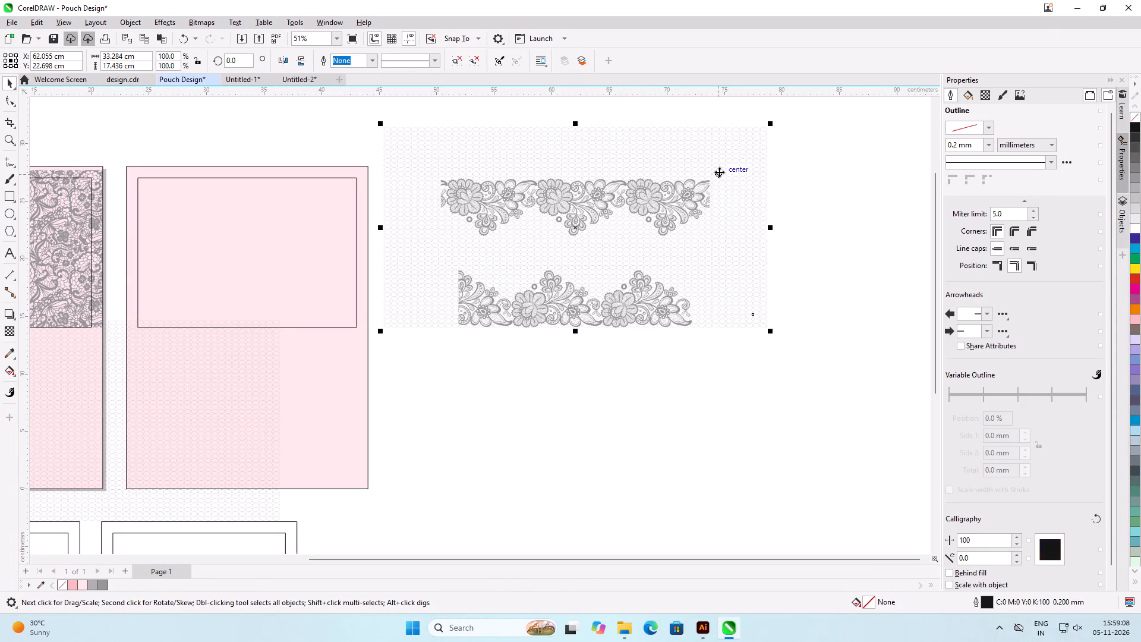
pyautogui.click(675, 385)
pyautogui.scroll(19, 627, 298)
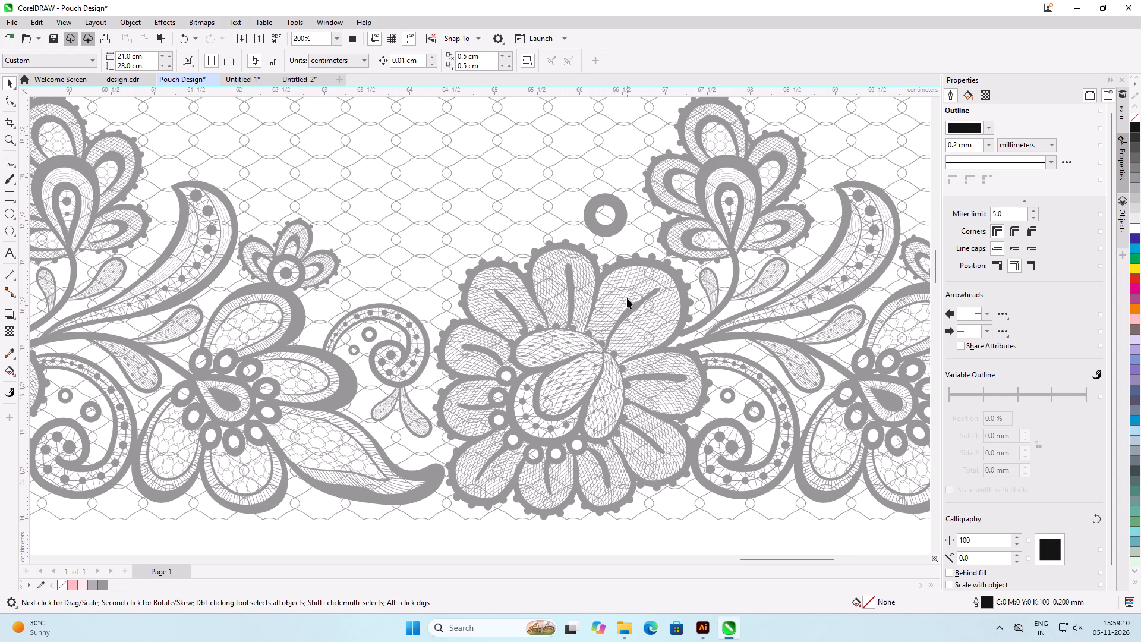
# Move the net group straight down, clear of the lace borders, to about X 62.6 cm, Y 3.3 cm.
pyautogui.click(633, 261)
pyautogui.scroll(-9, 562, 342)
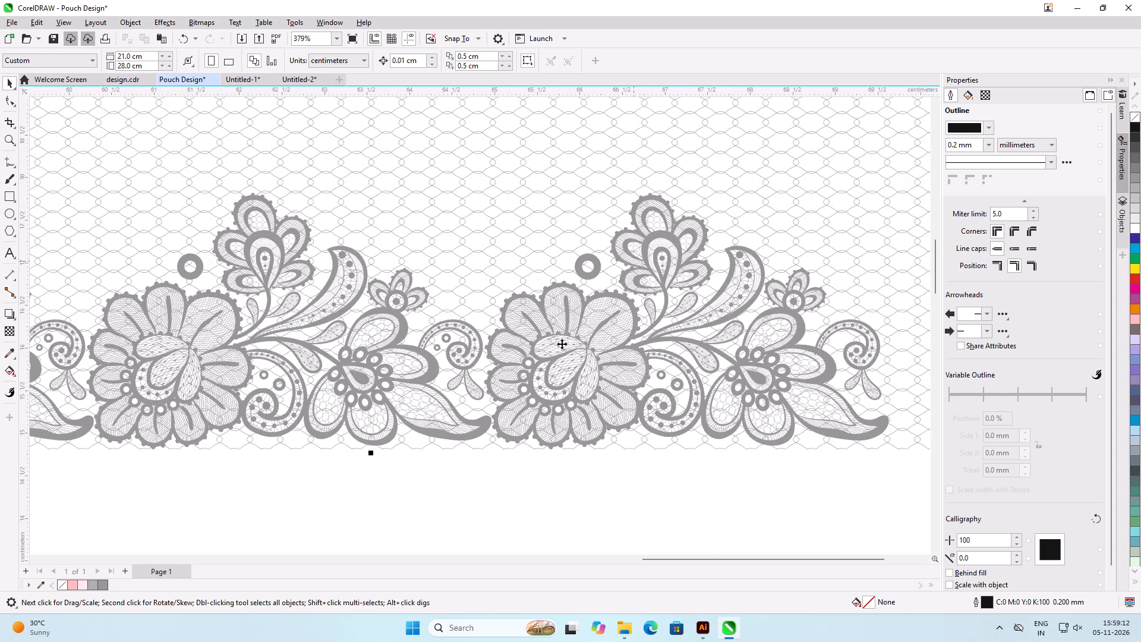
pyautogui.scroll(-12, 562, 344)
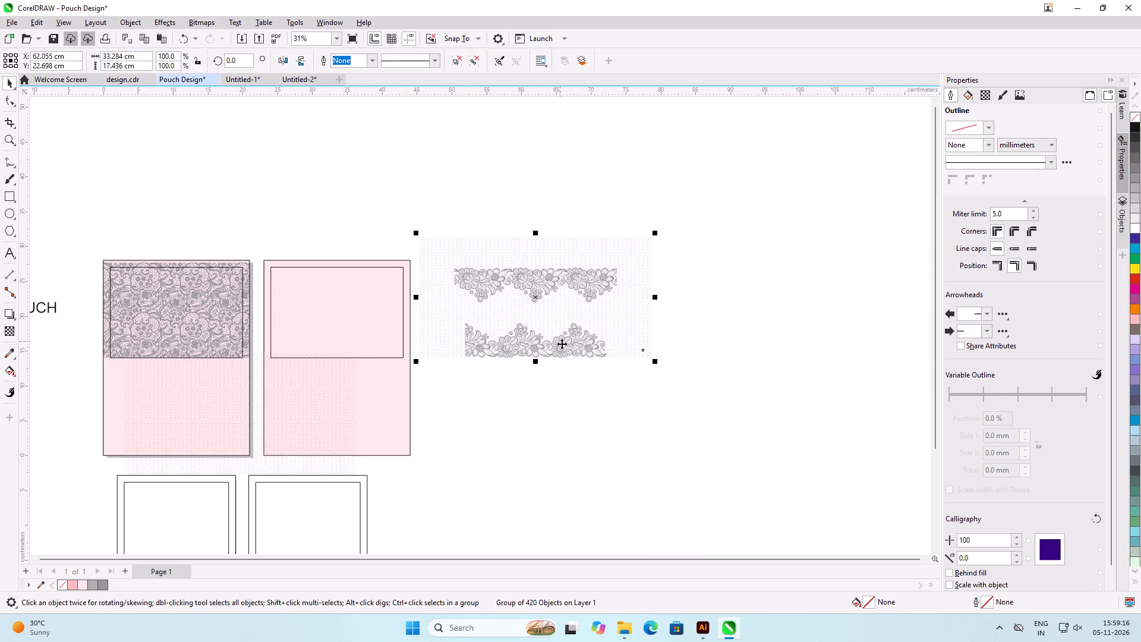
pyautogui.moveTo(562, 344); pyautogui.dragTo(564, 477)
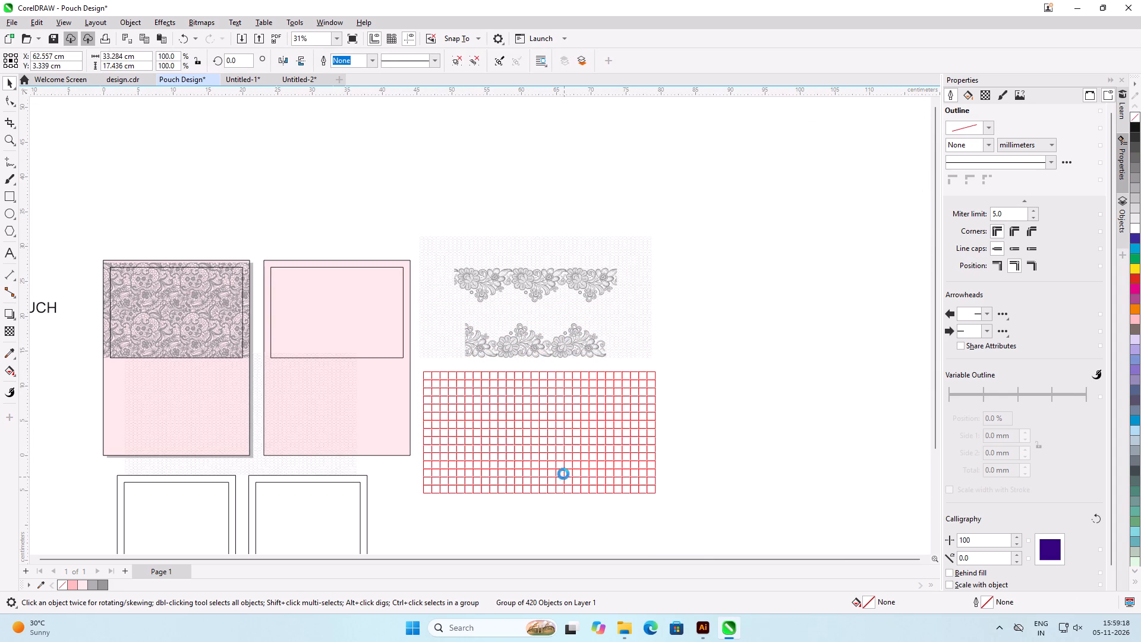
# Place a duplicate of the lace border group on the lowered net, about 18 cm below the original.
pyautogui.scroll(-7, 576, 216)
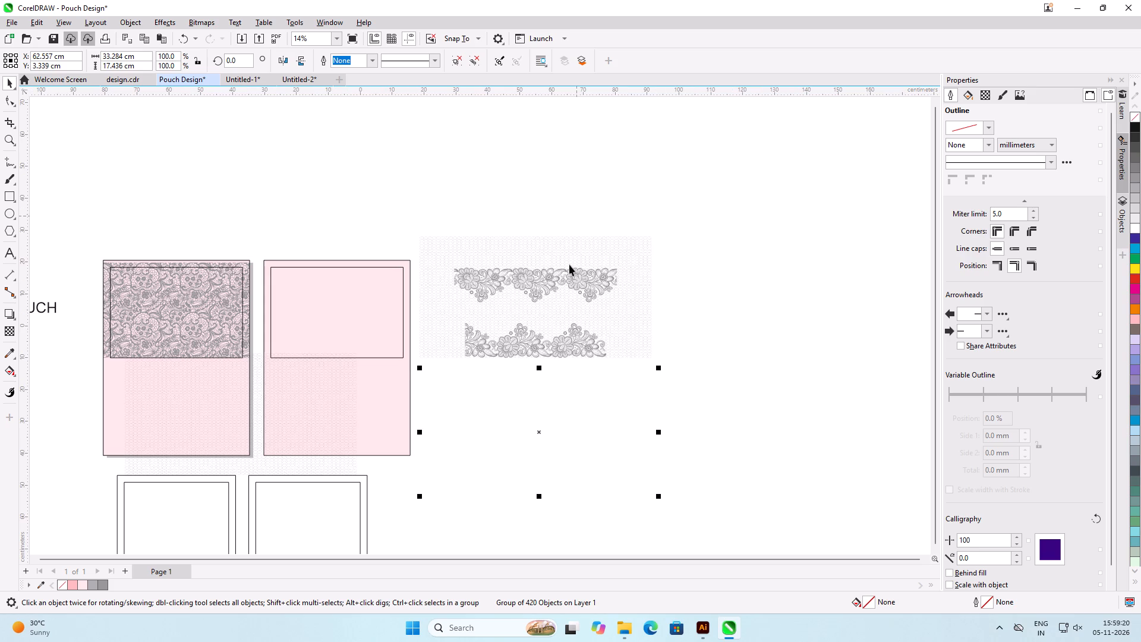
pyautogui.scroll(3, 550, 370)
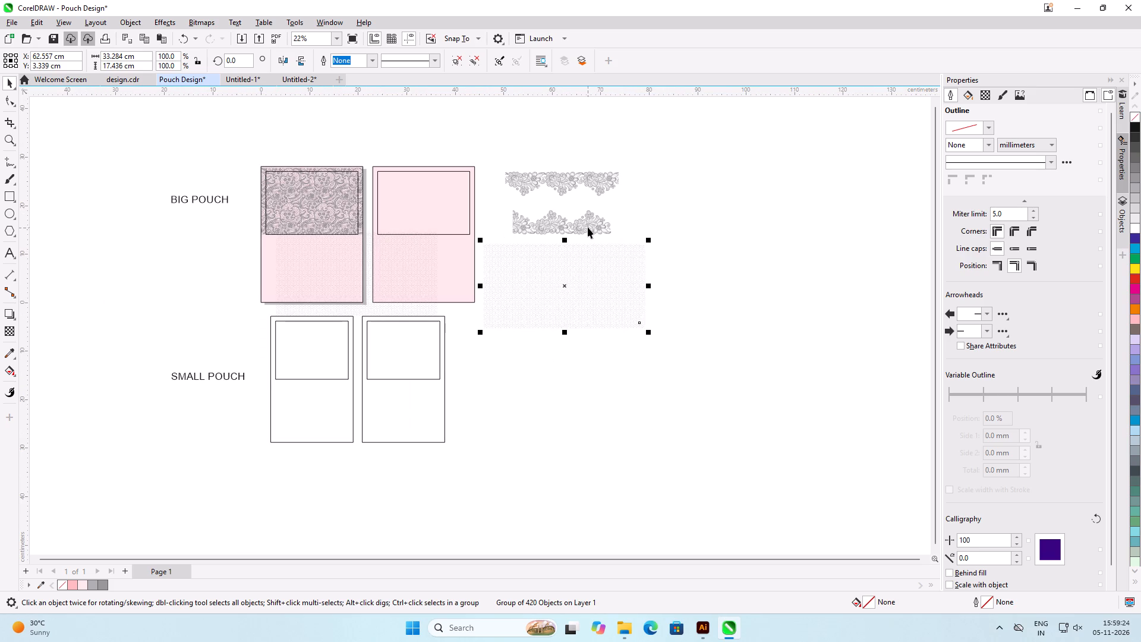
pyautogui.scroll(6, 588, 227)
pyautogui.click(587, 225)
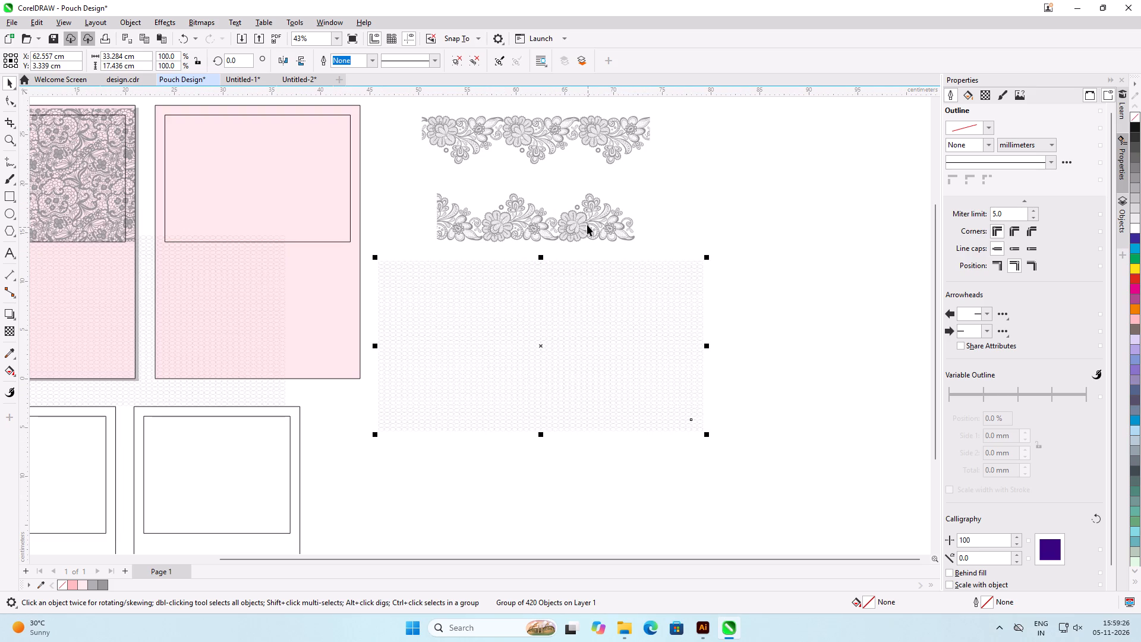
pyautogui.moveTo(586, 222); pyautogui.dragTo(584, 396)
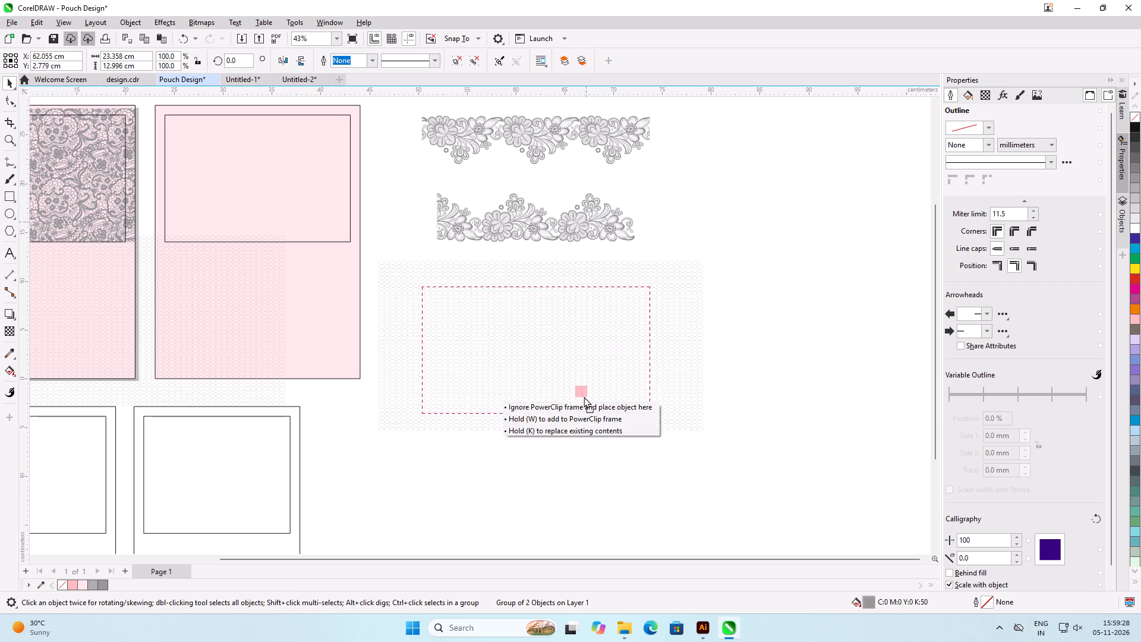
pyautogui.moveTo(584, 396); pyautogui.dragTo(584, 399)
pyautogui.keyDown('shift'); pyautogui.rightClick(584, 399); pyautogui.keyUp('shift')
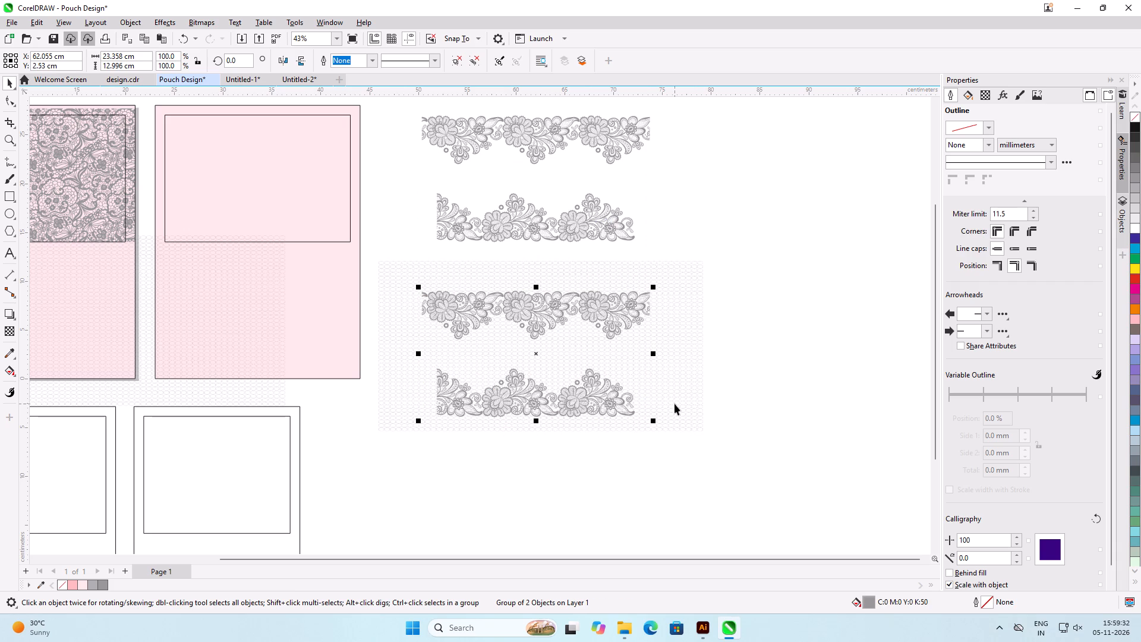
# Align the duplicated lace group to the bottom edge and horizontal centre of the net group, and deselect.
pyautogui.keyDown('shift'); pyautogui.click(674, 404); pyautogui.keyUp('shift')
pyautogui.press('b')
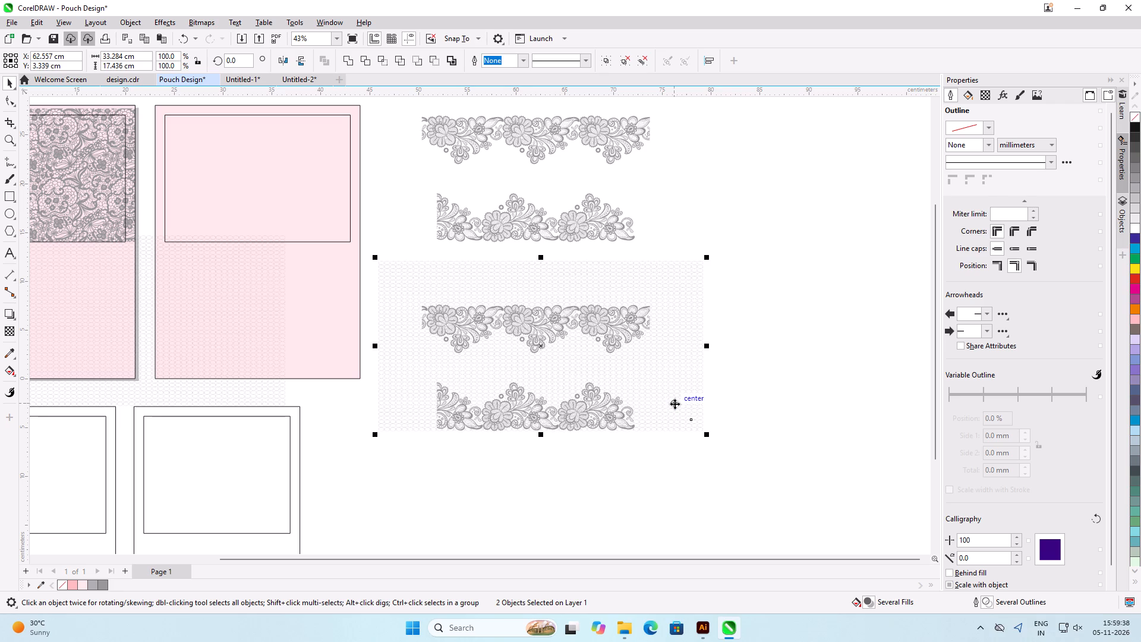
pyautogui.press('c')
pyautogui.click(768, 382)
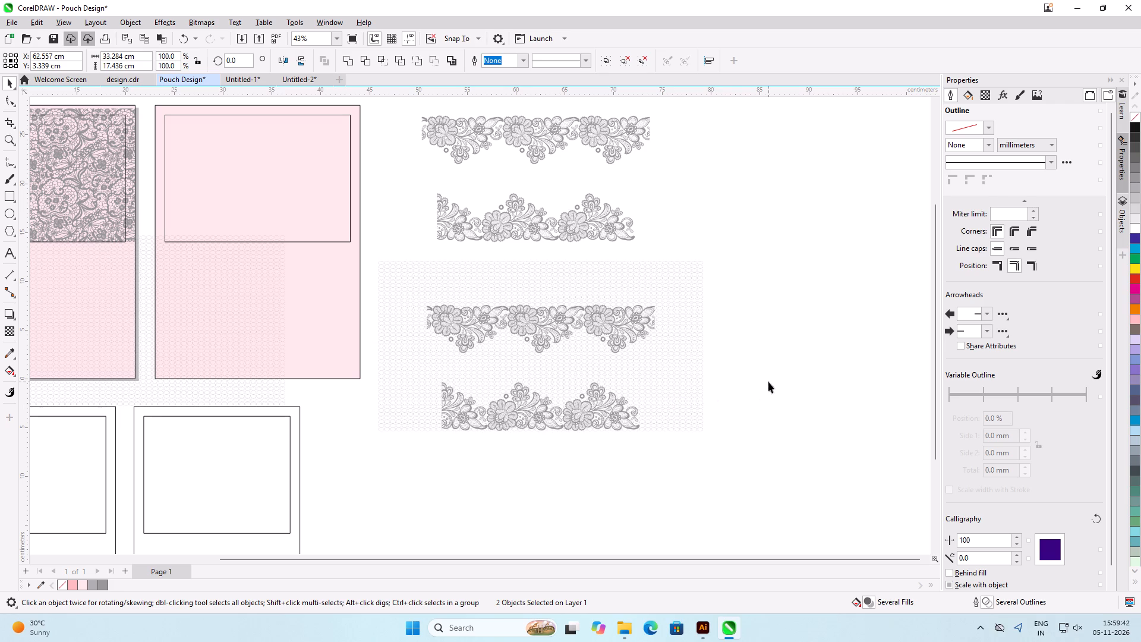
# Trim the net group with the duplicated lace border group lying on it.
pyautogui.click(644, 317)
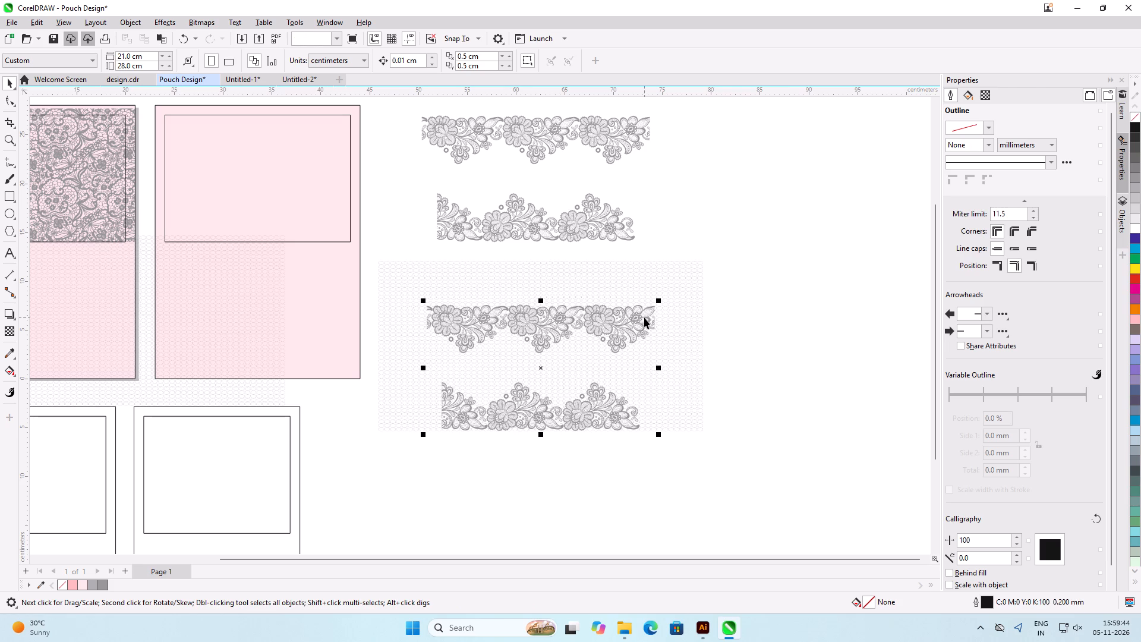
pyautogui.keyDown('shift'); pyautogui.click(672, 329); pyautogui.keyUp('shift')
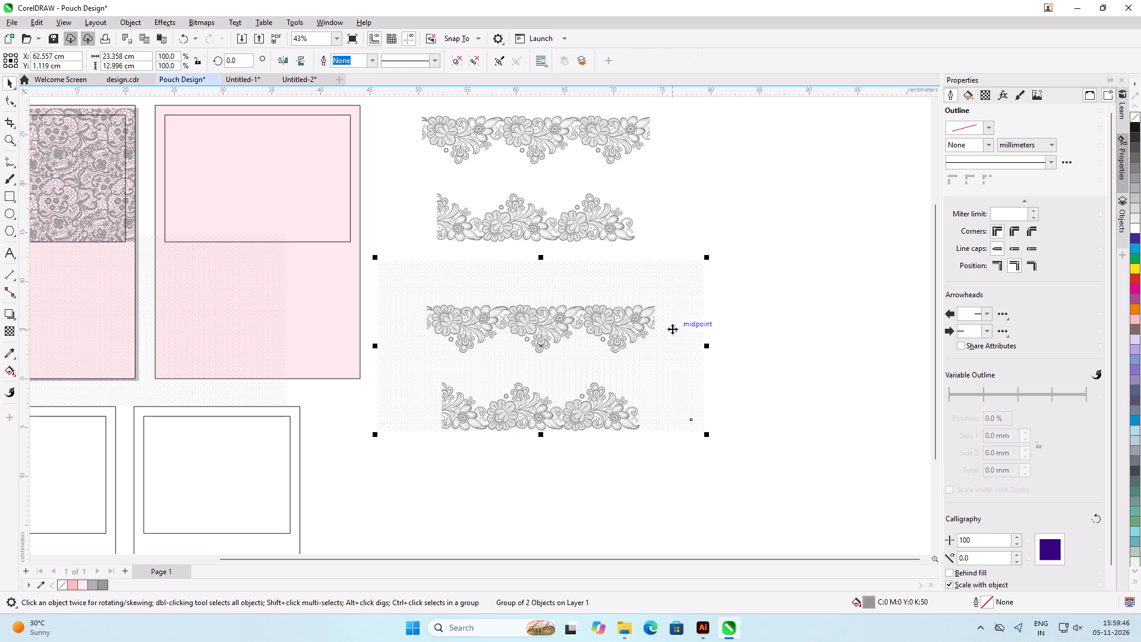
pyautogui.click(363, 62)
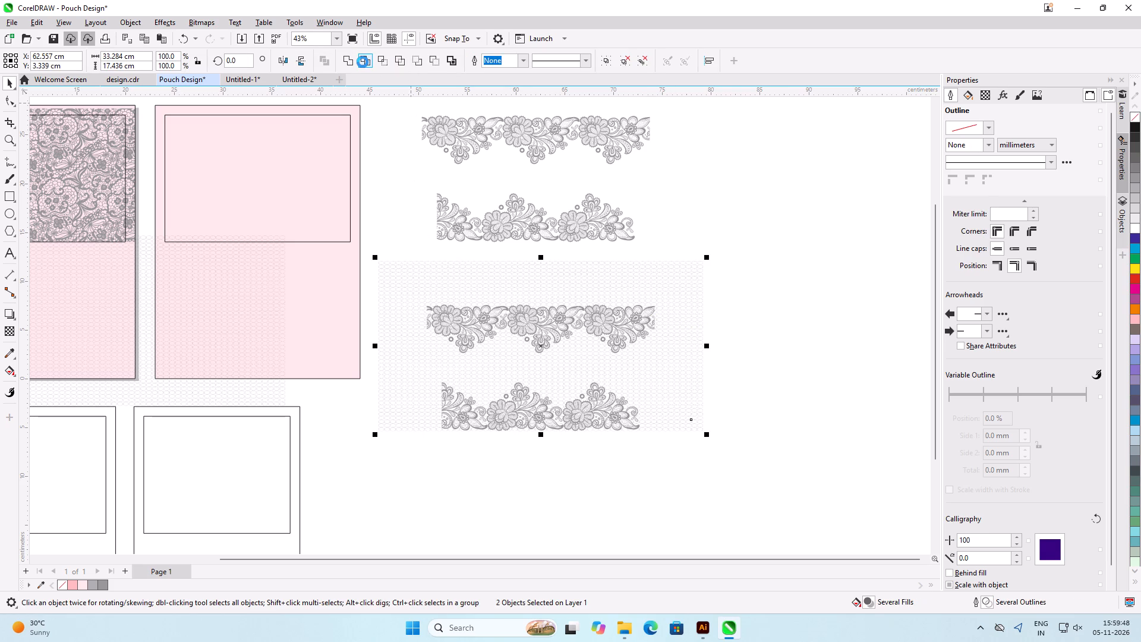
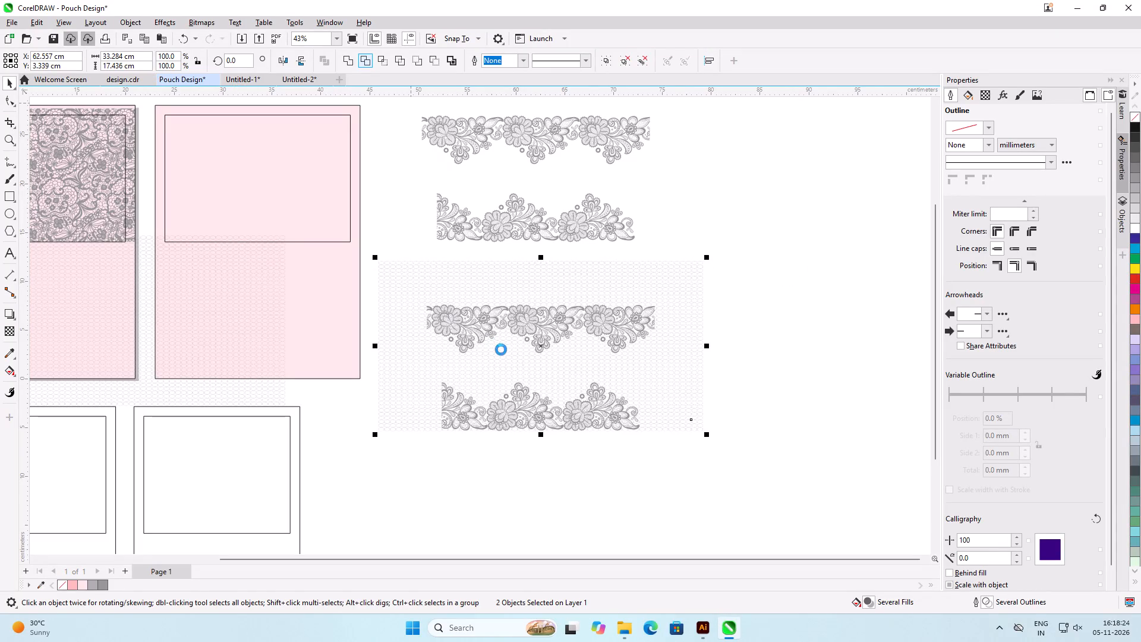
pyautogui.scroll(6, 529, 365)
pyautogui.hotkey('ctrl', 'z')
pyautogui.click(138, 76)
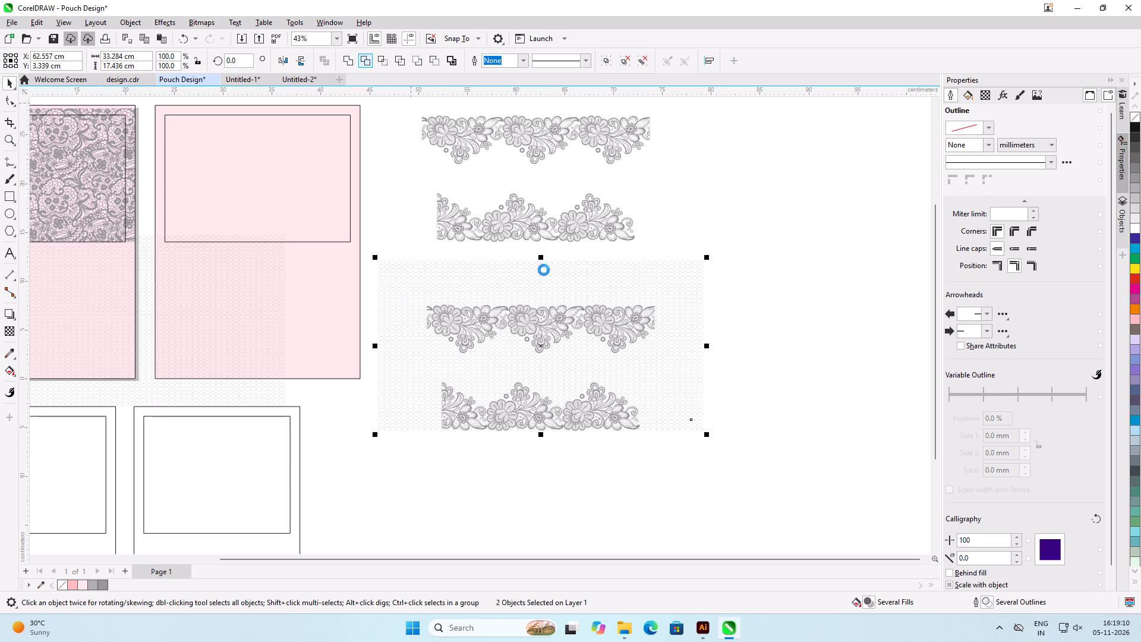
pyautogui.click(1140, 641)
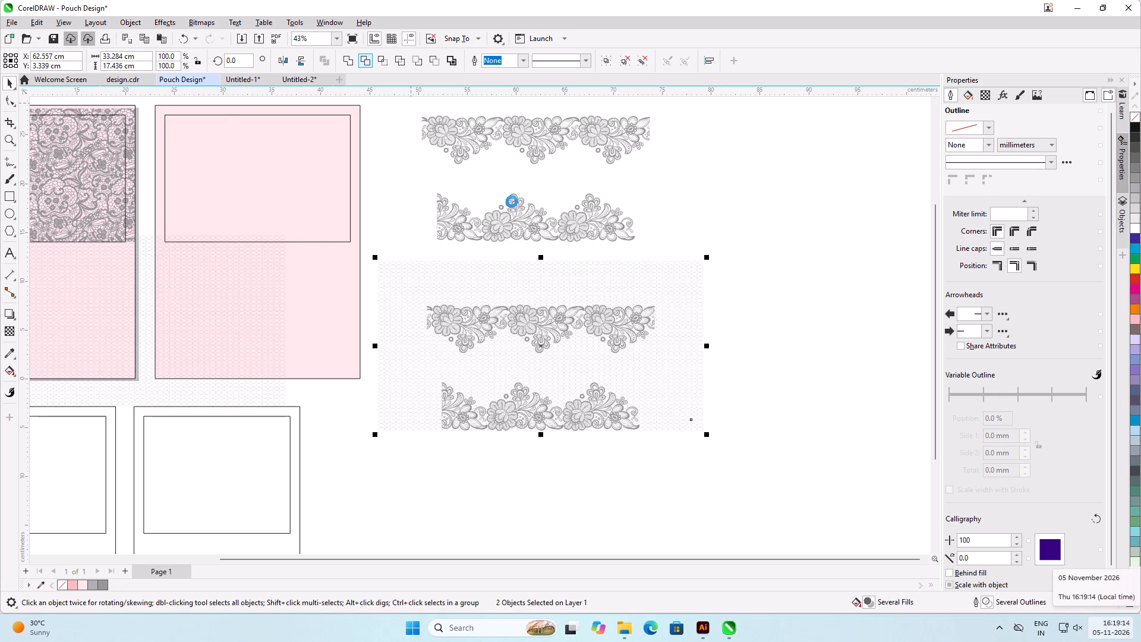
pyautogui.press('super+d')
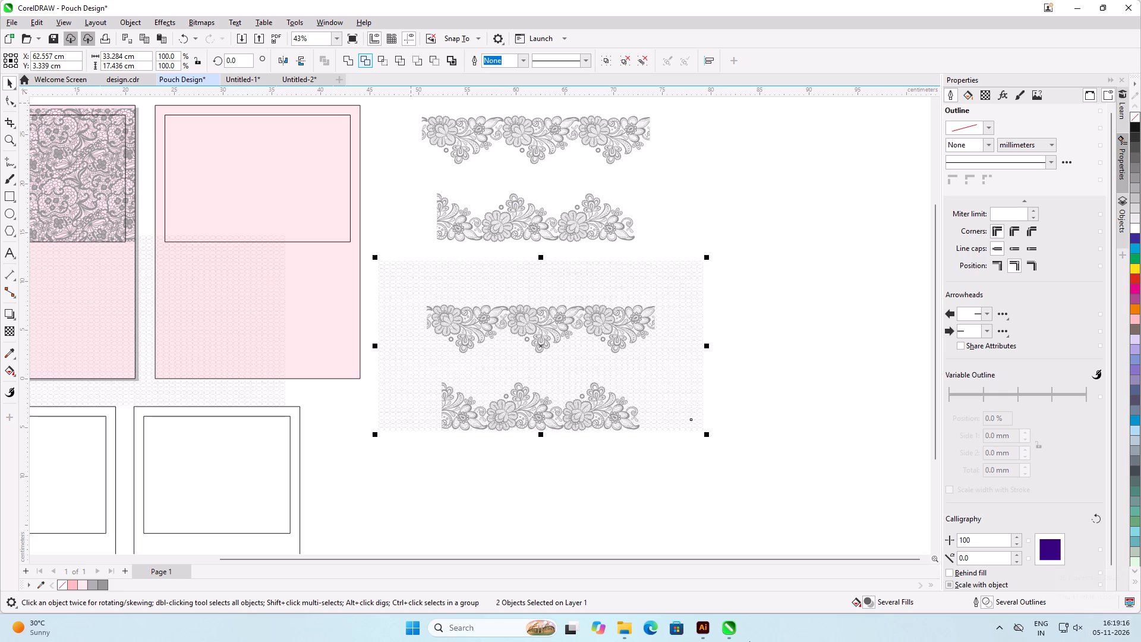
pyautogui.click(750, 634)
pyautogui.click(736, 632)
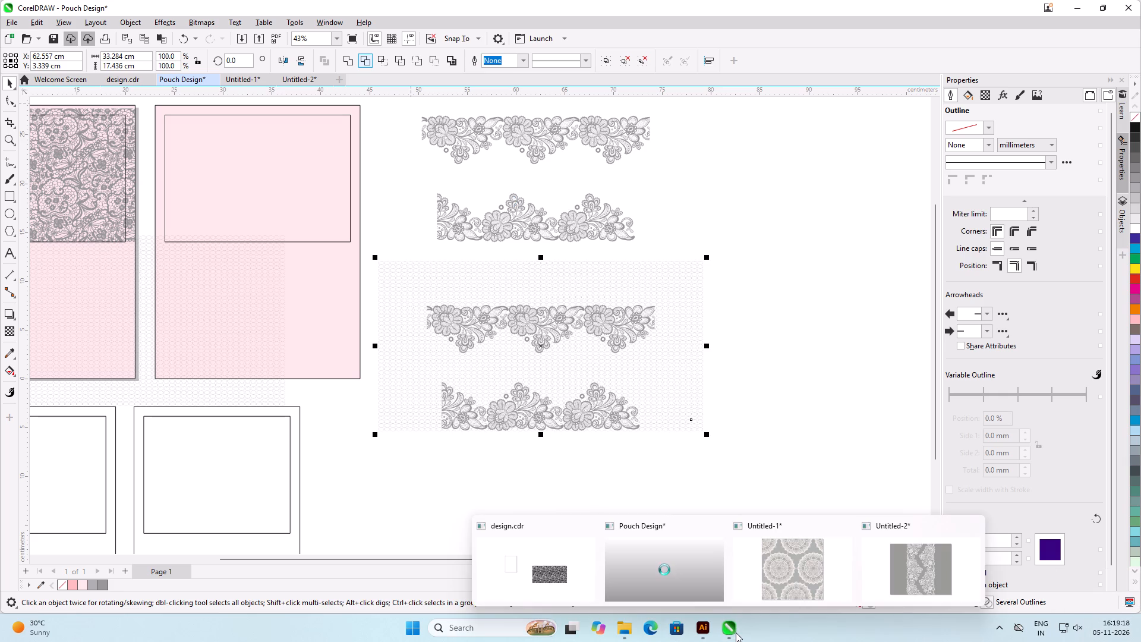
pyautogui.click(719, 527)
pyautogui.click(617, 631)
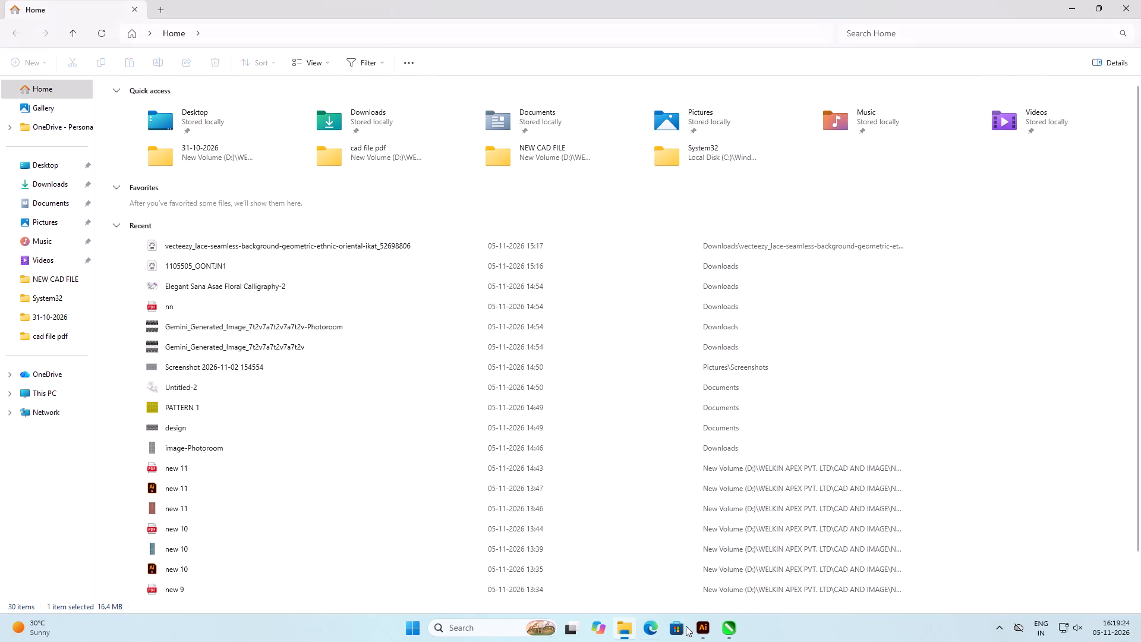
# Switch to Illustrator, save the new 11.pdf document and close the application.
pyautogui.click(693, 626)
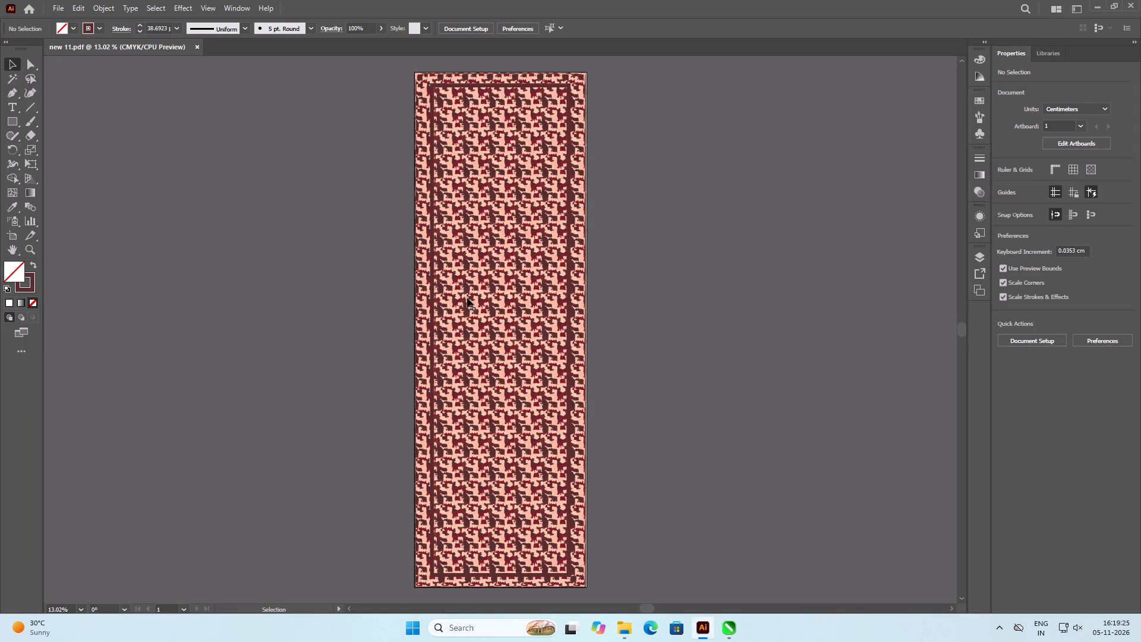
pyautogui.hotkey('ctrl', 's')
pyautogui.click(1124, 0)
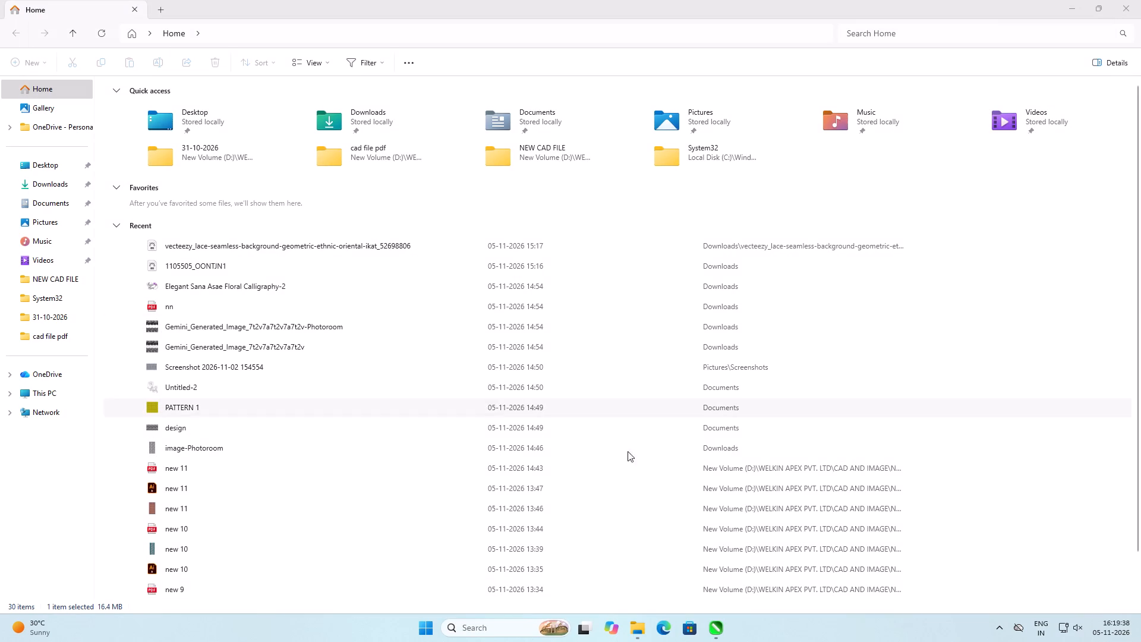
# Switch to File Explorer and close its window.
pyautogui.click(633, 624)
pyautogui.click(1132, 4)
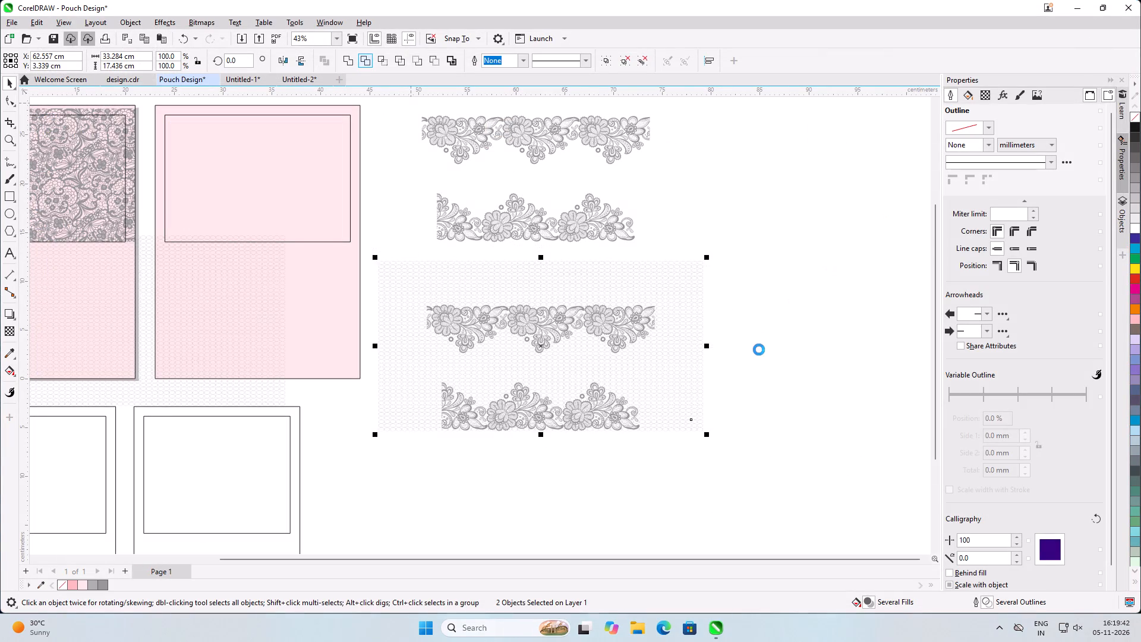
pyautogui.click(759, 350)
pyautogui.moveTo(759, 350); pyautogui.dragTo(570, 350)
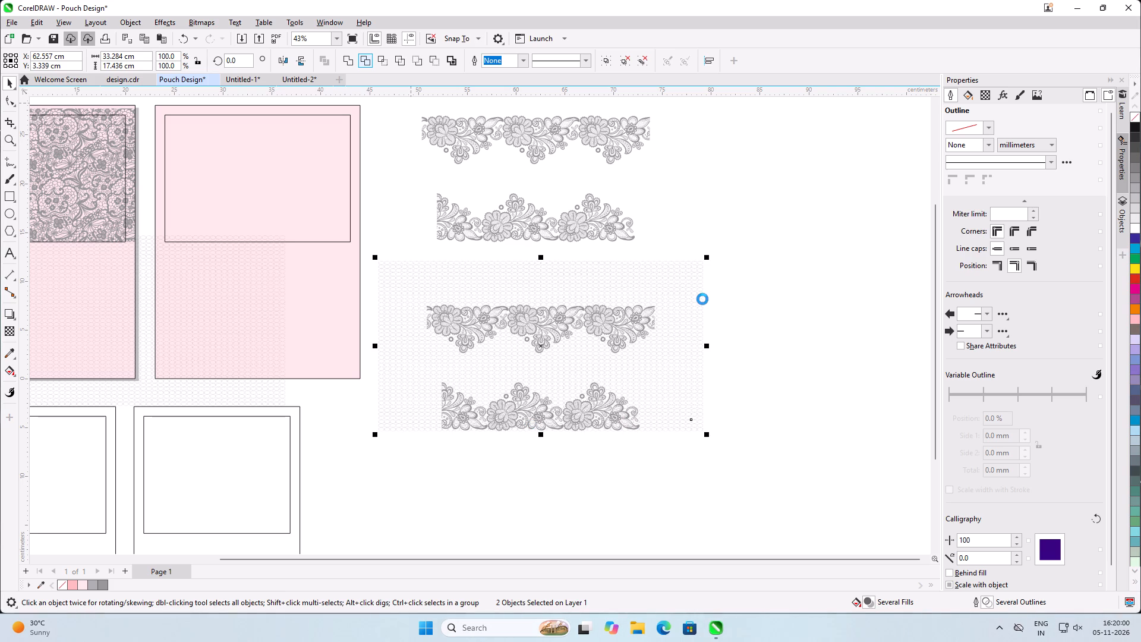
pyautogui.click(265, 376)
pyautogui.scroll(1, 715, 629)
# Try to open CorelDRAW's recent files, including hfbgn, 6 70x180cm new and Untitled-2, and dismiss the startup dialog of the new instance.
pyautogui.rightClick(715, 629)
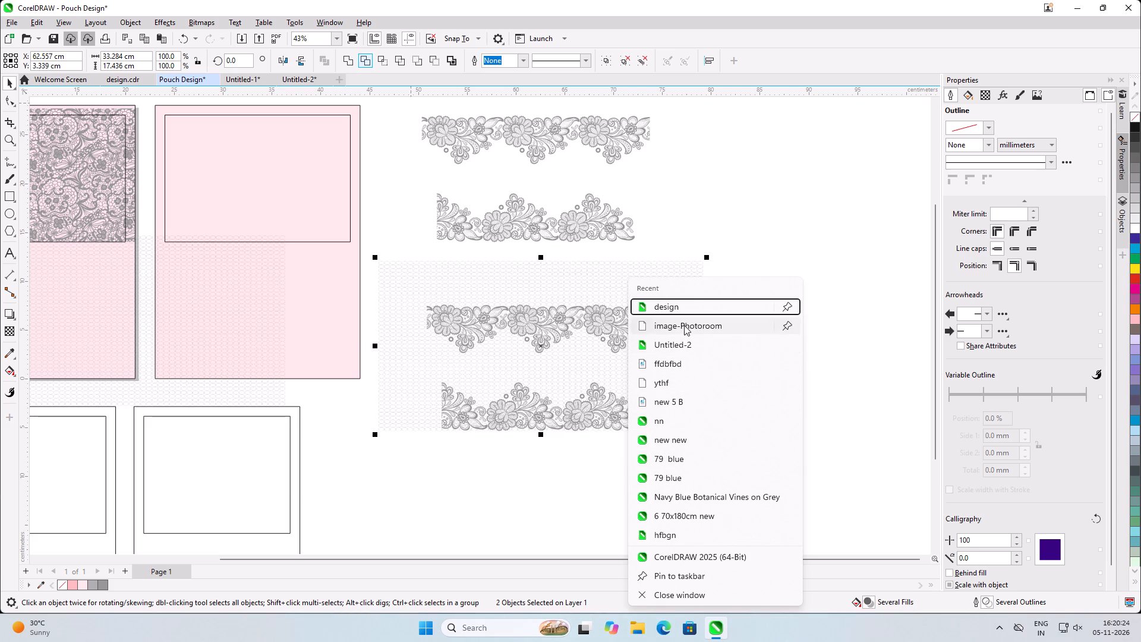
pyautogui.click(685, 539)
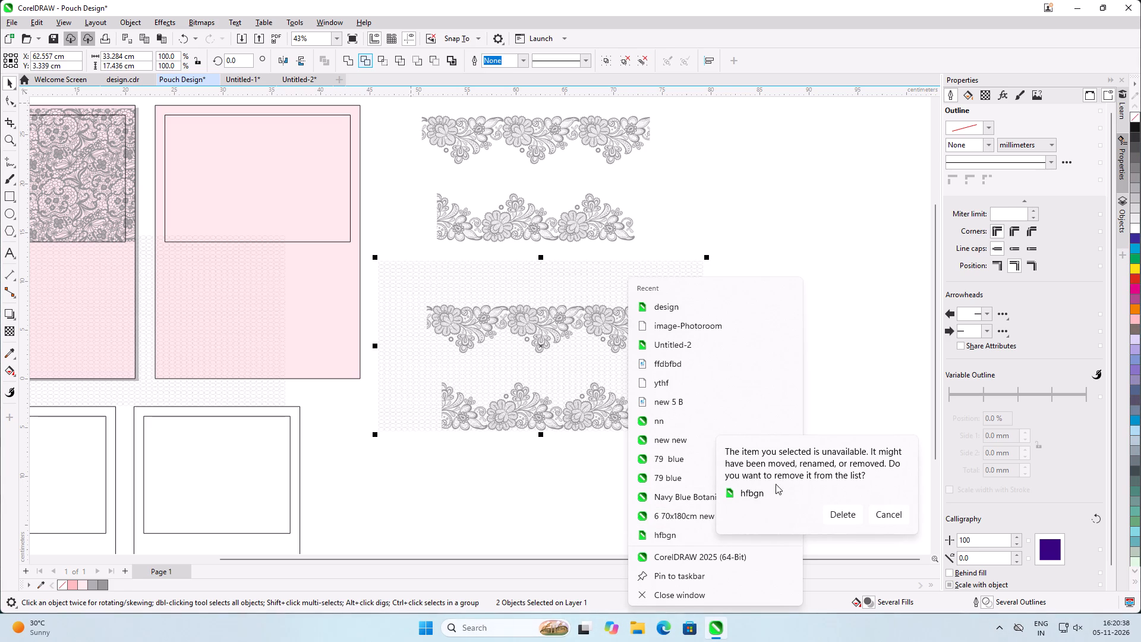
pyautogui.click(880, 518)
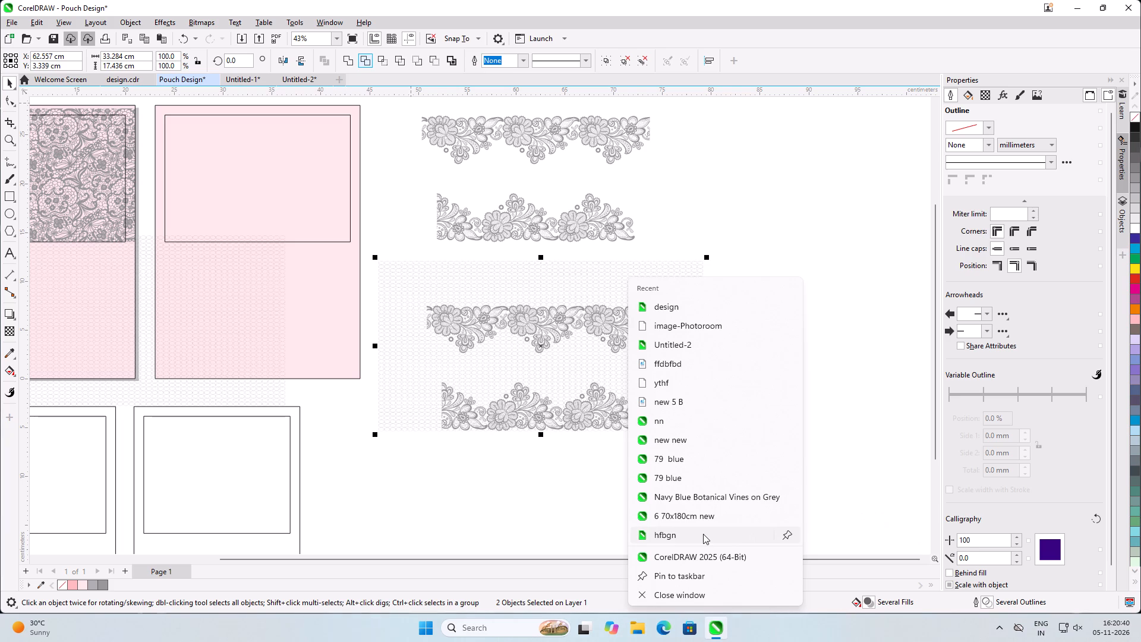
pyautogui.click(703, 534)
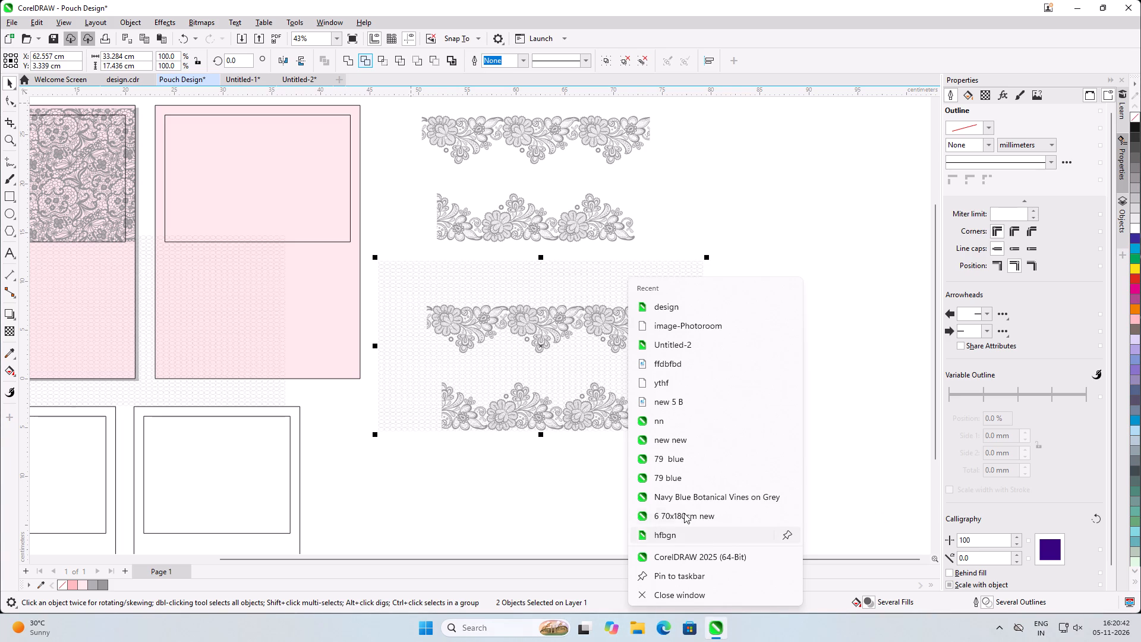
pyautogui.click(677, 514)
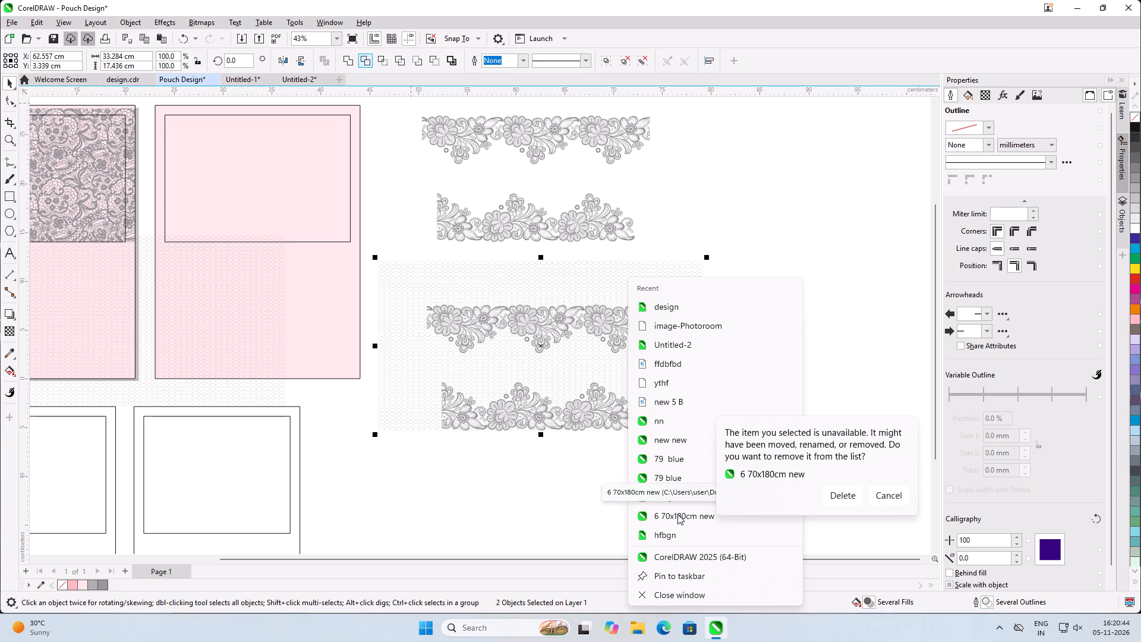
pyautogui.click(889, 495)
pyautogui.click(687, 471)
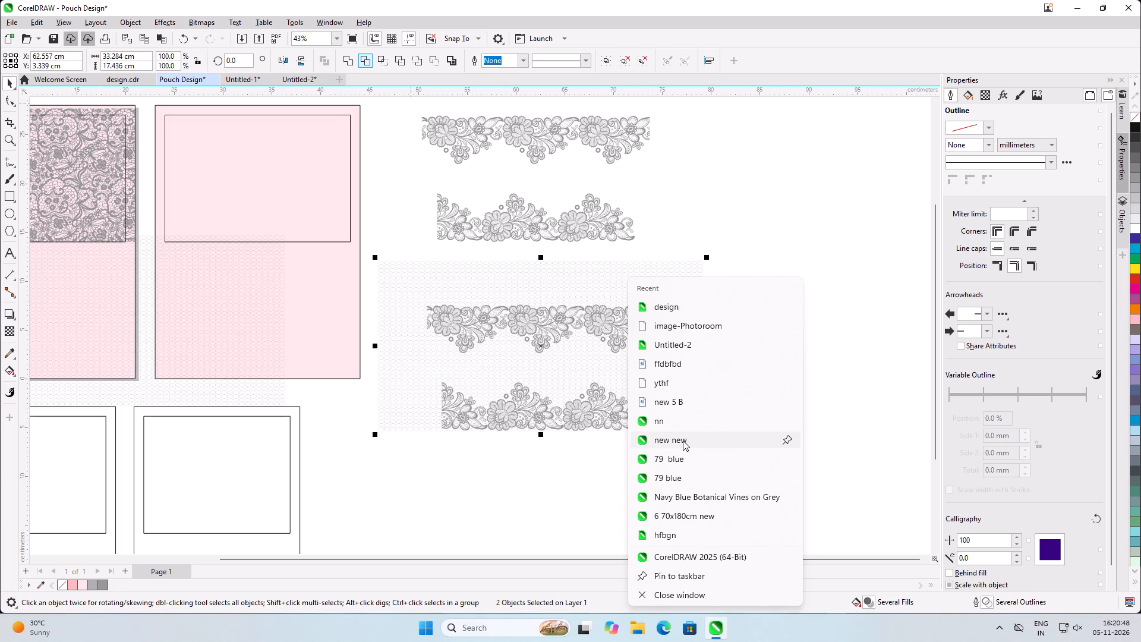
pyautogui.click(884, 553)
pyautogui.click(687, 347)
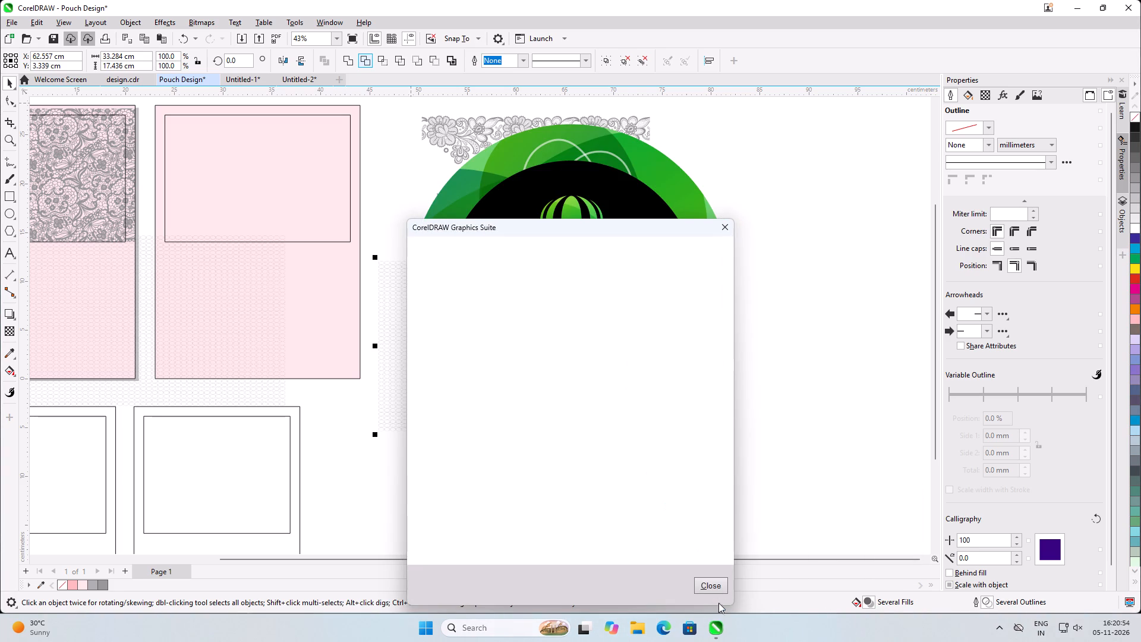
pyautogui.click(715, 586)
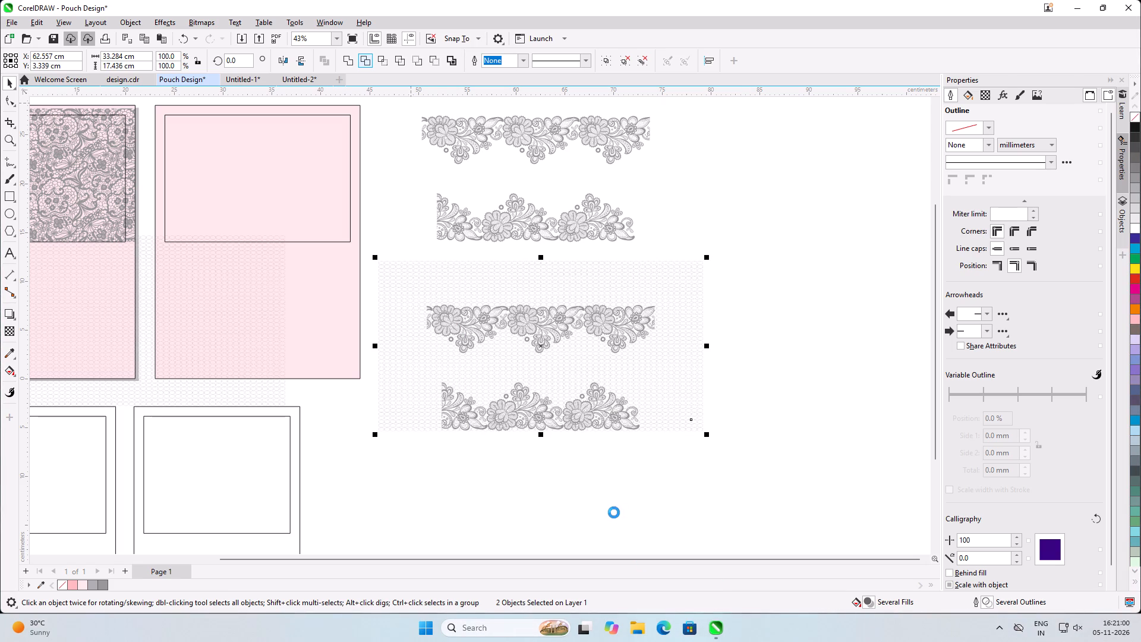
# Open Network Connections, disable the Ethernet adapter and close the window.
pyautogui.press('super+r')
pyautogui.press('Return')
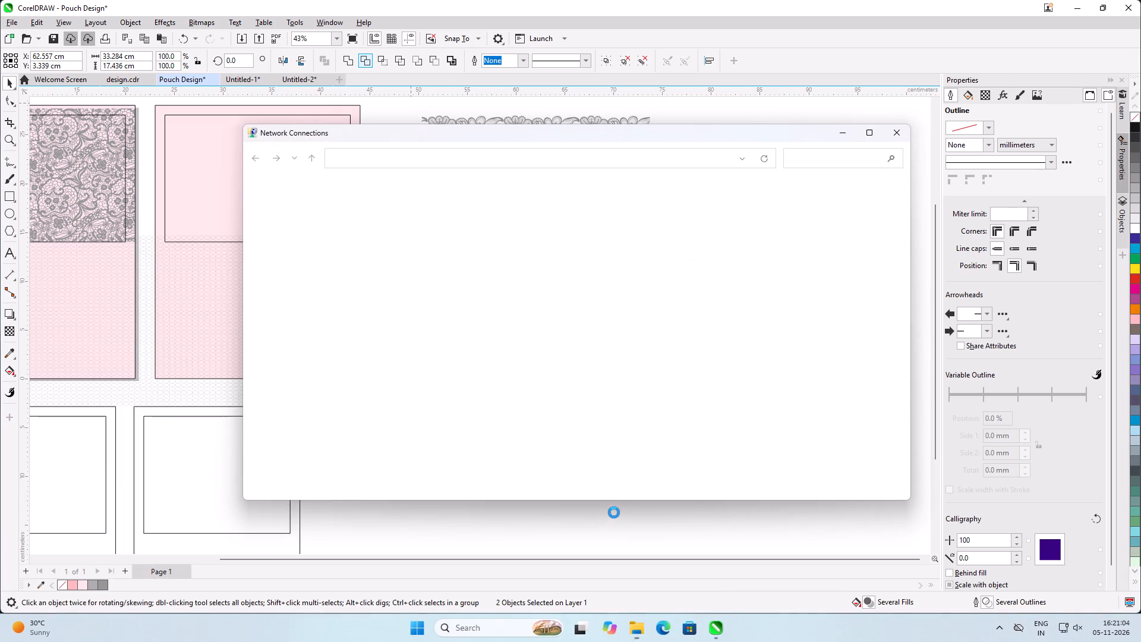
pyautogui.doubleClick(348, 224)
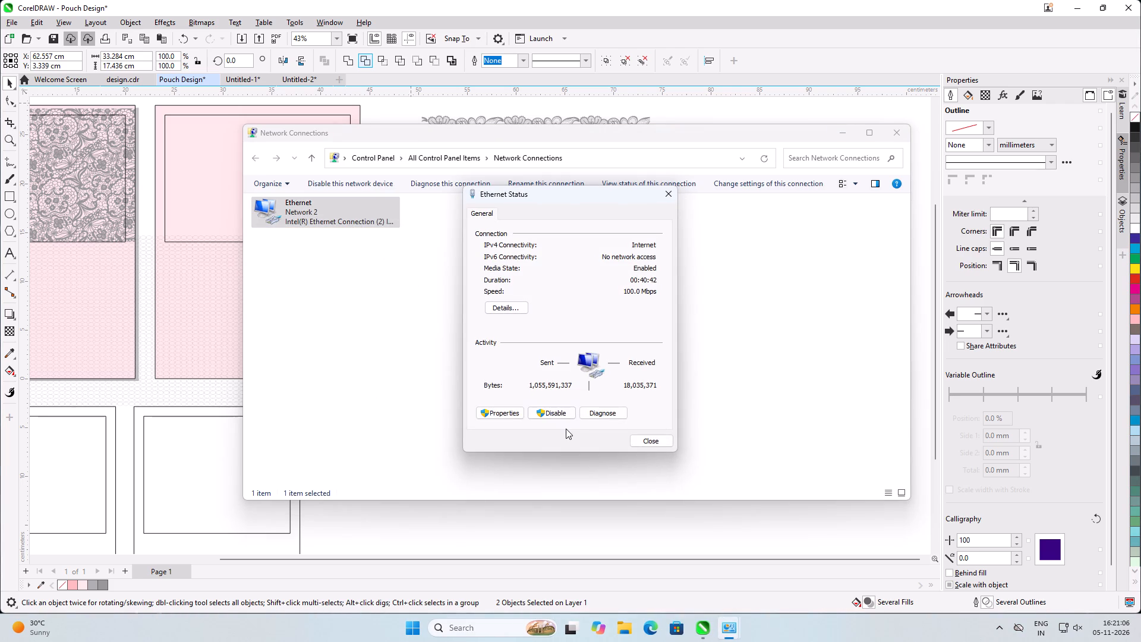
pyautogui.click(559, 417)
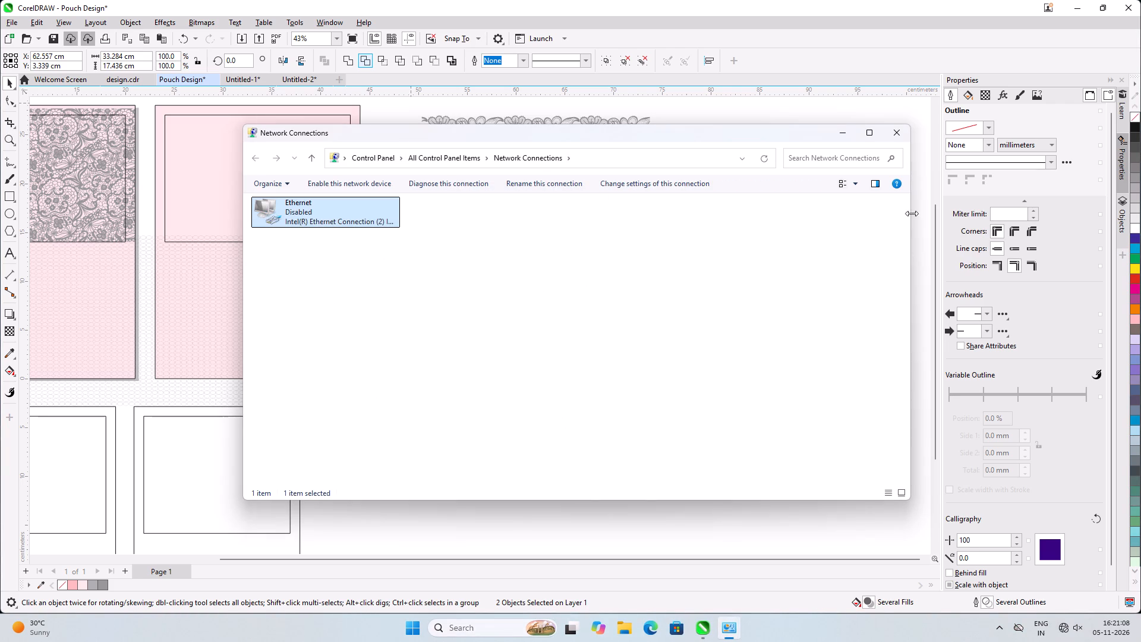
pyautogui.click(893, 127)
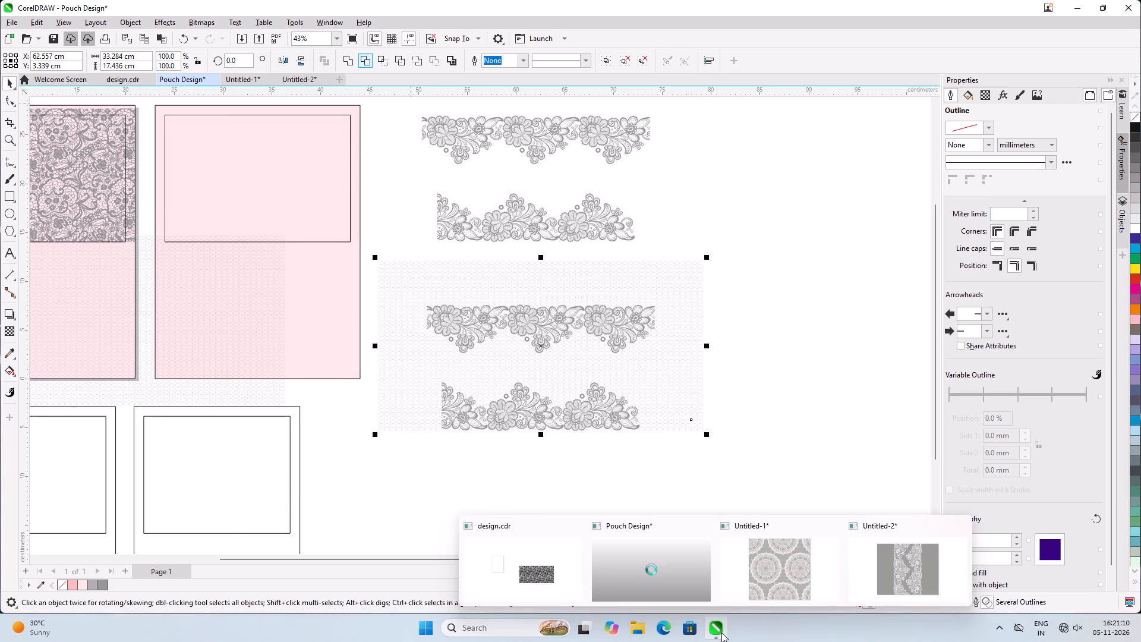
# Open the recent file image-Photoroom in a new CorelDRAW instance.
pyautogui.rightClick(721, 632)
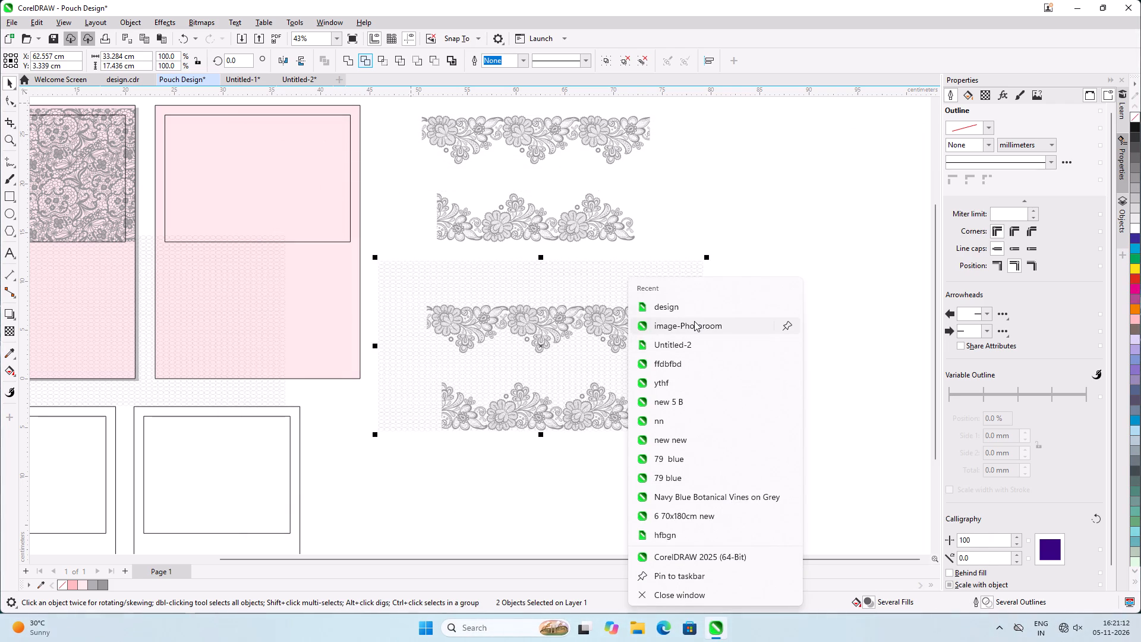
pyautogui.click(694, 321)
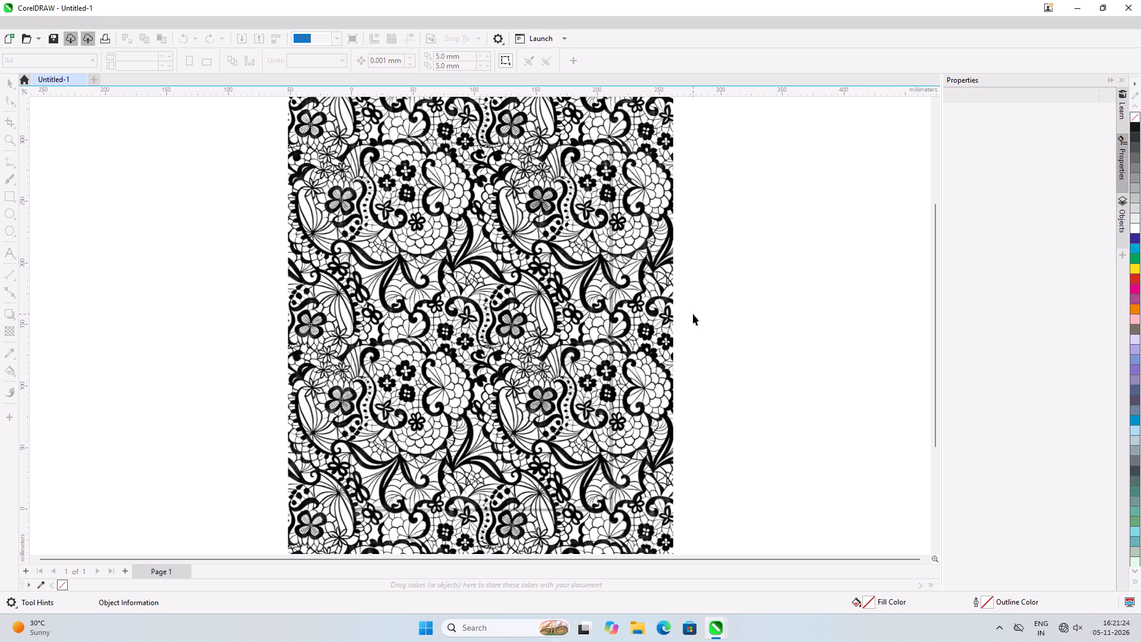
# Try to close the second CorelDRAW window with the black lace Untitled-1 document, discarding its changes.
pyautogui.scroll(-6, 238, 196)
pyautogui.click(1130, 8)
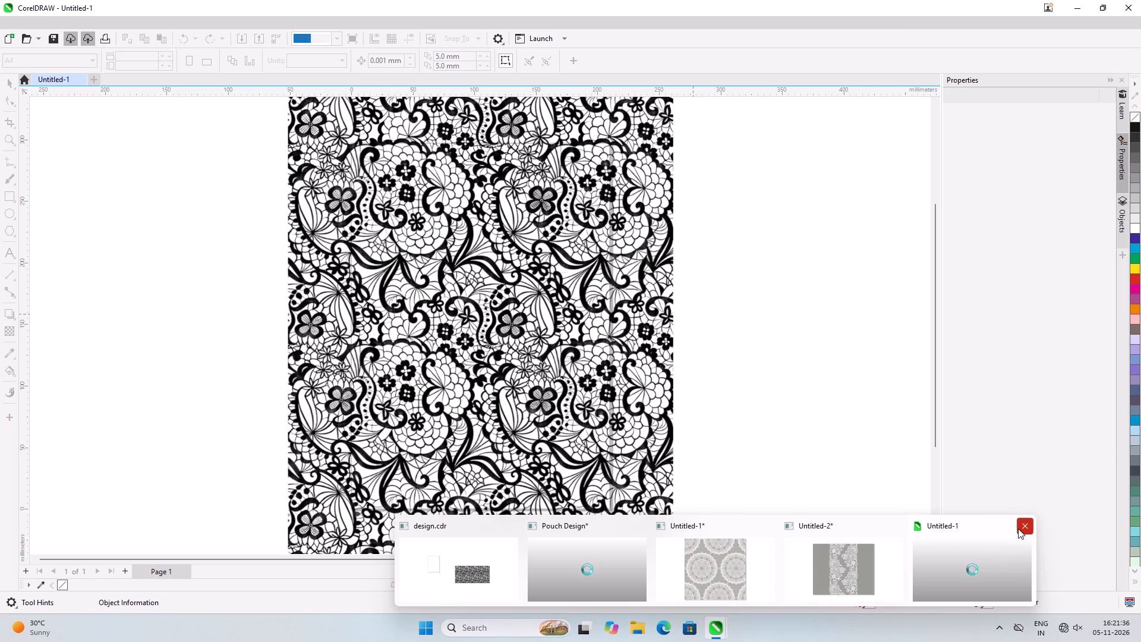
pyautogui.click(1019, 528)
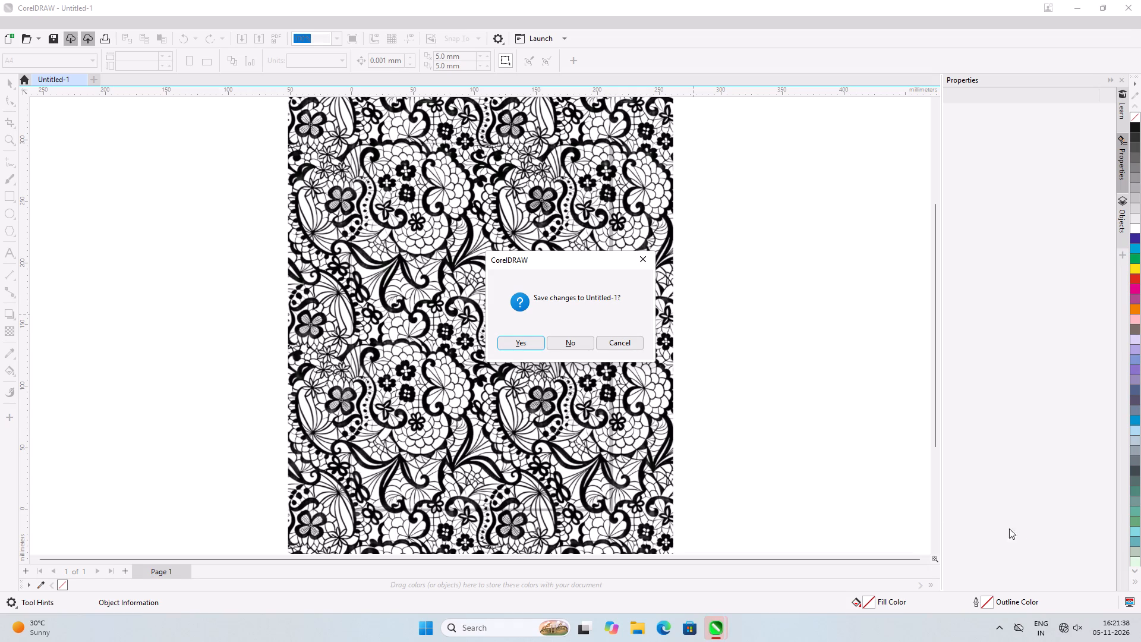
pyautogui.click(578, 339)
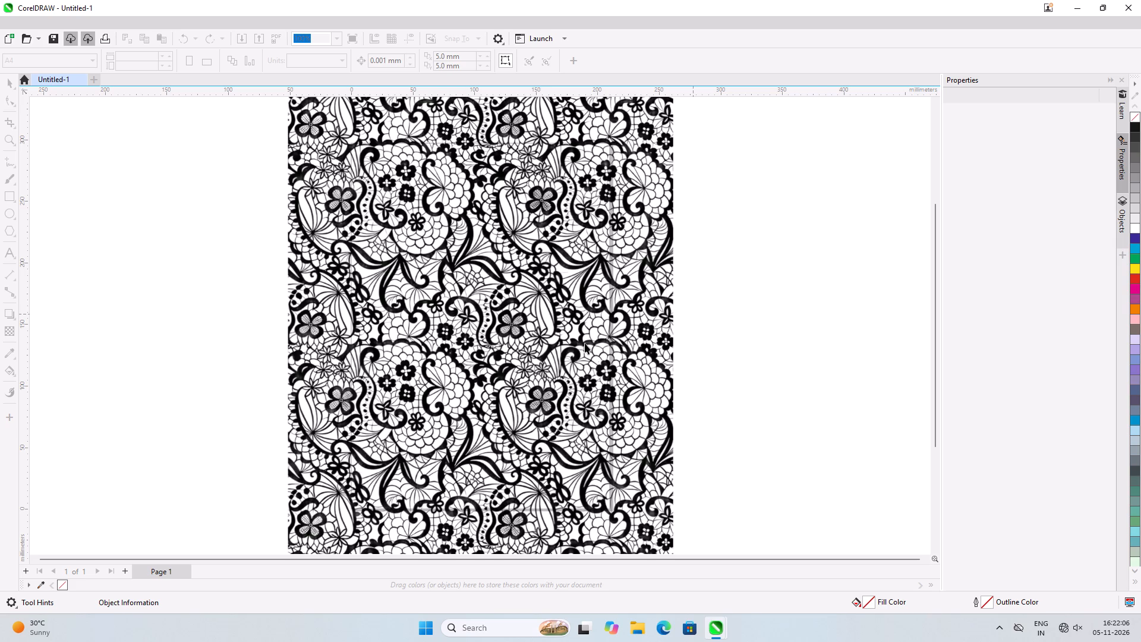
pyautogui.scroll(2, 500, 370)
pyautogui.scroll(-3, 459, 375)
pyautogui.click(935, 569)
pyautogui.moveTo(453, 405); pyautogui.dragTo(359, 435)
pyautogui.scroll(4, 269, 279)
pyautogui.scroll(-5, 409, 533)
# Close the second CorelDRAW window holding the black lace Untitled-1 document without saving its changes.
pyautogui.click(641, 635)
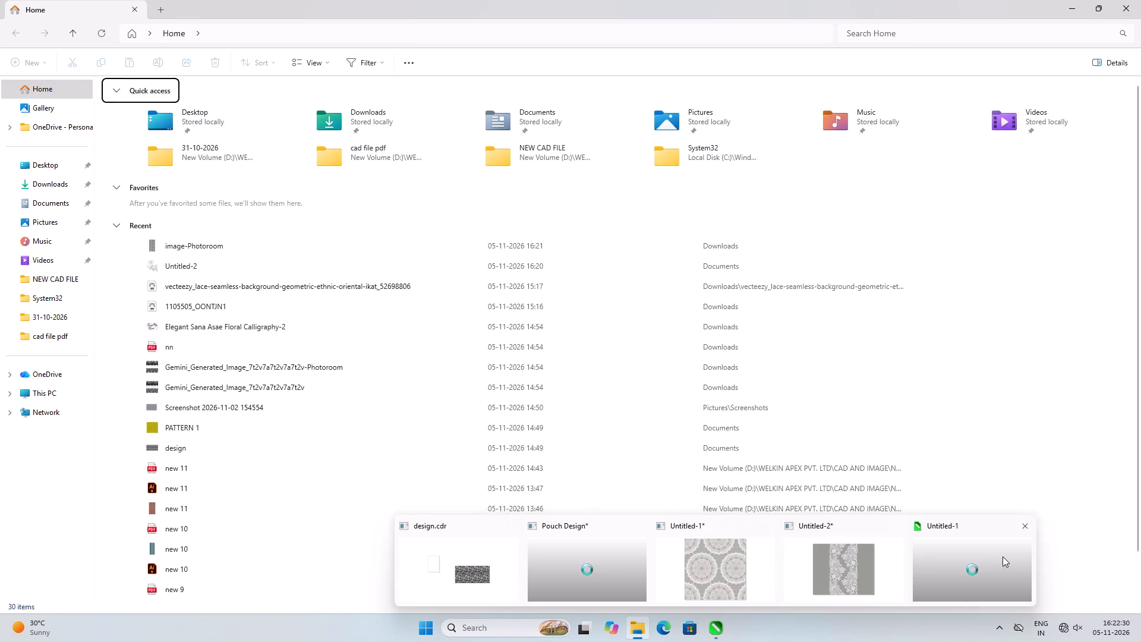
pyautogui.click(1026, 525)
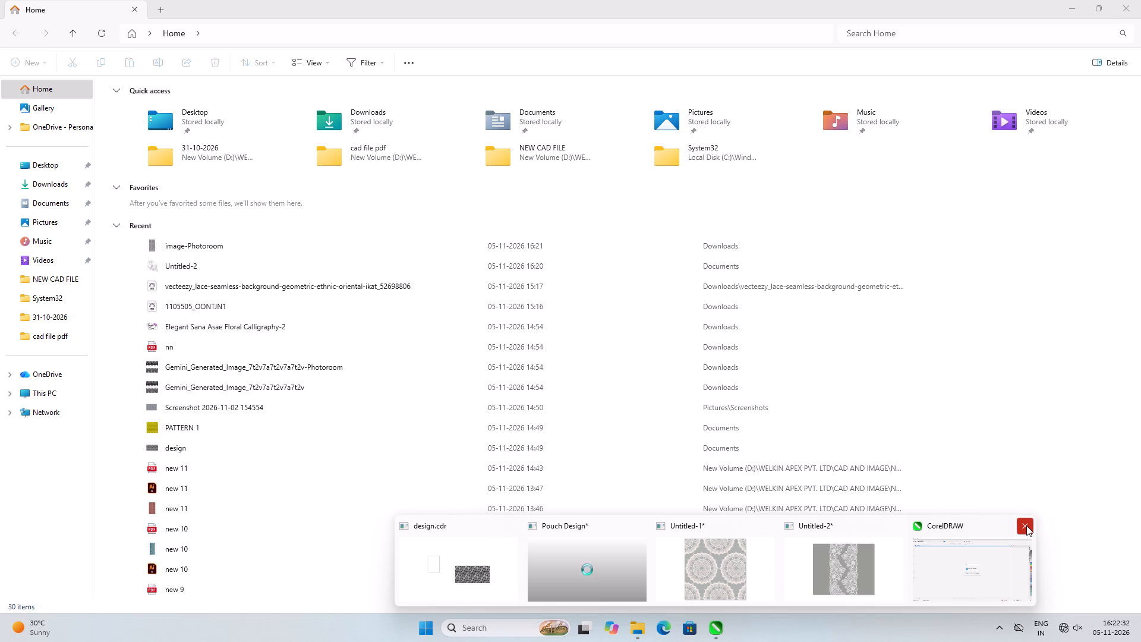
pyautogui.click(991, 558)
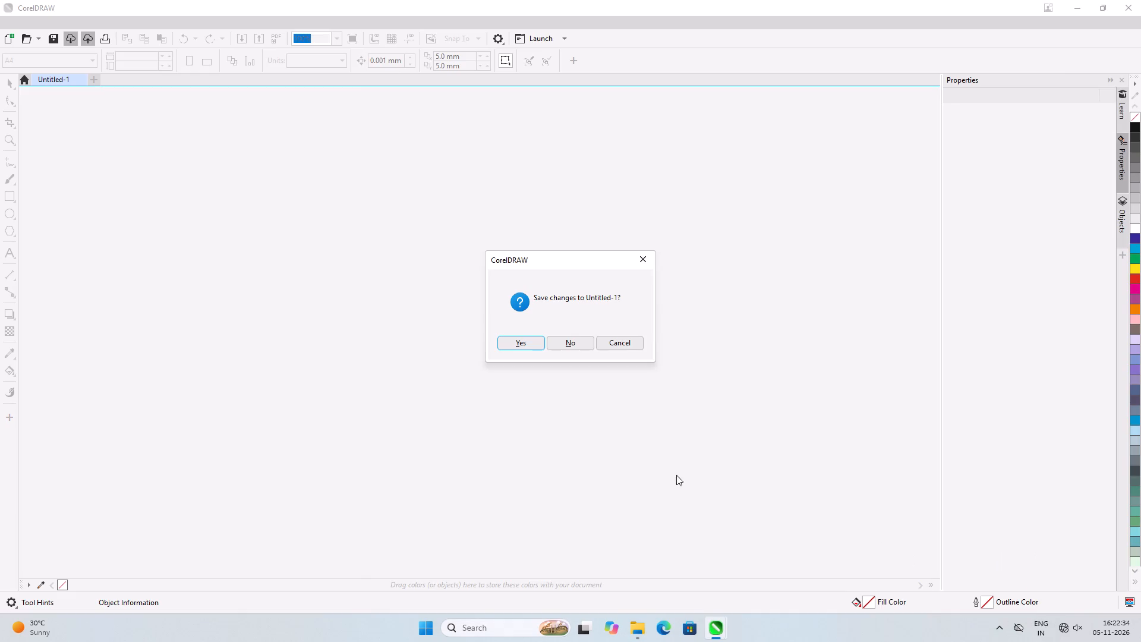
pyautogui.click(579, 344)
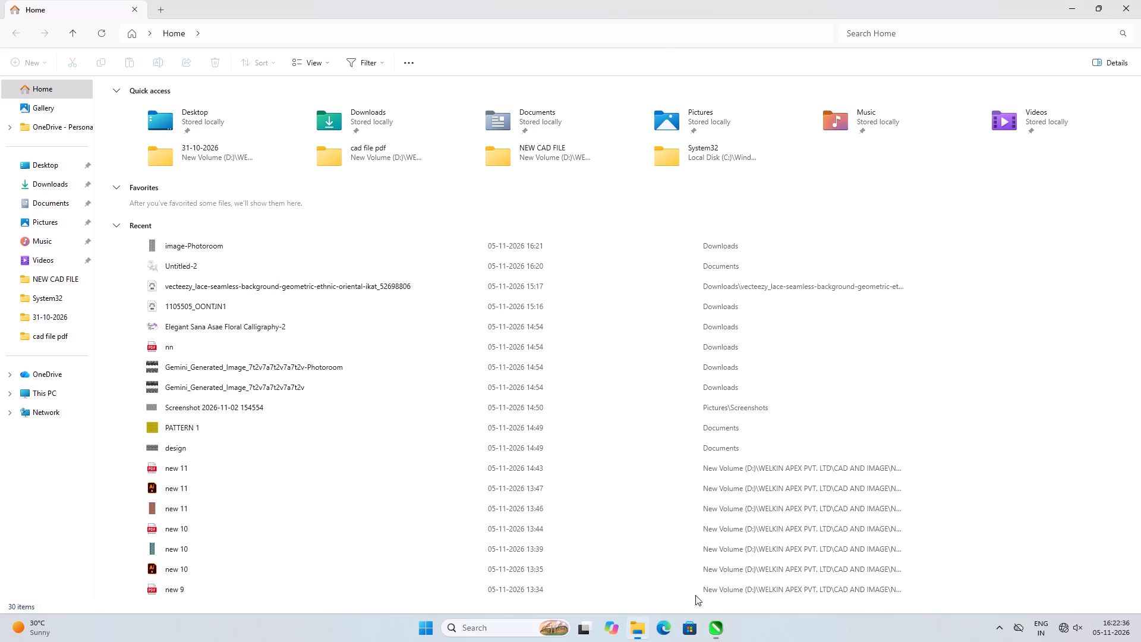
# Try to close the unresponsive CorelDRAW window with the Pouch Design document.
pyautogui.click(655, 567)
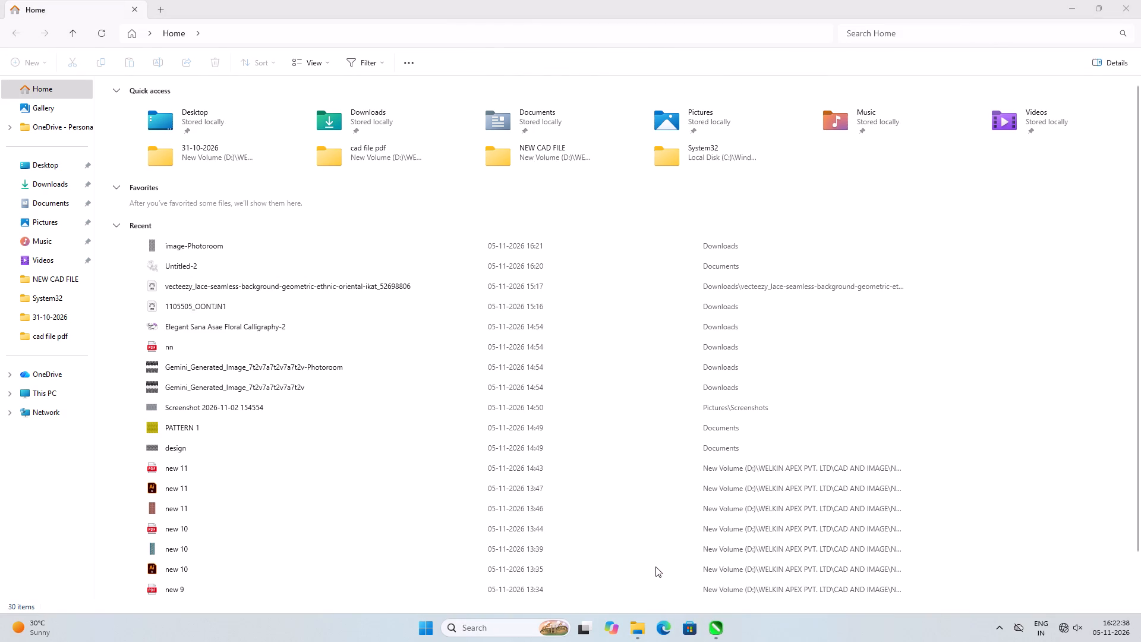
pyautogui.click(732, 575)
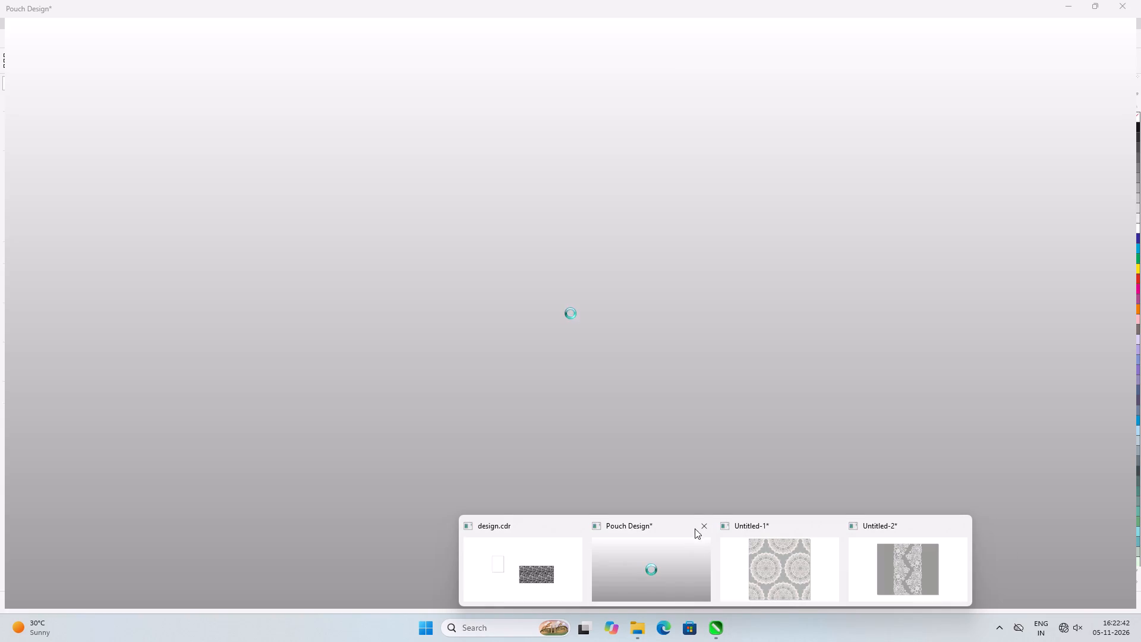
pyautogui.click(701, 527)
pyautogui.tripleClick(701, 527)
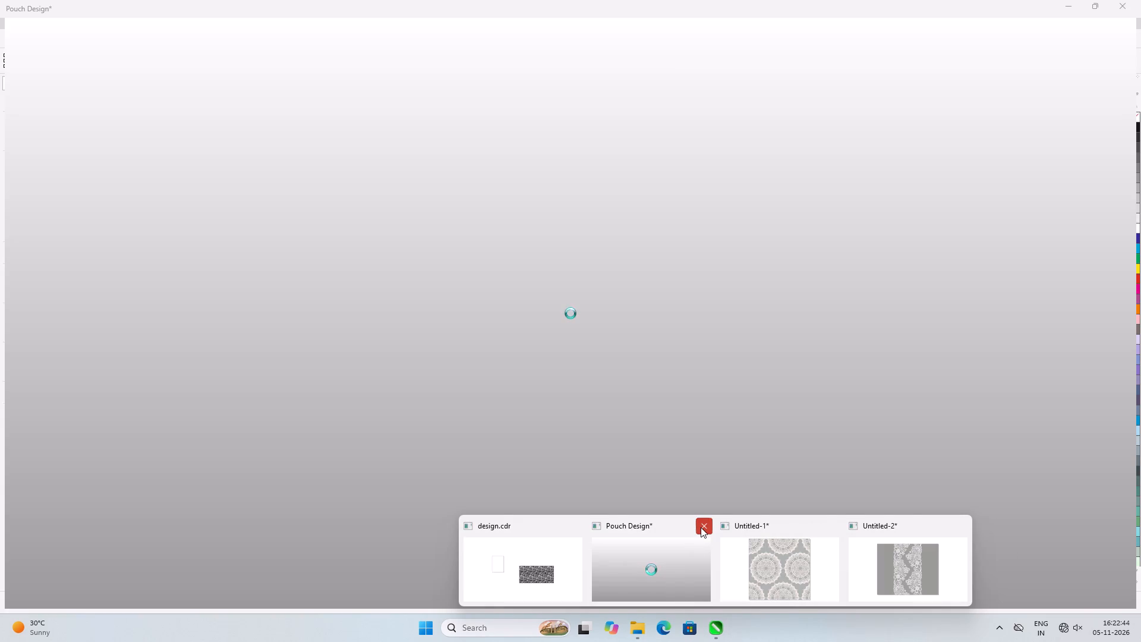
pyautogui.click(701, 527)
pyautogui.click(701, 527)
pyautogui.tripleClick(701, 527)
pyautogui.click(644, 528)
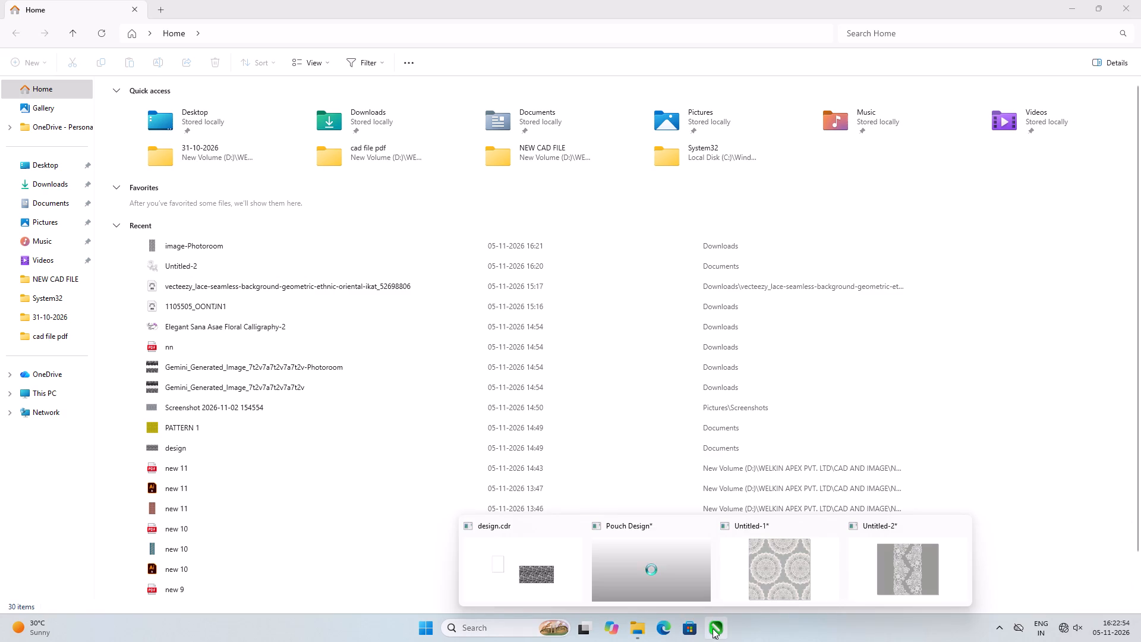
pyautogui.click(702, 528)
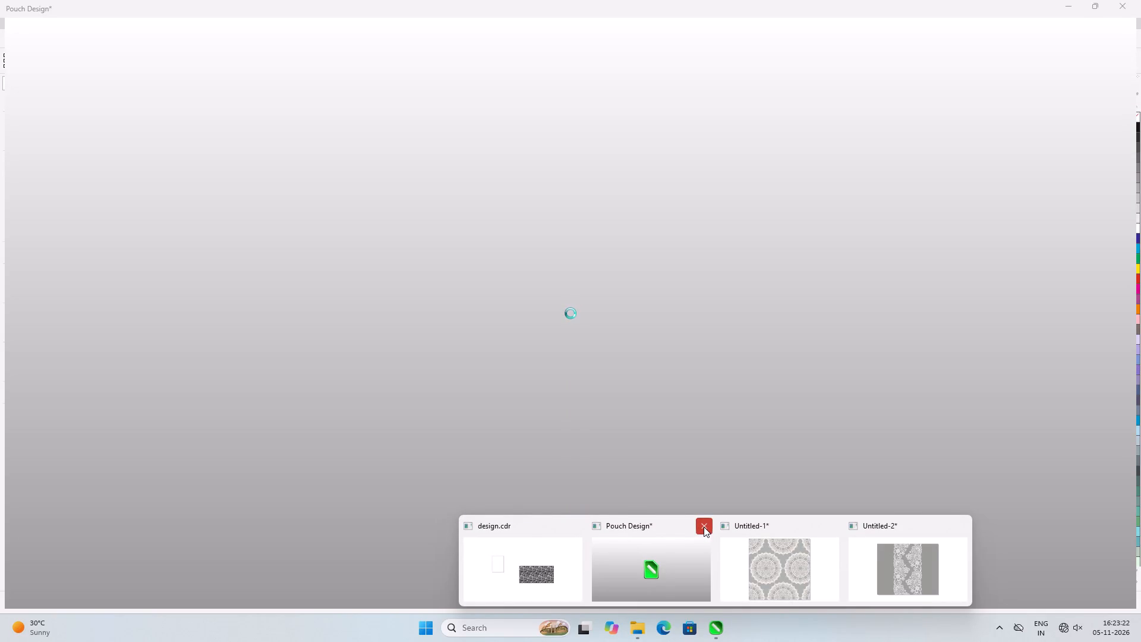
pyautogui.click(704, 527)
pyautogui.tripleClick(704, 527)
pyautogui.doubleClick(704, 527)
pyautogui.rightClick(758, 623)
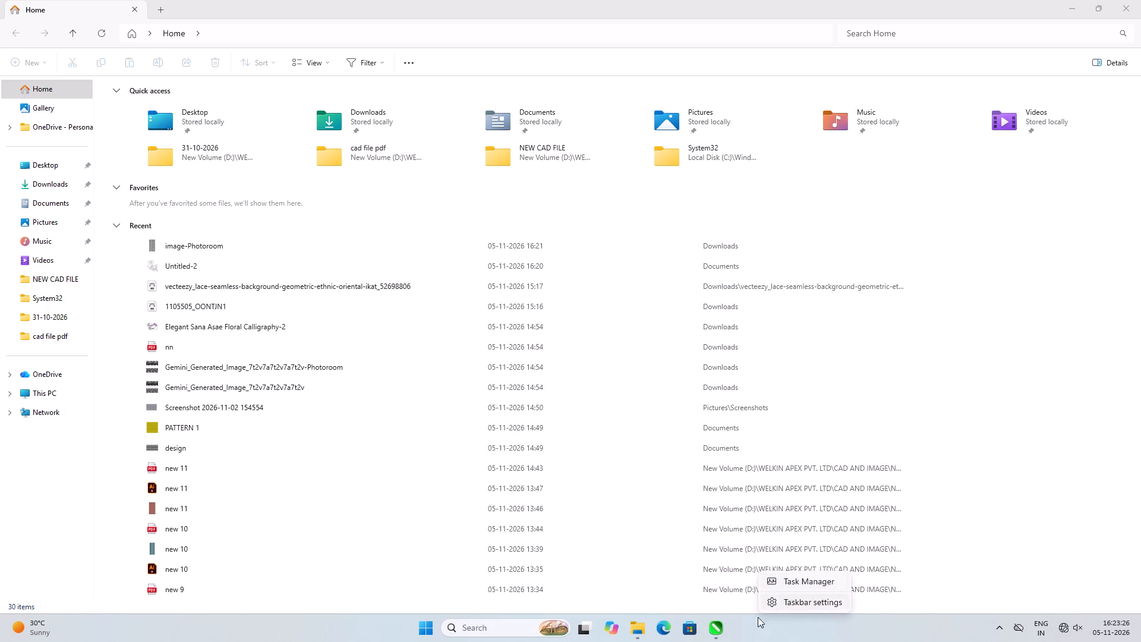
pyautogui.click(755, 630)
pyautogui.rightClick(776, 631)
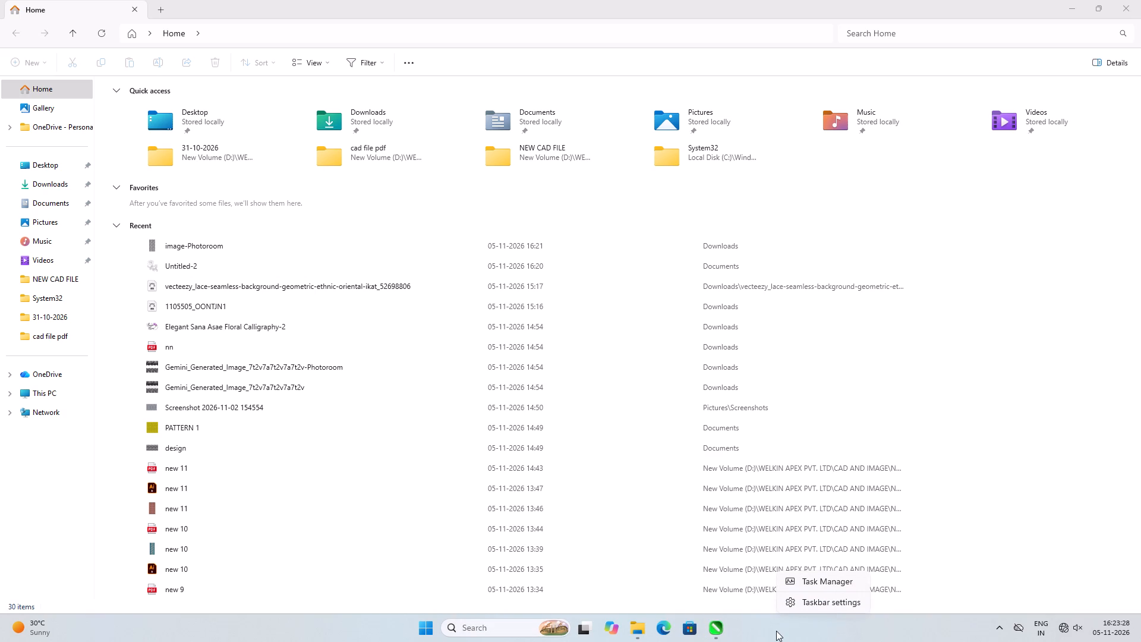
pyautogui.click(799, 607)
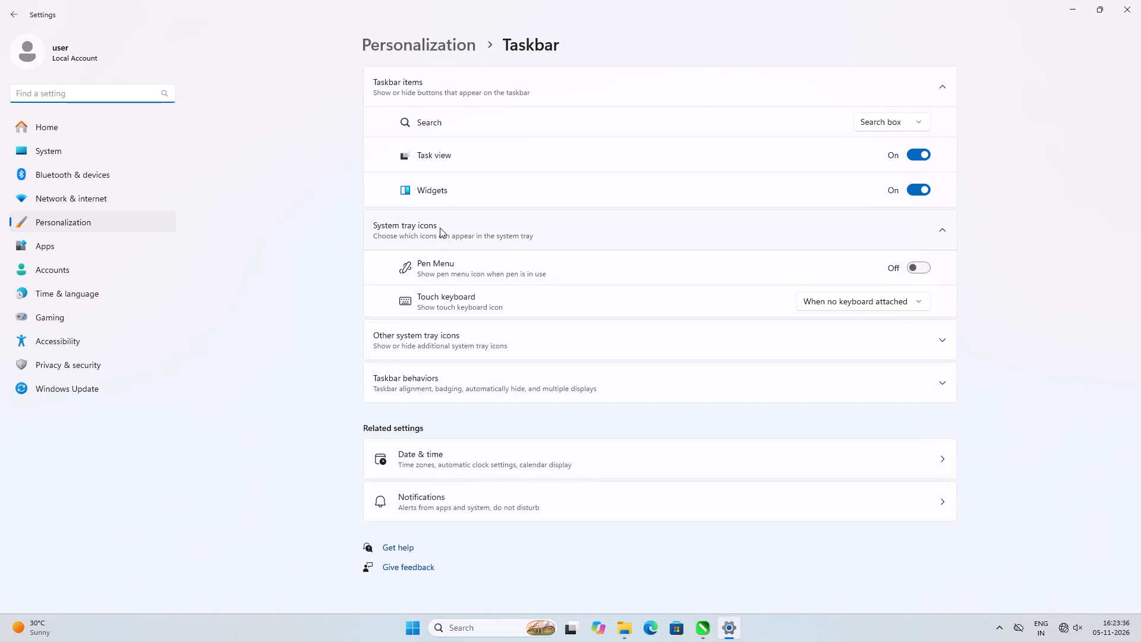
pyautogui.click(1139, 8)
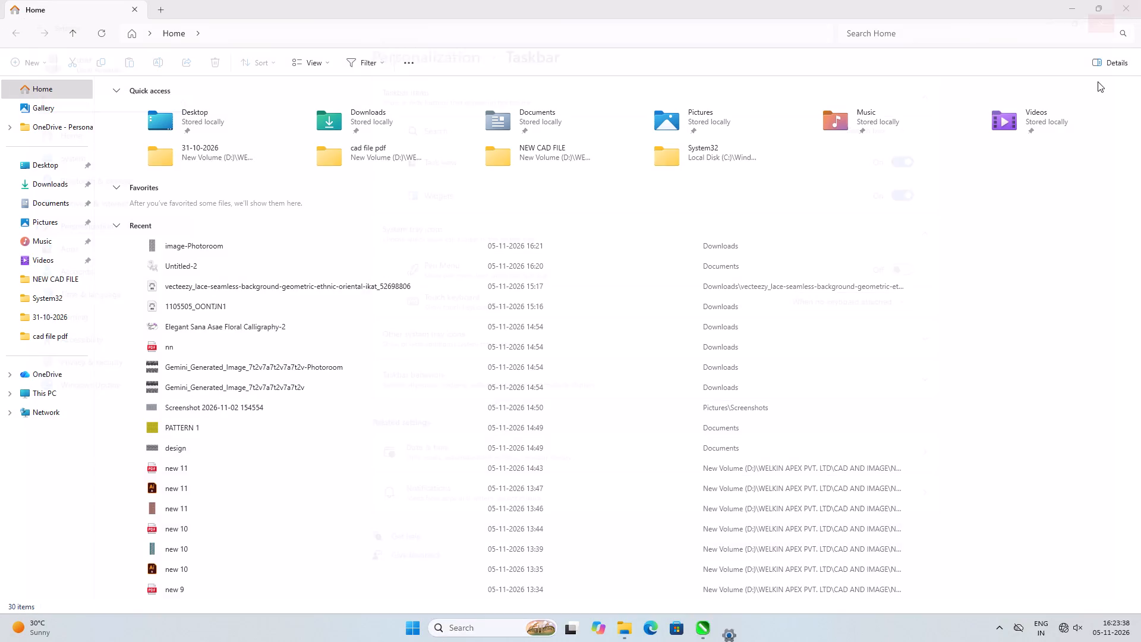
# Open Task Manager to end the unresponsive CorelDRAW, and close Task Manager.
pyautogui.rightClick(812, 628)
pyautogui.click(839, 576)
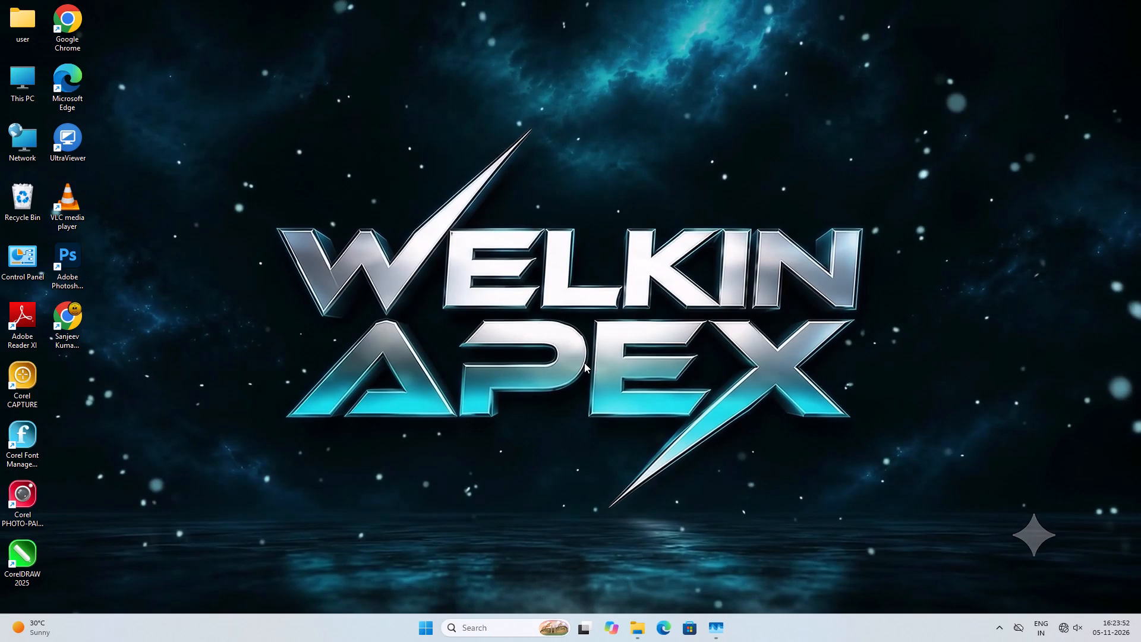
pyautogui.click(647, 520)
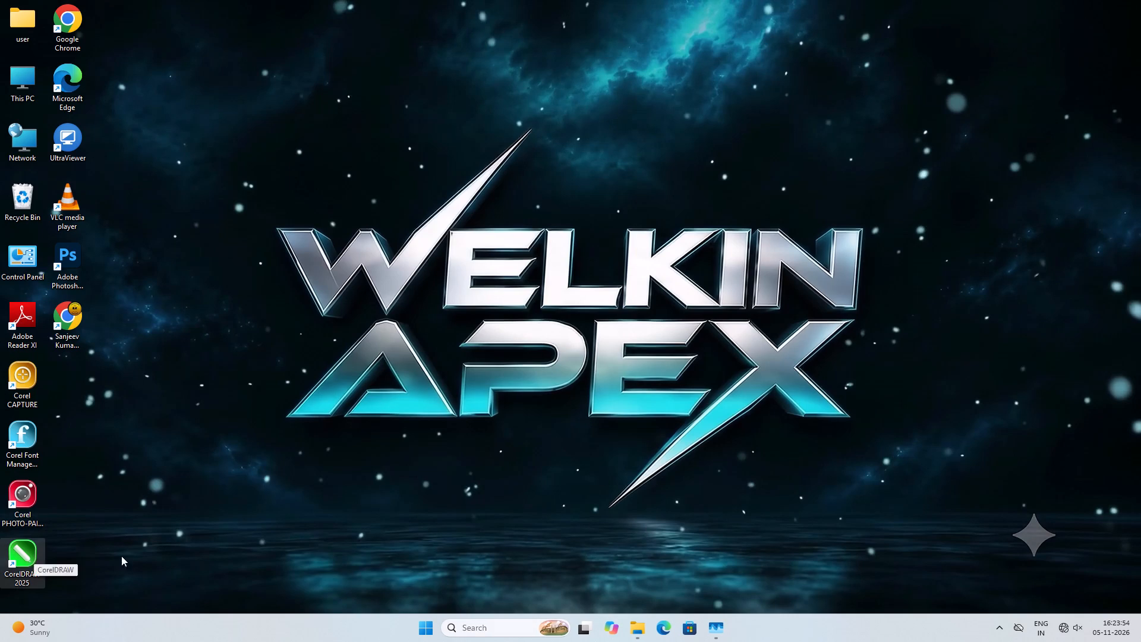
pyautogui.click(418, 628)
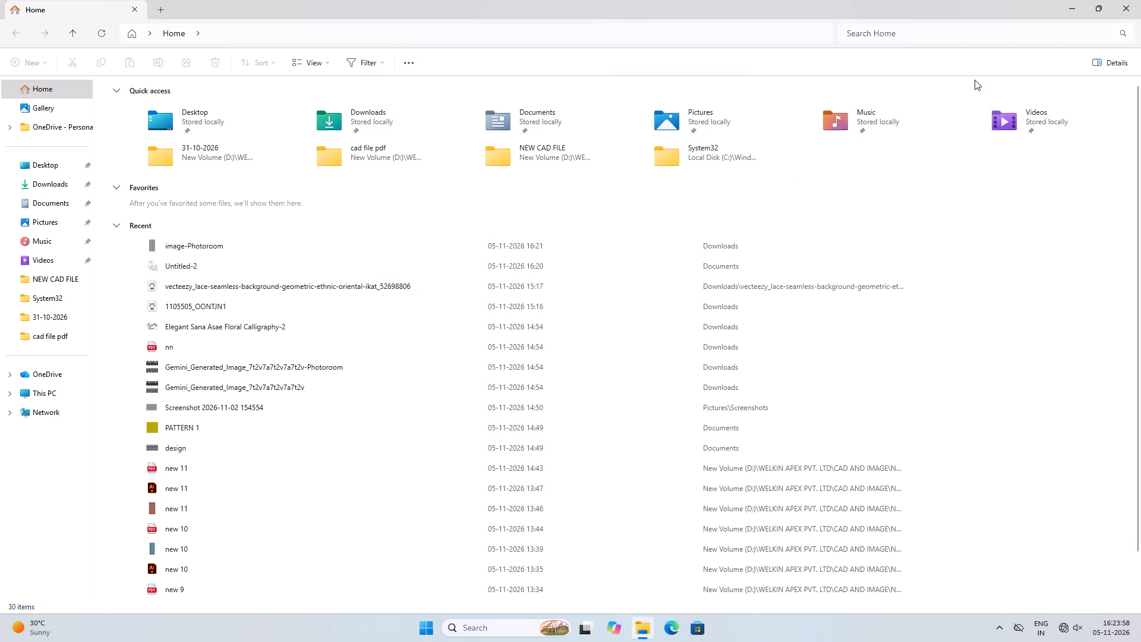
# Close the File Explorer window to return to the desktop.
pyautogui.click(447, 631)
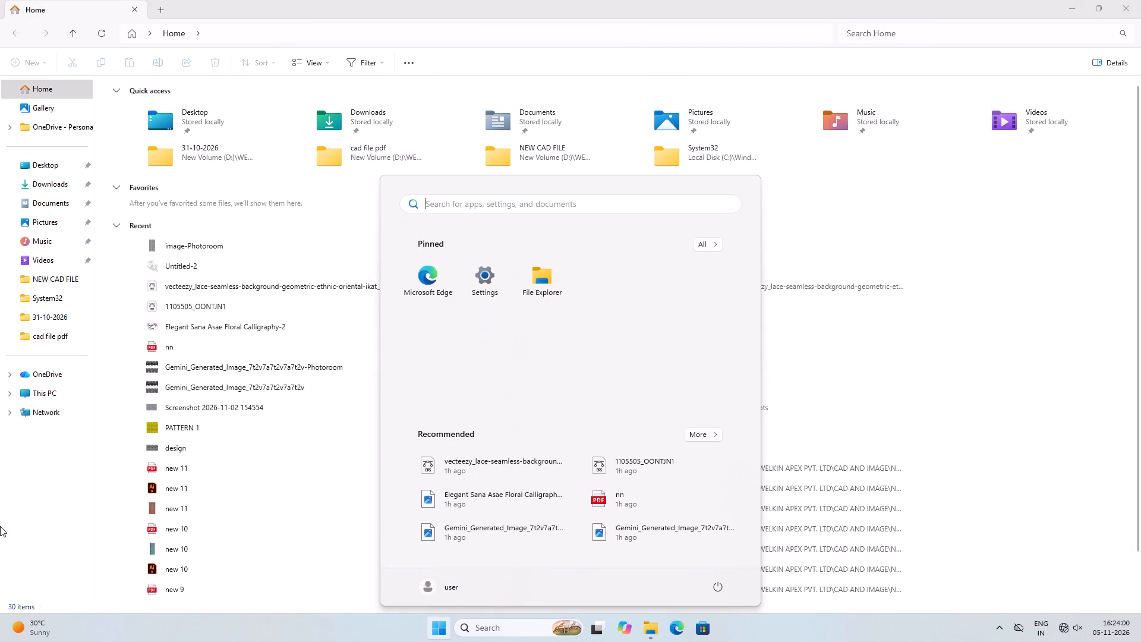
pyautogui.click(881, 627)
pyautogui.scroll(-5, 559, 574)
pyautogui.click(1140, 0)
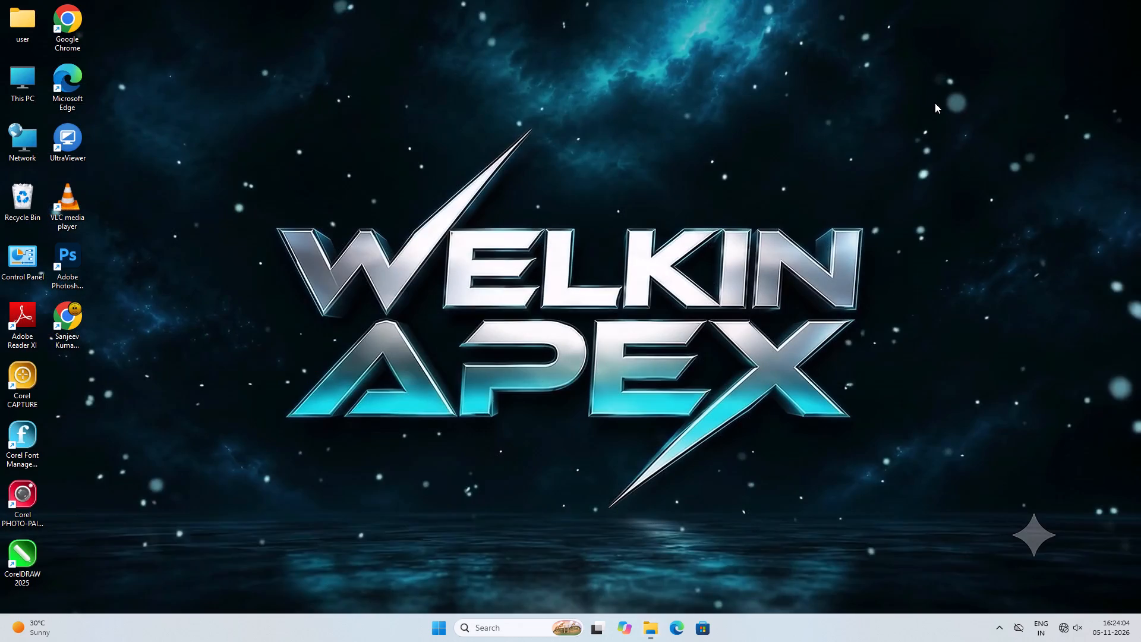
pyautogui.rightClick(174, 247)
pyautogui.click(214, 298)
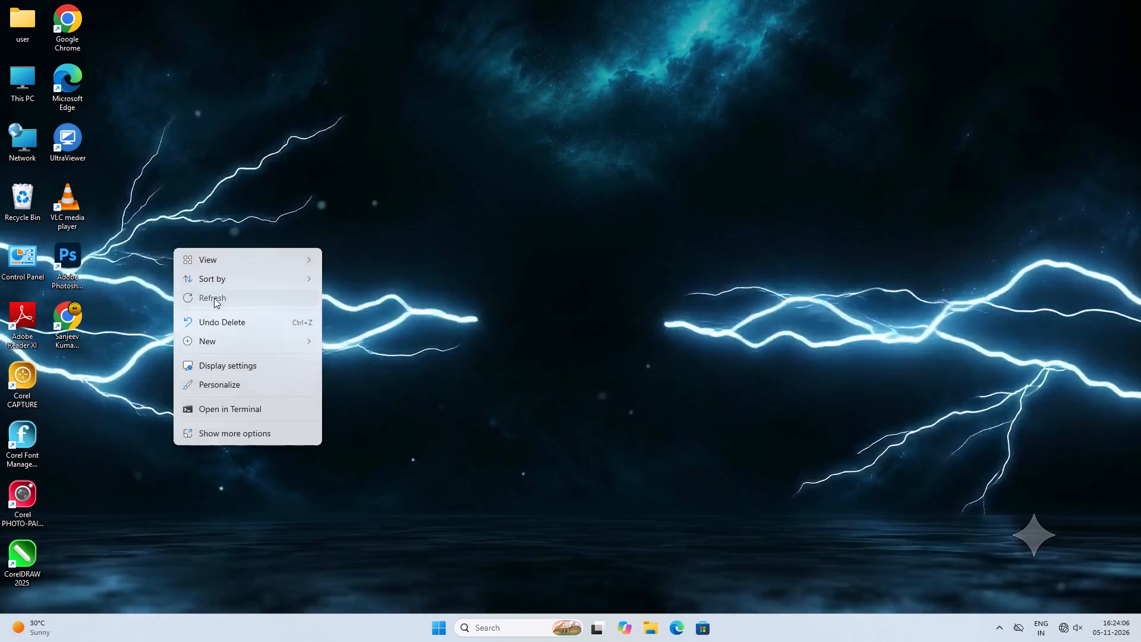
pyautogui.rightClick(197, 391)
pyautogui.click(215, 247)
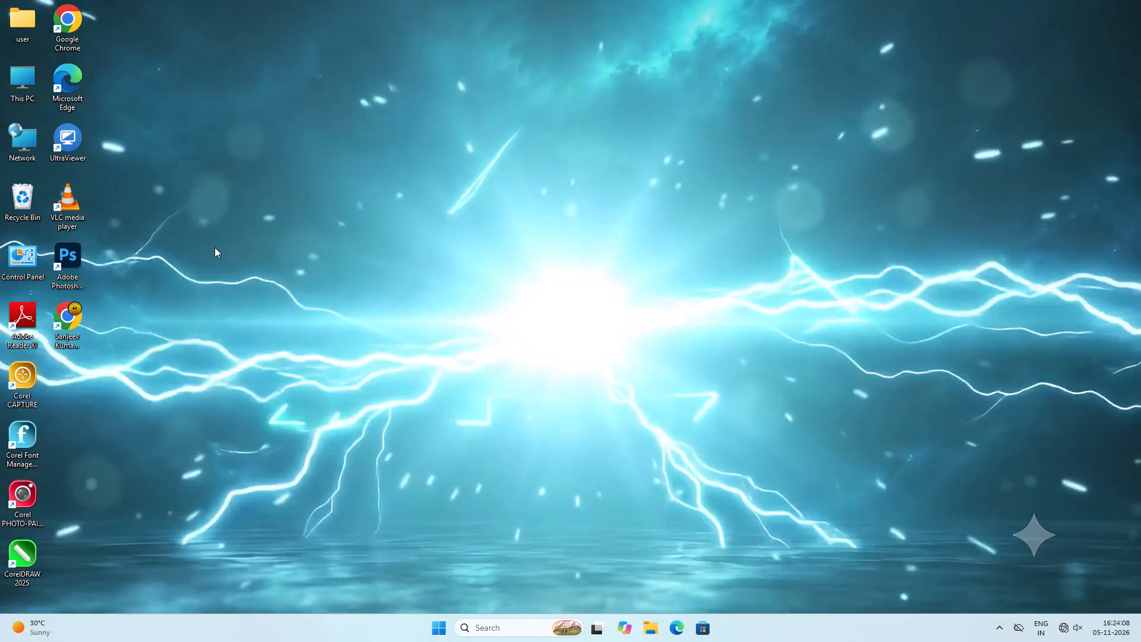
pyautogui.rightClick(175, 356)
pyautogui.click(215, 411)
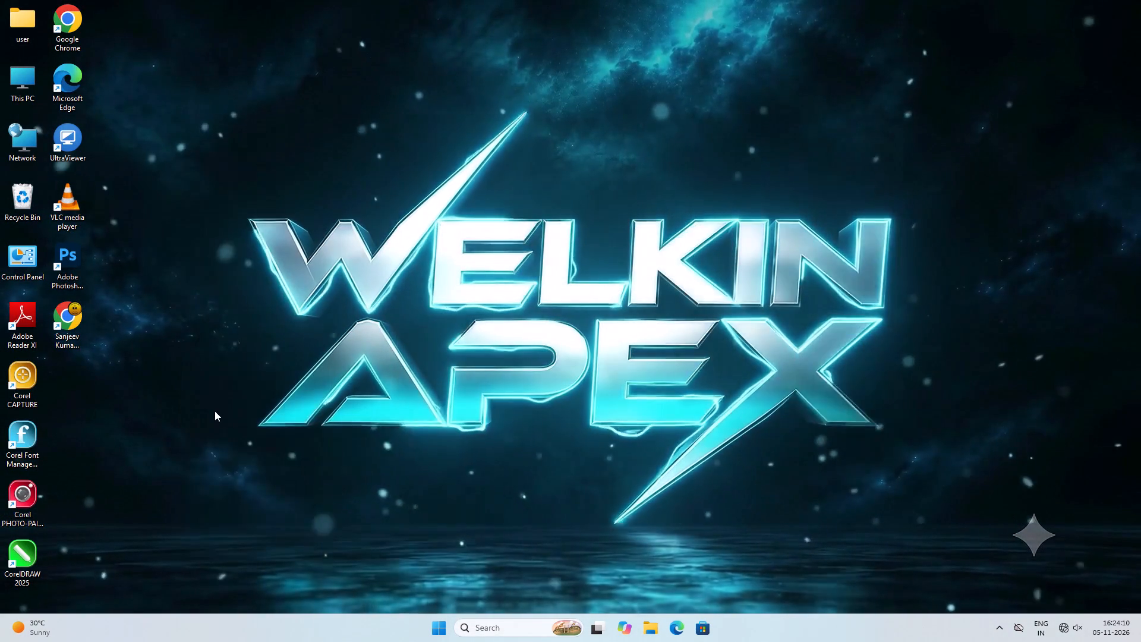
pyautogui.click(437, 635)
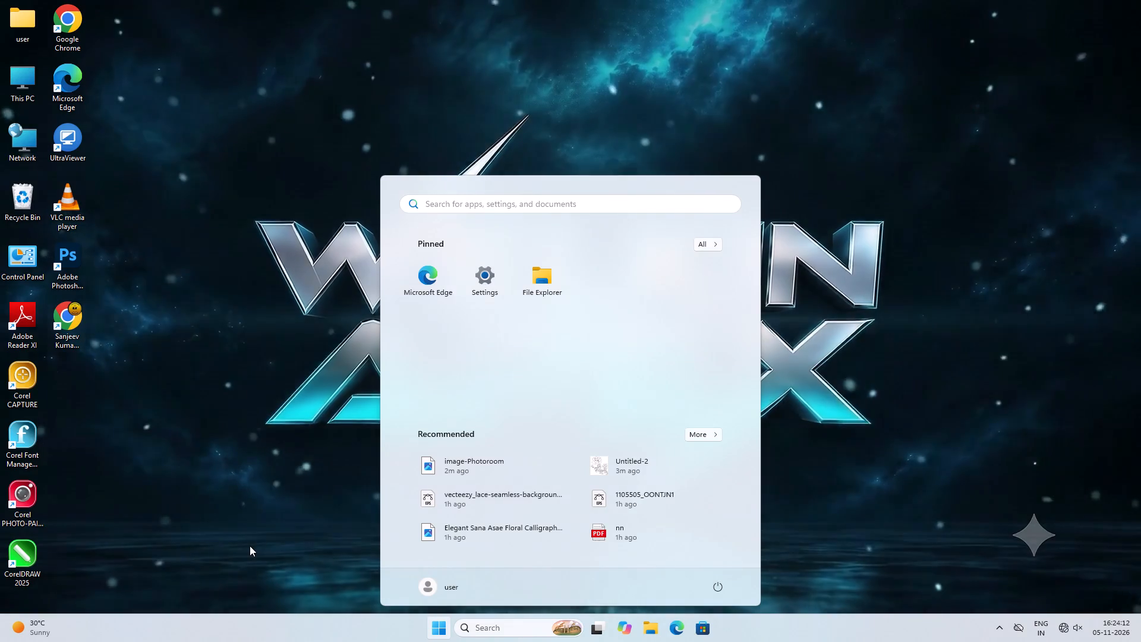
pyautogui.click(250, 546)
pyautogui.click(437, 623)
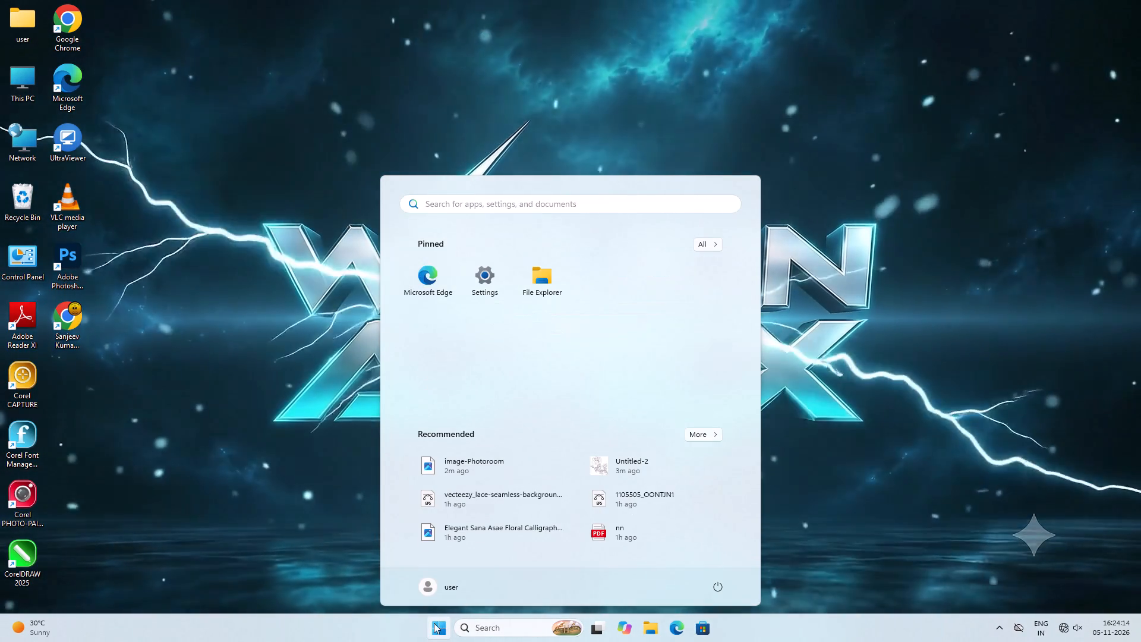
# Relaunch CorelDRAW 2025 from the desktop and recover the backed-up documents.
pyautogui.click(42, 552)
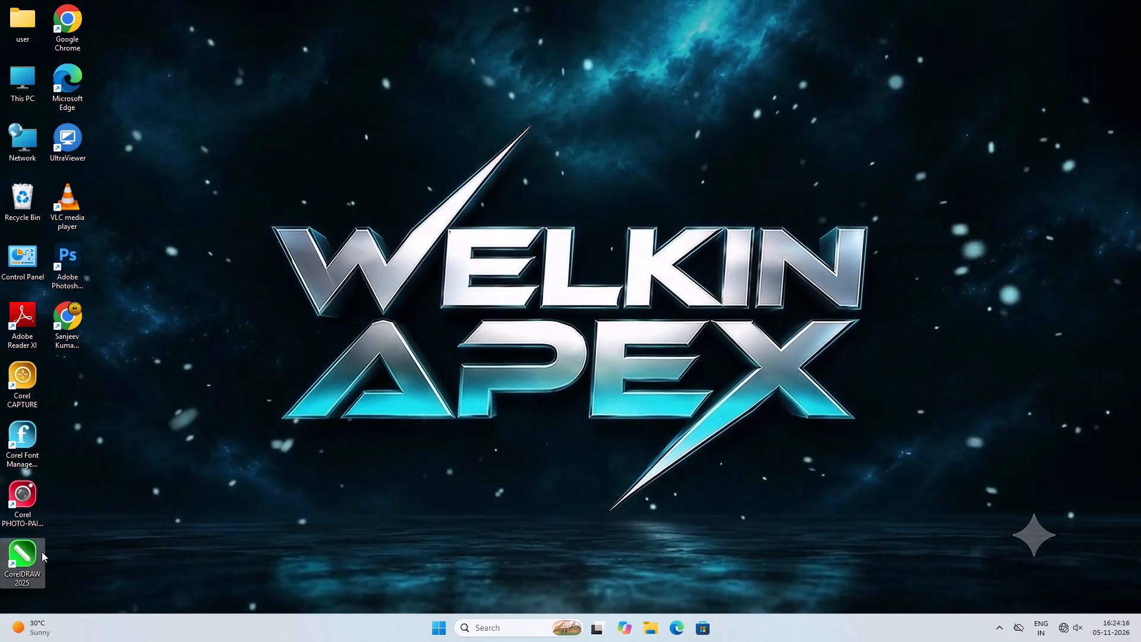
pyautogui.doubleClick(42, 552)
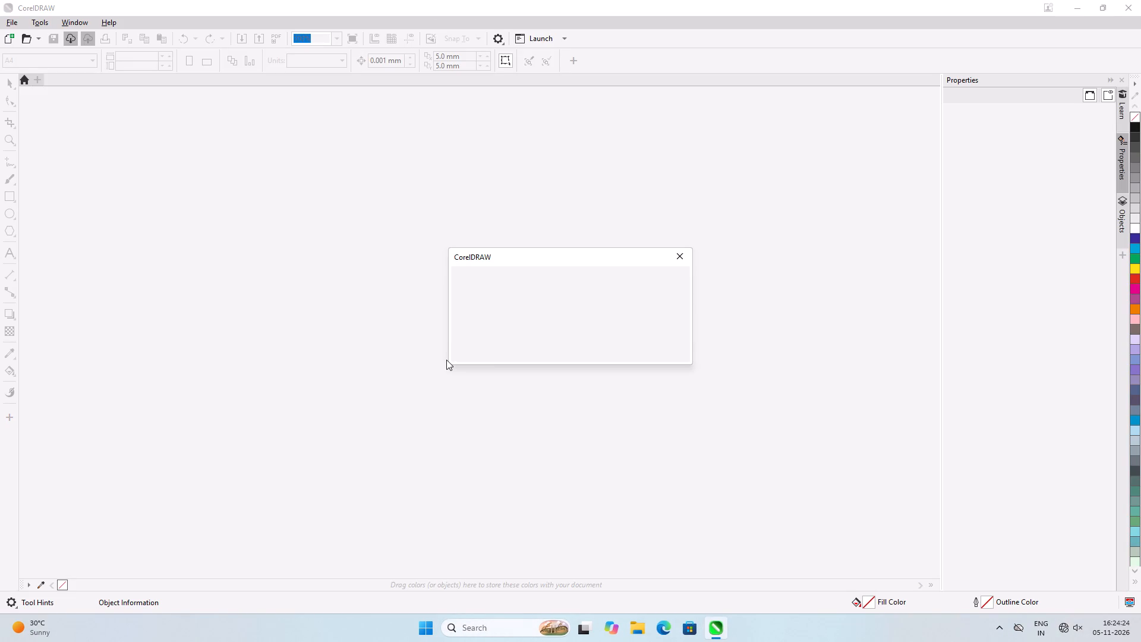
pyautogui.click(601, 345)
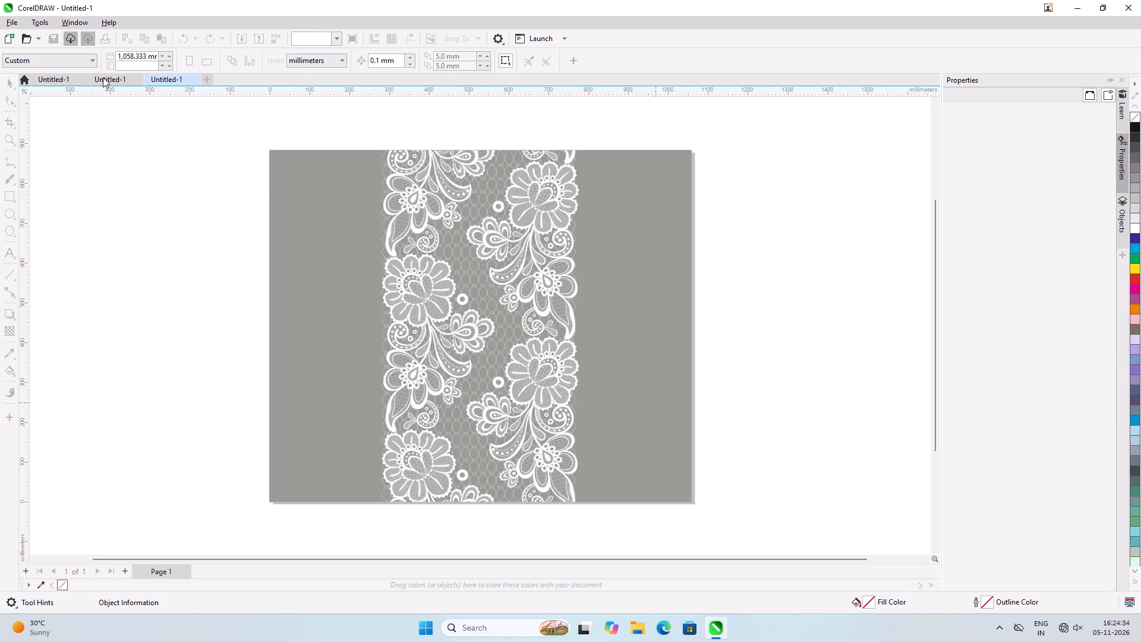
# In the recovered Pouch Design document, move the hexagonal net off the pink lace-border panel into the empty area beside it, at about X 63.6, Y 21.8 cm.
pyautogui.click(103, 77)
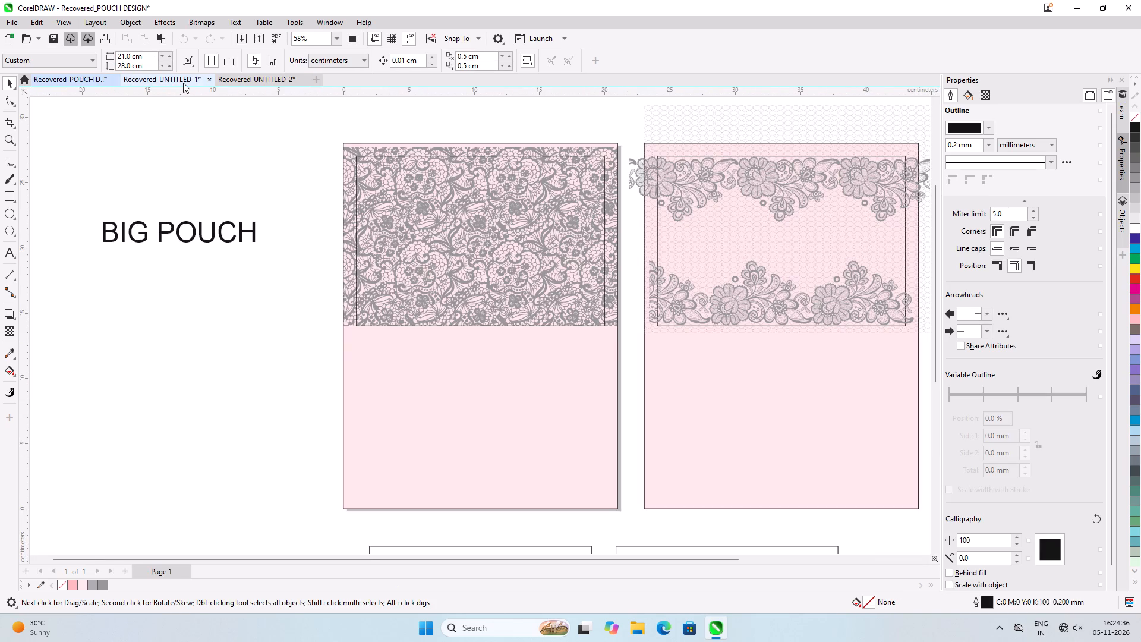
pyautogui.scroll(-5, 198, 314)
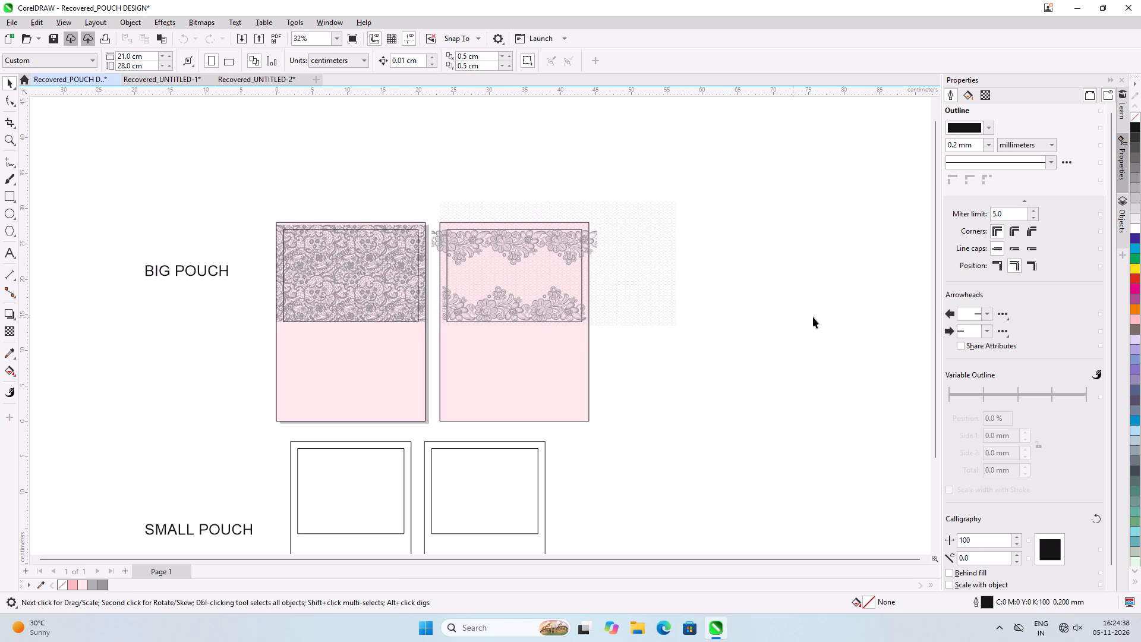
pyautogui.scroll(3, 832, 317)
pyautogui.click(422, 304)
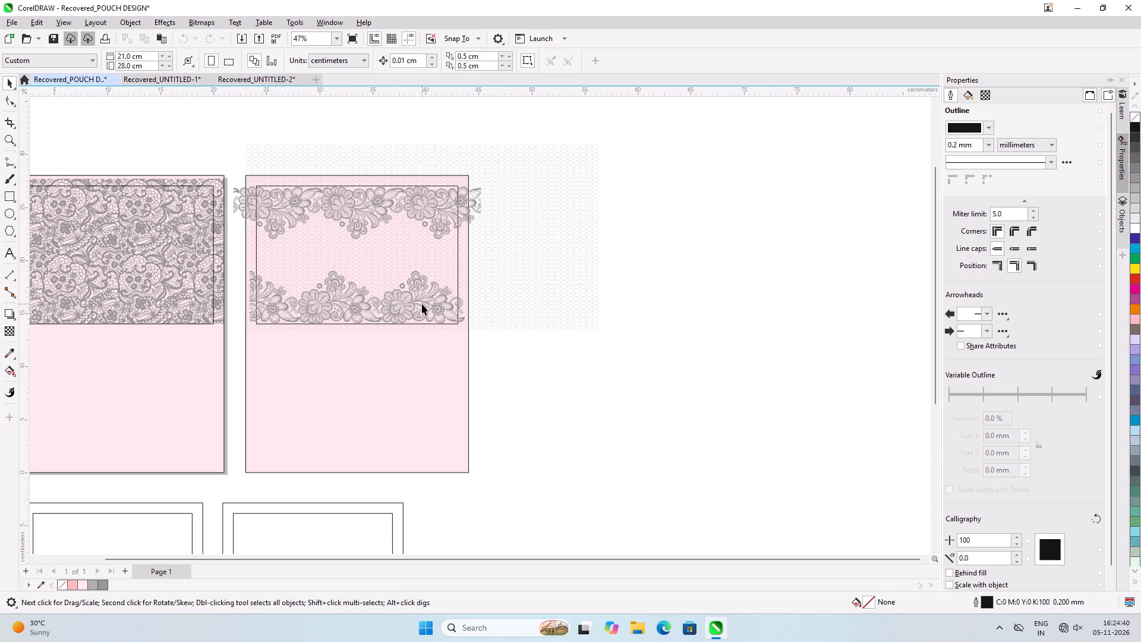
pyautogui.moveTo(500, 286); pyautogui.dragTo(732, 291)
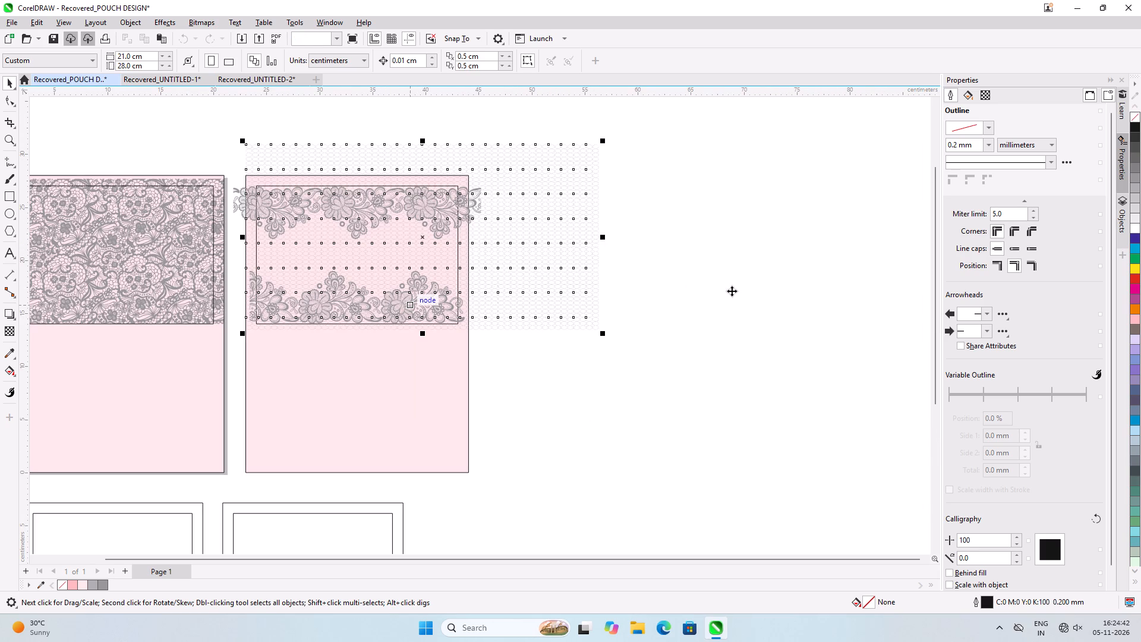
pyautogui.moveTo(732, 291); pyautogui.dragTo(752, 291)
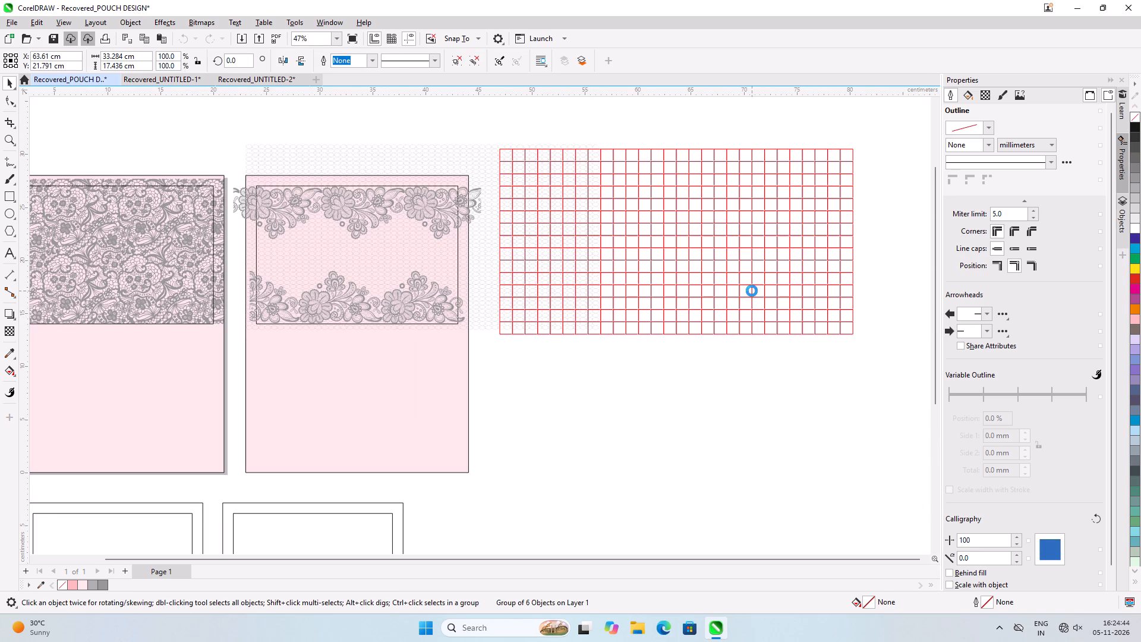
pyautogui.click(700, 389)
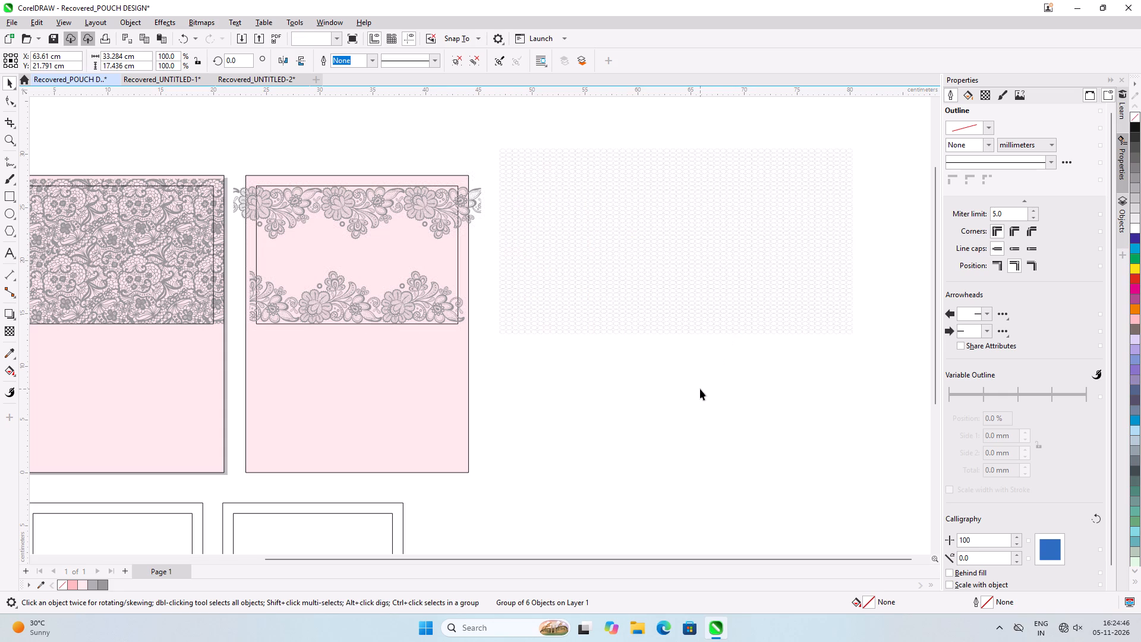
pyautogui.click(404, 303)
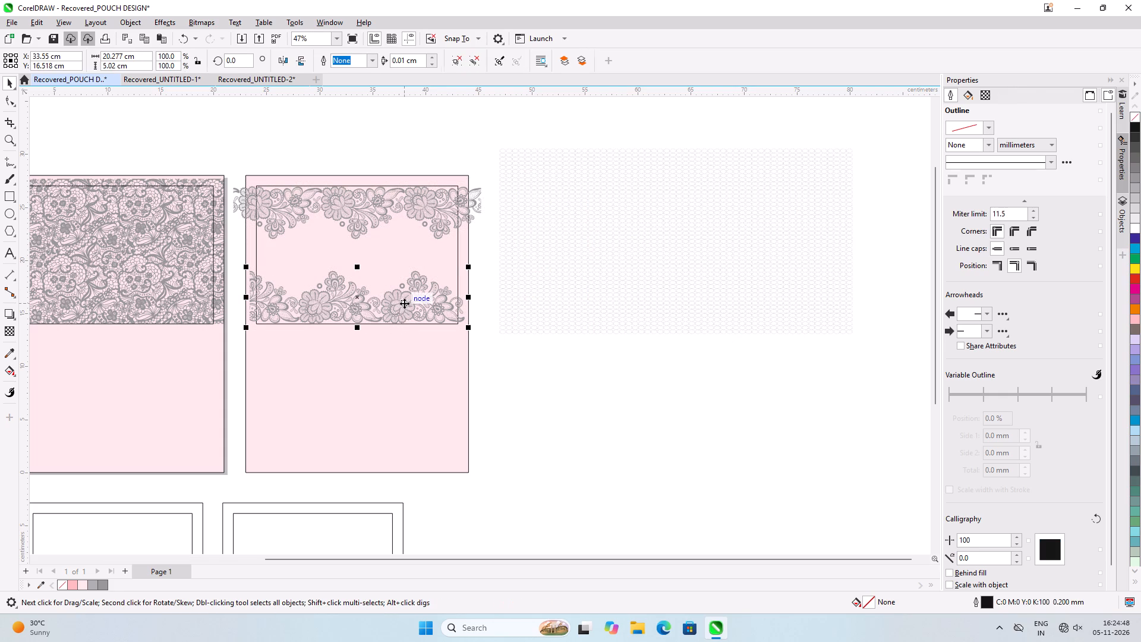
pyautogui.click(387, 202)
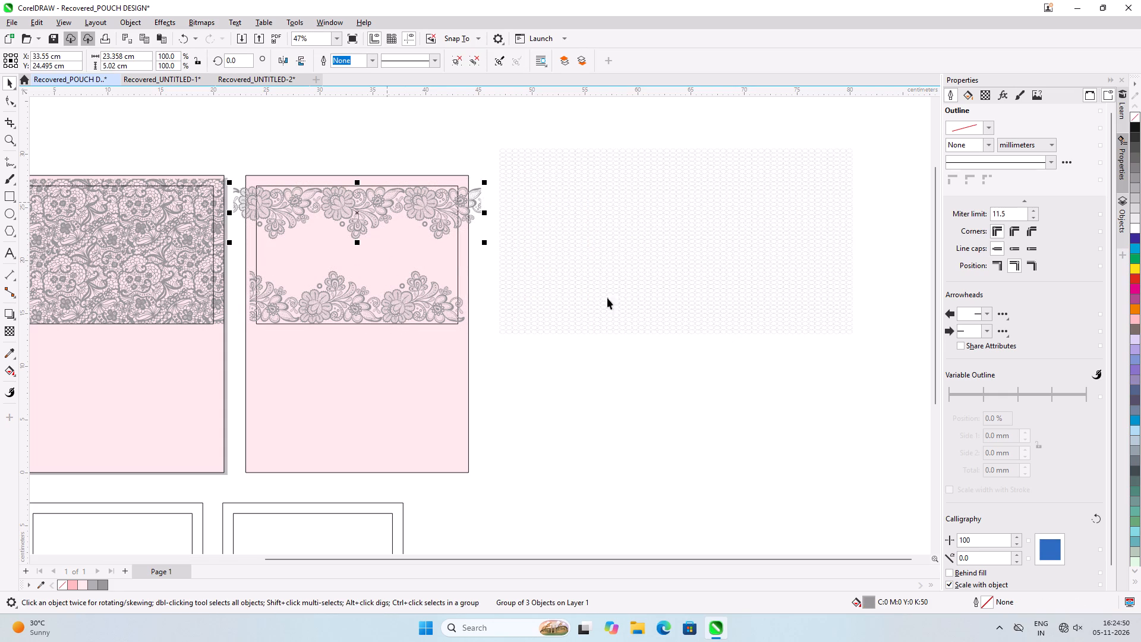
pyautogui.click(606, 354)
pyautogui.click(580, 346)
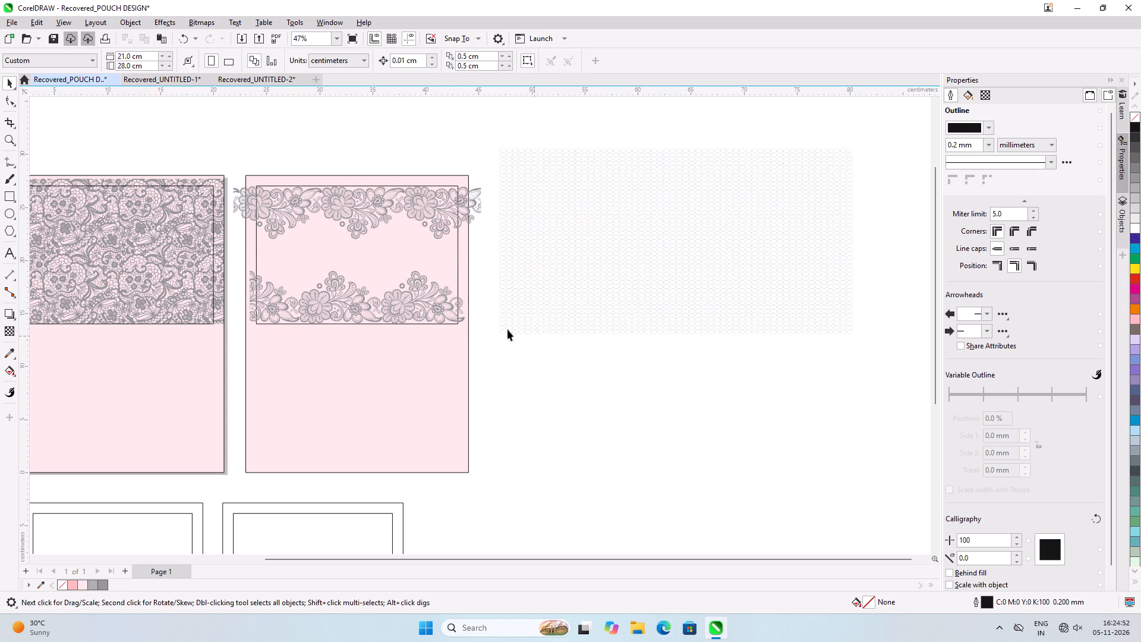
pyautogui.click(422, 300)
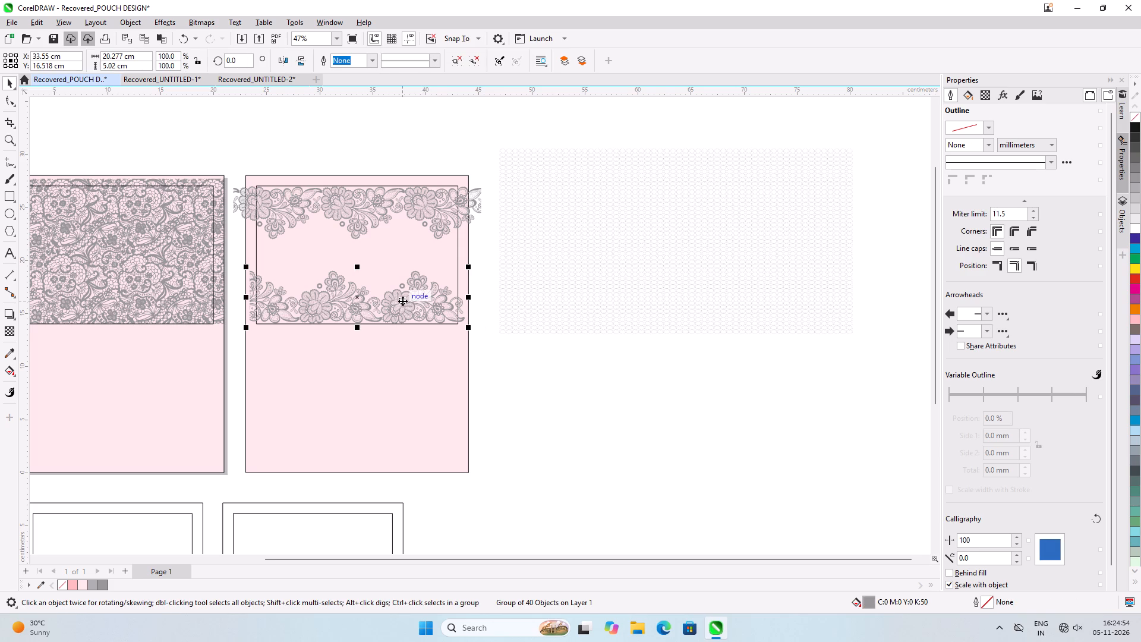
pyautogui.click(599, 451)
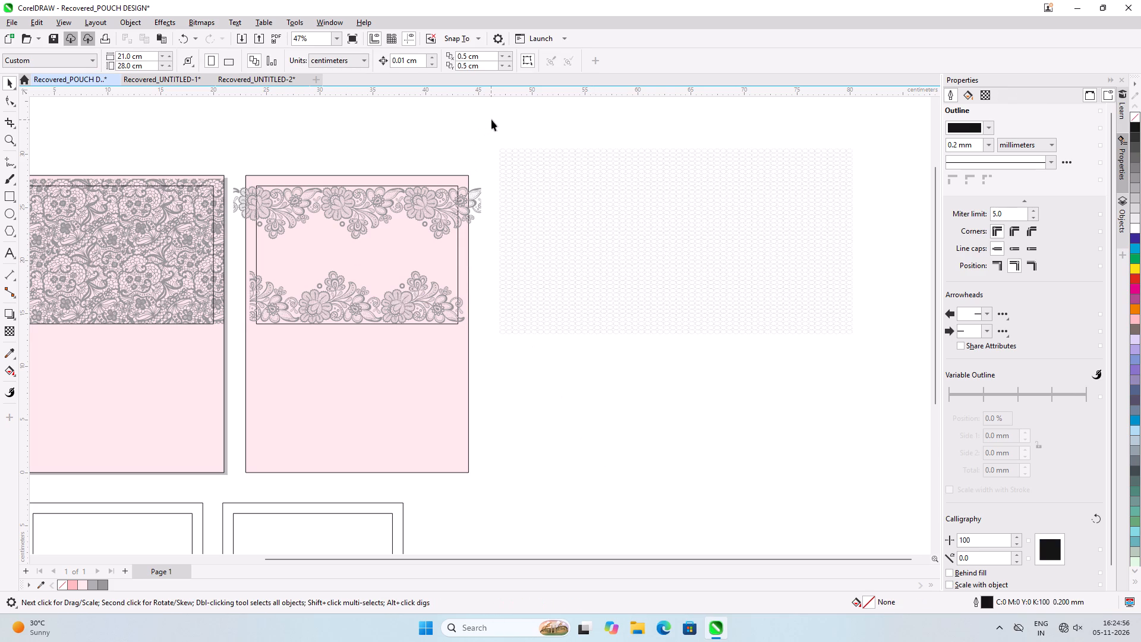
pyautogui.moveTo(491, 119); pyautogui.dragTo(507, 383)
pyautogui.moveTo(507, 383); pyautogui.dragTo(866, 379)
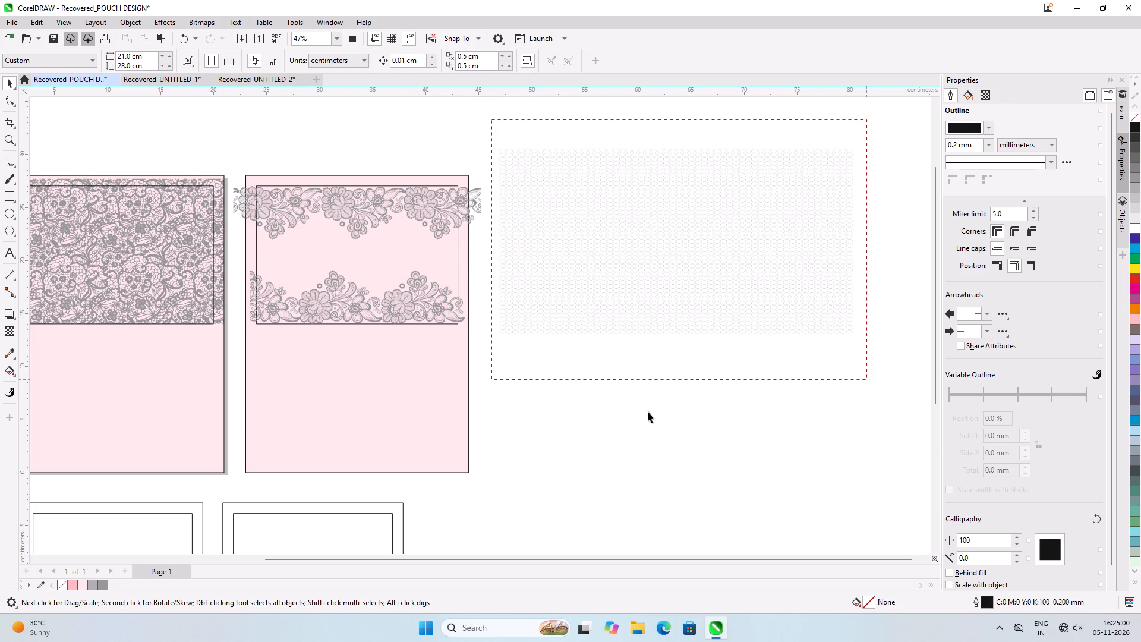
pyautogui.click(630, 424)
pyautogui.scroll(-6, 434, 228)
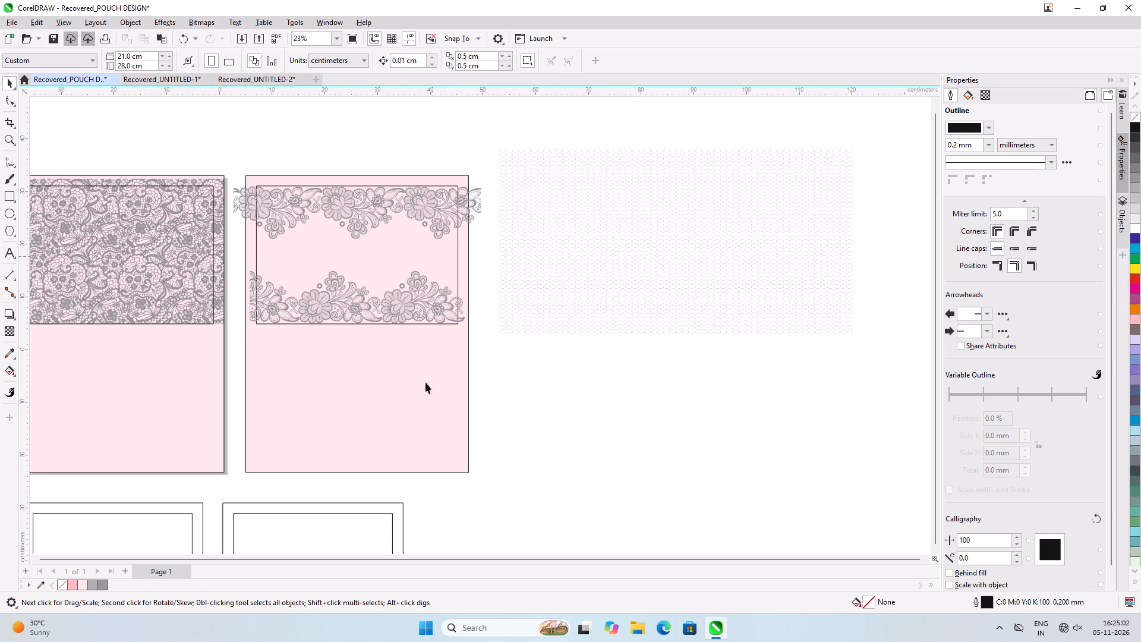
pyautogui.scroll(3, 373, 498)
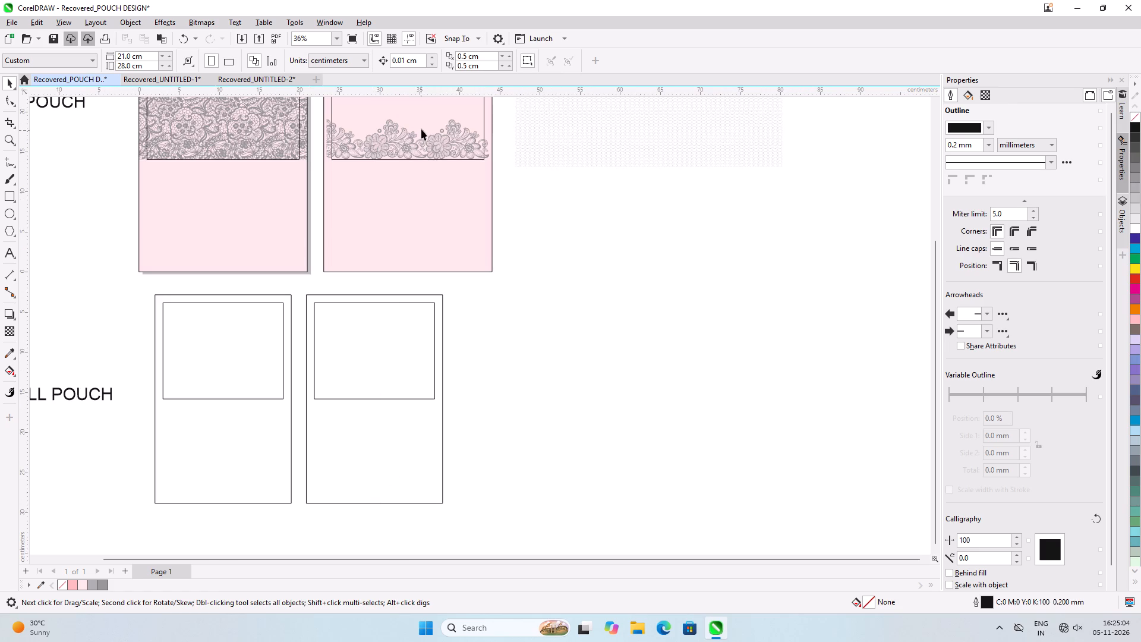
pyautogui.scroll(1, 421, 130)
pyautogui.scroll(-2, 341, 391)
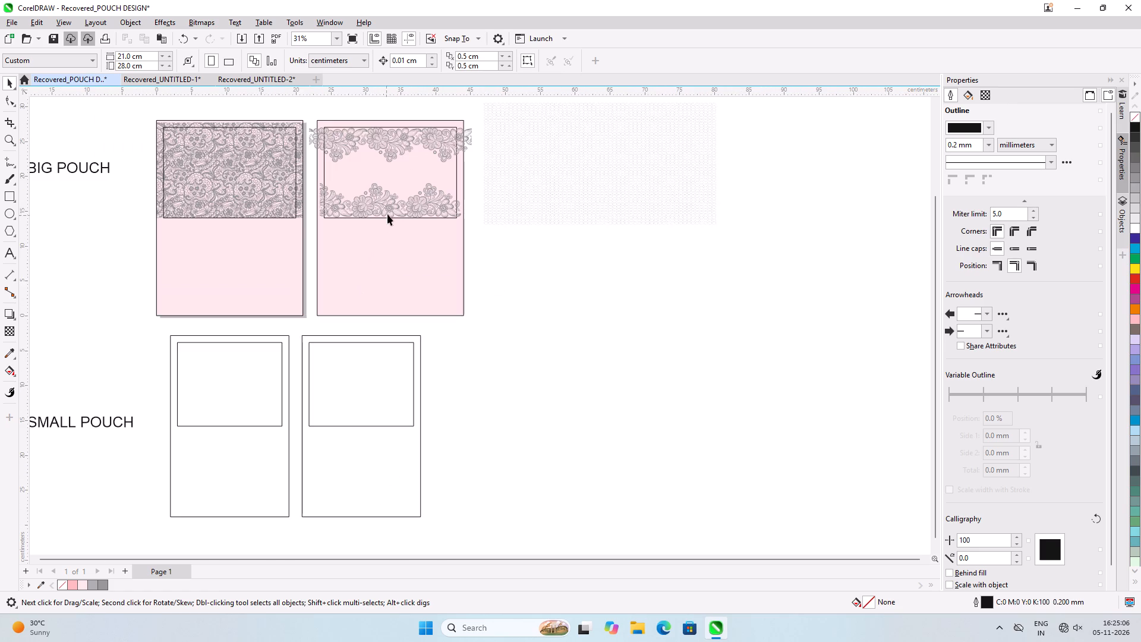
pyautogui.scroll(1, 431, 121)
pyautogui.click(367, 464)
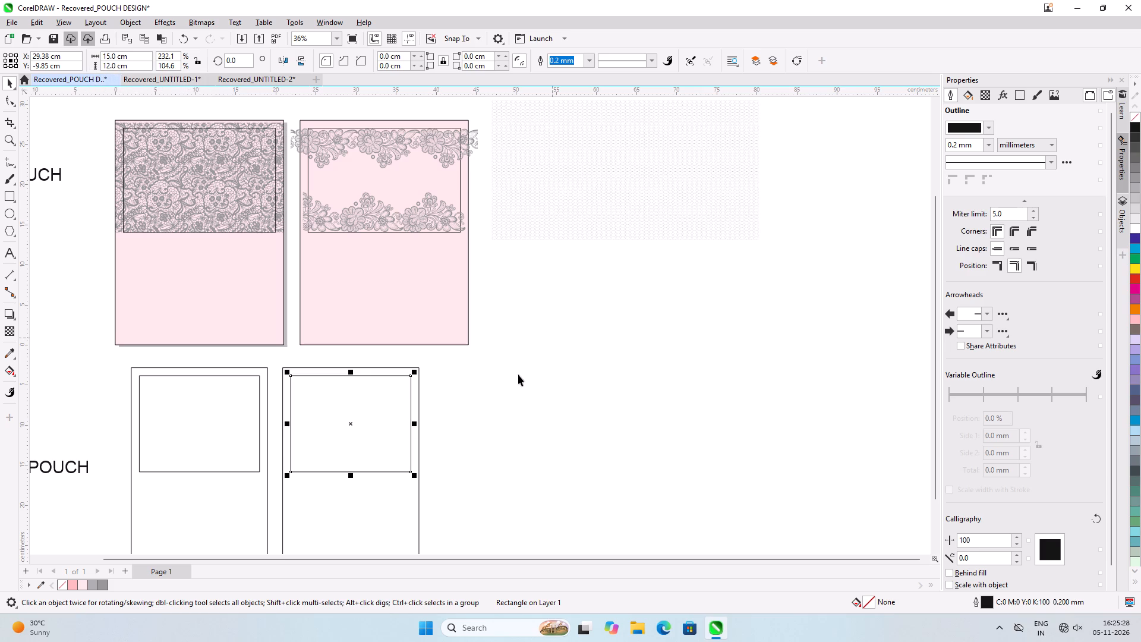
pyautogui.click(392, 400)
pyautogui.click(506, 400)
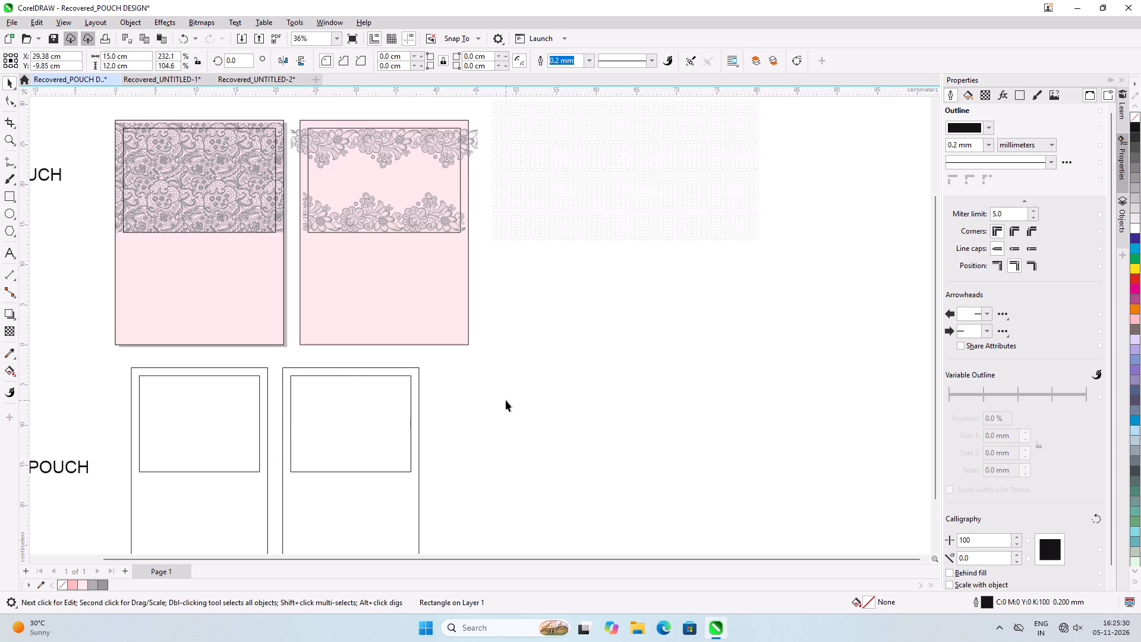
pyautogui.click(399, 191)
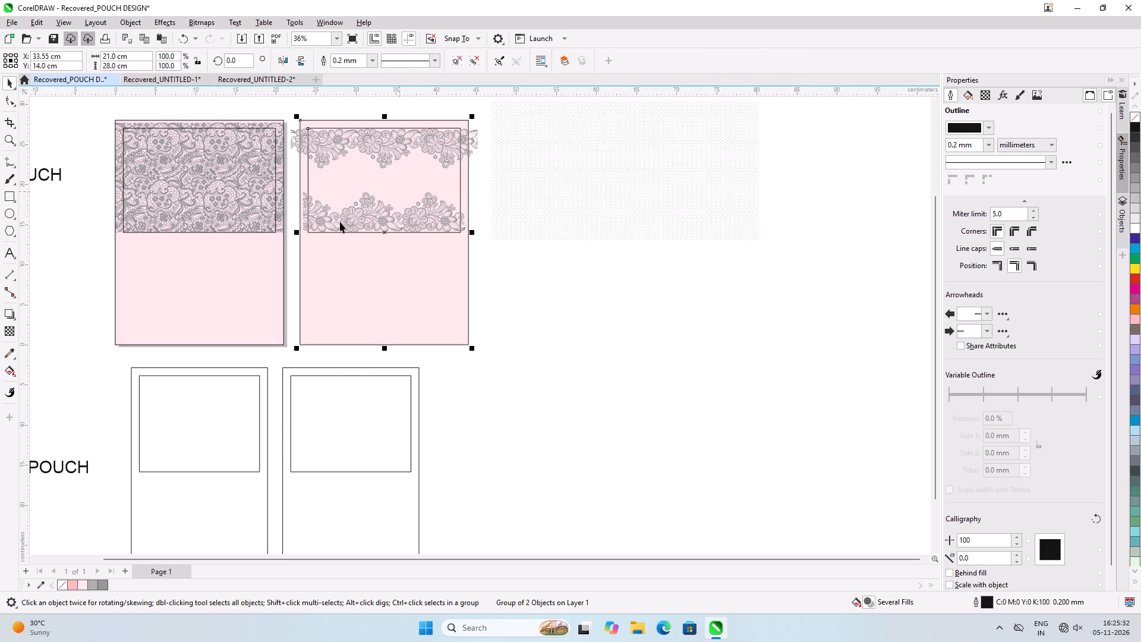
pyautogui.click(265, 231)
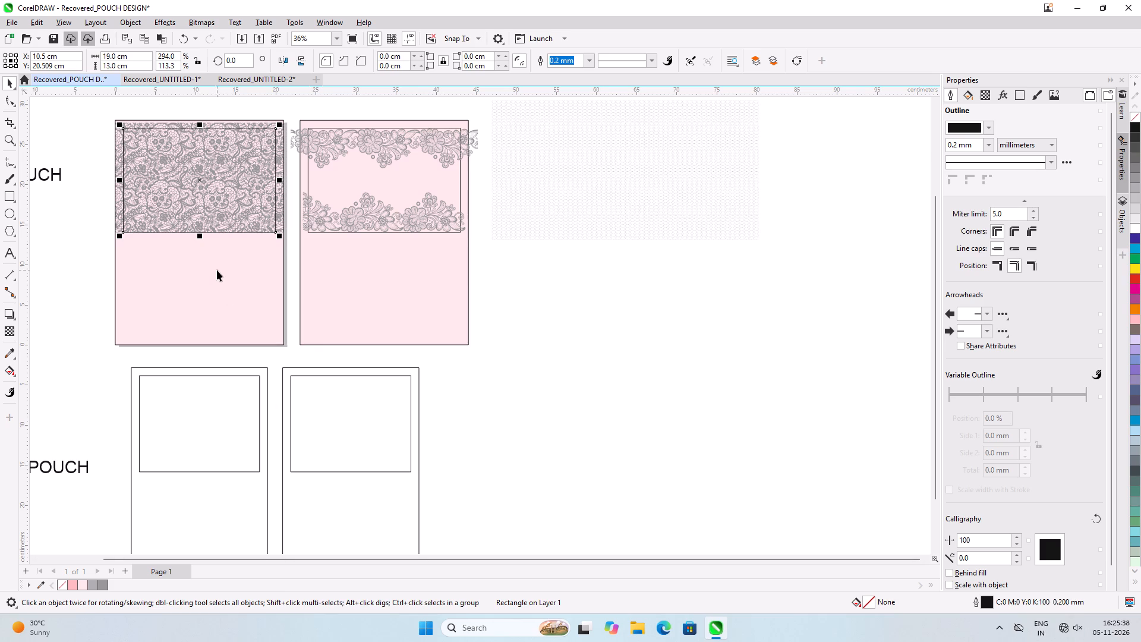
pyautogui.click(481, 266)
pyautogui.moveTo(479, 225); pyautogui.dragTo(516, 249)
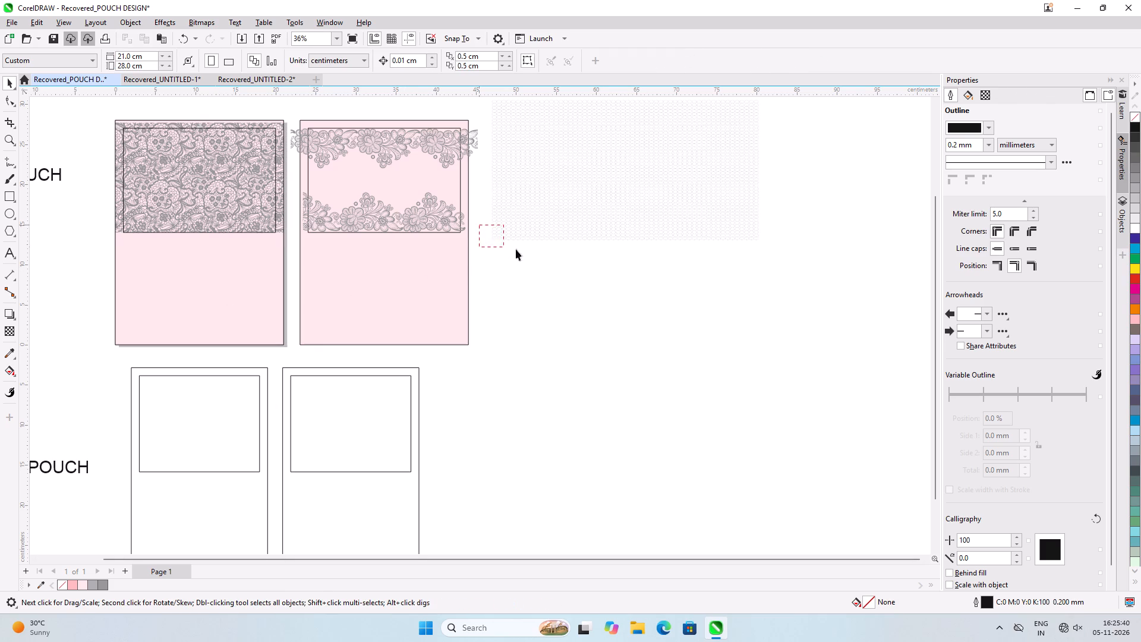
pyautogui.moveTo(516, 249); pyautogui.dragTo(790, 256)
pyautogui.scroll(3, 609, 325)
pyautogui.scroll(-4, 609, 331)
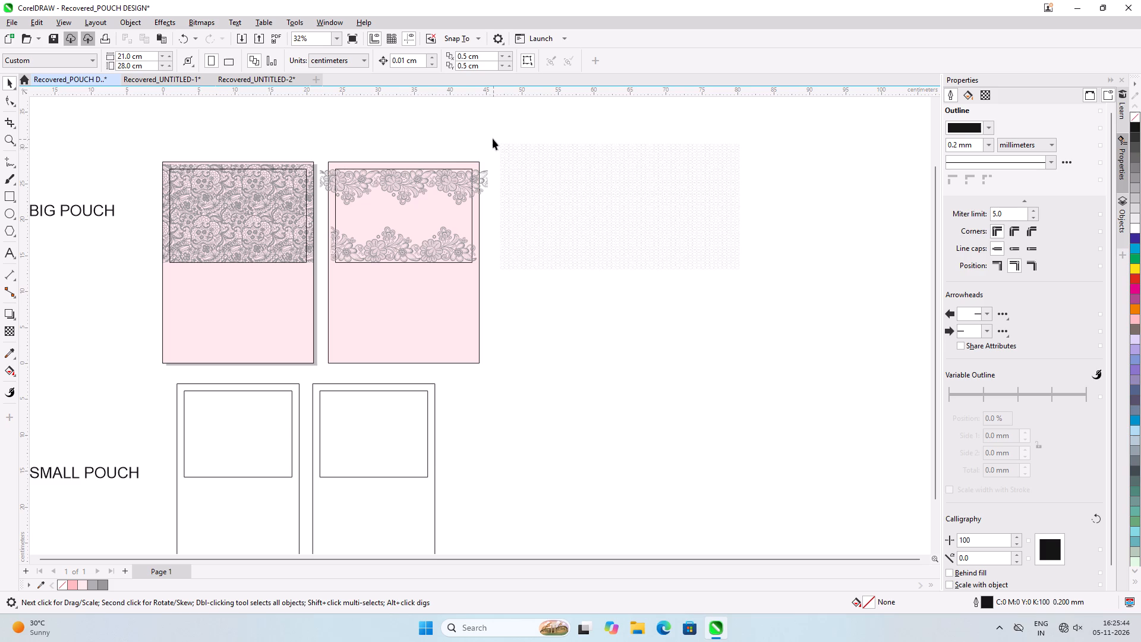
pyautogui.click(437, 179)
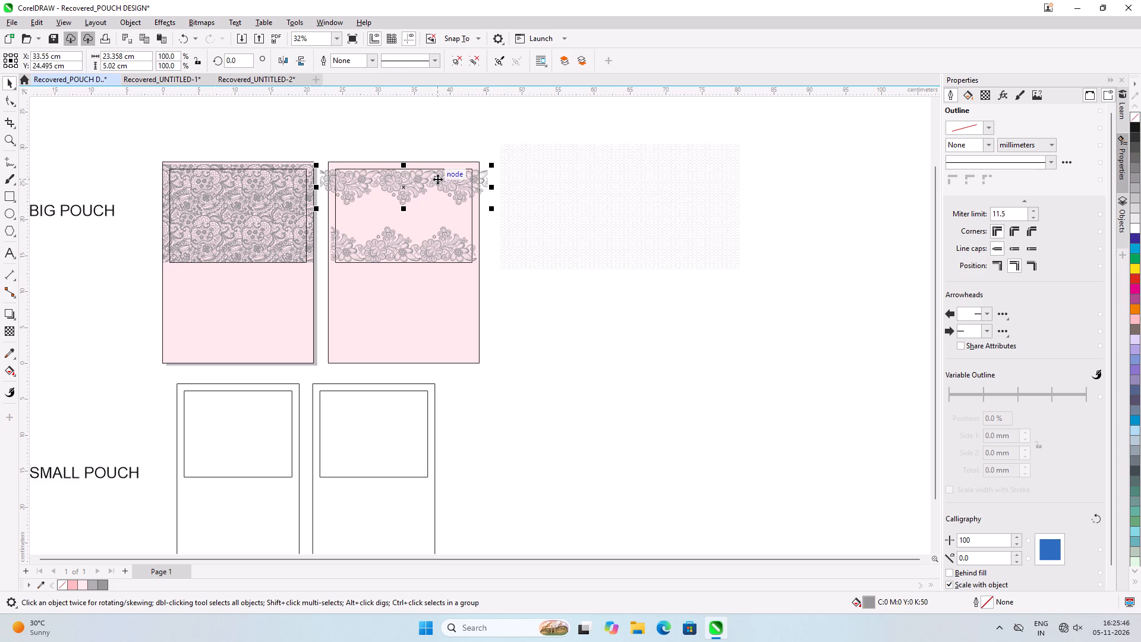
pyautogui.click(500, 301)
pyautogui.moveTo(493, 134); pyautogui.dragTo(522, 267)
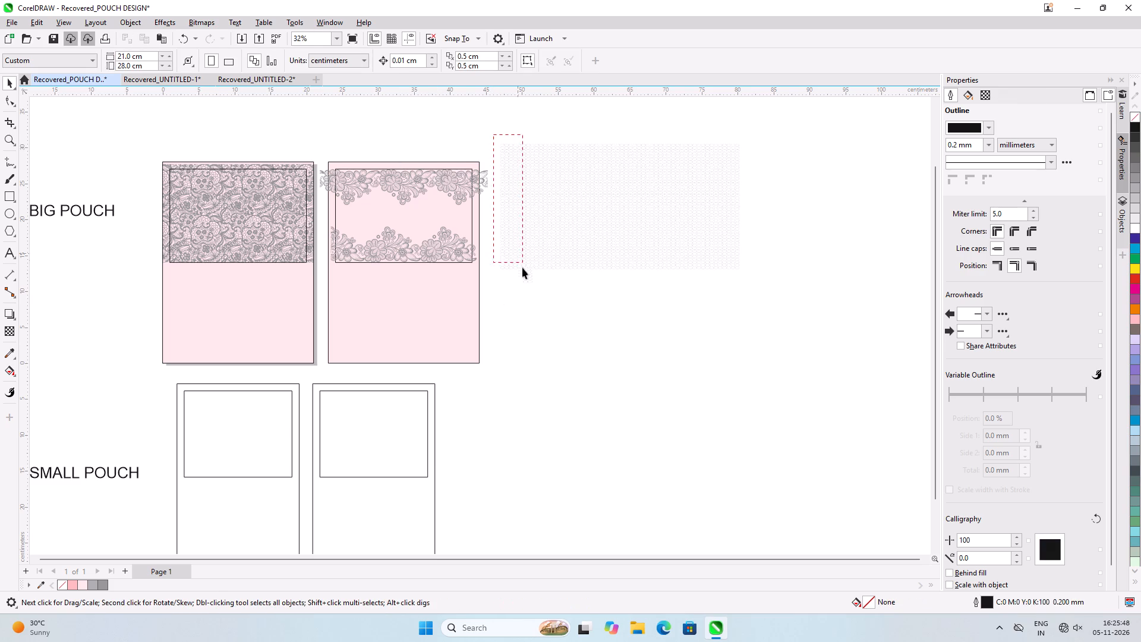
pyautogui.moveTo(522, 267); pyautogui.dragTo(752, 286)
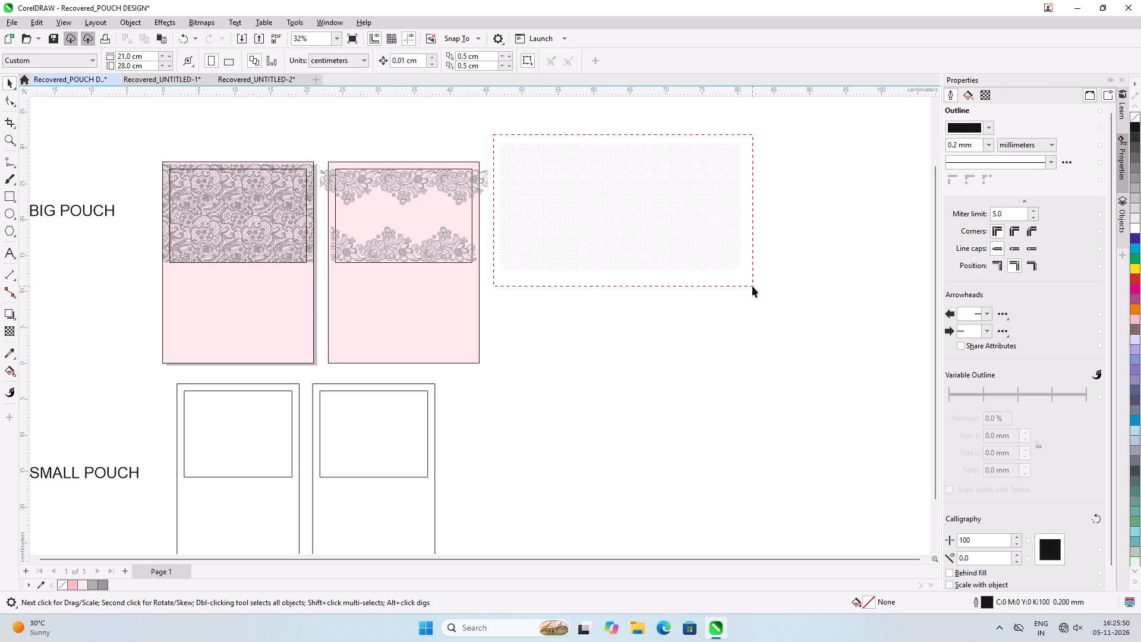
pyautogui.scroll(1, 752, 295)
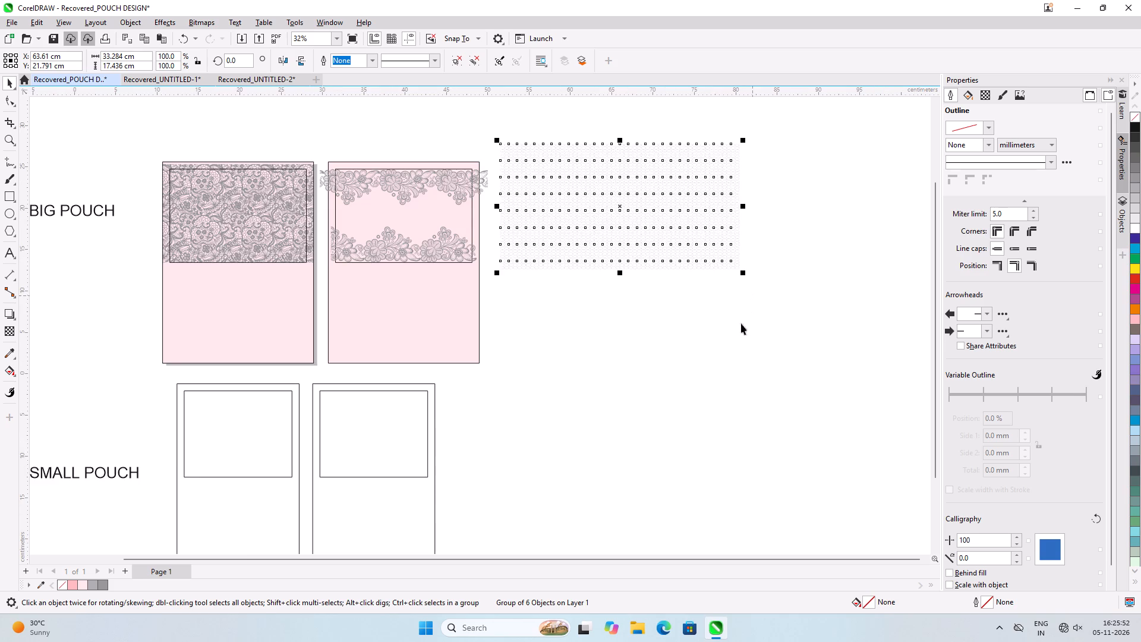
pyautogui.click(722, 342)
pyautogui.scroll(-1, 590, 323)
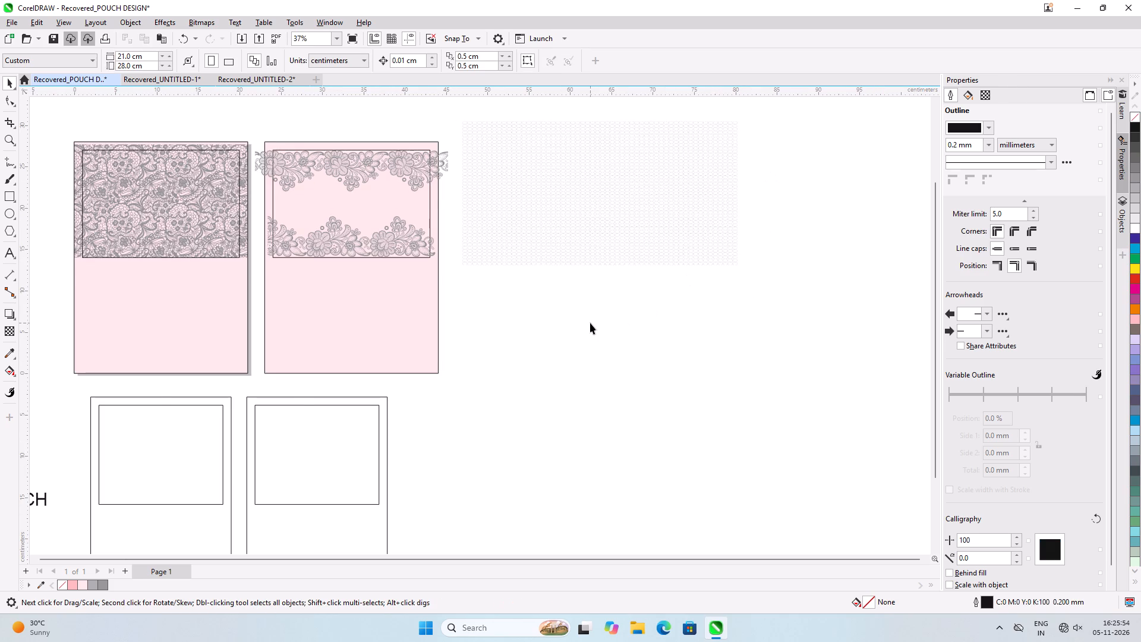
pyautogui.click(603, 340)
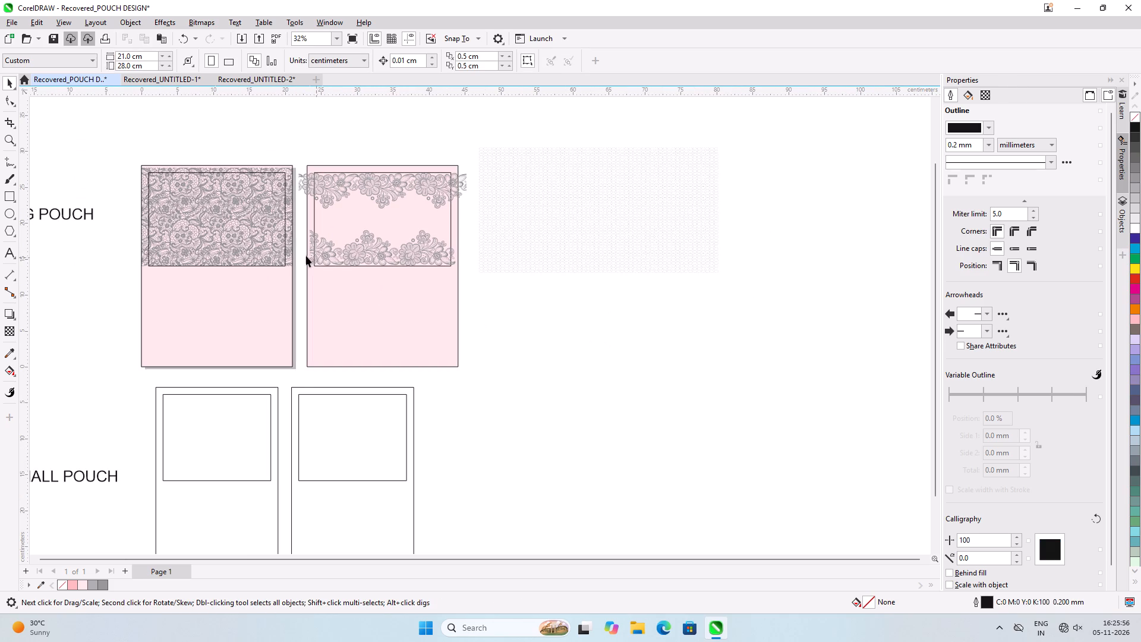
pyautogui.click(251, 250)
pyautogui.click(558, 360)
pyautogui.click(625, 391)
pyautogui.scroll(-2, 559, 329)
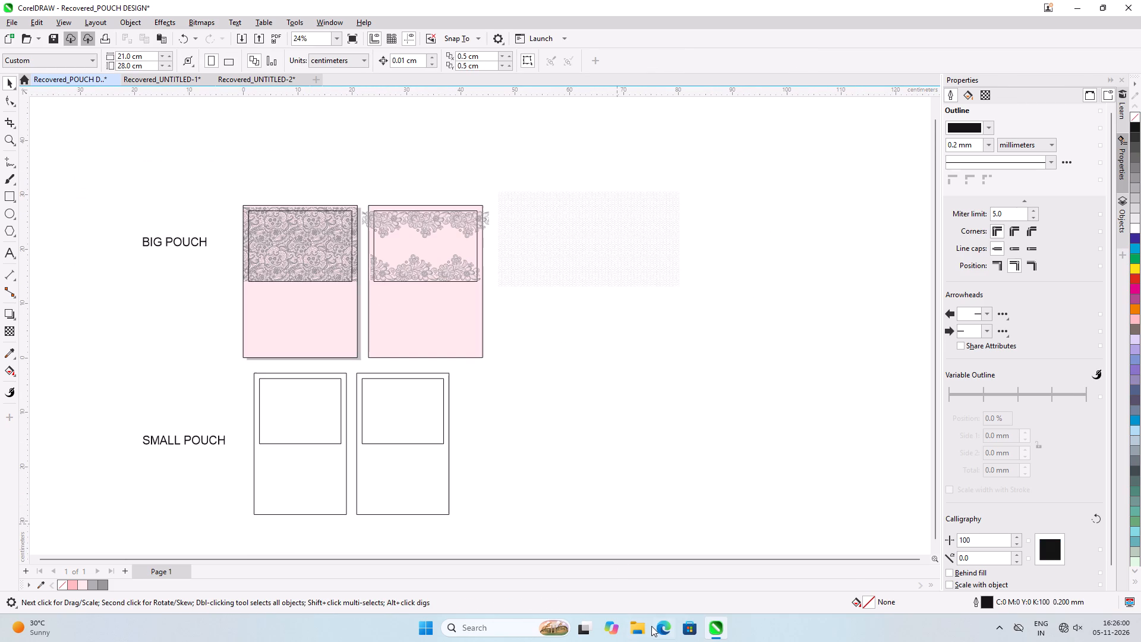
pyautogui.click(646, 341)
# Switch to the Recovered_UNTITLED-2 document and delete all of its white-on-grey floral lace artwork, leaving the document open.
pyautogui.click(261, 74)
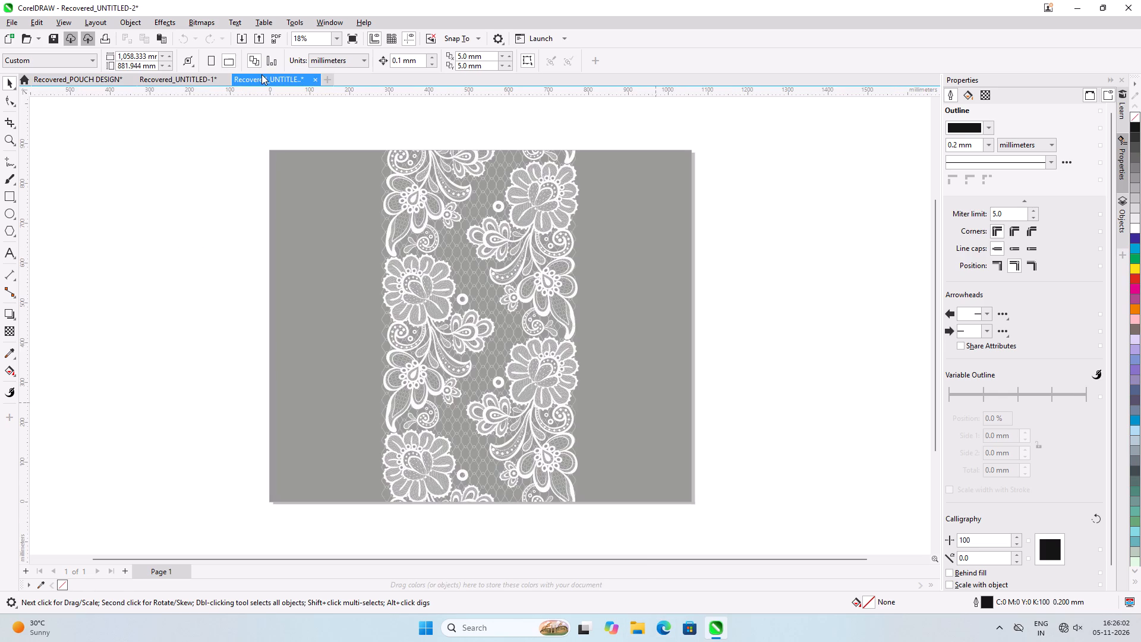
pyautogui.click(194, 79)
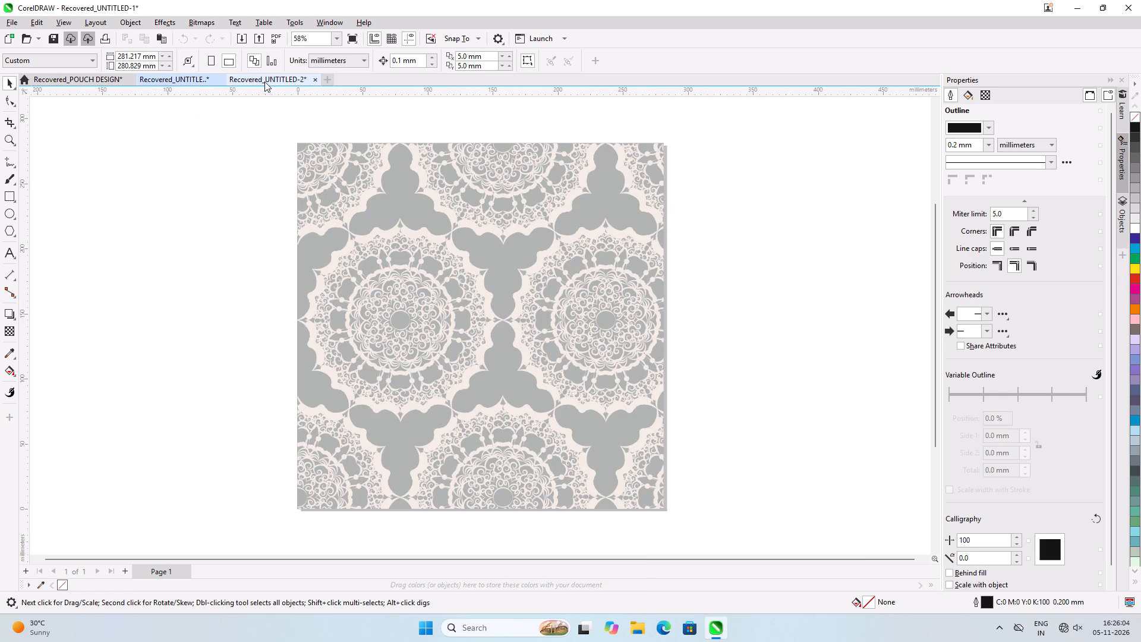
pyautogui.click(270, 78)
pyautogui.click(313, 81)
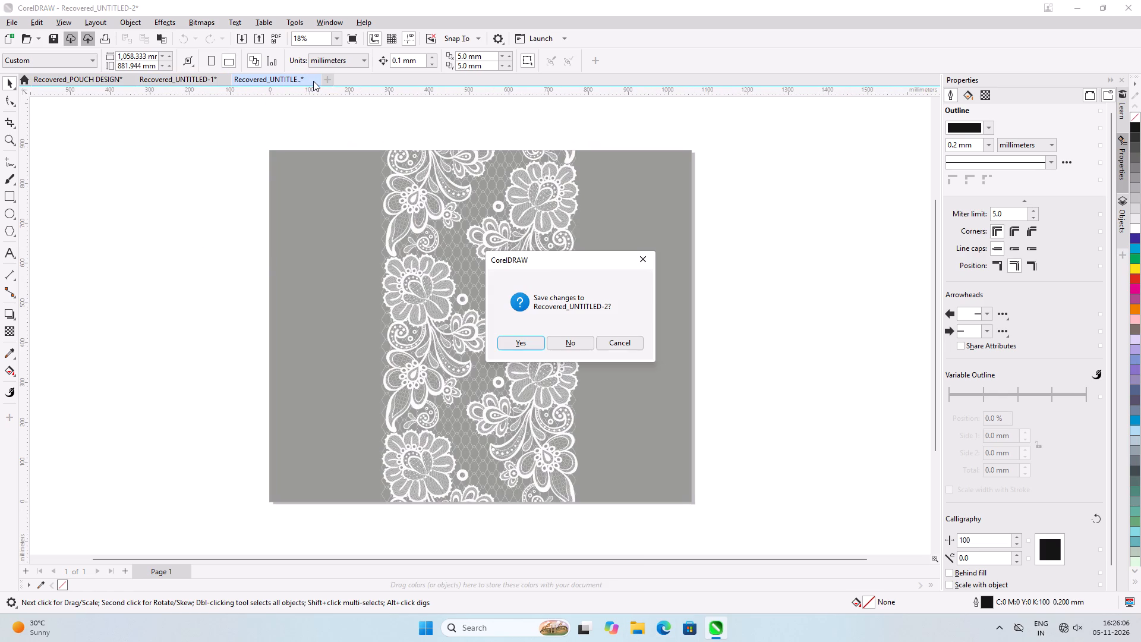
pyautogui.click(623, 343)
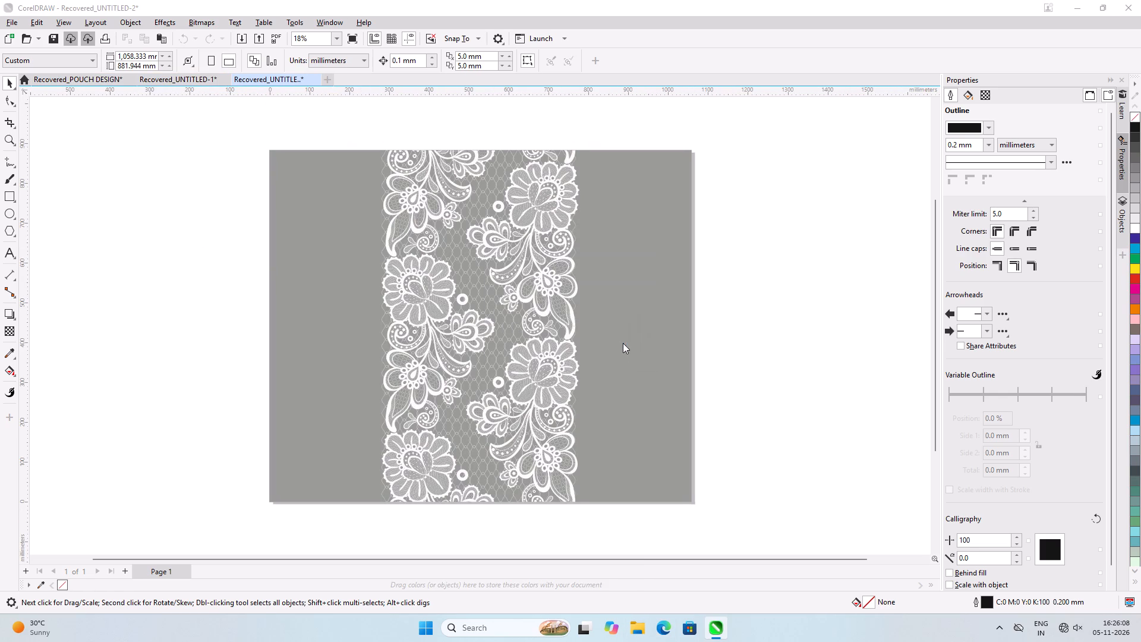
pyautogui.click(793, 241)
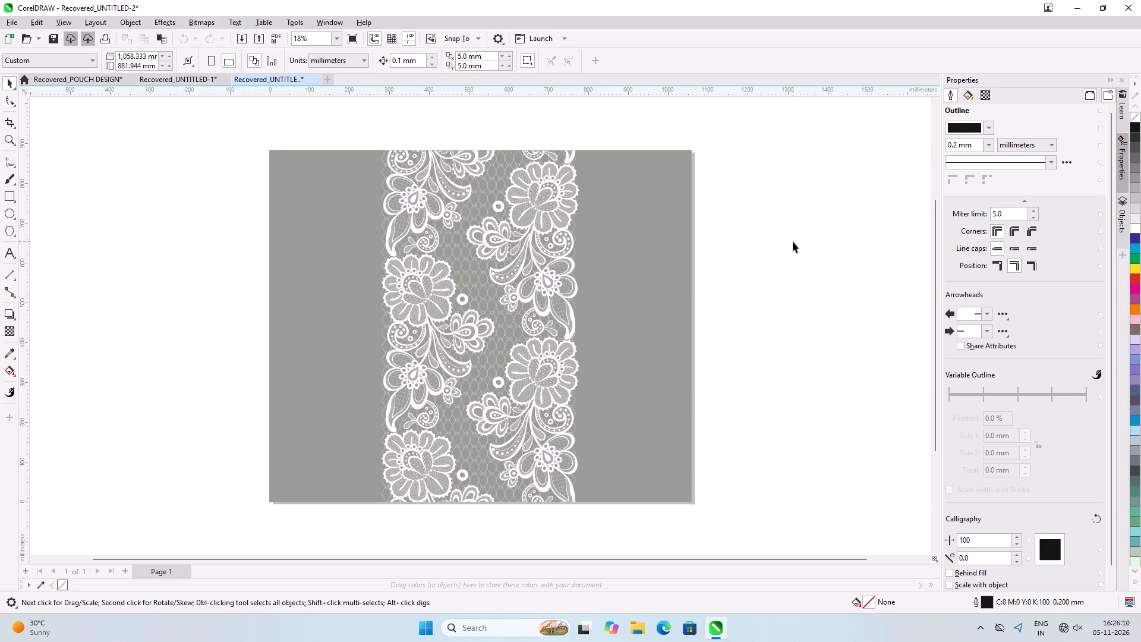
pyautogui.hotkey('ctrl', 'a')
pyautogui.press('Delete')
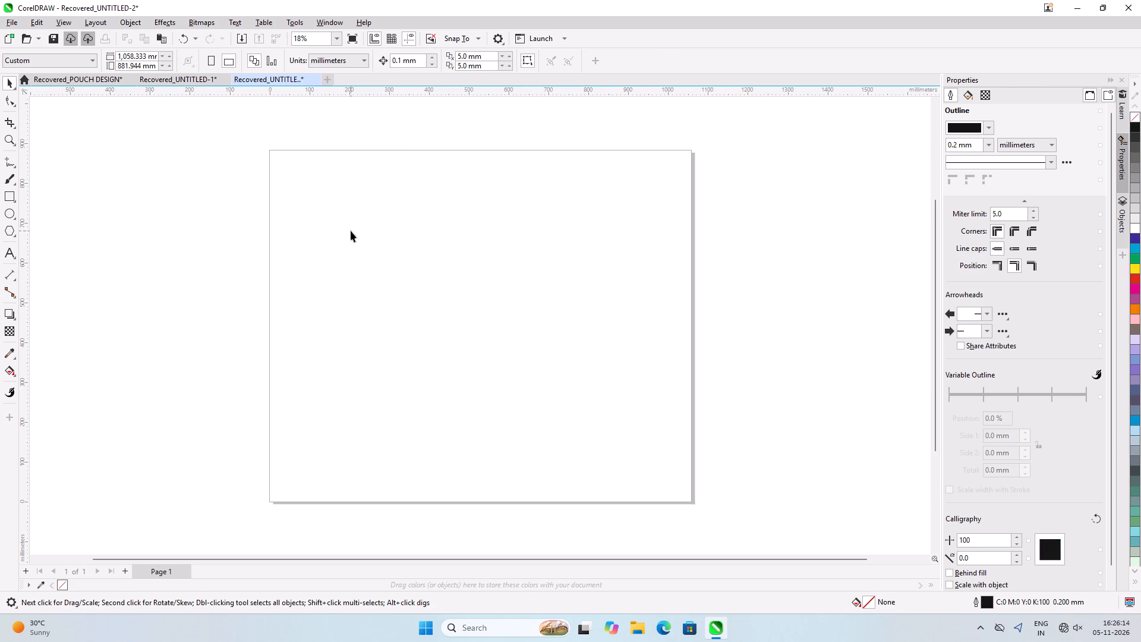
# Import Gemini_Generated_Image_7t2v7a7t2v7a7t2v-Photoroom from Downloads, placing it from the page's upper-left corner and extending beyond the page, and keep it selected.
pyautogui.hotkey('ctrl', 'i')
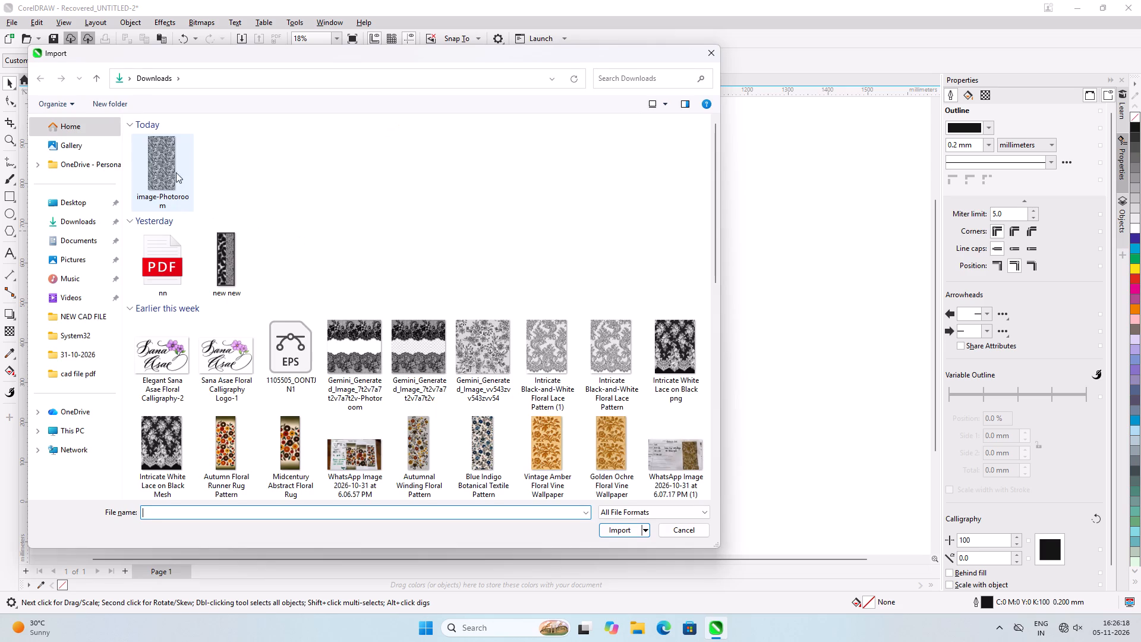
pyautogui.scroll(-1, 388, 342)
pyautogui.doubleClick(364, 244)
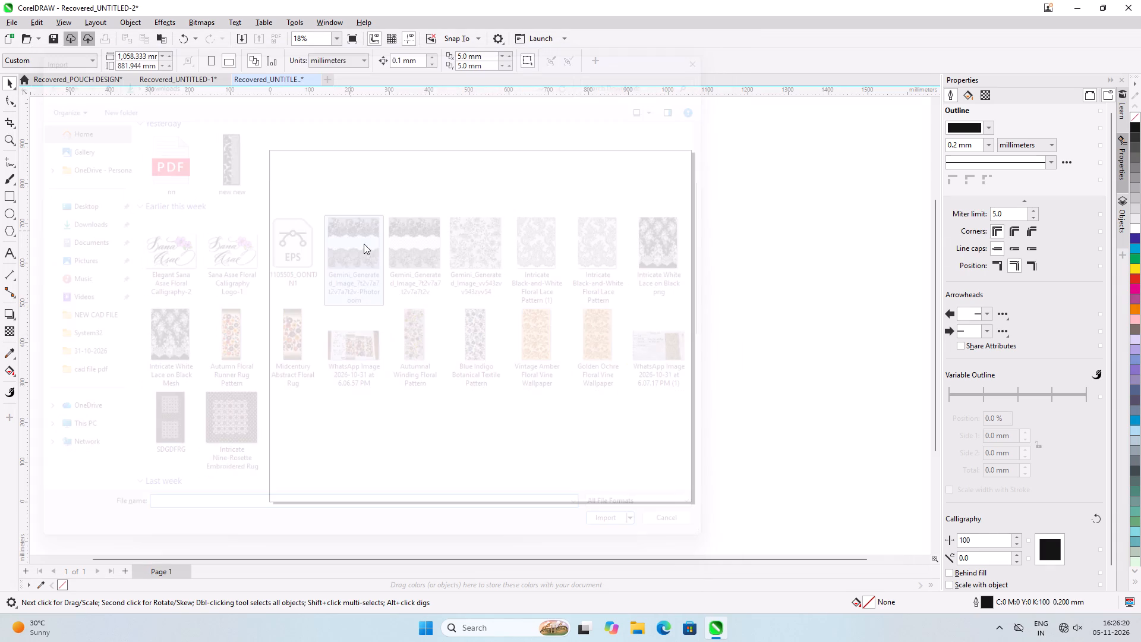
pyautogui.moveTo(276, 164); pyautogui.dragTo(776, 641)
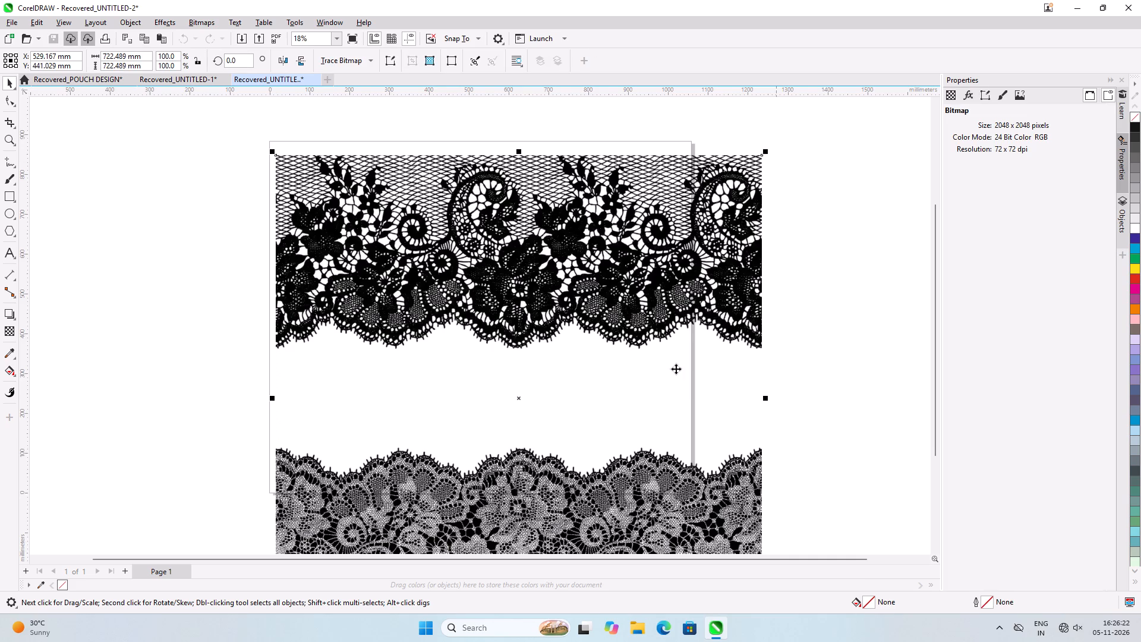
pyautogui.scroll(-2, 322, 226)
pyautogui.click(721, 261)
pyautogui.click(445, 520)
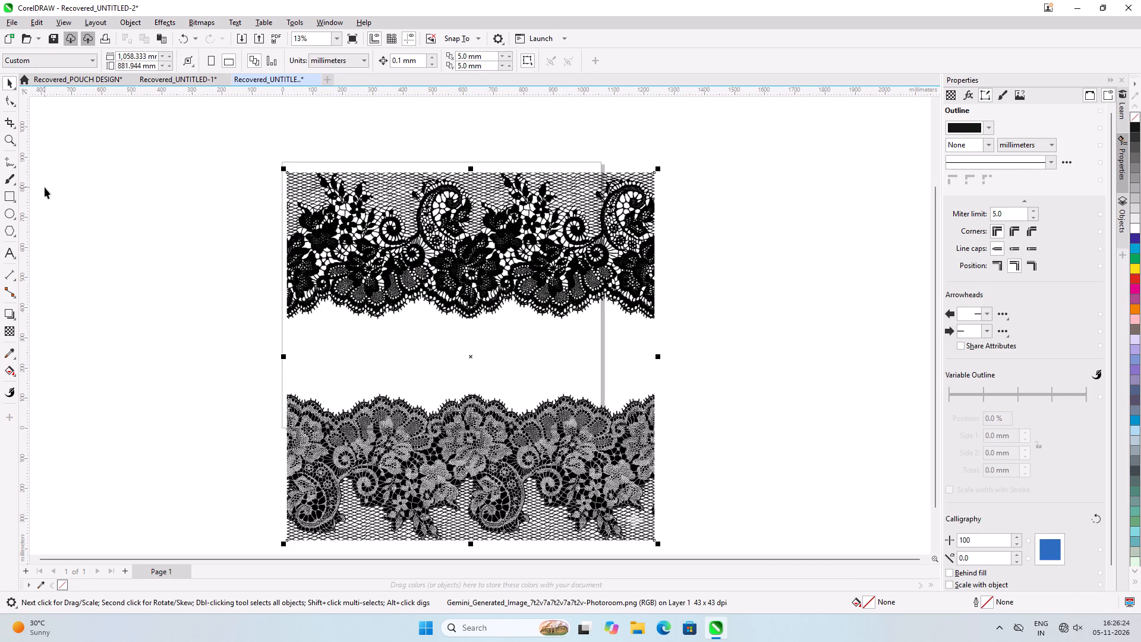
# Crop the imported lace image to its upper black lace band, about 1219.6 mm wide and 516.1 mm high.
pyautogui.click(10, 105)
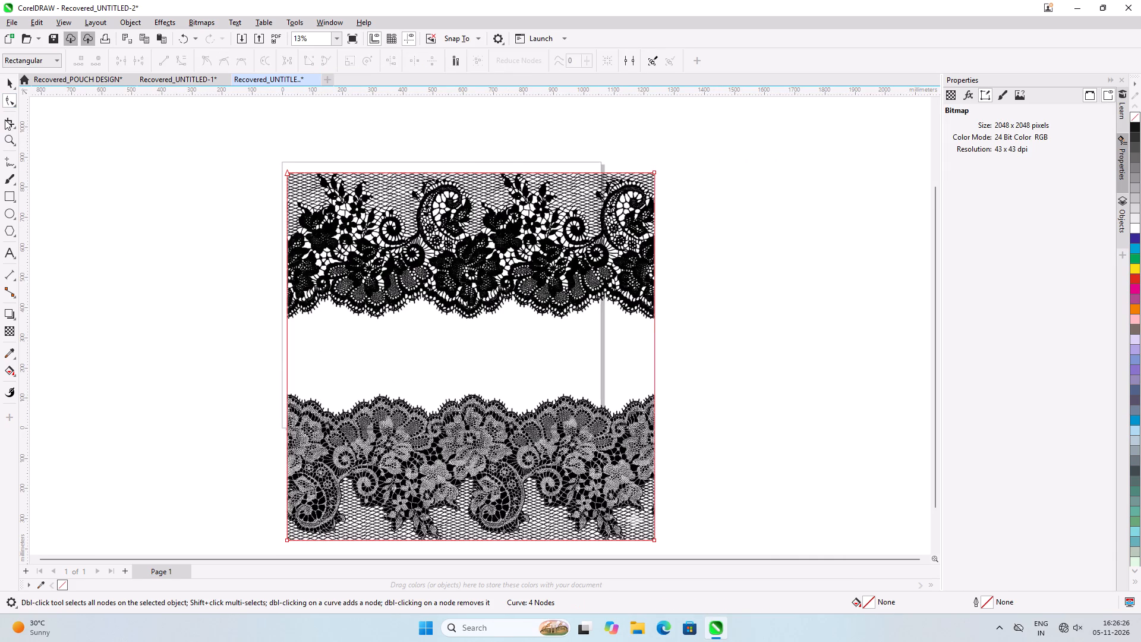
pyautogui.click(5, 119)
pyautogui.moveTo(284, 170); pyautogui.dragTo(677, 319)
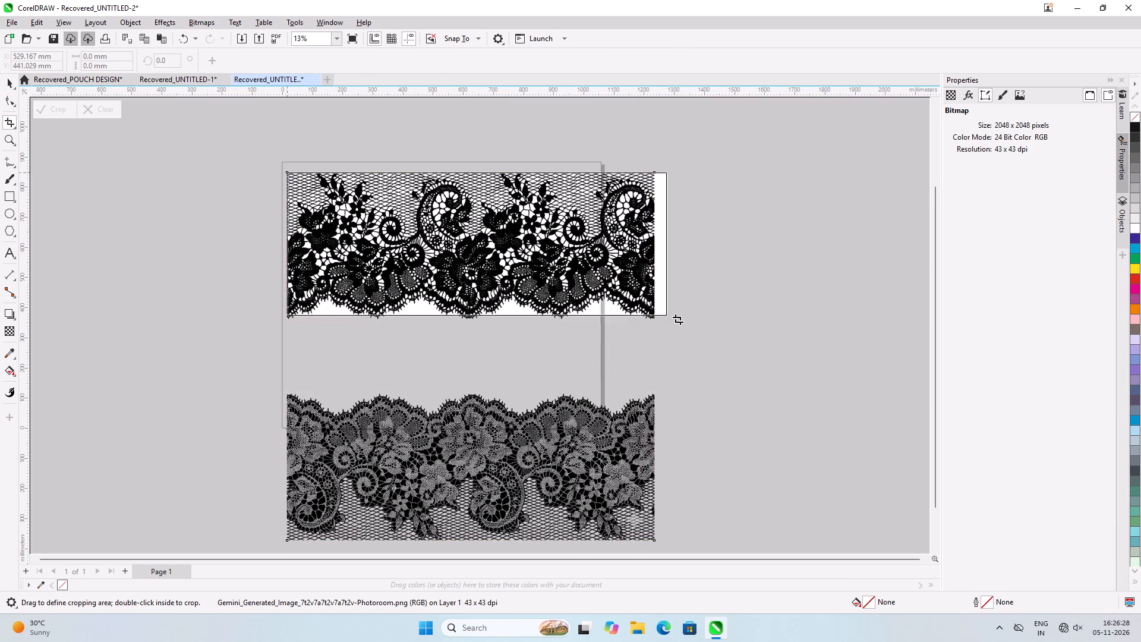
pyautogui.moveTo(677, 319); pyautogui.dragTo(656, 328)
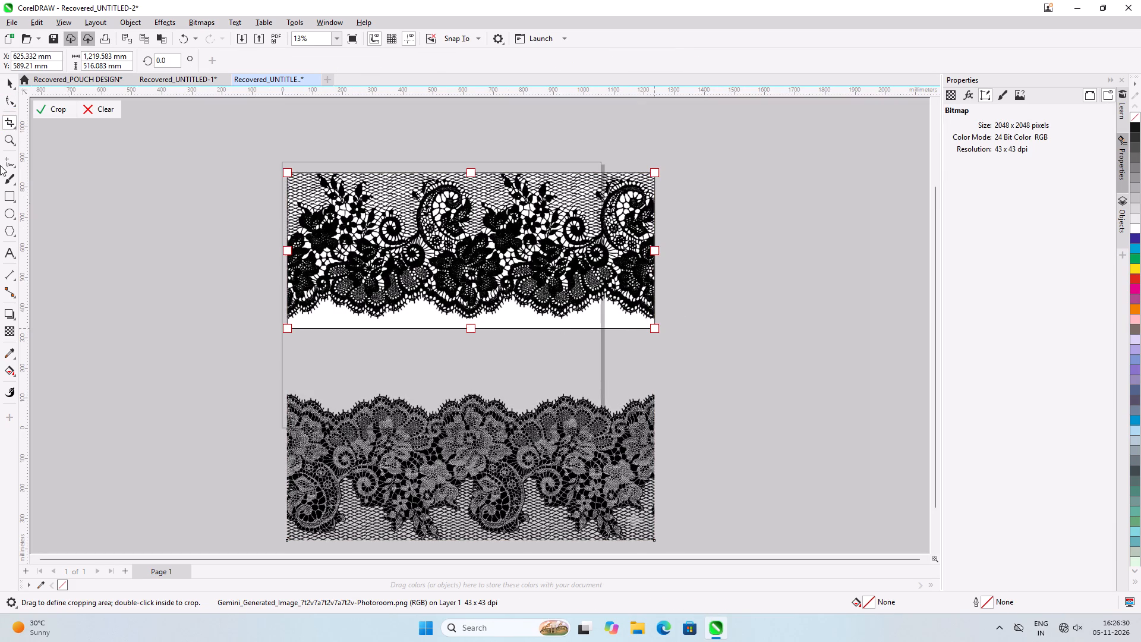
pyautogui.click(45, 111)
pyautogui.click(11, 82)
pyautogui.click(61, 202)
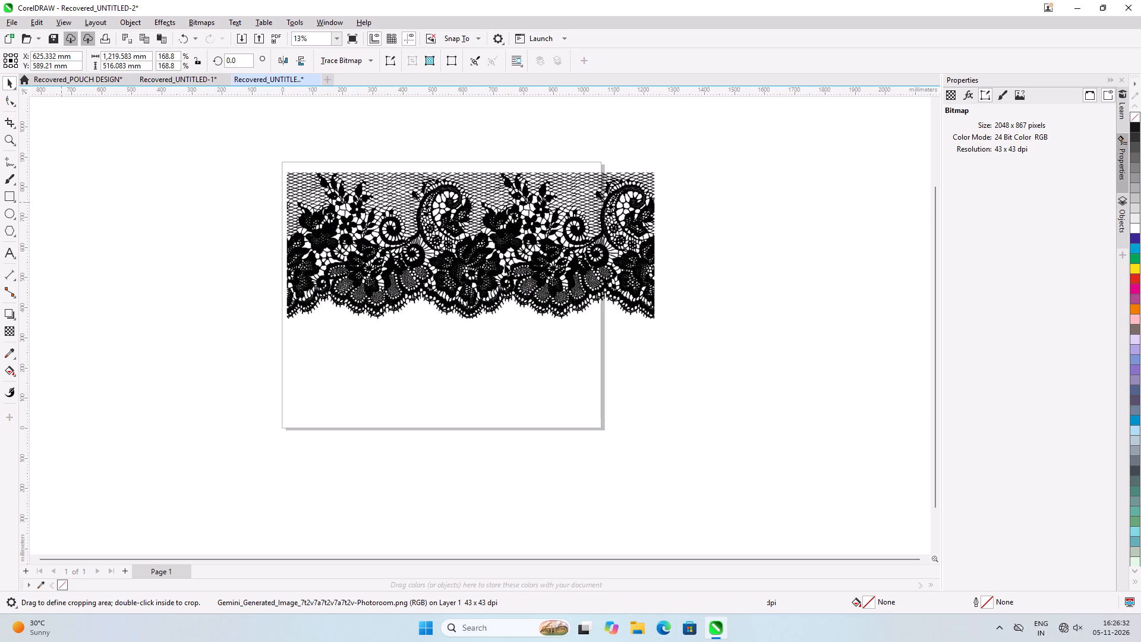
# Select the cropped lace border and examine its mesh and floral detail up close.
pyautogui.click(505, 264)
pyautogui.scroll(-3, 248, 188)
pyautogui.scroll(2, 640, 238)
pyautogui.click(559, 224)
pyautogui.click(333, 182)
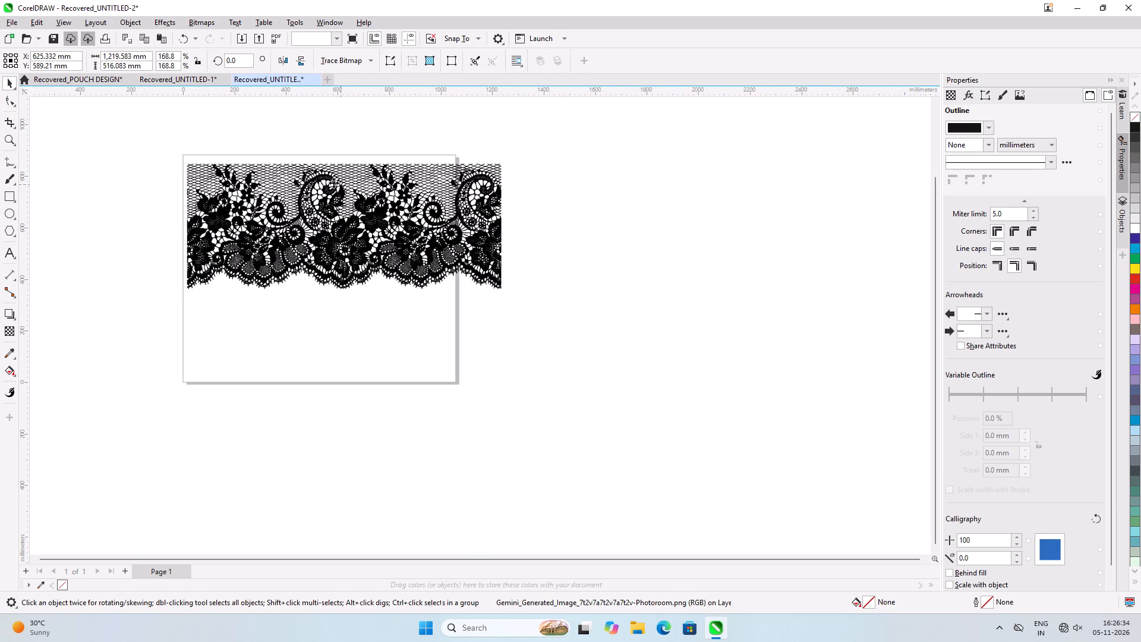
pyautogui.scroll(3, 333, 182)
pyautogui.scroll(11, 387, 206)
pyautogui.scroll(-1, 414, 228)
pyautogui.scroll(1, 428, 231)
pyautogui.scroll(-3, 430, 231)
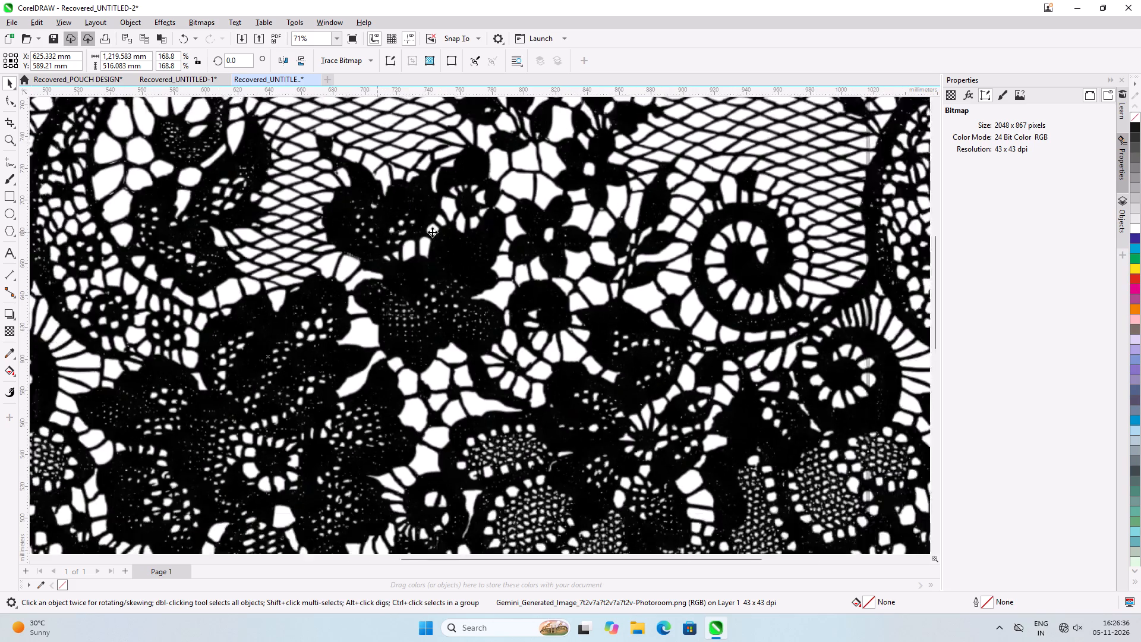
pyautogui.scroll(-6, 432, 232)
pyautogui.scroll(3, 376, 191)
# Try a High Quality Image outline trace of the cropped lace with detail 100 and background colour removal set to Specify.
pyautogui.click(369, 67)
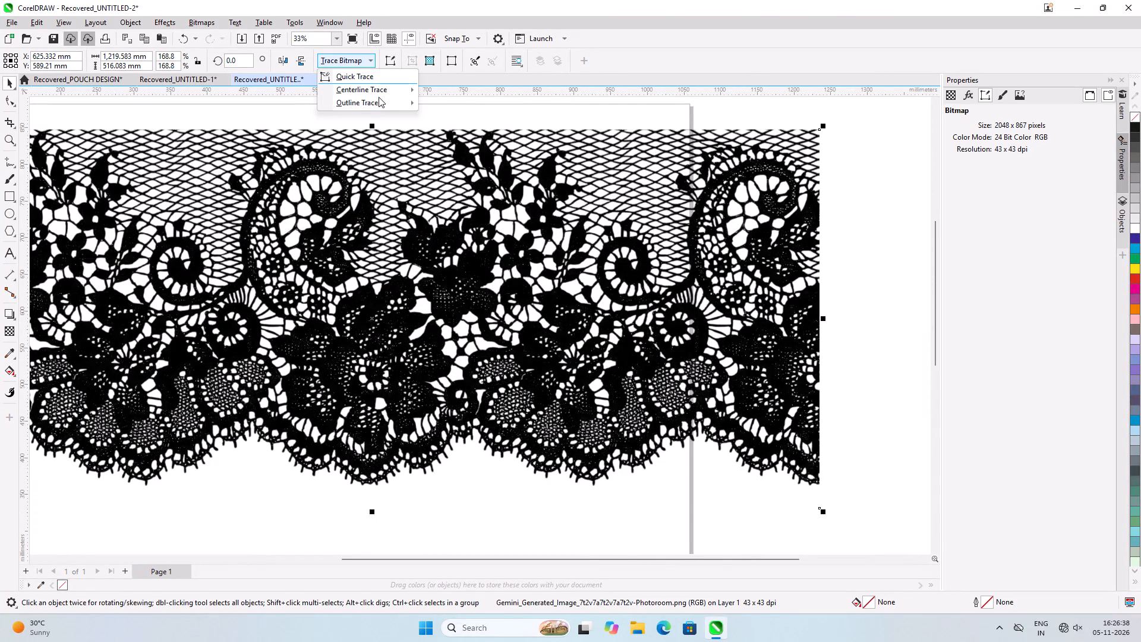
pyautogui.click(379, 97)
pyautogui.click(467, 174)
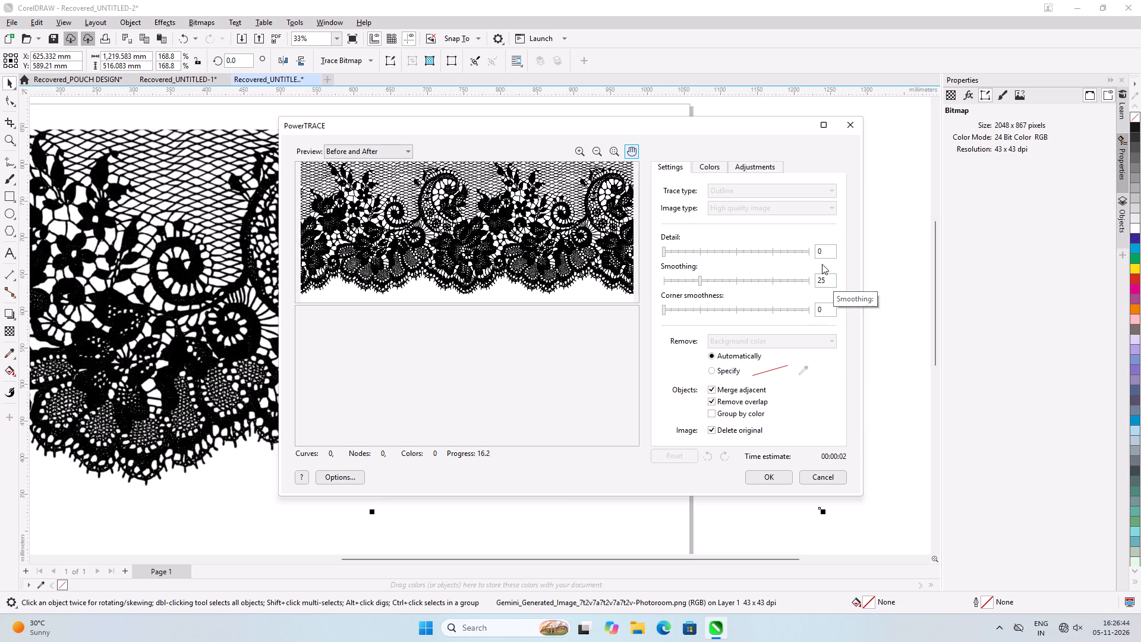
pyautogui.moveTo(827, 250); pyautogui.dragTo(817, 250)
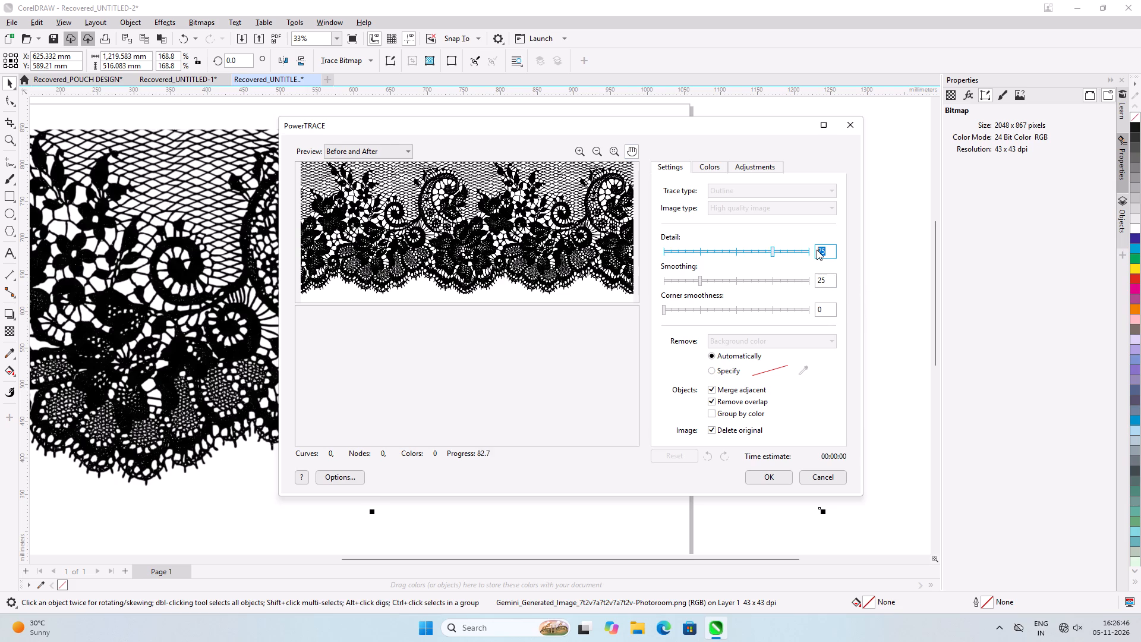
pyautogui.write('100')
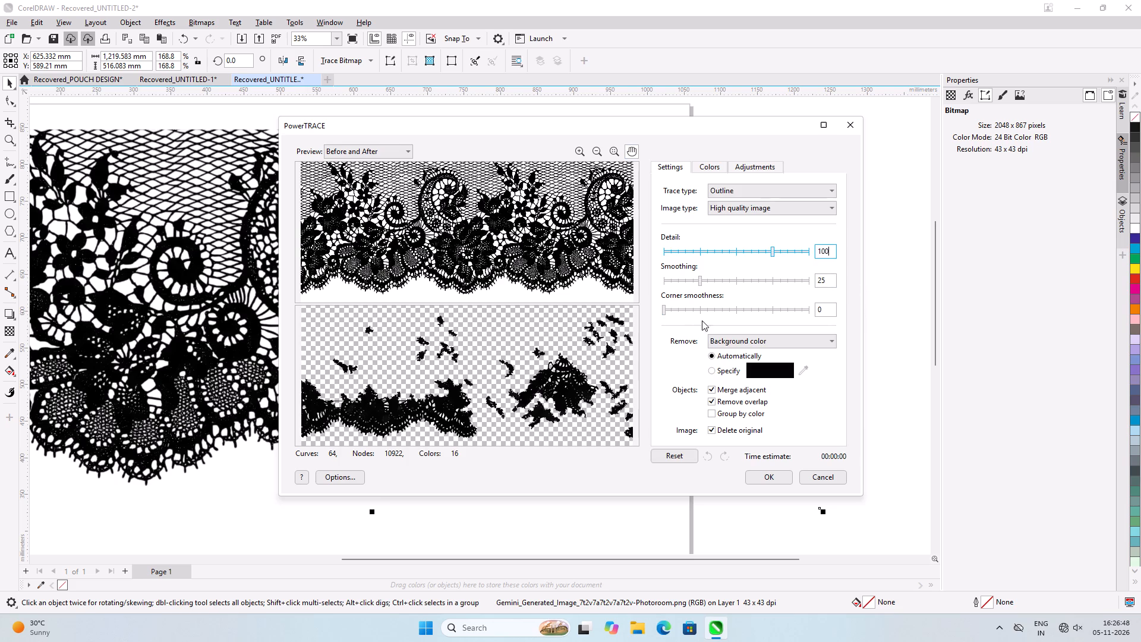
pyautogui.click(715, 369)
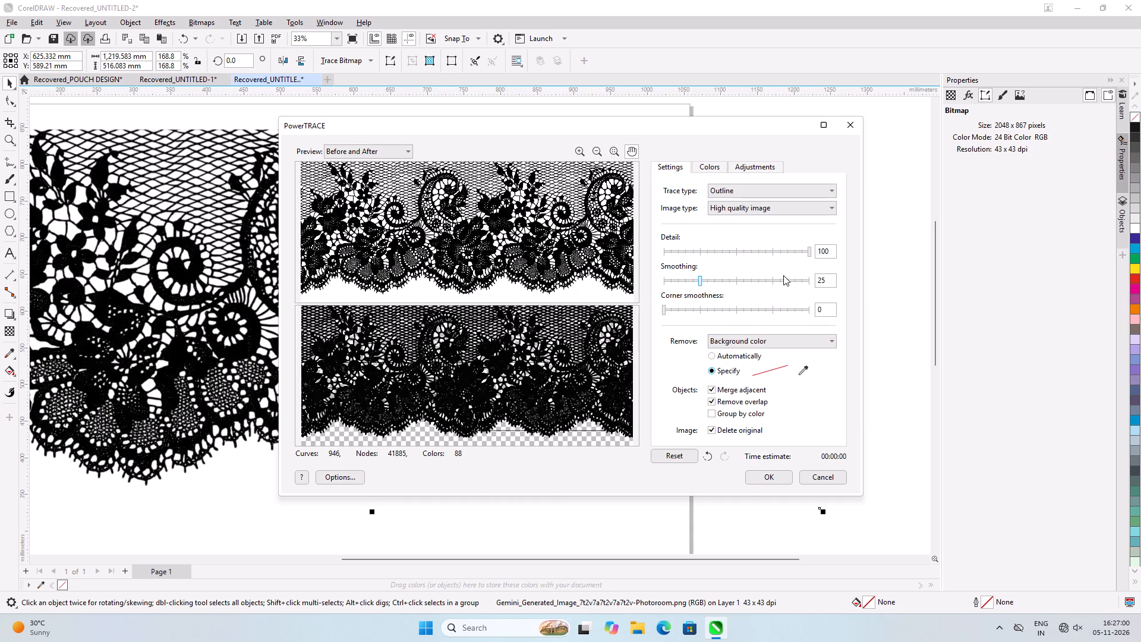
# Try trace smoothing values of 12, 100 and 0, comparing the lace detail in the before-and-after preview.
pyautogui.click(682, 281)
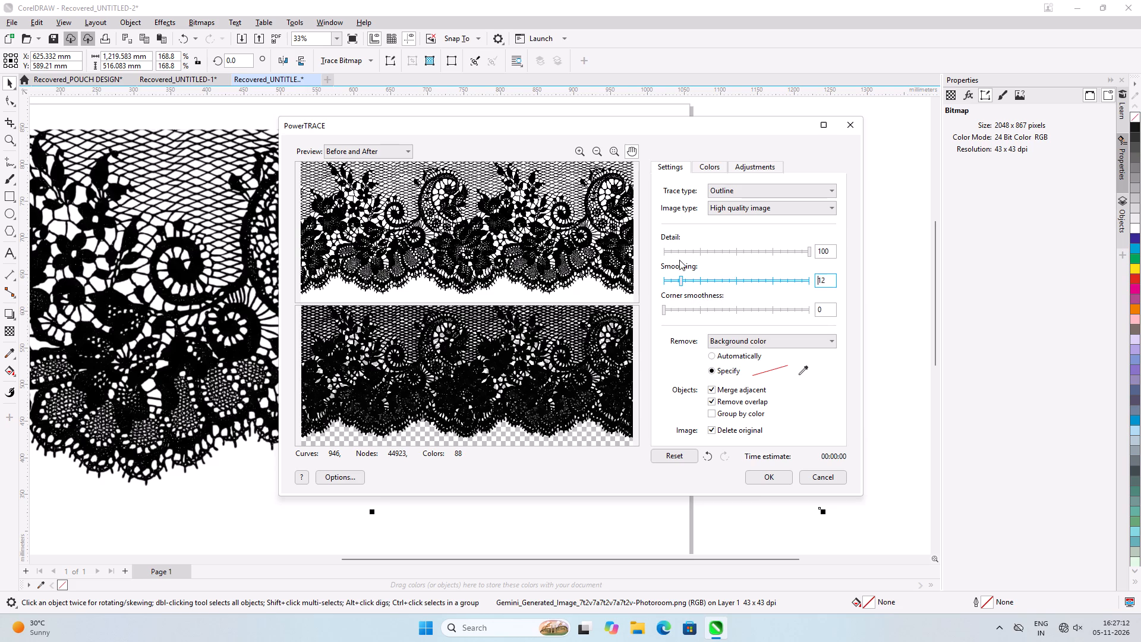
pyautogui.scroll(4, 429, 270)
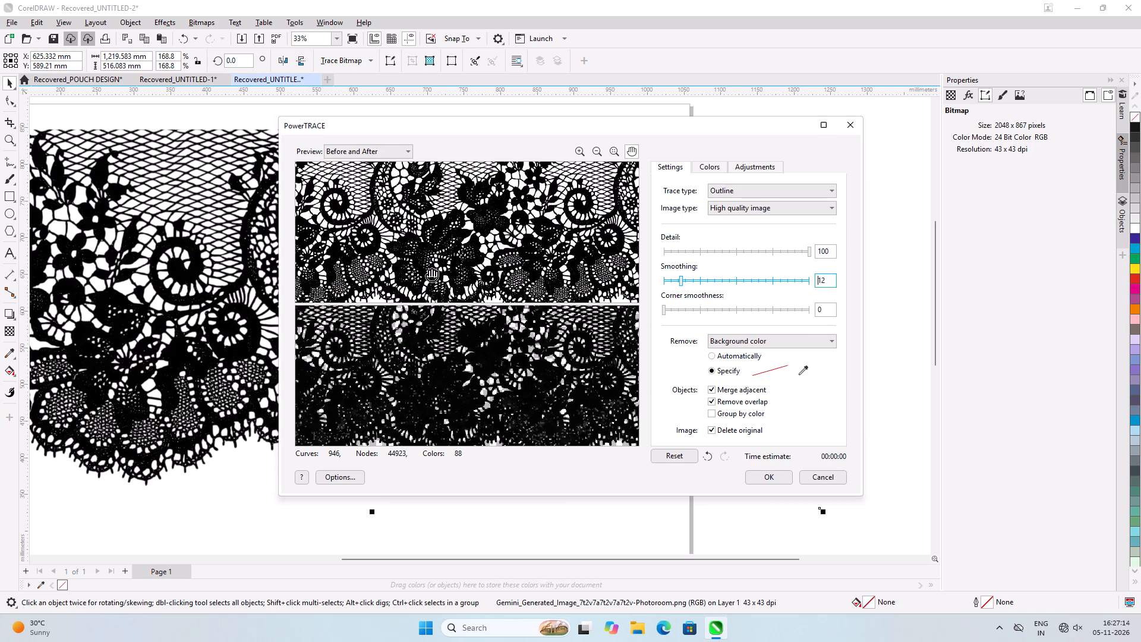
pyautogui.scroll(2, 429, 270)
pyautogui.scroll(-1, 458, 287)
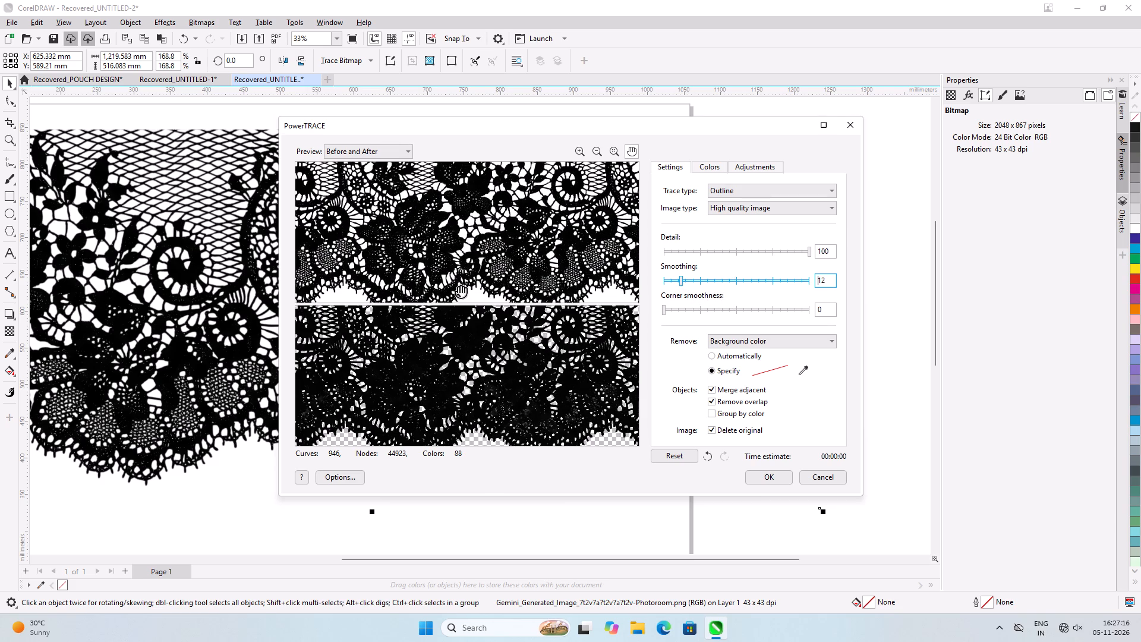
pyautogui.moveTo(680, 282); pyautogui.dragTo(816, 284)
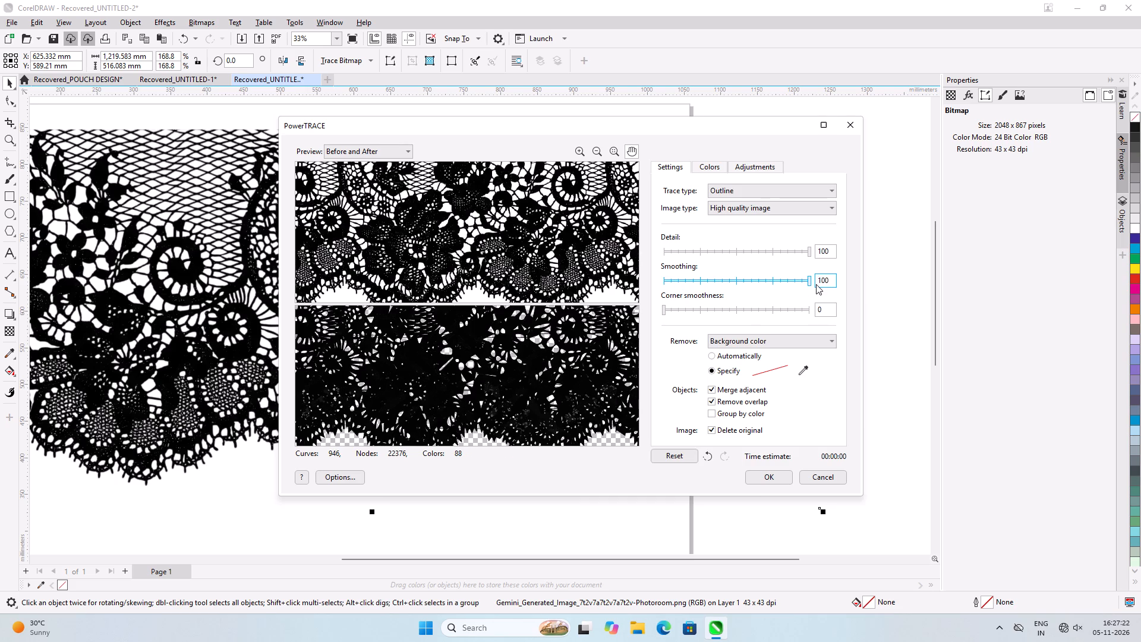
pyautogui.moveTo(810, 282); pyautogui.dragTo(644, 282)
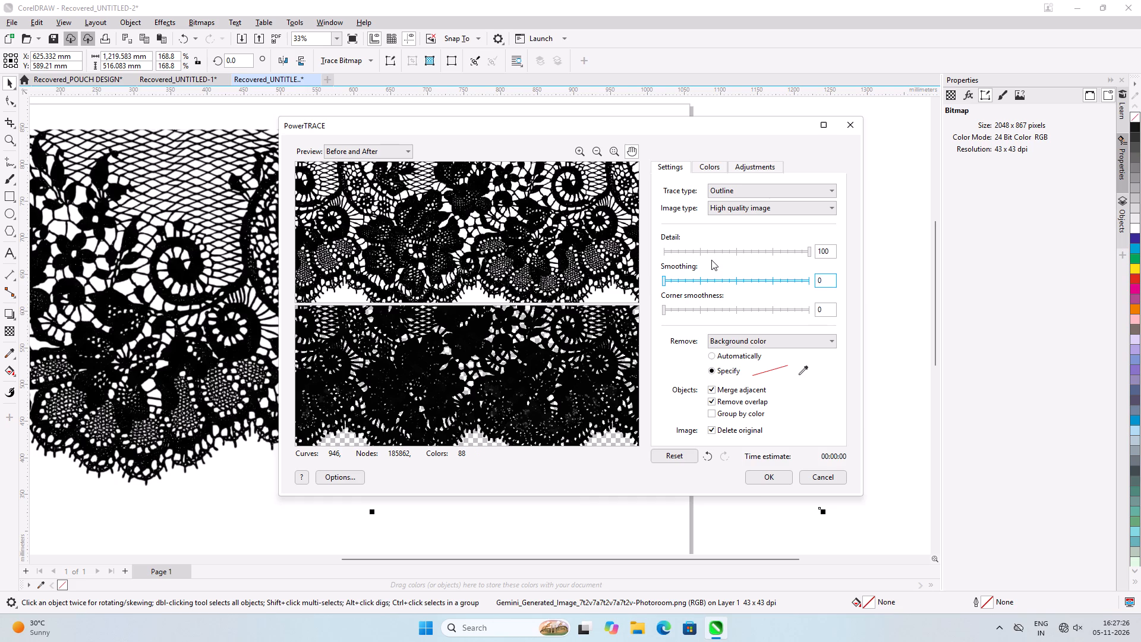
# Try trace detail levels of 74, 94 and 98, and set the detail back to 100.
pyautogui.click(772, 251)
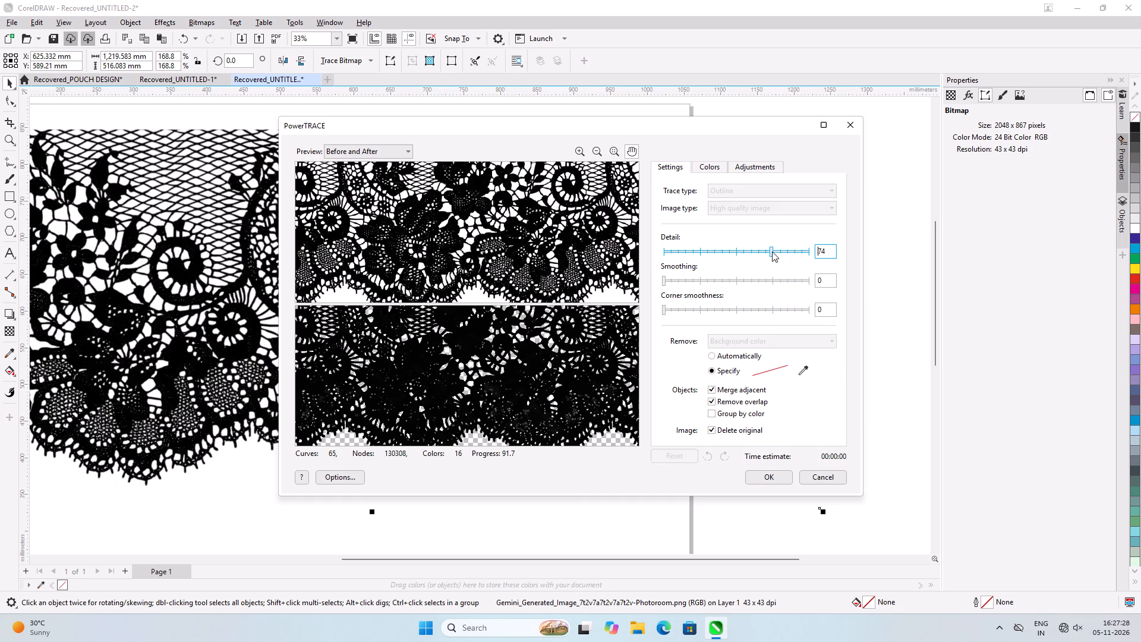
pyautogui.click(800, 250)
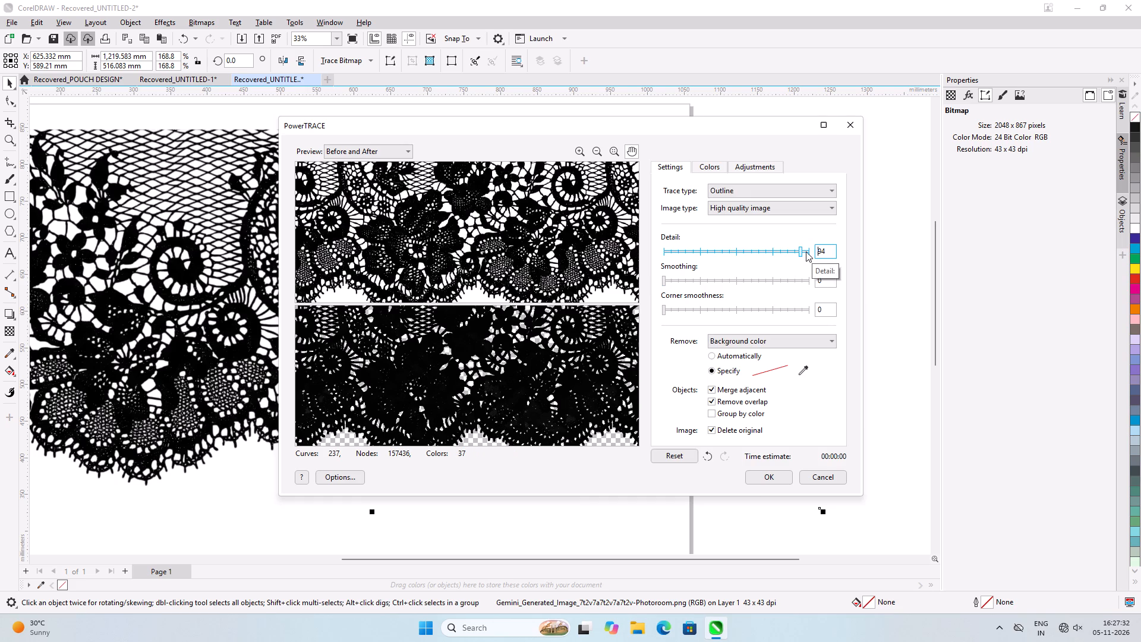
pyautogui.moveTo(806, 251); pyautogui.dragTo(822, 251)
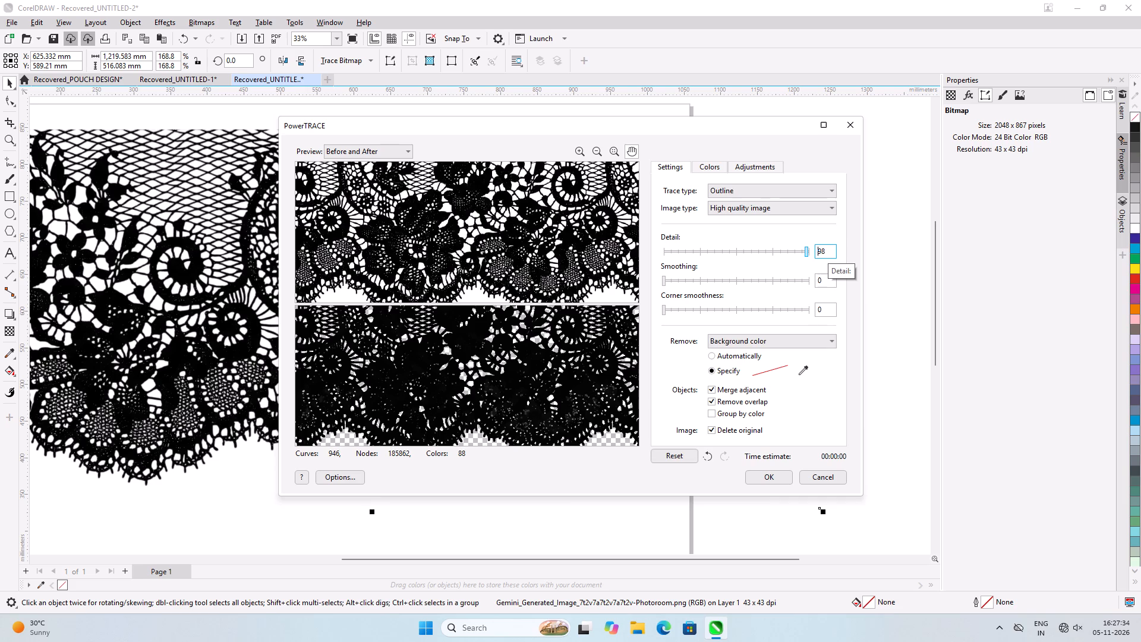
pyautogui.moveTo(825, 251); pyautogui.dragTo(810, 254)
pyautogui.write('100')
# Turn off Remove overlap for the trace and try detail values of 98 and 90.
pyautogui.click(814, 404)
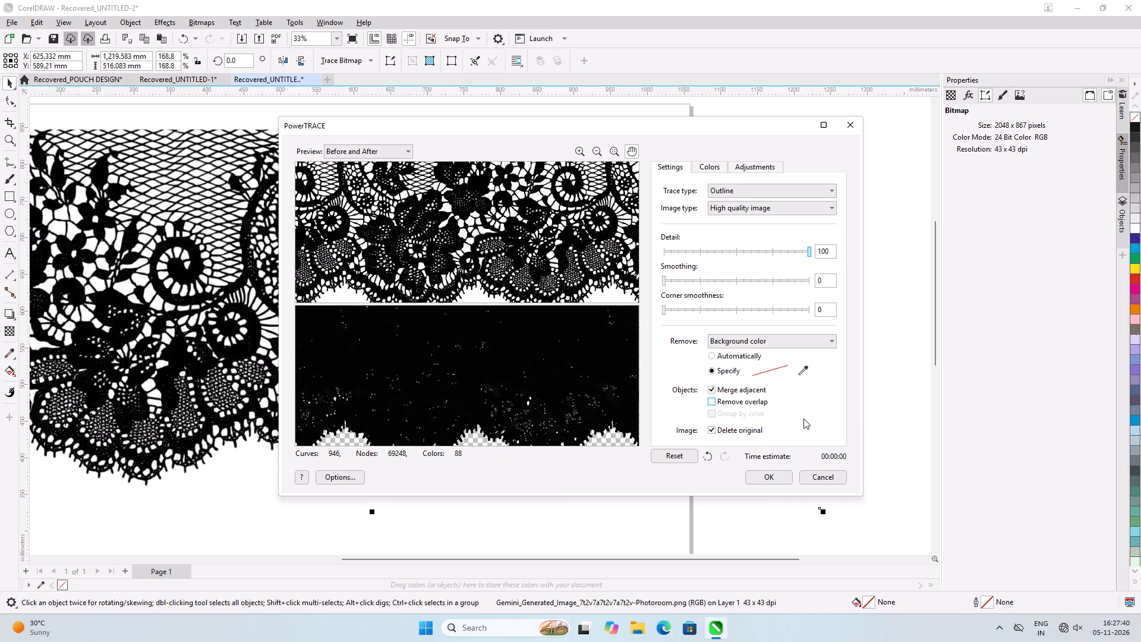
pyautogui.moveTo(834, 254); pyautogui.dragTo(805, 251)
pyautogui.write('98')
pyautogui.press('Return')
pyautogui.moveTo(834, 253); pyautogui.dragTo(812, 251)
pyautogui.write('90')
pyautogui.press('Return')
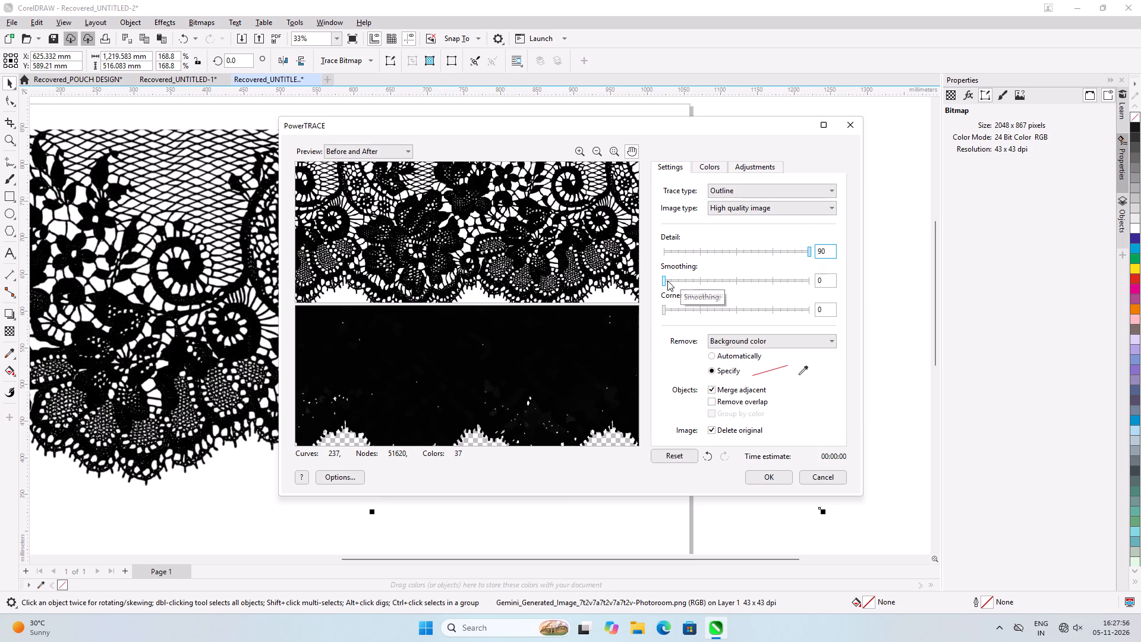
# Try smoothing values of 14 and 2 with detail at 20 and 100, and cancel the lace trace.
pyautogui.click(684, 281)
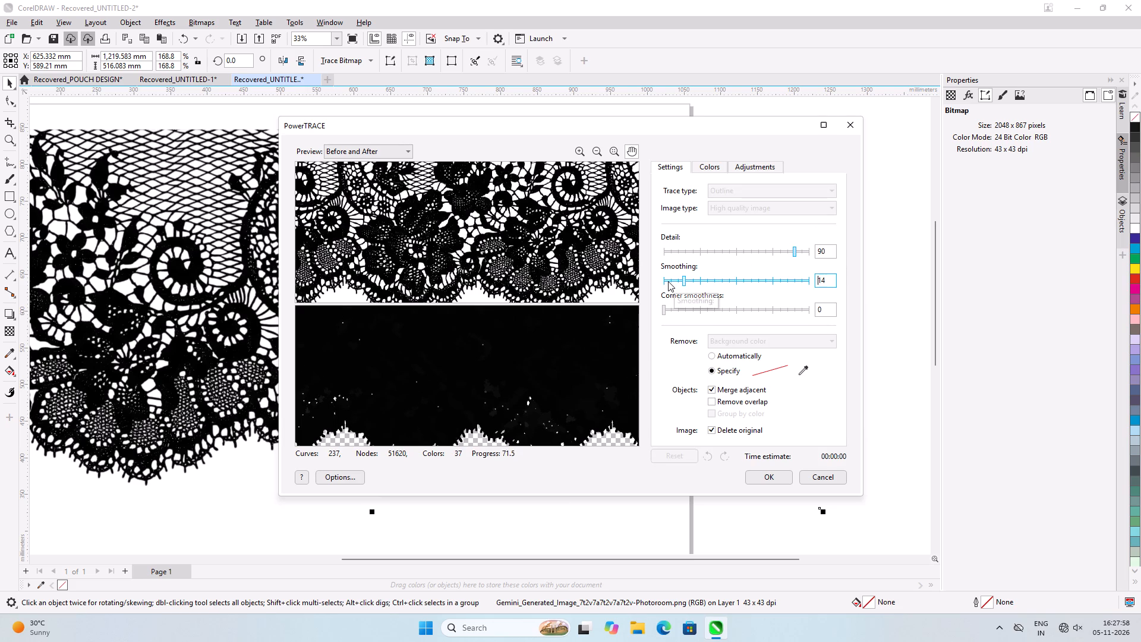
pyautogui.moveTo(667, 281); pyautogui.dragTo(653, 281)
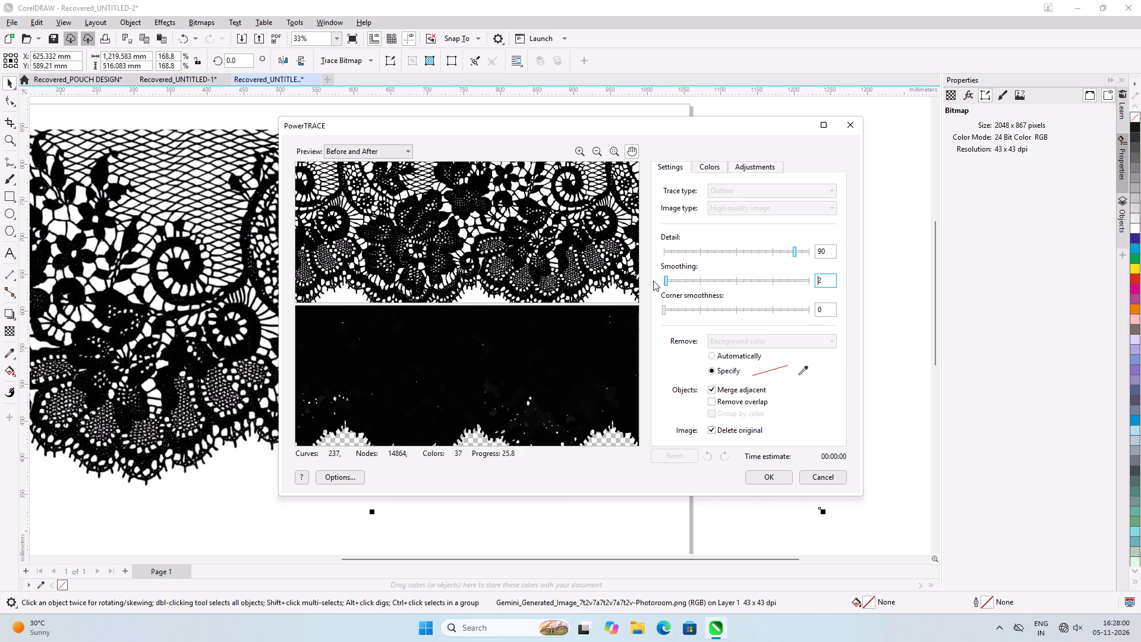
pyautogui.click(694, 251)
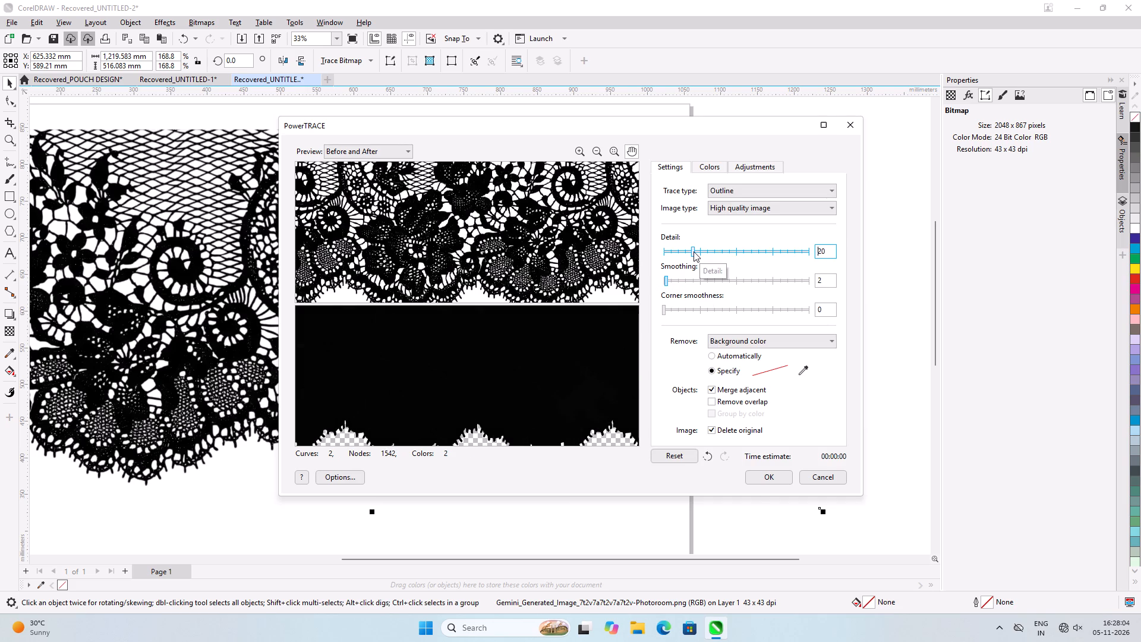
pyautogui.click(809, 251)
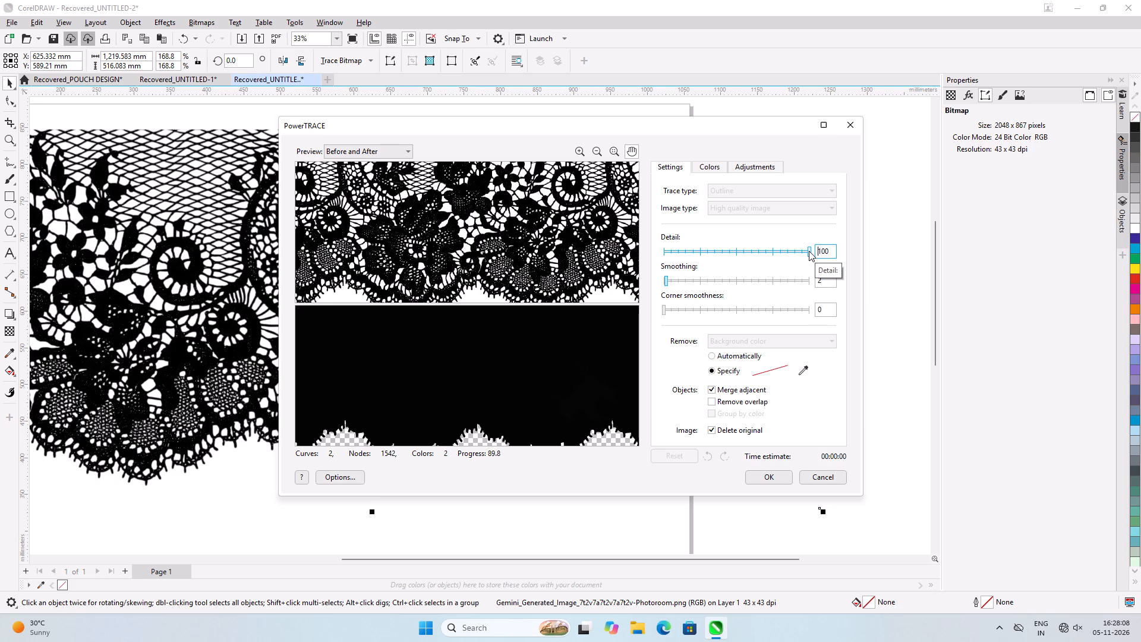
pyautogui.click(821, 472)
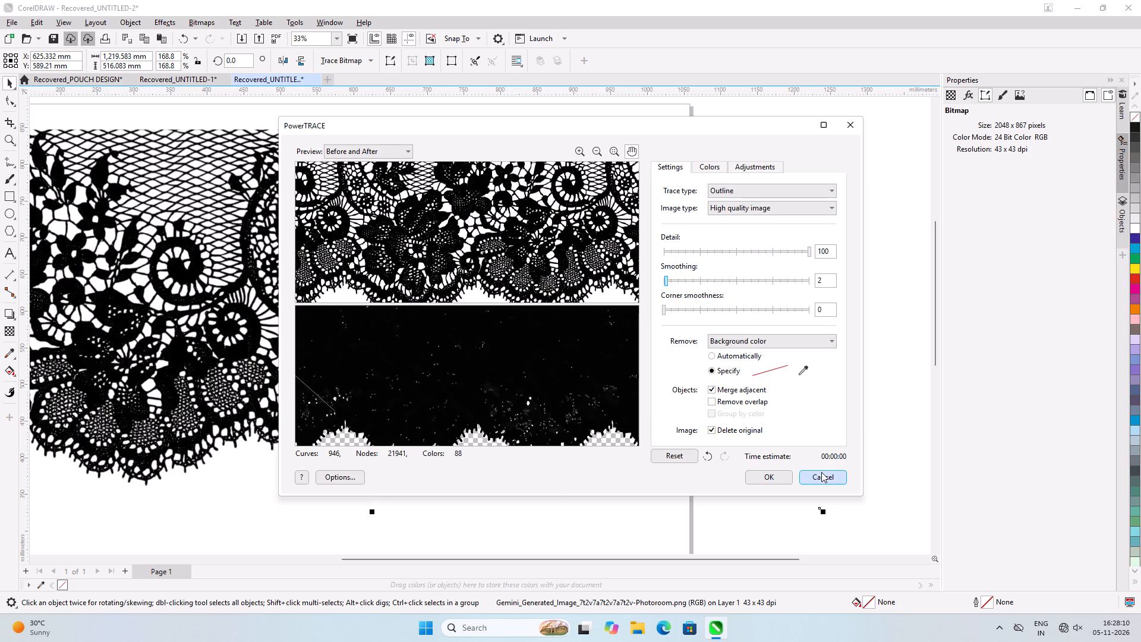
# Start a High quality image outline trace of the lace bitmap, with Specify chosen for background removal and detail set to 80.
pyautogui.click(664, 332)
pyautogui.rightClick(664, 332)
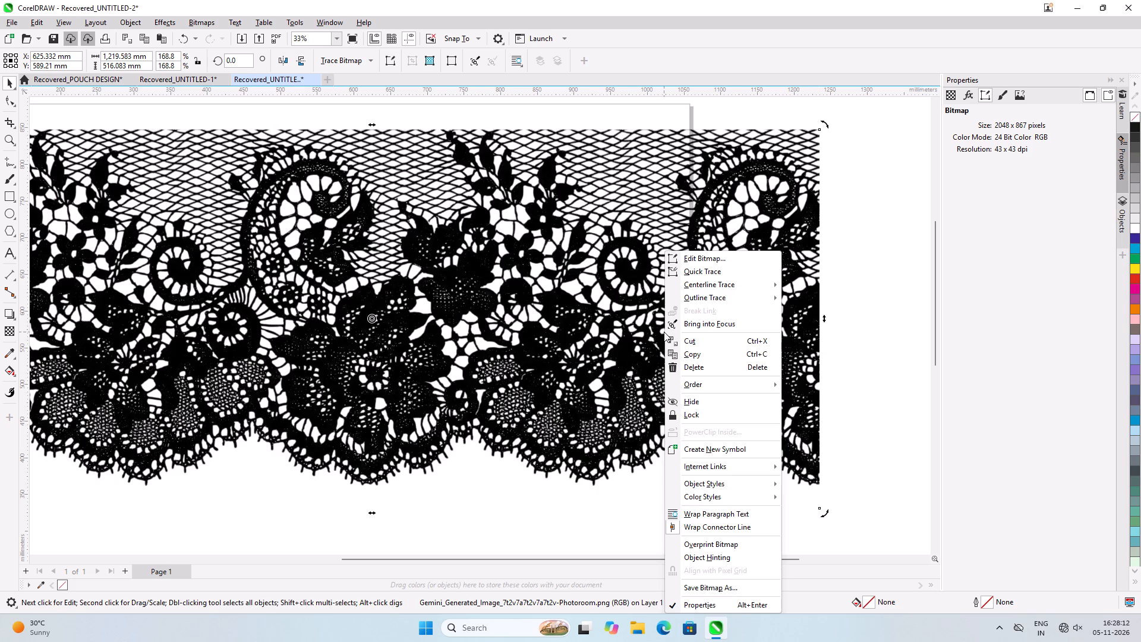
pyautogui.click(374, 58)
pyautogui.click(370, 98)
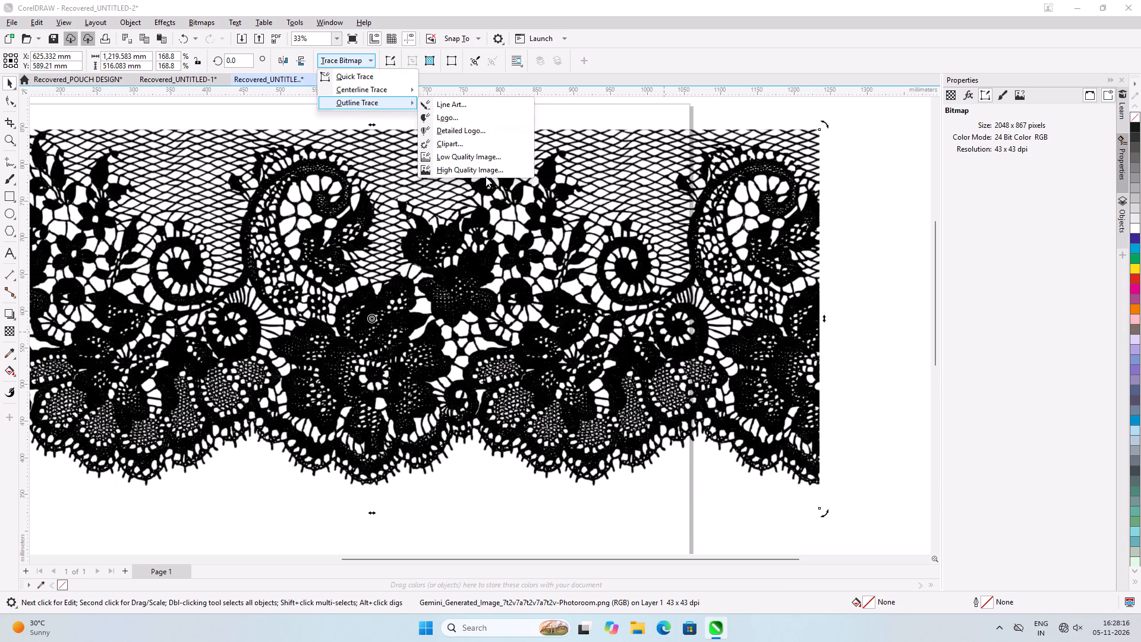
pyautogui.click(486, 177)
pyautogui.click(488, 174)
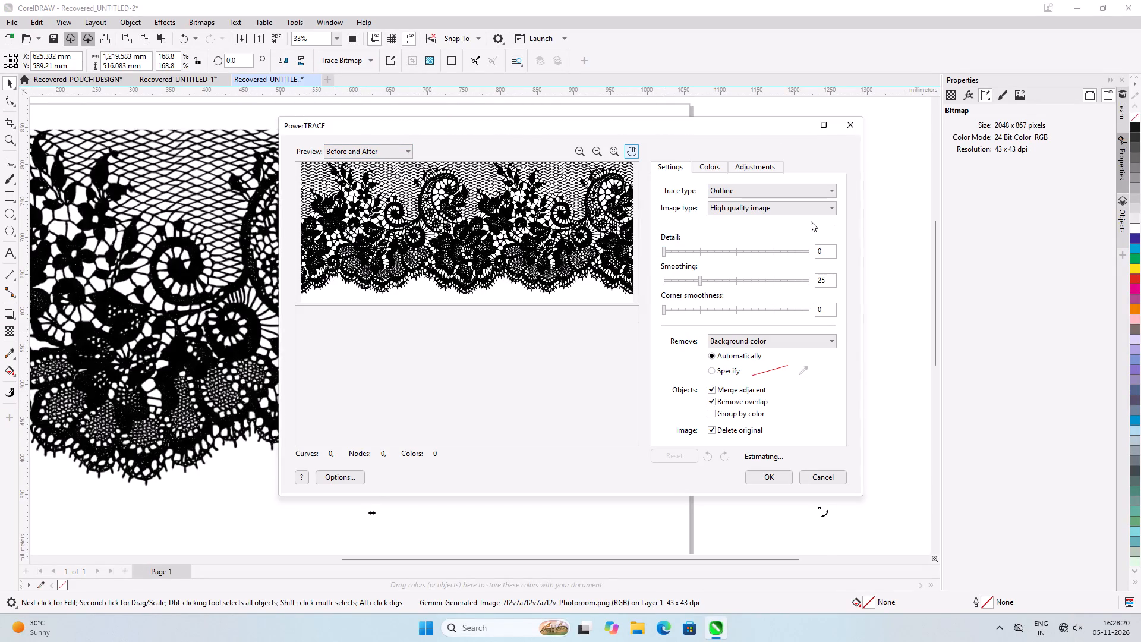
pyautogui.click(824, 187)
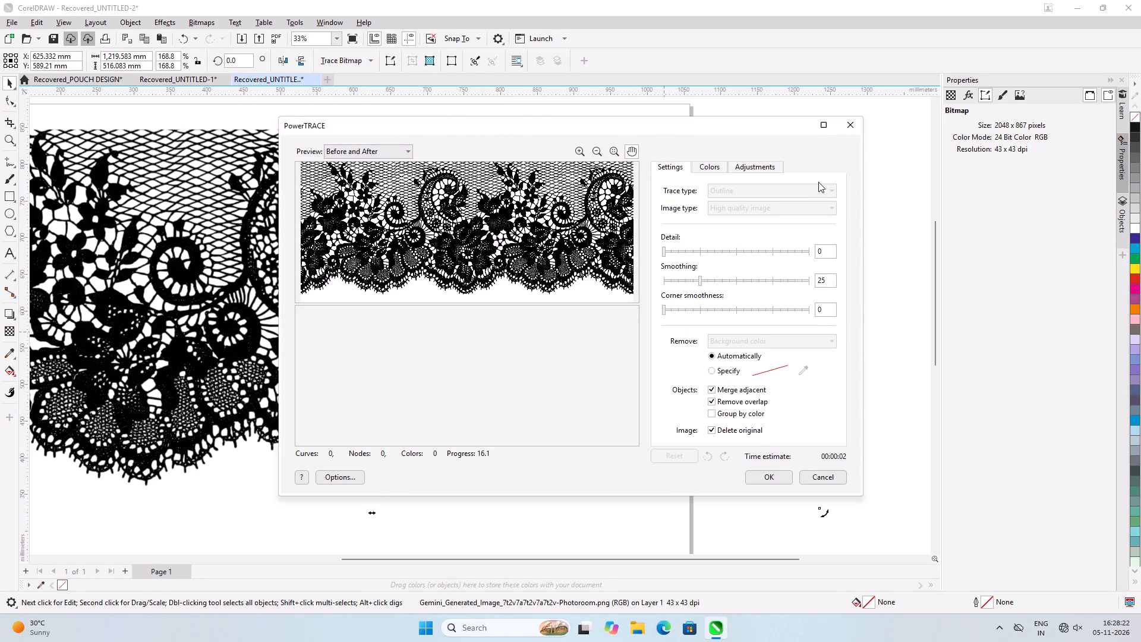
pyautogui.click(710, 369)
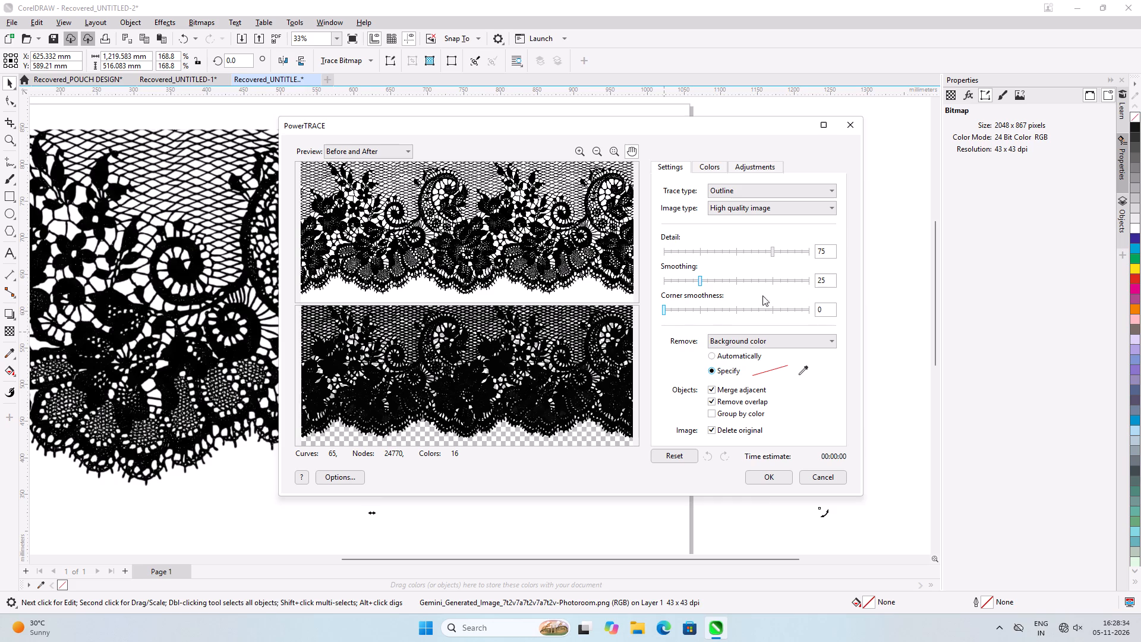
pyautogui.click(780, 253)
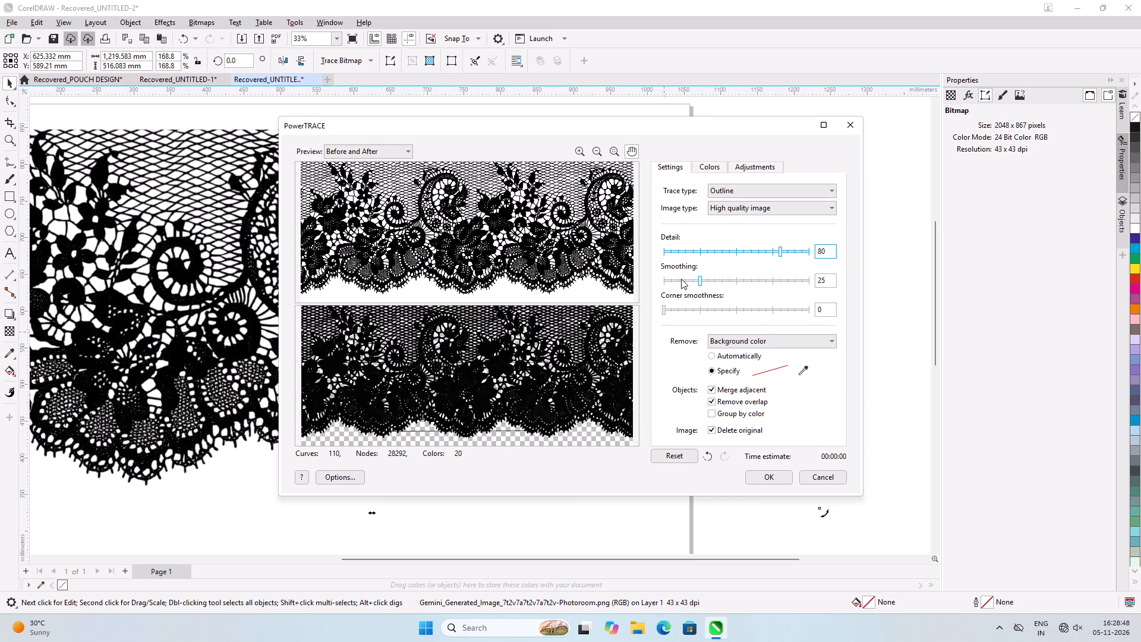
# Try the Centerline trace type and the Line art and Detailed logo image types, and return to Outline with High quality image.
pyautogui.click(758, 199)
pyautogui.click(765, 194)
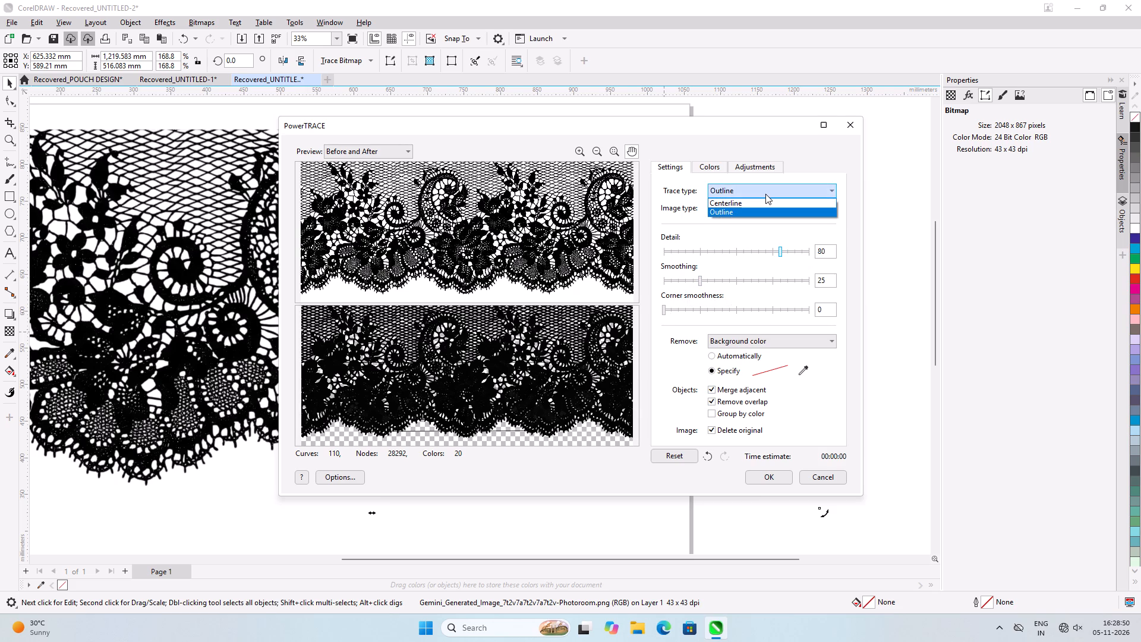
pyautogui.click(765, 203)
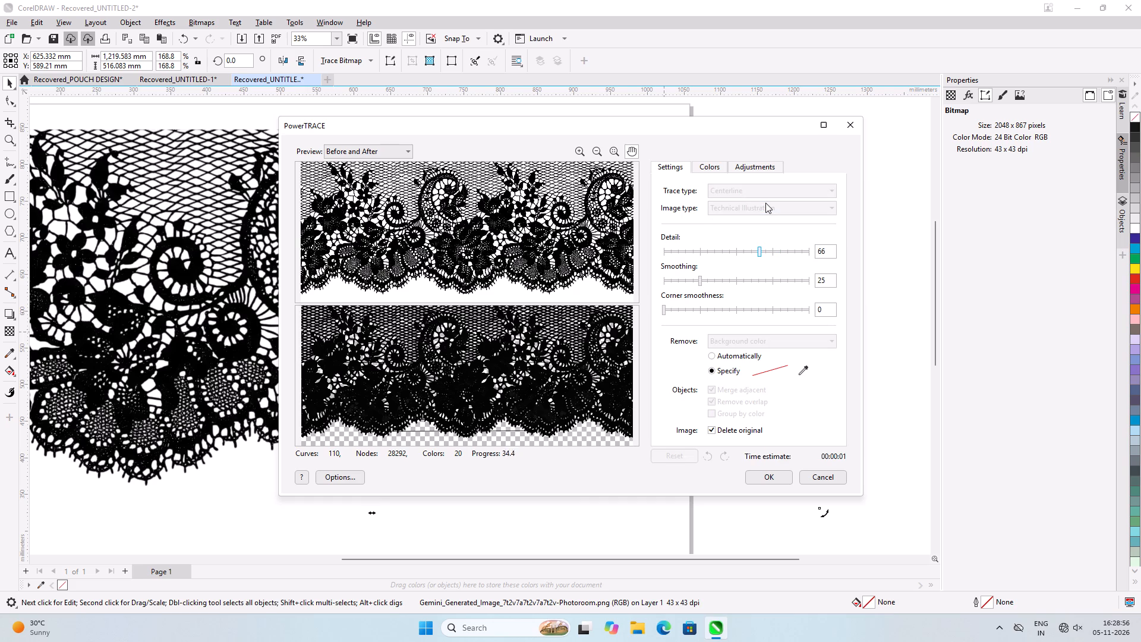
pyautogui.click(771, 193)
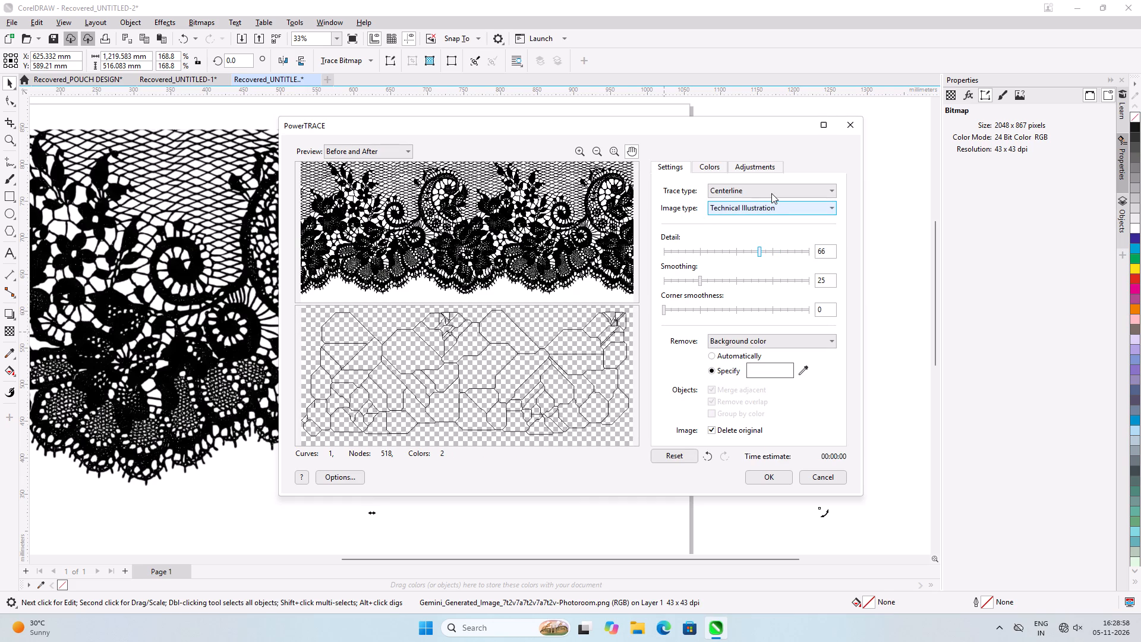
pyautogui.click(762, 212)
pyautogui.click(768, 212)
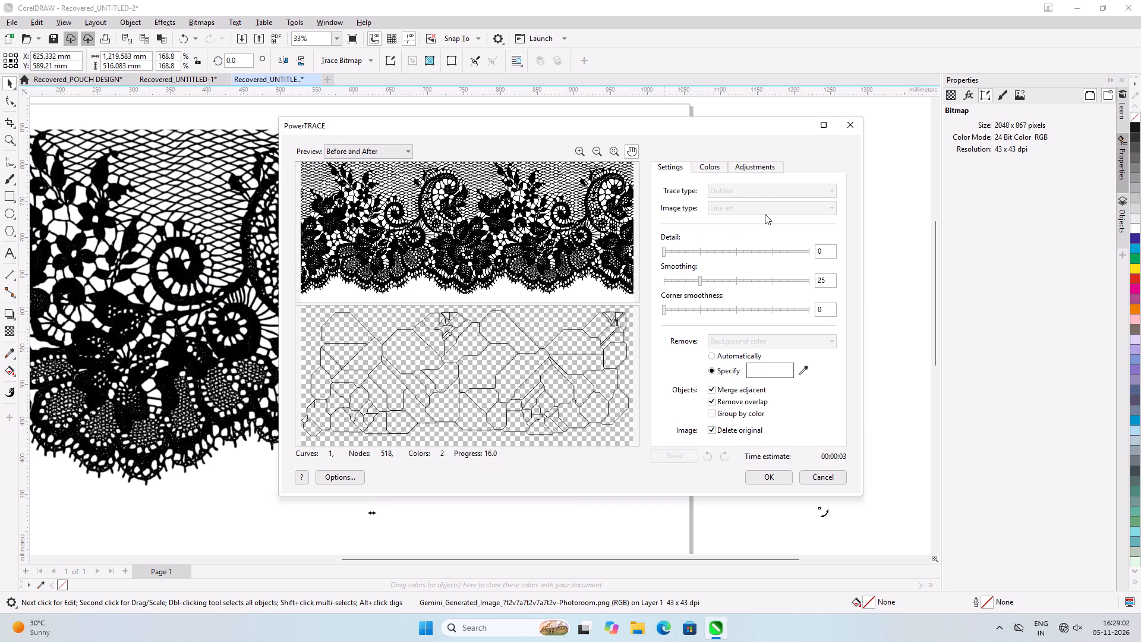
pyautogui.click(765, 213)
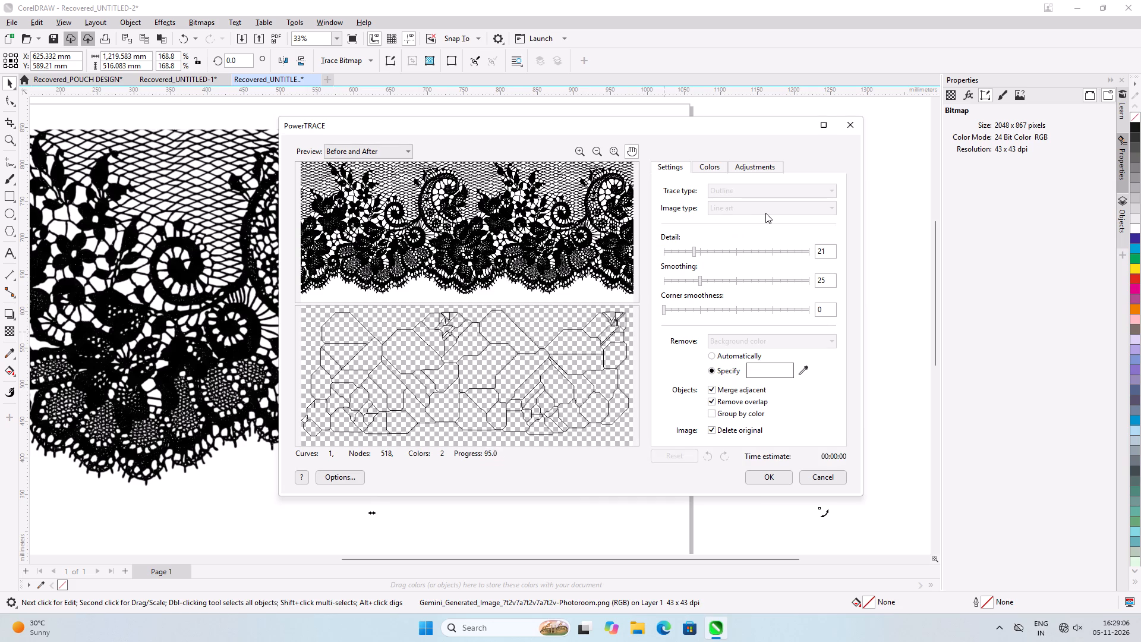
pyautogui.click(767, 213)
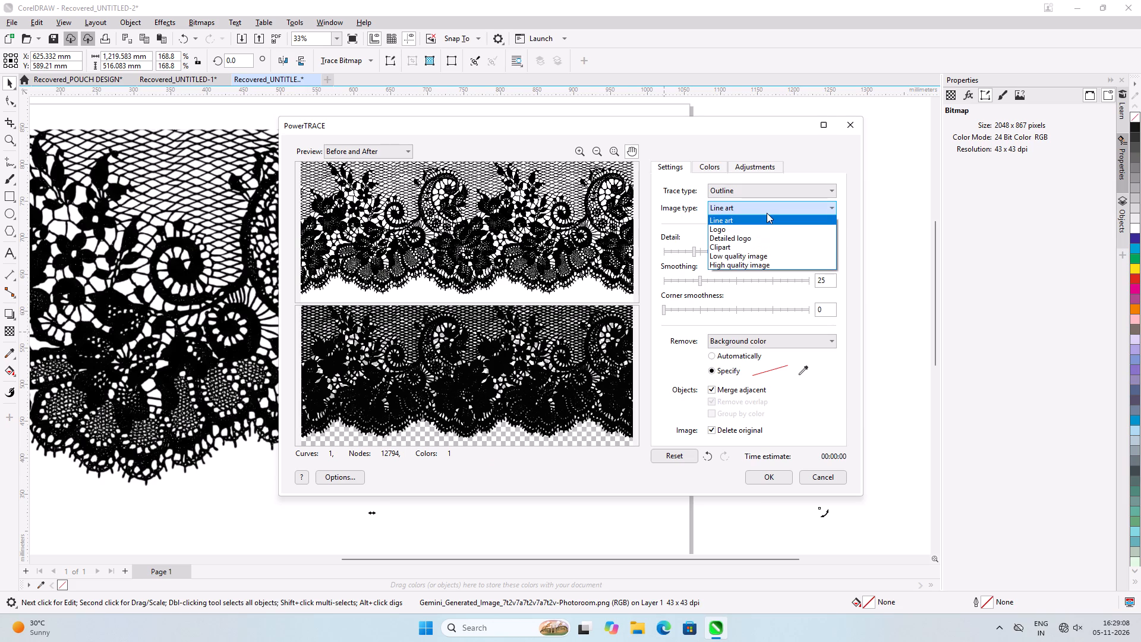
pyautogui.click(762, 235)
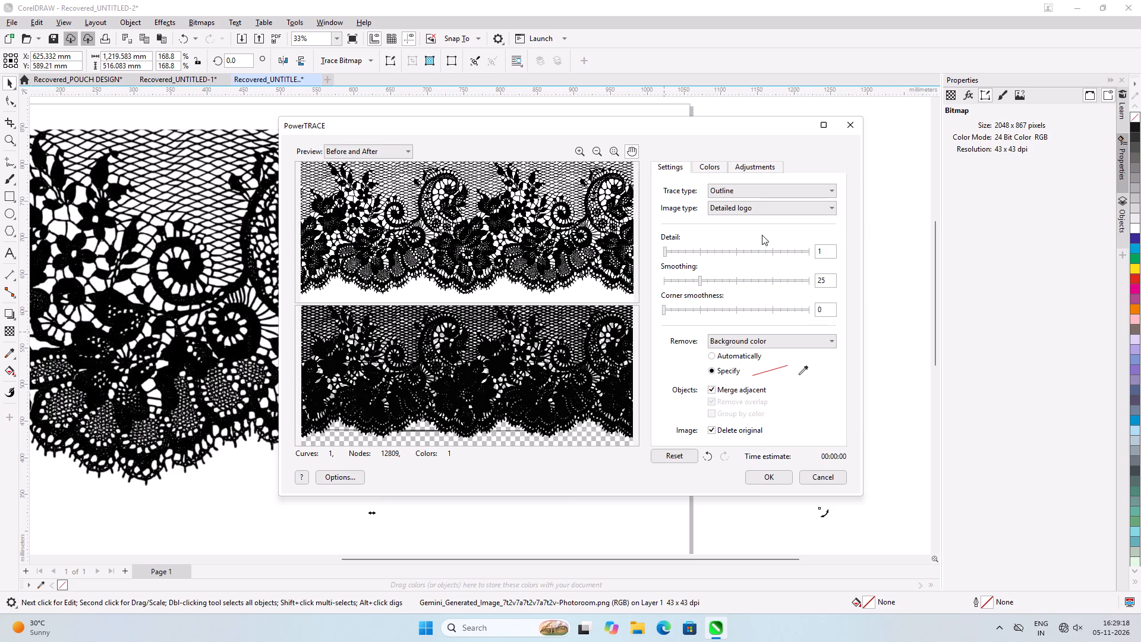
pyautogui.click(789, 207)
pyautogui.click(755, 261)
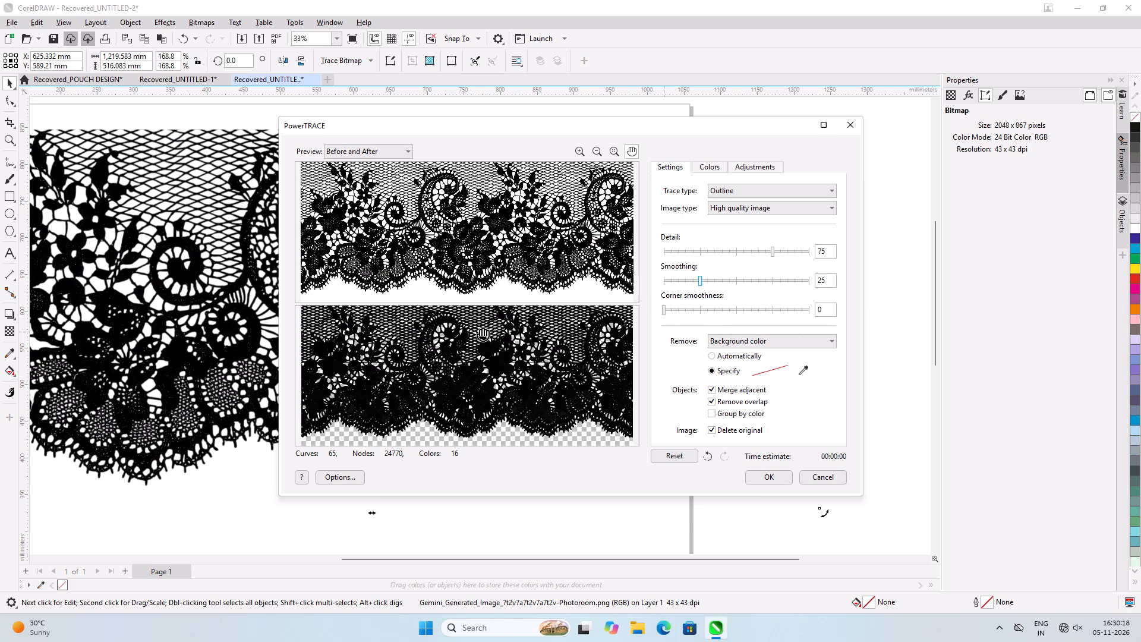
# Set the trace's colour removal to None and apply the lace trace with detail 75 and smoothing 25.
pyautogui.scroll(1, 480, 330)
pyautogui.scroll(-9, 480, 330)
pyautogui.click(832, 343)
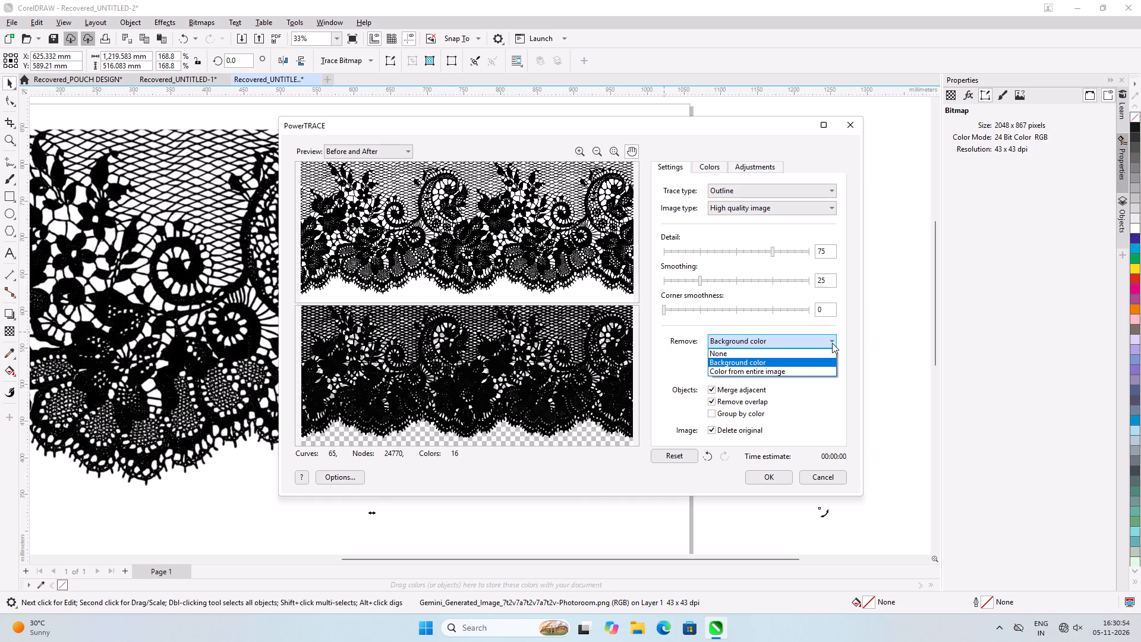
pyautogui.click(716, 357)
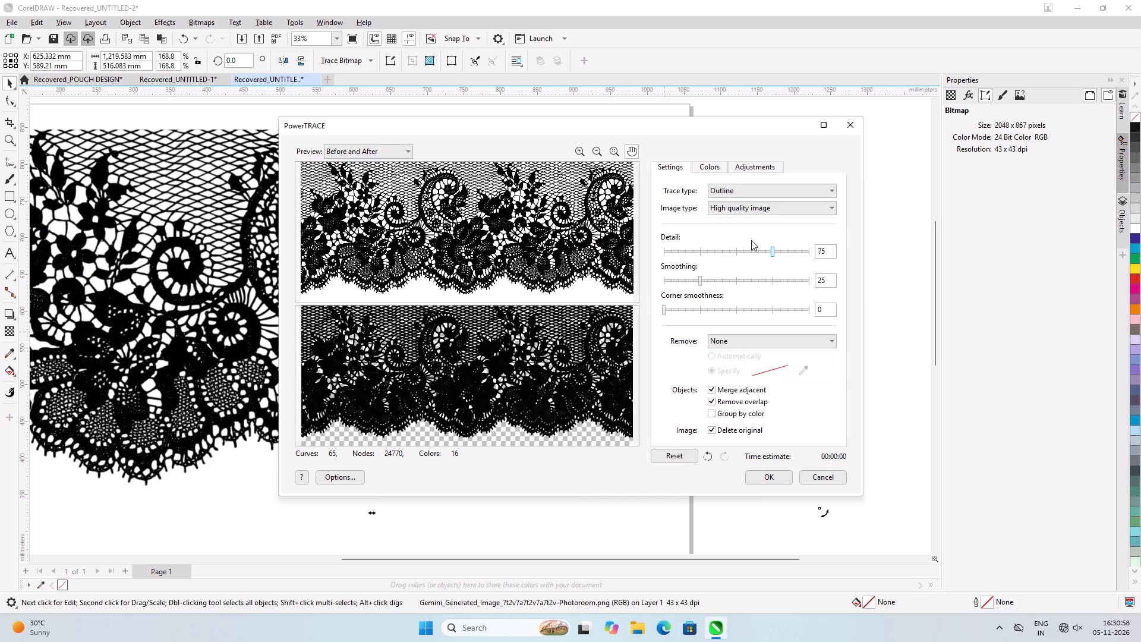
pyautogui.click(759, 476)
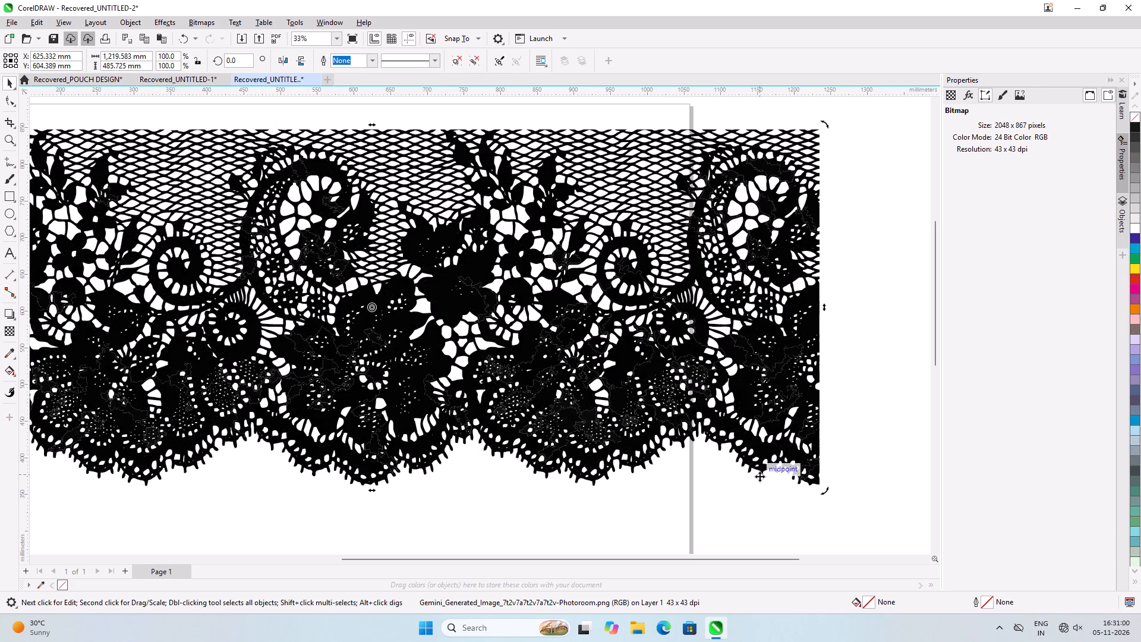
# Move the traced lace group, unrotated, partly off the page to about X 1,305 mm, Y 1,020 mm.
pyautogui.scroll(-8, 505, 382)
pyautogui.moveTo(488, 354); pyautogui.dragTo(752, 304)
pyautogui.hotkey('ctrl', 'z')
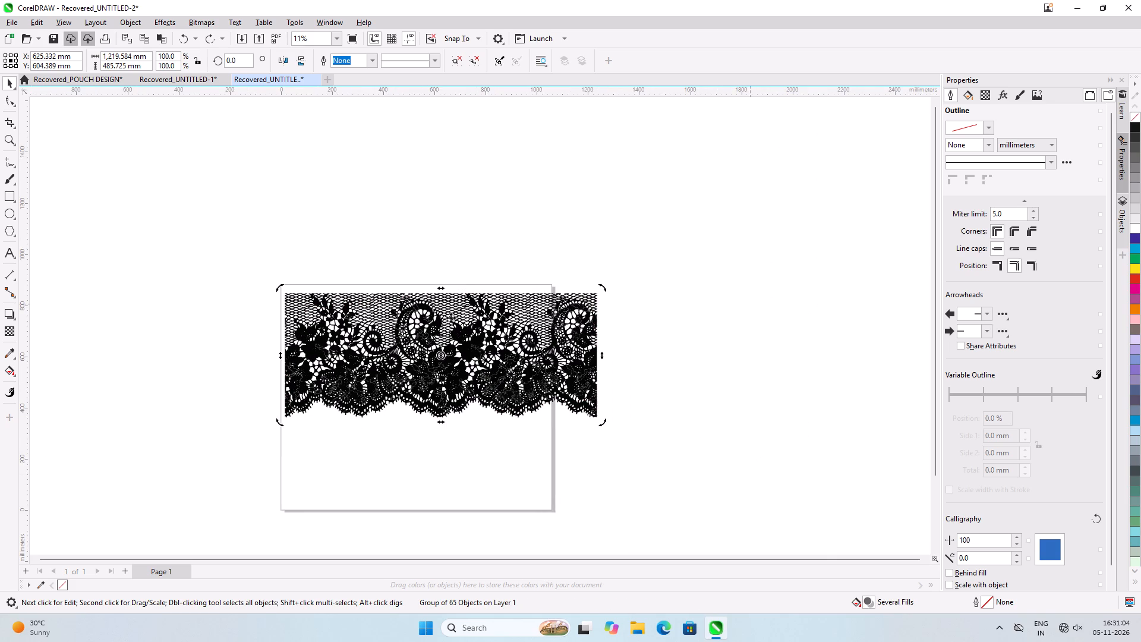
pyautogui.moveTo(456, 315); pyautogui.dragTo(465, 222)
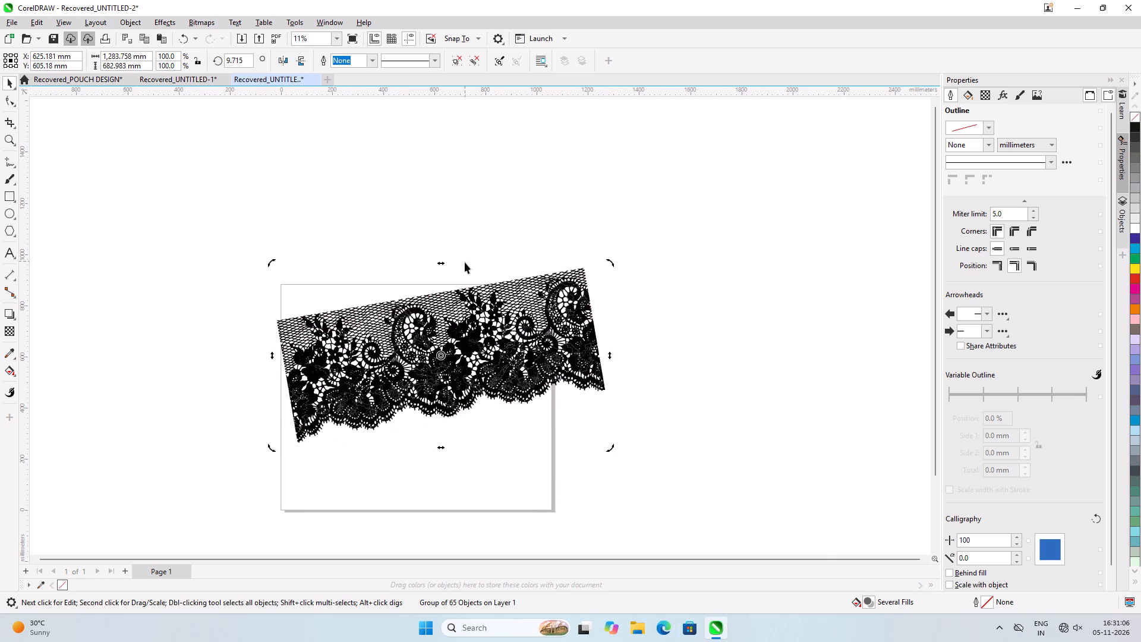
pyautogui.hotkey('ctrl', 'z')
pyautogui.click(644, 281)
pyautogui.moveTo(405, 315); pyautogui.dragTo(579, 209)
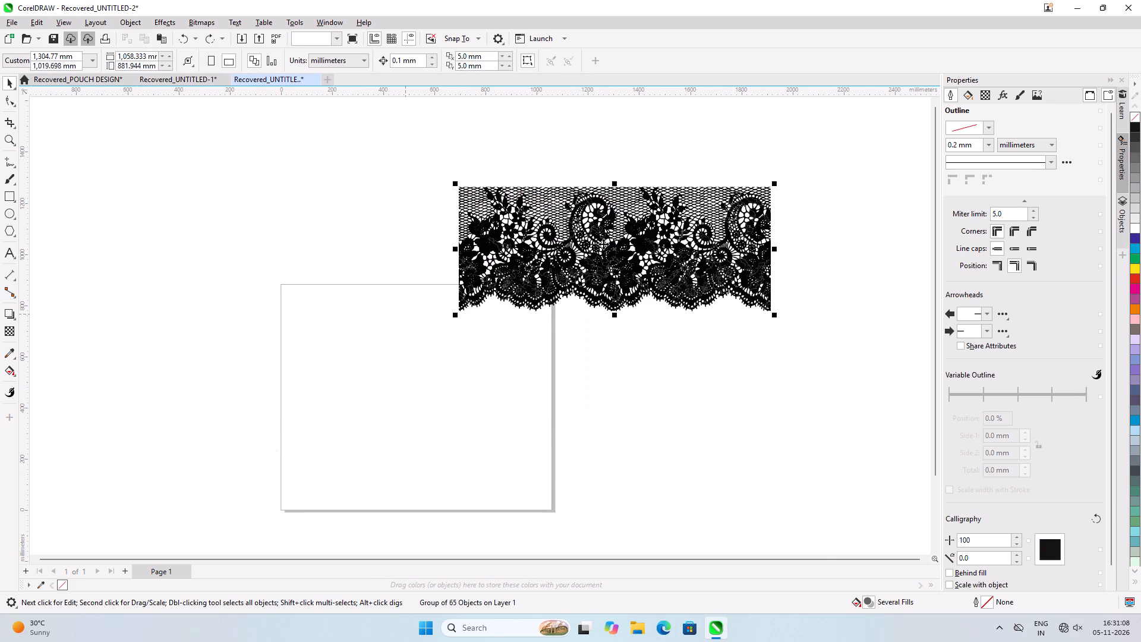
# Examine the traced lace at close range, checking its petals, mesh holes and scalloped edge against the overall pattern.
pyautogui.click(648, 373)
pyautogui.scroll(11, 596, 266)
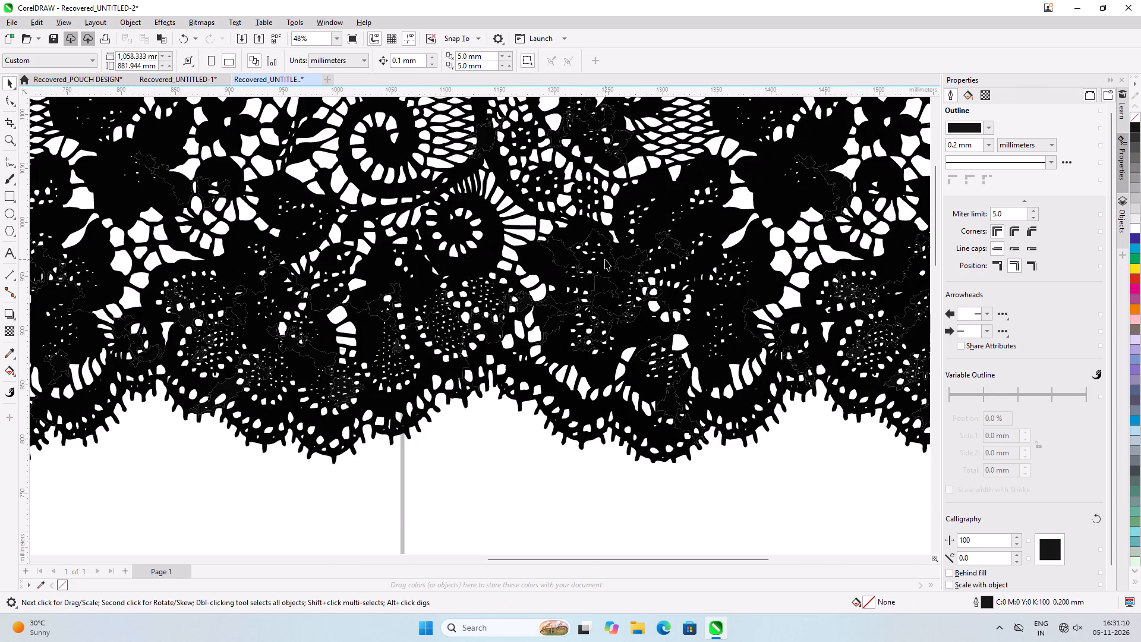
pyautogui.scroll(4, 605, 259)
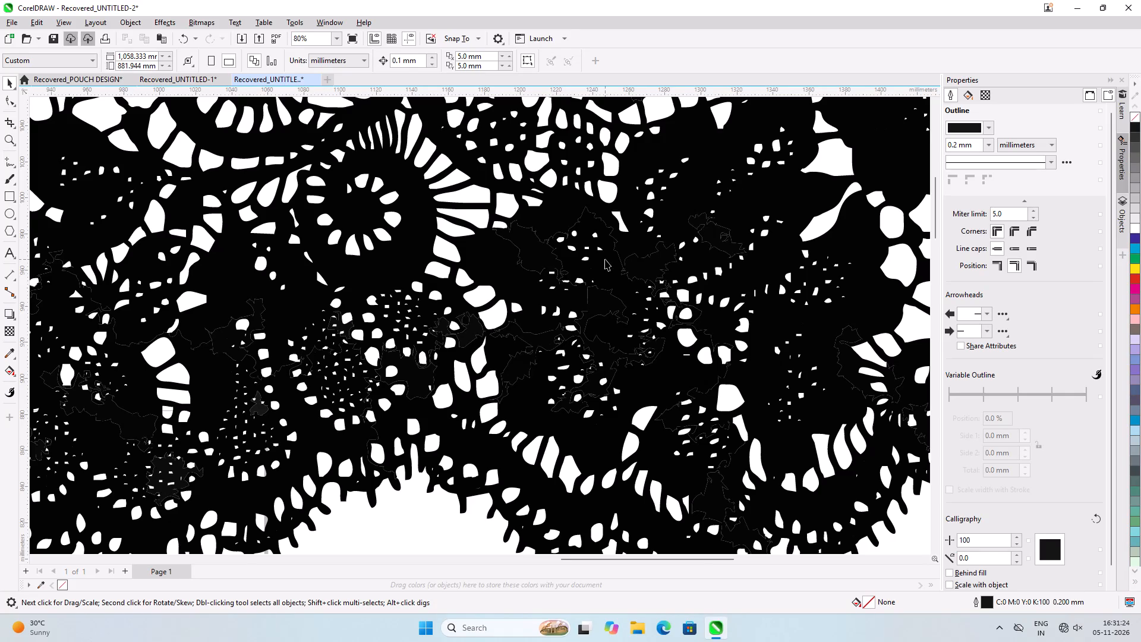
pyautogui.click(597, 320)
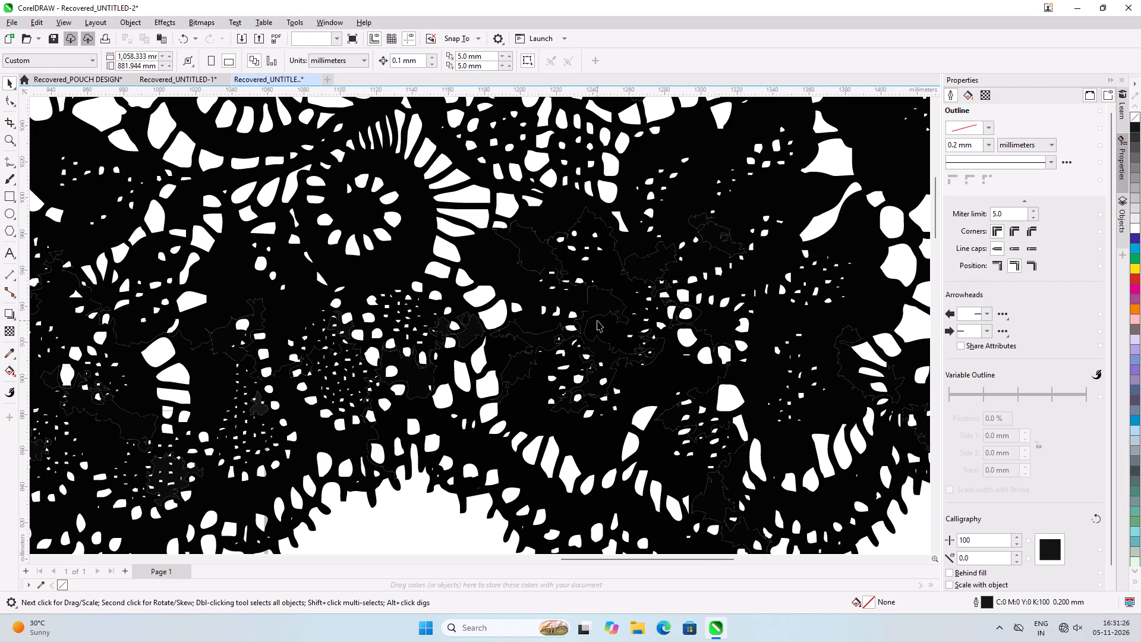
pyautogui.scroll(-10, 491, 328)
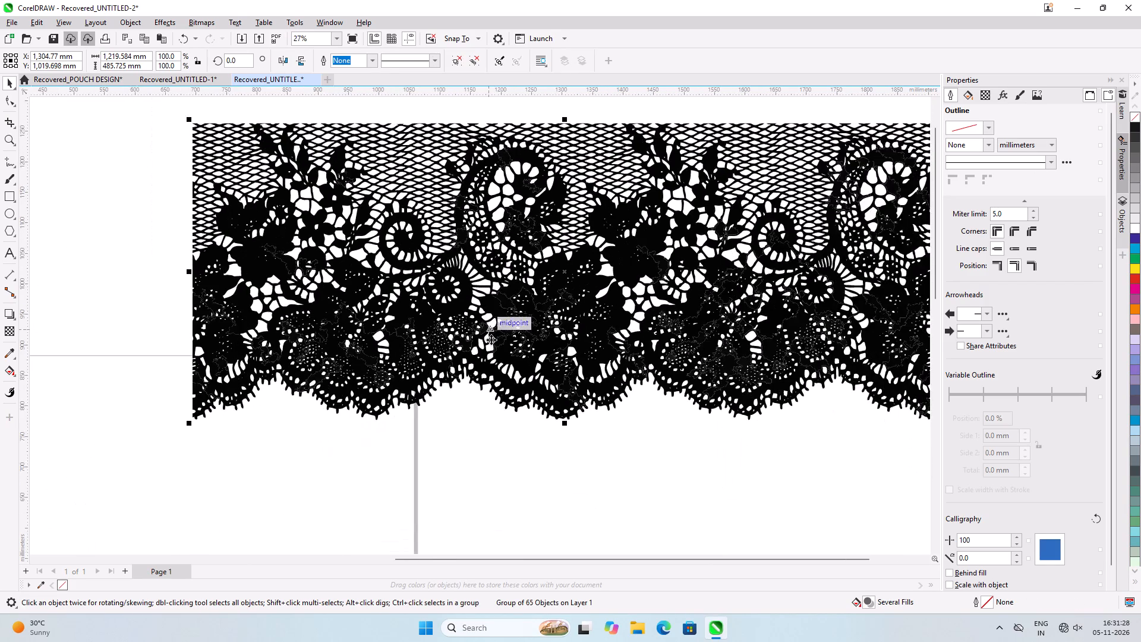
pyautogui.scroll(-3, 491, 339)
pyautogui.scroll(11, 635, 306)
pyautogui.scroll(12, 595, 338)
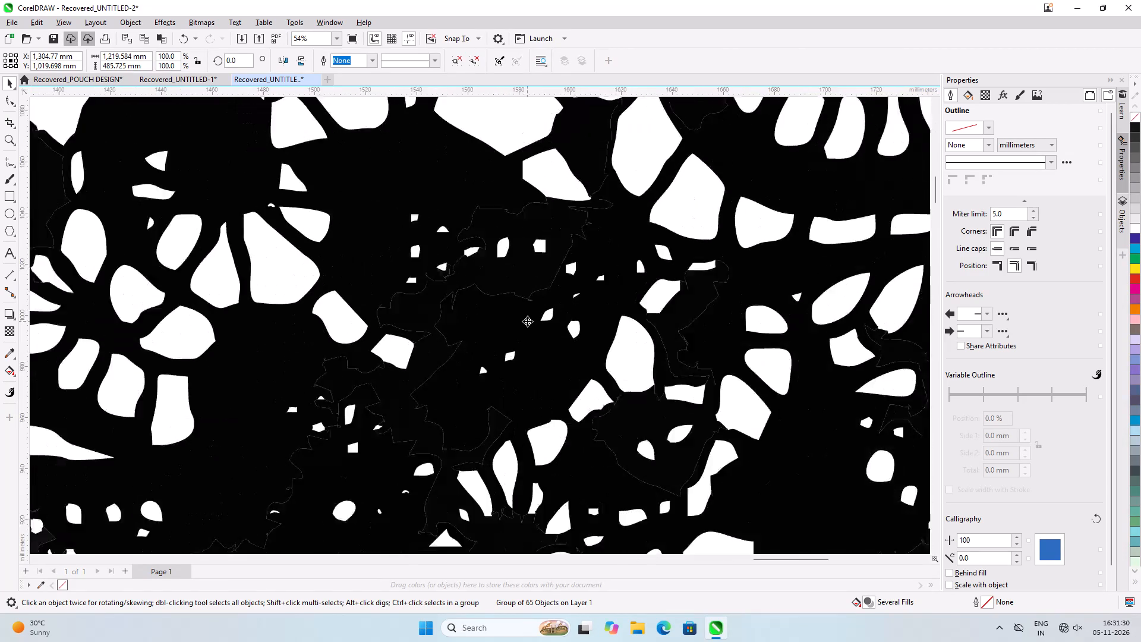
pyautogui.scroll(-9, 527, 321)
pyautogui.scroll(1, 527, 321)
pyautogui.scroll(-6, 527, 321)
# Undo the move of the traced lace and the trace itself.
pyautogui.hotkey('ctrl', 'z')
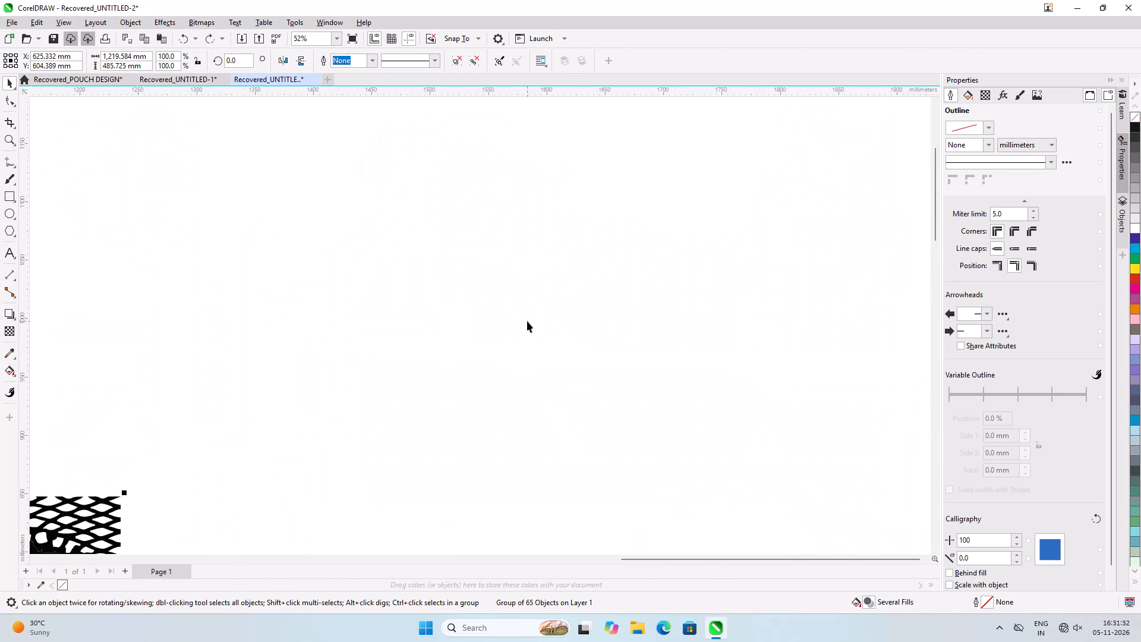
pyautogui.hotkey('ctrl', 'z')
# Examine the original lace bitmap's detail up close and across its full width.
pyautogui.keyDown('ctrl'); pyautogui.scroll(-8, 527, 321); pyautogui.keyUp('ctrl')
pyautogui.scroll(11, 283, 505)
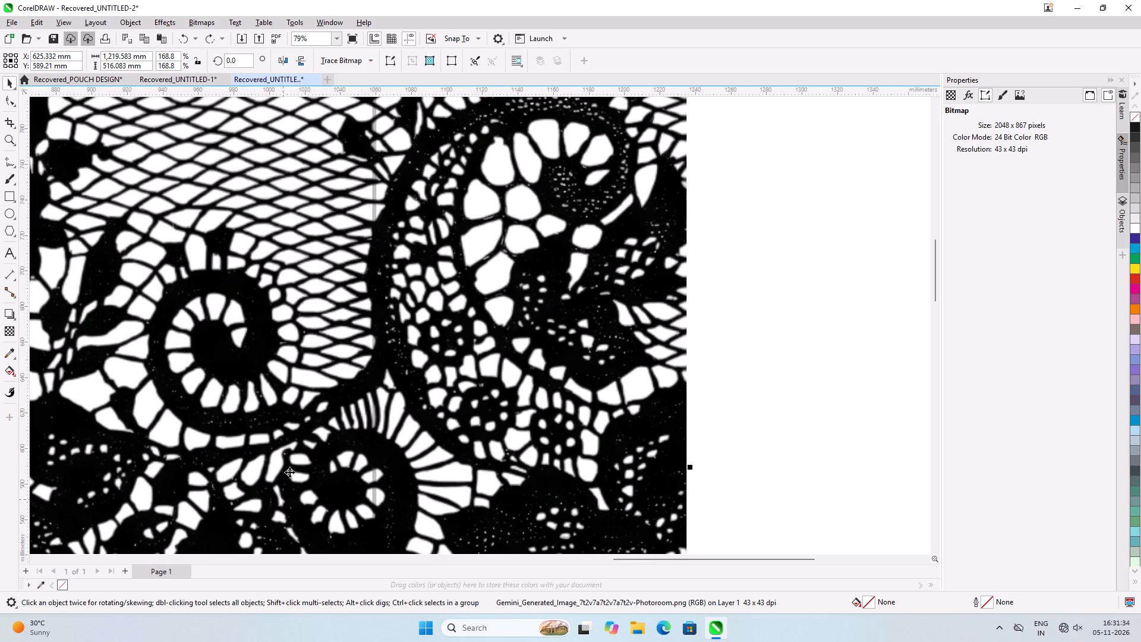
pyautogui.rightClick(294, 440)
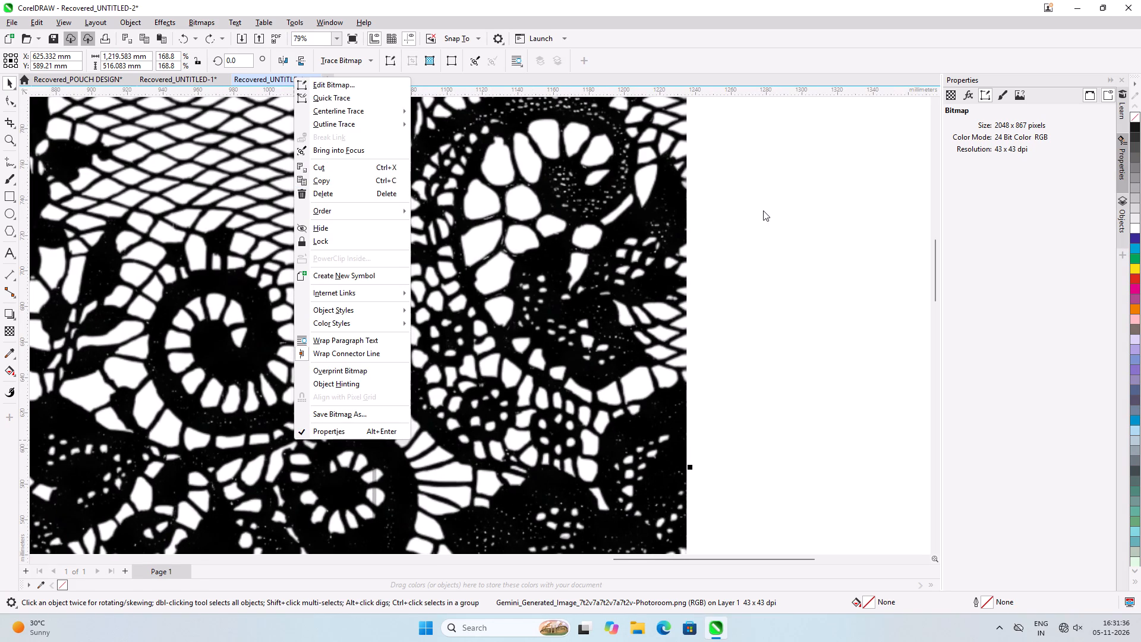
pyautogui.click(763, 211)
pyautogui.scroll(-9, 680, 260)
pyautogui.scroll(-5, 487, 270)
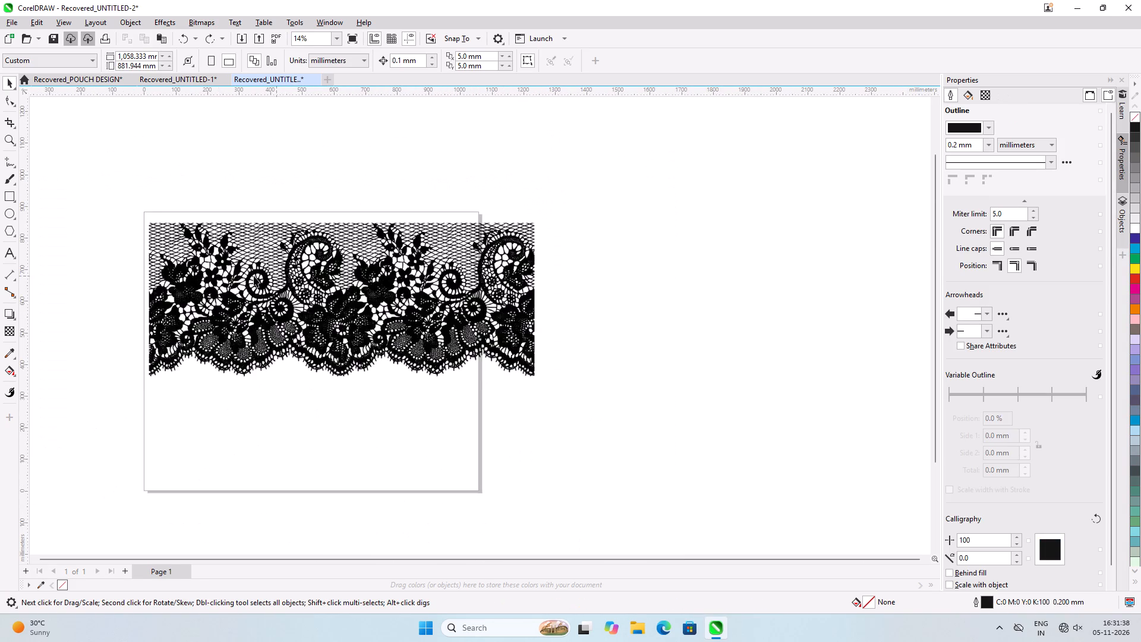
pyautogui.scroll(6, 184, 270)
pyautogui.scroll(-4, 481, 310)
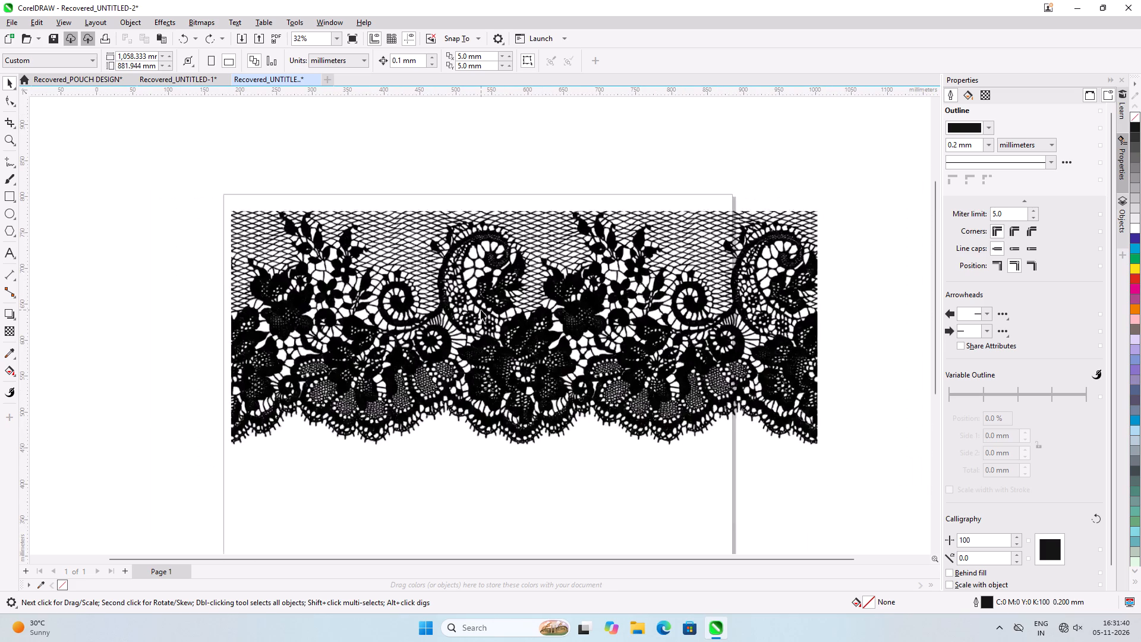
pyautogui.scroll(4, 614, 322)
pyautogui.scroll(-2, 455, 295)
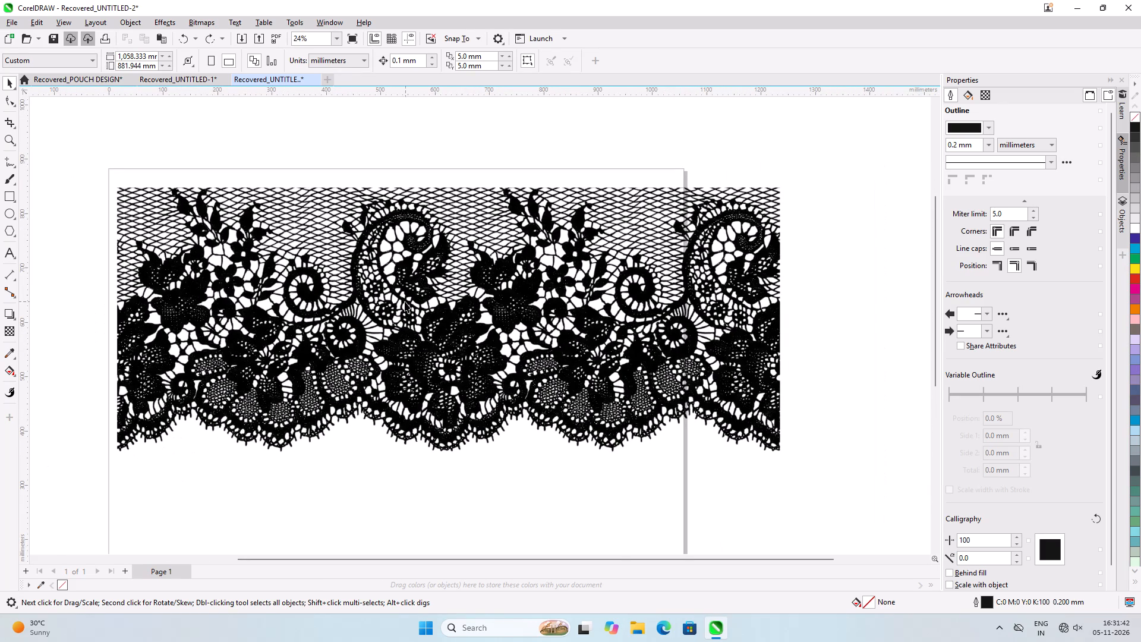
# Outline-trace the lace bitmap as a high quality image with near-maximum detail, smoothing 1, corner smoothness 0 and a specified background colour.
pyautogui.rightClick(456, 342)
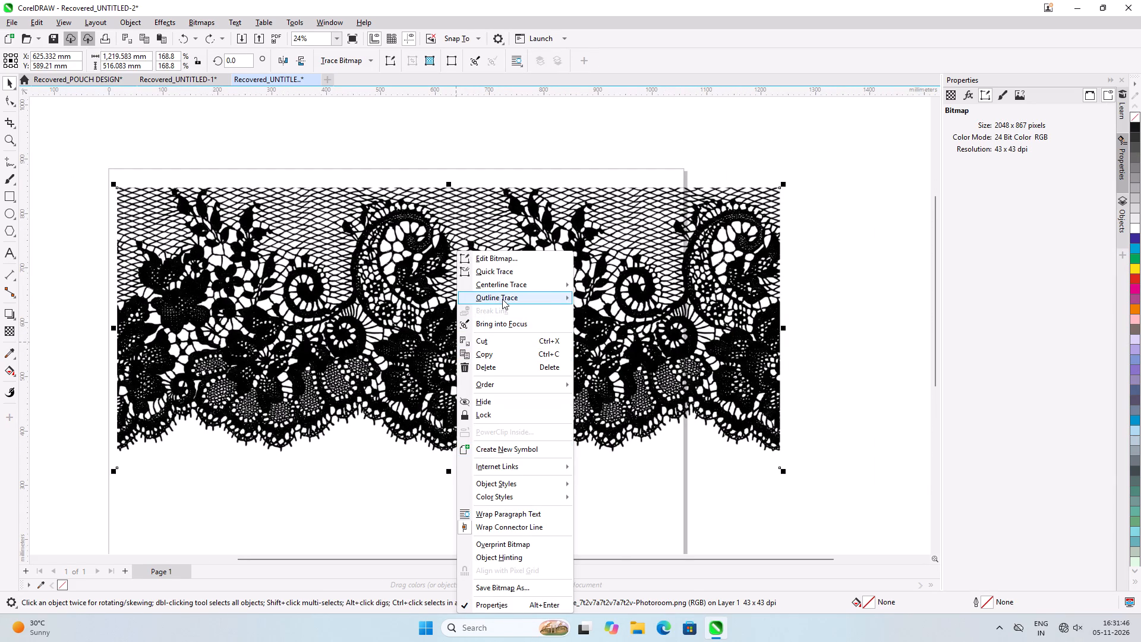
pyautogui.click(627, 359)
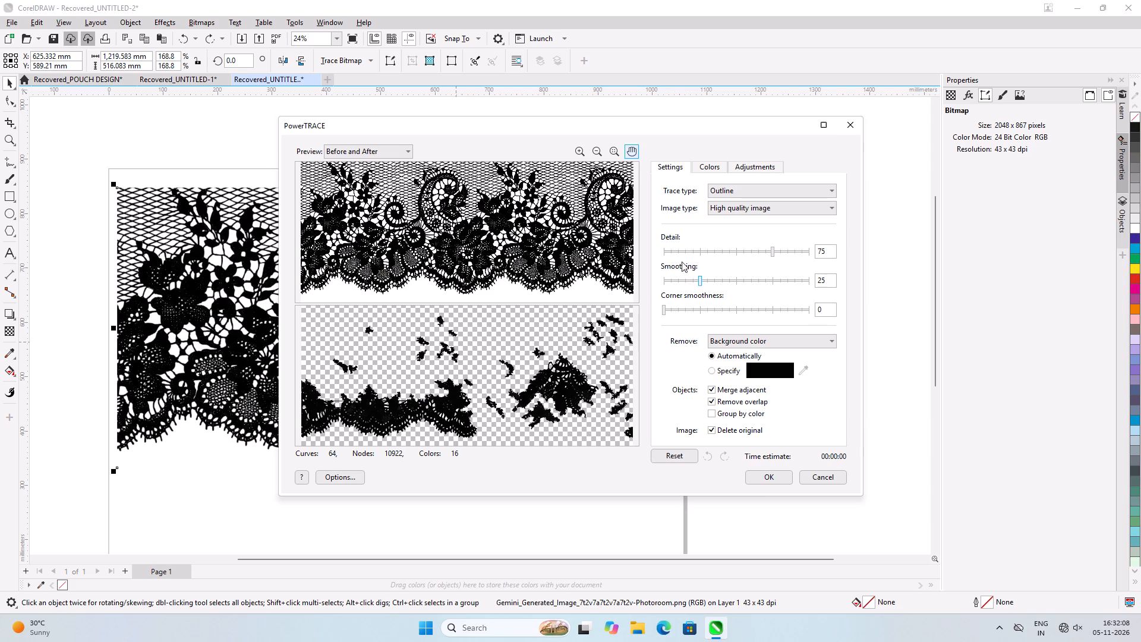
pyautogui.click(795, 253)
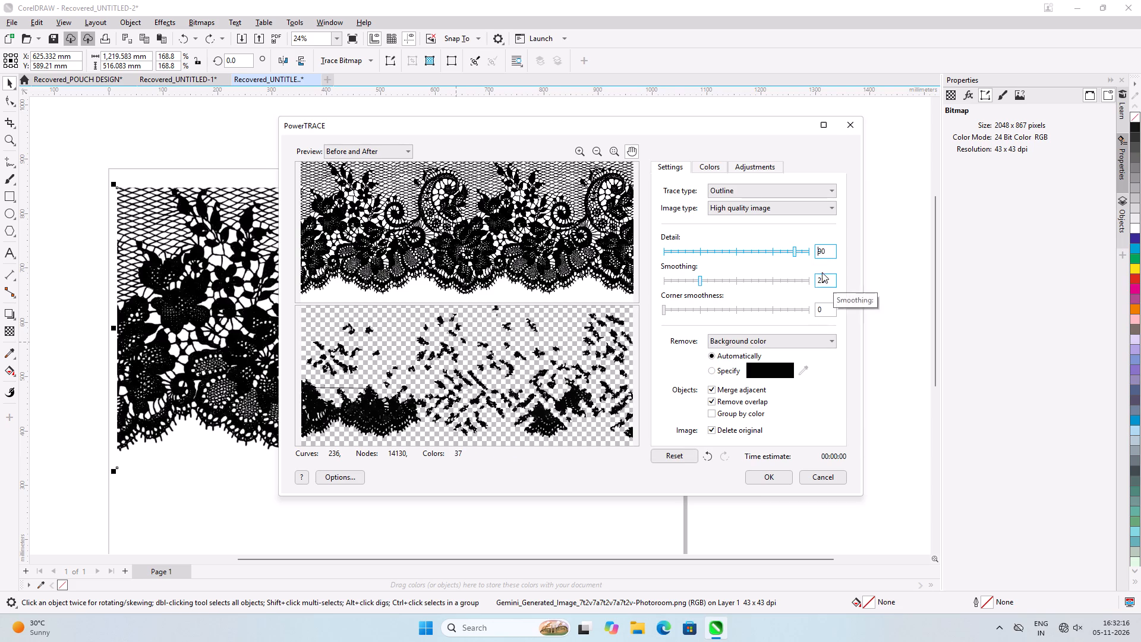
pyautogui.click(803, 252)
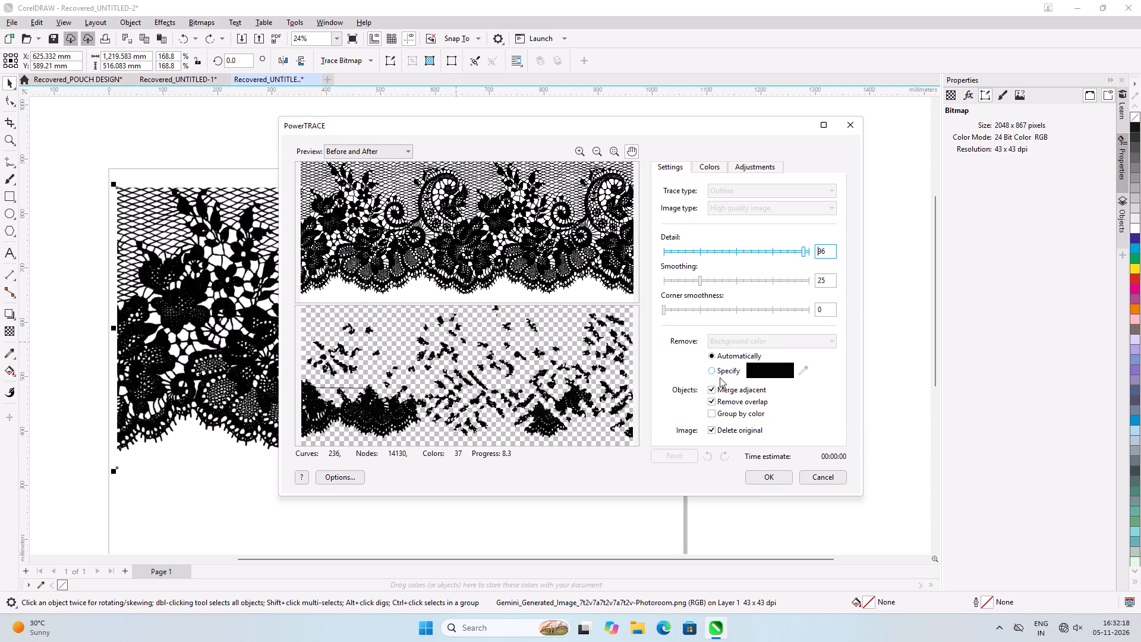
pyautogui.click(713, 372)
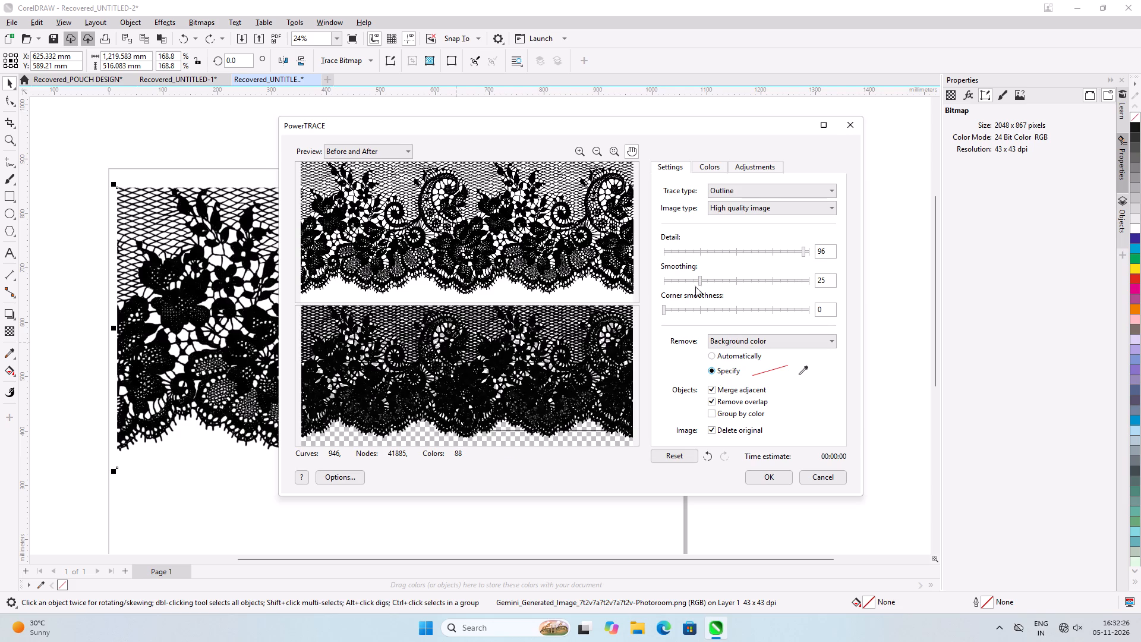
pyautogui.click(673, 281)
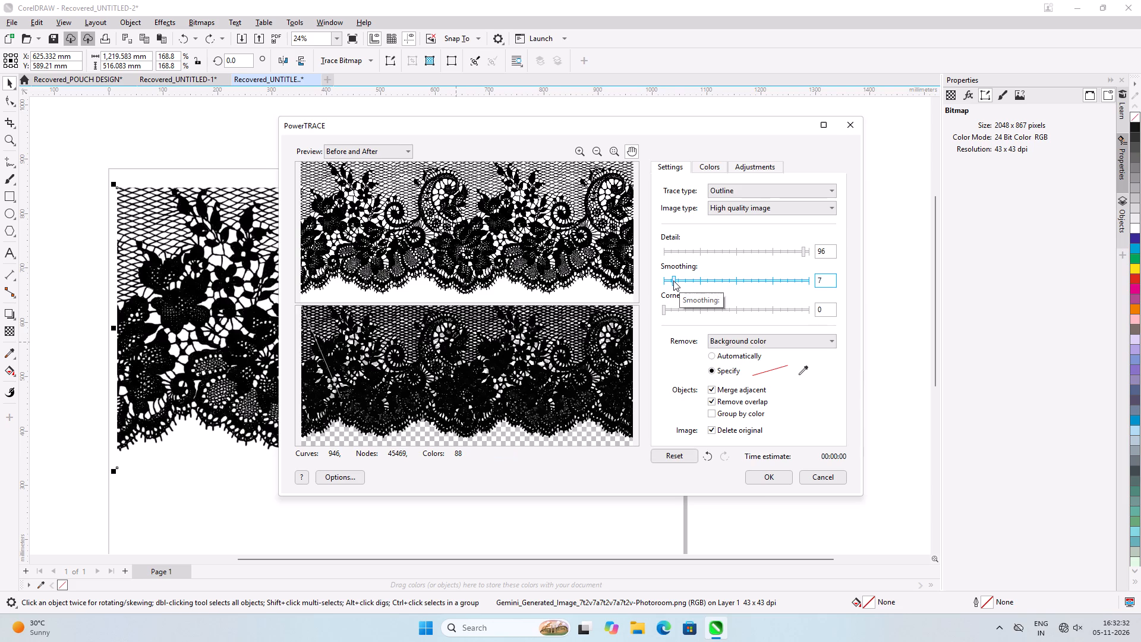
pyautogui.moveTo(665, 281); pyautogui.dragTo(649, 278)
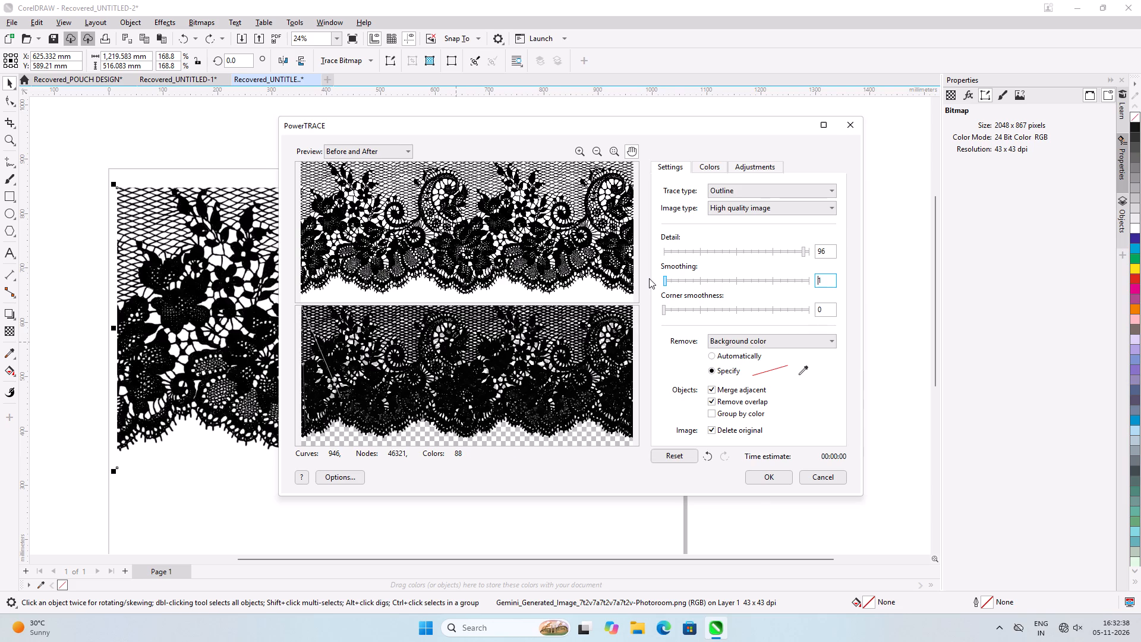
pyautogui.moveTo(802, 251); pyautogui.dragTo(814, 255)
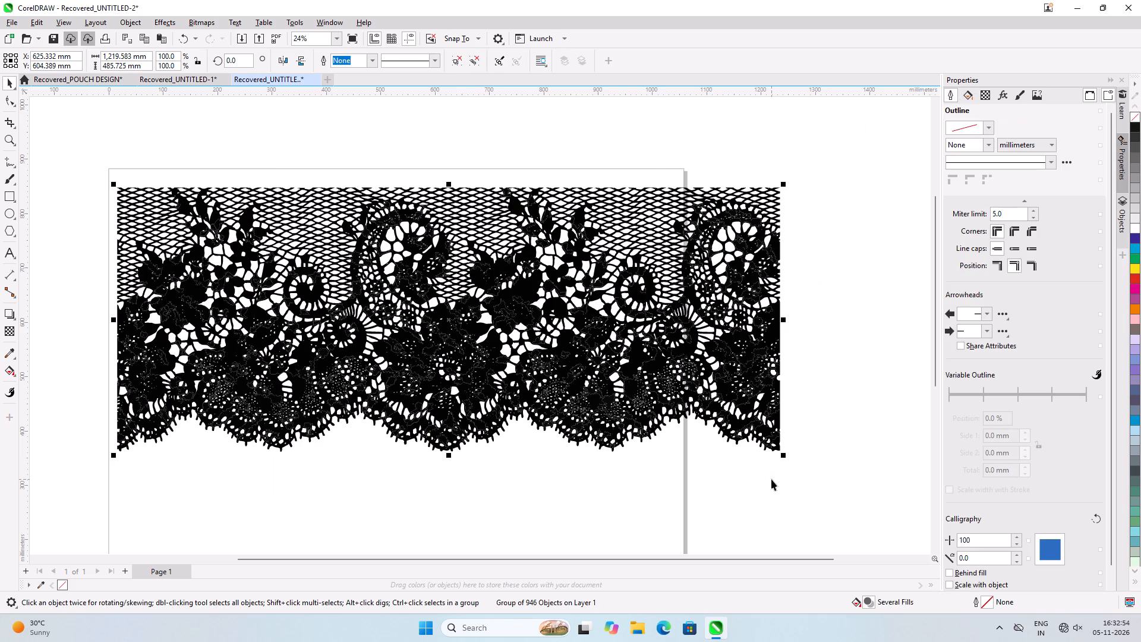
# Move the traced lace group off the page to about X 1,890 mm, Y 560 mm.
pyautogui.scroll(5, 479, 325)
pyautogui.scroll(-7, 354, 313)
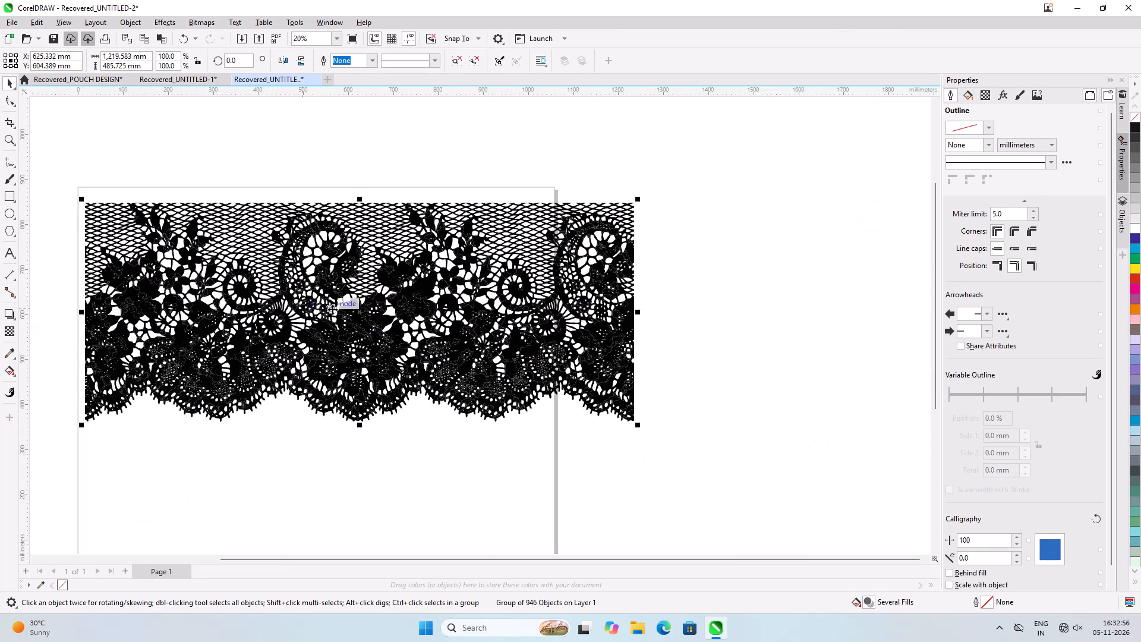
pyautogui.moveTo(335, 309); pyautogui.dragTo(904, 331)
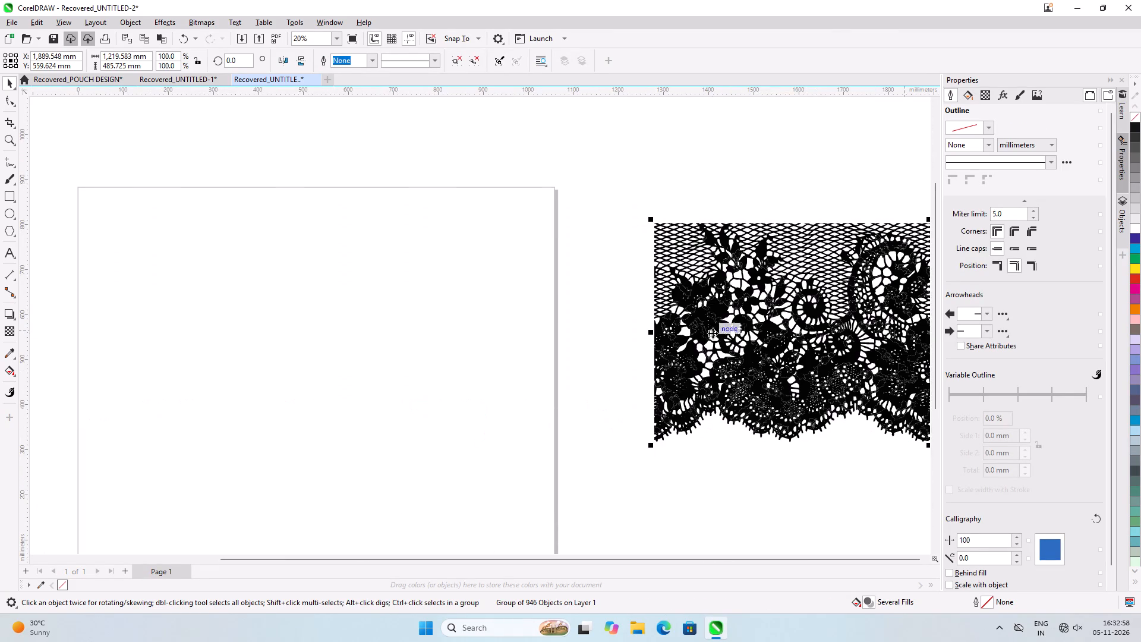
# Ungroup the traced lace and weld all its selected pieces together.
pyautogui.scroll(-6, 417, 312)
pyautogui.scroll(4, 735, 313)
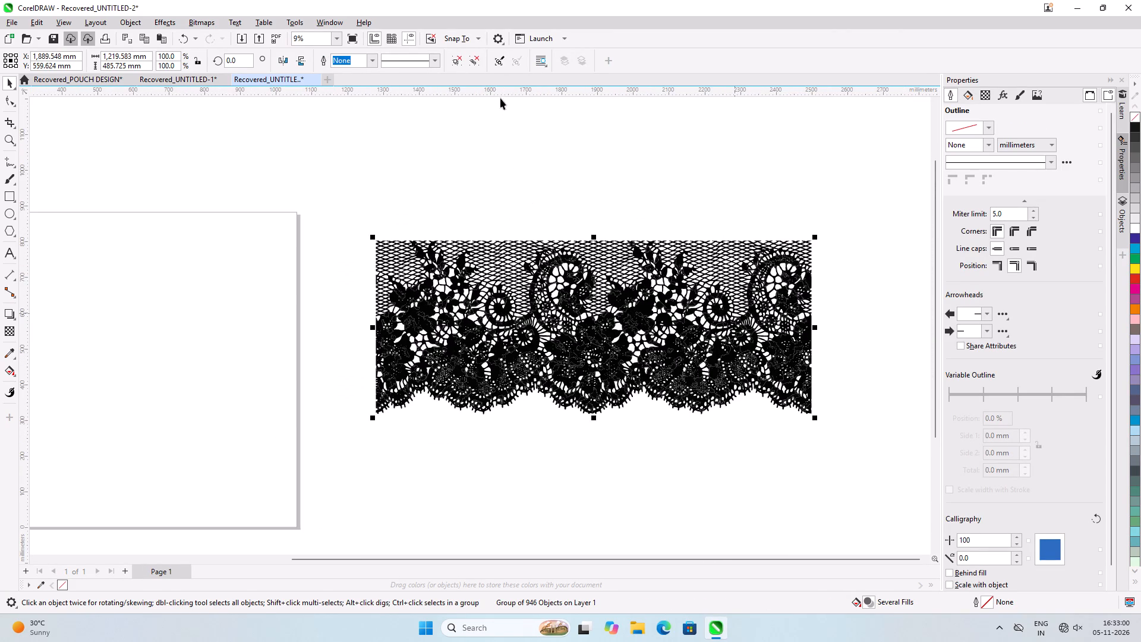
pyautogui.click(477, 59)
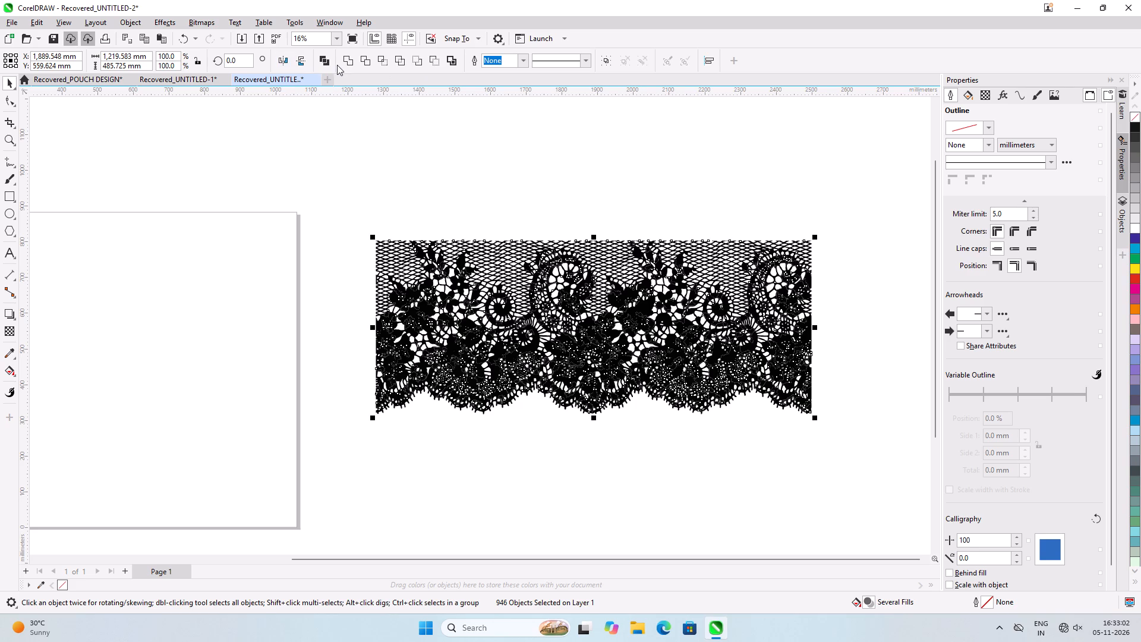
pyautogui.click(342, 64)
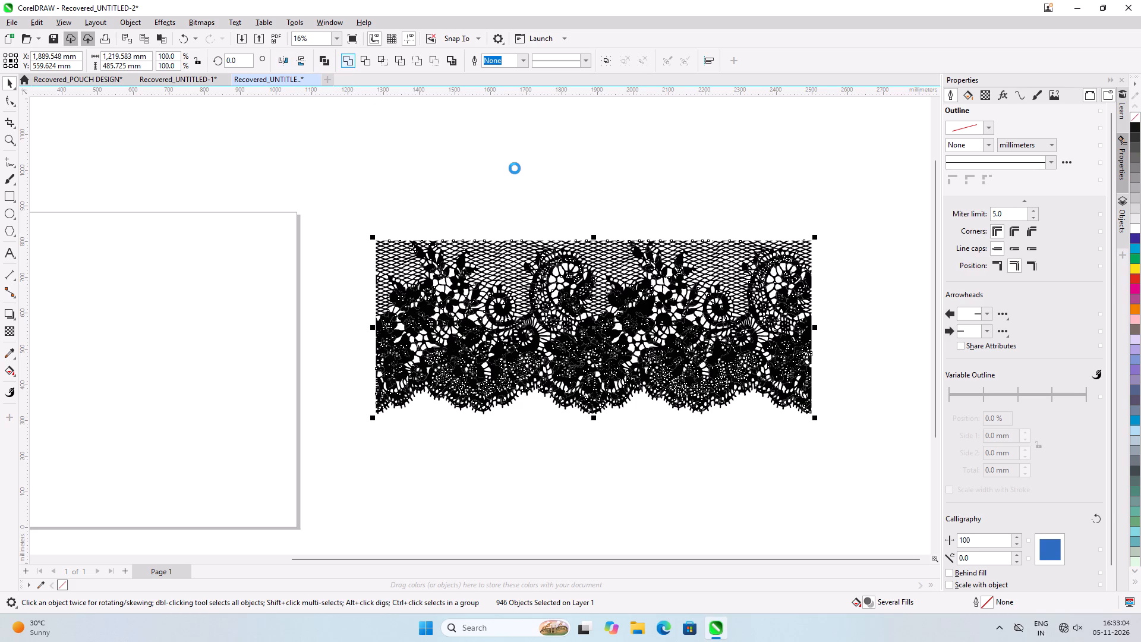
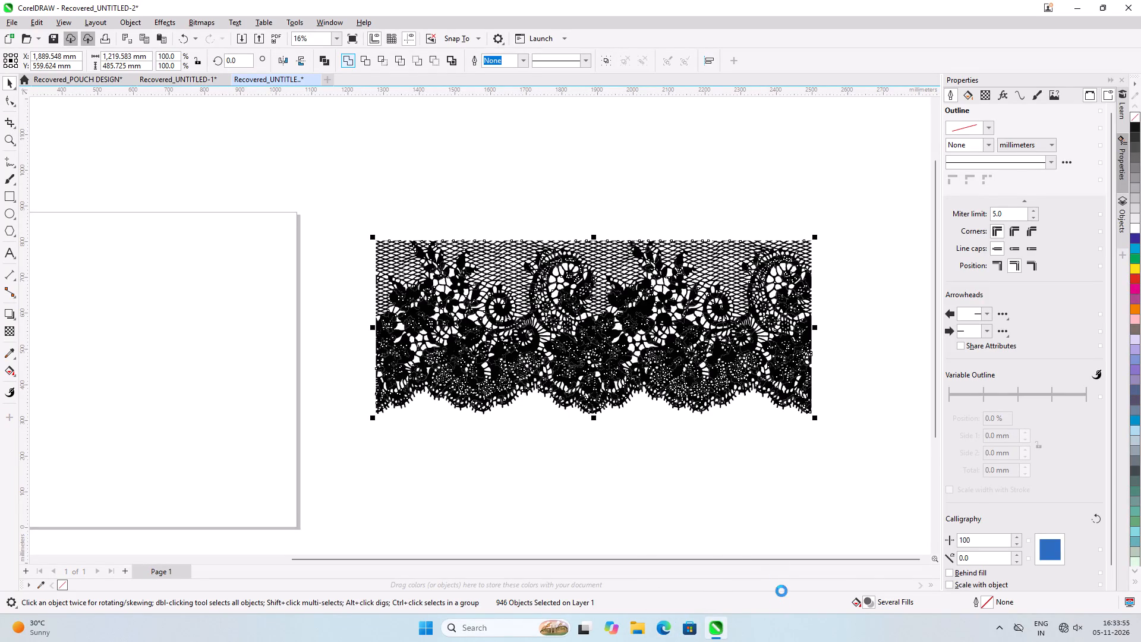
# Run ncpa.cpl to check the Ethernet adapter in Windows Network Connections, and minimise that window.
pyautogui.press('super+r')
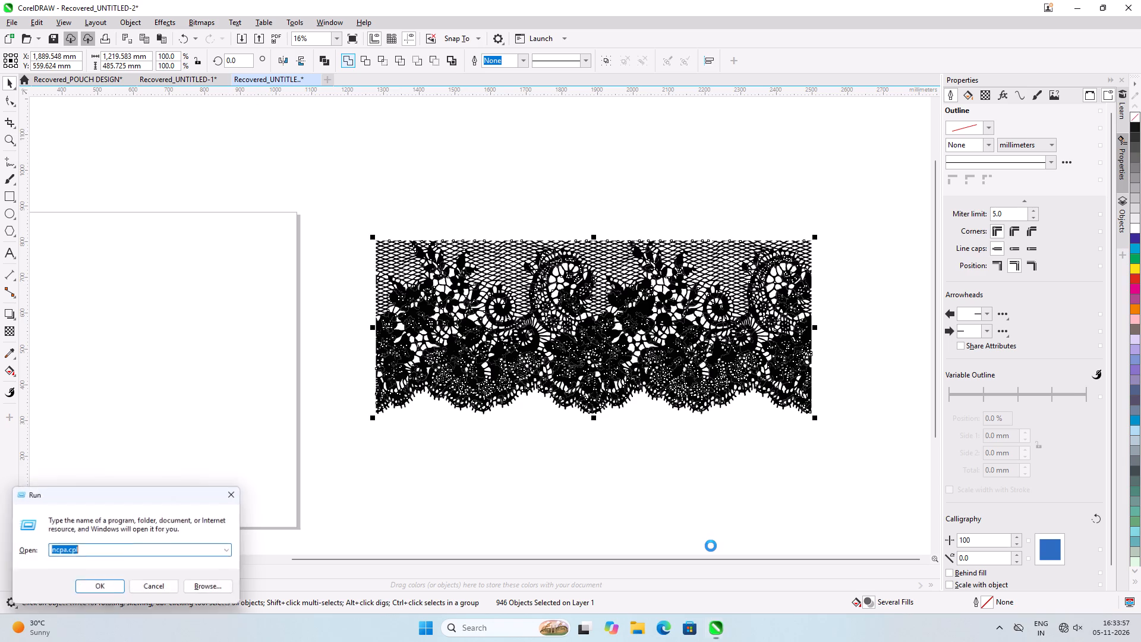
pyautogui.press('Return')
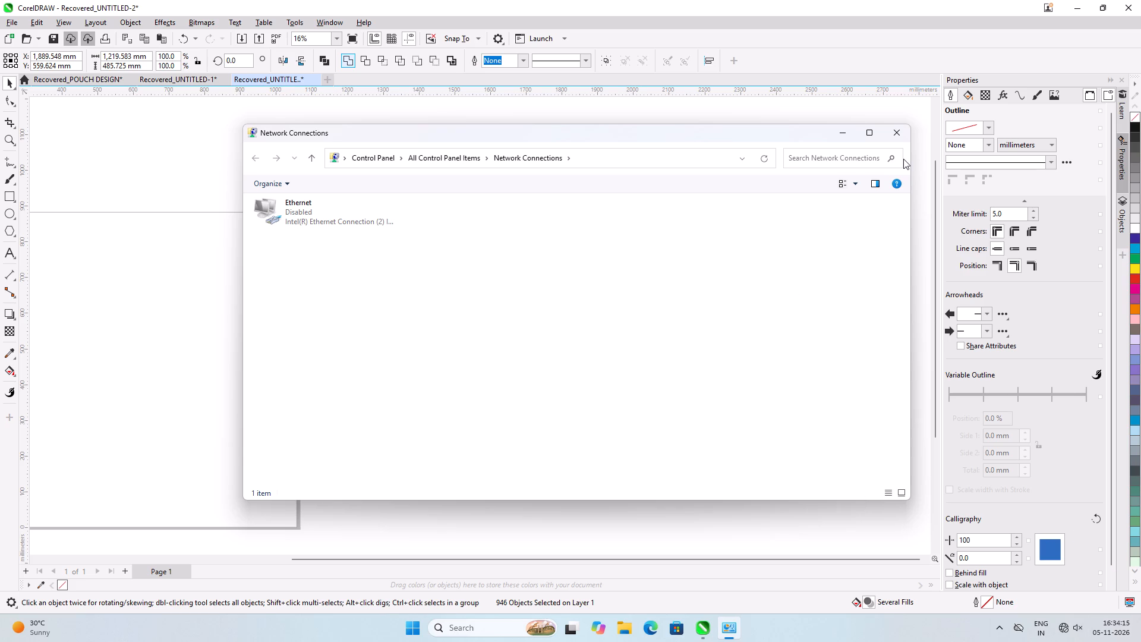
pyautogui.click(841, 129)
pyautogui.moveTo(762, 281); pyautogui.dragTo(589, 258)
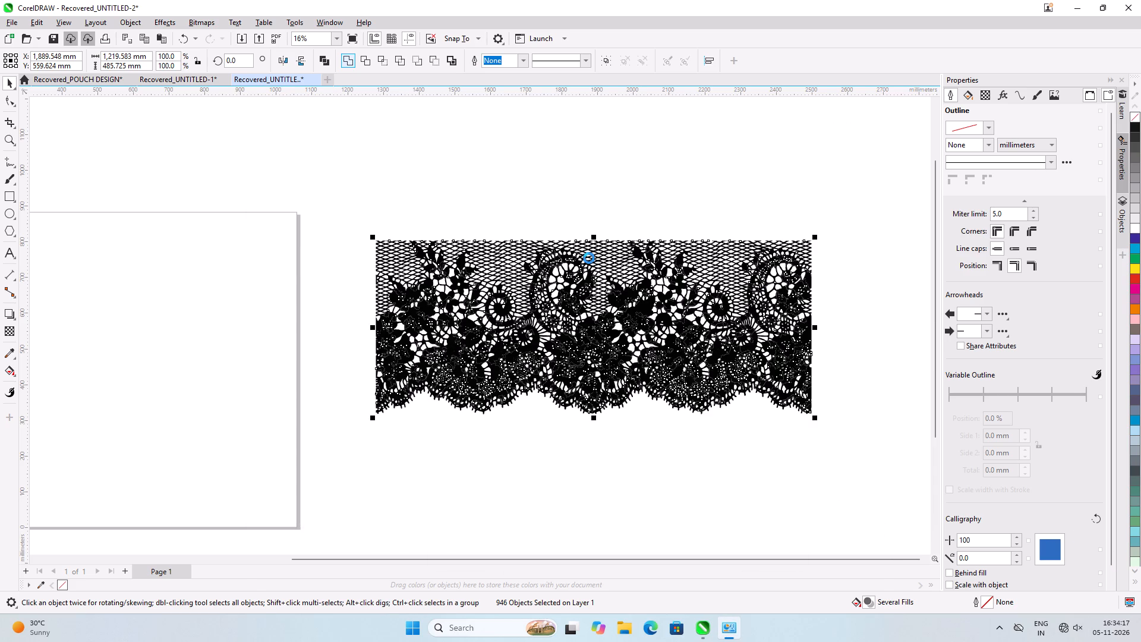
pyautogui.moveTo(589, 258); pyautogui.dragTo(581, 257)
# Switch to the Recovered_POUCH DESIGN document.
pyautogui.click(83, 81)
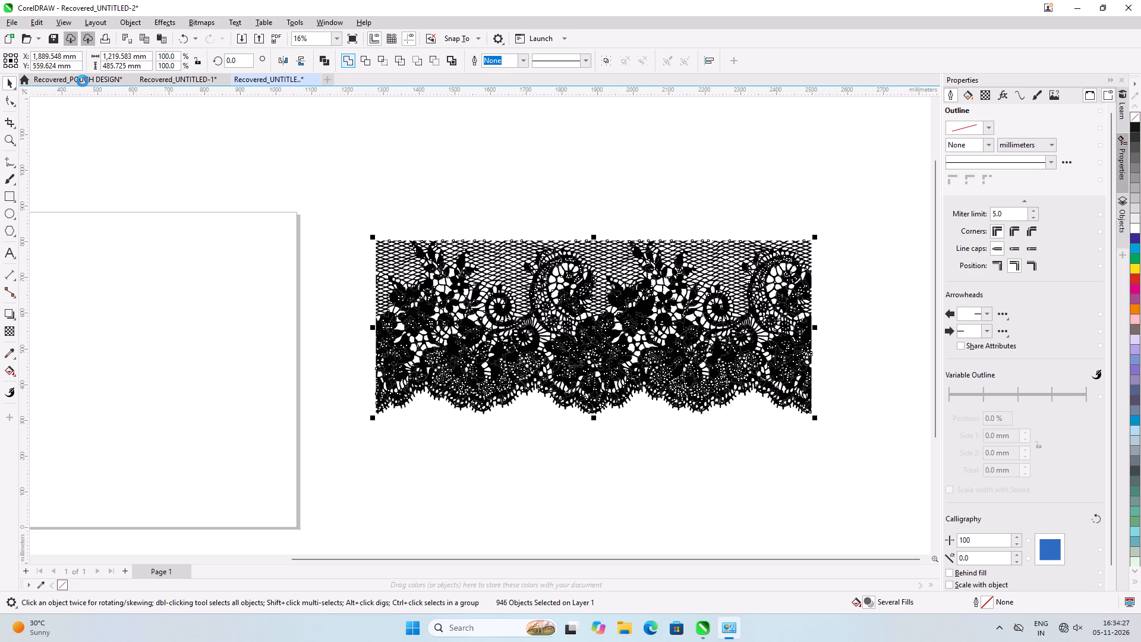
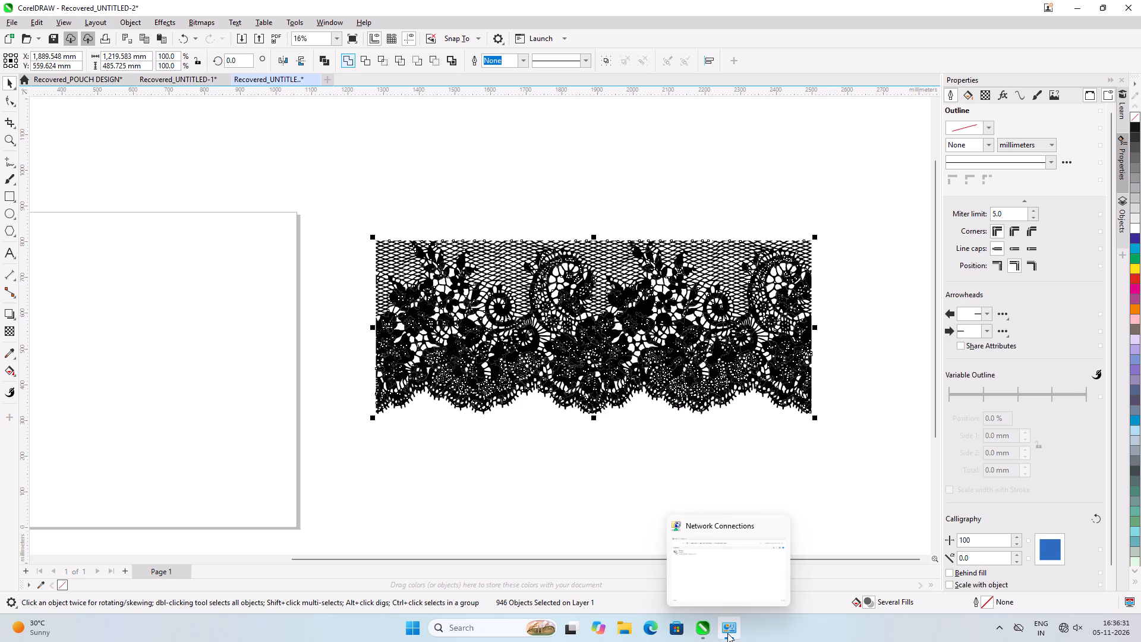
# Open Task Manager and check the running processes, leaving the desktop in view.
pyautogui.rightClick(796, 634)
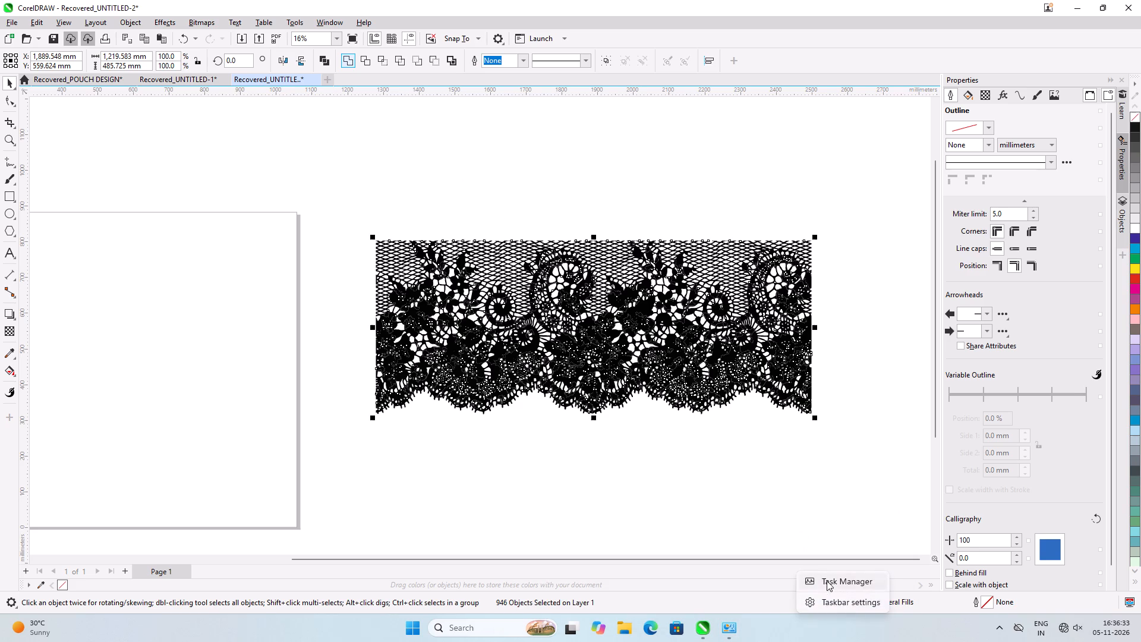
pyautogui.click(827, 581)
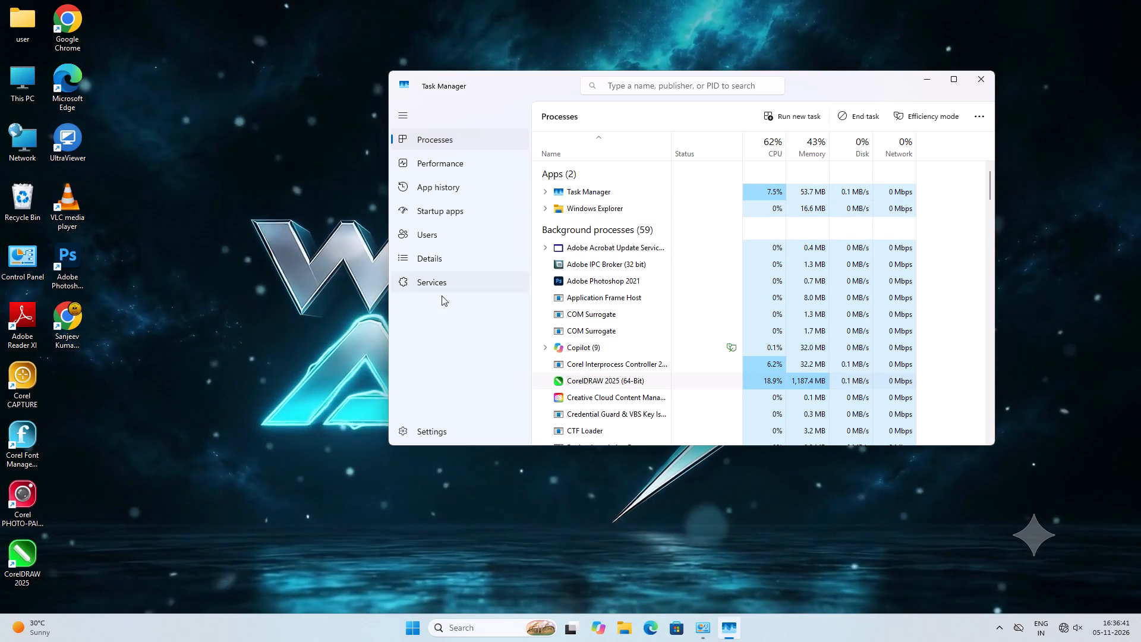
pyautogui.click(341, 322)
pyautogui.rightClick(919, 77)
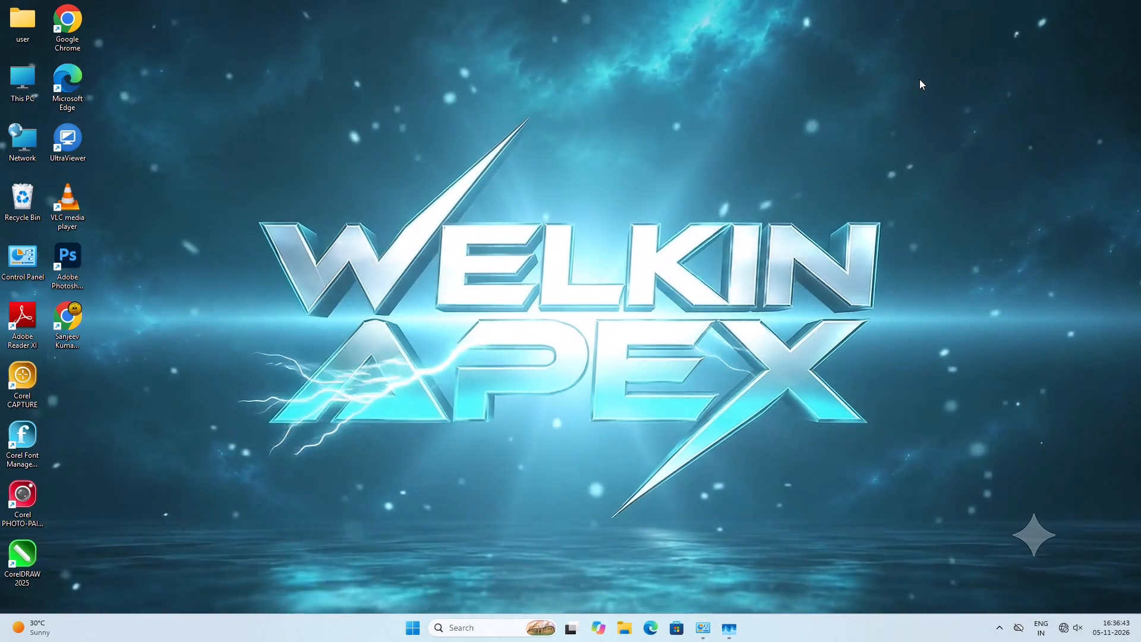
pyautogui.click(948, 133)
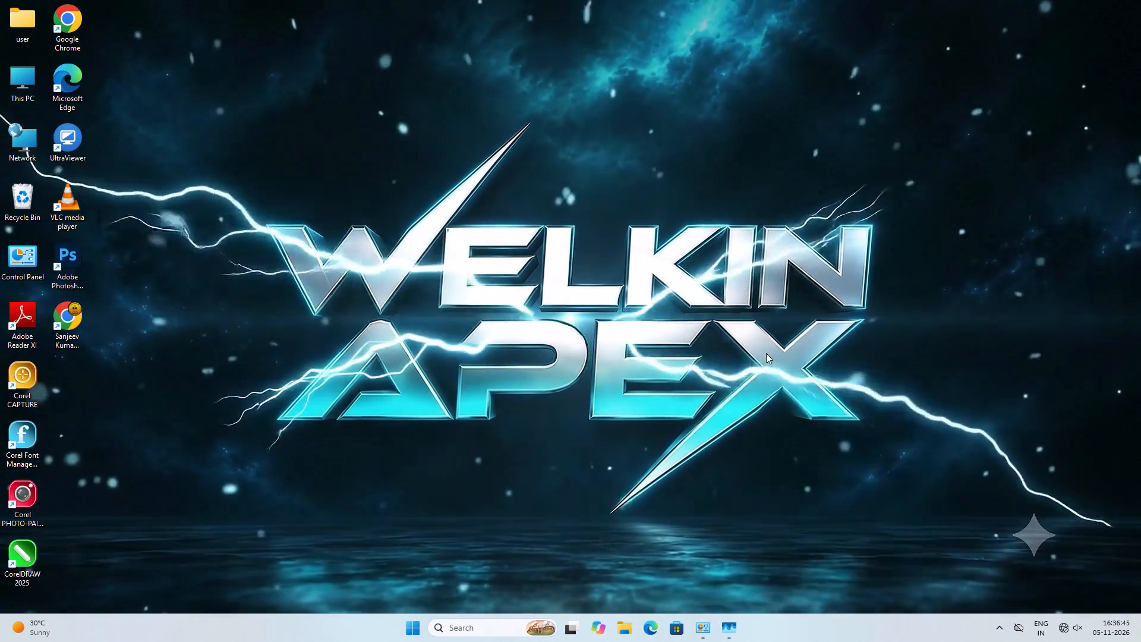
# Relaunch CorelDRAW 2025 from the desktop and reopen the recovered documents, switching to Recovered_POUCH DESIGN.
pyautogui.doubleClick(20, 546)
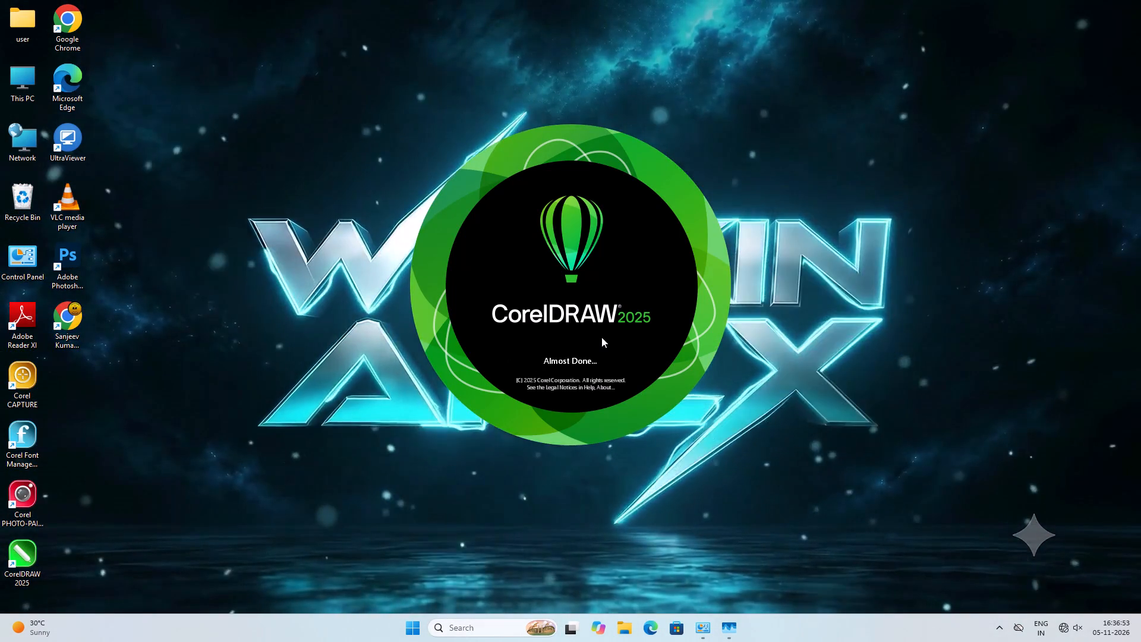
pyautogui.click(595, 351)
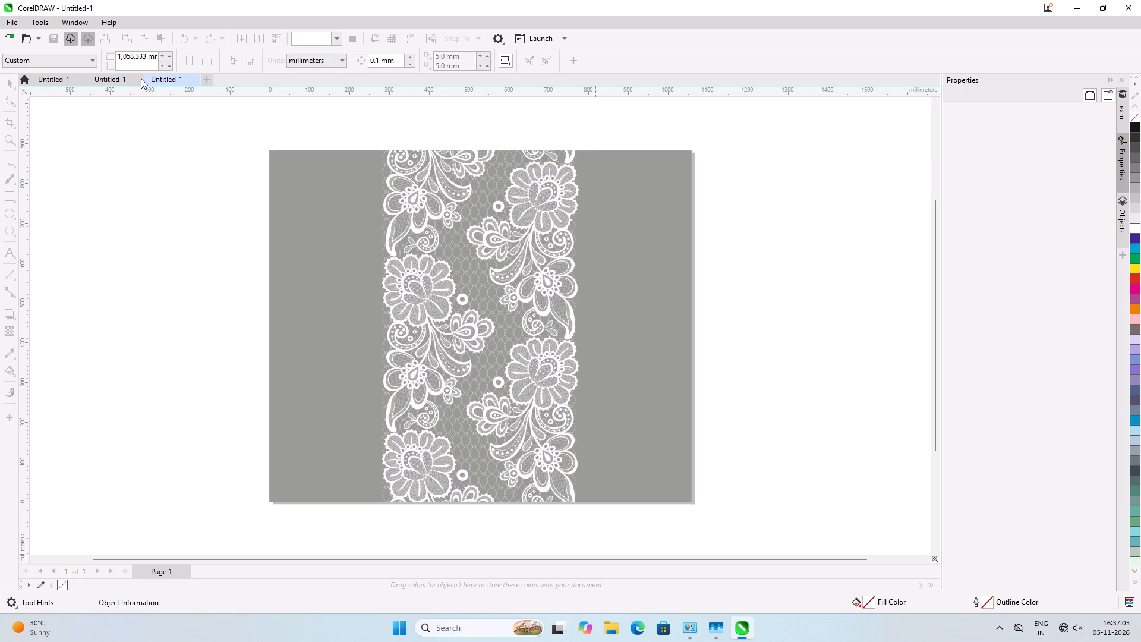
pyautogui.click(116, 77)
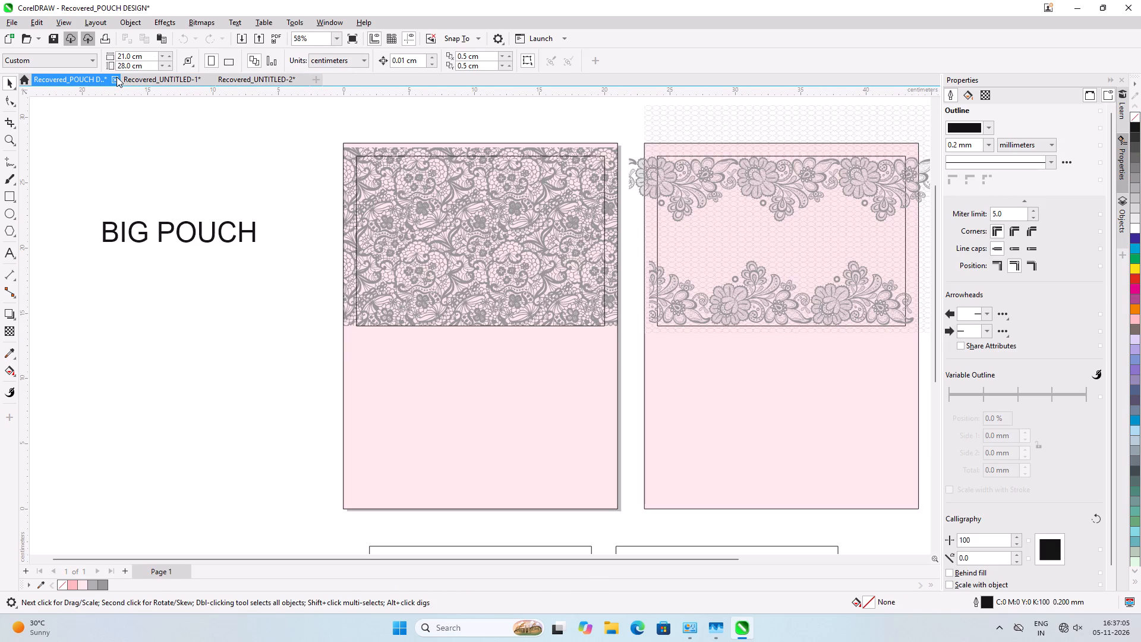
# Examine the lace artwork and floral borders on the two big pouch panels up close, checking the second panel's upper border.
pyautogui.click(168, 178)
pyautogui.scroll(-2, 168, 178)
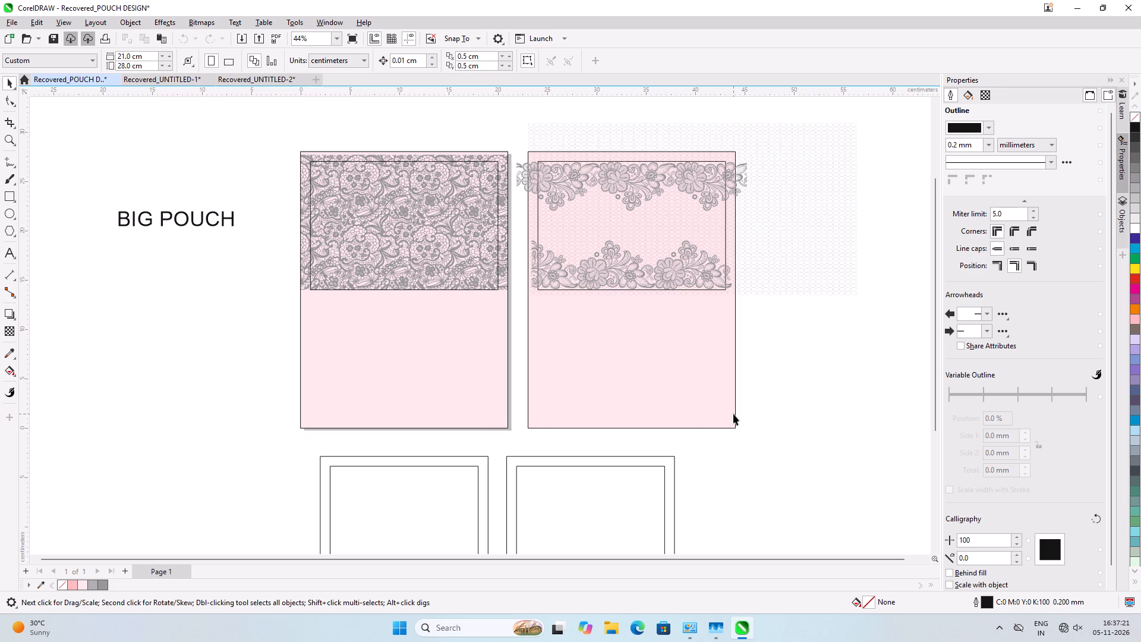
pyautogui.scroll(1, 752, 202)
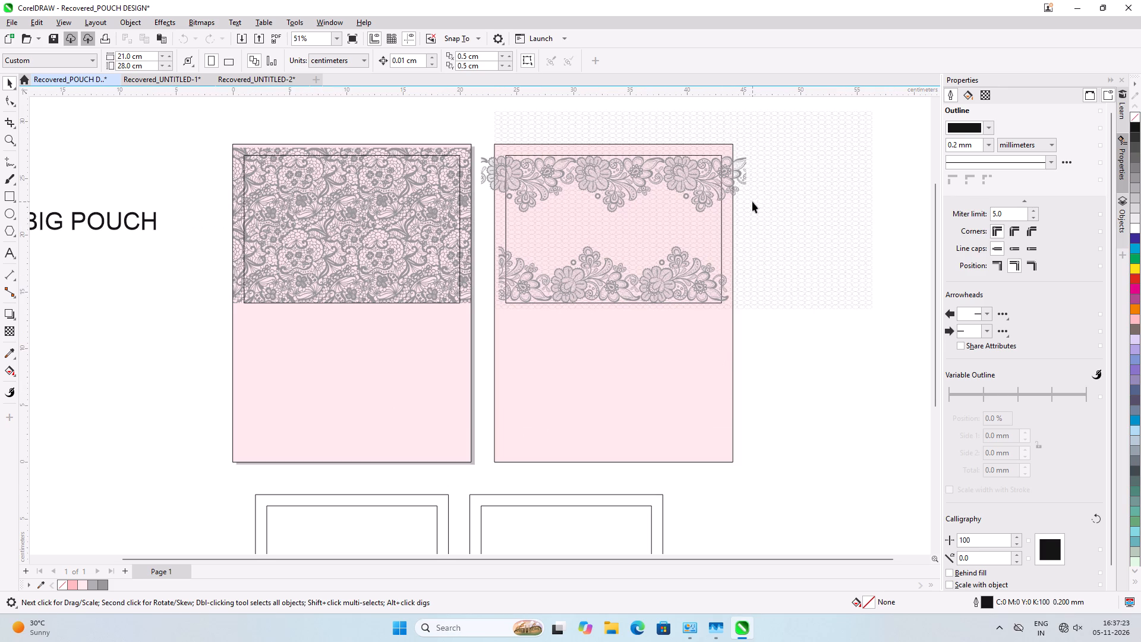
pyautogui.scroll(4, 502, 143)
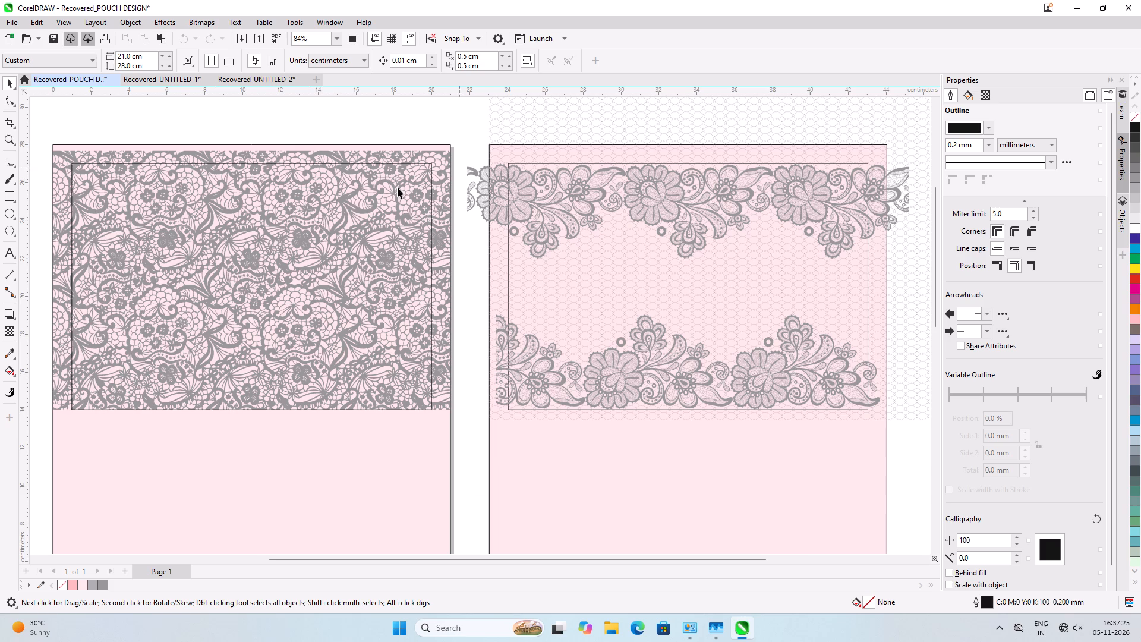
pyautogui.scroll(-2, 350, 206)
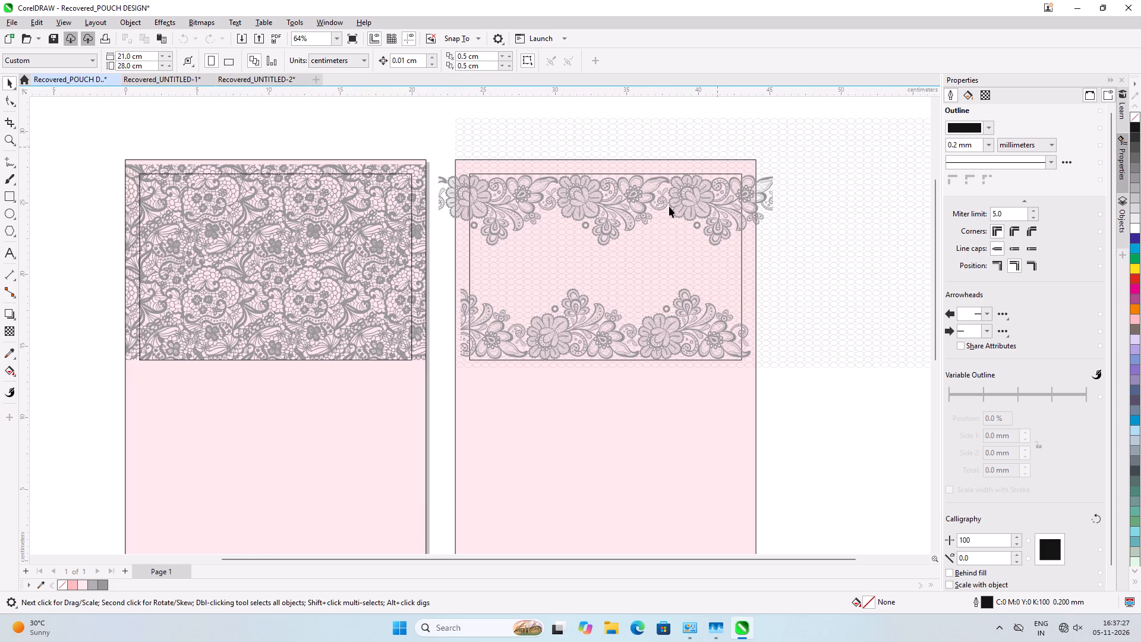
pyautogui.scroll(-1, 589, 276)
pyautogui.scroll(3, 853, 156)
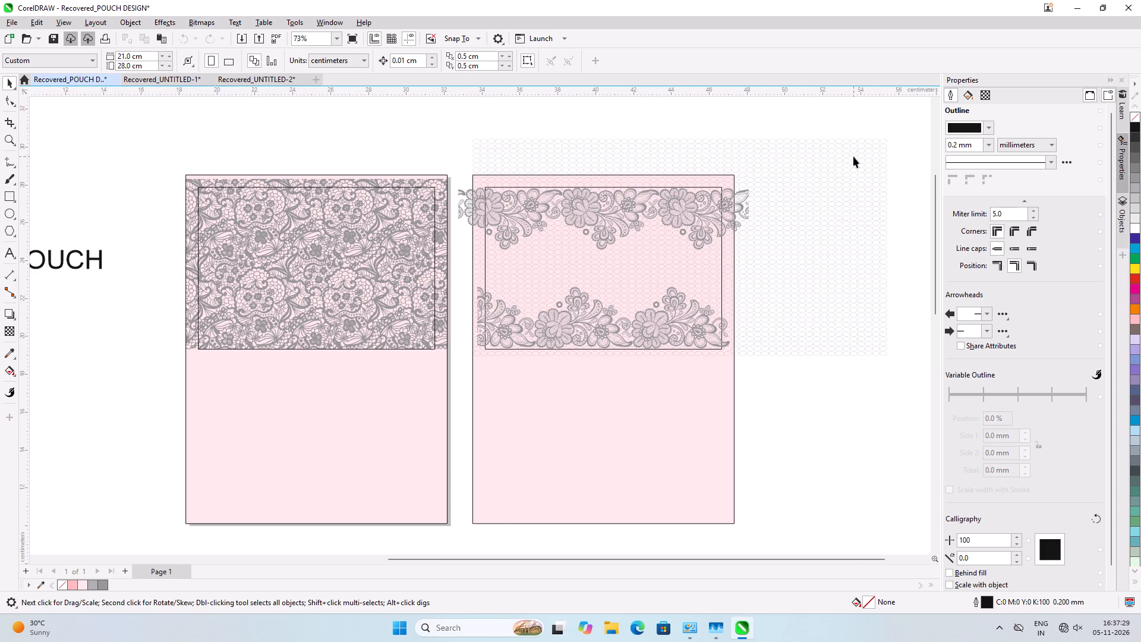
pyautogui.scroll(1, 535, 223)
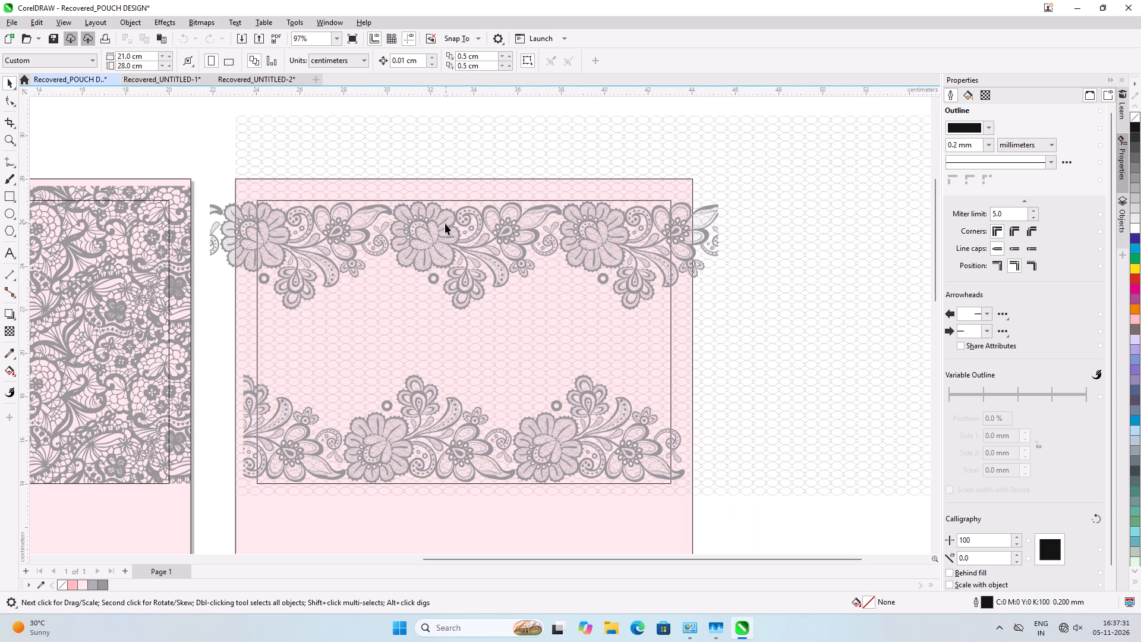
pyautogui.scroll(1, 379, 215)
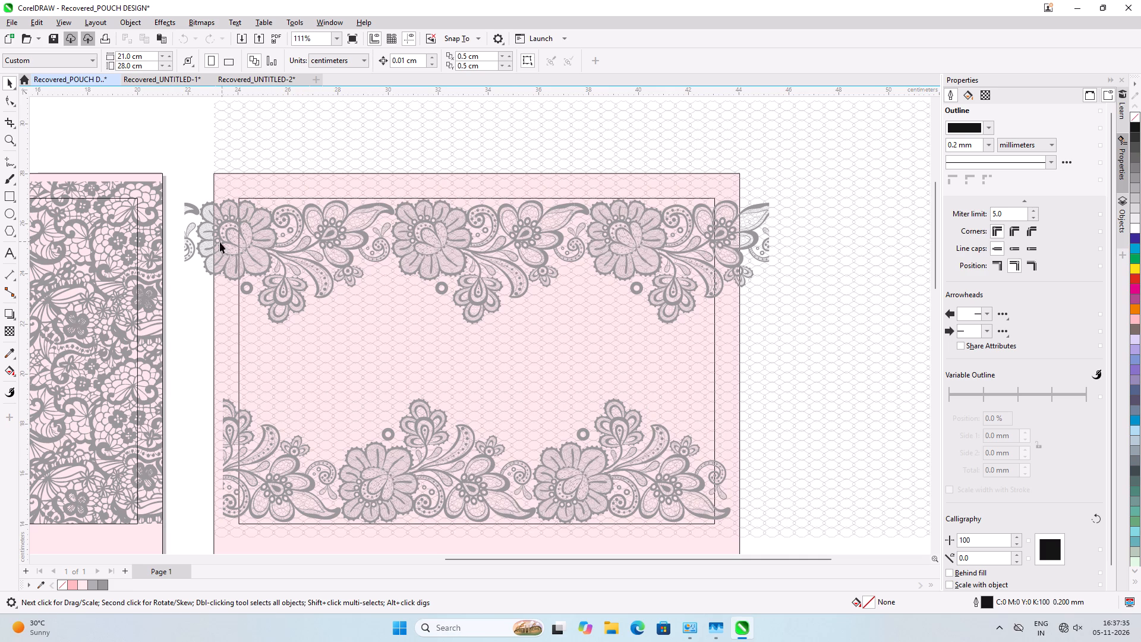
pyautogui.click(187, 239)
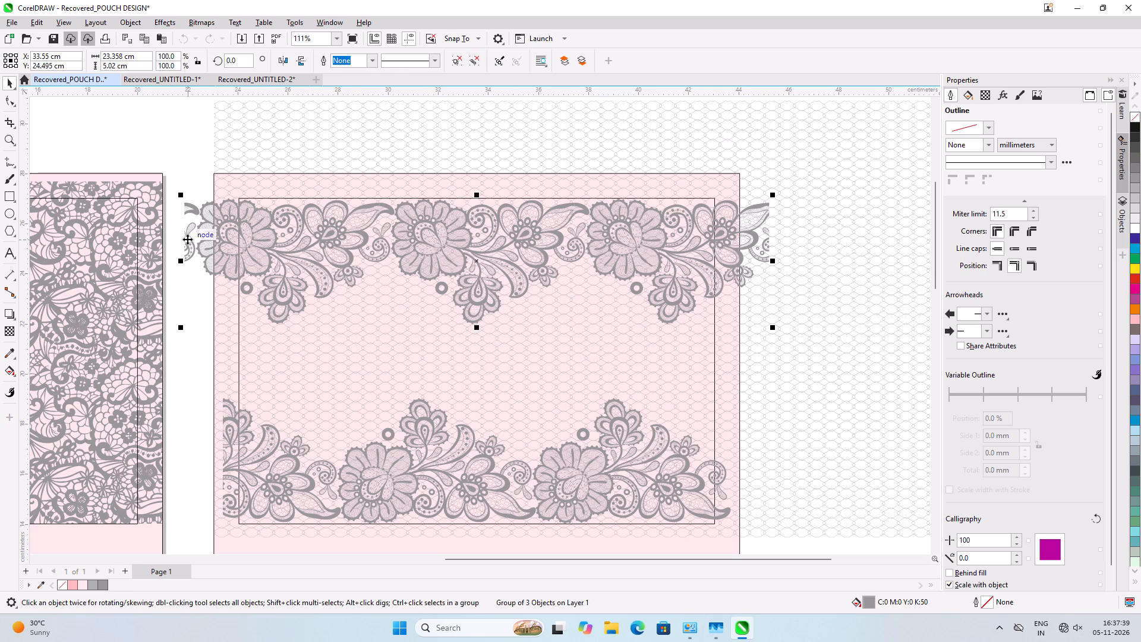
pyautogui.click(179, 171)
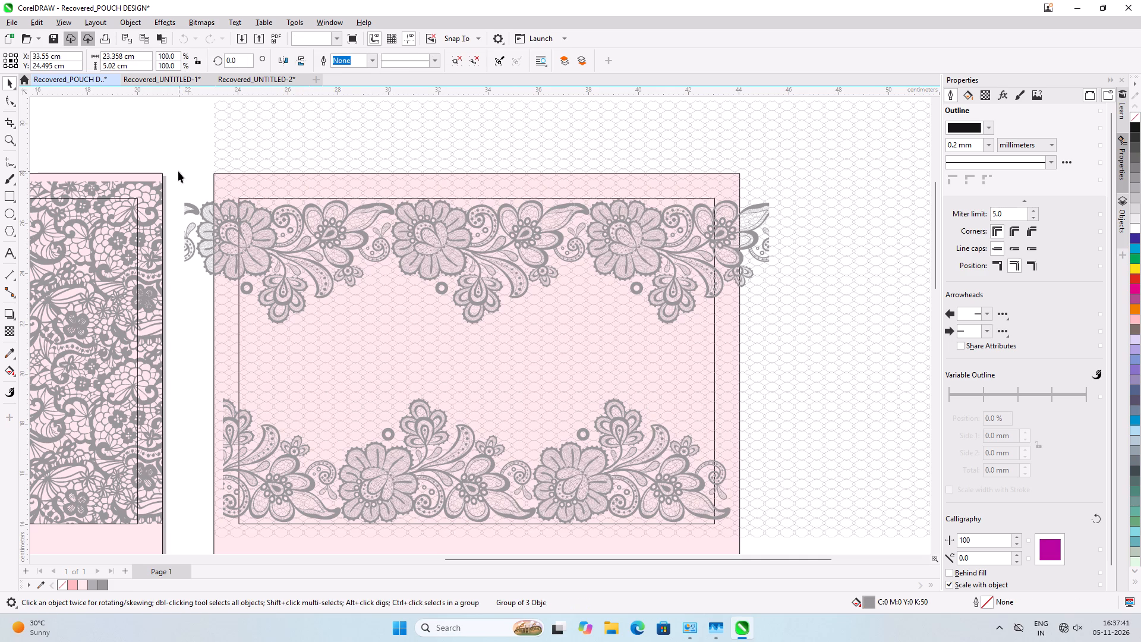
pyautogui.click(178, 171)
pyautogui.moveTo(175, 189); pyautogui.dragTo(200, 200)
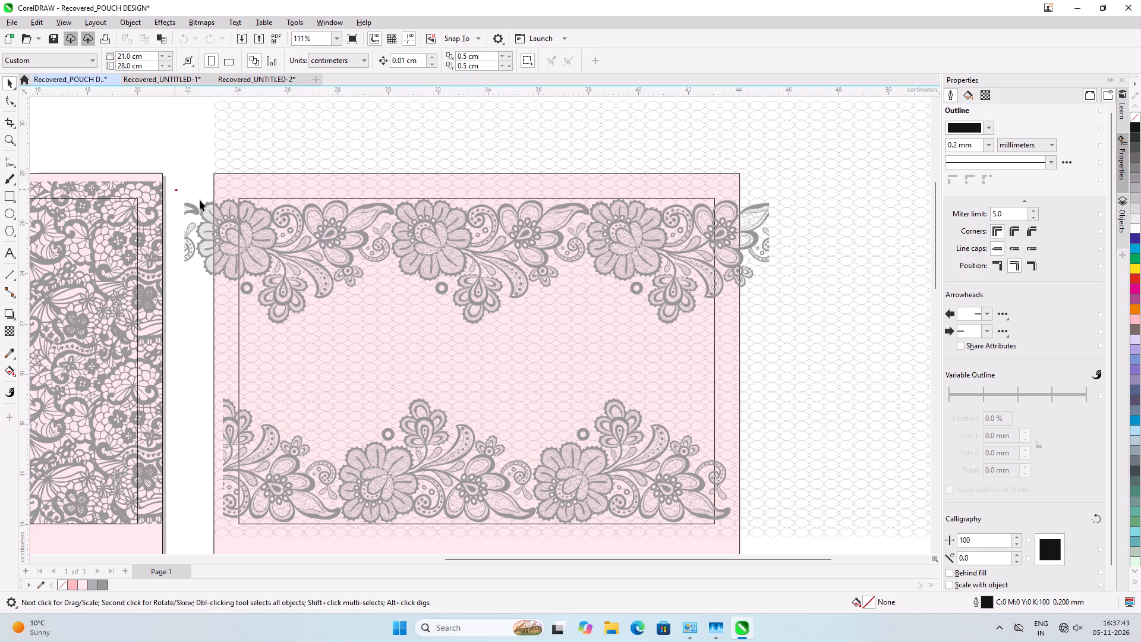
pyautogui.moveTo(200, 200); pyautogui.dragTo(817, 330)
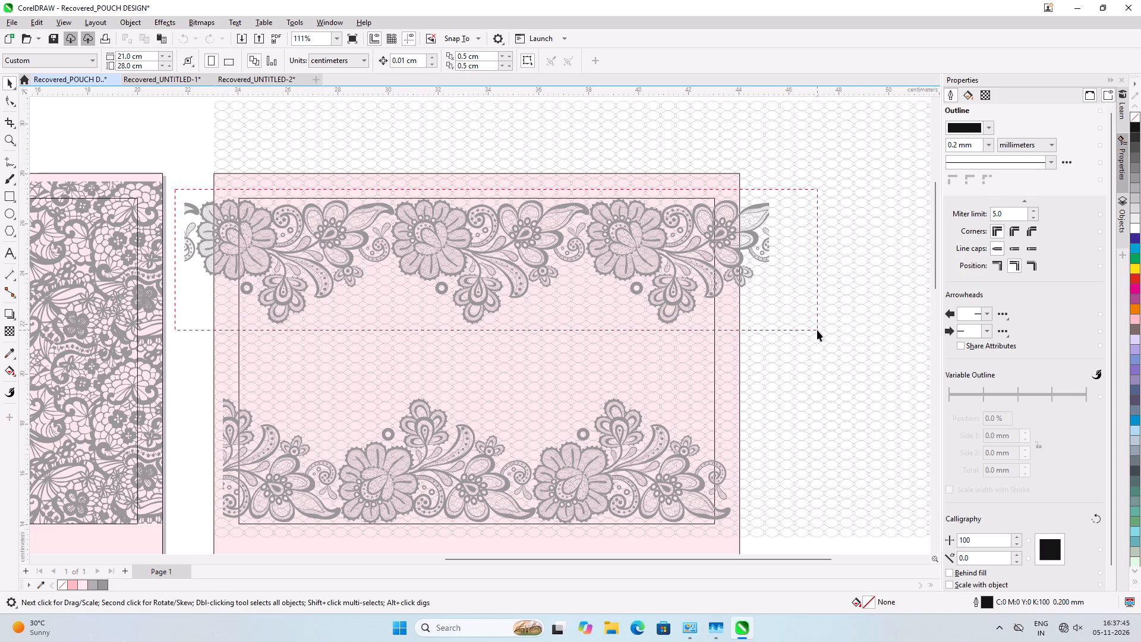
pyautogui.click(199, 372)
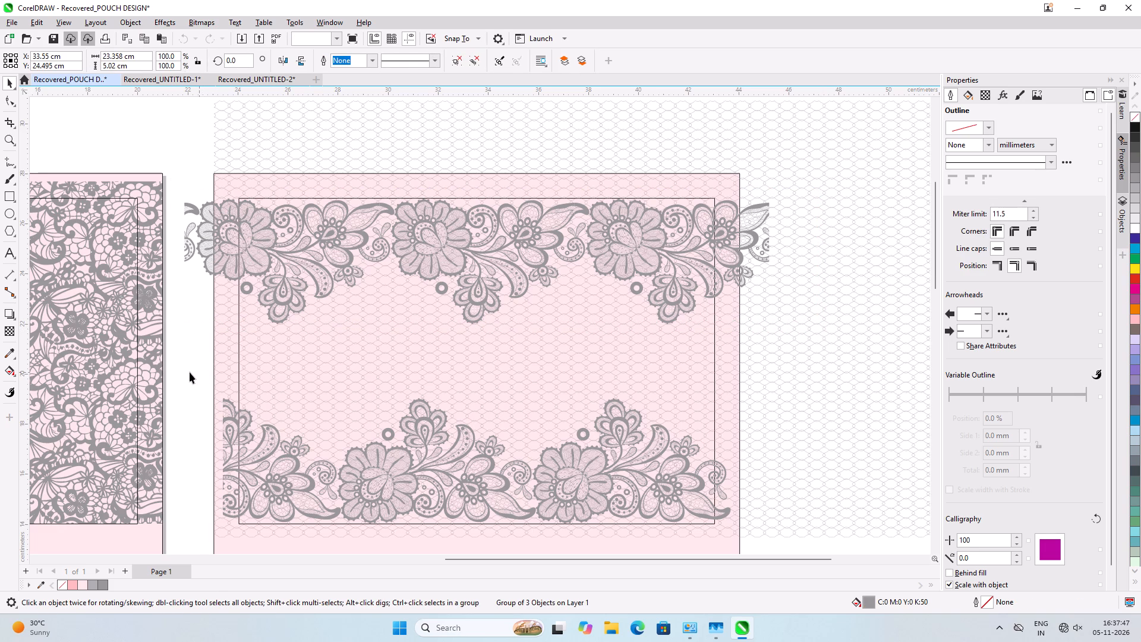
pyautogui.scroll(-1, 189, 364)
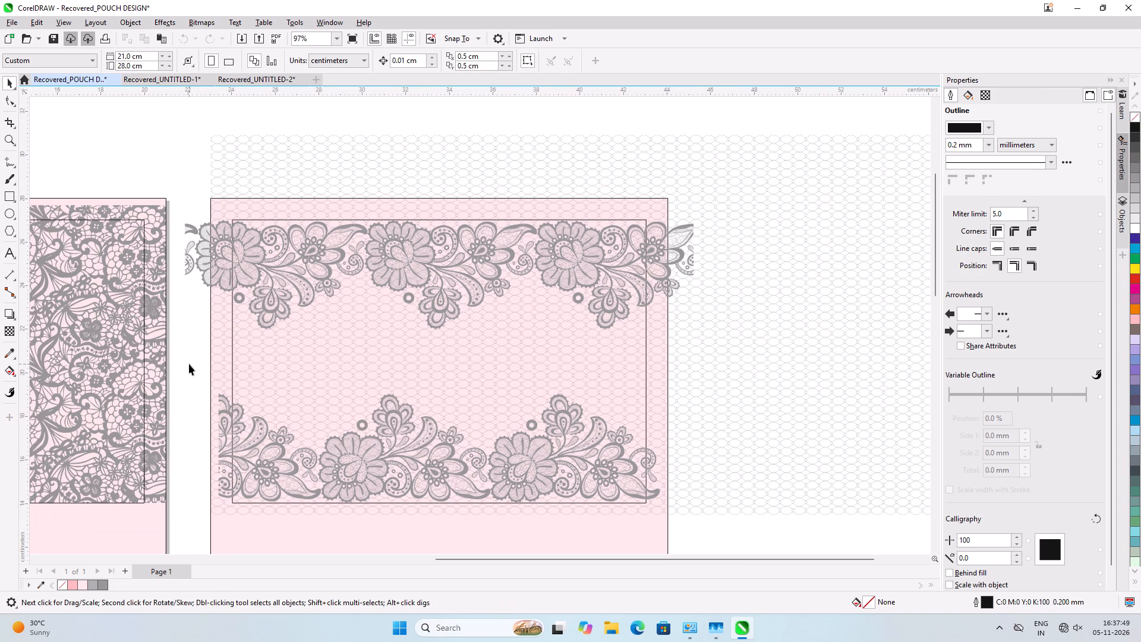
pyautogui.scroll(-1, 189, 364)
# Move the net mesh group off the second big pouch panel to about X 60.9 cm, Y 22.6 cm.
pyautogui.click(635, 336)
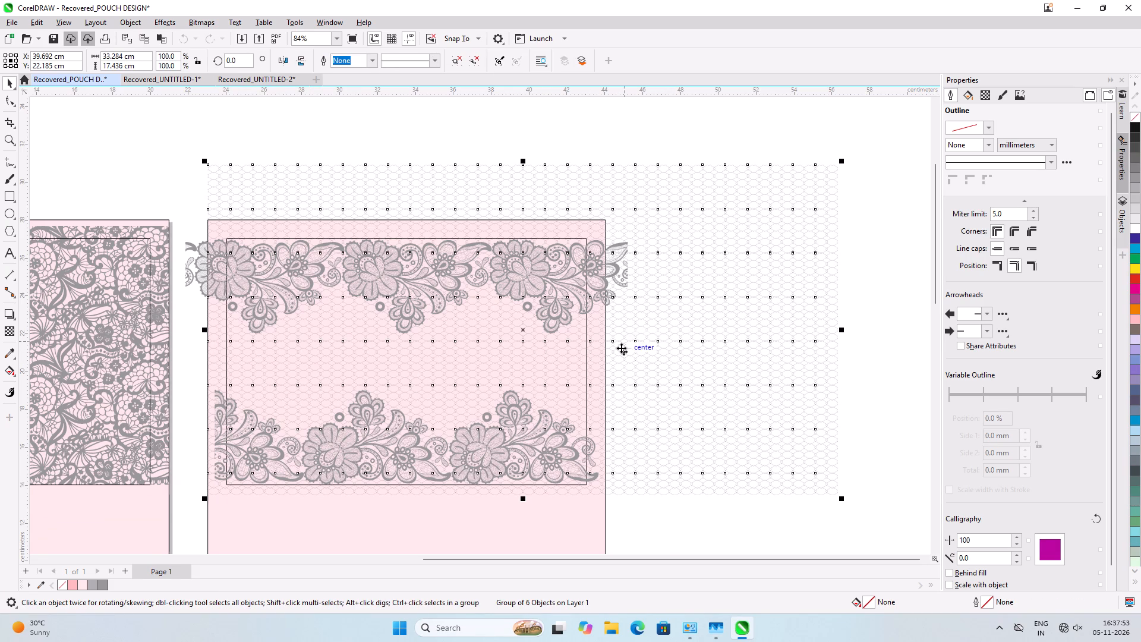
pyautogui.moveTo(621, 348); pyautogui.dragTo(865, 323)
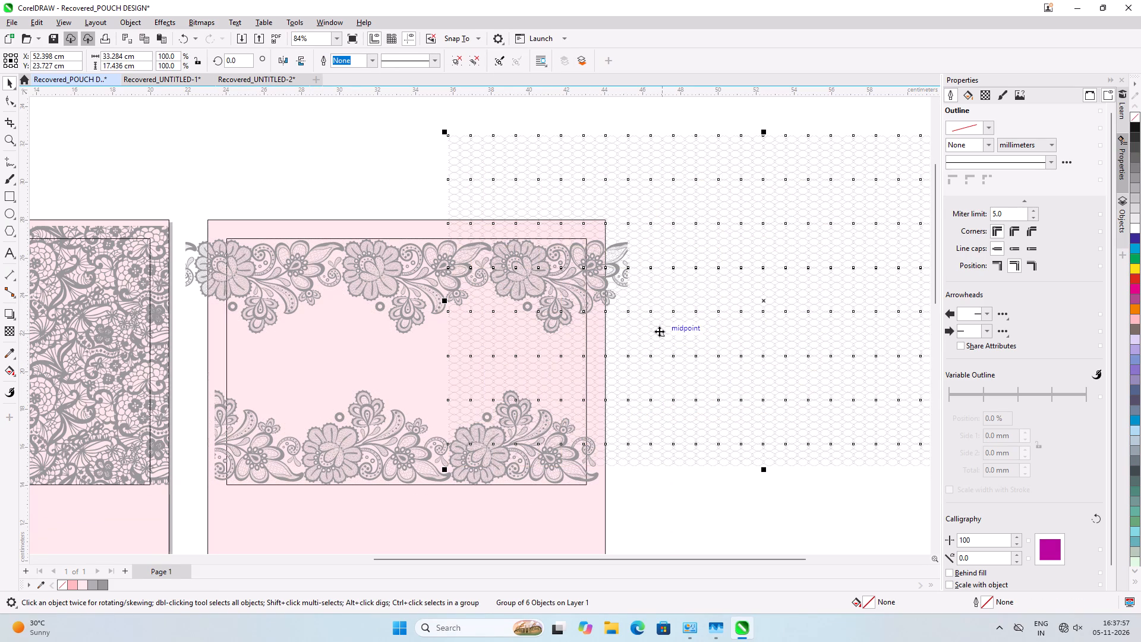
pyautogui.moveTo(659, 331); pyautogui.dragTo(827, 355)
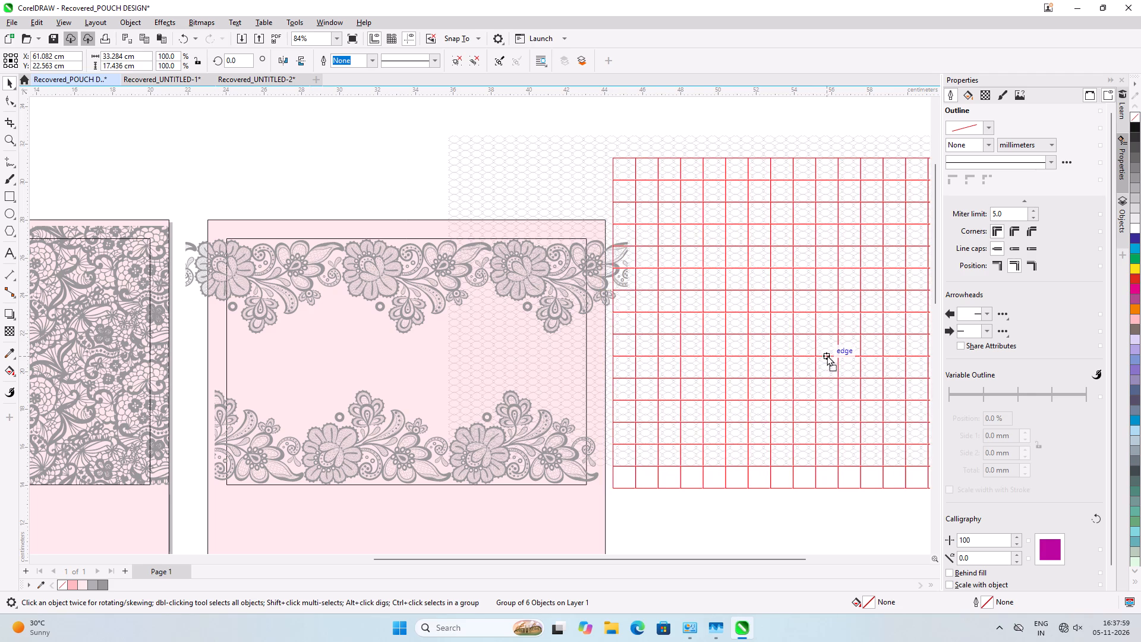
pyautogui.moveTo(827, 355); pyautogui.dragTo(823, 355)
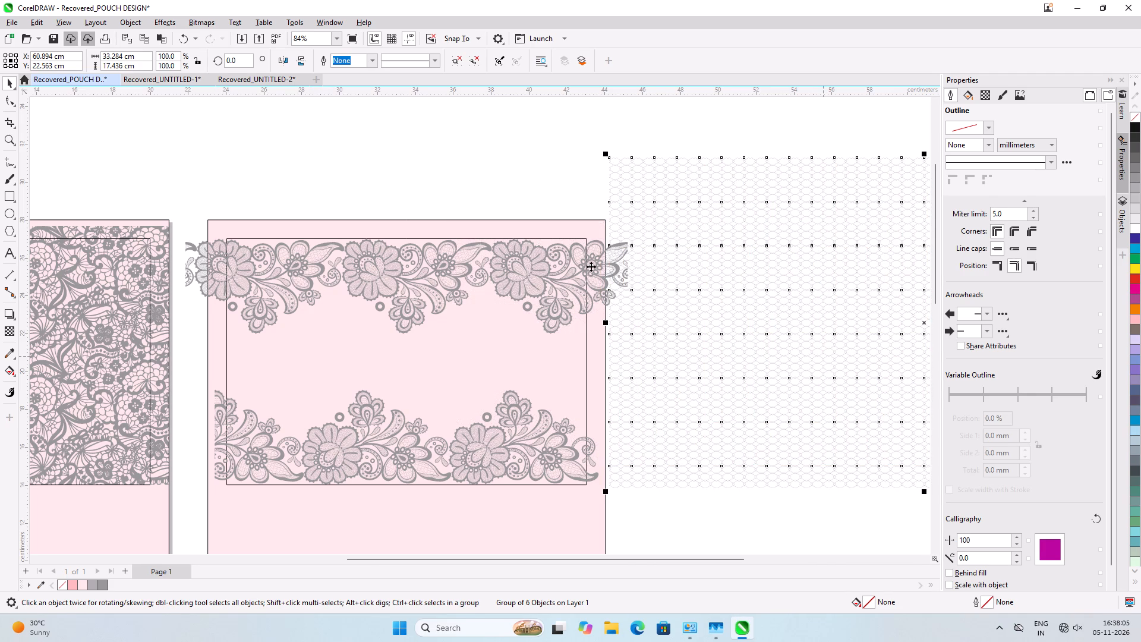
pyautogui.click(505, 190)
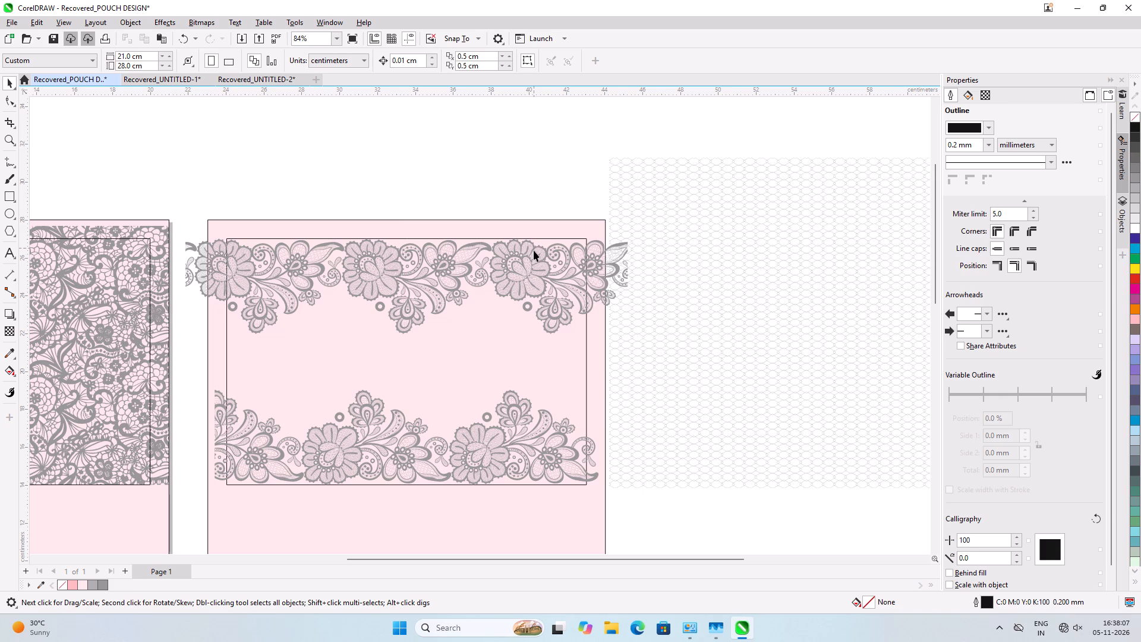
# Select the upper and lower floral lace borders on the second panel in turn to inspect them.
pyautogui.click(533, 251)
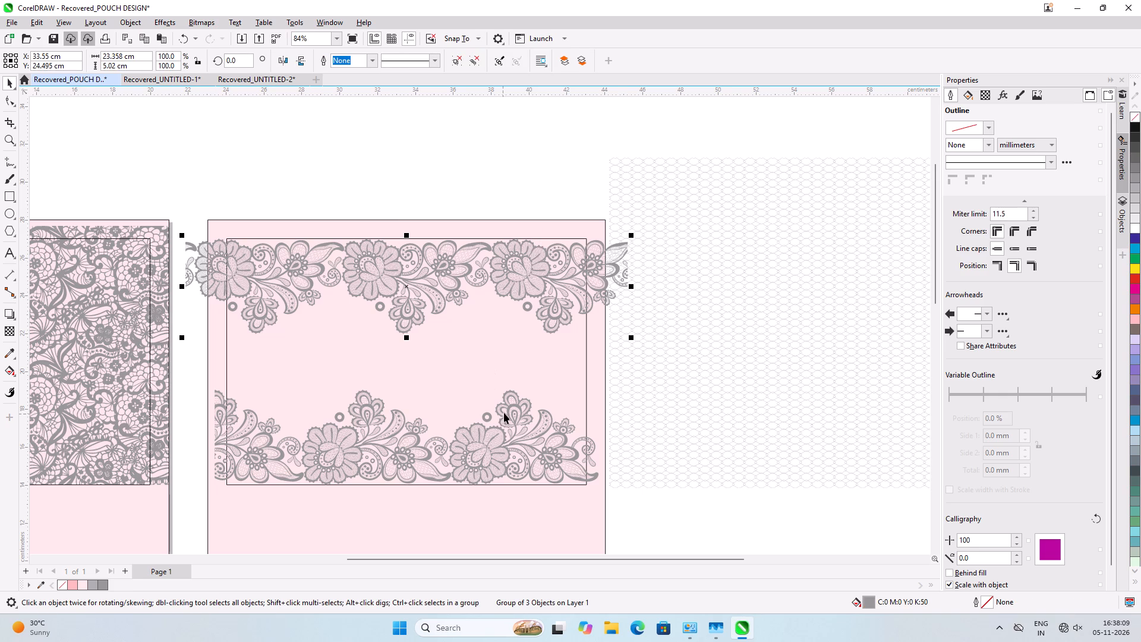
pyautogui.click(506, 413)
pyautogui.click(705, 496)
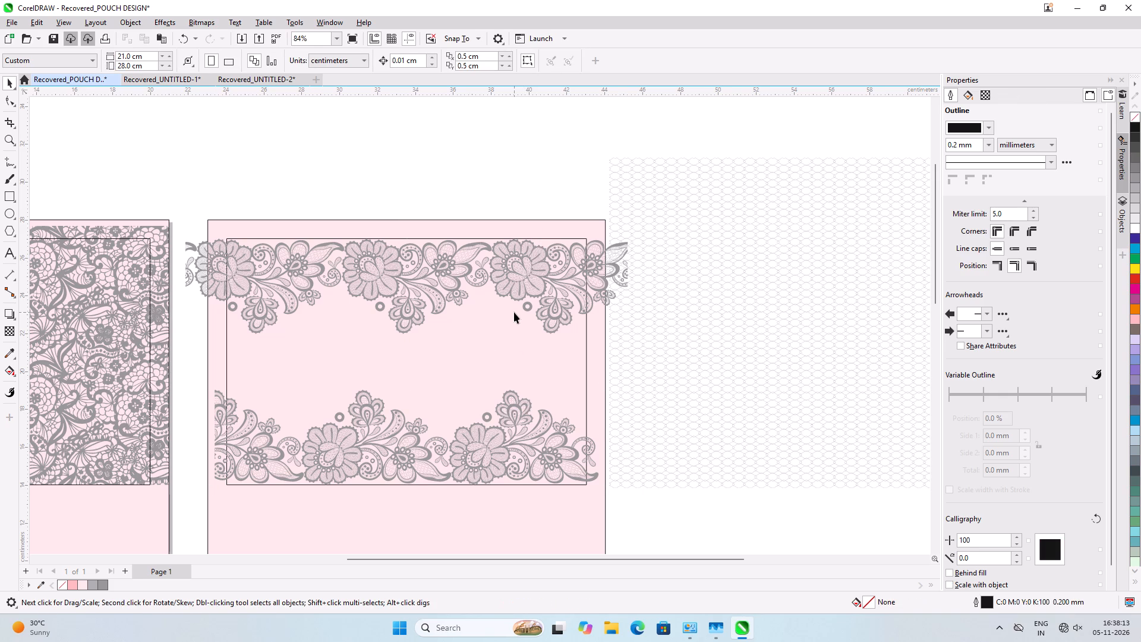
pyautogui.click(515, 272)
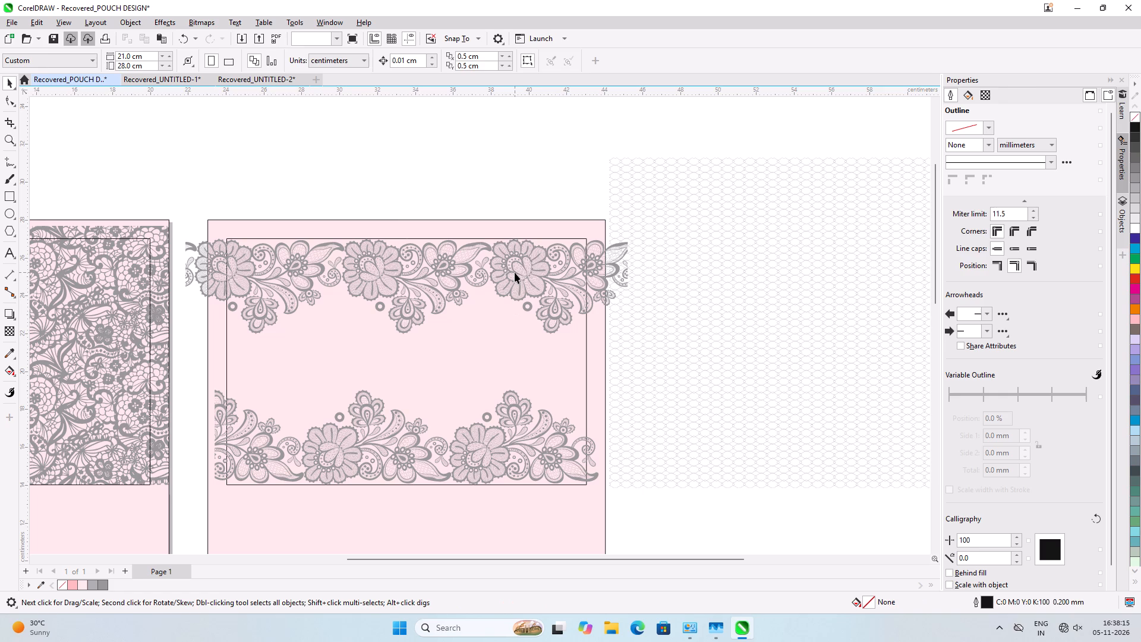
pyautogui.click(481, 204)
pyautogui.scroll(-2, 191, 208)
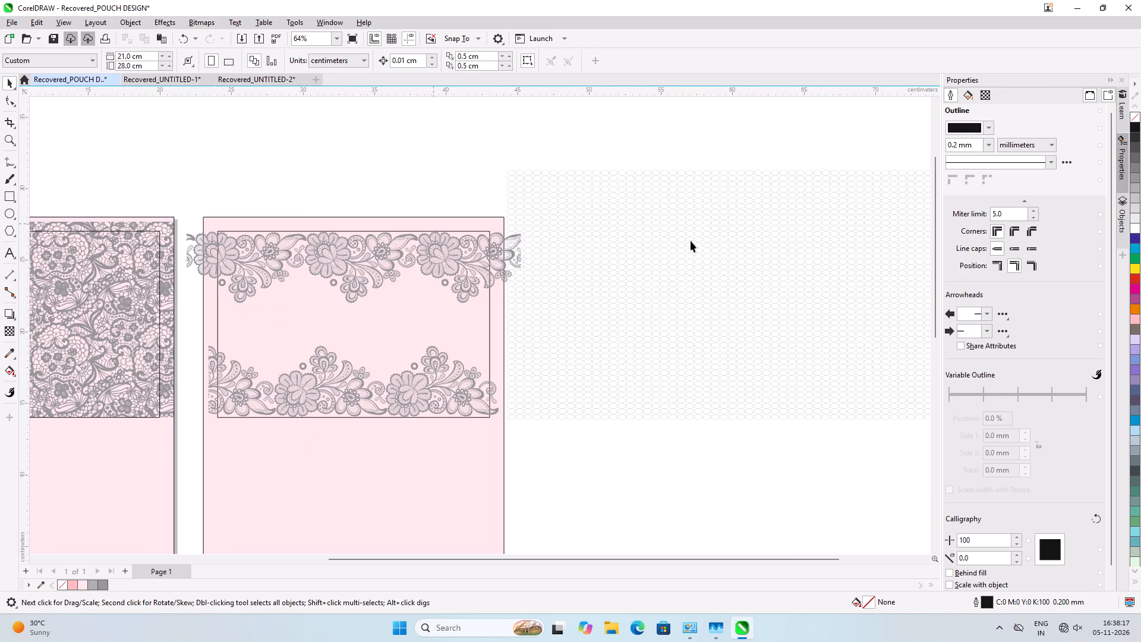
# Shift the net mesh group farther from the second panel, to about X 63.3 cm at the same height.
pyautogui.click(736, 241)
pyautogui.click(366, 160)
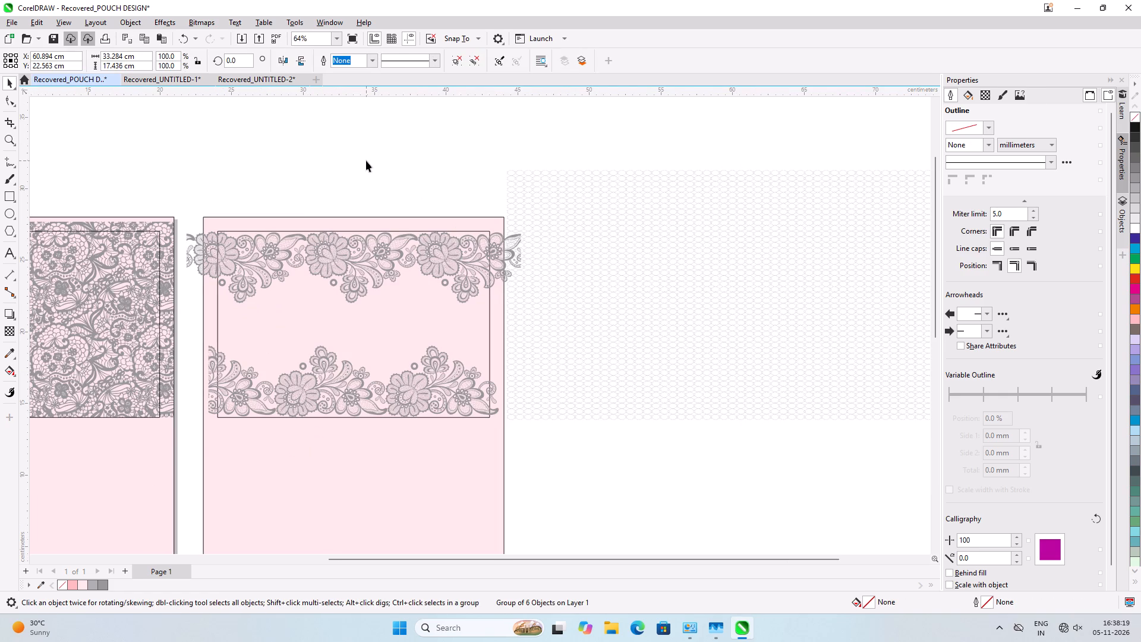
pyautogui.moveTo(542, 204); pyautogui.dragTo(576, 206)
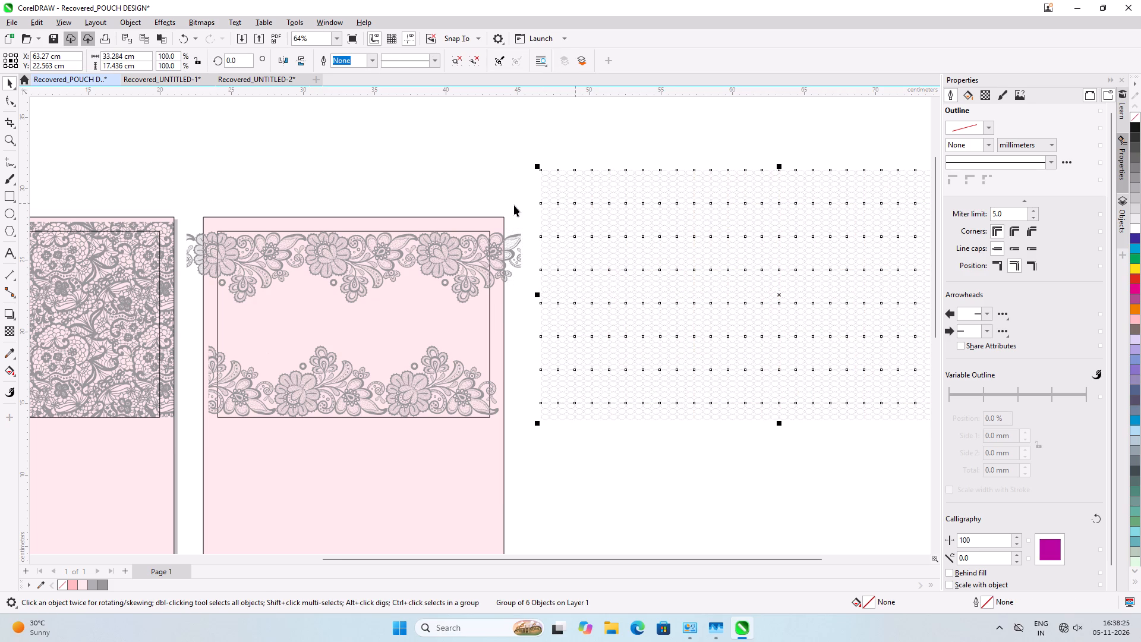
pyautogui.click(514, 205)
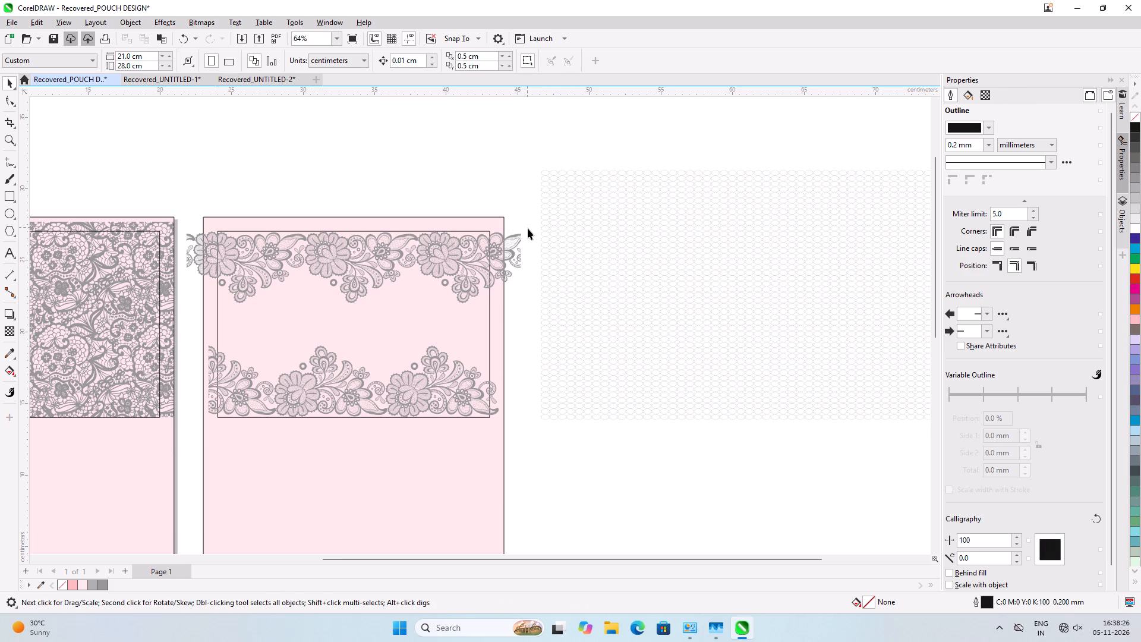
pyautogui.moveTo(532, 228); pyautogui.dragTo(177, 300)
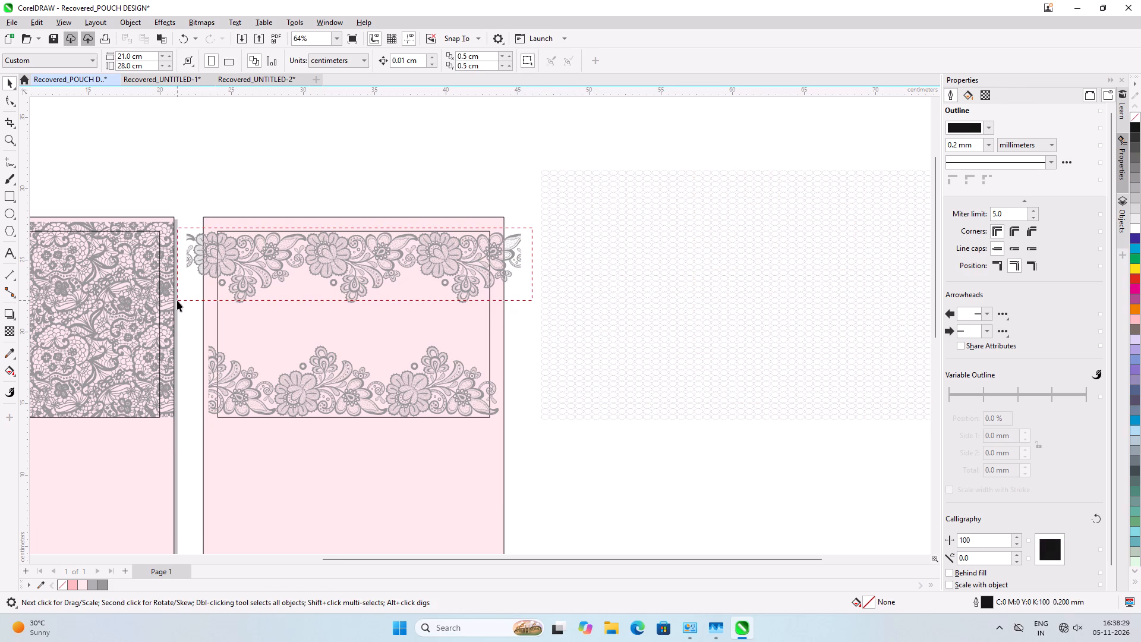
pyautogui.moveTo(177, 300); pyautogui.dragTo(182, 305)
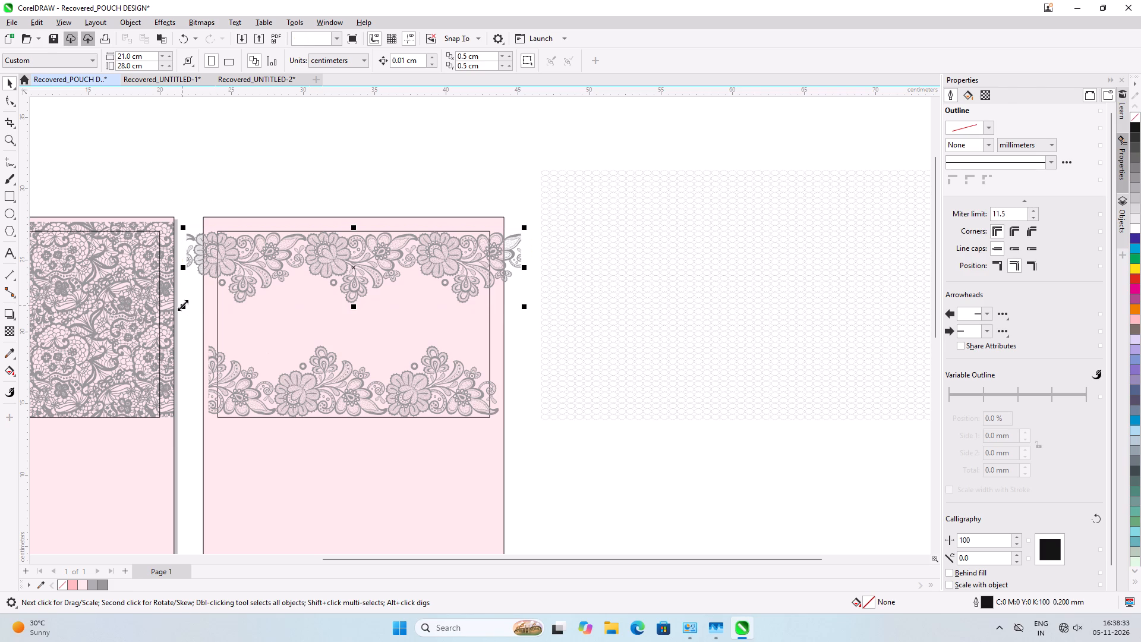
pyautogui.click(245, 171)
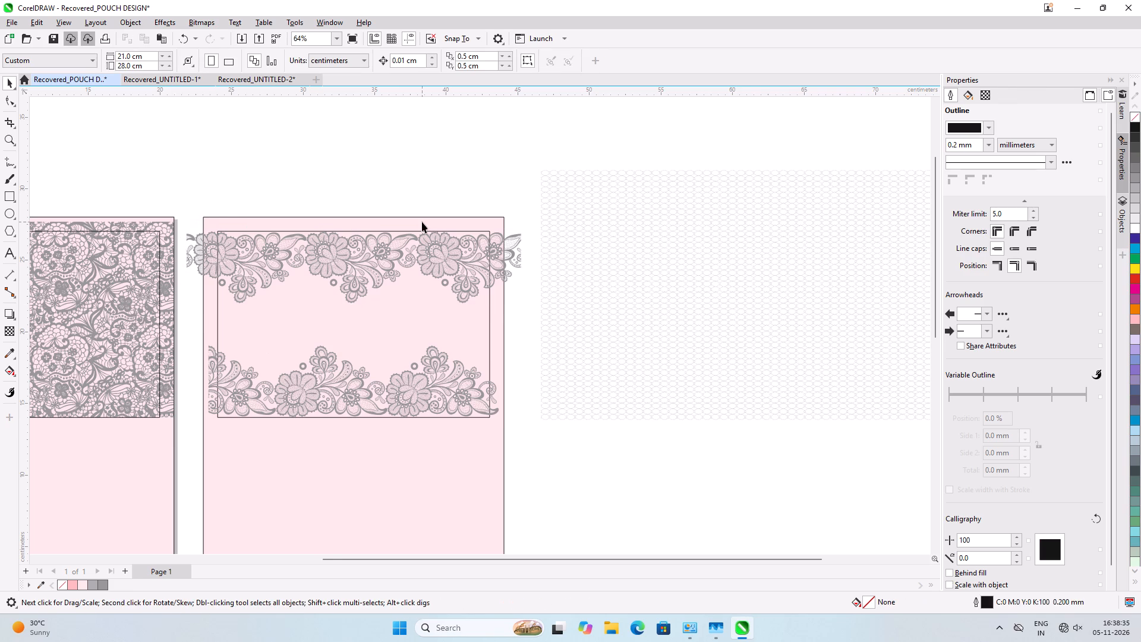
# Examine the all-over lace on the first big pouch panel and the floral borders on the second.
pyautogui.scroll(-1, 422, 222)
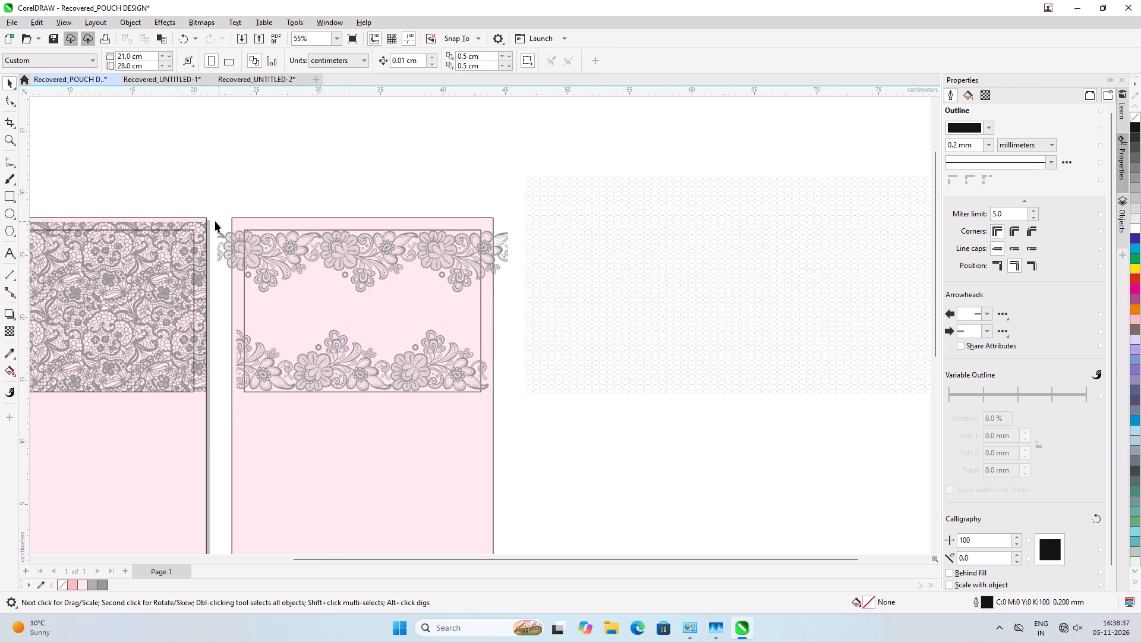
pyautogui.click(212, 221)
pyautogui.scroll(-1, 322, 218)
pyautogui.scroll(-1, 251, 250)
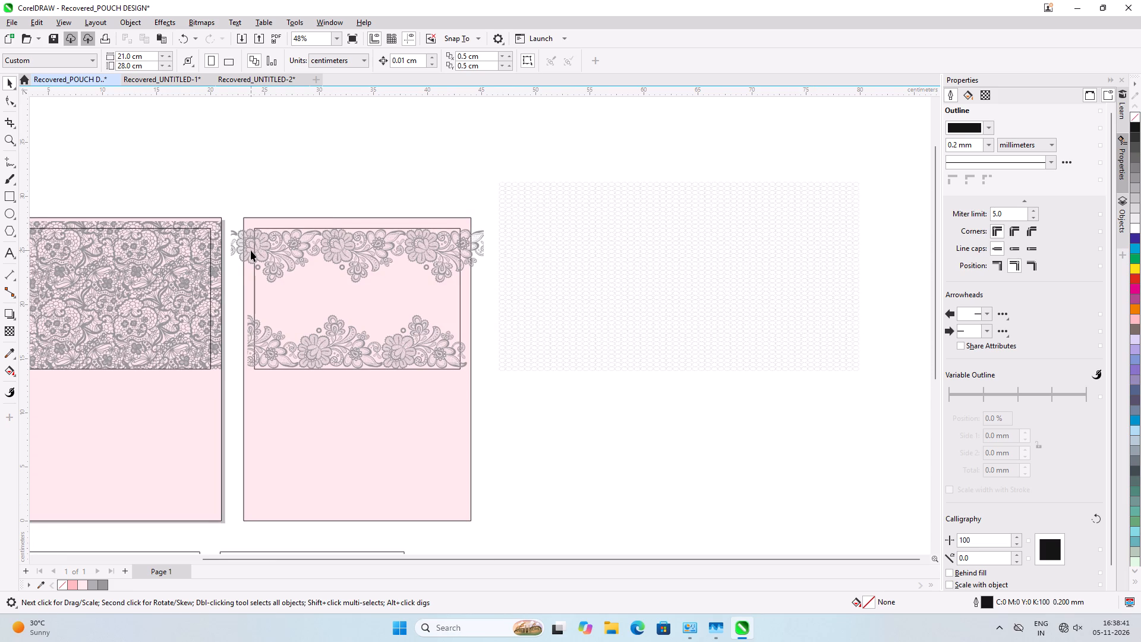
pyautogui.scroll(-1, 306, 262)
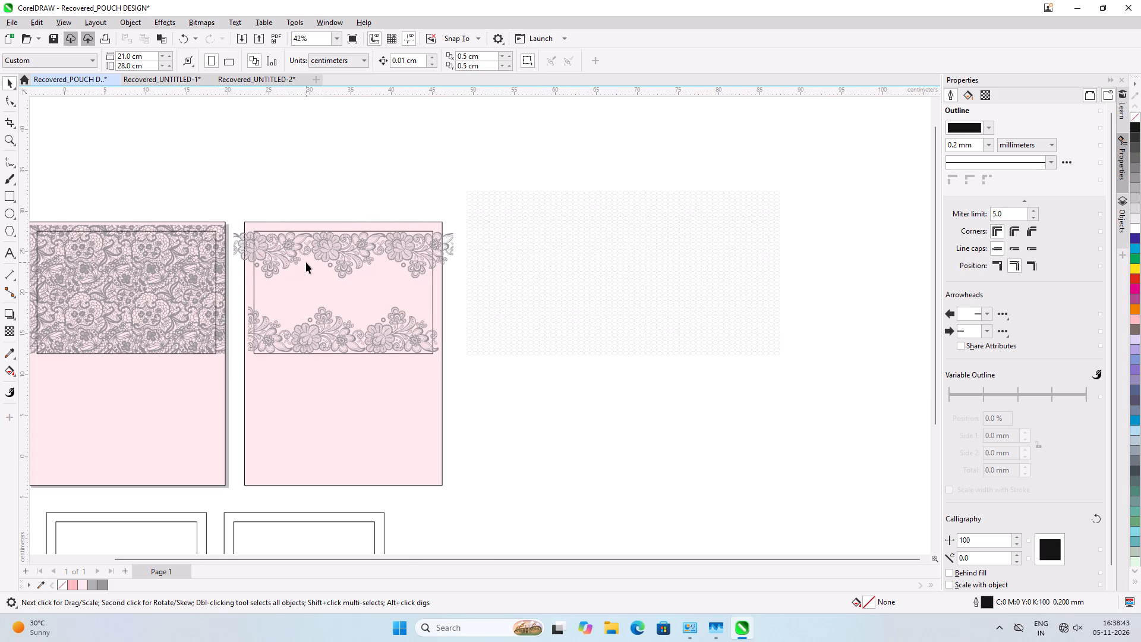
pyautogui.scroll(2, 92, 298)
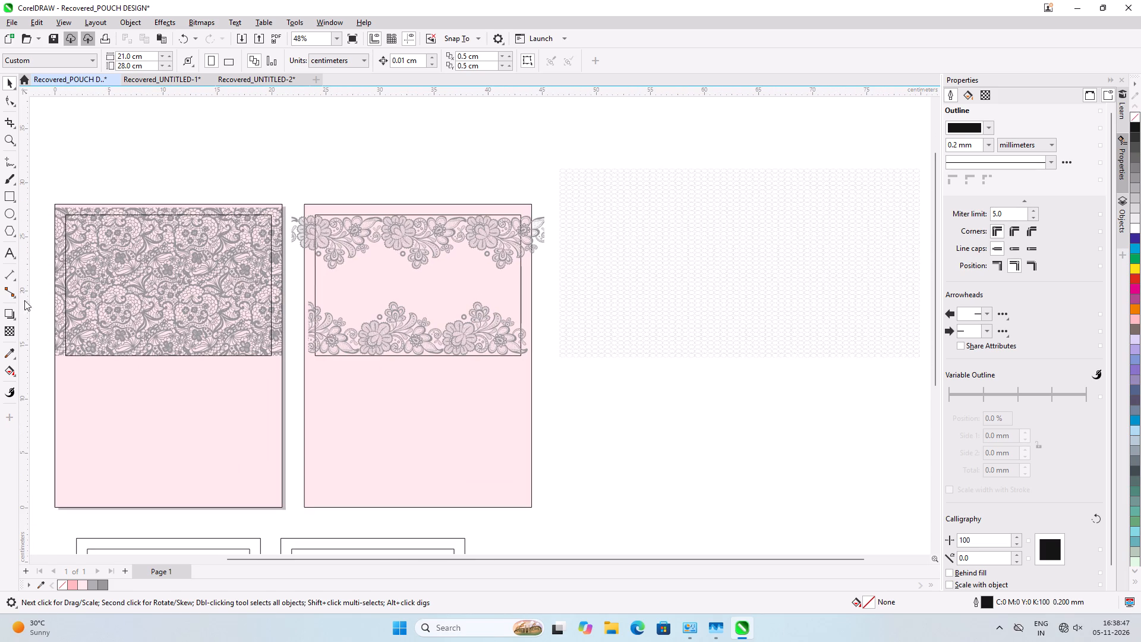
pyautogui.scroll(1, 83, 384)
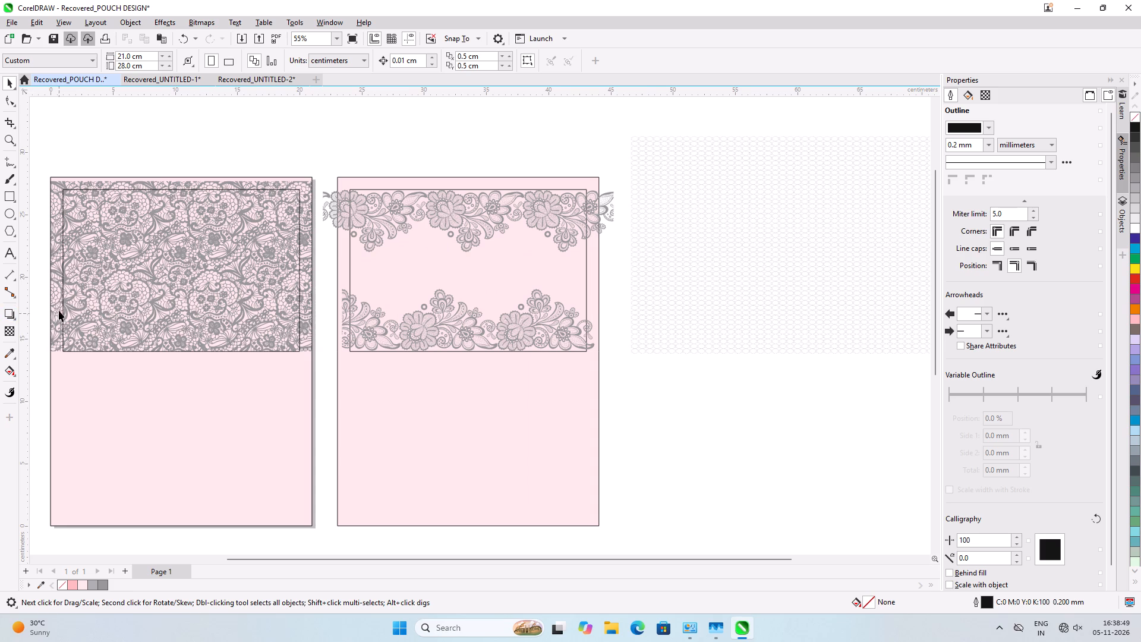
pyautogui.scroll(2, 61, 275)
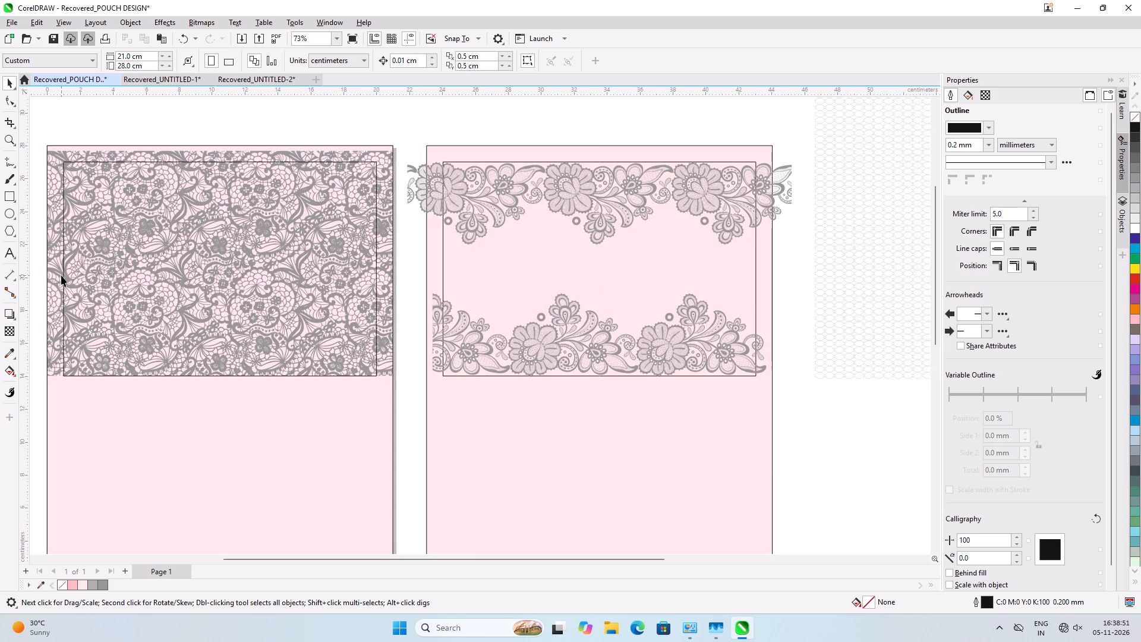
pyautogui.scroll(-2, 61, 275)
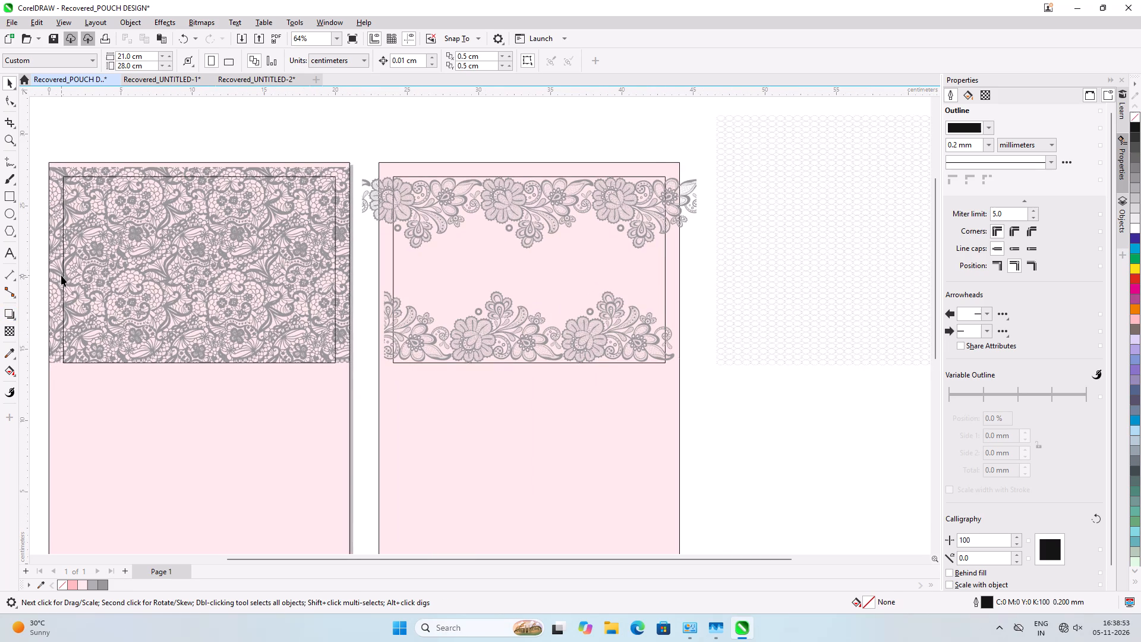
pyautogui.scroll(-2, 61, 275)
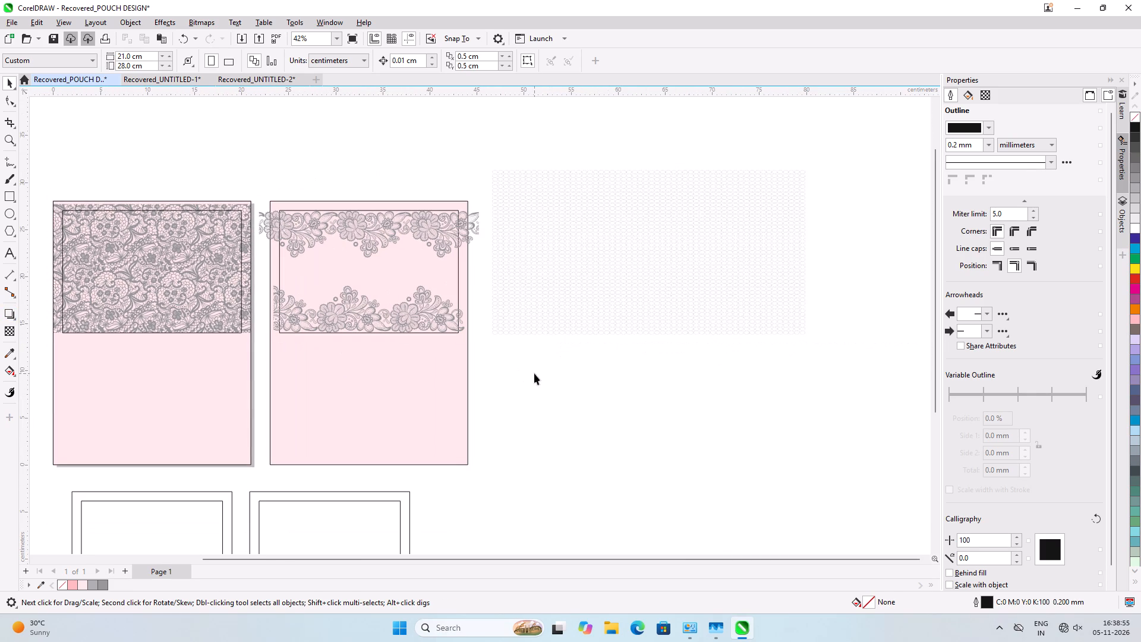
# Select the net mesh group and a small pouch outline in turn to check the pieces around the big panels.
pyautogui.click(534, 373)
pyautogui.click(590, 325)
pyautogui.click(609, 360)
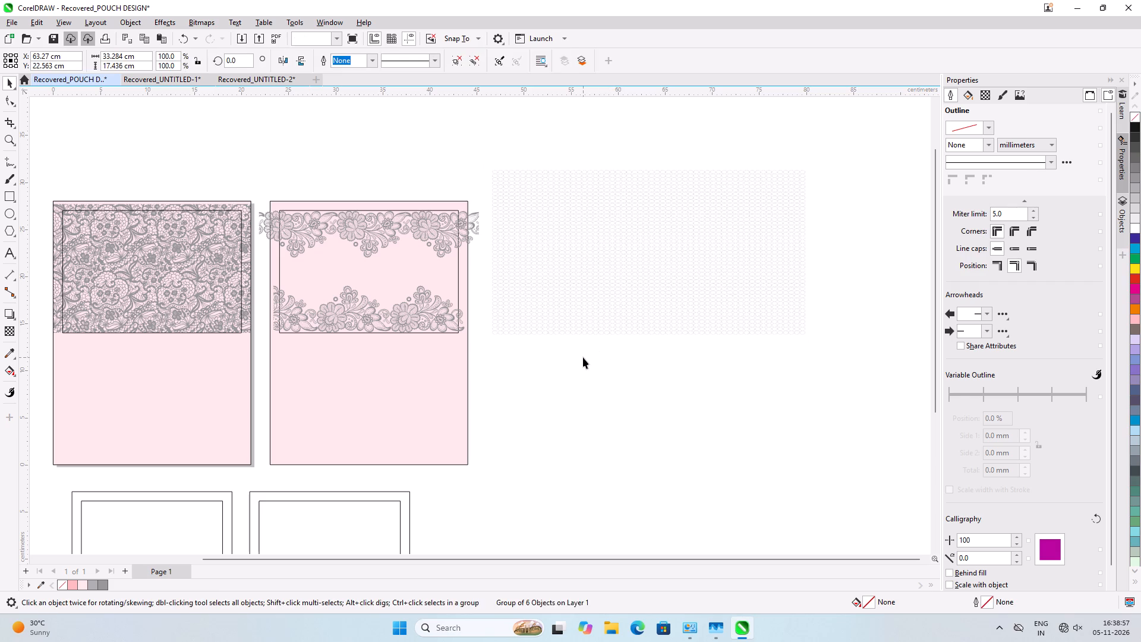
pyautogui.click(517, 426)
pyautogui.scroll(-1, 505, 413)
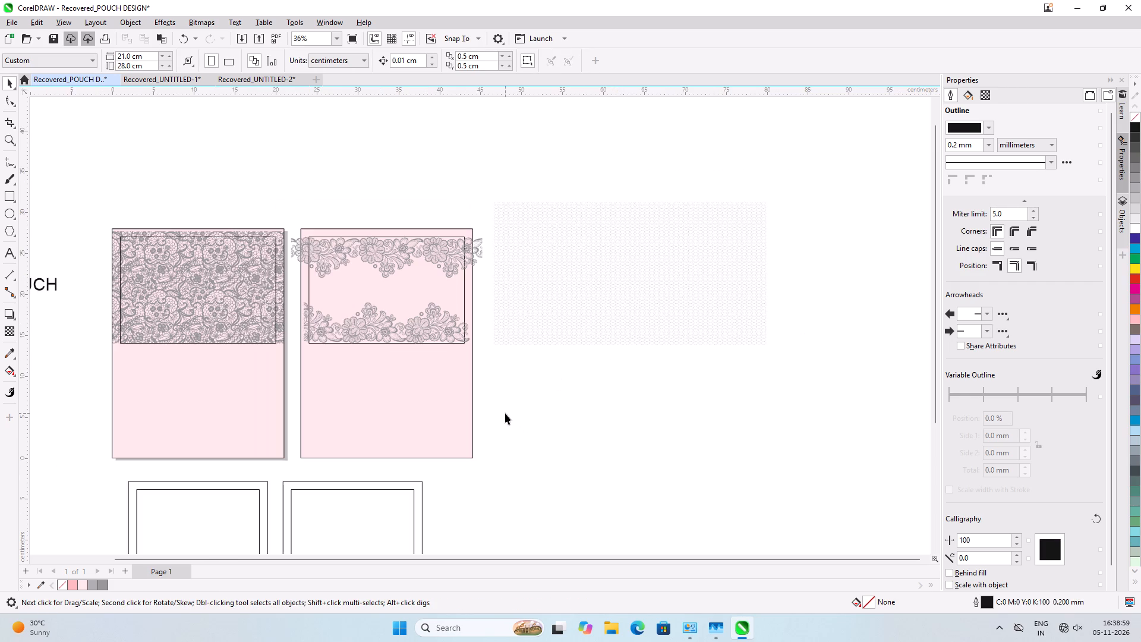
pyautogui.scroll(2, 527, 518)
pyautogui.scroll(-2, 519, 297)
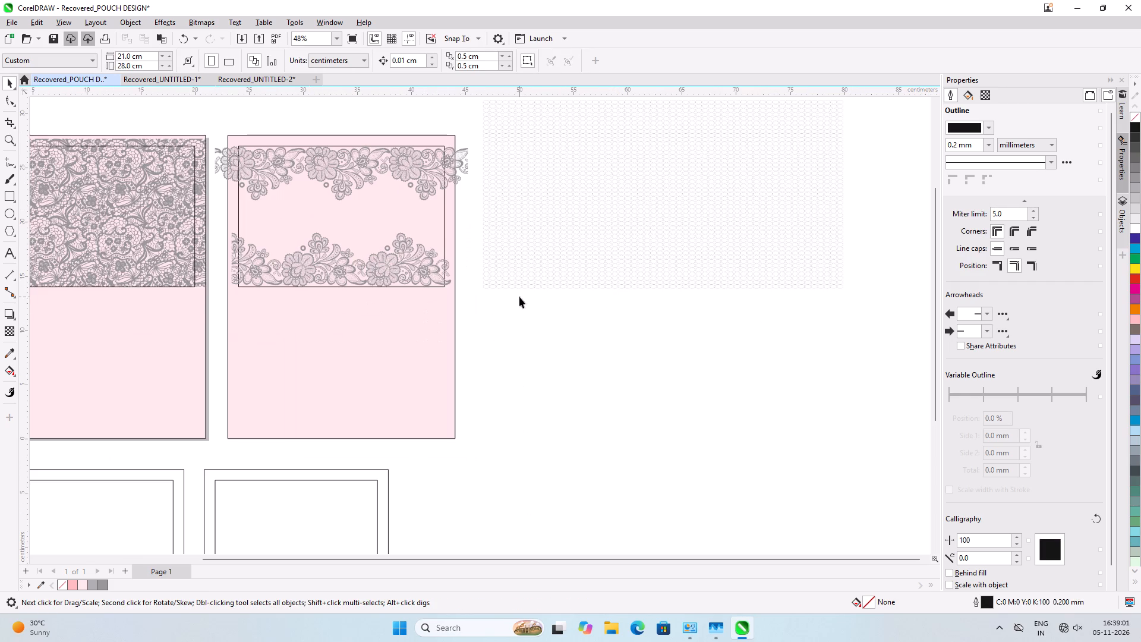
pyautogui.click(560, 443)
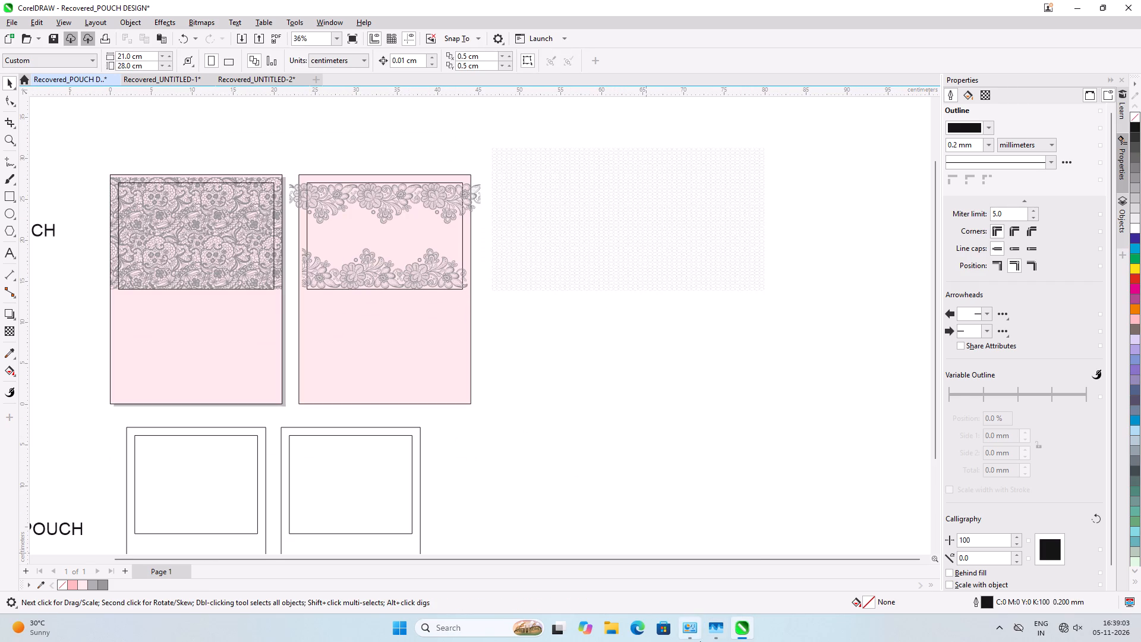
pyautogui.click(534, 398)
pyautogui.click(389, 456)
pyautogui.click(549, 455)
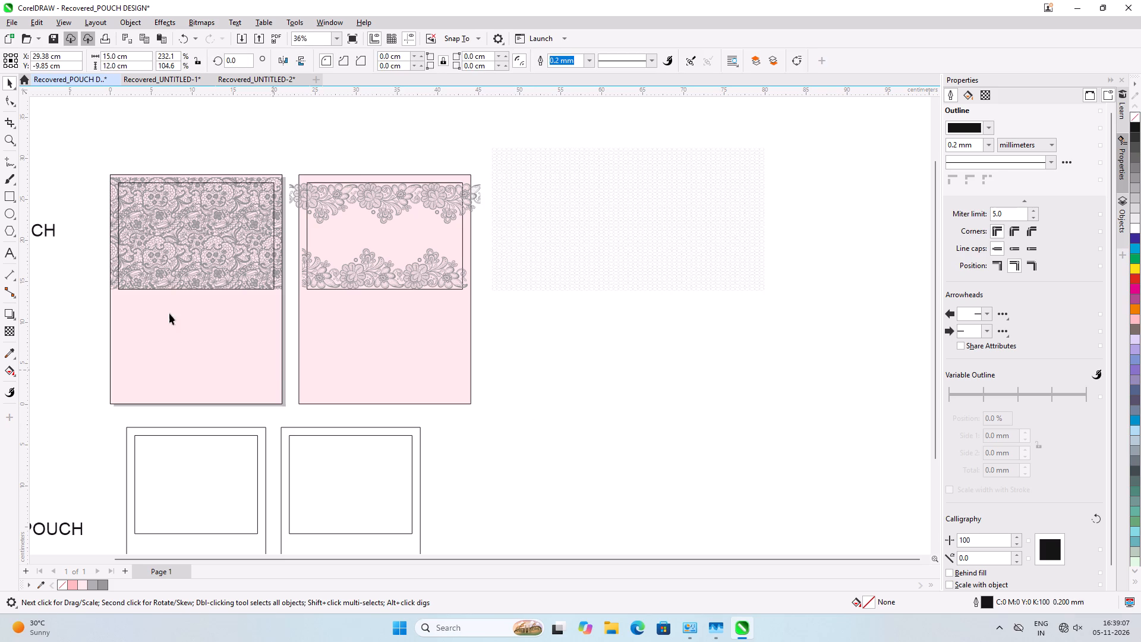
pyautogui.click(582, 410)
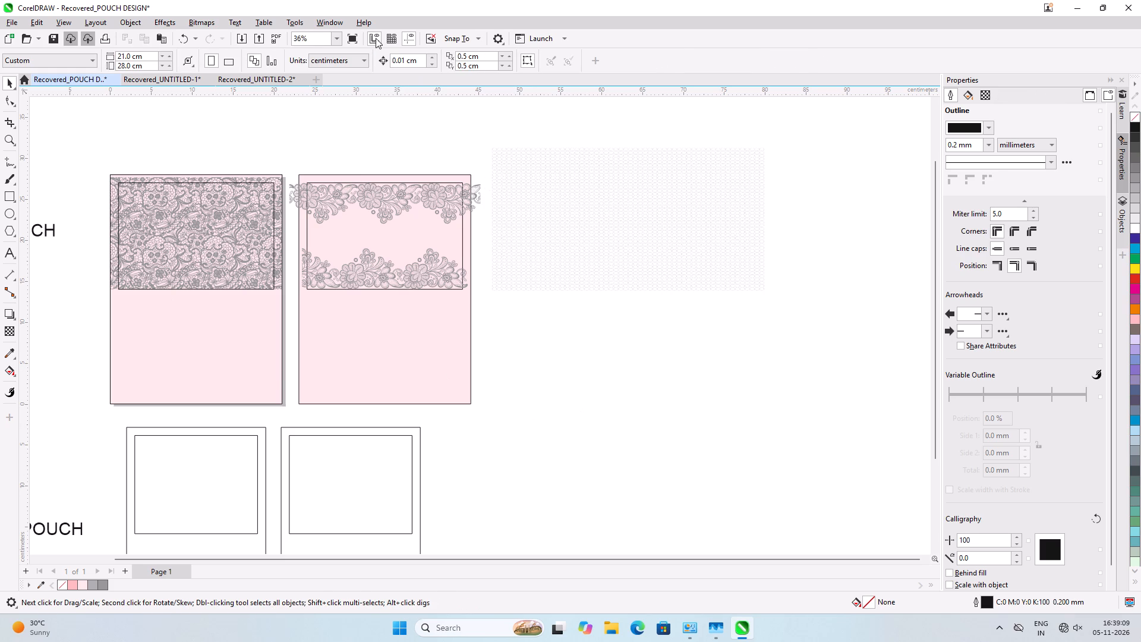
# Review the source lace patterns in Recovered_UNTITLED-2 and Recovered_UNTITLED-1, selecting the floral lace strip, and return to the pouch design.
pyautogui.click(242, 80)
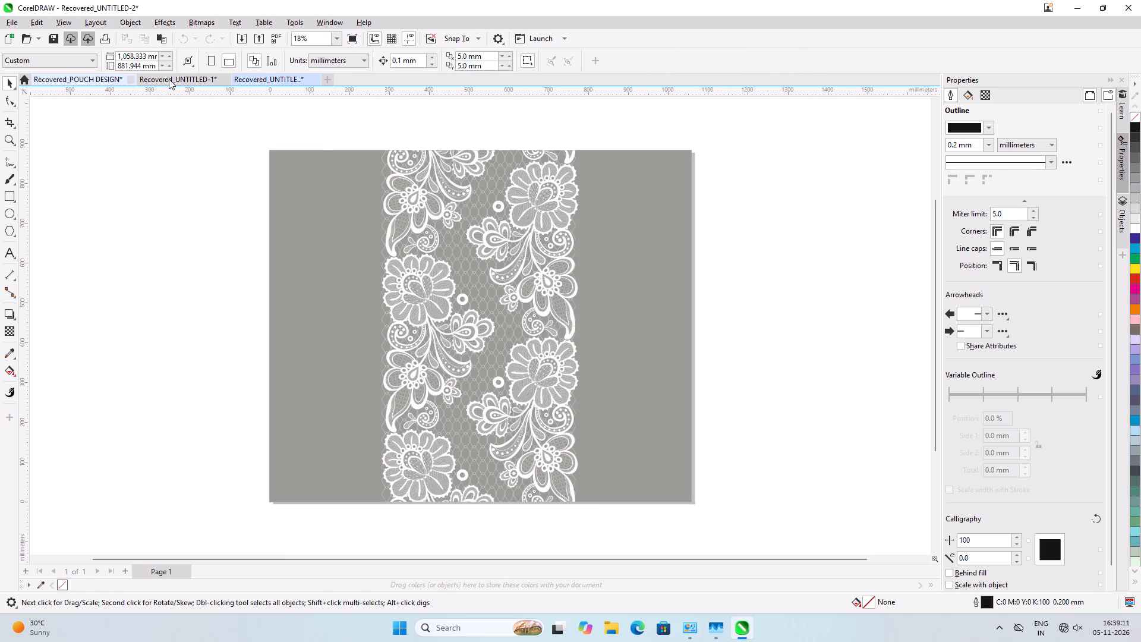
pyautogui.click(185, 79)
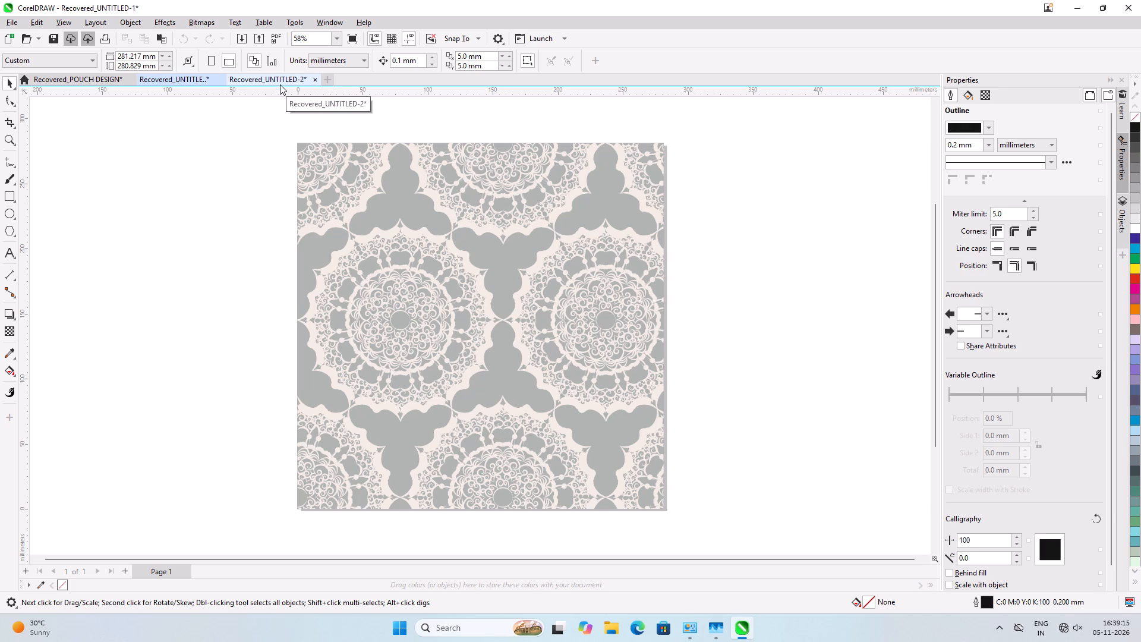
pyautogui.click(280, 84)
pyautogui.click(364, 138)
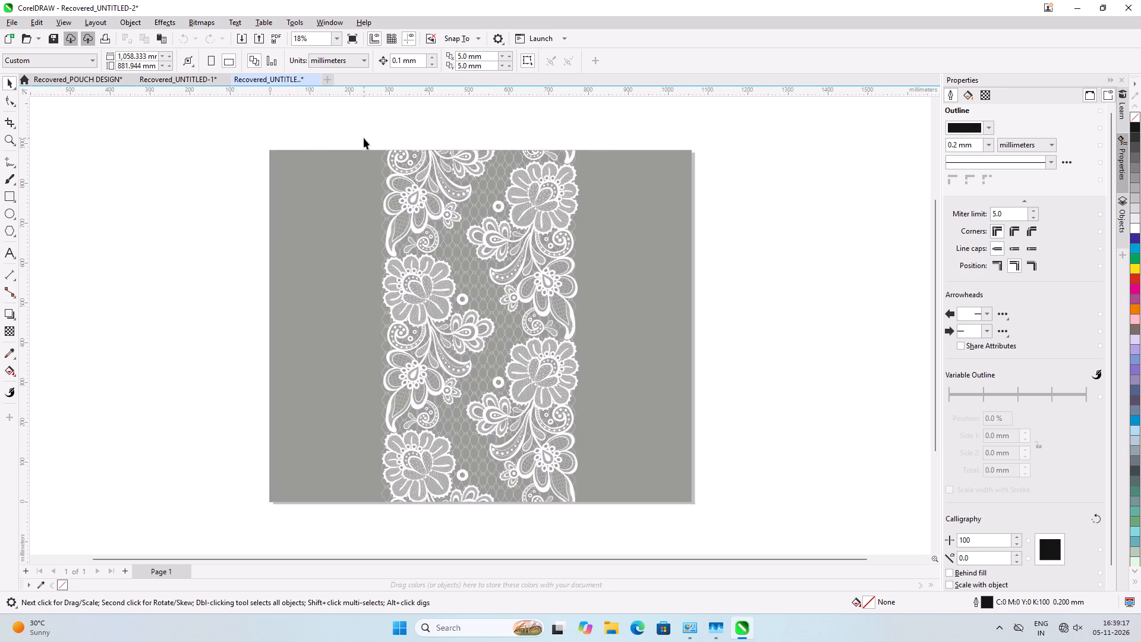
pyautogui.moveTo(365, 131); pyautogui.dragTo(632, 521)
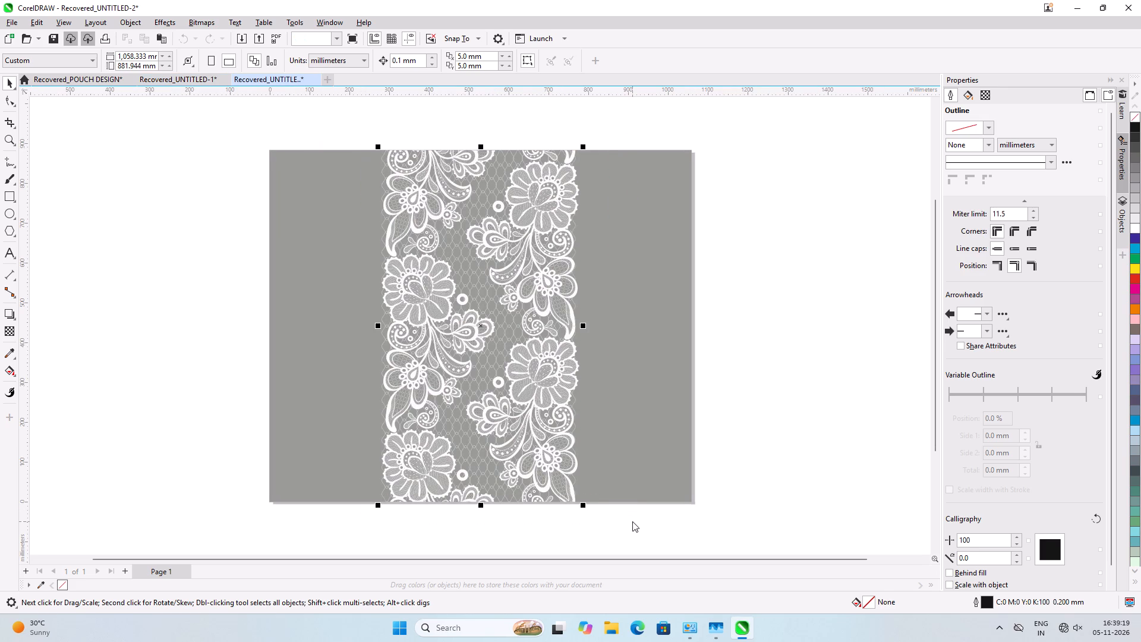
pyautogui.click(189, 83)
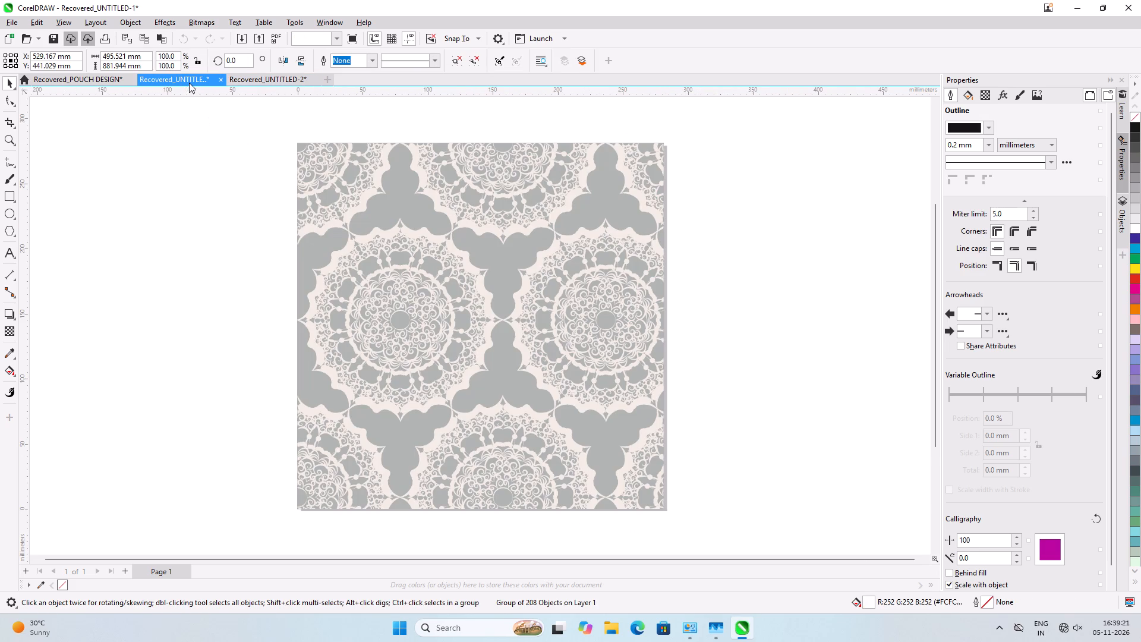
pyautogui.click(90, 77)
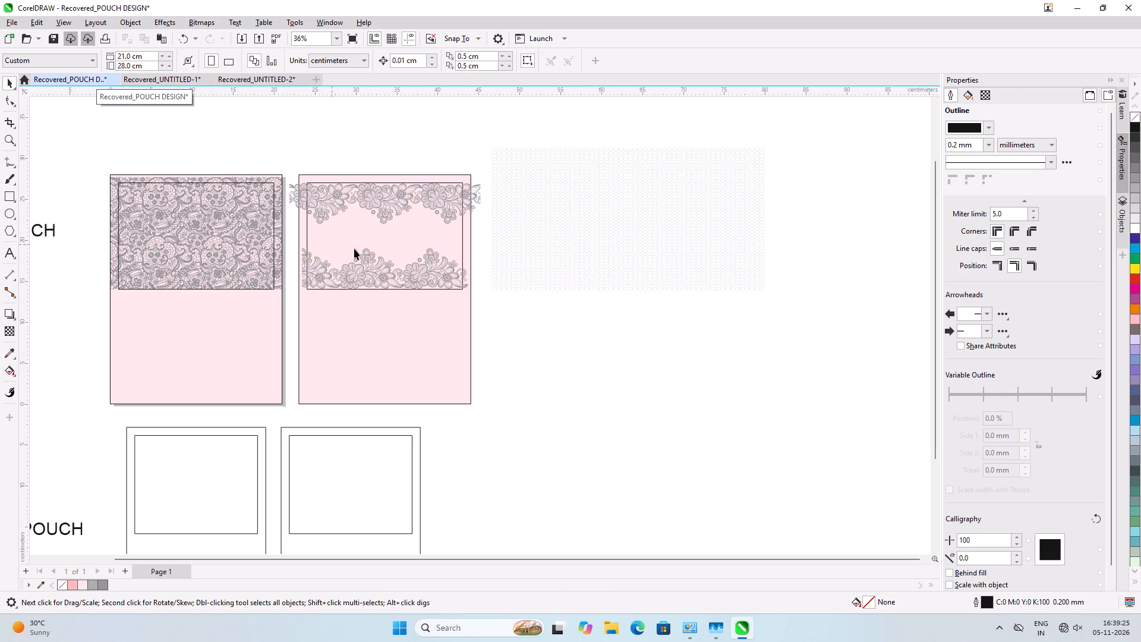
# Select the upper floral lace border on the second big pouch panel to inspect its full extent.
pyautogui.scroll(4, 301, 200)
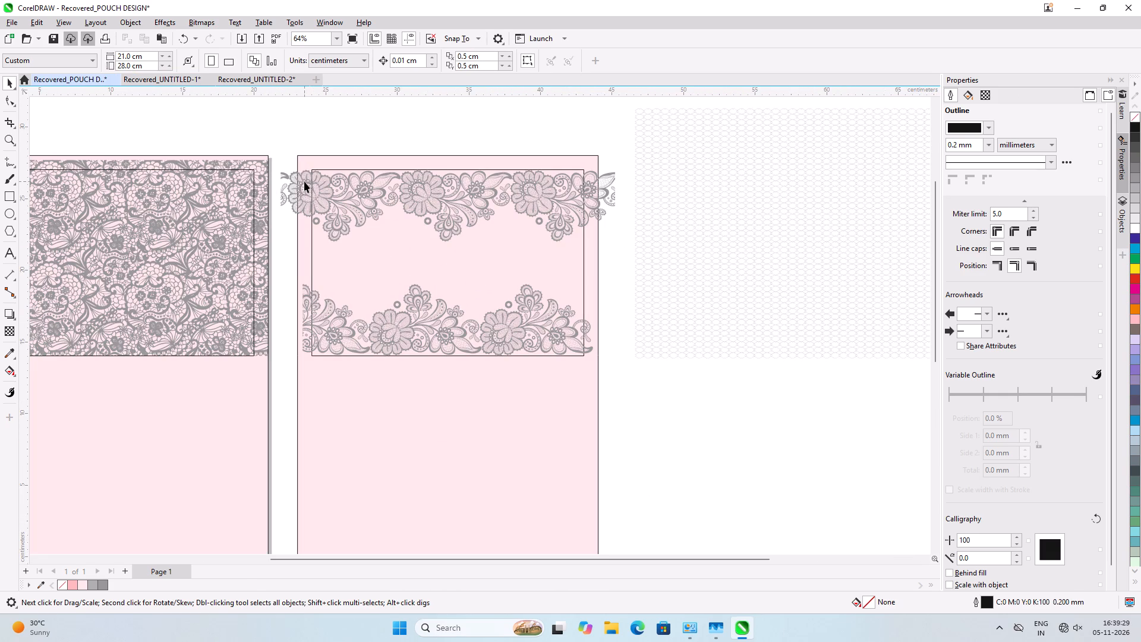
pyautogui.click(304, 182)
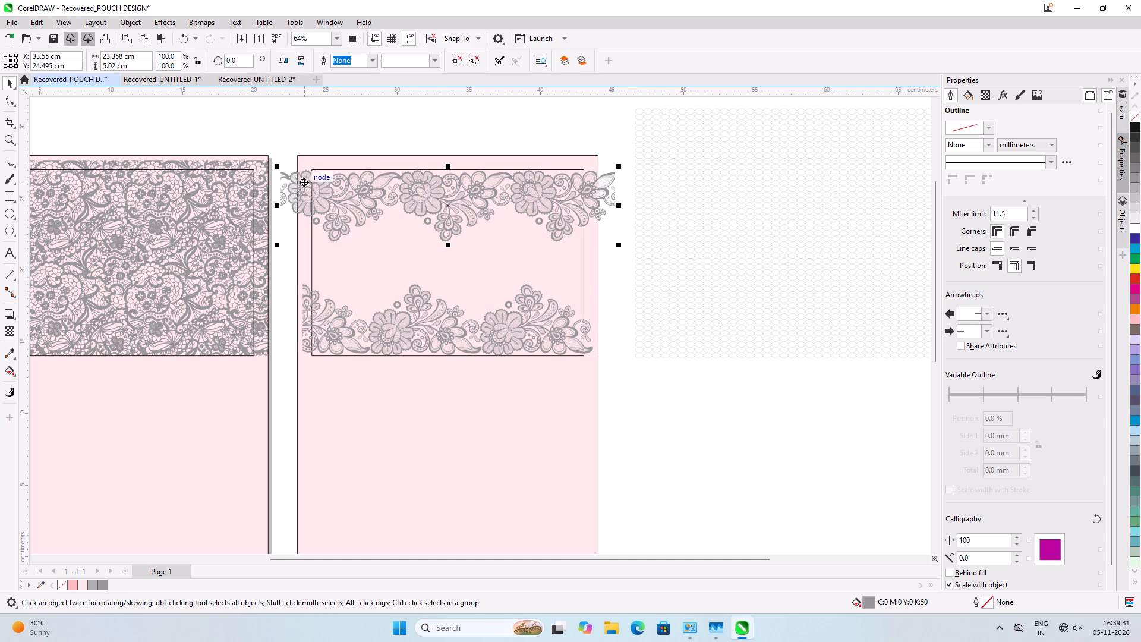
pyautogui.click(275, 149)
pyautogui.moveTo(274, 163); pyautogui.dragTo(632, 251)
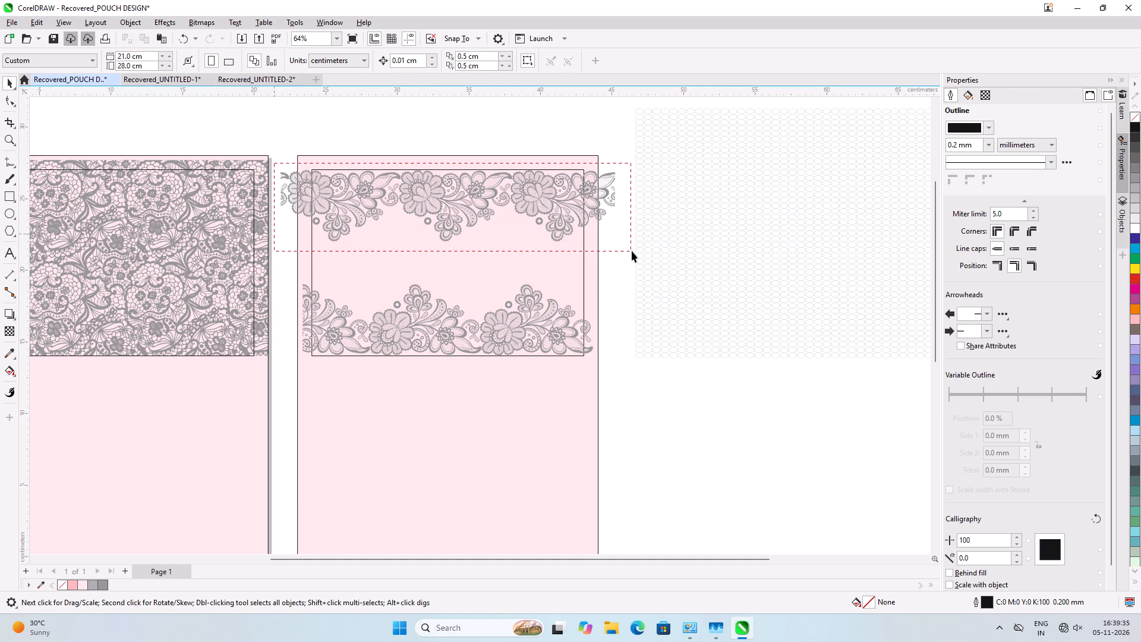
pyautogui.moveTo(632, 251); pyautogui.dragTo(630, 250)
pyautogui.click(627, 272)
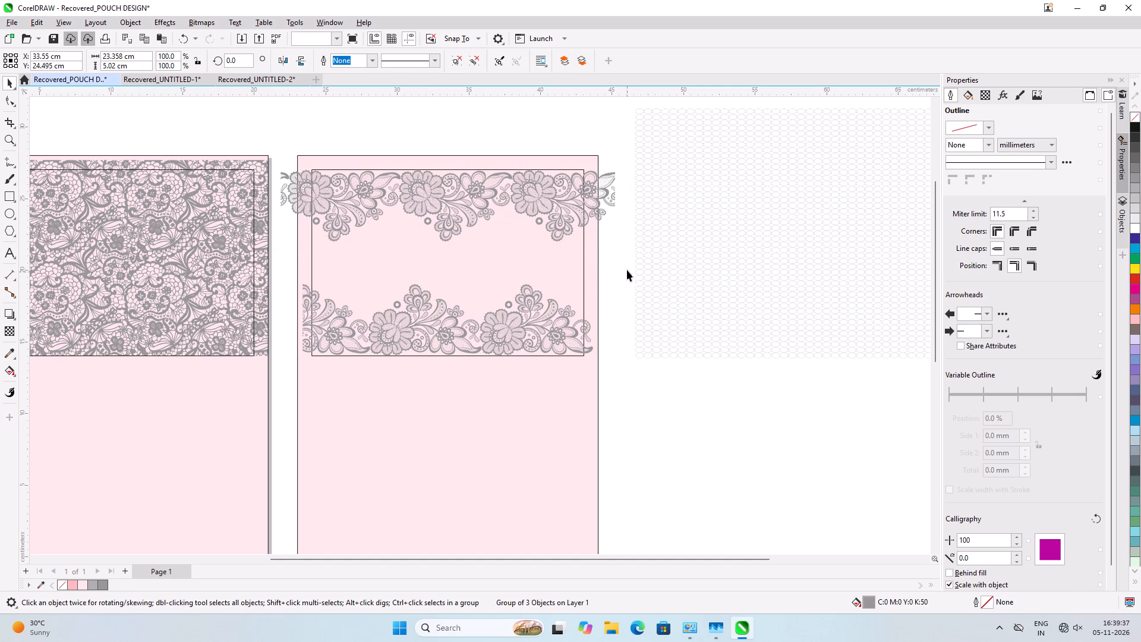
pyautogui.scroll(2, 551, 203)
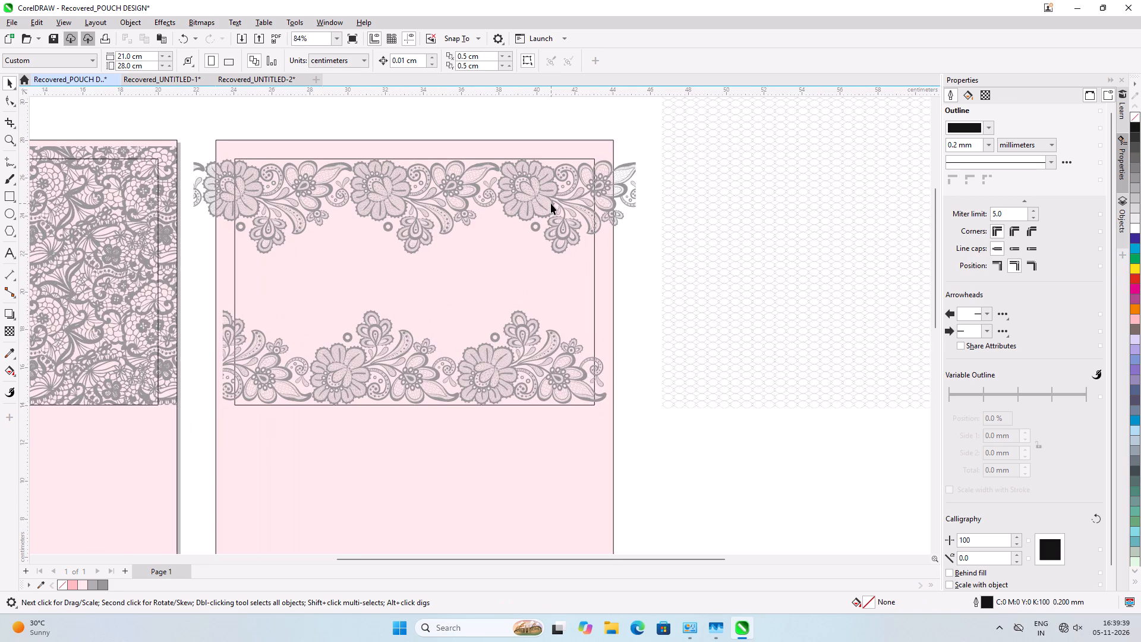
pyautogui.scroll(1, 551, 203)
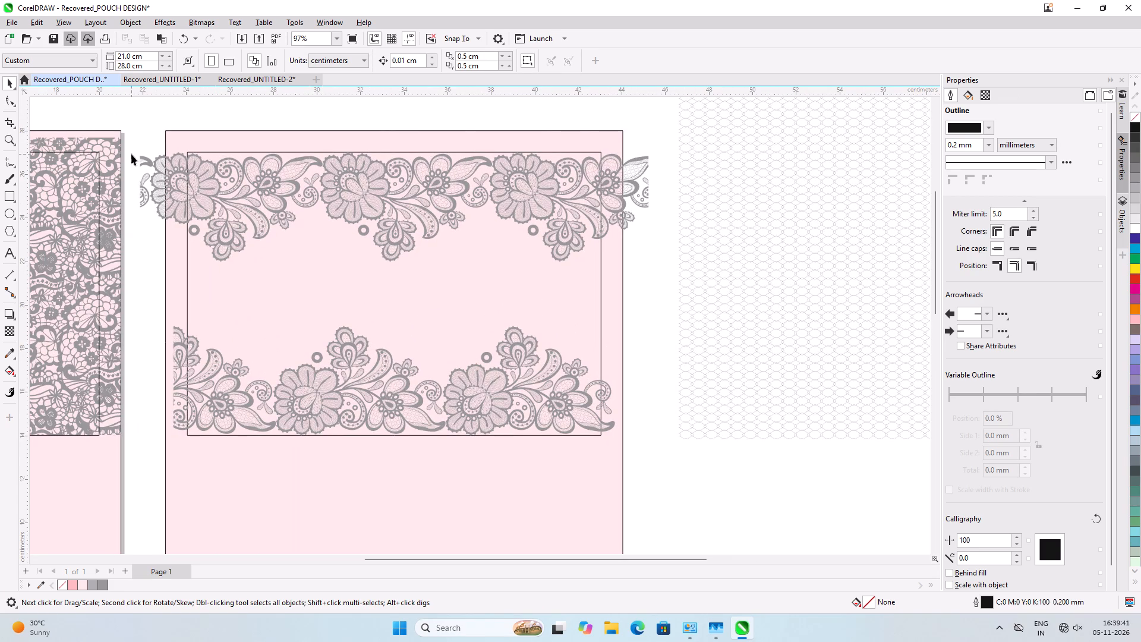
pyautogui.click(131, 149)
pyautogui.moveTo(131, 144); pyautogui.dragTo(629, 269)
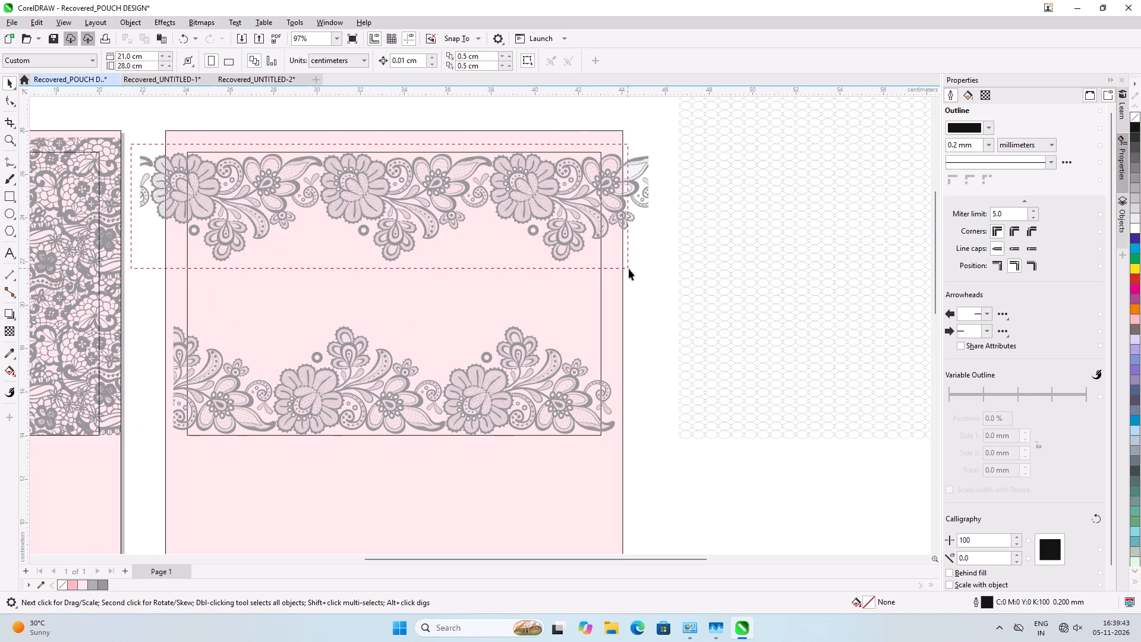
pyautogui.moveTo(629, 269); pyautogui.dragTo(659, 270)
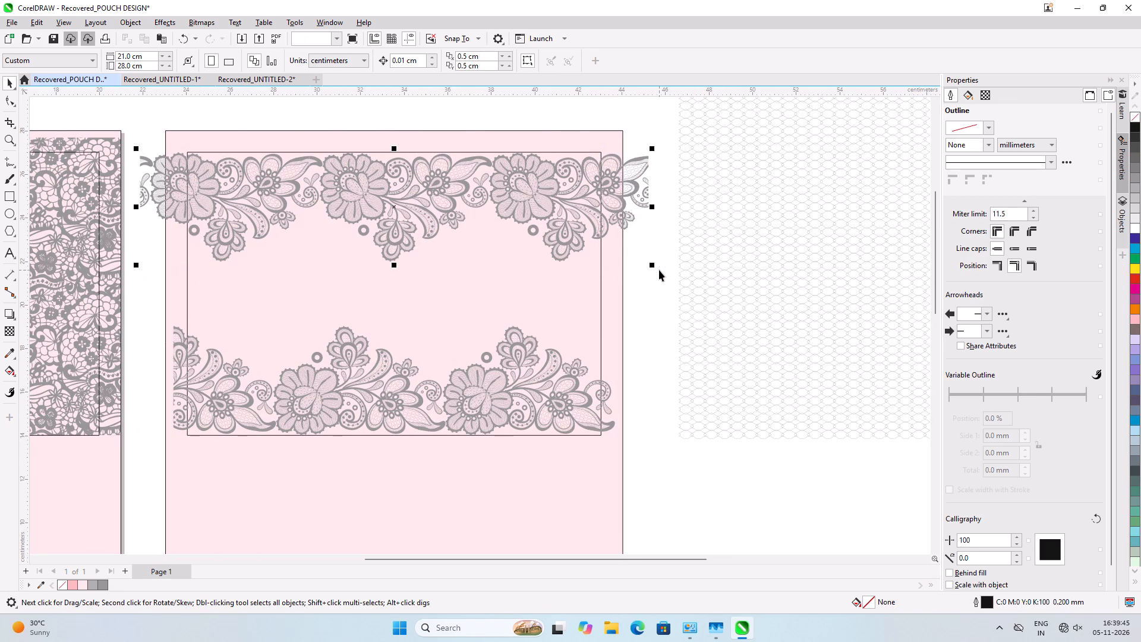
pyautogui.click(658, 298)
# Select the upper and lower floral borders on the second panel together to check them as a pair.
pyautogui.scroll(-1, 541, 175)
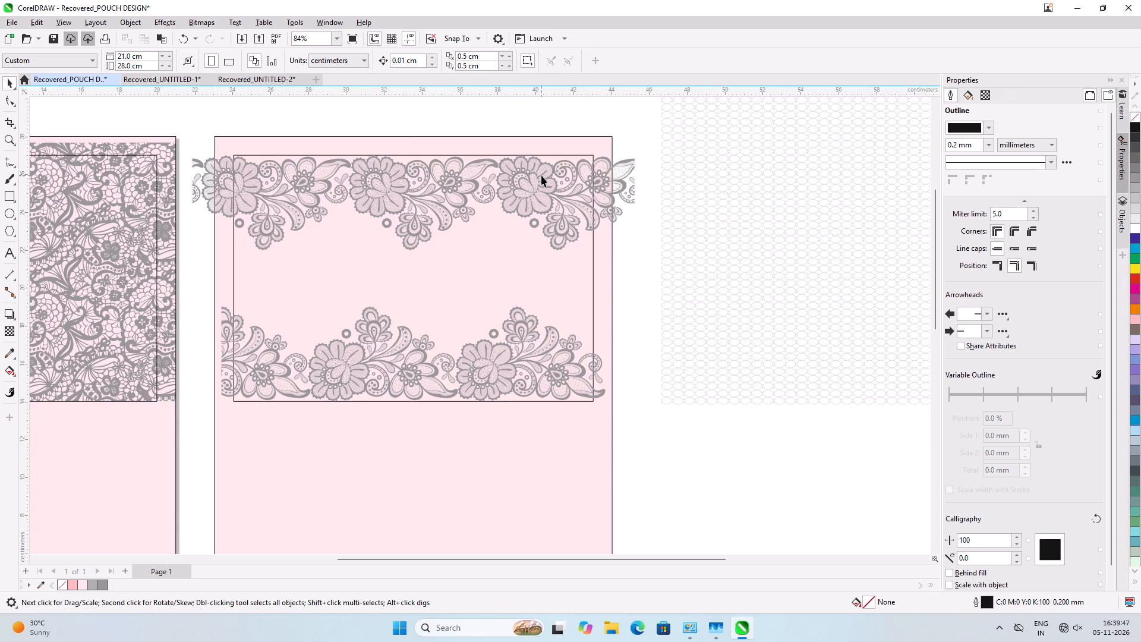
pyautogui.scroll(-1, 299, 203)
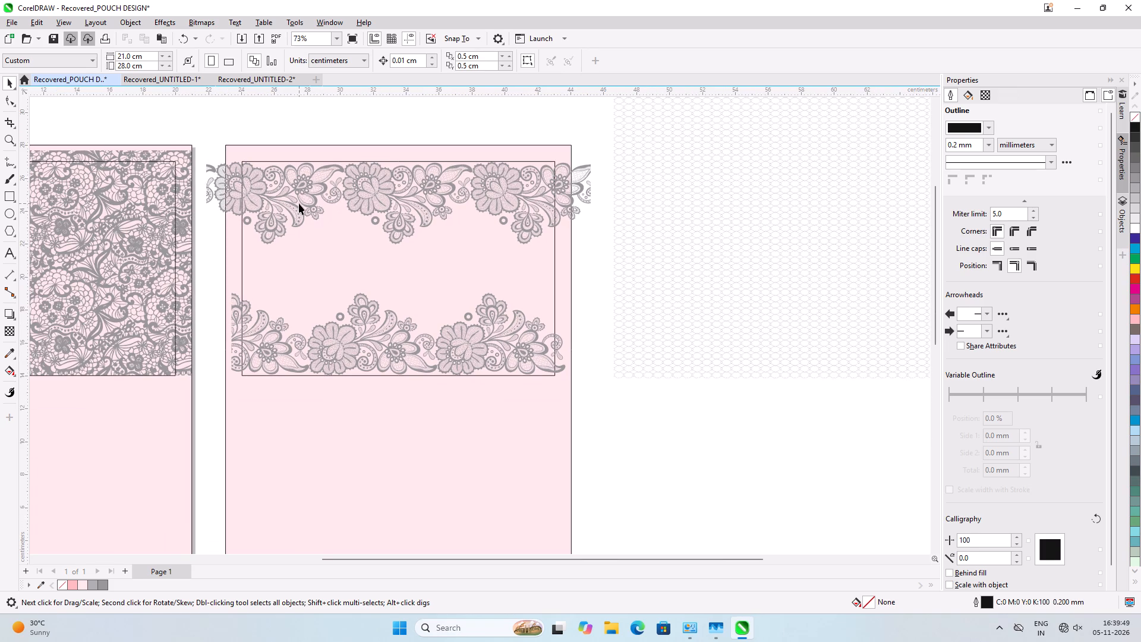
pyautogui.scroll(-1, 396, 210)
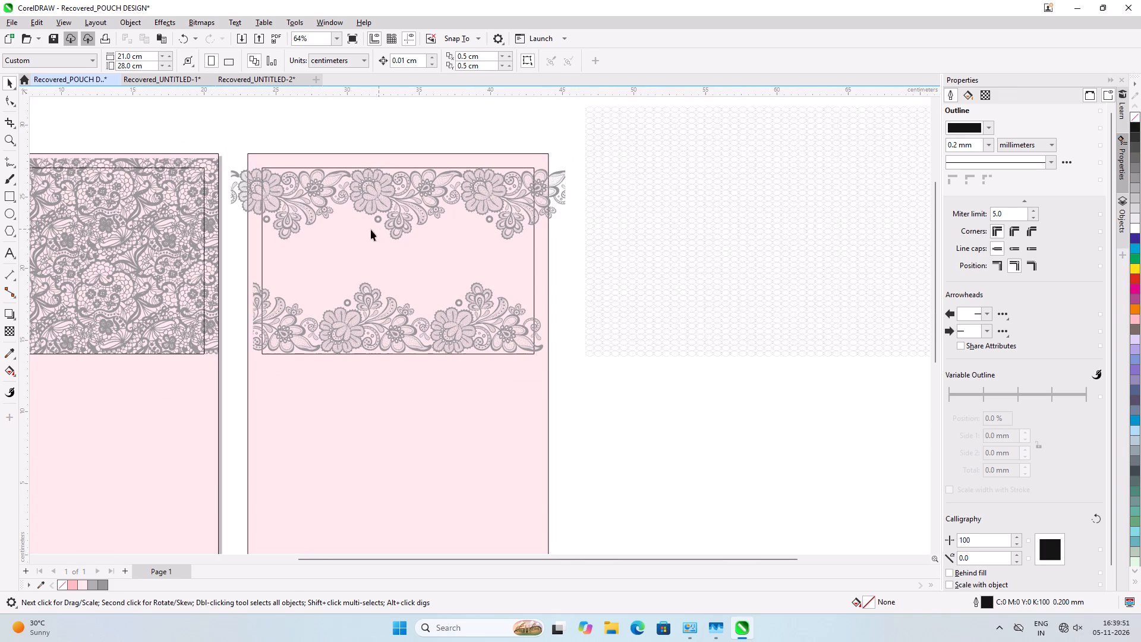
pyautogui.moveTo(224, 163); pyautogui.dragTo(580, 344)
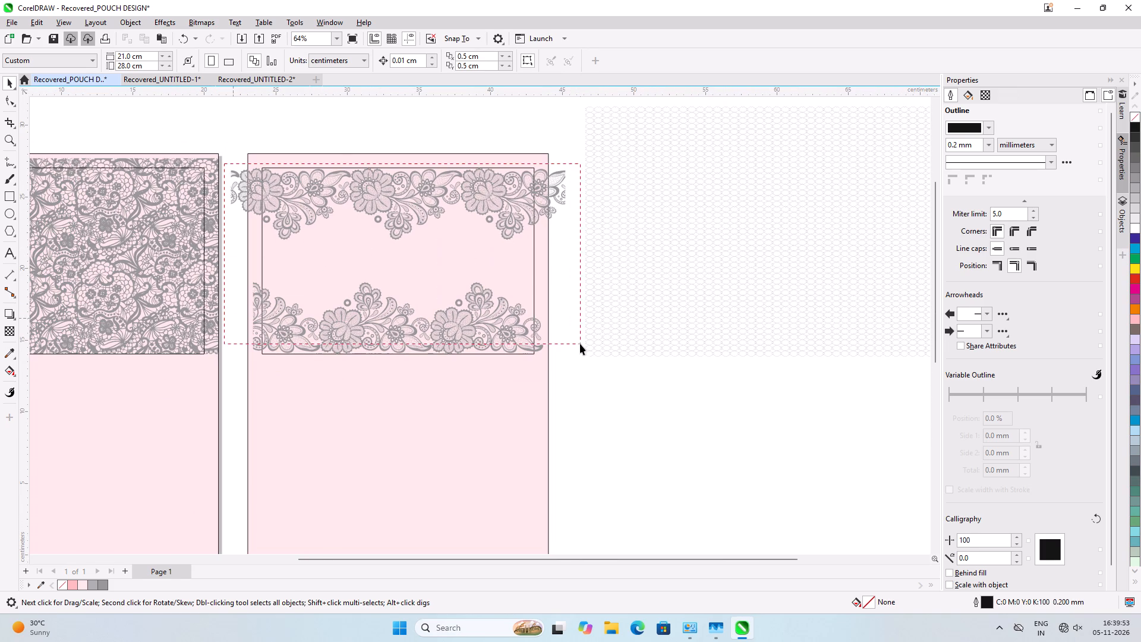
pyautogui.moveTo(580, 344); pyautogui.dragTo(577, 359)
pyautogui.click(598, 404)
# Review the floral lace strip in Recovered_UNTITLED-2 and the mandala lace pattern in Recovered_UNTITLED-1, selecting individual pattern pieces.
pyautogui.click(266, 83)
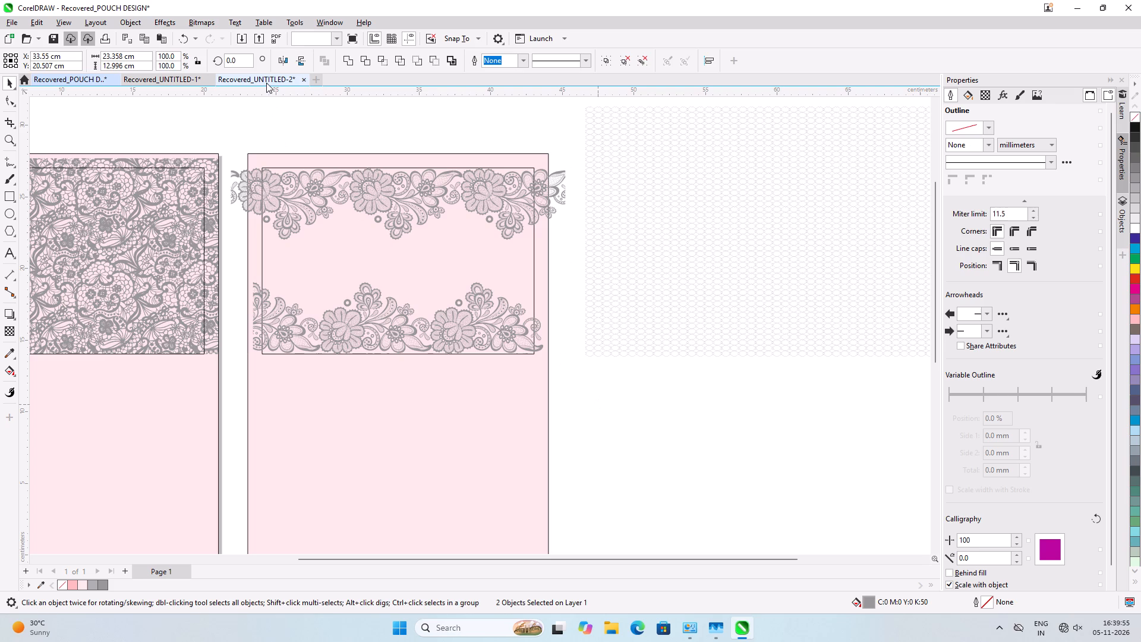
pyautogui.click(588, 445)
pyautogui.scroll(-1, 481, 186)
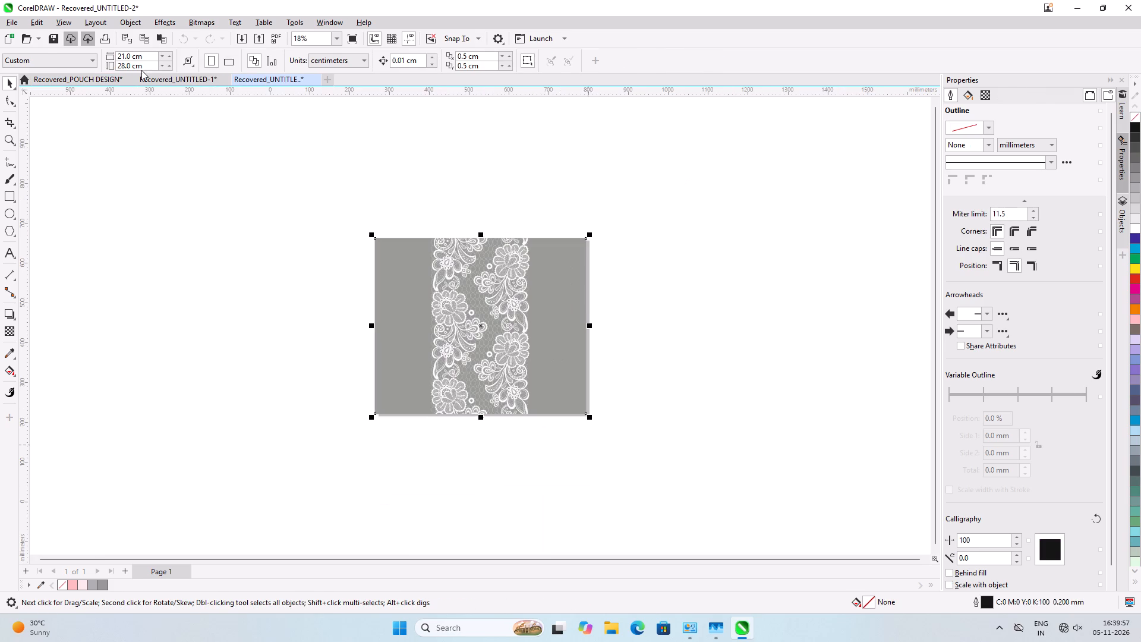
pyautogui.click(166, 83)
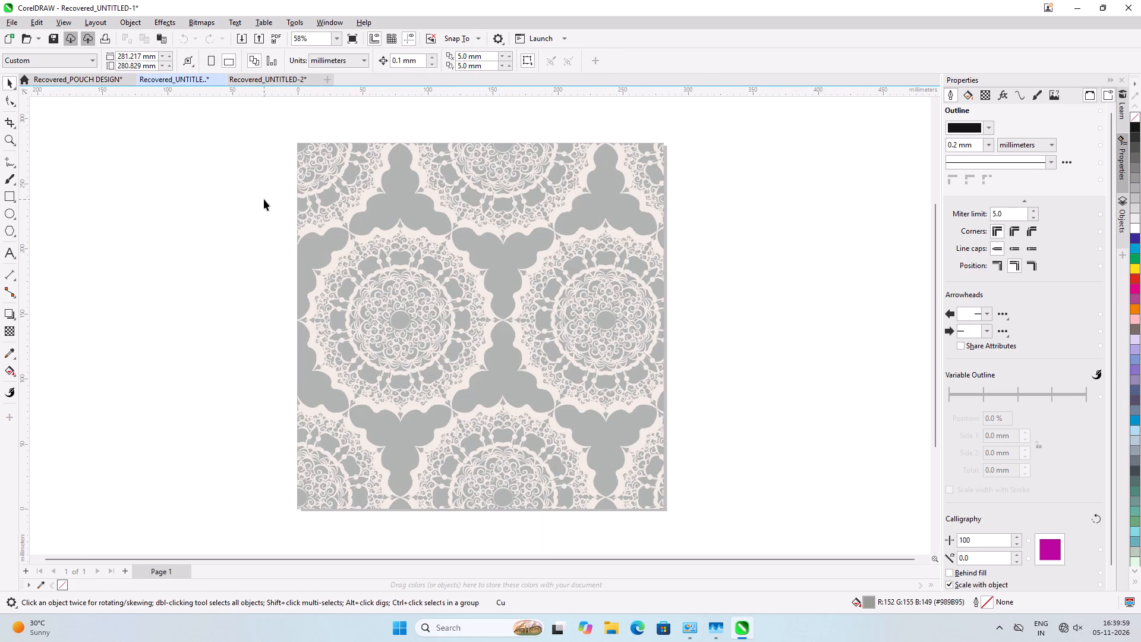
pyautogui.click(264, 199)
pyautogui.click(444, 282)
pyautogui.click(661, 310)
pyautogui.click(718, 317)
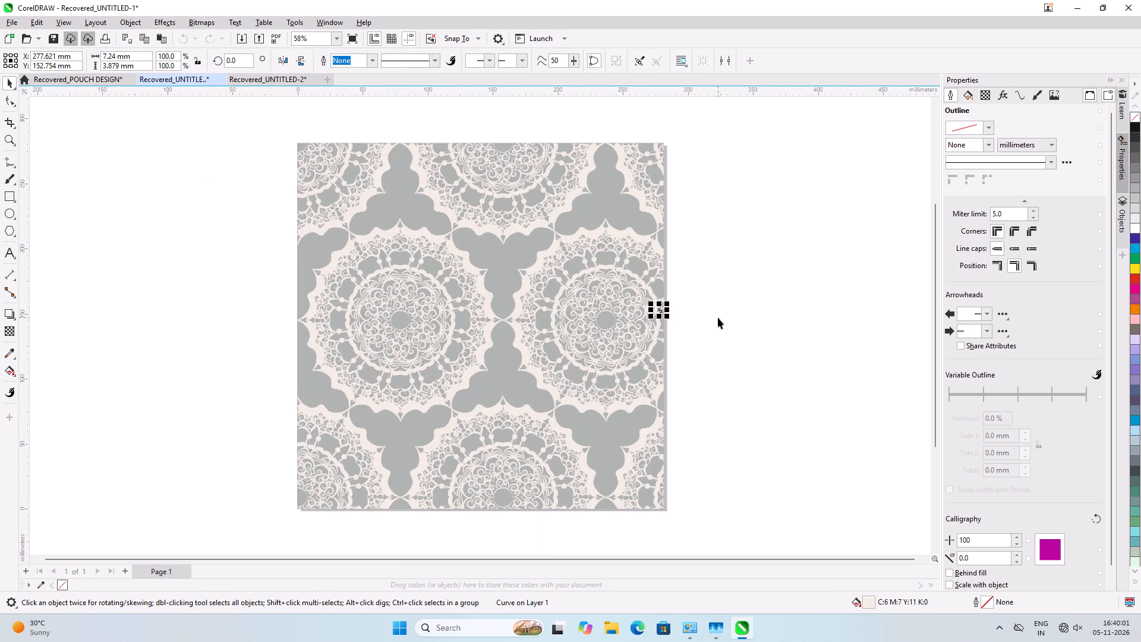
pyautogui.scroll(-3, 219, 245)
pyautogui.click(667, 298)
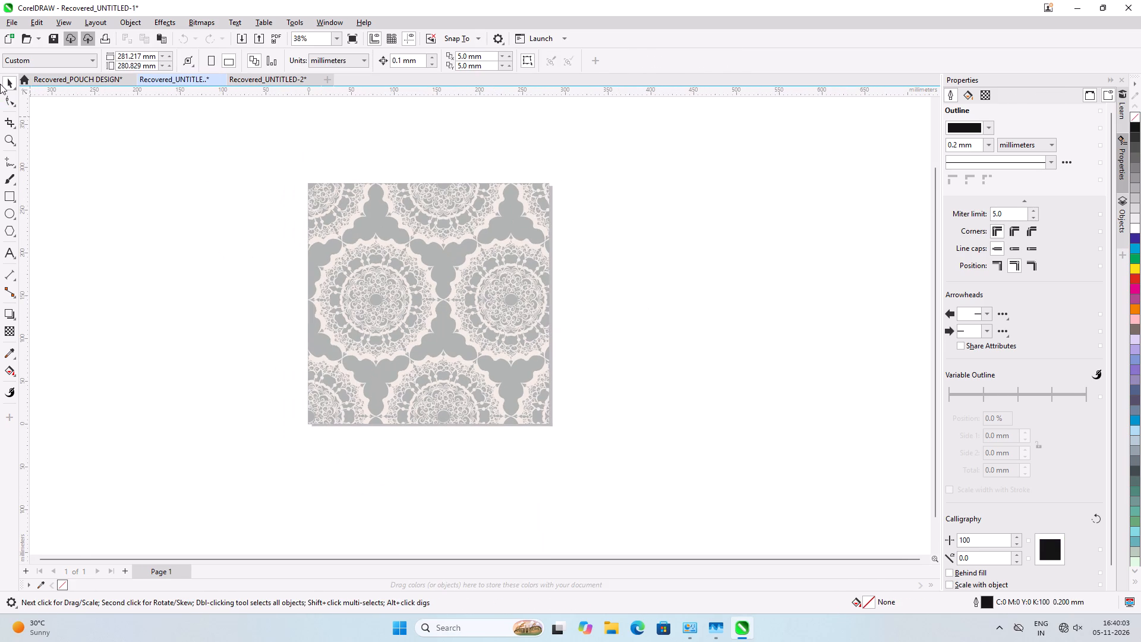
# Draw a rectangle about 271 mm tall beside the mandala lace pattern and set its width to 21 mm.
pyautogui.click(10, 196)
pyautogui.moveTo(671, 161); pyautogui.dragTo(810, 393)
pyautogui.moveTo(119, 56); pyautogui.dragTo(99, 56)
pyautogui.write('21')
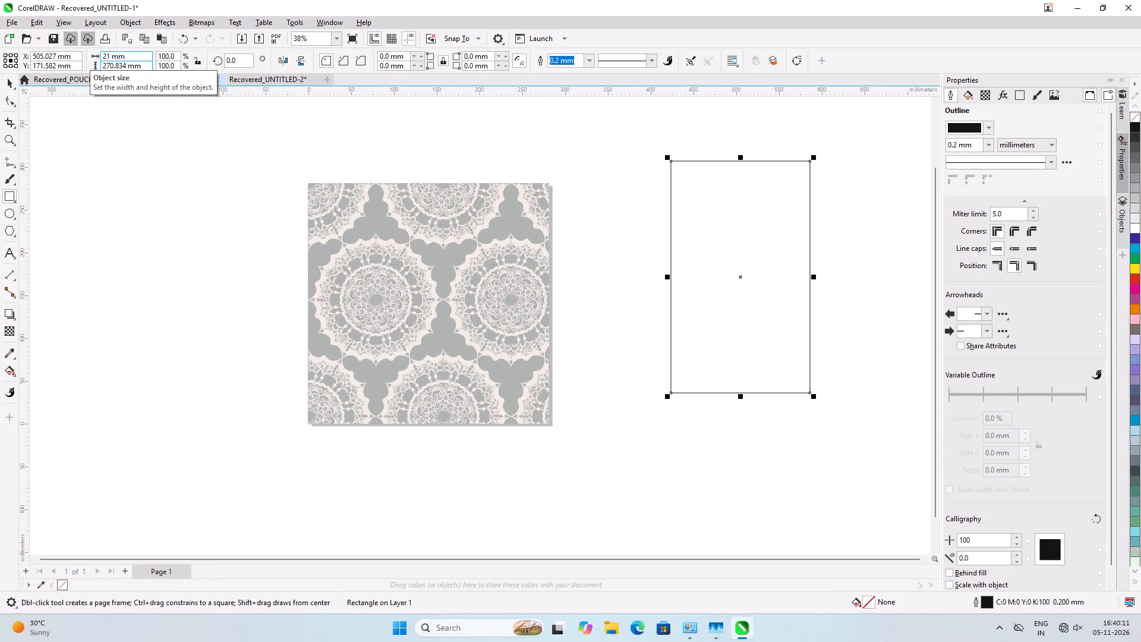
pyautogui.moveTo(125, 65); pyautogui.dragTo(71, 71)
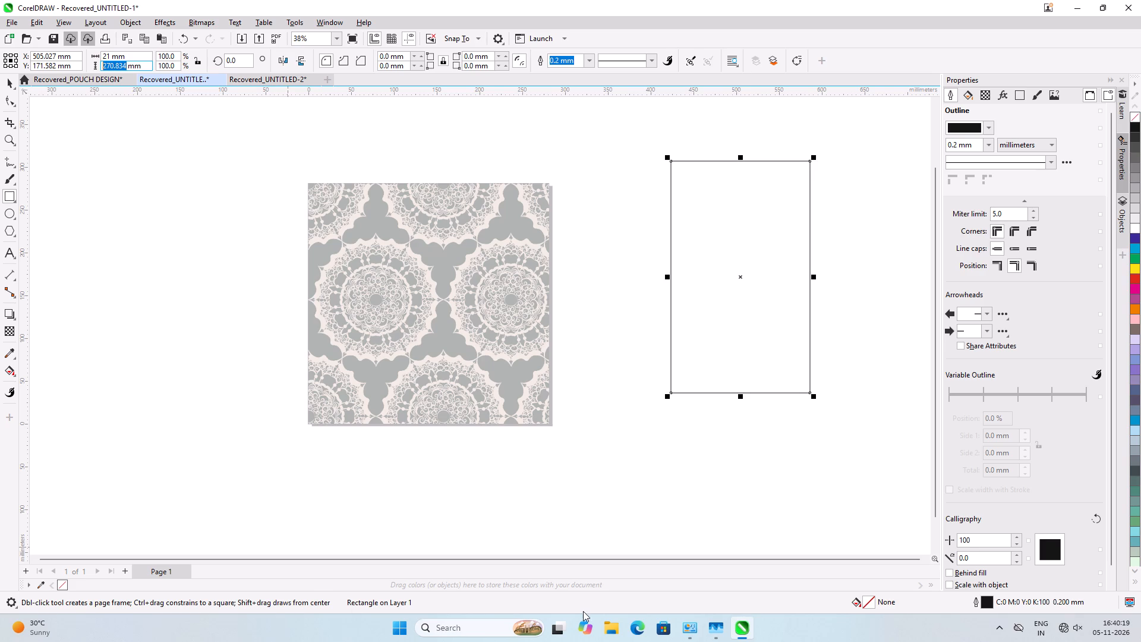
# Switch to Microsoft Edge and search the web for A4 SIZE.
pyautogui.click(636, 632)
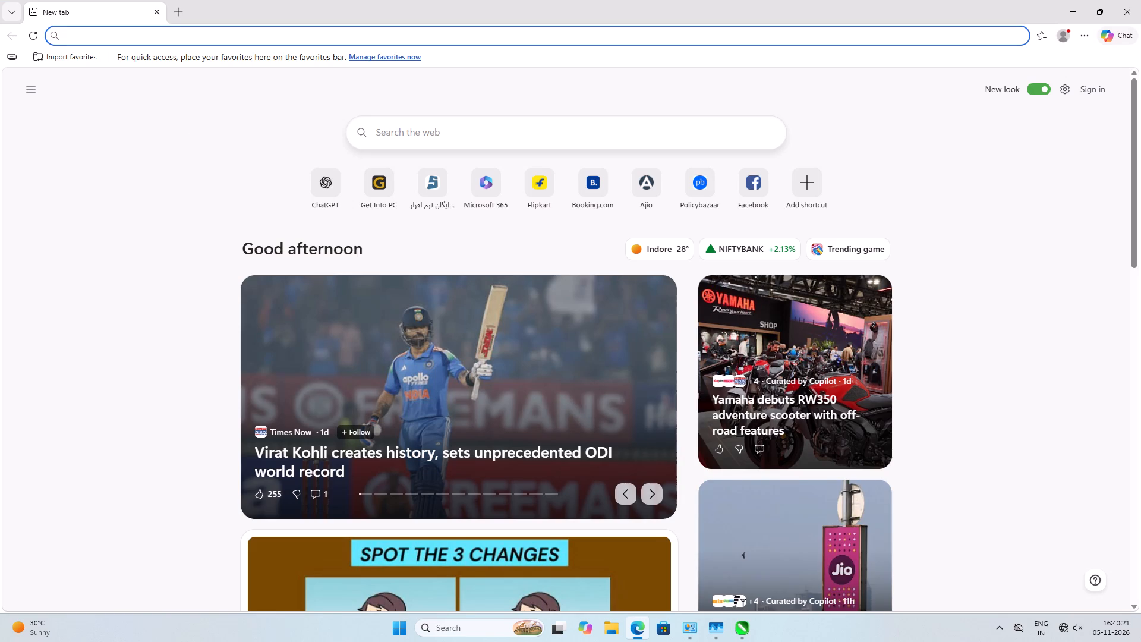
pyautogui.click(237, 30)
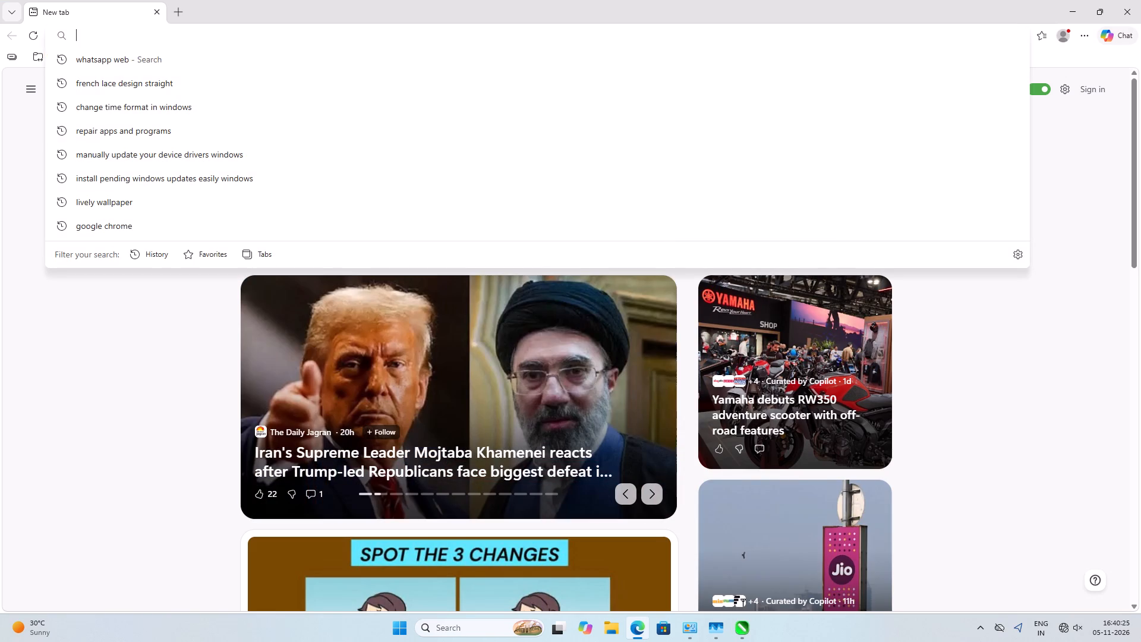
pyautogui.write('A4')
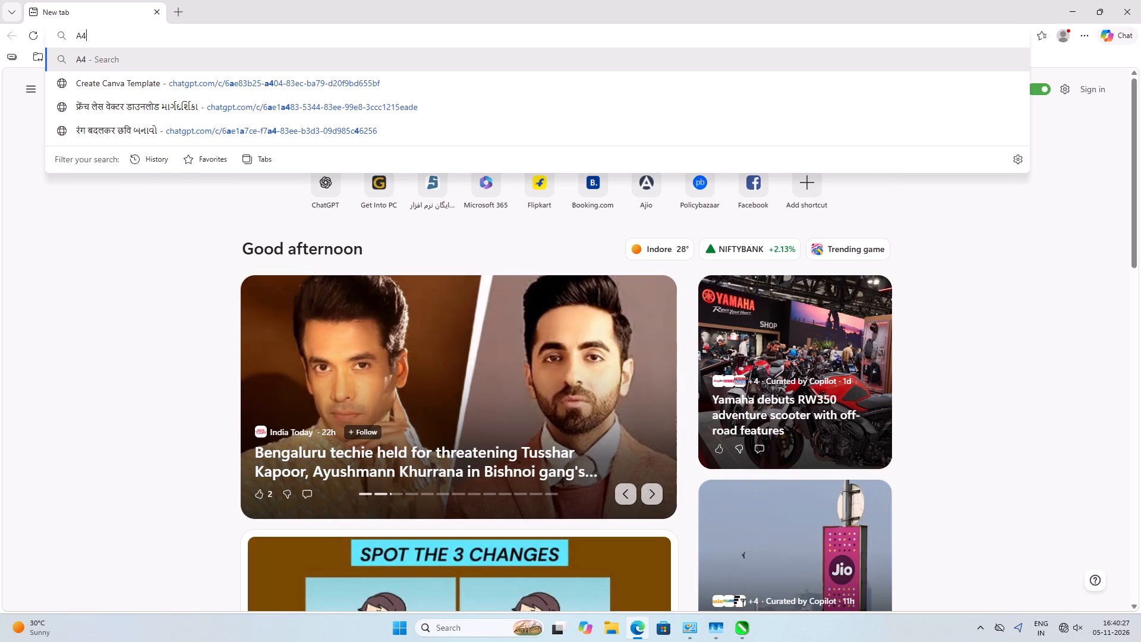
pyautogui.press('space')
pyautogui.write('SIZE')
pyautogui.press('Return')
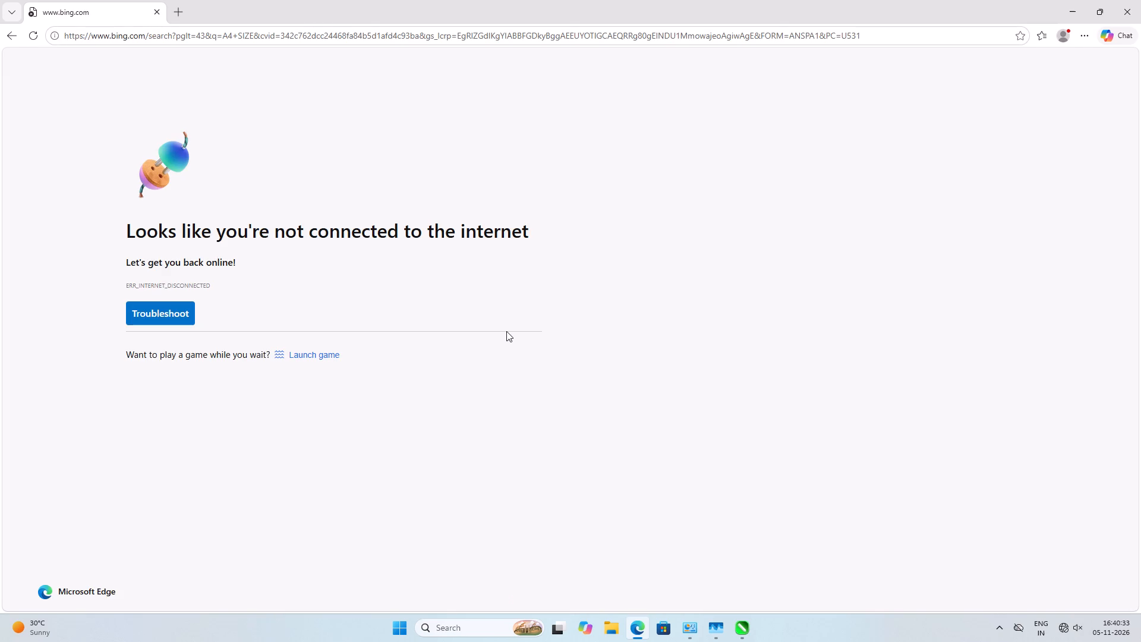
pyautogui.press('super+e')
pyautogui.press('super+r')
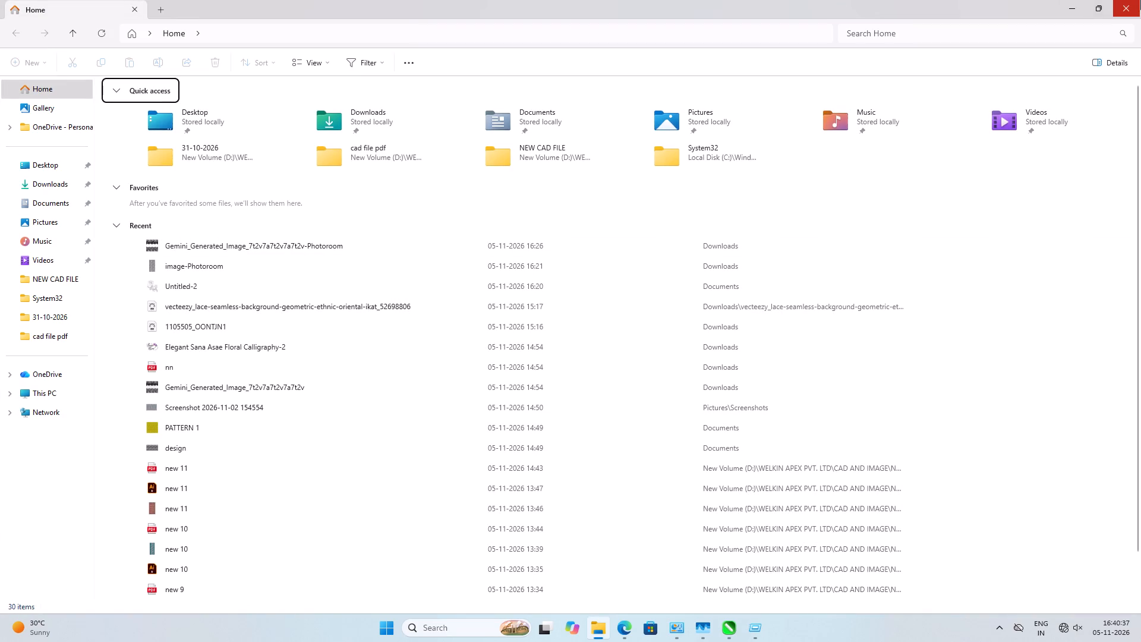
# Dismiss the file browser, open Network Connections with ncpa.cpl, and enable the Ethernet adapter.
pyautogui.click(1127, 1)
pyautogui.click(92, 582)
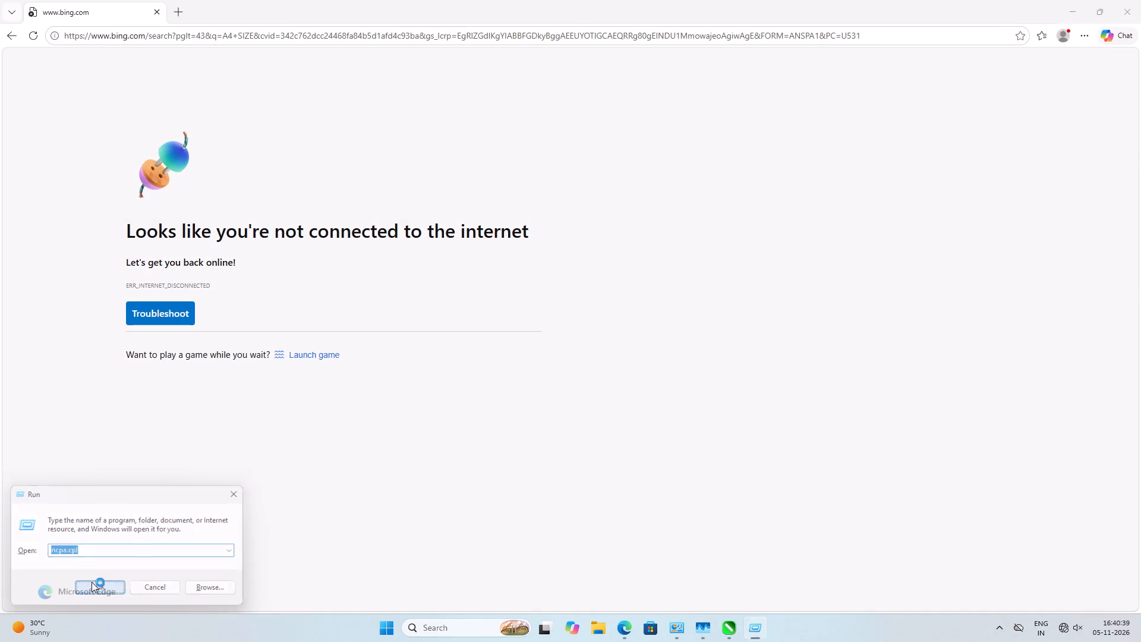
pyautogui.doubleClick(295, 219)
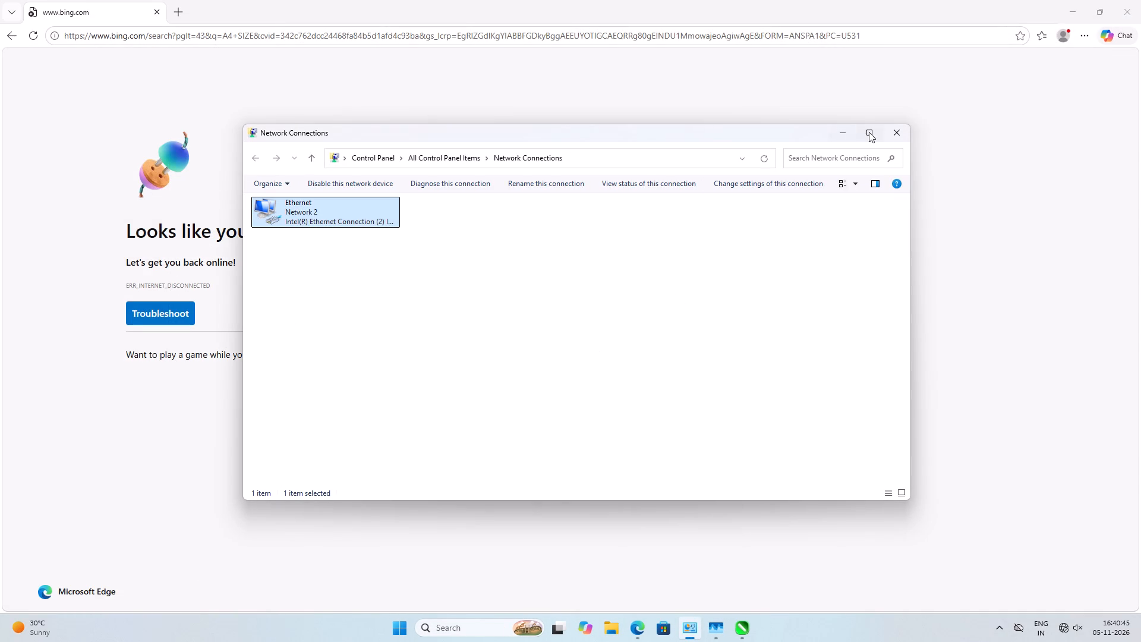
pyautogui.click(893, 133)
# Close the Microsoft Edge window holding the A4 SIZE search and launch Edge again.
pyautogui.click(370, 106)
pyautogui.click(1140, 1)
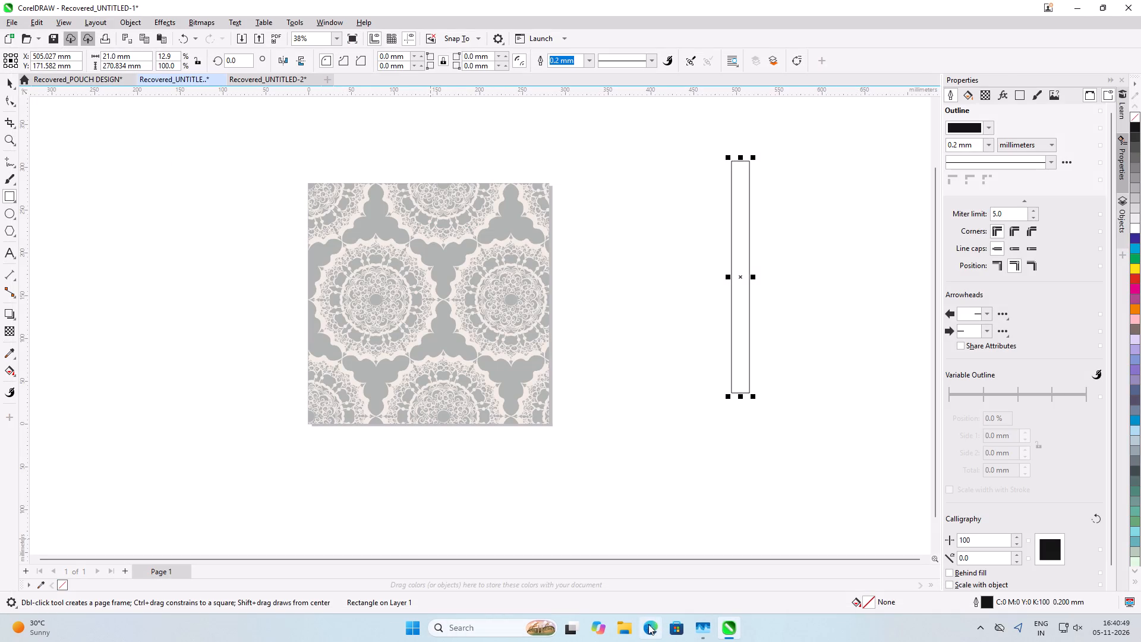
pyautogui.click(646, 624)
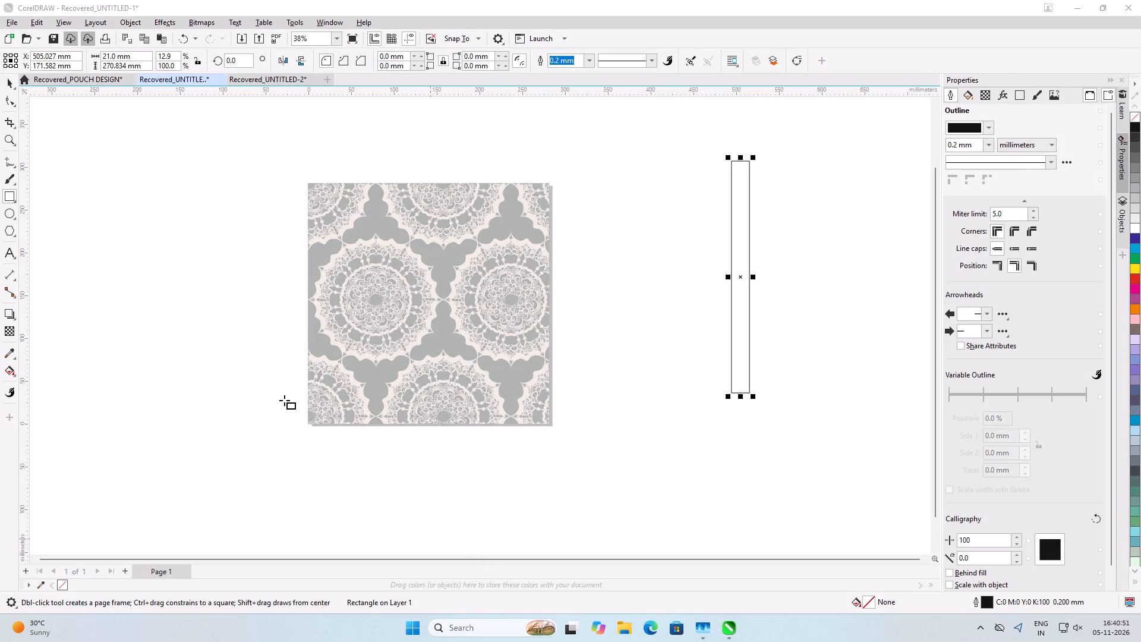
# Search the web for A4 PAGE SIZE to look up its dimensions, and return to the mandala lace document.
pyautogui.click(203, 37)
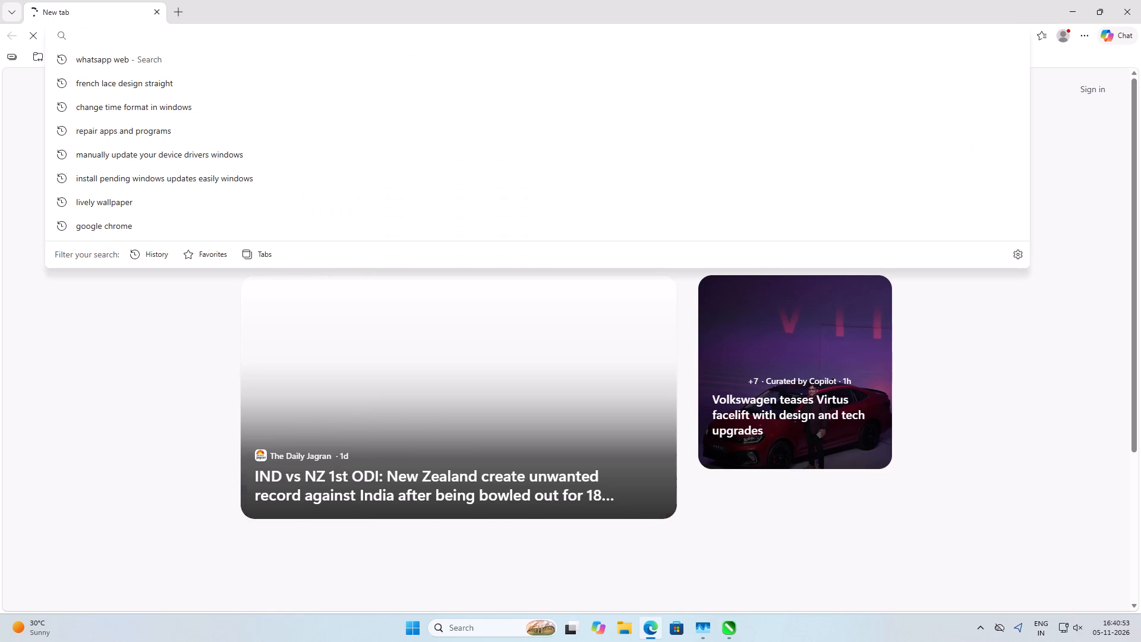
pyautogui.write('A4 PAGE SIX')
pyautogui.press('BackSpace')
pyautogui.write('ZE')
pyautogui.press('space')
pyautogui.press('Return')
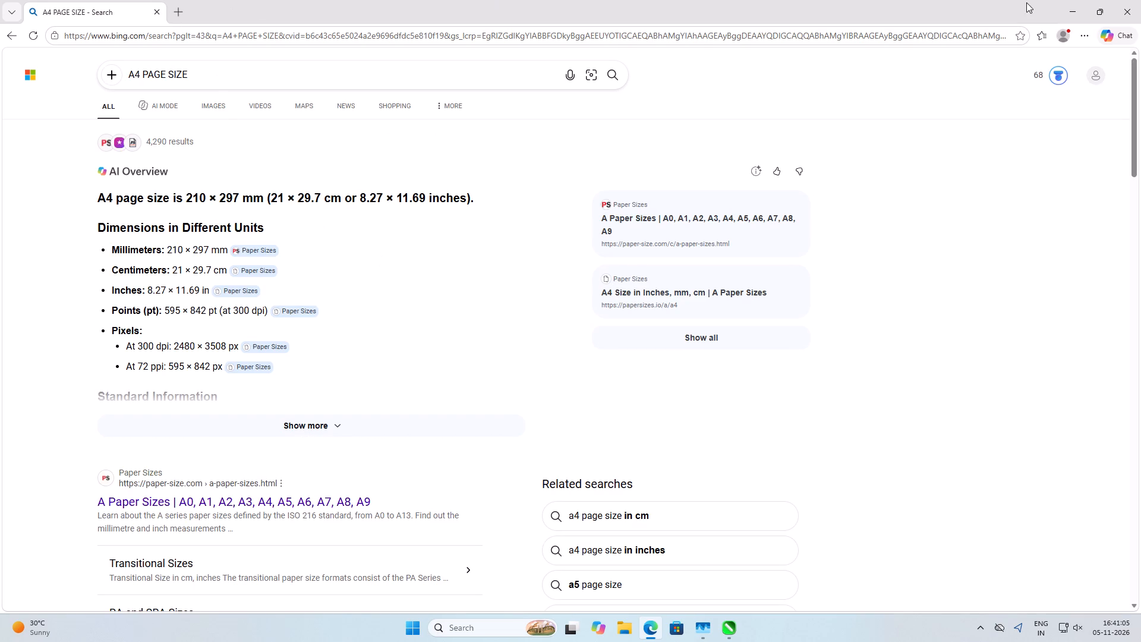
pyautogui.click(1068, 16)
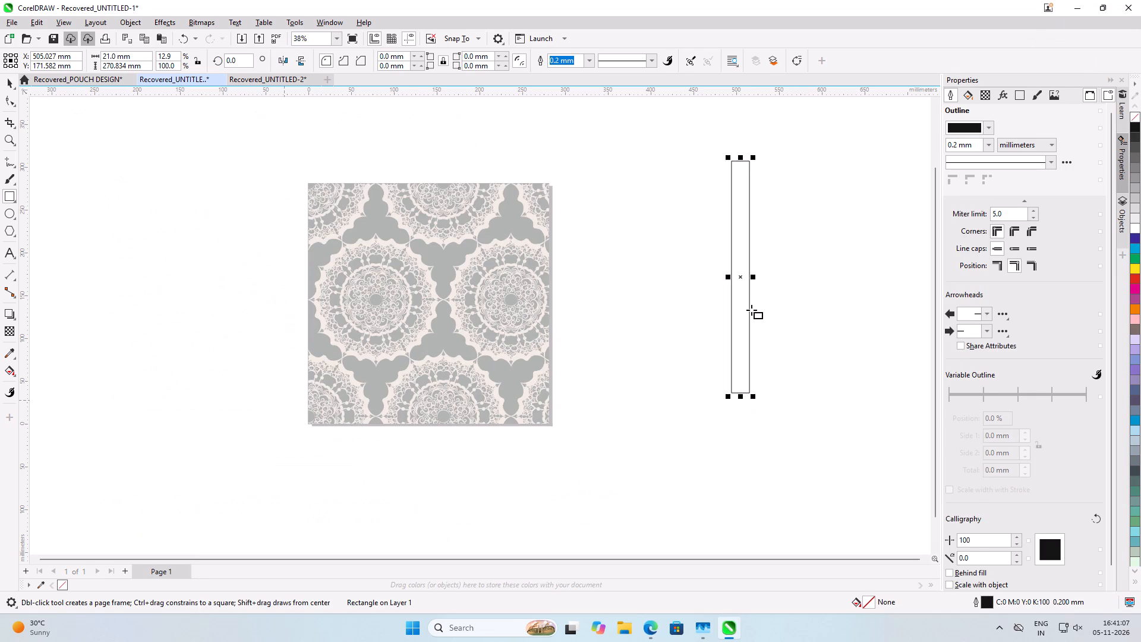
# Change the document's drawing units to centimetres.
pyautogui.click(127, 65)
pyautogui.click(12, 75)
pyautogui.click(48, 168)
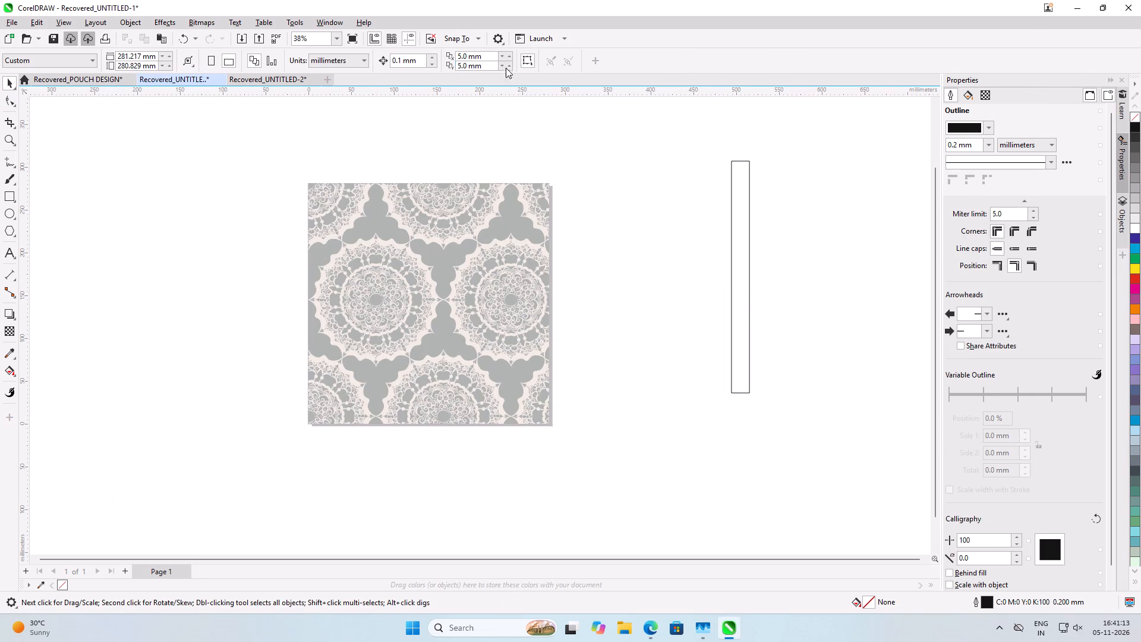
pyautogui.click(352, 56)
pyautogui.click(334, 191)
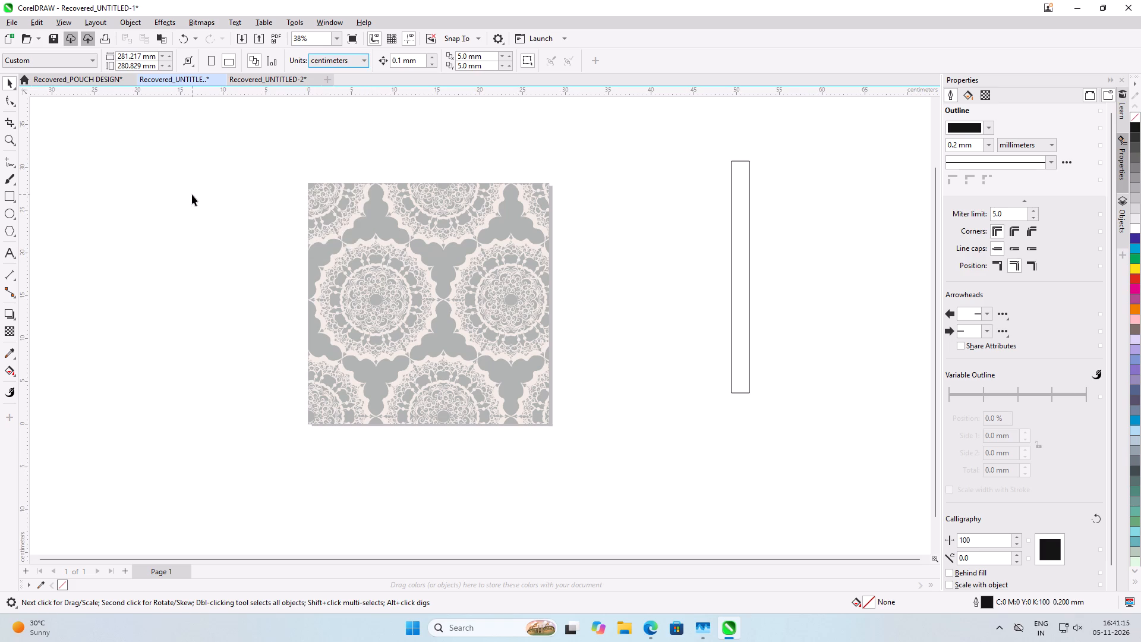
pyautogui.click(192, 194)
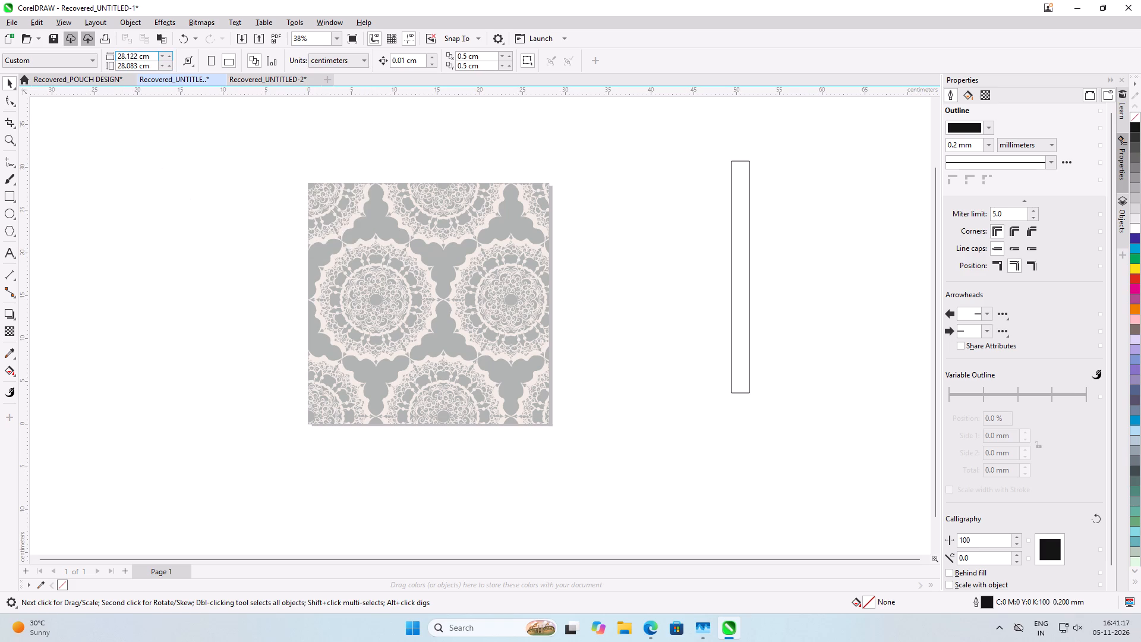
# Set the page size of the mandala lace document to 21 cm wide and 29.7 cm high.
pyautogui.moveTo(137, 55); pyautogui.dragTo(102, 56)
pyautogui.write('21')
pyautogui.press('Tab')
pyautogui.write('29.7')
pyautogui.press('Return')
pyautogui.click(171, 252)
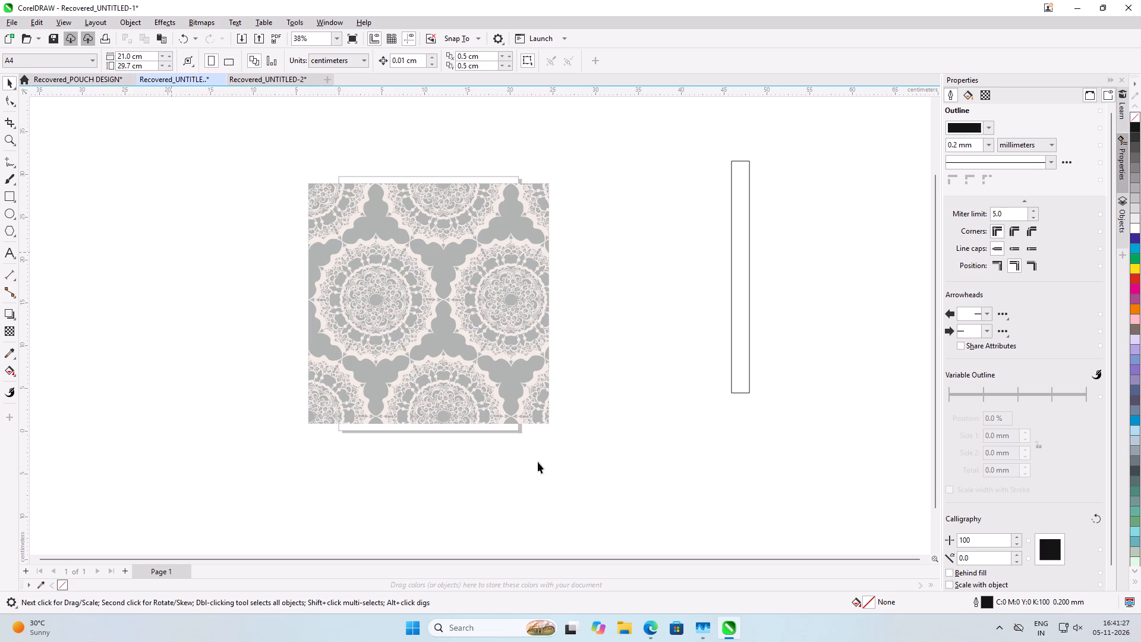
# Recheck the A4 dimensions in the Microsoft Edge search results and return to CorelDRAW.
pyautogui.click(649, 631)
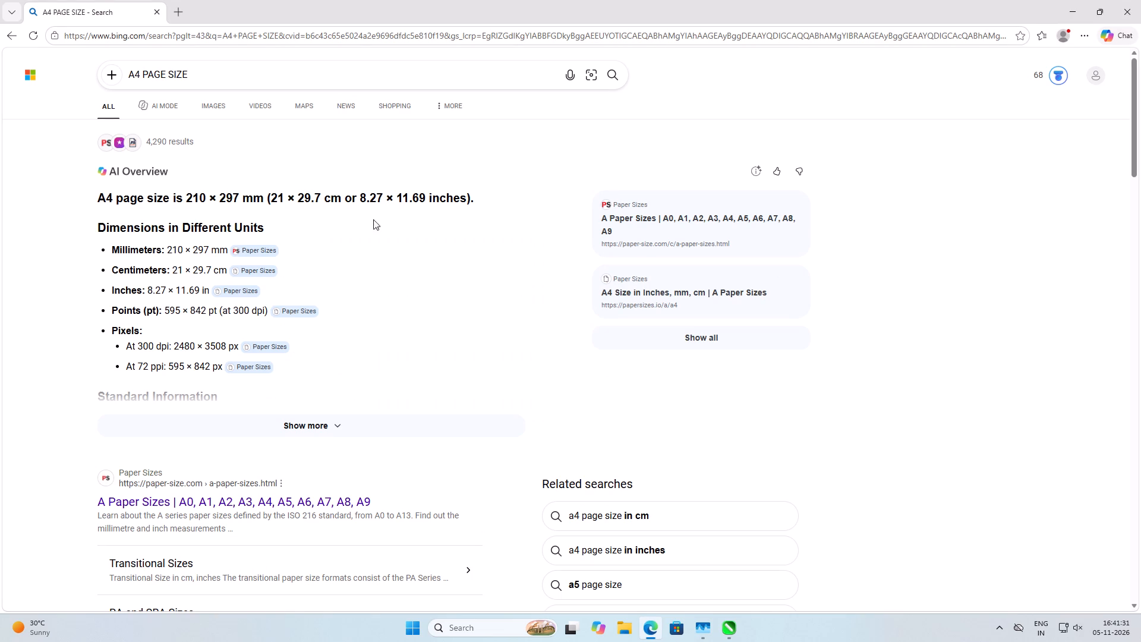
pyautogui.click(735, 637)
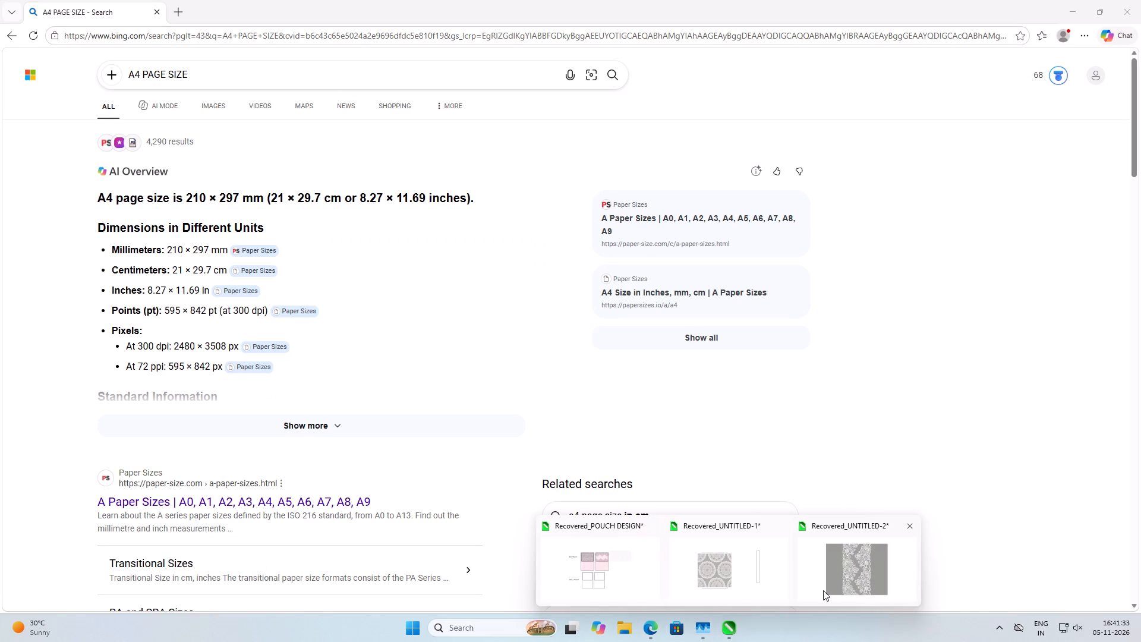
pyautogui.click(1067, 5)
# Resize the narrow rectangle beside the mandala pattern to 21 cm wide and 29.7 cm high.
pyautogui.click(749, 284)
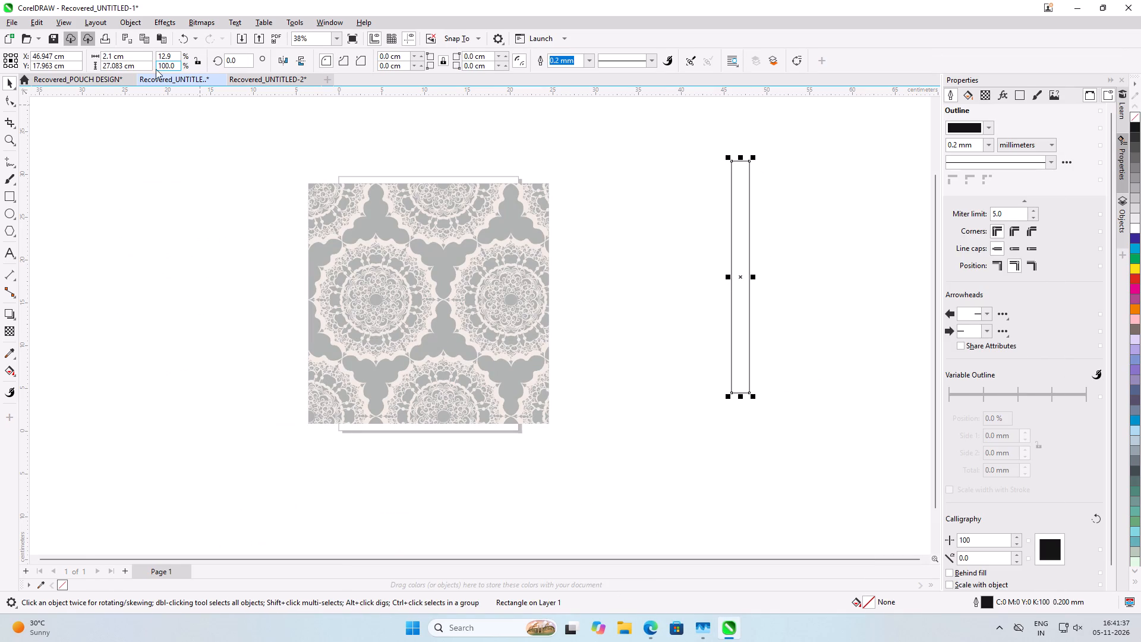
pyautogui.moveTo(122, 68); pyautogui.dragTo(63, 68)
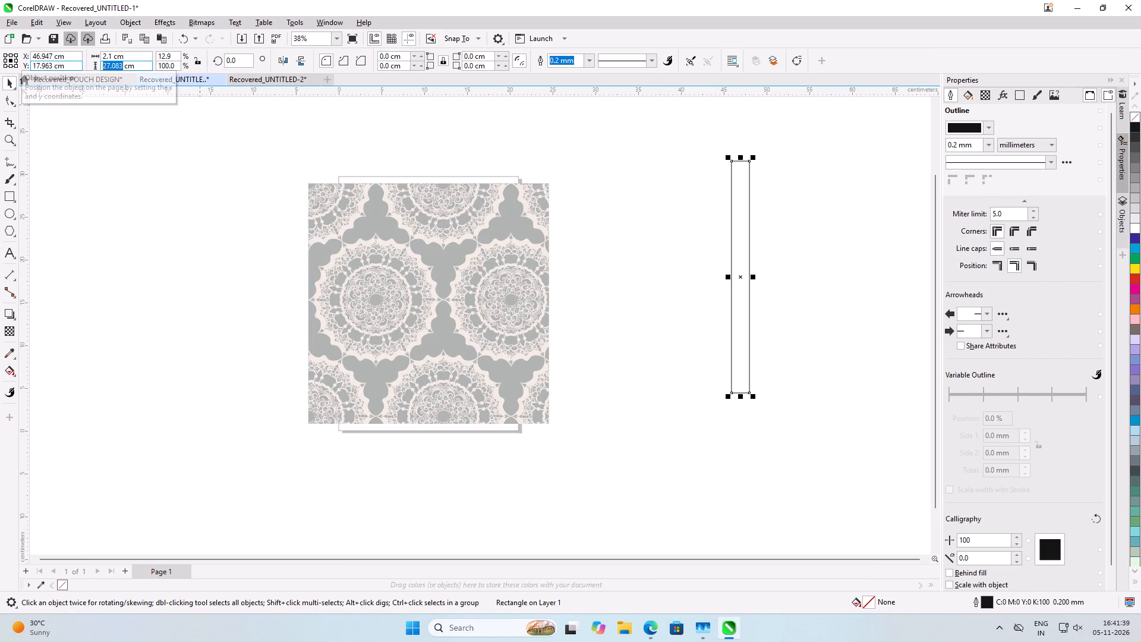
pyautogui.write('29')
pyautogui.write('.7')
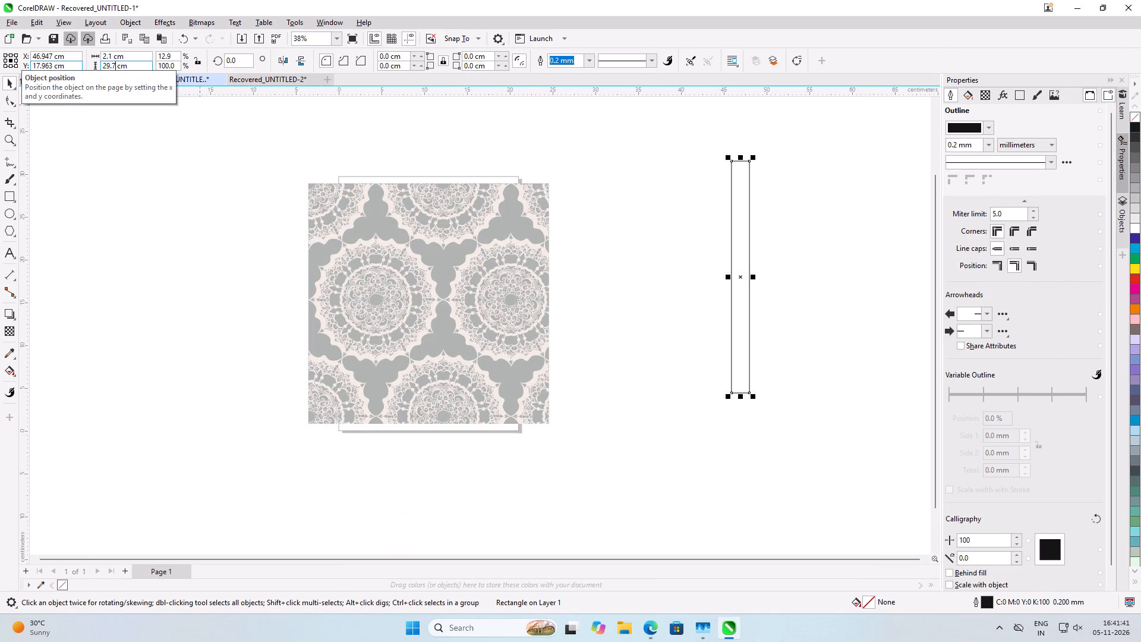
pyautogui.press('Return')
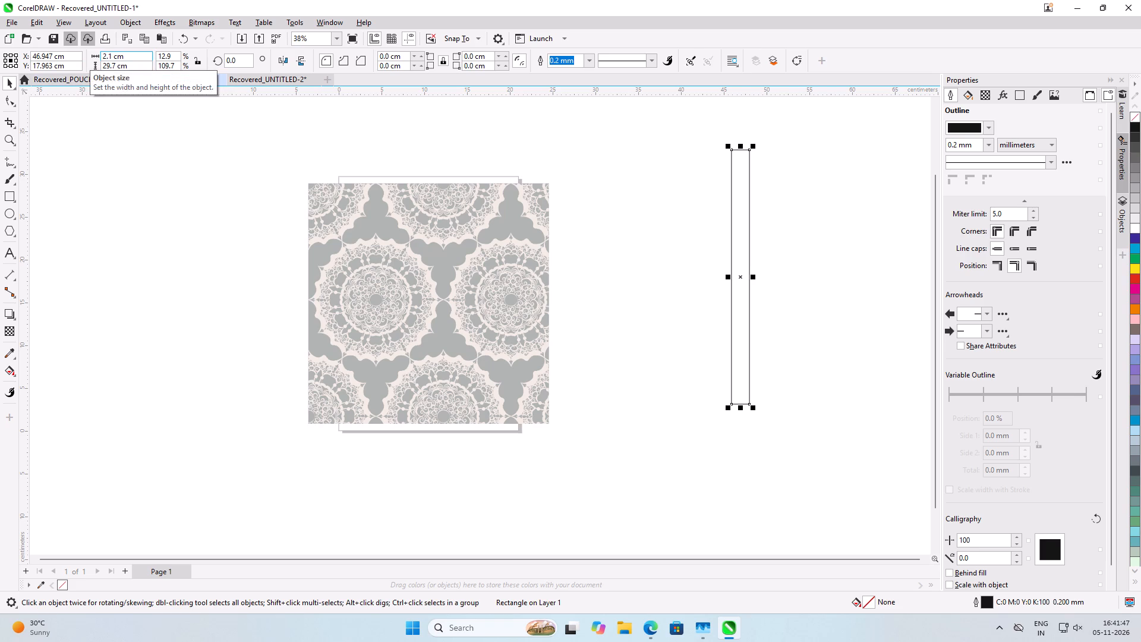
pyautogui.moveTo(111, 56); pyautogui.dragTo(97, 53)
pyautogui.write('21')
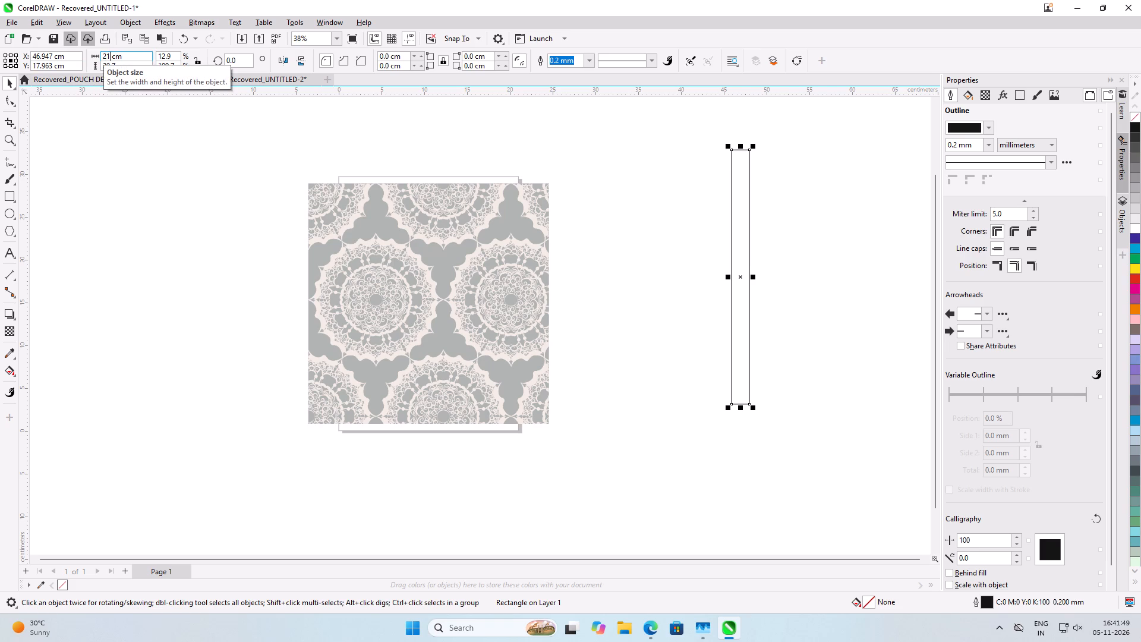
pyautogui.press('Return')
pyautogui.click(171, 155)
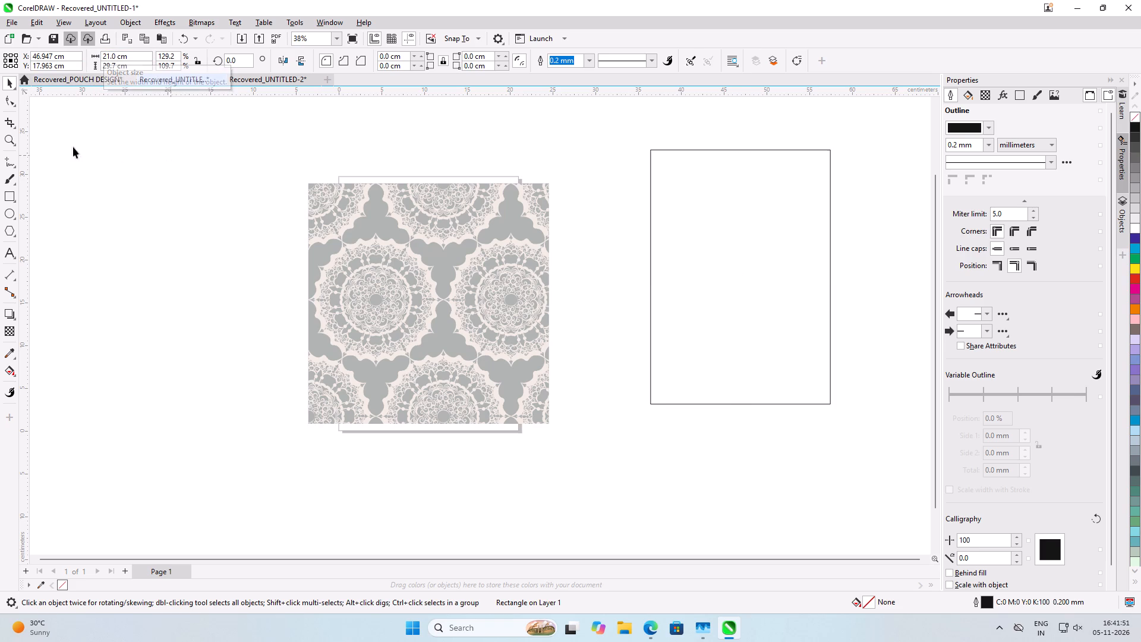
# Move the A4-sized rectangle close against the side edge of the mandala lace pattern.
pyautogui.click(768, 244)
pyautogui.moveTo(762, 269); pyautogui.dragTo(663, 253)
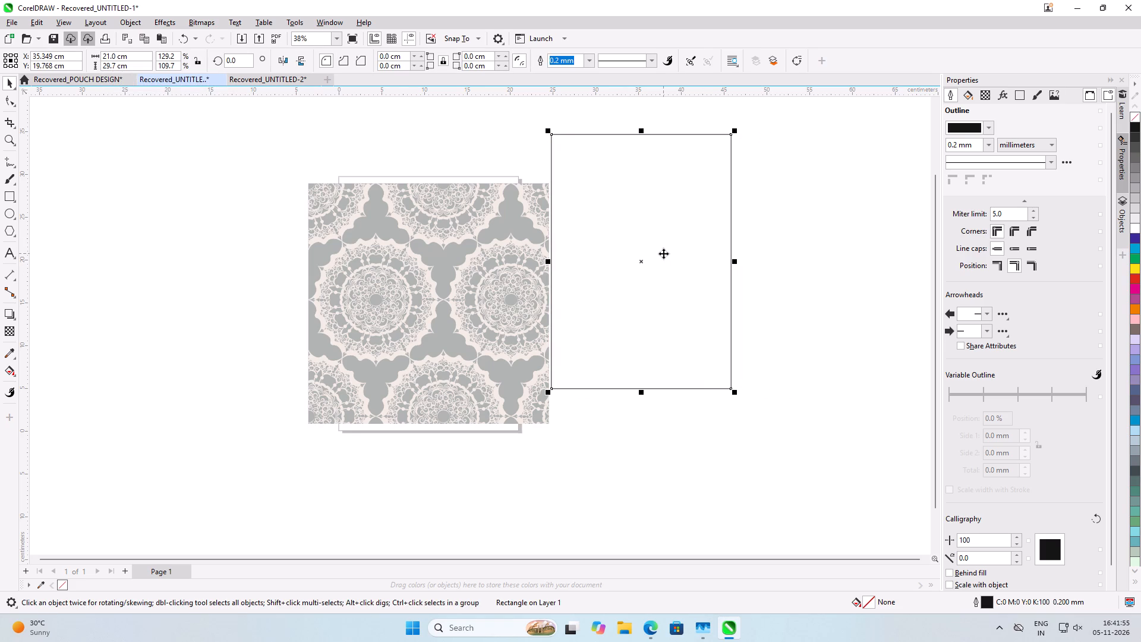
pyautogui.click(695, 412)
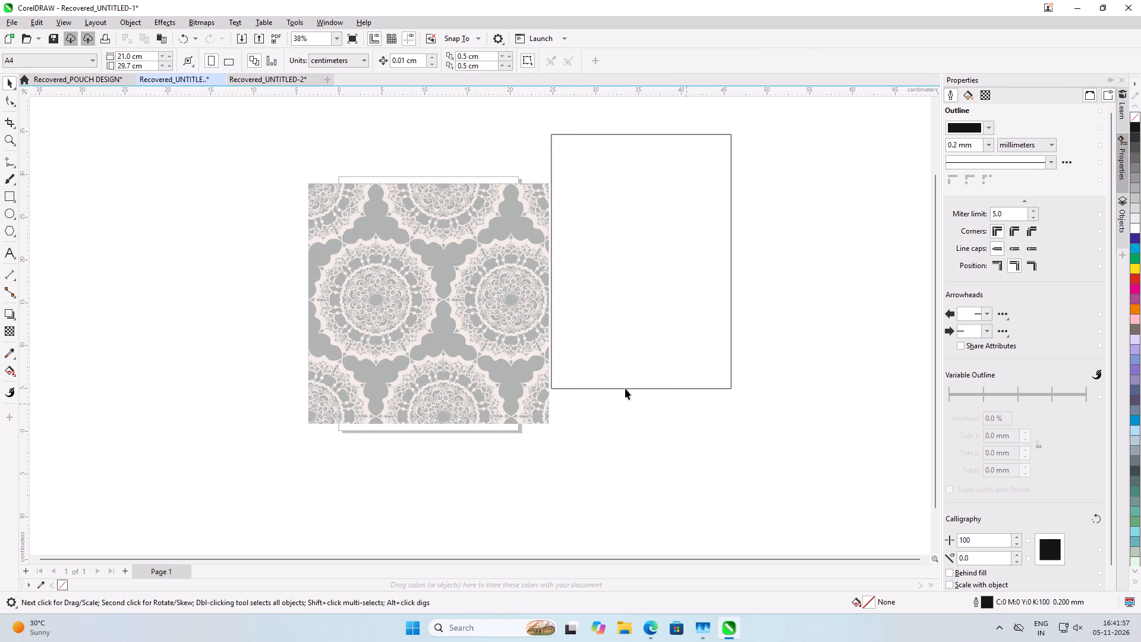
# Move the grey background square out from behind the mandala lace pattern to the empty area beside it.
pyautogui.click(453, 338)
pyautogui.moveTo(452, 338); pyautogui.dragTo(230, 334)
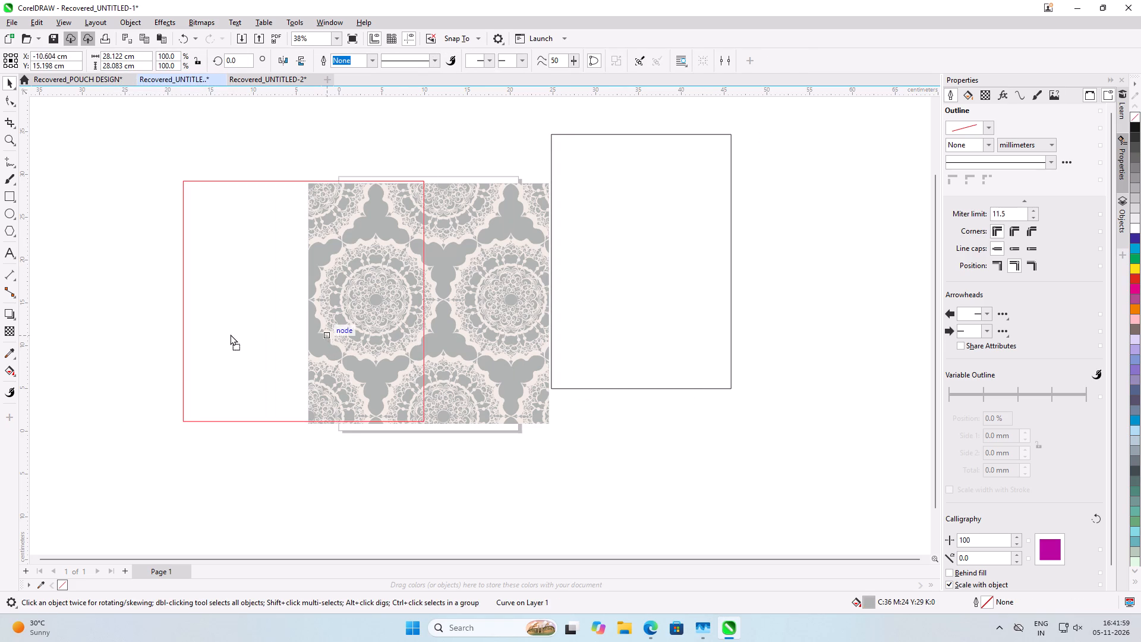
pyautogui.moveTo(230, 334); pyautogui.dragTo(207, 335)
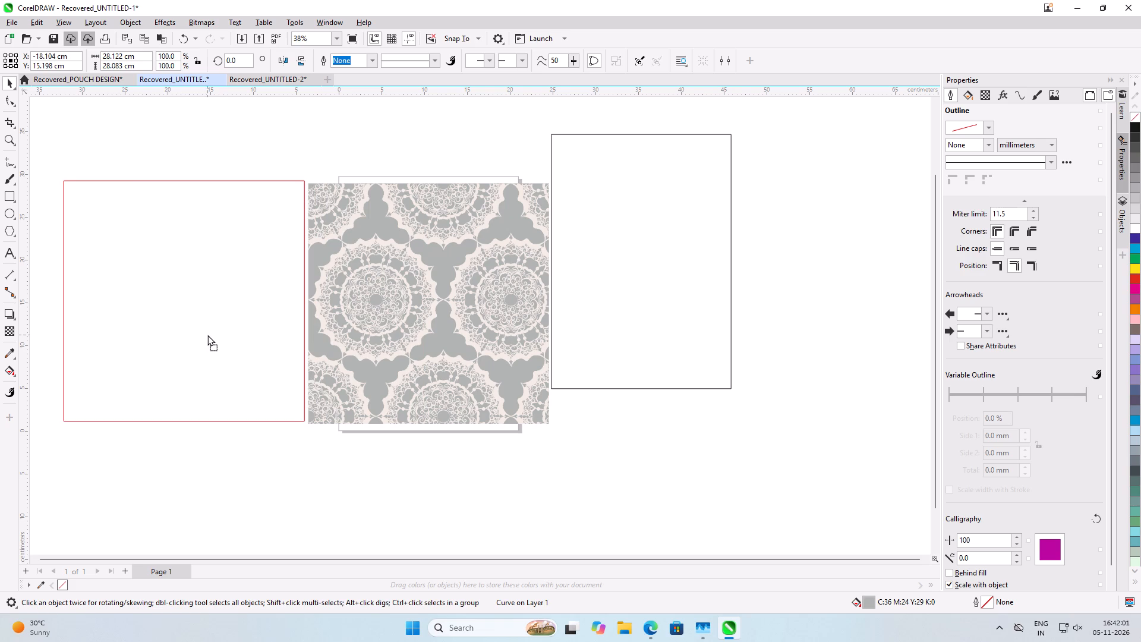
pyautogui.moveTo(207, 335); pyautogui.dragTo(207, 338)
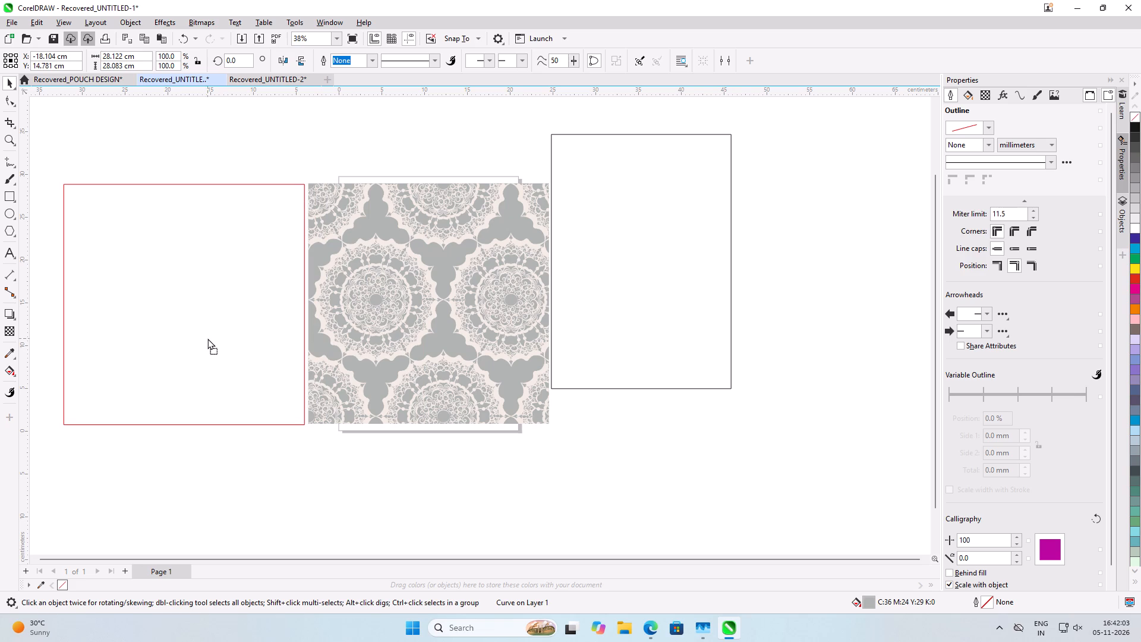
pyautogui.moveTo(207, 338); pyautogui.dragTo(207, 338)
pyautogui.click(377, 145)
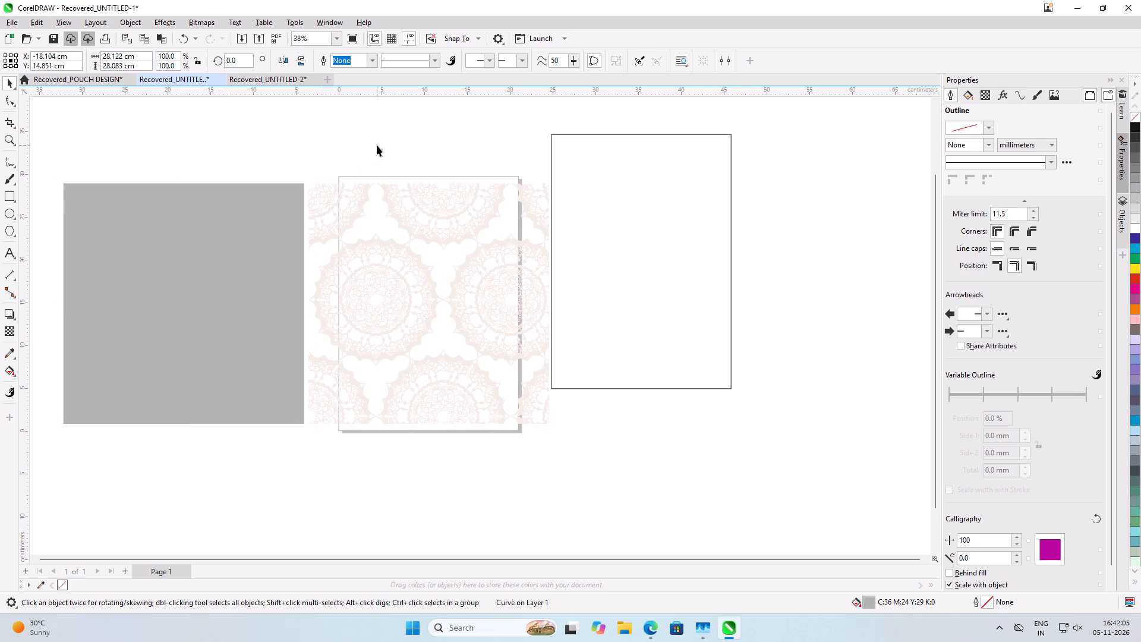
pyautogui.moveTo(237, 266); pyautogui.dragTo(143, 267)
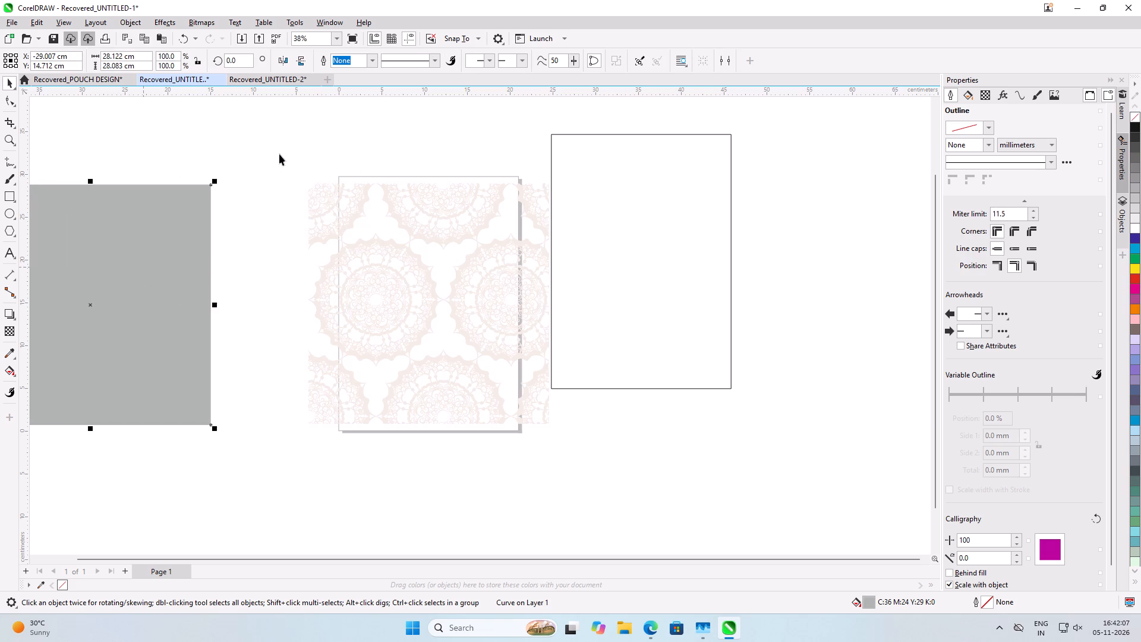
pyautogui.click(279, 154)
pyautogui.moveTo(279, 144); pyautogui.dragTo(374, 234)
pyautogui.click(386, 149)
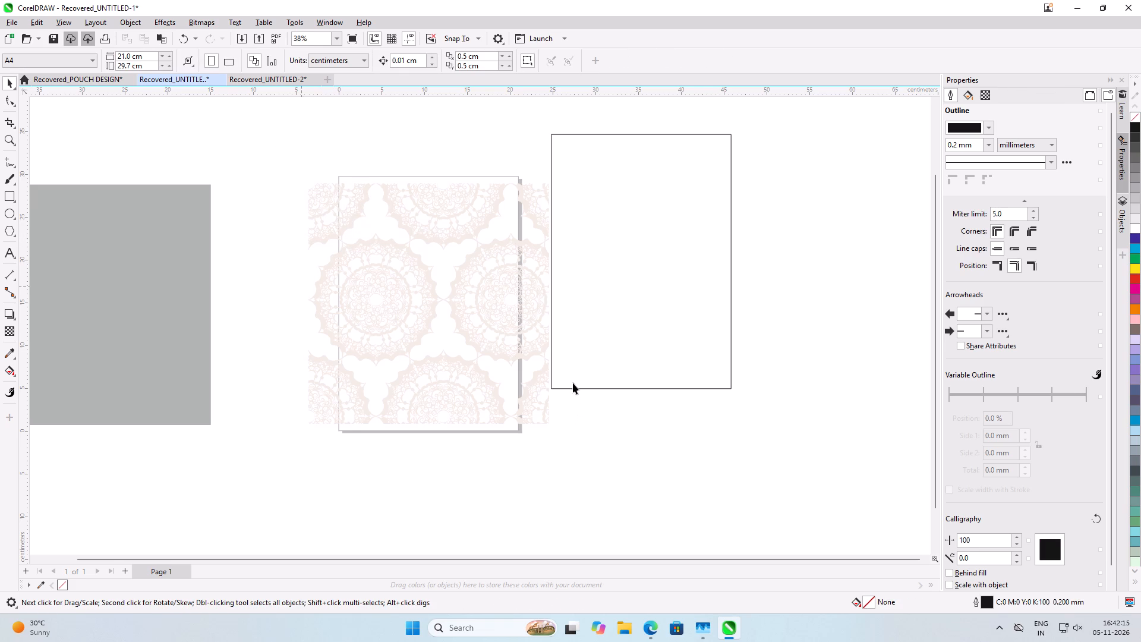
# Shift the A4-sized rectangle slightly farther from the mandala lace pattern and a little lower.
pyautogui.moveTo(577, 360); pyautogui.dragTo(524, 435)
pyautogui.moveTo(607, 415); pyautogui.dragTo(670, 357)
pyautogui.click(821, 351)
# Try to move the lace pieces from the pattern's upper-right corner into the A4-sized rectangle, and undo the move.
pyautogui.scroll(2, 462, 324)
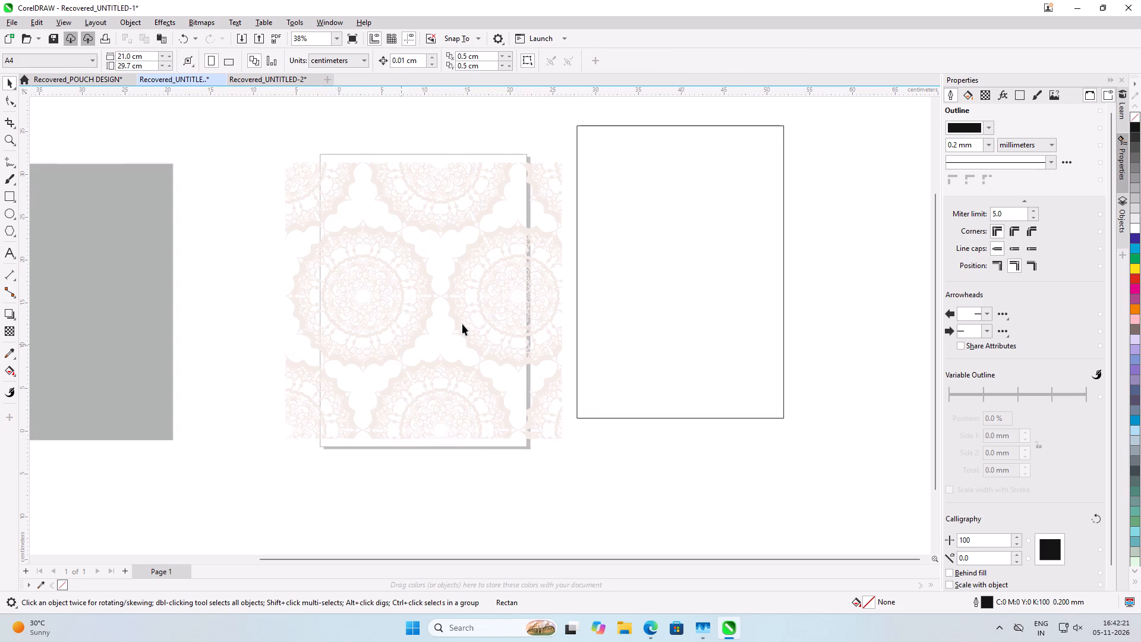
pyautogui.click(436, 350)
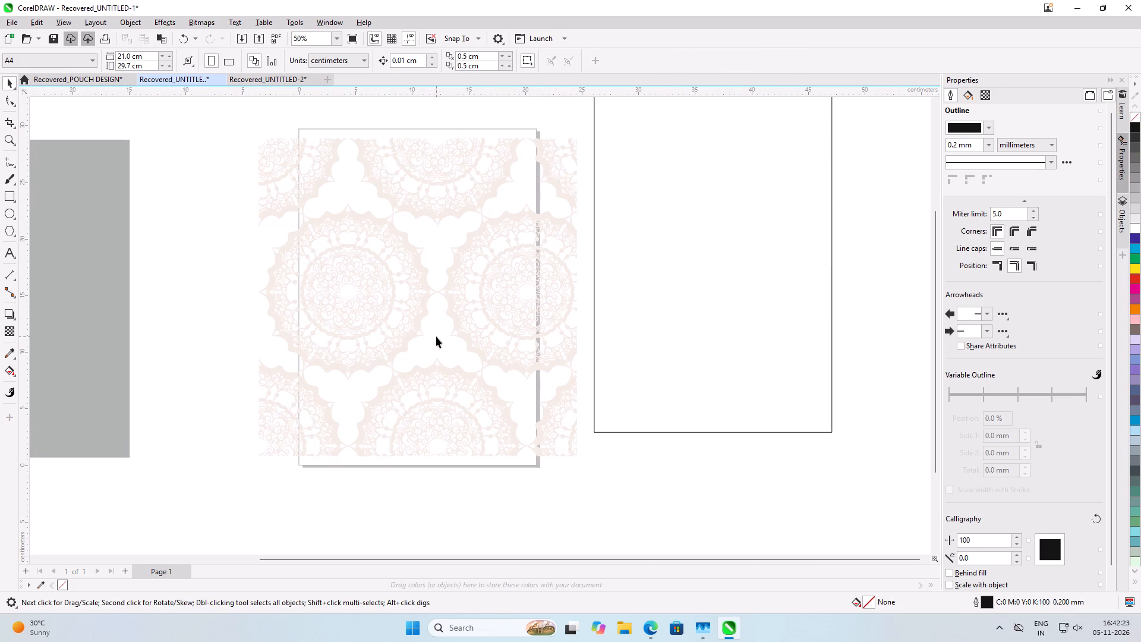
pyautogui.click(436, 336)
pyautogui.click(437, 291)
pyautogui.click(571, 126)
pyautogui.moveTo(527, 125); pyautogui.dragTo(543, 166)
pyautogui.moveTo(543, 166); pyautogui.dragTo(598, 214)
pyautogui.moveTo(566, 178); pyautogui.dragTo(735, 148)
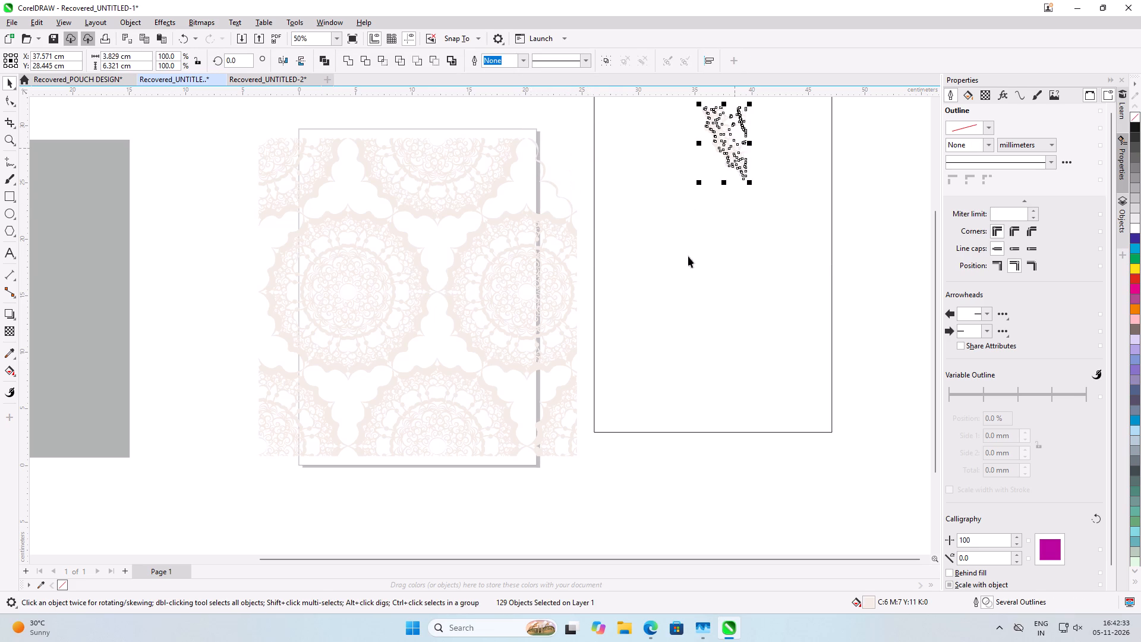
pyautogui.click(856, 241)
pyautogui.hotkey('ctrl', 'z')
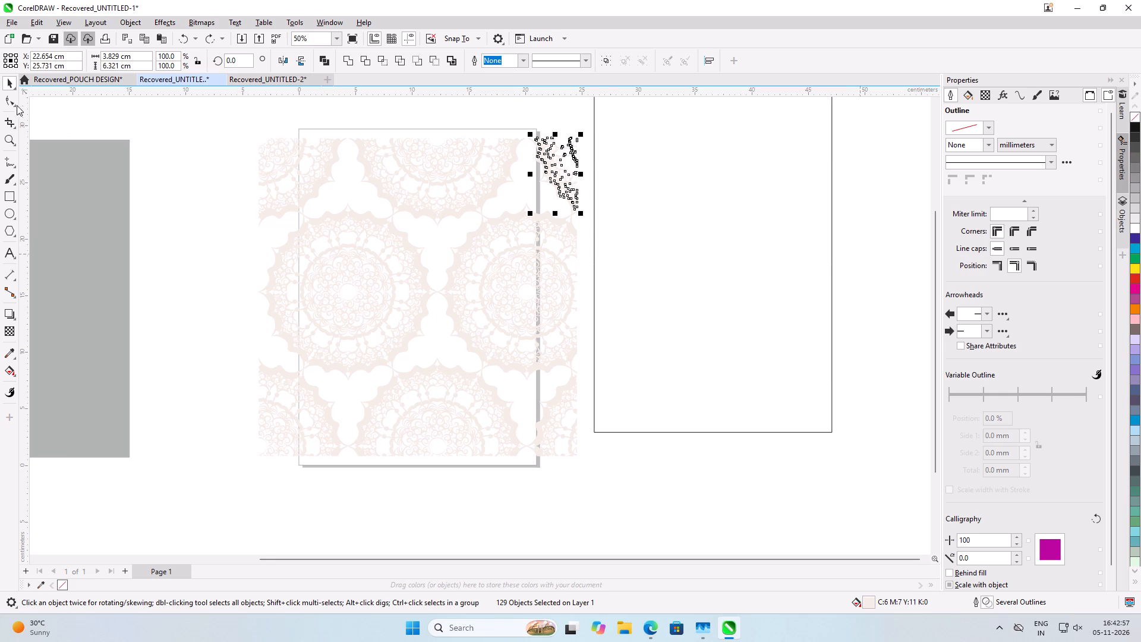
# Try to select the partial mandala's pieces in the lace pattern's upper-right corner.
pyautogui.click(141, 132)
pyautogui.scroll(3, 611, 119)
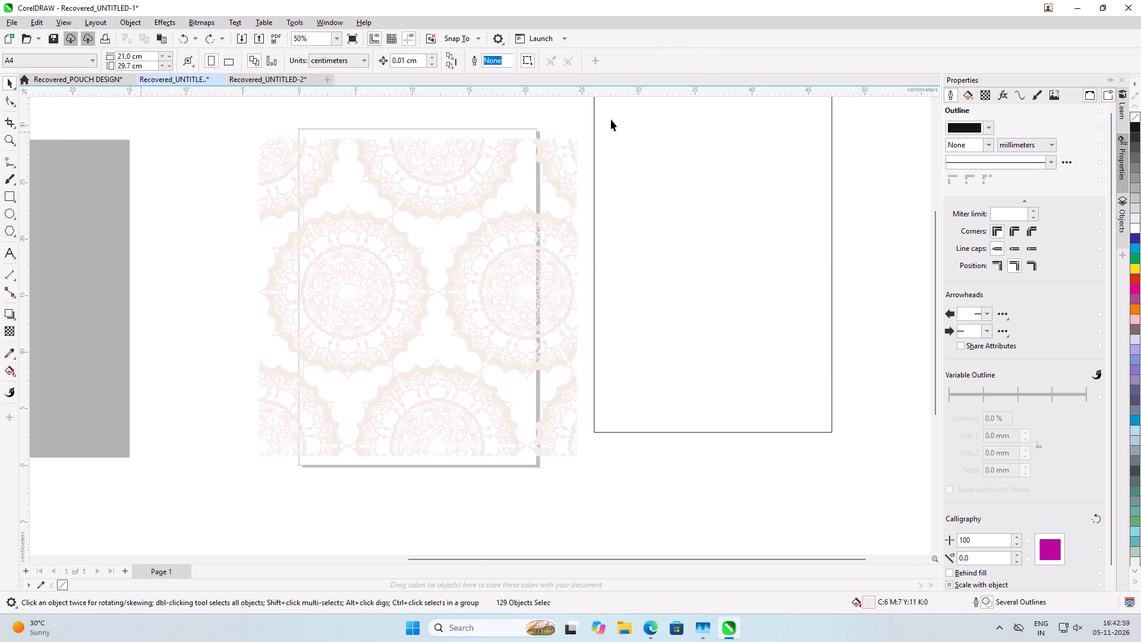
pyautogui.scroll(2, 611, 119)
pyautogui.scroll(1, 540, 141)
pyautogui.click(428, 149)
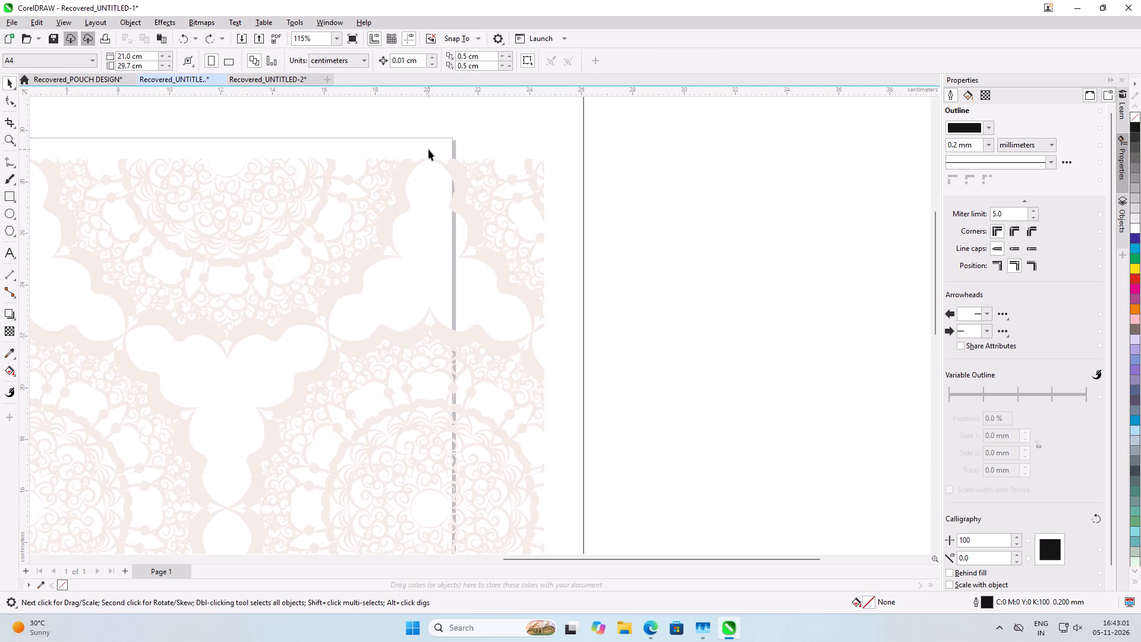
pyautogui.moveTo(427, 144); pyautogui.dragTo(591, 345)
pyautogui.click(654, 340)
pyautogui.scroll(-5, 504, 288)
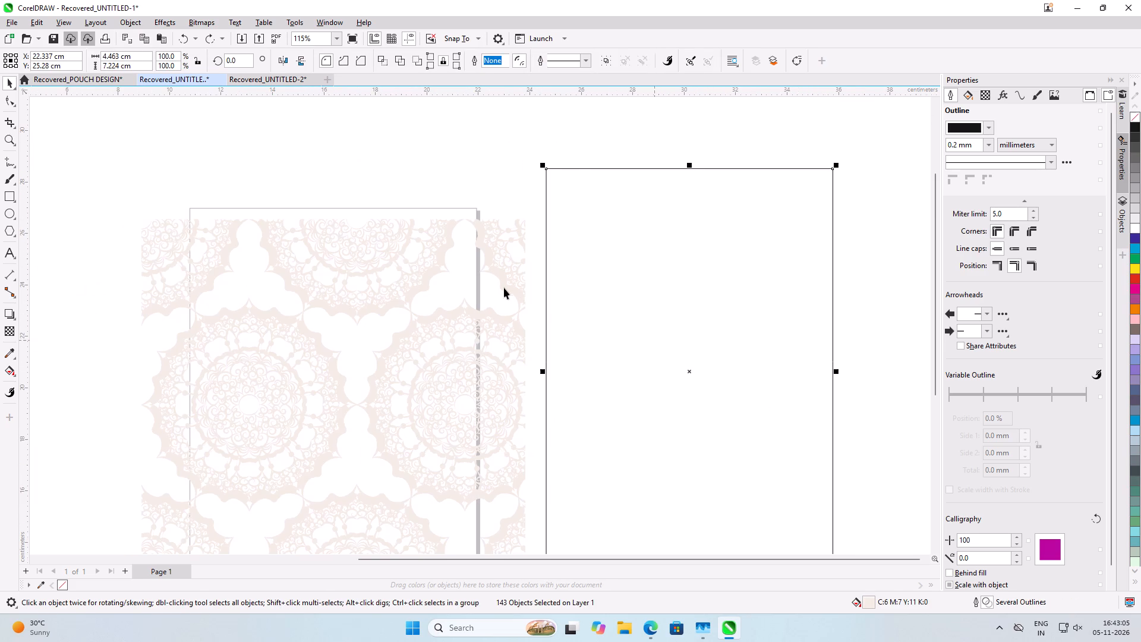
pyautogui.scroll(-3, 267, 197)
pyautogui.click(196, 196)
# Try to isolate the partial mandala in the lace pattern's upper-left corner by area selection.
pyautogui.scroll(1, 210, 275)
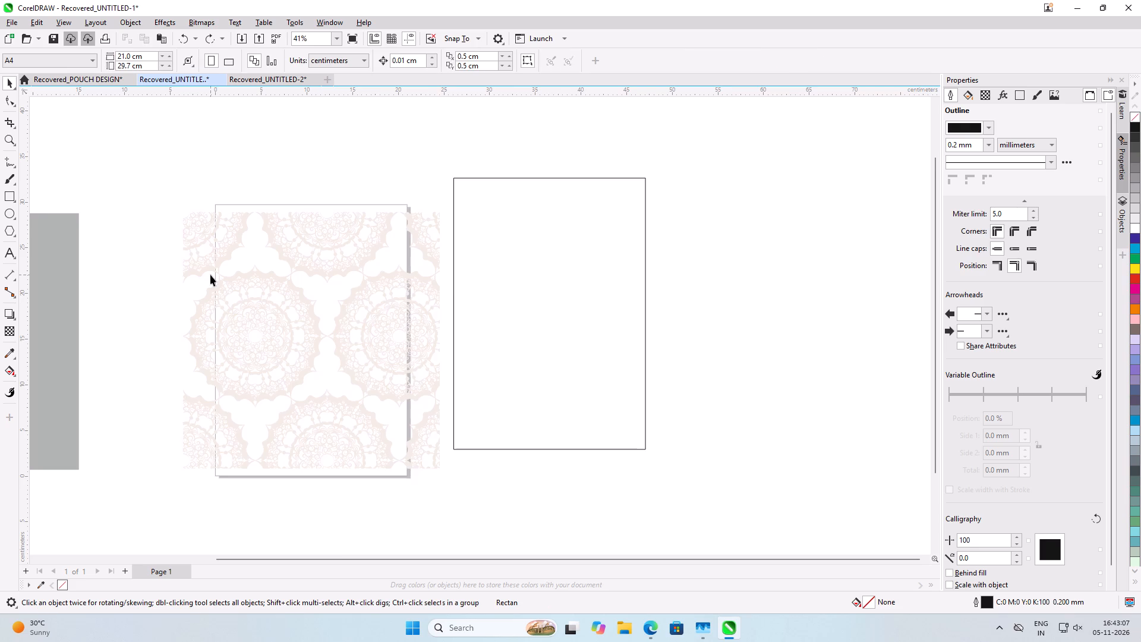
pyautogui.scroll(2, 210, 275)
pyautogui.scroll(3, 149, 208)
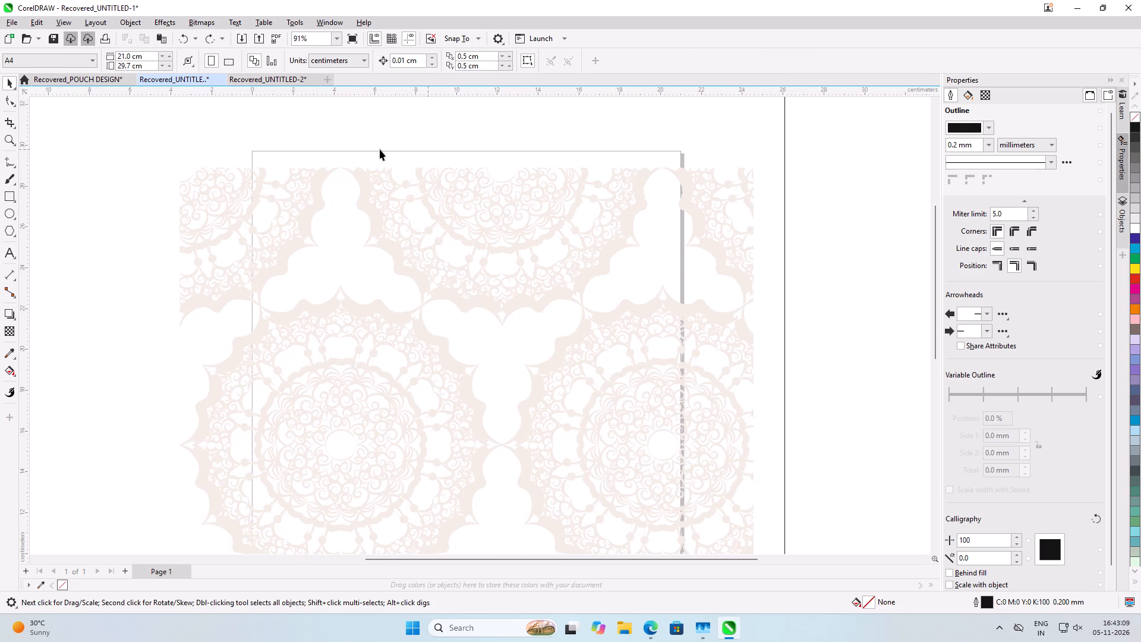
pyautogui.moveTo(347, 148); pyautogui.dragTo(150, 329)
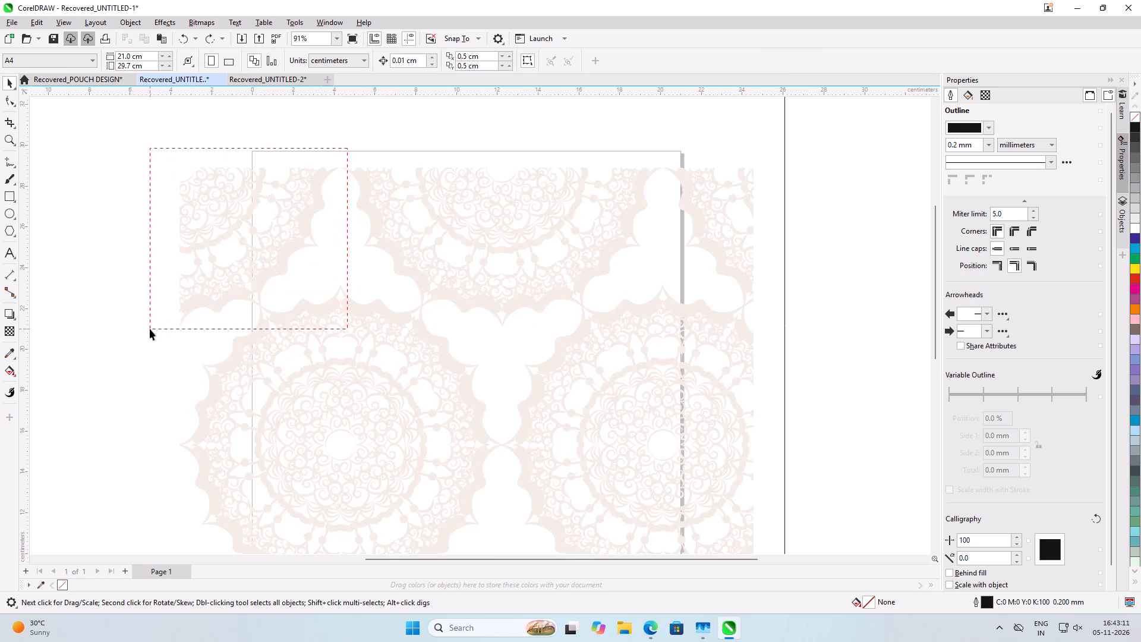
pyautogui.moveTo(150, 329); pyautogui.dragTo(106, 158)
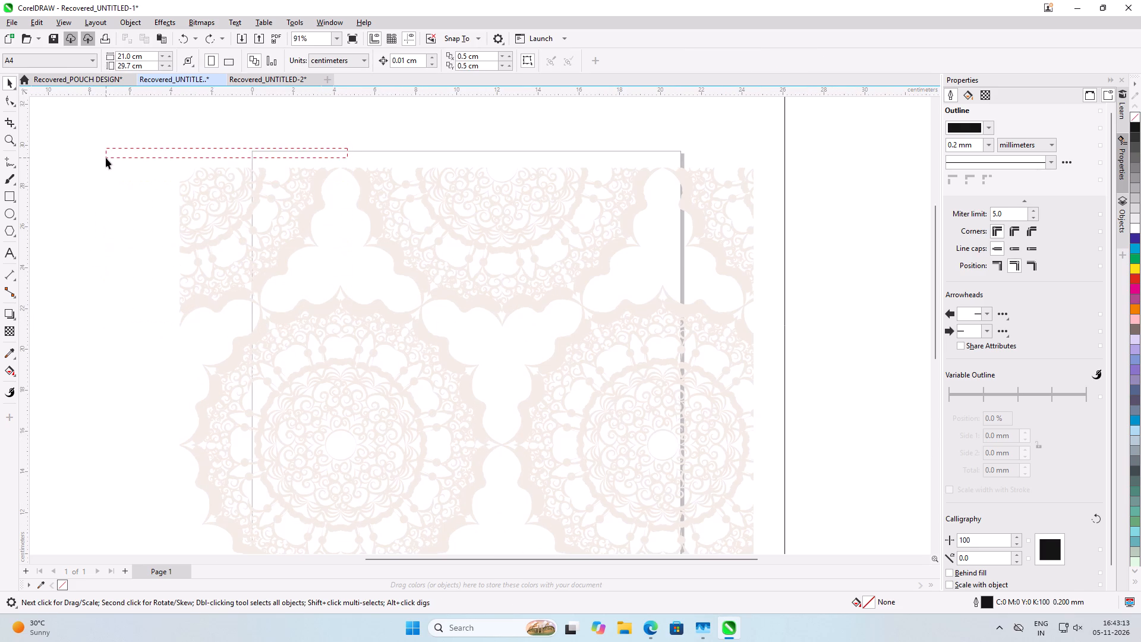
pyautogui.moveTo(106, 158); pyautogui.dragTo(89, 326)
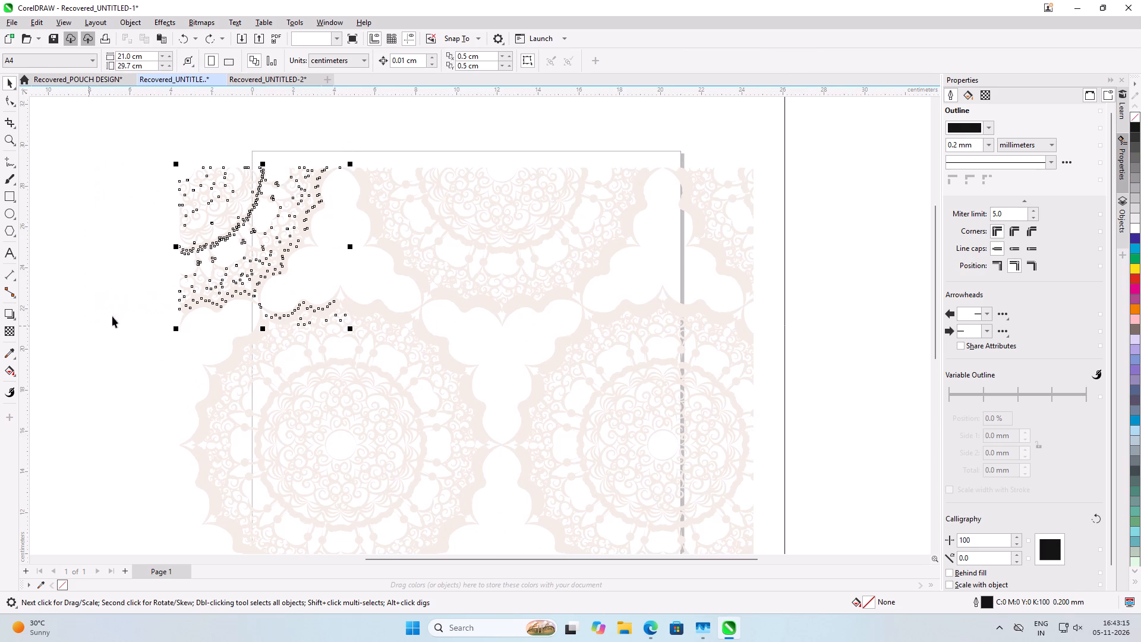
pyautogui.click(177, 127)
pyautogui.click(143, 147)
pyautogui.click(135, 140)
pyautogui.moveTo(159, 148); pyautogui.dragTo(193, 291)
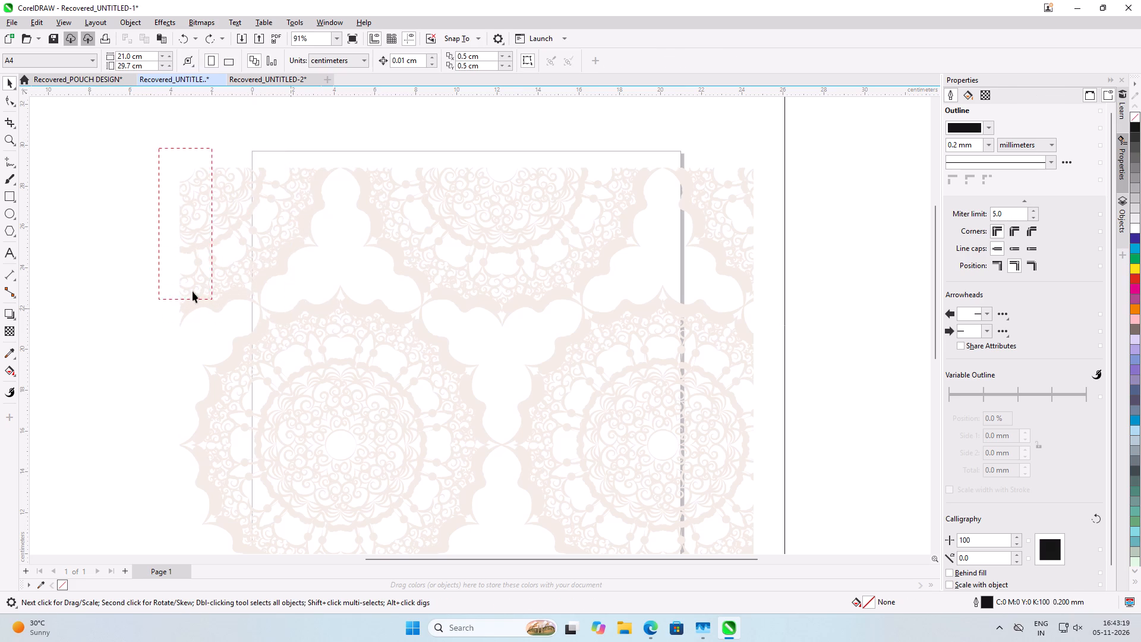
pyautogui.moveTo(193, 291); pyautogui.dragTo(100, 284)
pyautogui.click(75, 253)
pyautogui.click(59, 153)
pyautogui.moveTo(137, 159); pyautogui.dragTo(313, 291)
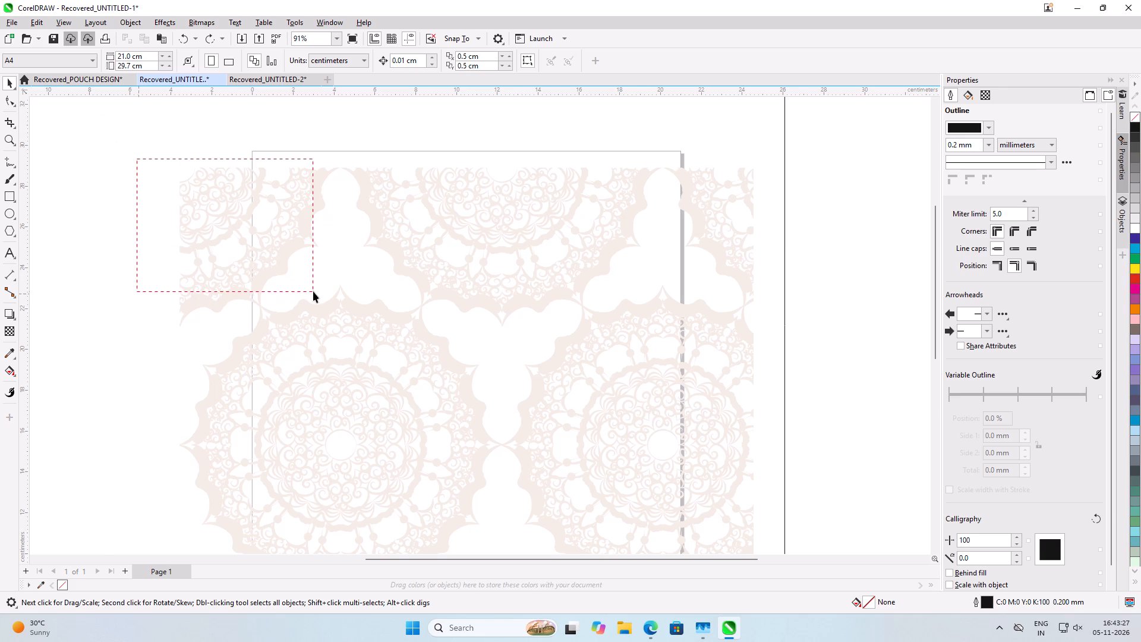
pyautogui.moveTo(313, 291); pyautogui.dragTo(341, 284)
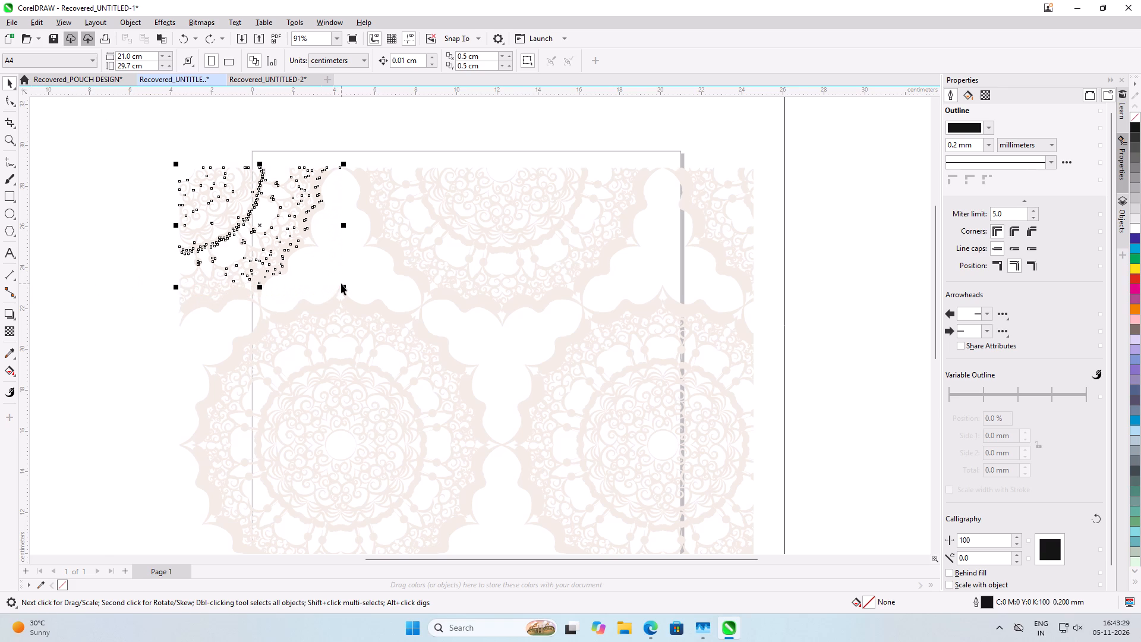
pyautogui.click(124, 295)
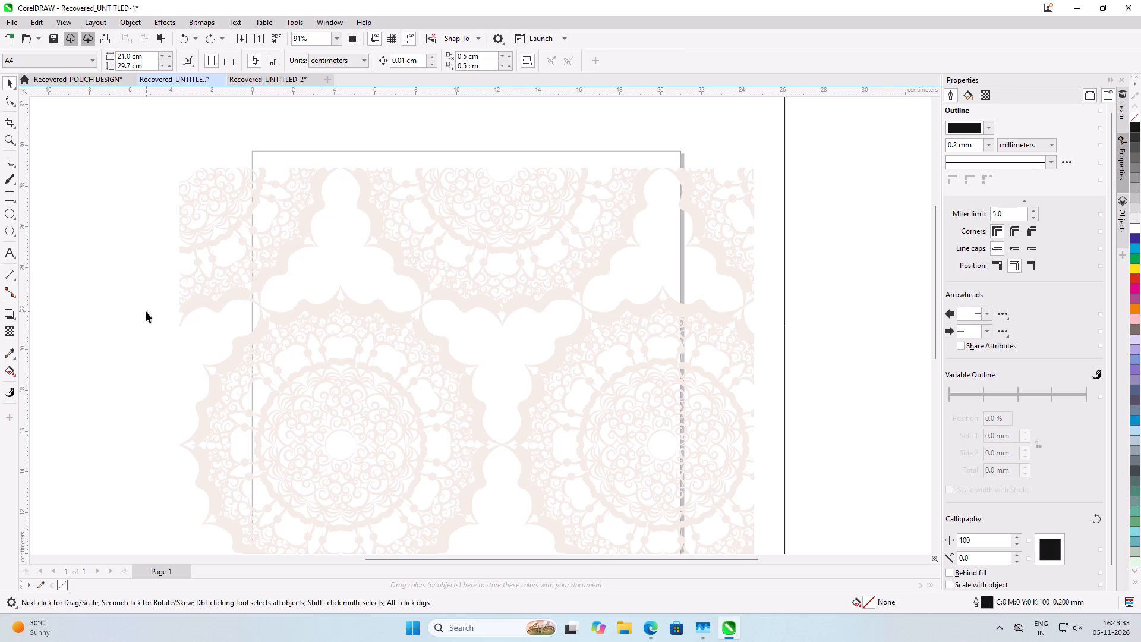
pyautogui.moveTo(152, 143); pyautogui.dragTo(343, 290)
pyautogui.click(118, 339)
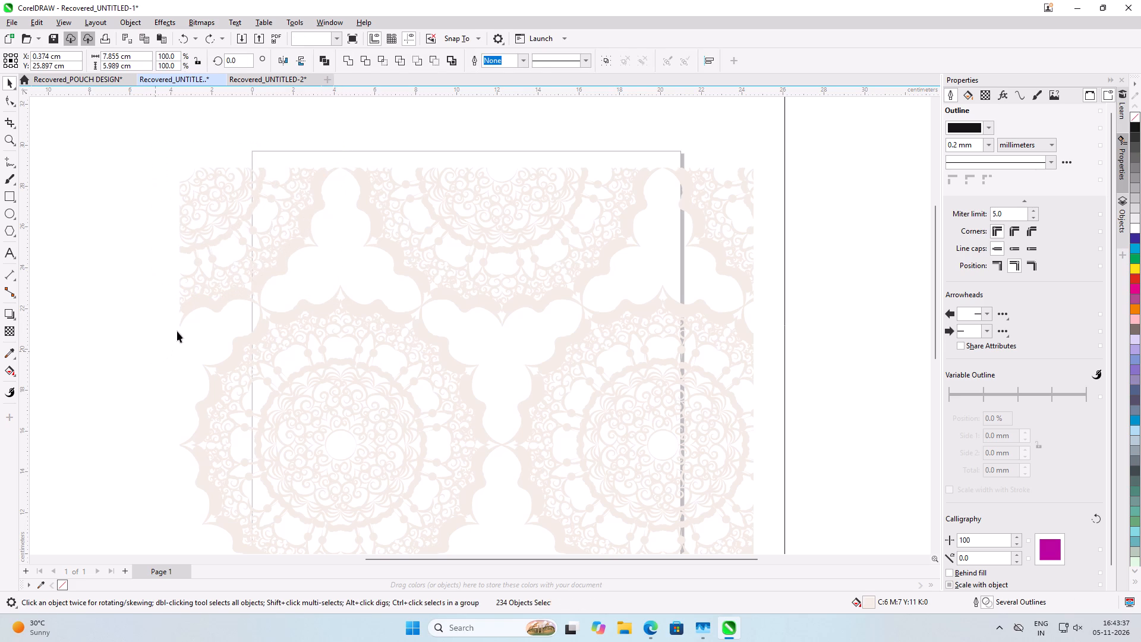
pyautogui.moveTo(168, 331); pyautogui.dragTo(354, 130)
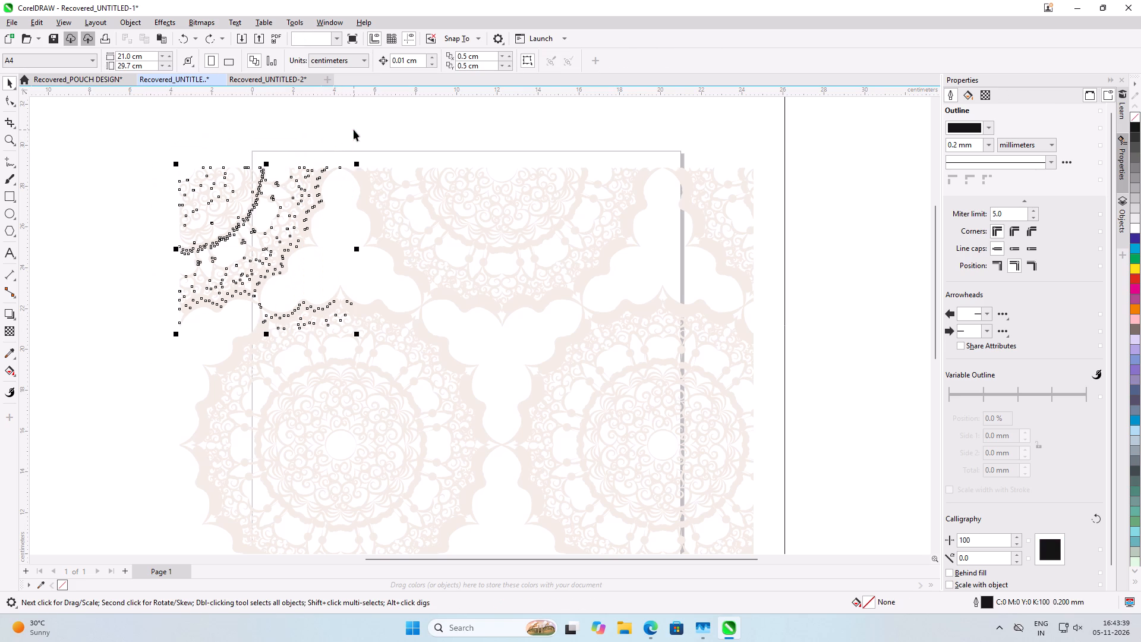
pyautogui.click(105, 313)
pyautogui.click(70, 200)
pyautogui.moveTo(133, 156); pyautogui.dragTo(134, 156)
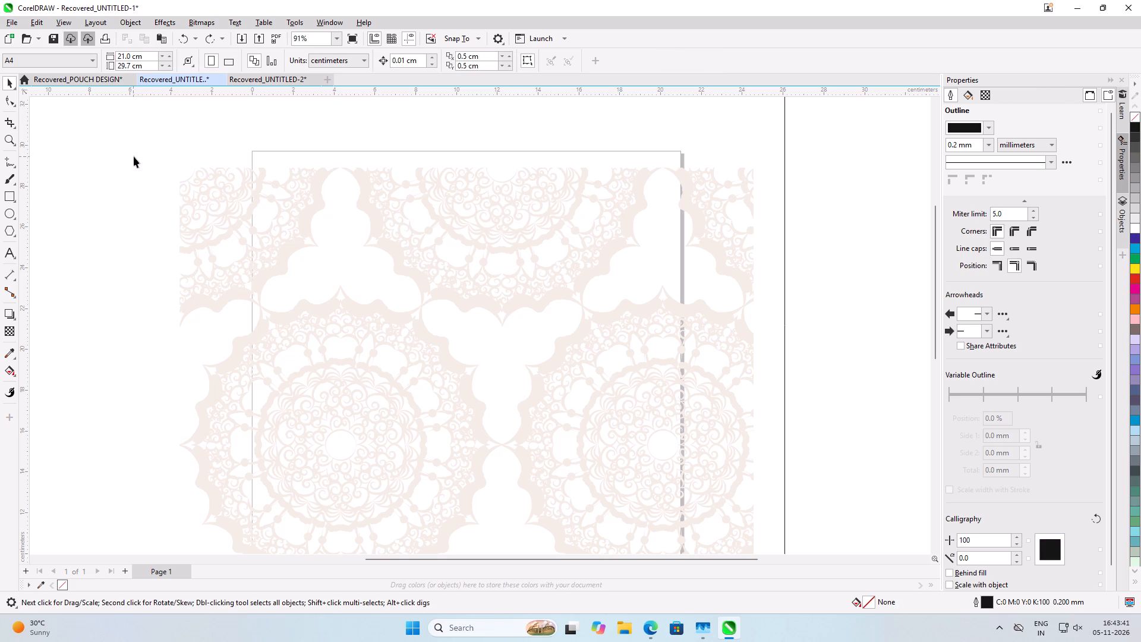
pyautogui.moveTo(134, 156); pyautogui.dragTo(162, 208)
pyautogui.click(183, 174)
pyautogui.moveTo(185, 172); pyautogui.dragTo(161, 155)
# Delete the enclosed pieces of the partial mandala in the lace pattern's lower-right corner.
pyautogui.scroll(-5, 125, 150)
pyautogui.click(604, 333)
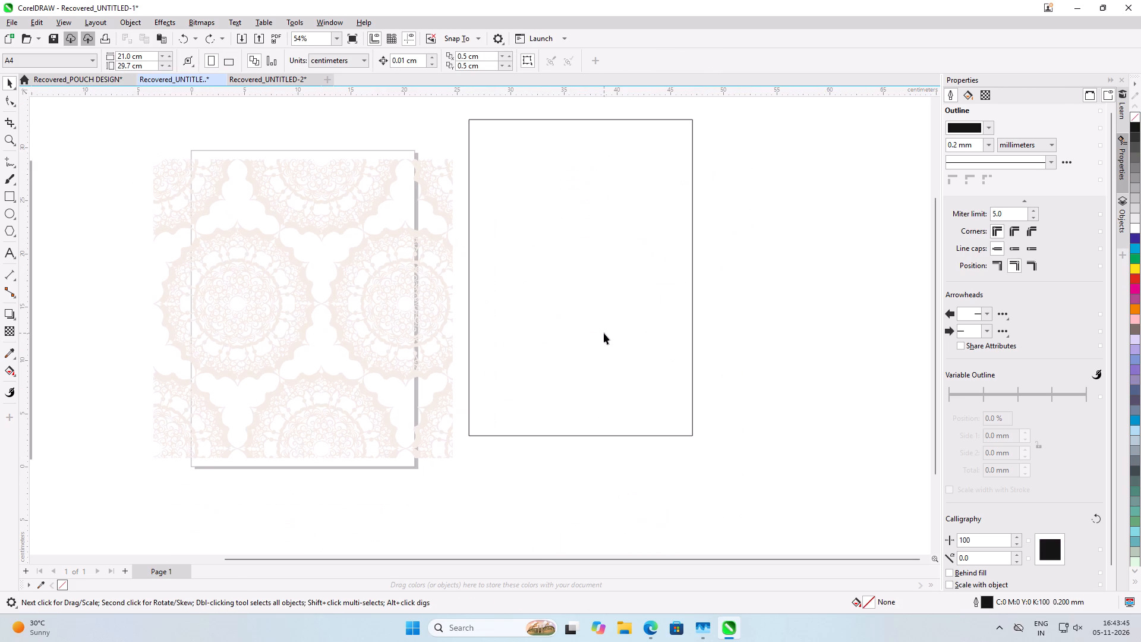
pyautogui.scroll(4, 444, 400)
pyautogui.scroll(3, 458, 512)
pyautogui.click(456, 508)
pyautogui.click(383, 469)
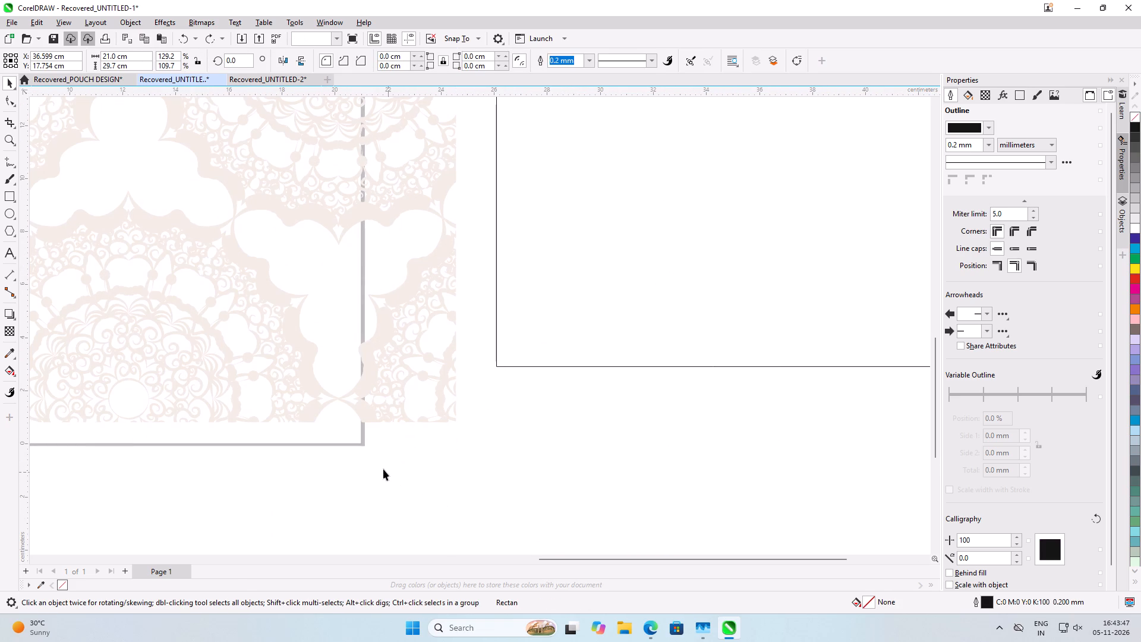
pyautogui.moveTo(353, 465); pyautogui.dragTo(472, 259)
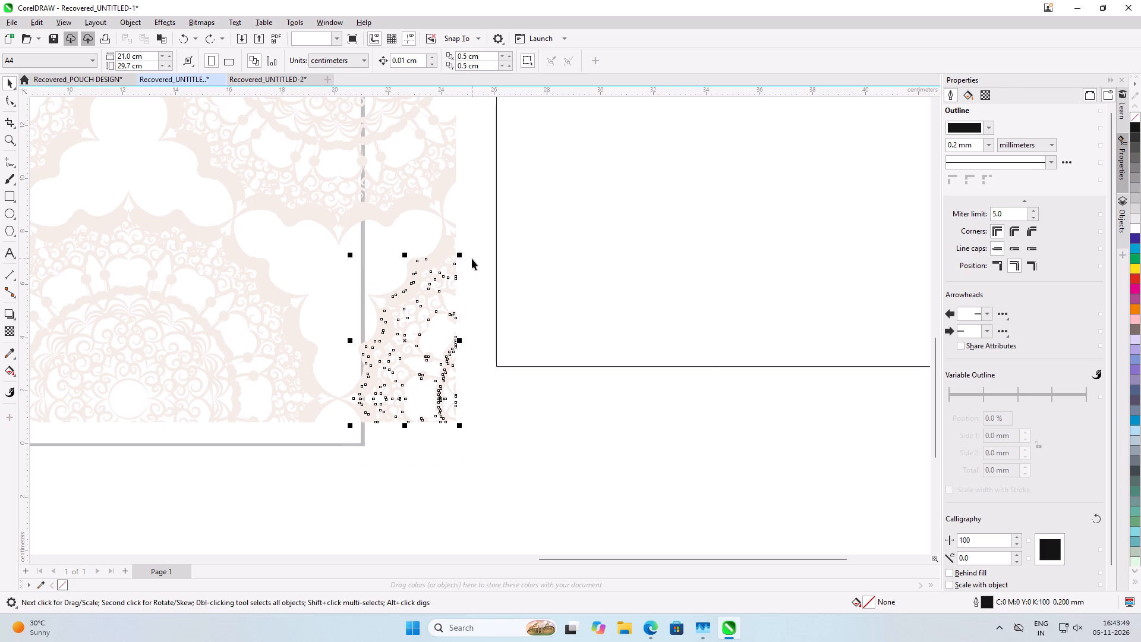
pyautogui.press('Delete')
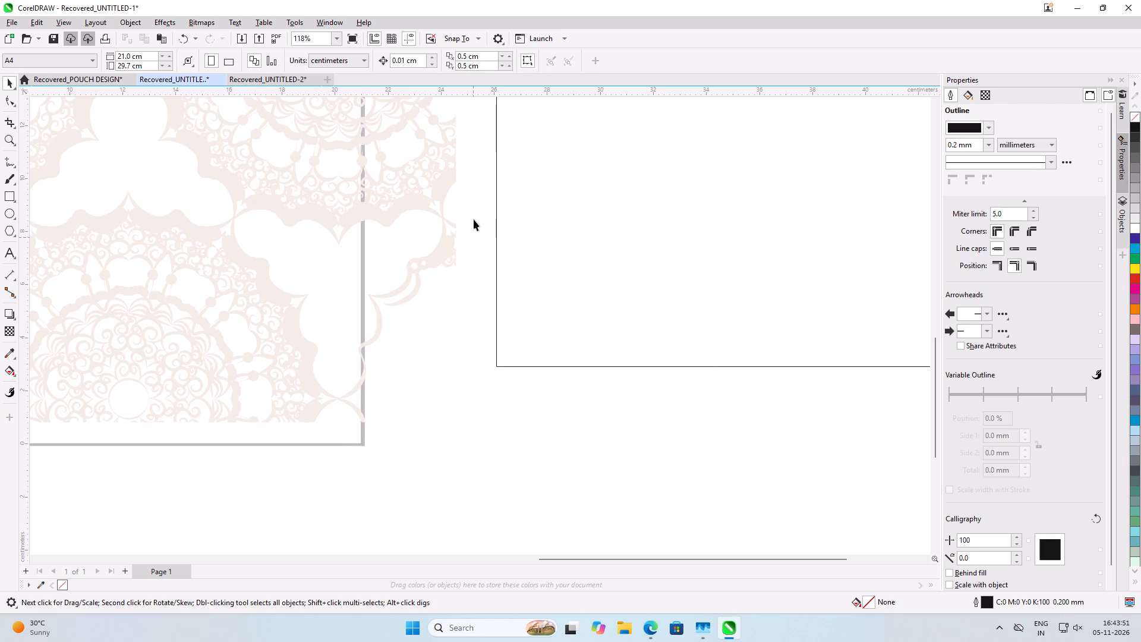
# Delete the leftover edge fragments and curved border strips of the partial mandala in the lace pattern's lower-right corner.
pyautogui.moveTo(475, 215); pyautogui.dragTo(406, 297)
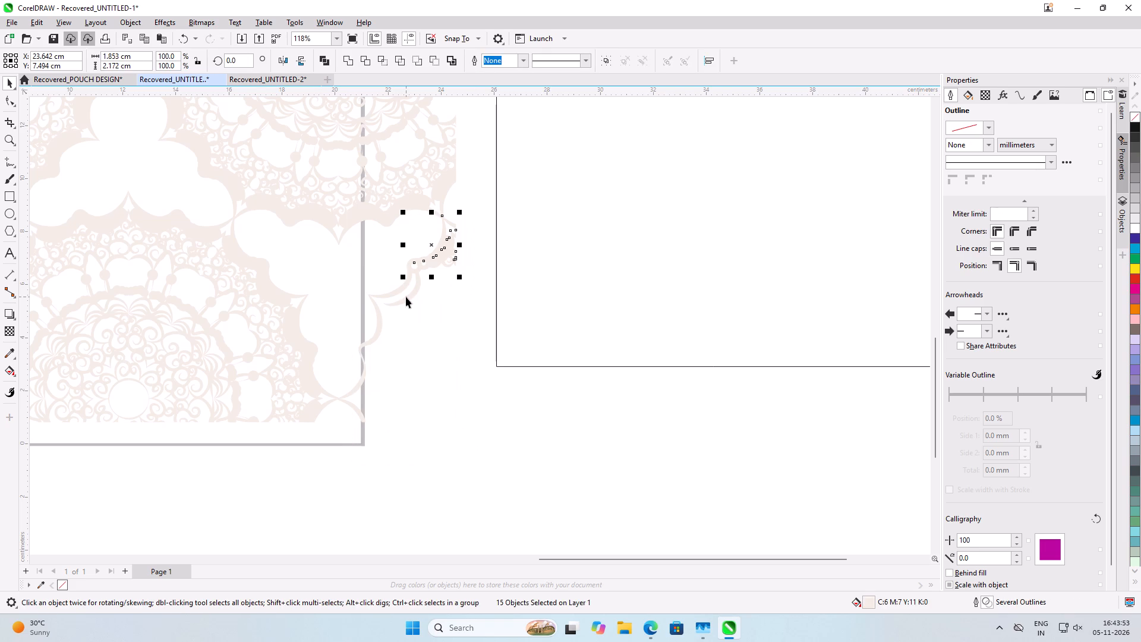
pyautogui.press('Delete')
pyautogui.click(406, 297)
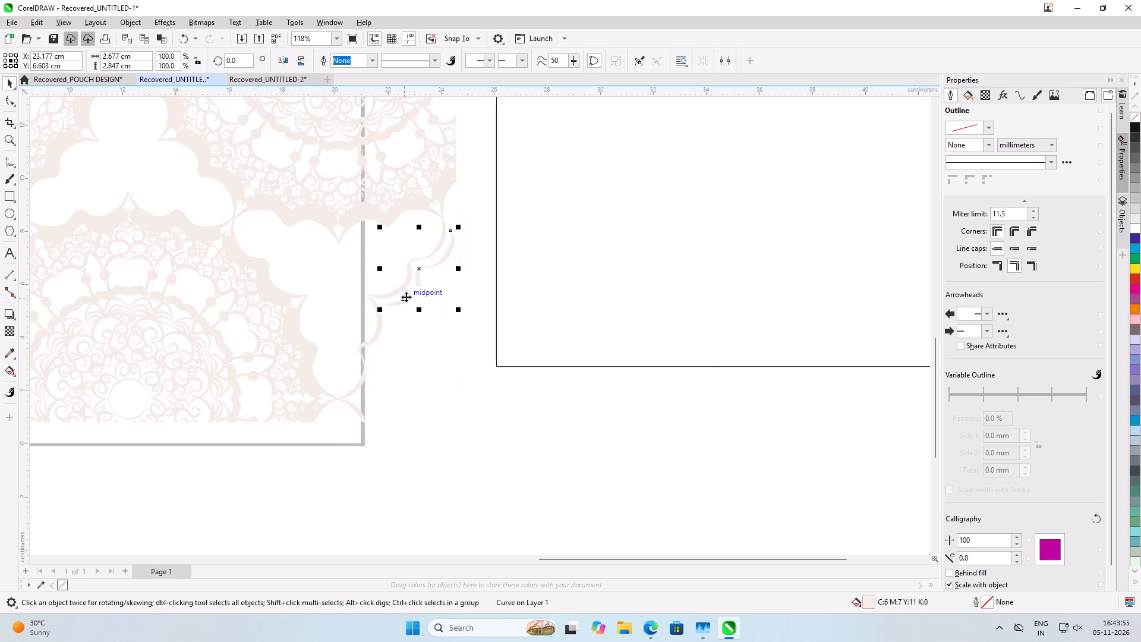
pyautogui.press('Delete')
pyautogui.click(406, 286)
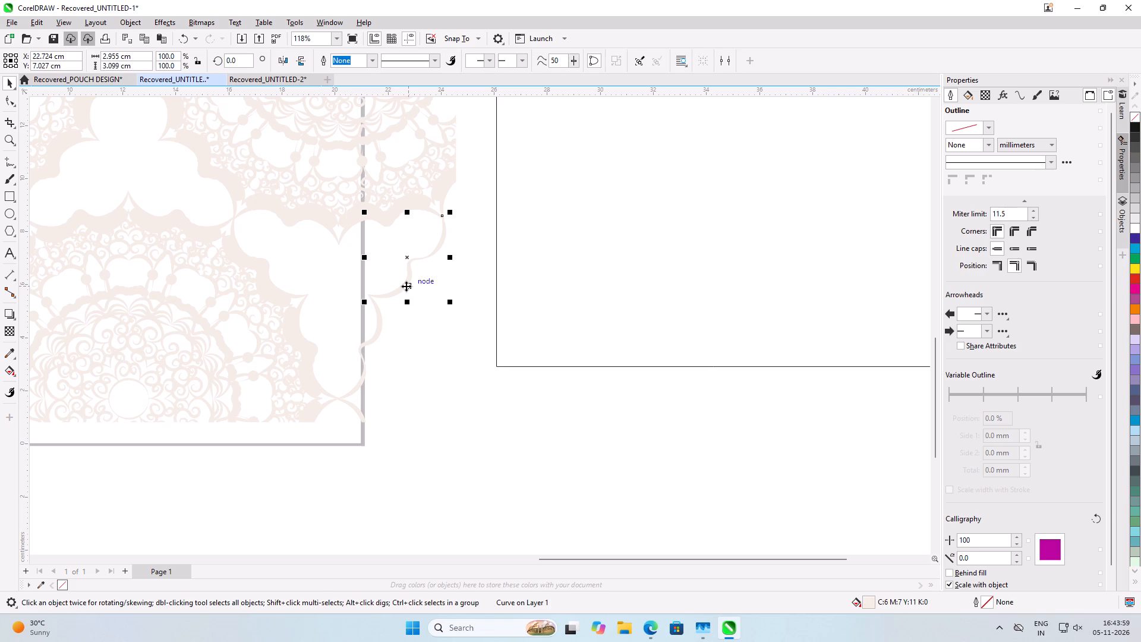
pyautogui.press('Delete')
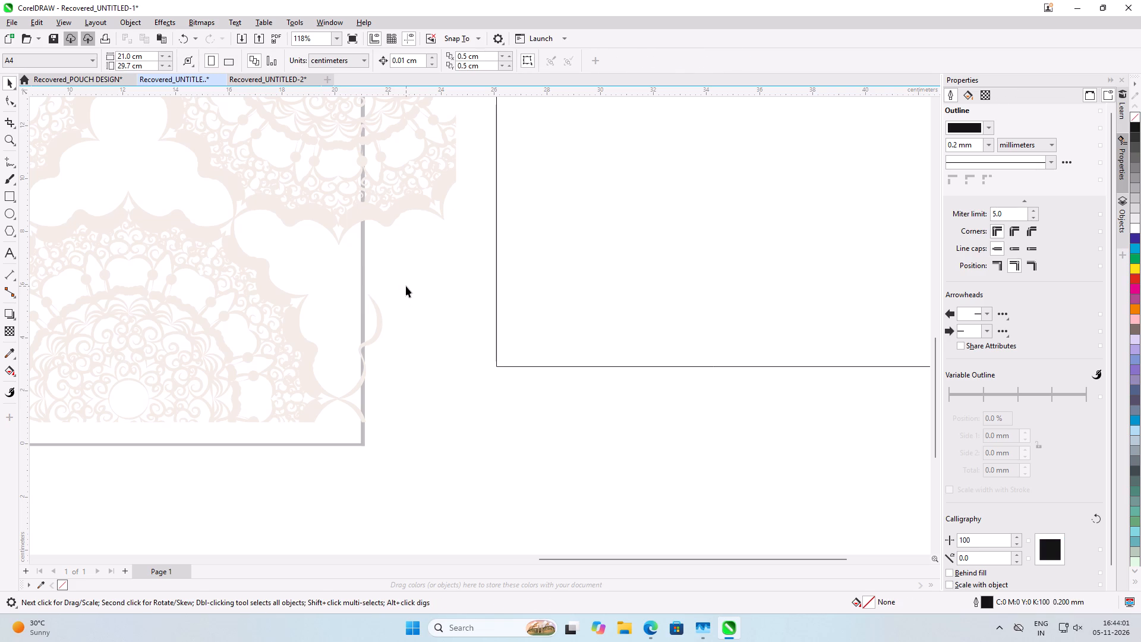
pyautogui.click(377, 326)
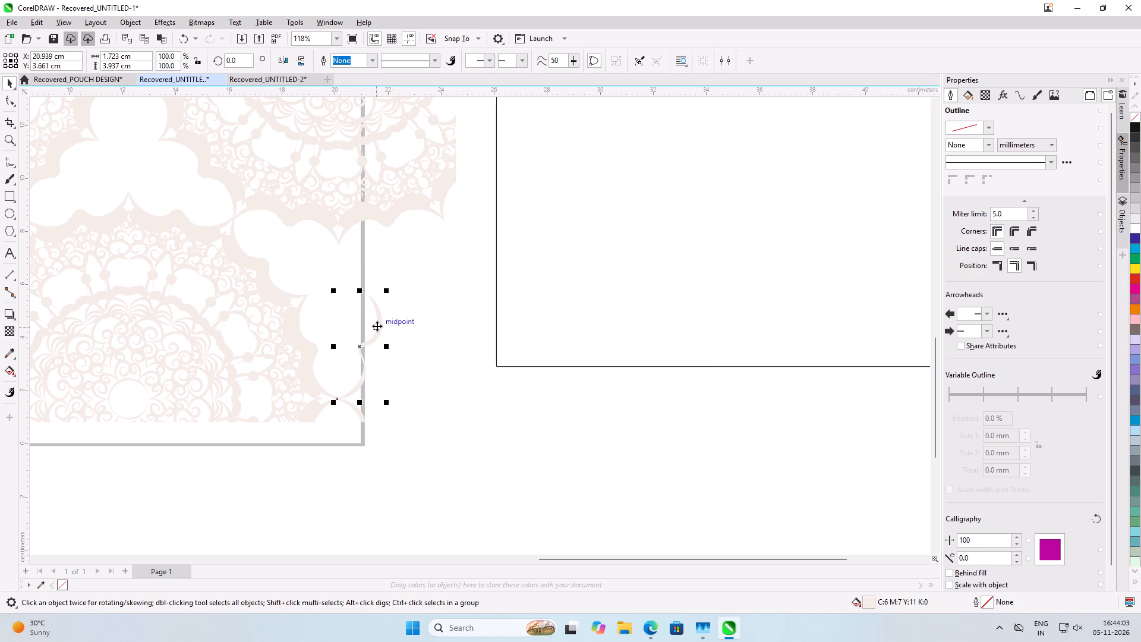
pyautogui.press('Delete')
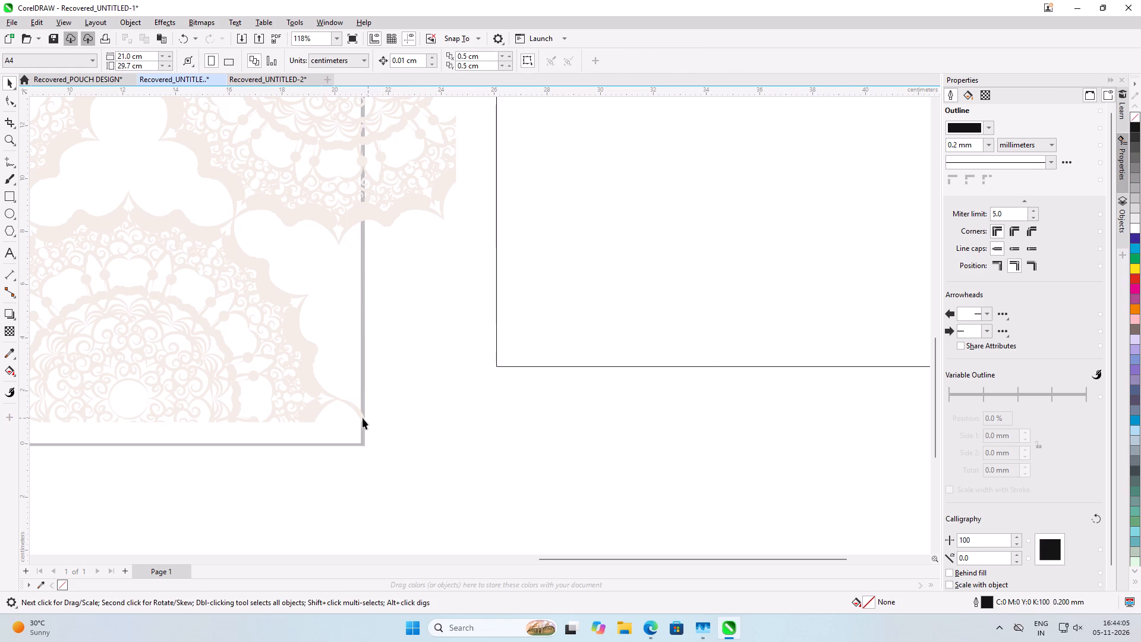
pyautogui.click(363, 418)
pyautogui.press('Delete')
# Delete the main body of the half mandala at the bottom middle of the lace pattern.
pyautogui.scroll(-2, 363, 418)
pyautogui.scroll(1, 363, 418)
pyautogui.scroll(-2, 363, 418)
pyautogui.scroll(-4, 225, 346)
pyautogui.scroll(5, 262, 332)
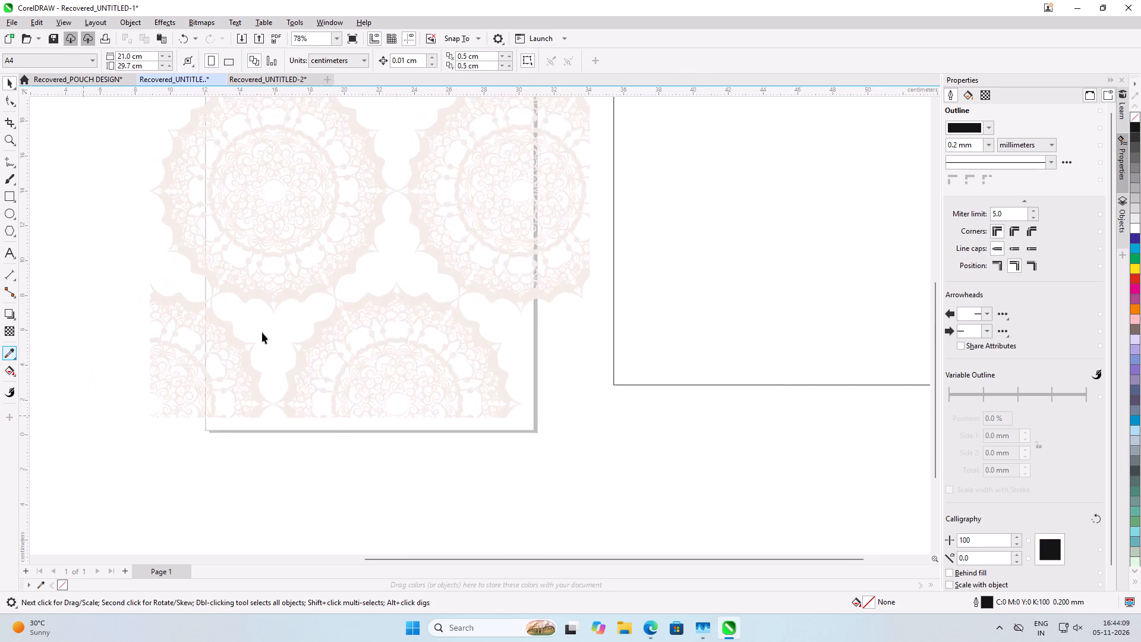
pyautogui.moveTo(283, 467); pyautogui.dragTo(704, 319)
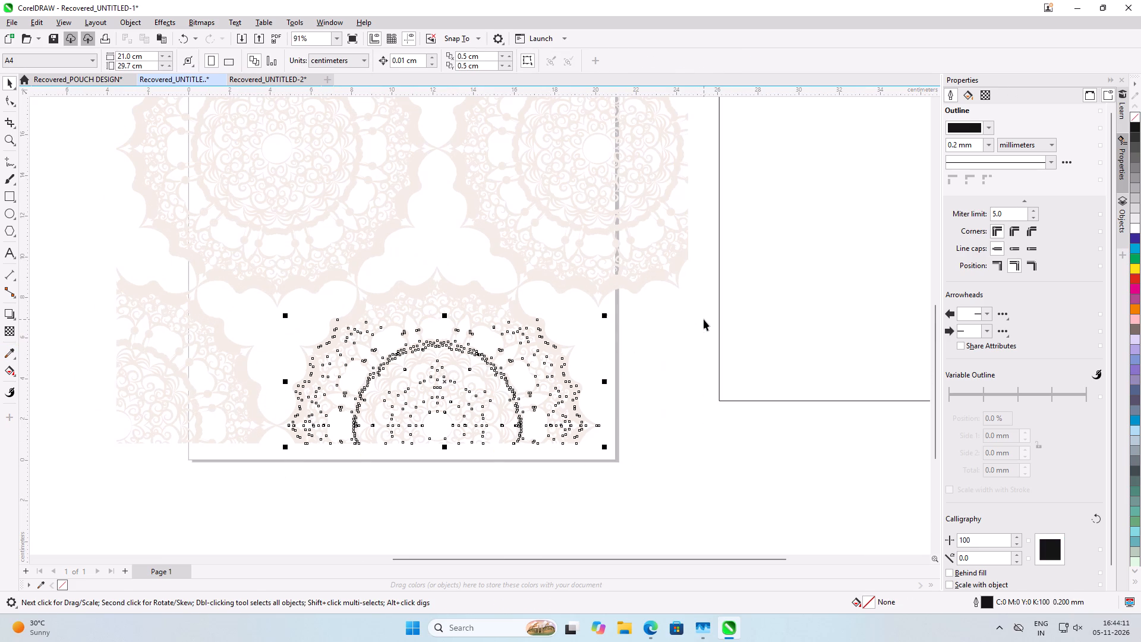
pyautogui.press('Delete')
# Delete the leftover inner lace fragments along the bottom-middle half mandala's upper arc, at its centre and right of centre.
pyautogui.scroll(1, 704, 319)
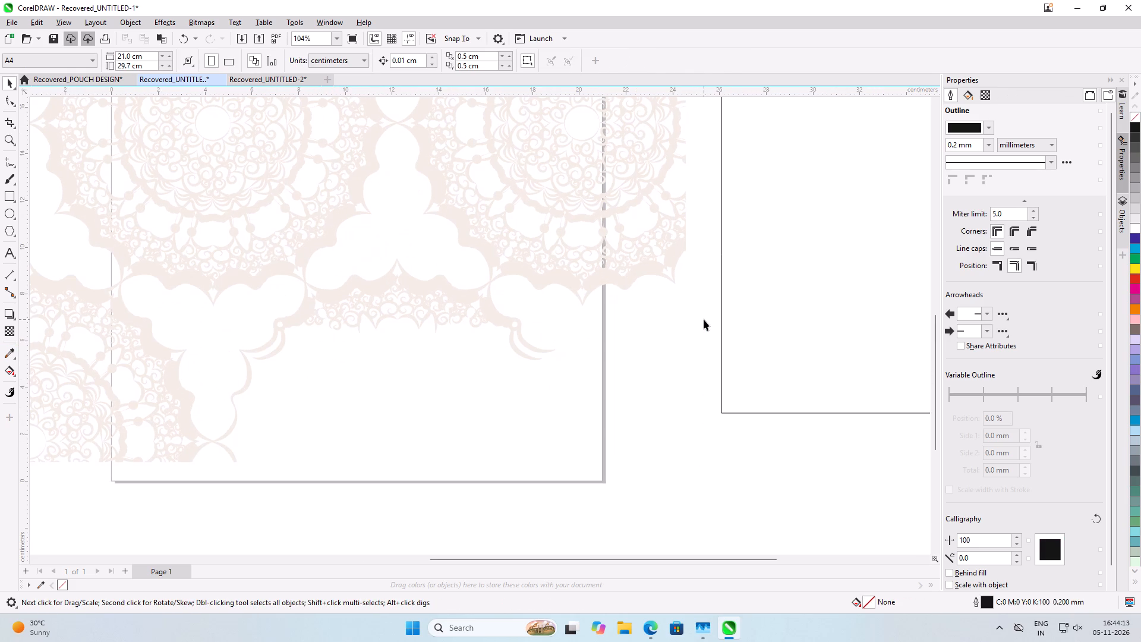
pyautogui.moveTo(566, 345); pyautogui.dragTo(373, 314)
pyautogui.moveTo(373, 314); pyautogui.dragTo(239, 300)
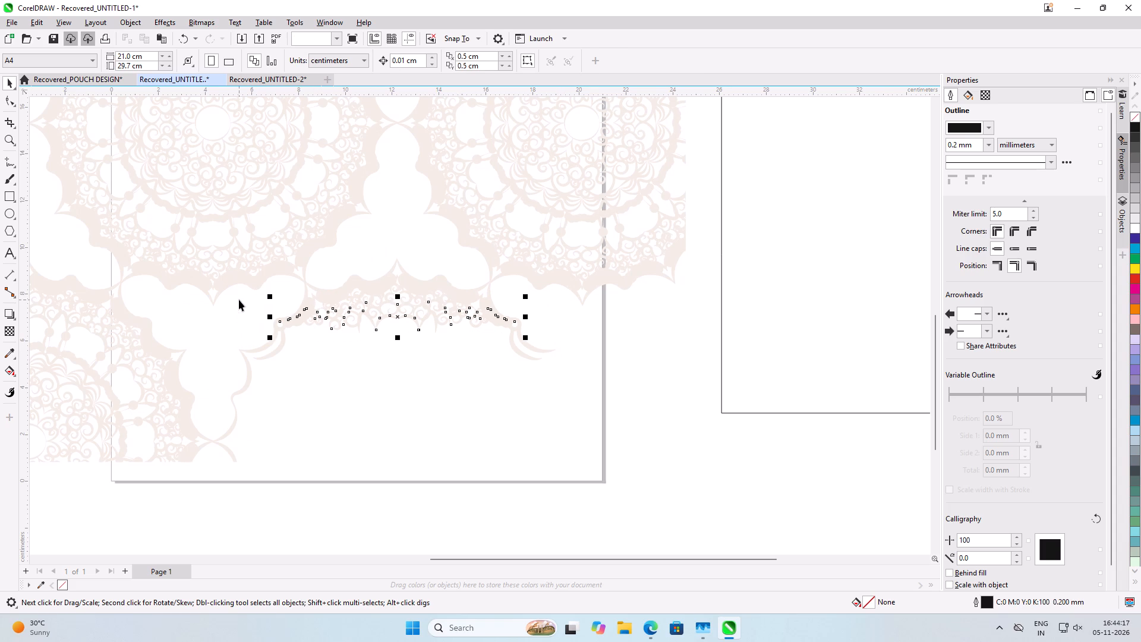
pyautogui.press('Delete')
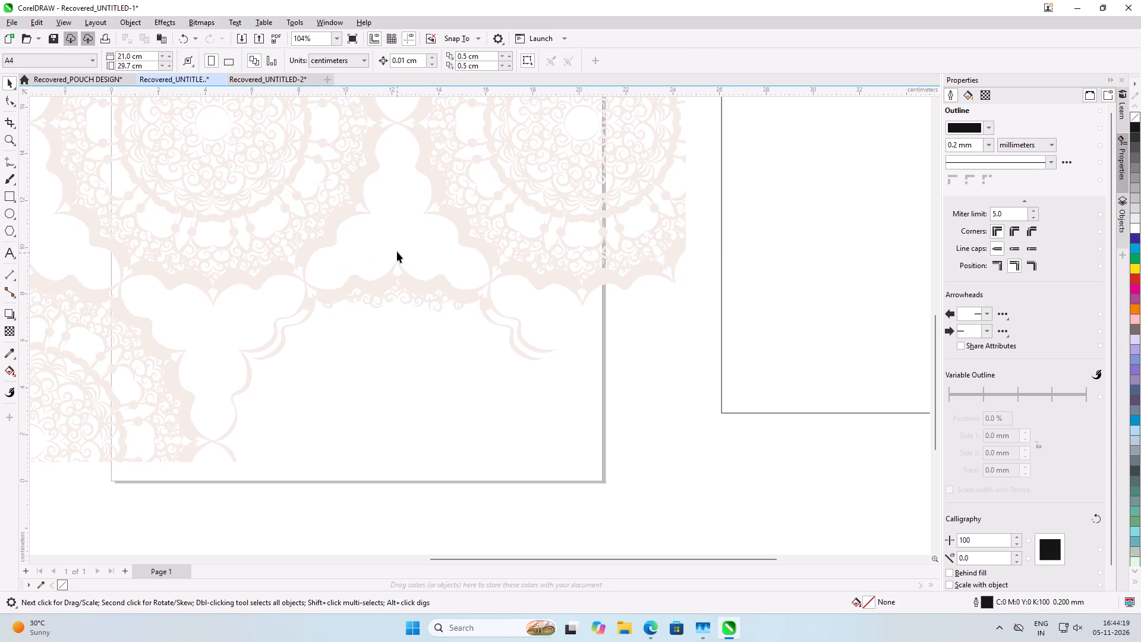
pyautogui.moveTo(379, 250); pyautogui.dragTo(456, 345)
pyautogui.press('Delete')
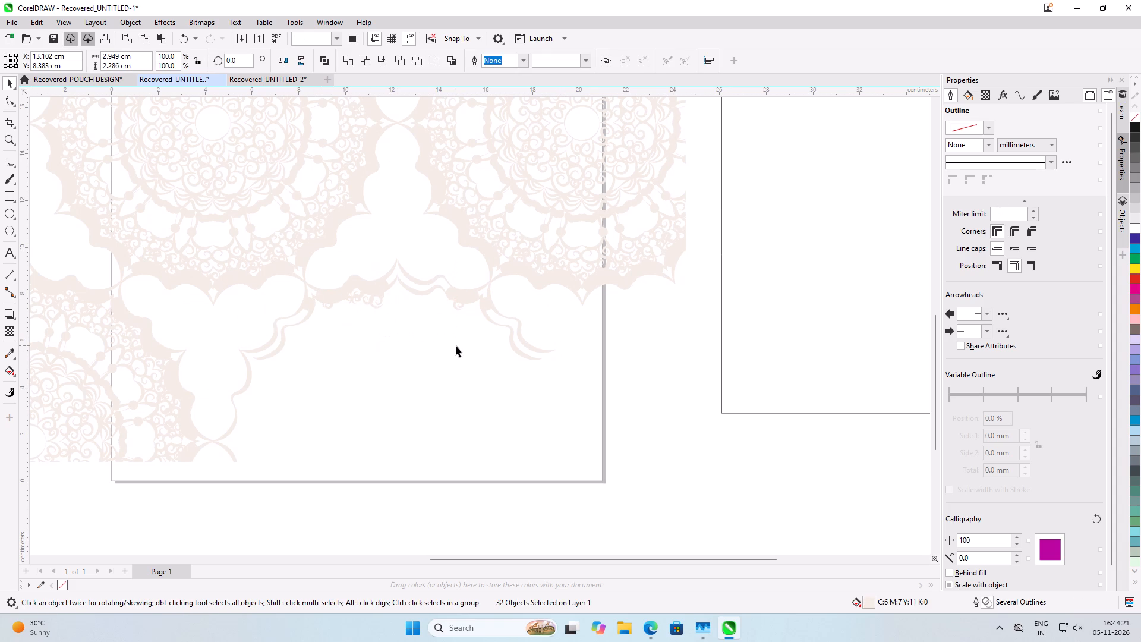
pyautogui.moveTo(437, 265); pyautogui.dragTo(501, 359)
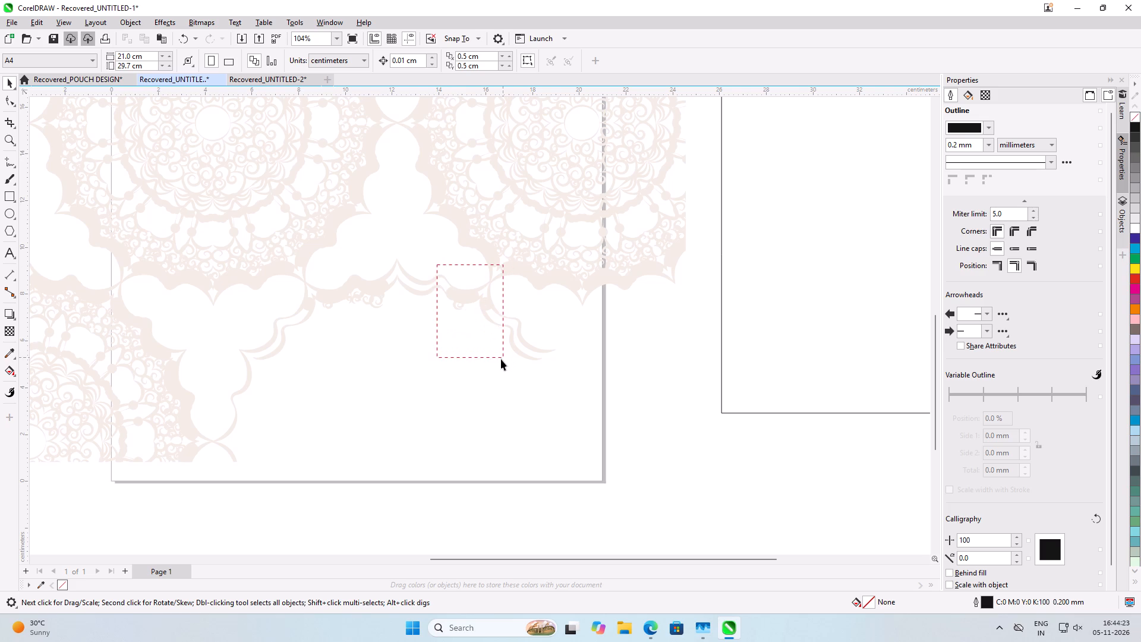
pyautogui.moveTo(501, 359); pyautogui.dragTo(496, 361)
pyautogui.press('Delete')
# Delete the curved border strips remaining along the right side of the bottom-middle half mandala.
pyautogui.moveTo(537, 351); pyautogui.dragTo(530, 399)
pyautogui.press('Delete')
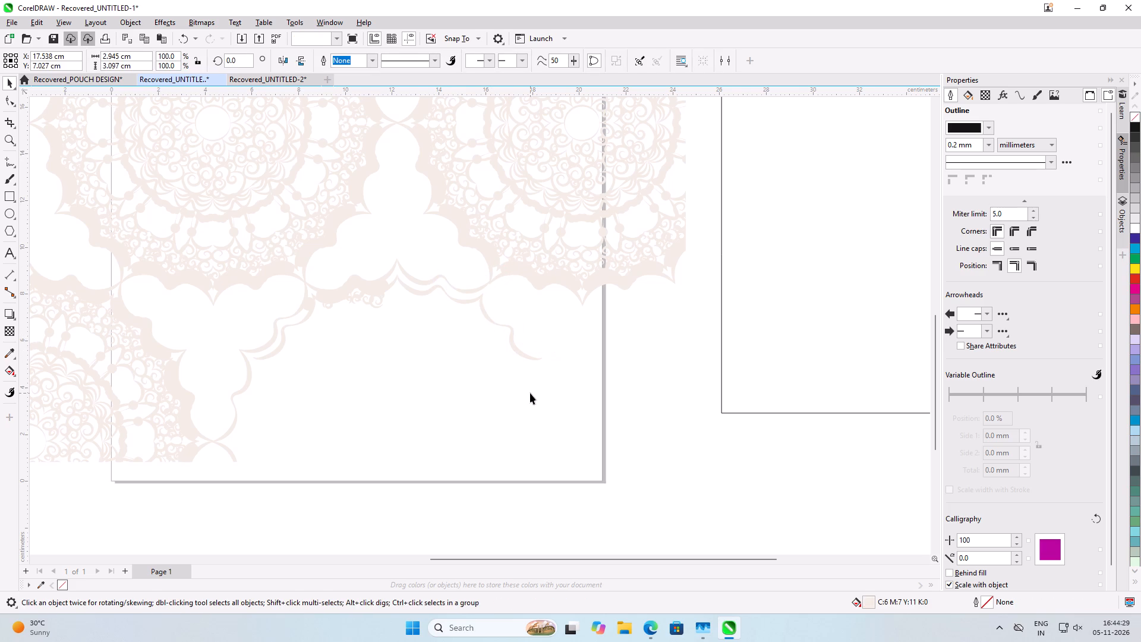
pyautogui.click(516, 347)
pyautogui.press('Delete')
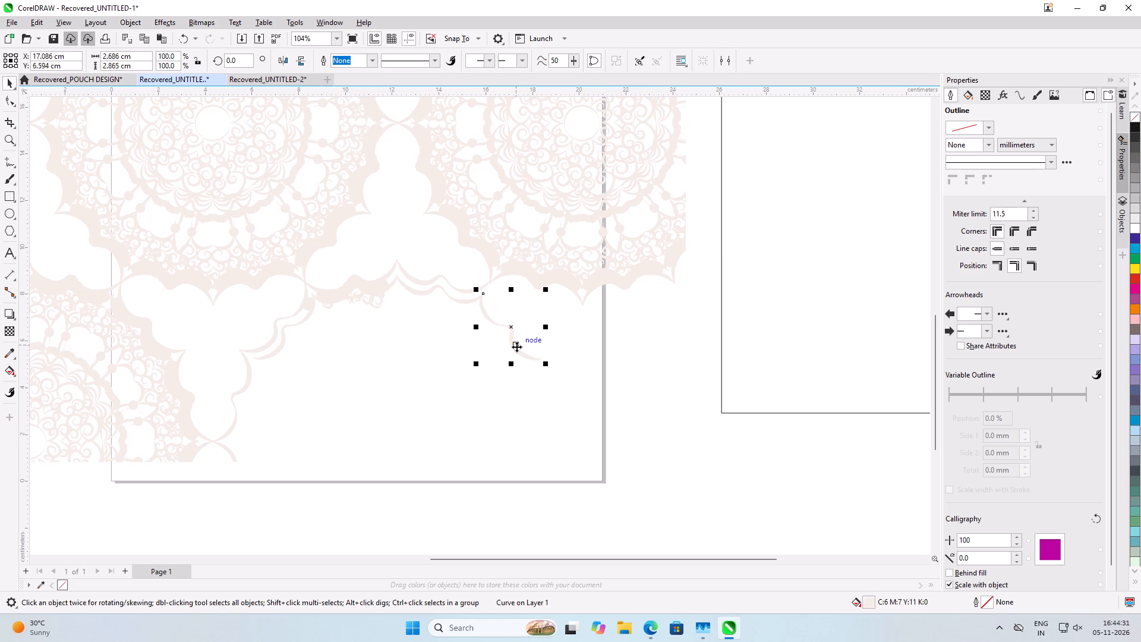
pyautogui.click(469, 291)
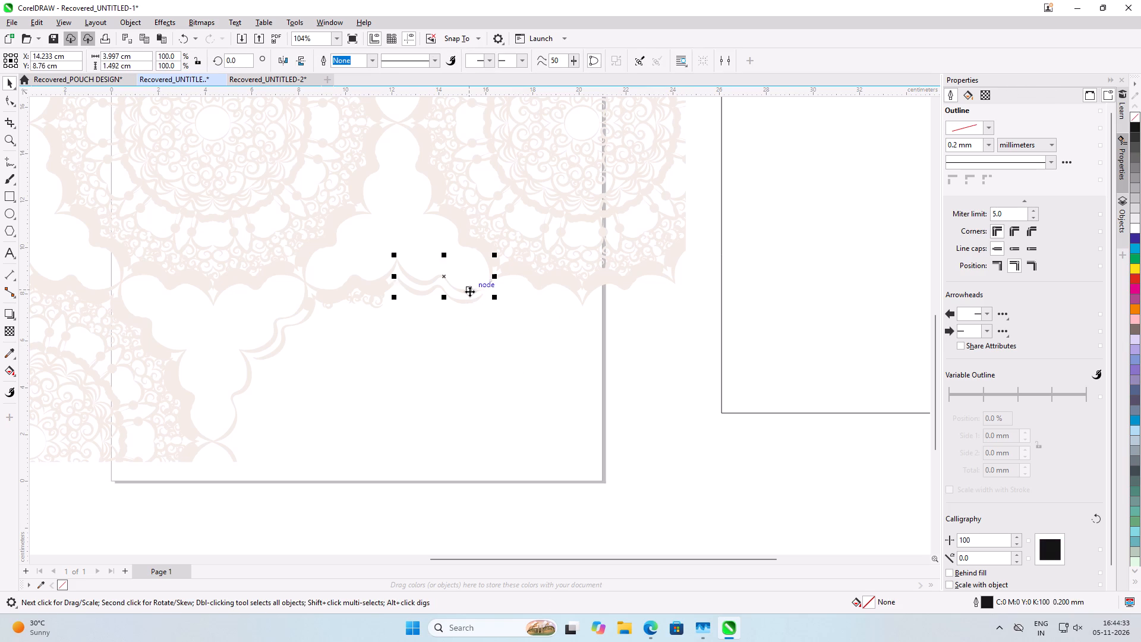
pyautogui.press('Delete')
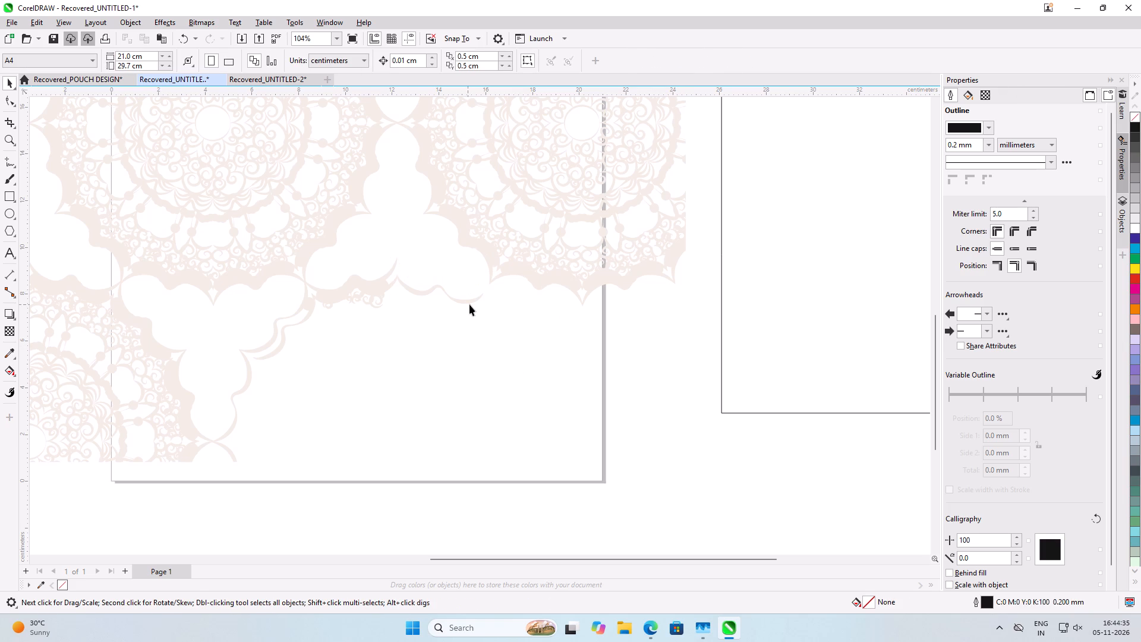
pyautogui.click(469, 304)
pyautogui.press('Delete')
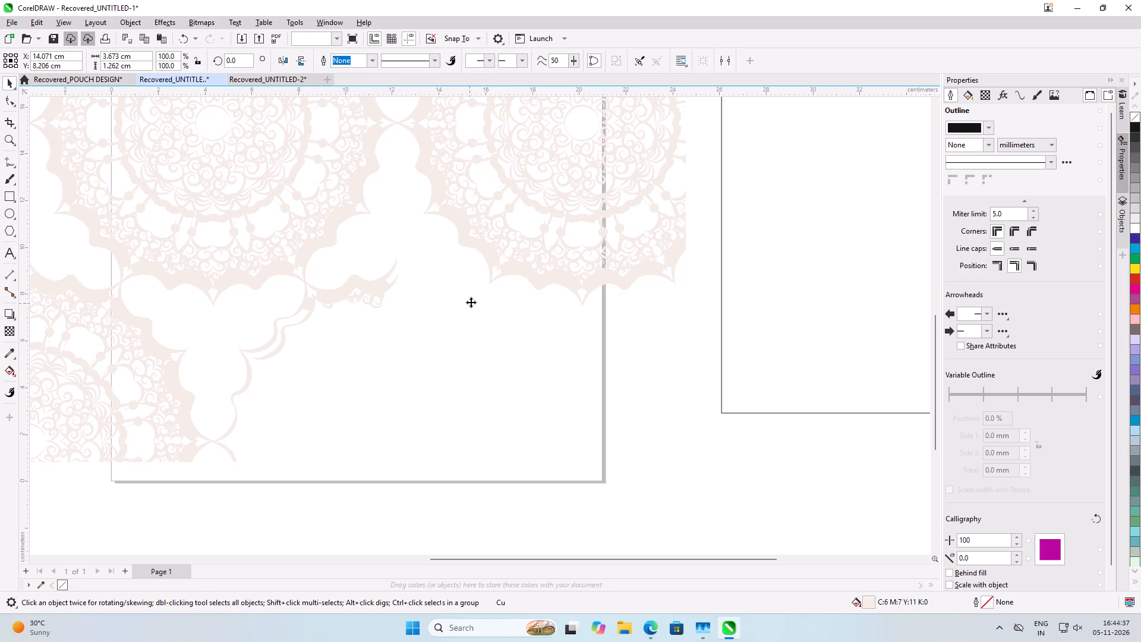
# Delete the remaining lace fragments and curved border strips on the left side of the bottom-middle half mandala.
pyautogui.scroll(1, 471, 302)
pyautogui.moveTo(402, 249); pyautogui.dragTo(288, 381)
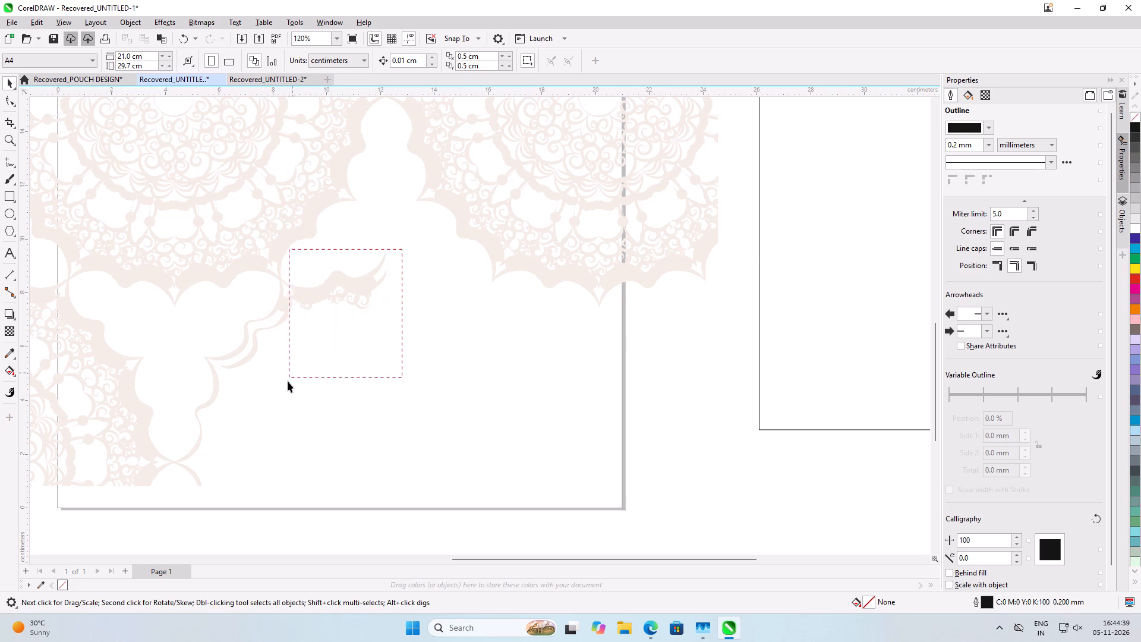
pyautogui.moveTo(288, 381); pyautogui.dragTo(279, 399)
pyautogui.press('Delete')
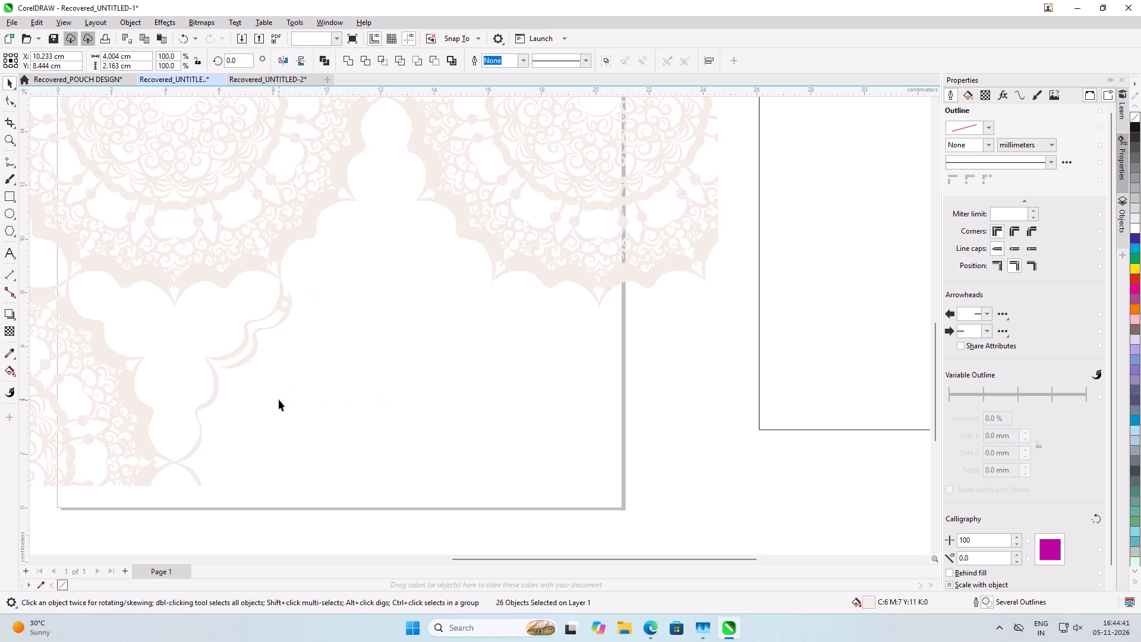
pyautogui.click(292, 309)
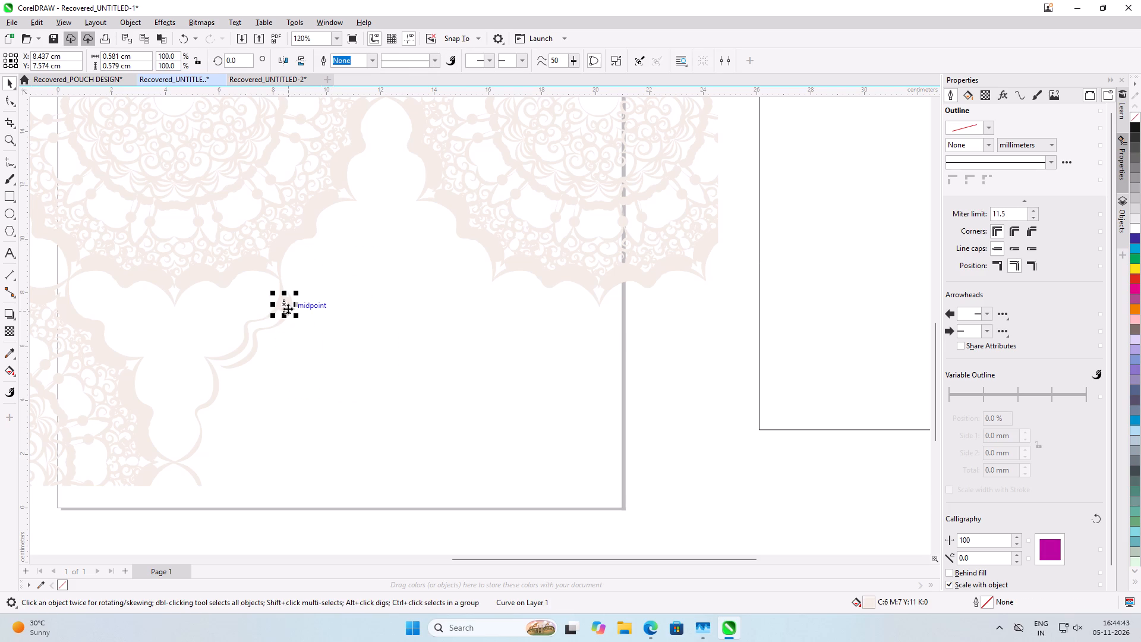
pyautogui.press('Delete')
pyautogui.click(288, 309)
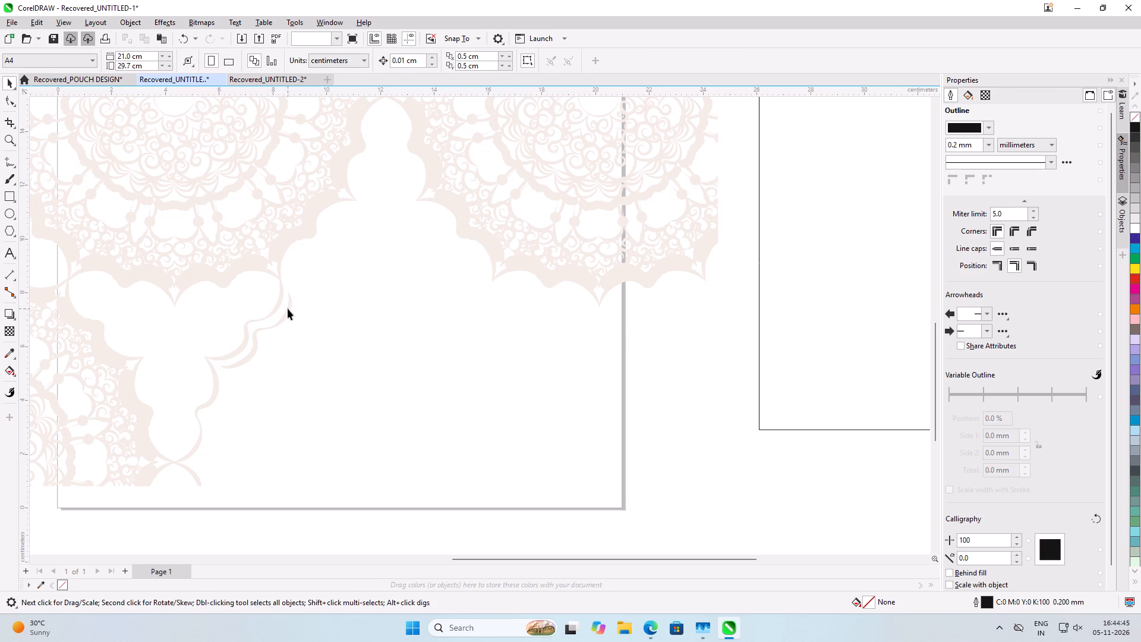
pyautogui.press('Delete')
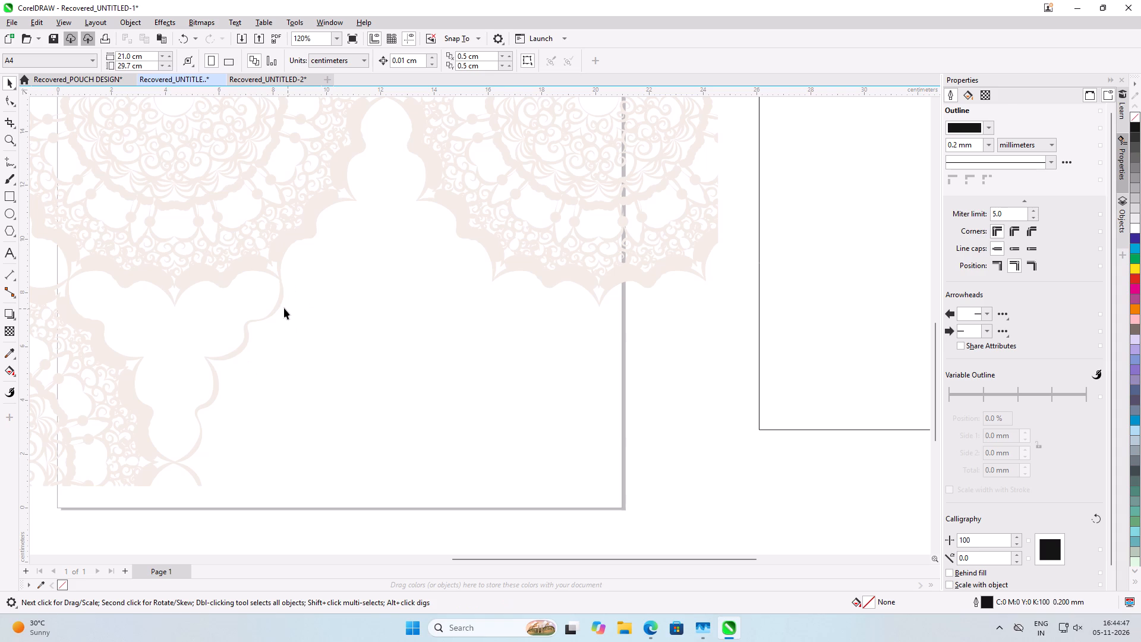
pyautogui.click(281, 301)
pyautogui.press('Delete')
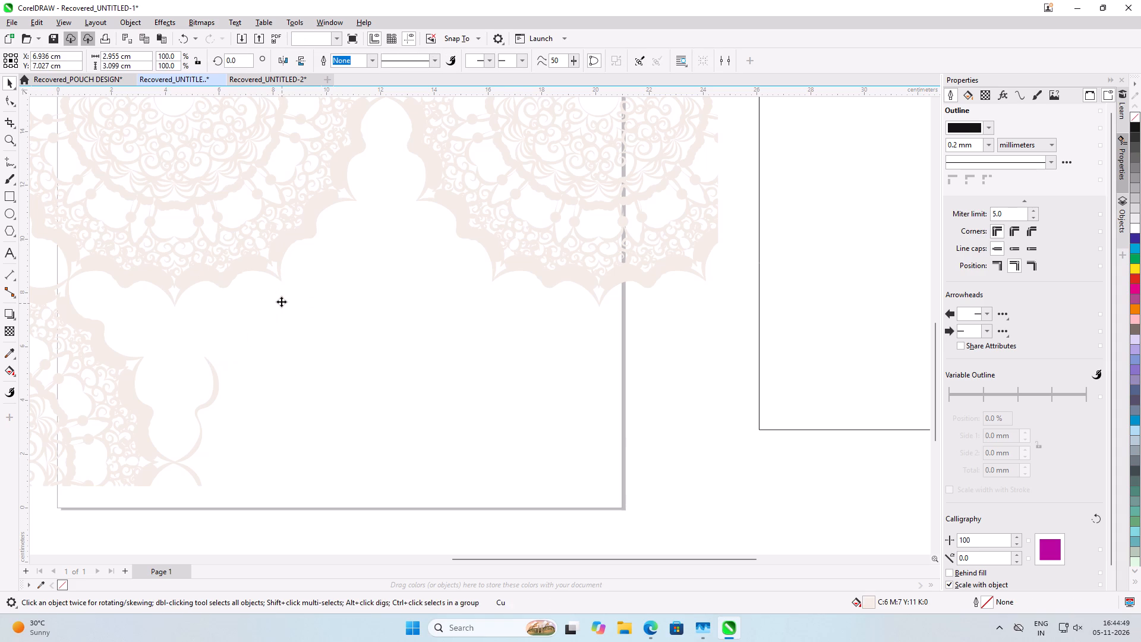
pyautogui.click(211, 397)
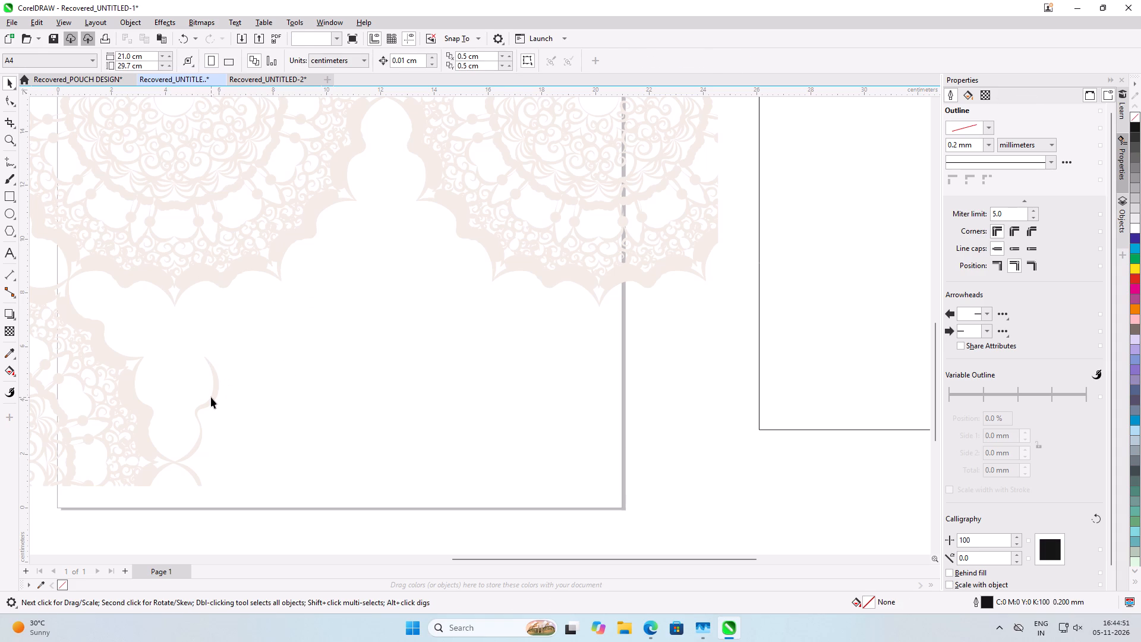
pyautogui.press('Delete')
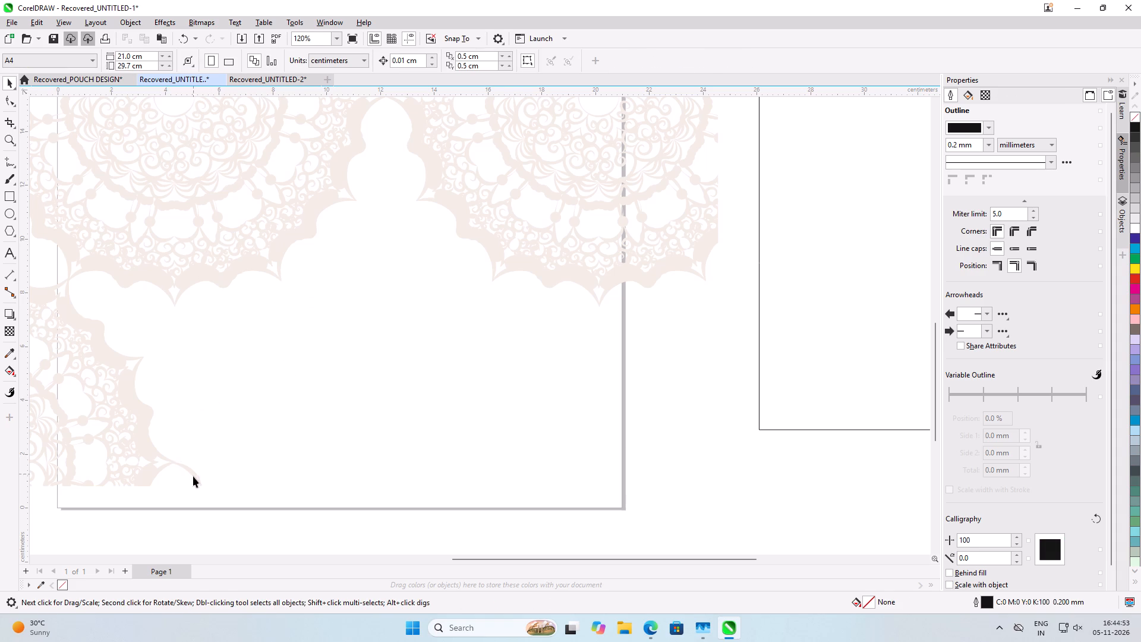
pyautogui.click(194, 477)
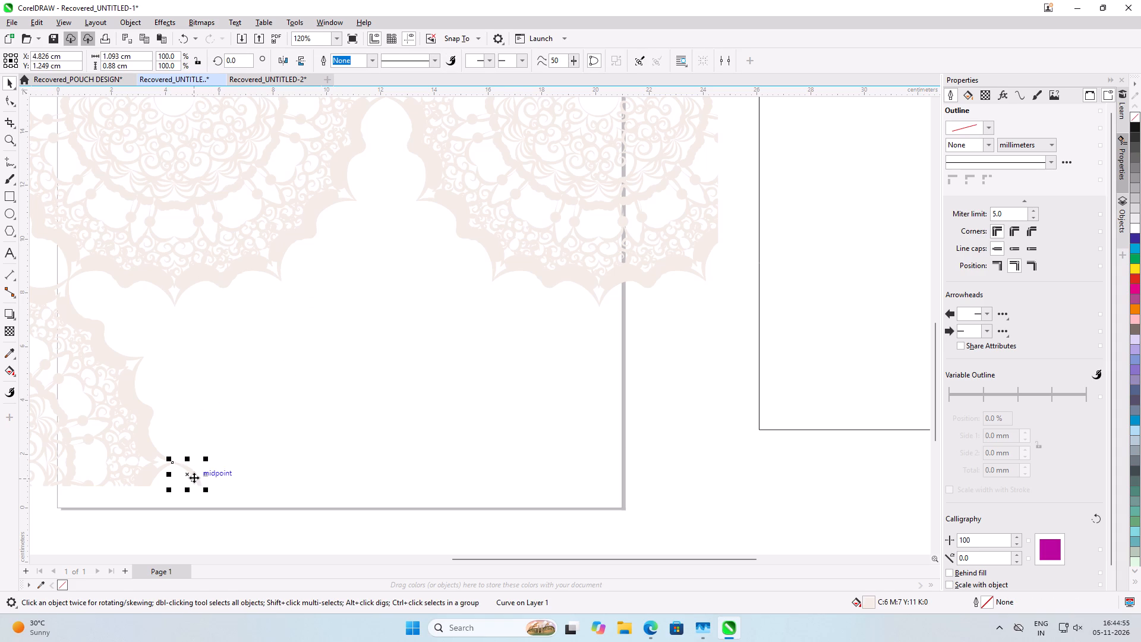
pyautogui.press('Delete')
# Delete the main body of the partial mandala at the bottom-left corner of the lace pattern.
pyautogui.scroll(-2, 532, 362)
pyautogui.scroll(-1, 395, 361)
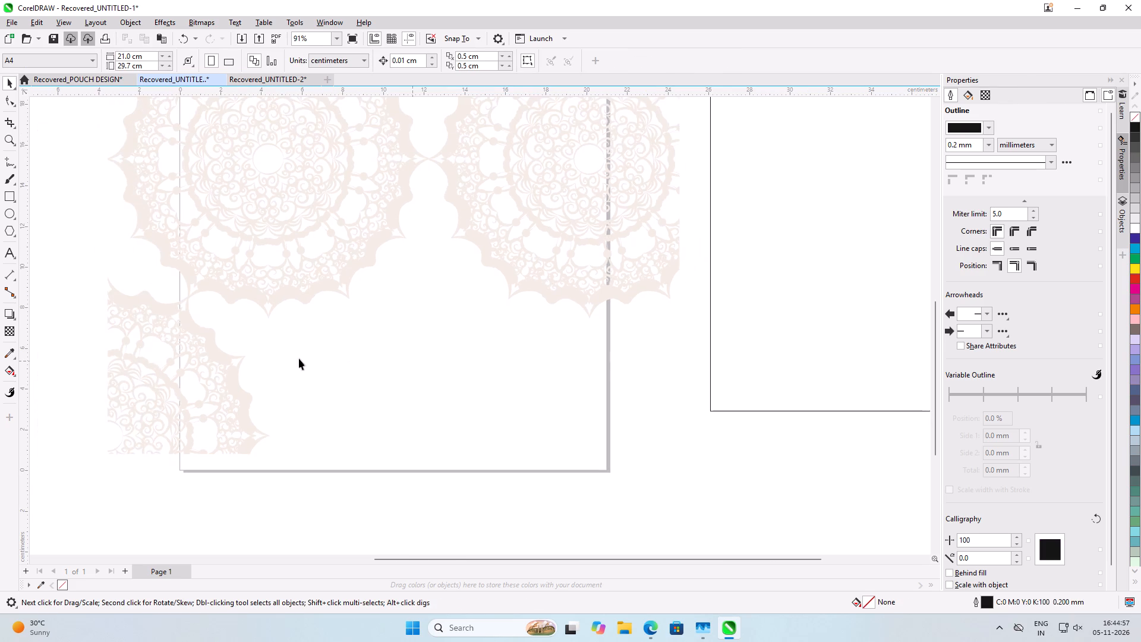
pyautogui.scroll(2, 31, 349)
pyautogui.scroll(1, 146, 467)
pyautogui.moveTo(135, 501); pyautogui.dragTo(590, 411)
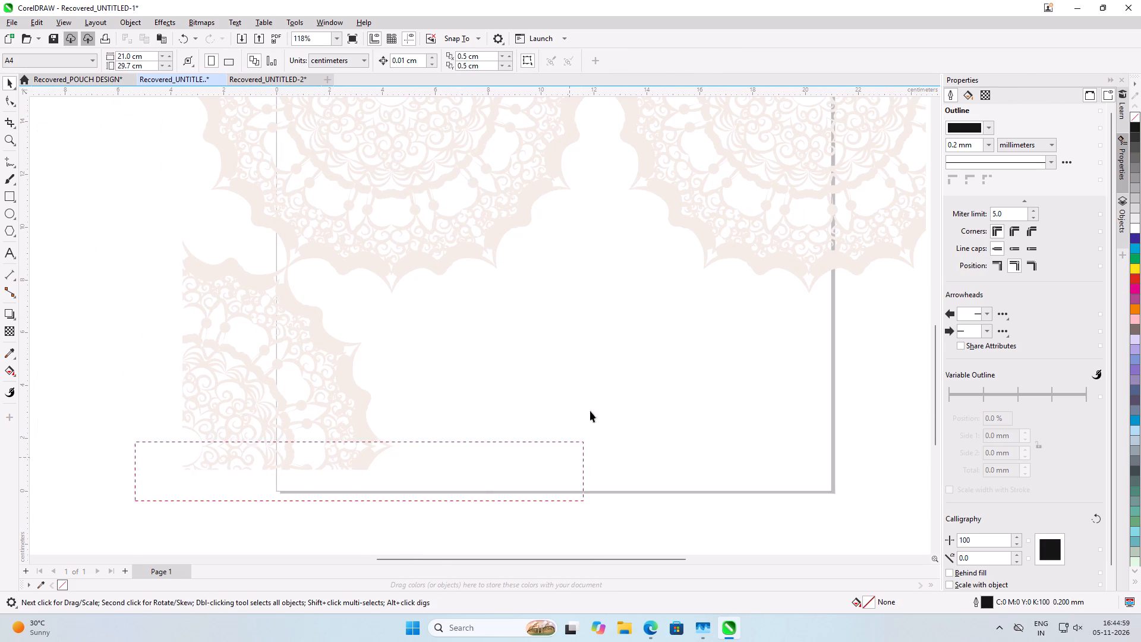
pyautogui.moveTo(590, 411); pyautogui.dragTo(590, 294)
pyautogui.press('Delete')
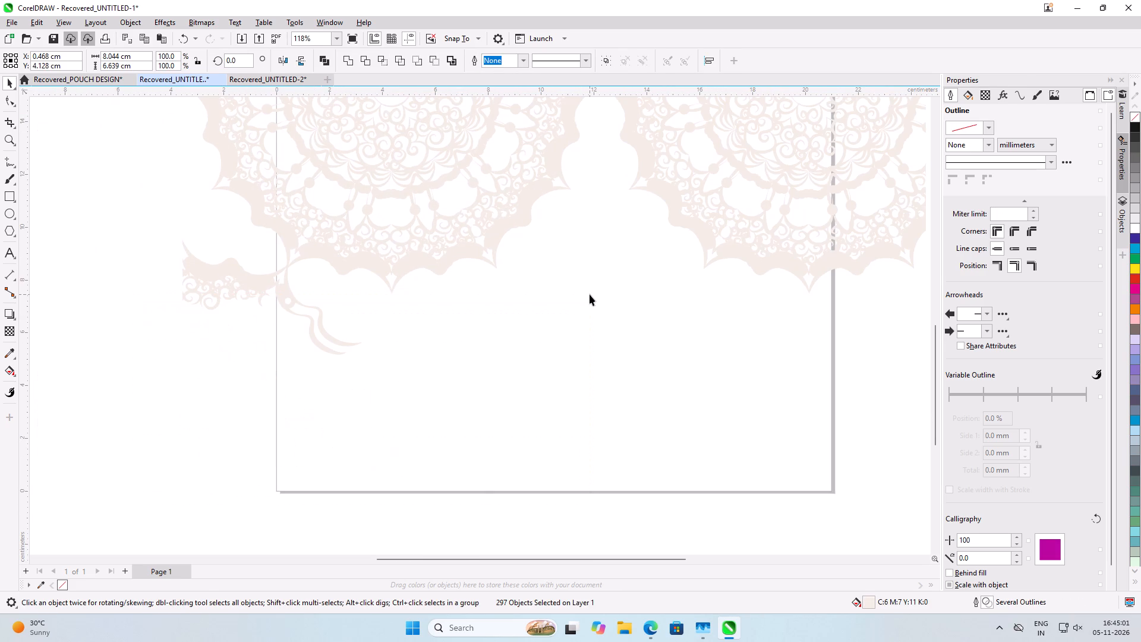
# Delete the bottom-left mandala's leftover lace fragments, small ring pieces and the curved border strip along its upper edge.
pyautogui.moveTo(150, 241); pyautogui.dragTo(283, 416)
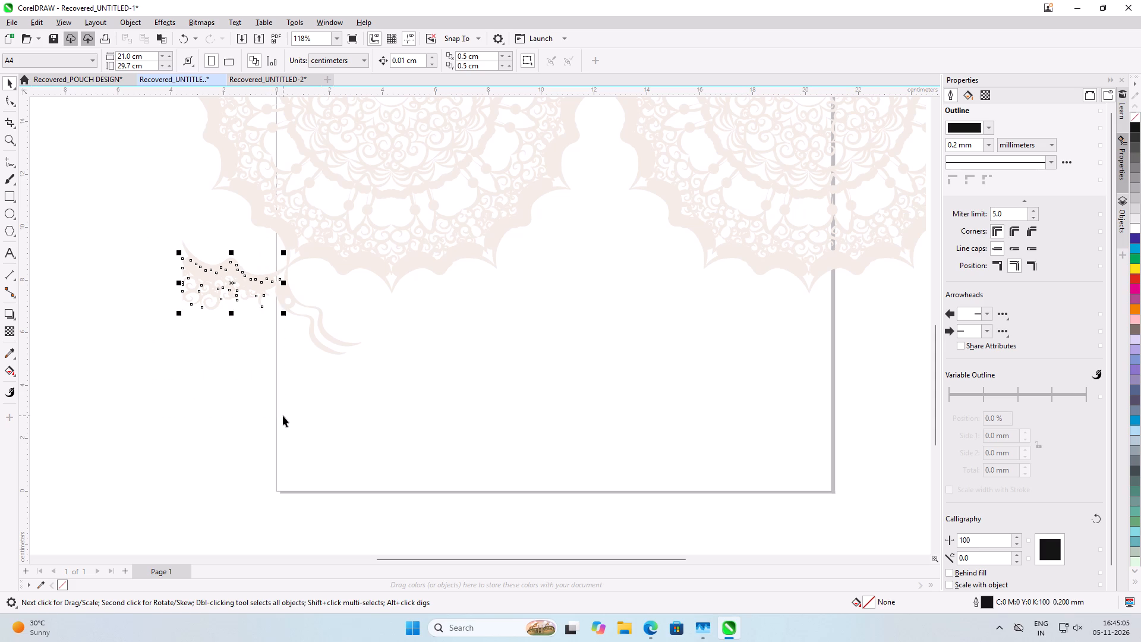
pyautogui.press('Delete')
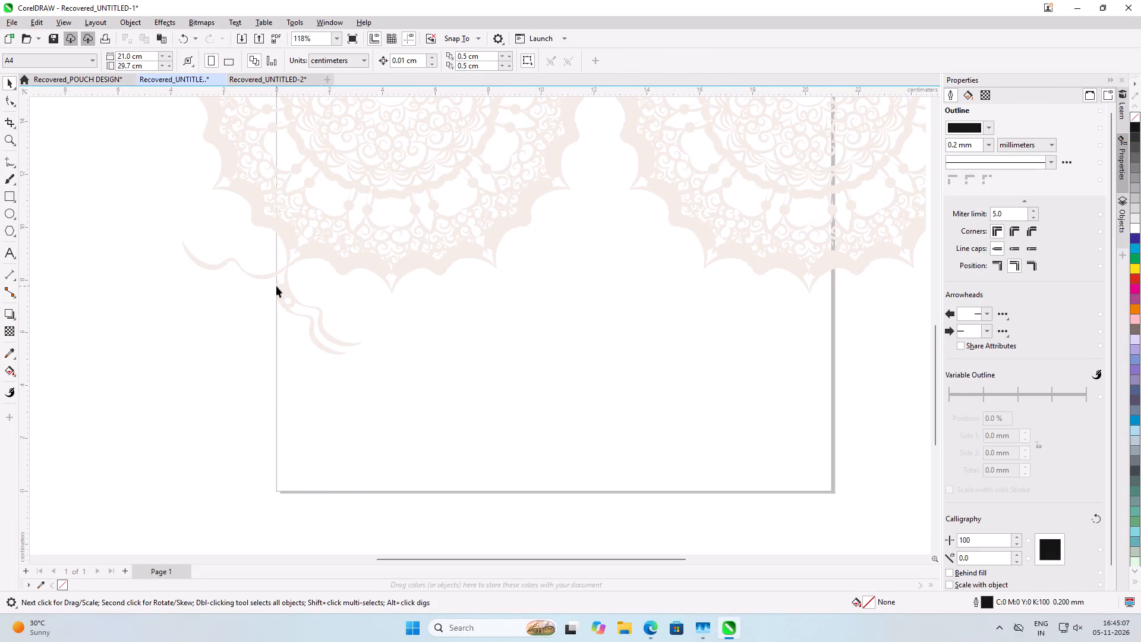
pyautogui.click(276, 286)
pyautogui.press('Delete')
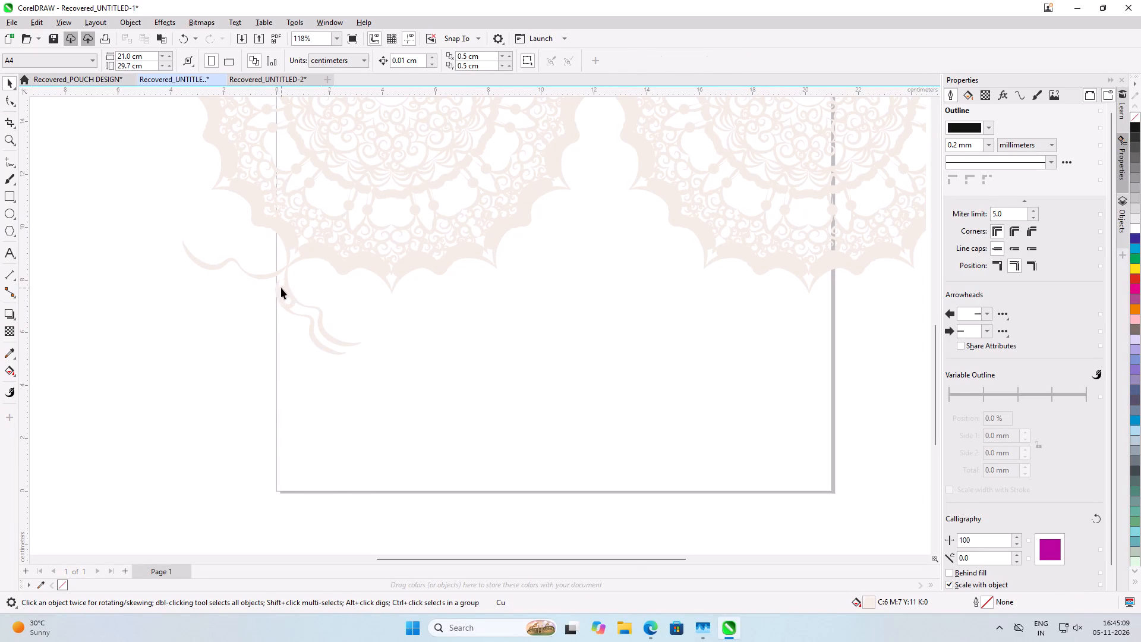
pyautogui.click(290, 303)
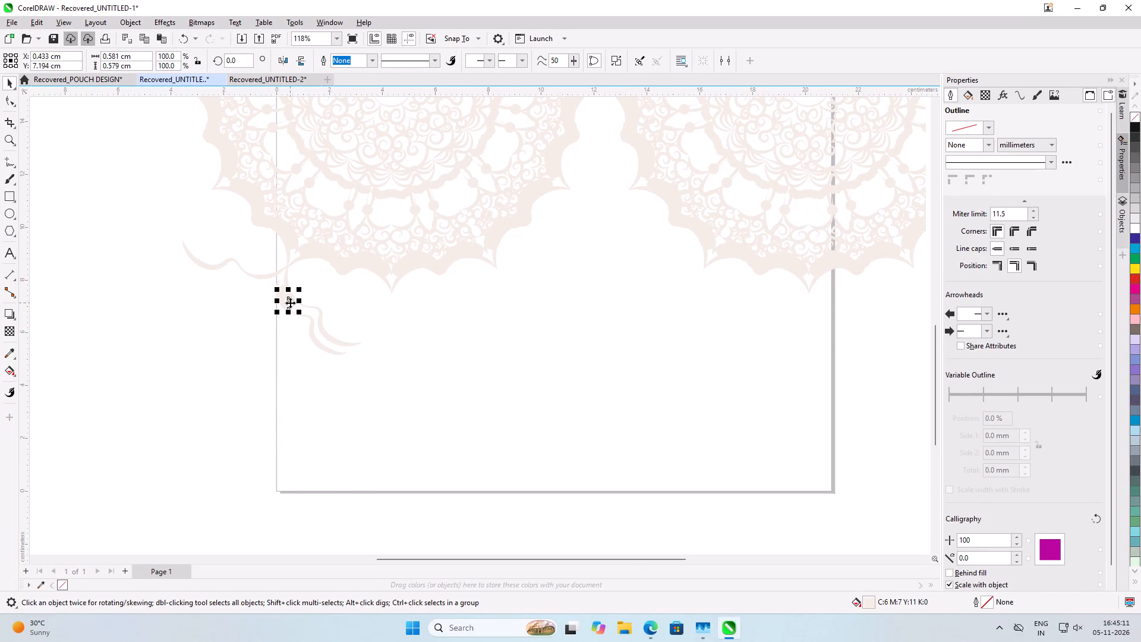
pyautogui.press('Delete')
pyautogui.click(285, 291)
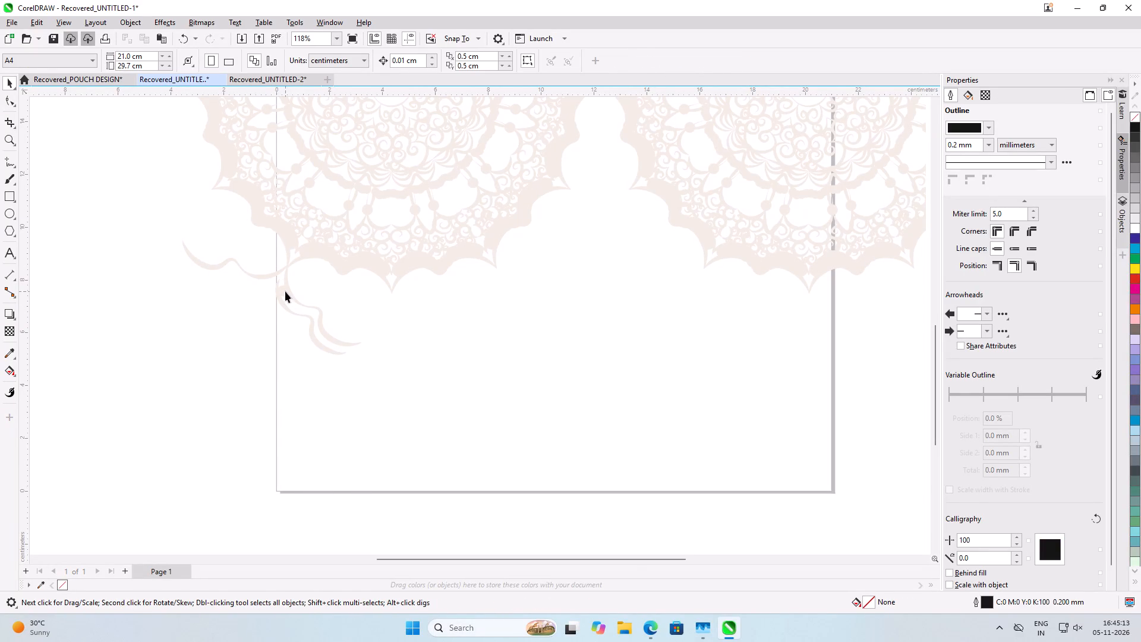
pyautogui.press('Delete')
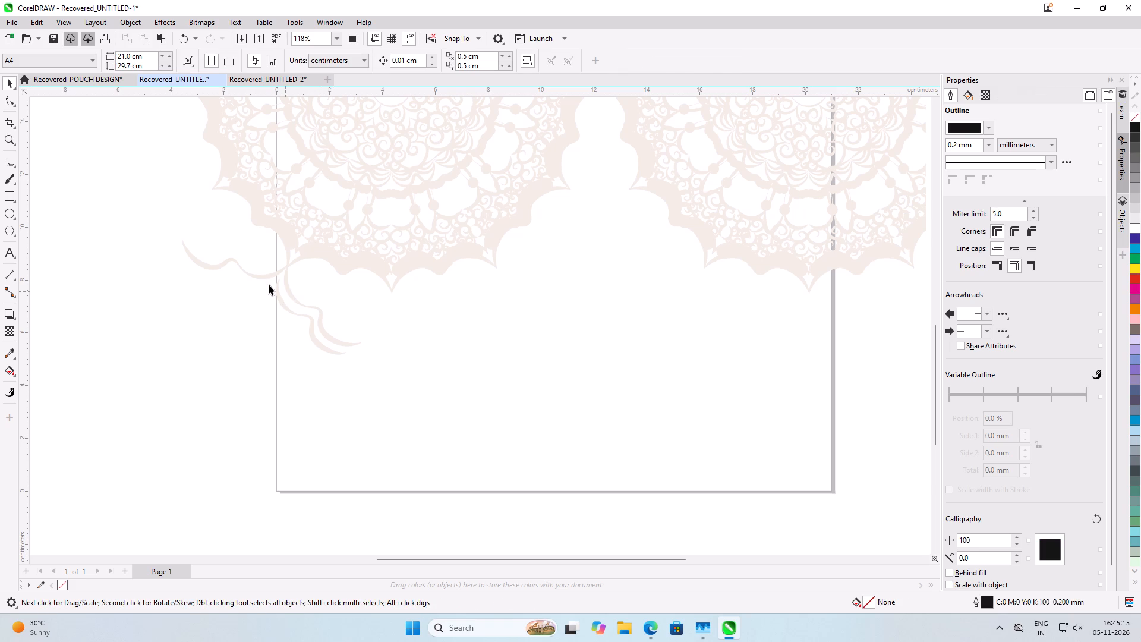
pyautogui.click(269, 278)
pyautogui.press('Delete')
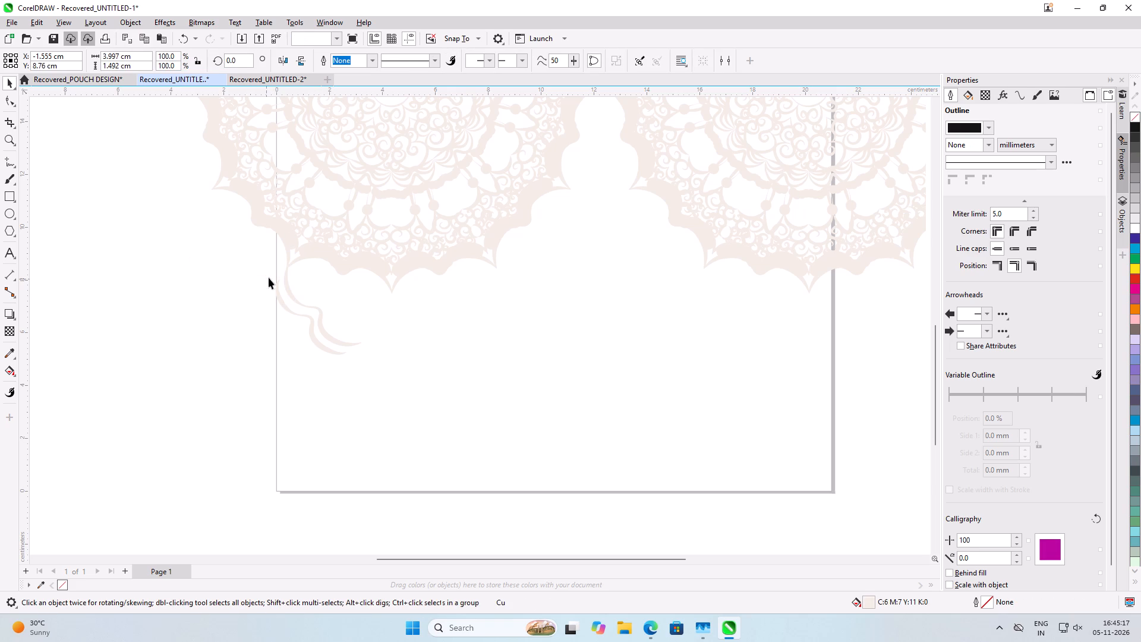
# Pull the bottom-left mandala's two remaining curved border strips down, clear of the neighbouring mandala, and delete them.
pyautogui.moveTo(247, 254); pyautogui.dragTo(294, 351)
pyautogui.click(351, 359)
pyautogui.moveTo(348, 344); pyautogui.dragTo(308, 422)
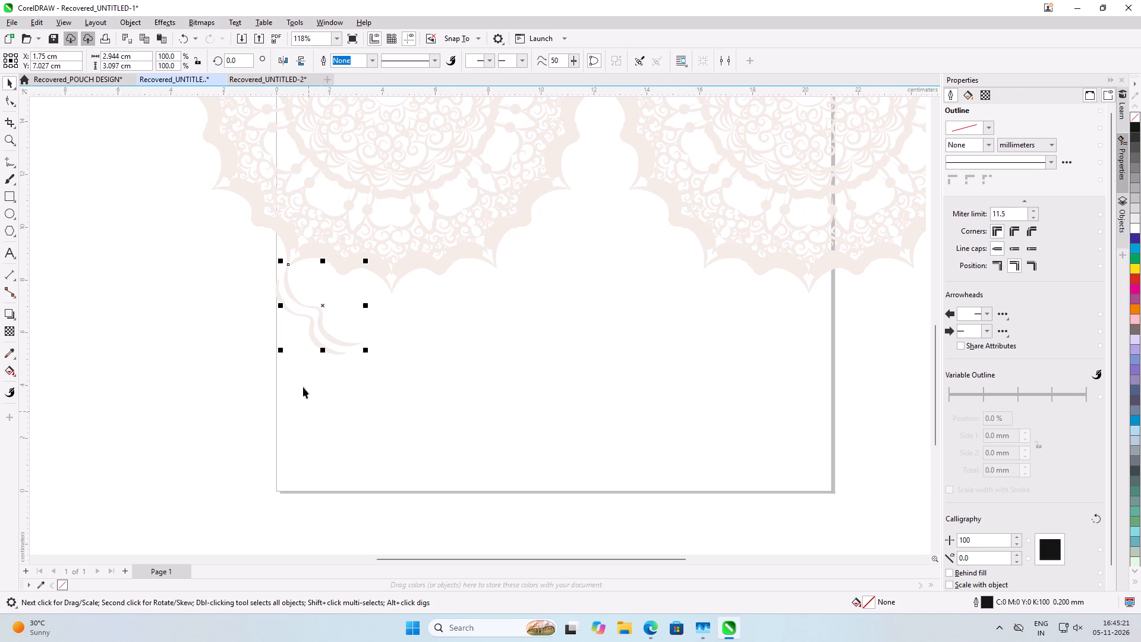
pyautogui.moveTo(339, 342); pyautogui.dragTo(339, 452)
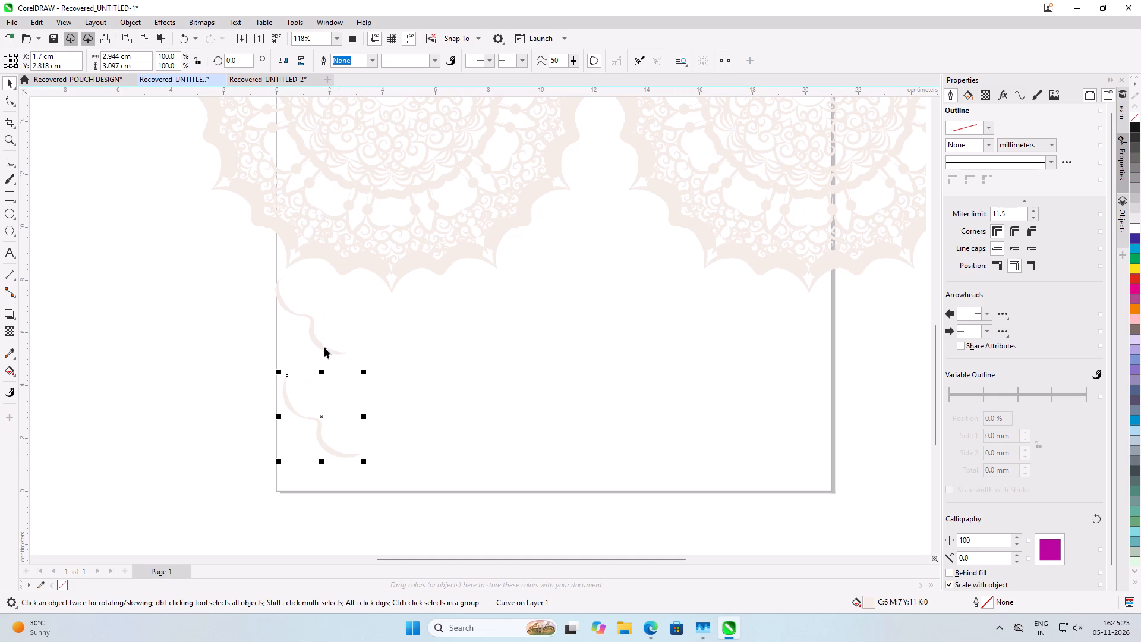
pyautogui.click(320, 343)
pyautogui.moveTo(319, 348); pyautogui.dragTo(309, 464)
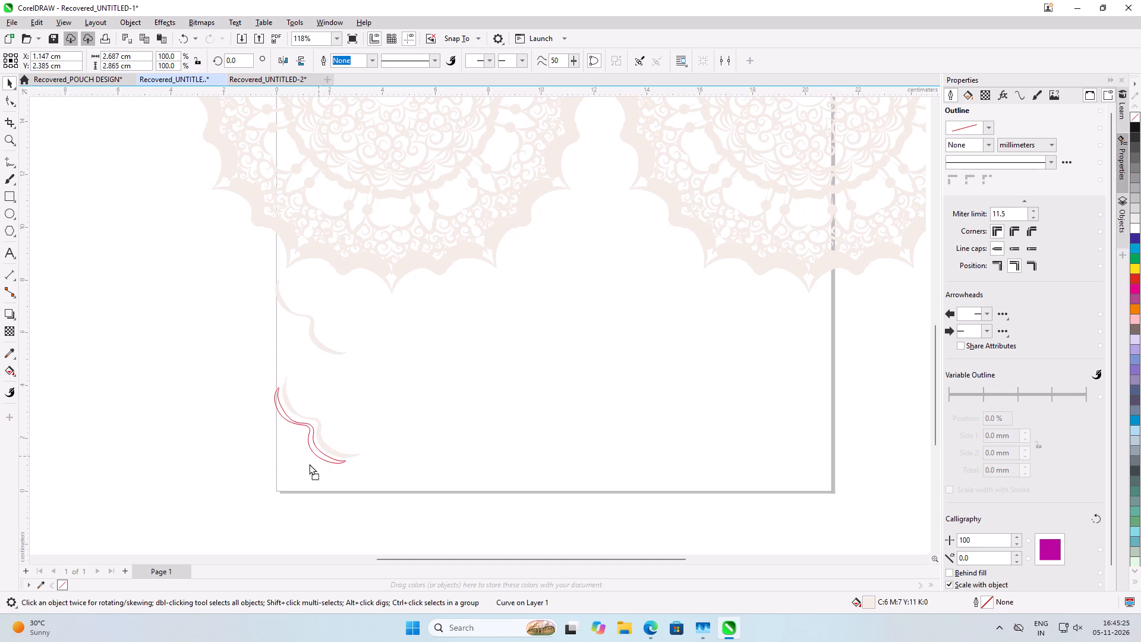
pyautogui.moveTo(309, 464); pyautogui.dragTo(323, 459)
pyautogui.moveTo(213, 358); pyautogui.dragTo(486, 550)
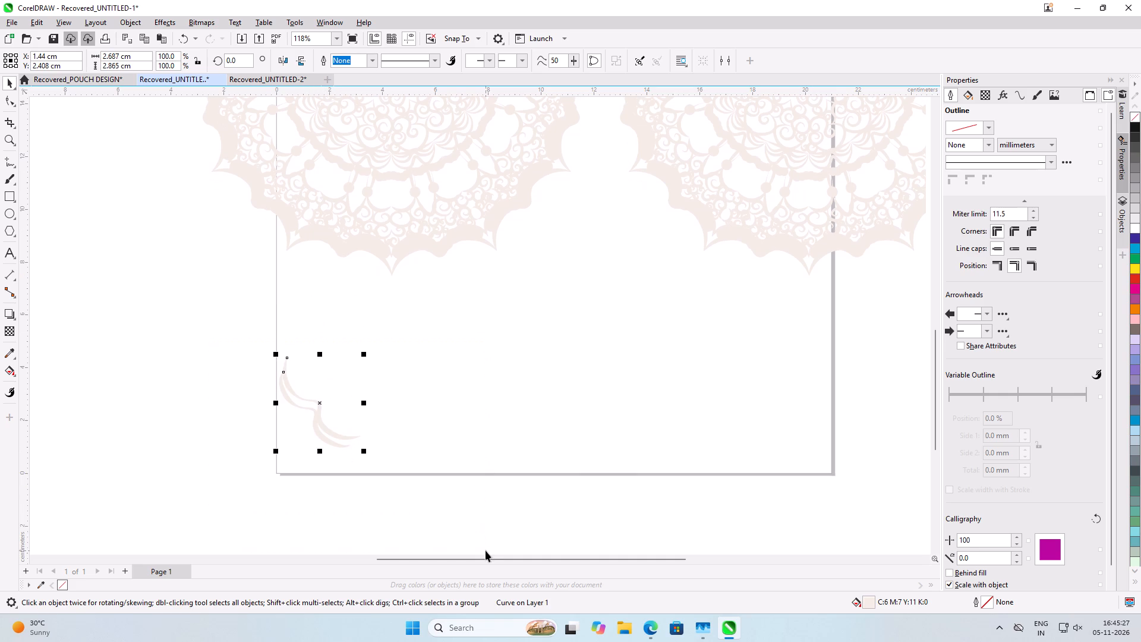
pyautogui.press('Delete')
# Delete the main body of the partial mandala at the top-right corner of the lace pattern.
pyautogui.scroll(-6, 349, 574)
pyautogui.scroll(-4, 402, 468)
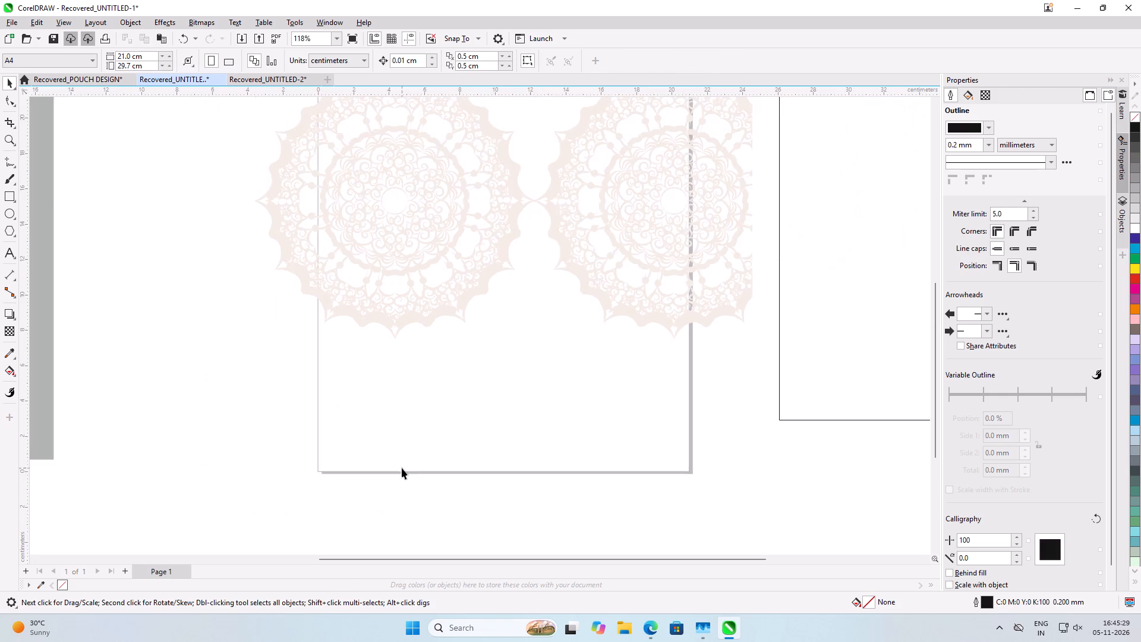
pyautogui.scroll(-4, 402, 468)
pyautogui.scroll(5, 544, 295)
pyautogui.scroll(-3, 322, 468)
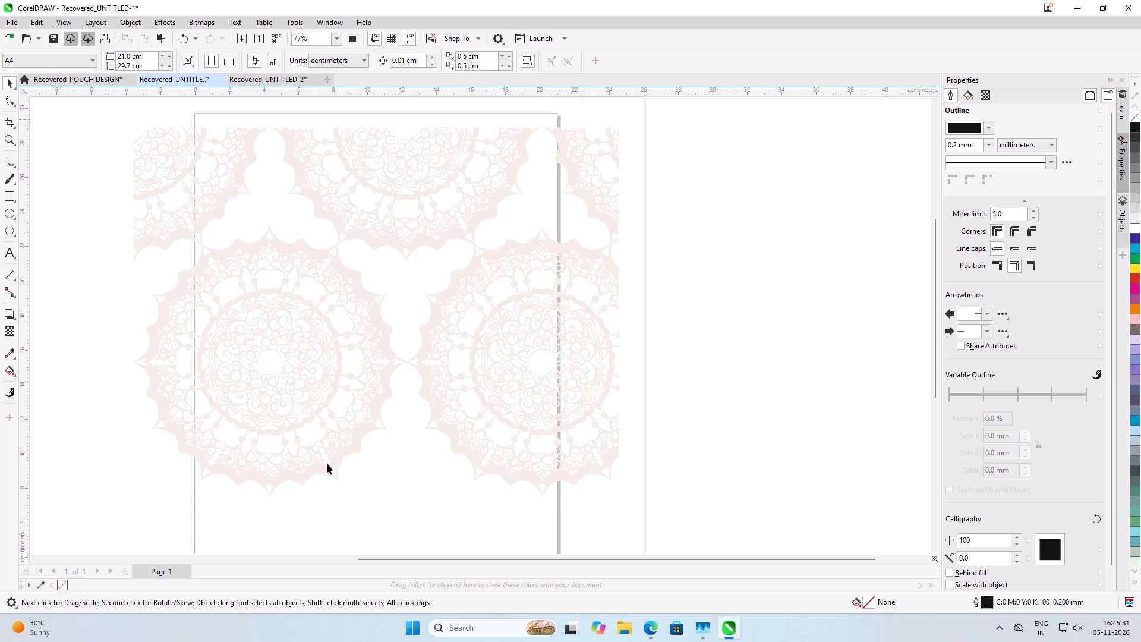
pyautogui.scroll(6, 636, 221)
pyautogui.scroll(3, 429, 241)
pyautogui.moveTo(411, 237); pyautogui.dragTo(414, 246)
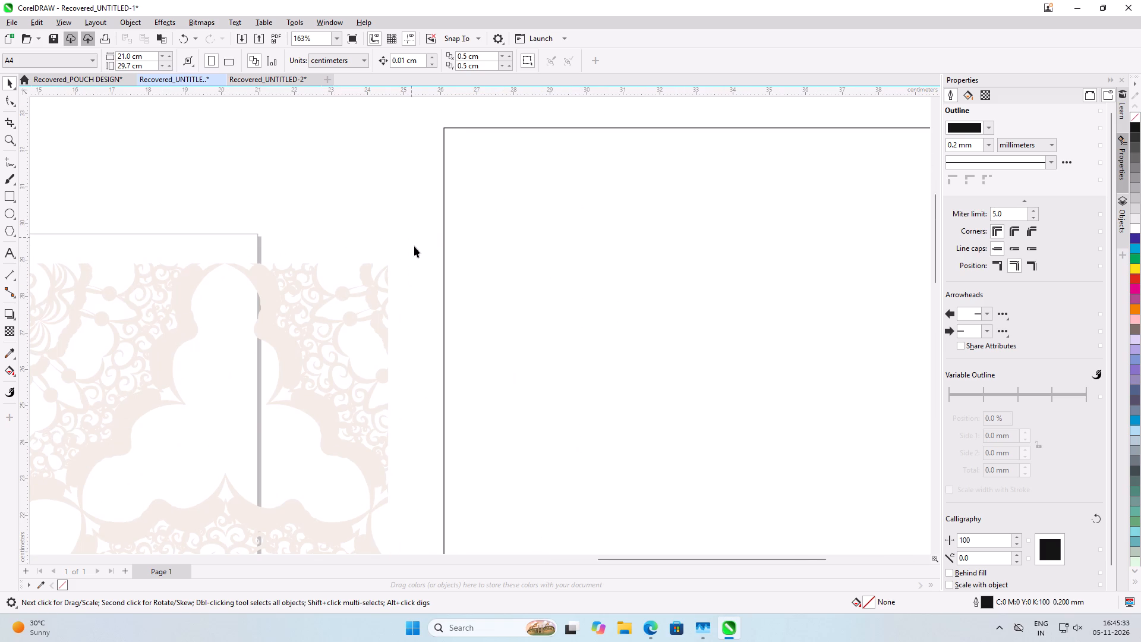
pyautogui.moveTo(414, 246); pyautogui.dragTo(220, 474)
pyautogui.press('Delete')
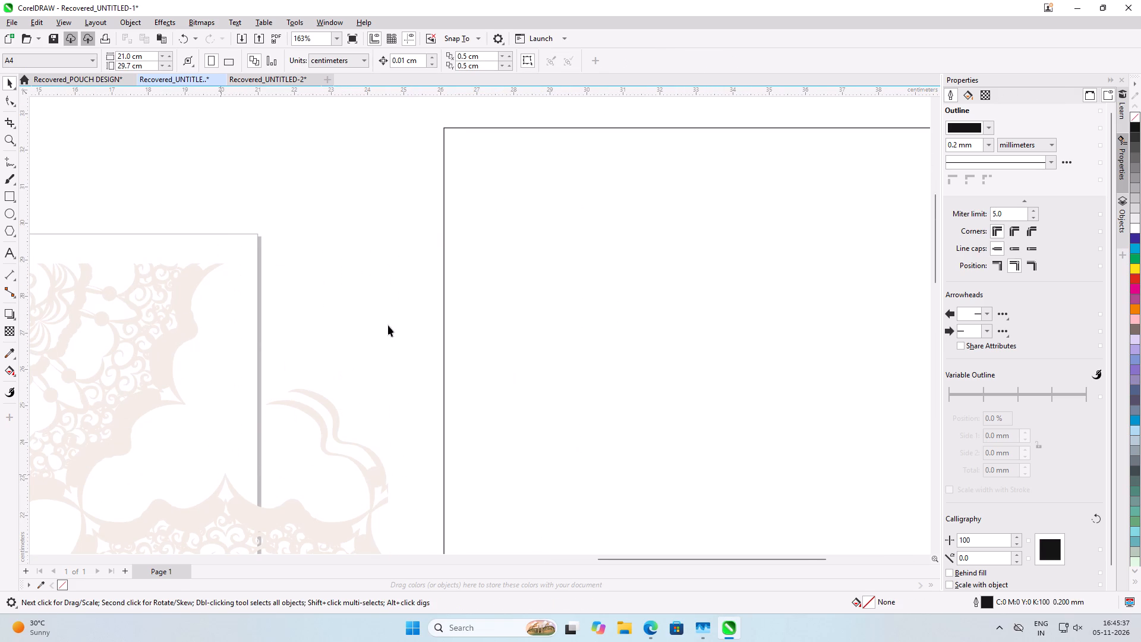
# Delete the top-right mandala's leftover lace fragments, small tip piece and both curved border strips, keeping the full mandala below.
pyautogui.moveTo(273, 366); pyautogui.dragTo(283, 411)
pyautogui.moveTo(248, 382); pyautogui.dragTo(439, 501)
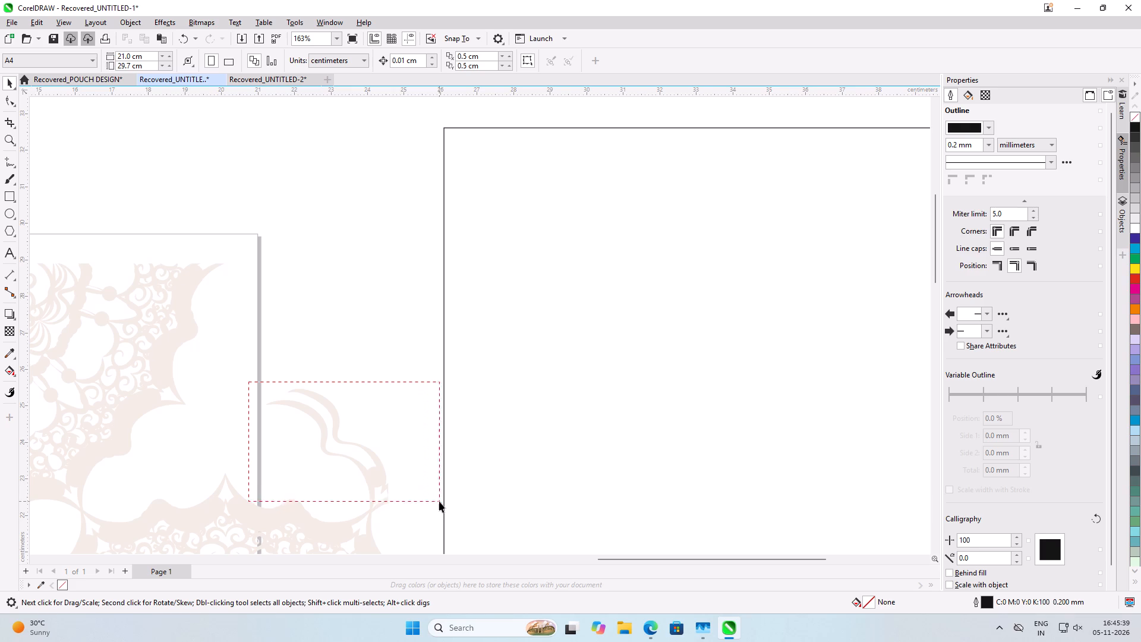
pyautogui.moveTo(439, 501); pyautogui.dragTo(451, 517)
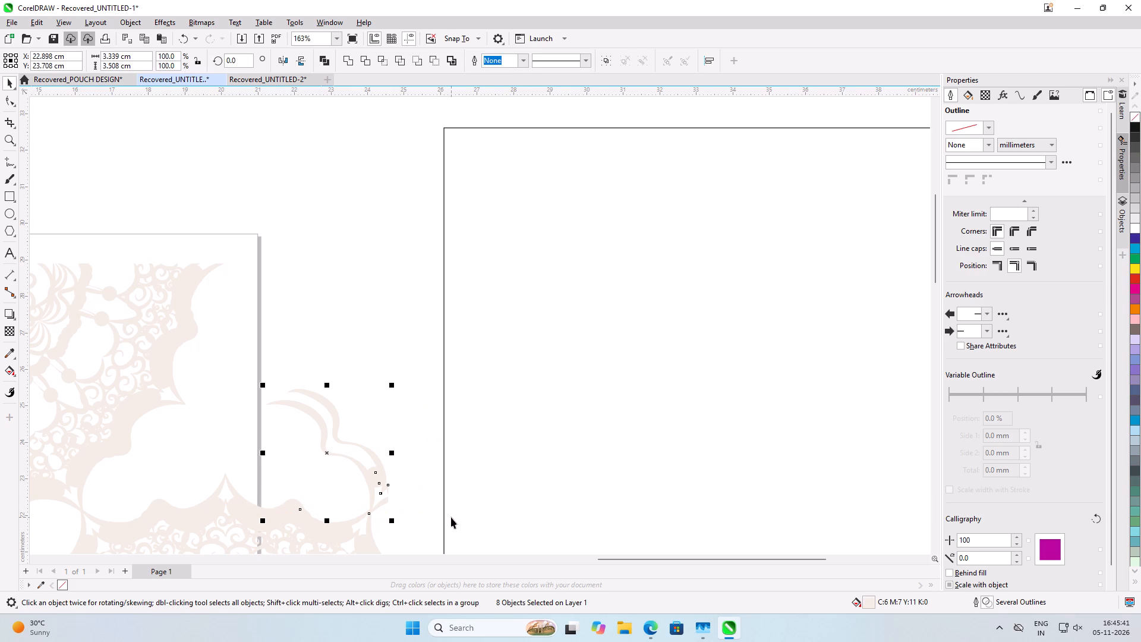
pyautogui.click(364, 355)
pyautogui.moveTo(414, 447); pyautogui.dragTo(352, 519)
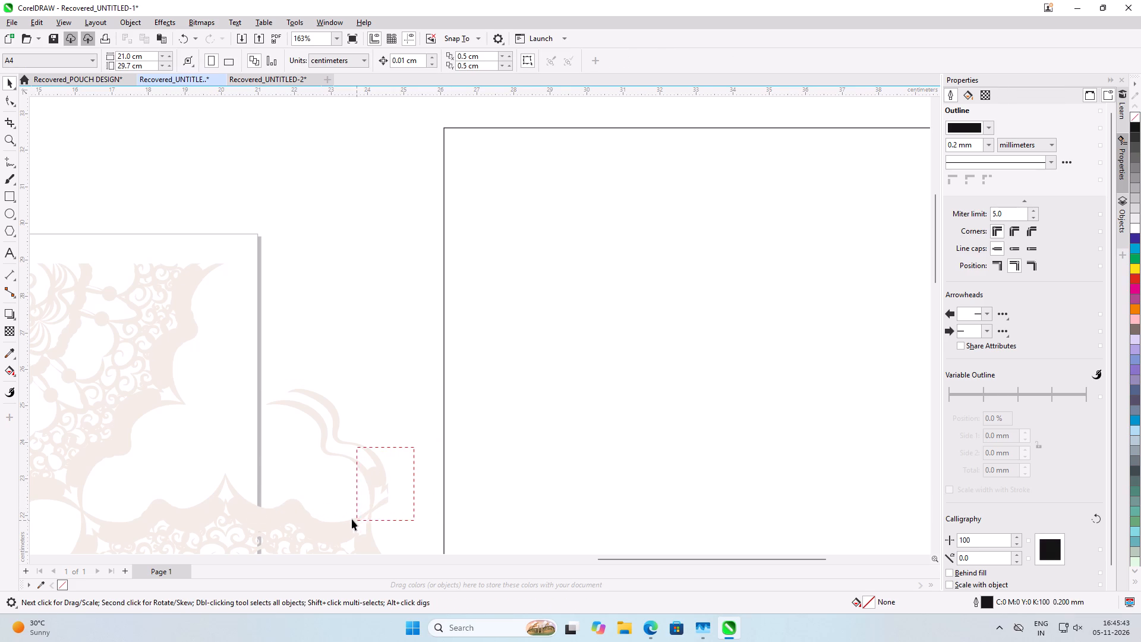
pyautogui.moveTo(352, 519); pyautogui.dragTo(345, 512)
pyautogui.press('Delete')
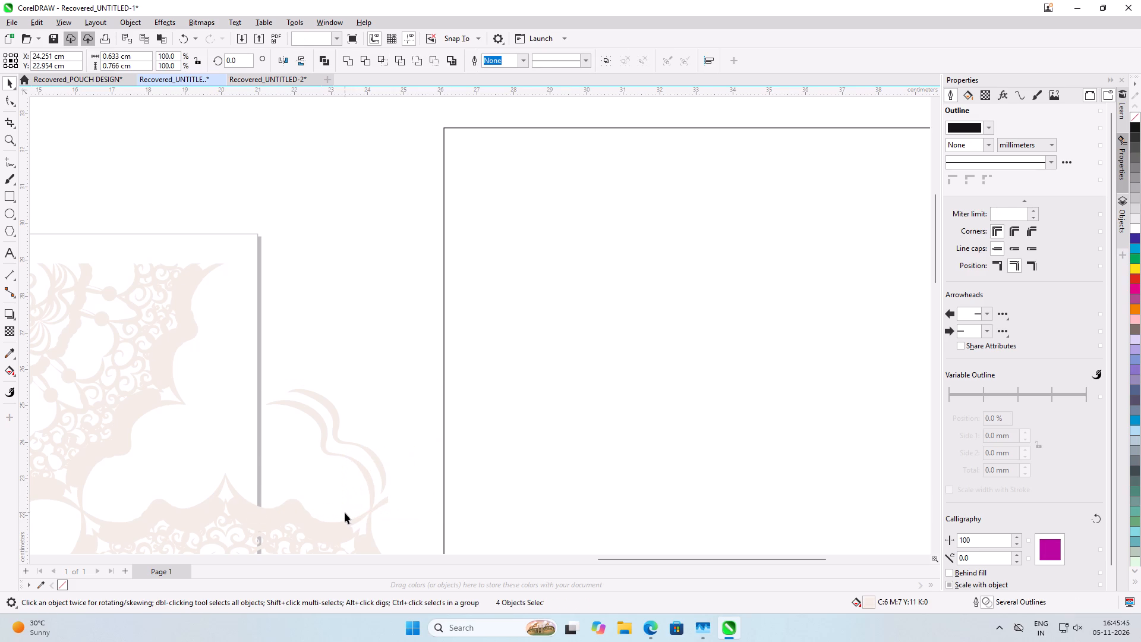
pyautogui.click(384, 500)
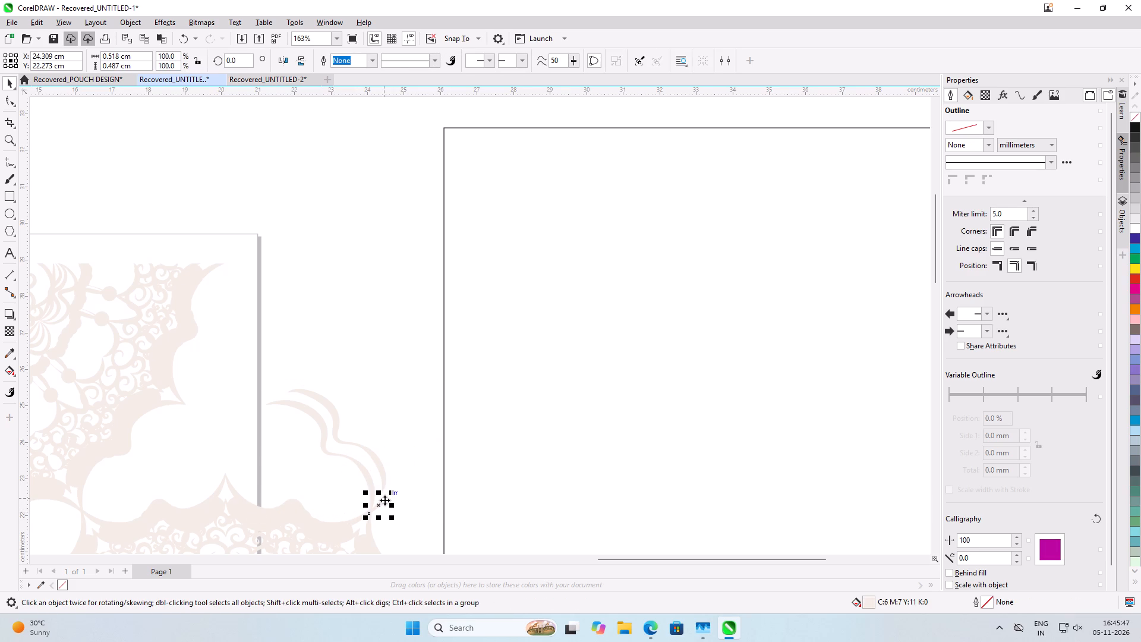
pyautogui.press('Delete')
pyautogui.click(373, 493)
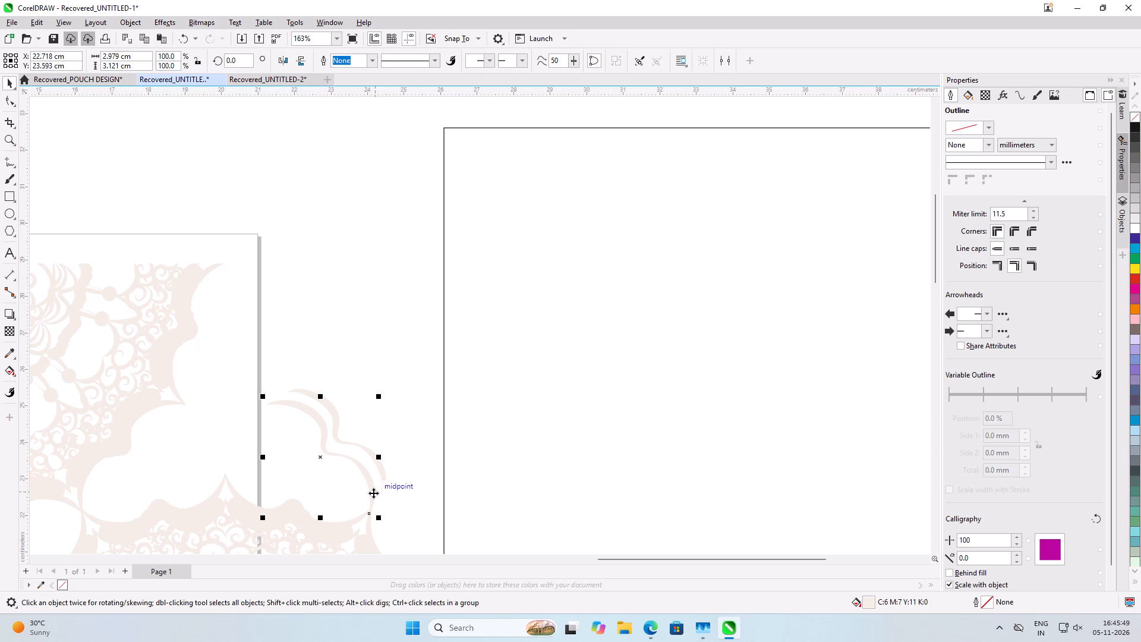
pyautogui.press('Delete')
pyautogui.click(386, 474)
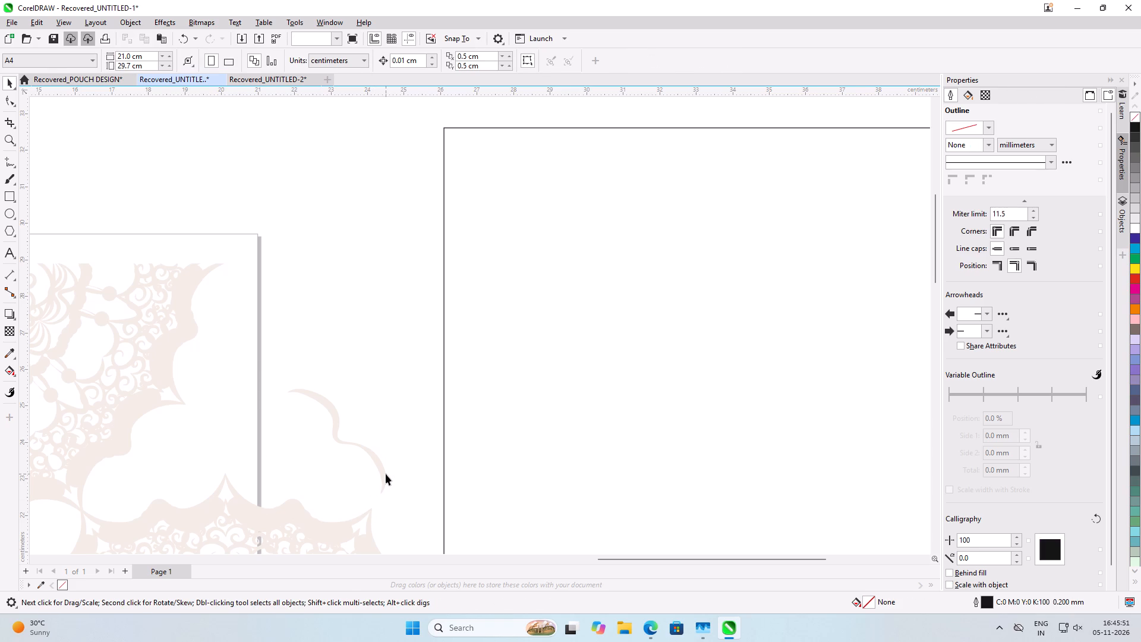
pyautogui.press('Delete')
# Delete the main body of the top-left partial mandala and the leftover lace fragments along its lower edge.
pyautogui.scroll(-4, 492, 0)
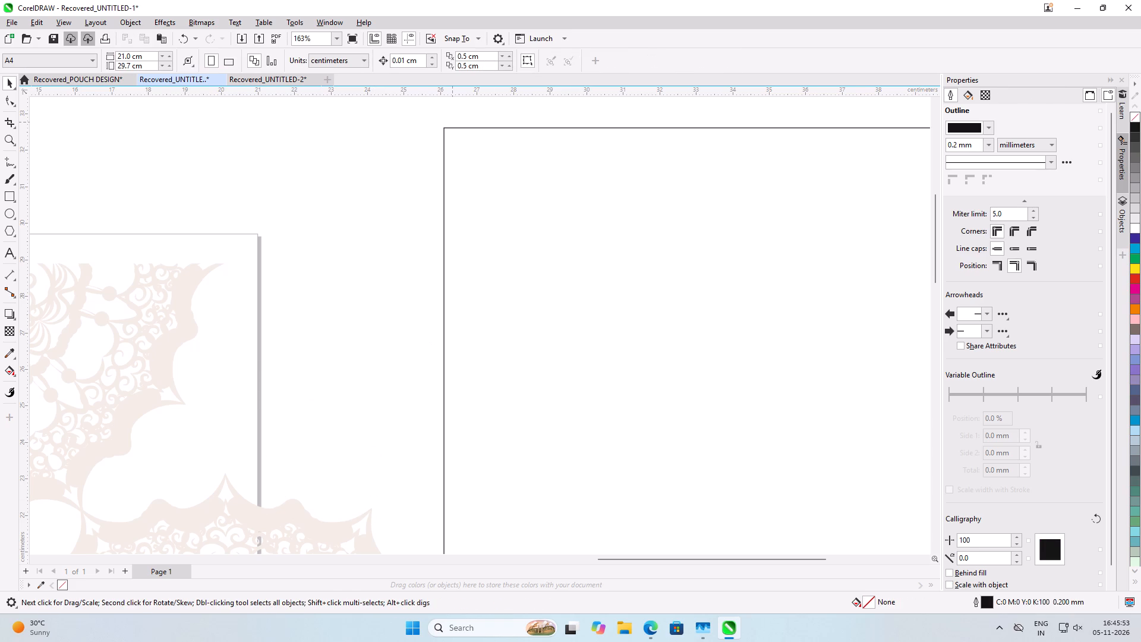
pyautogui.scroll(-7, 487, 59)
pyautogui.scroll(-9, 165, 237)
pyautogui.scroll(3, 53, 206)
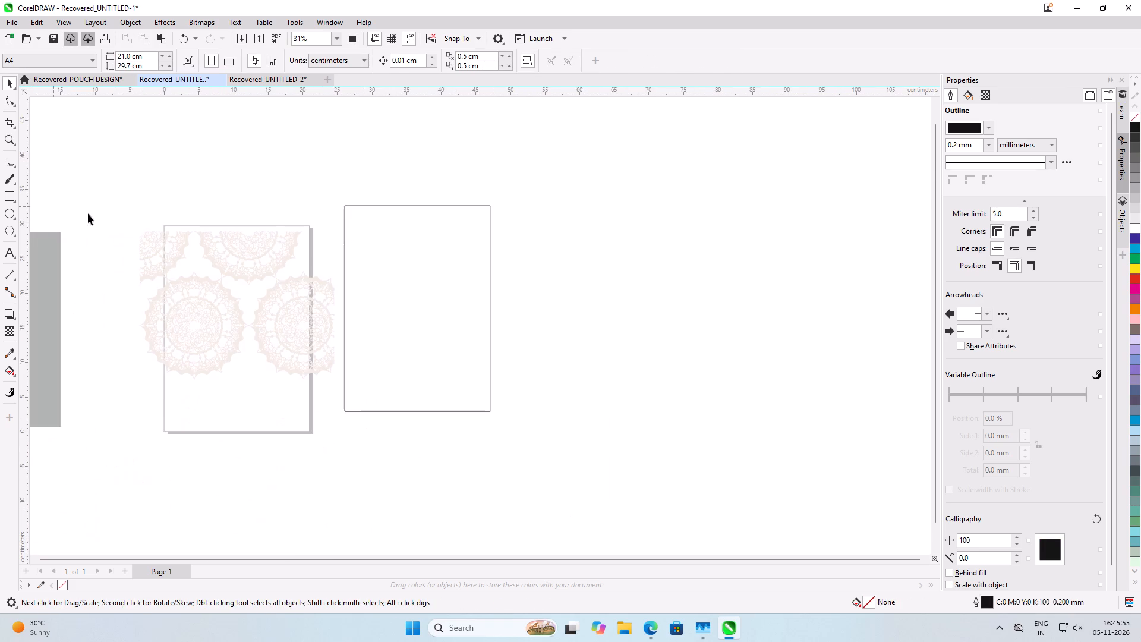
pyautogui.scroll(3, 88, 213)
pyautogui.scroll(3, 193, 259)
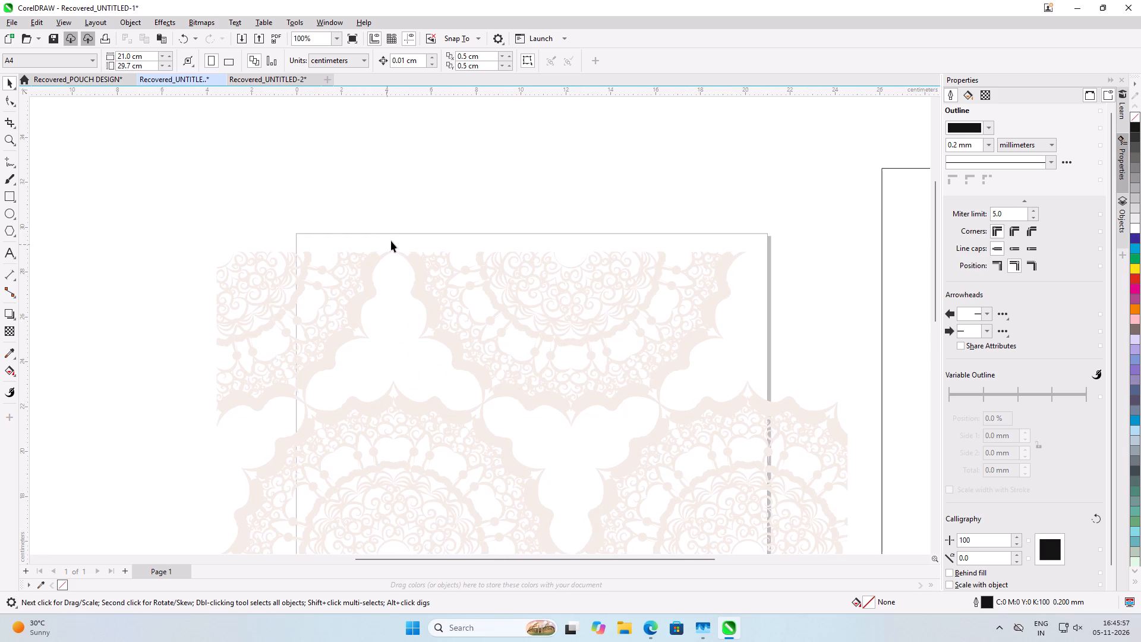
pyautogui.moveTo(396, 237); pyautogui.dragTo(146, 391)
pyautogui.press('Delete')
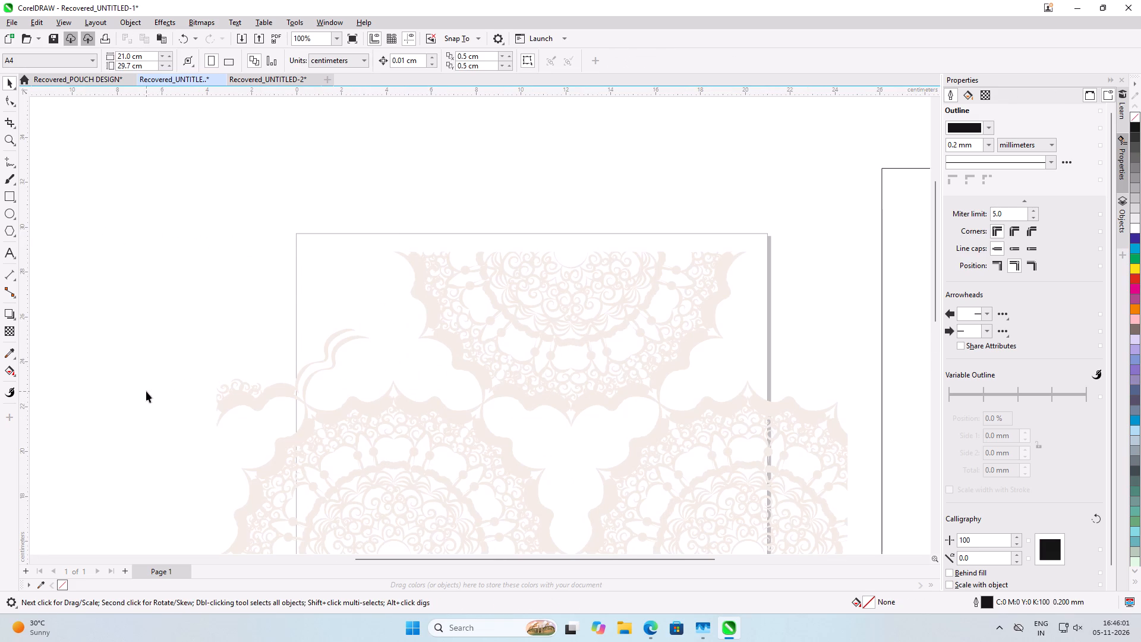
pyautogui.moveTo(153, 348); pyautogui.dragTo(317, 429)
pyautogui.moveTo(317, 429); pyautogui.dragTo(295, 427)
pyautogui.press('Delete')
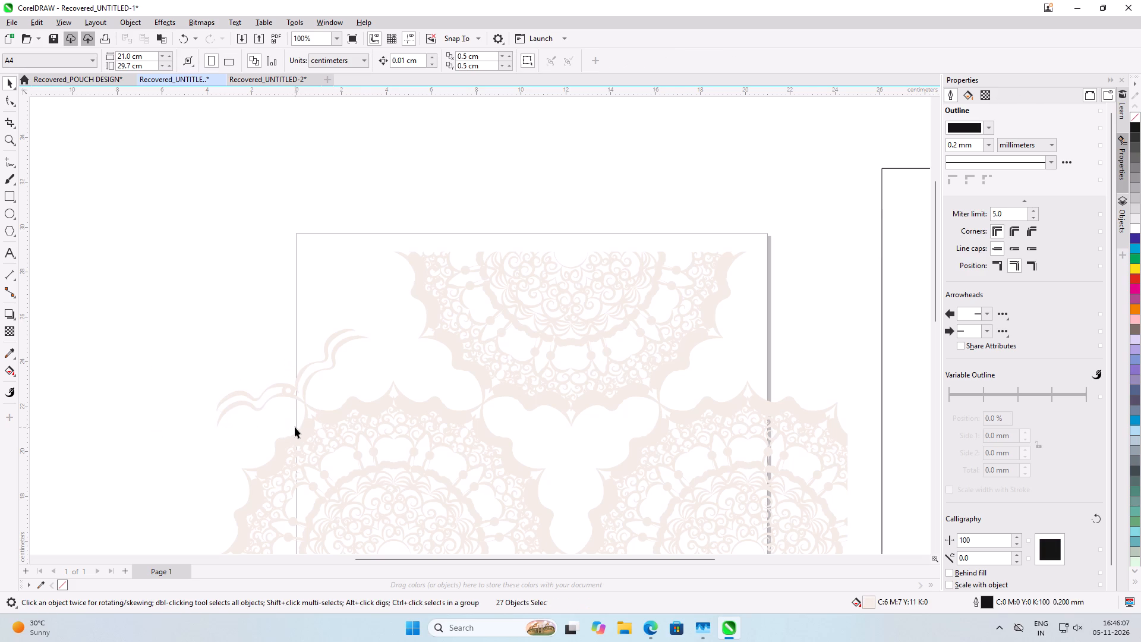
# Move the top-left mandala's remaining curved border strips and small ring clear of the mandala below, and delete them all together.
pyautogui.moveTo(305, 388); pyautogui.dragTo(248, 322)
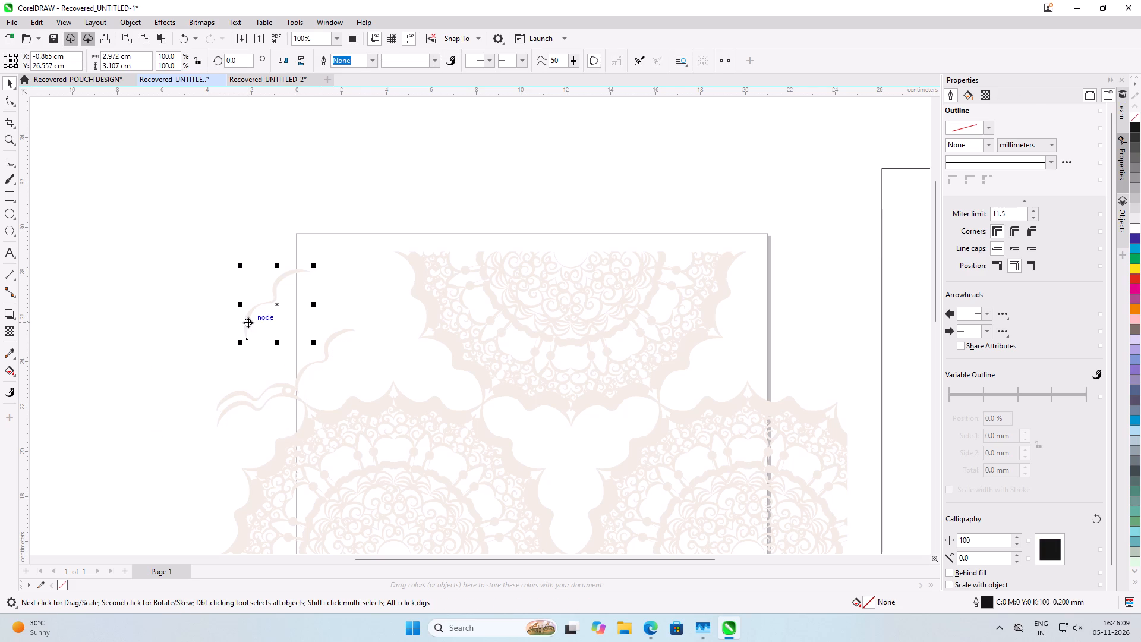
pyautogui.moveTo(305, 369); pyautogui.dragTo(269, 310)
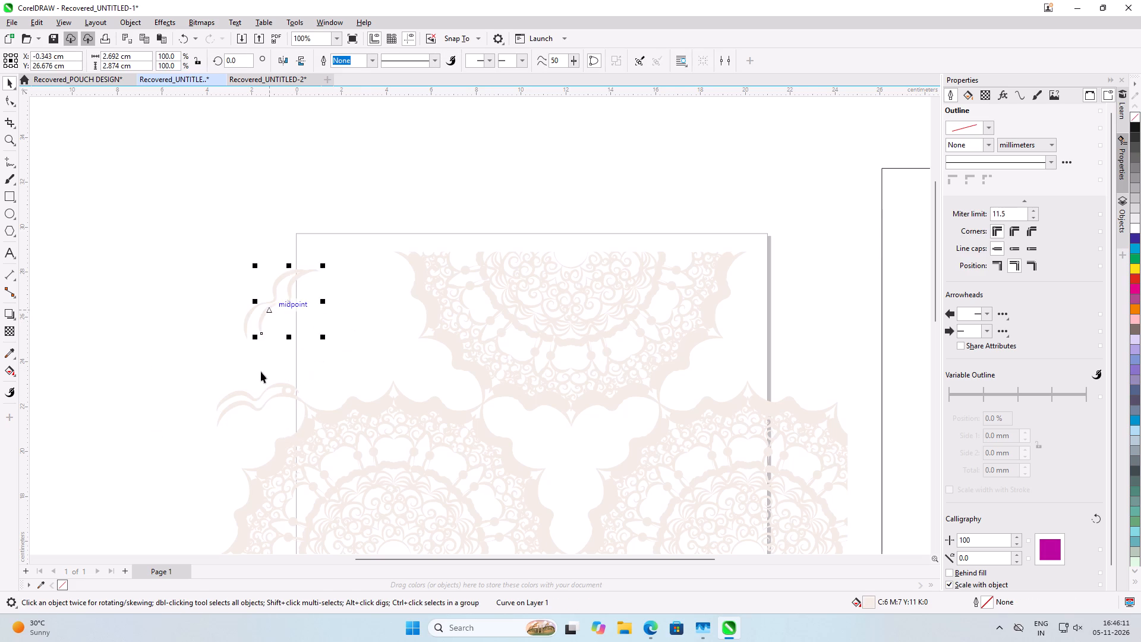
pyautogui.moveTo(261, 396); pyautogui.dragTo(287, 297)
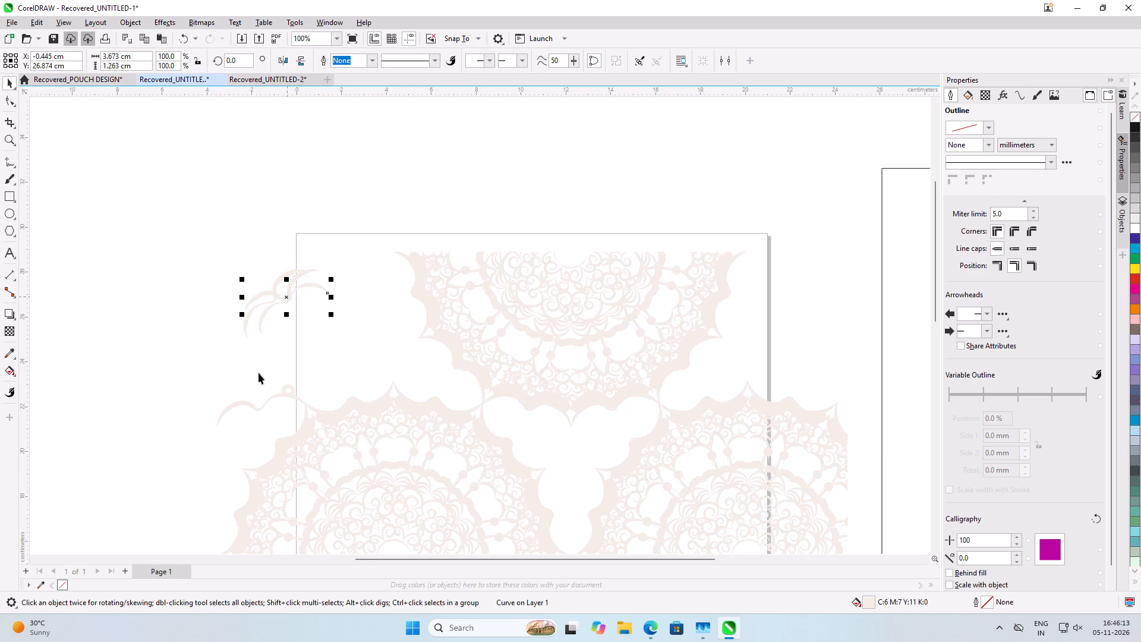
pyautogui.moveTo(273, 396); pyautogui.dragTo(286, 291)
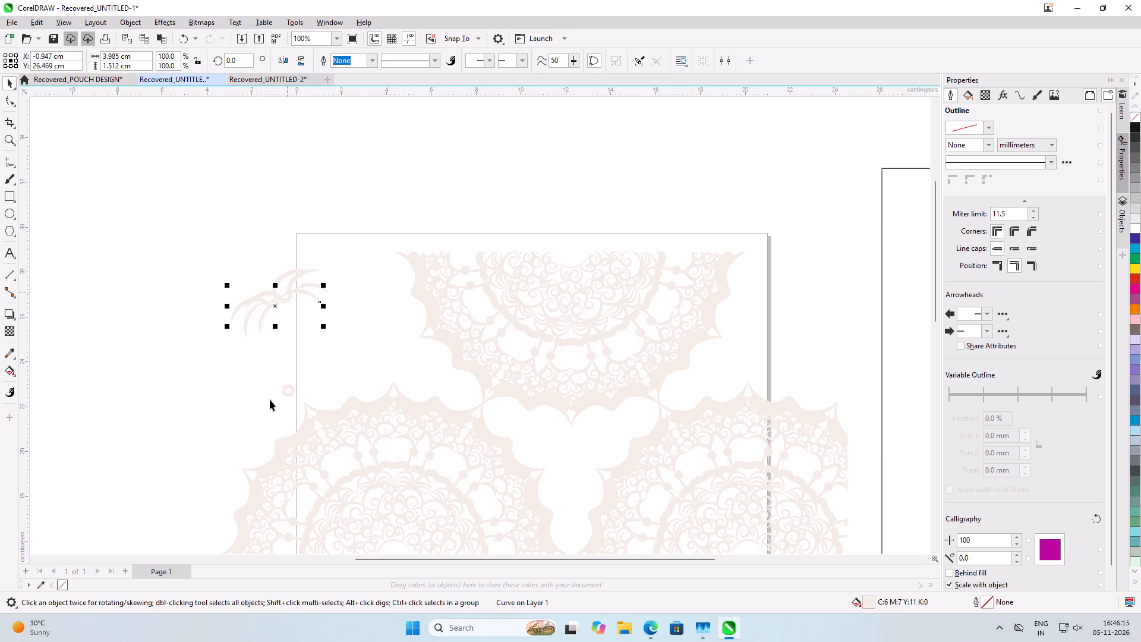
pyautogui.moveTo(280, 377); pyautogui.dragTo(294, 403)
pyautogui.click(289, 396)
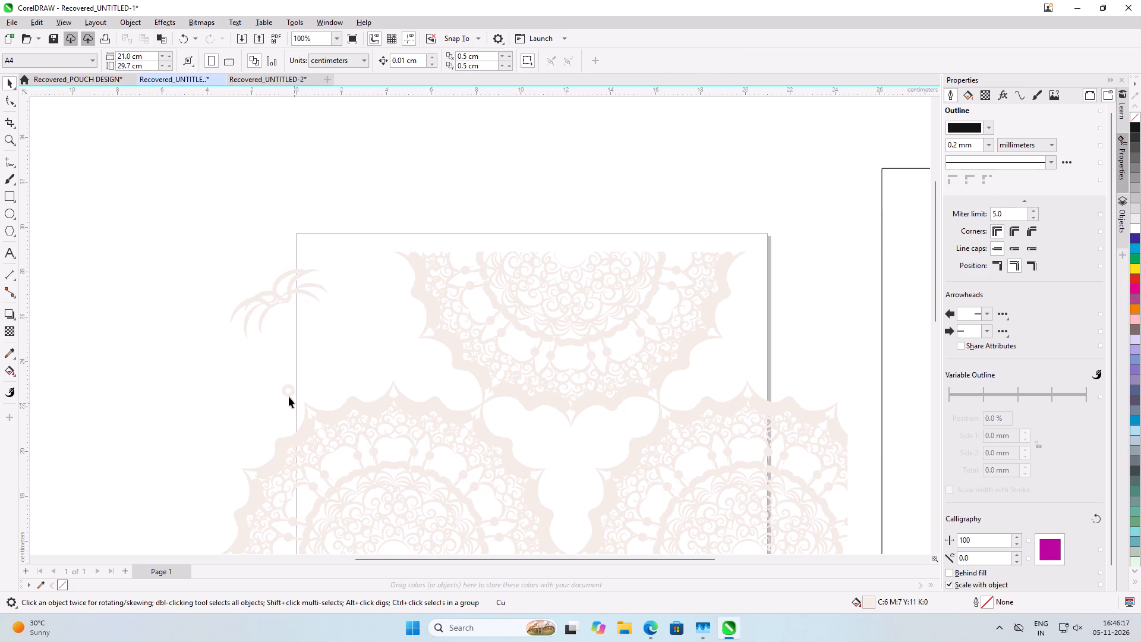
pyautogui.click(257, 372)
pyautogui.moveTo(257, 372); pyautogui.dragTo(310, 402)
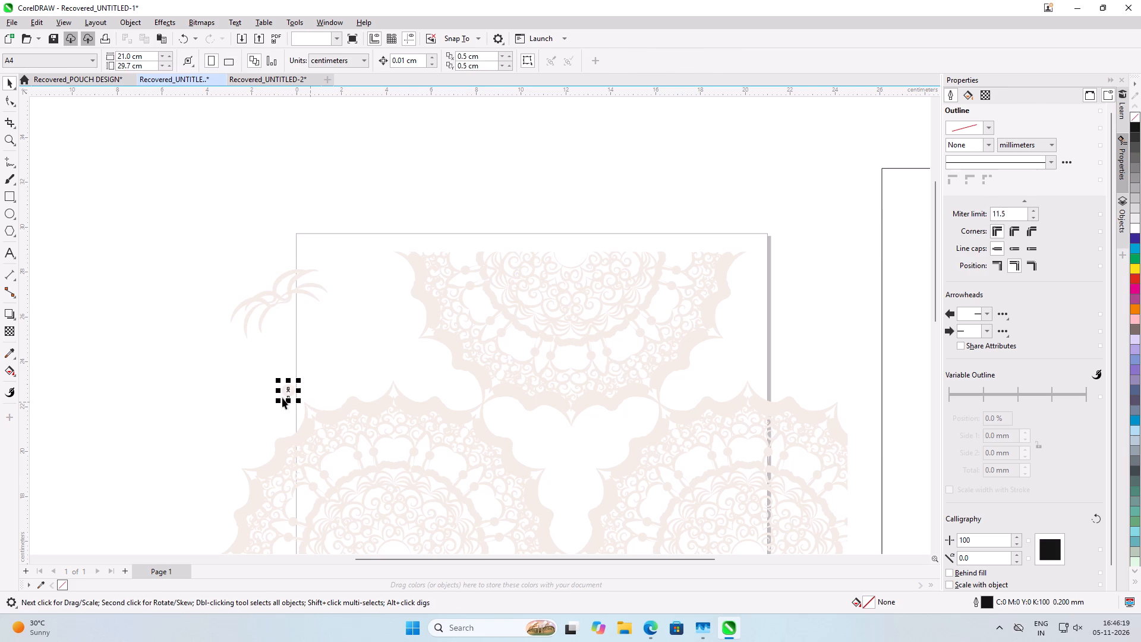
pyautogui.moveTo(282, 398); pyautogui.dragTo(277, 352)
pyautogui.moveTo(277, 352); pyautogui.dragTo(270, 304)
pyautogui.click(160, 239)
pyautogui.moveTo(217, 252); pyautogui.dragTo(310, 346)
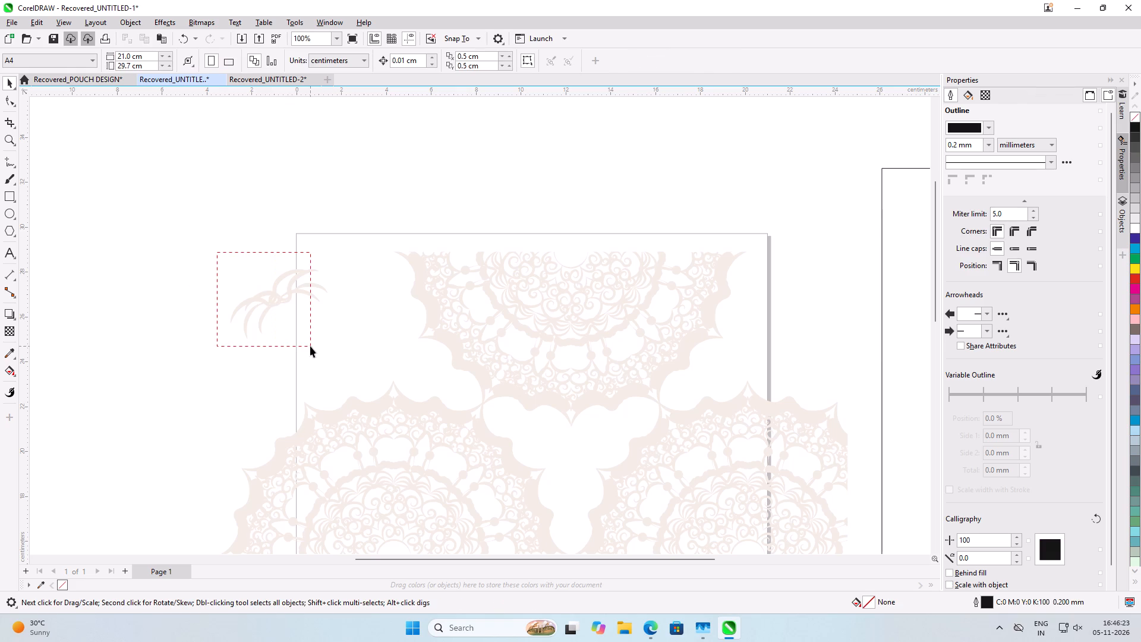
pyautogui.moveTo(310, 346); pyautogui.dragTo(333, 347)
pyautogui.press('Delete')
pyautogui.scroll(-5, 317, 308)
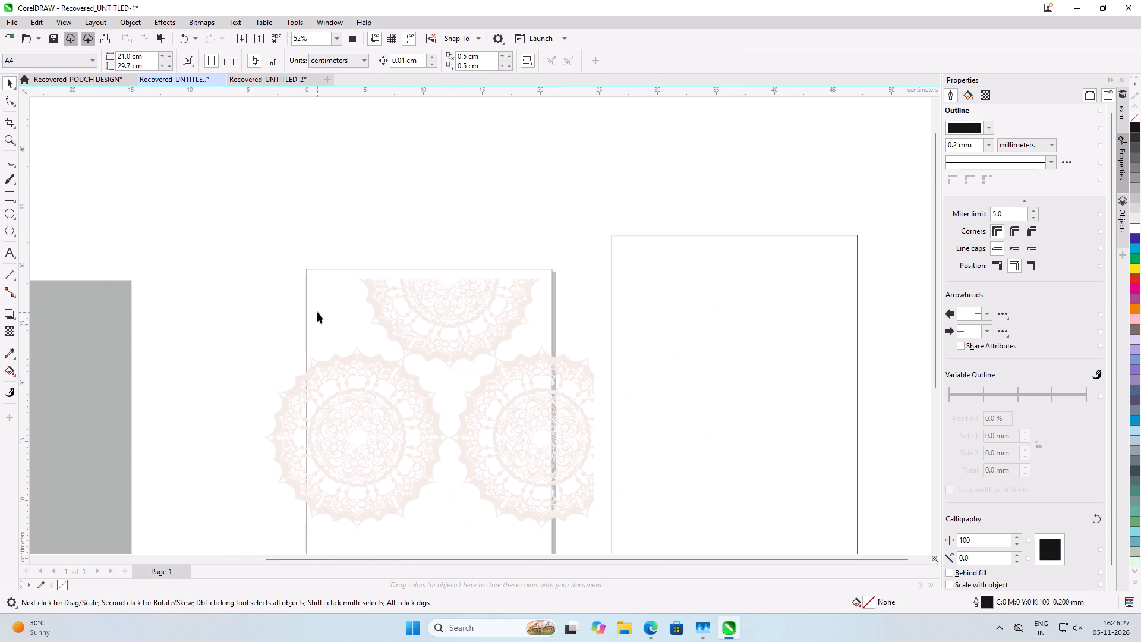
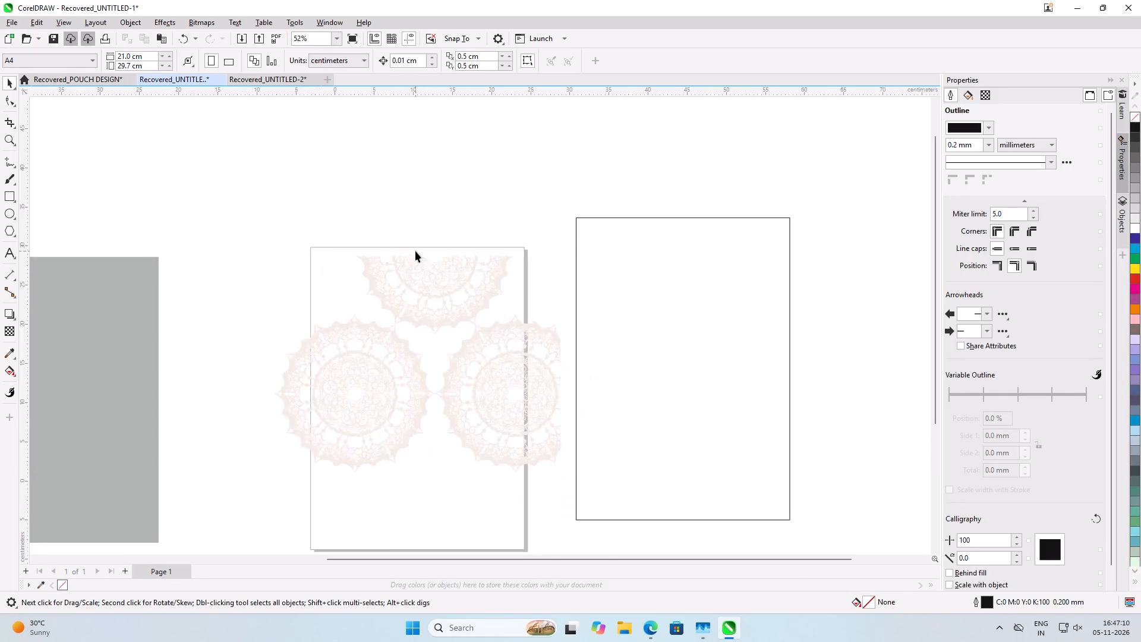
# Delete the main body of the top-centre partial mandala and the inner lace pieces along its lower part.
pyautogui.moveTo(746, 234); pyautogui.dragTo(138, 398)
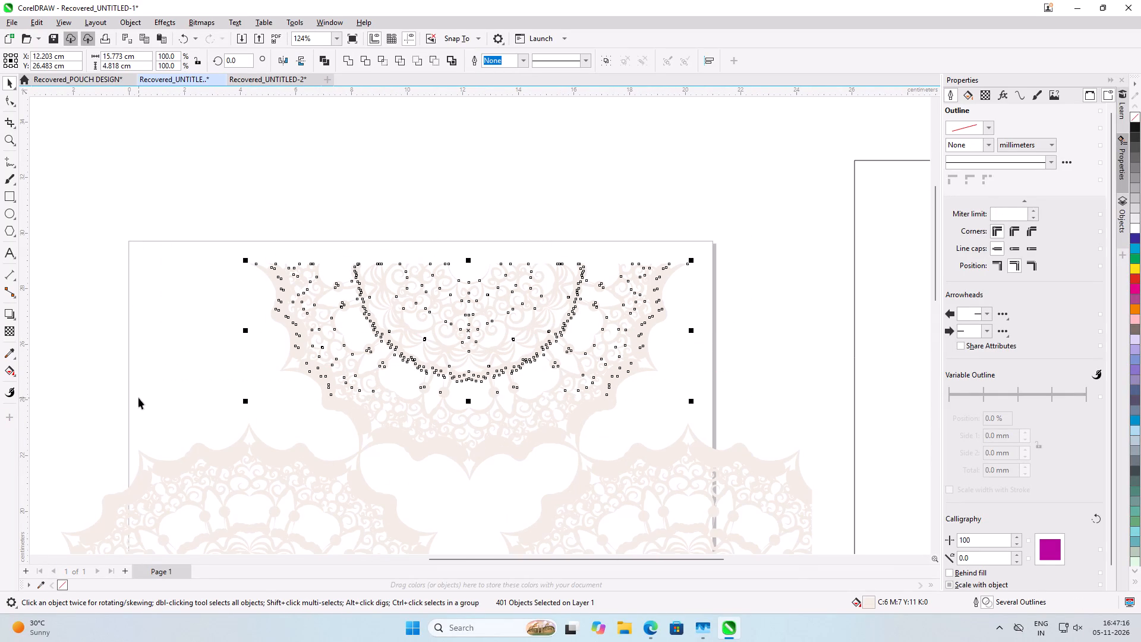
pyautogui.press('Delete')
pyautogui.moveTo(260, 344); pyautogui.dragTo(502, 430)
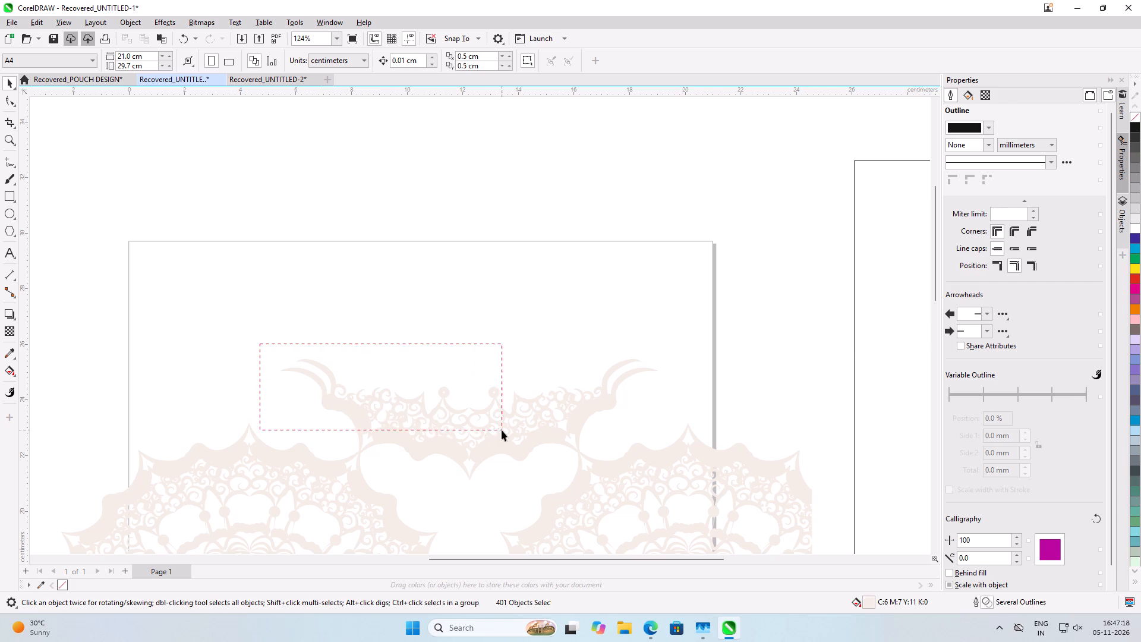
pyautogui.moveTo(502, 430); pyautogui.dragTo(517, 422)
pyautogui.press('Delete')
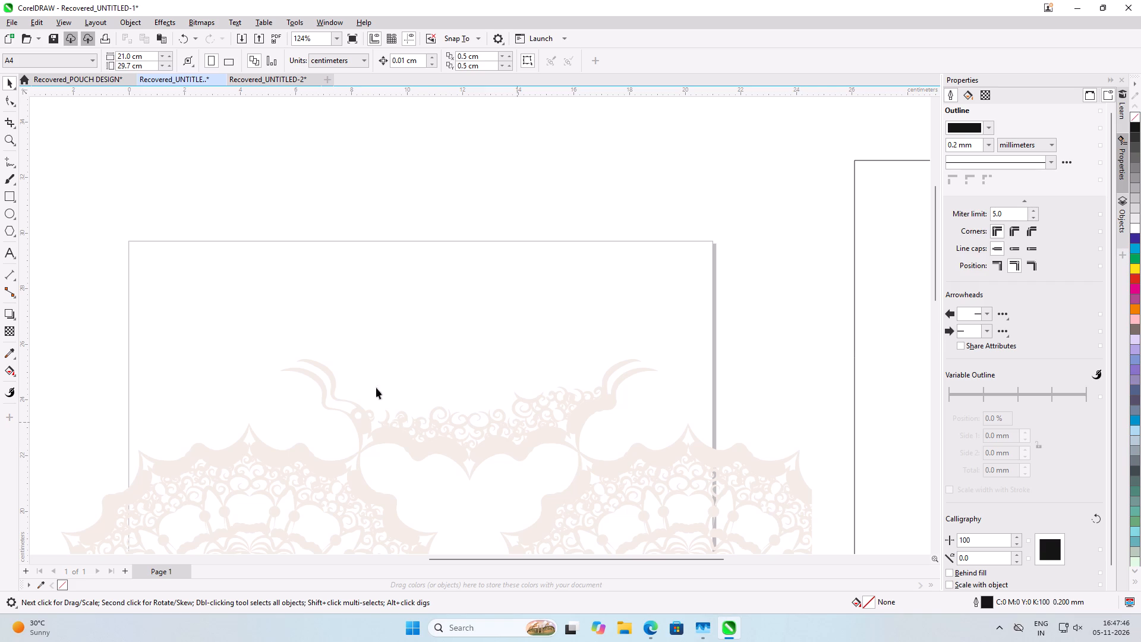
# Delete the top-centre mandala's leftover lace fragments on both sides, along with its right-hand curved border strip.
pyautogui.moveTo(286, 338); pyautogui.dragTo(298, 377)
pyautogui.moveTo(275, 350); pyautogui.dragTo(394, 431)
pyautogui.moveTo(394, 431); pyautogui.dragTo(428, 441)
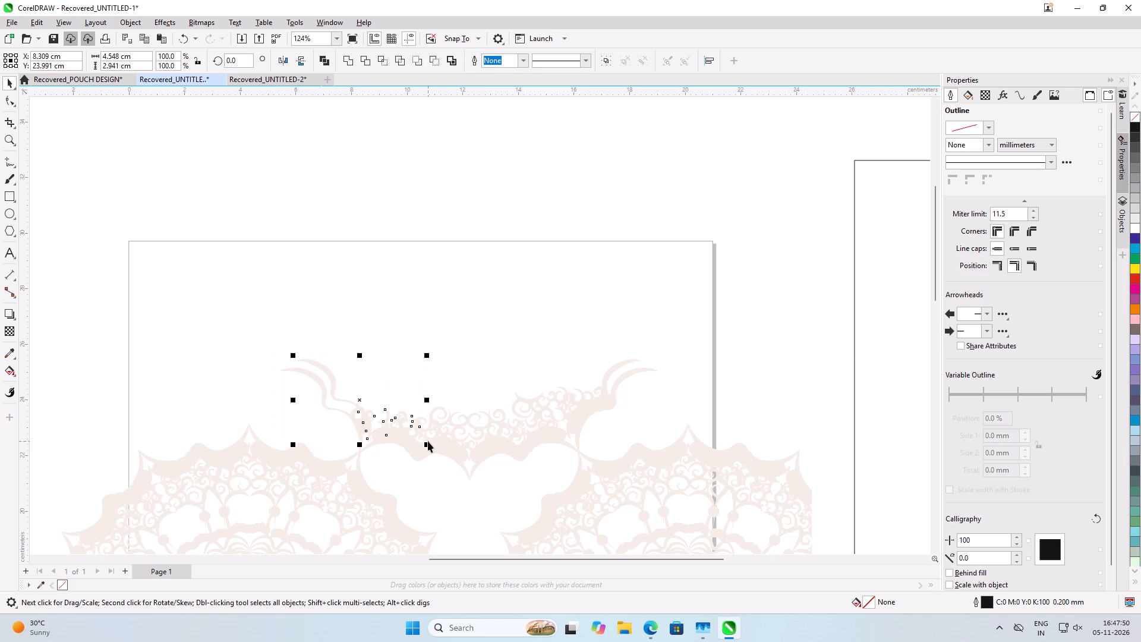
pyautogui.press('Delete')
pyautogui.moveTo(673, 336); pyautogui.dragTo(462, 445)
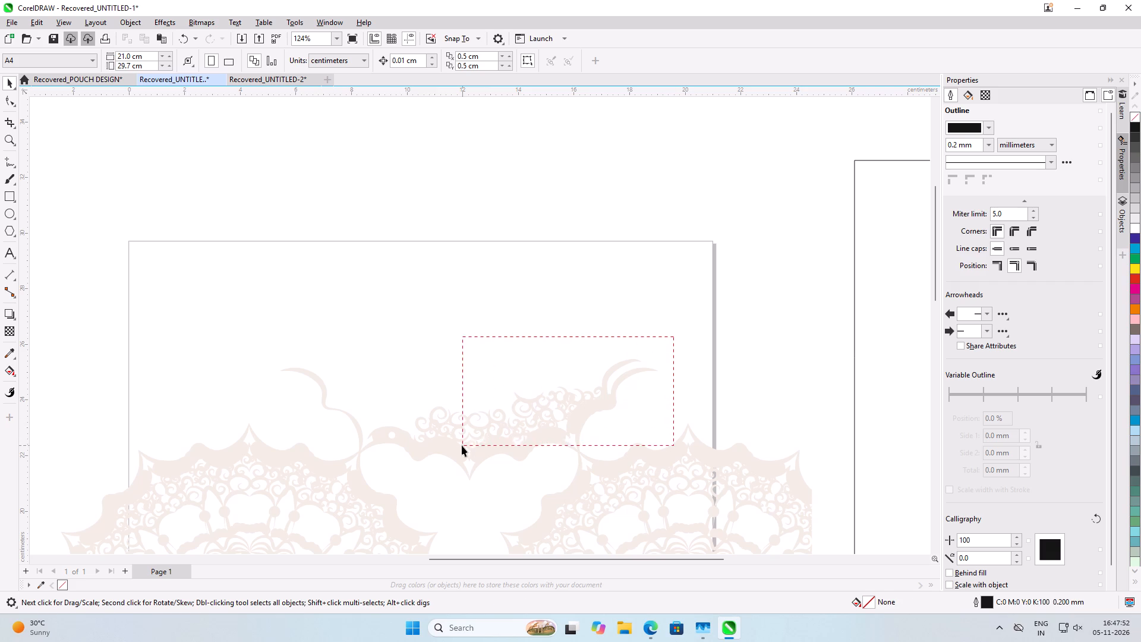
pyautogui.moveTo(462, 445); pyautogui.dragTo(447, 452)
pyautogui.press('Delete')
pyautogui.moveTo(661, 358); pyautogui.dragTo(530, 438)
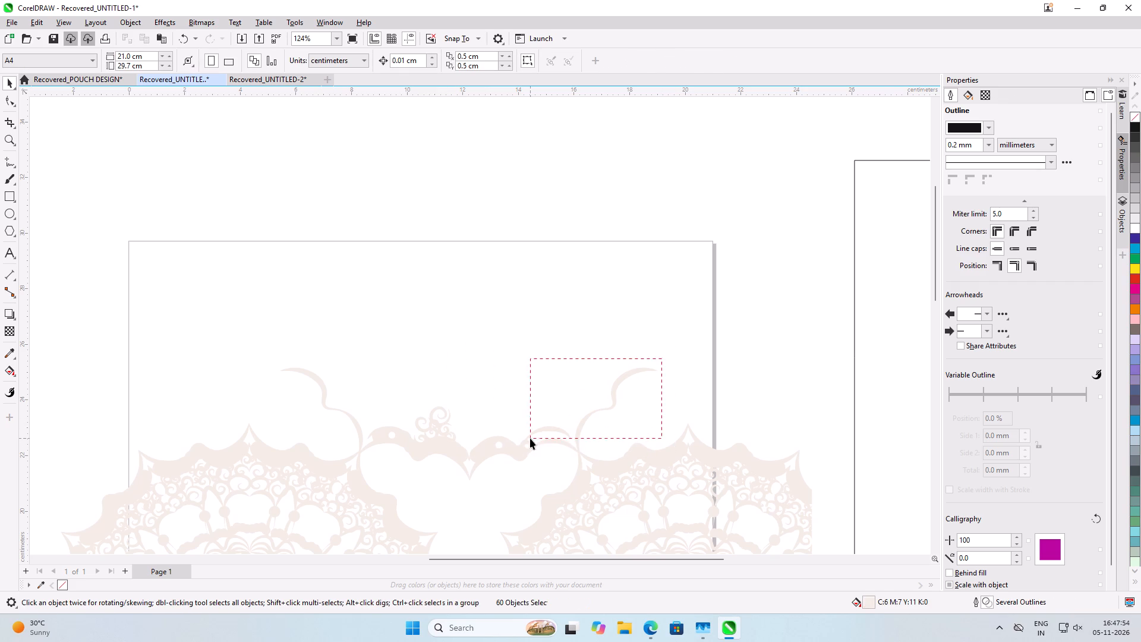
pyautogui.click(585, 421)
pyautogui.press('Delete')
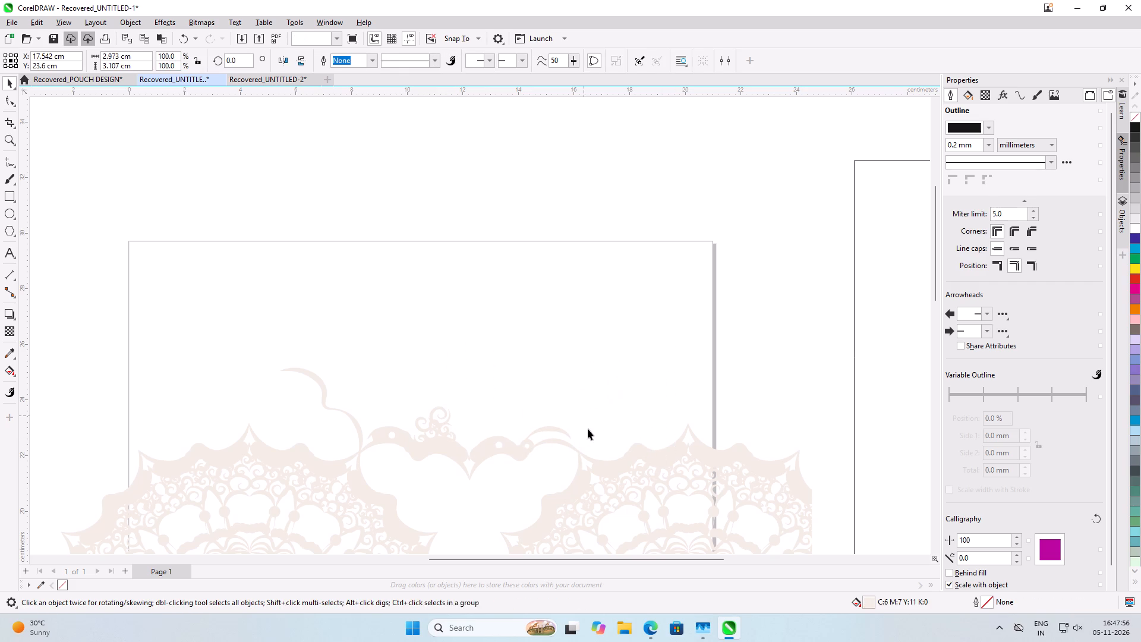
pyautogui.moveTo(446, 493); pyautogui.dragTo(560, 414)
pyautogui.press('Delete')
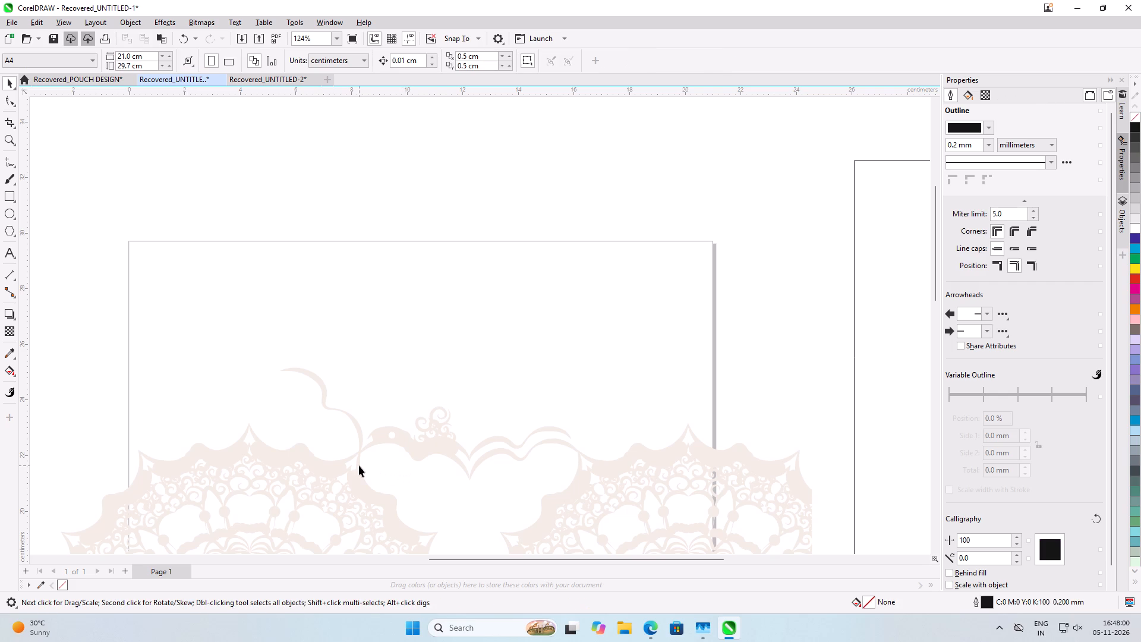
pyautogui.moveTo(363, 464); pyautogui.dragTo(520, 391)
pyautogui.press('Delete')
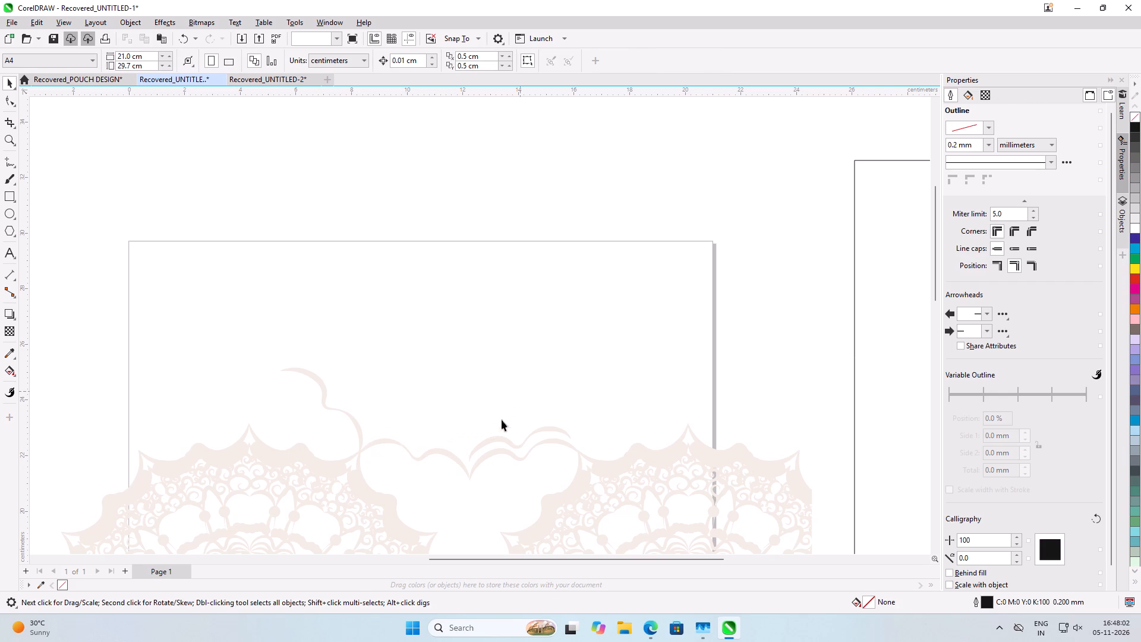
# Delete the top-centre mandala's remaining curved border strips, keeping the two mandalas below.
pyautogui.click(486, 445)
pyautogui.press('Delete')
pyautogui.click(487, 456)
pyautogui.press('Delete')
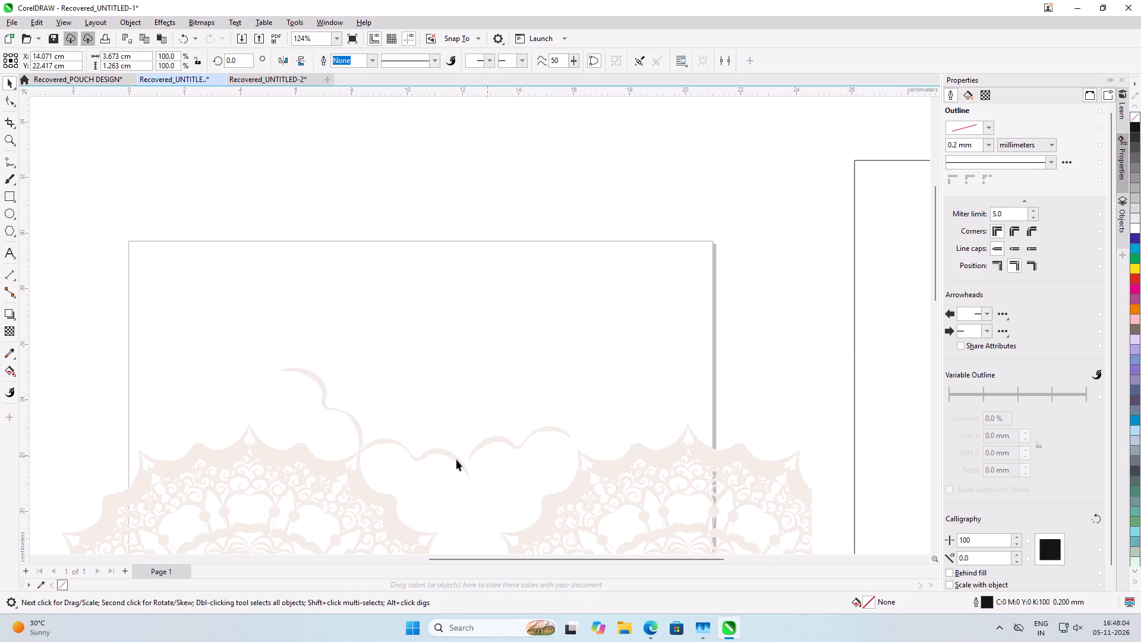
pyautogui.click(456, 460)
pyautogui.press('Delete')
pyautogui.click(488, 443)
pyautogui.press('Delete')
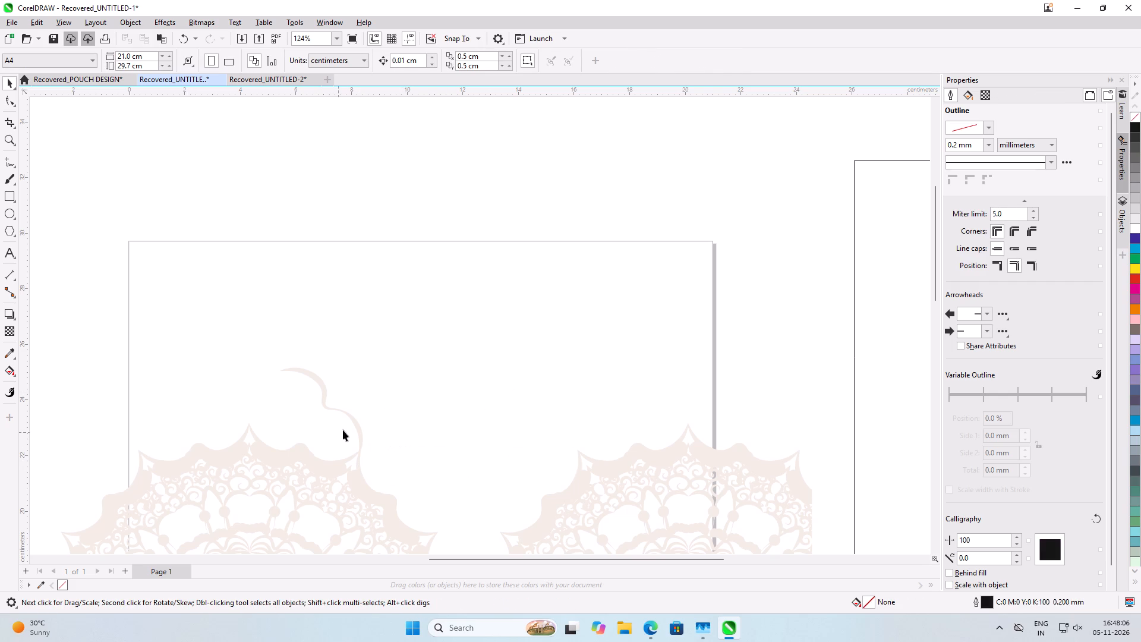
pyautogui.click(356, 424)
pyautogui.press('Delete')
# Delete the body of the cut-off right-hand mandala, keeping the full mandala beside it.
pyautogui.scroll(-2, 402, 315)
pyautogui.scroll(1, 402, 315)
pyautogui.scroll(-11, 402, 315)
pyautogui.scroll(3, 413, 391)
pyautogui.moveTo(421, 319); pyautogui.dragTo(420, 416)
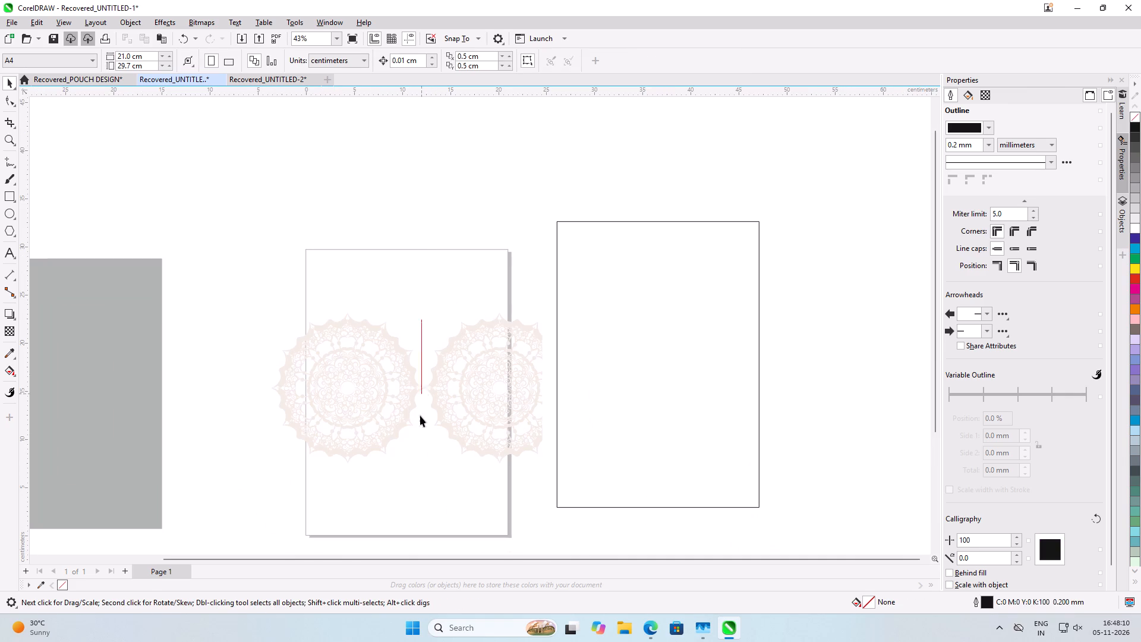
pyautogui.moveTo(420, 416); pyautogui.dragTo(429, 314)
pyautogui.moveTo(427, 298); pyautogui.dragTo(425, 436)
pyautogui.moveTo(425, 436); pyautogui.dragTo(550, 495)
pyautogui.press('Delete')
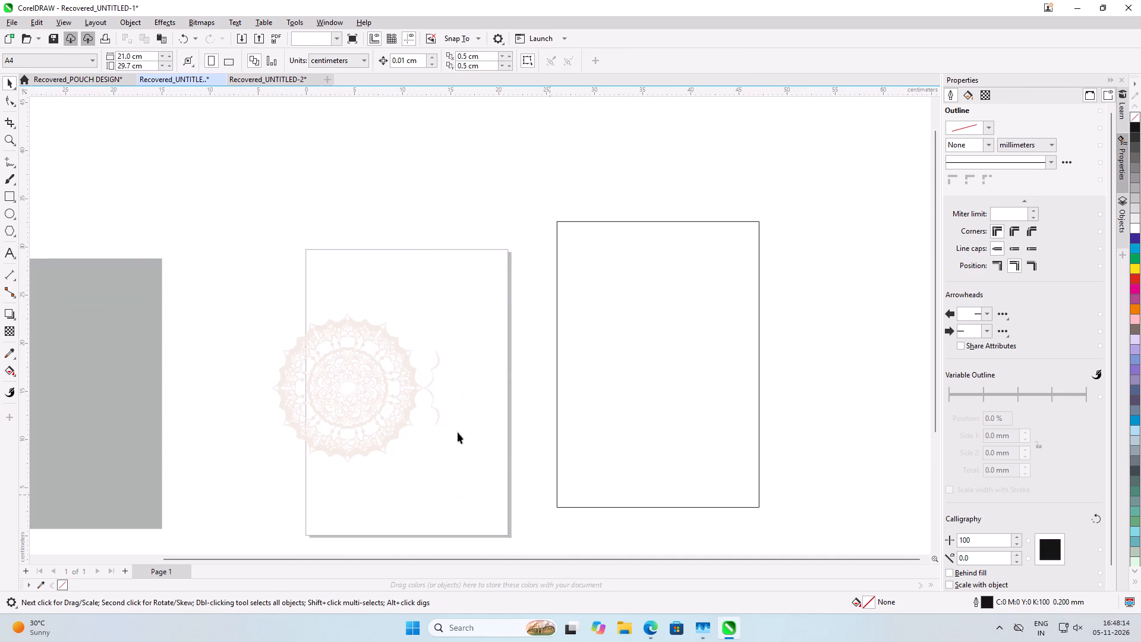
# Delete the right-hand mandala's leftover curved border strips beside the full mandala.
pyautogui.scroll(6, 425, 383)
pyautogui.click(436, 383)
pyautogui.press('Delete')
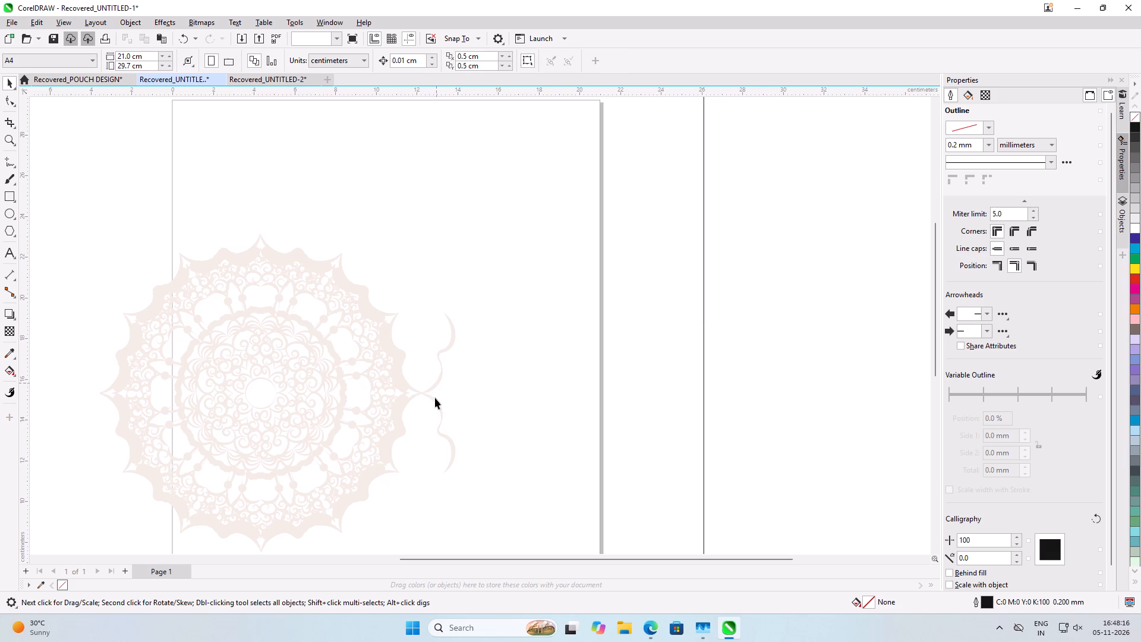
pyautogui.click(437, 405)
pyautogui.press('Delete')
# Group all the pieces of the remaining full mandala into one object.
pyautogui.scroll(-5, 491, 383)
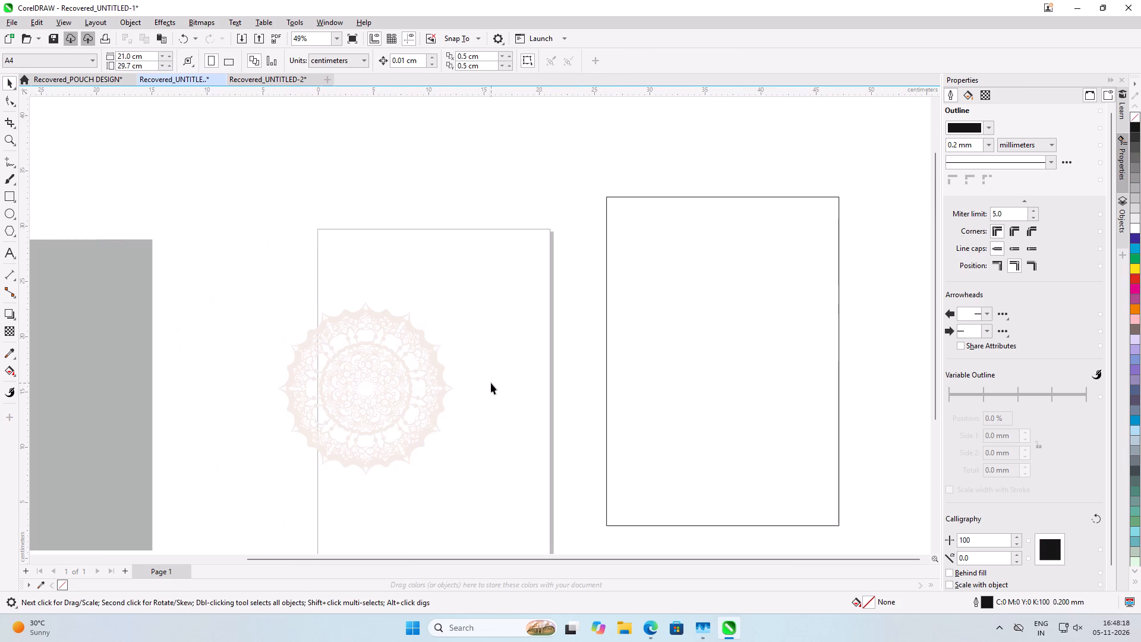
pyautogui.moveTo(209, 268); pyautogui.dragTo(508, 518)
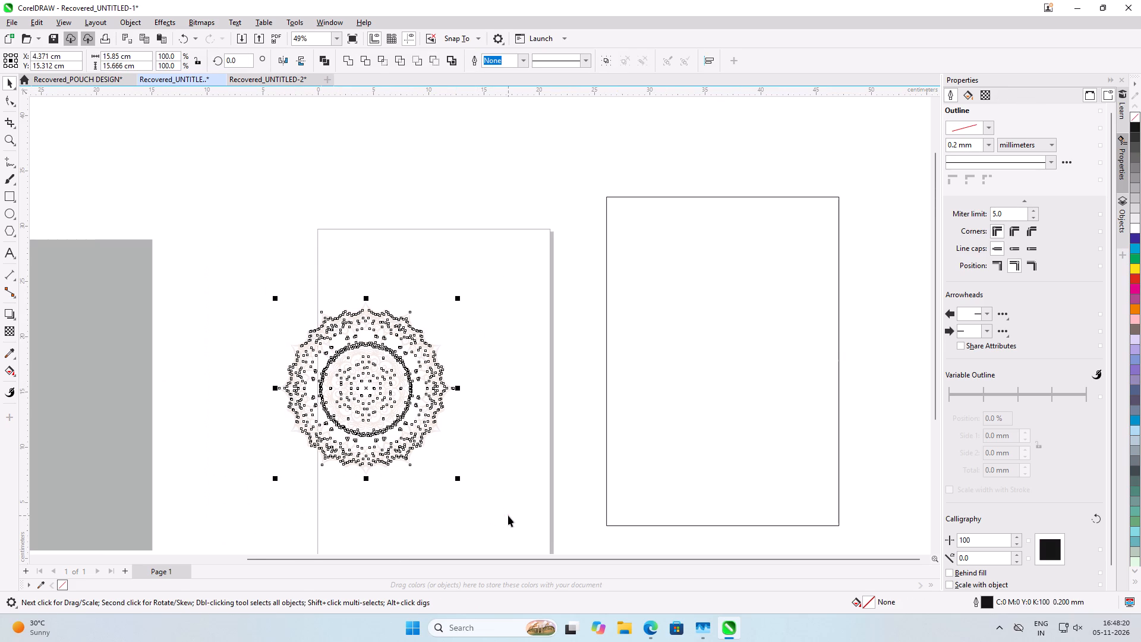
pyautogui.hotkey('ctrl', 'g')
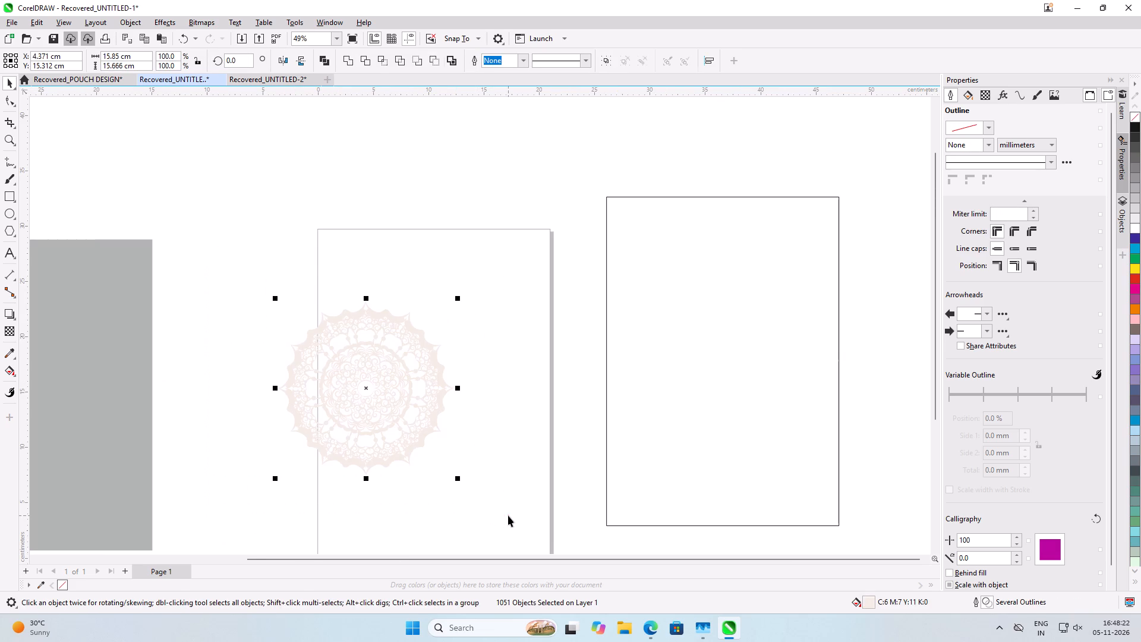
# Scale the grouped mandala down proportionally about its centre to 56.6%, about 9 cm wide.
pyautogui.click(414, 424)
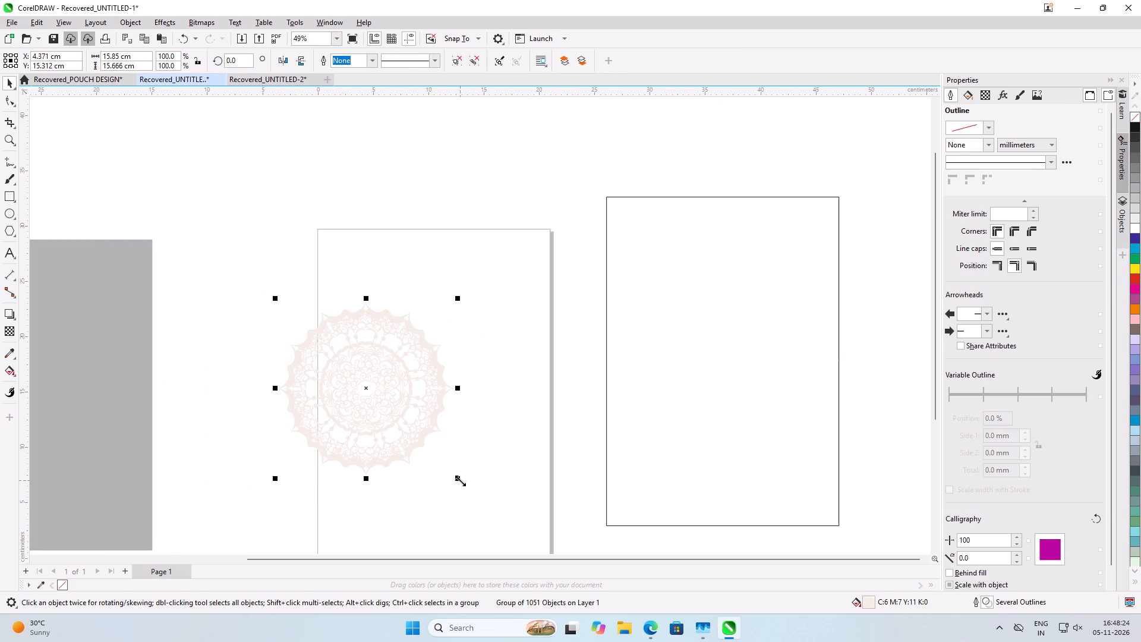
pyautogui.keyDown('shift'); pyautogui.moveTo(459, 480); pyautogui.dragTo(447, 443); pyautogui.keyUp('shift')
pyautogui.click(465, 440)
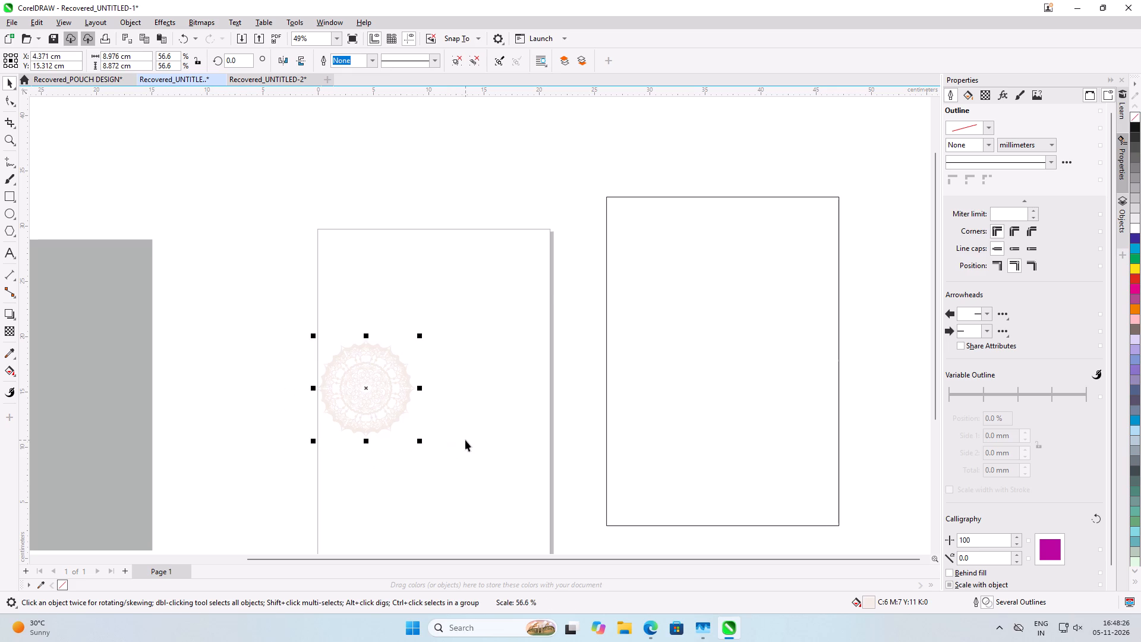
# Move the mandala onto the top edge of the empty A4-sized rectangle, near its middle.
pyautogui.moveTo(363, 402); pyautogui.dragTo(710, 257)
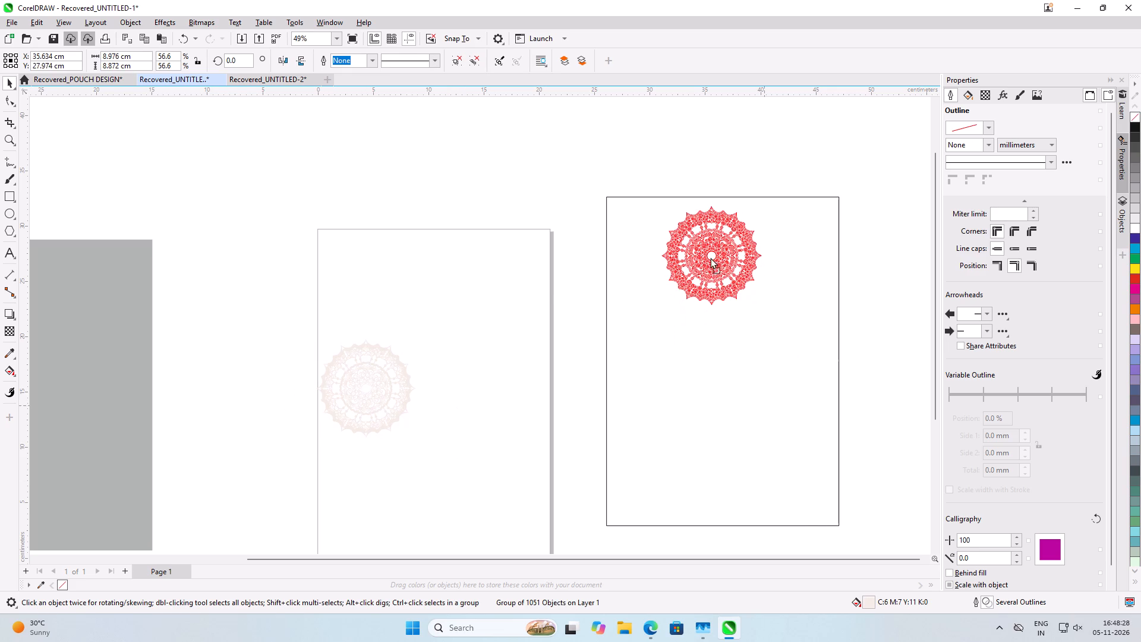
pyautogui.moveTo(710, 257); pyautogui.dragTo(721, 210)
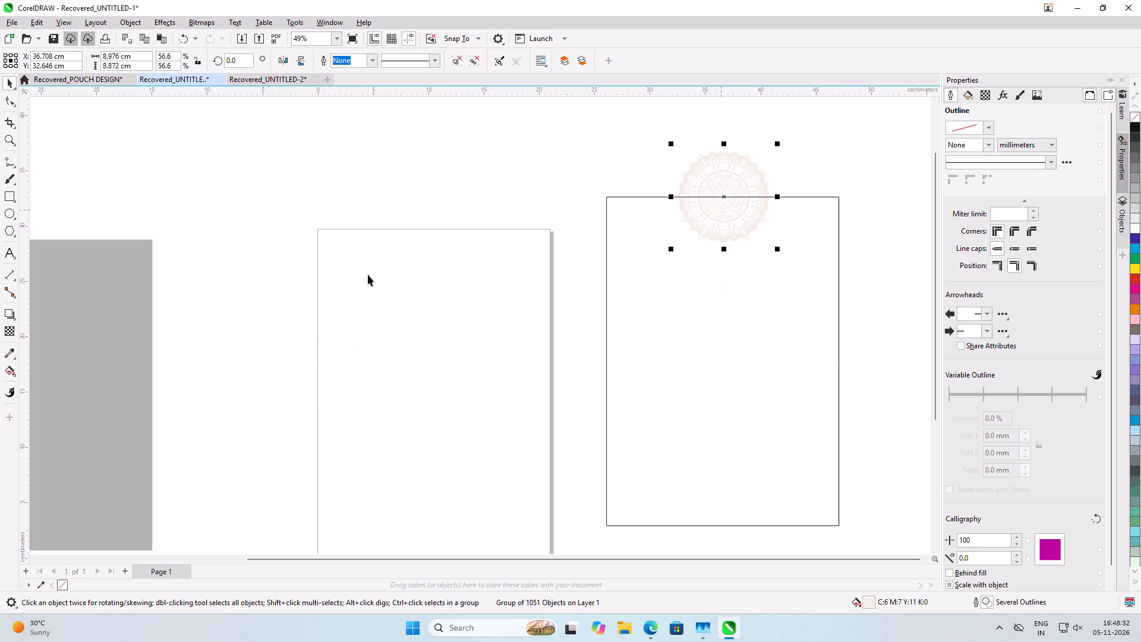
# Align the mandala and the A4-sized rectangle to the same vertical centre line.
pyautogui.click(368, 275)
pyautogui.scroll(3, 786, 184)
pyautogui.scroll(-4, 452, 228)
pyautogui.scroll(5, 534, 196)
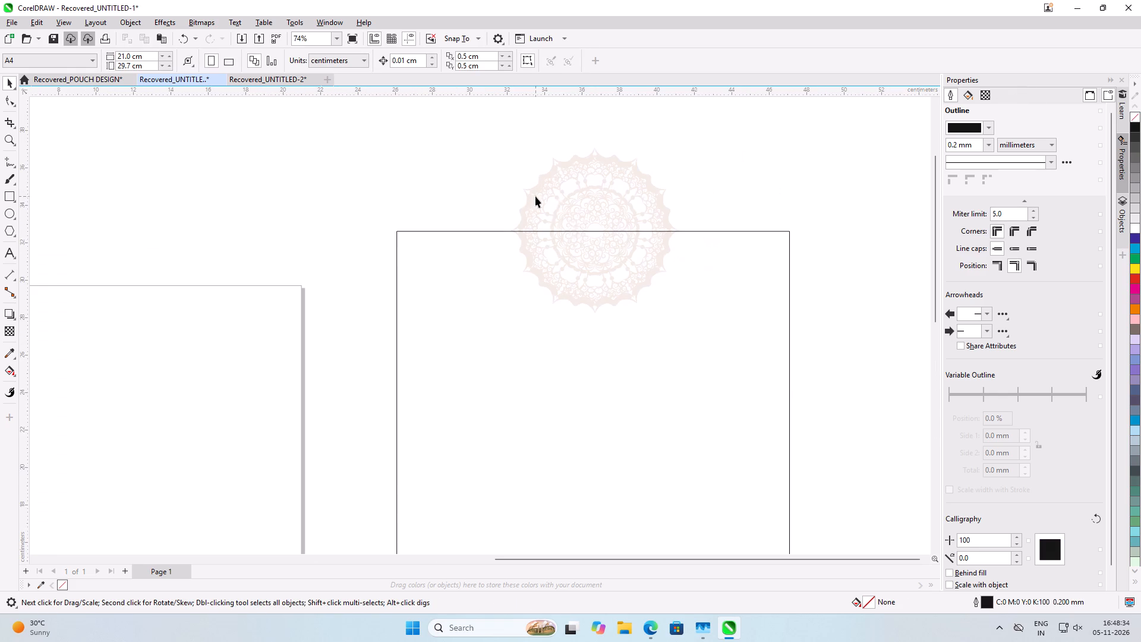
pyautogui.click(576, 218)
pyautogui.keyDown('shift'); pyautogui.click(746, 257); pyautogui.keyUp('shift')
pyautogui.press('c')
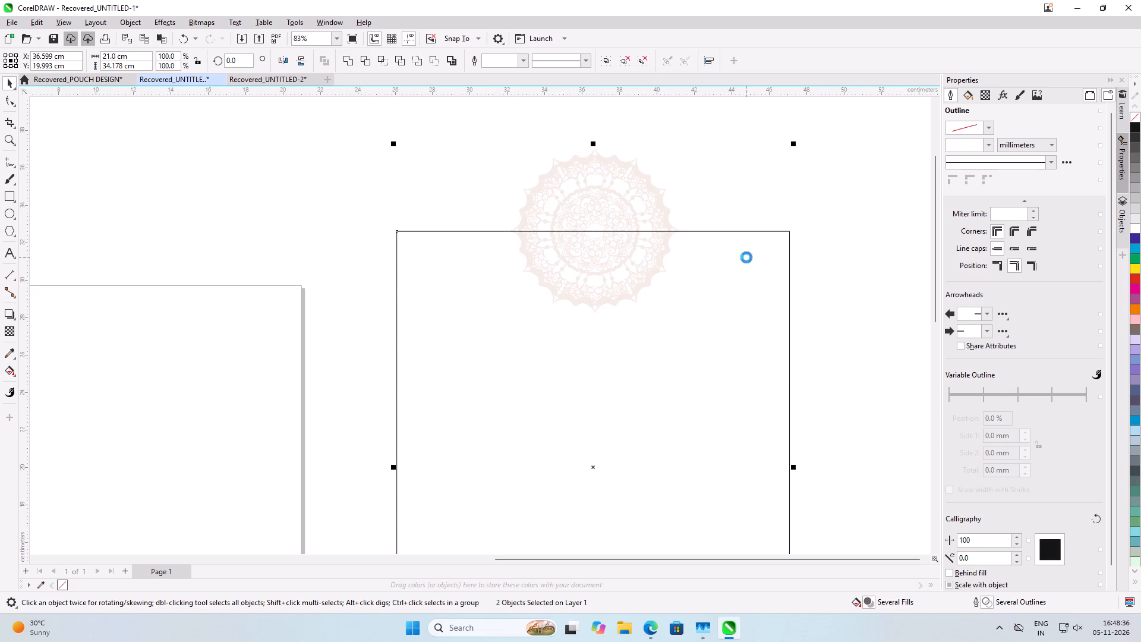
# Move the mandala straight along the rectangle's top edge to centre it on the top-right corner.
pyautogui.click(263, 277)
pyautogui.click(586, 219)
pyautogui.moveTo(561, 224); pyautogui.dragTo(647, 224)
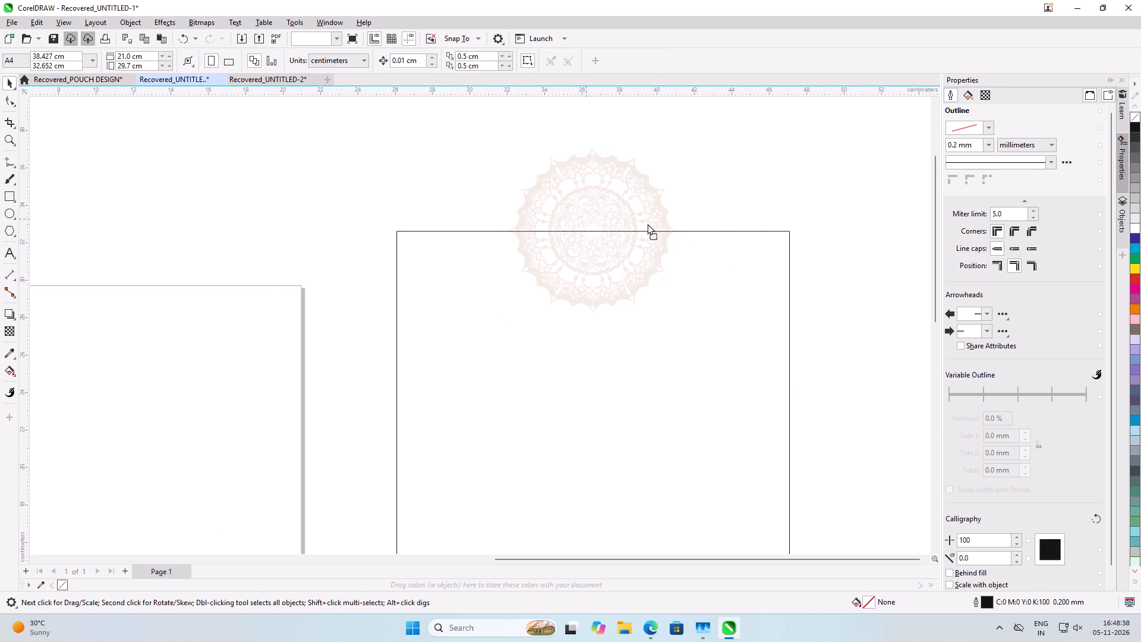
pyautogui.moveTo(647, 224); pyautogui.dragTo(726, 230)
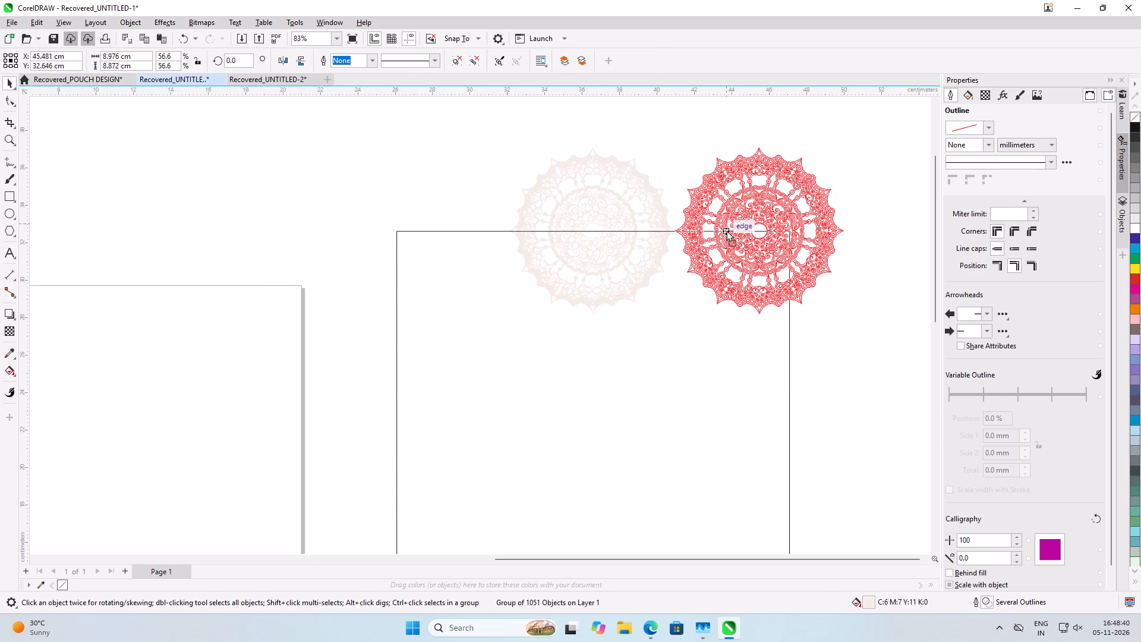
pyautogui.moveTo(726, 230); pyautogui.dragTo(752, 231)
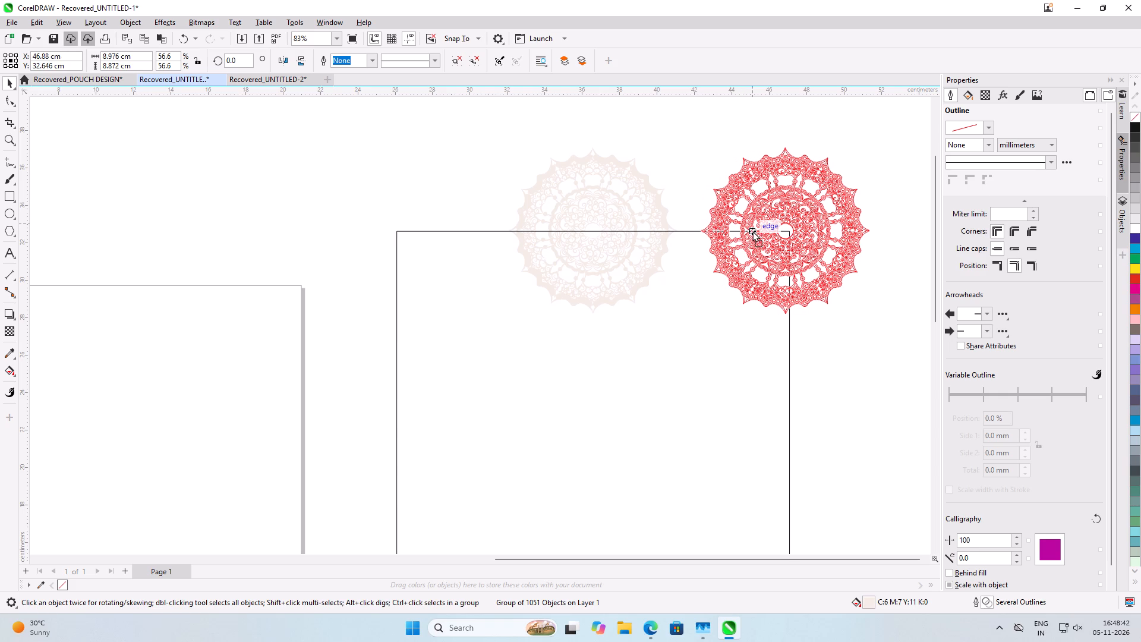
pyautogui.moveTo(752, 231); pyautogui.dragTo(756, 231)
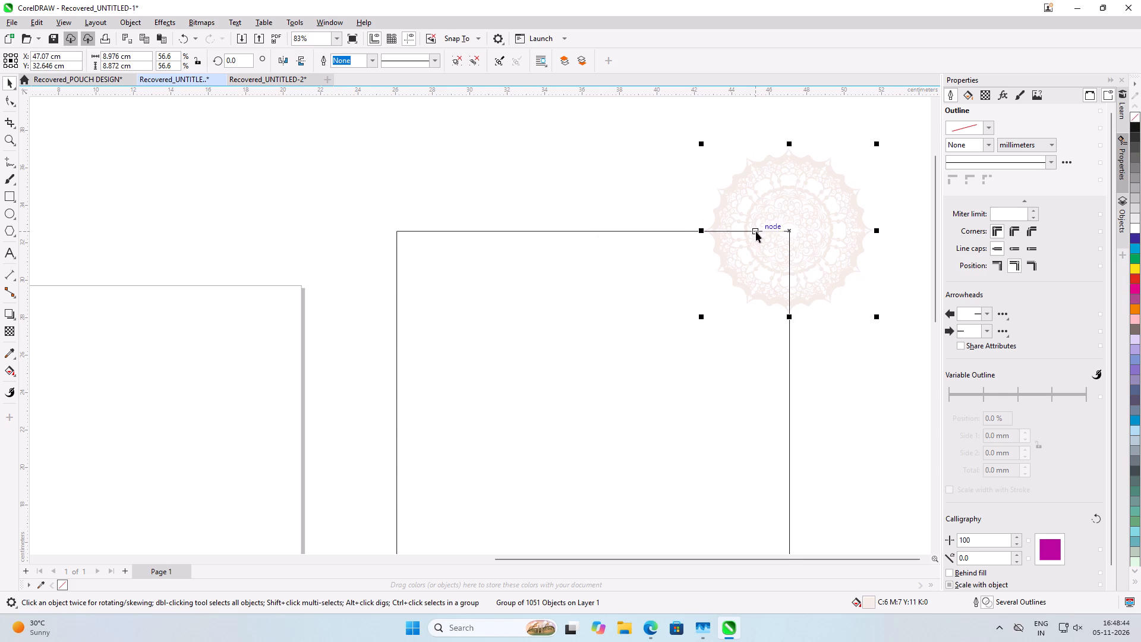
# Fine-tune the mandala's centre onto the rectangle's top-right corner, at X 47.1 cm and Y 32.605 cm.
pyautogui.scroll(4, 789, 226)
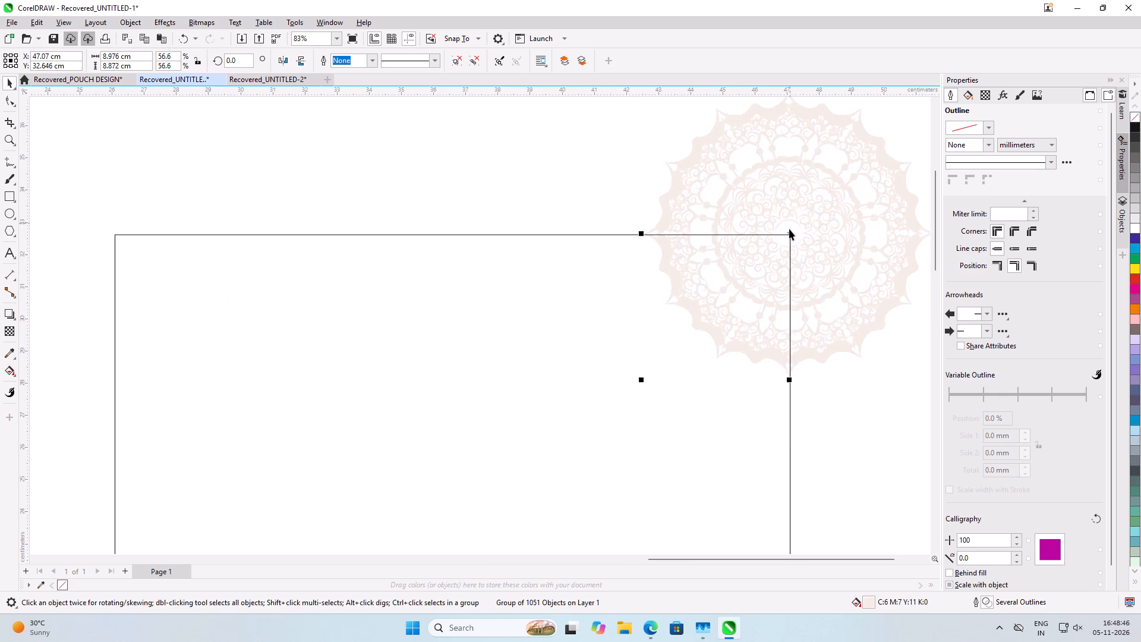
pyautogui.scroll(15, 792, 232)
pyautogui.scroll(7, 764, 184)
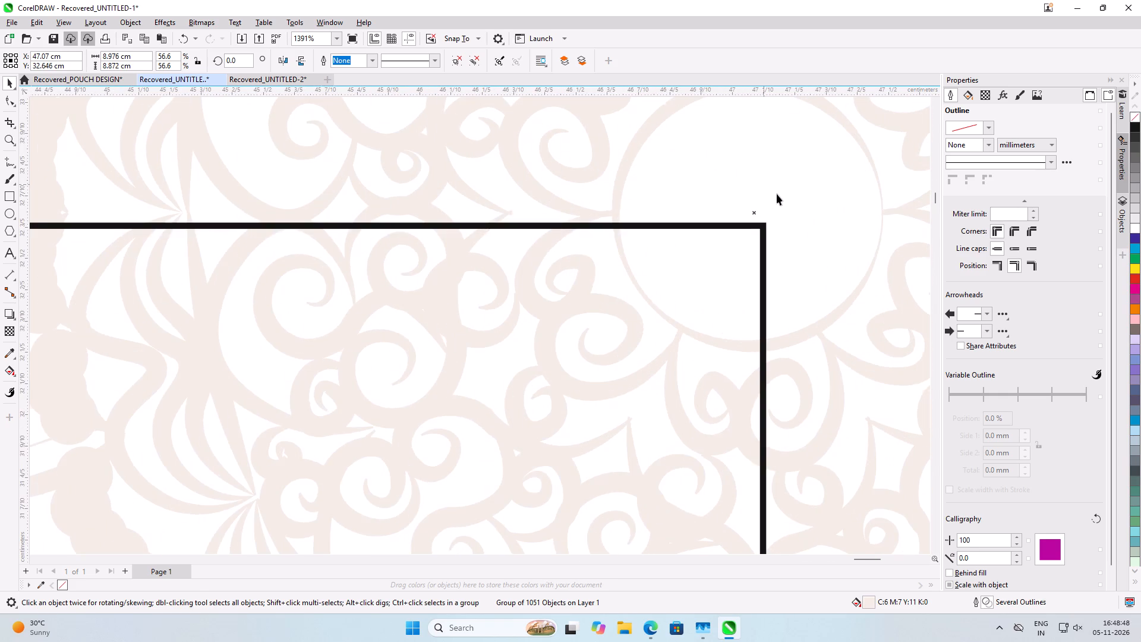
pyautogui.scroll(3, 777, 194)
pyautogui.moveTo(776, 197); pyautogui.dragTo(783, 214)
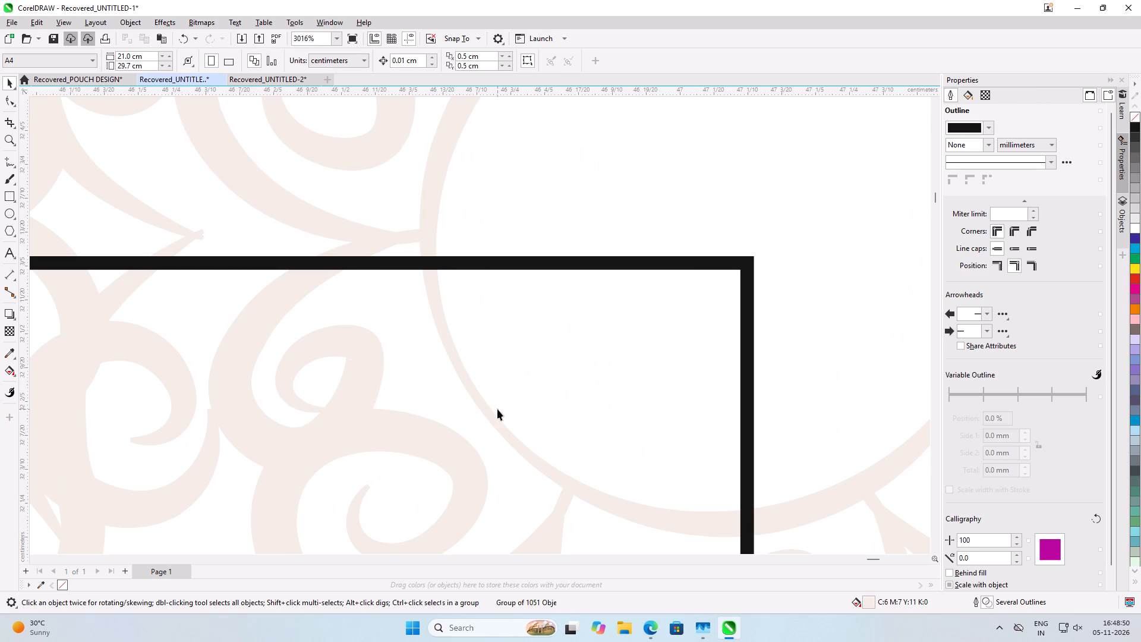
pyautogui.click(490, 415)
pyautogui.moveTo(483, 401); pyautogui.dragTo(484, 407)
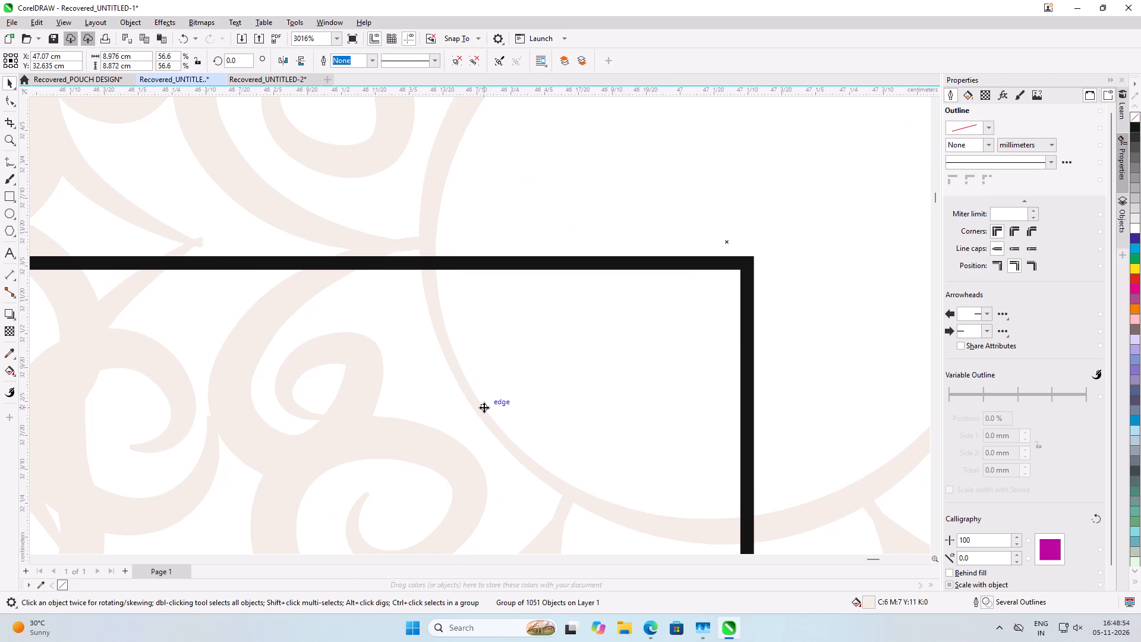
pyautogui.press('Right')
pyautogui.press('Right')
pyautogui.press('Right')
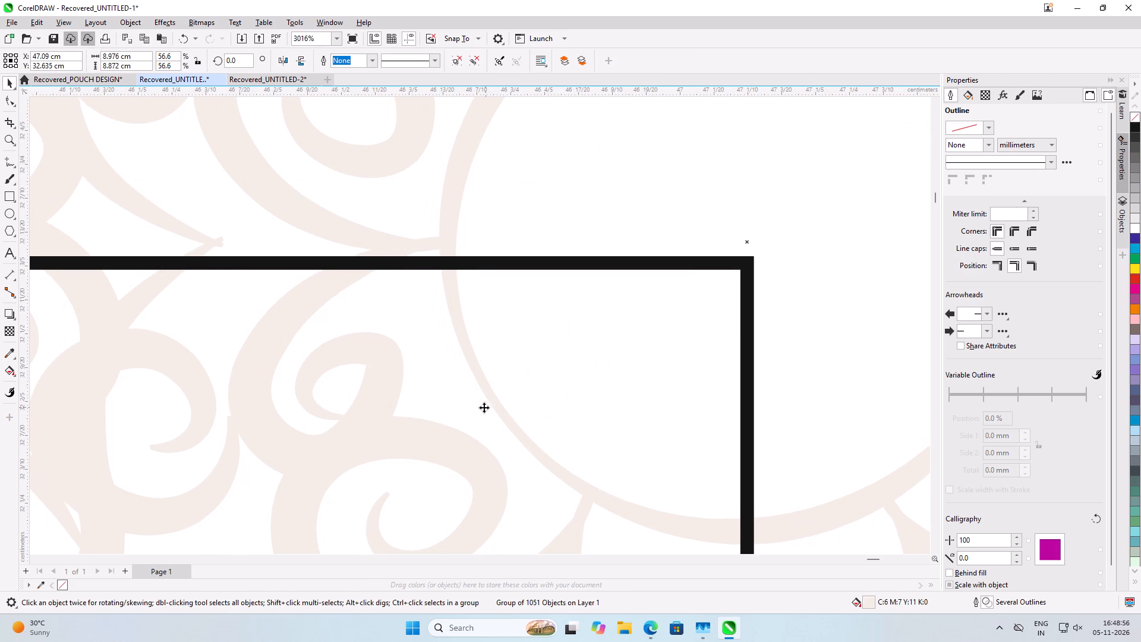
pyautogui.press('Down')
pyautogui.press('Down')
pyautogui.press('Down')
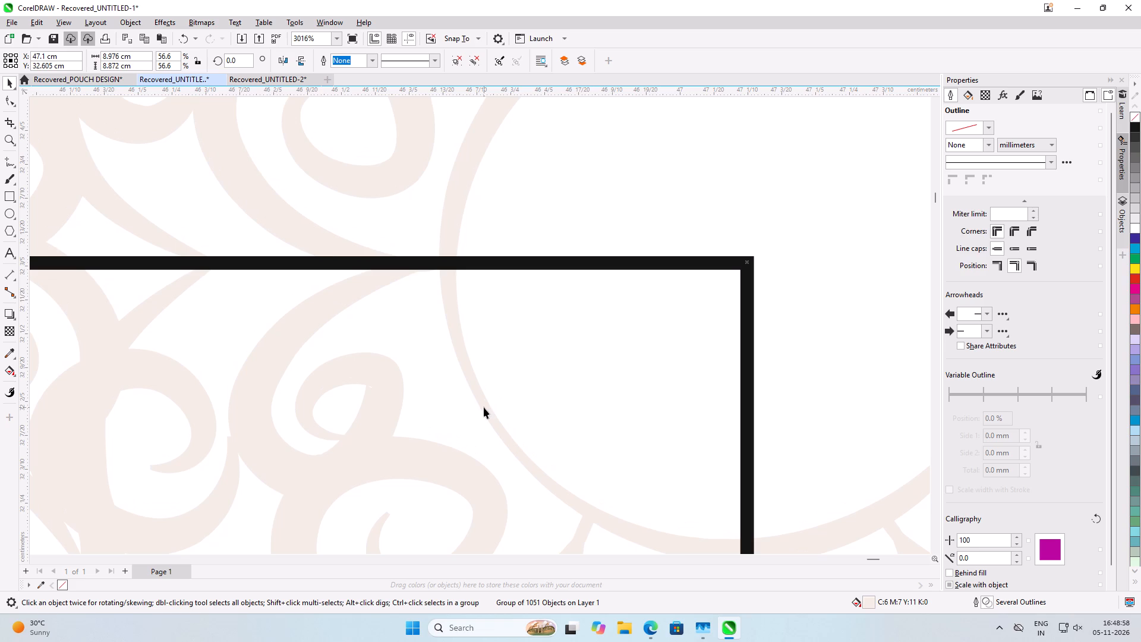
# Place a copy of the corner mandala straight along the rectangle's top edge, near the middle of that edge.
pyautogui.scroll(-16, 589, 285)
pyautogui.scroll(1, 638, 228)
pyautogui.scroll(-4, 639, 232)
pyautogui.scroll(-5, 690, 243)
pyautogui.moveTo(690, 243); pyautogui.dragTo(364, 252)
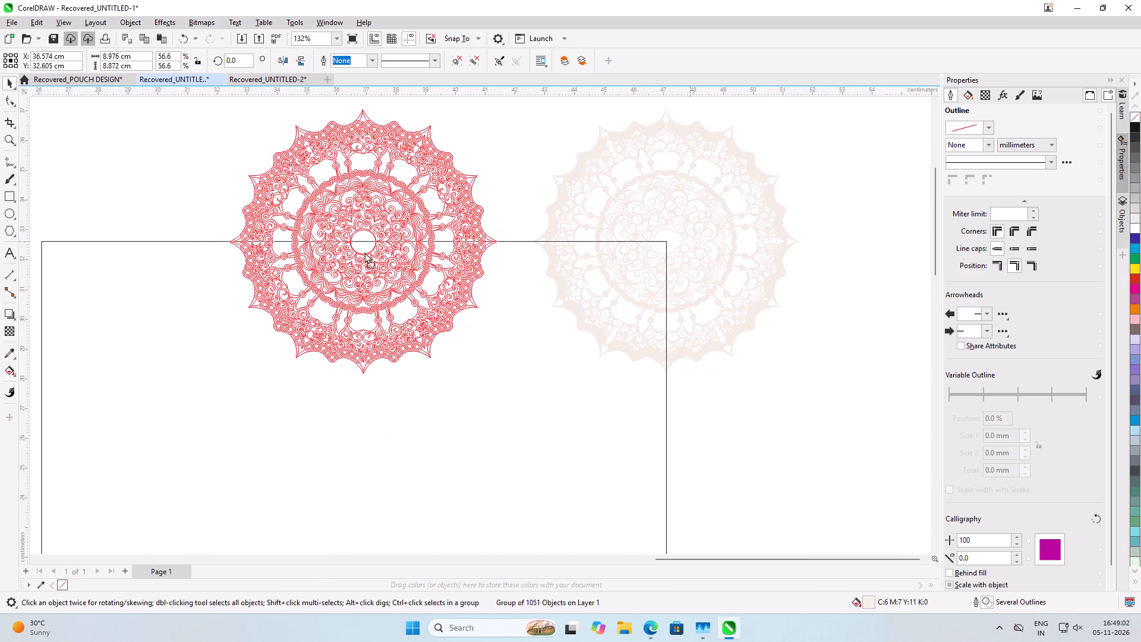
pyautogui.moveTo(364, 252); pyautogui.dragTo(344, 253)
pyautogui.keyDown('shift'); pyautogui.rightClick(344, 253); pyautogui.keyUp('shift')
# Align the mandala copy and the A4-sized rectangle to the same vertical centre line.
pyautogui.keyDown('shift'); pyautogui.click(467, 509); pyautogui.keyUp('shift')
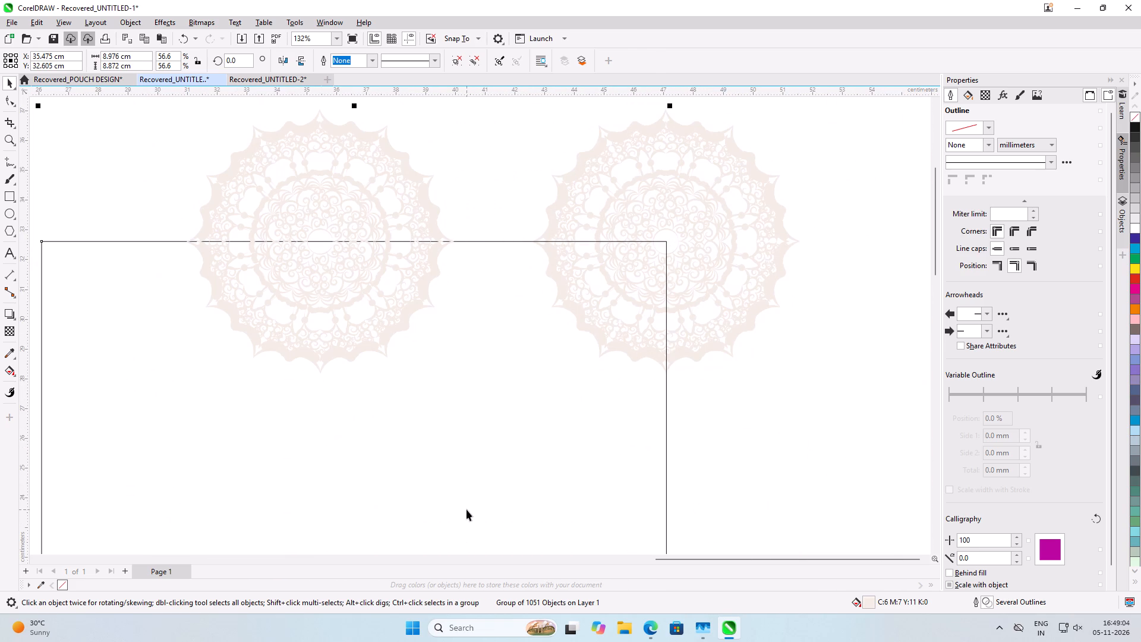
pyautogui.press('c')
pyautogui.click(871, 423)
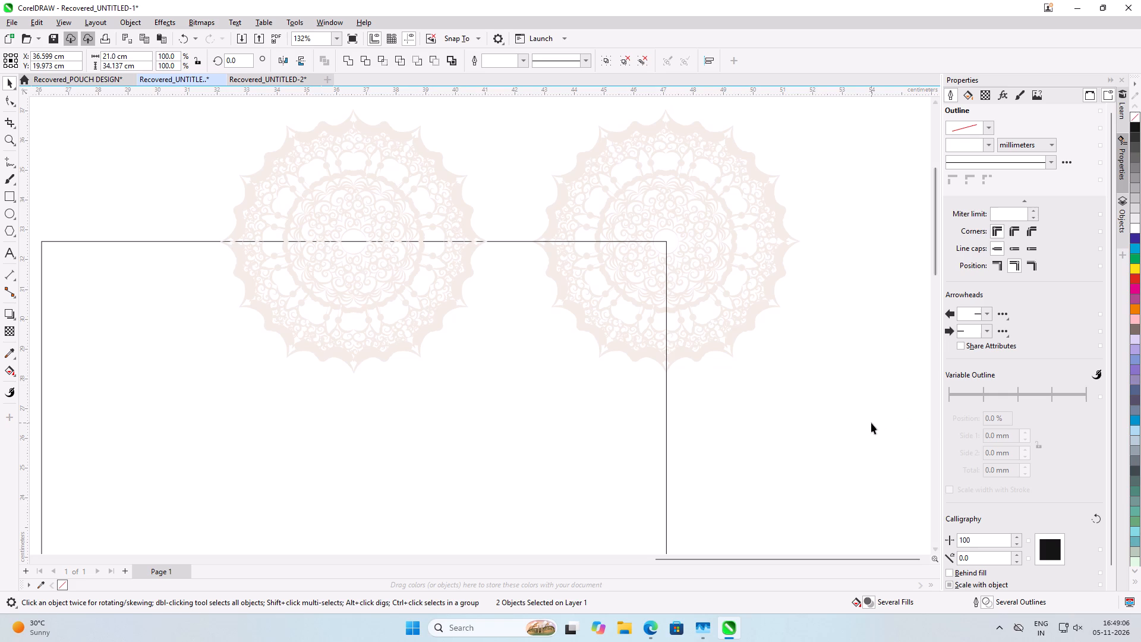
# Copy the middle mandala straight along the top edge onto the rectangle's top-left corner, centred at about X 26.1 cm.
pyautogui.scroll(-6, 871, 423)
pyautogui.scroll(2, 305, 378)
pyautogui.scroll(2, 672, 426)
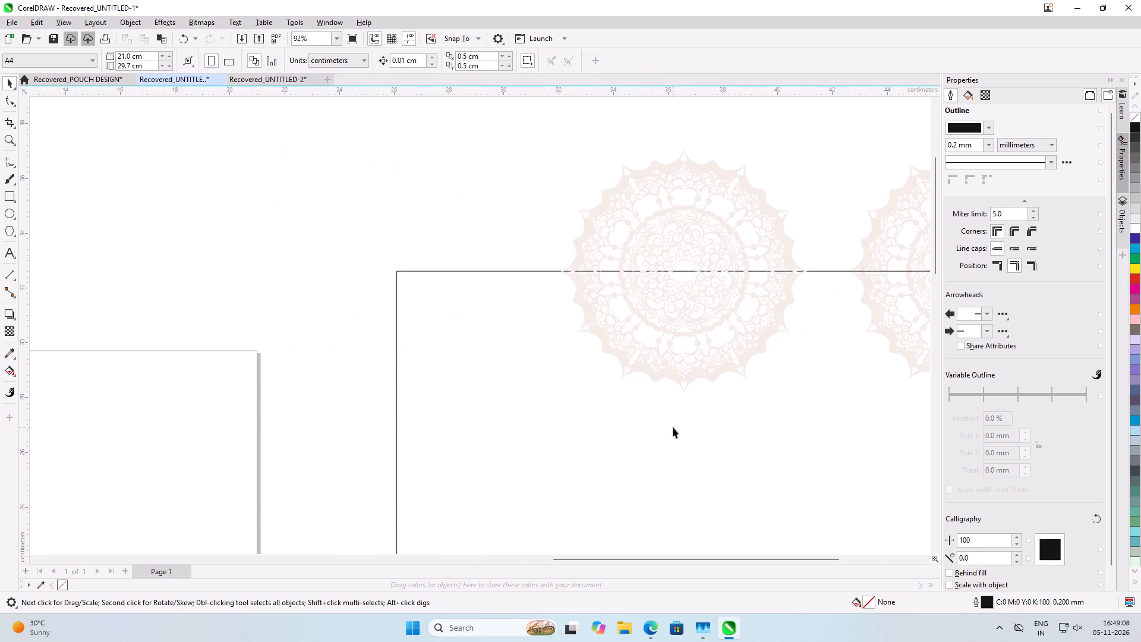
pyautogui.click(682, 335)
pyautogui.moveTo(705, 330); pyautogui.dragTo(412, 338)
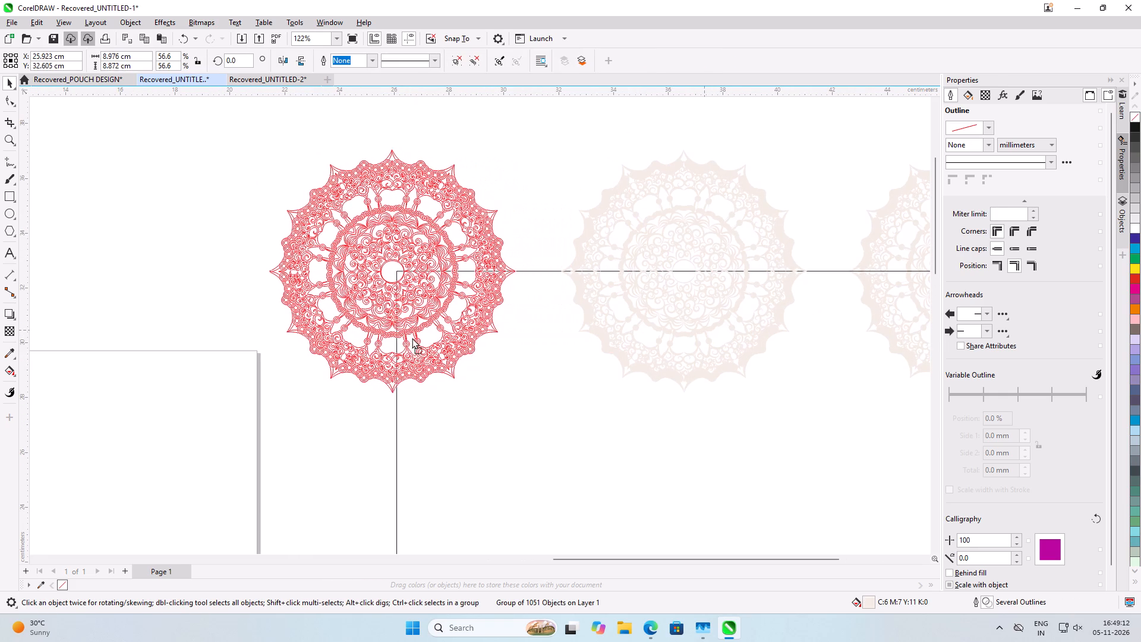
pyautogui.moveTo(412, 338); pyautogui.dragTo(417, 339)
pyautogui.keyDown('shift'); pyautogui.rightClick(417, 339); pyautogui.keyUp('shift')
pyautogui.scroll(11, 404, 279)
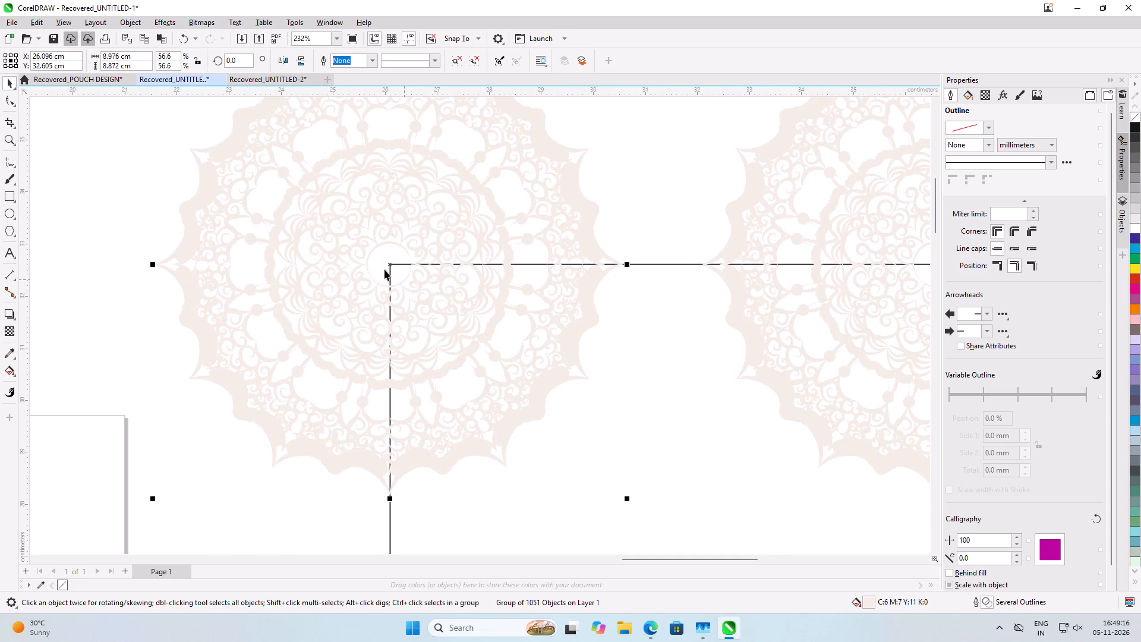
pyautogui.scroll(19, 384, 269)
pyautogui.scroll(6, 415, 261)
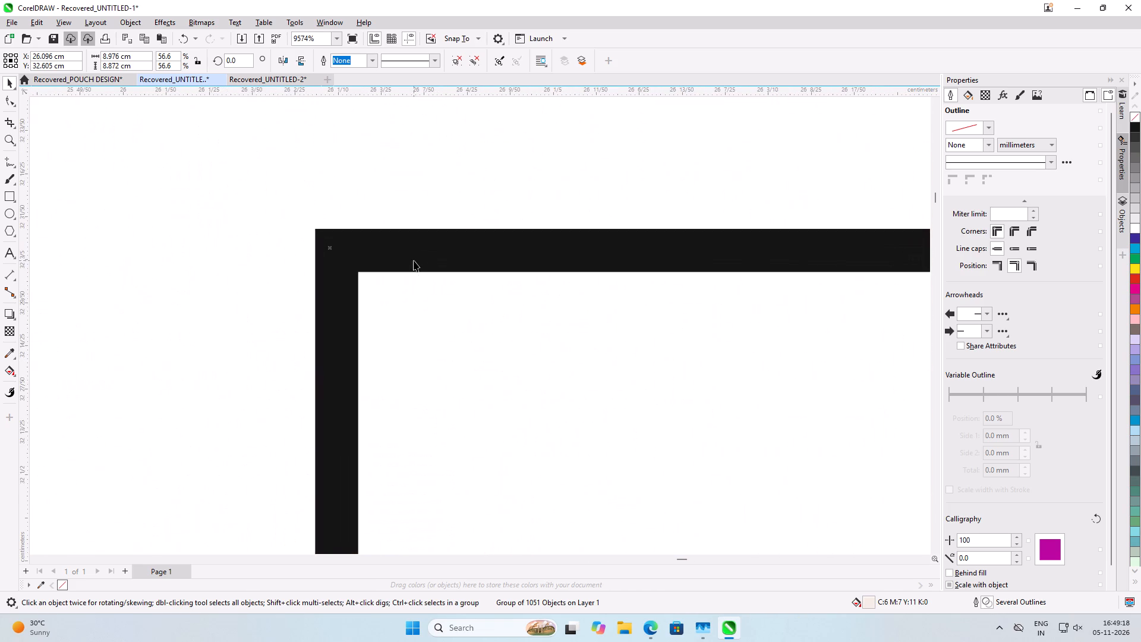
pyautogui.scroll(-9, 345, 254)
pyautogui.scroll(1, 343, 251)
pyautogui.scroll(-6, 343, 251)
pyautogui.scroll(1, 336, 241)
pyautogui.scroll(-15, 336, 241)
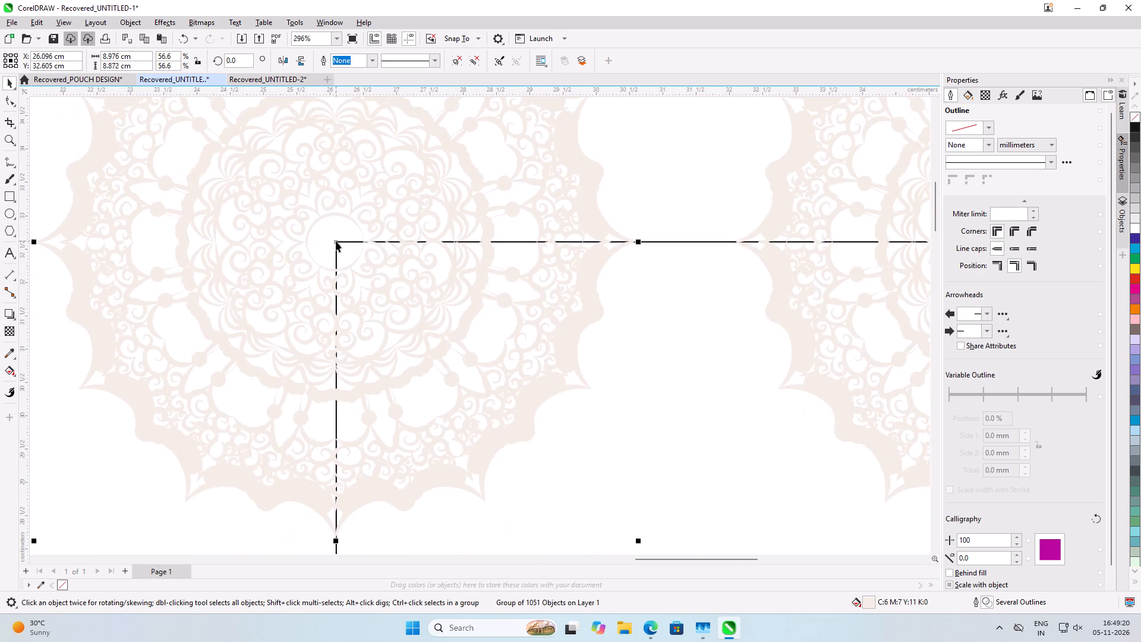
pyautogui.scroll(-5, 336, 241)
# Fill all three mandalas along the top edge with 60% black grey.
pyautogui.keyDown('shift'); pyautogui.click(567, 264); pyautogui.keyUp('shift')
pyautogui.scroll(-8, 333, 281)
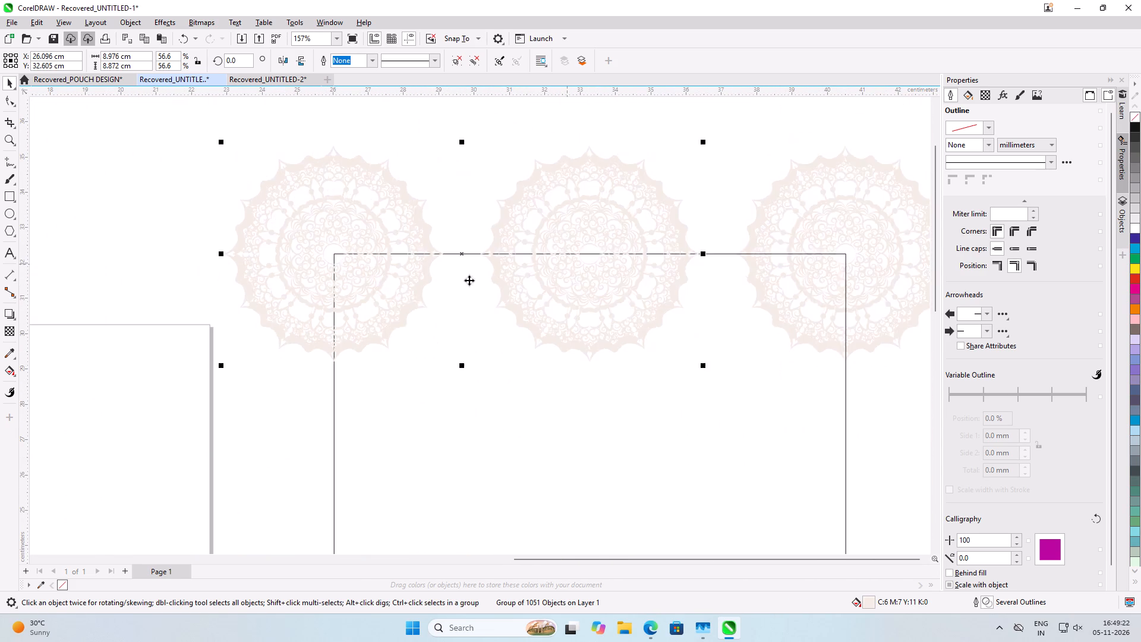
pyautogui.keyDown('shift'); pyautogui.click(667, 279); pyautogui.keyUp('shift')
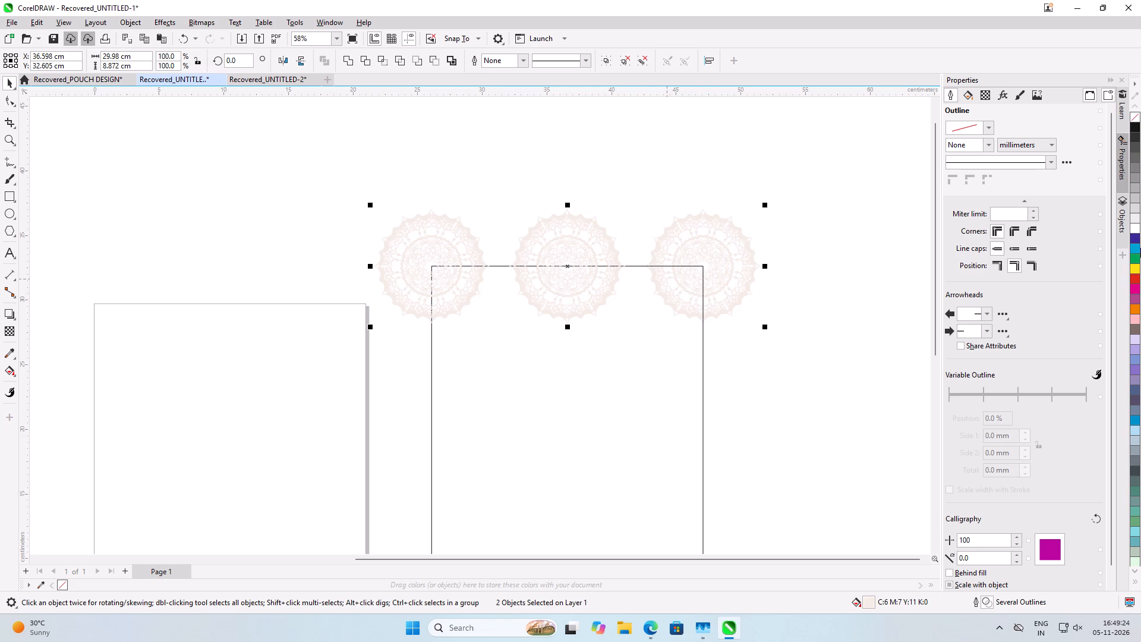
pyautogui.click(1136, 166)
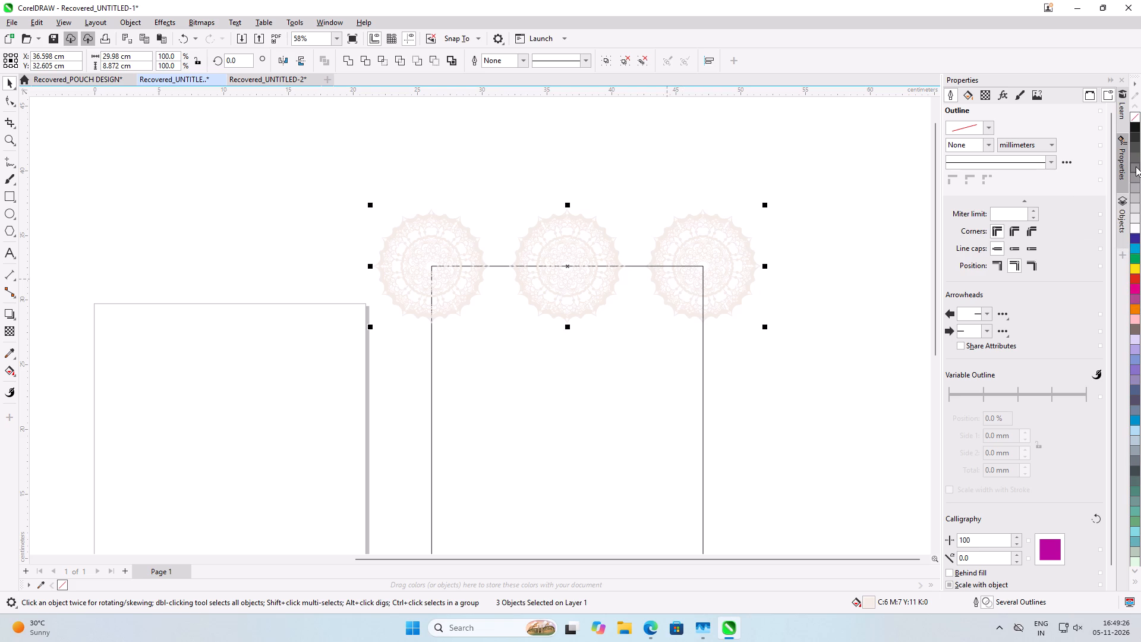
pyautogui.click(1136, 163)
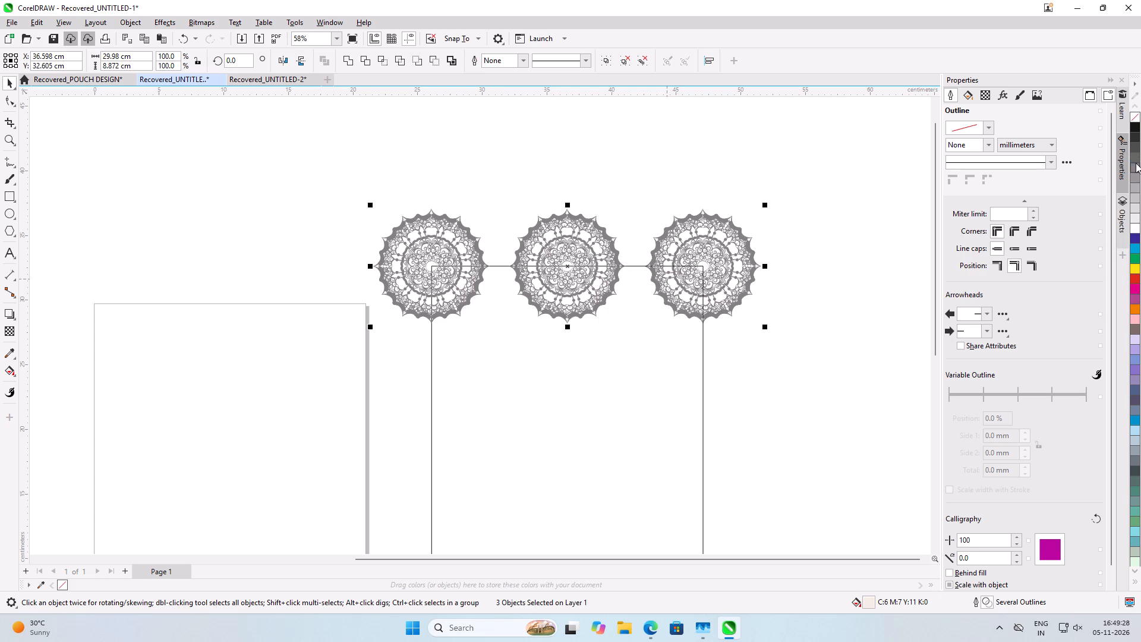
pyautogui.click(787, 441)
# Enlarge the three mandalas together about their common centre to about 81.3 by 24.1 cm overall.
pyautogui.scroll(3, 499, 253)
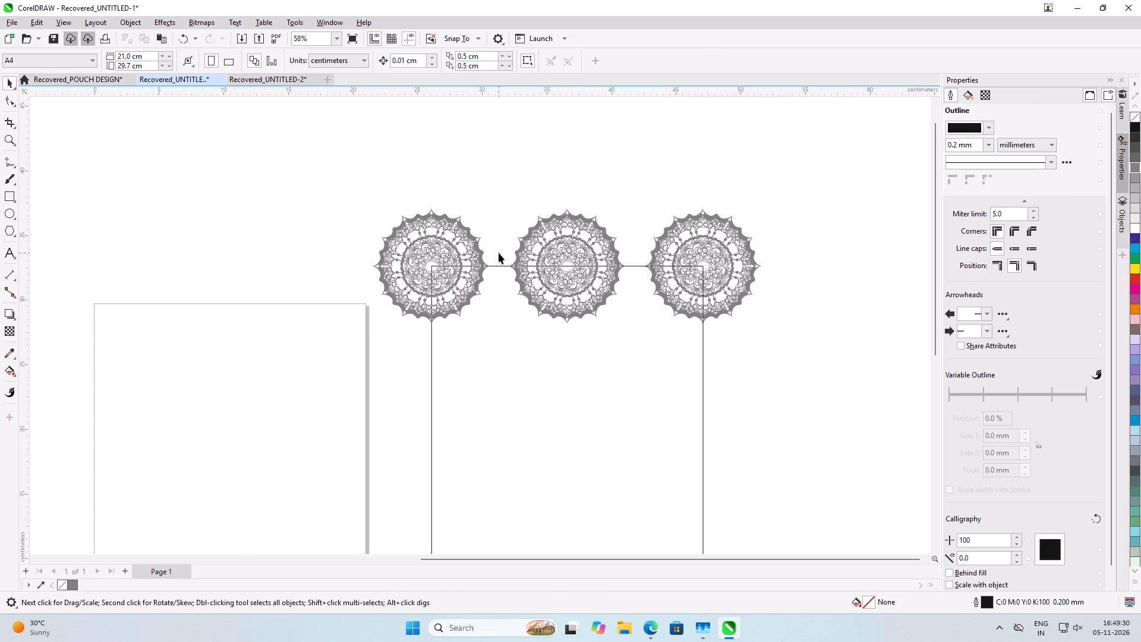
pyautogui.scroll(2, 499, 253)
pyautogui.click(471, 273)
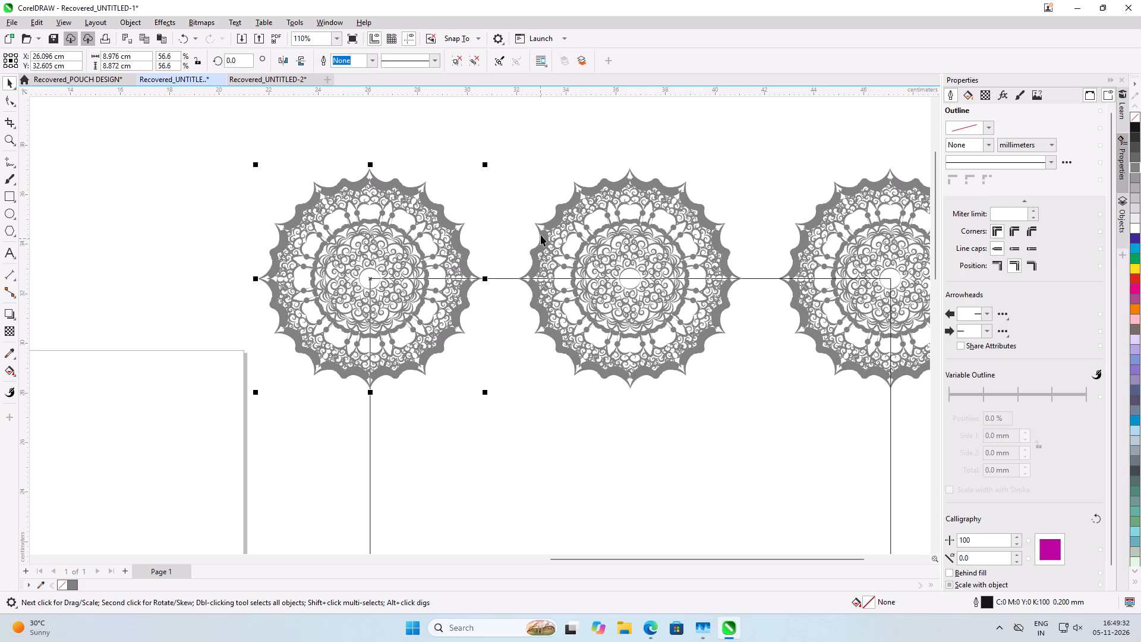
pyautogui.keyDown('shift'); pyautogui.click(541, 235); pyautogui.keyUp('shift')
pyautogui.keyDown('shift'); pyautogui.click(800, 248); pyautogui.keyUp('shift')
pyautogui.scroll(-5, 365, 348)
pyautogui.scroll(4, 695, 351)
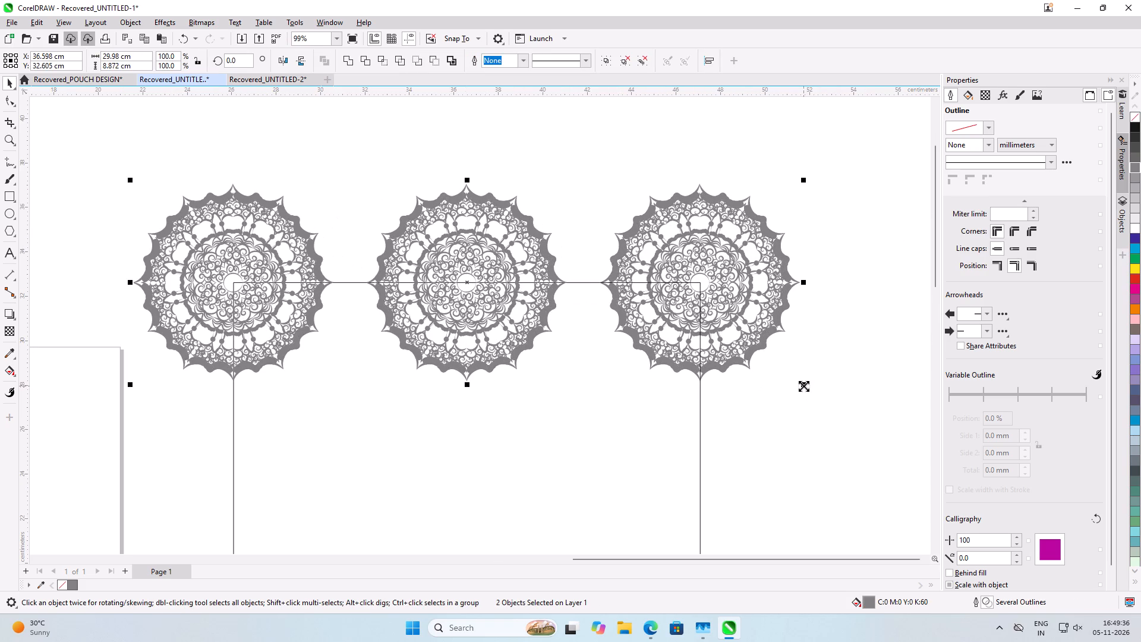
pyautogui.keyDown('shift'); pyautogui.moveTo(803, 386); pyautogui.dragTo(861, 445); pyautogui.keyUp('shift')
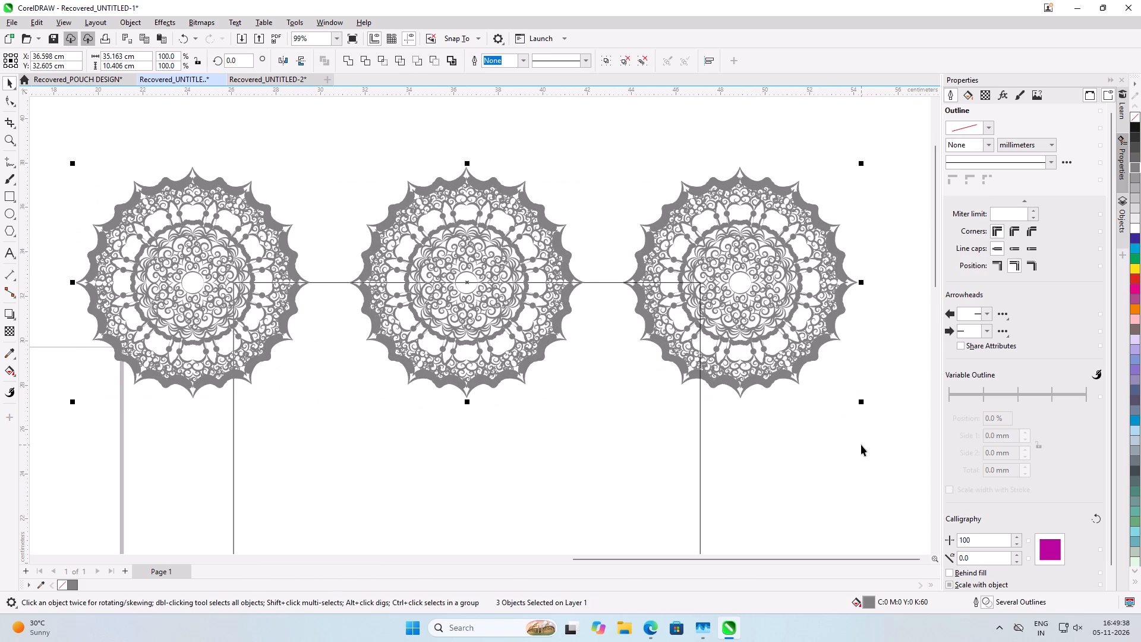
pyautogui.scroll(-13, 584, 313)
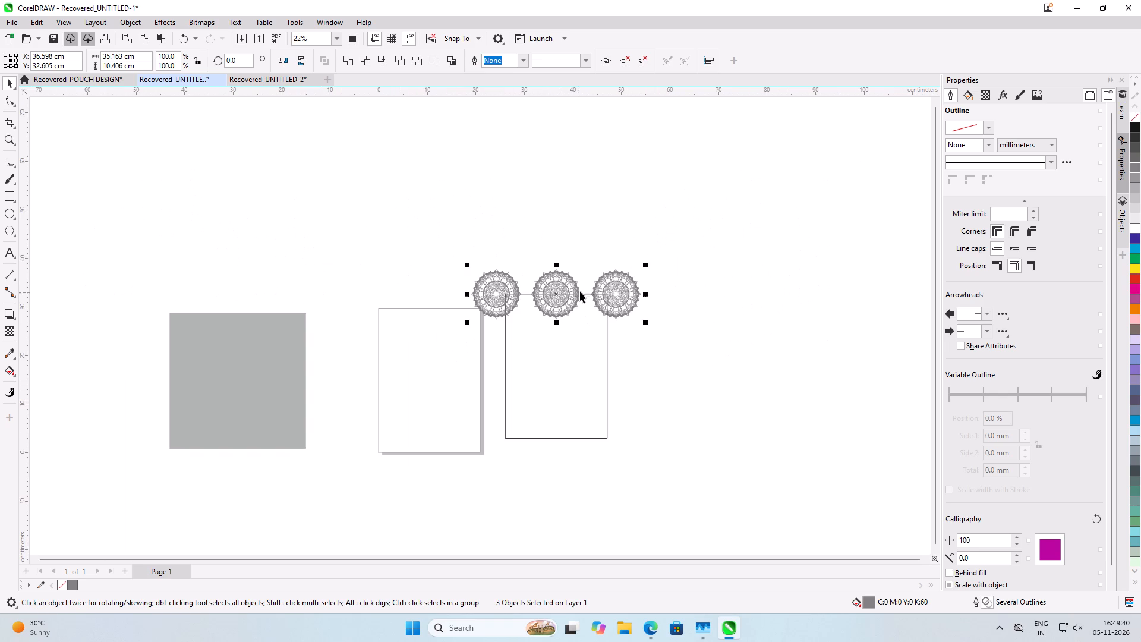
pyautogui.keyDown('shift'); pyautogui.moveTo(647, 323); pyautogui.dragTo(758, 432); pyautogui.keyUp('shift')
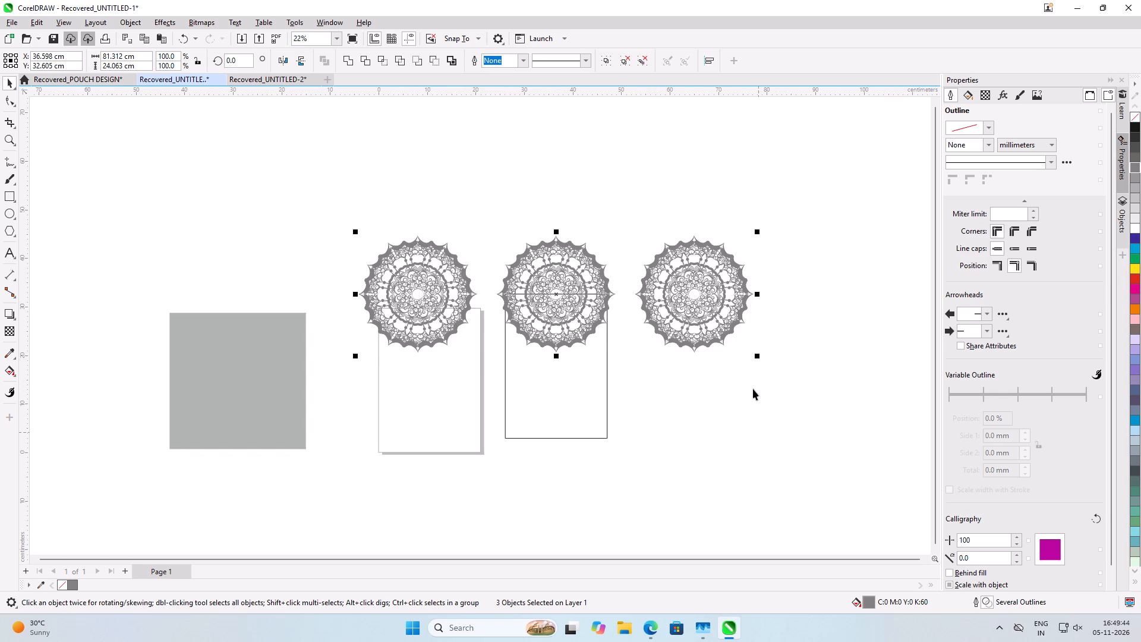
pyautogui.click(748, 408)
# Move the left mandala straight toward the middle one, to about X 12.07 cm, bringing their facing tips close together.
pyautogui.click(457, 294)
pyautogui.scroll(6, 457, 294)
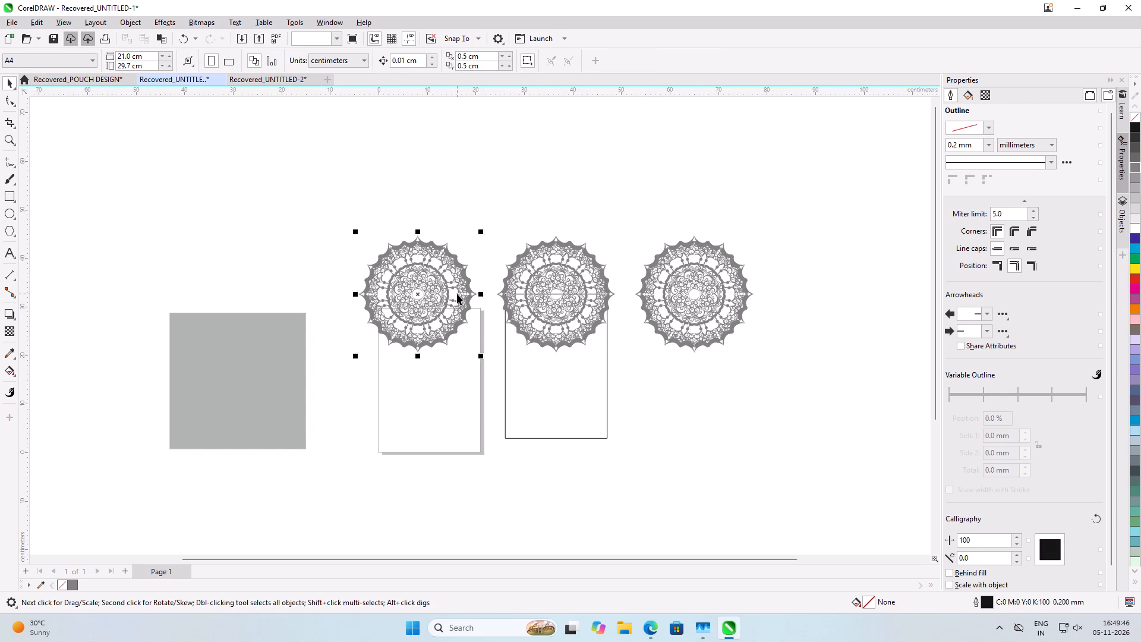
pyautogui.scroll(2, 457, 294)
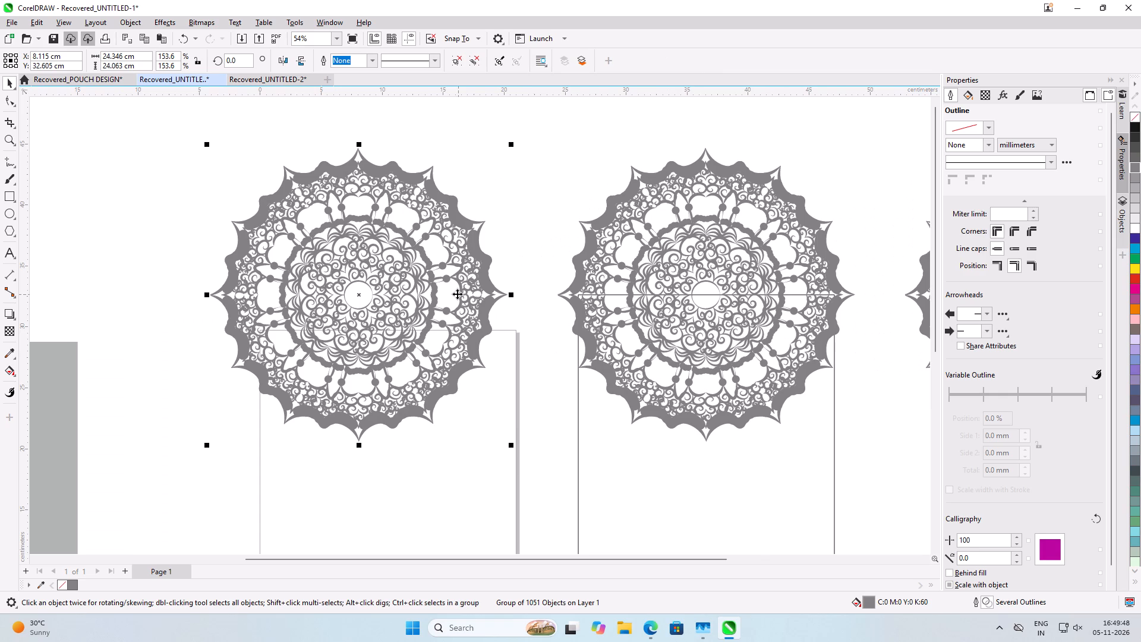
pyautogui.press('Right')
pyautogui.press('Right')
pyautogui.press('Right')
pyautogui.press('Right')
pyautogui.press('Right')
pyautogui.press('Right')
pyautogui.press('Right')
pyautogui.press('Right')
pyautogui.press('Right')
pyautogui.press('Right')
pyautogui.press('Right')
pyautogui.press('Right')
pyautogui.press('Right')
pyautogui.press('Right')
pyautogui.press('Right')
pyautogui.press('Right')
pyautogui.press('Right')
pyautogui.press('Right')
pyautogui.press('Right')
pyautogui.press('Right')
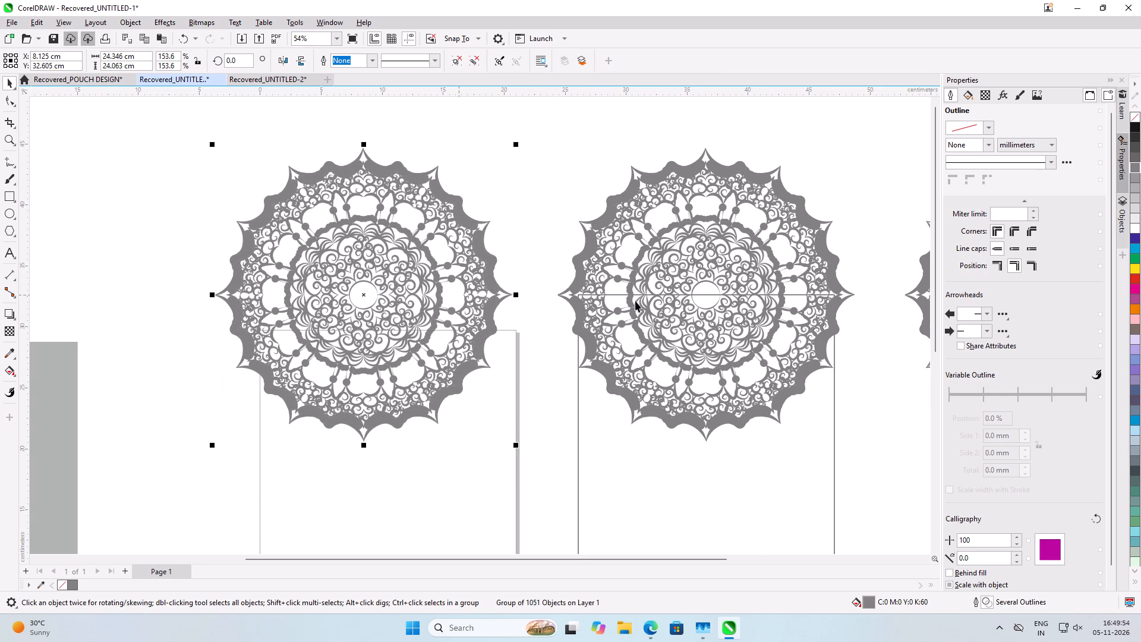
pyautogui.moveTo(399, 294); pyautogui.dragTo(435, 298)
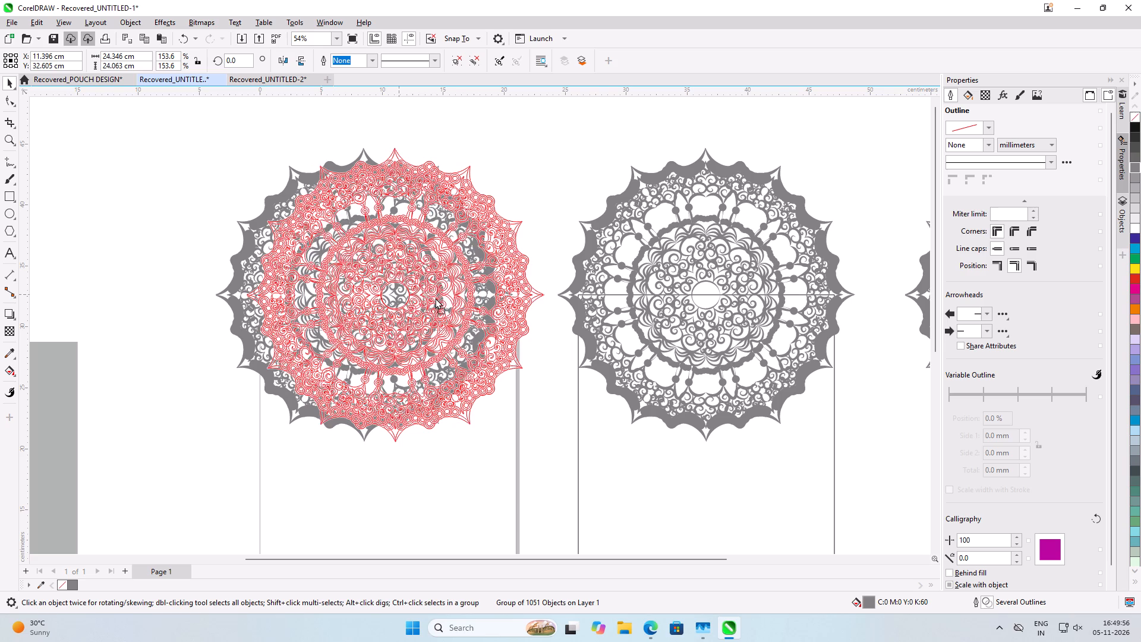
pyautogui.moveTo(435, 298); pyautogui.dragTo(441, 299)
# Fine-tune the left mandala's horizontal position so its tip meets the middle mandala's tip, at X 12.359 cm.
pyautogui.scroll(18, 566, 275)
pyautogui.scroll(2, 550, 328)
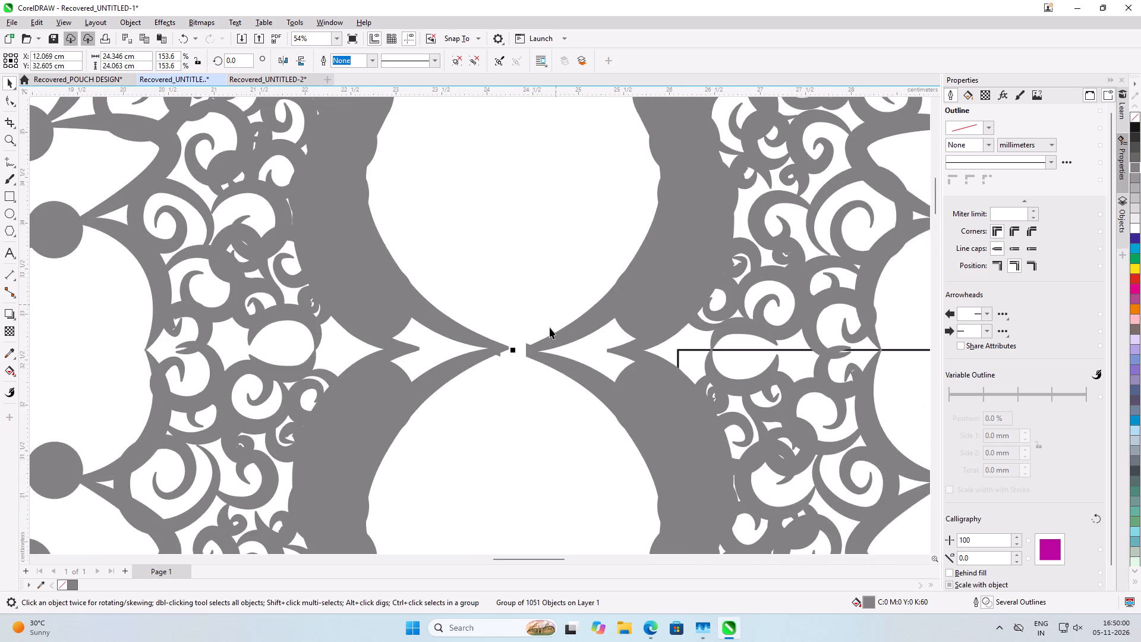
pyautogui.scroll(2, 550, 328)
pyautogui.hotkey('shift', 'Right')
pyautogui.hotkey('shift', 'Right')
pyautogui.hotkey('shift', 'Right')
pyautogui.hotkey('shift', 'Right')
pyautogui.hotkey('shift', 'Right')
pyautogui.hotkey('shift', 'Right')
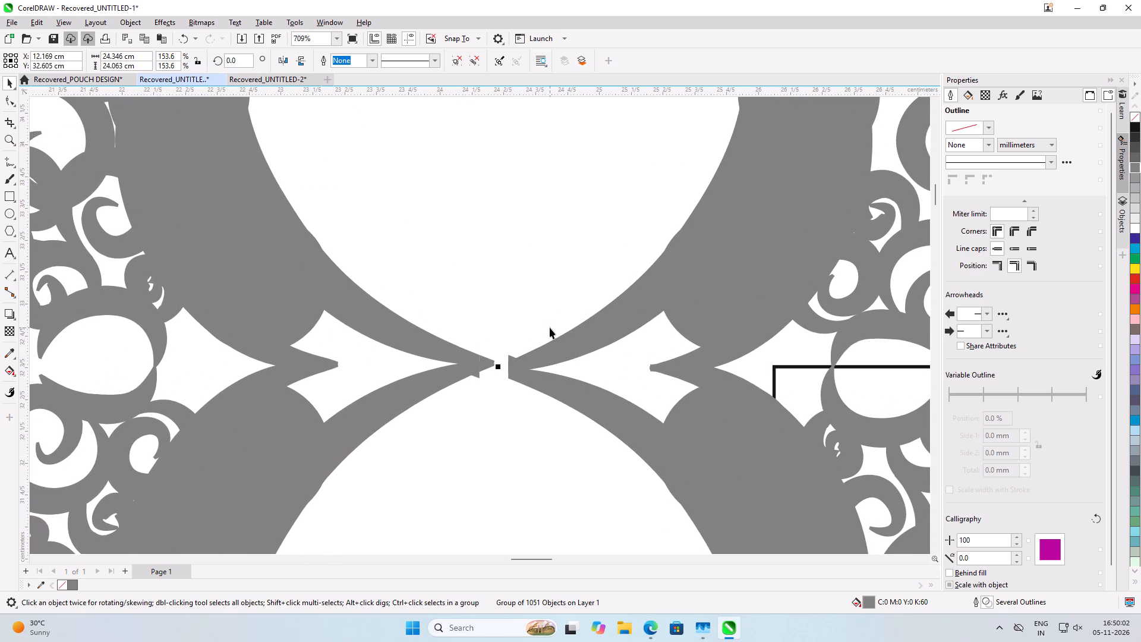
pyautogui.hotkey('shift', 'Right')
pyautogui.hotkey('shift', 'Right')
pyautogui.hotkey('shift', 'Right')
pyautogui.hotkey('shift', 'Right')
pyautogui.hotkey('shift', 'Right')
pyautogui.hotkey('shift', 'Right')
pyautogui.hotkey('shift', 'Right')
pyautogui.hotkey('shift', 'Right')
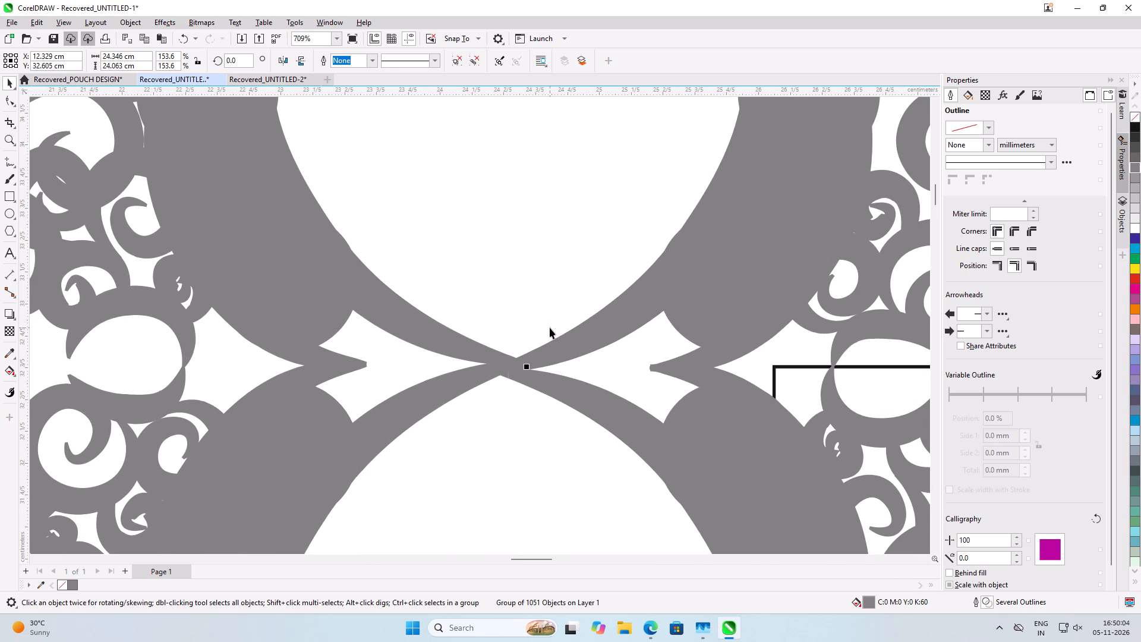
pyautogui.hotkey('shift', 'Right')
pyautogui.press('Right')
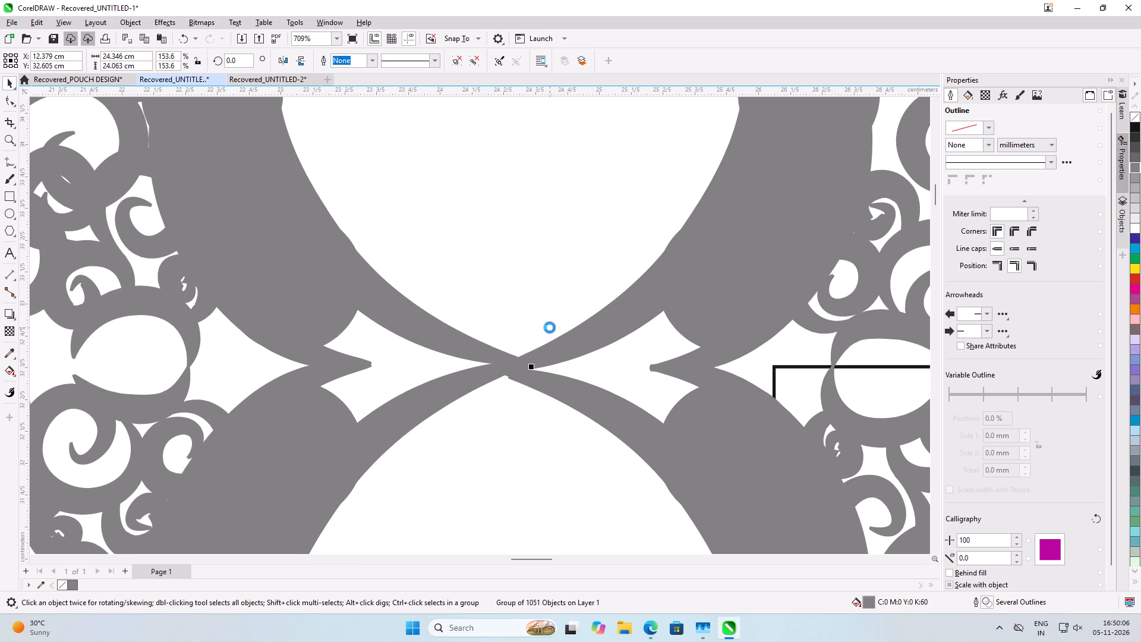
pyautogui.press('Left')
pyautogui.press('Left')
pyautogui.press('Left')
pyautogui.press('Down')
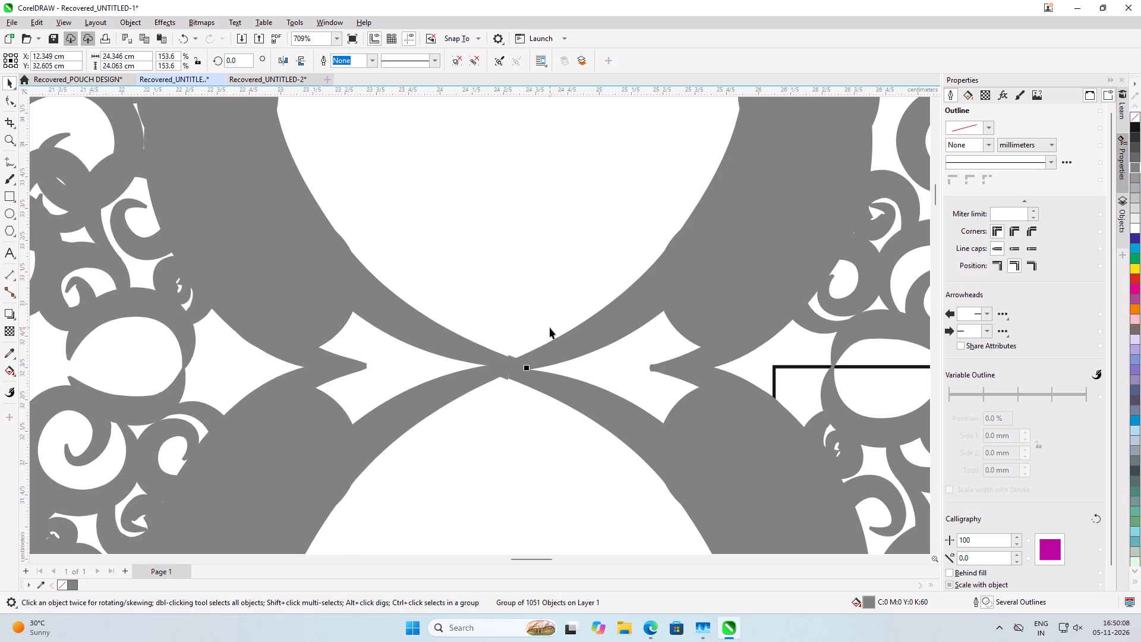
pyautogui.press('Up')
pyautogui.press('Right')
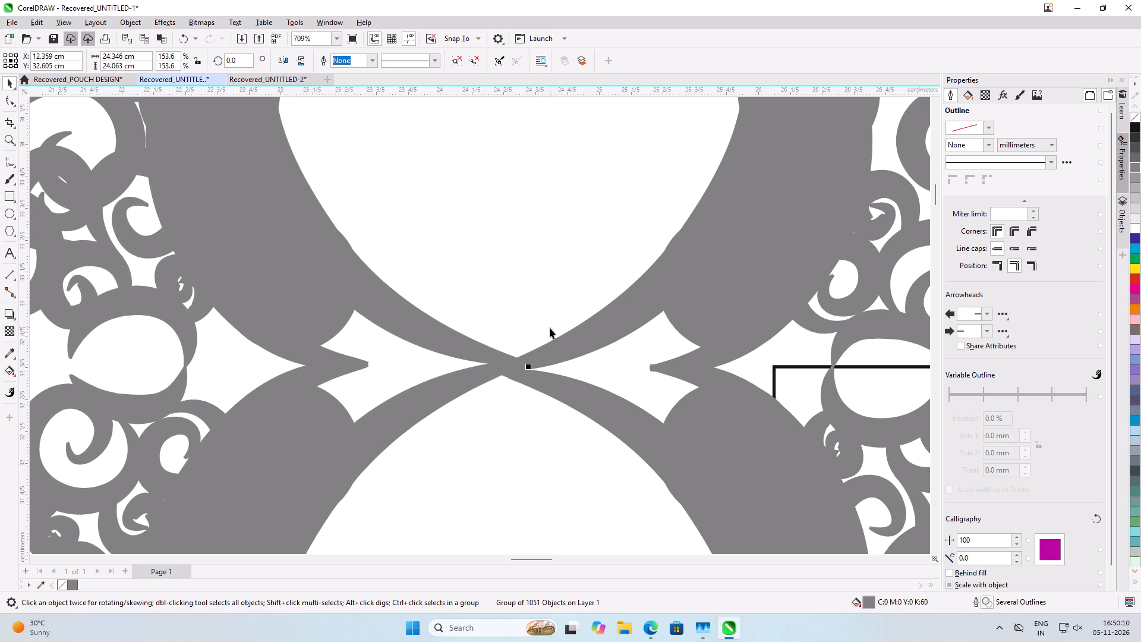
# Shift the right mandala straight toward the middle one until their facing tips meet, at X 60.841 cm.
pyautogui.scroll(-5, 550, 328)
pyautogui.scroll(1, 550, 328)
pyautogui.scroll(-19, 550, 328)
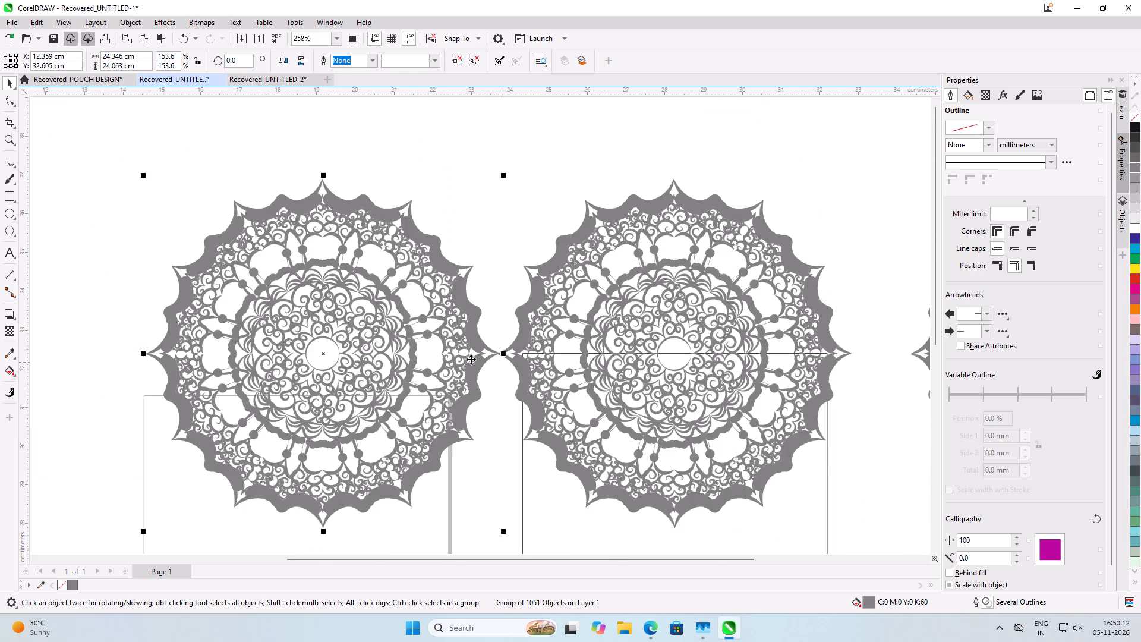
pyautogui.scroll(15, 772, 352)
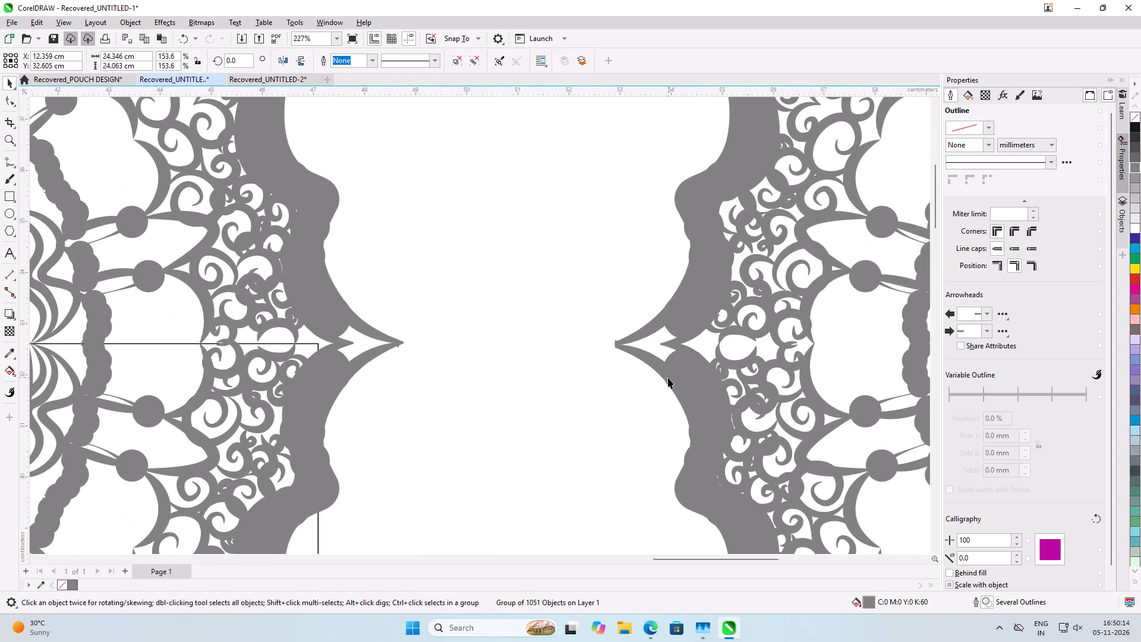
pyautogui.click(700, 380)
pyautogui.hotkey('shift', 'Left')
pyautogui.hotkey('shift', 'Left')
pyautogui.hotkey('shift', 'Left')
pyautogui.hotkey('shift', 'Left')
pyautogui.hotkey('shift', 'Left')
pyautogui.hotkey('shift', 'Left')
pyautogui.hotkey('shift', 'Left')
pyautogui.hotkey('shift', 'Left')
pyautogui.hotkey('shift', 'Left')
pyautogui.hotkey('shift', 'Left')
pyautogui.hotkey('shift', 'Left')
pyautogui.hotkey('shift', 'Left')
pyautogui.hotkey('shift', 'Left')
pyautogui.hotkey('shift', 'Left')
pyautogui.hotkey('shift', 'Left')
pyautogui.hotkey('shift', 'Left')
pyautogui.hotkey('shift', 'Left')
pyautogui.hotkey('shift', 'Left')
pyautogui.hotkey('shift', 'Left')
pyautogui.hotkey('shift', 'Left')
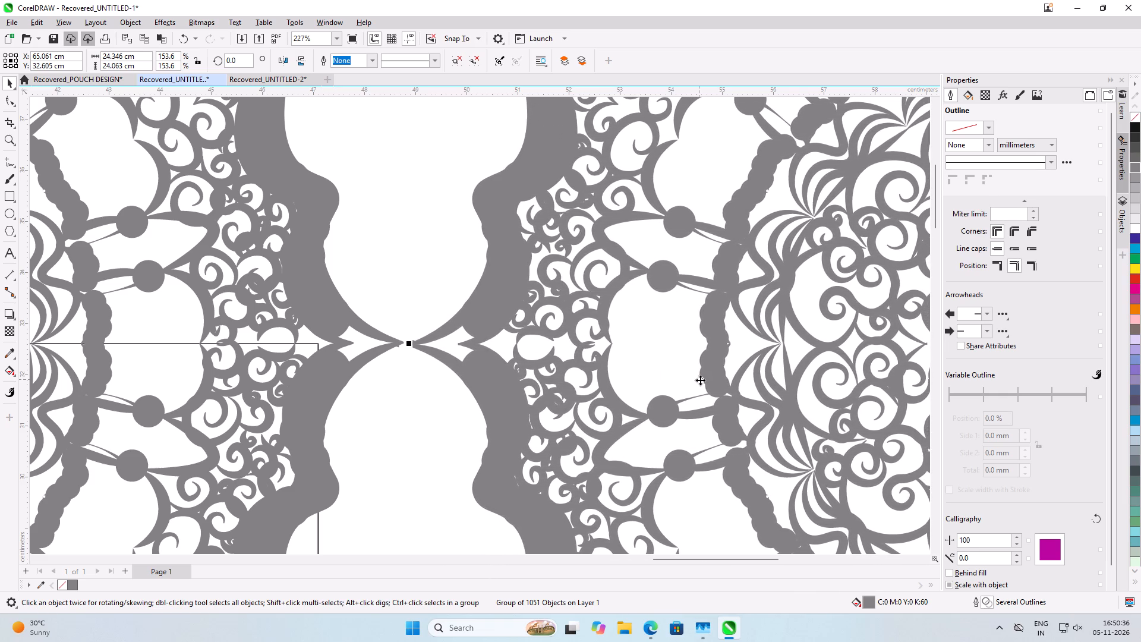
pyautogui.hotkey('shift', 'Left')
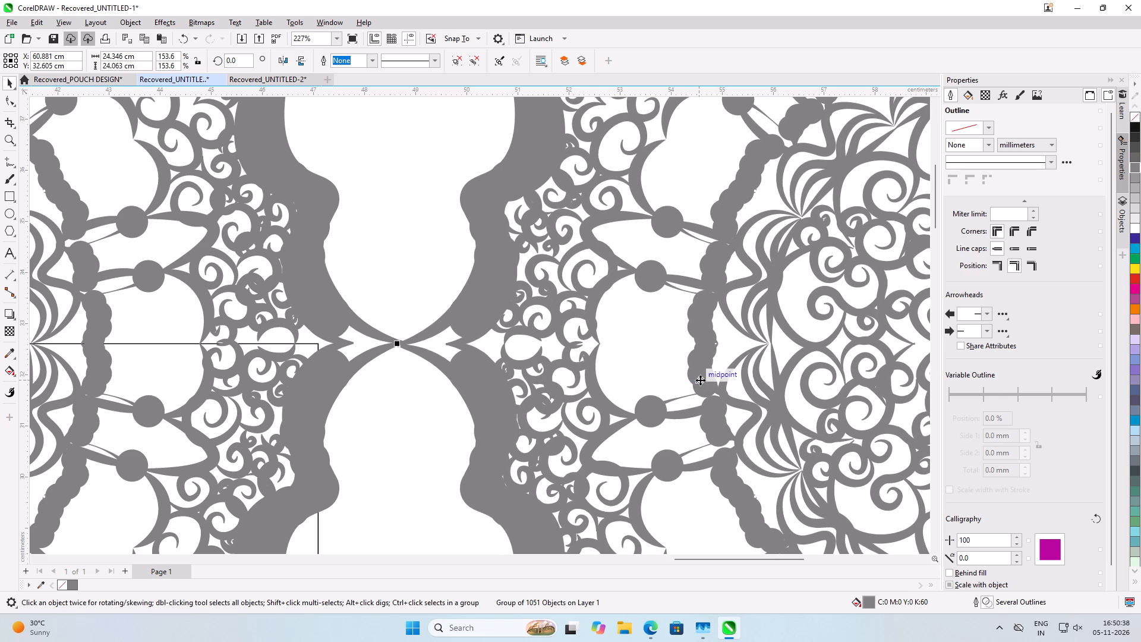
pyautogui.hotkey('shift', 'Left')
pyautogui.hotkey('shift', 'Left')
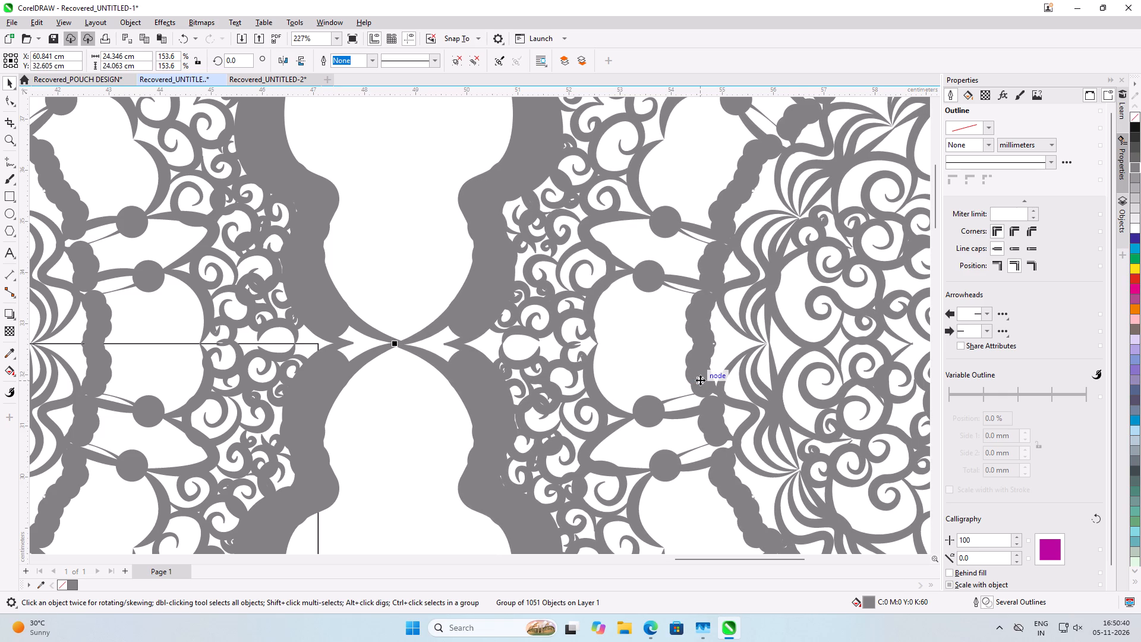
pyautogui.click(437, 459)
# Select the row of three mandalas and shrink it about its centre to about 32.3 by 10.7 cm overall.
pyautogui.scroll(-3, 420, 399)
pyautogui.scroll(1, 420, 399)
pyautogui.scroll(-3, 420, 399)
pyautogui.scroll(1, 420, 399)
pyautogui.scroll(-15, 420, 399)
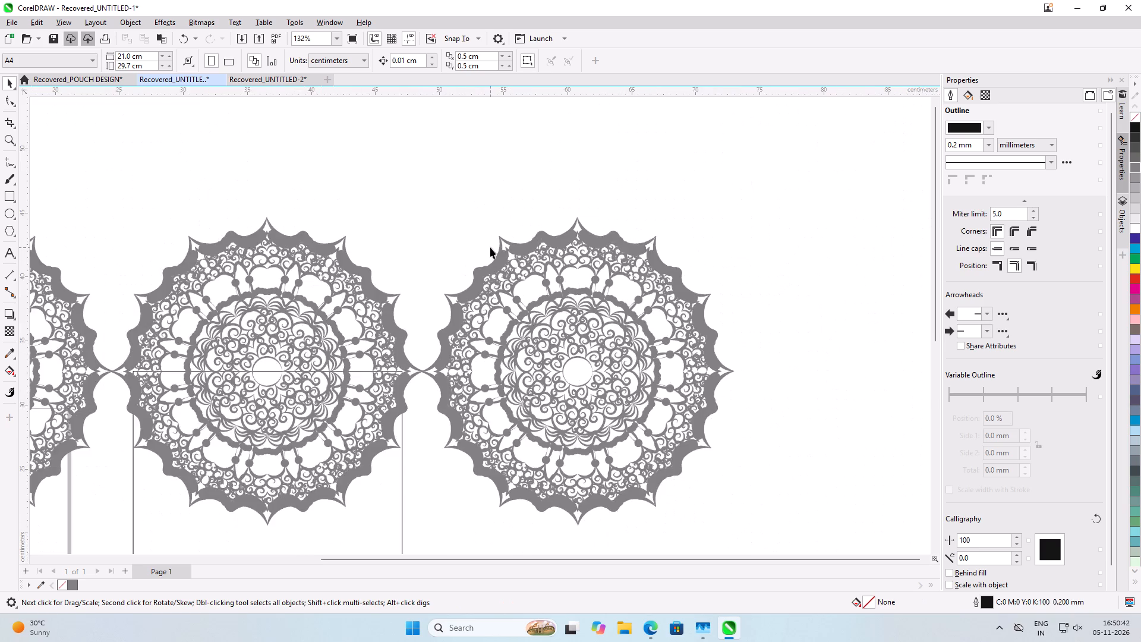
pyautogui.moveTo(636, 212); pyautogui.dragTo(186, 356)
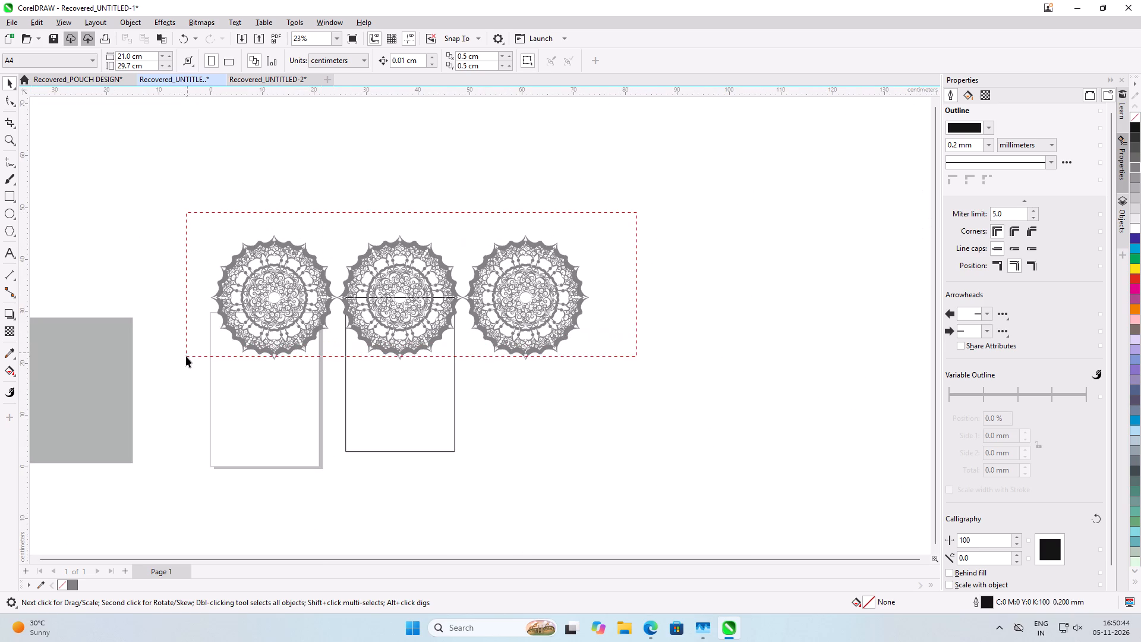
pyautogui.moveTo(186, 356); pyautogui.dragTo(186, 367)
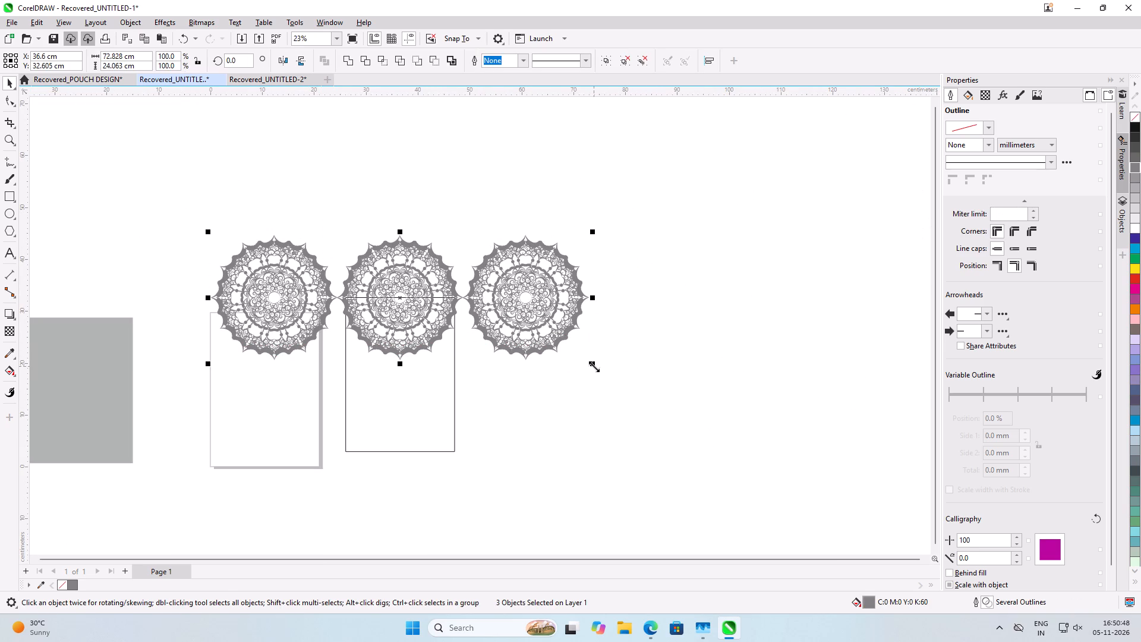
pyautogui.keyDown('shift'); pyautogui.moveTo(594, 367); pyautogui.dragTo(551, 328); pyautogui.keyUp('shift')
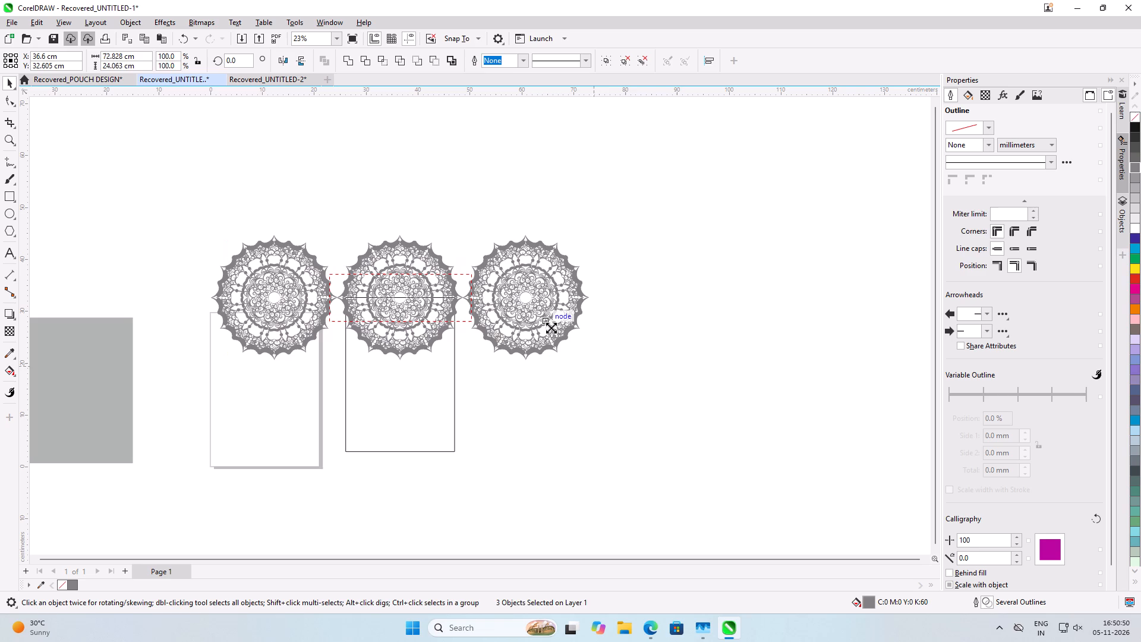
pyautogui.keyDown('shift'); pyautogui.moveTo(551, 328); pyautogui.dragTo(551, 333); pyautogui.keyUp('shift')
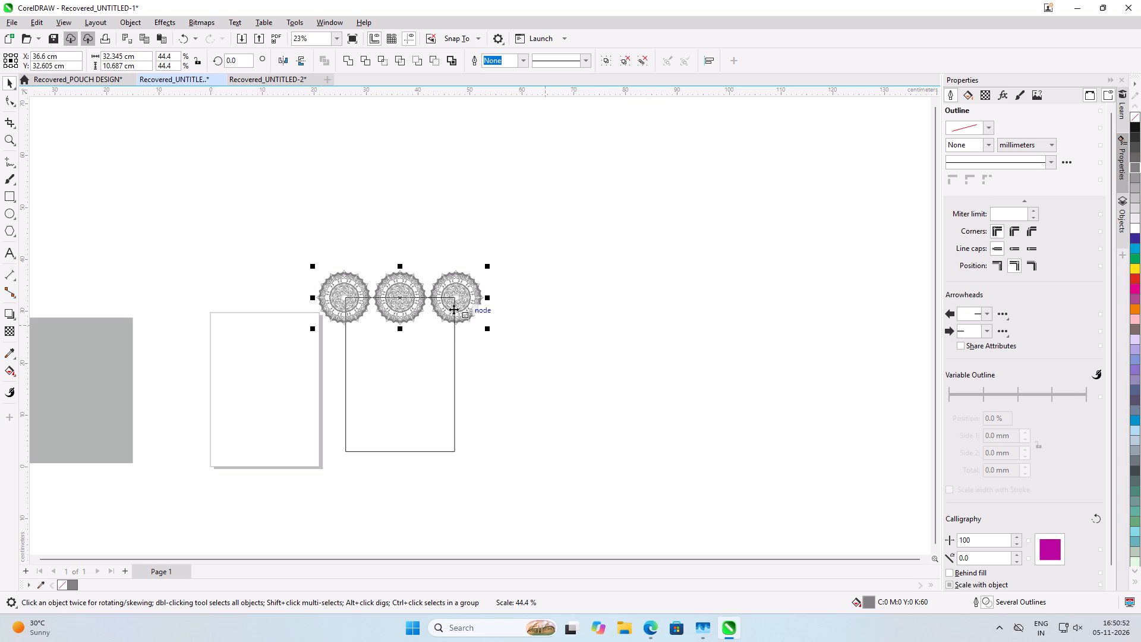
# Fine-tune the row's size about its centre to about 31.32 by 10.35 cm, centring the outer mandalas on the rectangle's side edges.
pyautogui.scroll(13, 448, 307)
pyautogui.scroll(2, 342, 279)
pyautogui.scroll(-3, 545, 320)
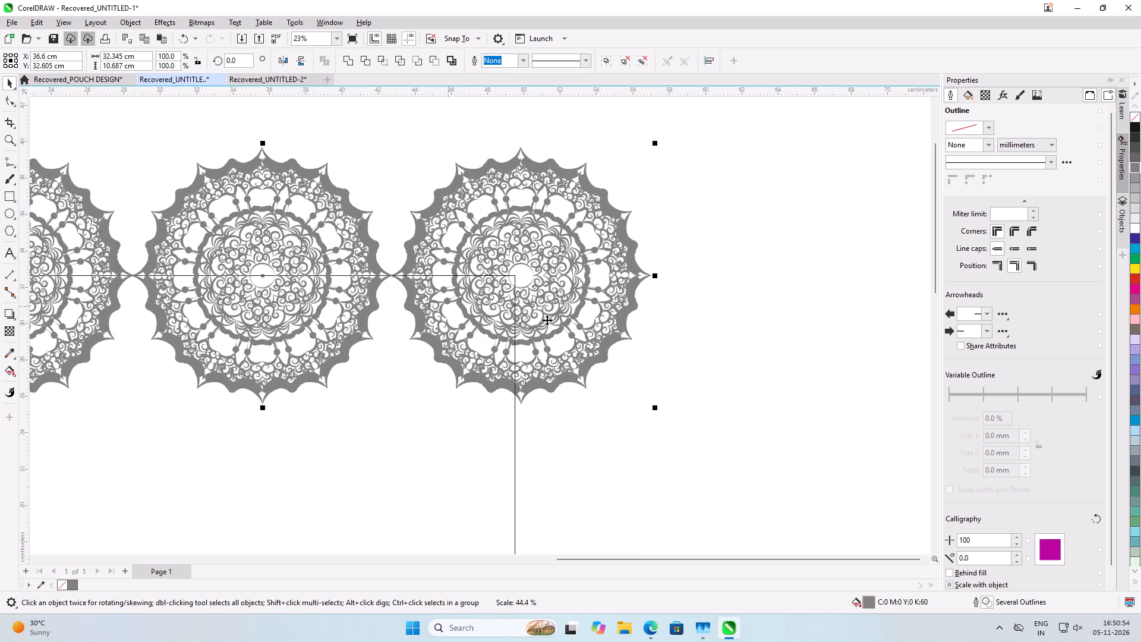
pyautogui.scroll(1, 317, 283)
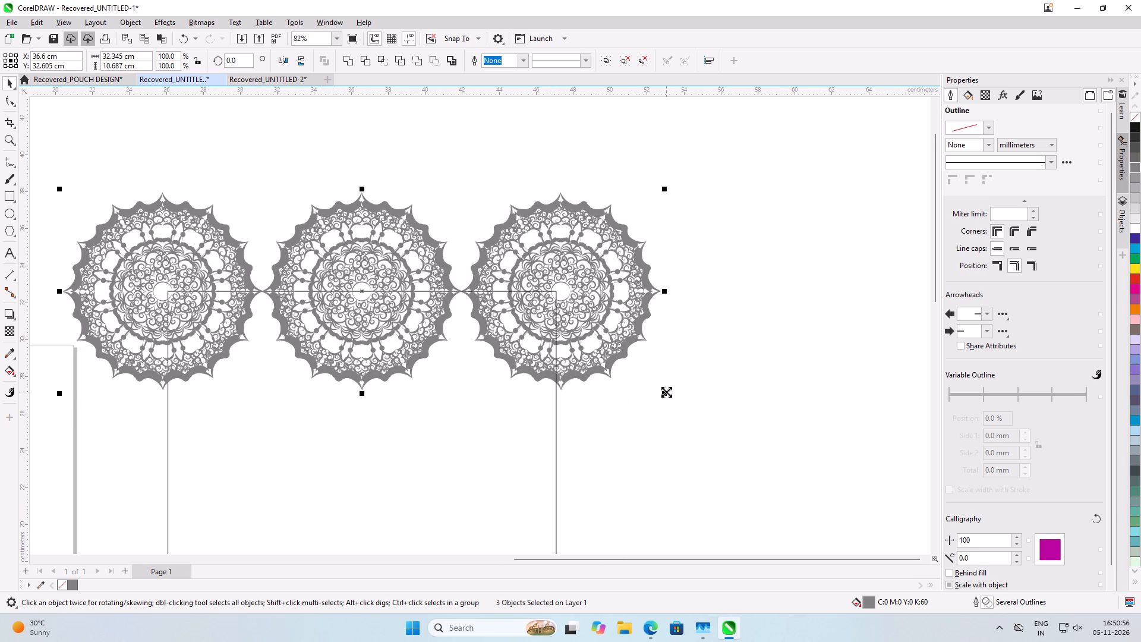
pyautogui.keyDown('shift'); pyautogui.moveTo(666, 396); pyautogui.dragTo(661, 388); pyautogui.keyUp('shift')
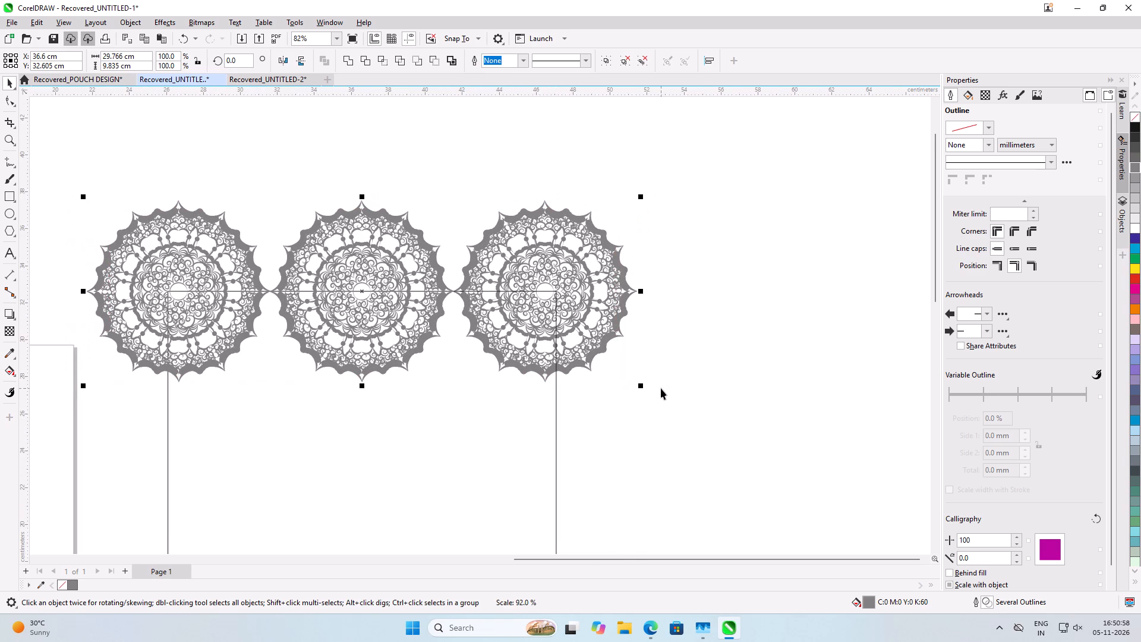
pyautogui.keyDown('shift'); pyautogui.moveTo(639, 386); pyautogui.dragTo(647, 391); pyautogui.keyUp('shift')
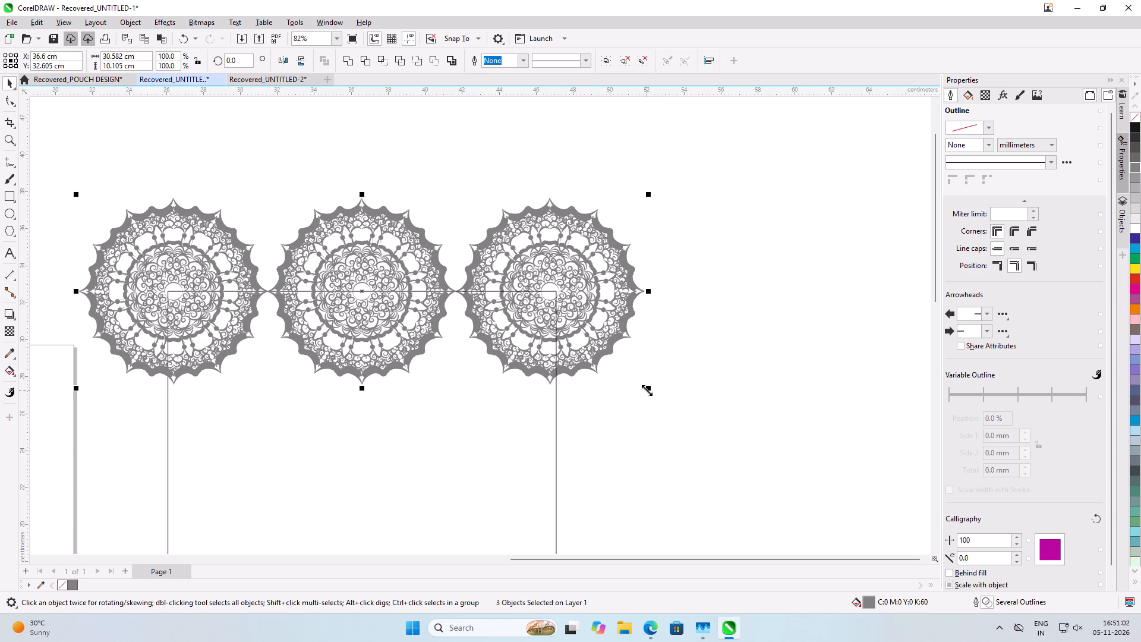
pyautogui.keyDown('shift'); pyautogui.click(648, 389); pyautogui.keyUp('shift')
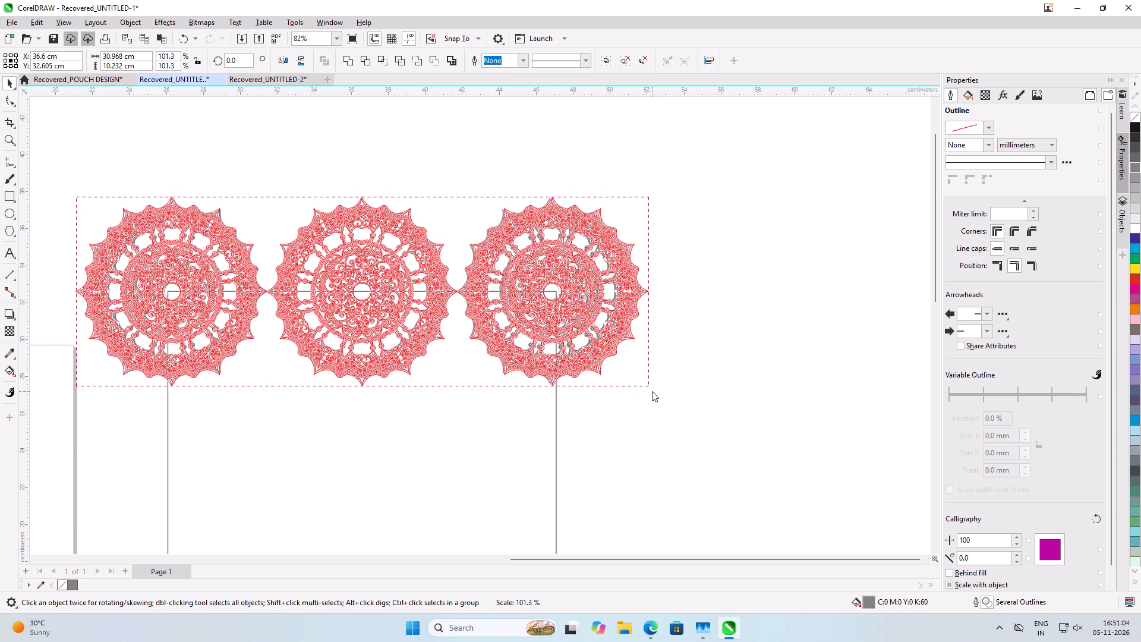
pyautogui.keyDown('shift'); pyautogui.moveTo(650, 391); pyautogui.dragTo(653, 391); pyautogui.keyUp('shift')
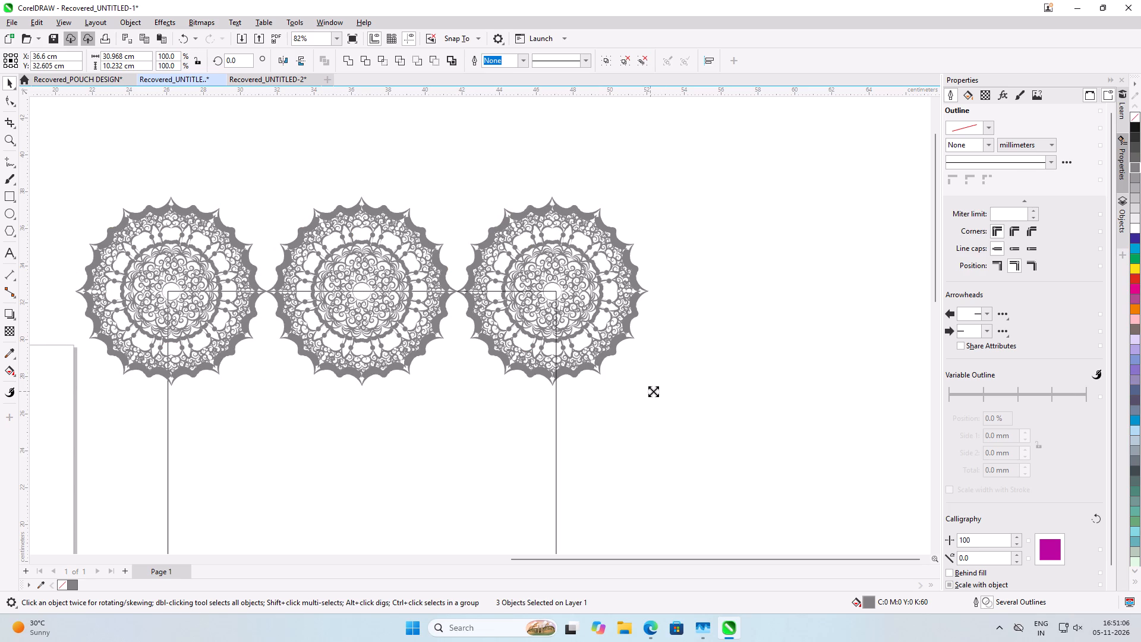
pyautogui.keyDown('shift'); pyautogui.moveTo(653, 391); pyautogui.dragTo(656, 392); pyautogui.keyUp('shift')
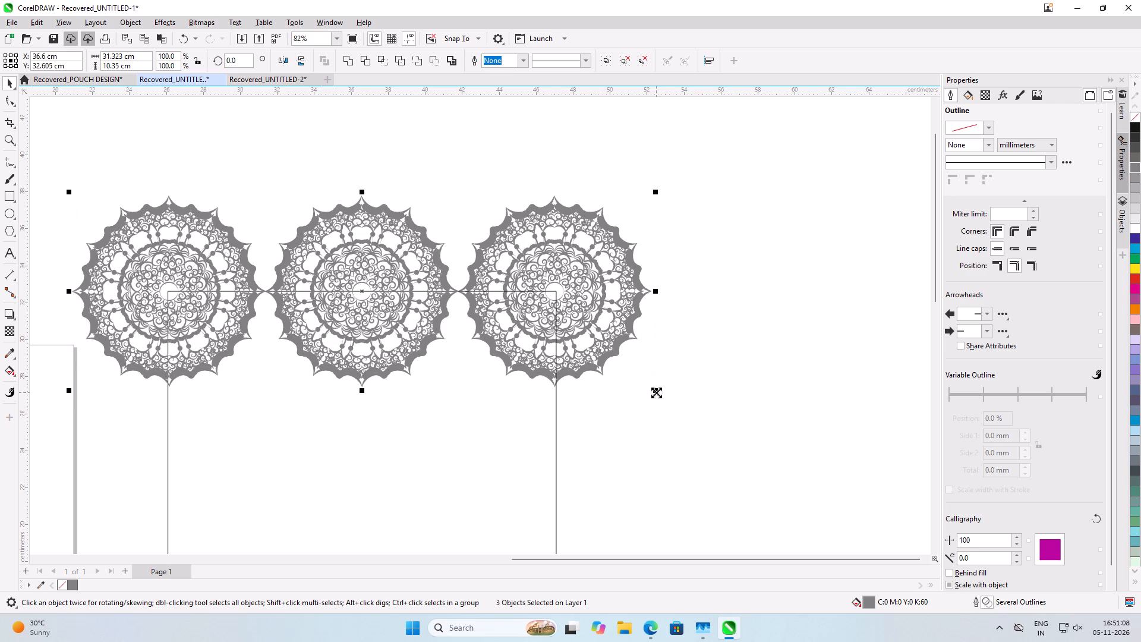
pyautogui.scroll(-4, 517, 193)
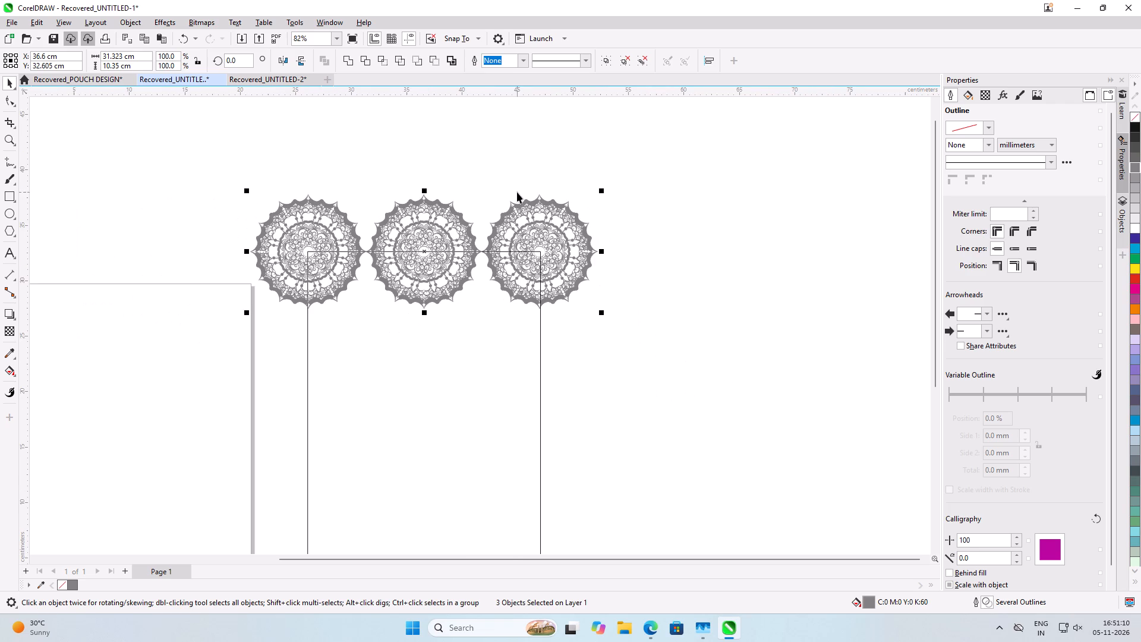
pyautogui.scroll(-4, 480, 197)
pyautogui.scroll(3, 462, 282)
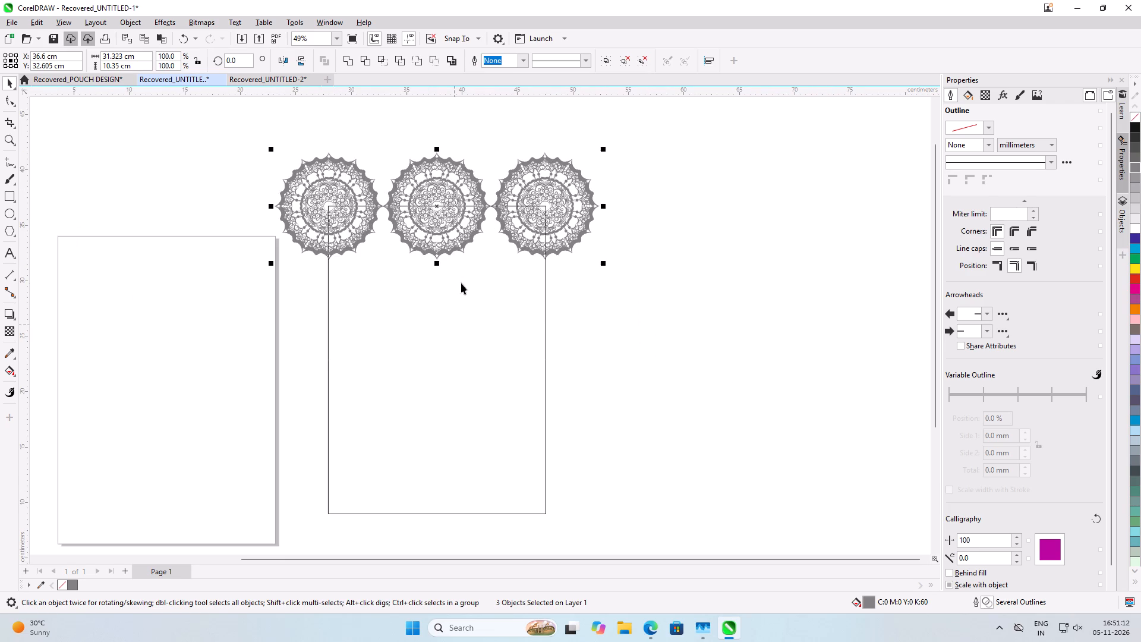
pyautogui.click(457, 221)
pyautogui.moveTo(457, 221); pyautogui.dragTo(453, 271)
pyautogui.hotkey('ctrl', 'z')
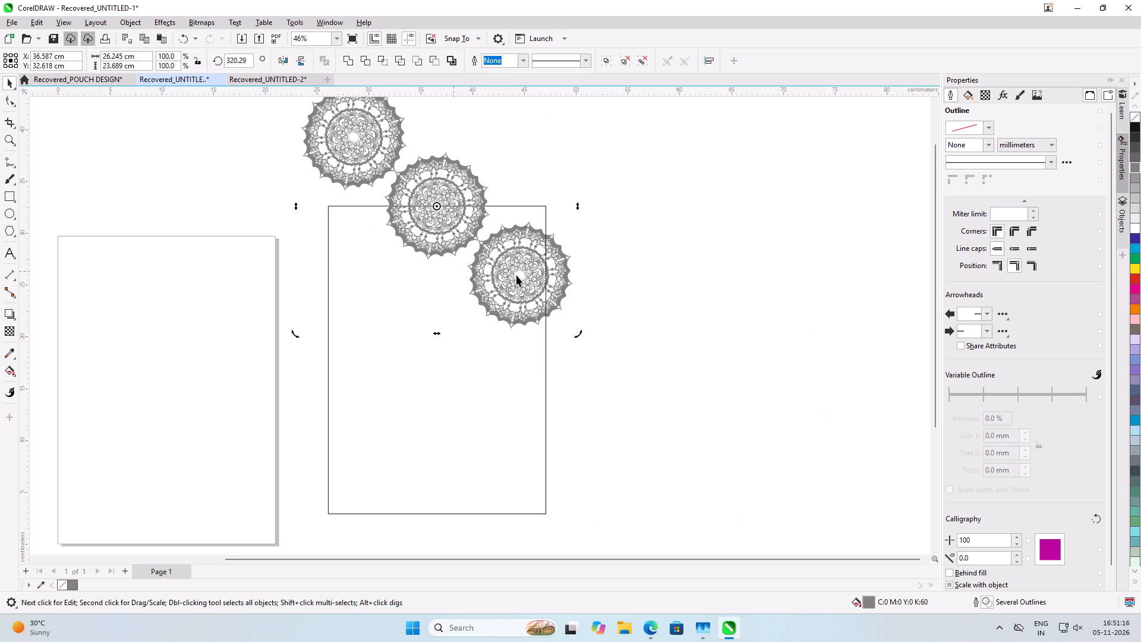
# Reselect the three mandalas and group them in their place across the rectangle's top edge.
pyautogui.click(689, 278)
pyautogui.click(337, 191)
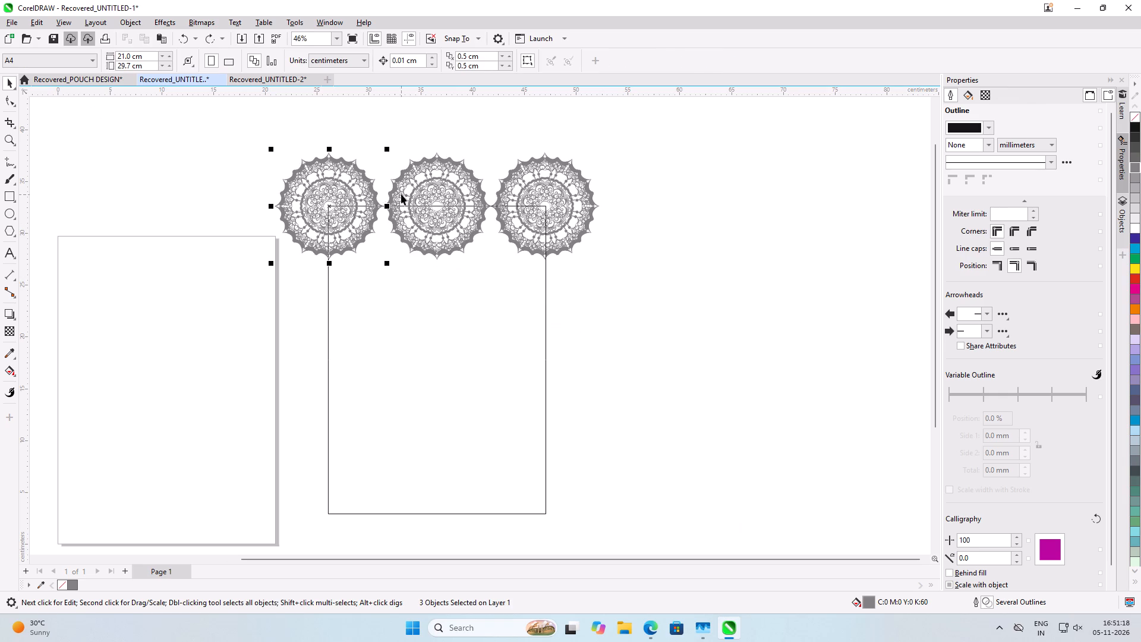
pyautogui.keyDown('shift'); pyautogui.click(405, 193); pyautogui.keyUp('shift')
pyautogui.keyDown('shift'); pyautogui.click(570, 209); pyautogui.keyUp('shift')
pyautogui.click(553, 196)
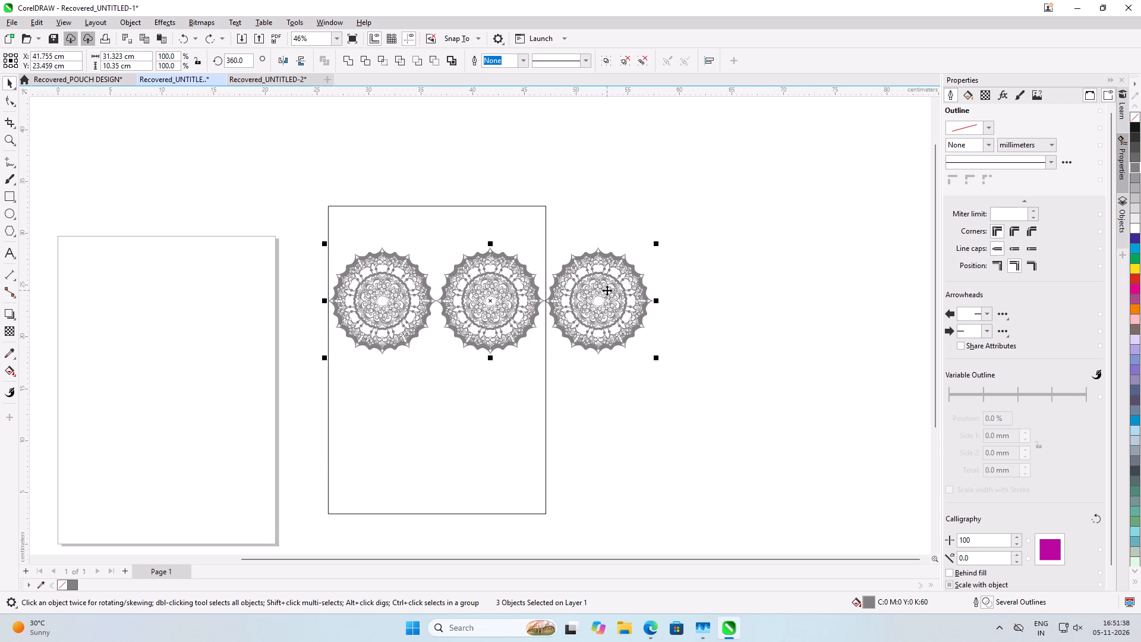
pyautogui.scroll(5, 468, 262)
pyautogui.hotkey('ctrl', 'z')
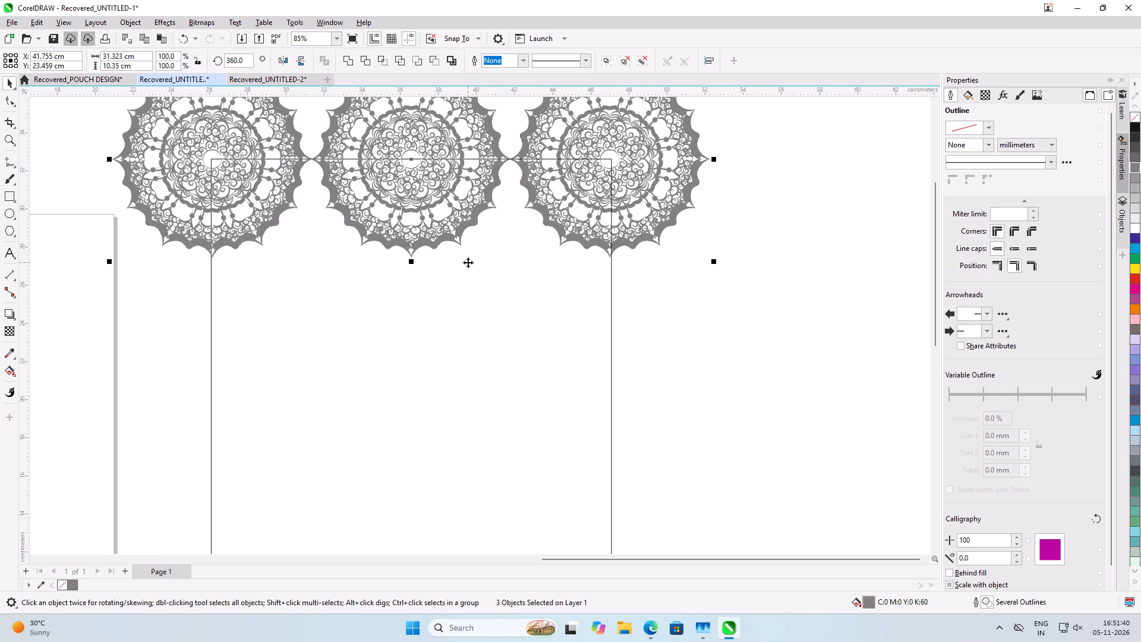
pyautogui.hotkey('ctrl', 'g')
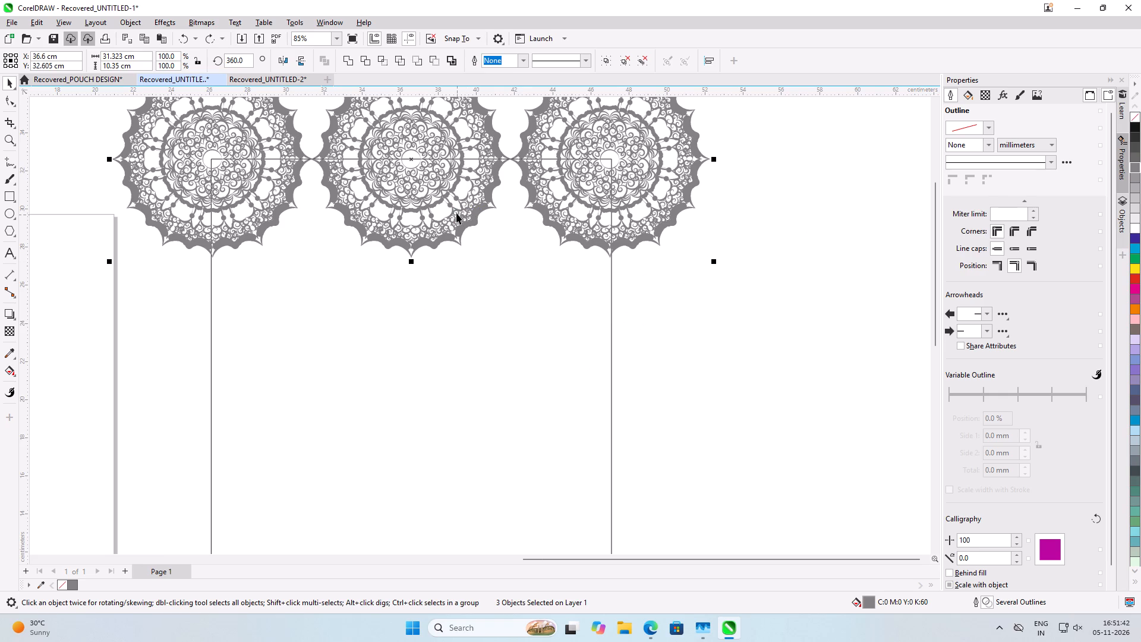
# Place a copy of the mandala group directly below the original row, at about X 36.4, Y 22.3 cm.
pyautogui.moveTo(457, 183); pyautogui.dragTo(454, 361)
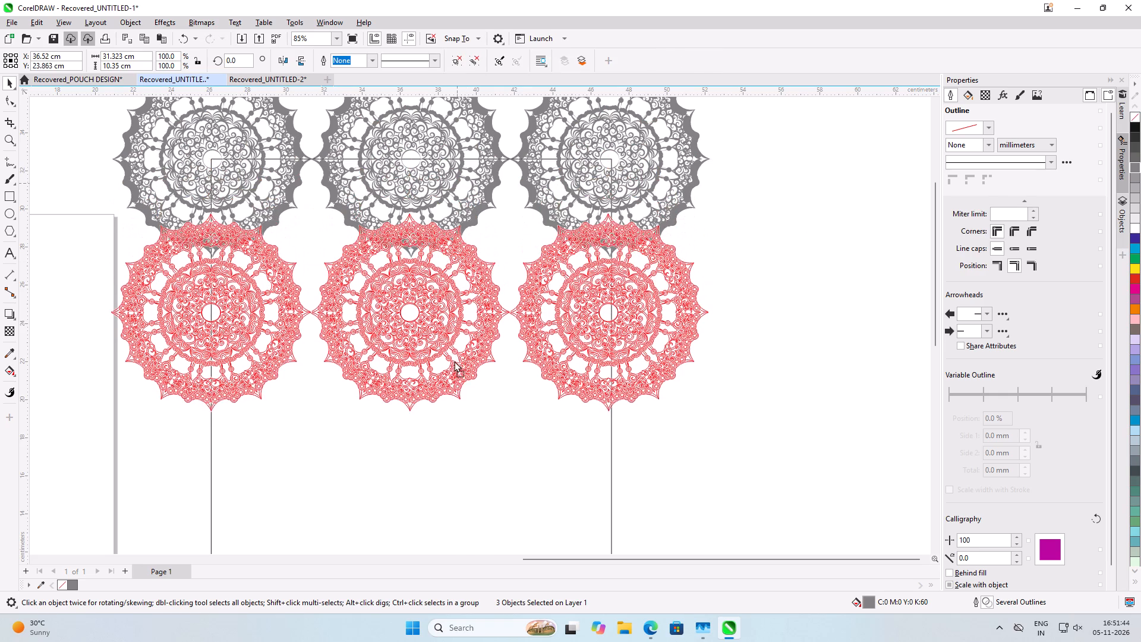
pyautogui.moveTo(454, 361); pyautogui.dragTo(453, 379)
pyautogui.rightClick(453, 379)
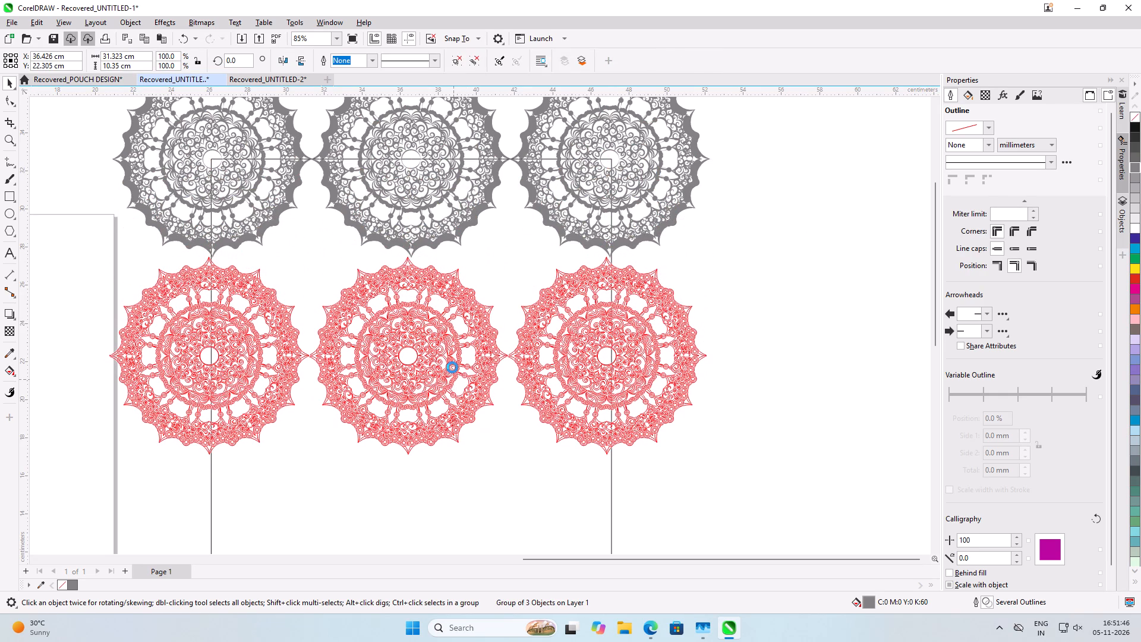
# Move the copied row sideways by half a mandala and up to nest under the upper row, at about X 41.93, Y 23.53 cm.
pyautogui.scroll(5, 408, 263)
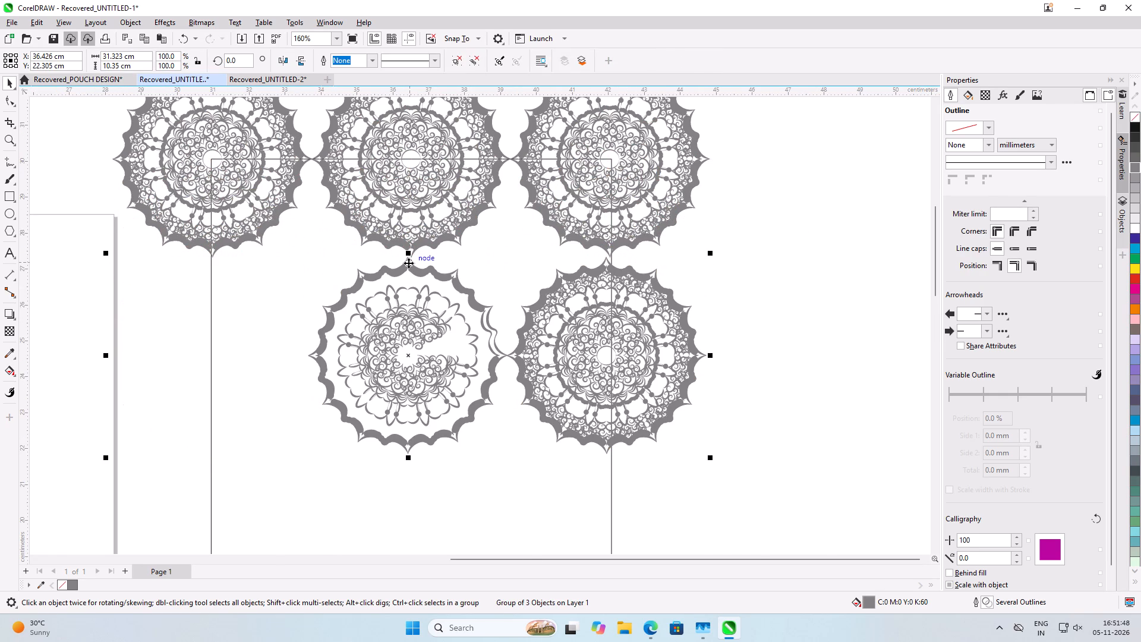
pyautogui.moveTo(419, 278); pyautogui.dragTo(444, 280)
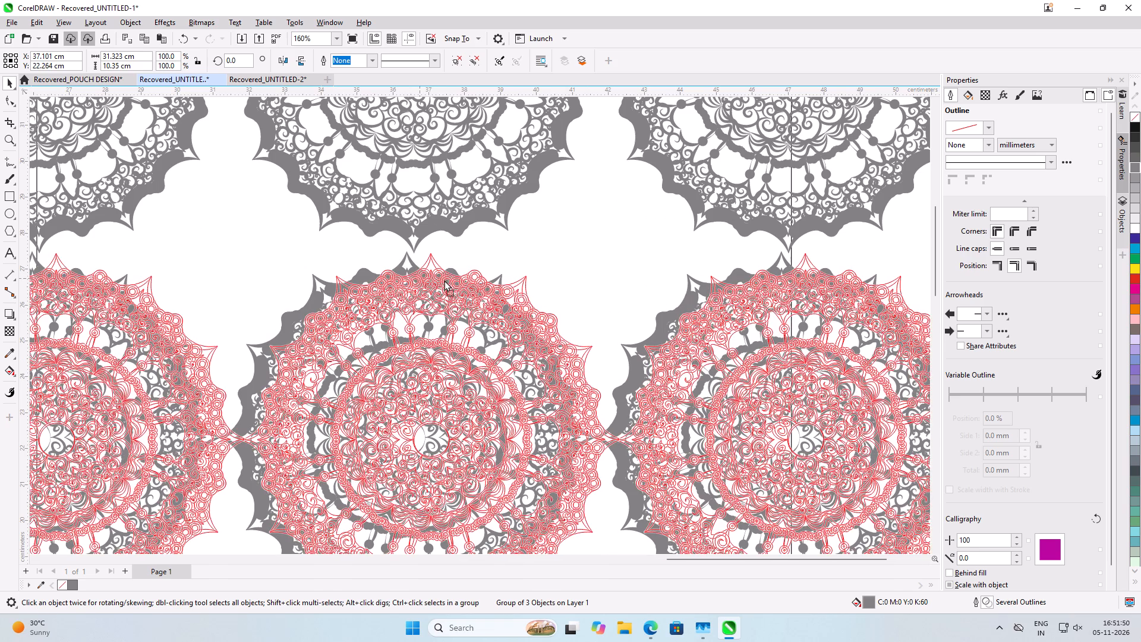
pyautogui.moveTo(444, 280); pyautogui.dragTo(558, 285)
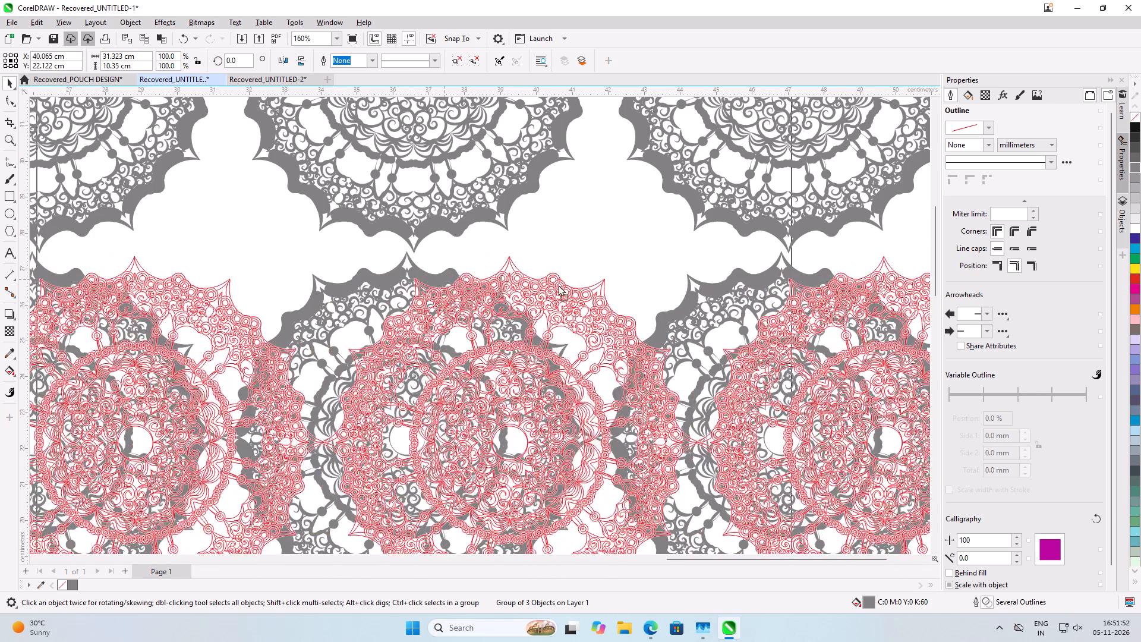
pyautogui.moveTo(558, 285); pyautogui.dragTo(614, 244)
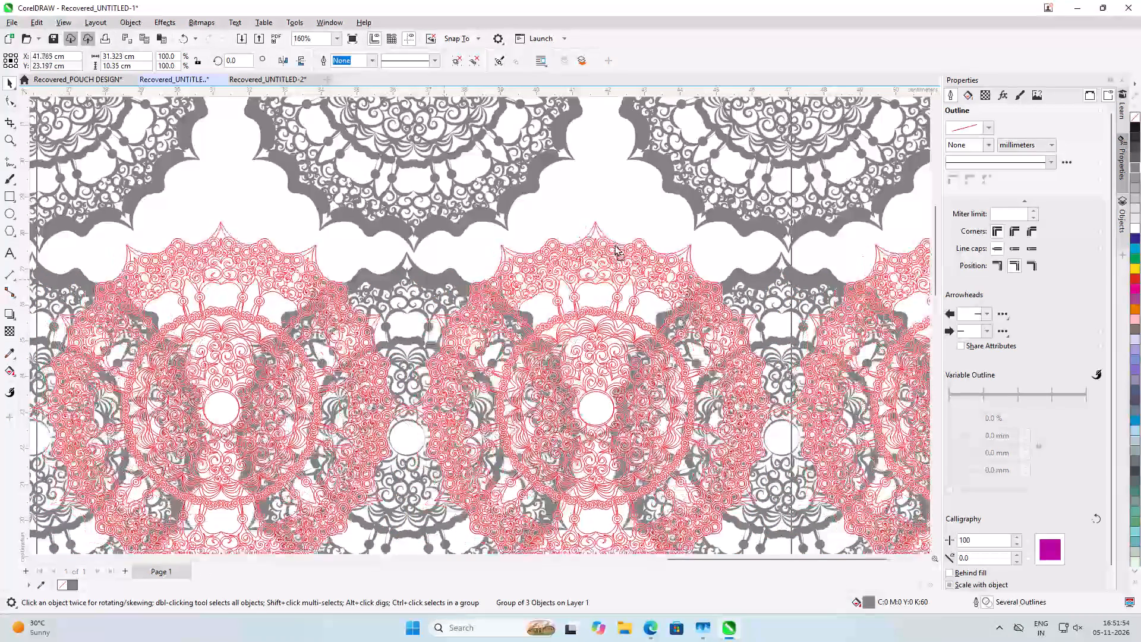
pyautogui.moveTo(614, 244); pyautogui.dragTo(617, 234)
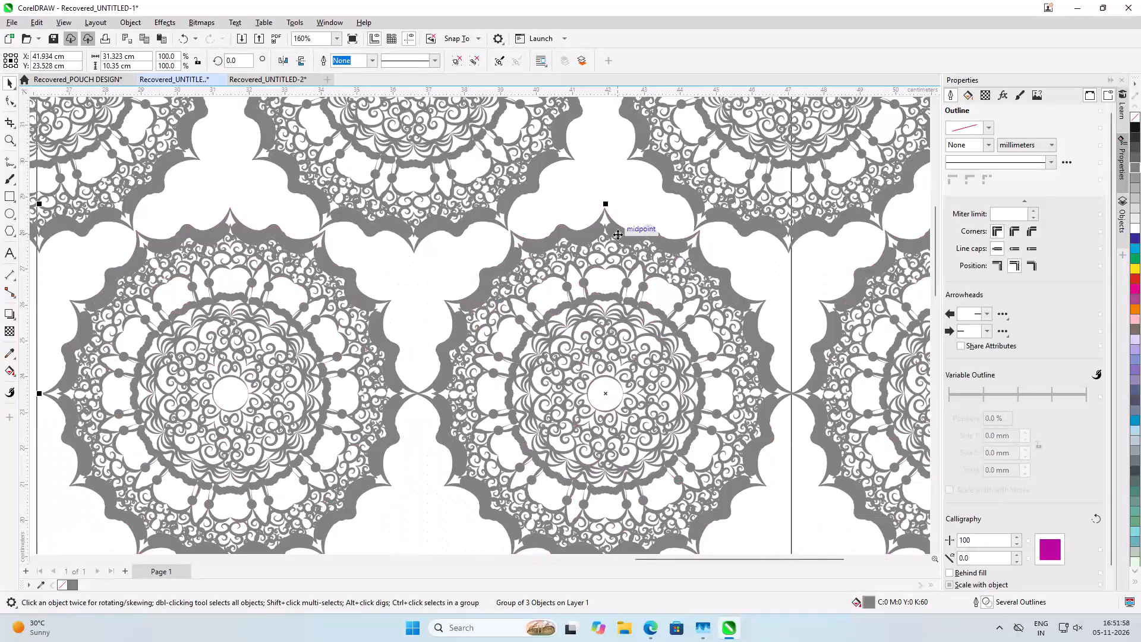
# Nudge the lower row until its upper tips meet the upper row's tips, at X 41.804, Y 23.538 cm.
pyautogui.press('Left')
pyautogui.press('Left')
pyautogui.press('Left')
pyautogui.press('Left')
pyautogui.press('Left')
pyautogui.press('Left')
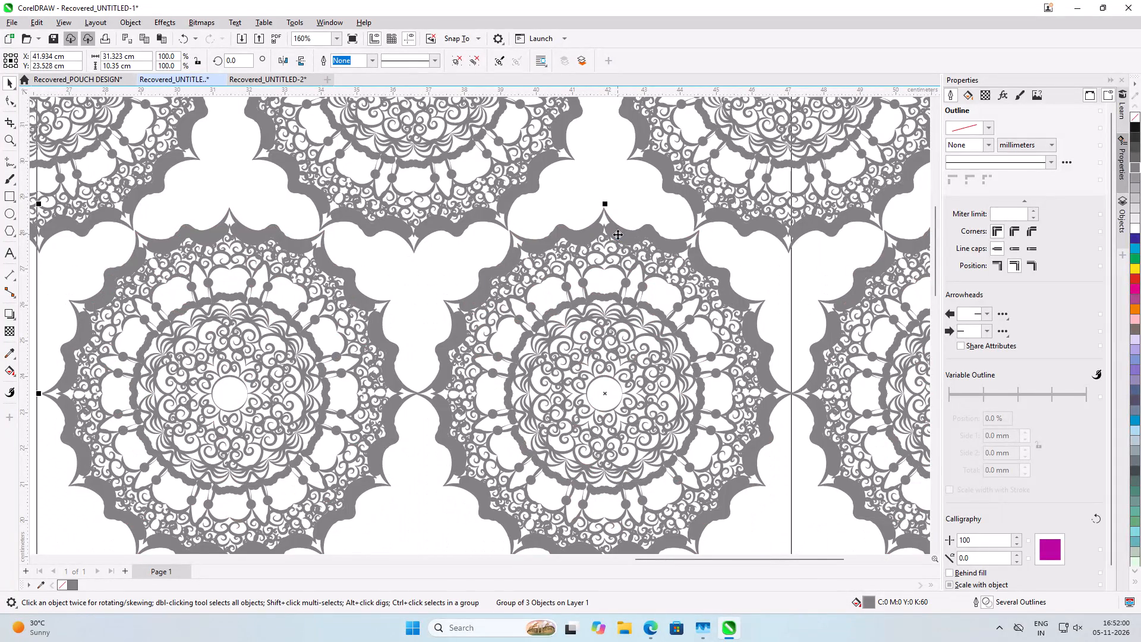
pyautogui.press('Left')
pyautogui.press('Left')
pyautogui.press('Left')
pyautogui.press('Left')
pyautogui.press('Left')
pyautogui.press('Left')
pyautogui.press('Left')
pyautogui.press('Left')
pyautogui.press('Left')
pyautogui.press('Left')
pyautogui.press('Left')
pyautogui.press('Left')
pyautogui.press('Left')
pyautogui.press('Left')
pyautogui.press('Left')
pyautogui.press('Left')
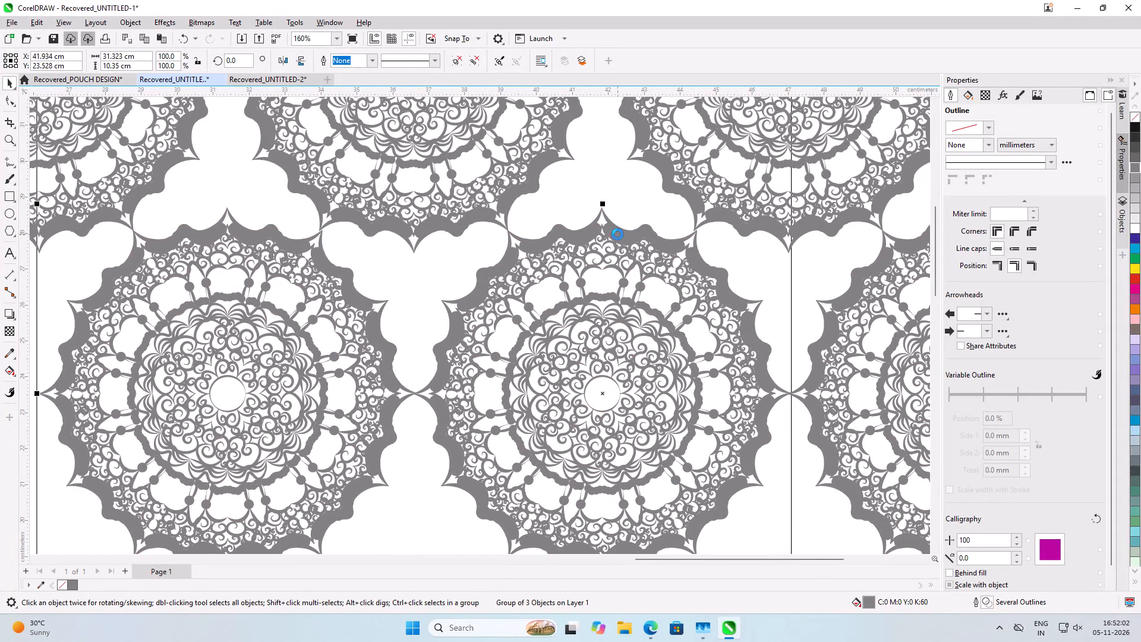
pyautogui.press('Left')
pyautogui.press('Left')
pyautogui.press('Left')
pyautogui.press('Up')
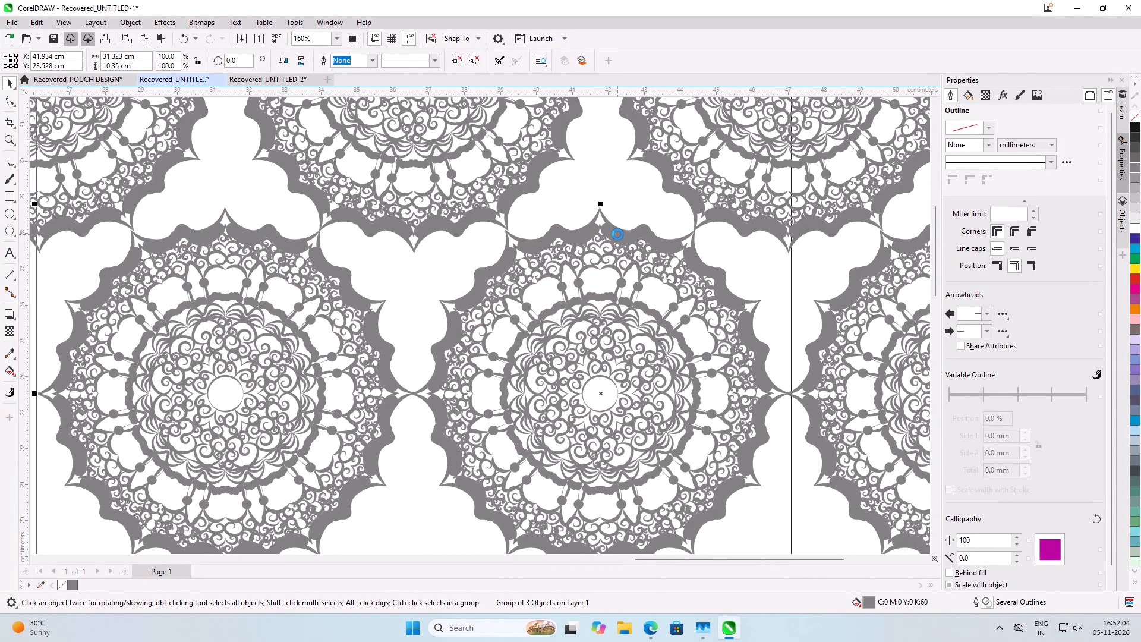
pyautogui.press('Up')
pyautogui.press('Down')
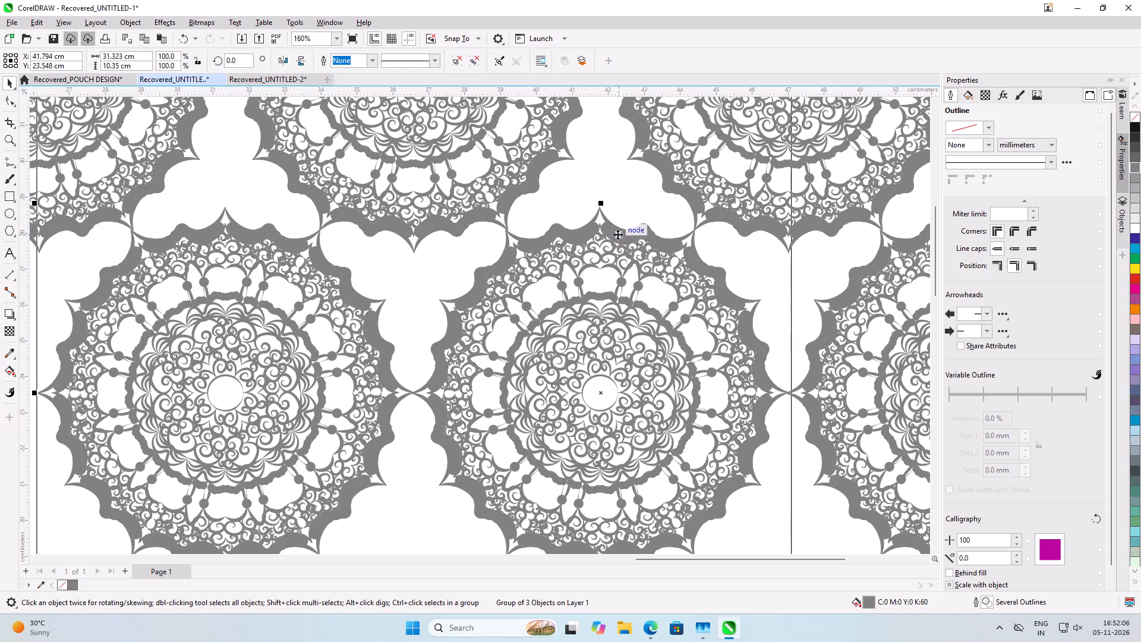
pyautogui.press('Right')
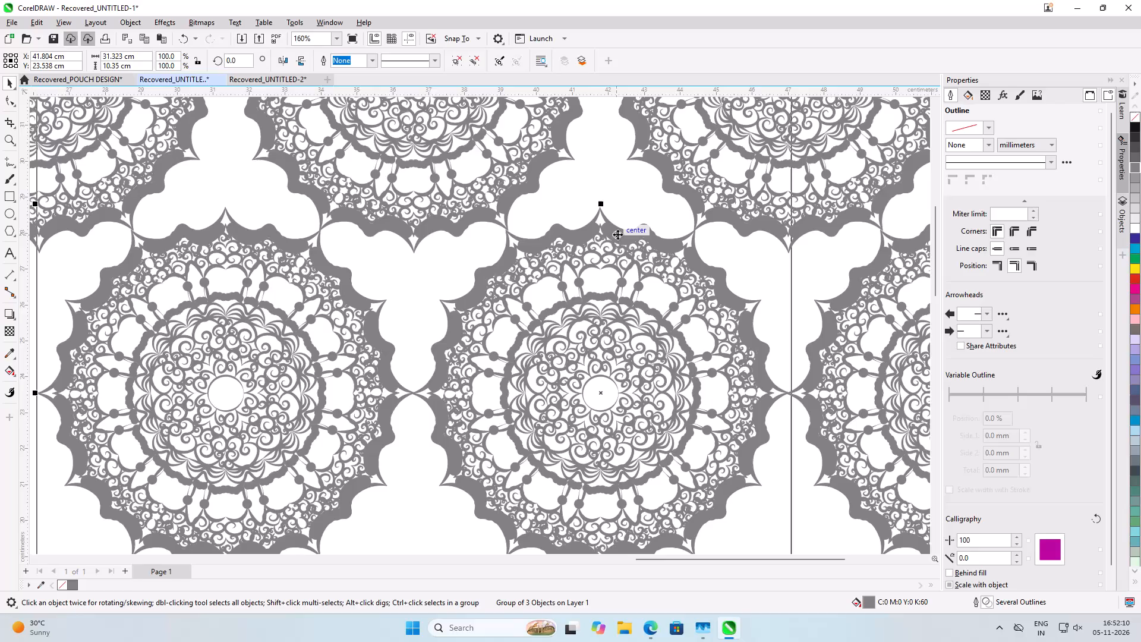
# Ungroup the lower row of three mandalas.
pyautogui.scroll(-2, 410, 303)
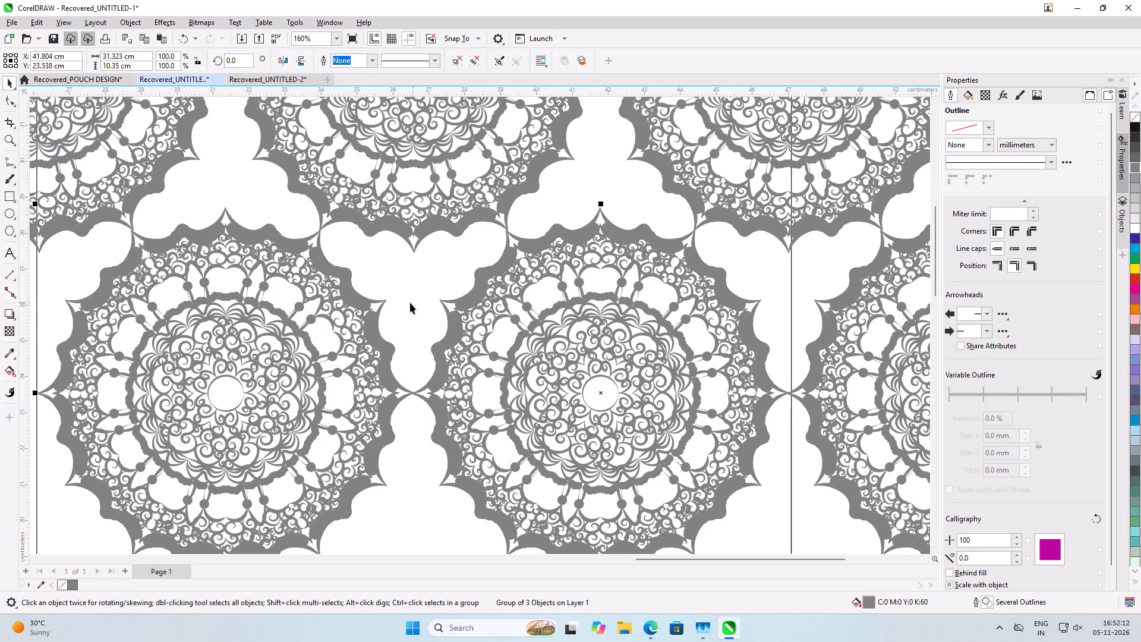
pyautogui.scroll(-3, 410, 303)
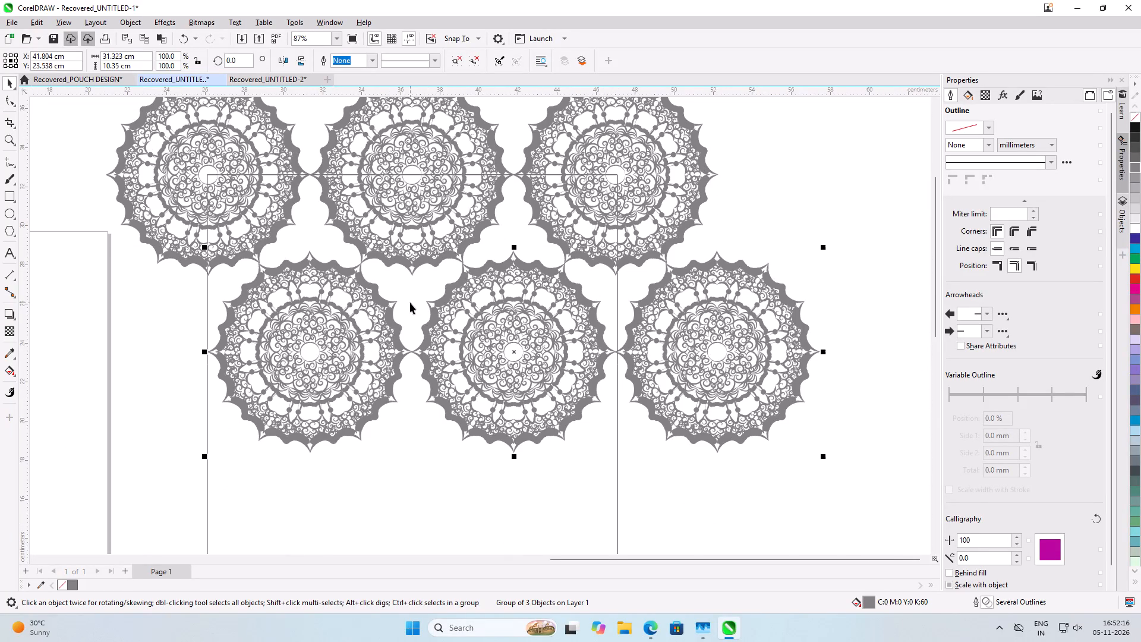
pyautogui.scroll(-2, 478, 266)
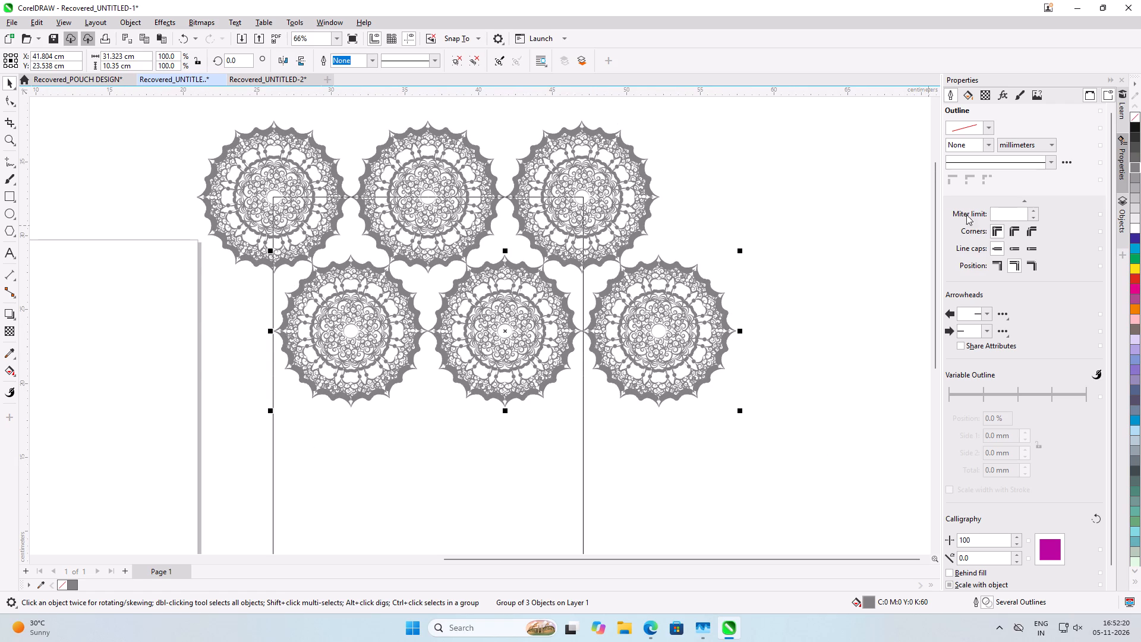
pyautogui.click(456, 68)
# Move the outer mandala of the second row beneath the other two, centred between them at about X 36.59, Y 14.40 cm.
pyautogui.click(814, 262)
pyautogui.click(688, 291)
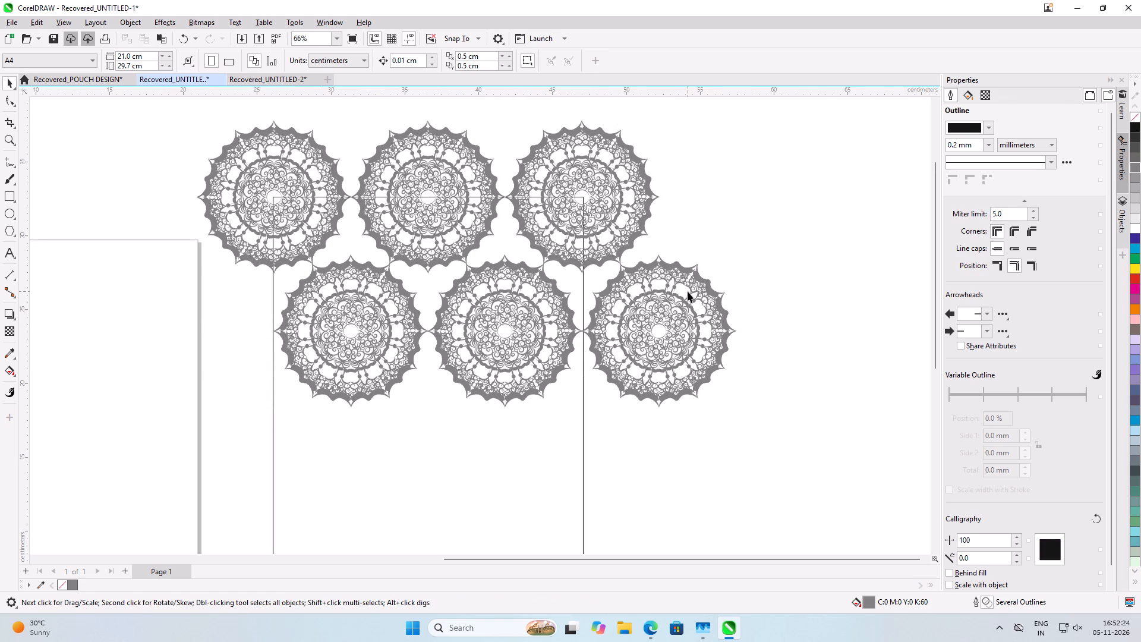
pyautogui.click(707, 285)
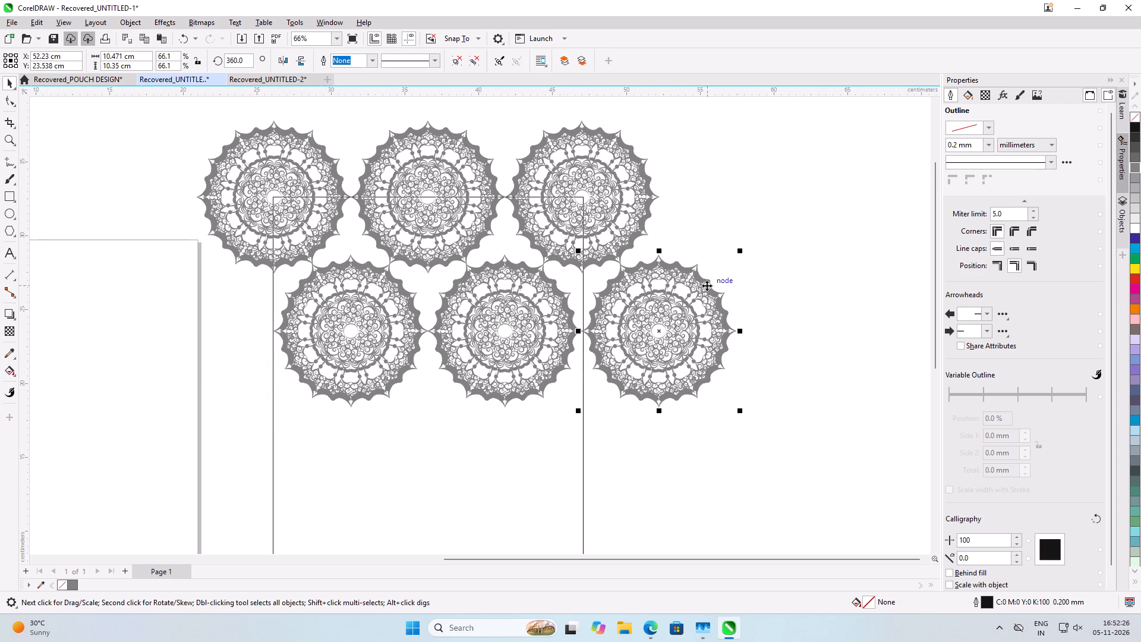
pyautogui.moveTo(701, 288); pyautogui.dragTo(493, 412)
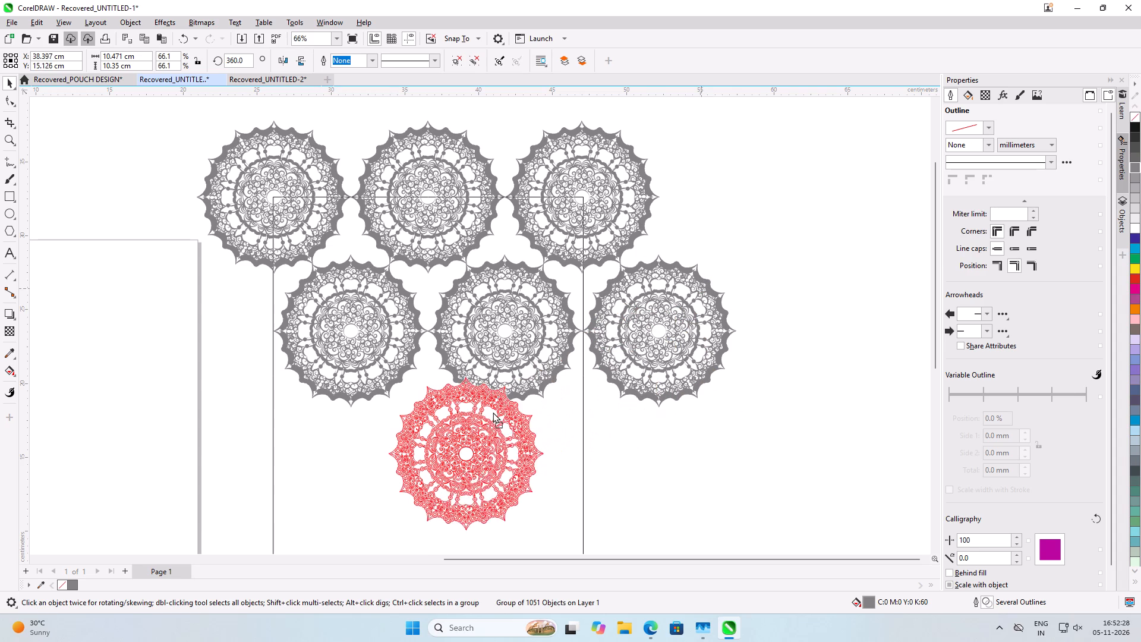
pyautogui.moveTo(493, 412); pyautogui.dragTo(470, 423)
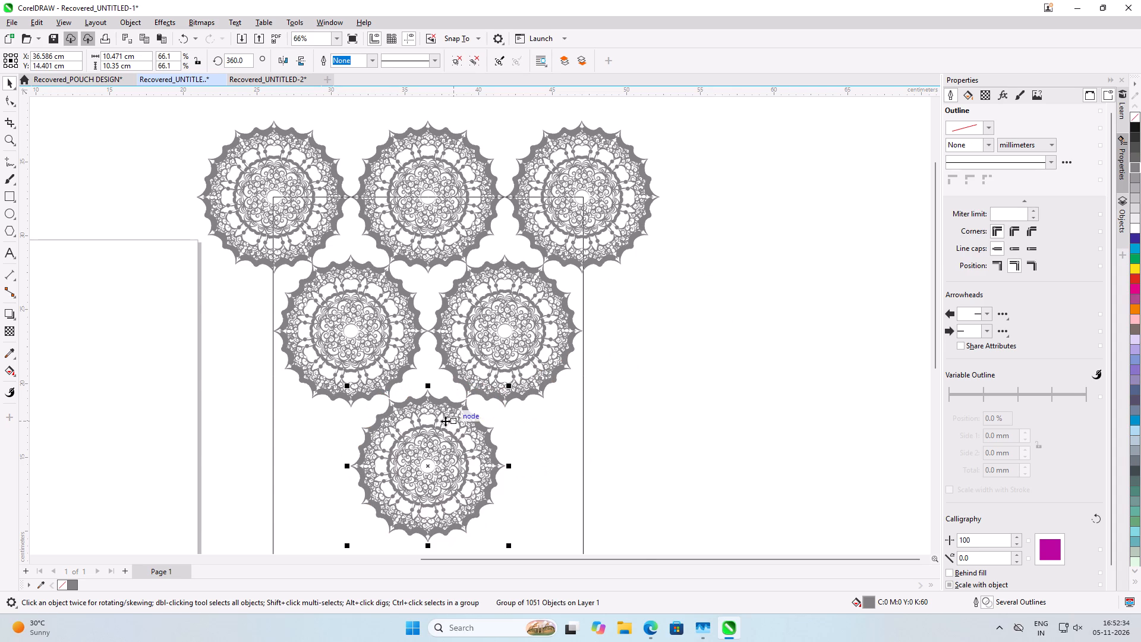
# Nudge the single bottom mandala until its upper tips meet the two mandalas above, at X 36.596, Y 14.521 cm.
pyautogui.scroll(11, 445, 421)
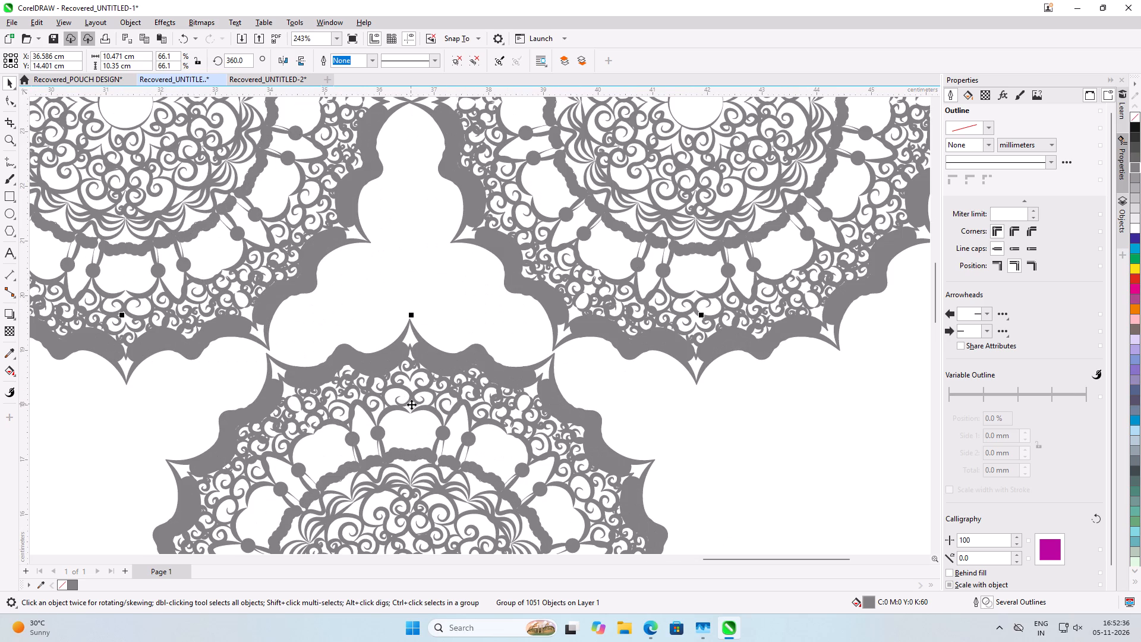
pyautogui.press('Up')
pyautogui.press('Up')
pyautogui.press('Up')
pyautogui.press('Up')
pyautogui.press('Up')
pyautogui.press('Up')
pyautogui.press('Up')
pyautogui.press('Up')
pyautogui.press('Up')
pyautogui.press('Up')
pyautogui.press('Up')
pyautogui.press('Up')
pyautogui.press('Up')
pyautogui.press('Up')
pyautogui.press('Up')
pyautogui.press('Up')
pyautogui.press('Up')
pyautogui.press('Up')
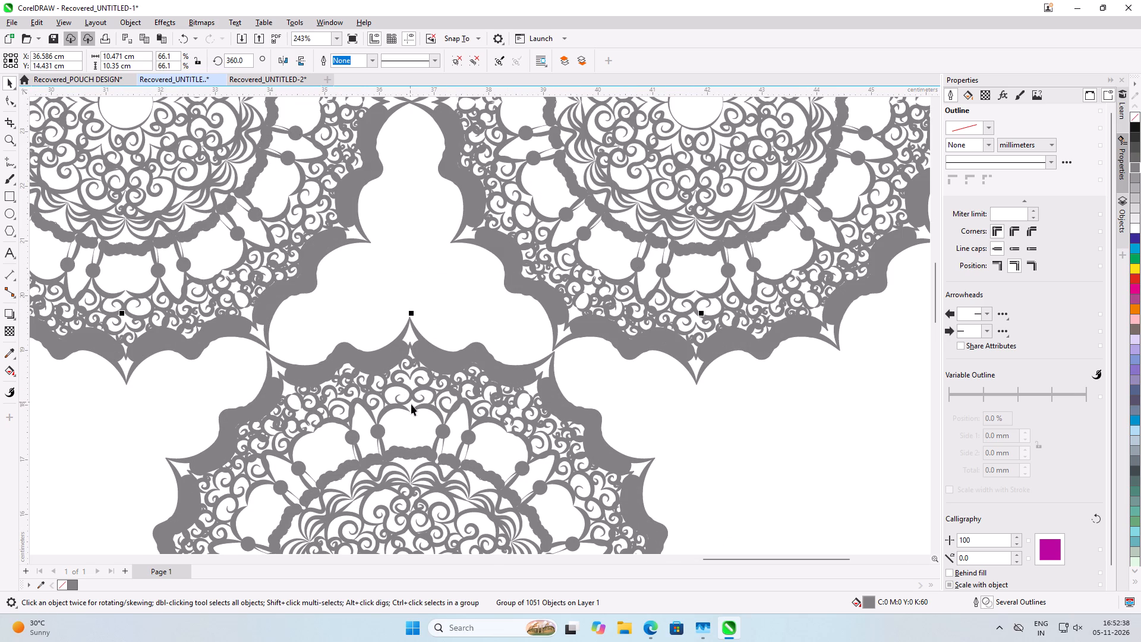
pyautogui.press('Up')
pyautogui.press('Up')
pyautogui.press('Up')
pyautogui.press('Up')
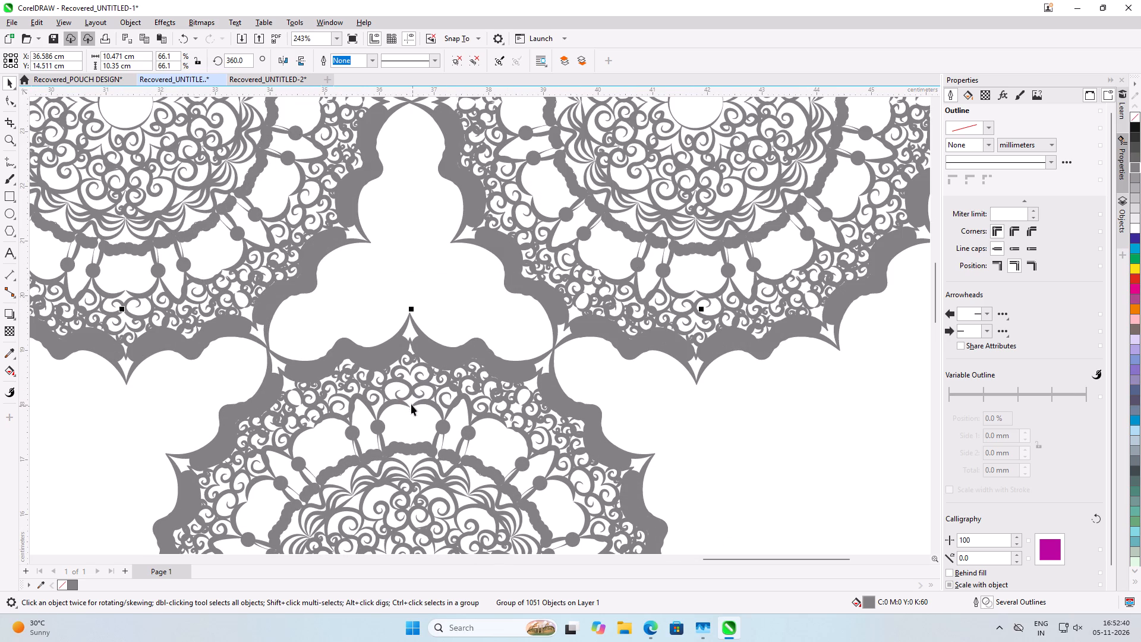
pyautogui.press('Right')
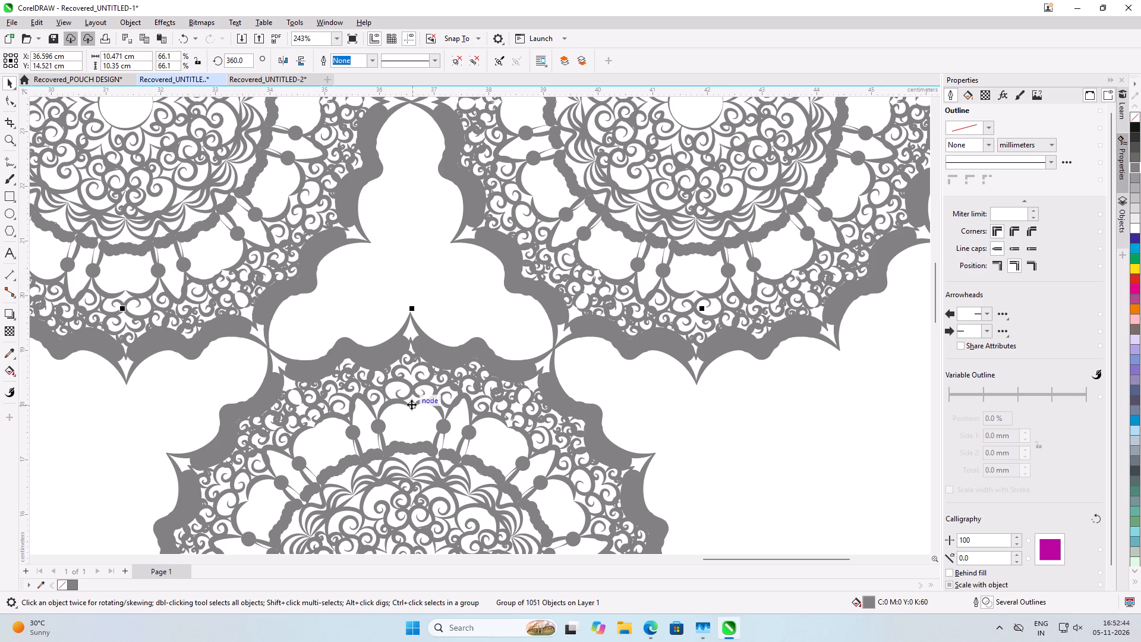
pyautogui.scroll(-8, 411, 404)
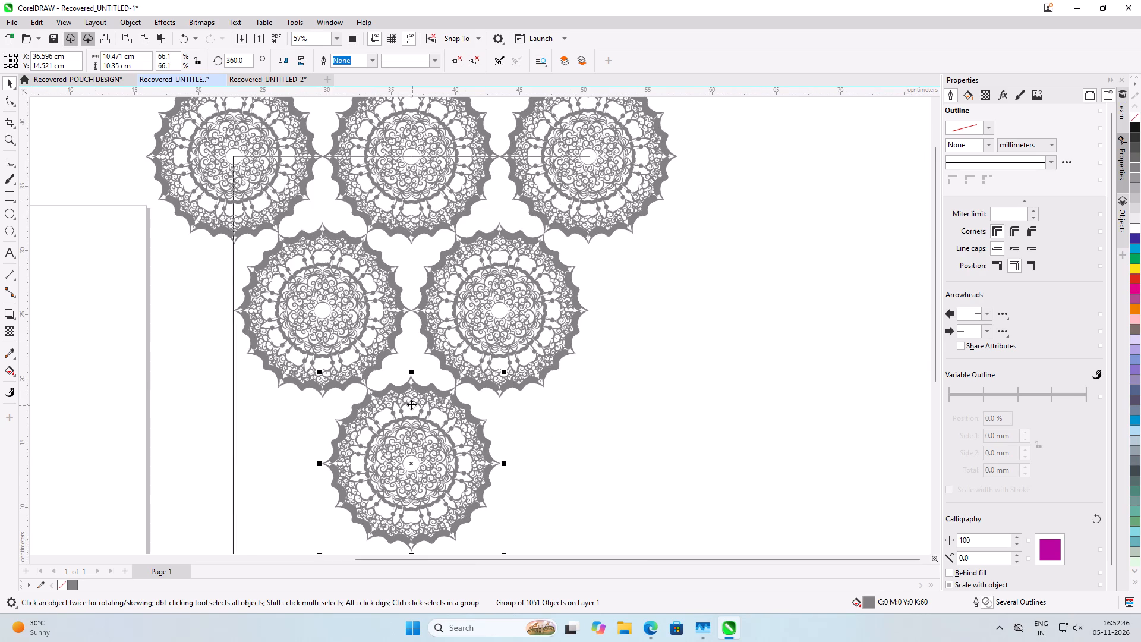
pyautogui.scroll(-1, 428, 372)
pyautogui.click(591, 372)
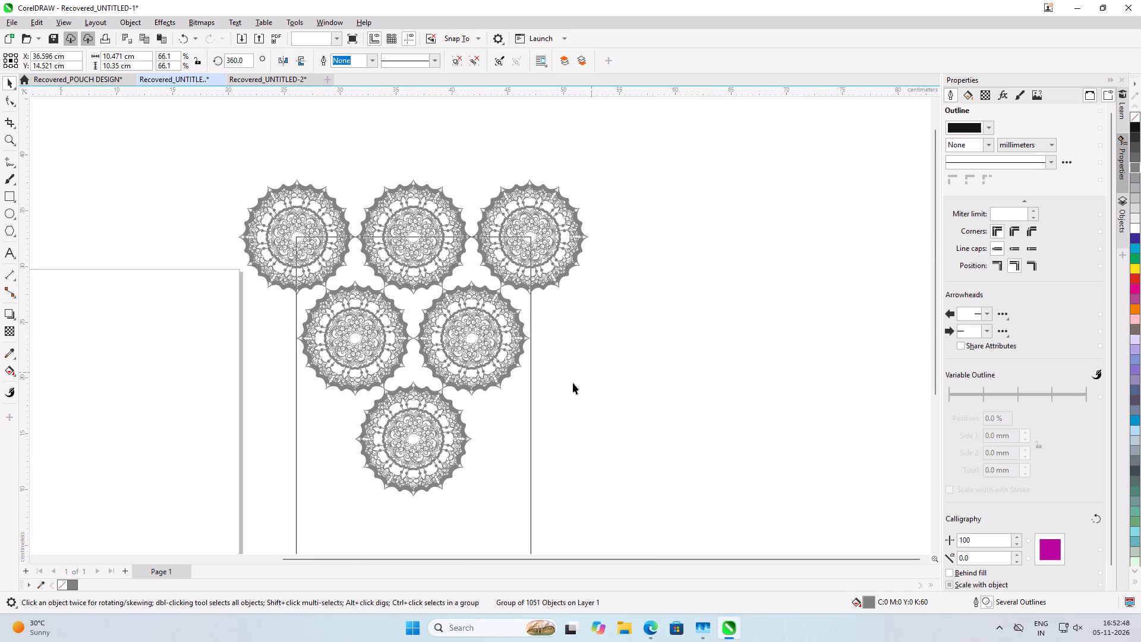
# Move the single bottom mandala well outside the rectangle, to about X 70.1, Y 9.3 cm.
pyautogui.scroll(2, 447, 489)
pyautogui.scroll(-1, 452, 284)
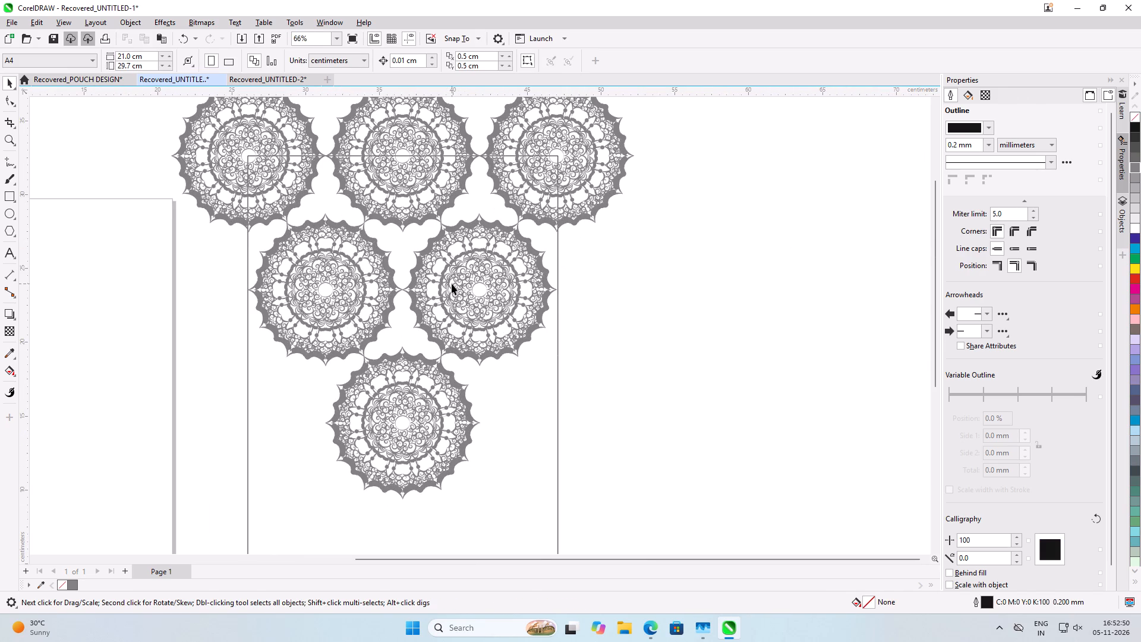
pyautogui.scroll(-4, 452, 284)
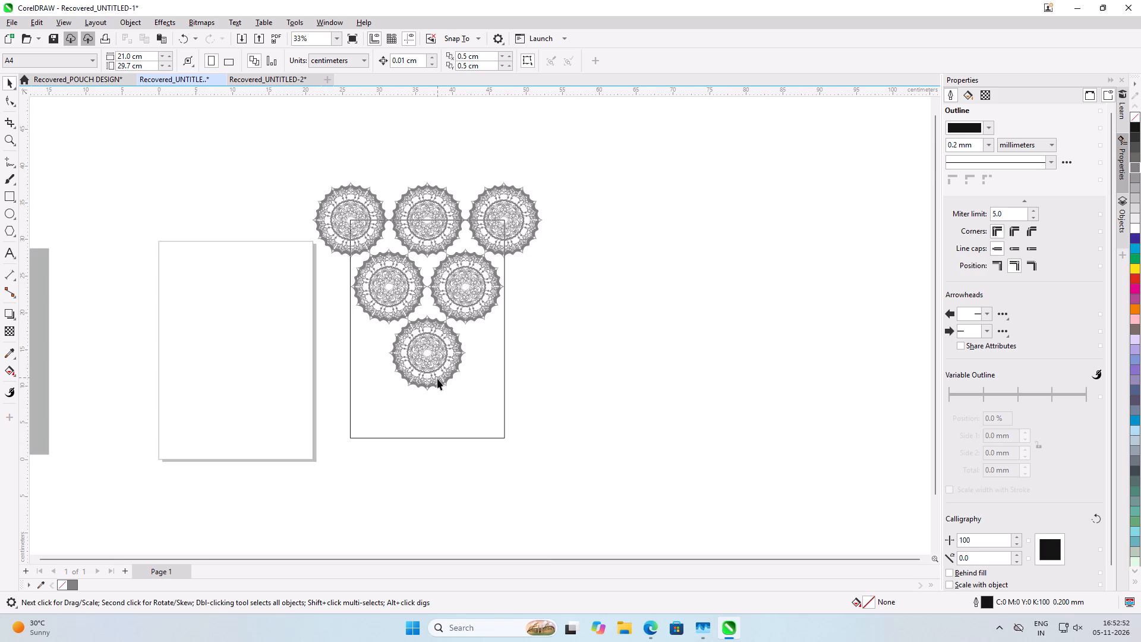
pyautogui.scroll(3, 437, 379)
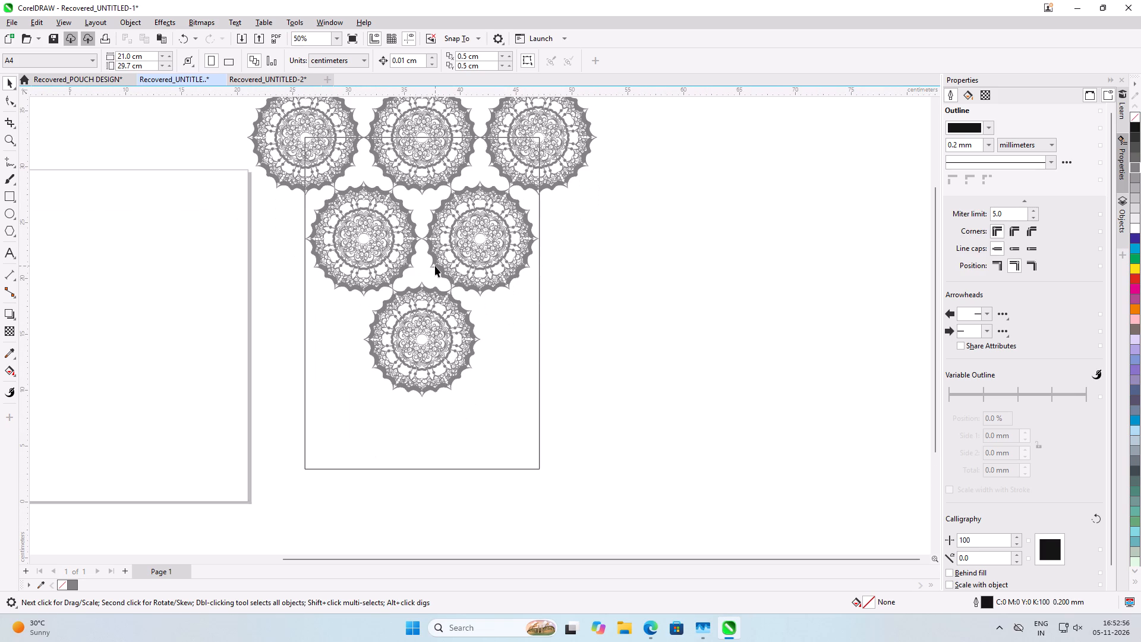
pyautogui.scroll(2, 420, 198)
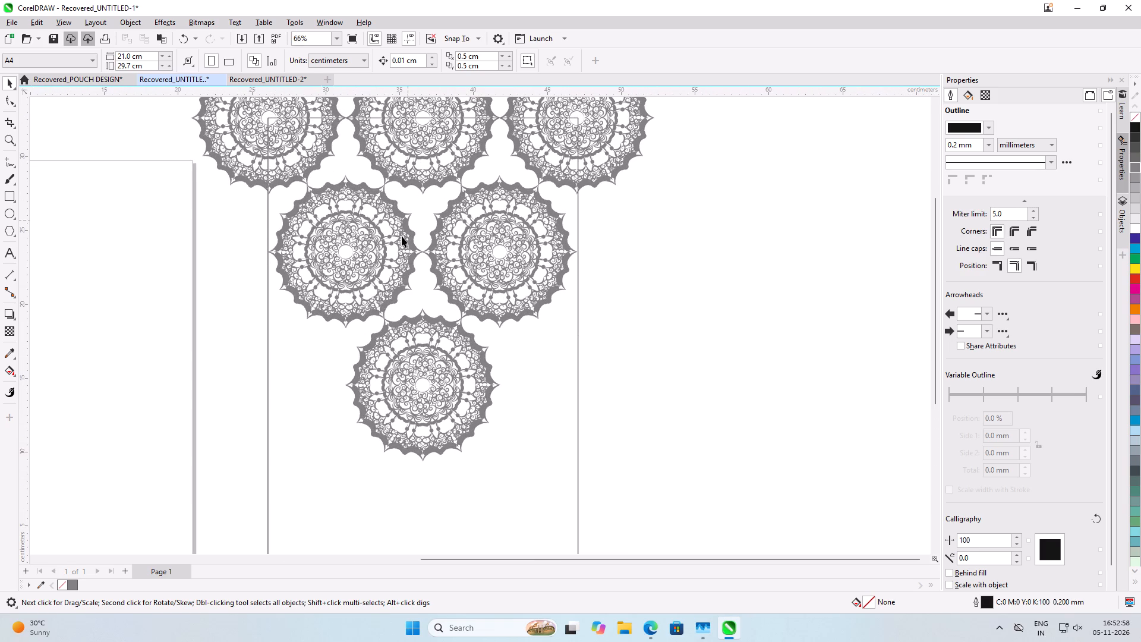
pyautogui.scroll(-1, 379, 309)
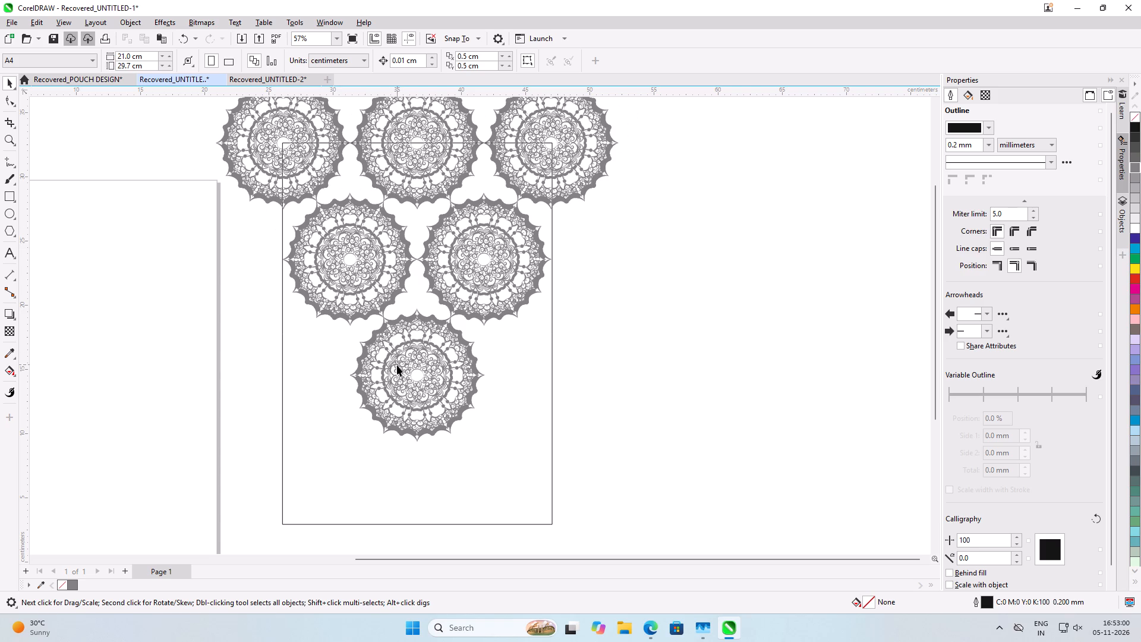
pyautogui.click(397, 365)
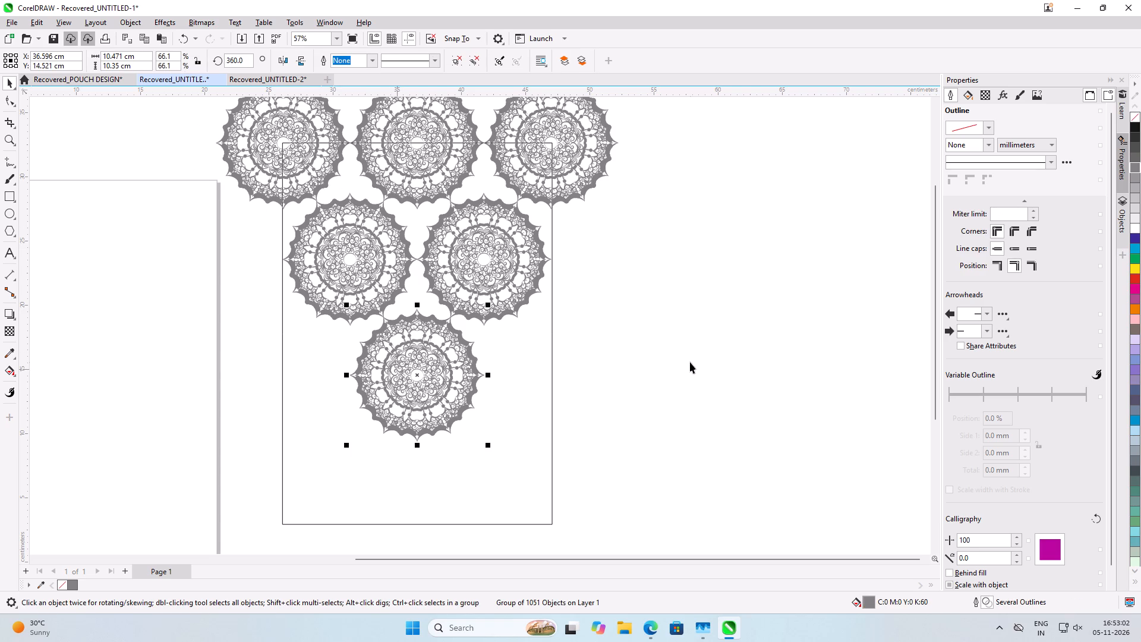
pyautogui.click(690, 362)
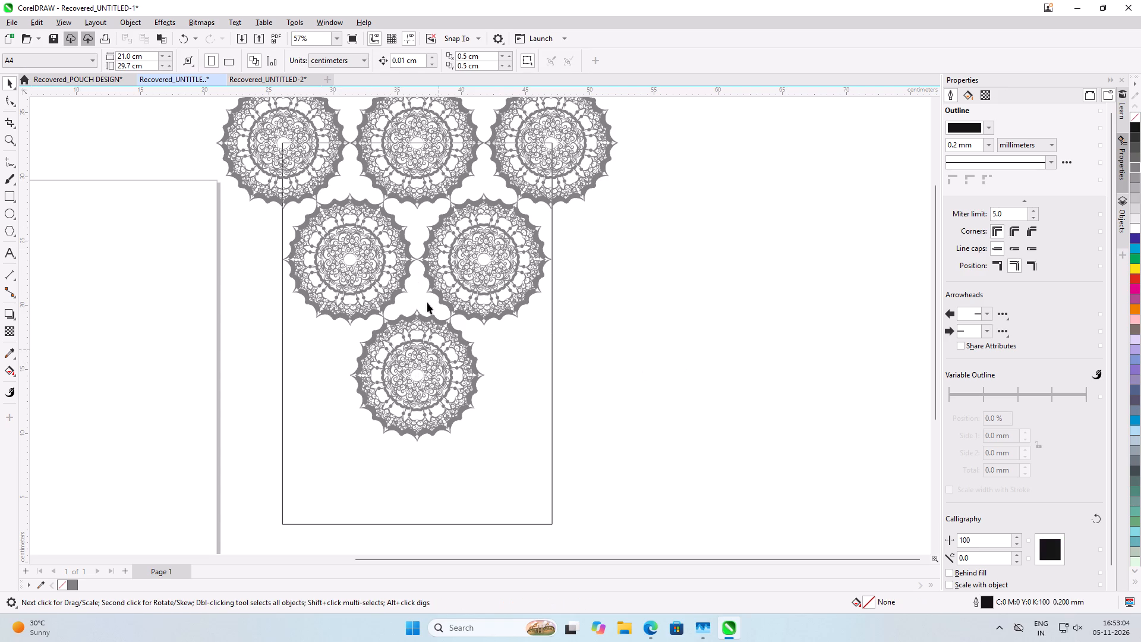
pyautogui.click(289, 174)
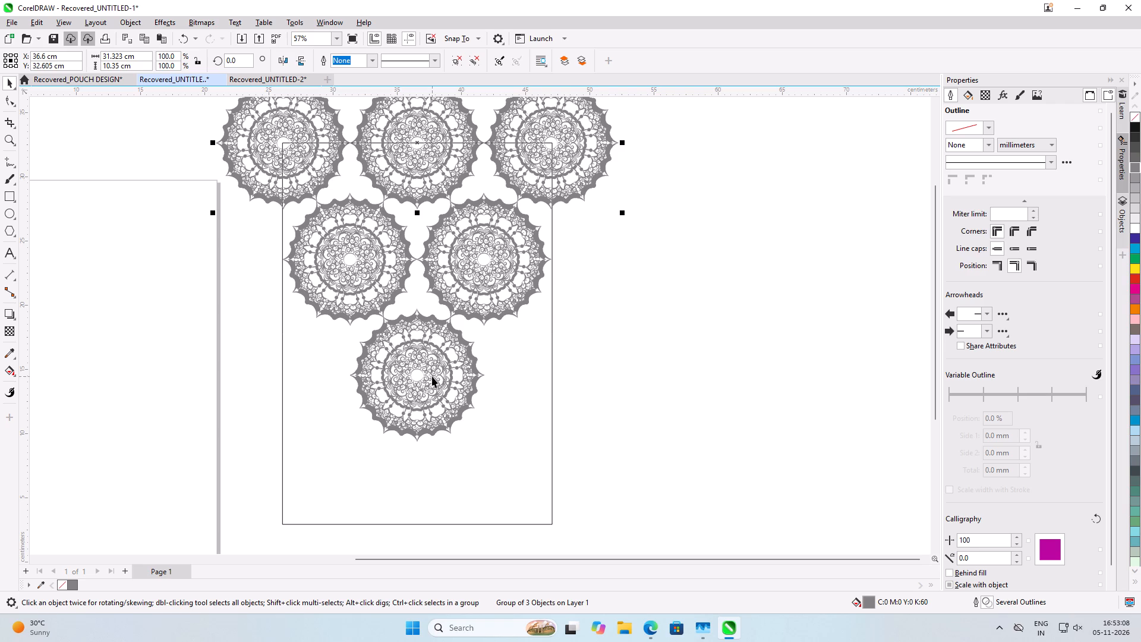
pyautogui.moveTo(432, 376); pyautogui.dragTo(862, 443)
# Place a copy of the top three-mandala row beneath the second row, at about X 36.67, Y 14.51 cm.
pyautogui.click(543, 134)
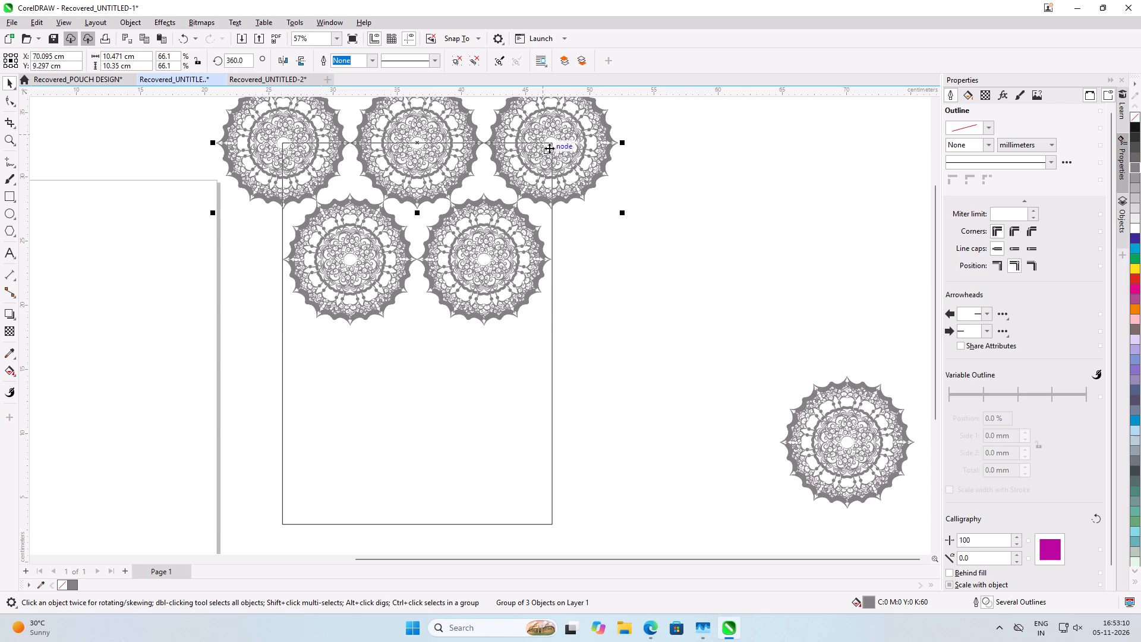
pyautogui.moveTo(566, 130); pyautogui.dragTo(549, 348)
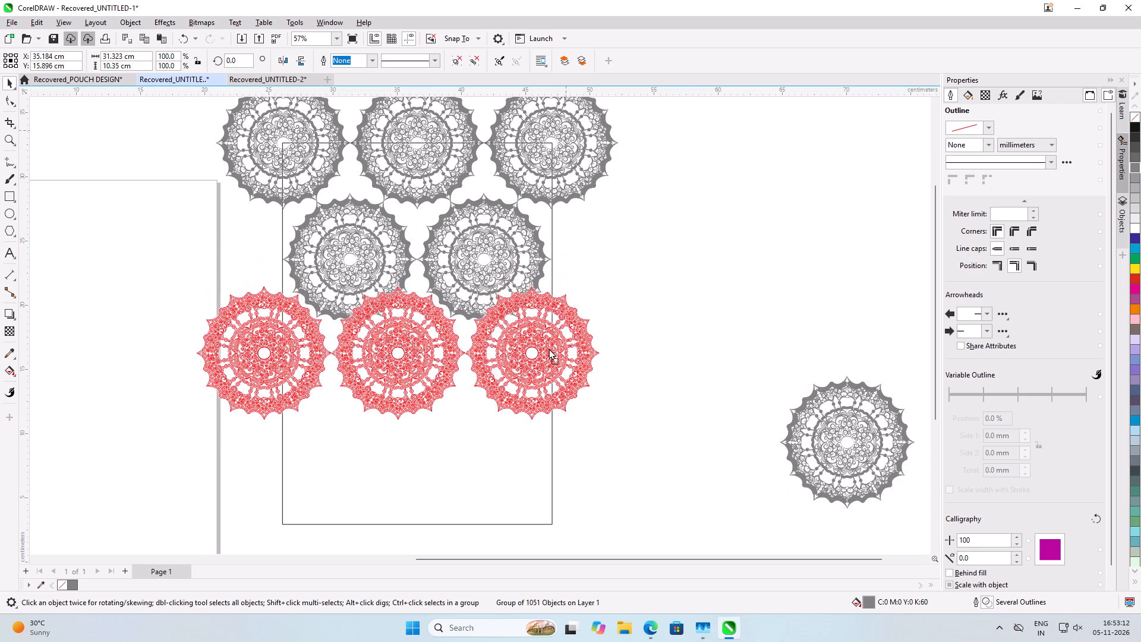
pyautogui.moveTo(549, 348); pyautogui.dragTo(568, 363)
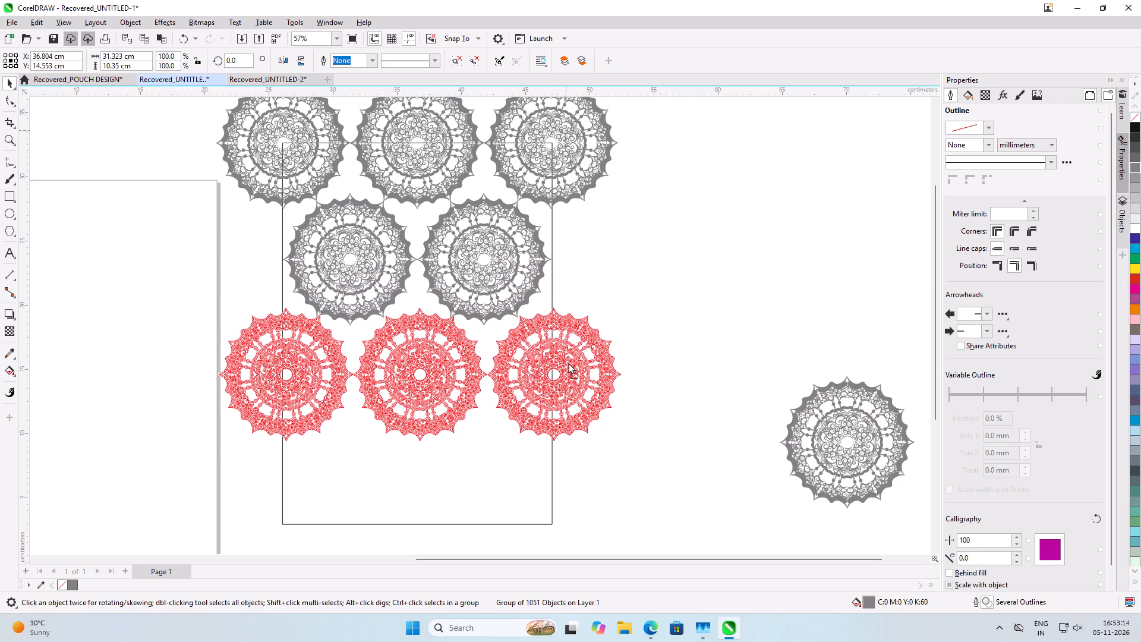
pyautogui.moveTo(568, 363); pyautogui.dragTo(566, 363)
pyautogui.rightClick(566, 363)
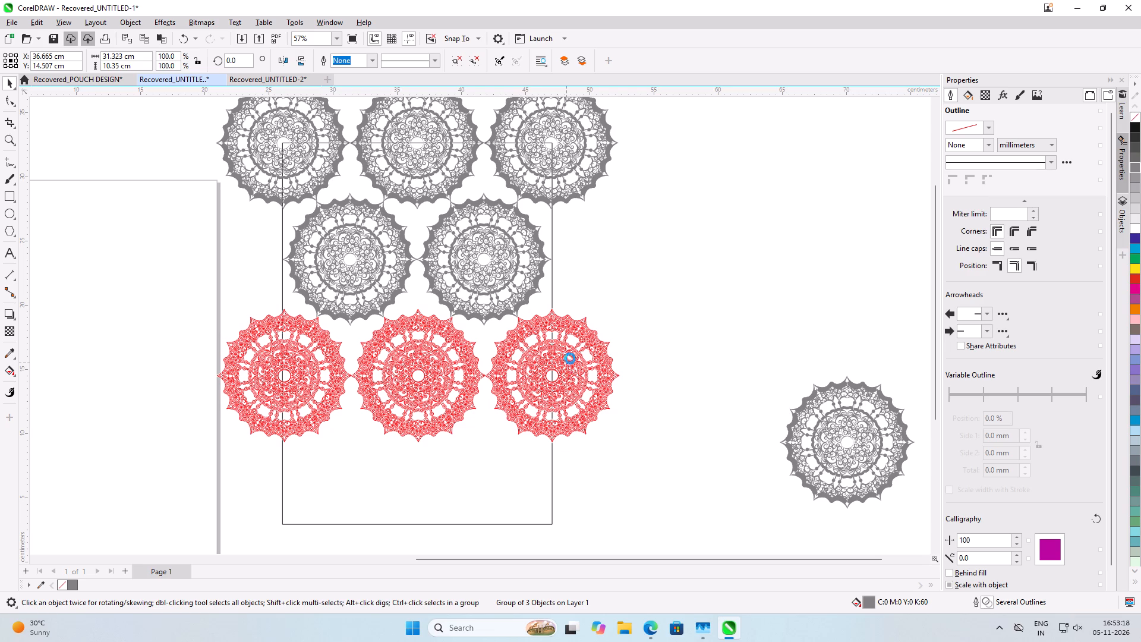
# Nudge the third row sideways until its upper tips meet the second row's tips, at X 36.595, Y 14.507 cm.
pyautogui.scroll(6, 433, 293)
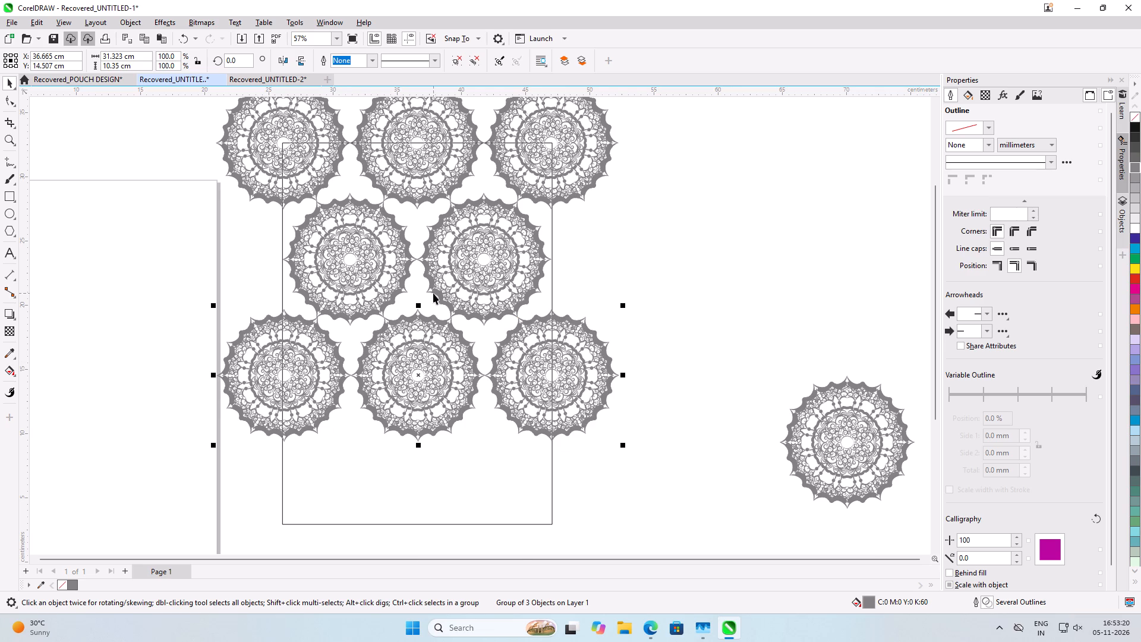
pyautogui.scroll(6, 440, 318)
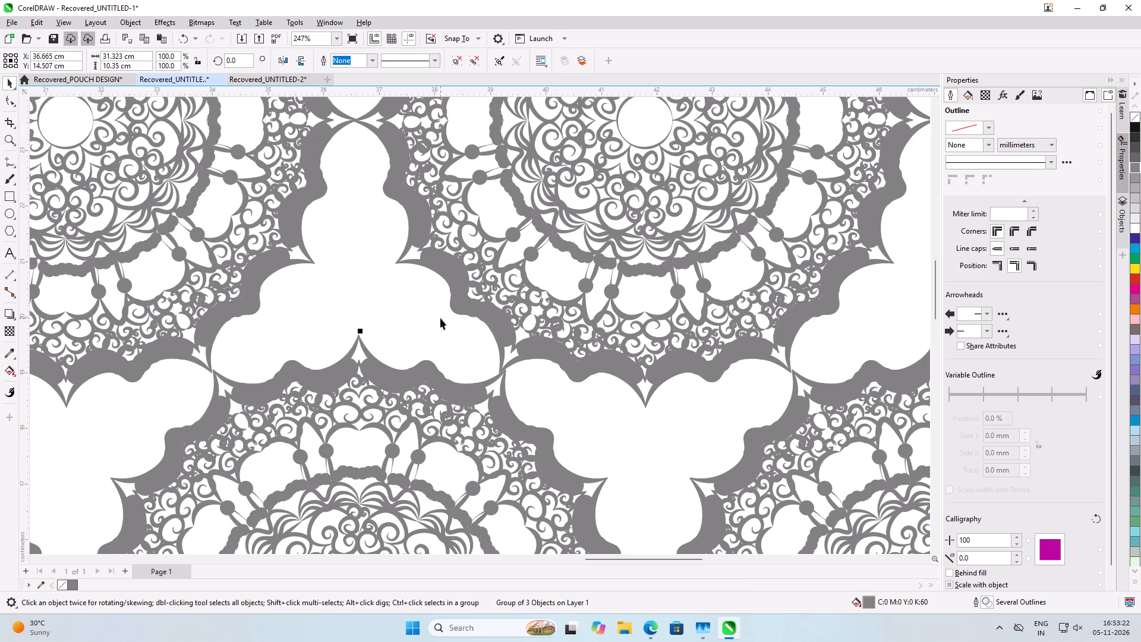
pyautogui.scroll(1, 440, 318)
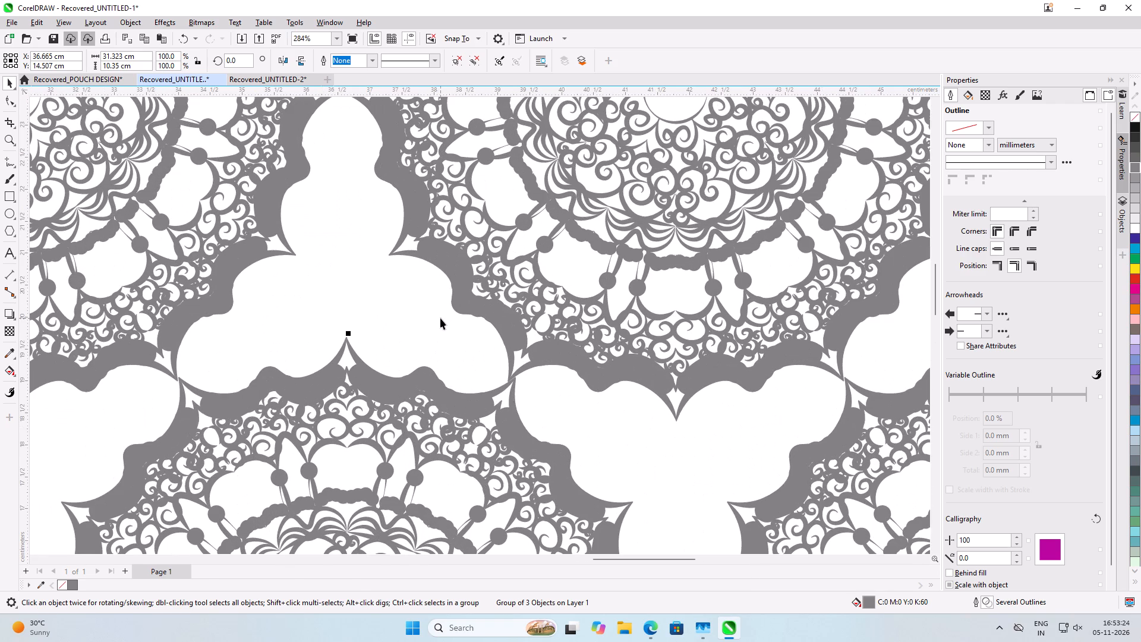
pyautogui.press('Left')
pyautogui.press('Left')
pyautogui.press('Left')
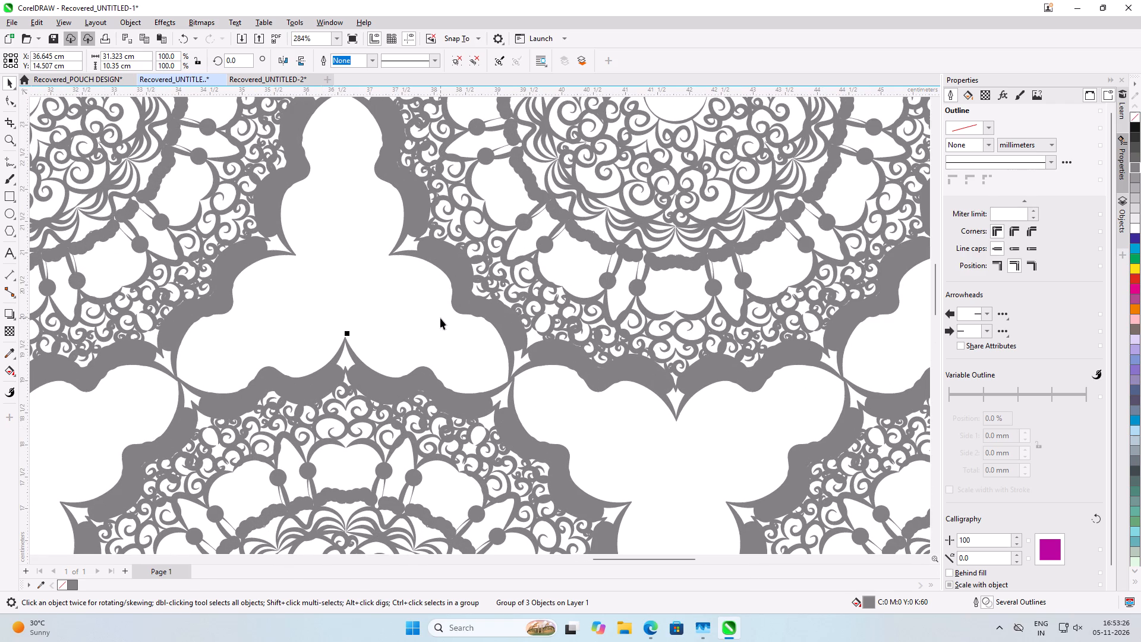
pyautogui.press('Left')
pyautogui.press('Left')
pyautogui.press('Left')
pyautogui.press('Left')
pyautogui.press('Left')
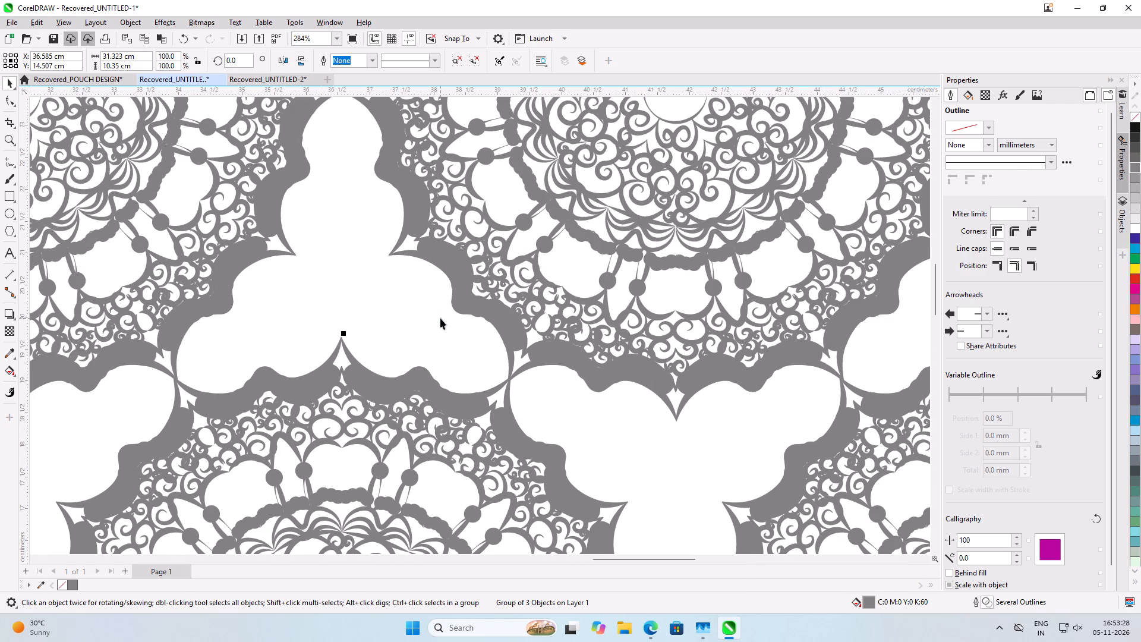
pyautogui.press('Right')
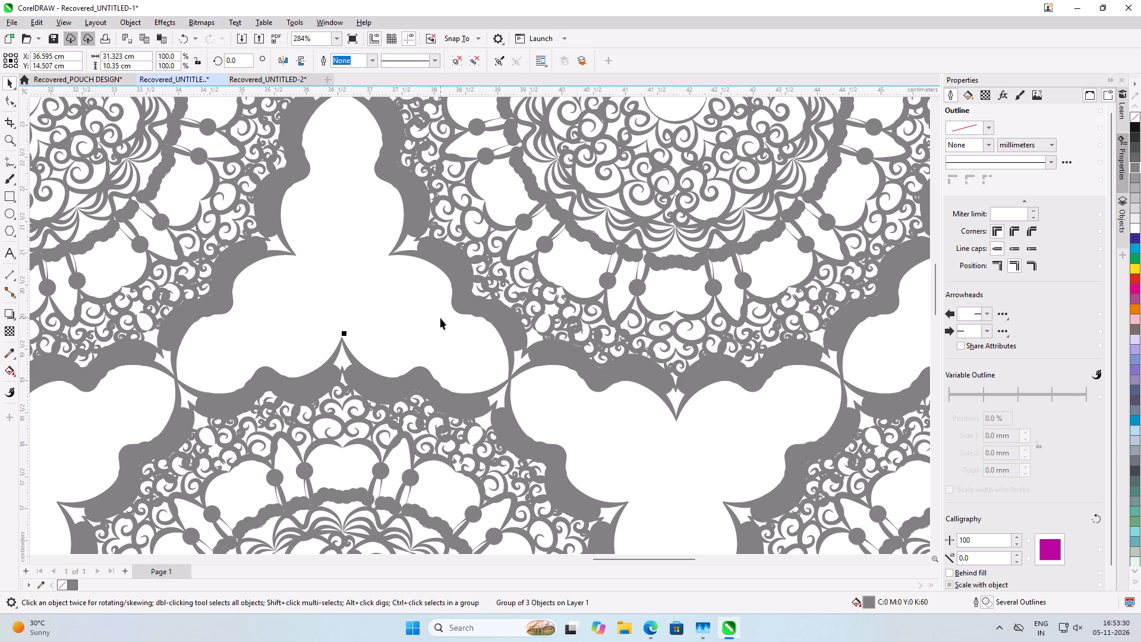
# Place a copy of the second row's two mandalas beneath the third row, at about X 36.58, Y 5.54 cm.
pyautogui.scroll(-5, 440, 318)
pyautogui.scroll(-6, 459, 248)
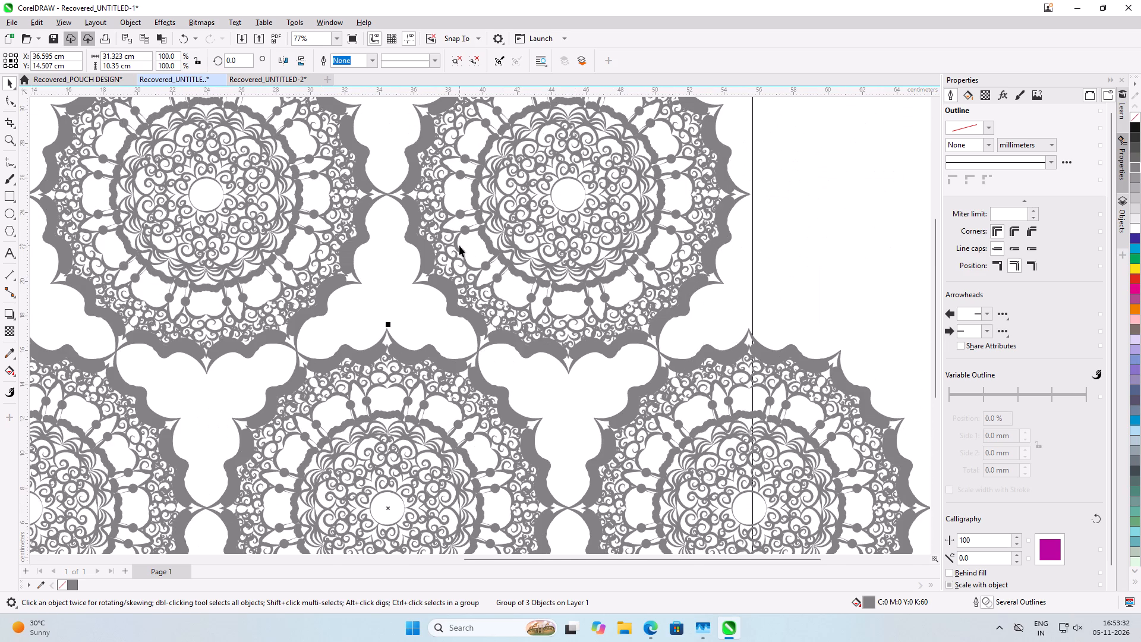
pyautogui.scroll(-3, 459, 246)
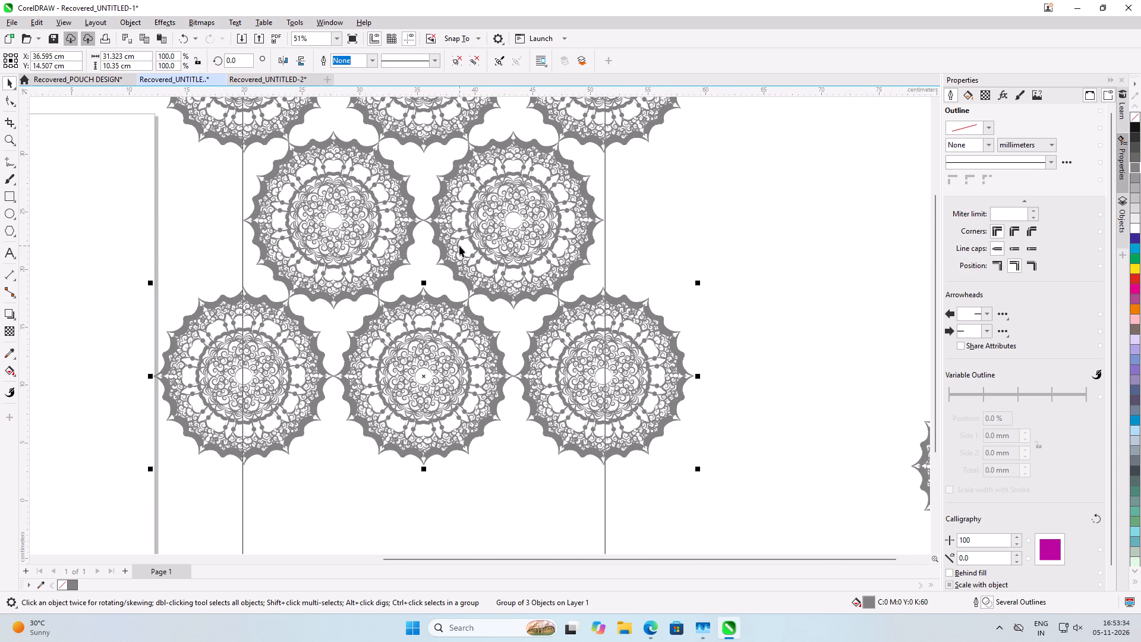
pyautogui.scroll(-1, 459, 246)
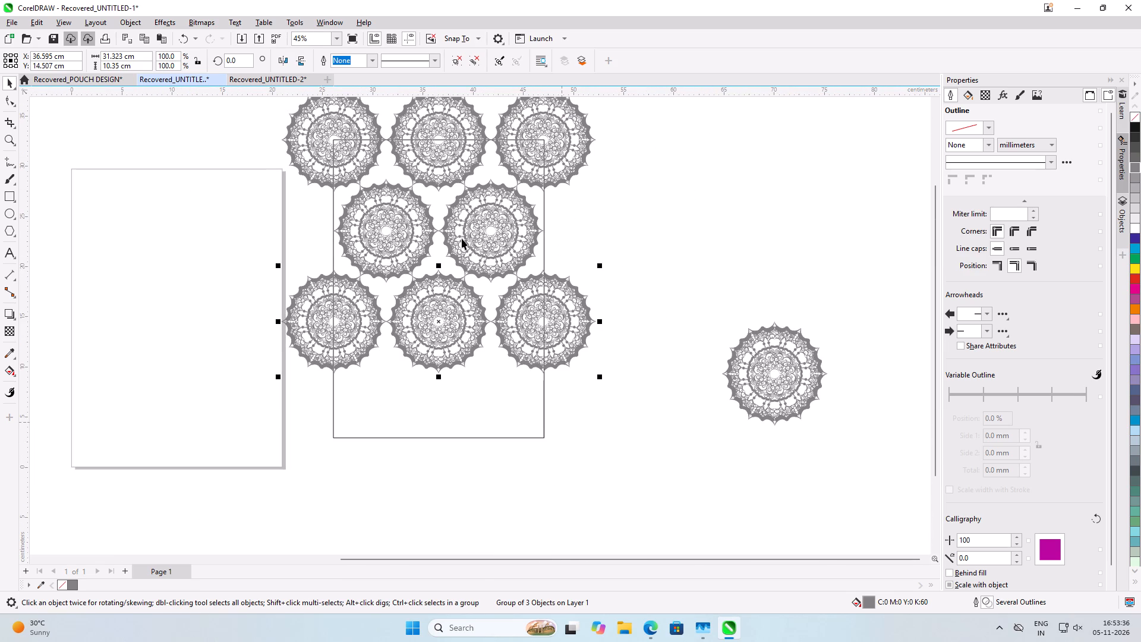
pyautogui.click(624, 231)
pyautogui.click(515, 219)
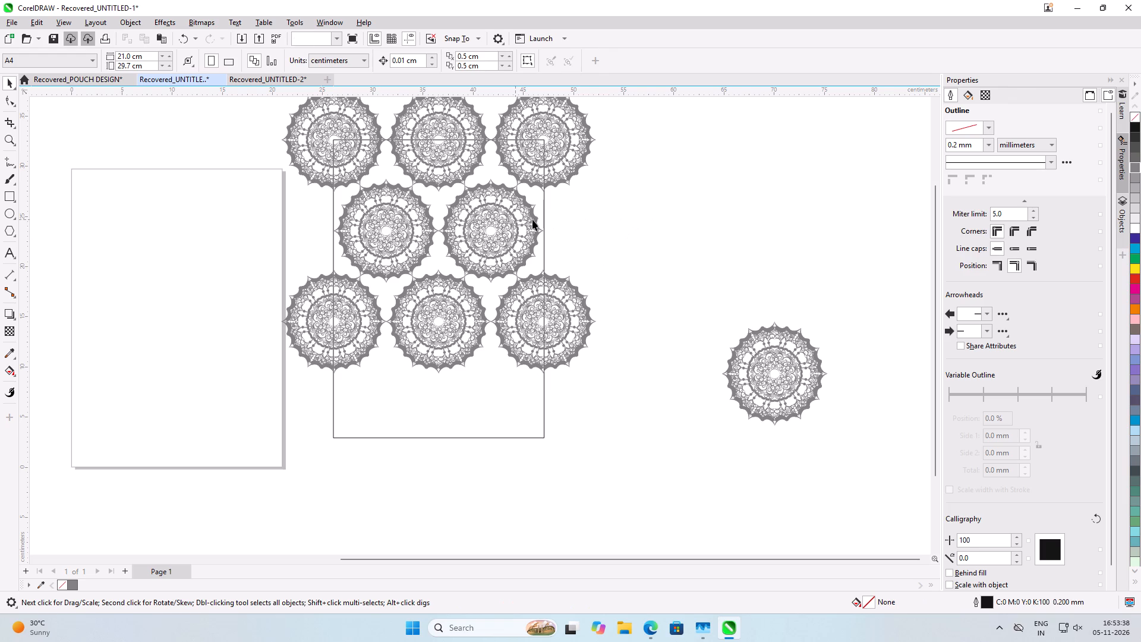
pyautogui.click(597, 207)
pyautogui.moveTo(628, 160); pyautogui.dragTo(259, 286)
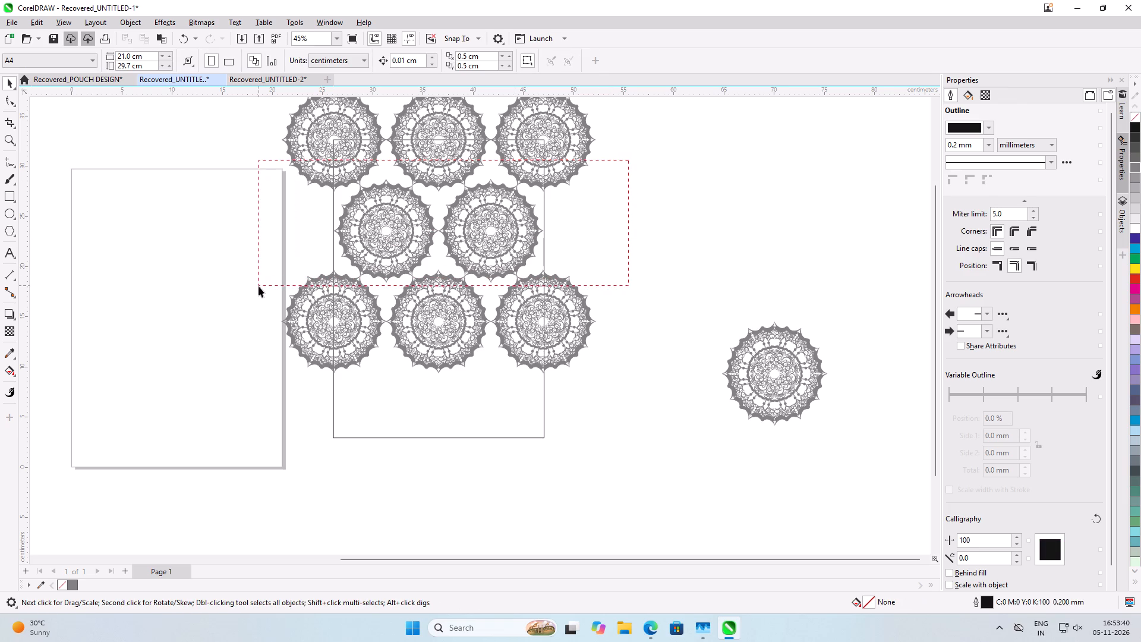
pyautogui.moveTo(259, 286); pyautogui.dragTo(259, 291)
pyautogui.moveTo(496, 232); pyautogui.dragTo(483, 396)
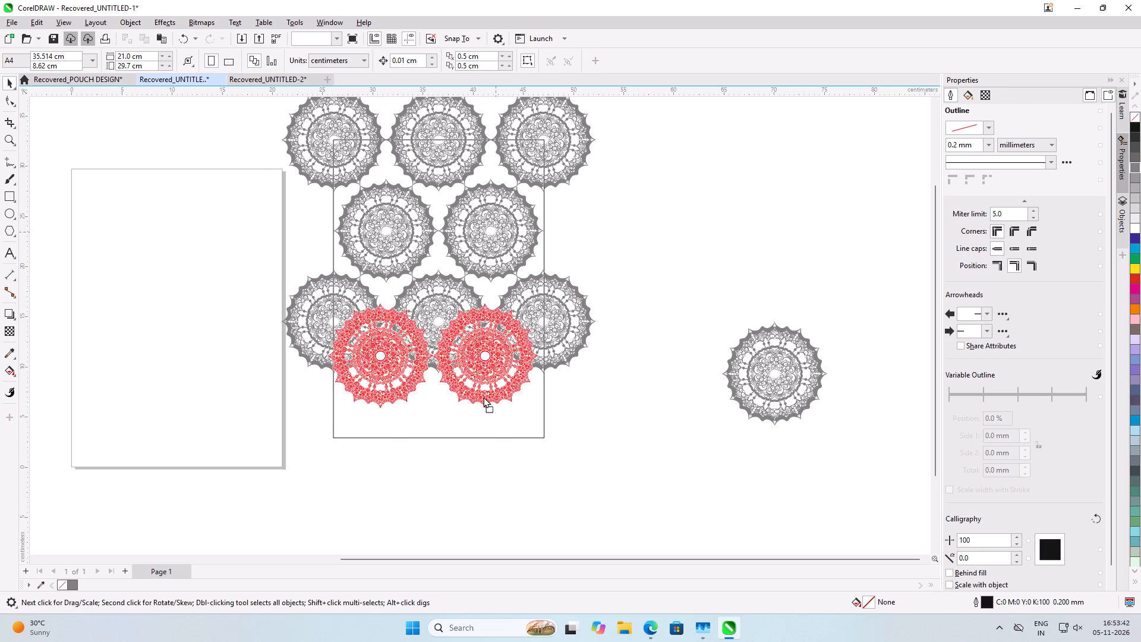
pyautogui.moveTo(483, 396); pyautogui.dragTo(488, 416)
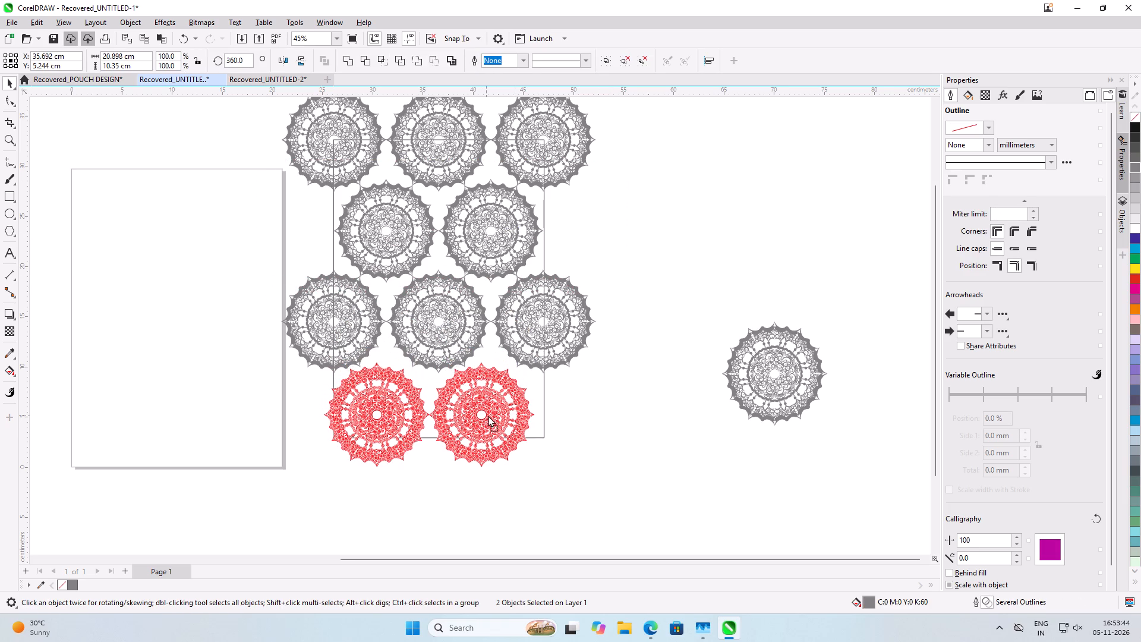
pyautogui.moveTo(488, 416); pyautogui.dragTo(496, 413)
pyautogui.rightClick(496, 413)
# Nudge the fourth row until its upper tips meet the third row's tips, at X 36.6, Y 5.46 cm.
pyautogui.scroll(6, 379, 372)
pyautogui.scroll(4, 442, 382)
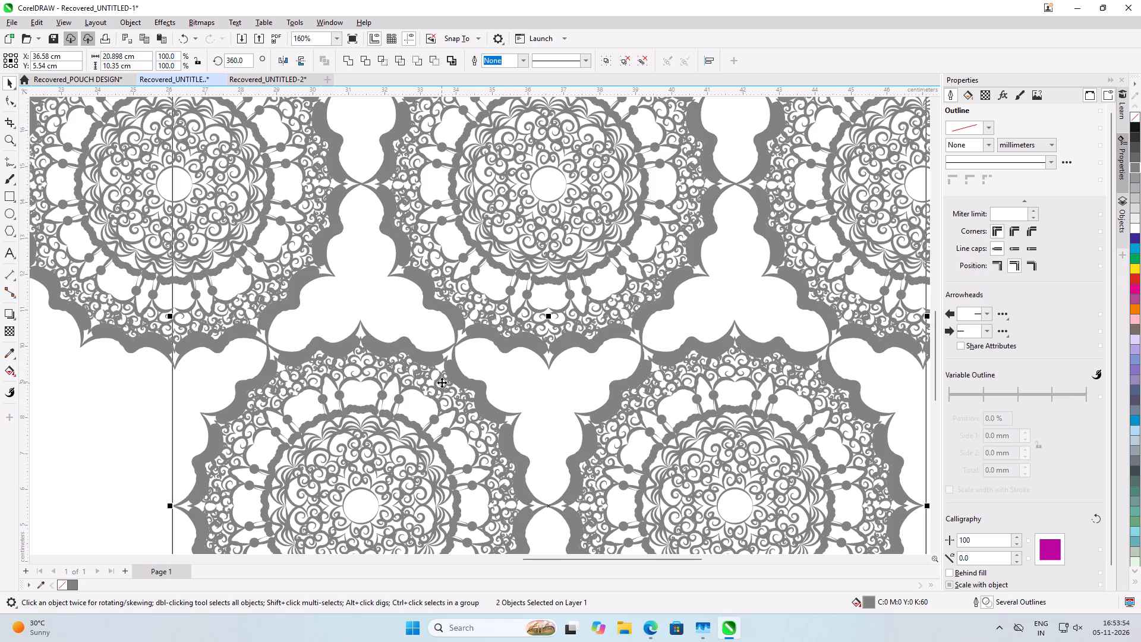
pyautogui.scroll(2, 442, 382)
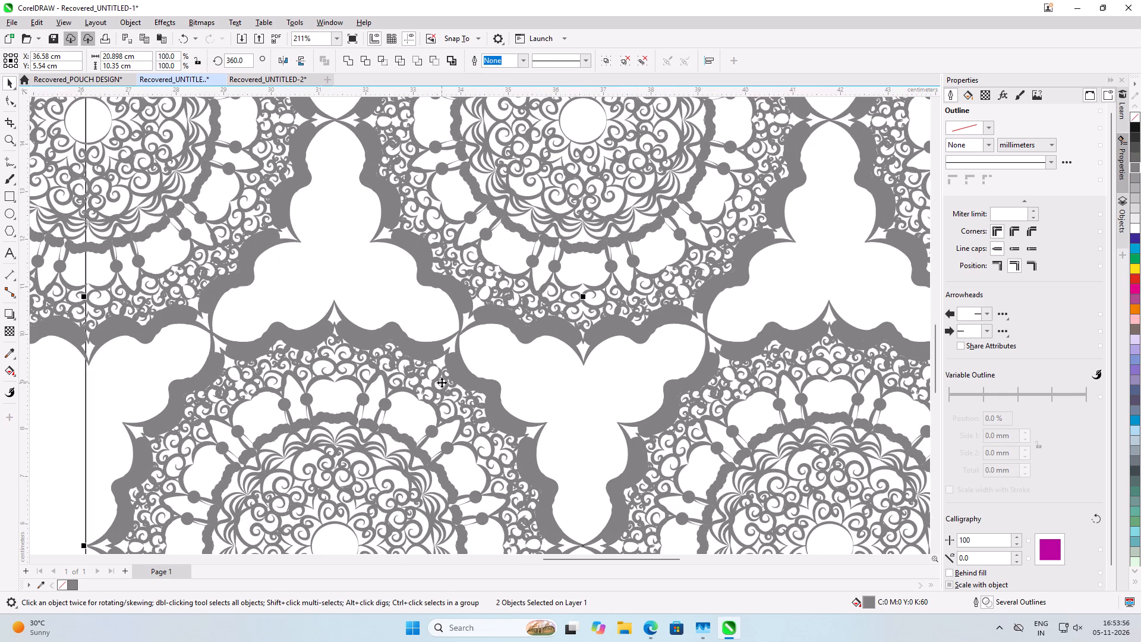
pyautogui.press('Down')
pyautogui.press('Down')
pyautogui.press('Down')
pyautogui.press('Down')
pyautogui.press('Down')
pyautogui.press('Down')
pyautogui.press('Down')
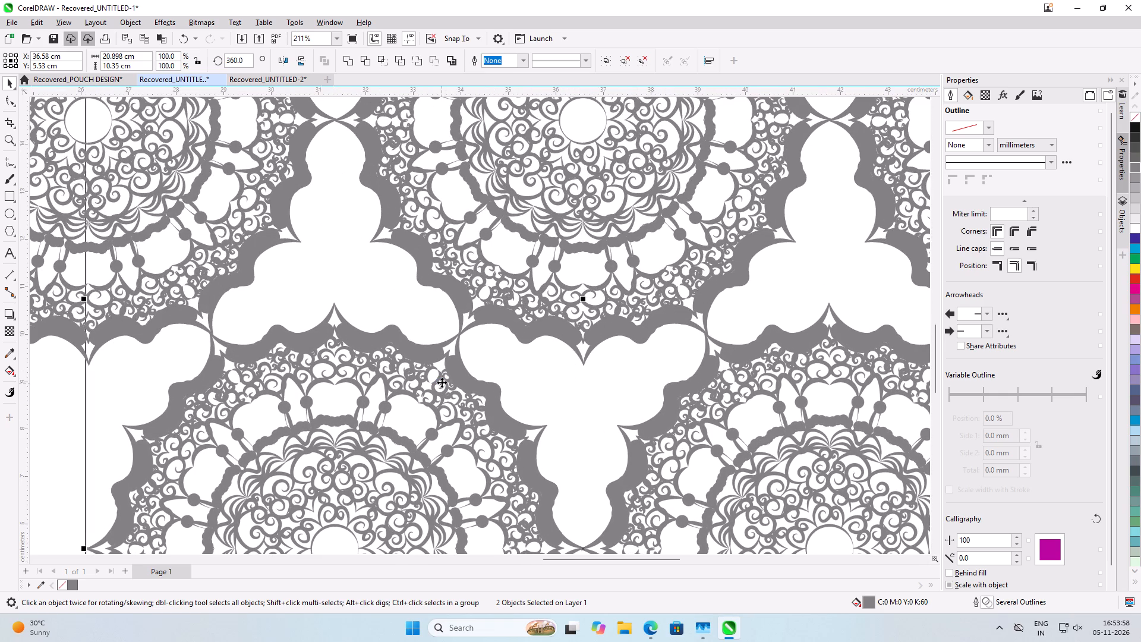
pyautogui.press('Down')
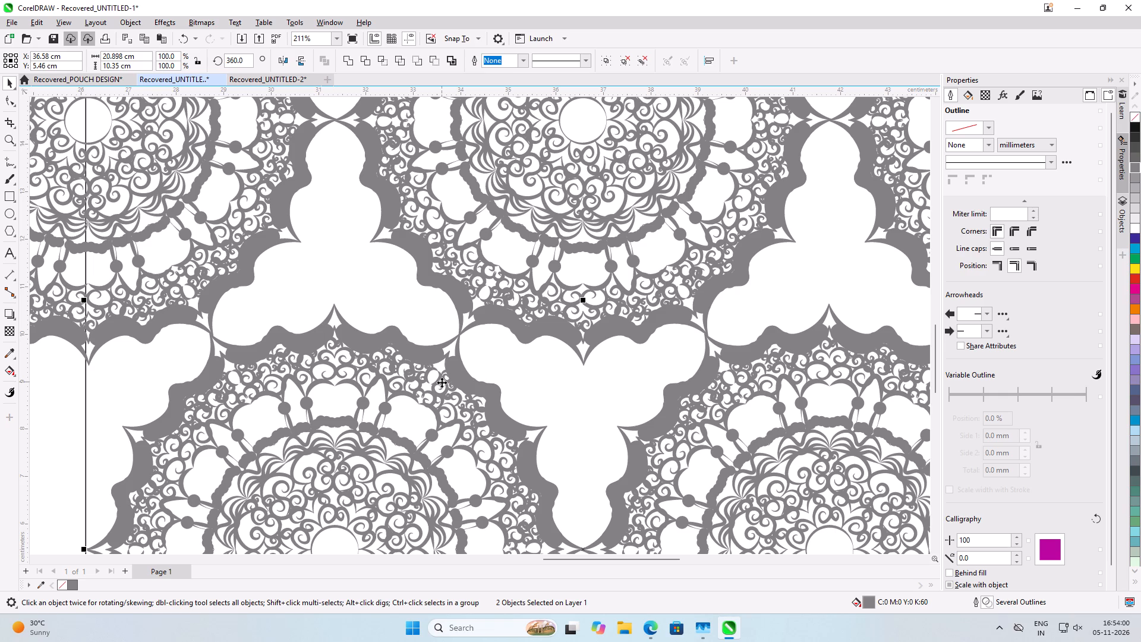
pyautogui.press('Right')
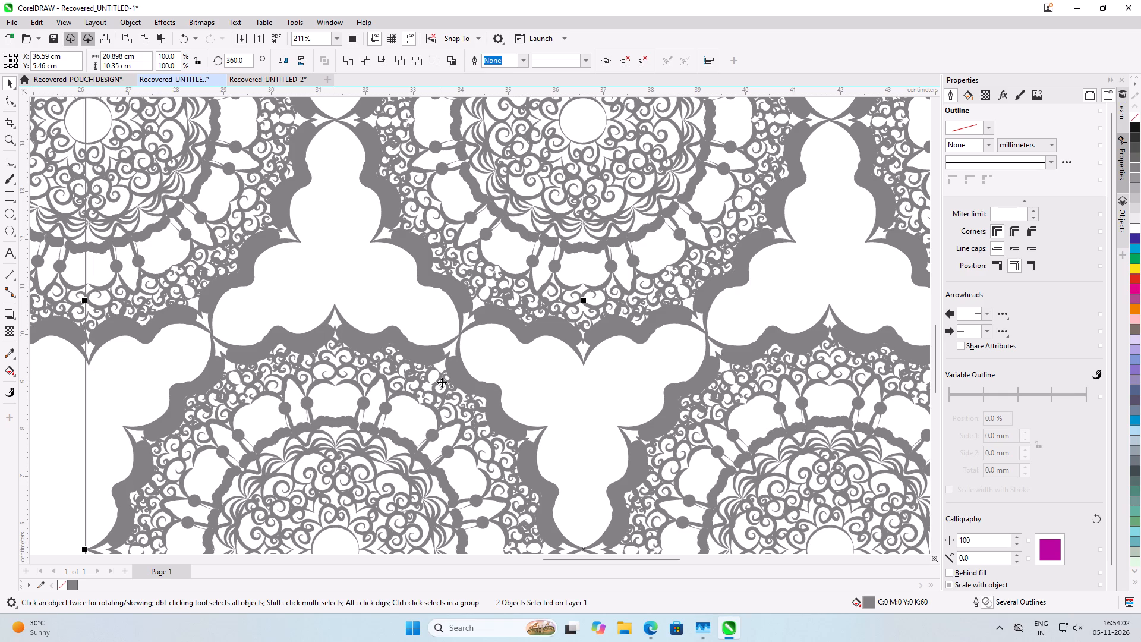
pyautogui.press('Right')
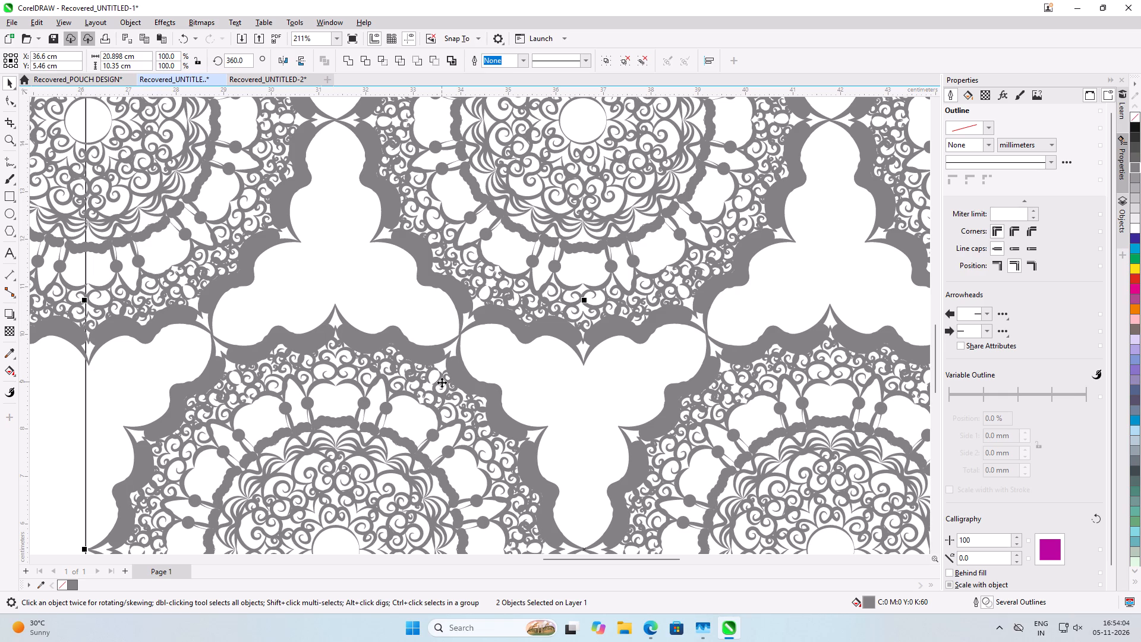
# Move the spare mandala outside the rectangle to the right end of the second row, at about X 52.25, Y 23.56 cm.
pyautogui.scroll(-7, 437, 382)
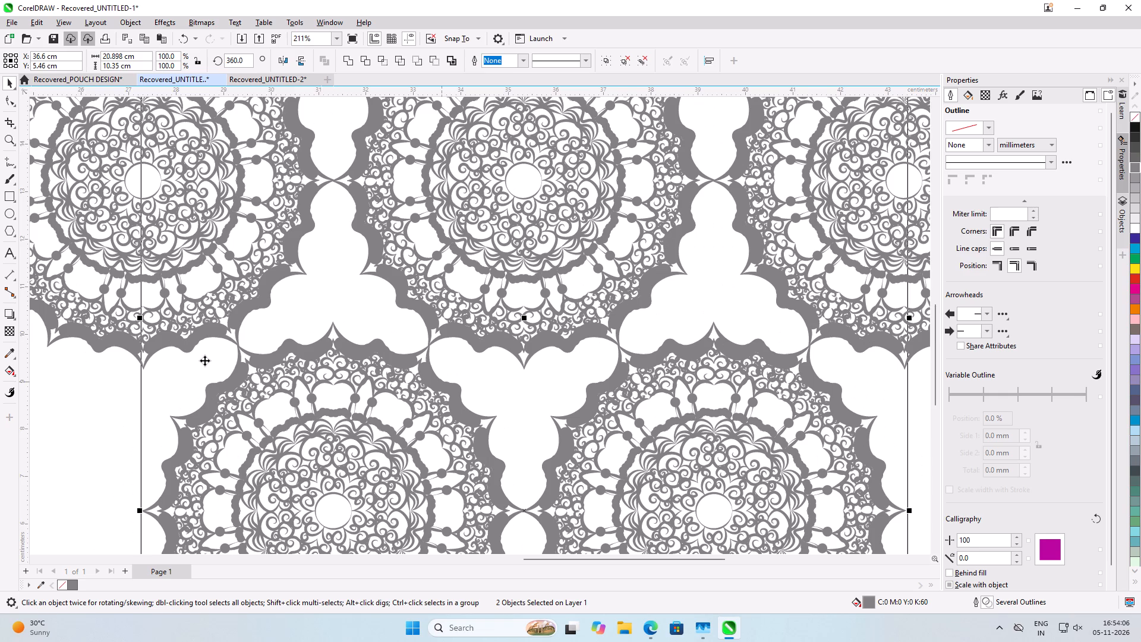
pyautogui.scroll(-6, 269, 263)
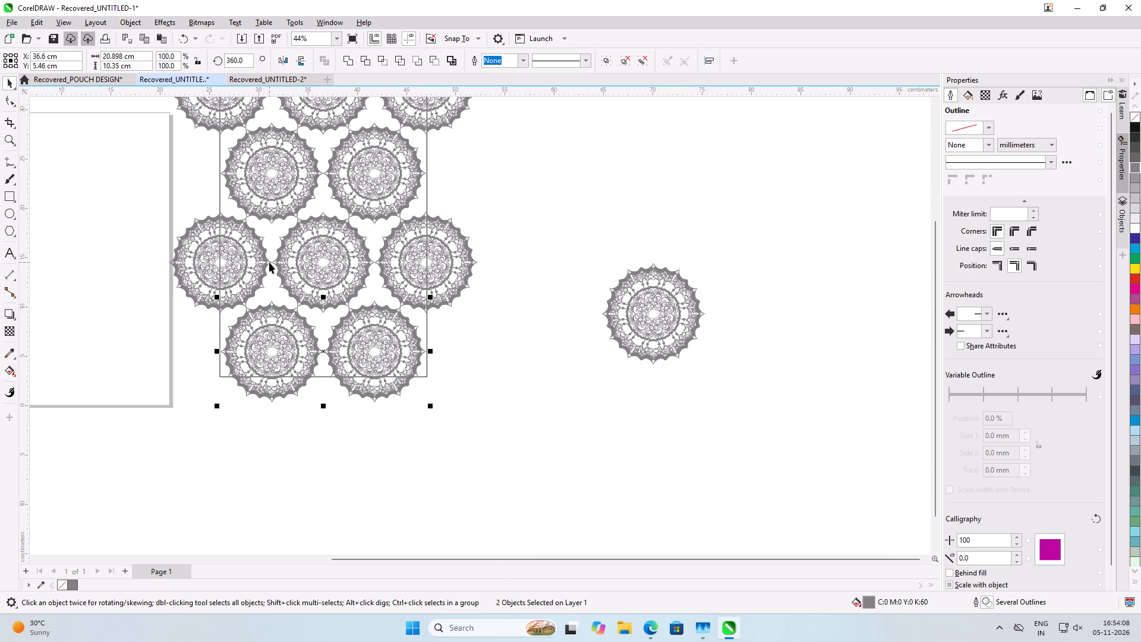
pyautogui.scroll(-1, 504, 262)
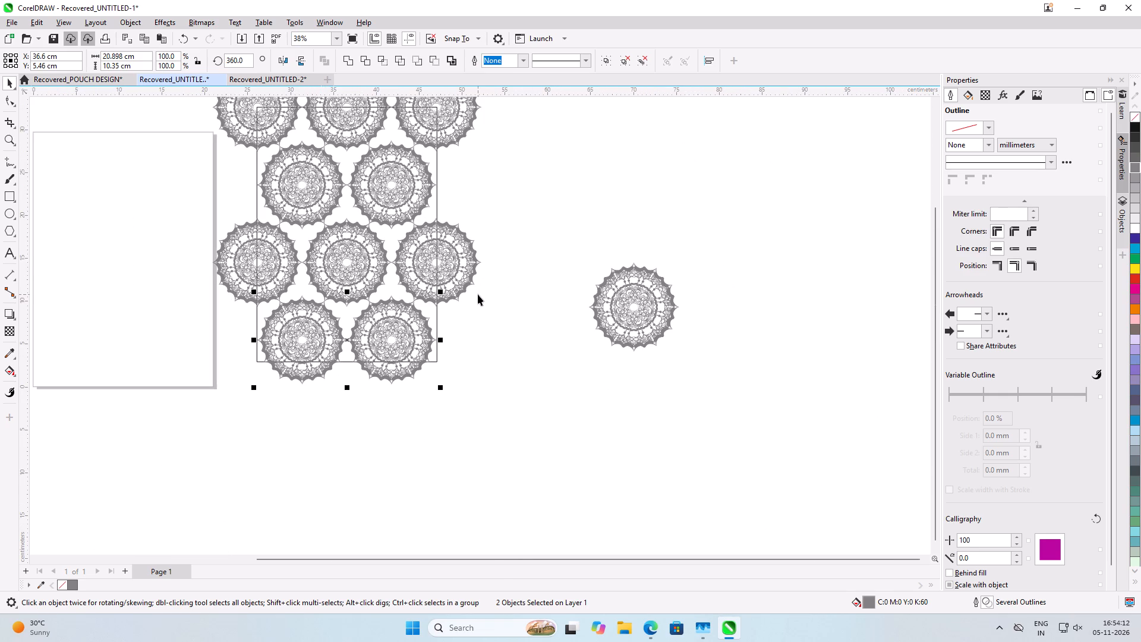
pyautogui.scroll(-1, 475, 325)
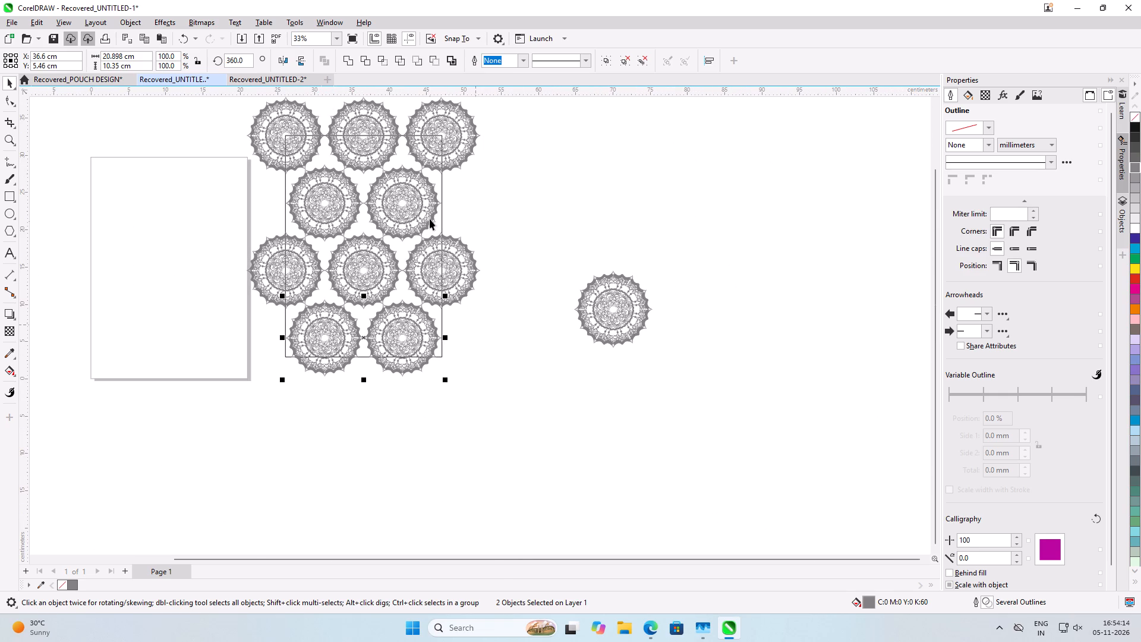
pyautogui.scroll(2, 416, 172)
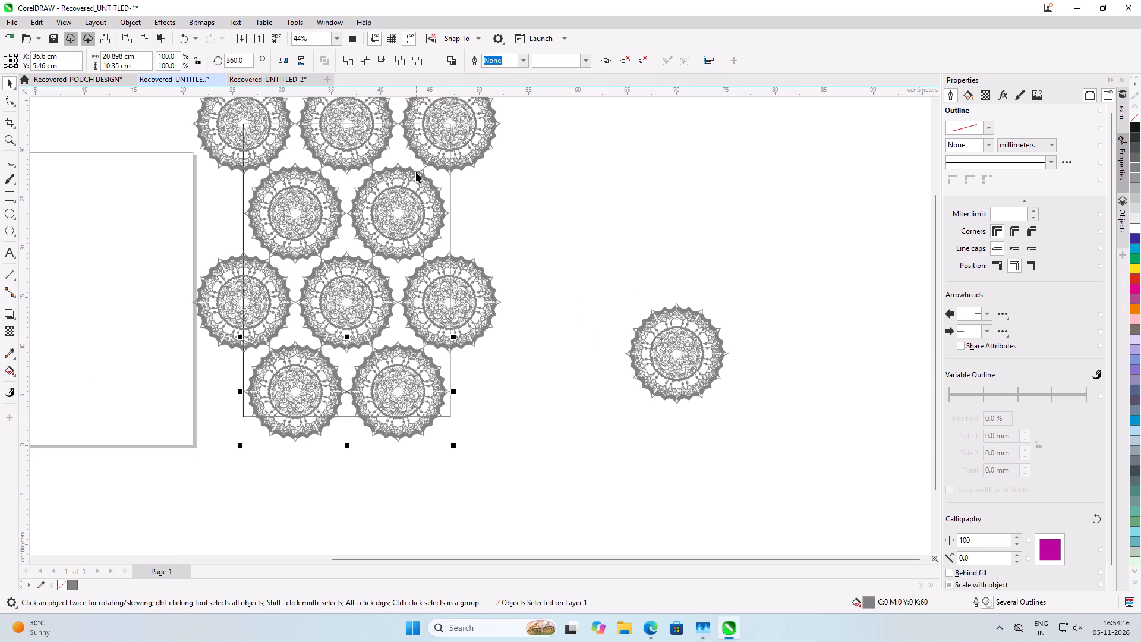
pyautogui.scroll(2, 477, 166)
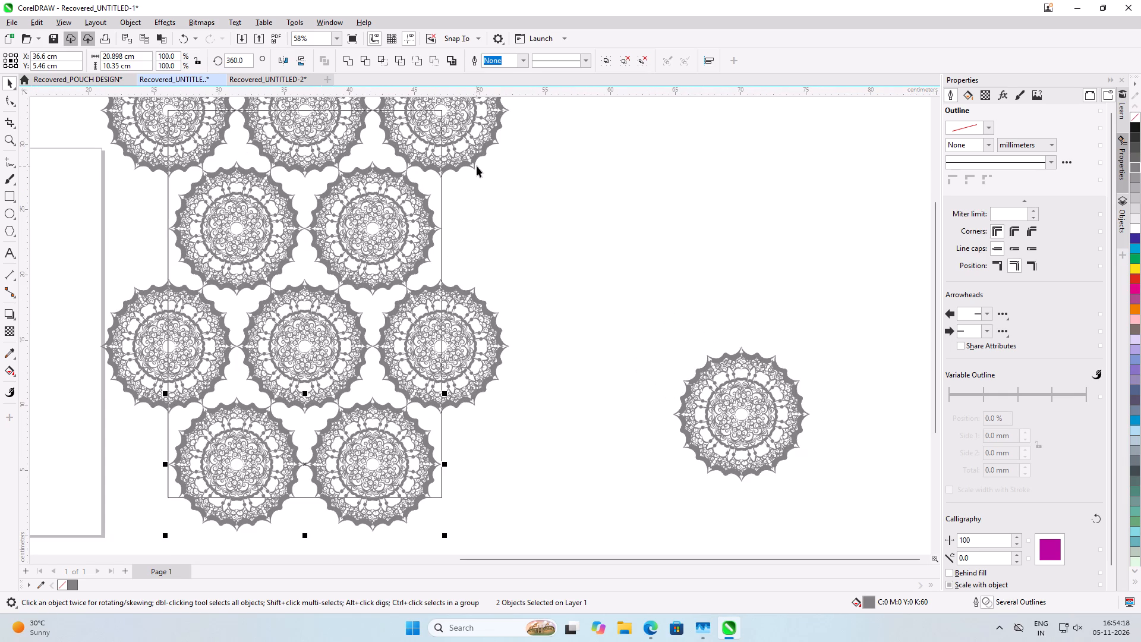
pyautogui.moveTo(724, 401); pyautogui.dragTo(510, 222)
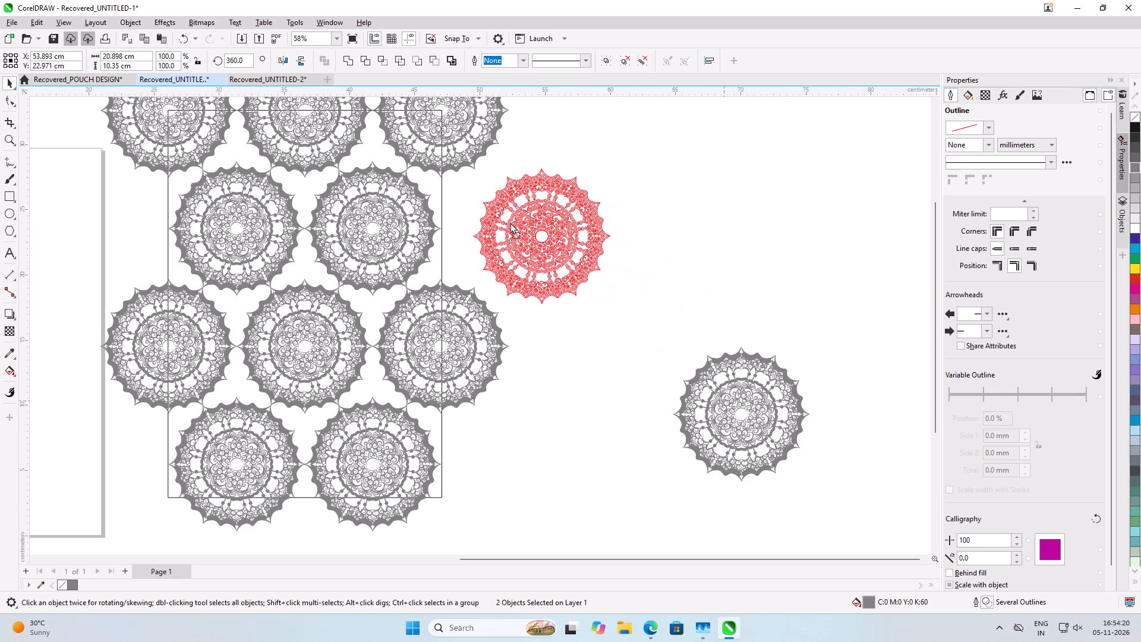
pyautogui.moveTo(510, 222); pyautogui.dragTo(494, 214)
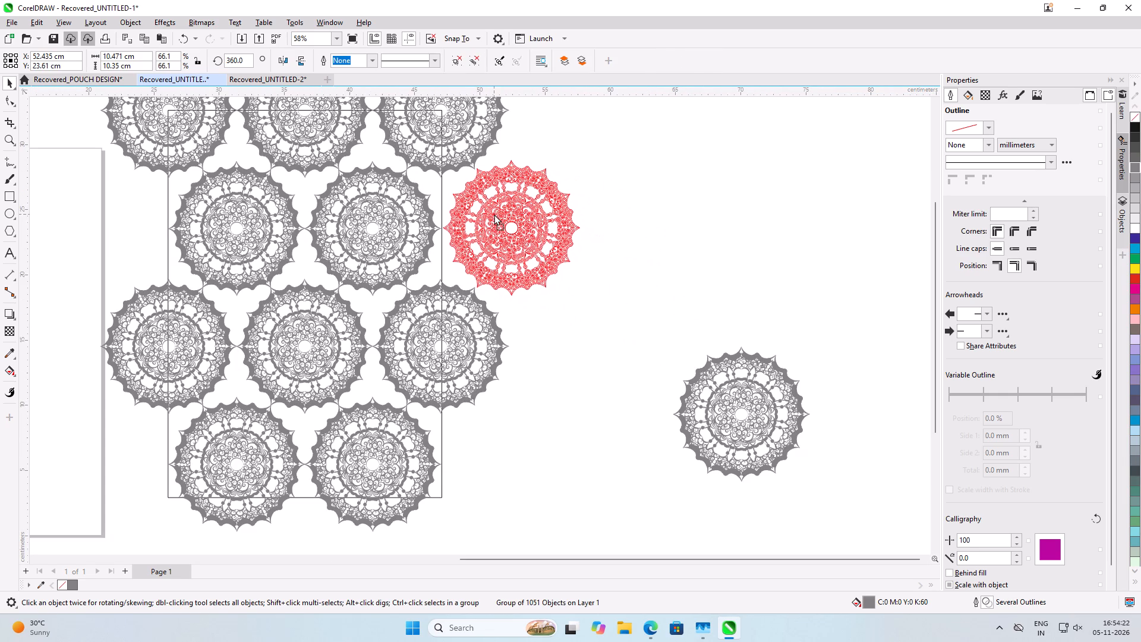
pyautogui.moveTo(494, 214); pyautogui.dragTo(492, 214)
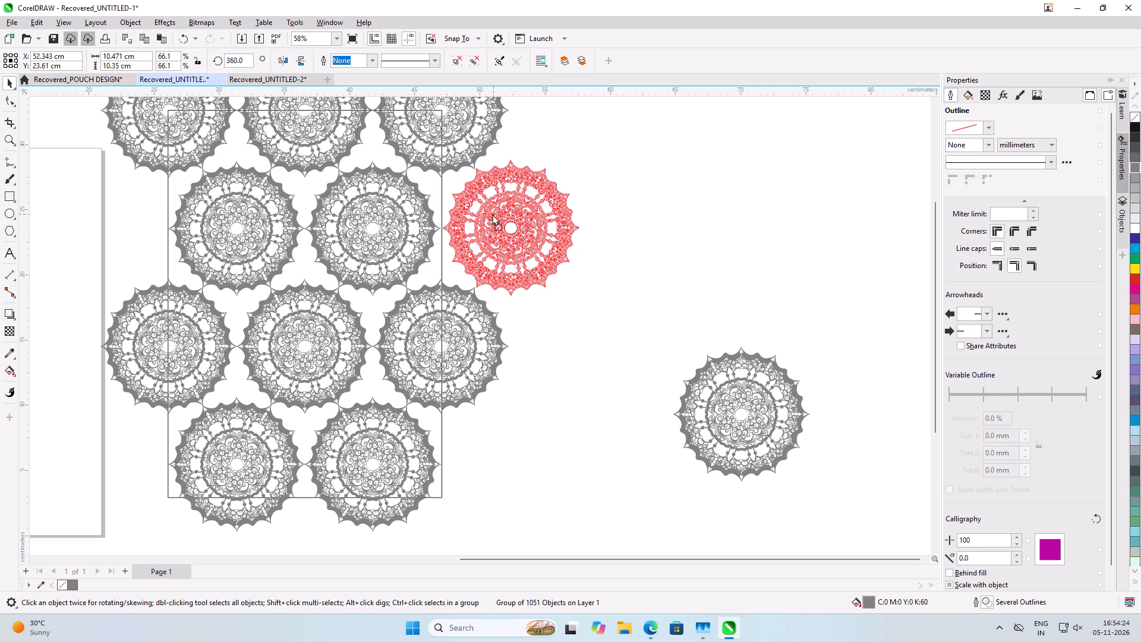
pyautogui.moveTo(492, 214); pyautogui.dragTo(491, 215)
pyautogui.click(629, 251)
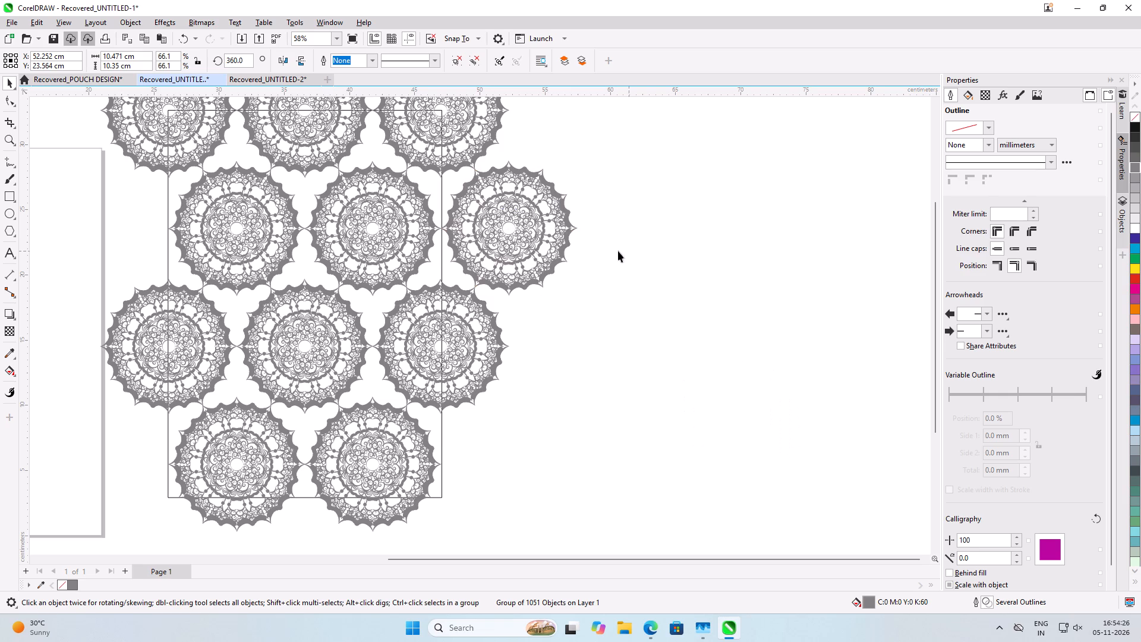
# Nudge the second row's added mandala until its tips meet its neighbours, at X 52.242, Y 23.554 cm.
pyautogui.scroll(7, 447, 178)
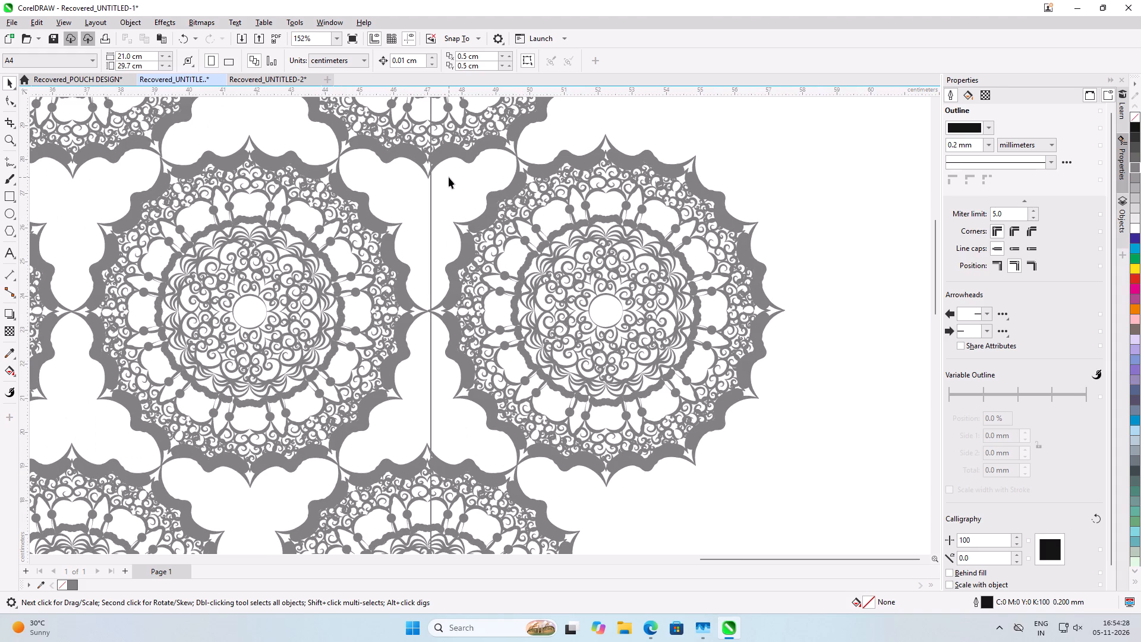
pyautogui.scroll(2, 449, 177)
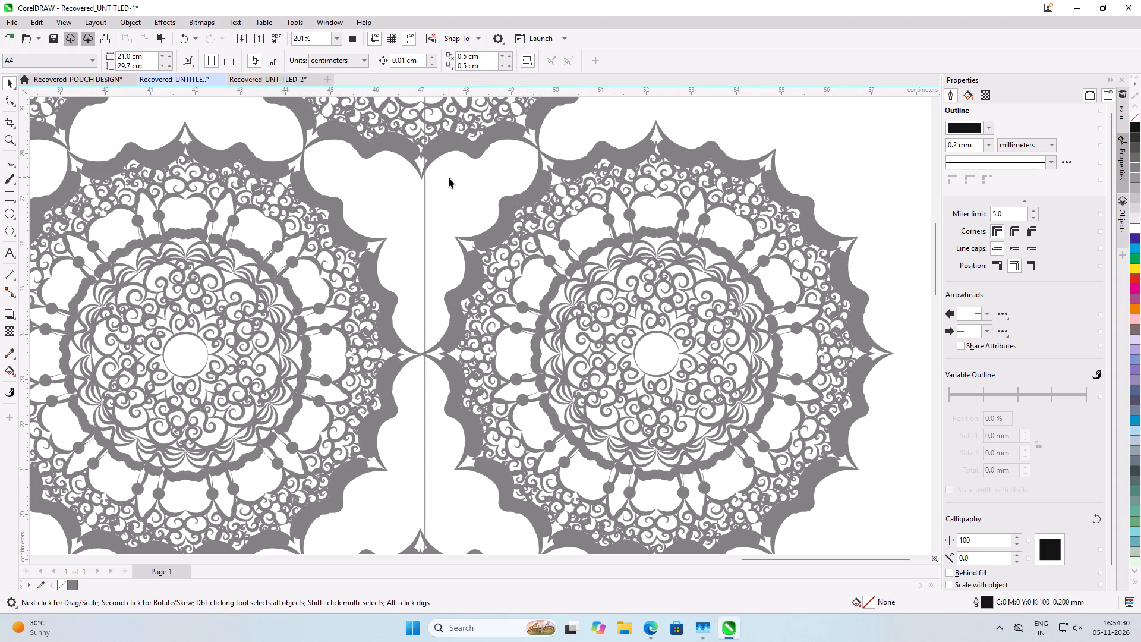
pyautogui.press('Down')
pyautogui.click(487, 237)
pyautogui.press('Left')
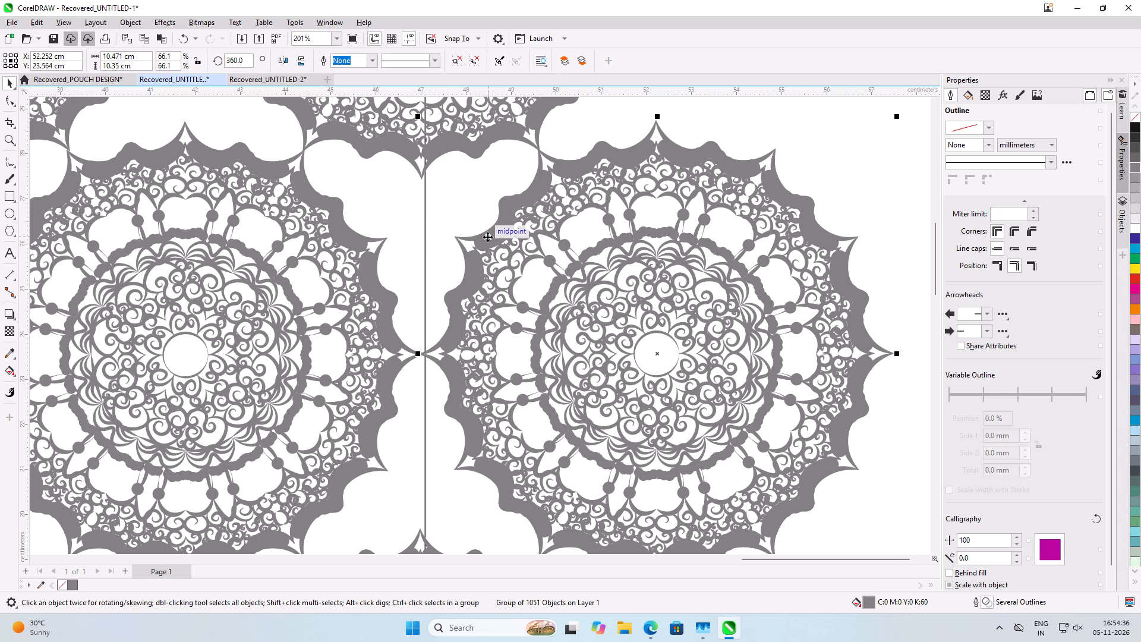
pyautogui.press('Down')
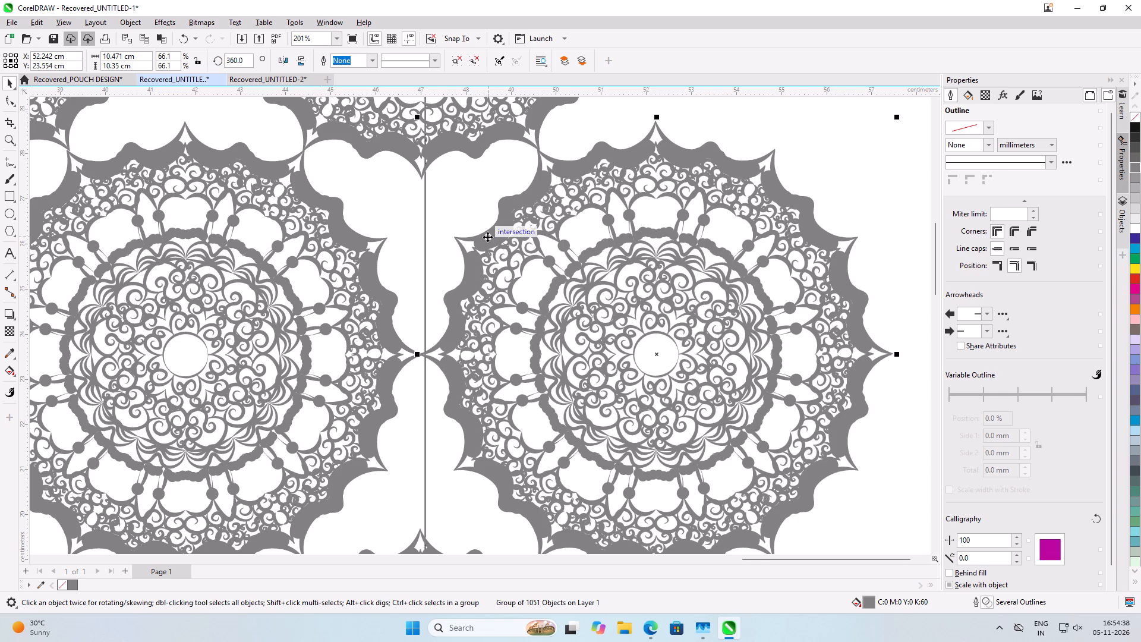
pyautogui.scroll(-7, 487, 237)
pyautogui.click(811, 310)
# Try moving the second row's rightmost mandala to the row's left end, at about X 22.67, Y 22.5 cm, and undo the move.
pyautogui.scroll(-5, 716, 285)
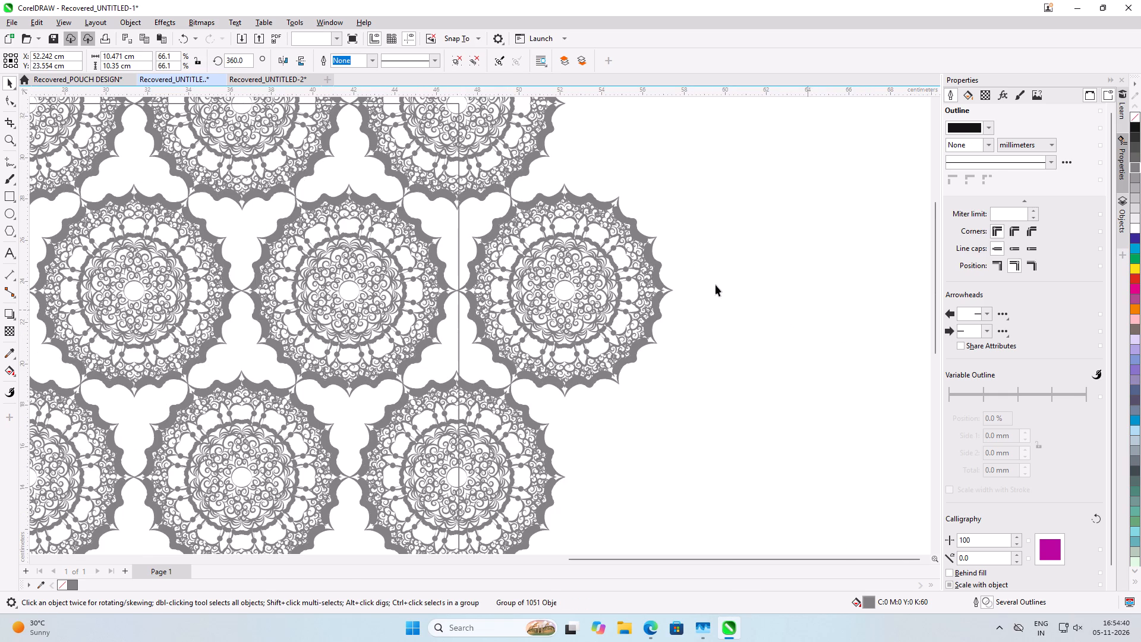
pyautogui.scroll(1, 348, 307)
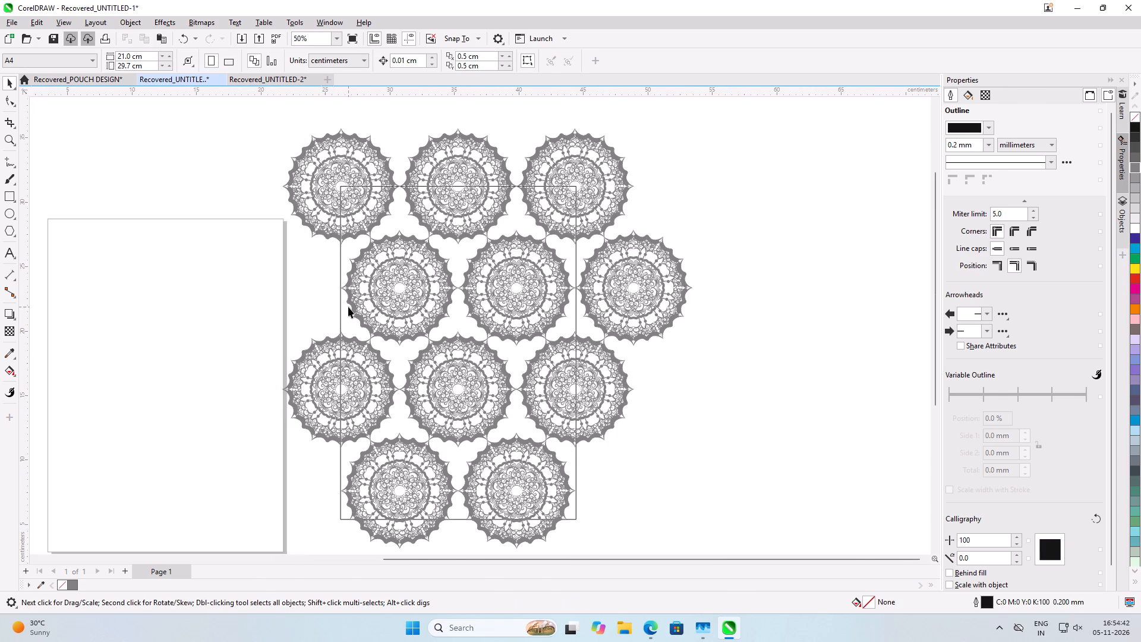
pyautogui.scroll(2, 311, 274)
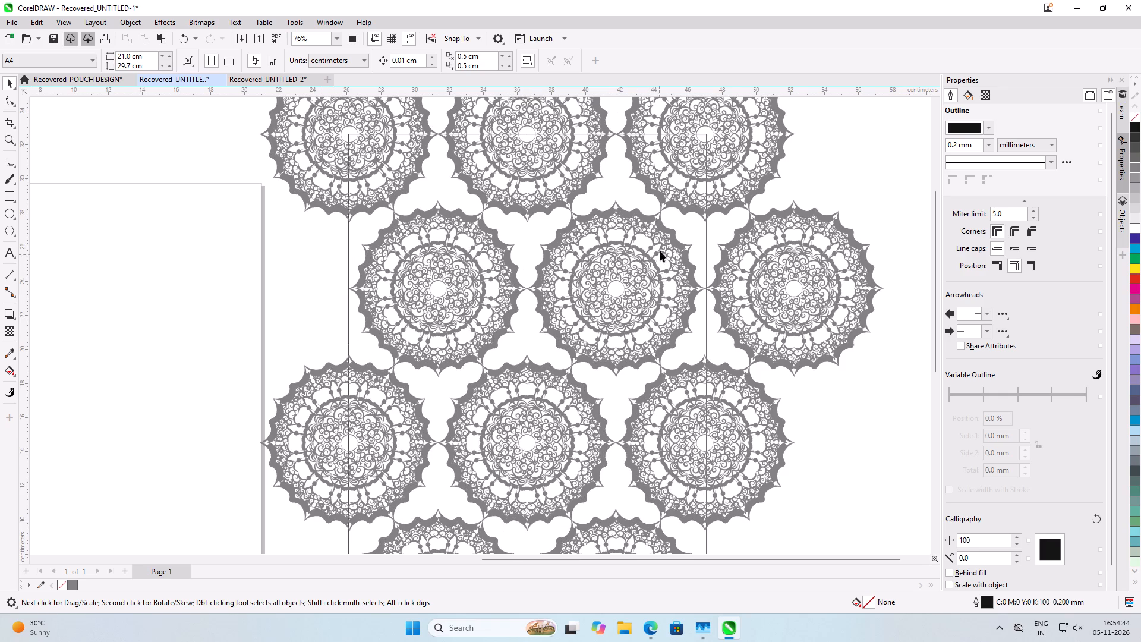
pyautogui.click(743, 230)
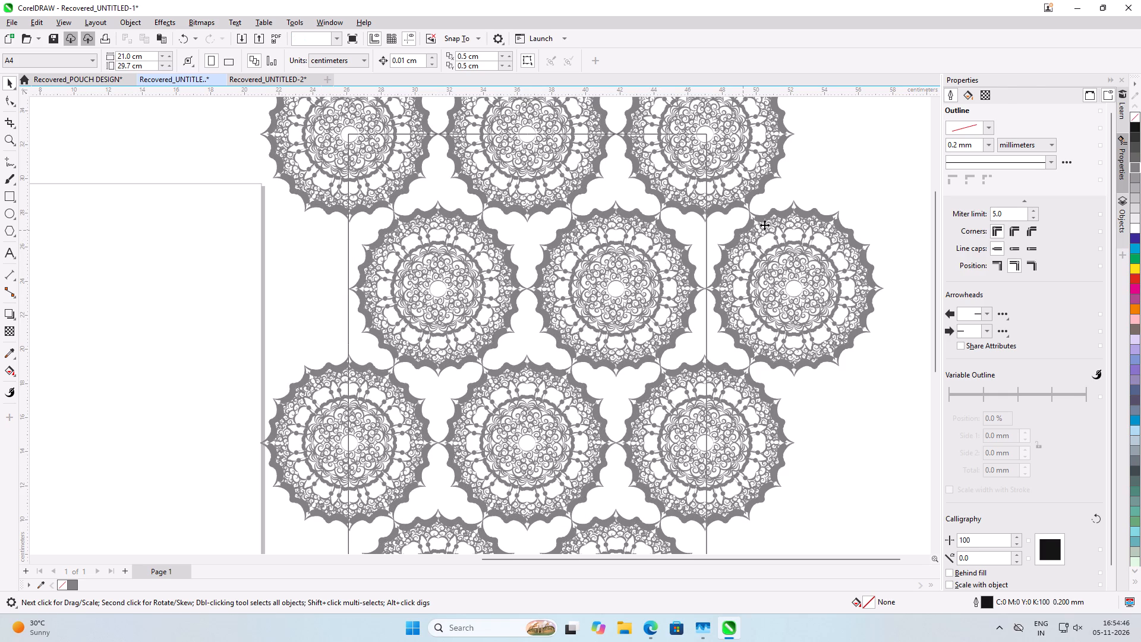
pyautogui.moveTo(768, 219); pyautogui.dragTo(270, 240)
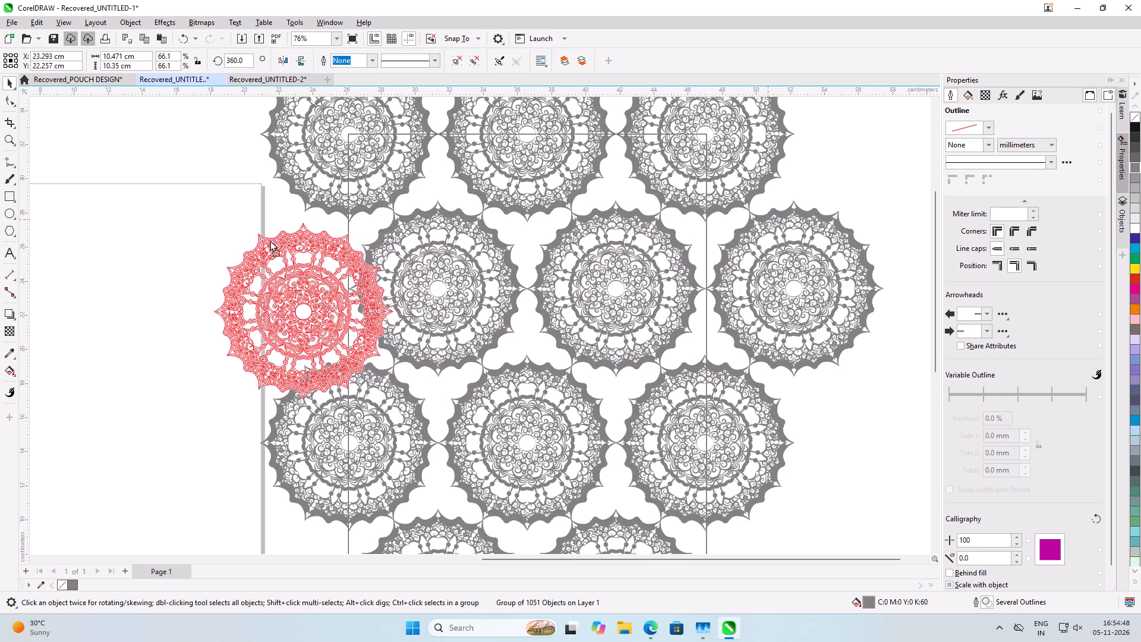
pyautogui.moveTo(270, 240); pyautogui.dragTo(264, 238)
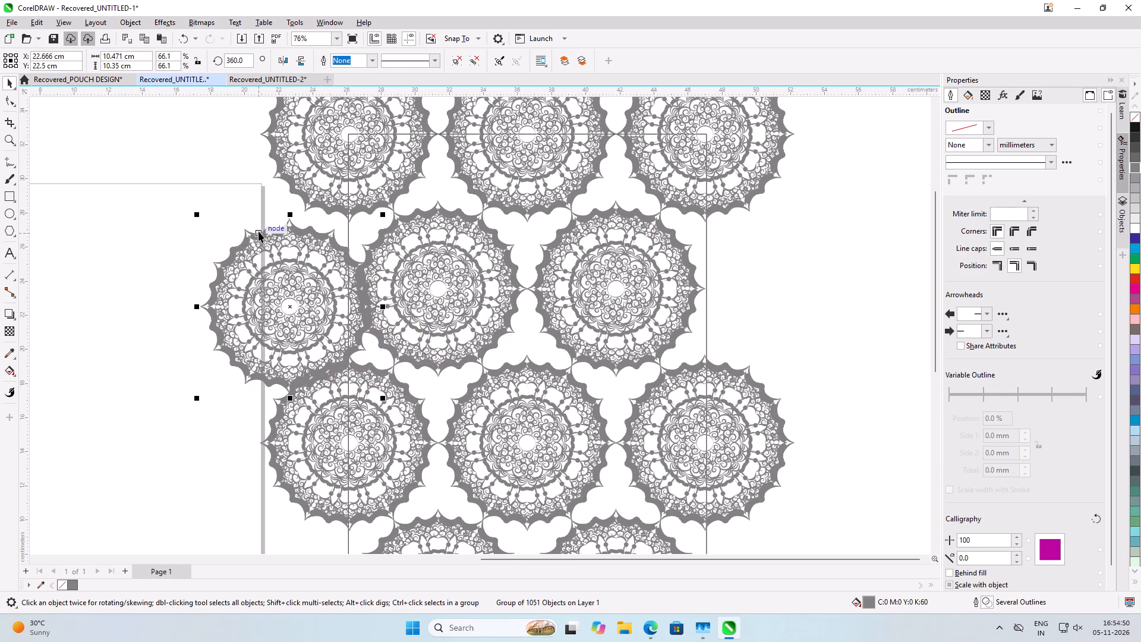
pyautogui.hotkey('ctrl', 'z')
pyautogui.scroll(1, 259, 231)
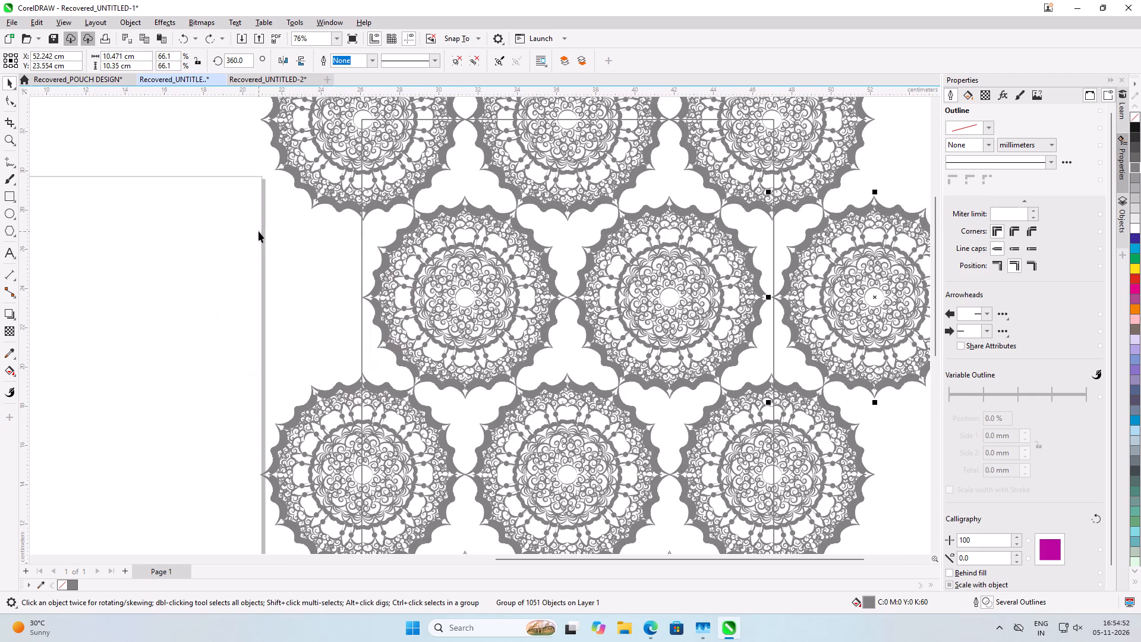
# Place a copy of the second row's rightmost mandala at the row's left end, at about X 20.92, Y 23.53 cm.
pyautogui.moveTo(866, 213); pyautogui.dragTo(308, 232)
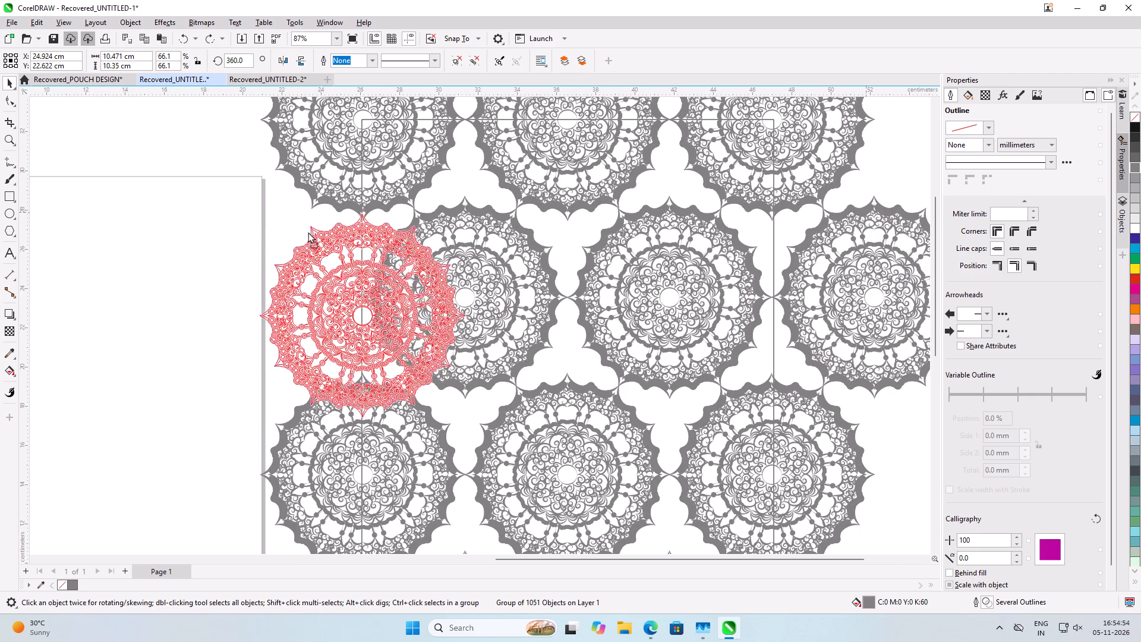
pyautogui.moveTo(308, 232); pyautogui.dragTo(255, 212)
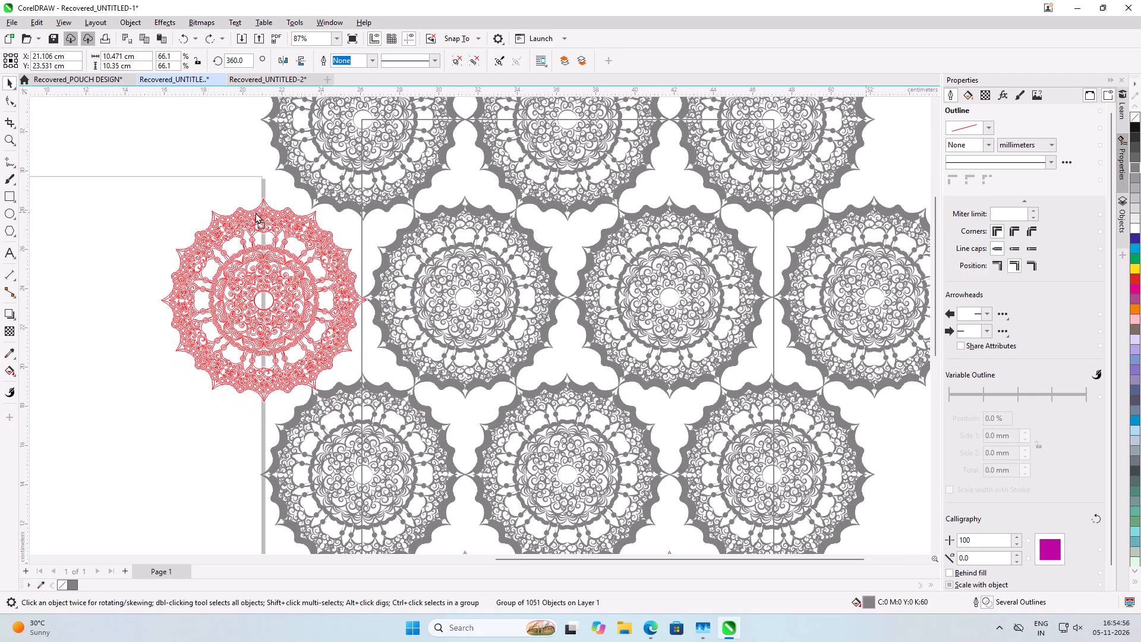
pyautogui.moveTo(255, 212); pyautogui.dragTo(253, 212)
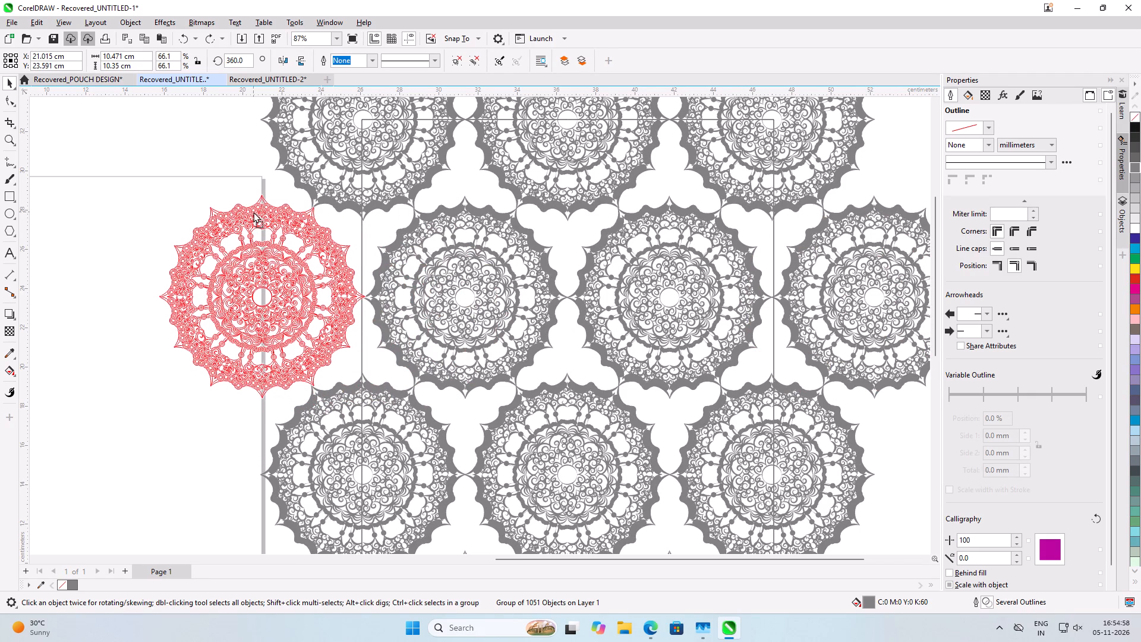
pyautogui.moveTo(253, 212); pyautogui.dragTo(251, 213)
pyautogui.rightClick(251, 213)
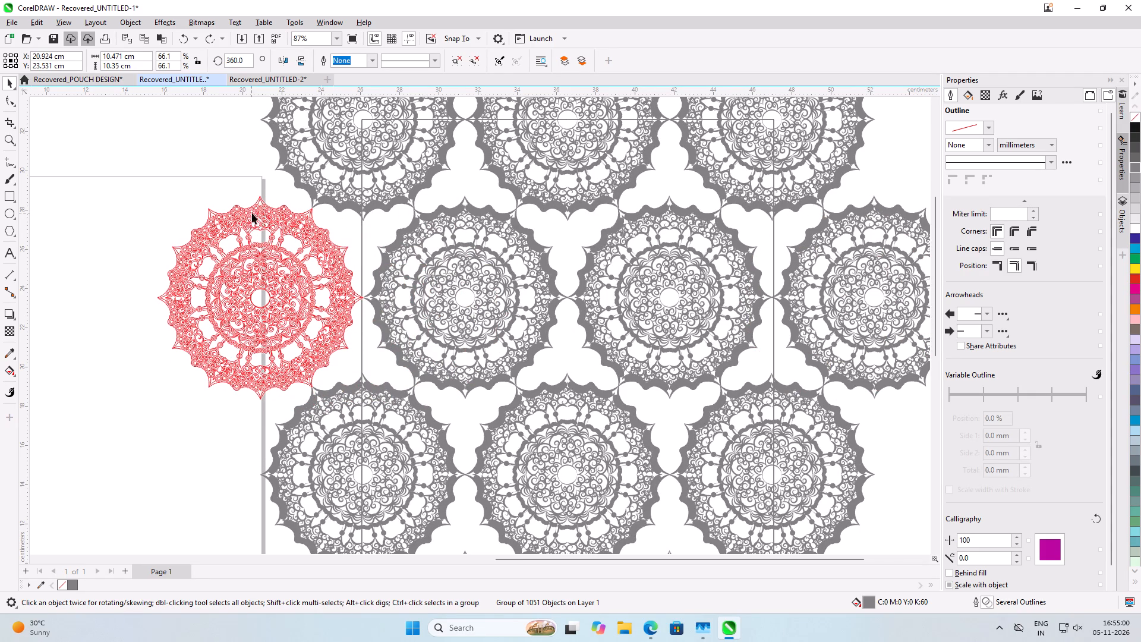
# Nudge the second row's new left-end mandala until its tip meets its neighbour's, at X 20.948, Y 23.536 cm.
pyautogui.scroll(6, 326, 209)
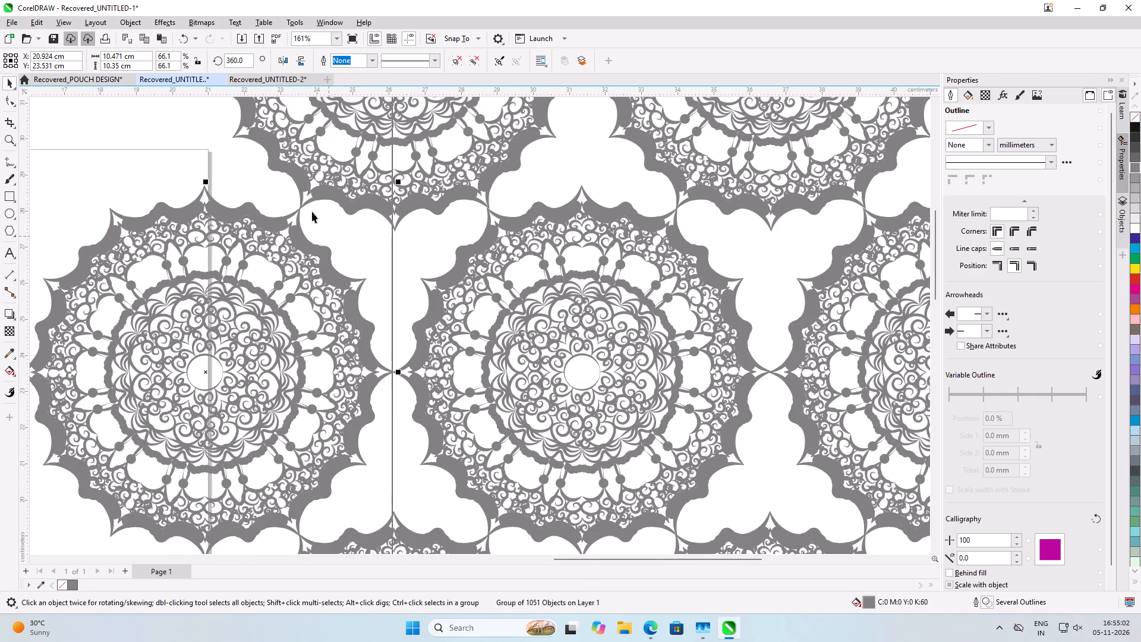
pyautogui.scroll(4, 312, 212)
pyautogui.scroll(-6, 408, 251)
pyautogui.scroll(5, 462, 464)
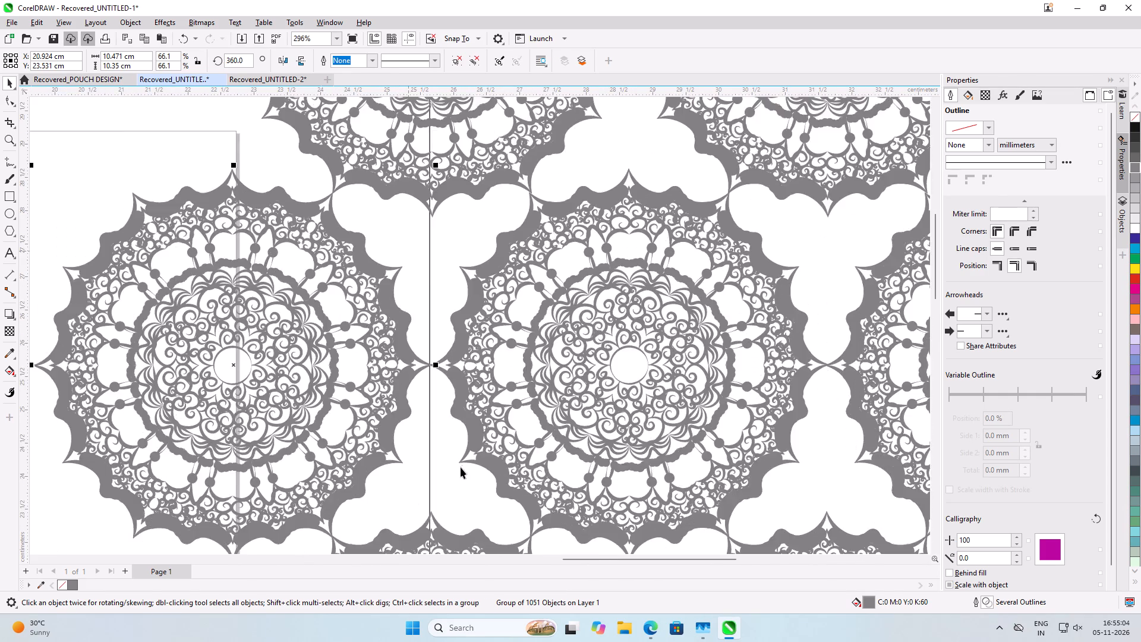
pyautogui.scroll(2, 461, 467)
pyautogui.scroll(12, 408, 225)
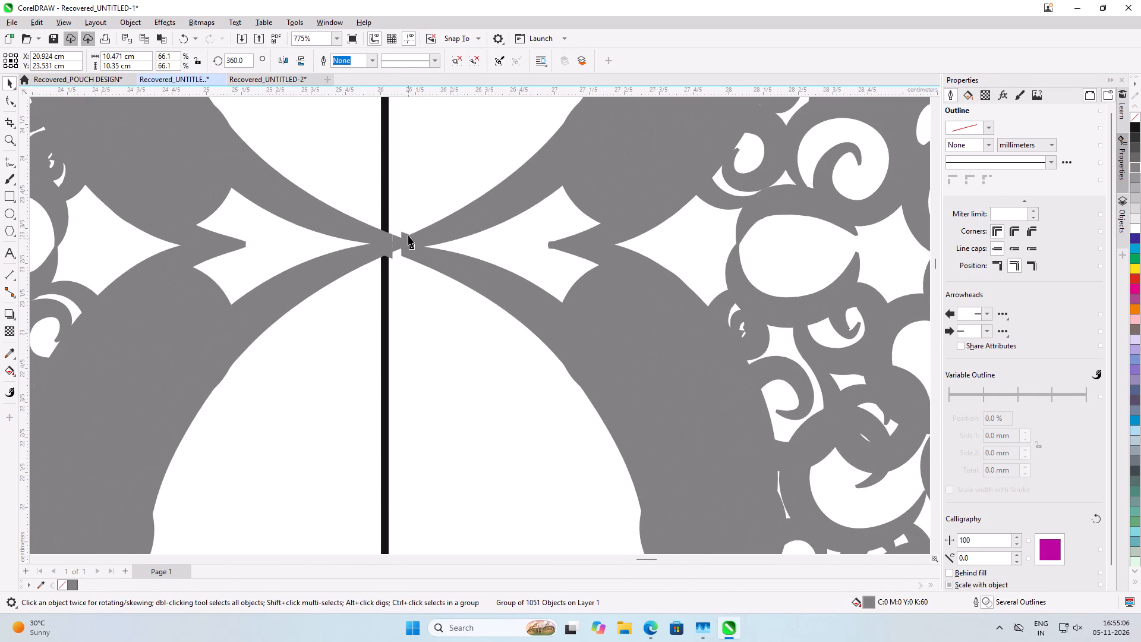
pyautogui.scroll(5, 408, 238)
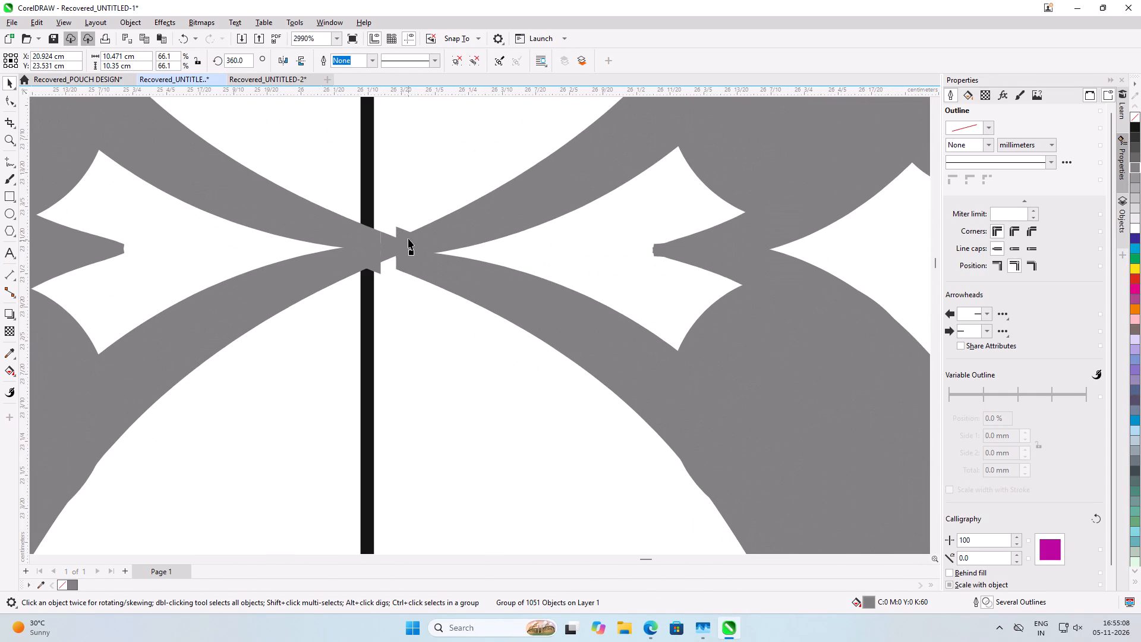
pyautogui.press('Right')
pyautogui.press('Right')
pyautogui.press('Right')
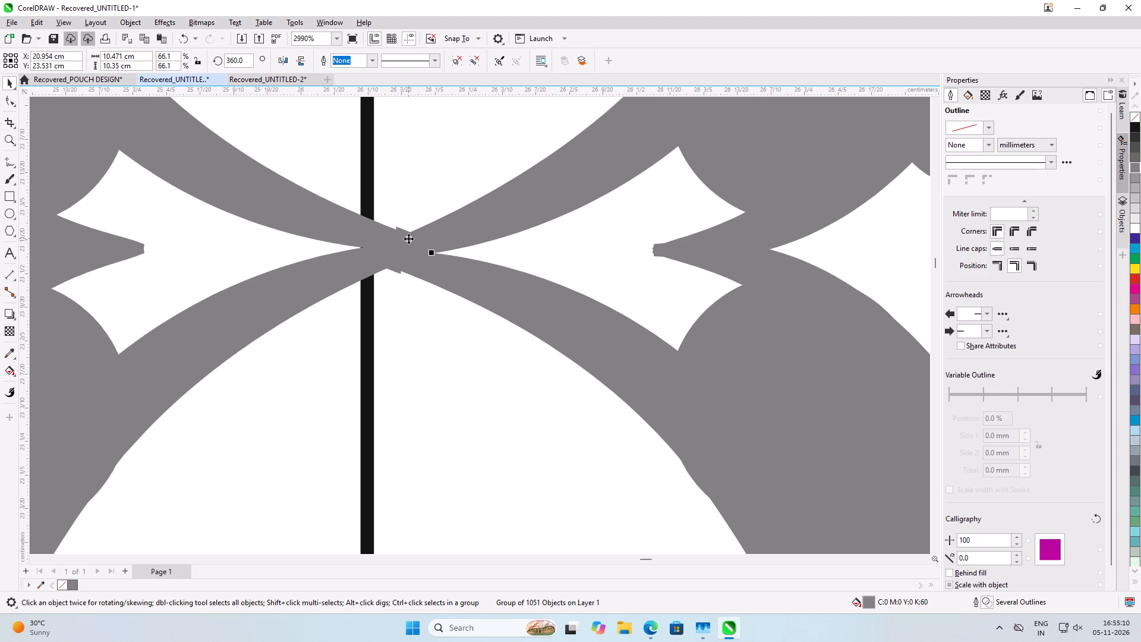
pyautogui.click(333, 272)
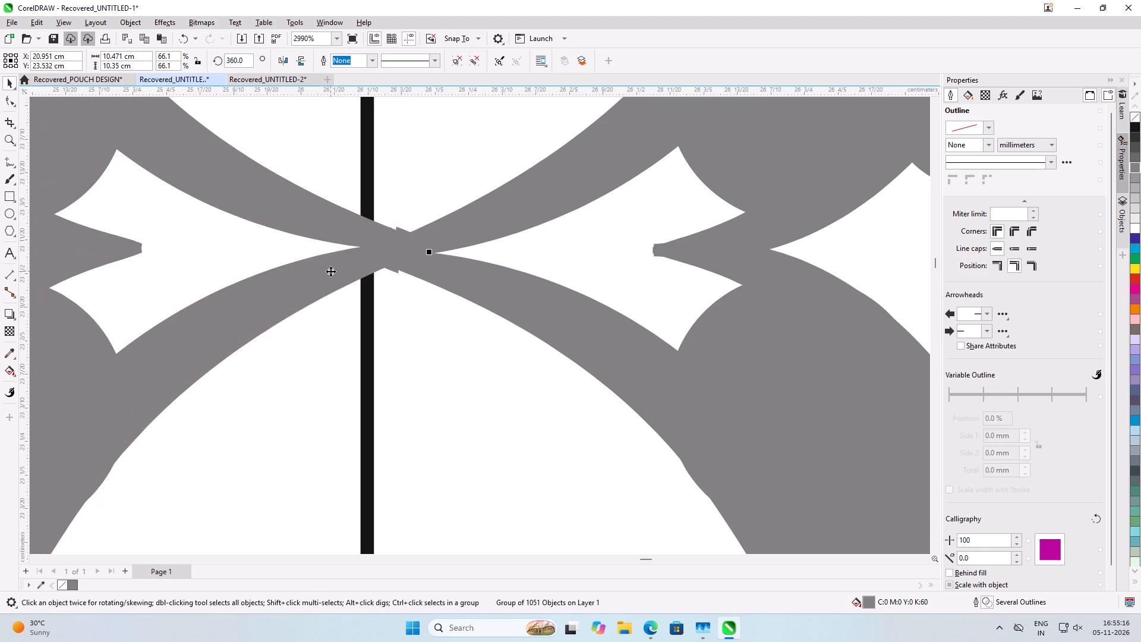
pyautogui.click(330, 271)
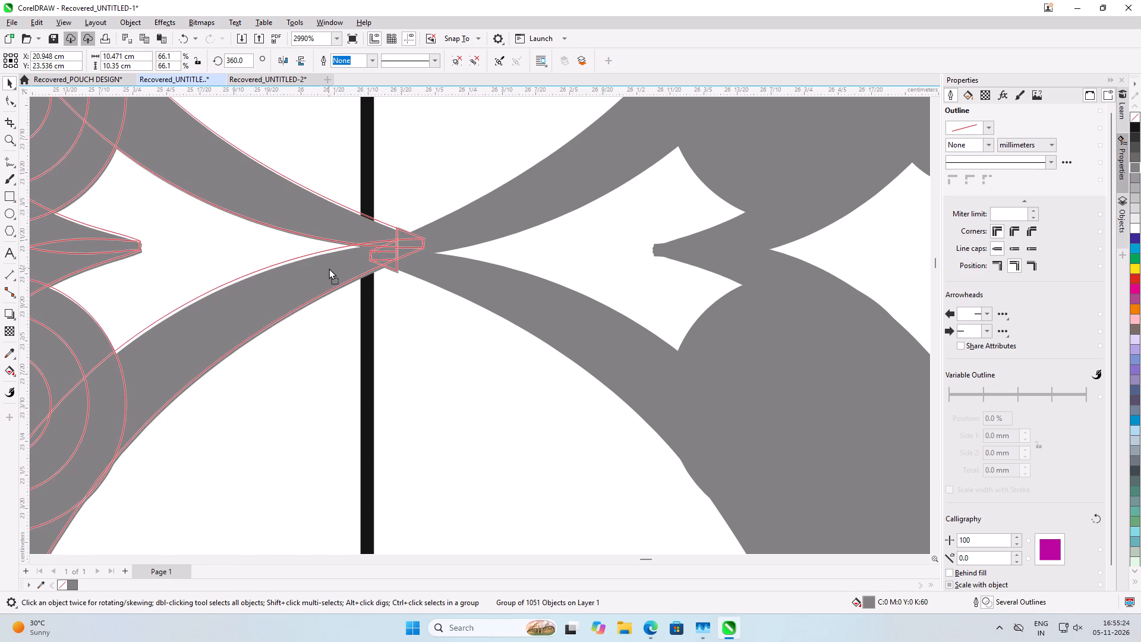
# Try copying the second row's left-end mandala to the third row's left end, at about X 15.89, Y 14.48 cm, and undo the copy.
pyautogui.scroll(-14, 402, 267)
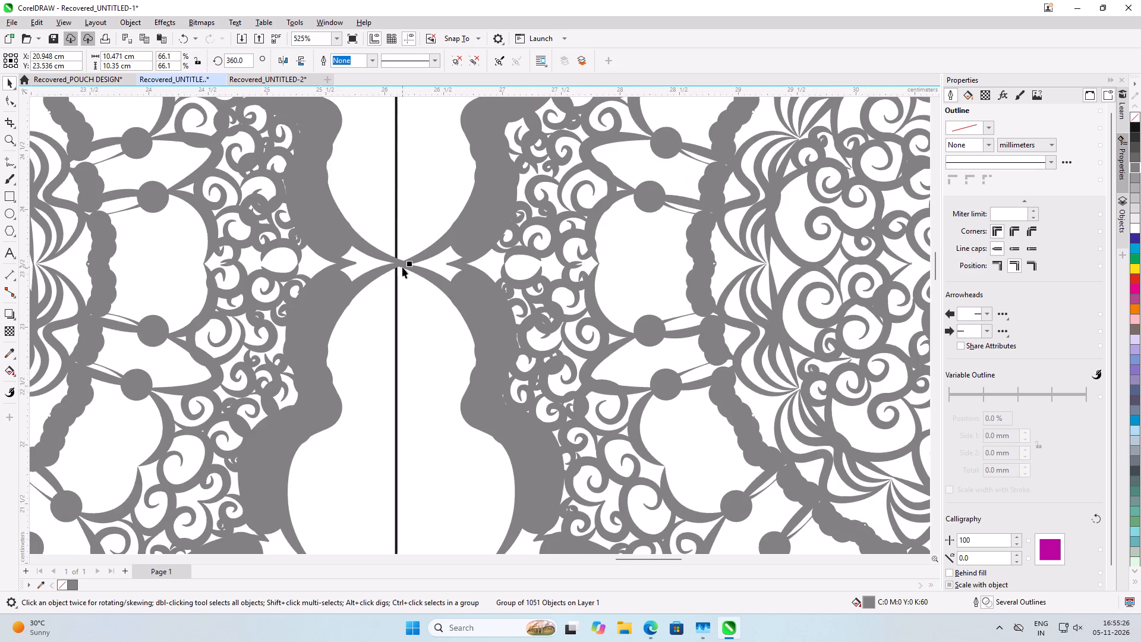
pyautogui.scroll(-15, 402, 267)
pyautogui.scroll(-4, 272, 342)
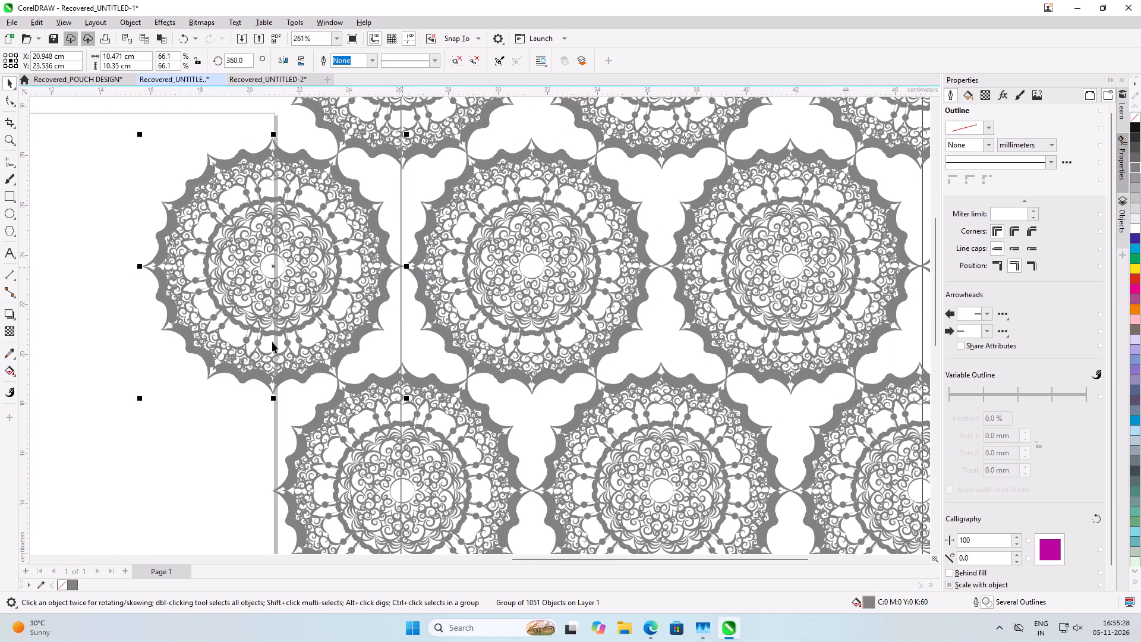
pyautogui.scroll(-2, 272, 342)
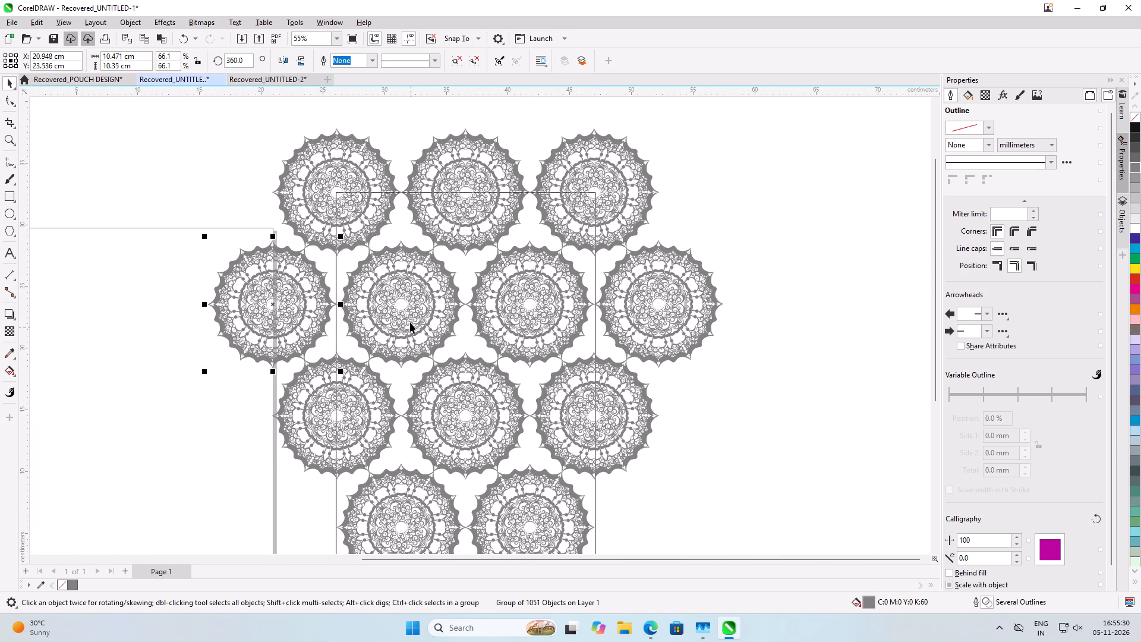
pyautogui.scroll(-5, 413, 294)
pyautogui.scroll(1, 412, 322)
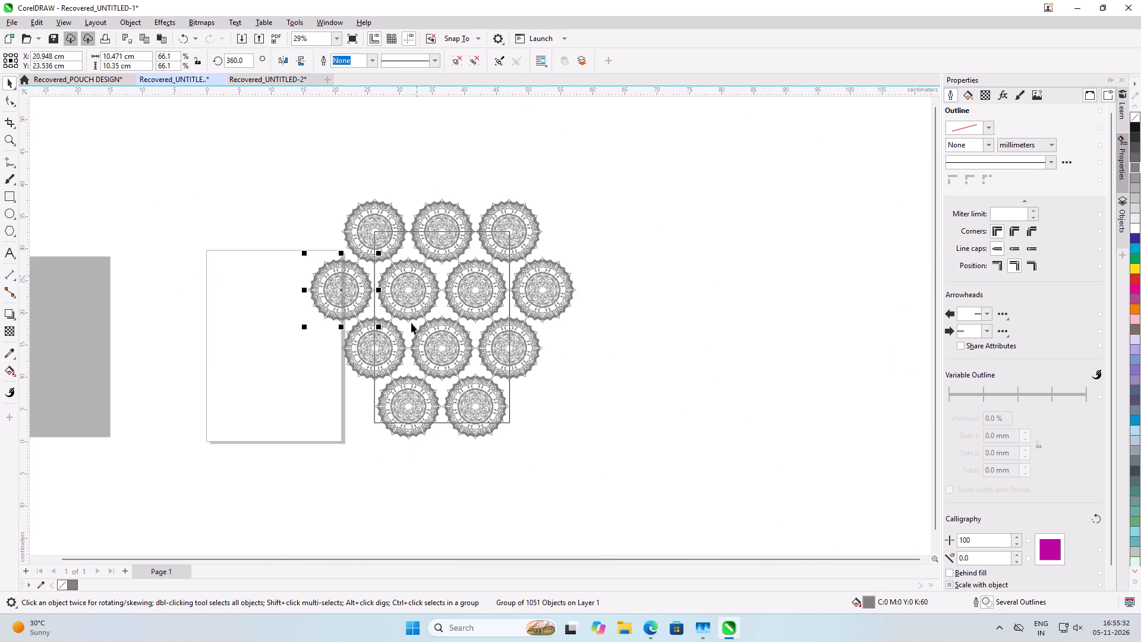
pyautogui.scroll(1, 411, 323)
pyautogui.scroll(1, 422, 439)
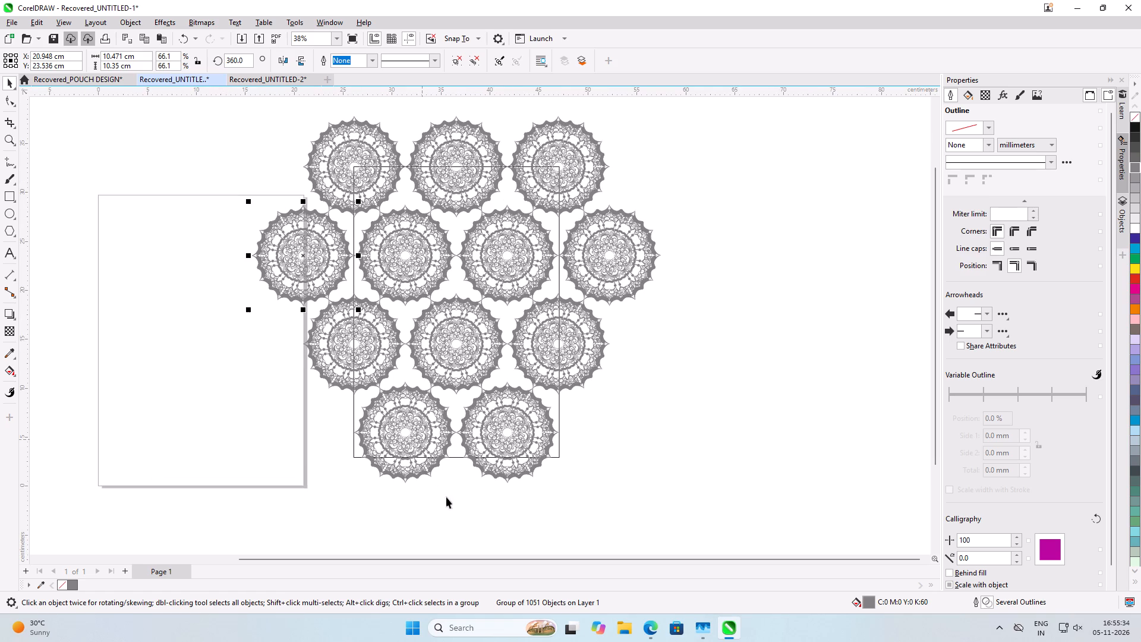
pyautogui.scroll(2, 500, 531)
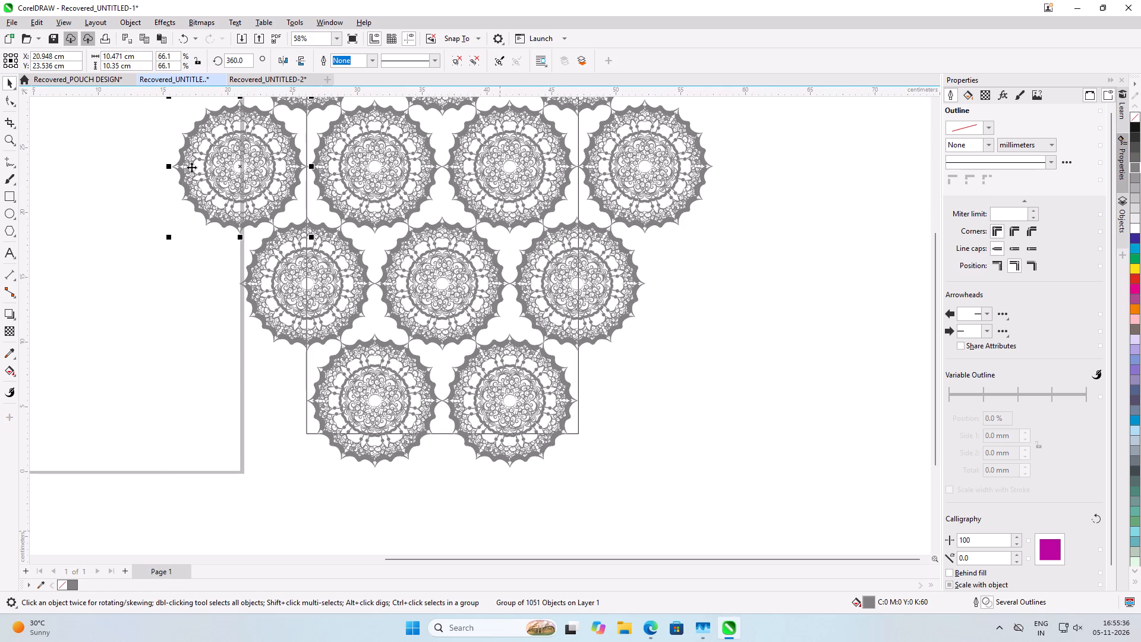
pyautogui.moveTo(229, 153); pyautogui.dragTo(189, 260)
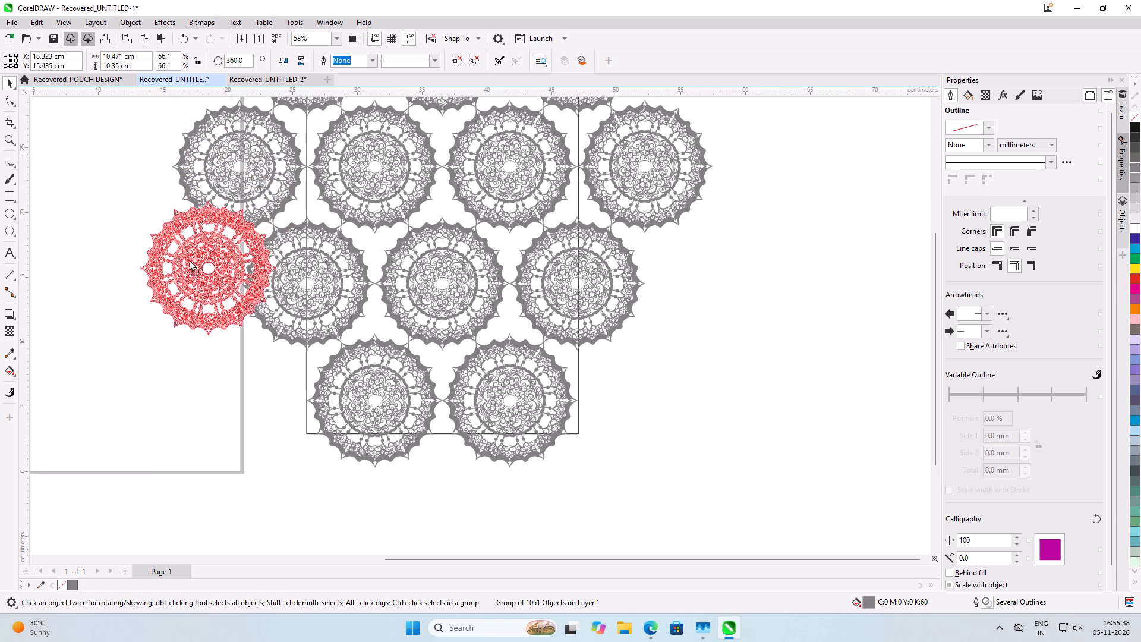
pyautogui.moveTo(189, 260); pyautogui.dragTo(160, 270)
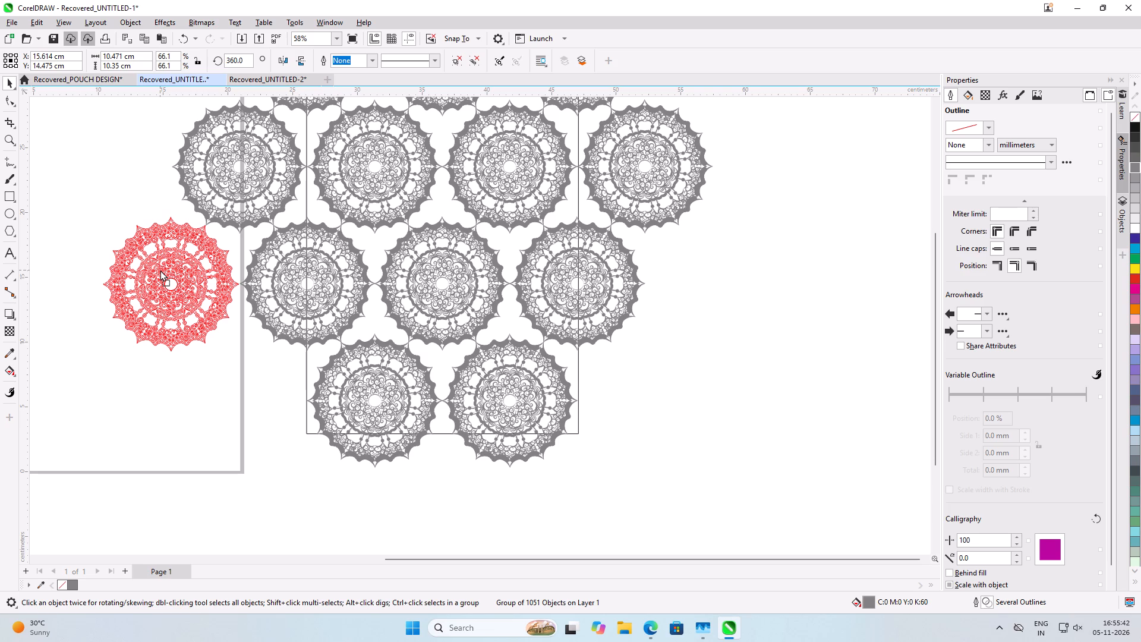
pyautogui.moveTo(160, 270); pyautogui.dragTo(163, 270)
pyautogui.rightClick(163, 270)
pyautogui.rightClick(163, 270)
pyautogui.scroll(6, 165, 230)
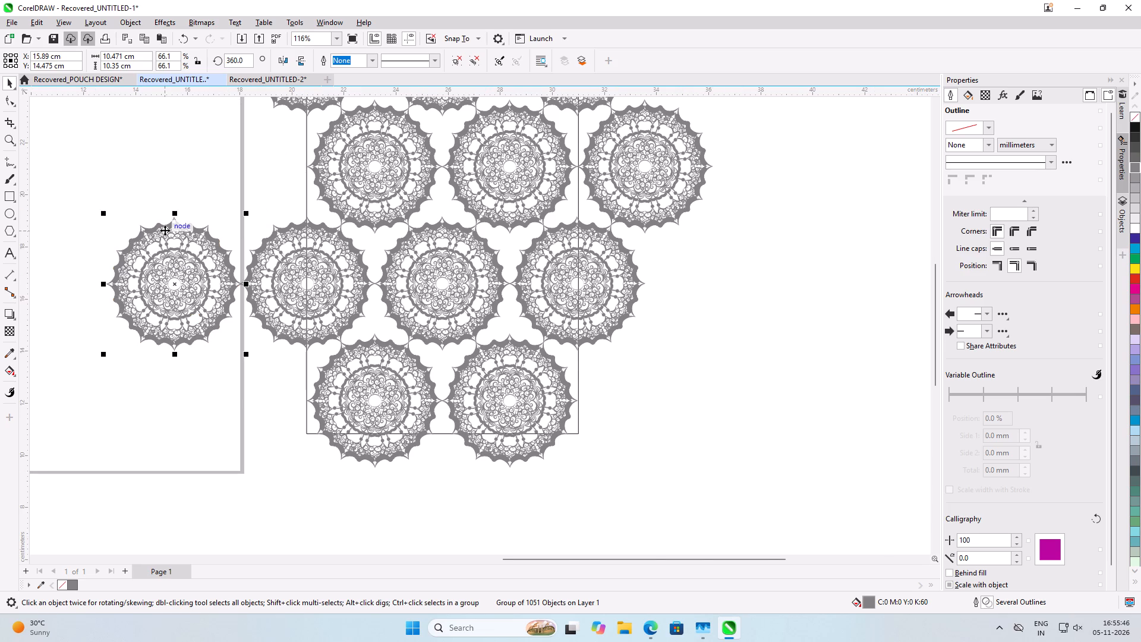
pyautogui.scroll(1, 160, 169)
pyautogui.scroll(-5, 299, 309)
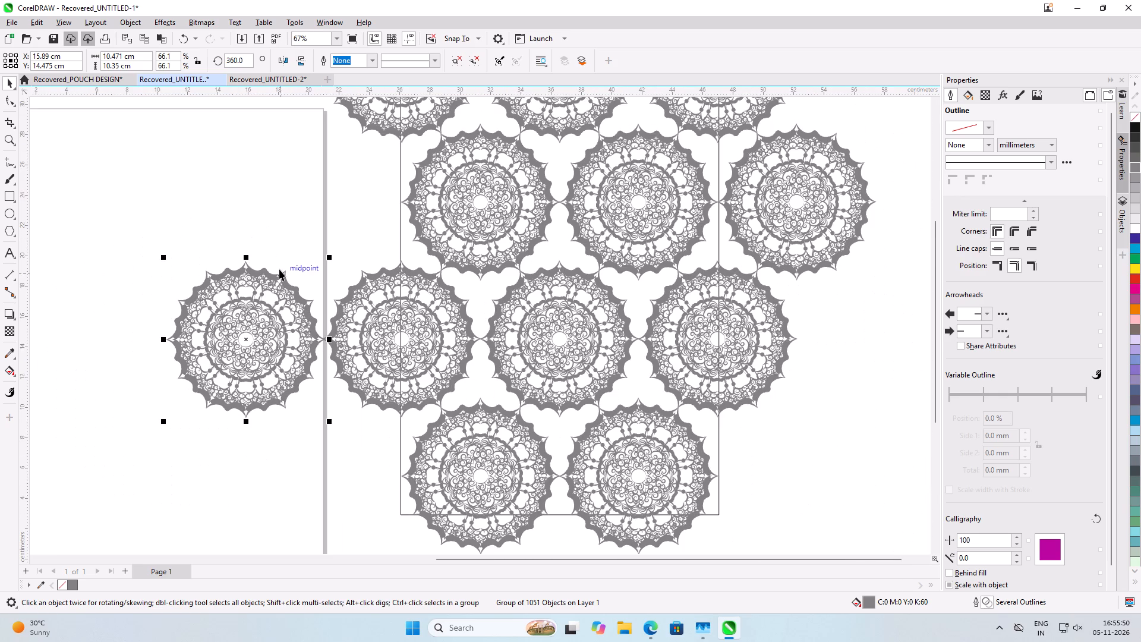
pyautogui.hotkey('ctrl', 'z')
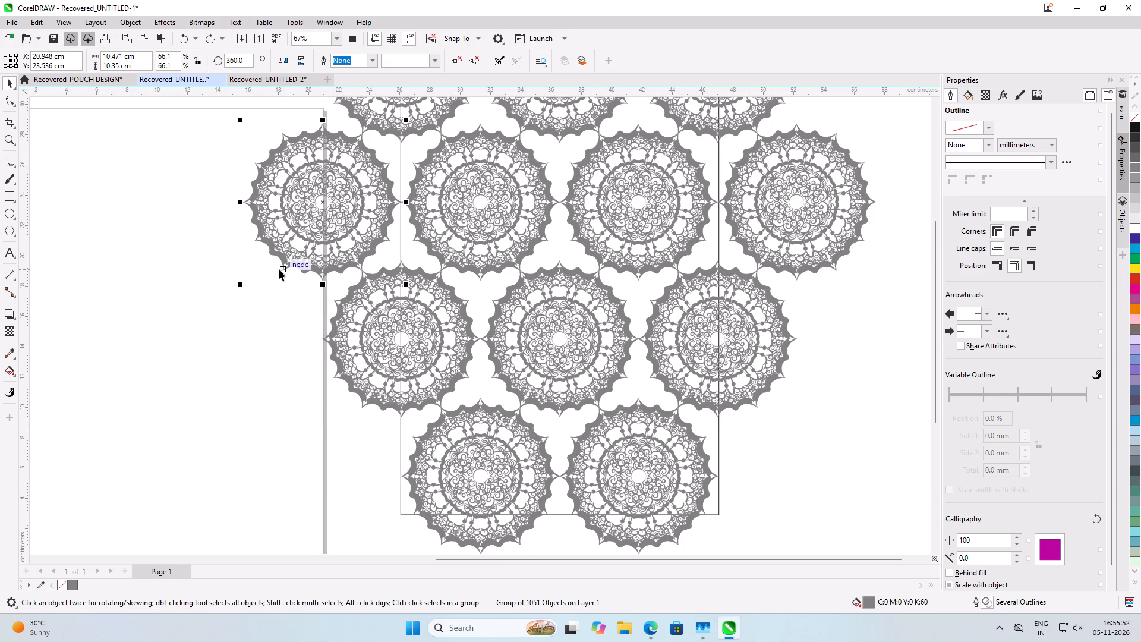
# Copy the second row's left-end mandala to the left end of the third row, at about X 15.78, Y 14.49 cm.
pyautogui.moveTo(316, 207); pyautogui.dragTo(260, 317)
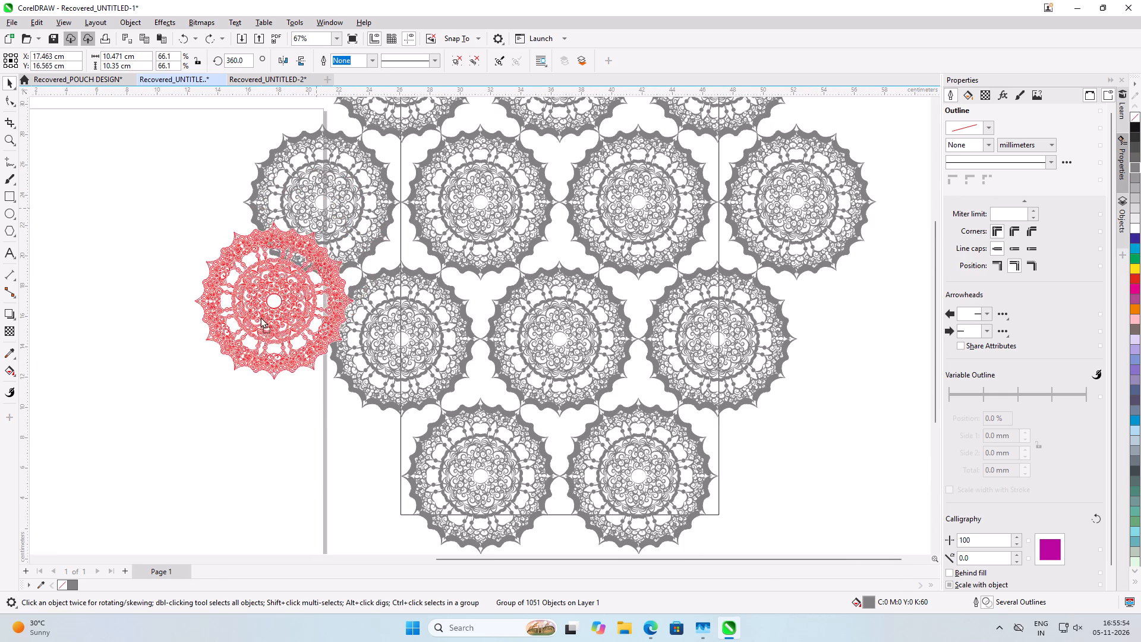
pyautogui.moveTo(260, 317); pyautogui.dragTo(241, 342)
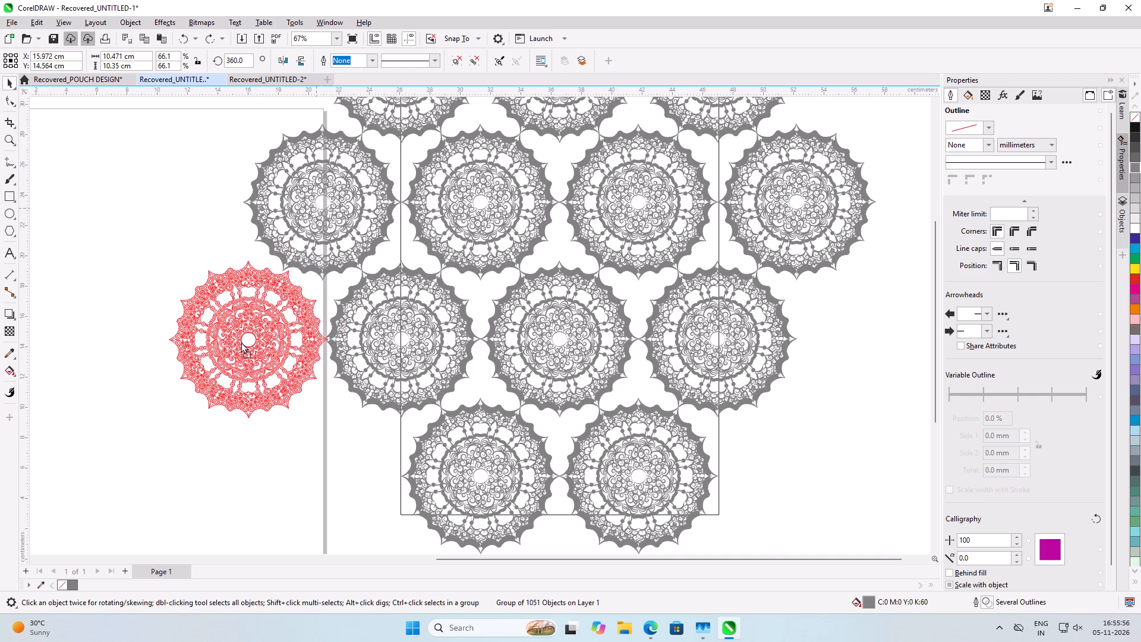
pyautogui.moveTo(241, 342); pyautogui.dragTo(238, 345)
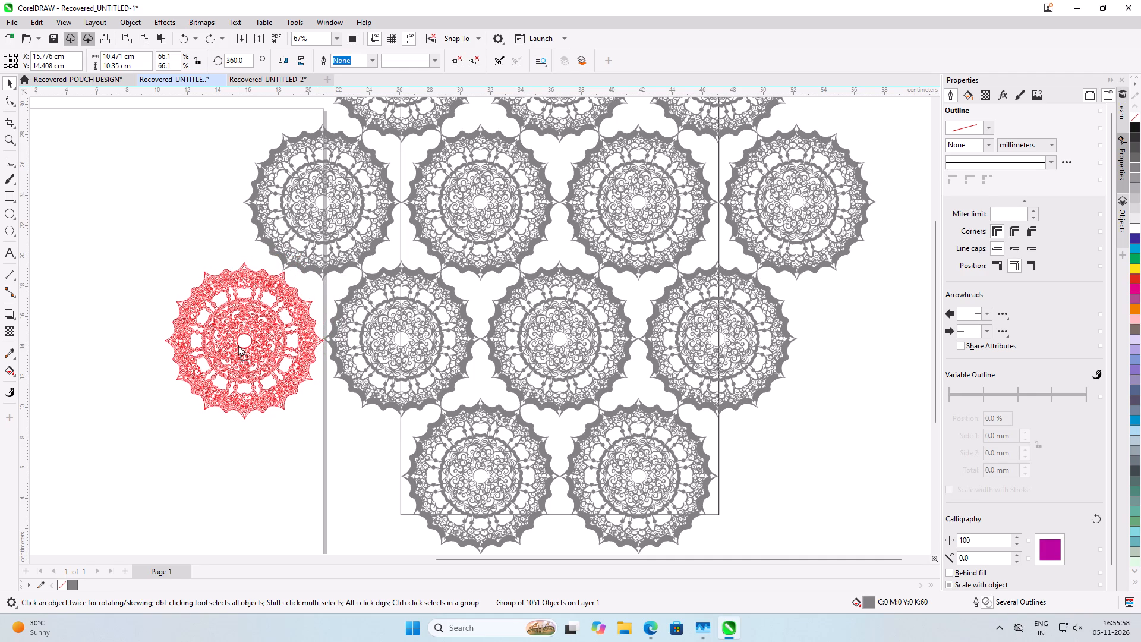
pyautogui.moveTo(238, 345); pyautogui.dragTo(238, 344)
pyautogui.rightClick(238, 344)
# Nudge the third row's new left-end mandala until its tips meet its neighbours, at X 15.736, Y 14.496 cm.
pyautogui.scroll(6, 267, 299)
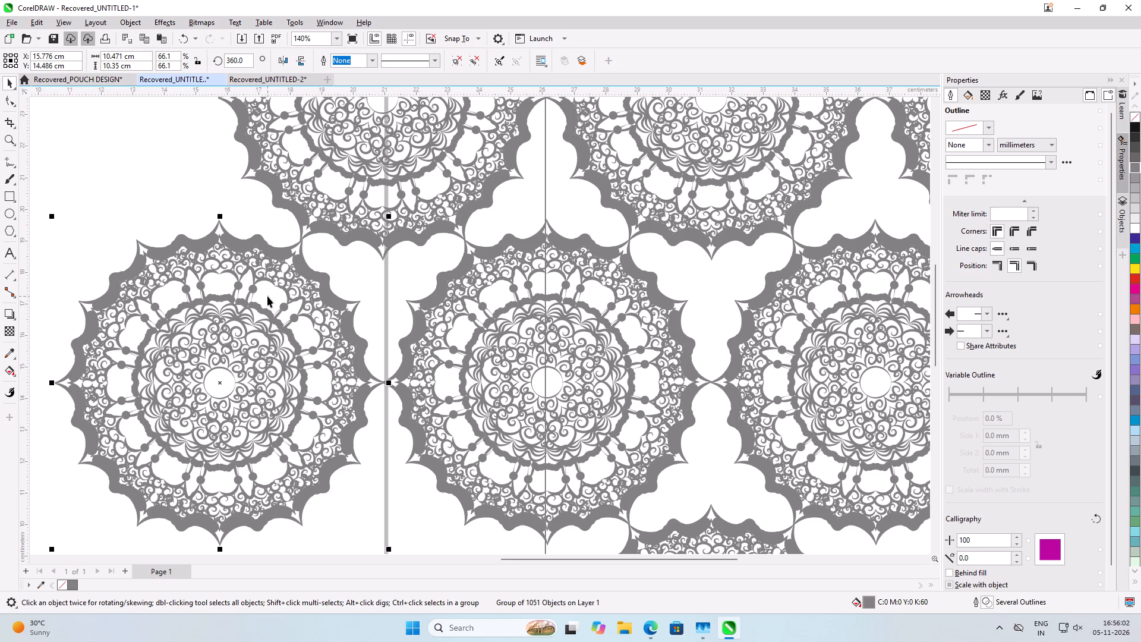
pyautogui.scroll(4, 267, 296)
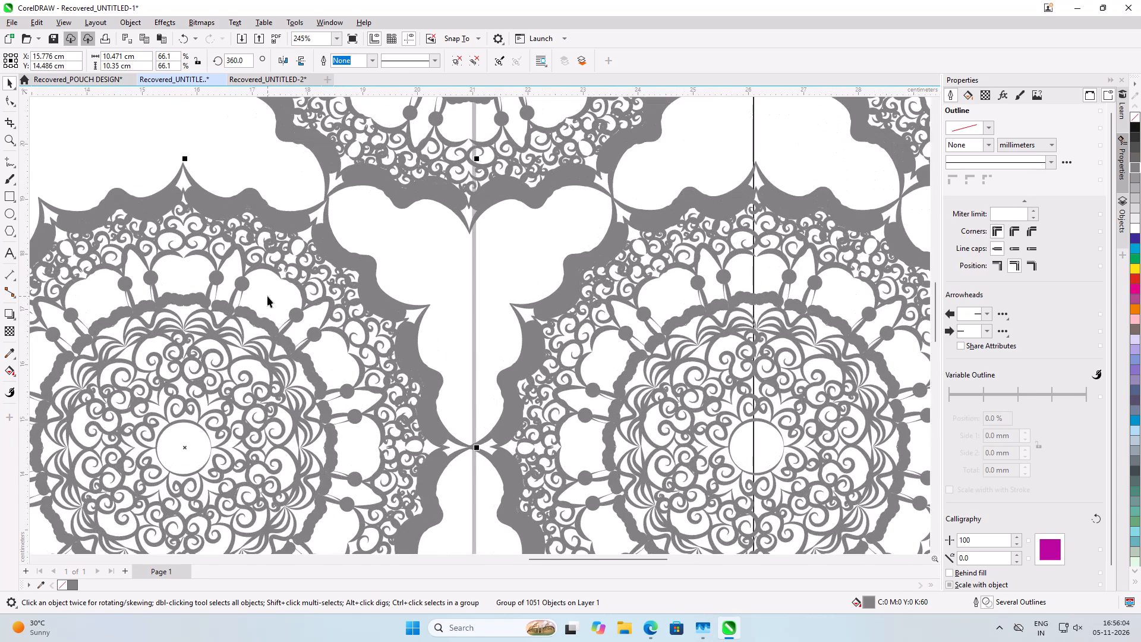
pyautogui.press('Left')
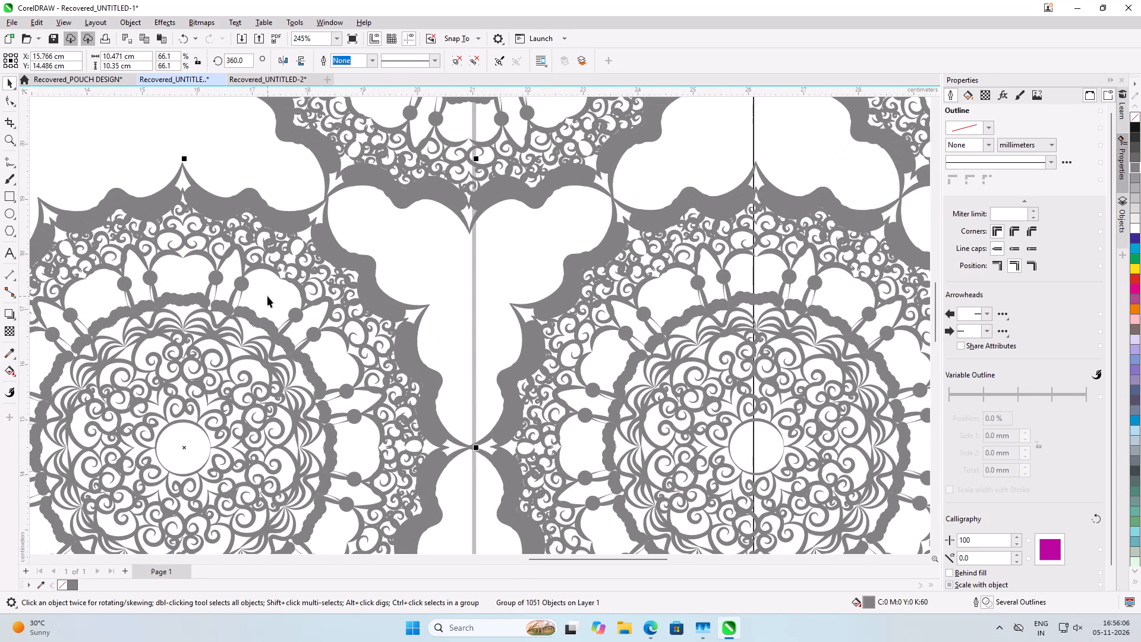
pyautogui.press('Left')
pyautogui.press('Left')
pyautogui.press('Left')
pyautogui.press('Left')
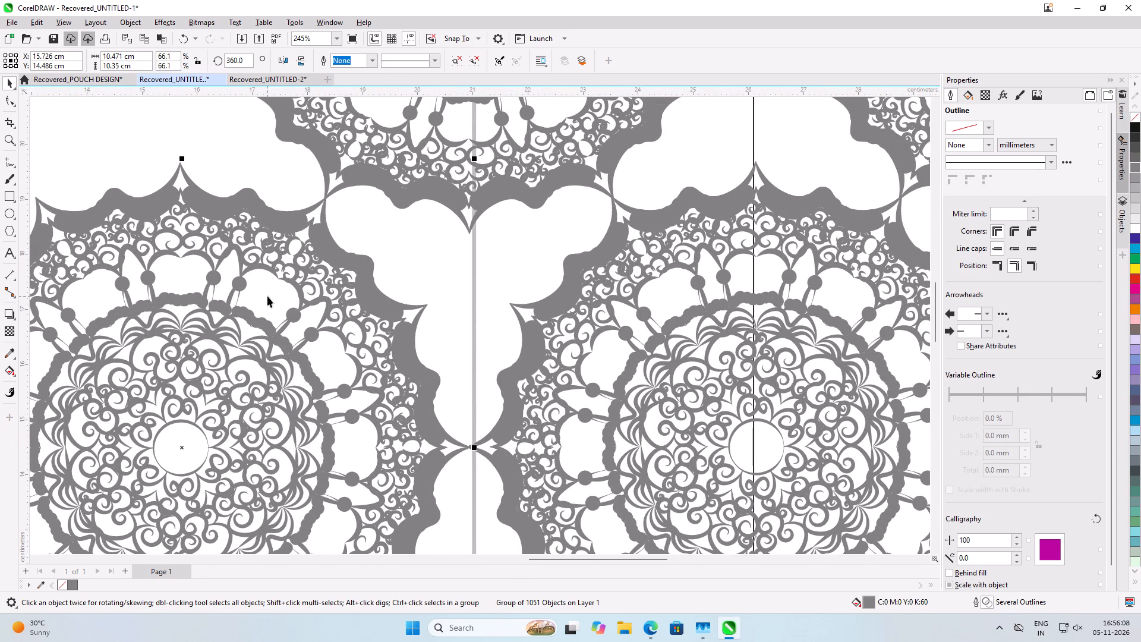
pyautogui.press('Up')
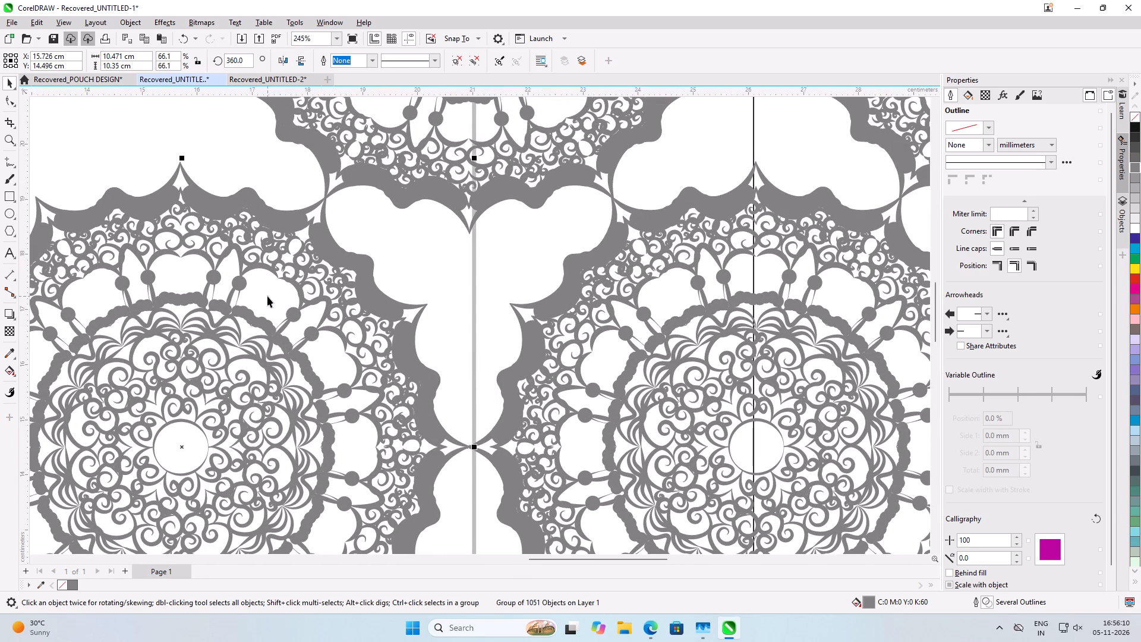
pyautogui.press('Right')
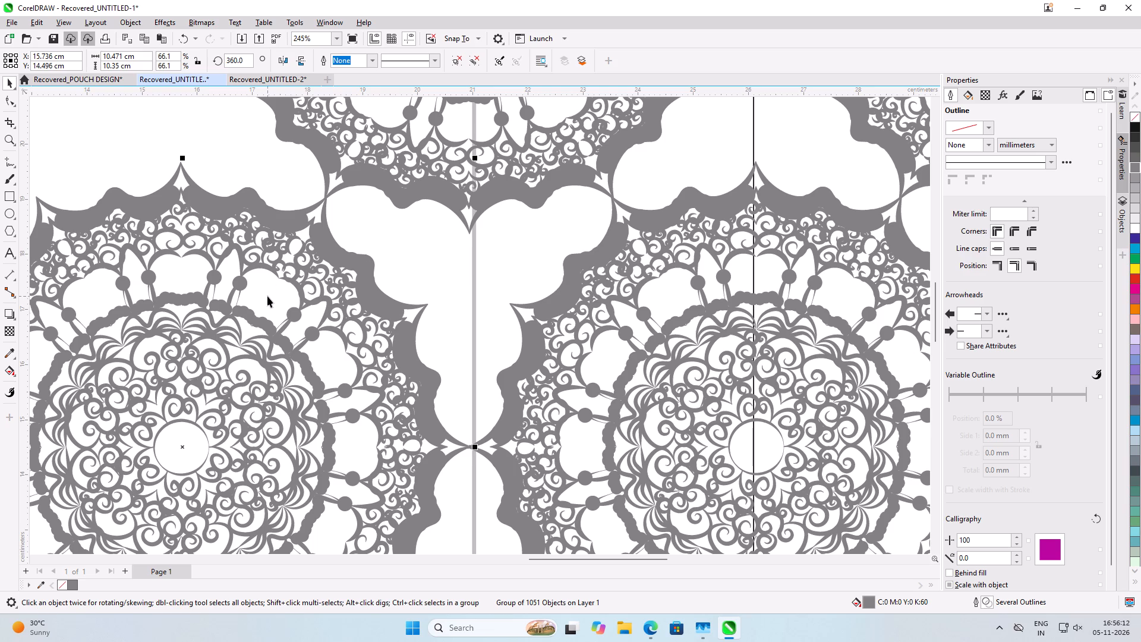
# Copy the third row's left-end mandala to the left end of the fourth row, at about X 20.97, Y 5.37 cm.
pyautogui.scroll(-12, 267, 296)
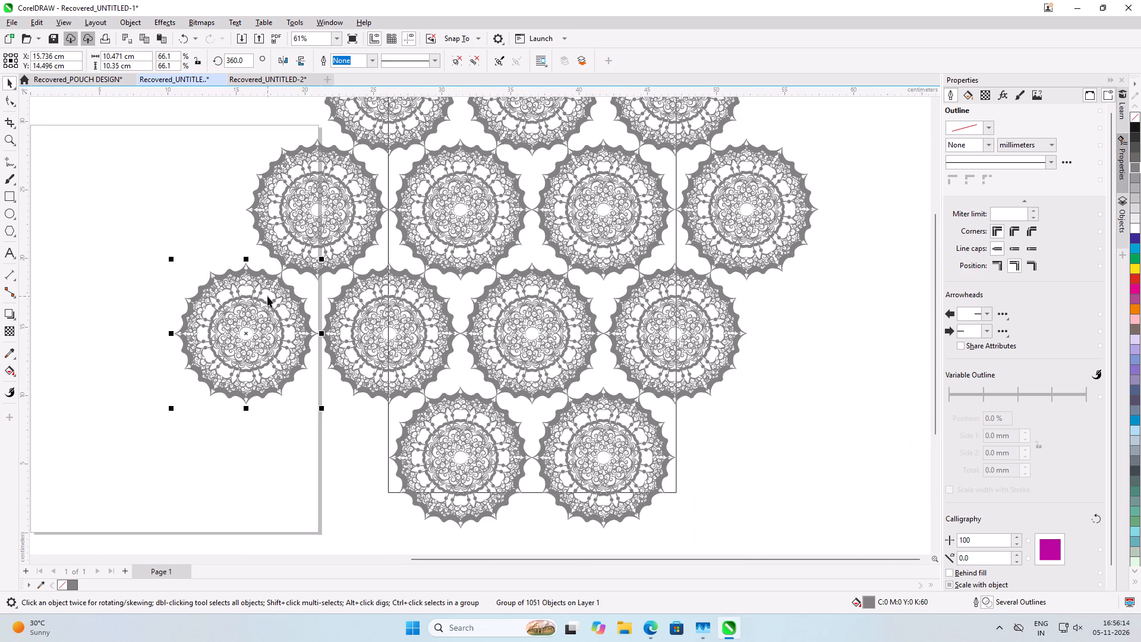
pyautogui.scroll(-1, 207, 348)
pyautogui.moveTo(248, 345); pyautogui.dragTo(313, 445)
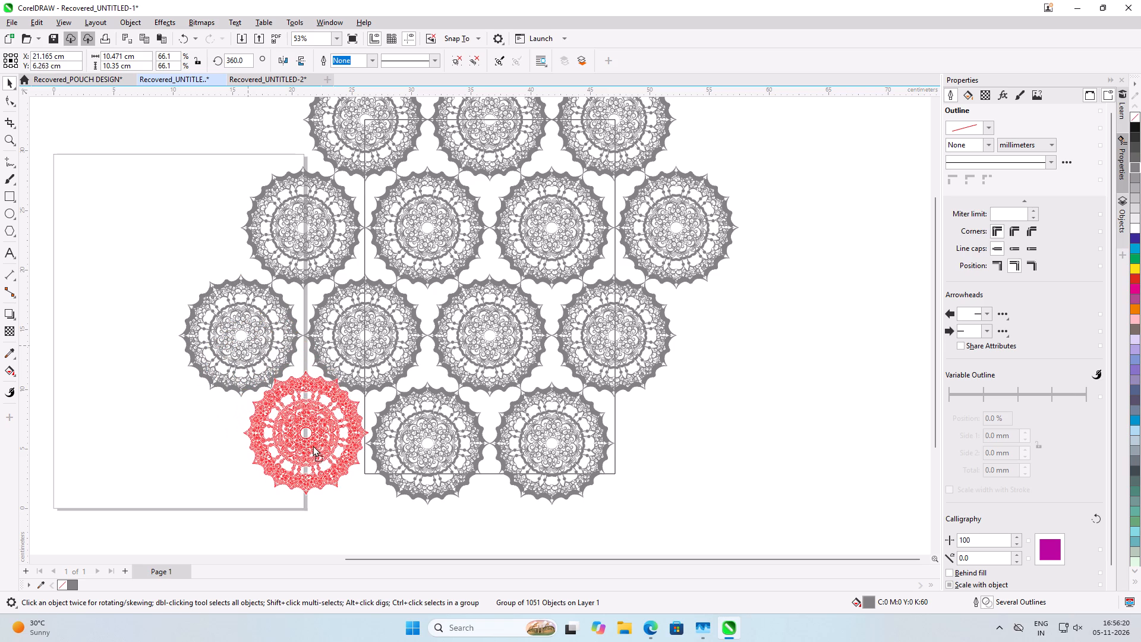
pyautogui.moveTo(313, 445); pyautogui.dragTo(314, 455)
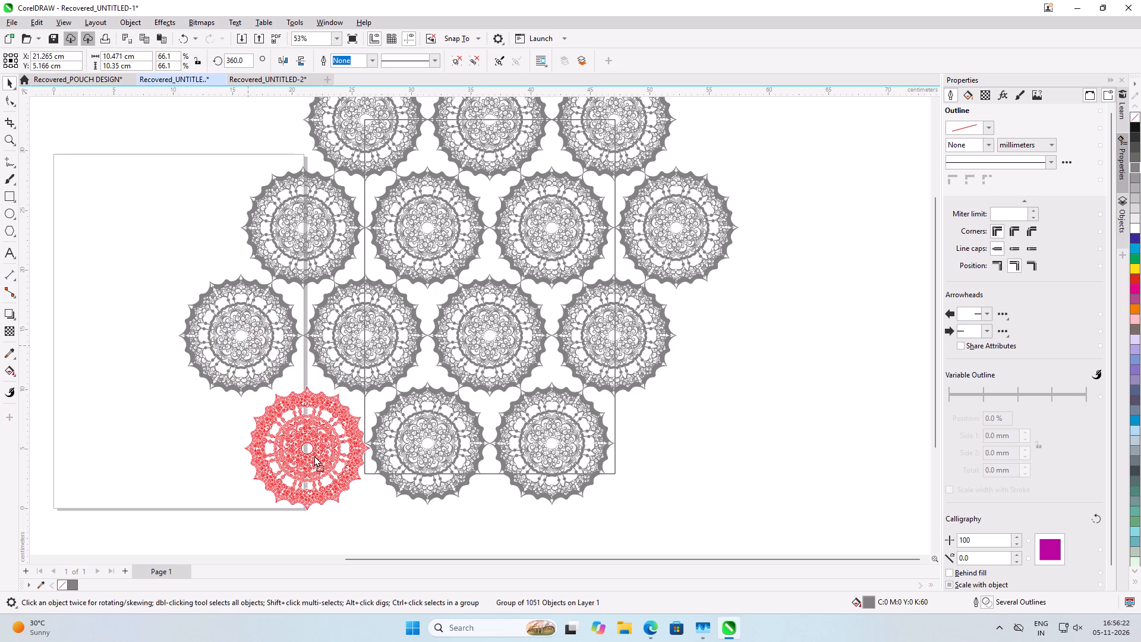
pyautogui.moveTo(314, 455); pyautogui.dragTo(312, 449)
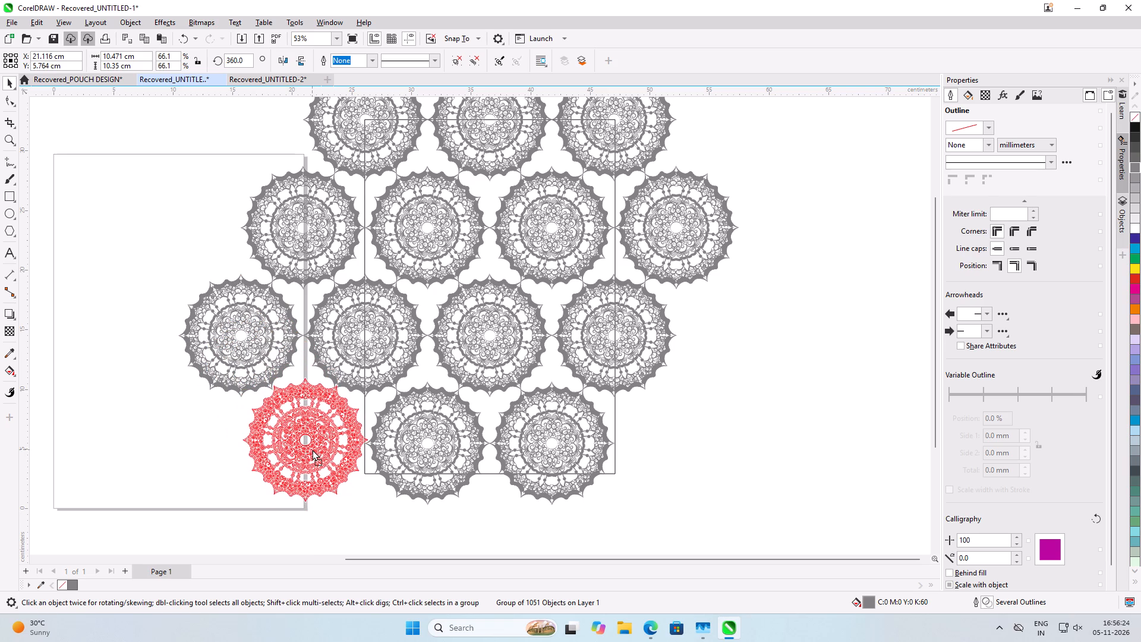
pyautogui.moveTo(312, 449); pyautogui.dragTo(312, 451)
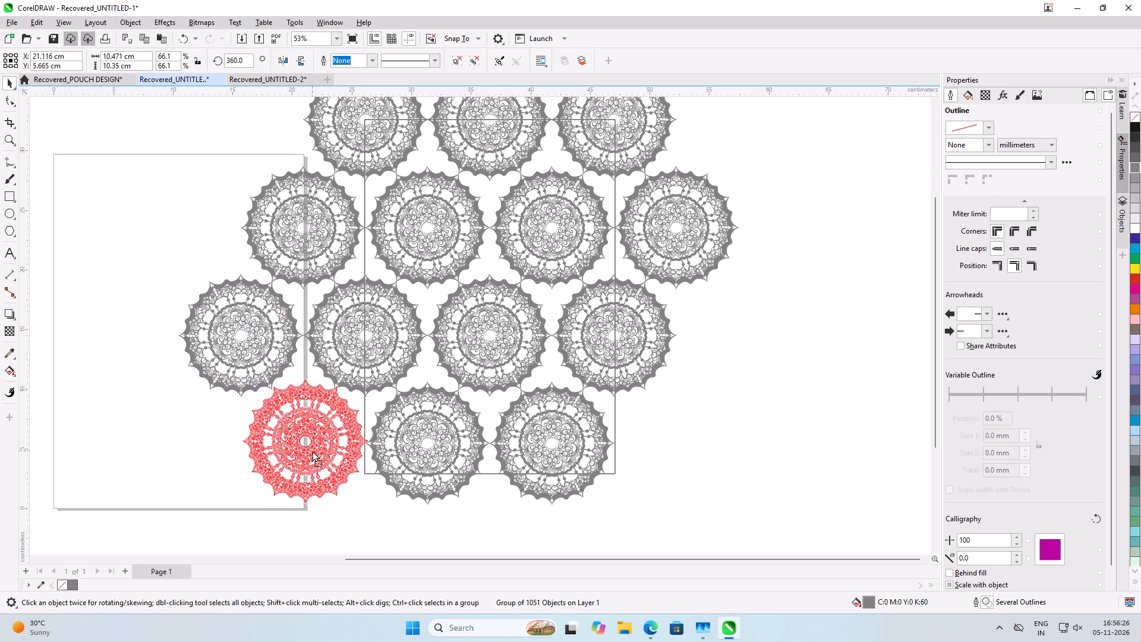
pyautogui.moveTo(312, 451); pyautogui.dragTo(309, 453)
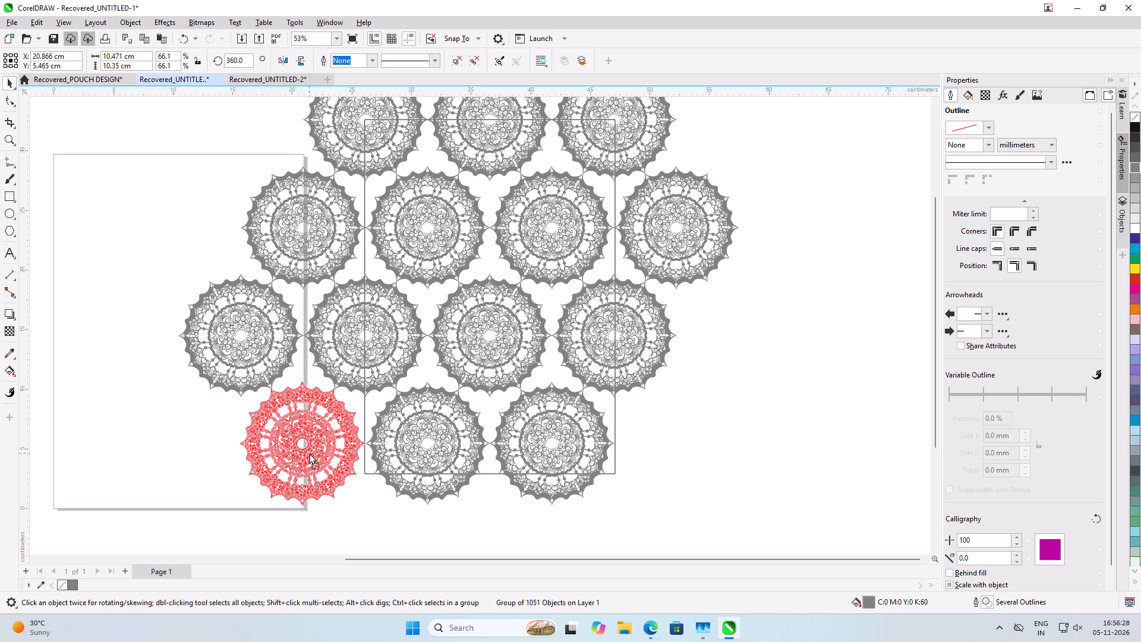
pyautogui.moveTo(309, 453); pyautogui.dragTo(310, 454)
pyautogui.rightClick(310, 454)
# Nudge the fourth row's new left-end mandala until its tips meet its neighbours, at X 20.956, Y 5.455 cm.
pyautogui.scroll(6, 292, 394)
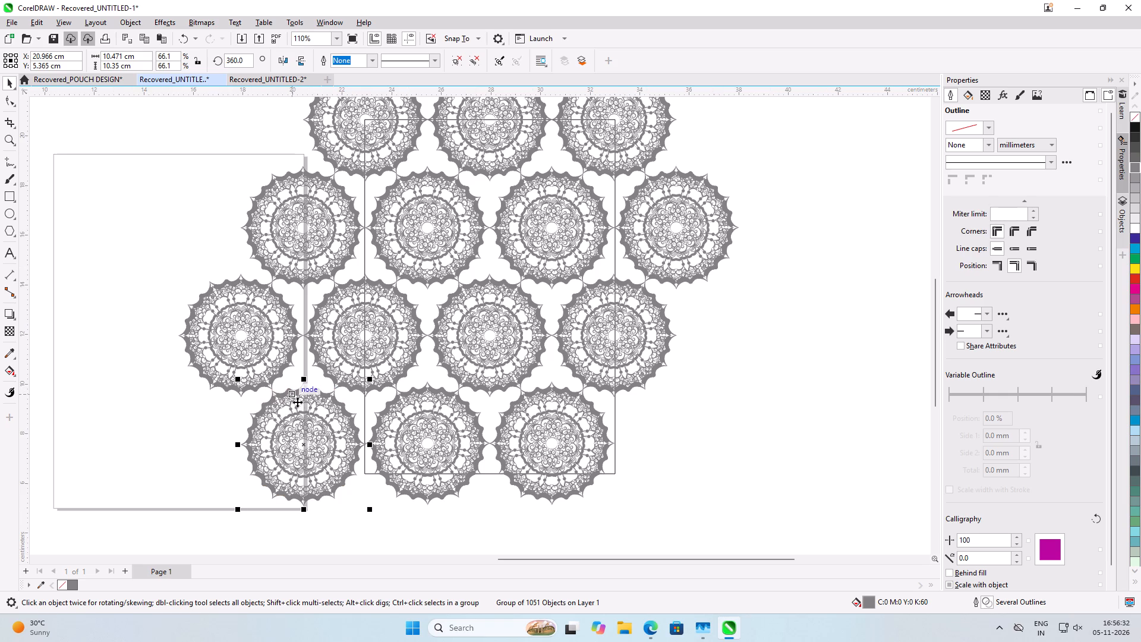
pyautogui.scroll(4, 316, 441)
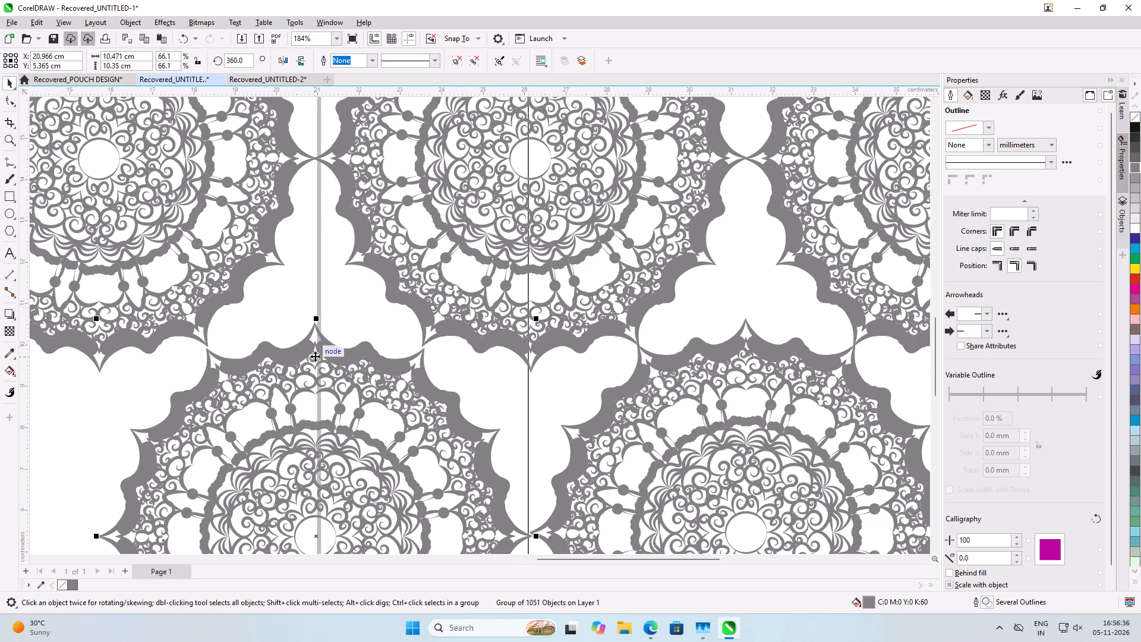
pyautogui.press('Up')
pyautogui.press('Up')
pyautogui.press('Up')
pyautogui.press('Up')
pyautogui.press('Up')
pyautogui.press('Up')
pyautogui.press('Up')
pyautogui.press('Up')
pyautogui.press('Up')
pyautogui.press('Up')
pyautogui.press('Up')
pyautogui.press('Up')
pyautogui.press('Up')
pyautogui.press('Up')
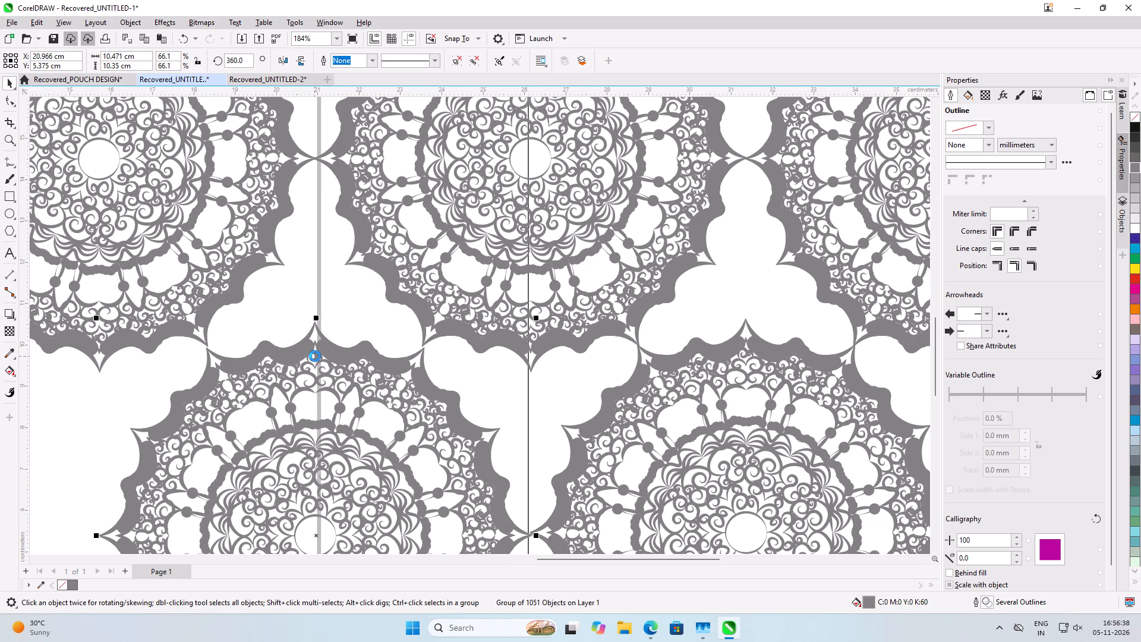
pyautogui.press('Up')
pyautogui.press('Up')
pyautogui.press('Up')
pyautogui.press('Up')
pyautogui.press('Up')
pyautogui.press('Up')
pyautogui.press('Up')
pyautogui.press('Up')
pyautogui.press('Up')
pyautogui.press('Up')
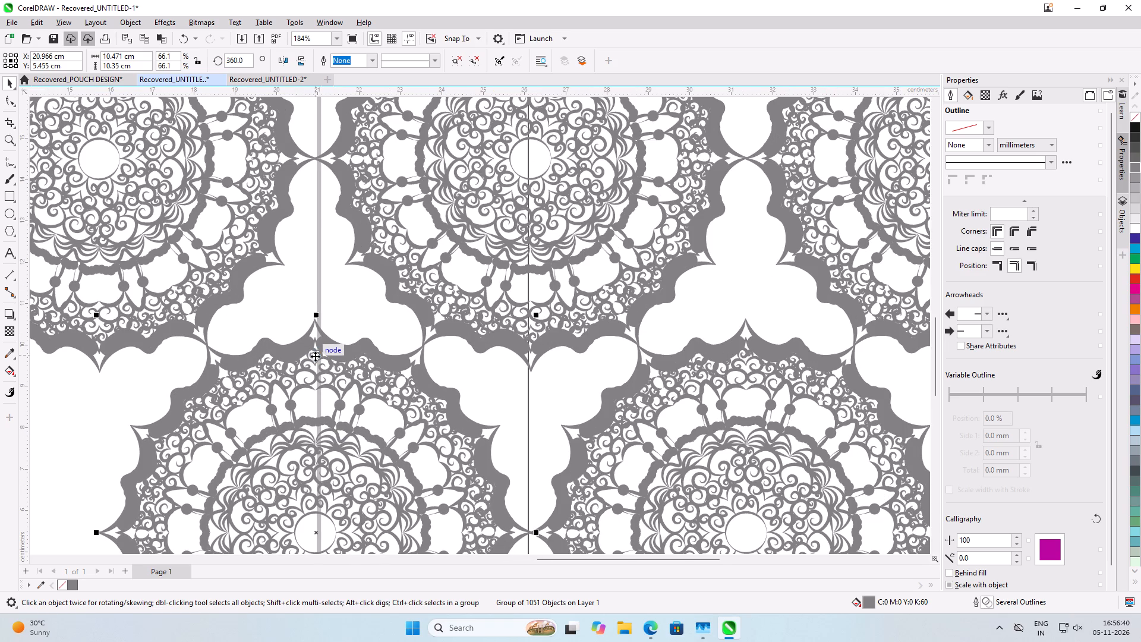
pyautogui.press('Left')
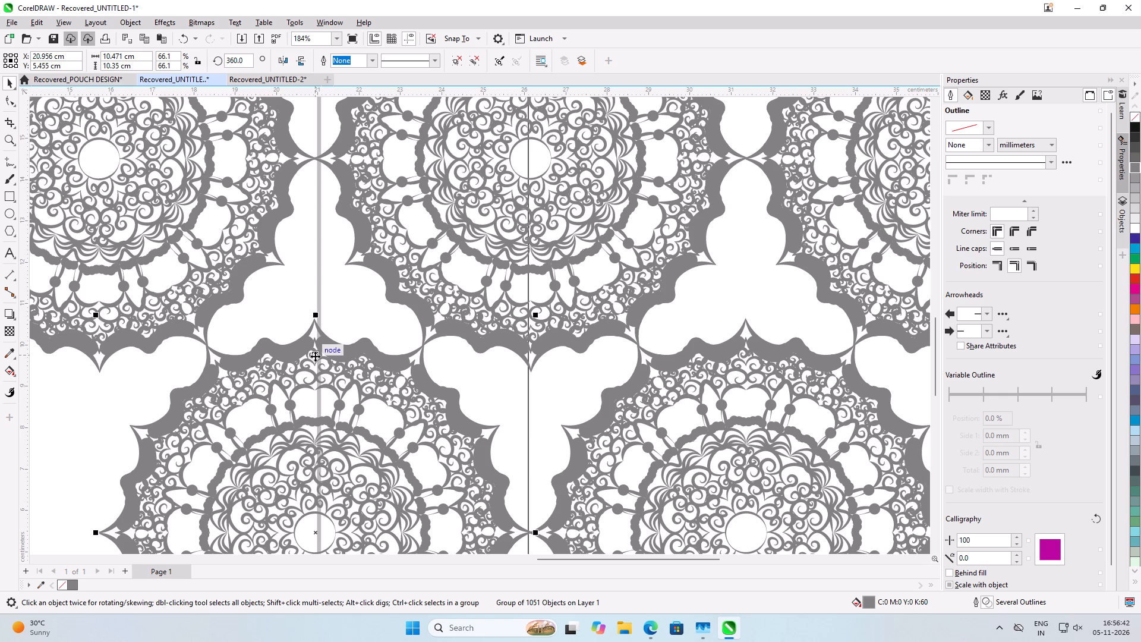
# Select all four mandalas of the third row and copy them below the fourth row, at about X 31.51, Y -3.53 cm.
pyautogui.scroll(-10, 279, 257)
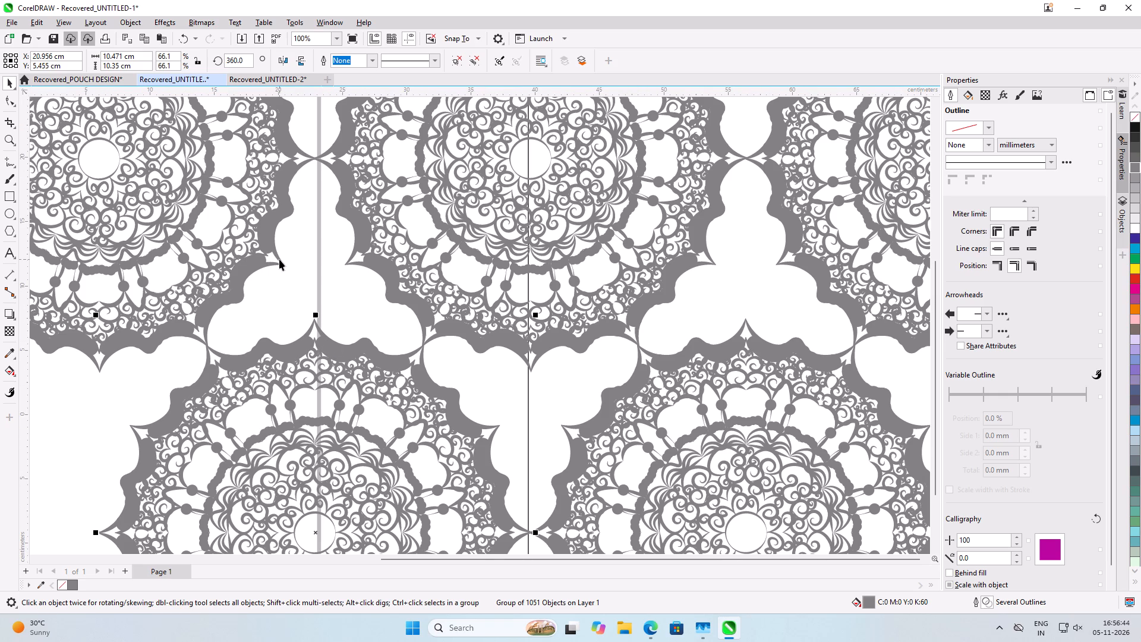
pyautogui.scroll(-4, 313, 392)
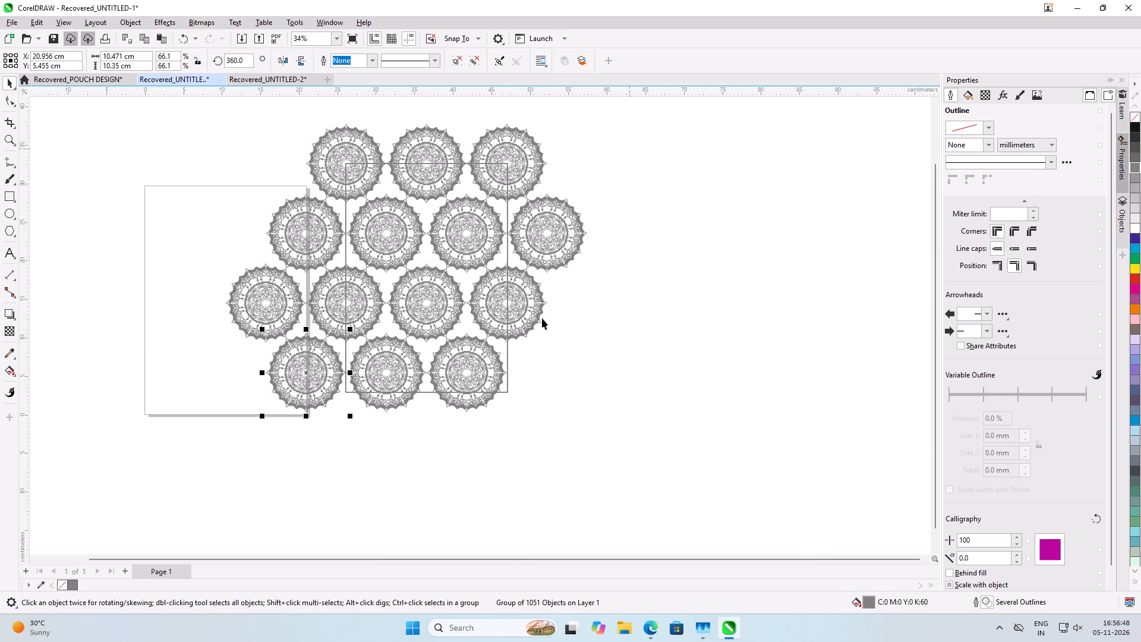
pyautogui.scroll(1, 354, 380)
pyautogui.moveTo(629, 278); pyautogui.dragTo(483, 301)
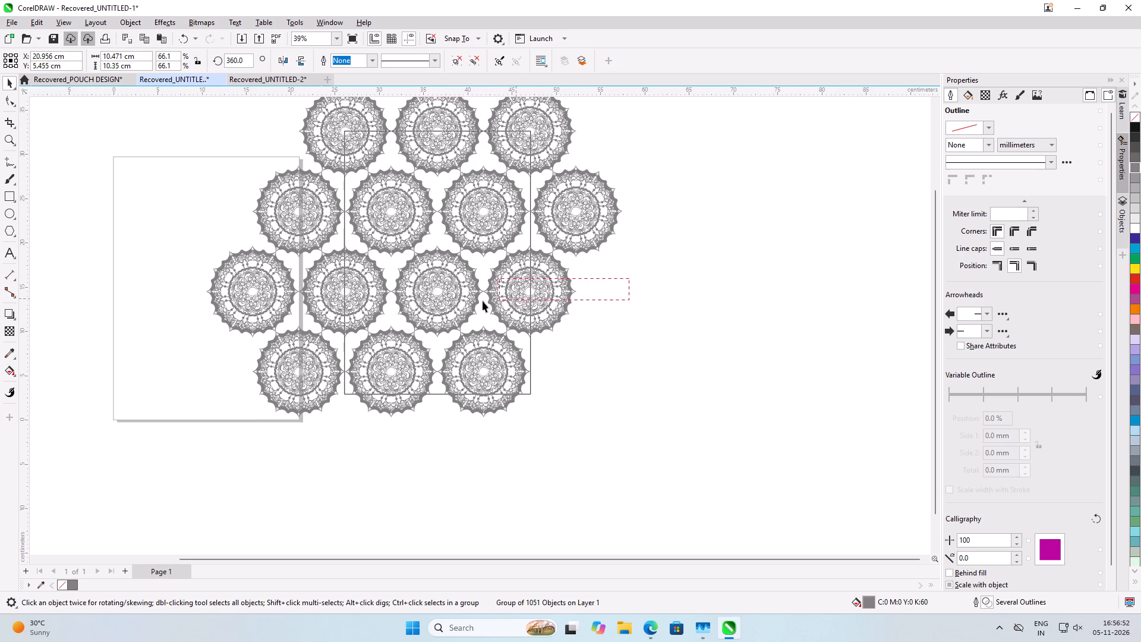
pyautogui.moveTo(483, 301); pyautogui.dragTo(198, 310)
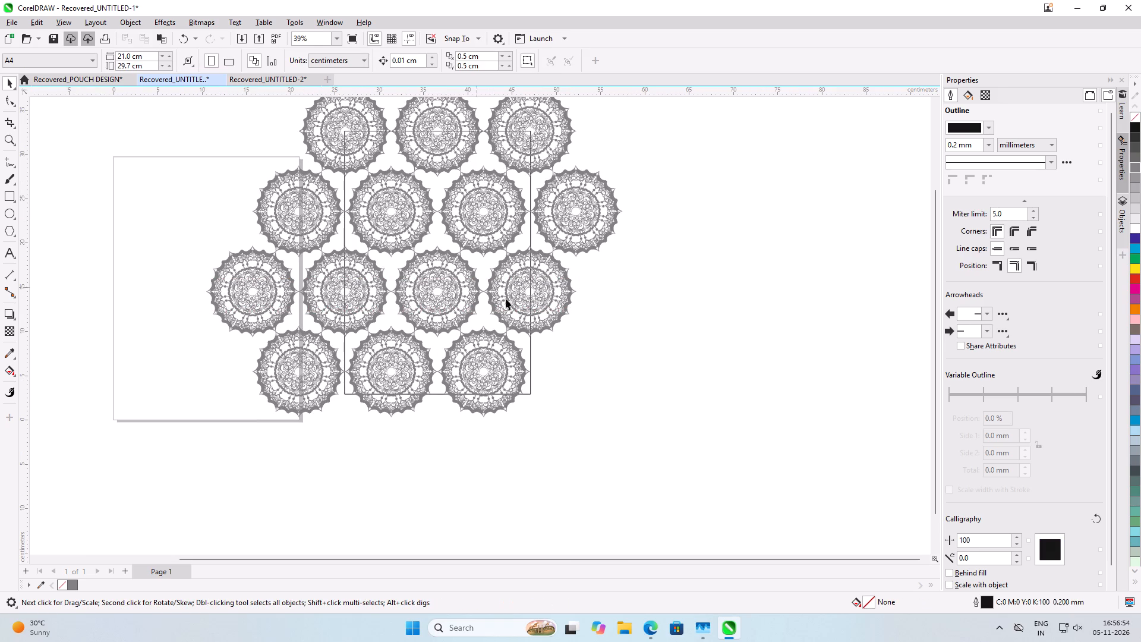
pyautogui.moveTo(673, 218); pyautogui.dragTo(450, 291)
pyautogui.moveTo(450, 291); pyautogui.dragTo(141, 349)
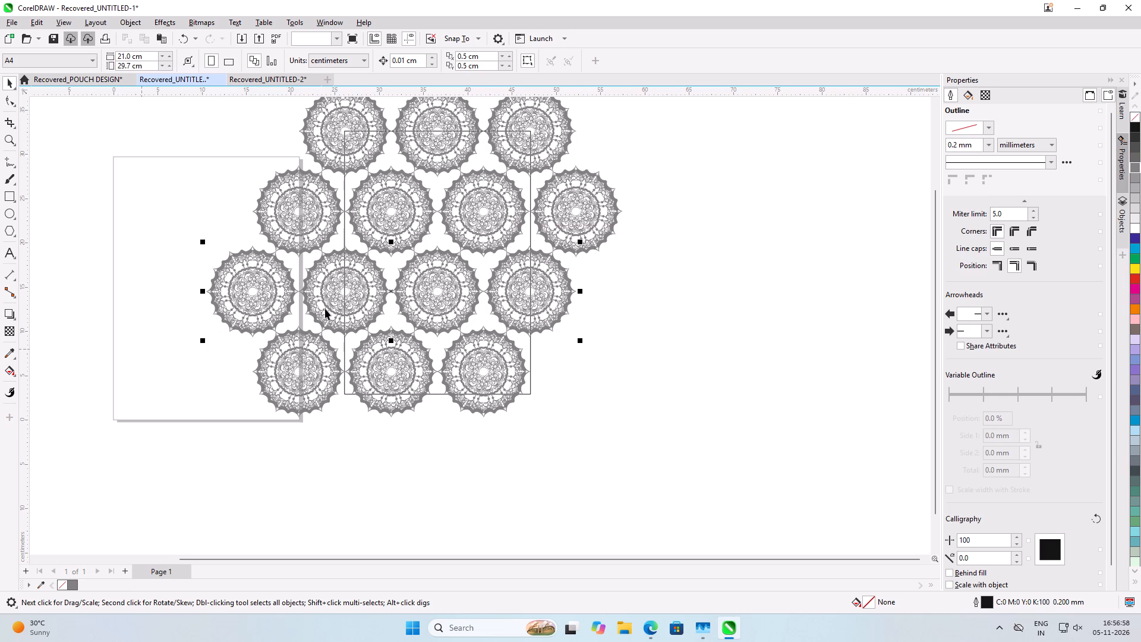
pyautogui.moveTo(441, 296); pyautogui.dragTo(433, 457)
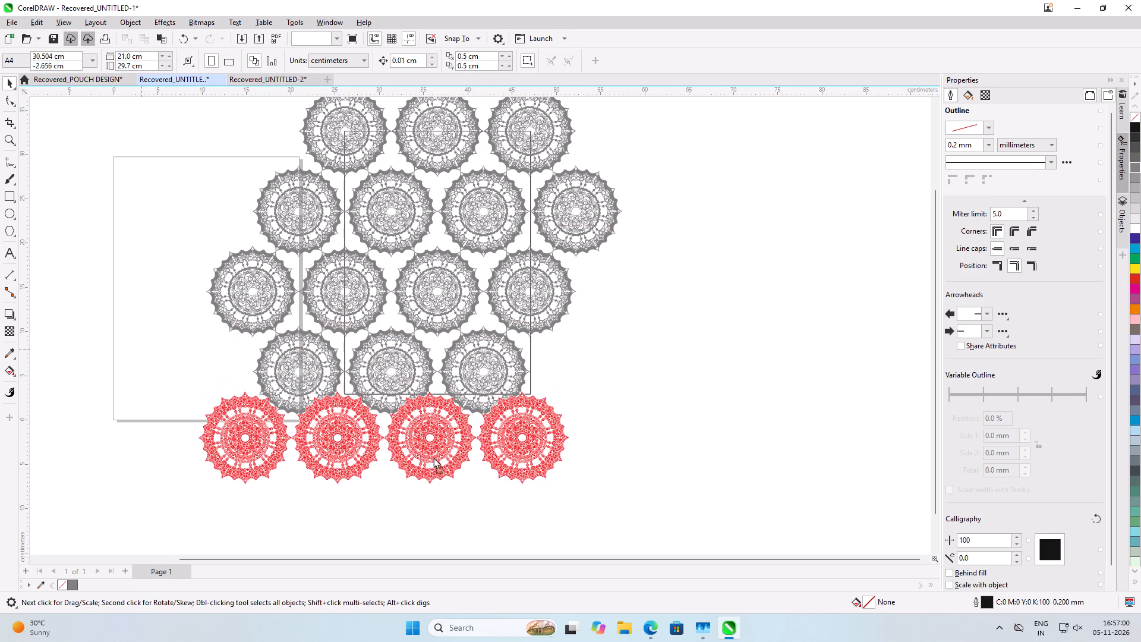
pyautogui.moveTo(433, 457); pyautogui.dragTo(443, 455)
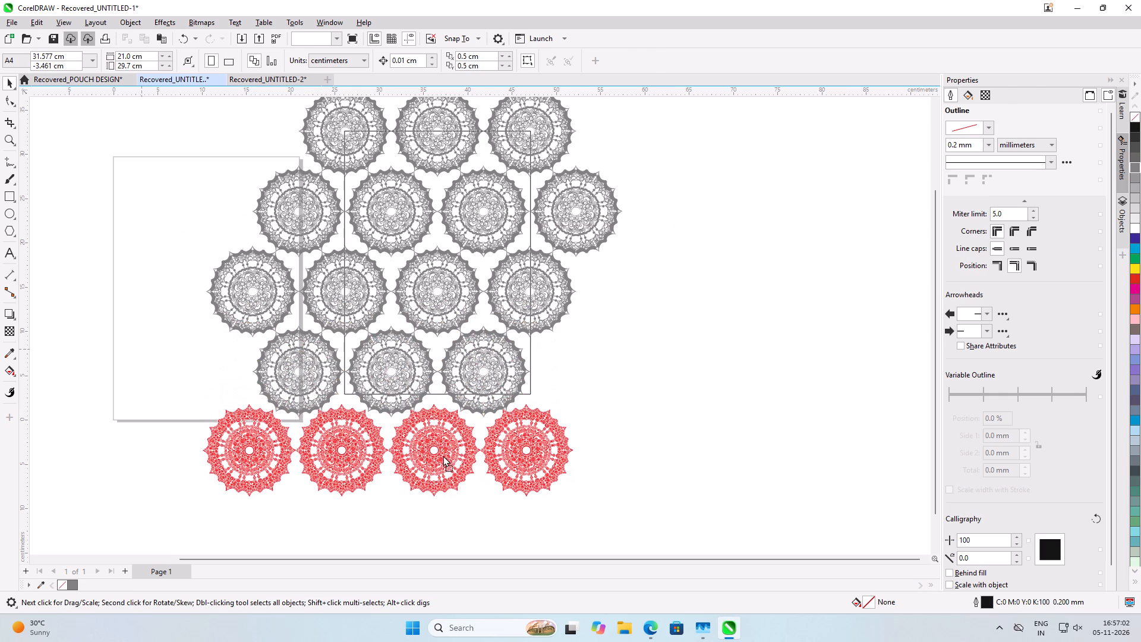
pyautogui.moveTo(443, 455); pyautogui.dragTo(443, 456)
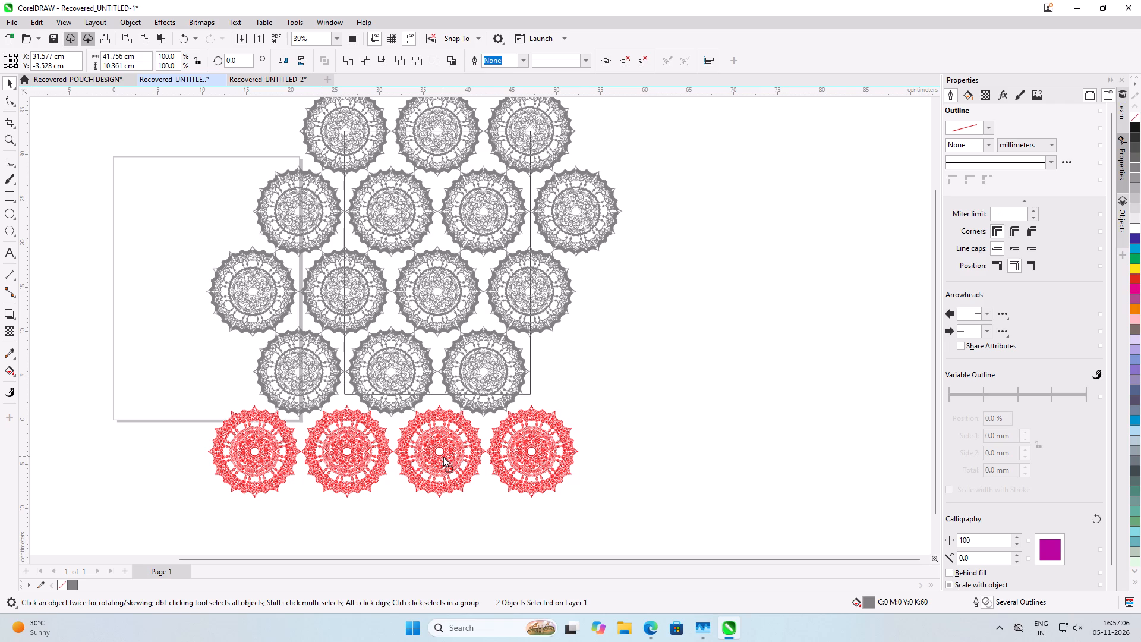
pyautogui.moveTo(443, 456); pyautogui.dragTo(442, 456)
pyautogui.rightClick(442, 456)
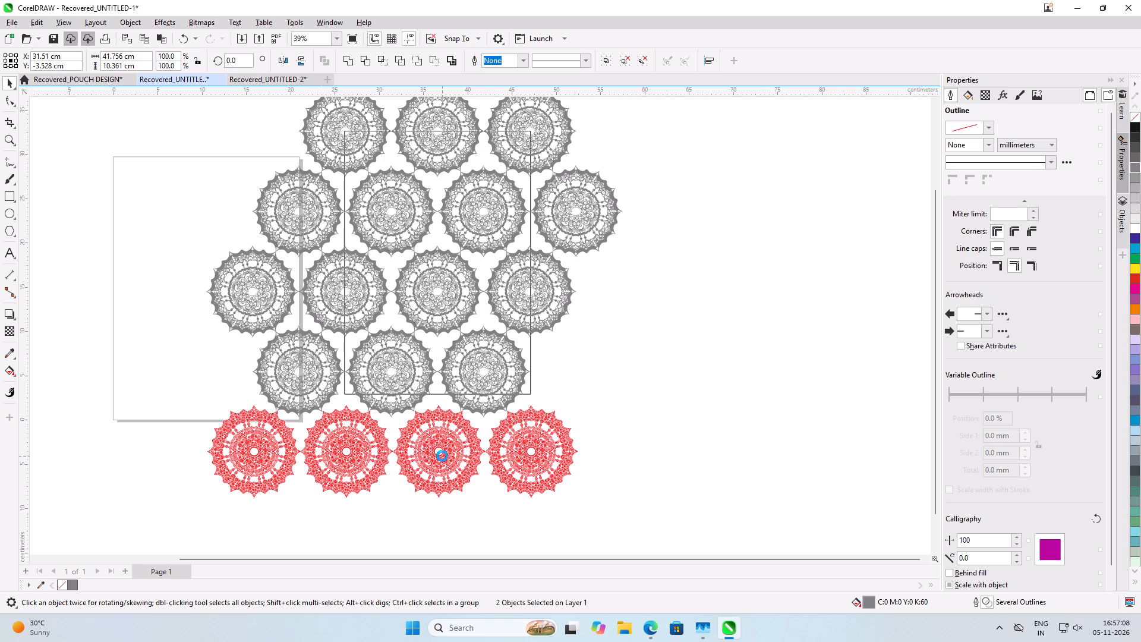
# Nudge the new fifth row of mandalas until its tips meet the fourth row's, at X 31.39, Y -3.538 cm.
pyautogui.scroll(4, 343, 427)
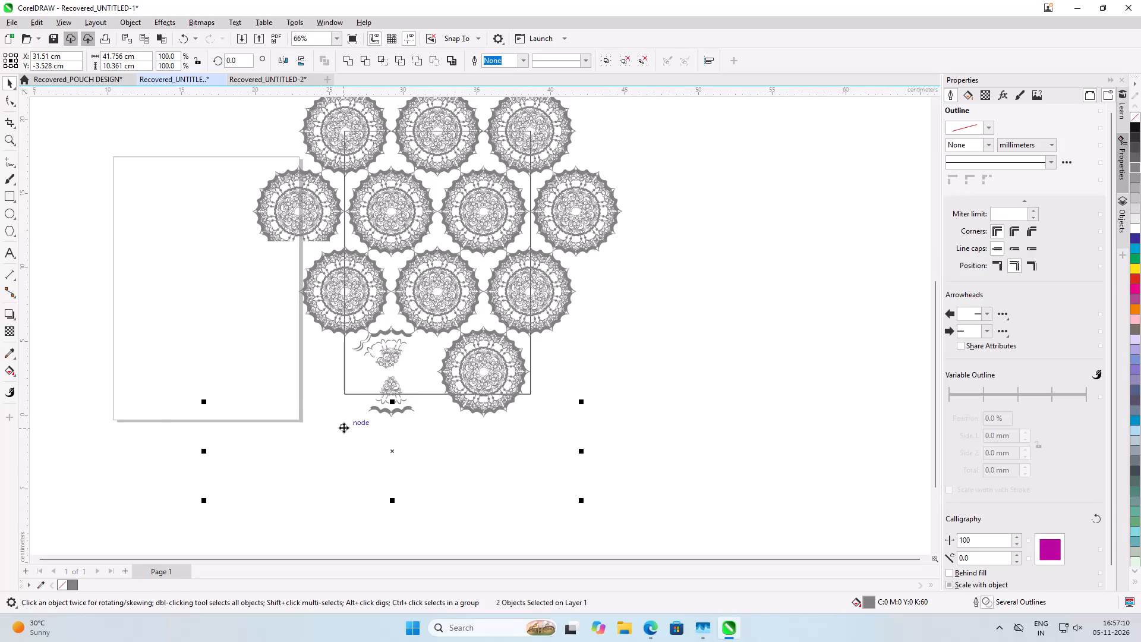
pyautogui.scroll(6, 343, 427)
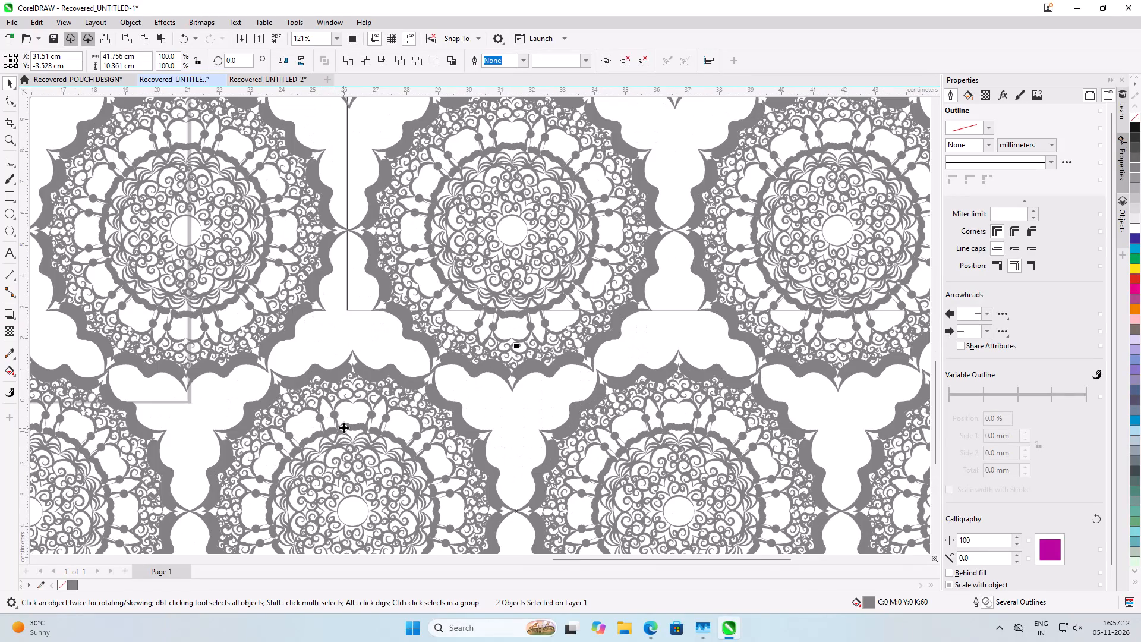
pyautogui.press('Left')
pyautogui.press('Left')
pyautogui.press('Left')
pyautogui.press('Left')
pyautogui.press('Left')
pyautogui.press('Left')
pyautogui.press('Left')
pyautogui.press('Left')
pyautogui.press('Left')
pyautogui.press('Left')
pyautogui.press('Left')
pyautogui.press('Left')
pyautogui.press('Left')
pyautogui.press('Left')
pyautogui.press('Left')
pyautogui.press('Left')
pyautogui.press('Left')
pyautogui.press('Left')
pyautogui.press('Left')
pyautogui.press('Left')
pyautogui.press('Left')
pyautogui.press('Left')
pyautogui.press('Left')
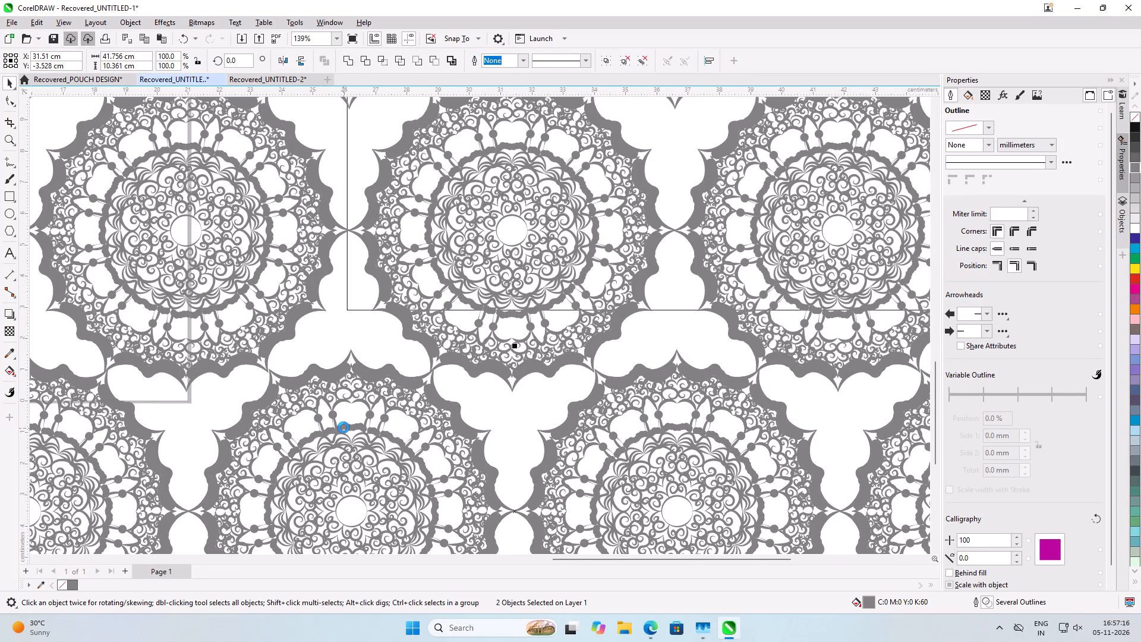
pyautogui.press('Left')
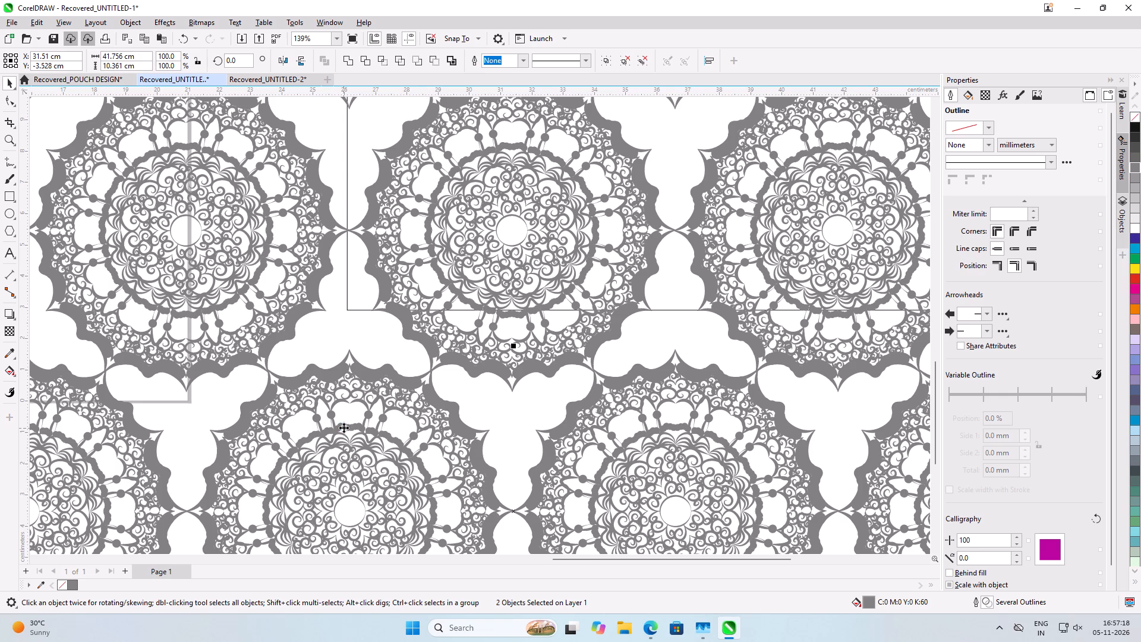
pyautogui.press('Left')
pyautogui.press('Down')
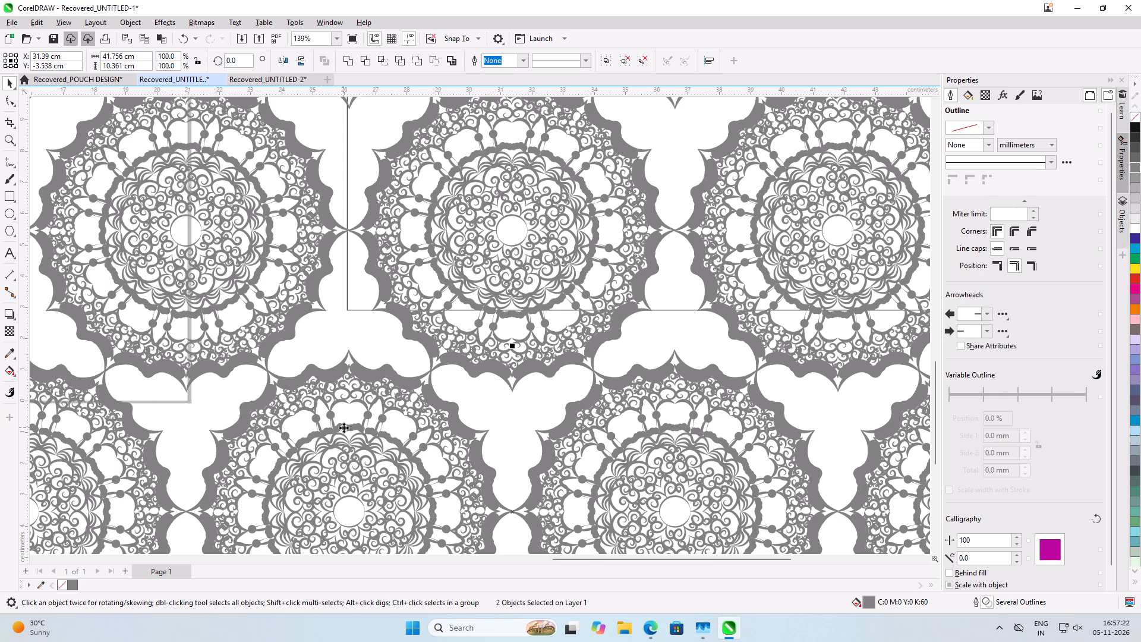
# Copy the fifth row's left-end mandala to the right end of the fourth row, at about X 52.22, Y 5.48 cm.
pyautogui.scroll(-6, 343, 427)
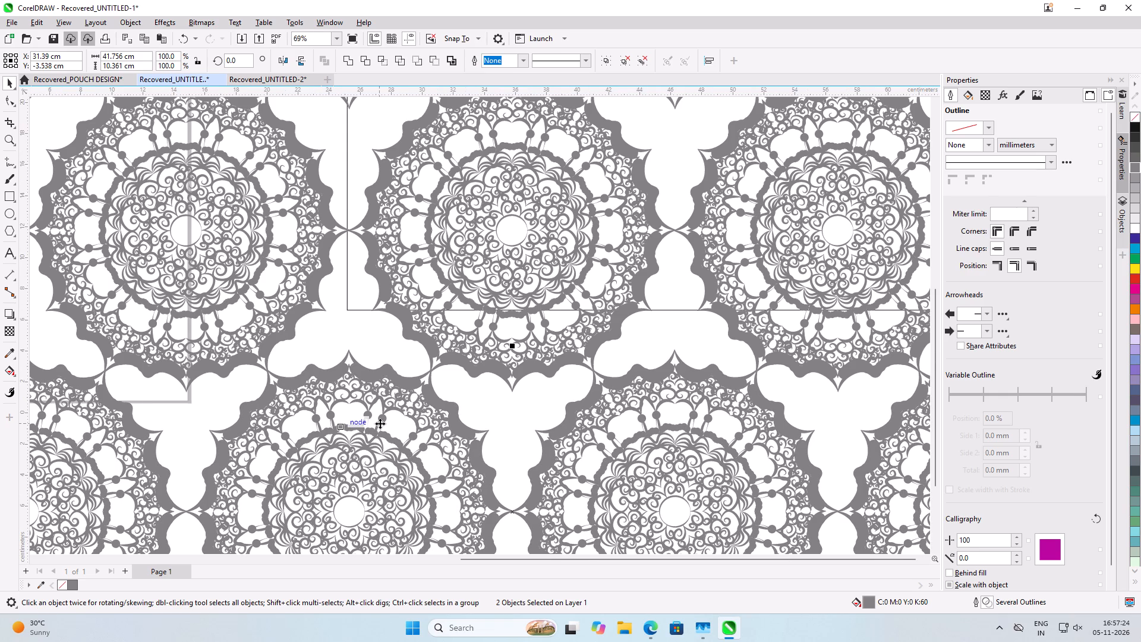
pyautogui.scroll(-1, 342, 395)
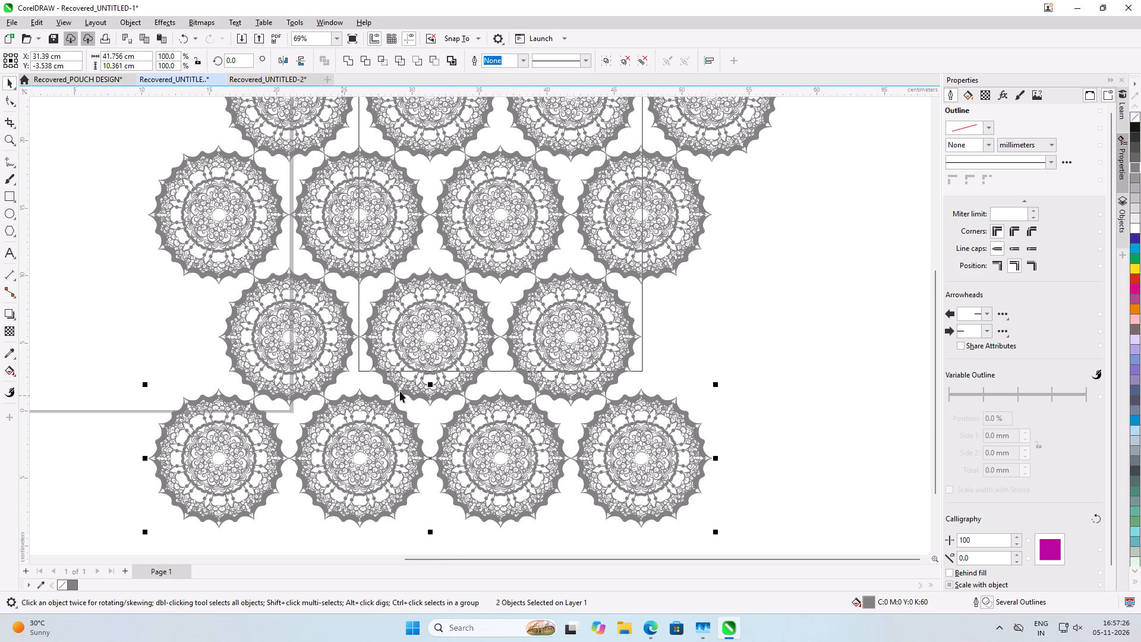
pyautogui.click(818, 337)
pyautogui.scroll(-3, 253, 357)
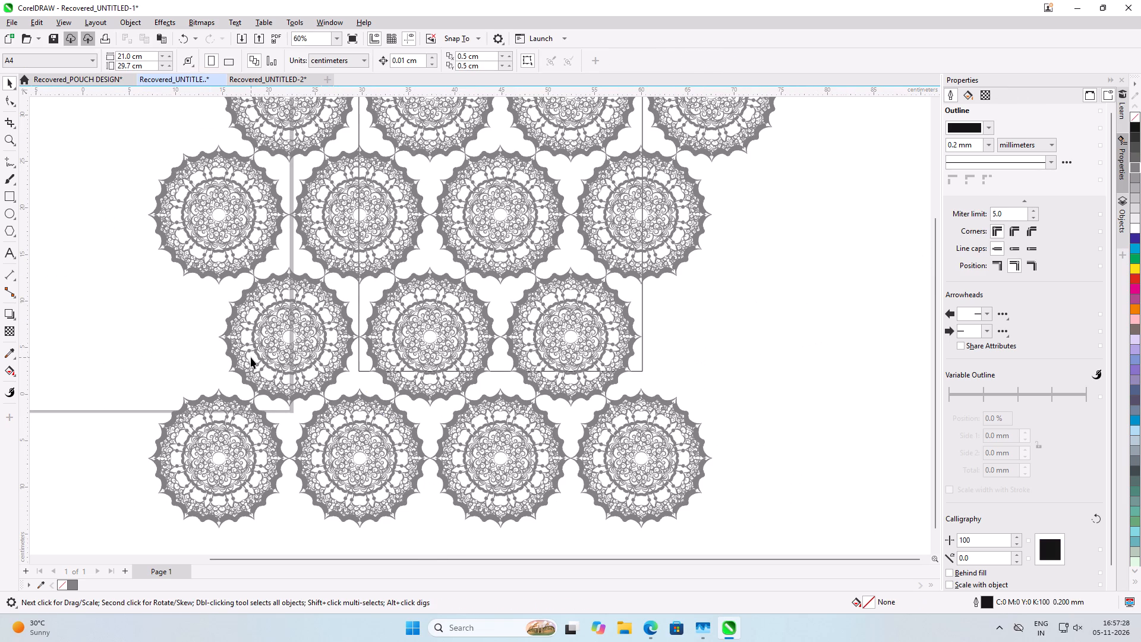
pyautogui.scroll(-2, 380, 463)
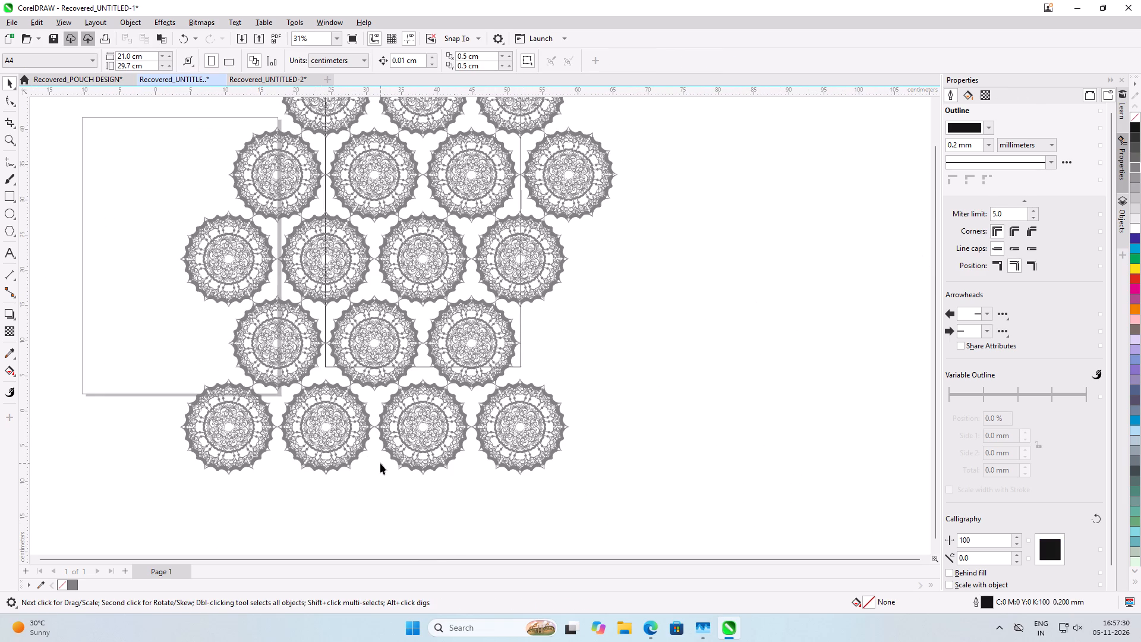
pyautogui.scroll(1, 415, 296)
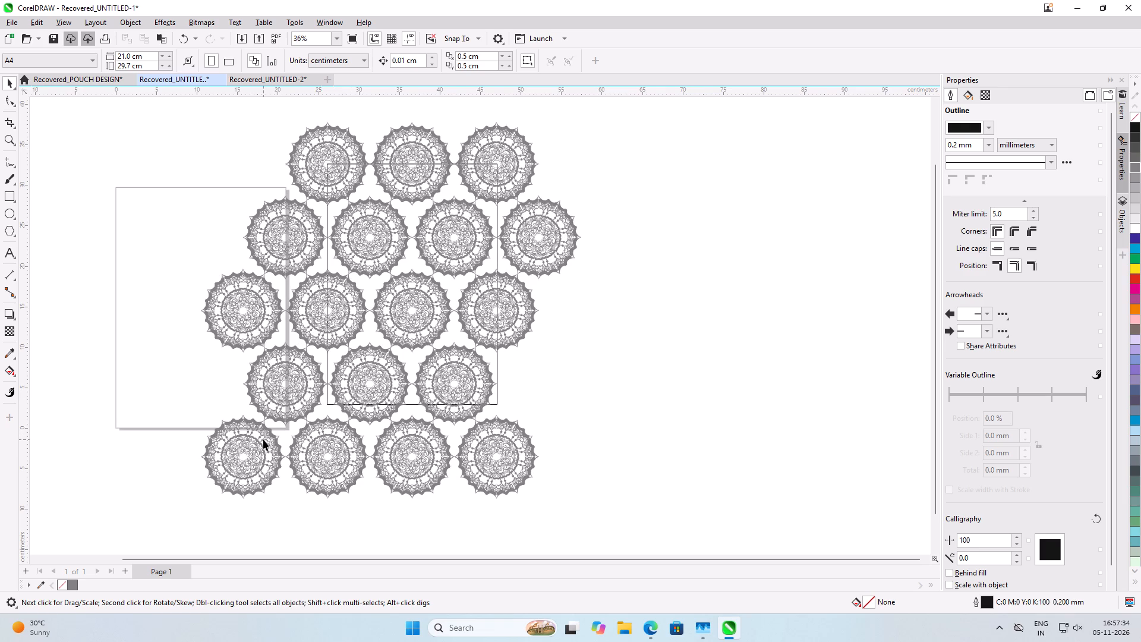
pyautogui.moveTo(259, 442); pyautogui.dragTo(540, 372)
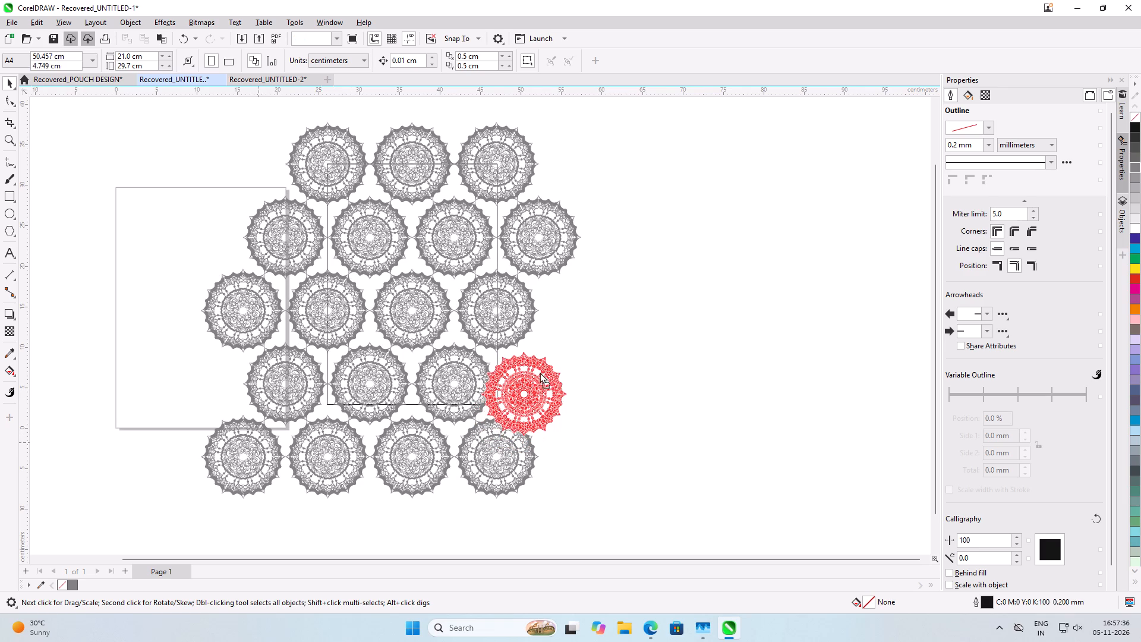
pyautogui.moveTo(540, 372); pyautogui.dragTo(556, 367)
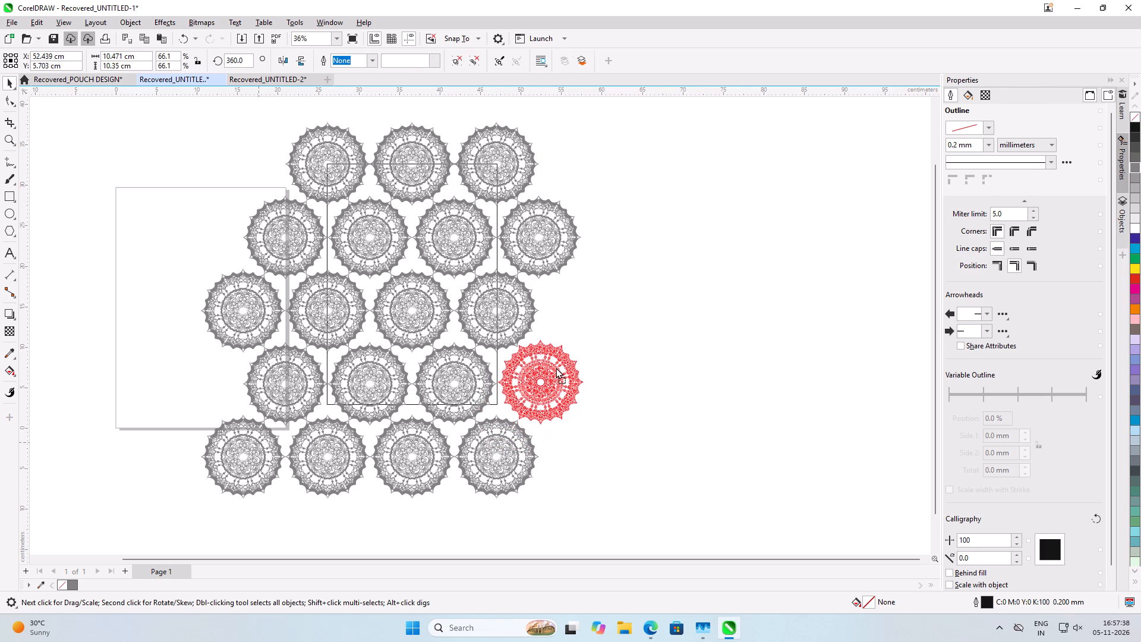
pyautogui.moveTo(556, 367); pyautogui.dragTo(553, 369)
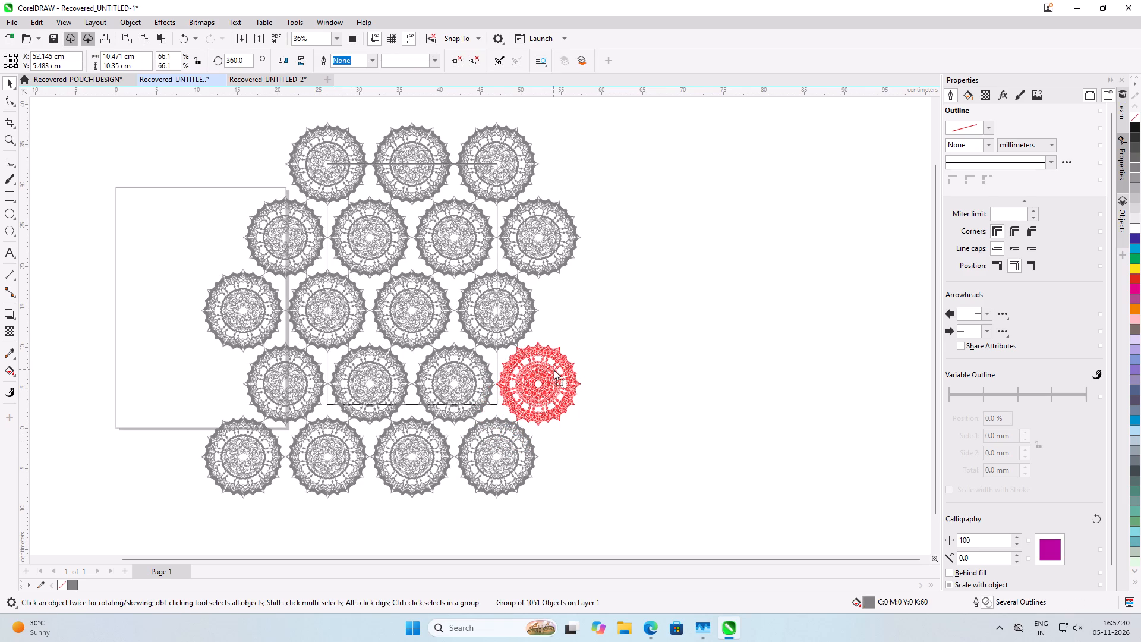
pyautogui.moveTo(553, 369); pyautogui.dragTo(554, 369)
pyautogui.rightClick(554, 369)
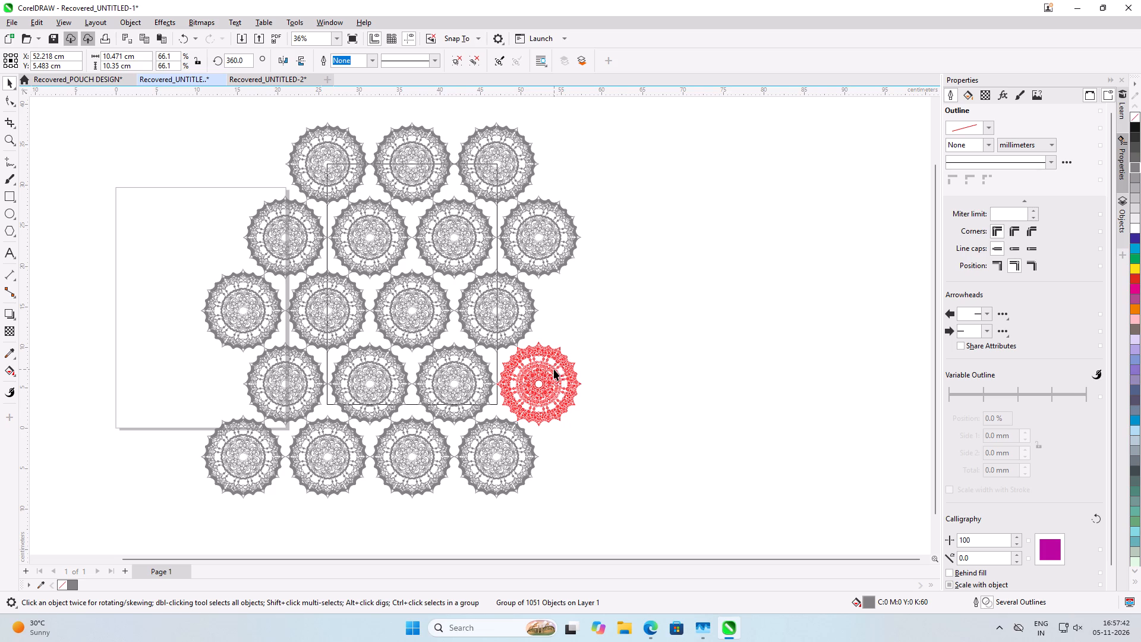
# Nudge the fourth row's new right-end mandala until its tips meet its neighbours, at X 52.238, Y 5.483 cm.
pyautogui.scroll(5, 553, 370)
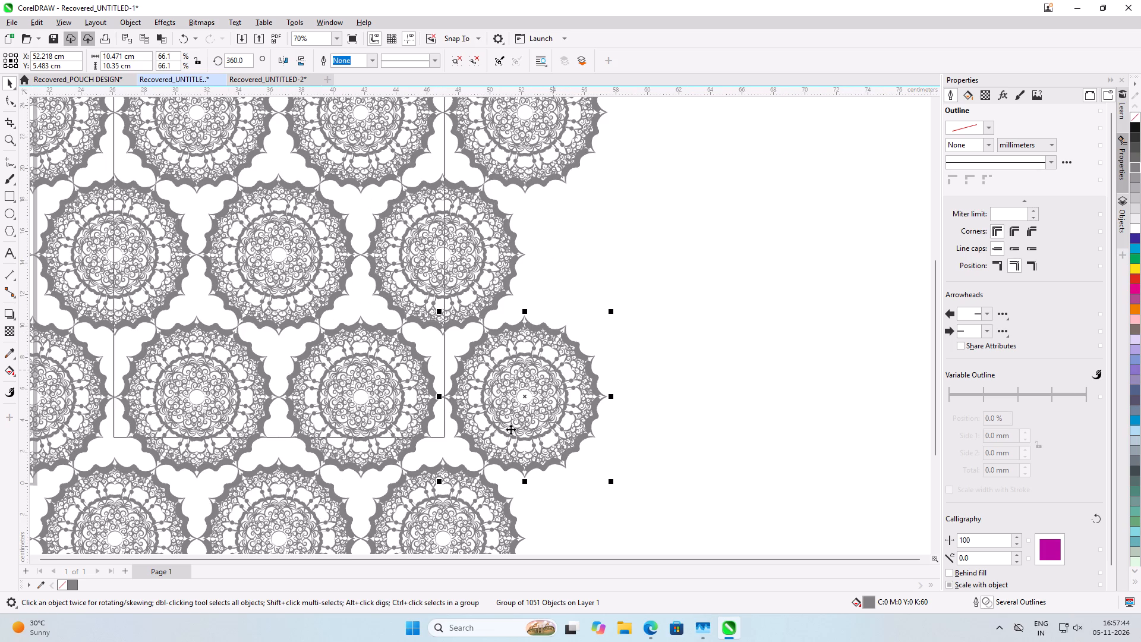
pyautogui.scroll(3, 510, 429)
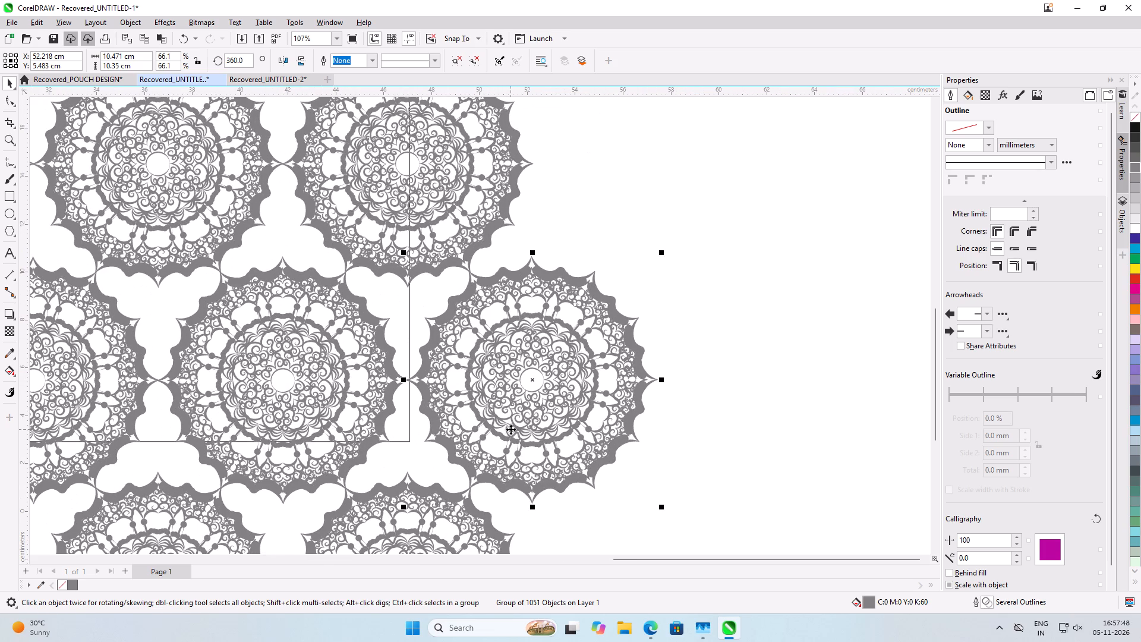
pyautogui.scroll(-1, 516, 256)
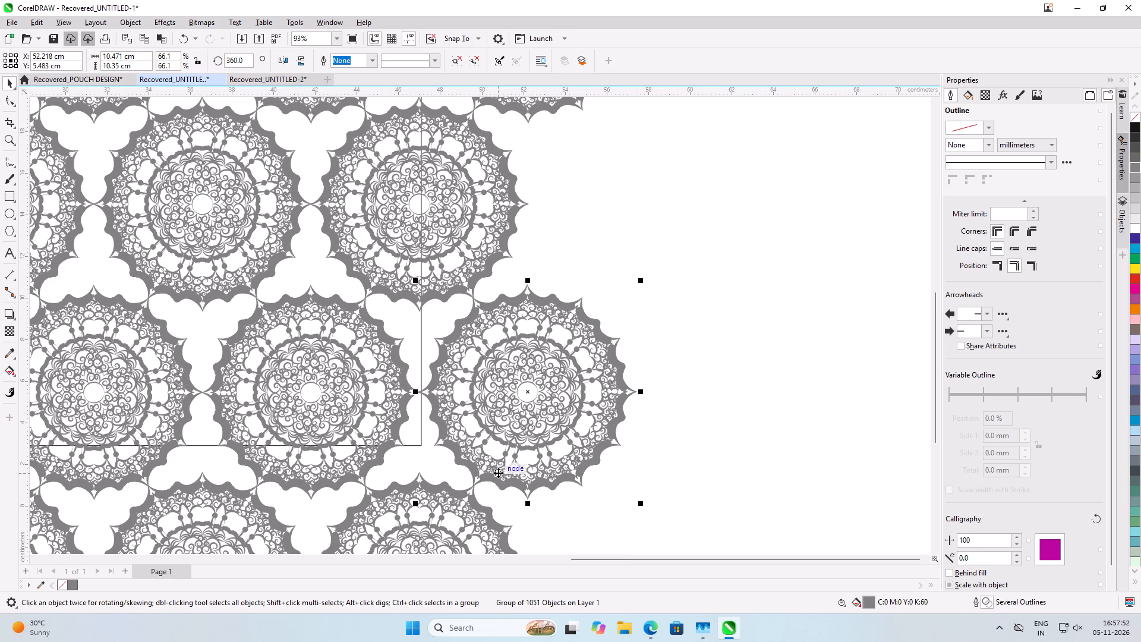
pyautogui.scroll(2, 498, 473)
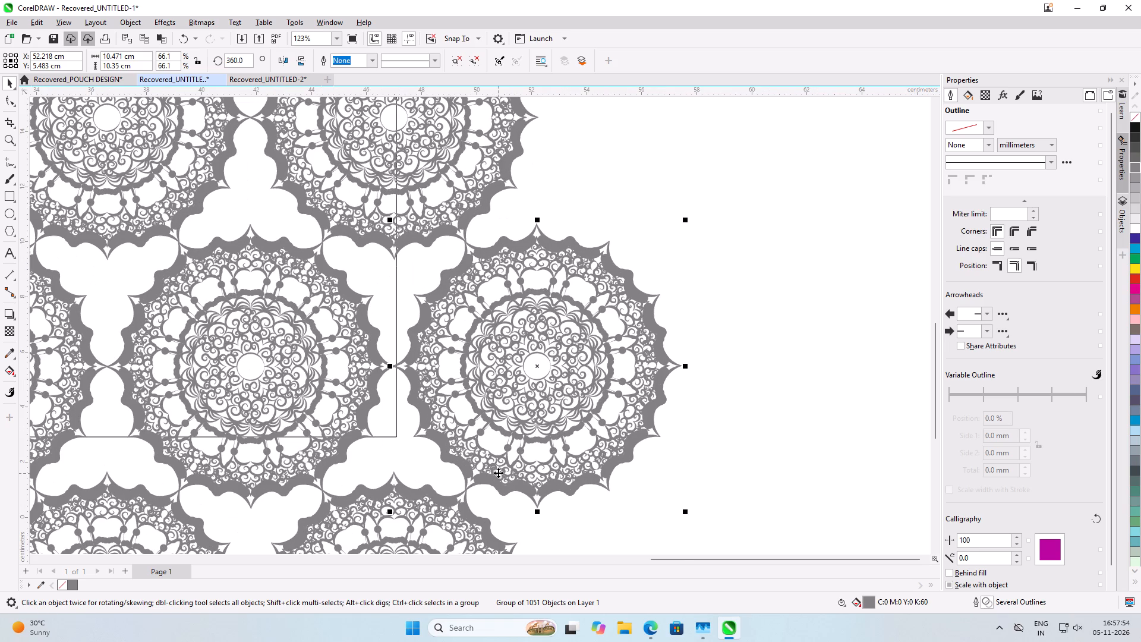
pyautogui.scroll(3, 423, 531)
pyautogui.scroll(-1, 467, 351)
pyautogui.scroll(2, 486, 130)
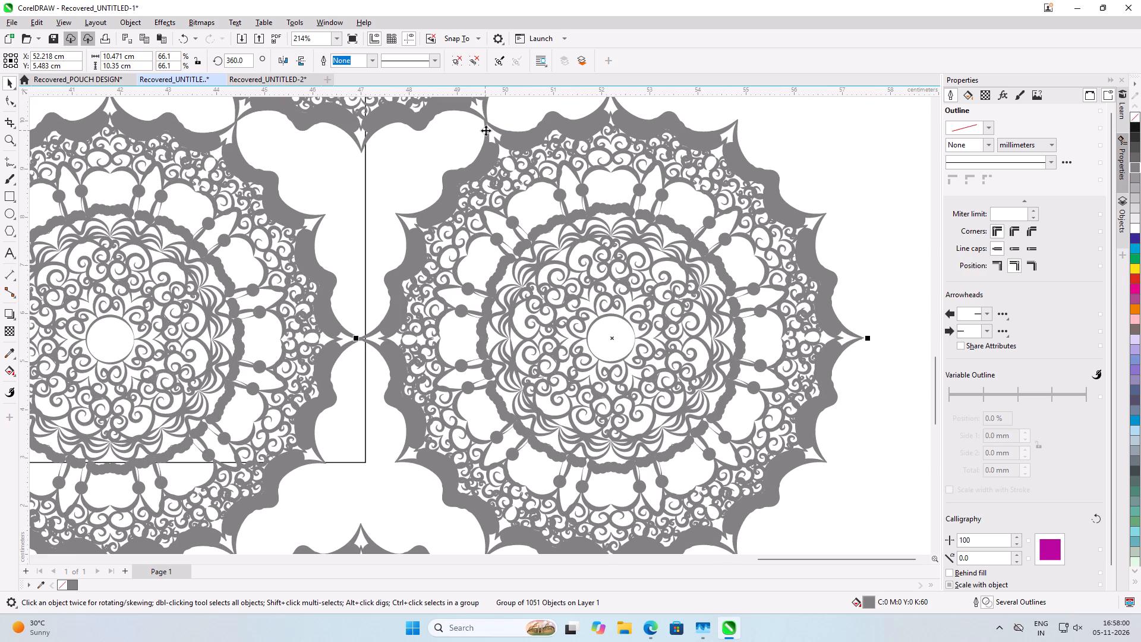
pyautogui.press('Right')
pyautogui.press('Right')
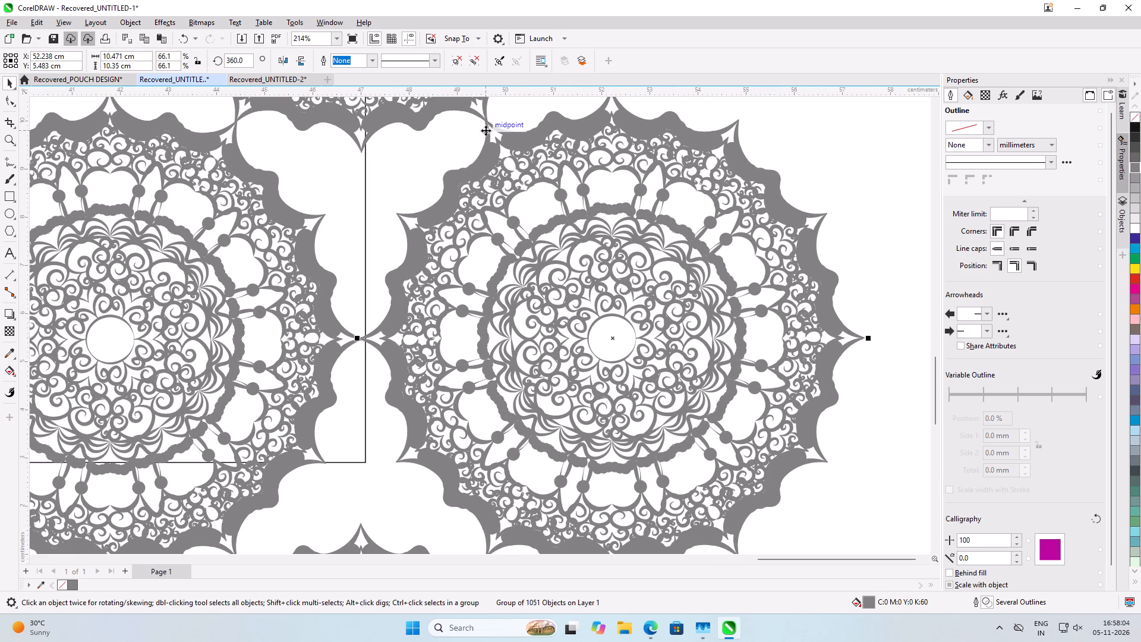
pyautogui.scroll(-6, 486, 130)
pyautogui.scroll(-4, 521, 338)
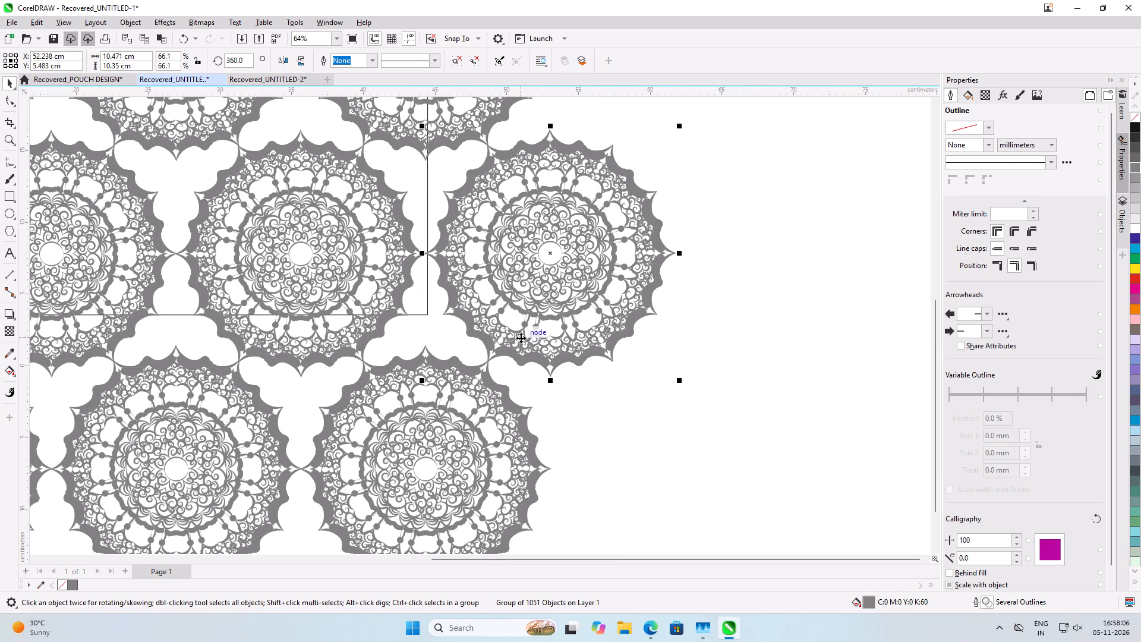
pyautogui.click(679, 439)
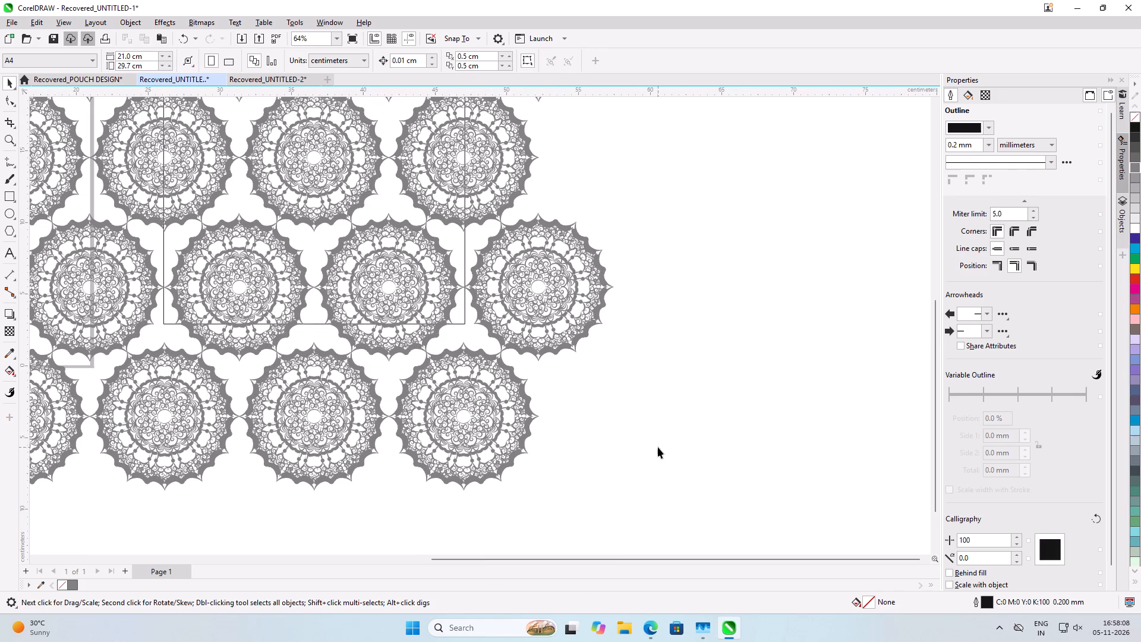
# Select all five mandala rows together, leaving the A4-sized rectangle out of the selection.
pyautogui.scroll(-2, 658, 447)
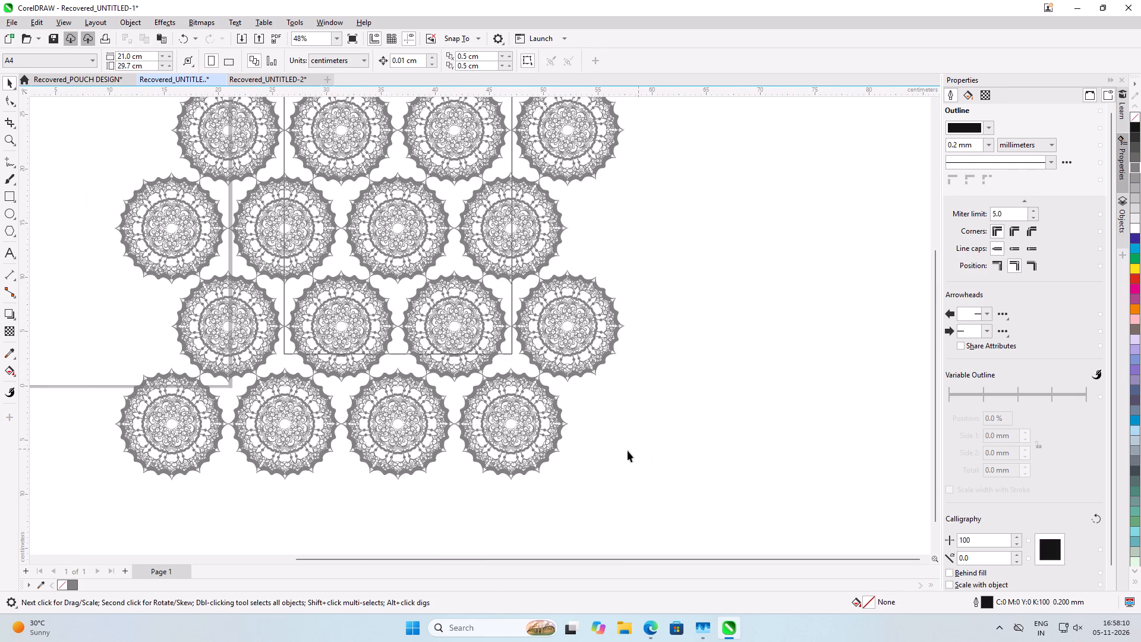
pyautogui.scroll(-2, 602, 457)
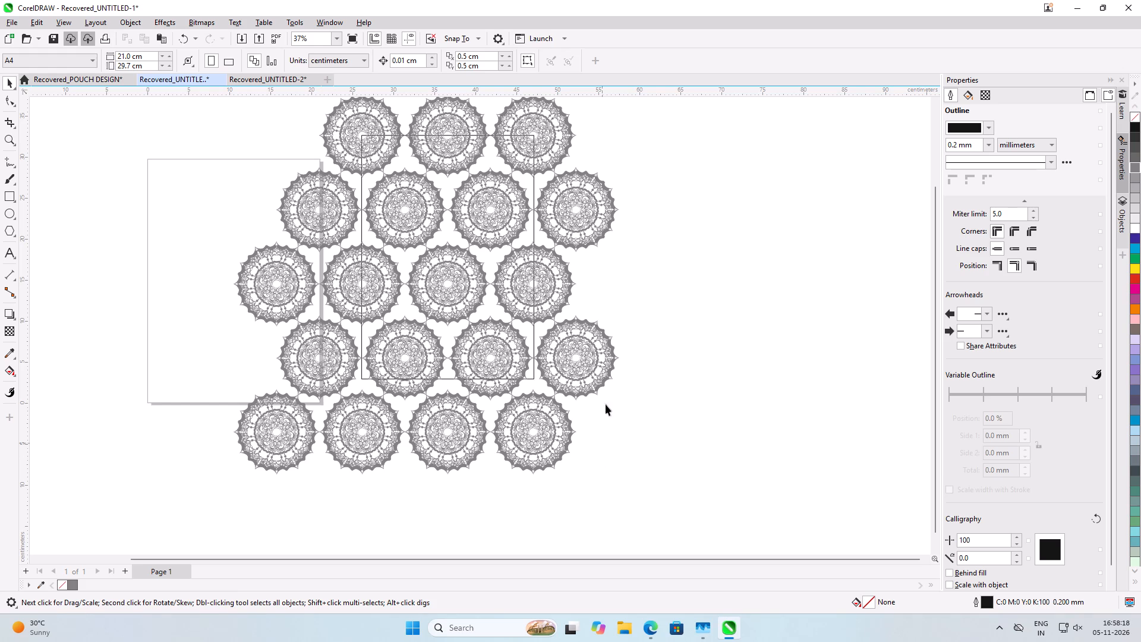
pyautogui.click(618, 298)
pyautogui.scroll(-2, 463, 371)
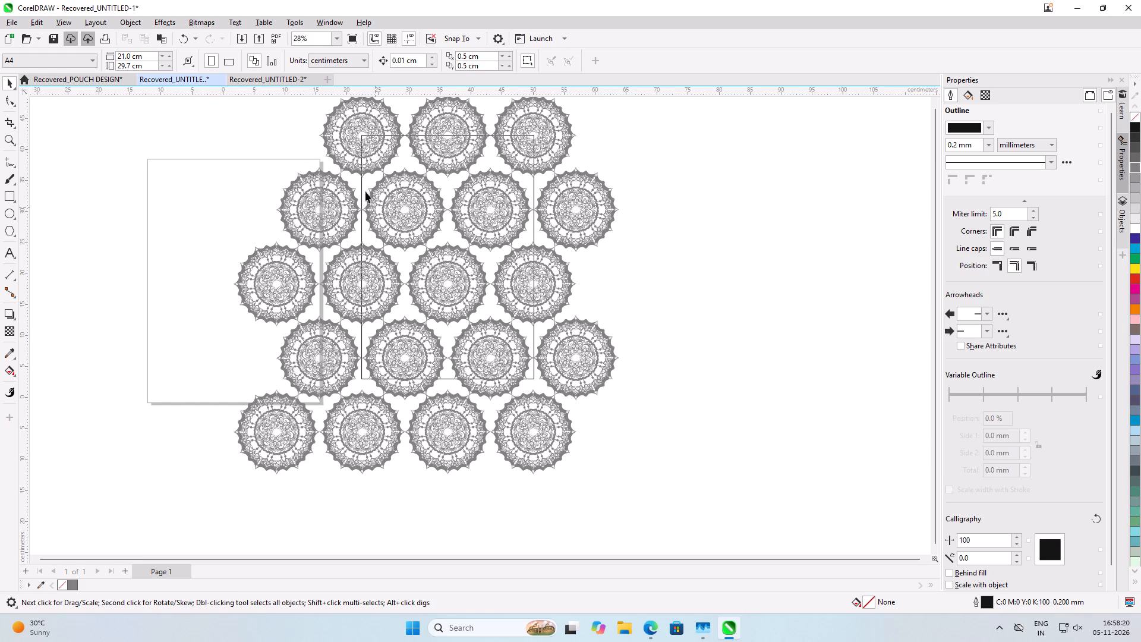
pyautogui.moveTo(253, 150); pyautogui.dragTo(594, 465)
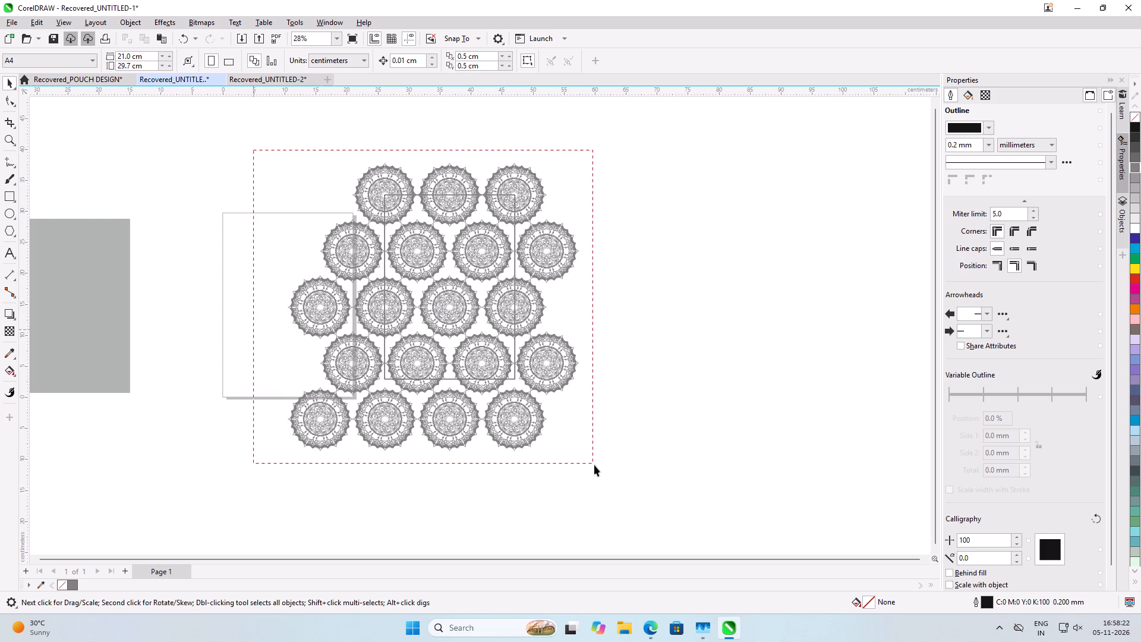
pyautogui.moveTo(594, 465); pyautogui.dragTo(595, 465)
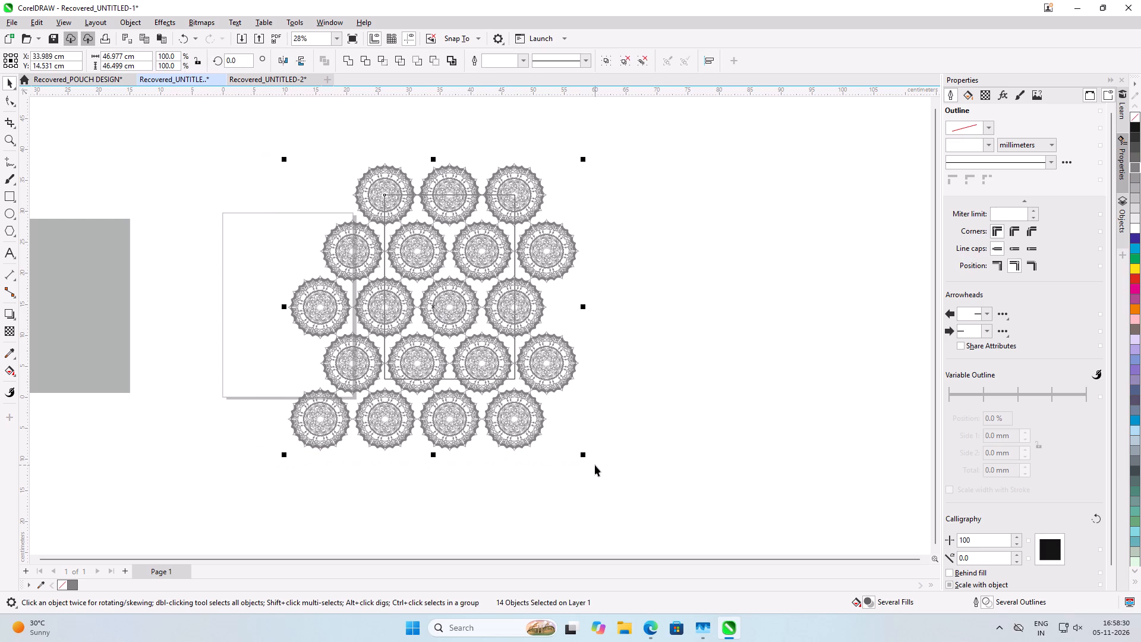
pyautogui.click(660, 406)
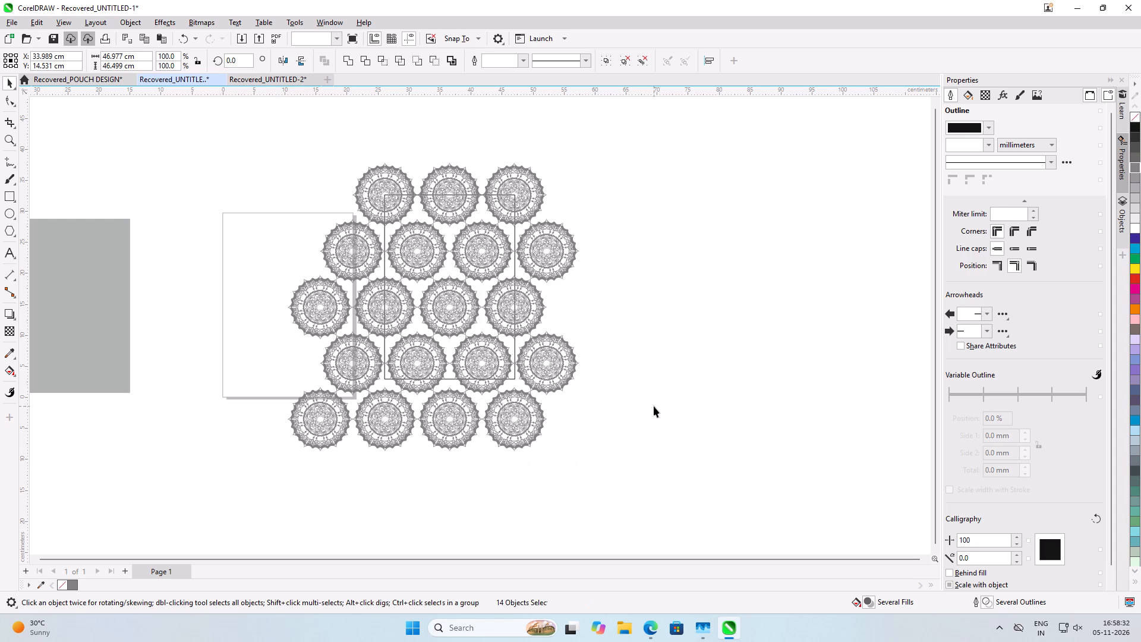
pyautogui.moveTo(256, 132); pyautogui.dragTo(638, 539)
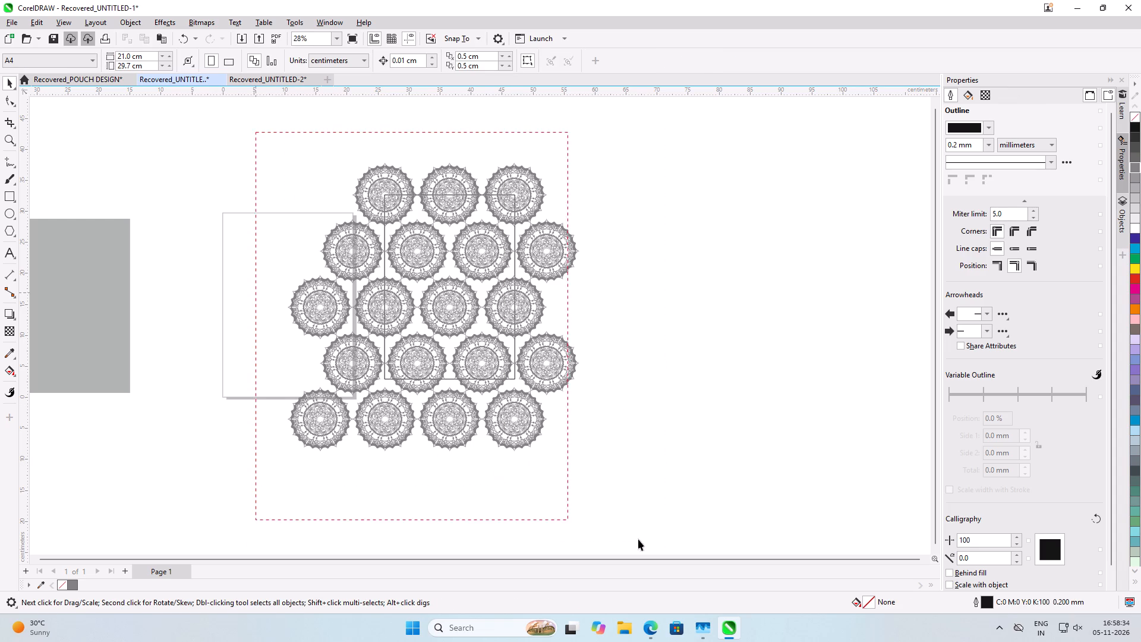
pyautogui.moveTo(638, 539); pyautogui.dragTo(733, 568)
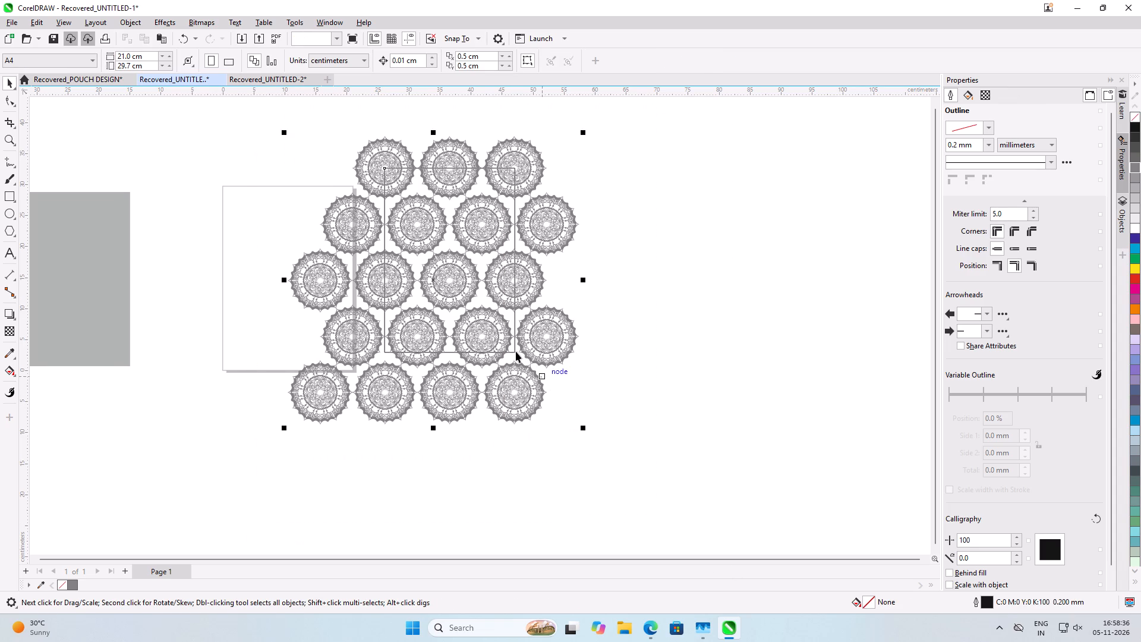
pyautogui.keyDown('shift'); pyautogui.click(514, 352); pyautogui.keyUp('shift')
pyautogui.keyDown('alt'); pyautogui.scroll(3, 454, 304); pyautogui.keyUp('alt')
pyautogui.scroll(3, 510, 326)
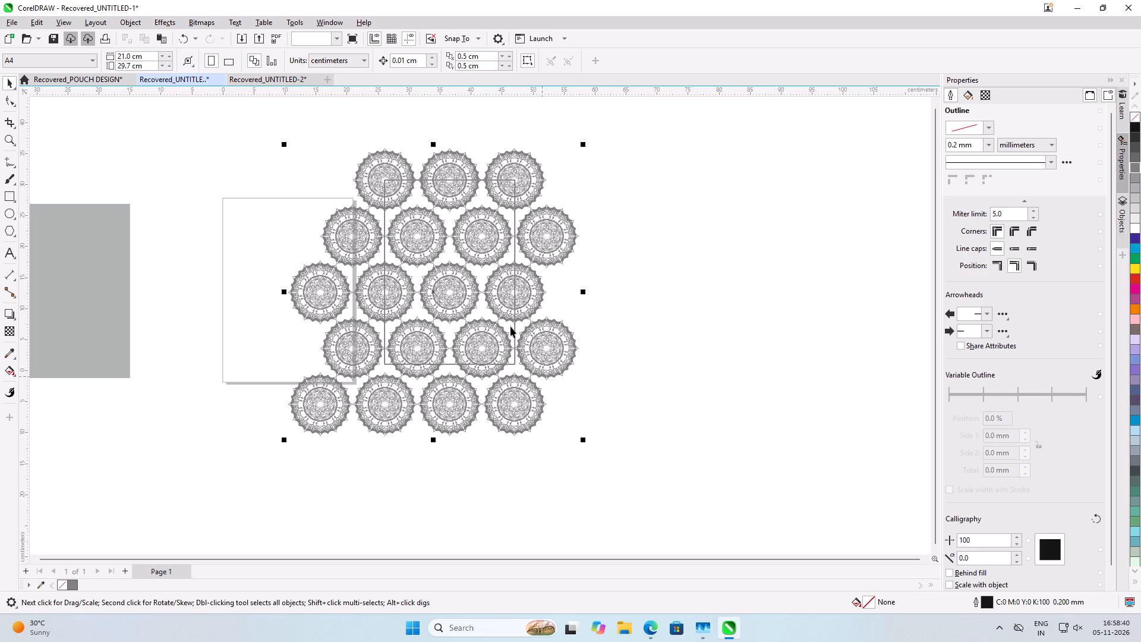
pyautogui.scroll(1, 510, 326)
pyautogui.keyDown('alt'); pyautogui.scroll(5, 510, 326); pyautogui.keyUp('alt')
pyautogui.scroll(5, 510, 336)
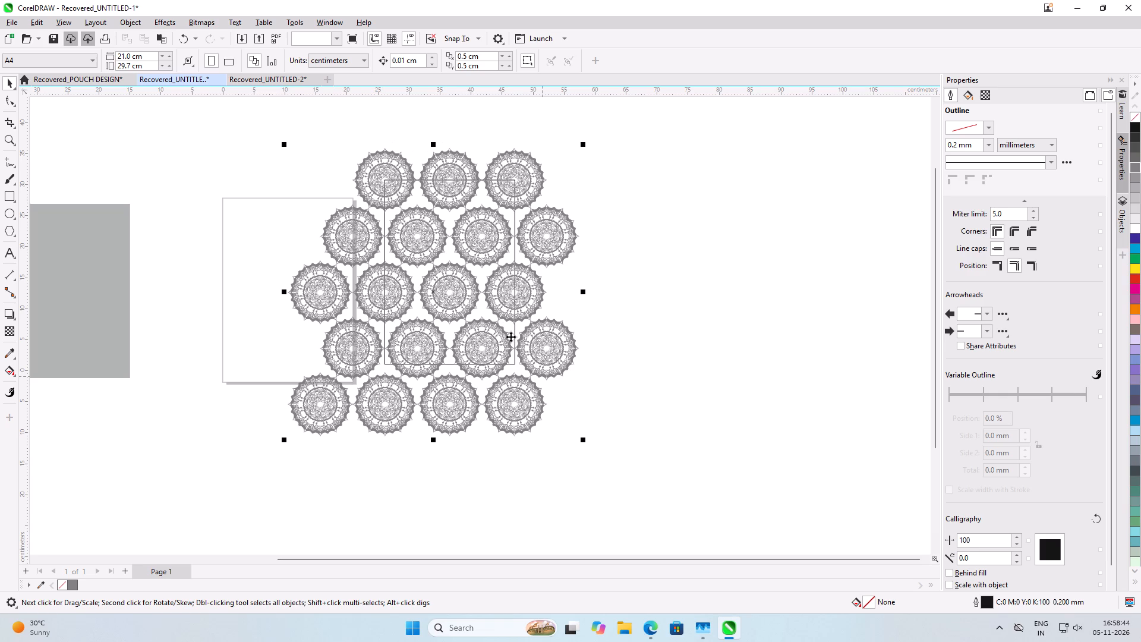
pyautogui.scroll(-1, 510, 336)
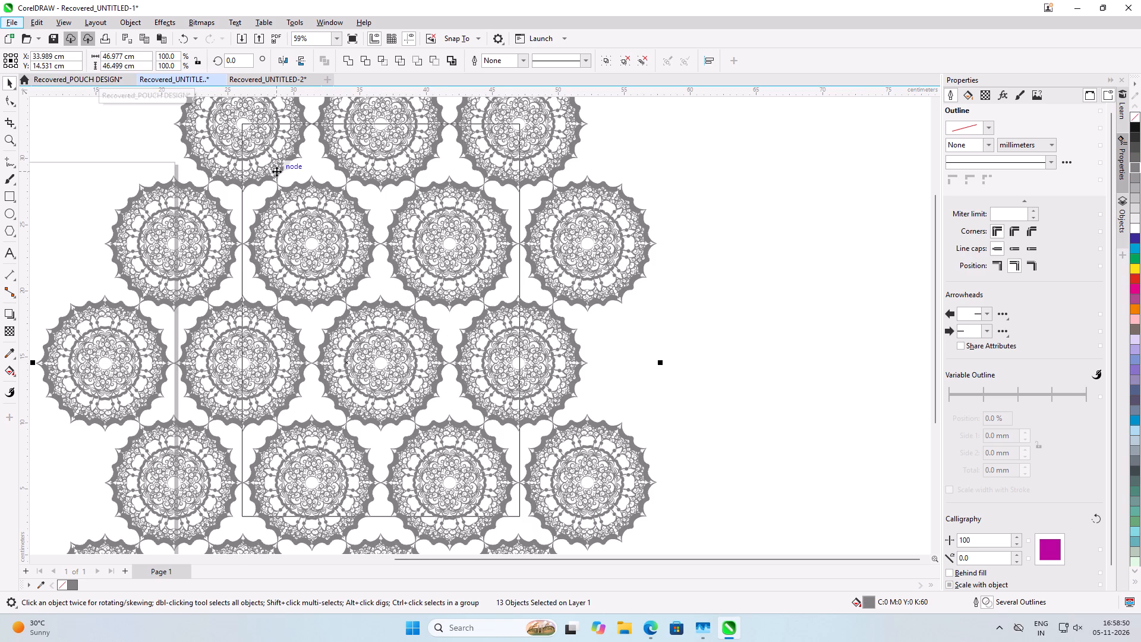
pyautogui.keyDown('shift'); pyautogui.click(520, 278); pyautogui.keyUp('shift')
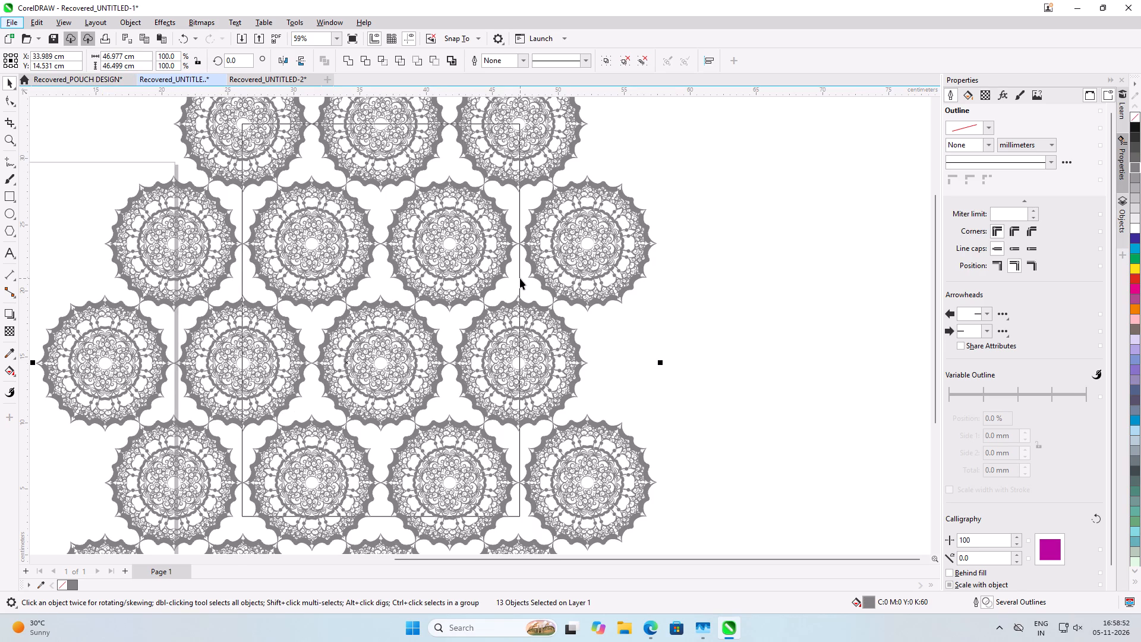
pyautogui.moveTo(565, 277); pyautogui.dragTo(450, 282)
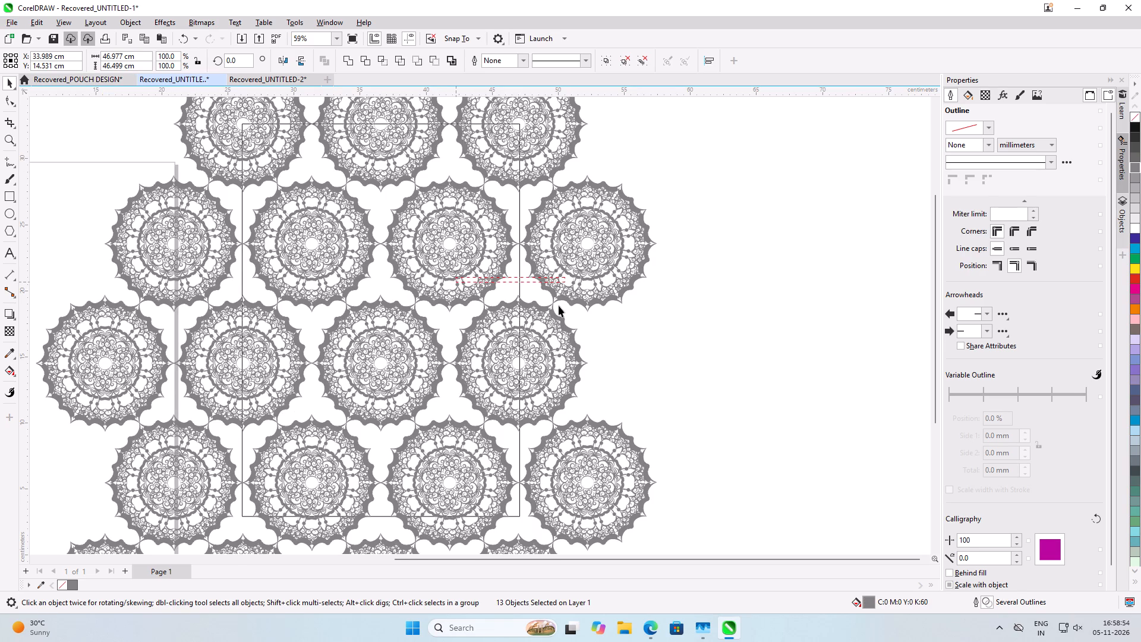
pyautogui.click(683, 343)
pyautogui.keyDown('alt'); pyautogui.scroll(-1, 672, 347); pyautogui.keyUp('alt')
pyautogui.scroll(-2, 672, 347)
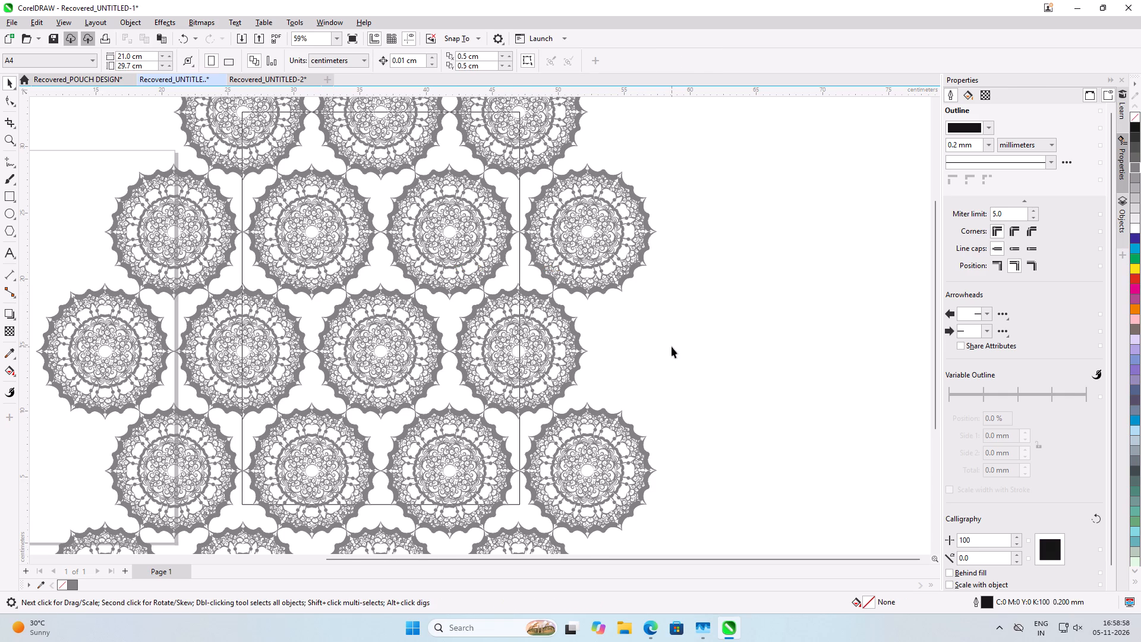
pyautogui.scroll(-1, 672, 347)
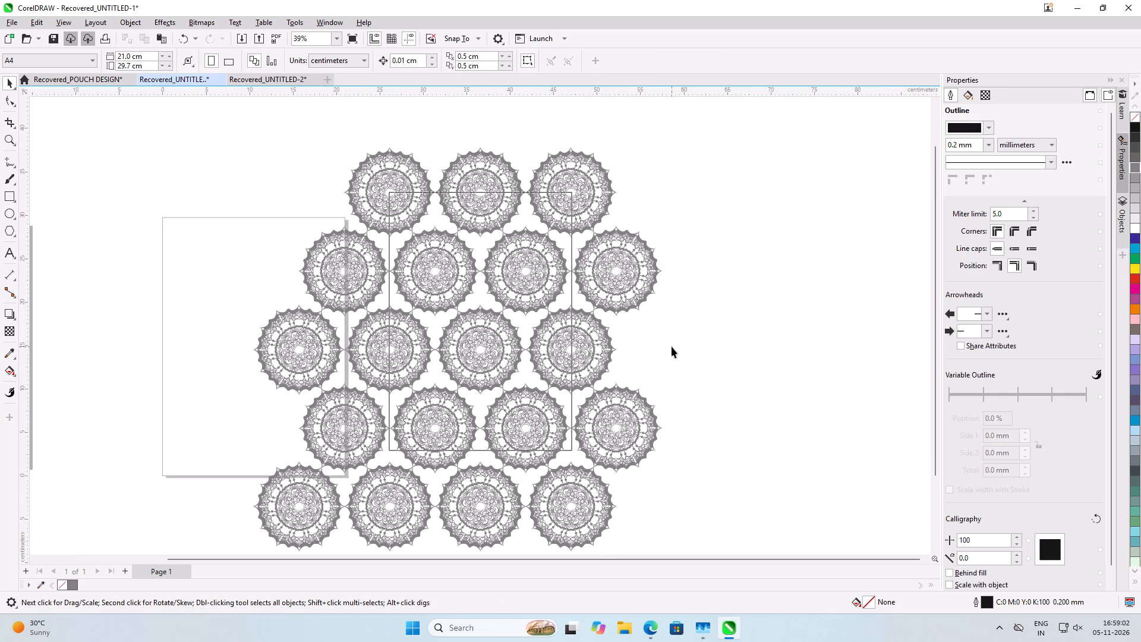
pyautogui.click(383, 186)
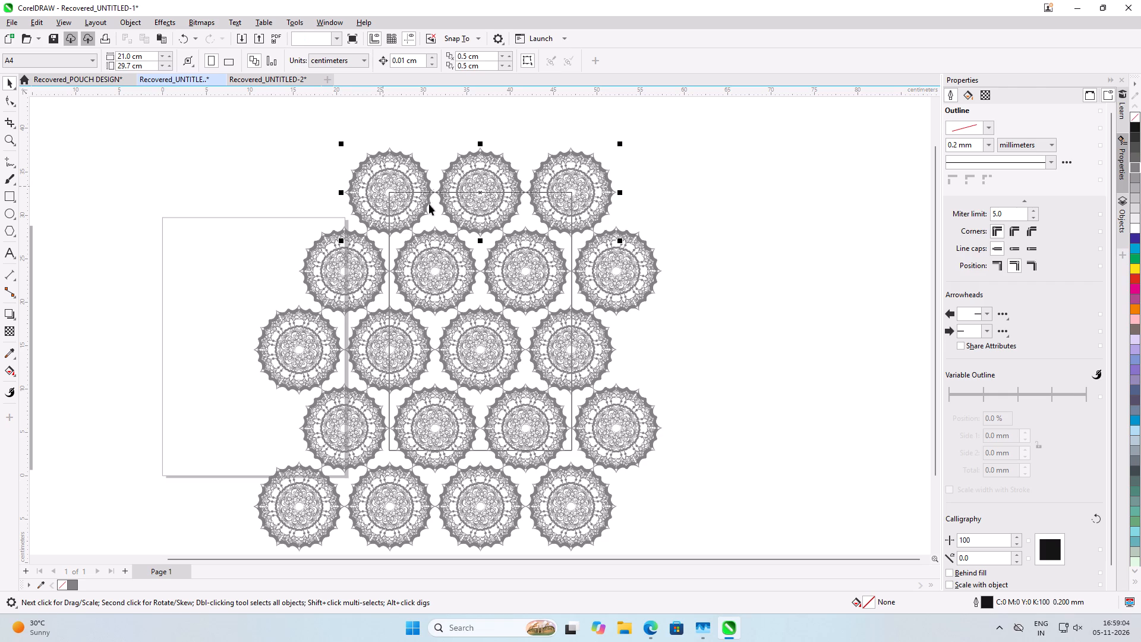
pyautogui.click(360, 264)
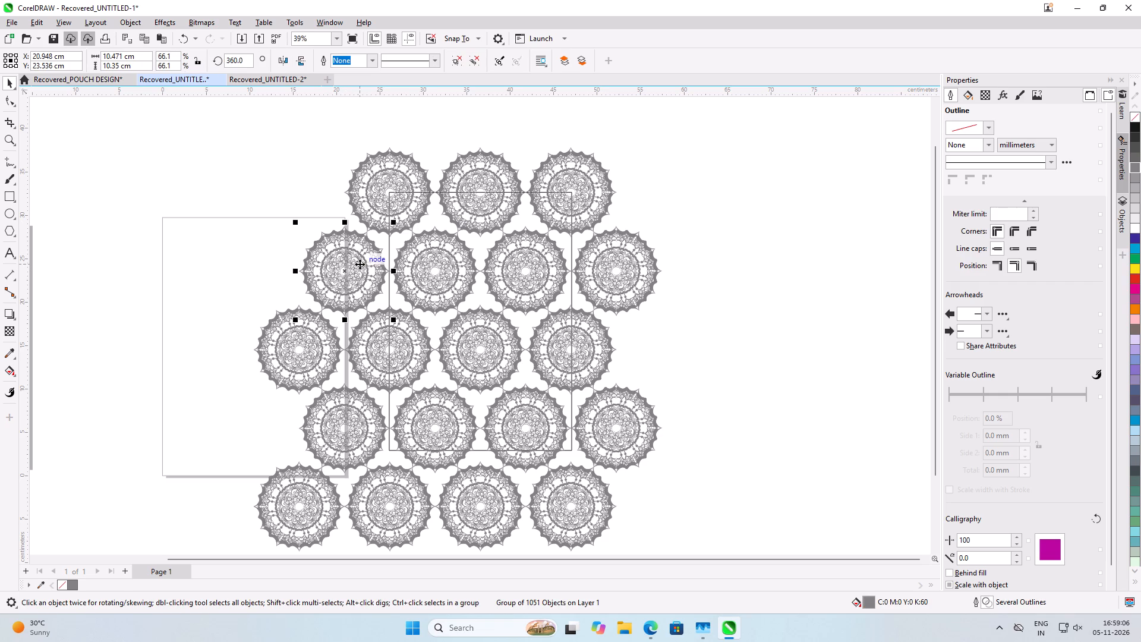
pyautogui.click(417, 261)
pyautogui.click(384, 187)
# Select the mandalas of all five rows together, row by row from the top, leaving the A4-sized rectangle out of the selection.
pyautogui.click(371, 244)
pyautogui.click(417, 252)
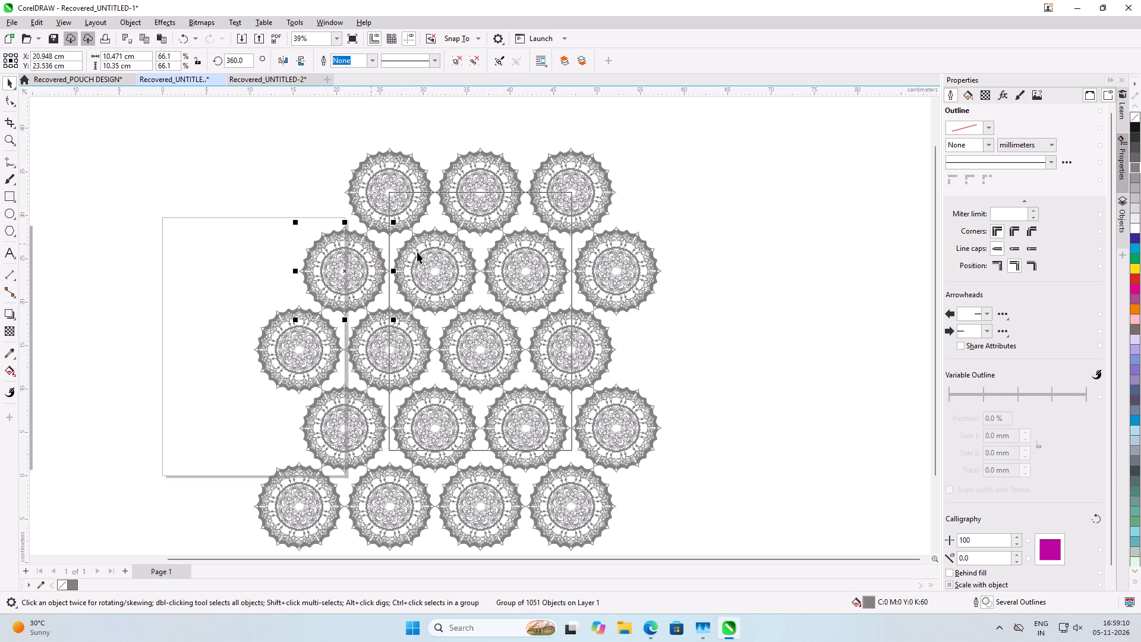
pyautogui.click(374, 180)
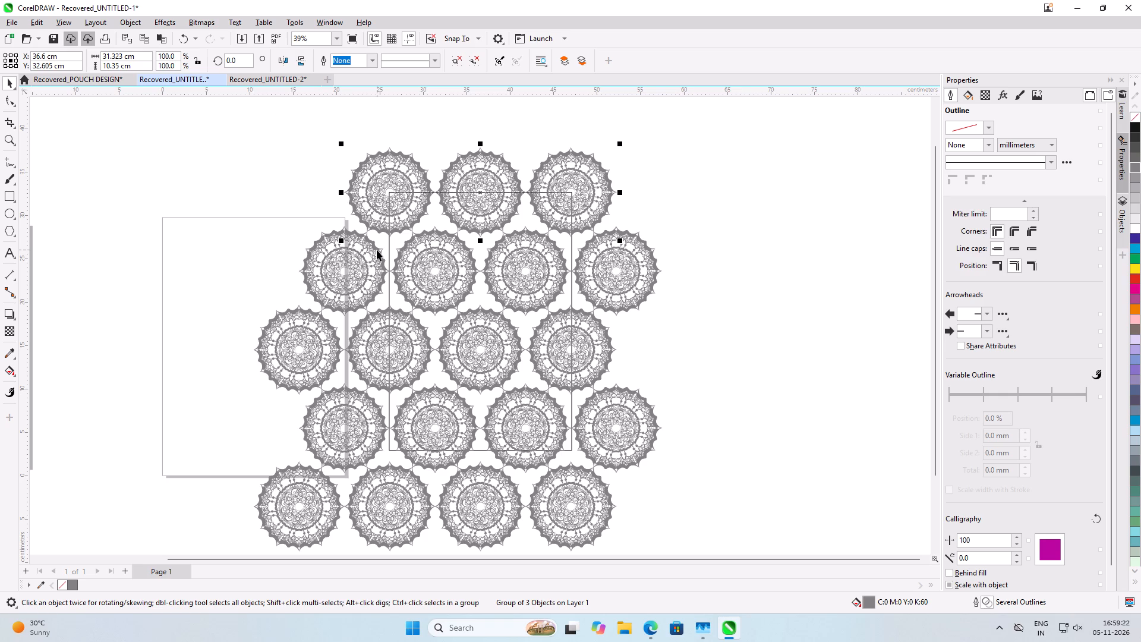
pyautogui.keyDown('shift'); pyautogui.click(461, 241); pyautogui.keyUp('shift')
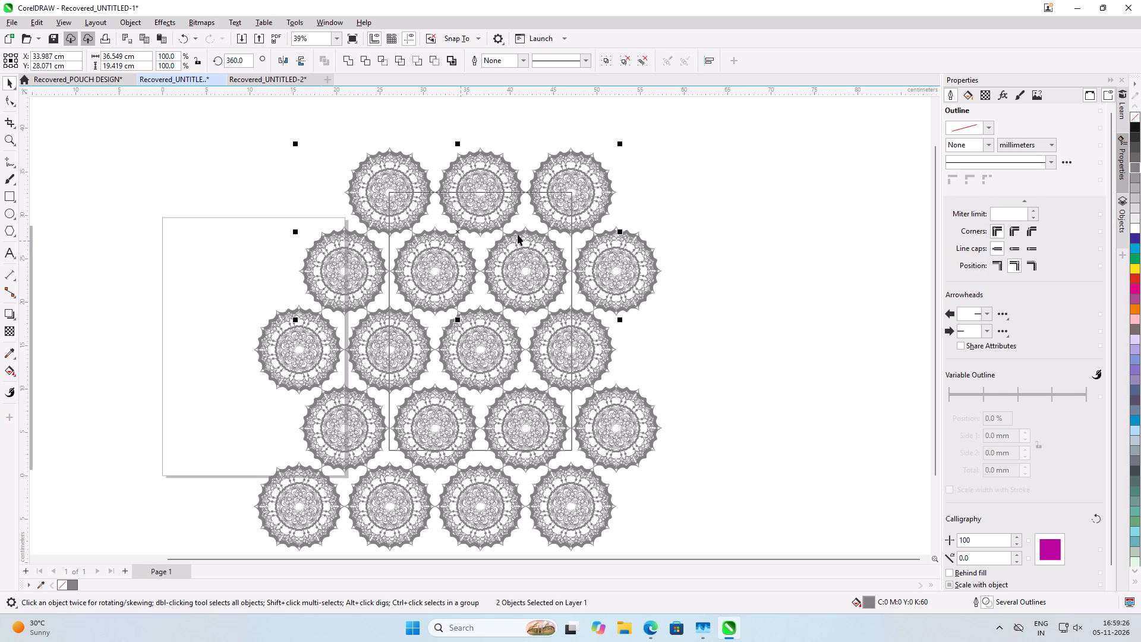
pyautogui.keyDown('shift'); pyautogui.click(518, 232); pyautogui.keyUp('shift')
pyautogui.keyDown('shift'); pyautogui.click(640, 239); pyautogui.keyUp('shift')
pyautogui.keyDown('shift'); pyautogui.click(273, 319); pyautogui.keyUp('shift')
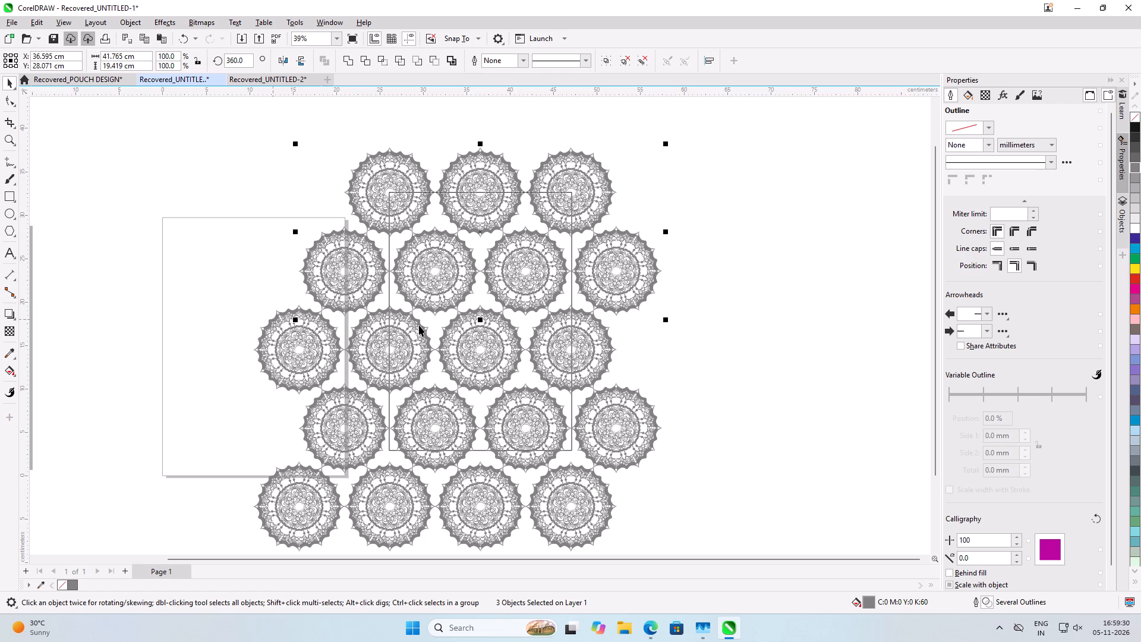
pyautogui.keyDown('shift'); pyautogui.click(419, 325); pyautogui.keyUp('shift')
pyautogui.keyDown('shift'); pyautogui.click(510, 323); pyautogui.keyUp('shift')
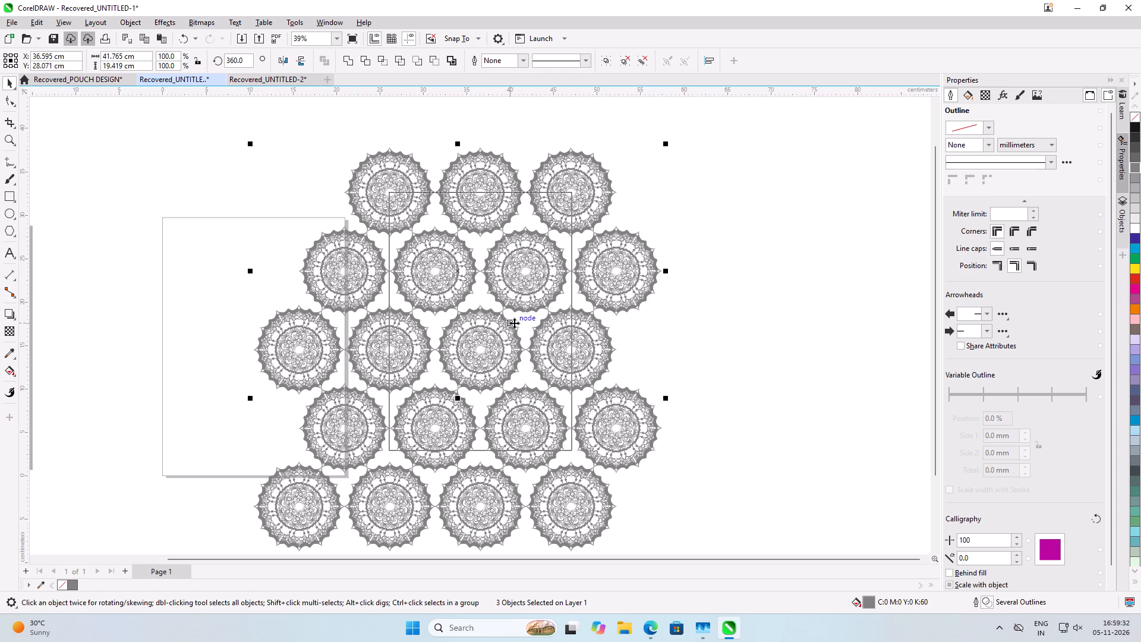
pyautogui.keyDown('shift'); pyautogui.click(562, 313); pyautogui.keyUp('shift')
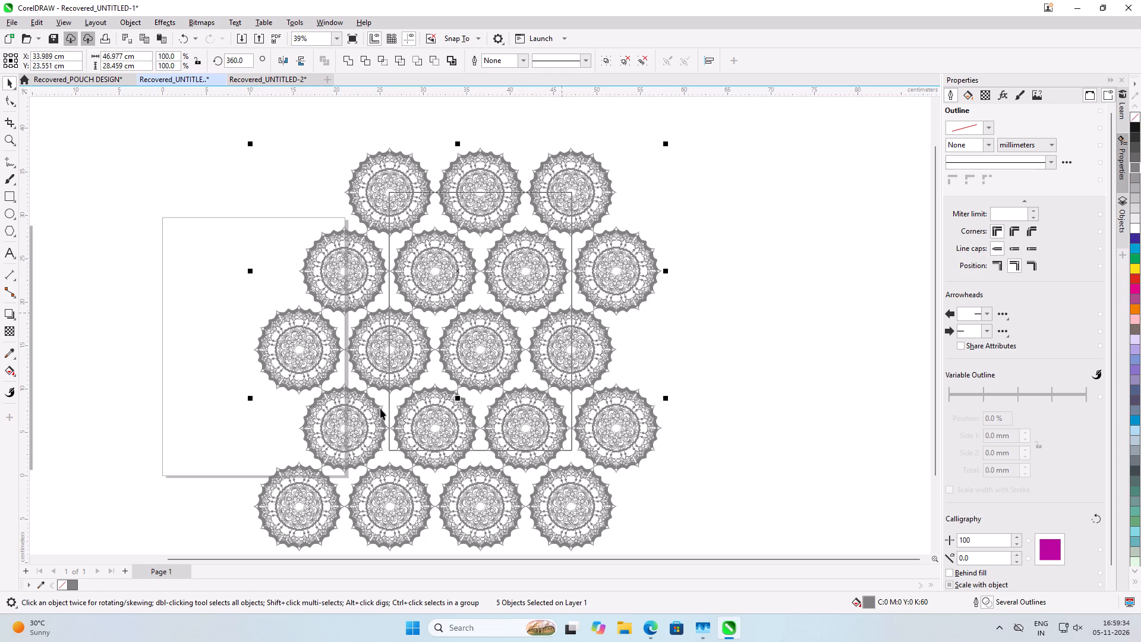
pyautogui.keyDown('shift'); pyautogui.click(383, 417); pyautogui.keyUp('shift')
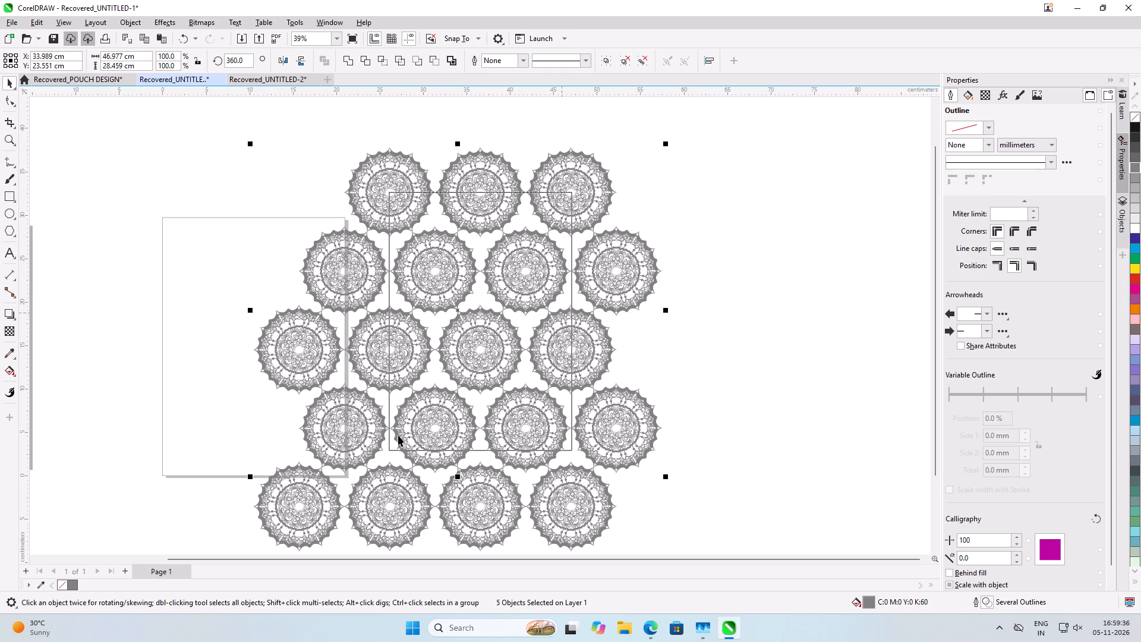
pyautogui.keyDown('shift'); pyautogui.click(398, 435); pyautogui.keyUp('shift')
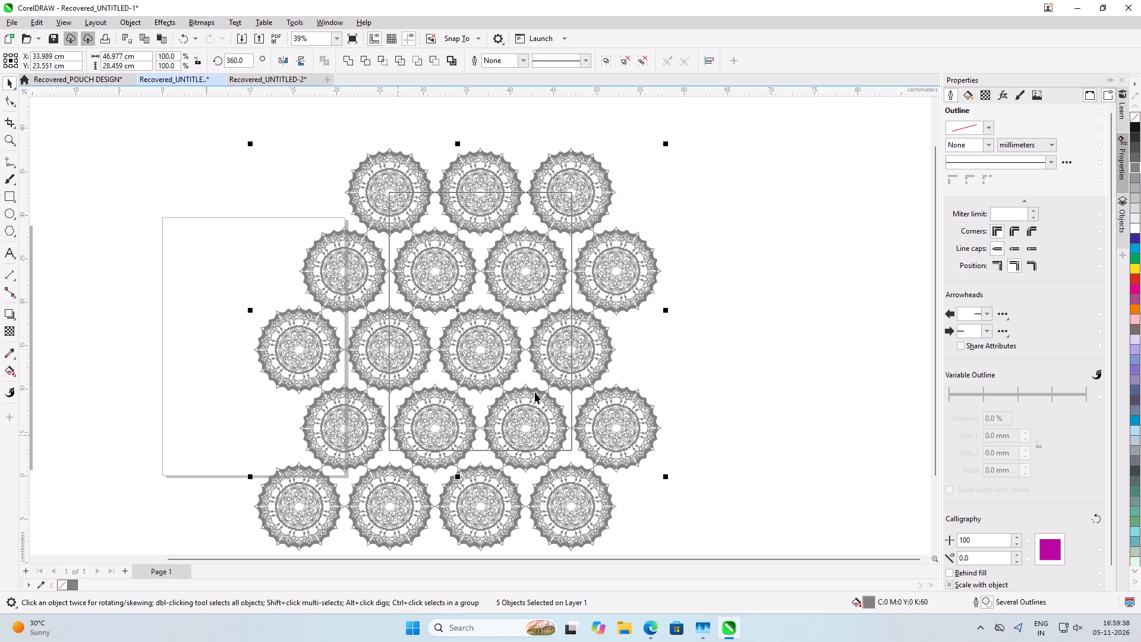
pyautogui.keyDown('shift'); pyautogui.click(535, 391); pyautogui.keyUp('shift')
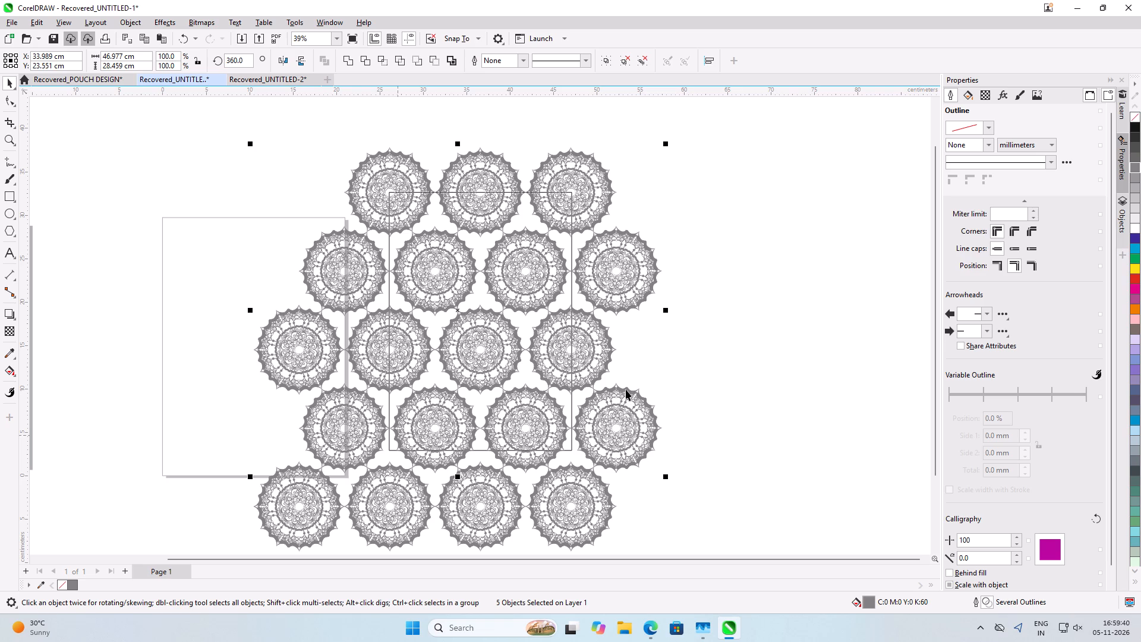
pyautogui.keyDown('shift'); pyautogui.click(626, 389); pyautogui.keyUp('shift')
pyautogui.keyDown('shift'); pyautogui.click(337, 496); pyautogui.keyUp('shift')
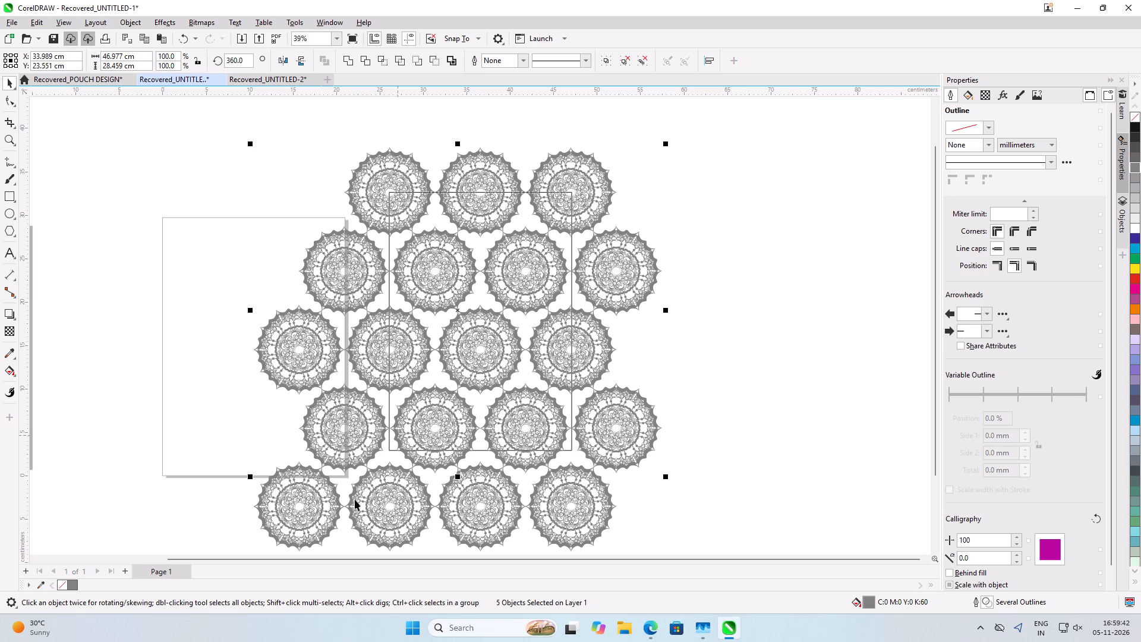
pyautogui.keyDown('shift'); pyautogui.click(357, 486); pyautogui.keyUp('shift')
pyautogui.keyDown('shift'); pyautogui.click(468, 470); pyautogui.keyUp('shift')
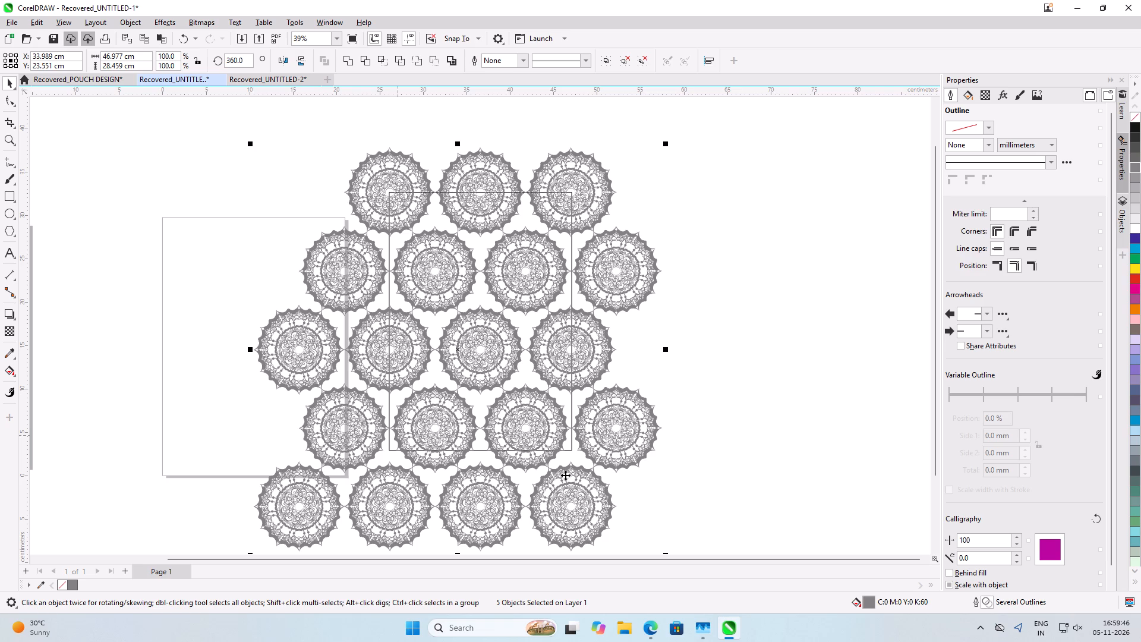
pyautogui.keyDown('shift'); pyautogui.click(565, 468); pyautogui.keyUp('shift')
pyautogui.scroll(-2, 565, 468)
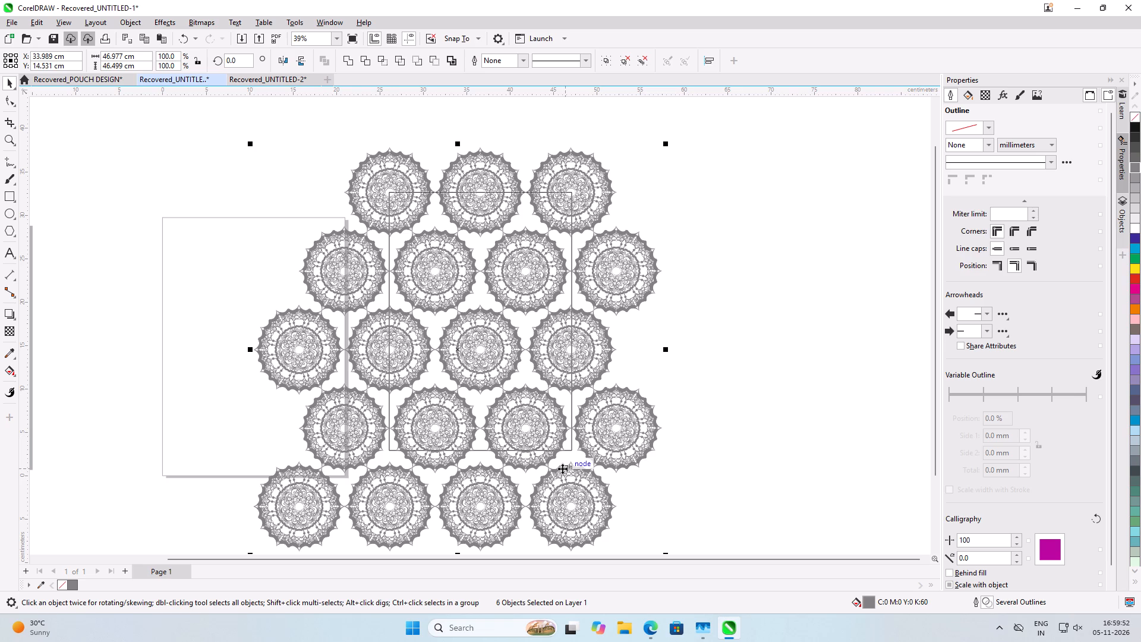
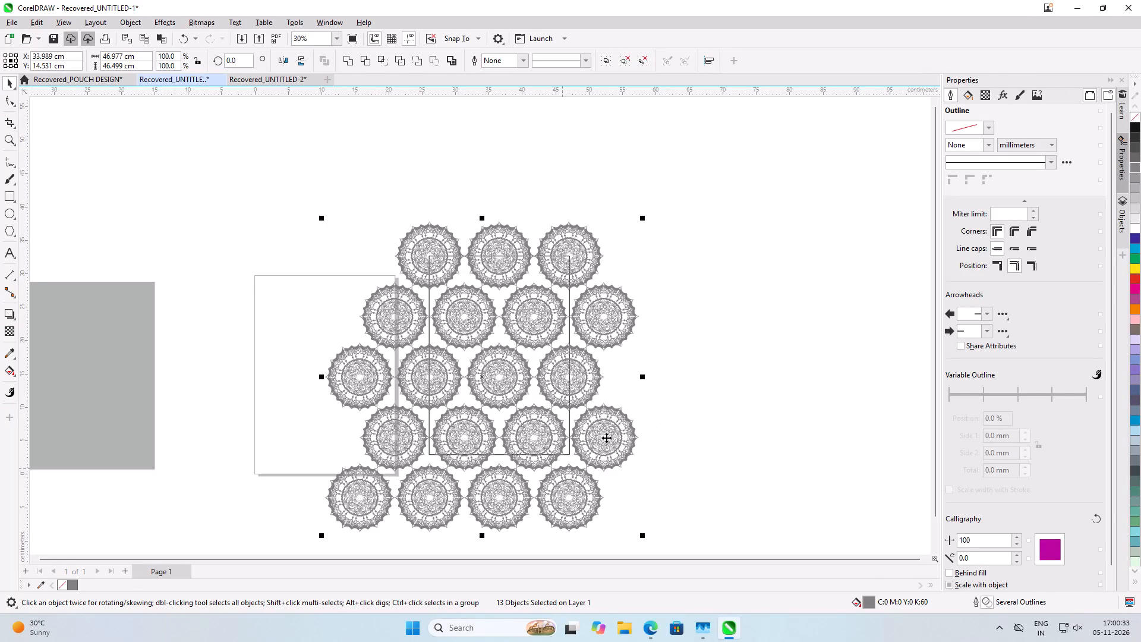
# Move the selected mandala pattern sideways off the A4-sized rectangle, to about X 65.70, Y 14.53 cm.
pyautogui.moveTo(606, 438); pyautogui.dragTo(672, 411)
pyautogui.moveTo(672, 411); pyautogui.dragTo(819, 374)
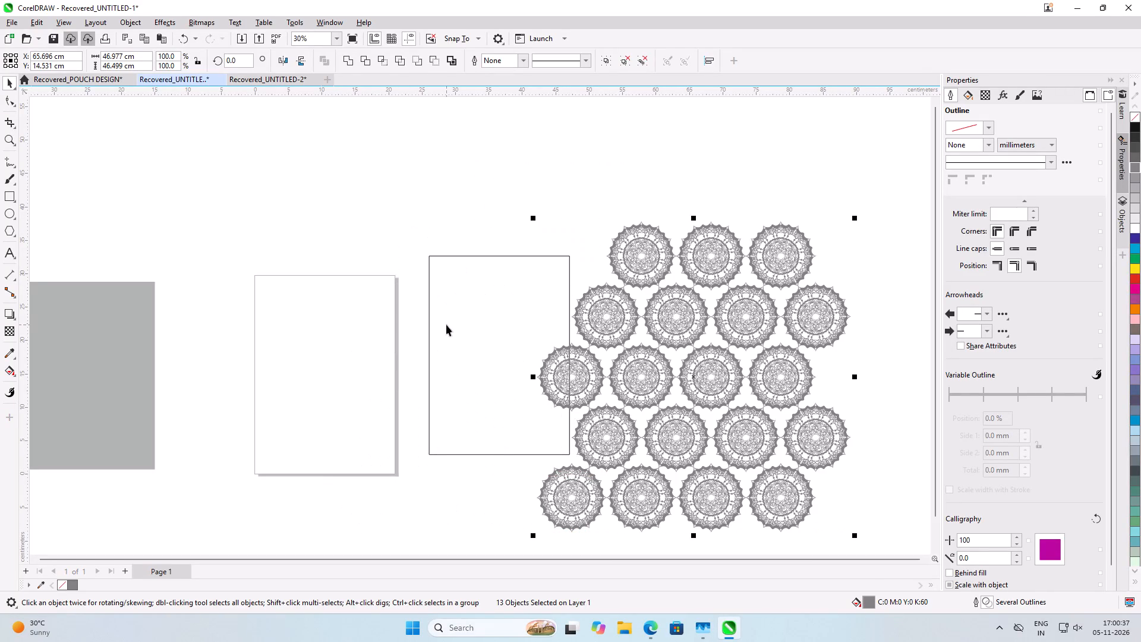
# Scale the mandala pattern down proportionally about its centre to about 79.6%, roughly 37.37 by 36.99 cm.
pyautogui.keyDown('shift'); pyautogui.moveTo(854, 536); pyautogui.dragTo(833, 517); pyautogui.keyUp('shift')
pyautogui.keyDown('shift'); pyautogui.moveTo(833, 517); pyautogui.dragTo(803, 441); pyautogui.keyUp('shift')
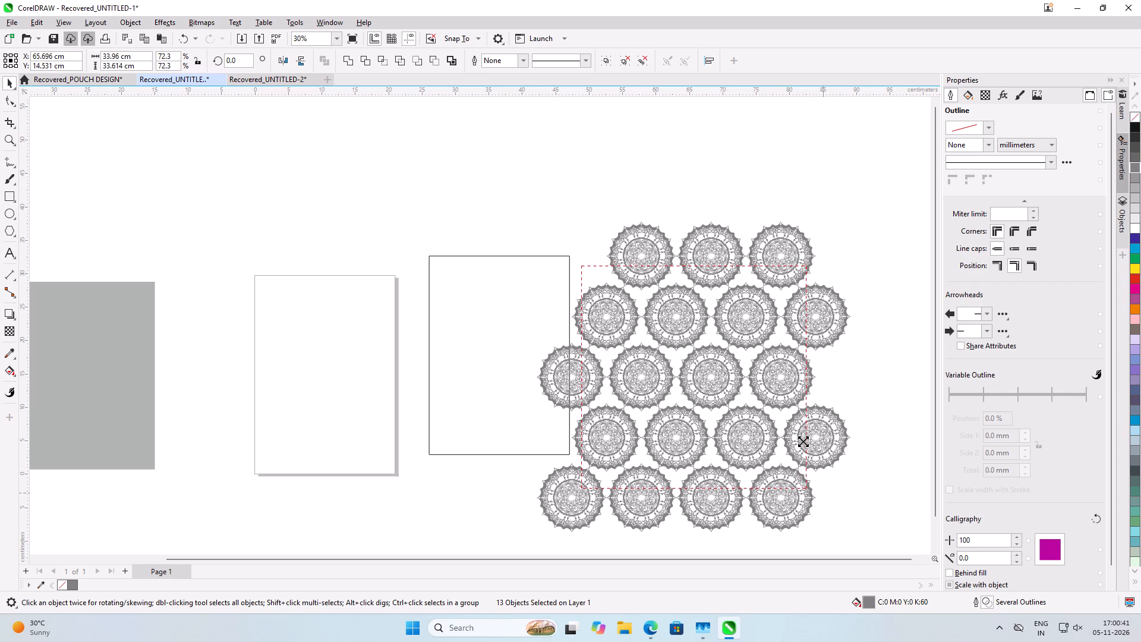
pyautogui.keyDown('shift'); pyautogui.moveTo(803, 441); pyautogui.dragTo(810, 464); pyautogui.keyUp('shift')
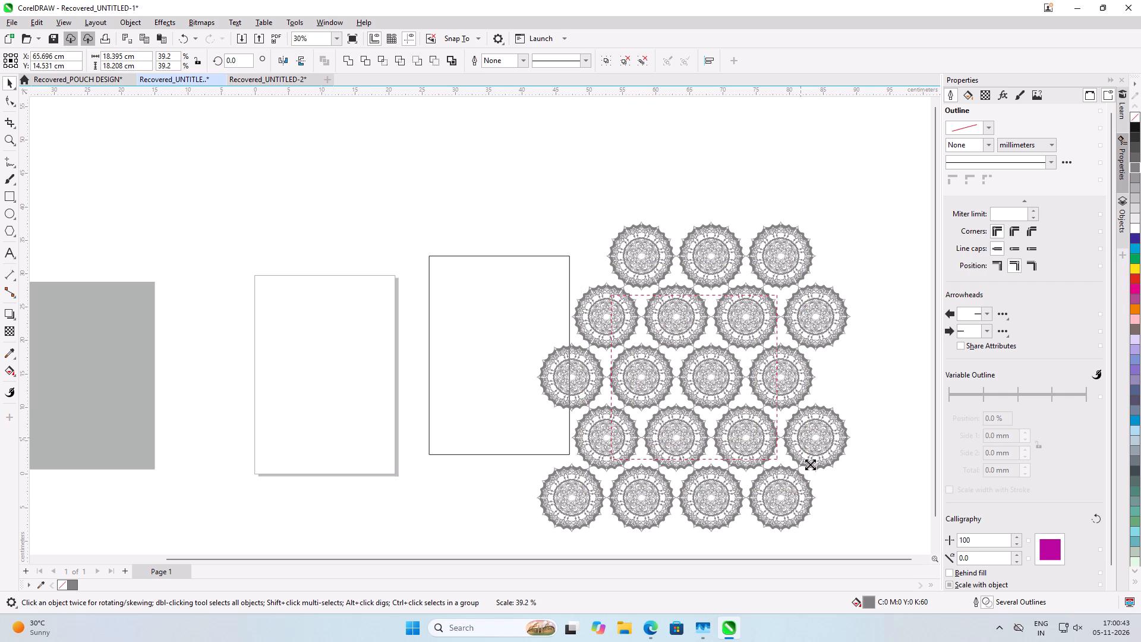
pyautogui.keyDown('shift'); pyautogui.moveTo(810, 464); pyautogui.dragTo(825, 504); pyautogui.keyUp('shift')
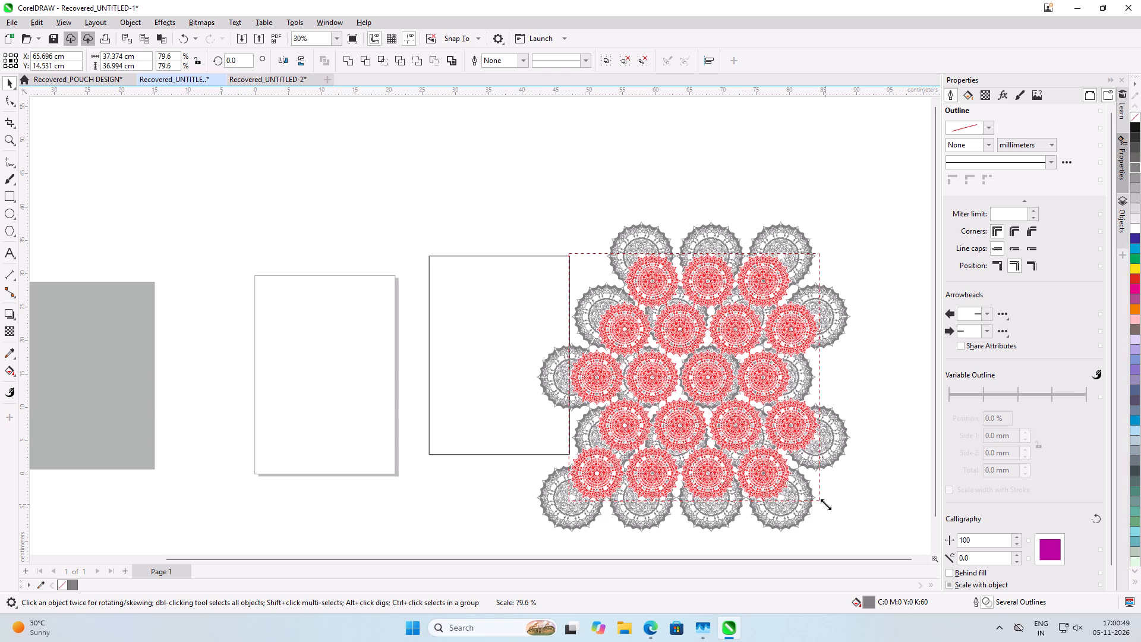
# Group all the selected mandalas into one object.
pyautogui.hotkey('ctrl', 'g')
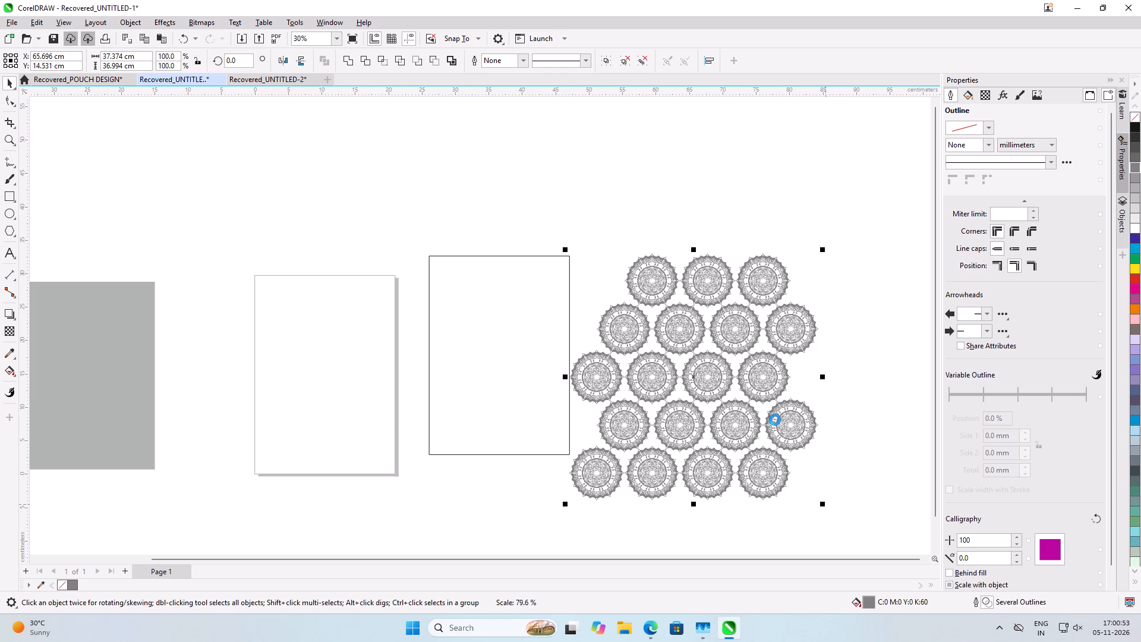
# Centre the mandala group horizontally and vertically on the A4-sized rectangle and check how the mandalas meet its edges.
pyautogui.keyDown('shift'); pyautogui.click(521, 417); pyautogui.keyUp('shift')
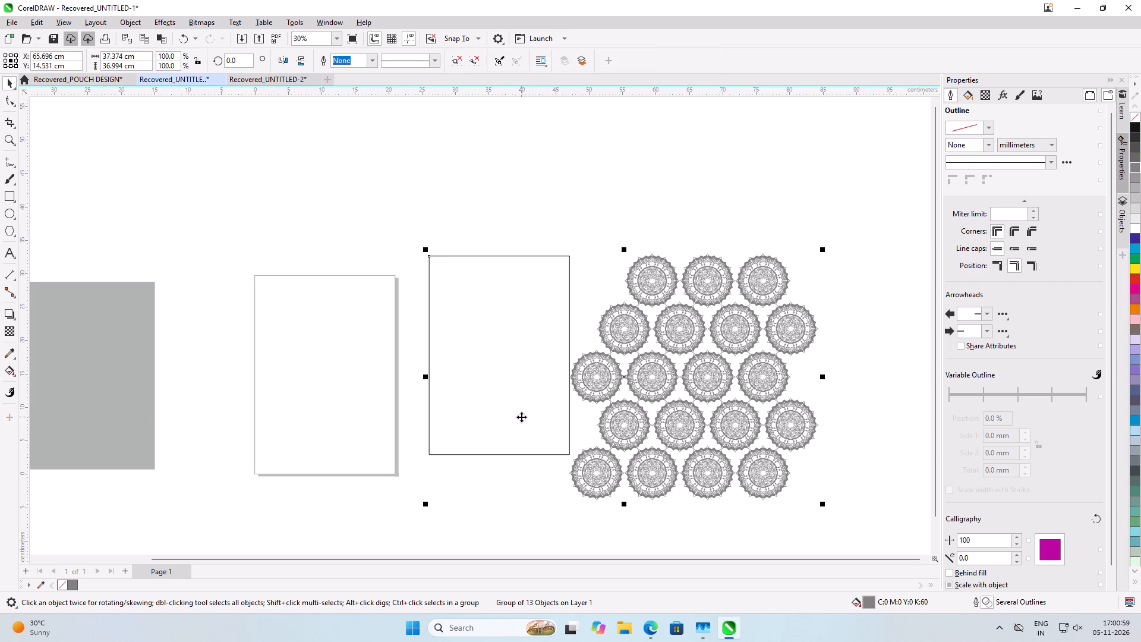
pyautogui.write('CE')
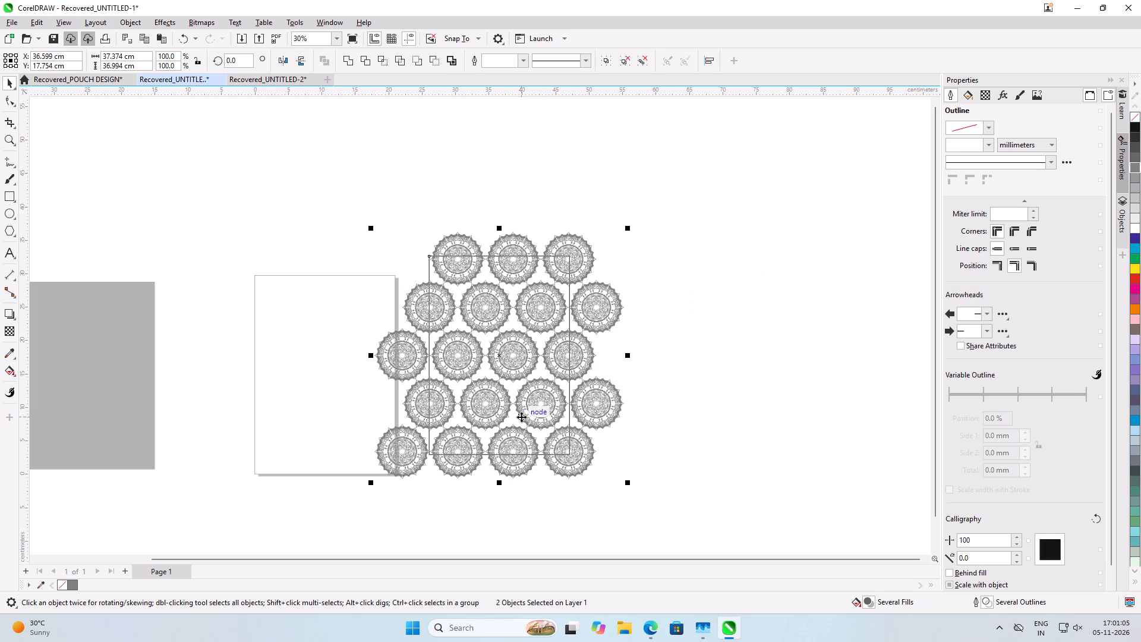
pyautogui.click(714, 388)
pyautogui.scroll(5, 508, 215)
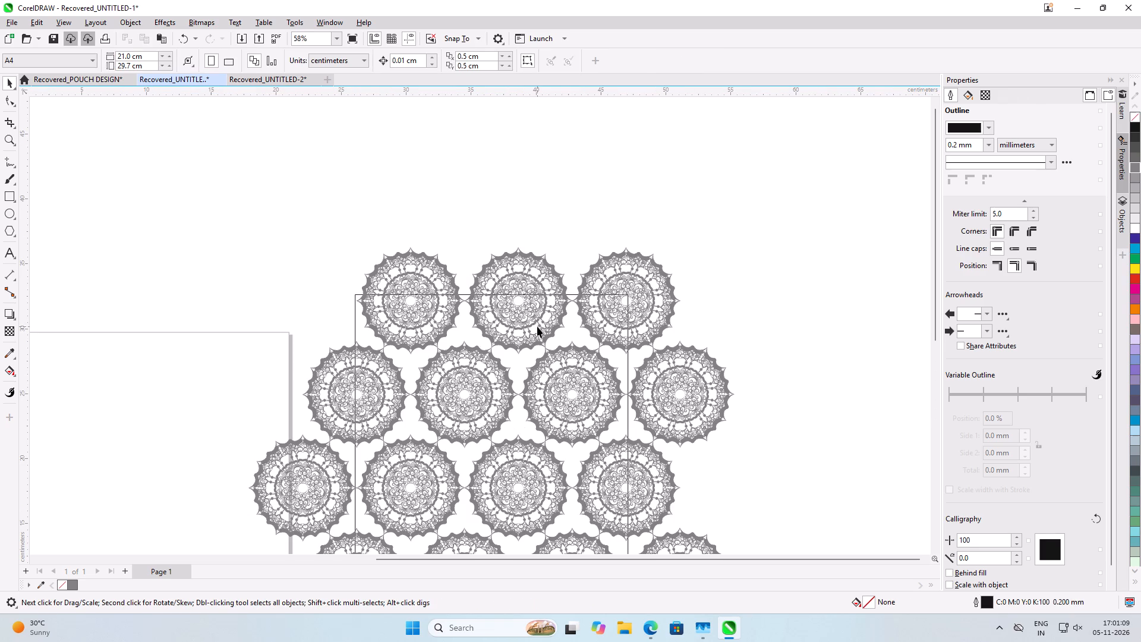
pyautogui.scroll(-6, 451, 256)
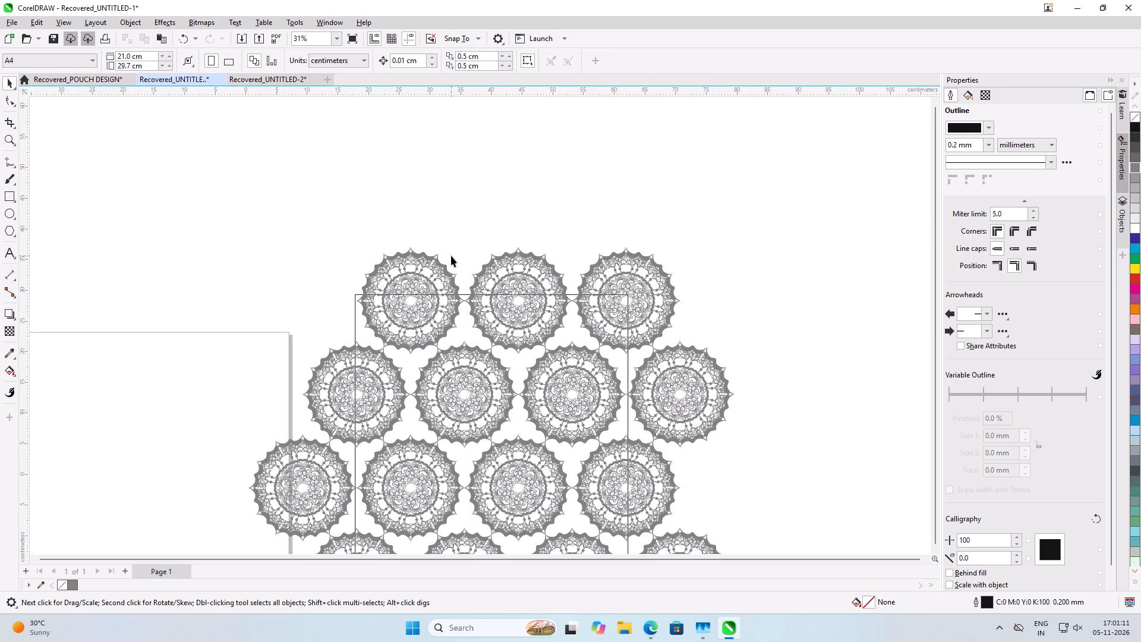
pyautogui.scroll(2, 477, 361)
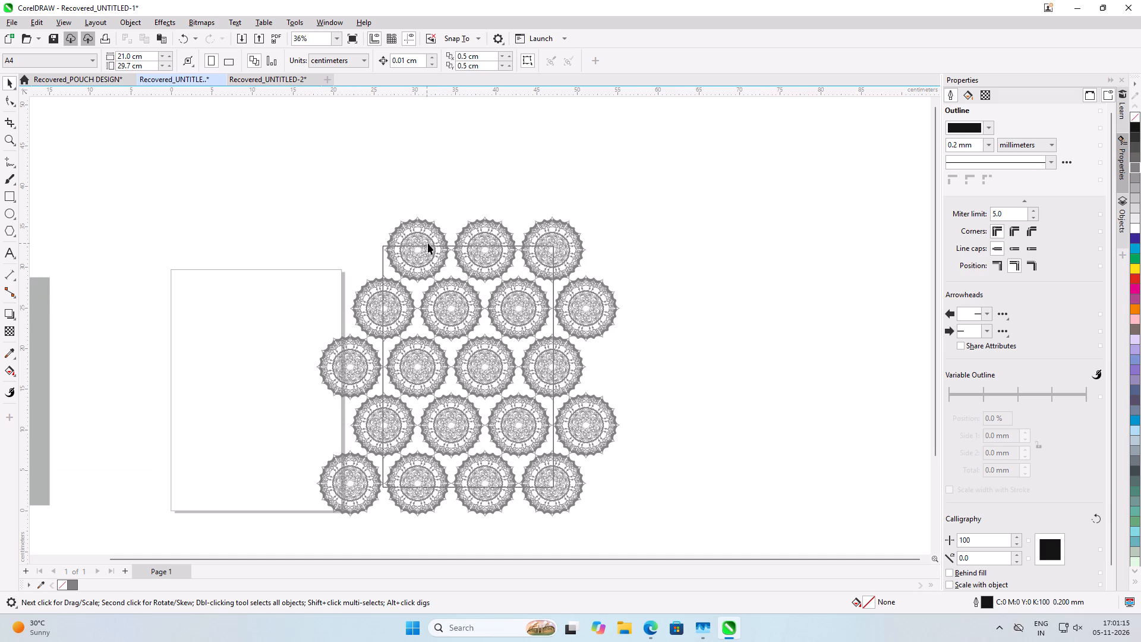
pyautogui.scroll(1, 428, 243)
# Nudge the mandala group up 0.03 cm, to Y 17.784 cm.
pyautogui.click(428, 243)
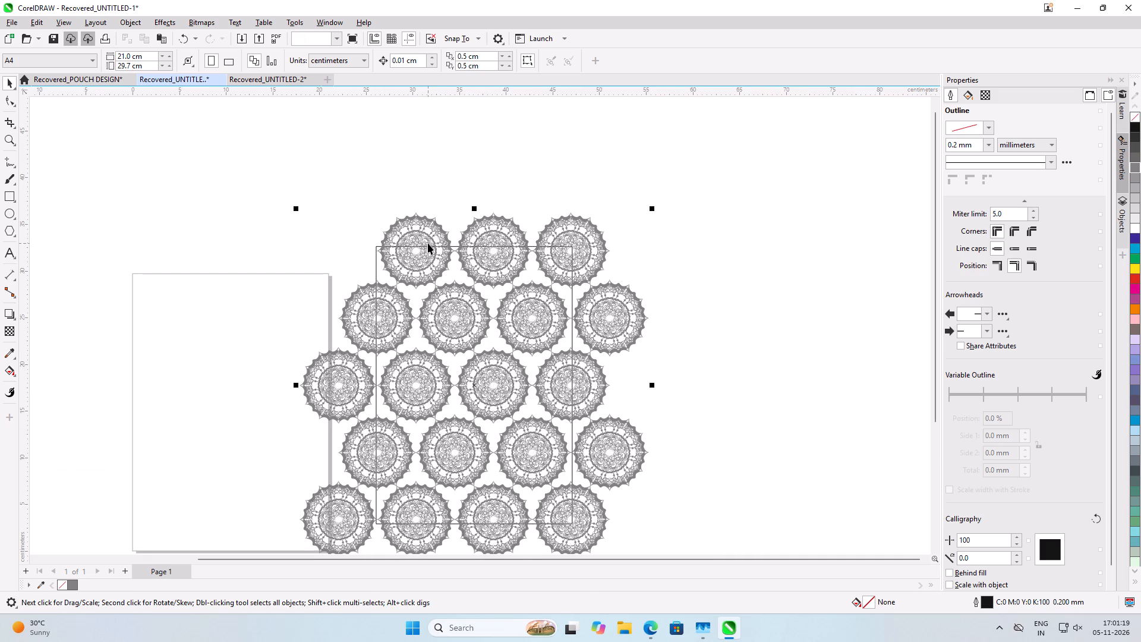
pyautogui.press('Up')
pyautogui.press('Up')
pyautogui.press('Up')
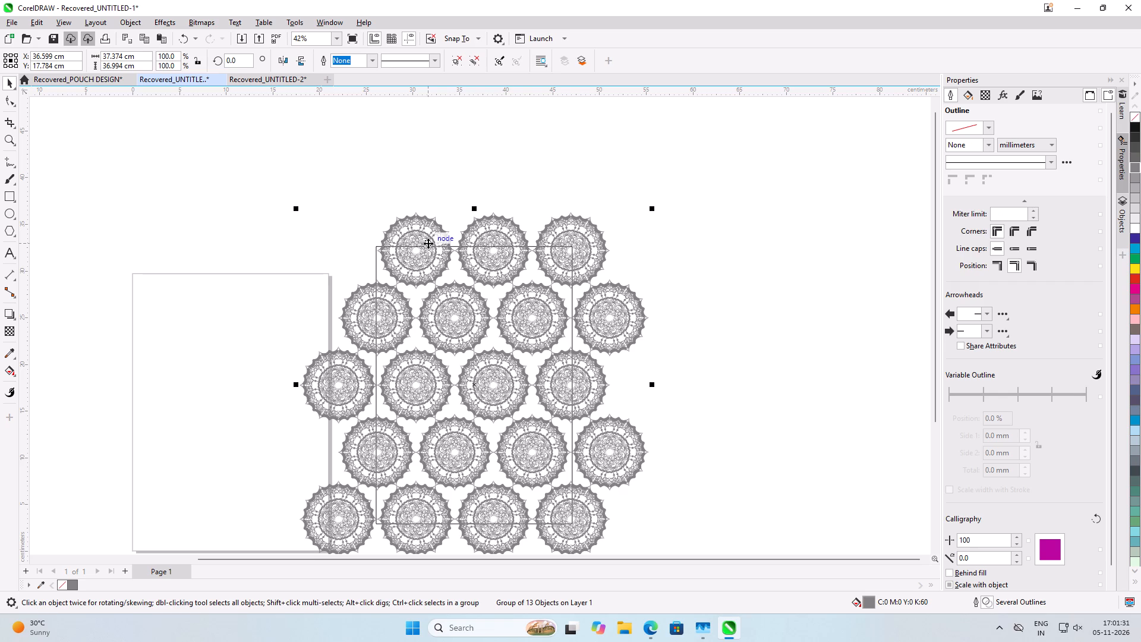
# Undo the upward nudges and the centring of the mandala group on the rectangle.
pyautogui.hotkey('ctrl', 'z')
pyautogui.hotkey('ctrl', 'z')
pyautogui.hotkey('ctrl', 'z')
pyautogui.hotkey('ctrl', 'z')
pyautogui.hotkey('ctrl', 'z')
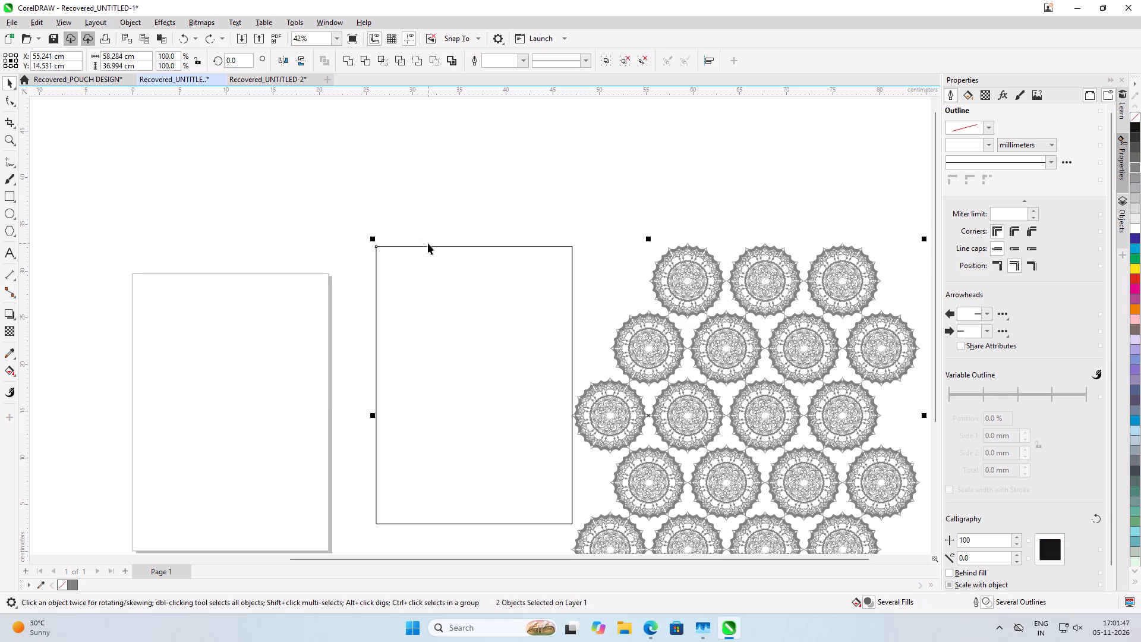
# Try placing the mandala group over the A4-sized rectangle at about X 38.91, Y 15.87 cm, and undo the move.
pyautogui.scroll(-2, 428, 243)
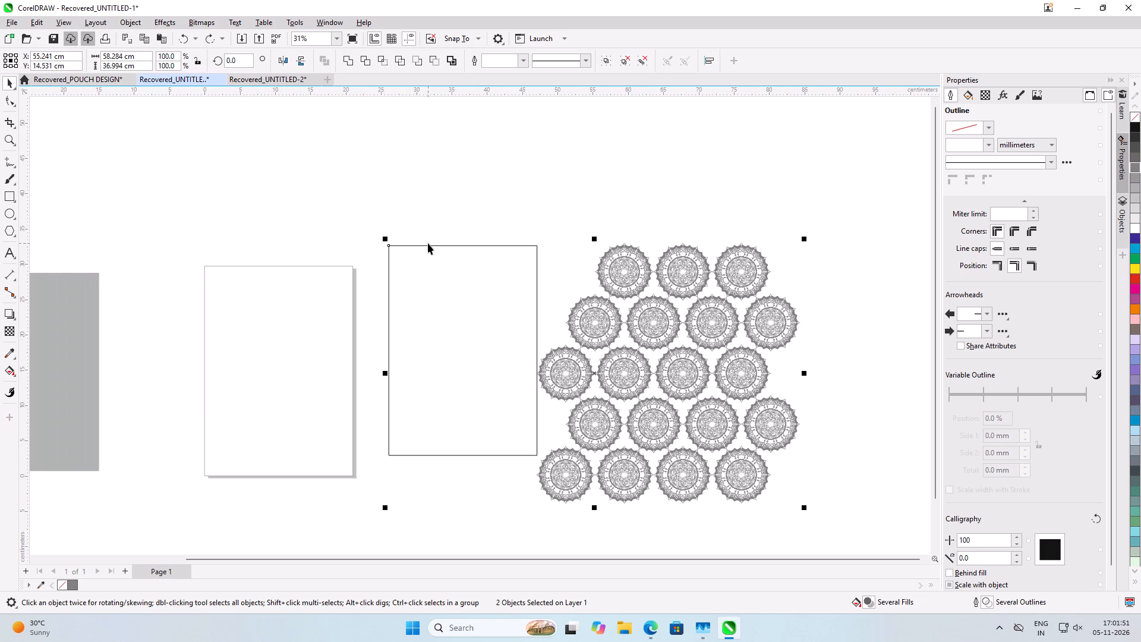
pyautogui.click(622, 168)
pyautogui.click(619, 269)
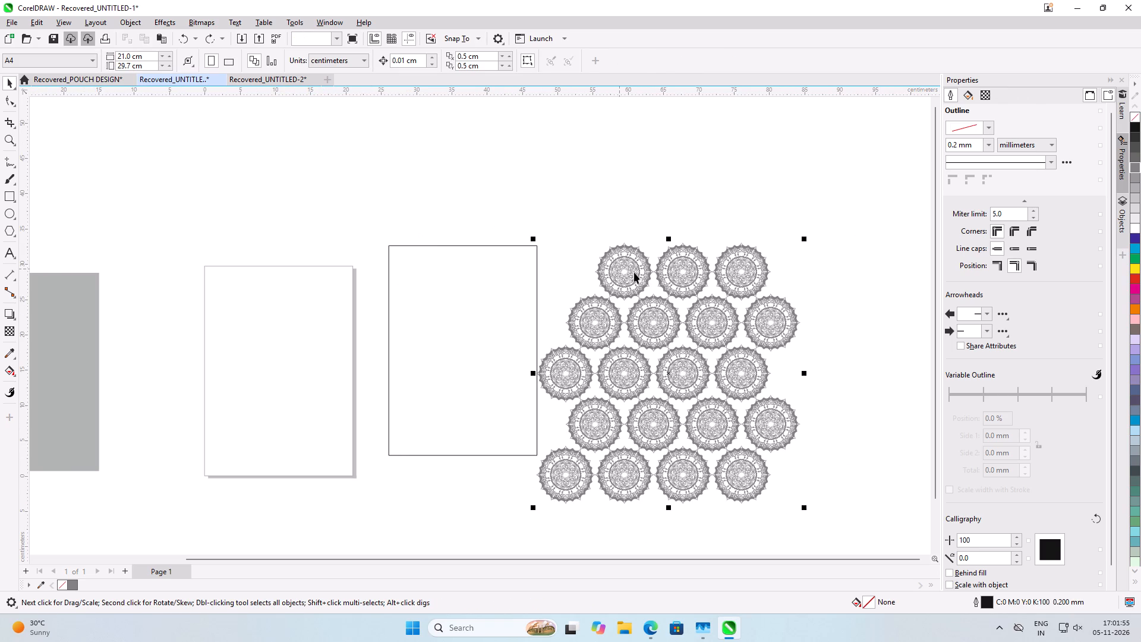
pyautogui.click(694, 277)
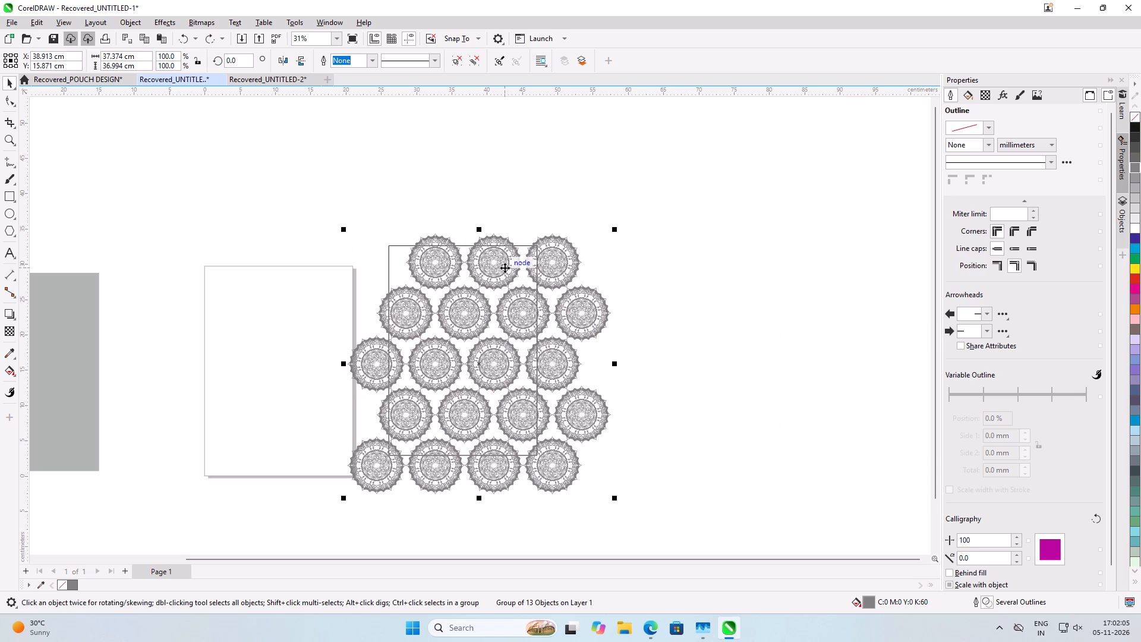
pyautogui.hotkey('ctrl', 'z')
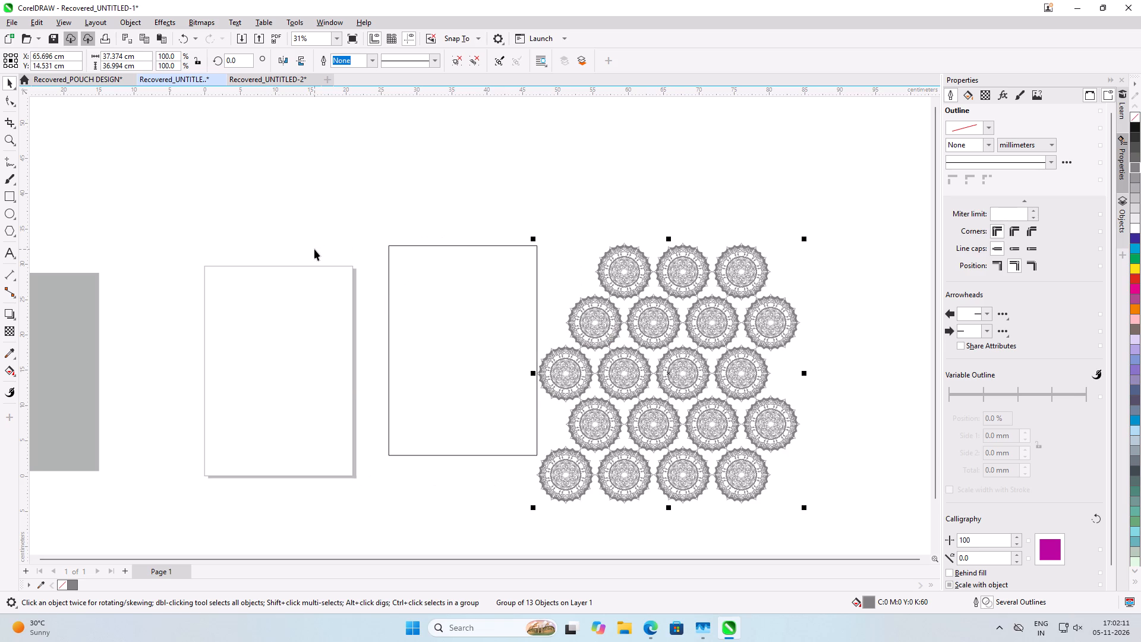
# Place a copy of the A4-sized rectangle over the mandala group, at about X 67.12, Y 13.96 cm, keeping the original rectangle in place.
pyautogui.click(314, 249)
pyautogui.click(409, 284)
pyautogui.moveTo(421, 306); pyautogui.dragTo(457, 325)
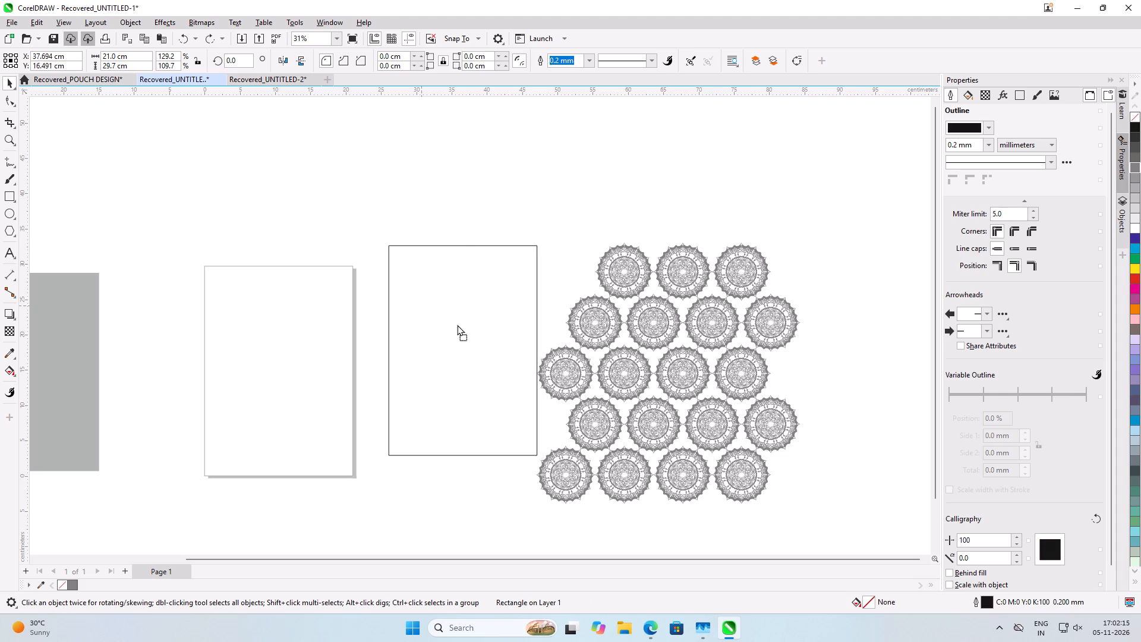
pyautogui.moveTo(457, 325); pyautogui.dragTo(638, 332)
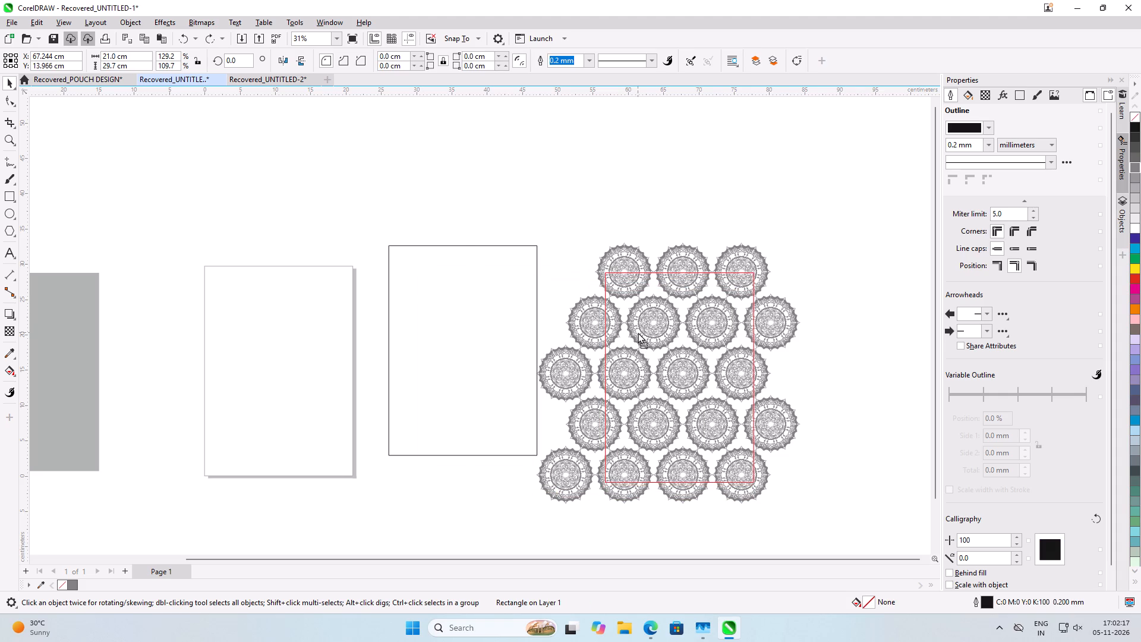
pyautogui.moveTo(638, 332); pyautogui.dragTo(638, 332)
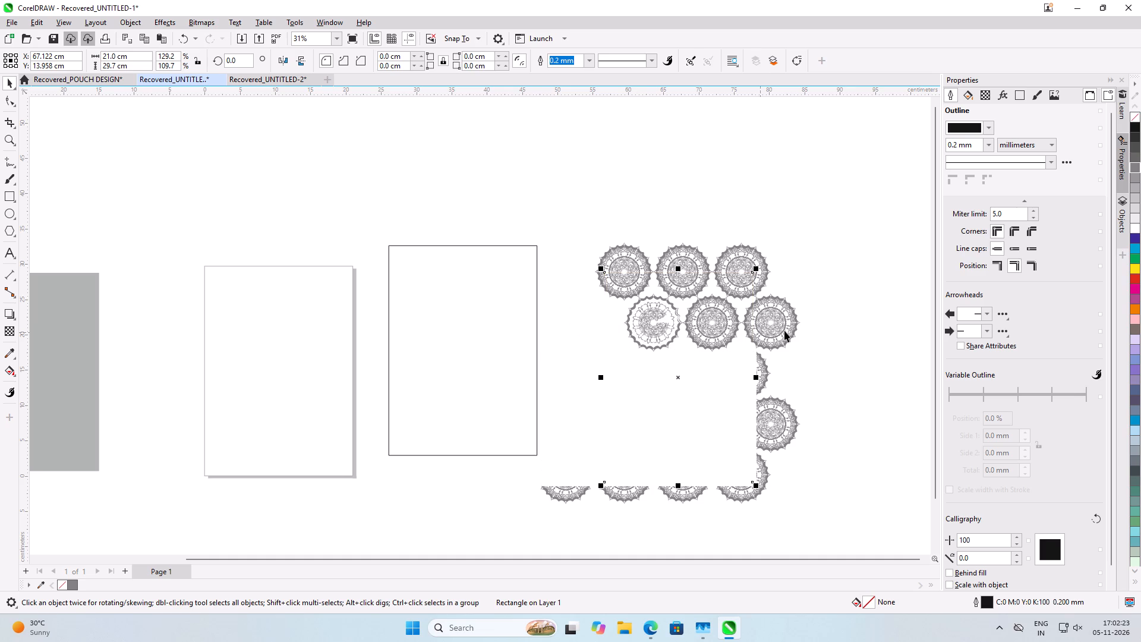
# Nudge the rectangle copy up and right over the mandala pattern, to X 67.252, Y 14.007 cm.
pyautogui.click(836, 330)
pyautogui.scroll(6, 835, 330)
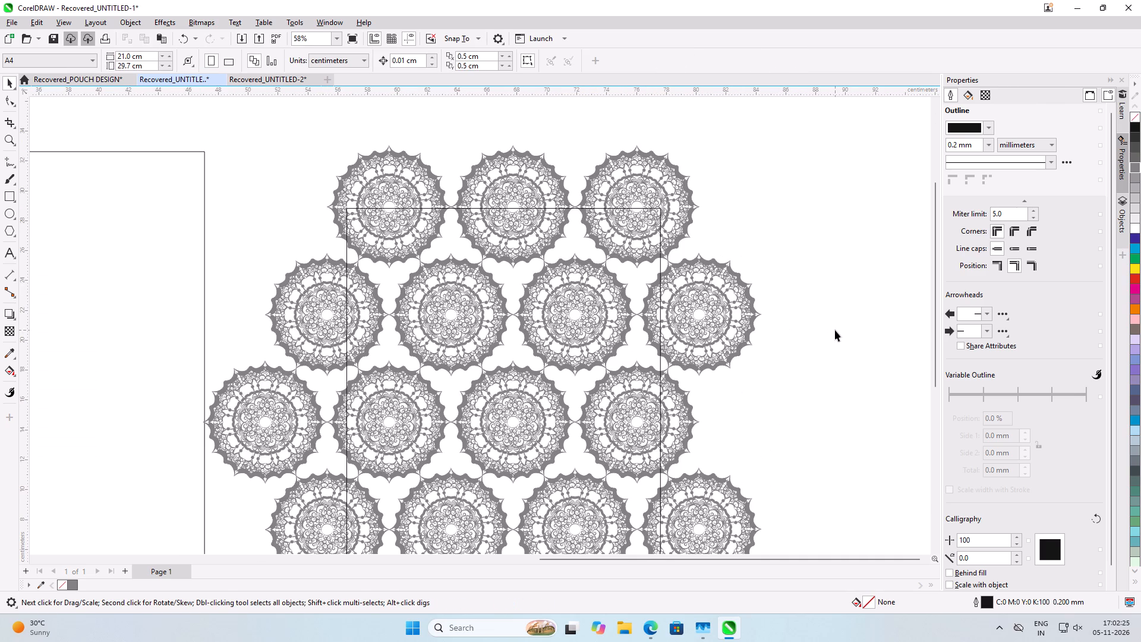
pyautogui.scroll(-2, 521, 207)
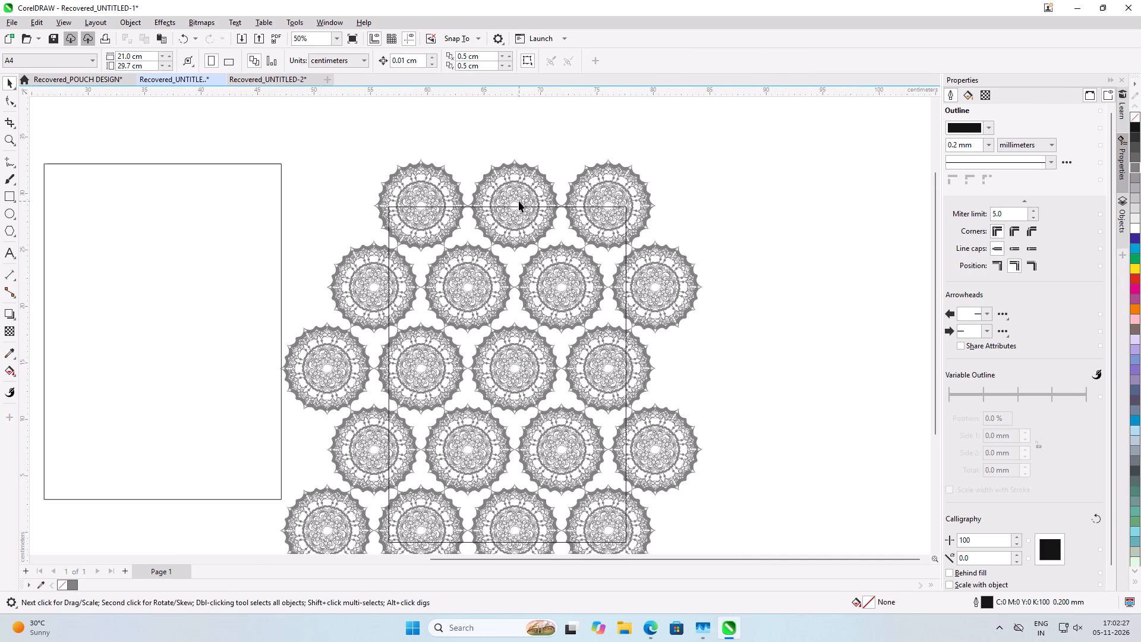
pyautogui.scroll(1, 532, 483)
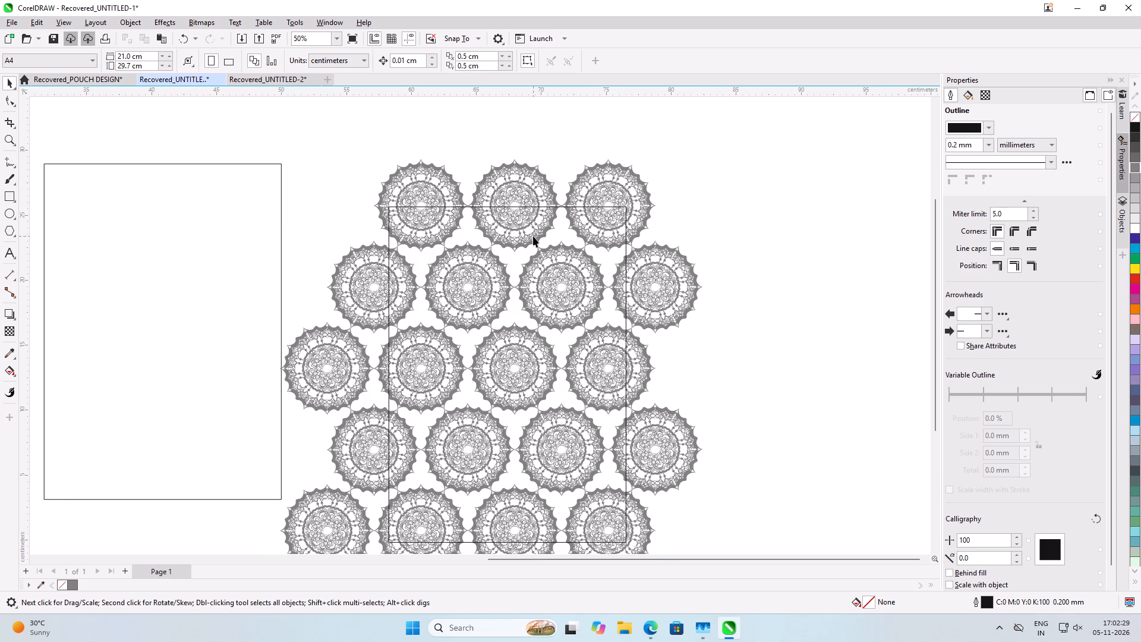
pyautogui.scroll(-1, 533, 236)
pyautogui.scroll(1, 531, 429)
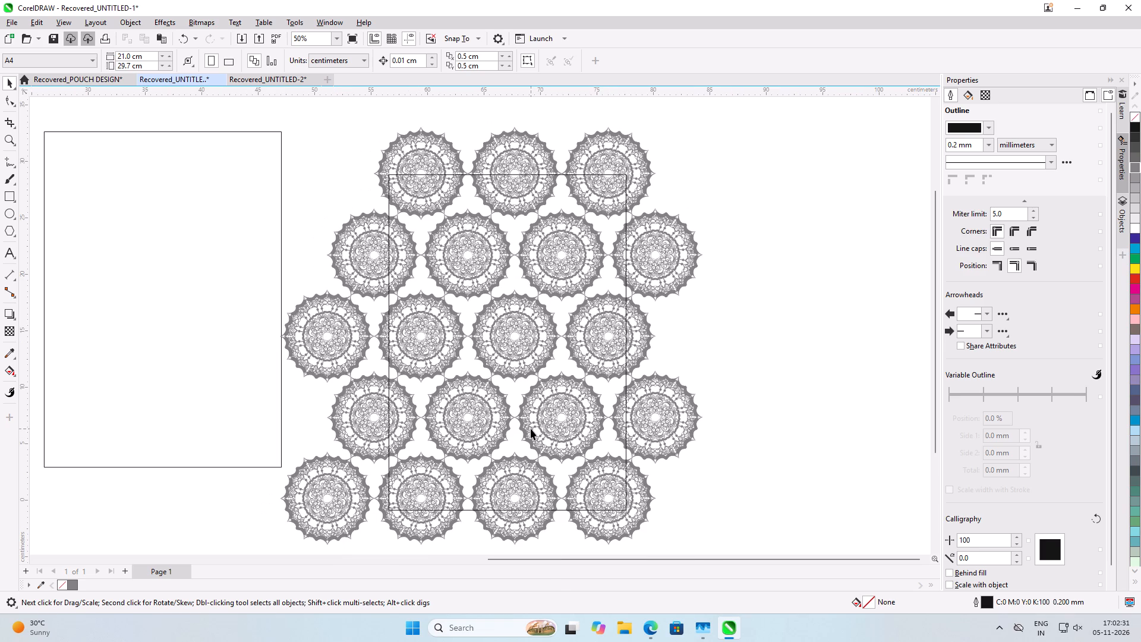
pyautogui.click(507, 321)
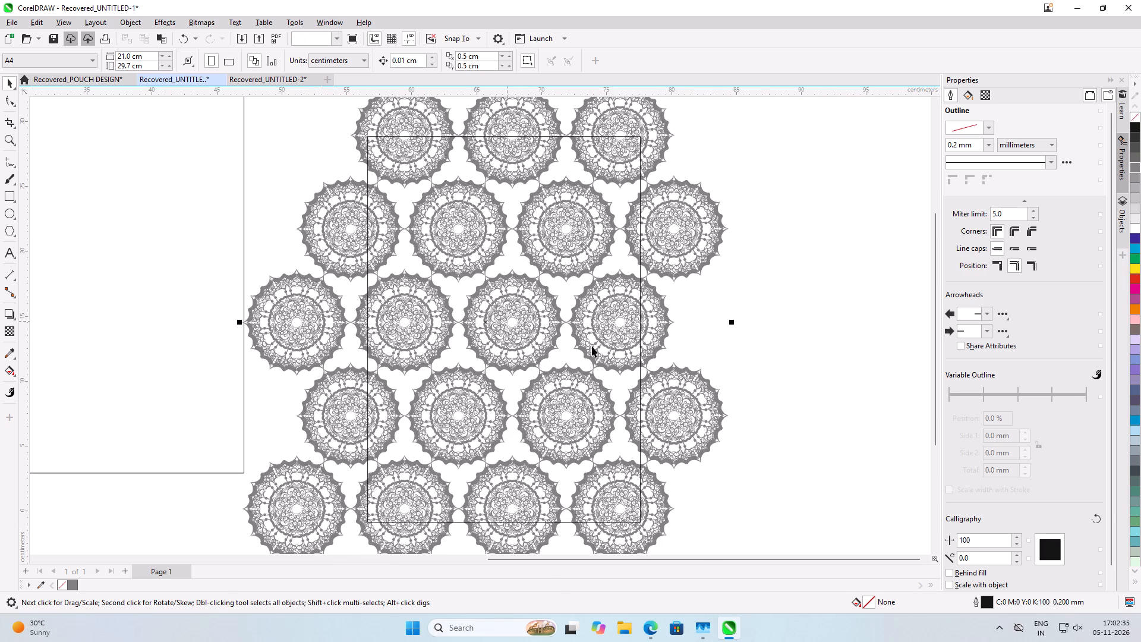
pyautogui.click(824, 385)
pyautogui.click(635, 521)
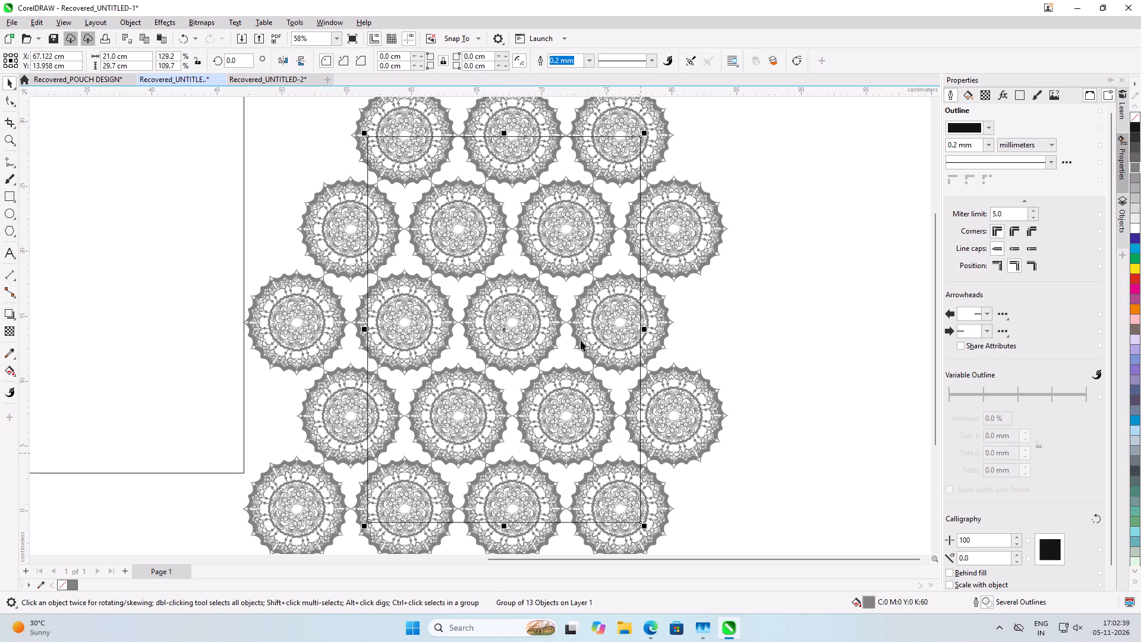
pyautogui.press('Up')
pyautogui.press('Up')
pyautogui.press('Up')
pyautogui.press('Up')
pyautogui.press('Up')
pyautogui.press('Up')
pyautogui.press('Up')
pyautogui.press('Up')
pyautogui.press('Up')
pyautogui.press('Up')
pyautogui.press('Up')
pyautogui.press('Up')
pyautogui.press('Up')
pyautogui.press('Up')
pyautogui.press('Up')
pyautogui.press('Up')
pyautogui.press('Up')
pyautogui.press('Up')
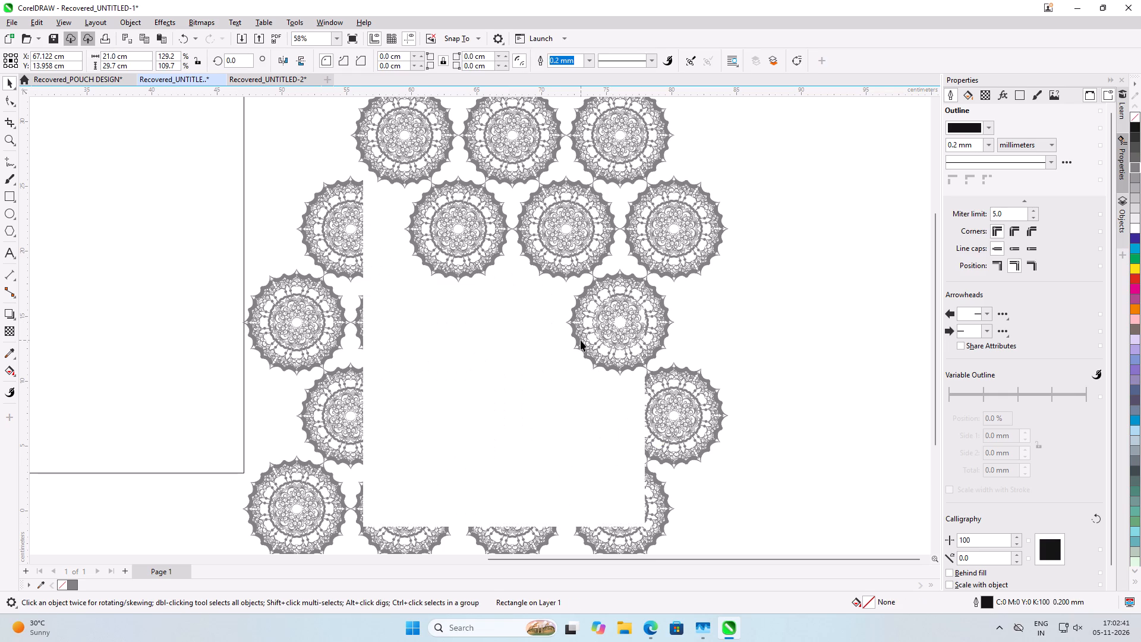
pyautogui.press('Right')
pyautogui.press('Right')
pyautogui.press('Right')
pyautogui.press('Right')
pyautogui.press('Right')
pyautogui.press('Right')
pyautogui.press('Right')
pyautogui.press('Right')
pyautogui.press('Right')
pyautogui.press('Right')
pyautogui.press('Right')
pyautogui.press('Right')
pyautogui.press('Right')
pyautogui.press('Right')
pyautogui.press('Right')
pyautogui.press('Right')
pyautogui.press('Right')
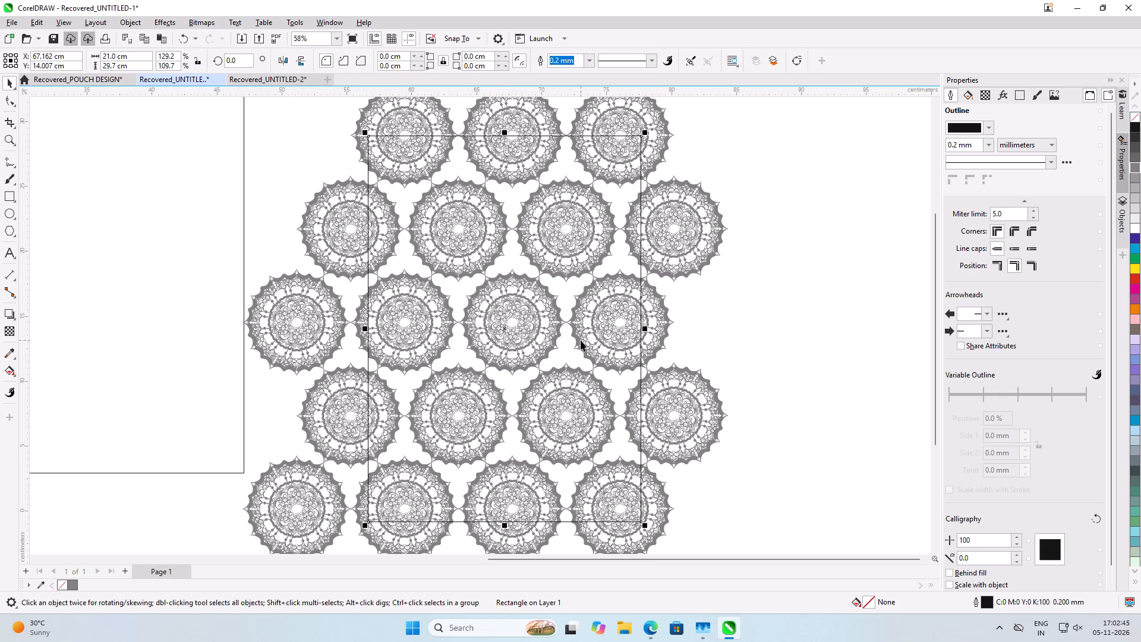
pyautogui.press('Right')
pyautogui.press('Right')
pyautogui.press('Right')
pyautogui.press('Right')
pyautogui.press('Right')
pyautogui.press('Right')
pyautogui.press('Right')
pyautogui.press('Right')
pyautogui.press('Right')
pyautogui.press('Right')
pyautogui.press('Right')
pyautogui.press('Right')
pyautogui.press('Right')
pyautogui.press('Right')
pyautogui.press('Right')
pyautogui.press('Right')
pyautogui.press('Right')
pyautogui.press('Right')
pyautogui.press('Right')
pyautogui.press('Right')
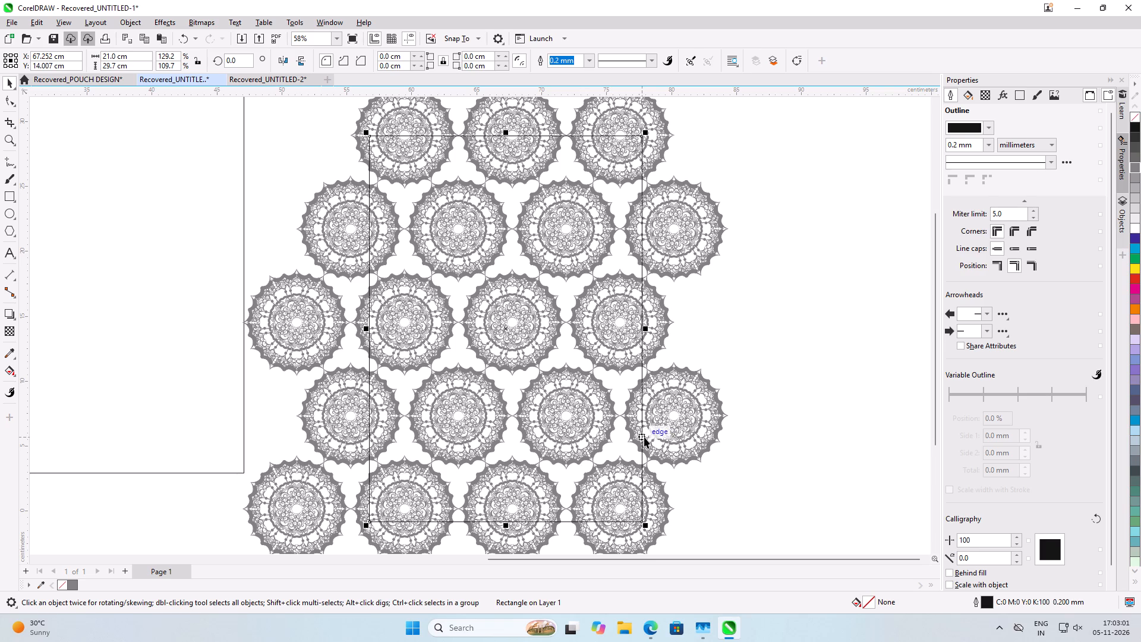
# PowerClip the grey mandala group inside the A4-sized rectangle copy placed over it.
pyautogui.rightClick(669, 431)
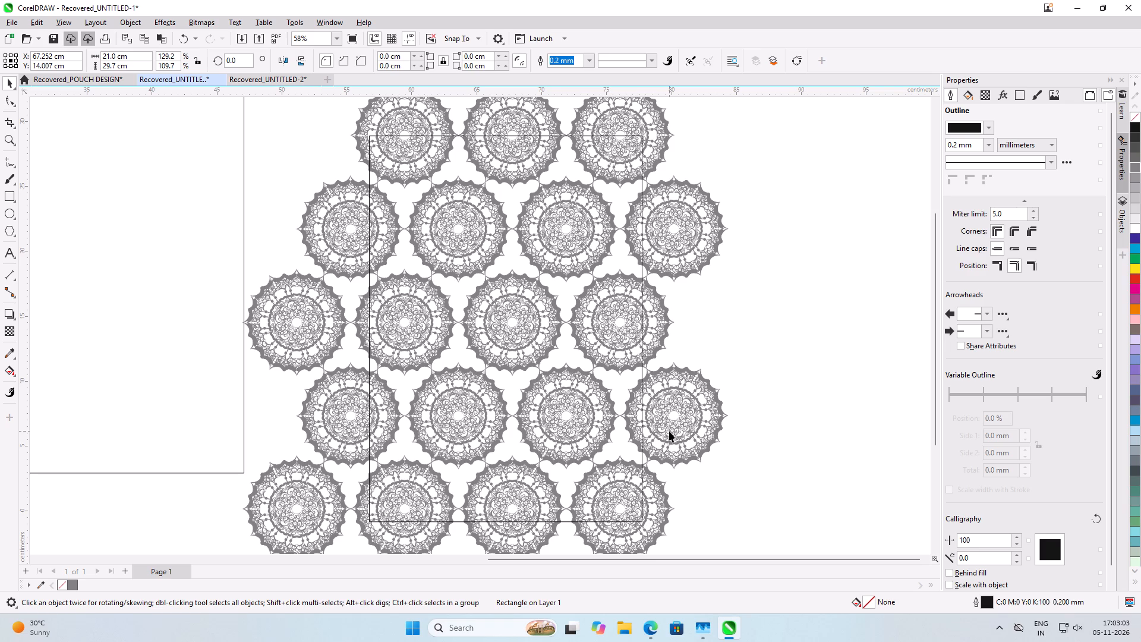
pyautogui.click(702, 226)
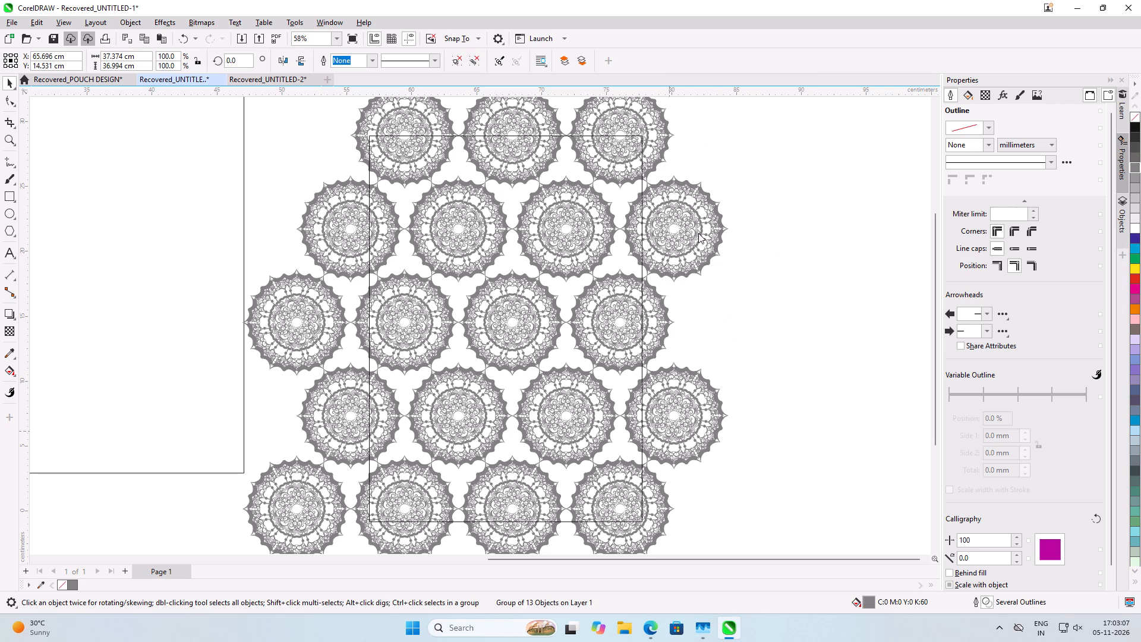
pyautogui.click(631, 269)
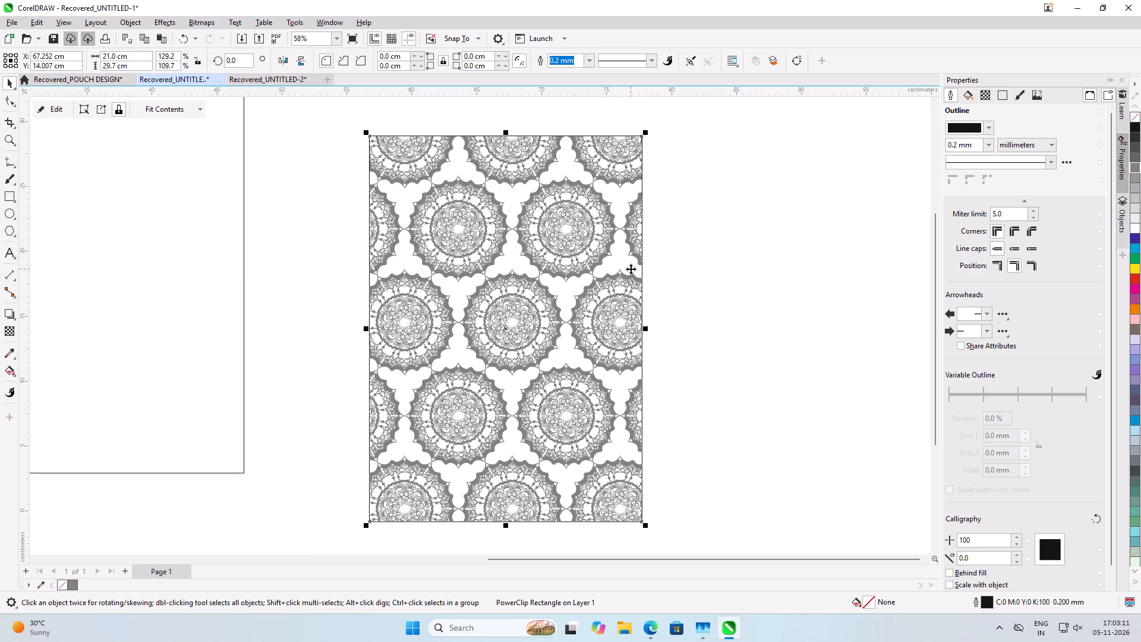
pyautogui.click(800, 269)
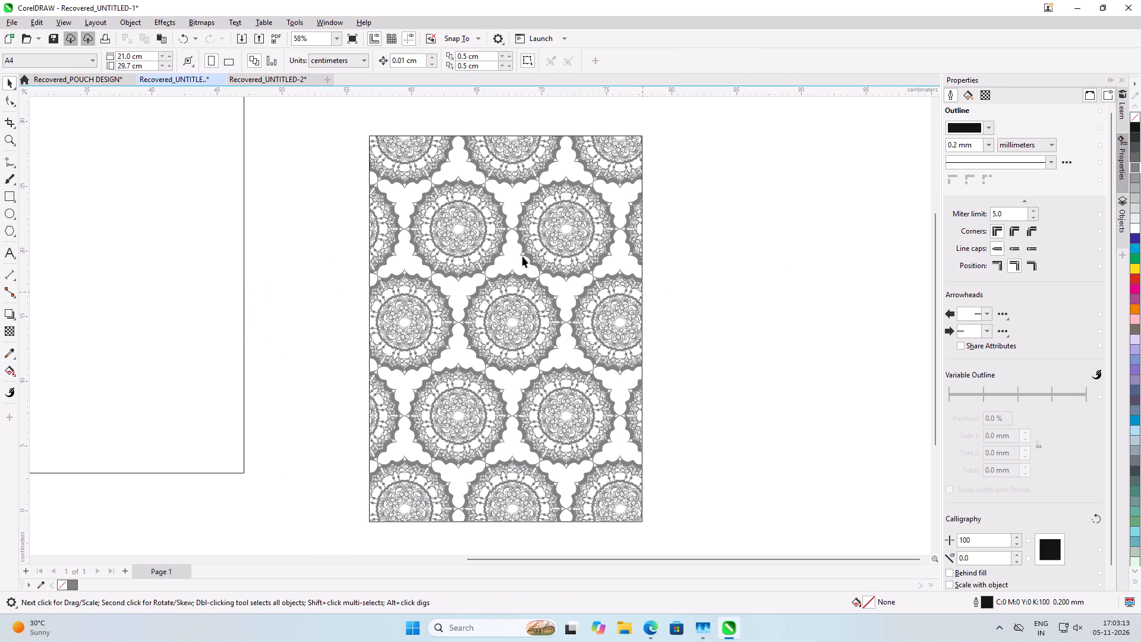
pyautogui.click(511, 294)
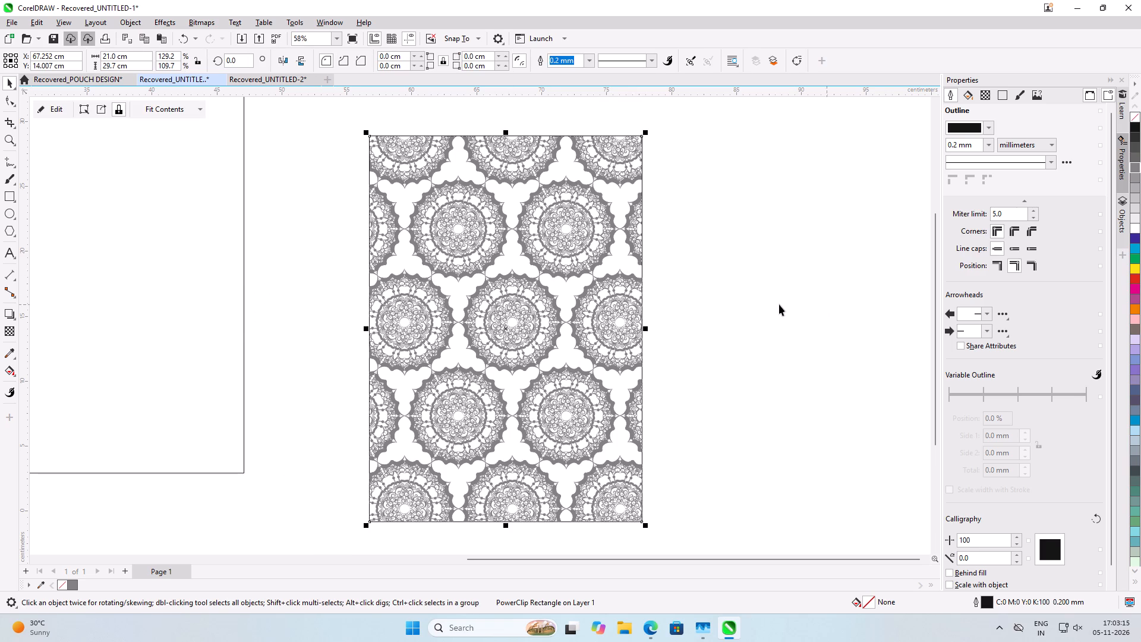
pyautogui.click(779, 304)
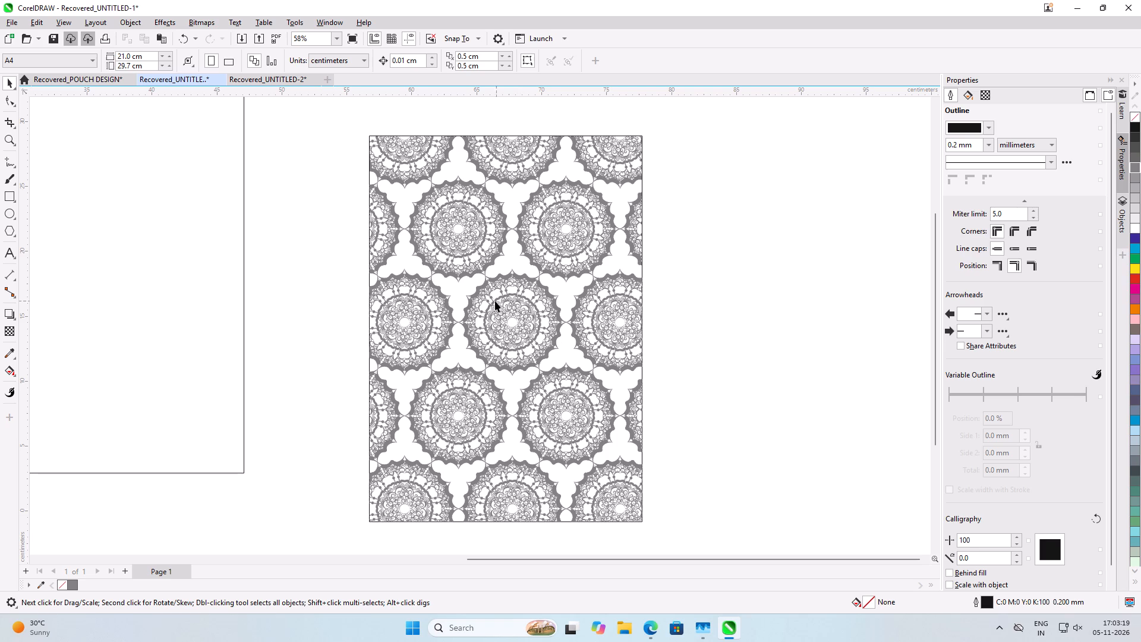
# Remove the outline from the rectangle containing the clipped mandala pattern.
pyautogui.click(703, 310)
pyautogui.click(597, 307)
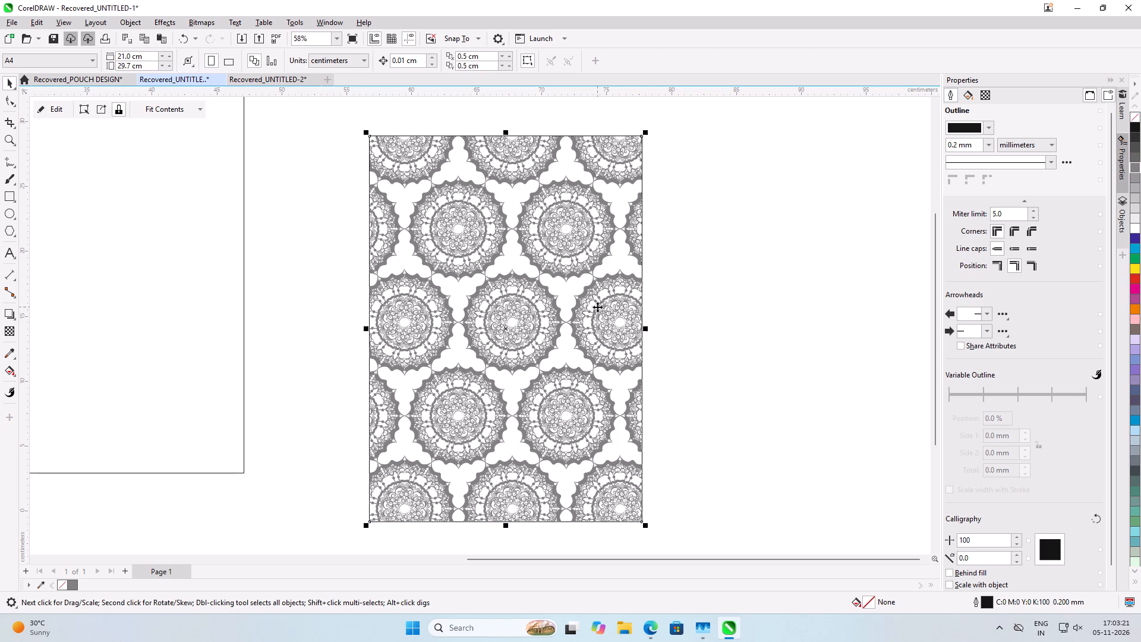
pyautogui.rightClick(1140, 120)
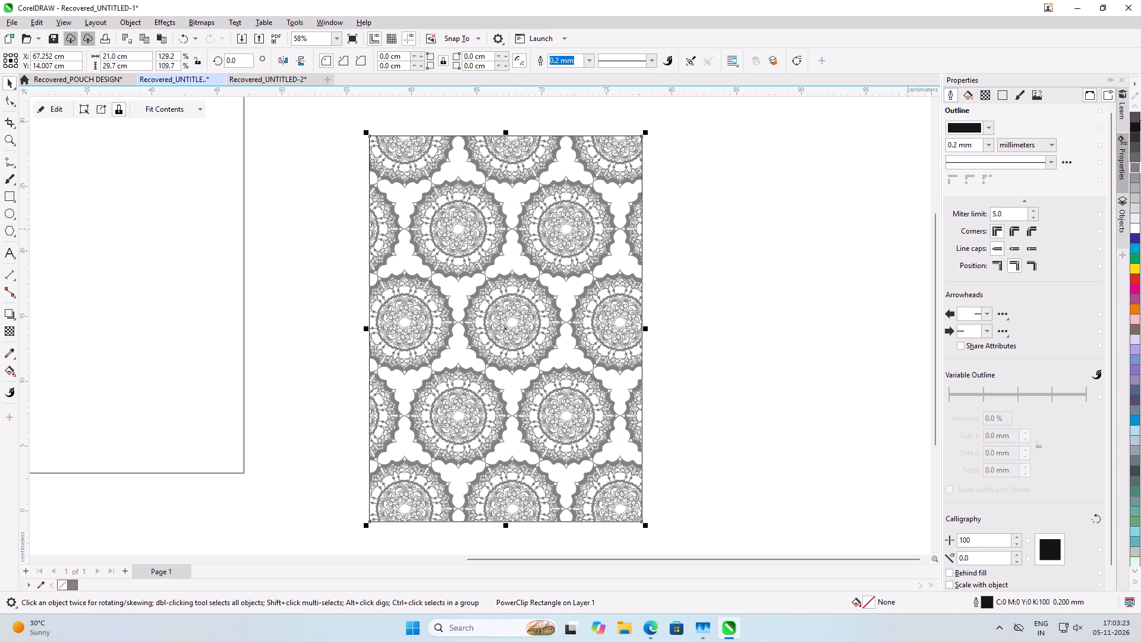
pyautogui.click(730, 271)
# Copy the clipped mandala pattern and paste it into the Recovered_POUCH DESIGN document.
pyautogui.click(559, 254)
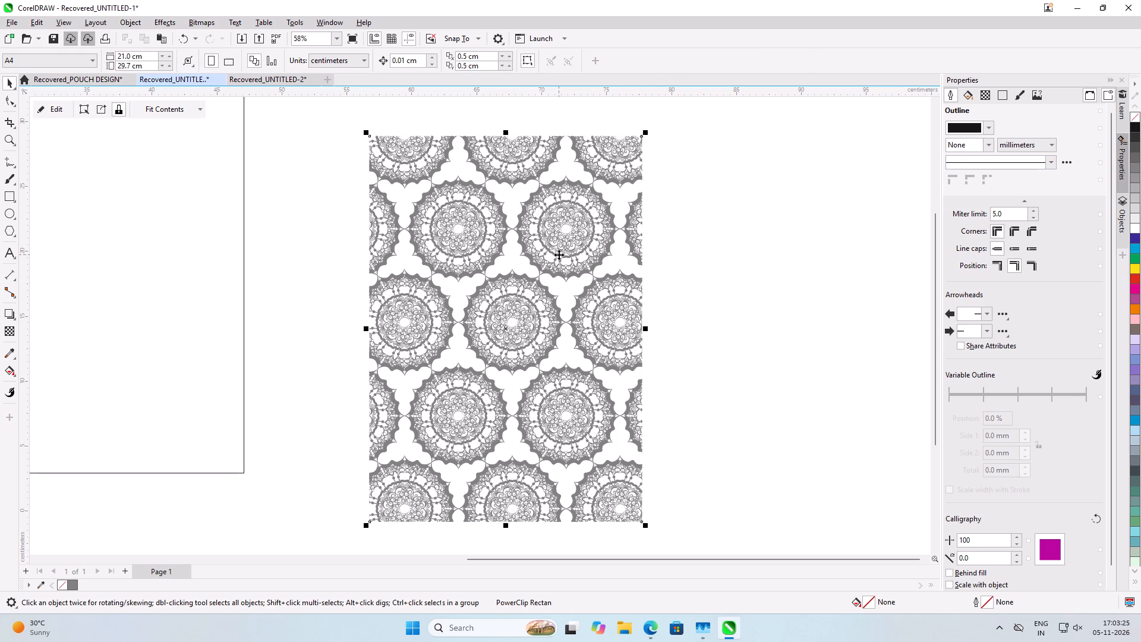
pyautogui.hotkey('ctrl', 'x')
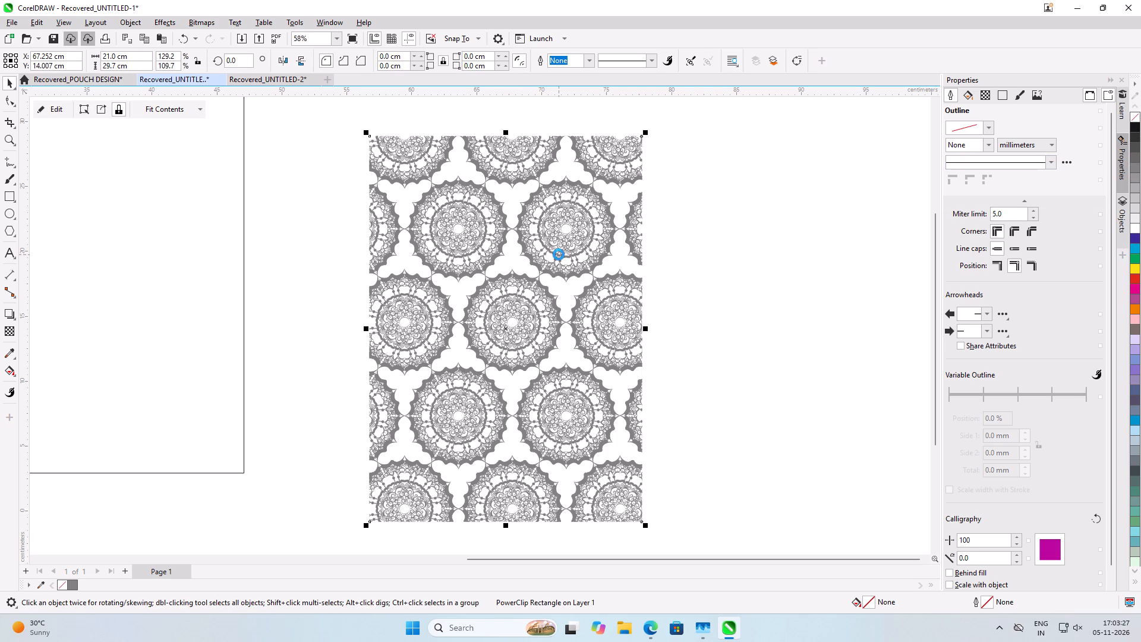
pyautogui.hotkey('ctrl', 'z')
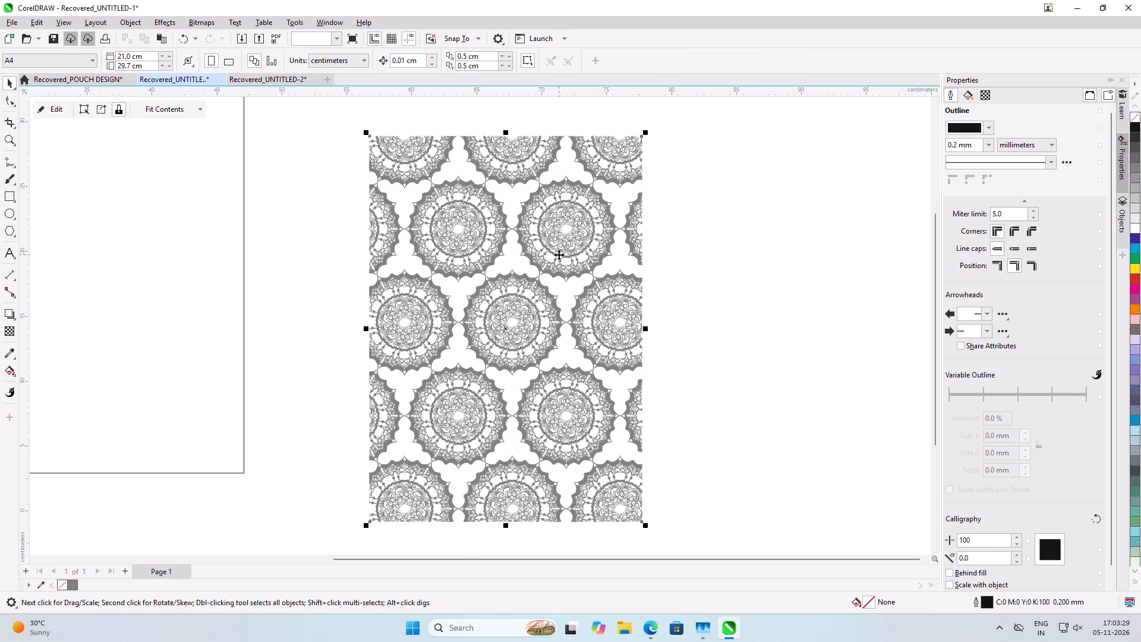
pyautogui.hotkey('ctrl', 'c')
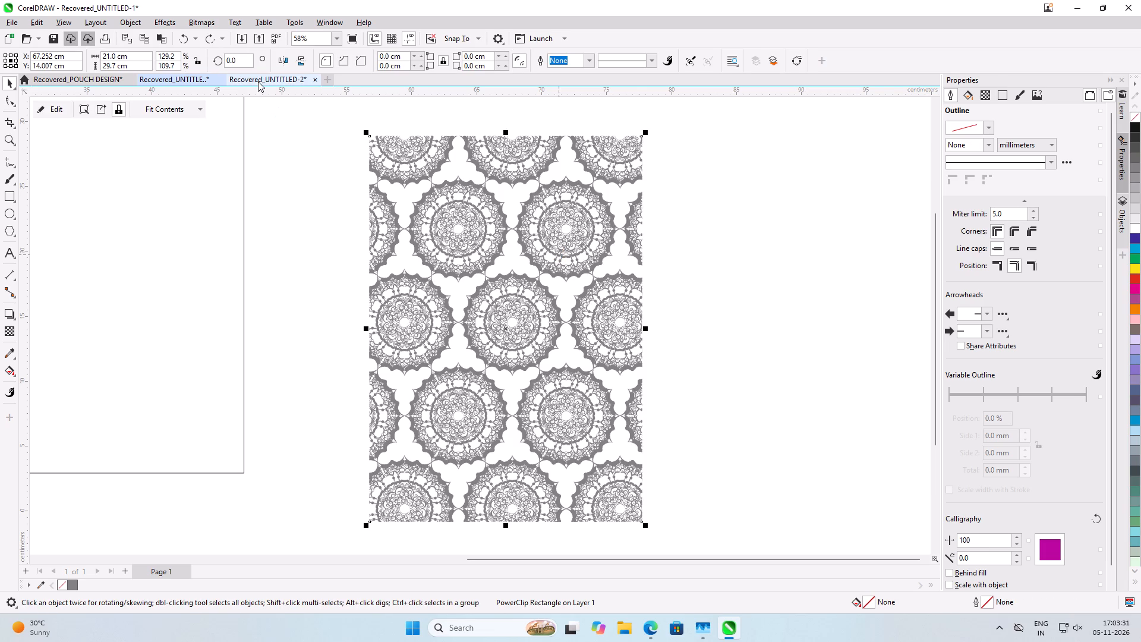
pyautogui.click(258, 81)
pyautogui.click(116, 78)
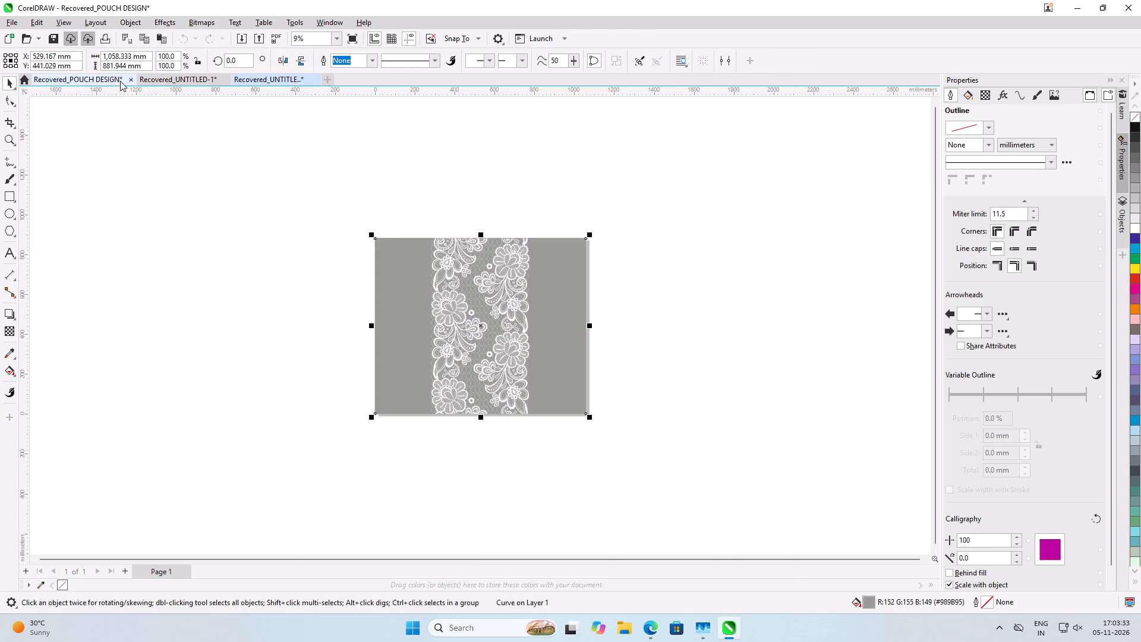
pyautogui.scroll(-3, 488, 251)
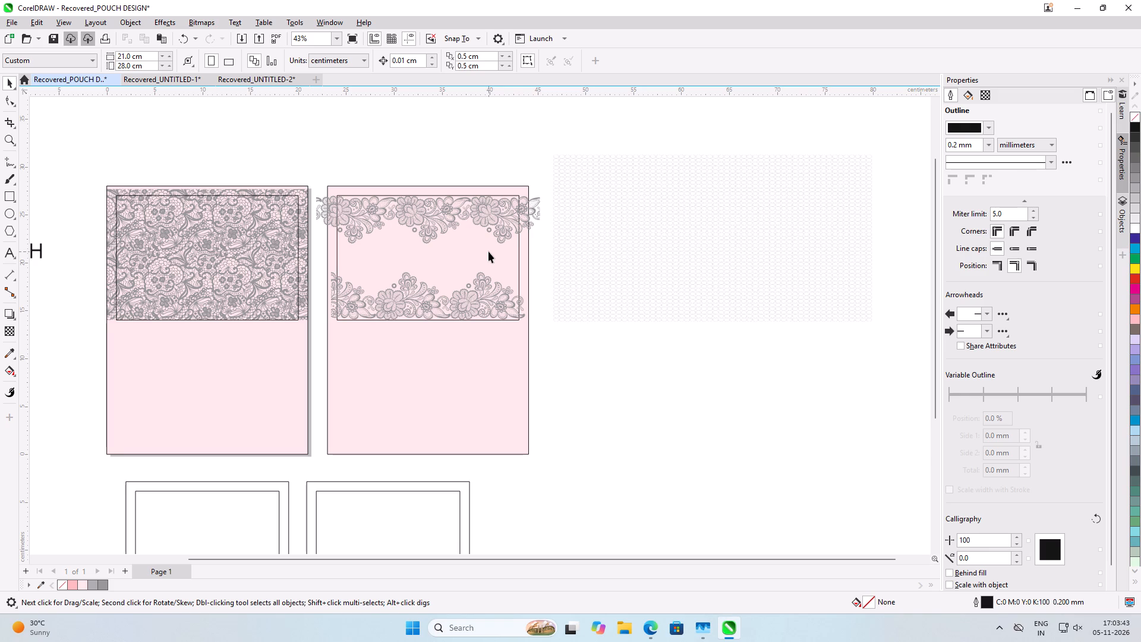
pyautogui.hotkey('ctrl', 'v')
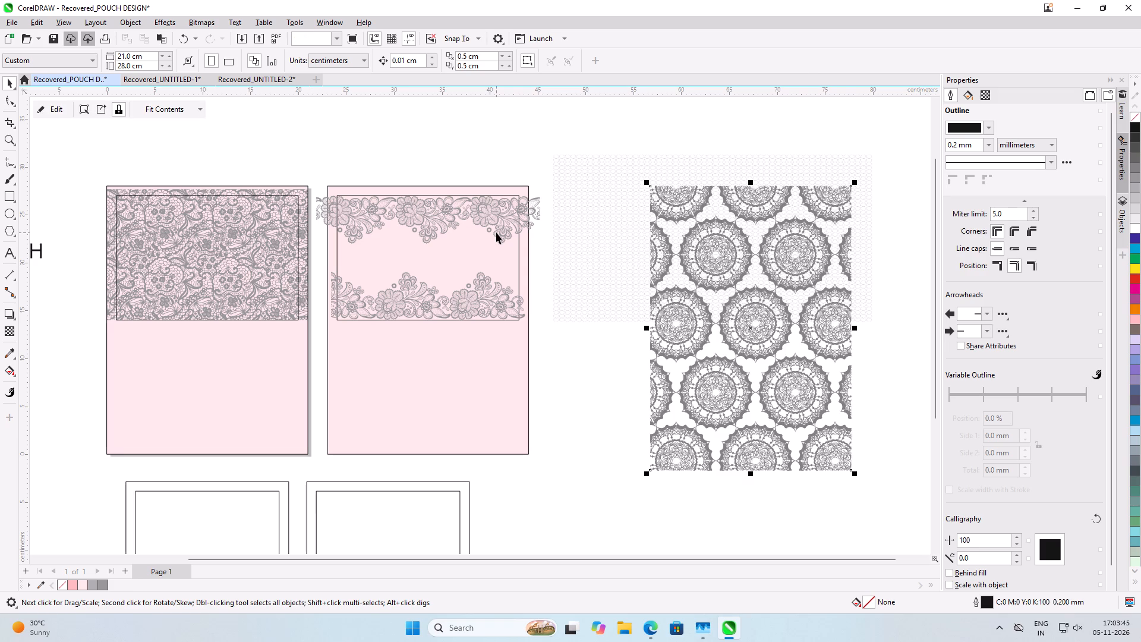
# Move the pasted mandala pattern clear of the pouches and dotted pattern, to about X 81.98, Y -1.11 cm.
pyautogui.scroll(-5, 786, 287)
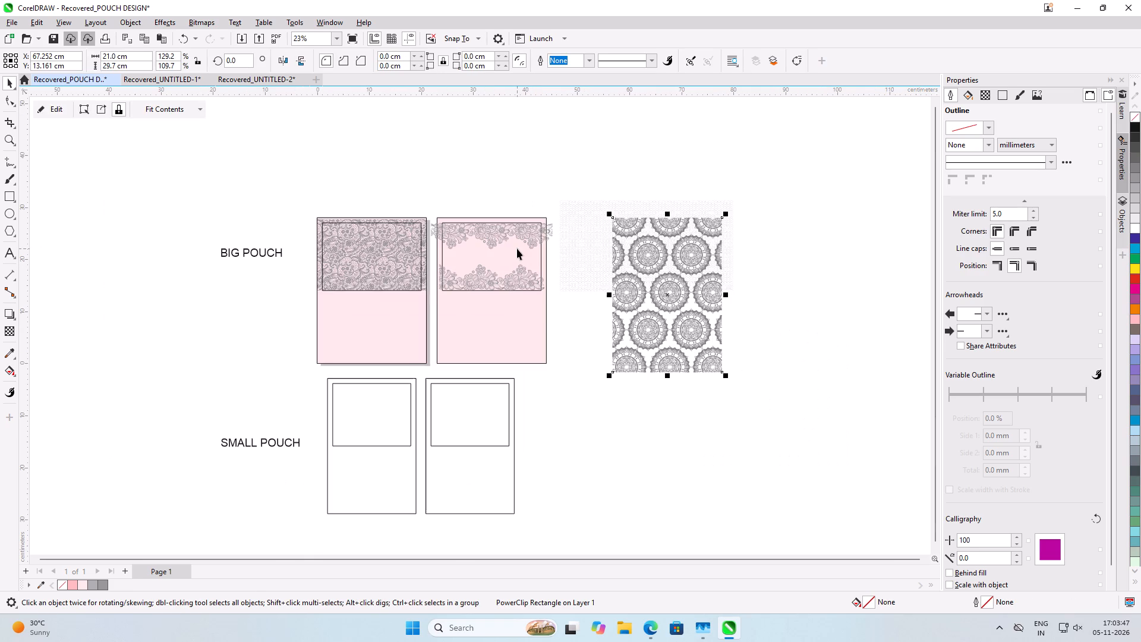
pyautogui.click(799, 294)
pyautogui.moveTo(670, 329); pyautogui.dragTo(746, 404)
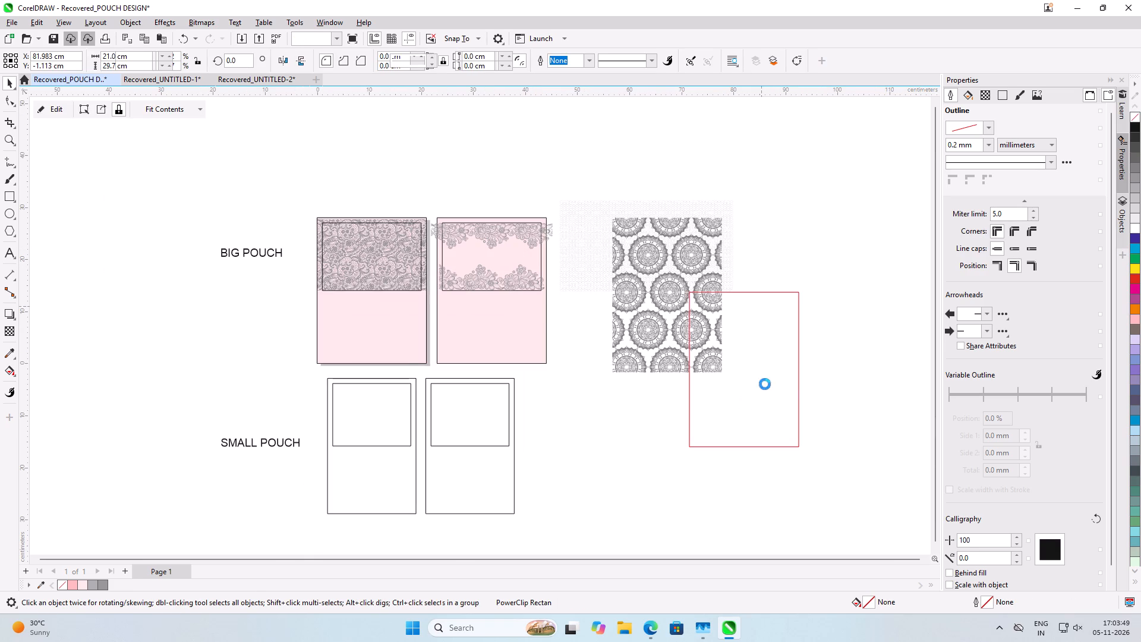
pyautogui.click(806, 253)
# Copy the floral lace group from inside the first big pouch's PowerClip and paste it outside the clip at the same position.
pyautogui.click(375, 263)
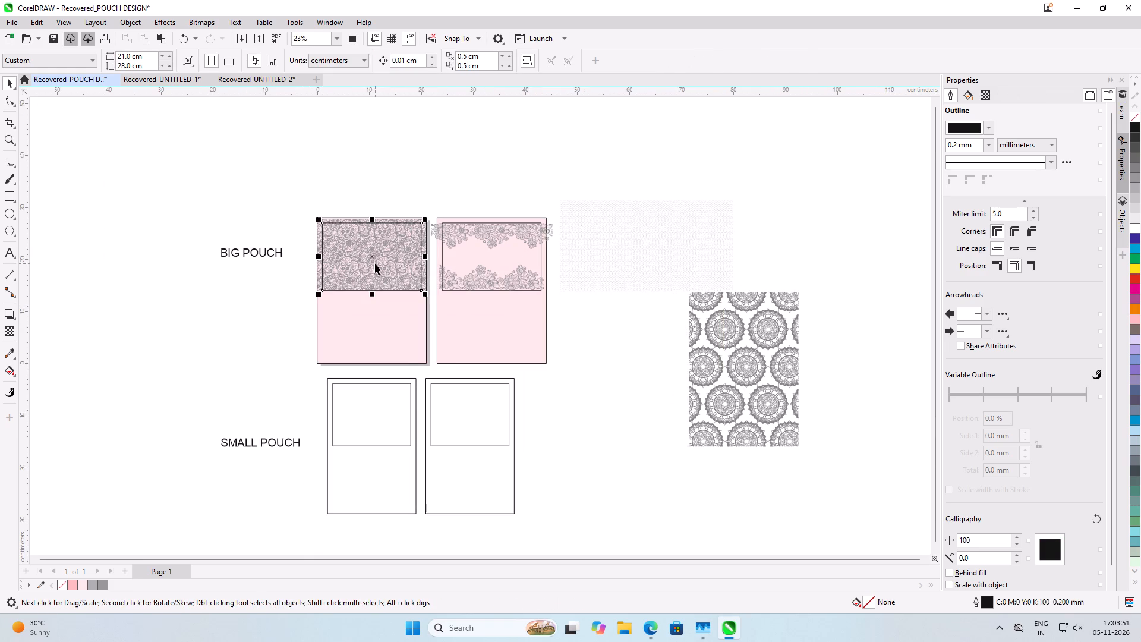
pyautogui.scroll(4, 349, 353)
pyautogui.scroll(-2, 396, 162)
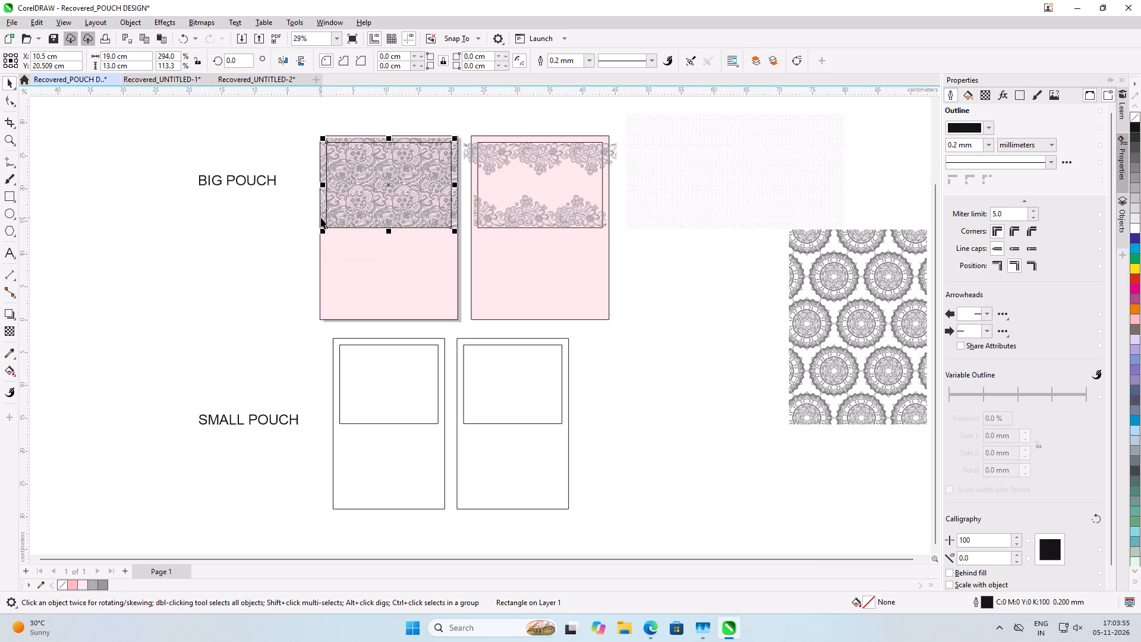
pyautogui.doubleClick(322, 215)
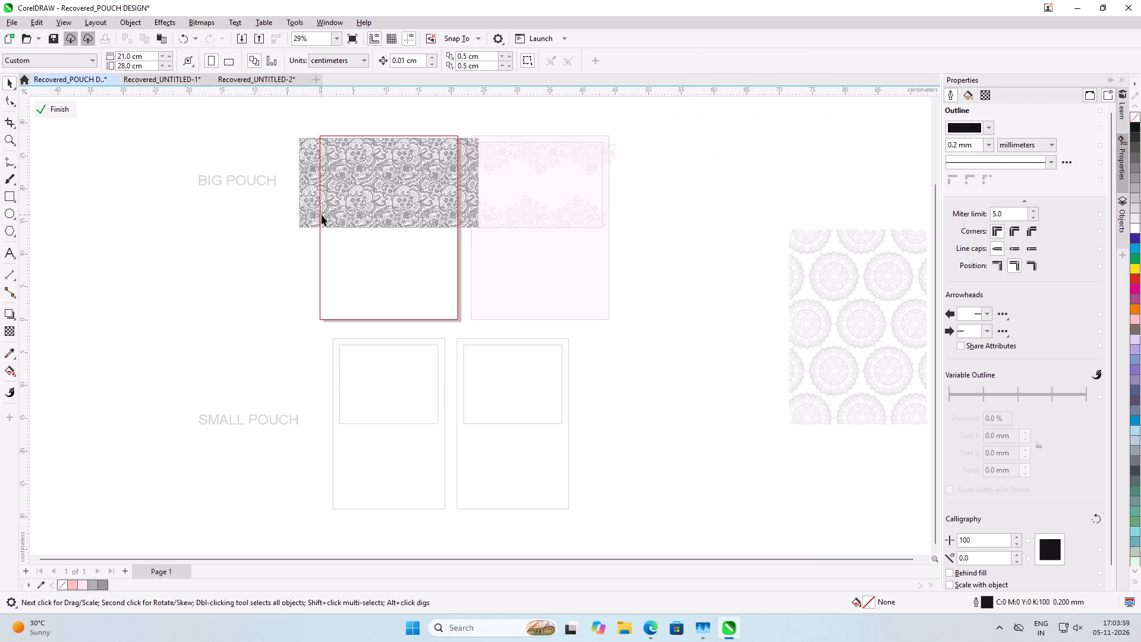
pyautogui.click(304, 216)
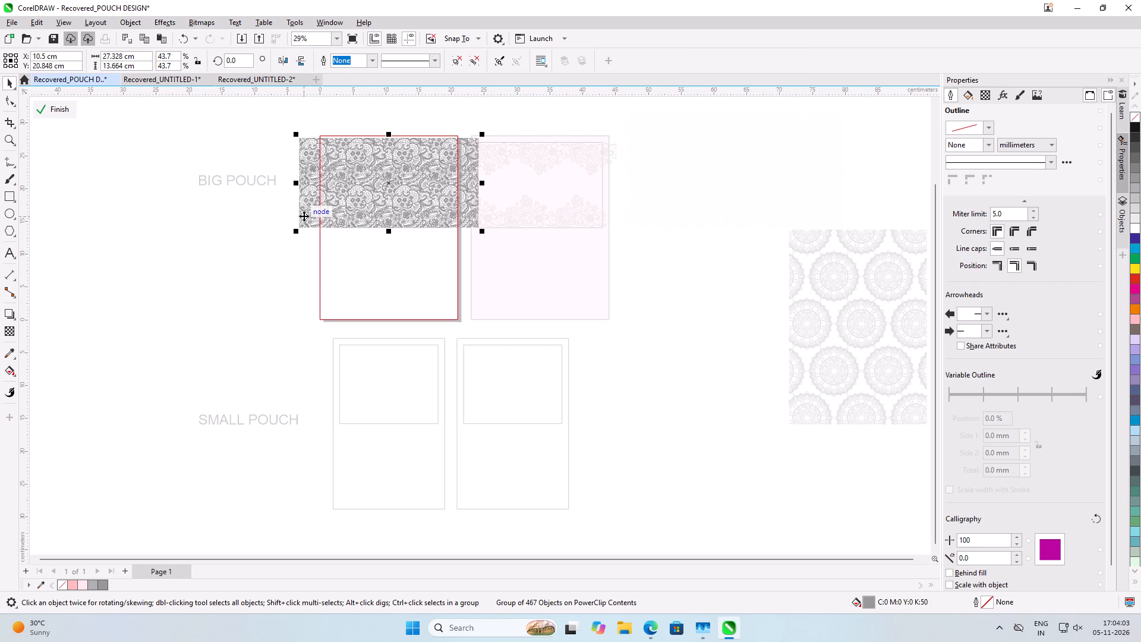
pyautogui.hotkey('ctrl', 'c')
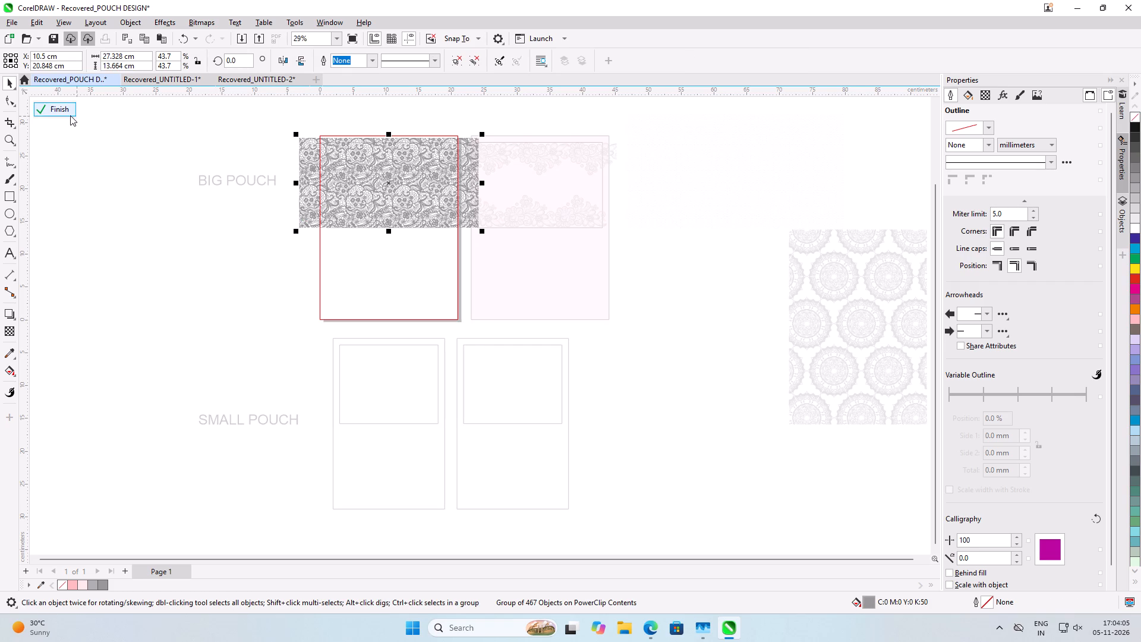
pyautogui.click(70, 115)
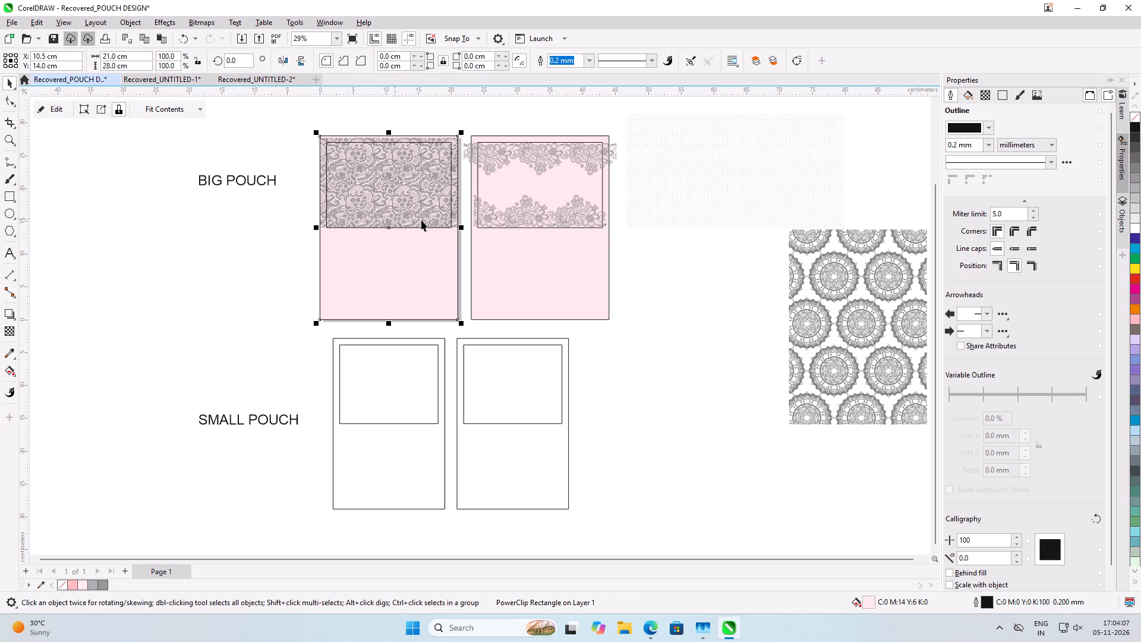
pyautogui.hotkey('ctrl', 'v')
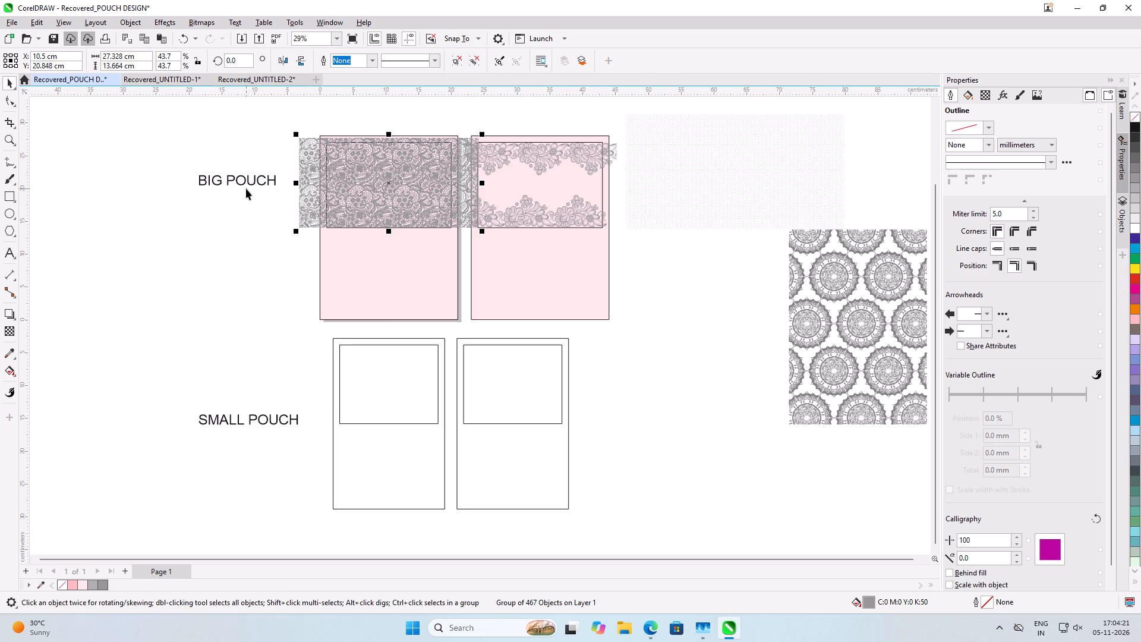
# Place a duplicate of the lace group over the first small pouch, at about X 11.37, Y -9.96 cm.
pyautogui.click(639, 368)
pyautogui.click(397, 191)
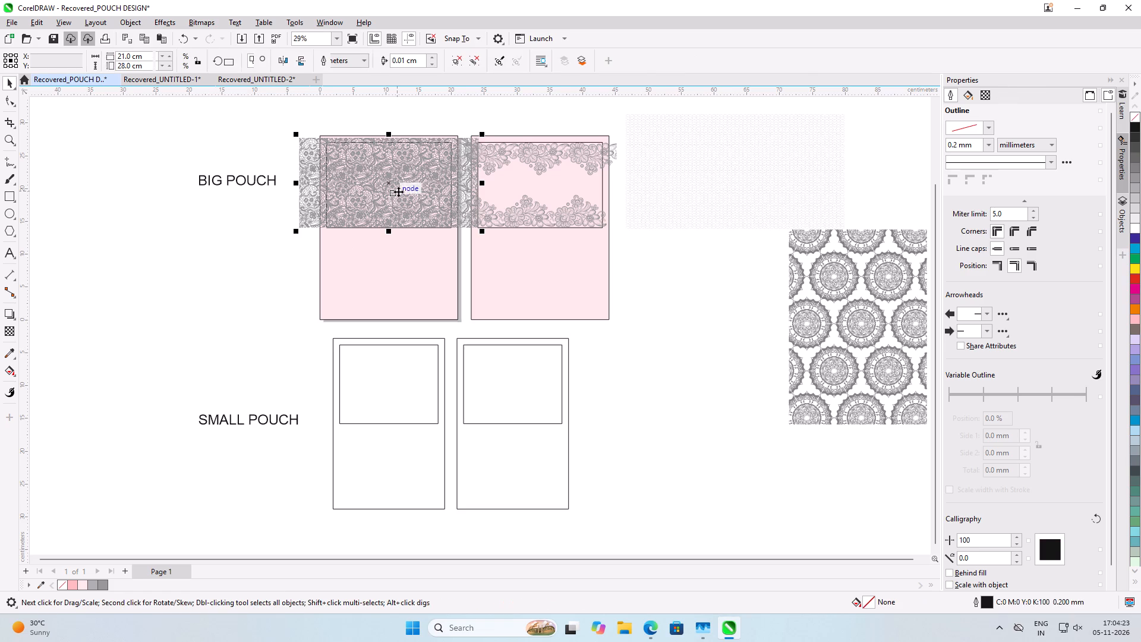
pyautogui.moveTo(405, 187); pyautogui.dragTo(411, 389)
pyautogui.keyDown('shift'); pyautogui.rightClick(411, 389); pyautogui.keyUp('shift')
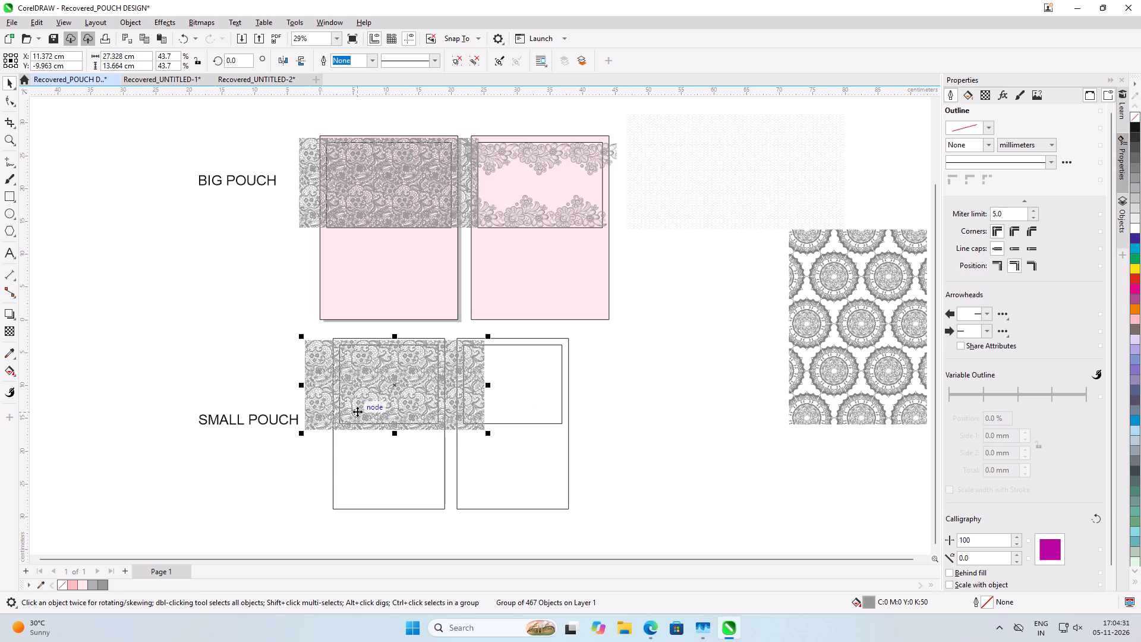
# Align the duplicated lace group's top edge with the top of the first small pouch's outer rectangle.
pyautogui.scroll(4, 357, 411)
pyautogui.scroll(2, 478, 433)
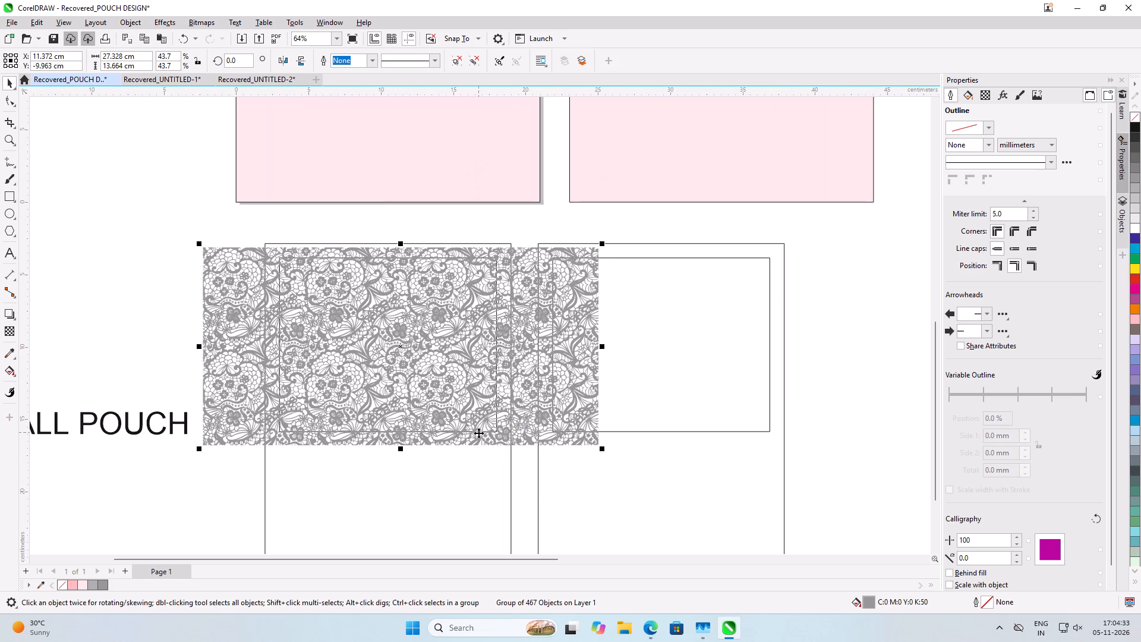
pyautogui.click(472, 465)
pyautogui.click(488, 427)
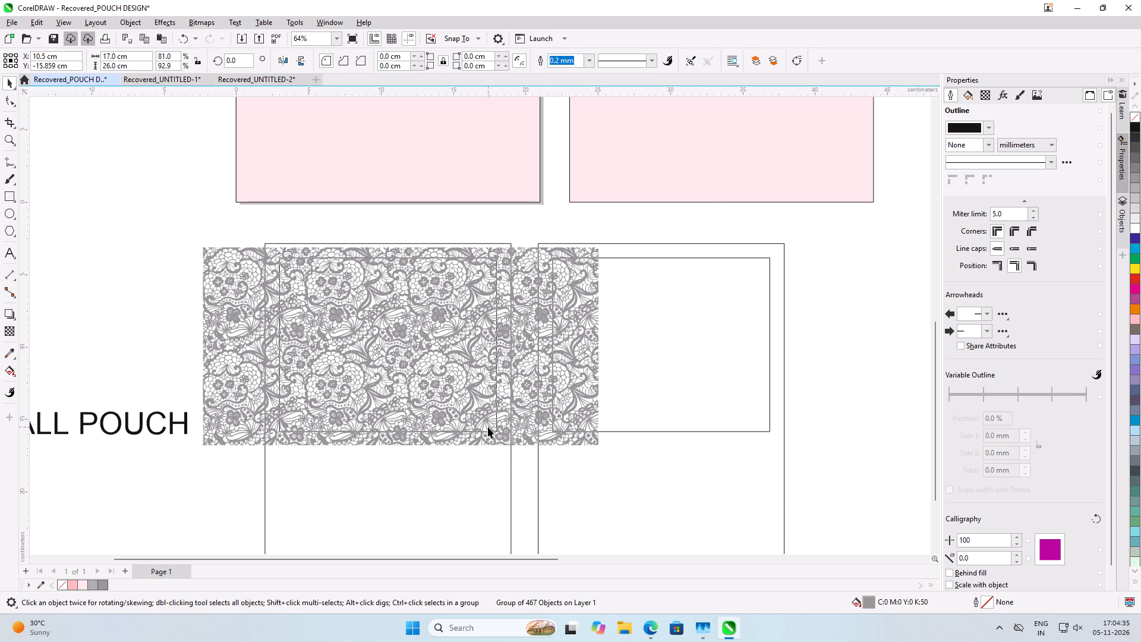
pyautogui.keyDown('shift'); pyautogui.click(486, 458); pyautogui.keyUp('shift')
pyautogui.press('t')
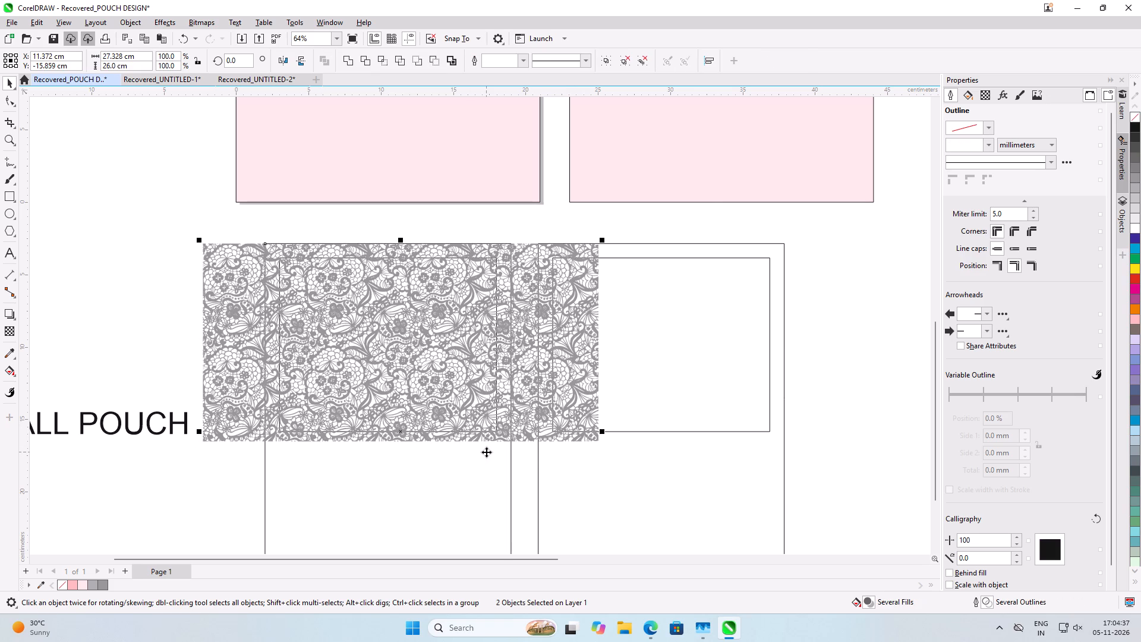
pyautogui.click(134, 304)
# Scale the lace group on the small pouch down proportionally to about 26.1 × 13.05 cm, ending at the inner rectangle's bottom edge.
pyautogui.click(575, 391)
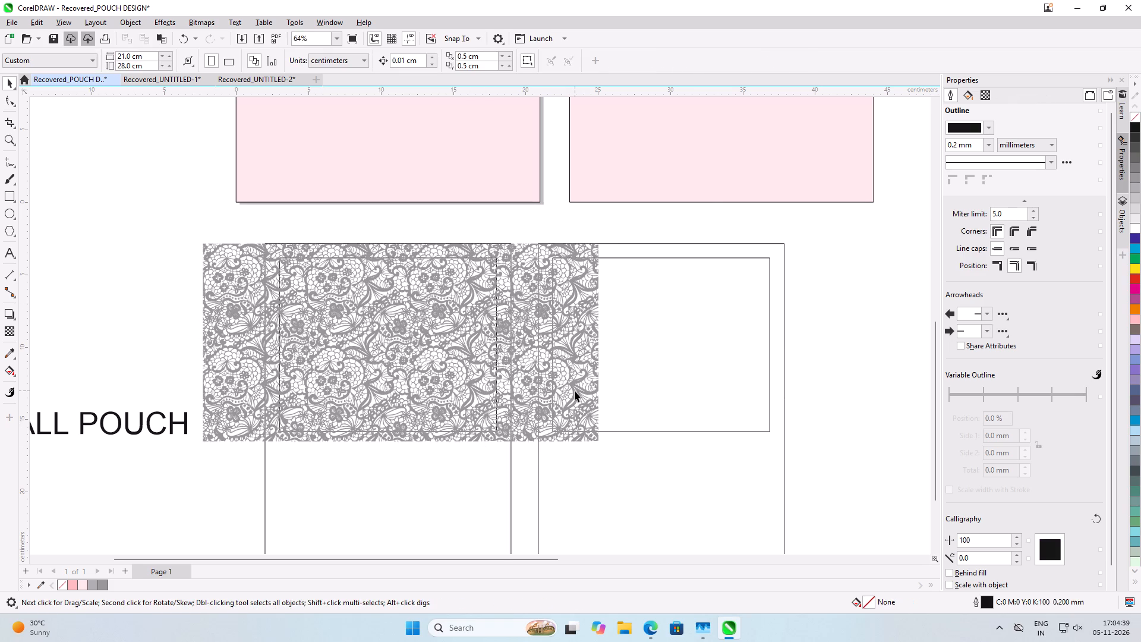
pyautogui.moveTo(603, 445); pyautogui.dragTo(593, 439)
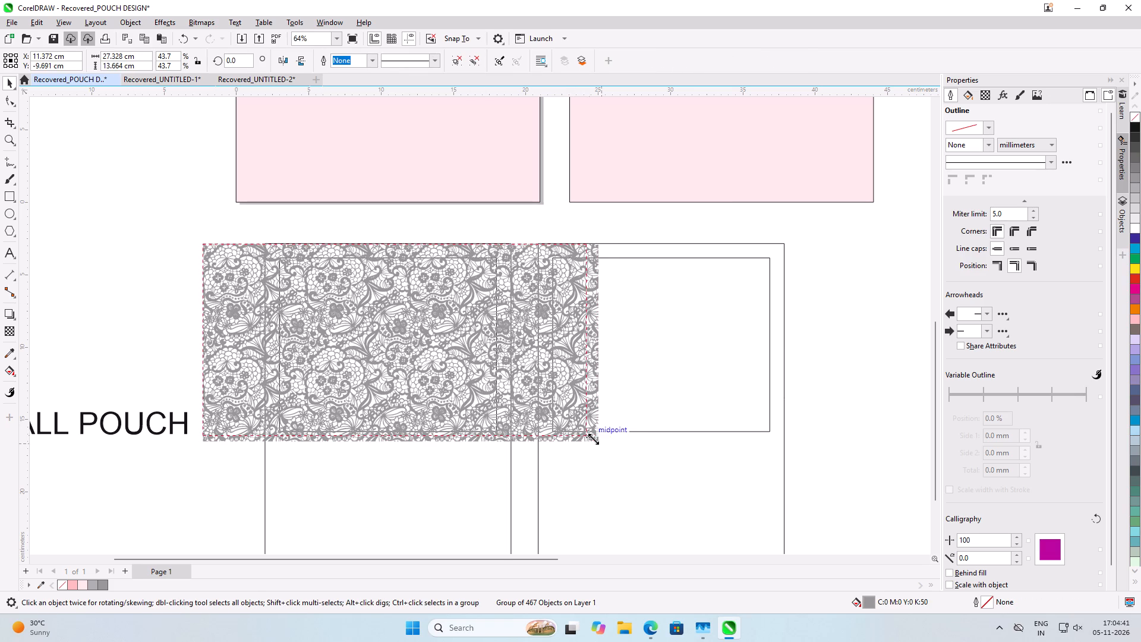
pyautogui.moveTo(593, 439); pyautogui.dragTo(589, 436)
pyautogui.click(143, 289)
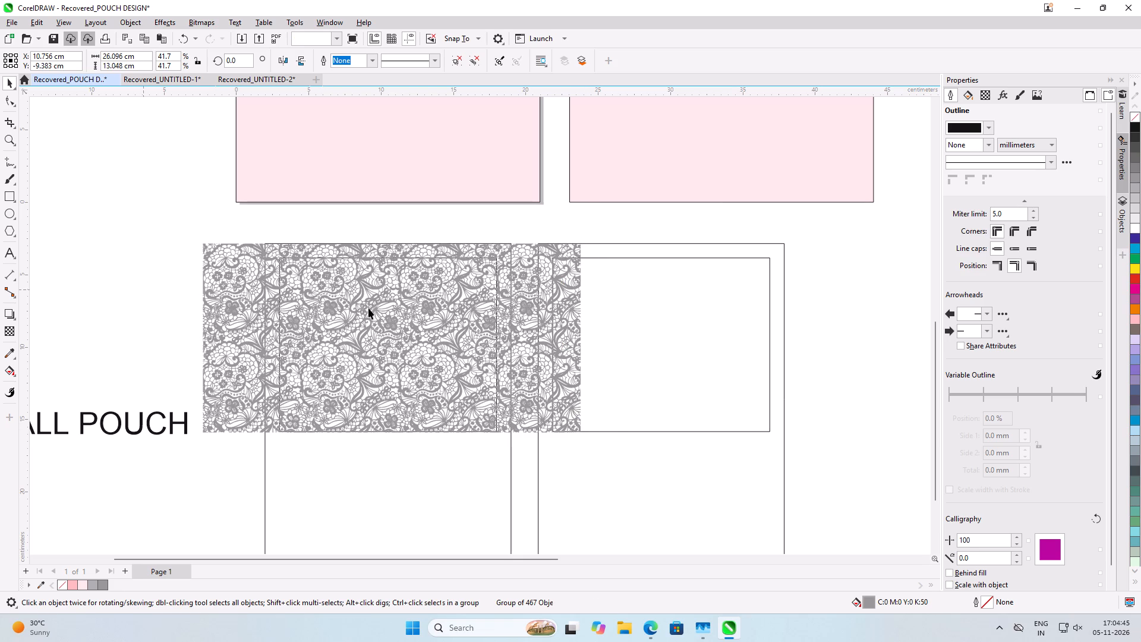
# Centre the lace group horizontally on the first small pouch's outer rectangle.
pyautogui.click(368, 254)
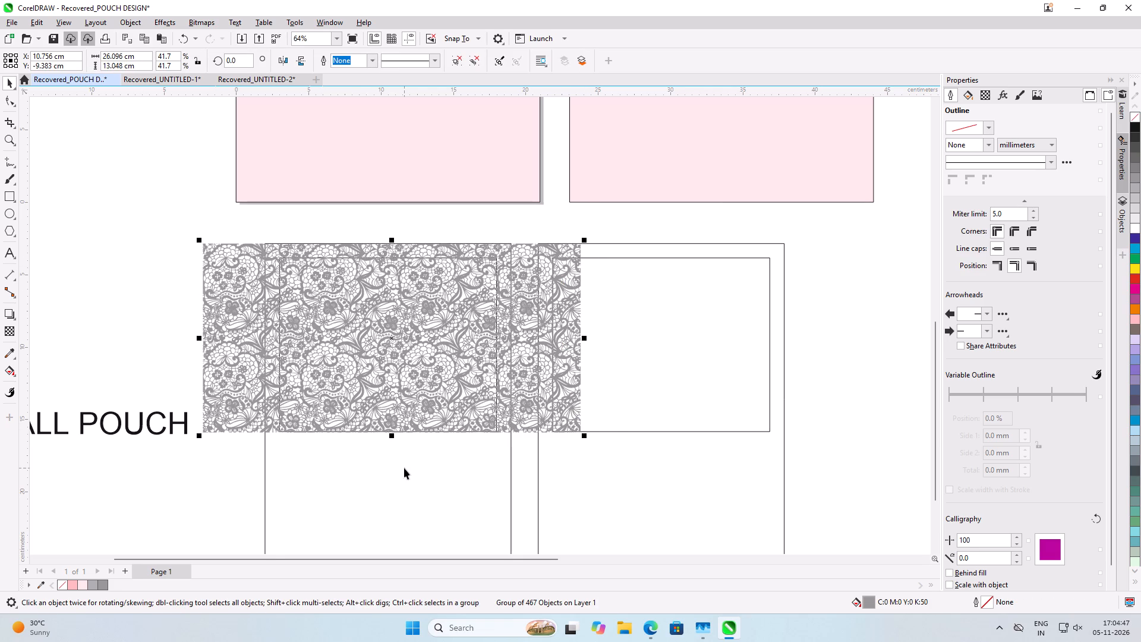
pyautogui.keyDown('shift'); pyautogui.click(404, 468); pyautogui.keyUp('shift')
pyautogui.press('c')
pyautogui.click(177, 279)
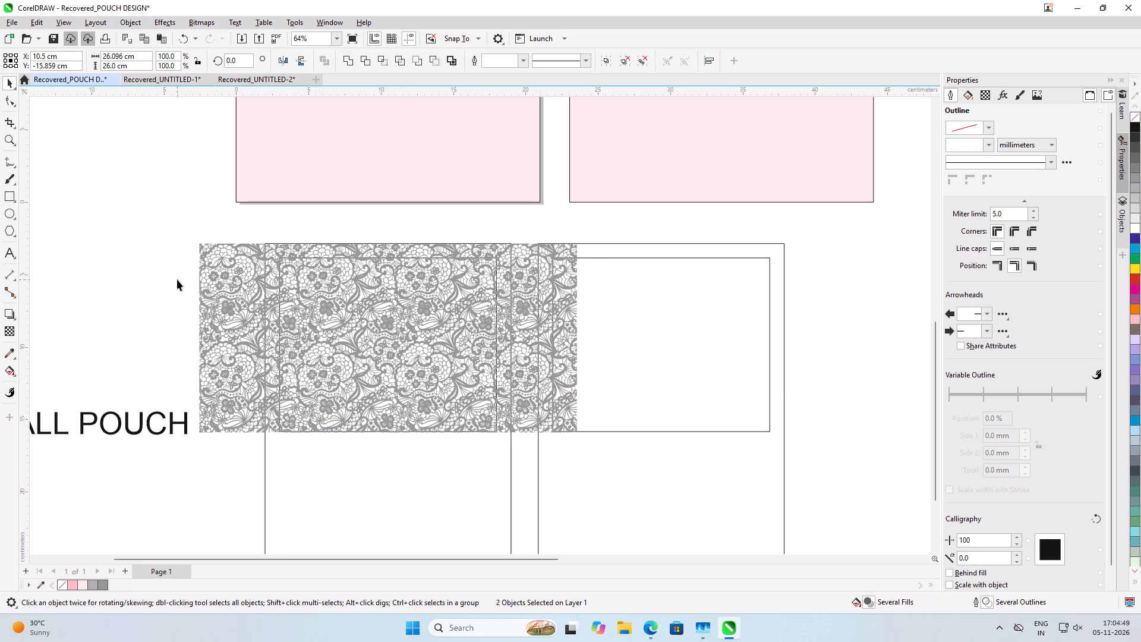
pyautogui.scroll(-3, 518, 313)
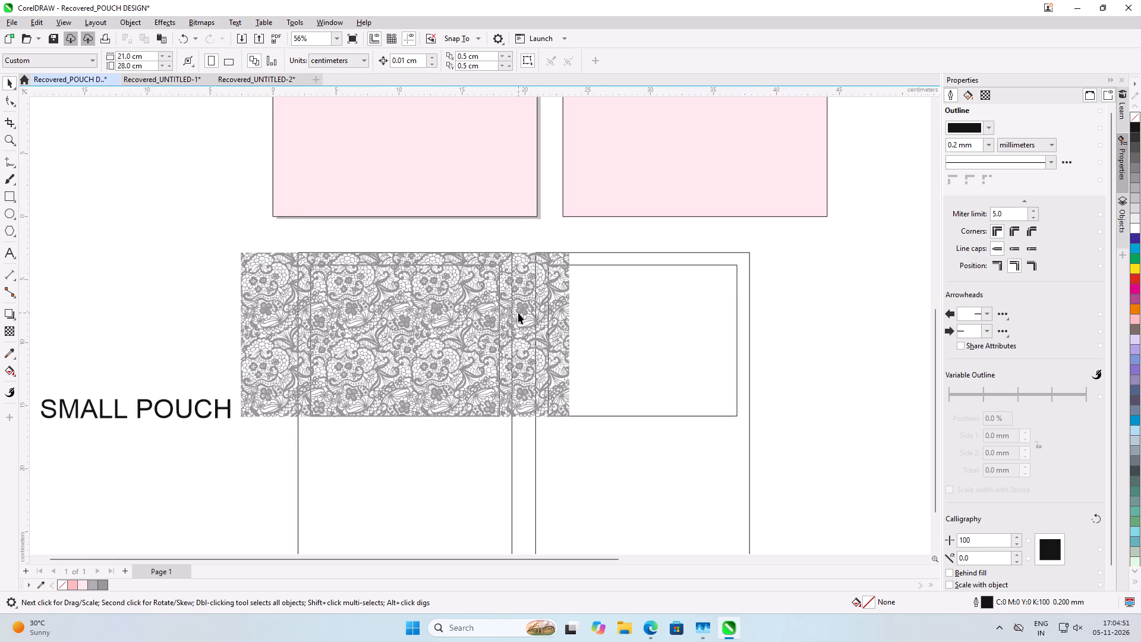
# Scale the lace group on the first small pouch down proportionally to about 25 × 12.5 cm.
pyautogui.scroll(-3, 518, 313)
pyautogui.scroll(7, 518, 313)
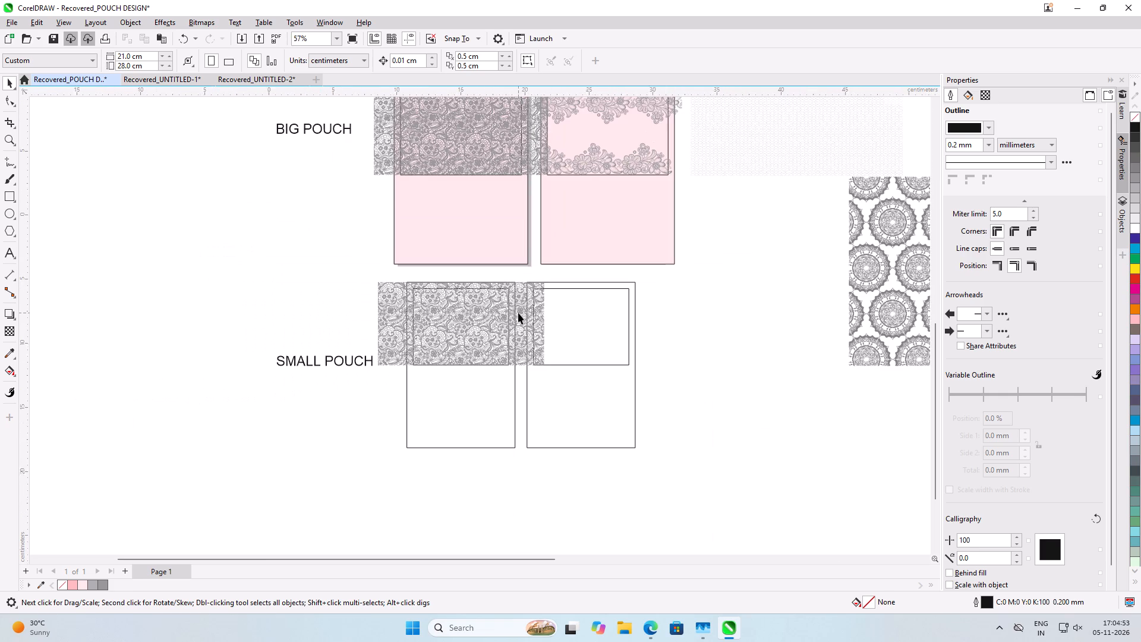
pyautogui.click(518, 313)
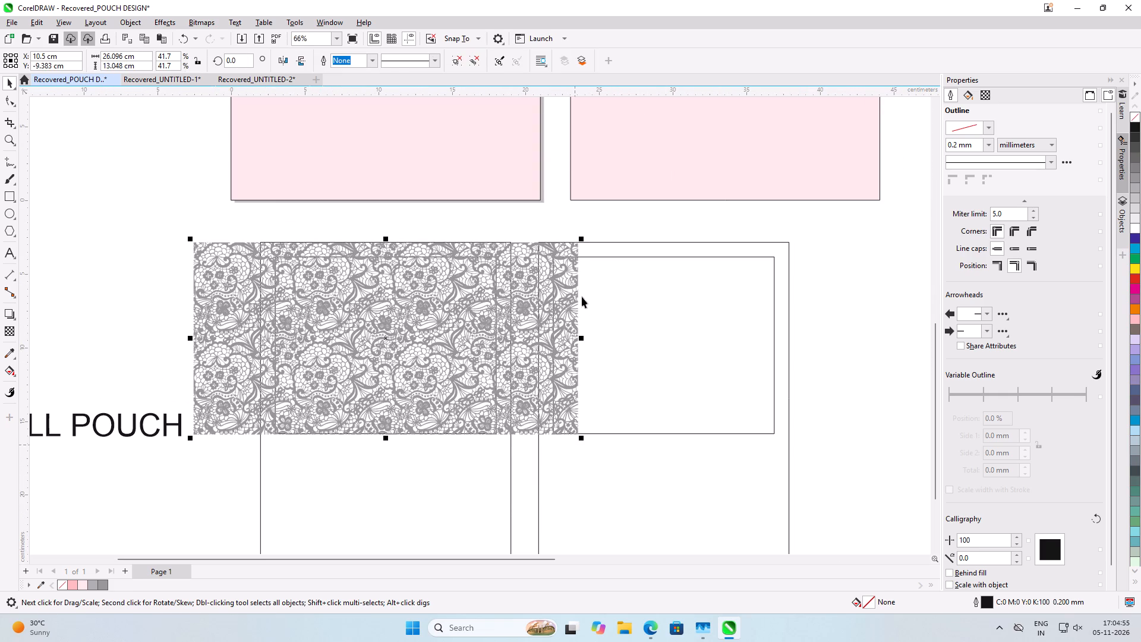
pyautogui.moveTo(582, 238); pyautogui.dragTo(575, 247)
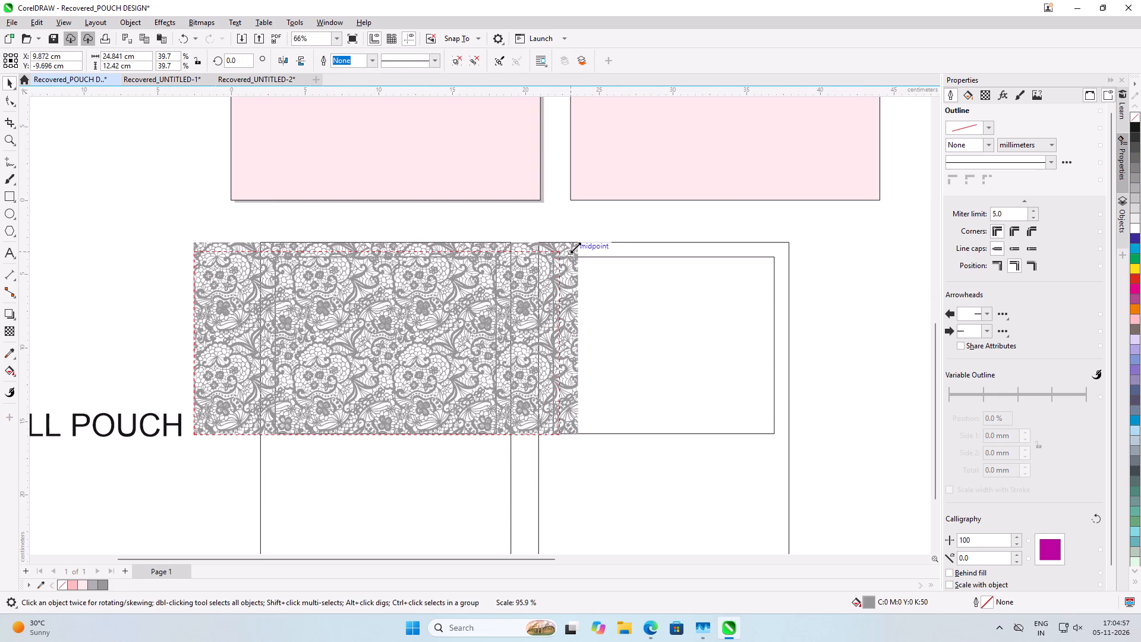
pyautogui.moveTo(575, 247); pyautogui.dragTo(581, 246)
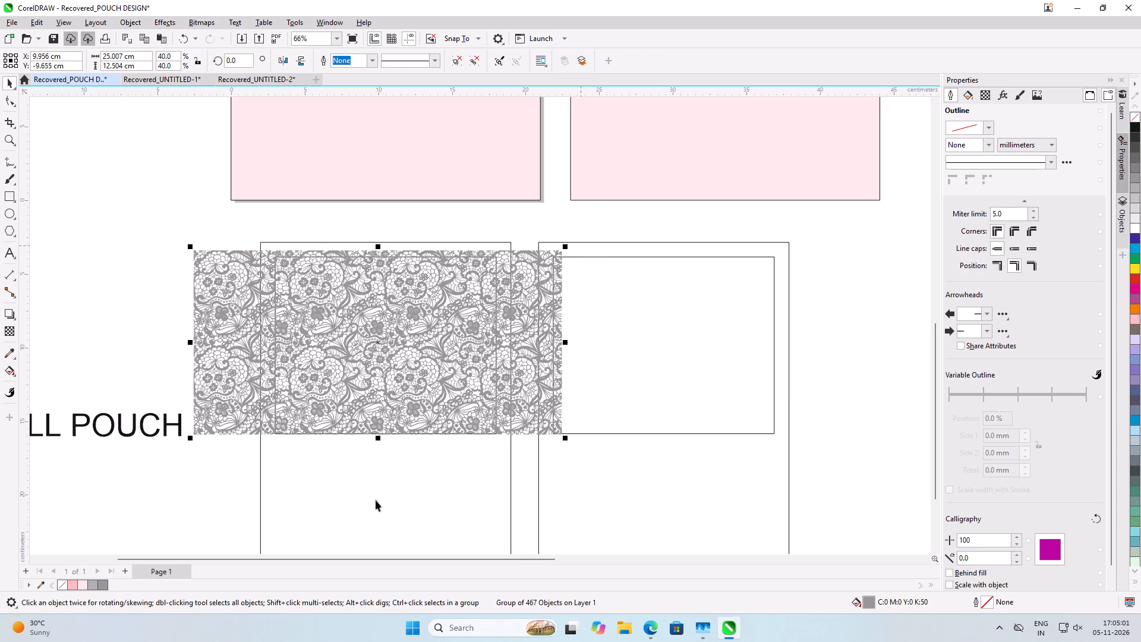
# Centre the resized lace group horizontally on the first small pouch's outer rectangle.
pyautogui.keyDown('shift'); pyautogui.click(376, 500); pyautogui.keyUp('shift')
pyautogui.press('c')
pyautogui.click(152, 313)
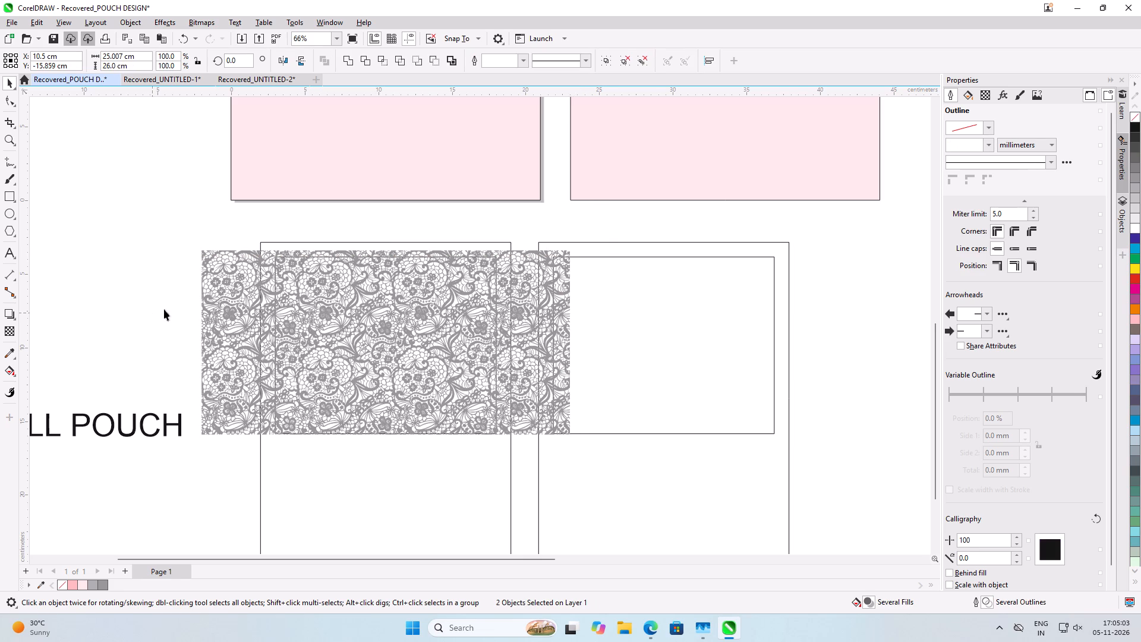
# PowerClip the lace group inside the first small pouch's outer rectangle.
pyautogui.scroll(-3, 448, 203)
pyautogui.click(508, 336)
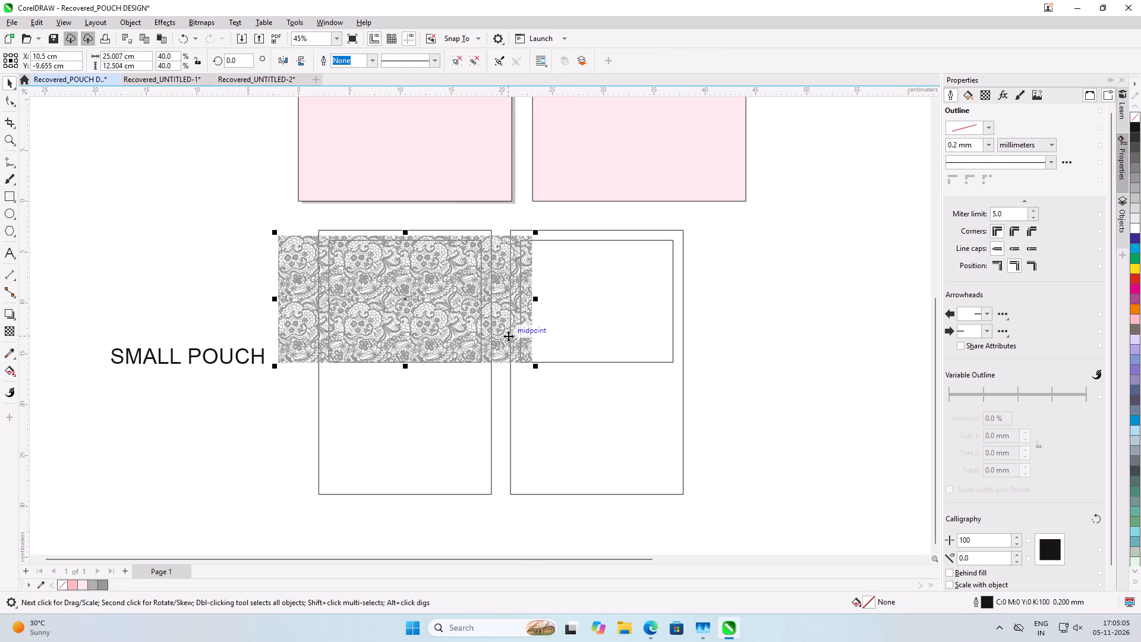
pyautogui.rightClick(506, 334)
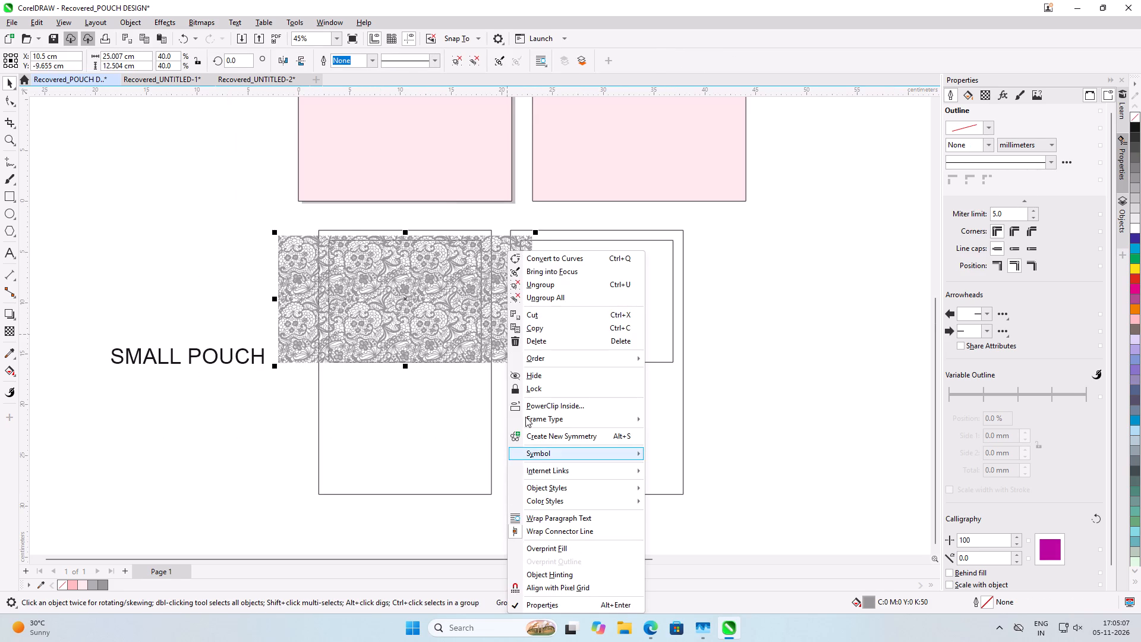
pyautogui.click(528, 408)
pyautogui.click(481, 417)
pyautogui.click(802, 363)
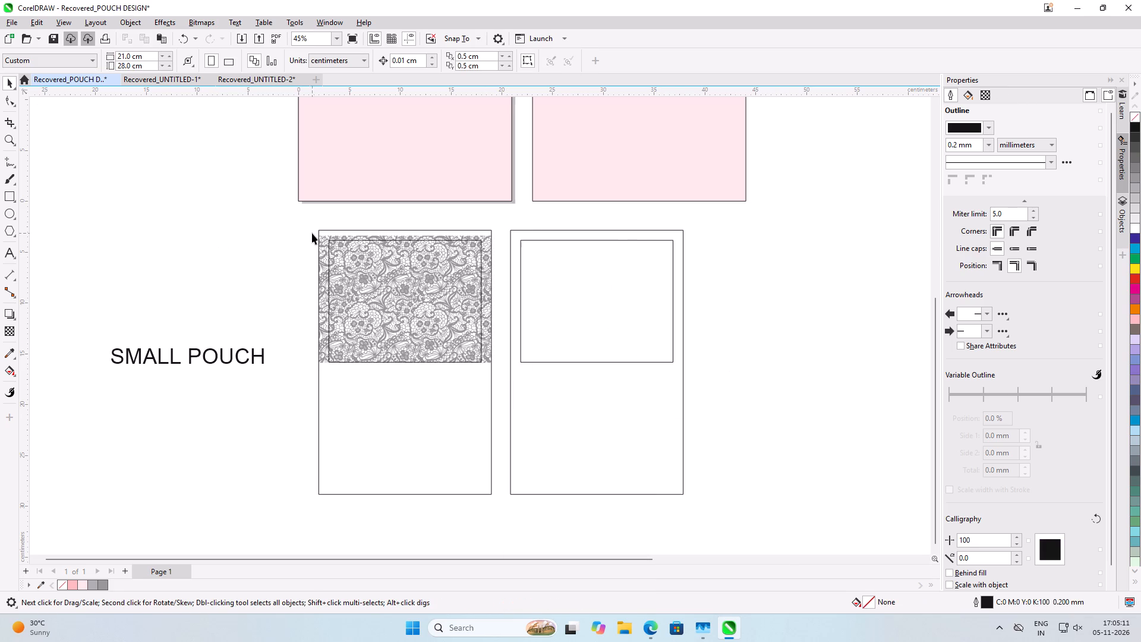
# Sample the light pink from the big pouch and fill both small pouches' outer rectangles with it.
pyautogui.scroll(-2, 312, 233)
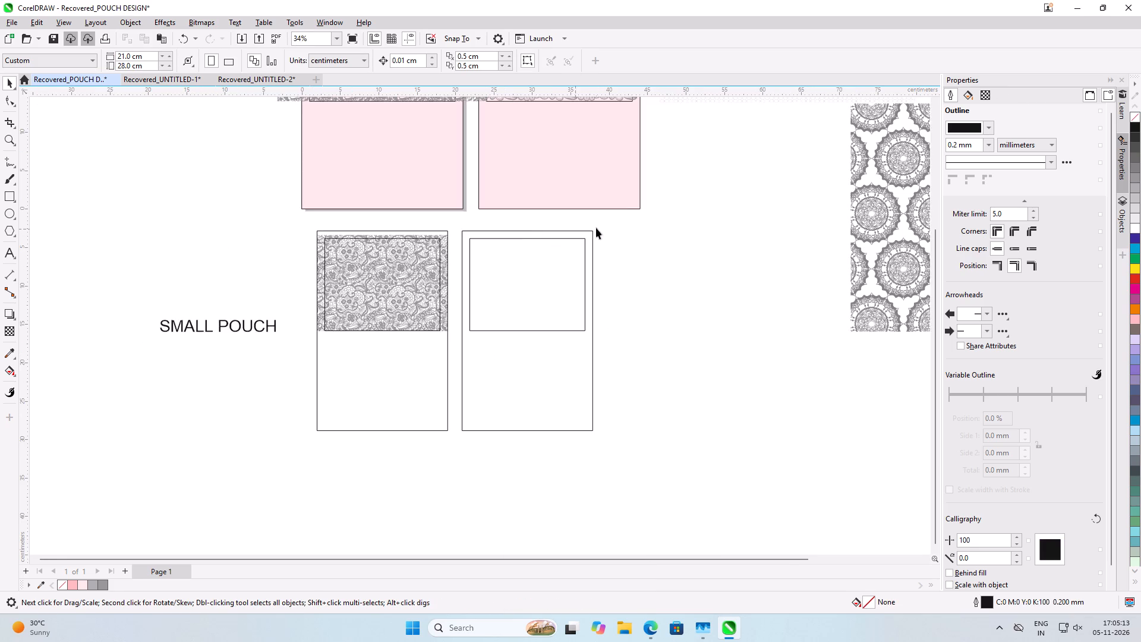
pyautogui.scroll(1, 596, 228)
pyautogui.click(6, 351)
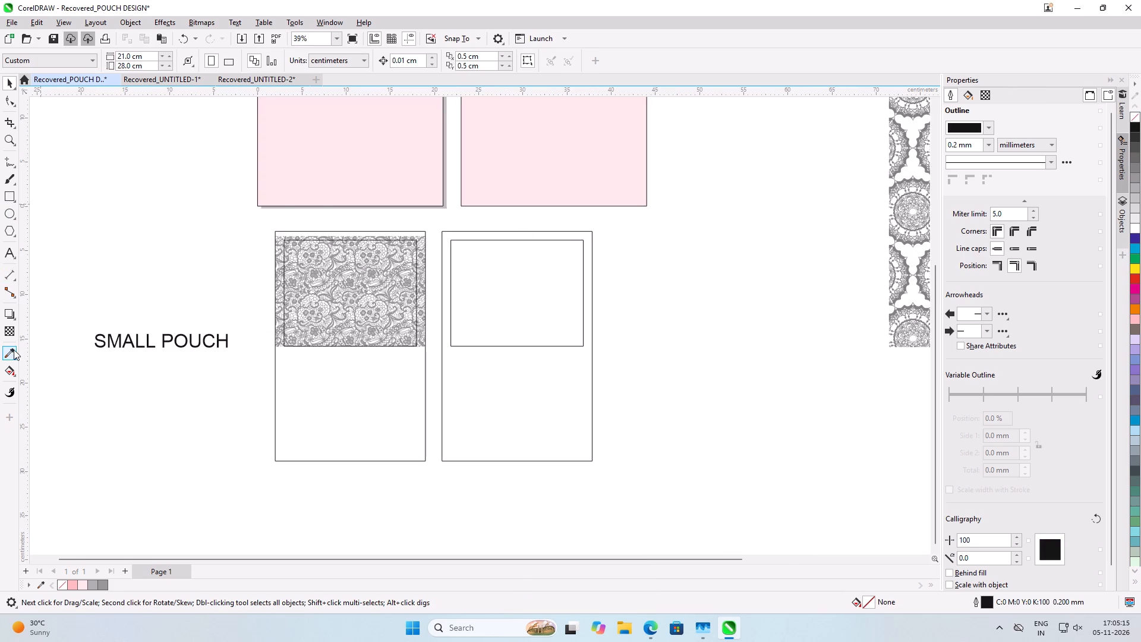
pyautogui.click(300, 182)
pyautogui.click(325, 386)
pyautogui.click(468, 358)
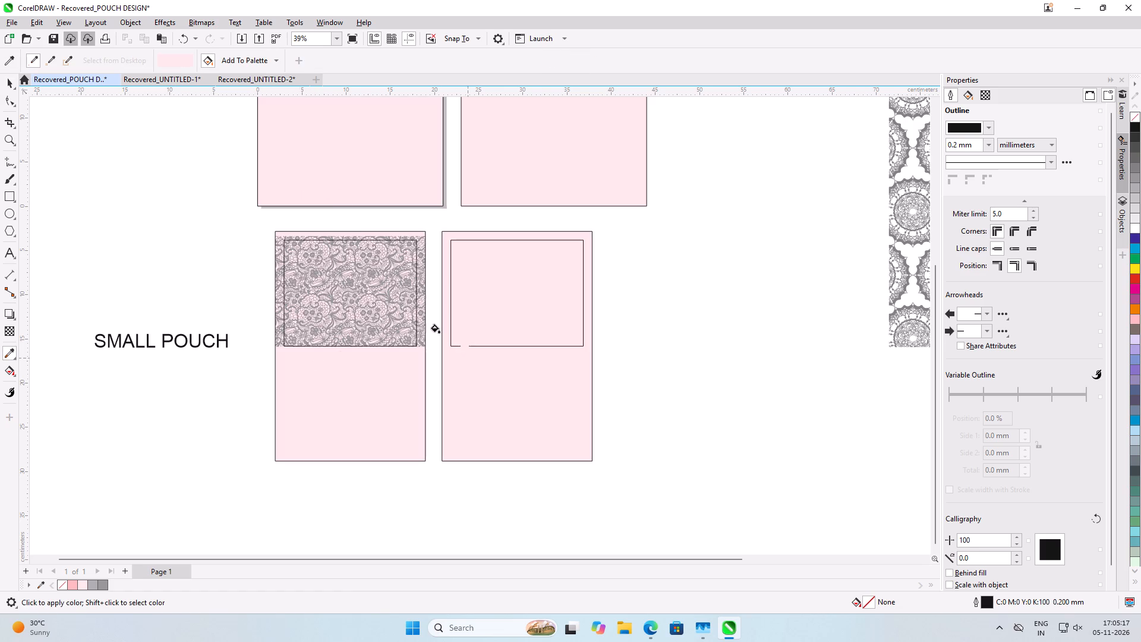
pyautogui.click(13, 81)
pyautogui.click(110, 222)
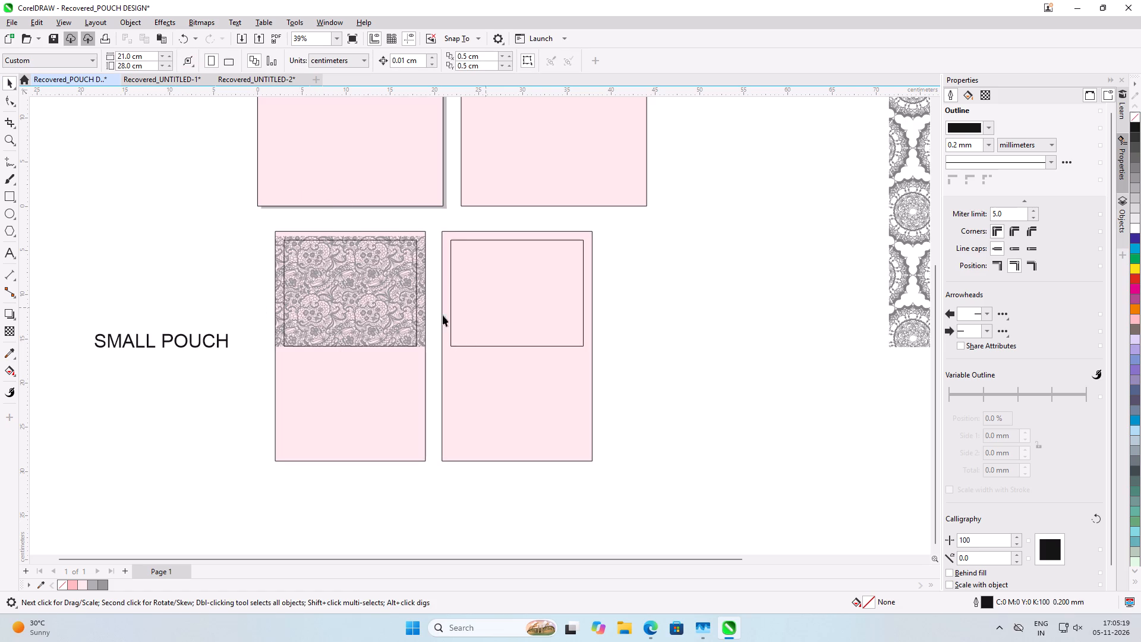
# Delete the unclipped lace group that overhangs the sides of the first big pouch.
pyautogui.scroll(-2, 378, 354)
pyautogui.scroll(-1, 423, 242)
pyautogui.click(283, 151)
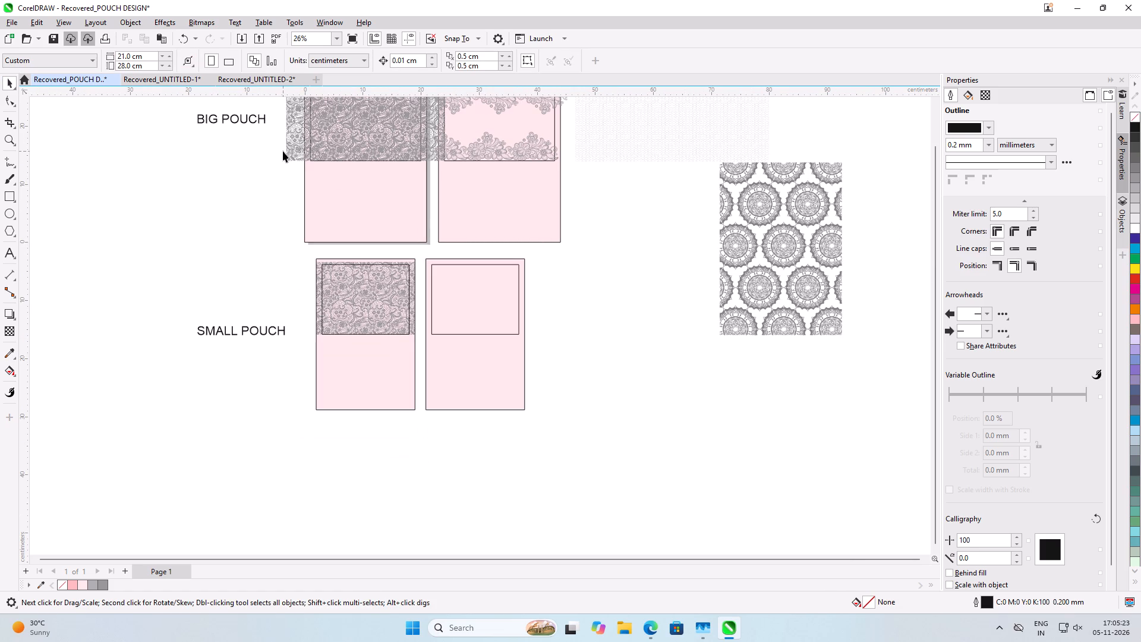
pyautogui.click(295, 149)
pyautogui.press('Delete')
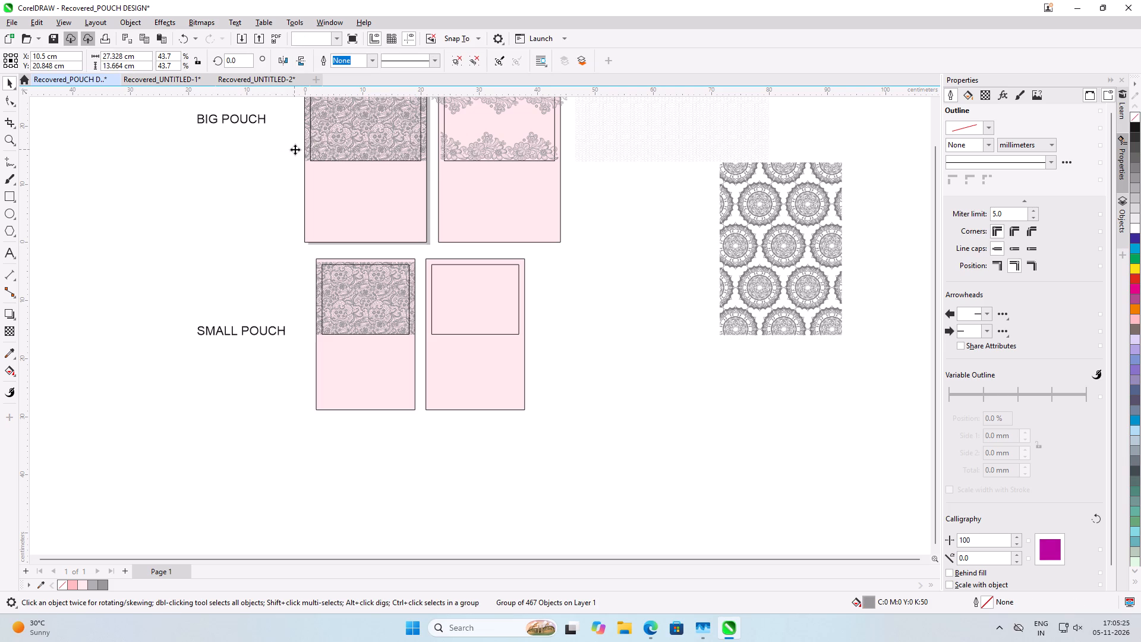
# Move the clipped mandala pattern beside the second small pouch, to about X 51.8, Y -16.7 cm.
pyautogui.scroll(-2, 477, 227)
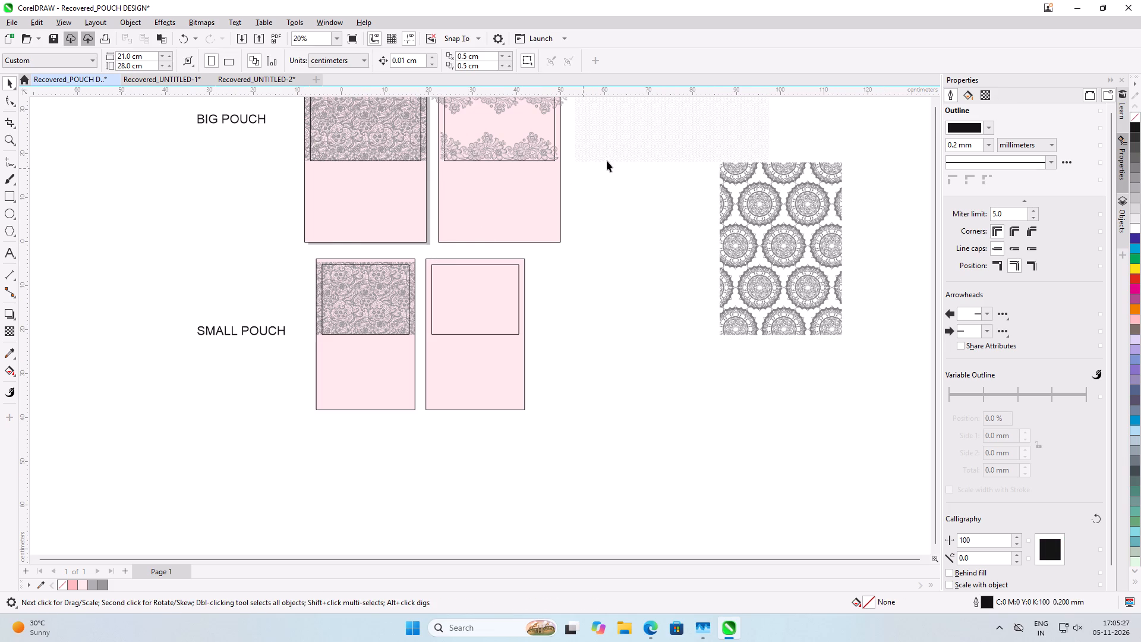
pyautogui.scroll(2, 607, 160)
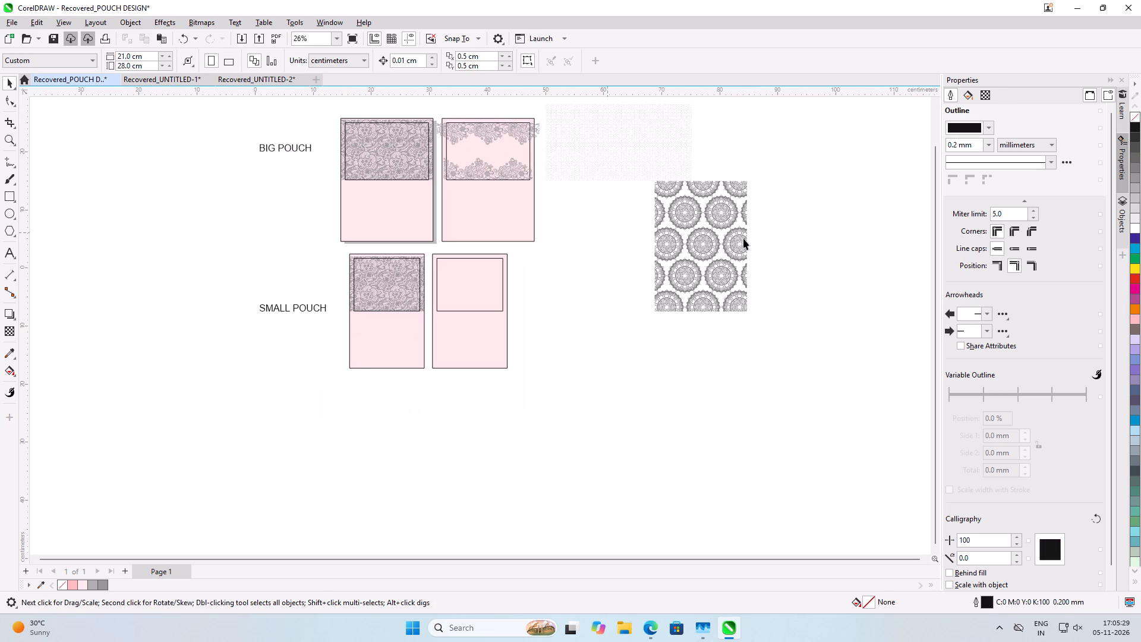
pyautogui.click(695, 235)
pyautogui.moveTo(695, 235); pyautogui.dragTo(626, 250)
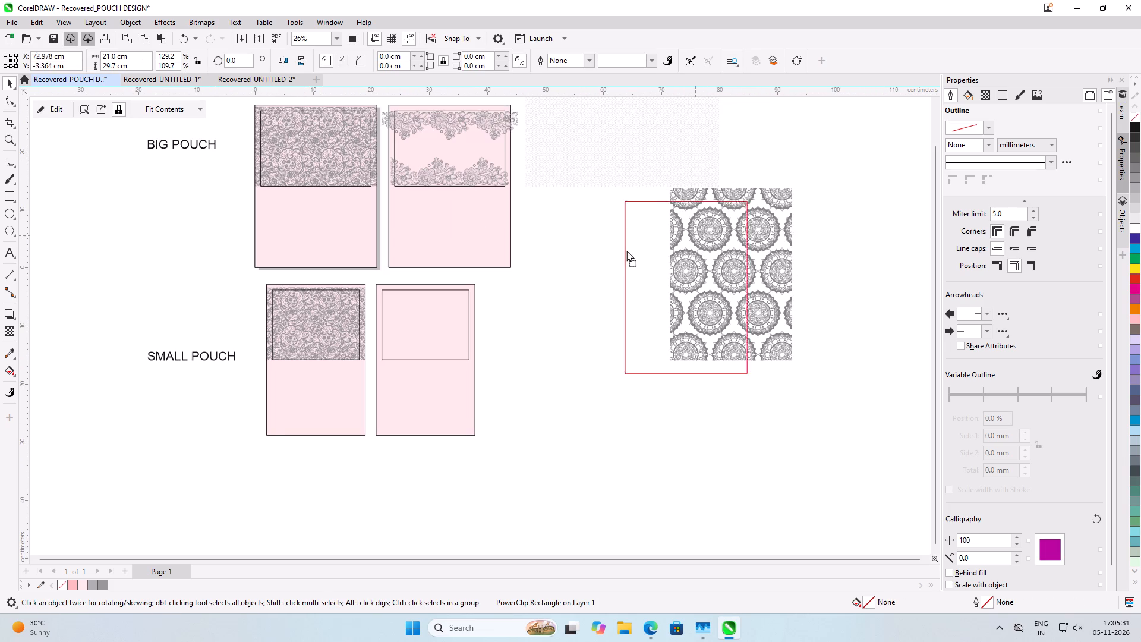
pyautogui.moveTo(626, 250); pyautogui.dragTo(520, 326)
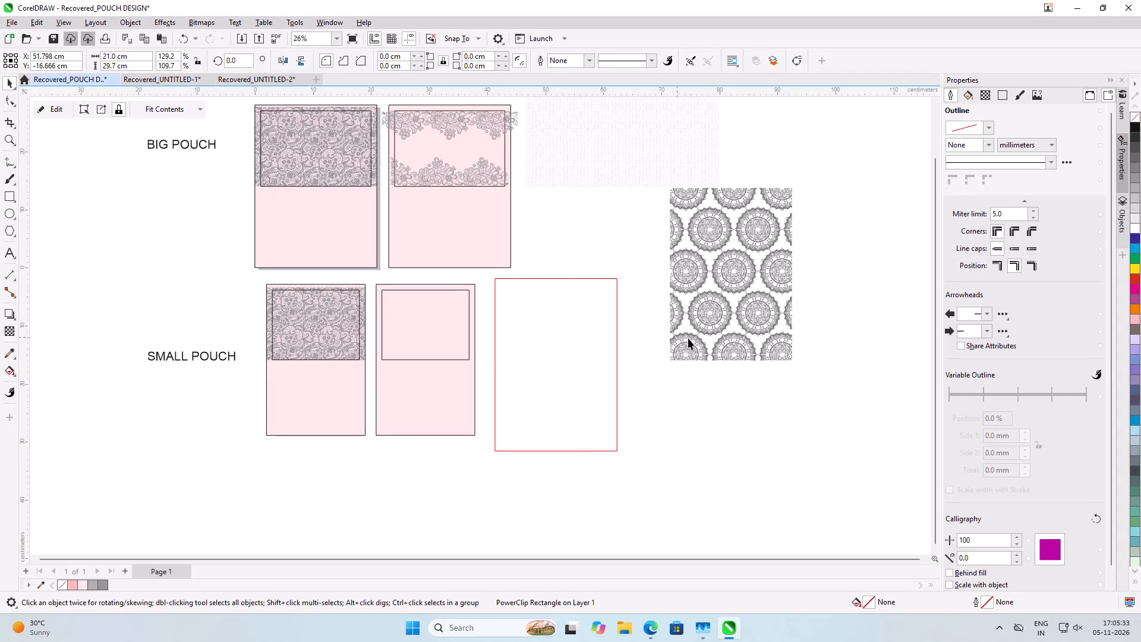
pyautogui.click(701, 340)
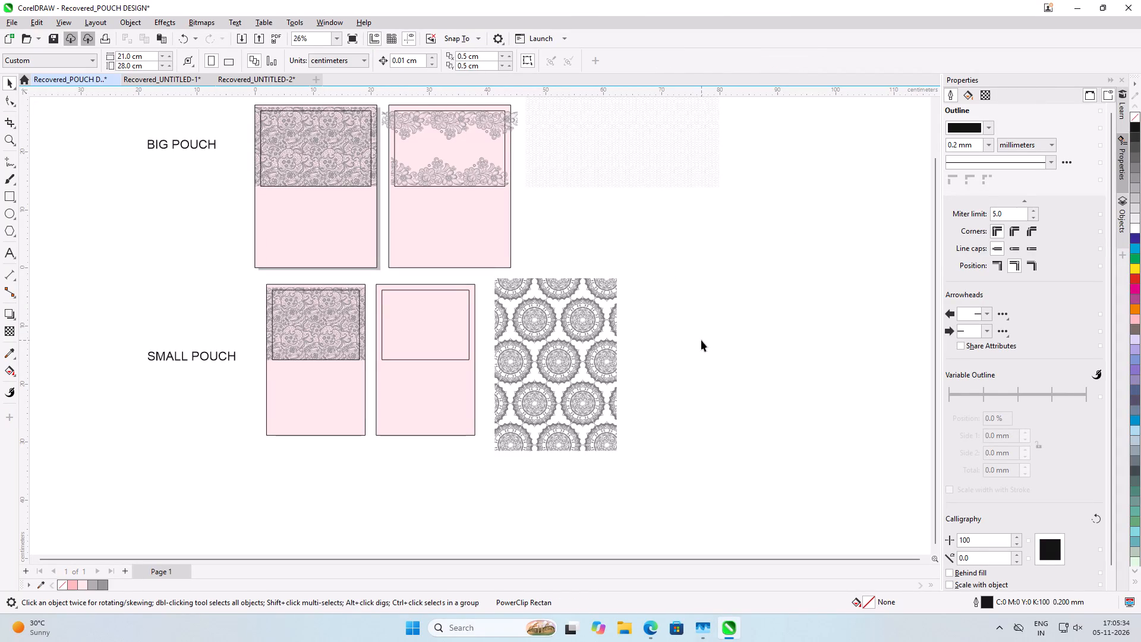
# Import Screenshot 2026-11-02 154554.png from the Pictures Screenshots folder and place it enlarged beside the mandala pattern.
pyautogui.hotkey('ctrl', 'i')
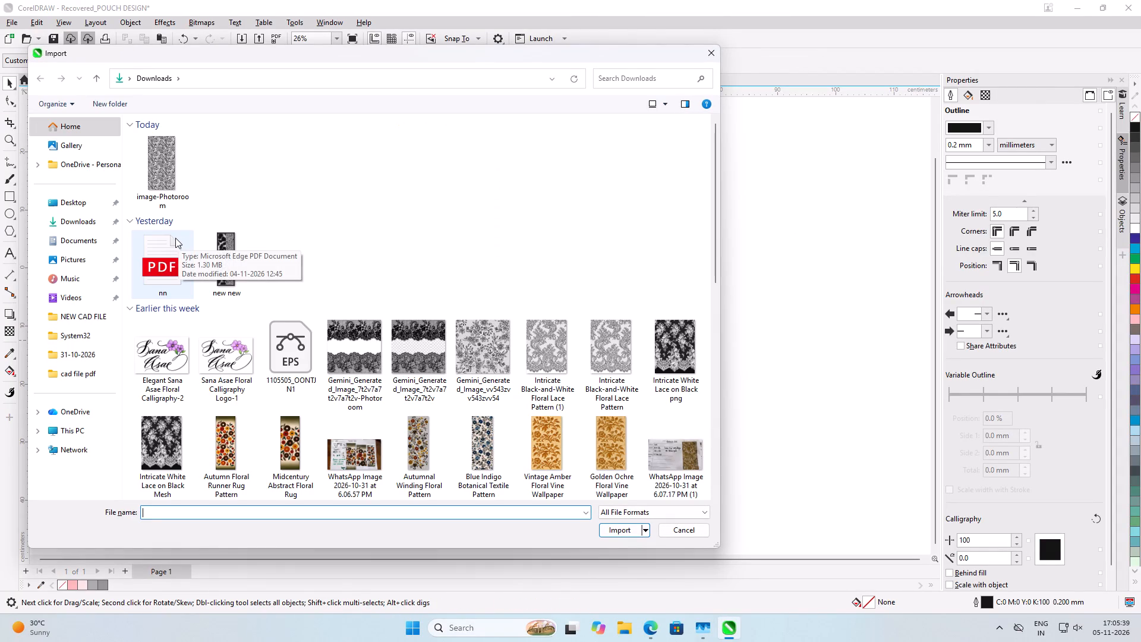
pyautogui.scroll(-1, 204, 275)
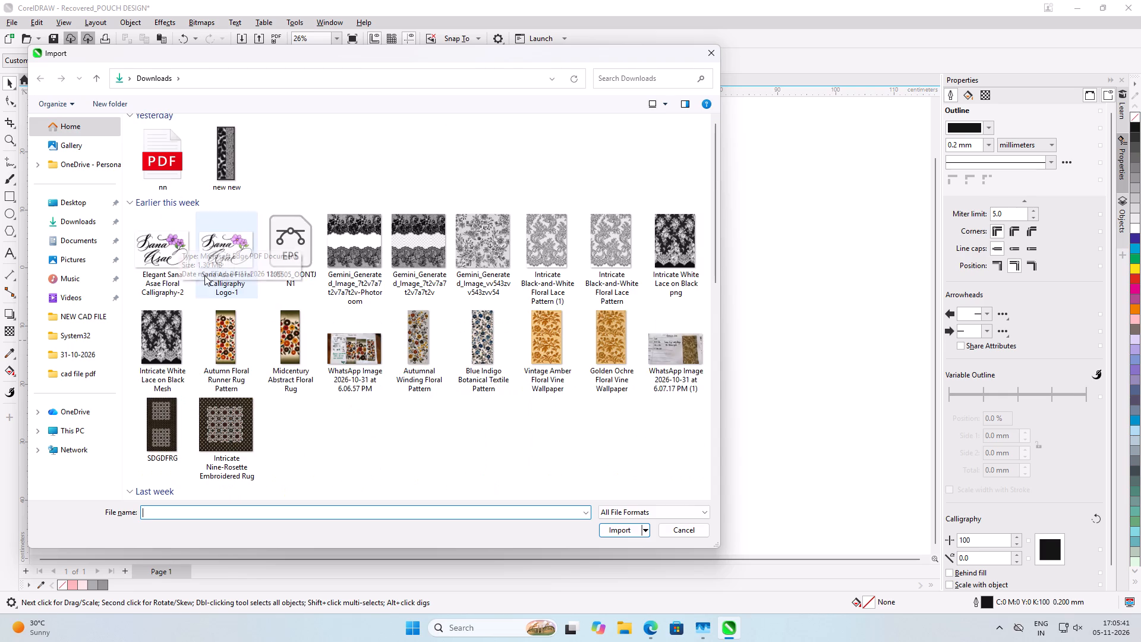
pyautogui.click(78, 228)
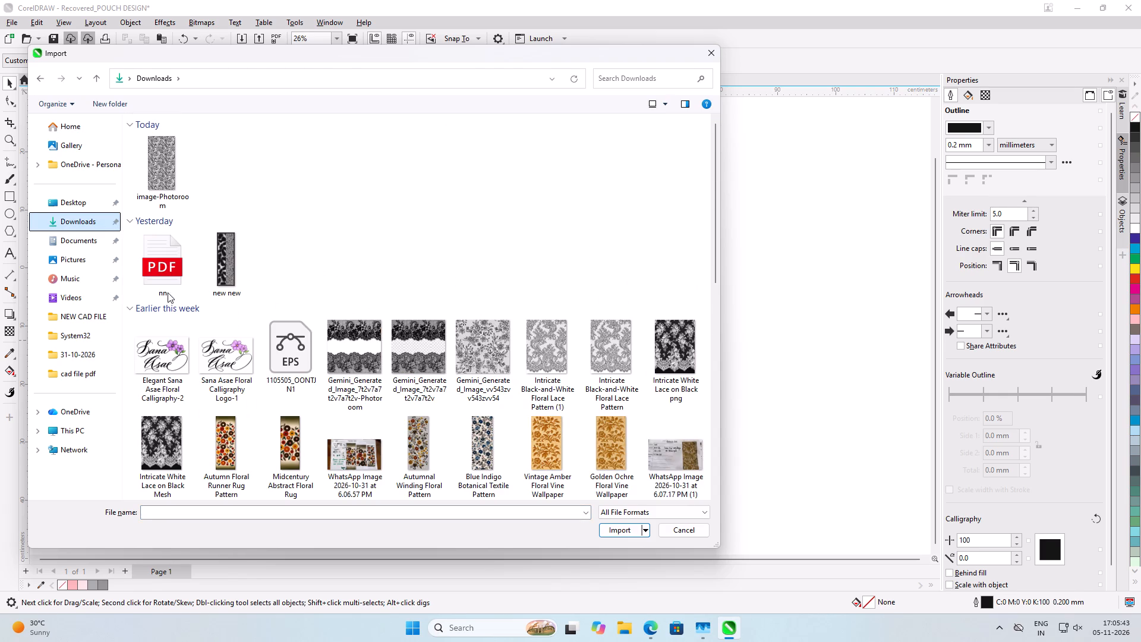
pyautogui.scroll(-2, 168, 292)
pyautogui.click(86, 269)
pyautogui.click(87, 260)
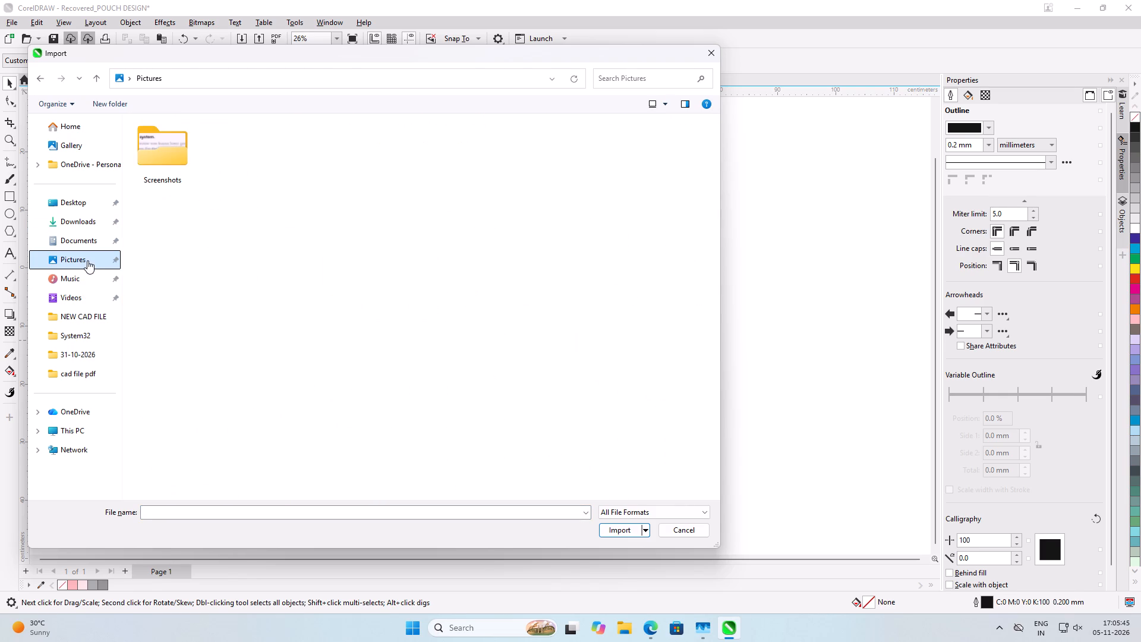
pyautogui.doubleClick(150, 169)
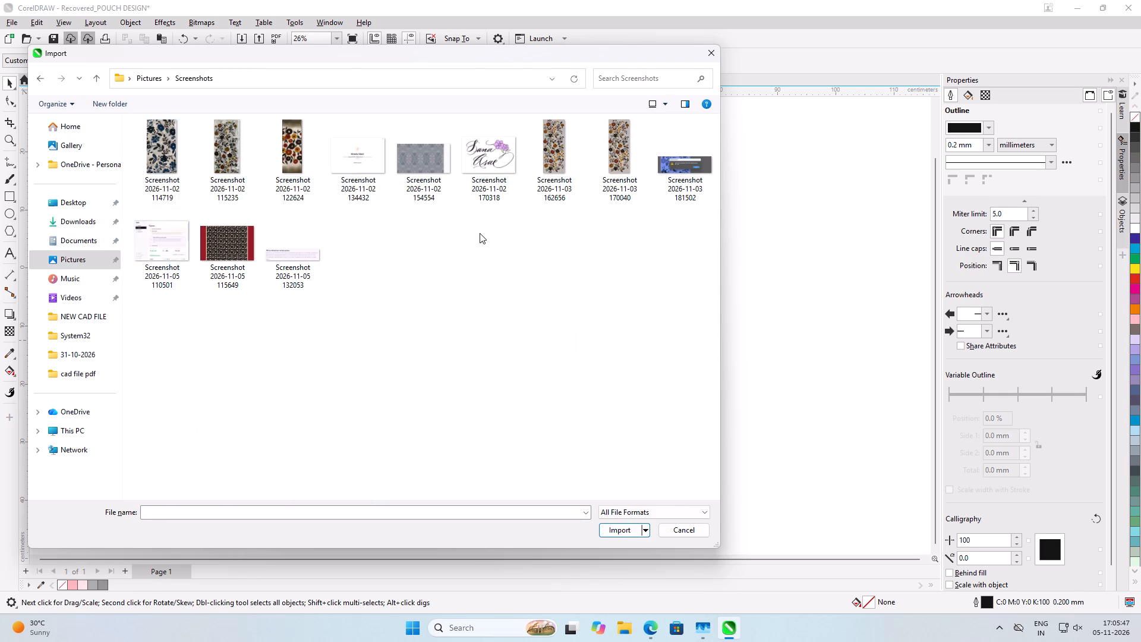
pyautogui.click(480, 233)
pyautogui.doubleClick(434, 171)
pyautogui.moveTo(658, 241); pyautogui.dragTo(669, 263)
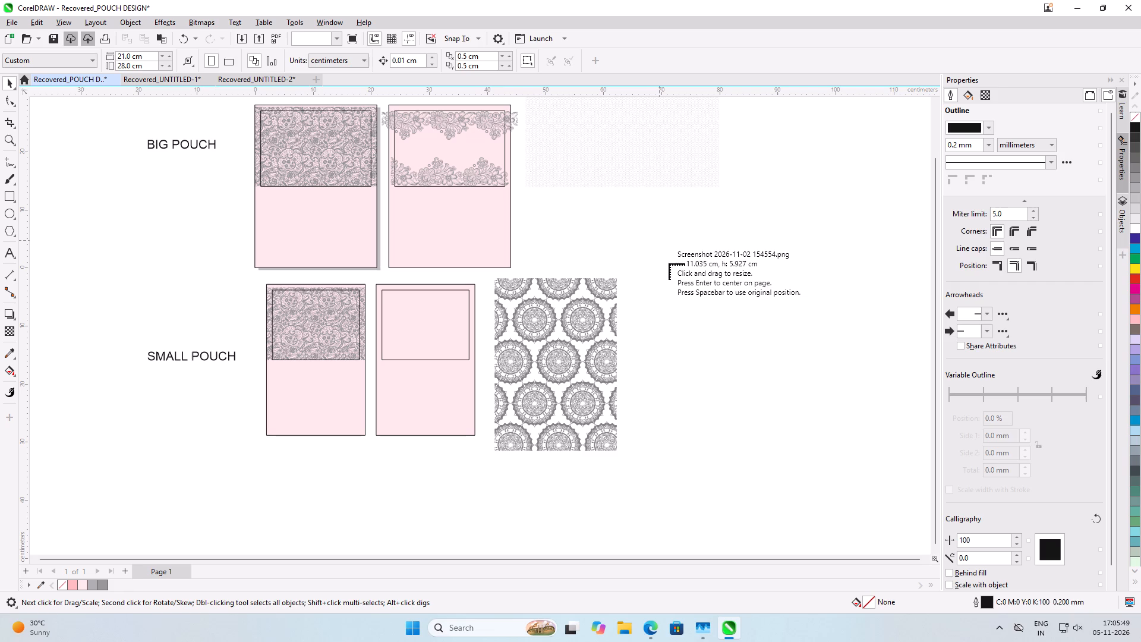
pyautogui.moveTo(669, 263); pyautogui.dragTo(843, 499)
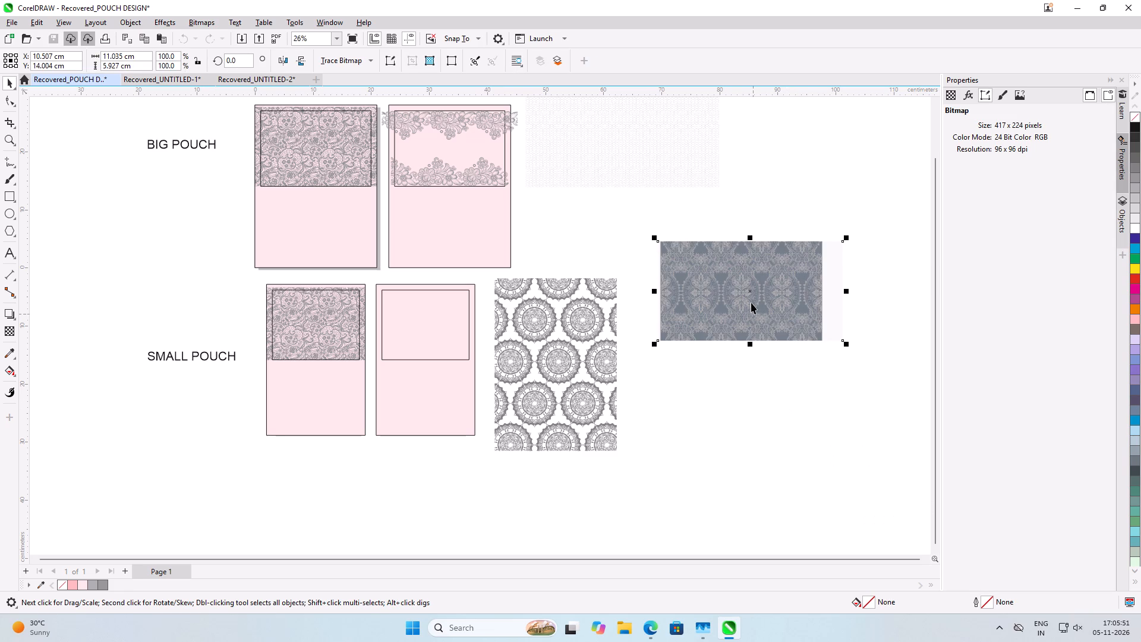
pyautogui.moveTo(751, 303); pyautogui.dragTo(712, 307)
pyautogui.click(726, 425)
# Sample the slate blue background (R116 G127 B137) from the imported screenshot and fill the mandala pattern's clipping rectangle with it.
pyautogui.scroll(6, 676, 319)
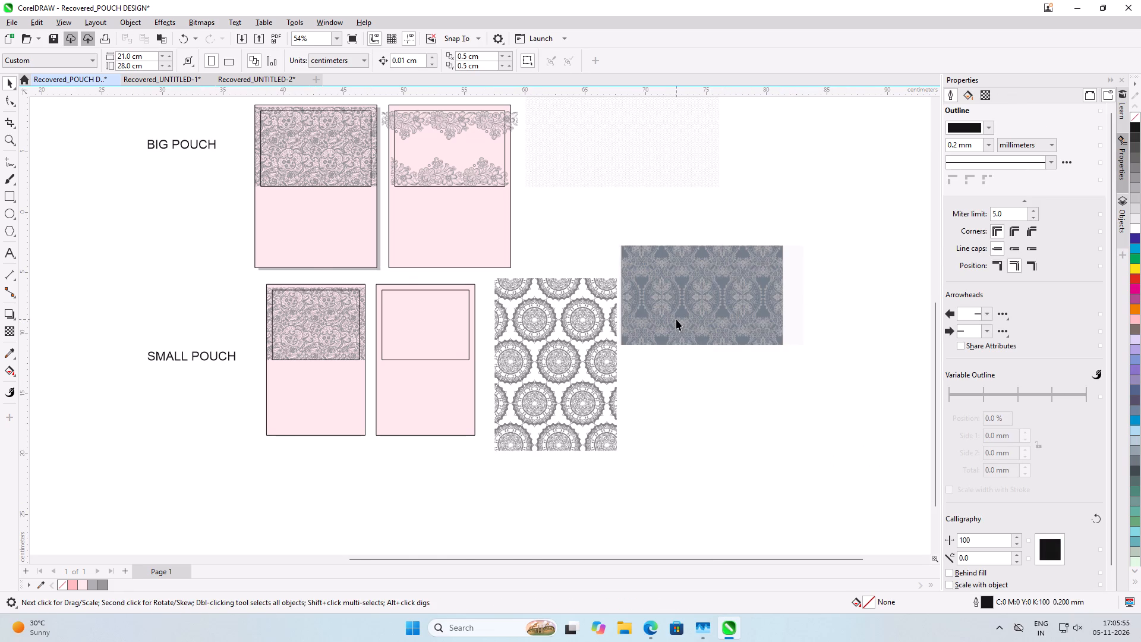
pyautogui.scroll(5, 676, 319)
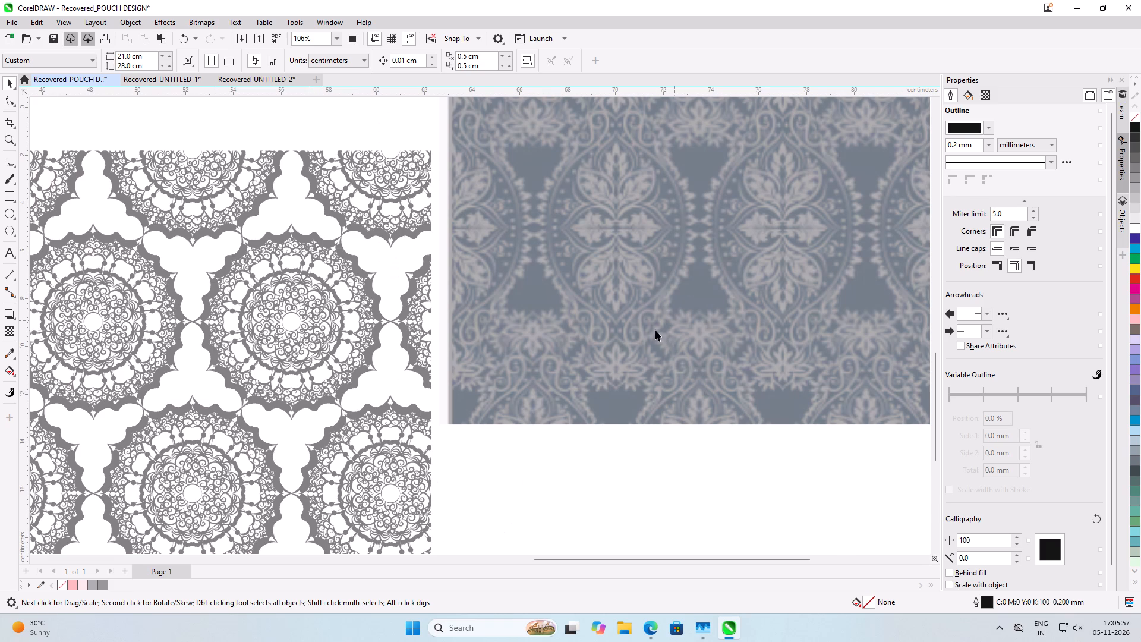
pyautogui.click(11, 353)
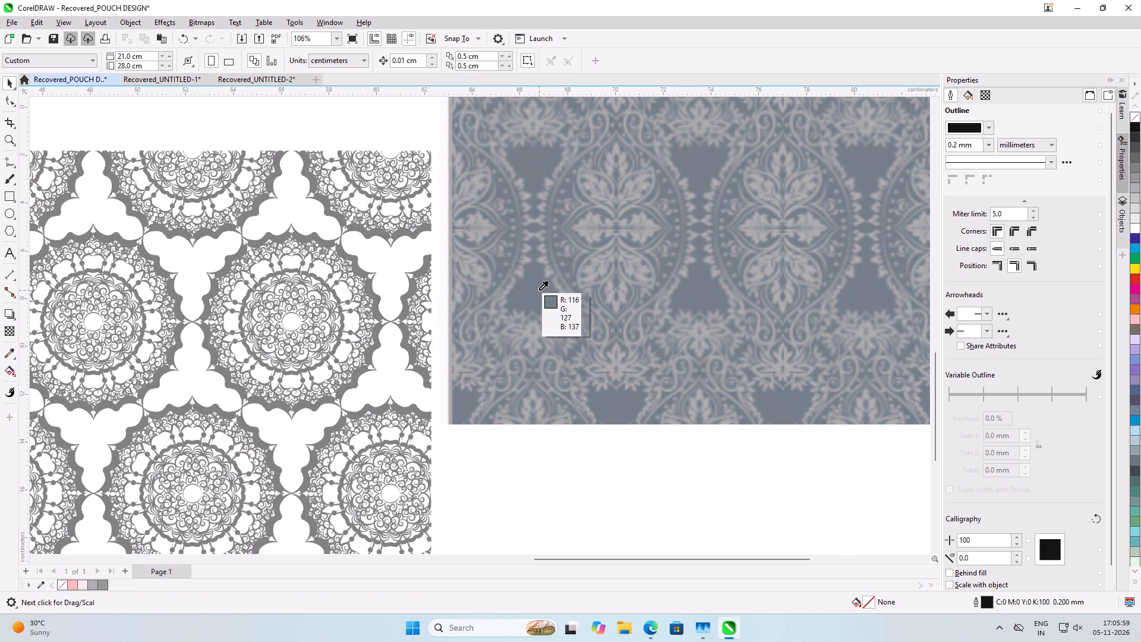
pyautogui.click(539, 290)
pyautogui.click(388, 265)
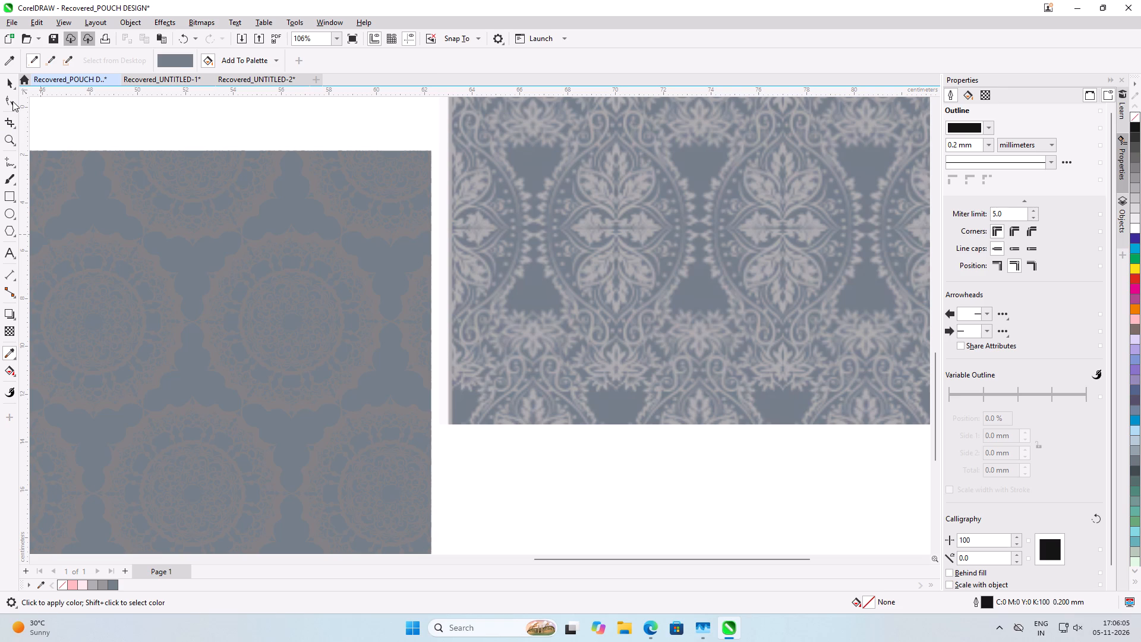
pyautogui.click(5, 83)
pyautogui.click(108, 134)
# Convert the mandala pattern's background fill to CMYK and darken it slightly to C56 M40 Y31 K23.
pyautogui.click(120, 168)
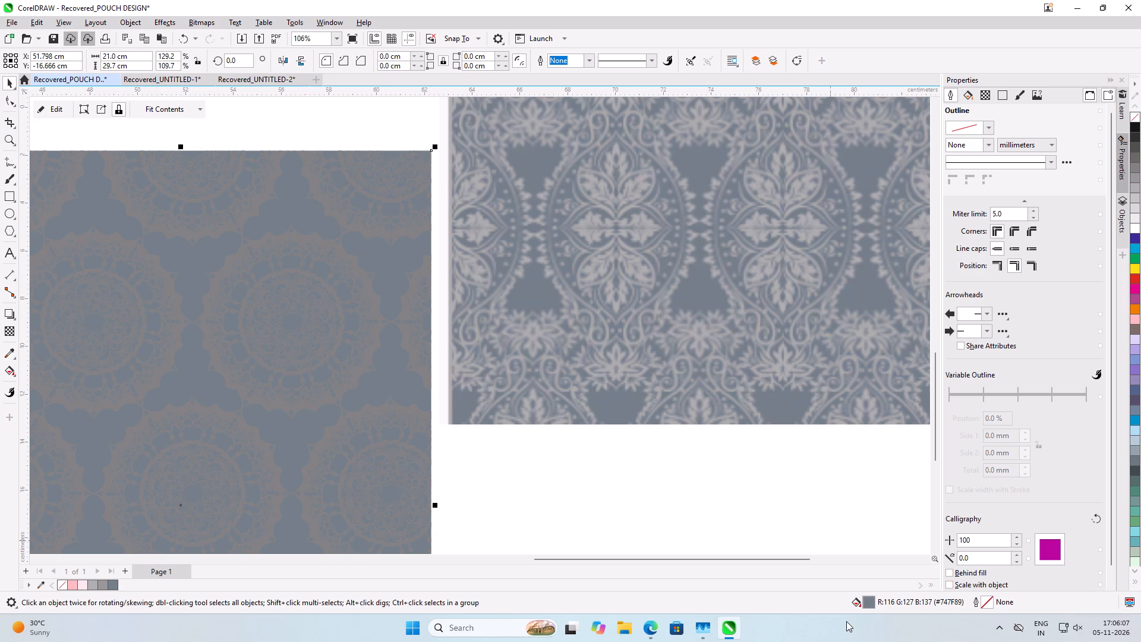
pyautogui.doubleClick(873, 602)
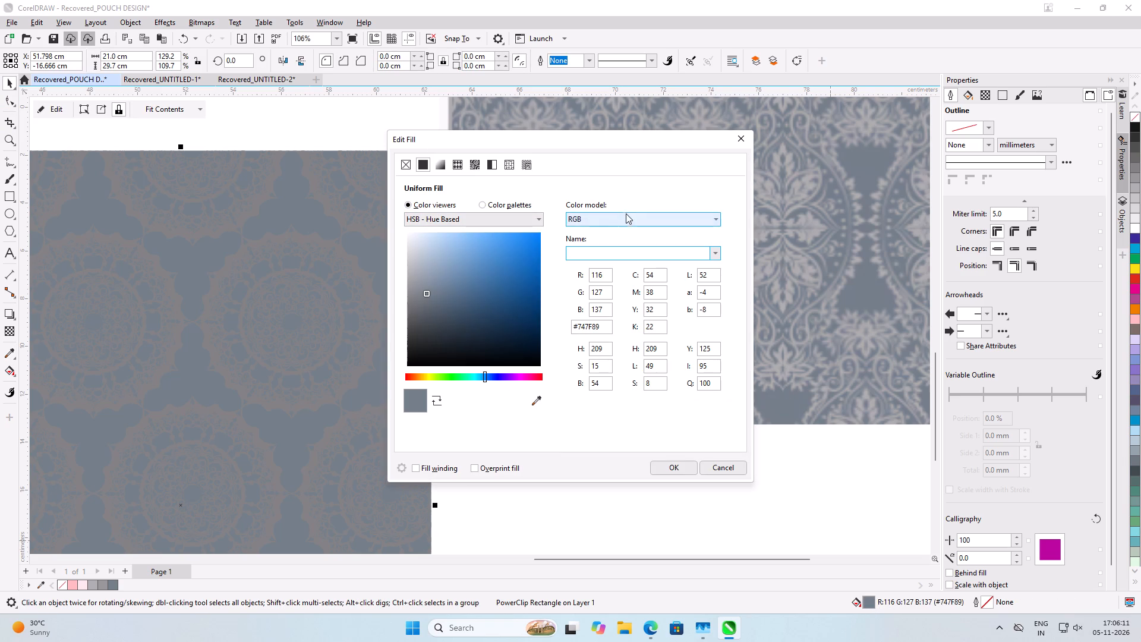
pyautogui.click(625, 222)
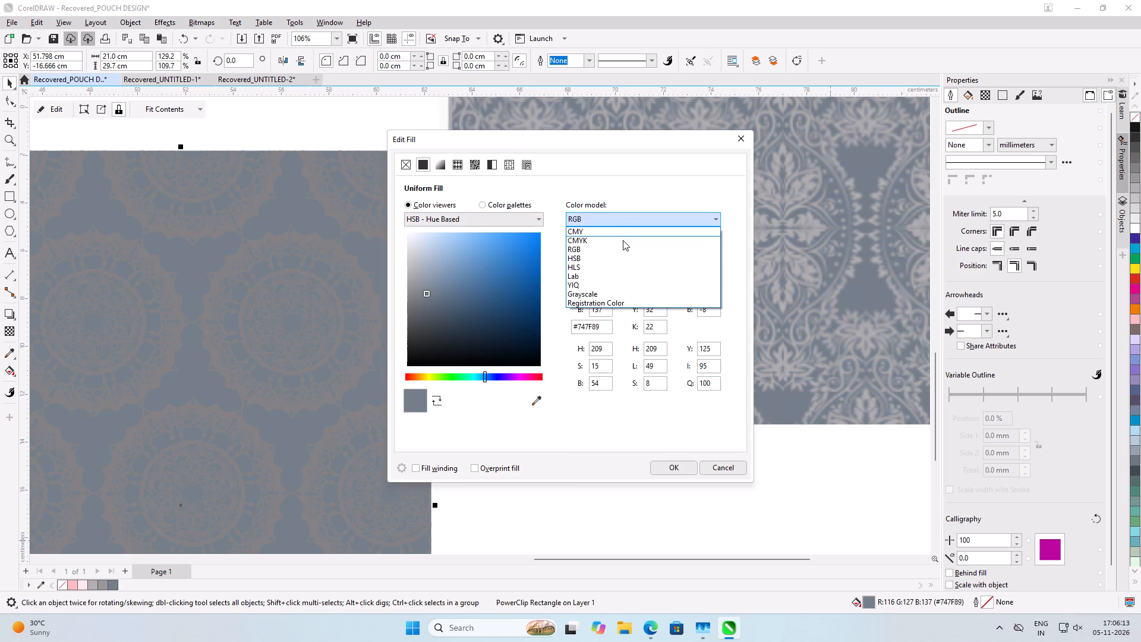
pyautogui.click(623, 240)
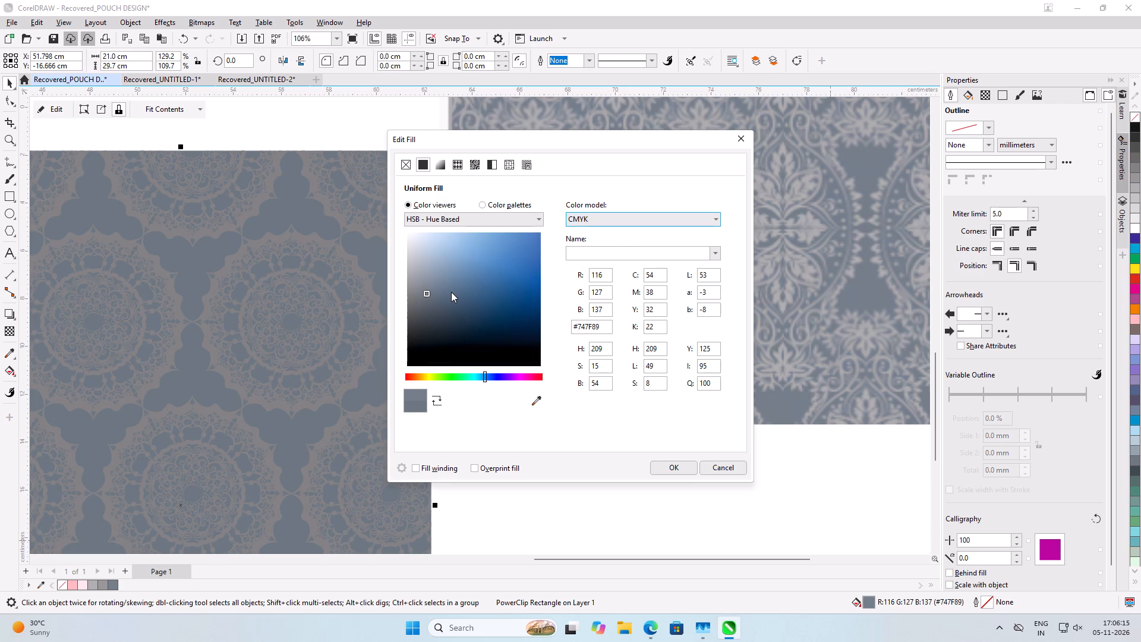
pyautogui.click(431, 291)
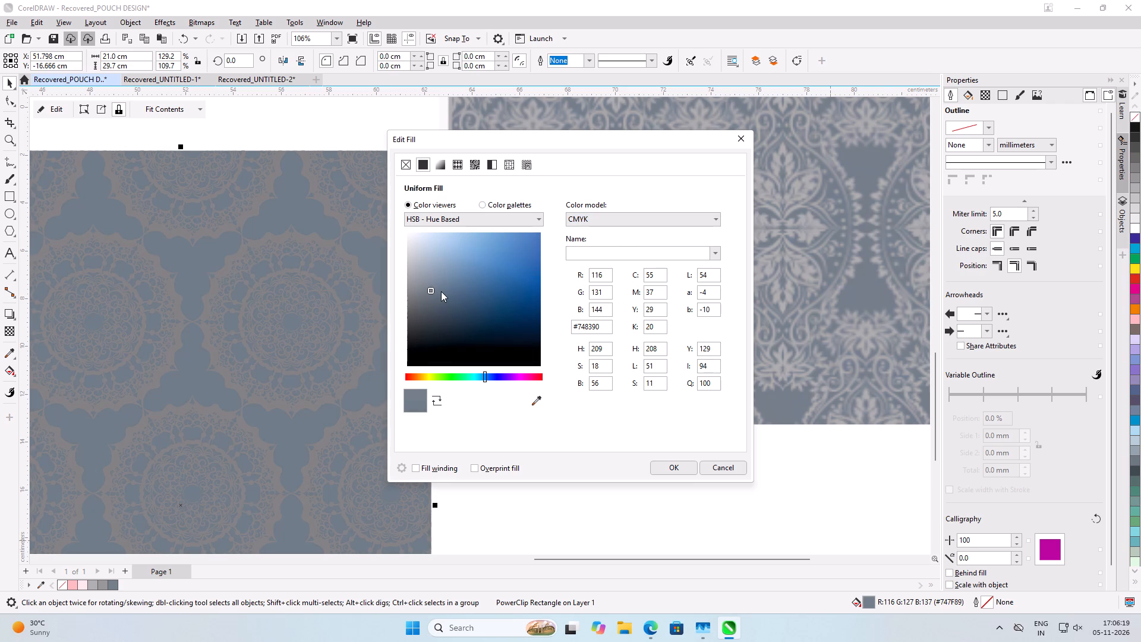
pyautogui.click(431, 295)
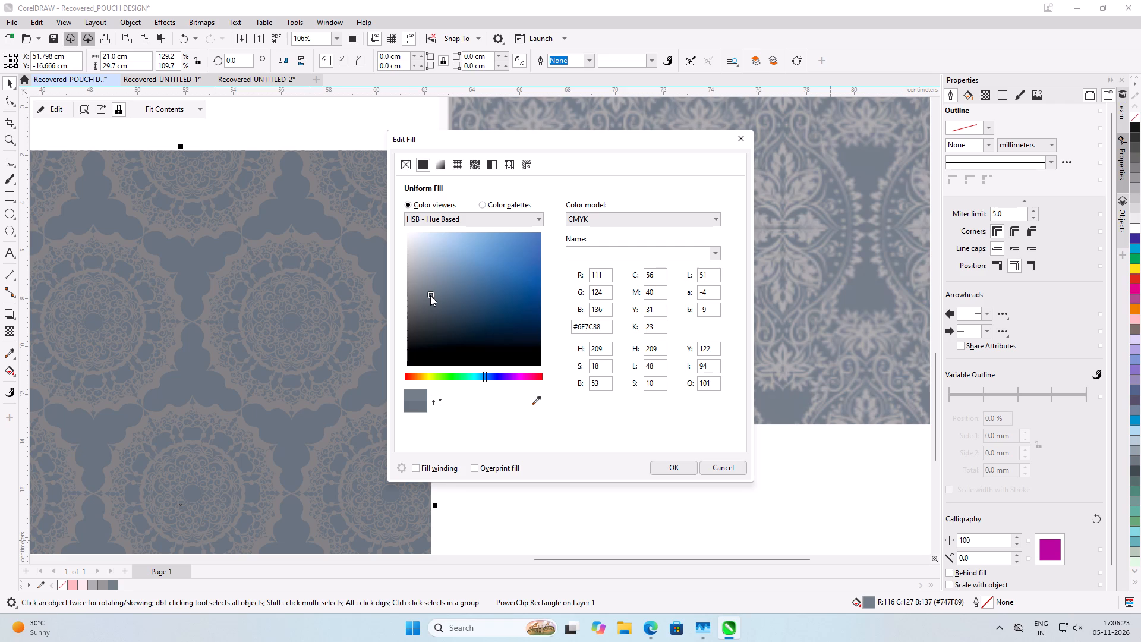
pyautogui.click(682, 470)
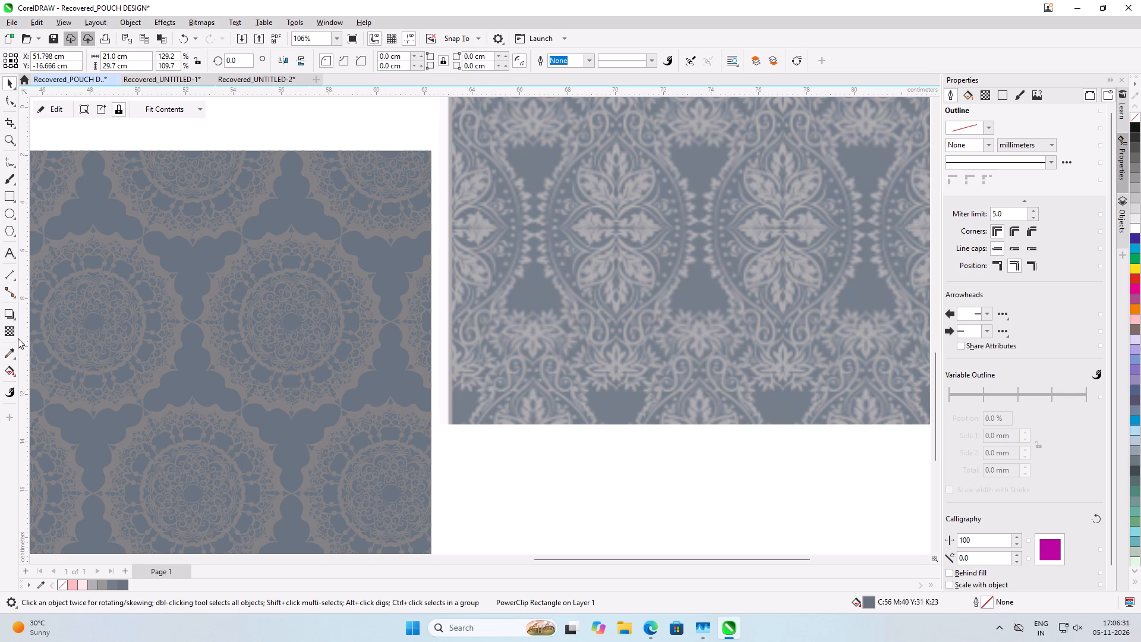
# Sample the light grey (R166 G167 B167) from the reference's lace, try it on the mandala pattern's background, and undo that fill.
pyautogui.click(8, 355)
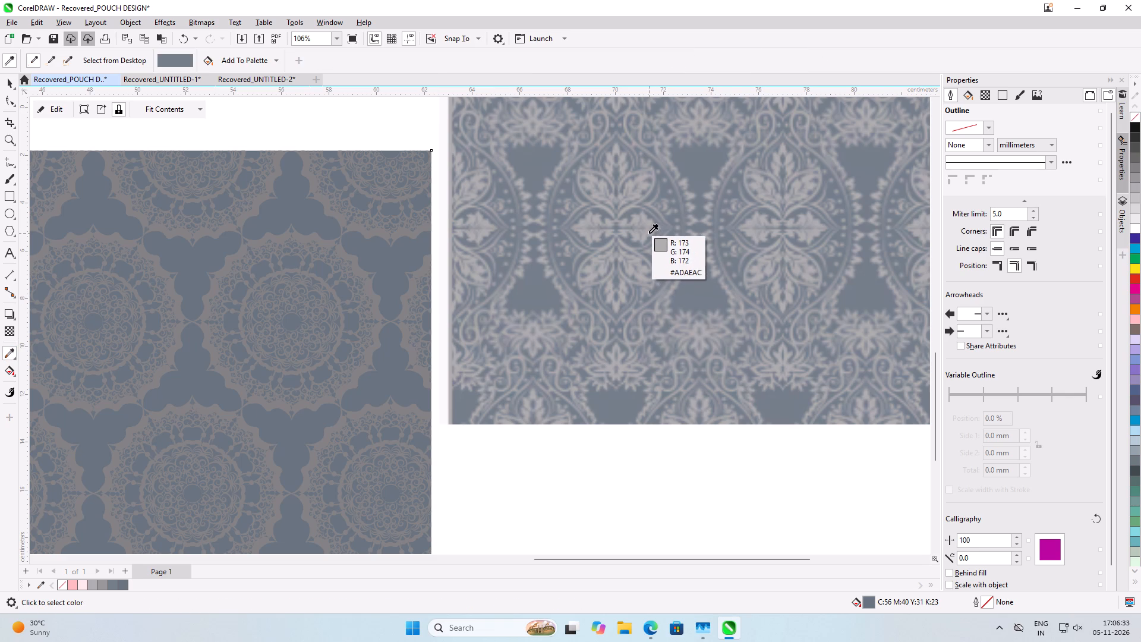
pyautogui.click(647, 232)
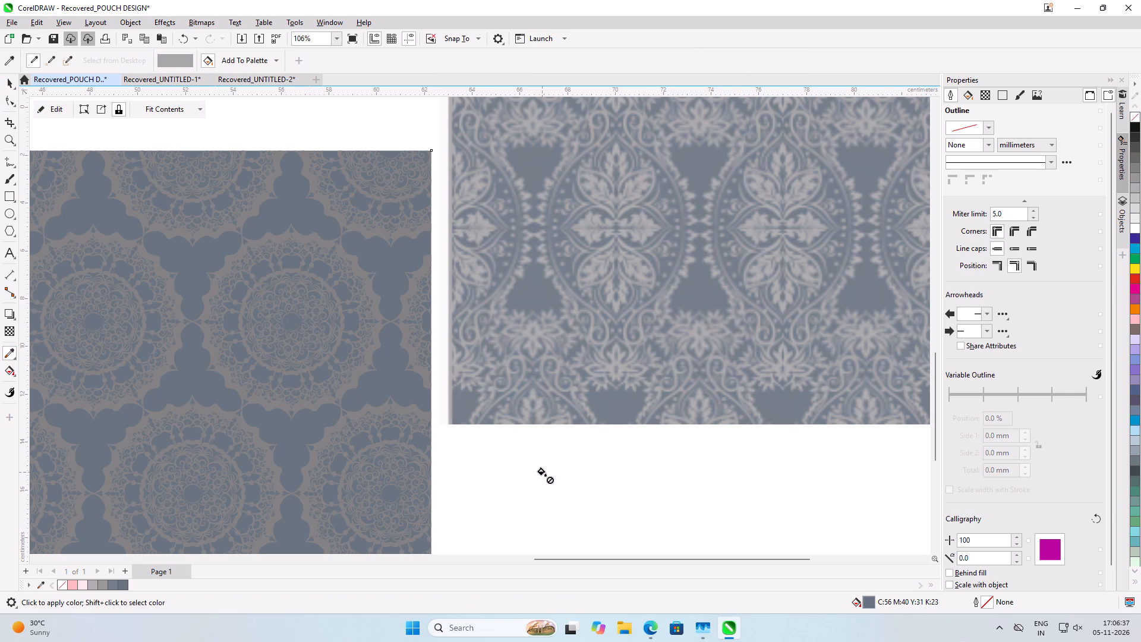
pyautogui.click(519, 379)
pyautogui.click(375, 377)
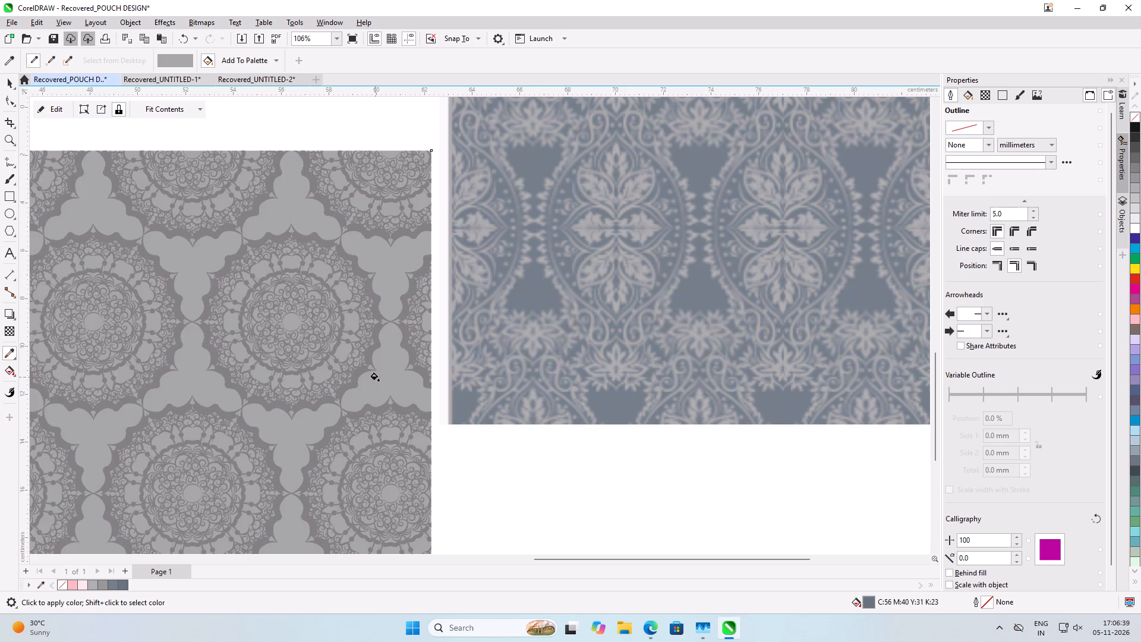
pyautogui.hotkey('ctrl', 'z')
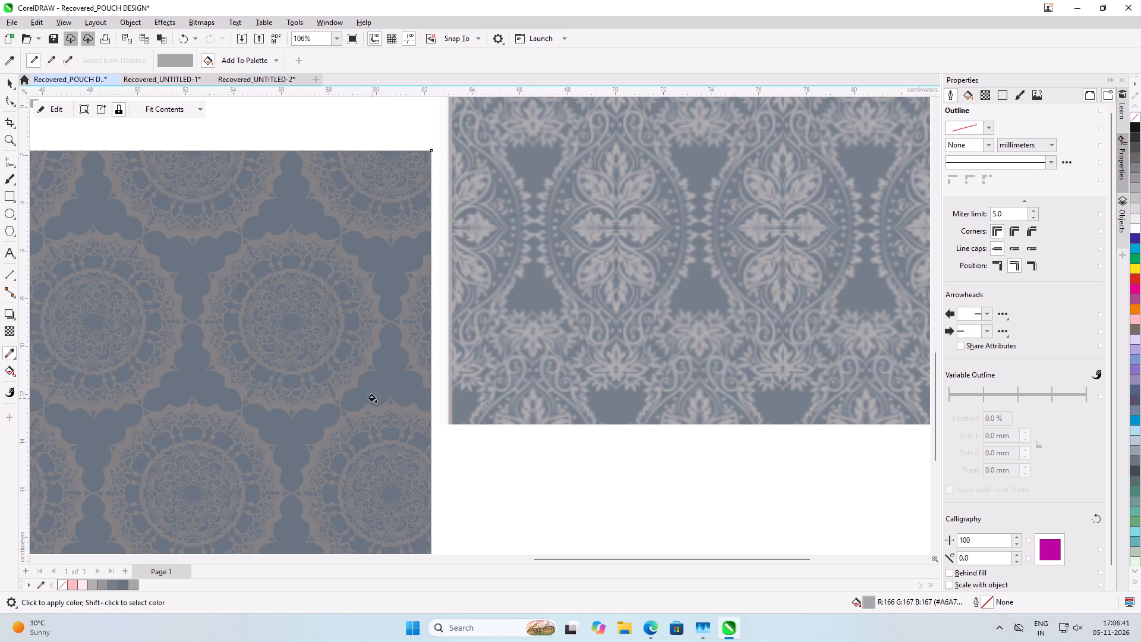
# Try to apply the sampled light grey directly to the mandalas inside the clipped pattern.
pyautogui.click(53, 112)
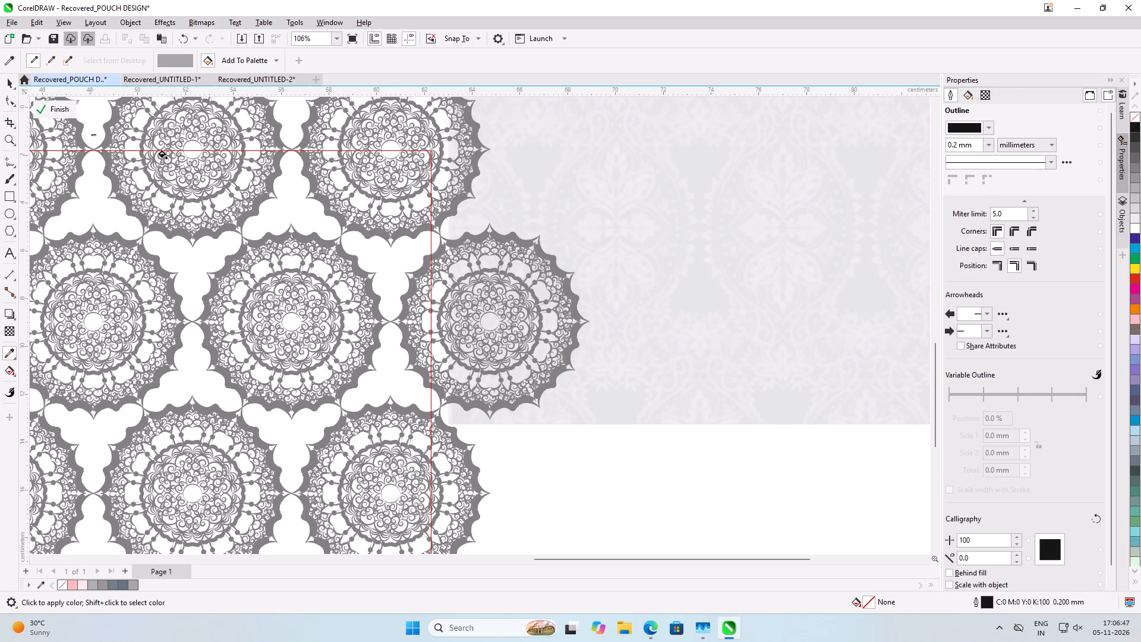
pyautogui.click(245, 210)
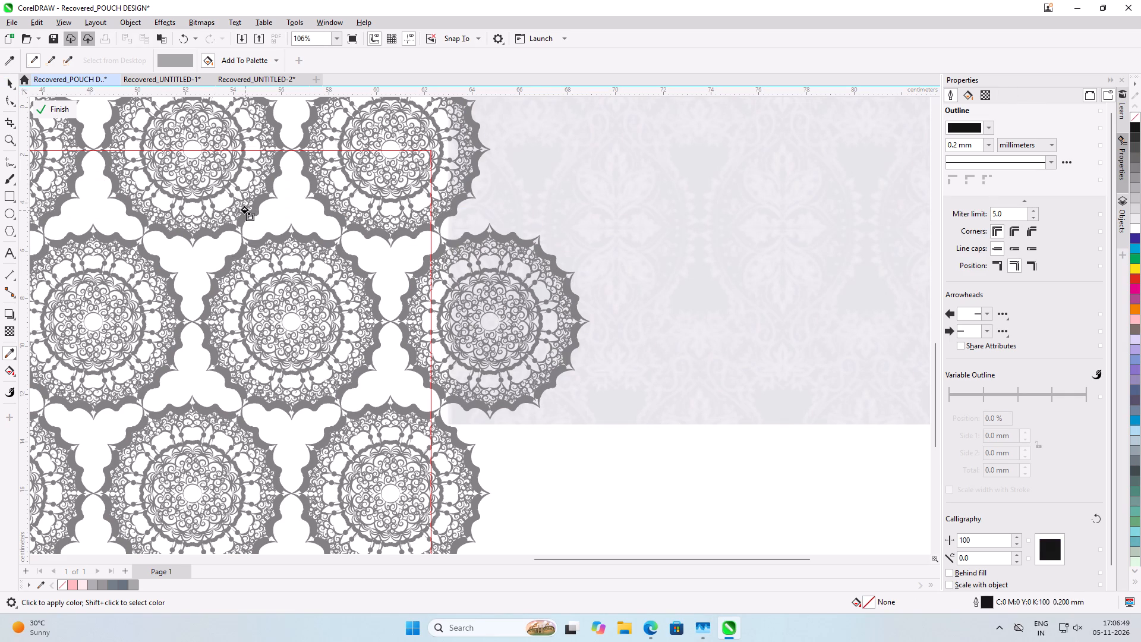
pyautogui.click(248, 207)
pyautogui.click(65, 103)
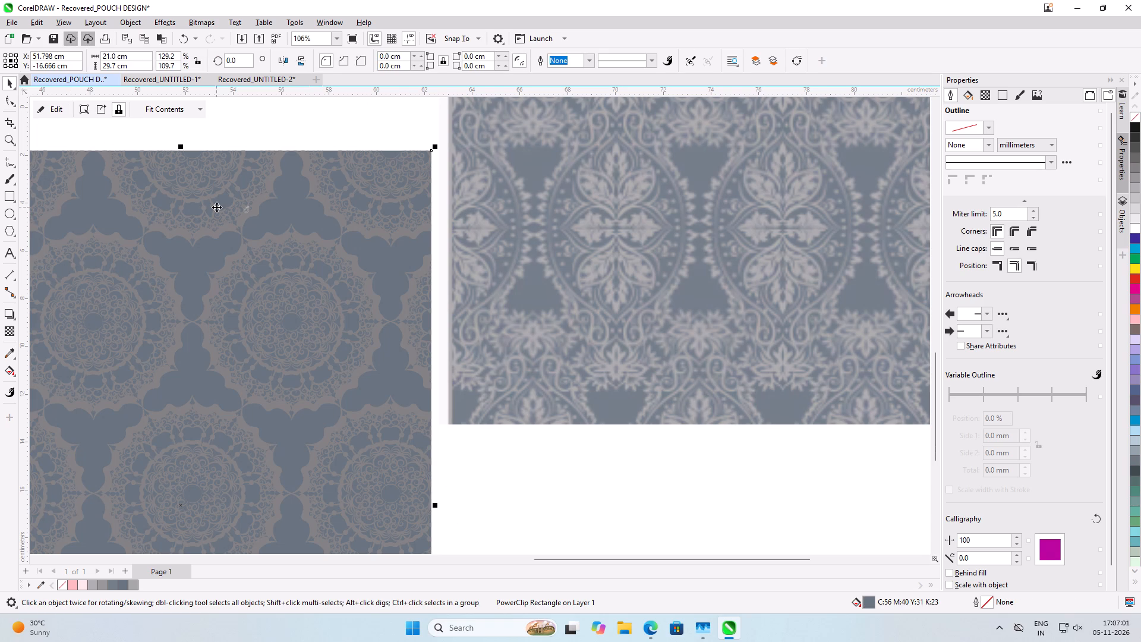
# Recolour the mandala group inside the clipped pattern with the sampled light grey (R166 G167 B167).
pyautogui.click(64, 109)
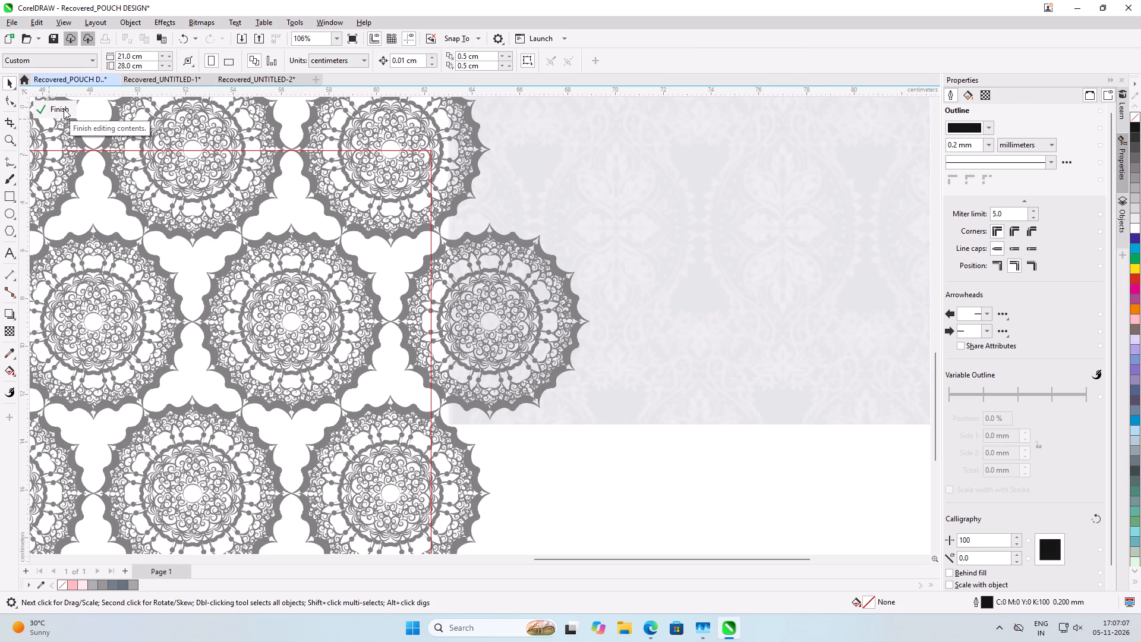
pyautogui.click(245, 215)
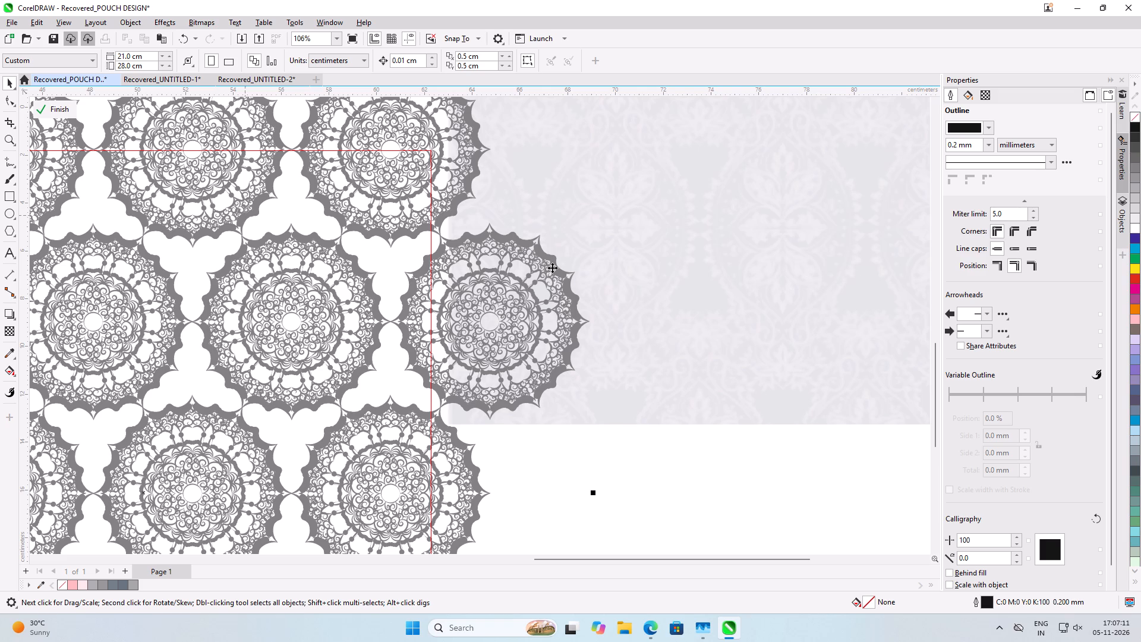
pyautogui.click(552, 267)
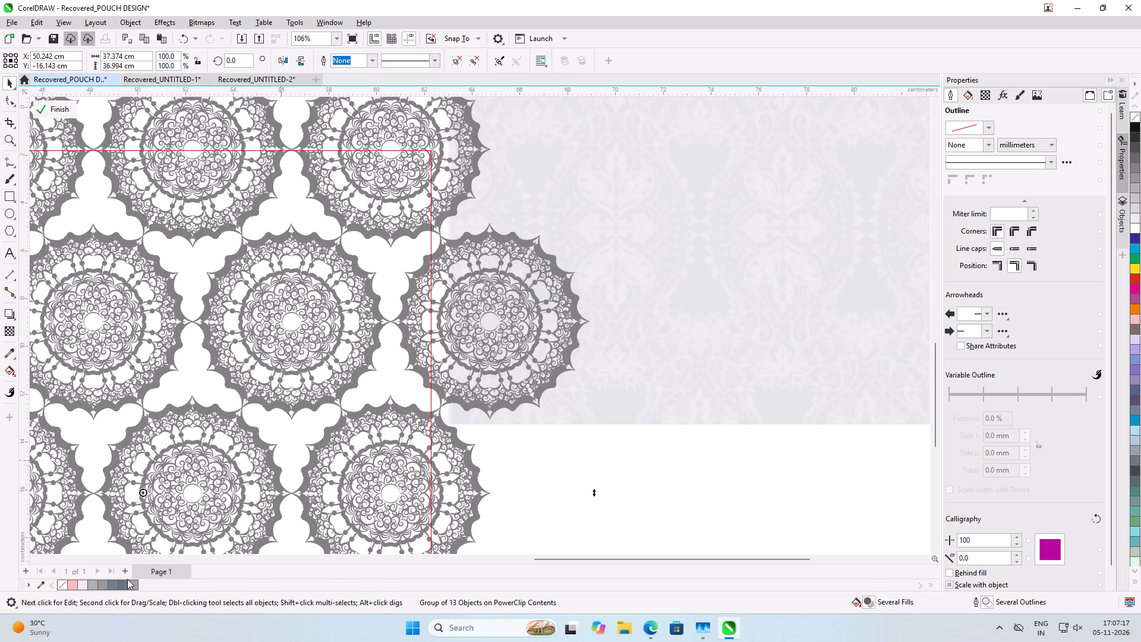
pyautogui.click(71, 587)
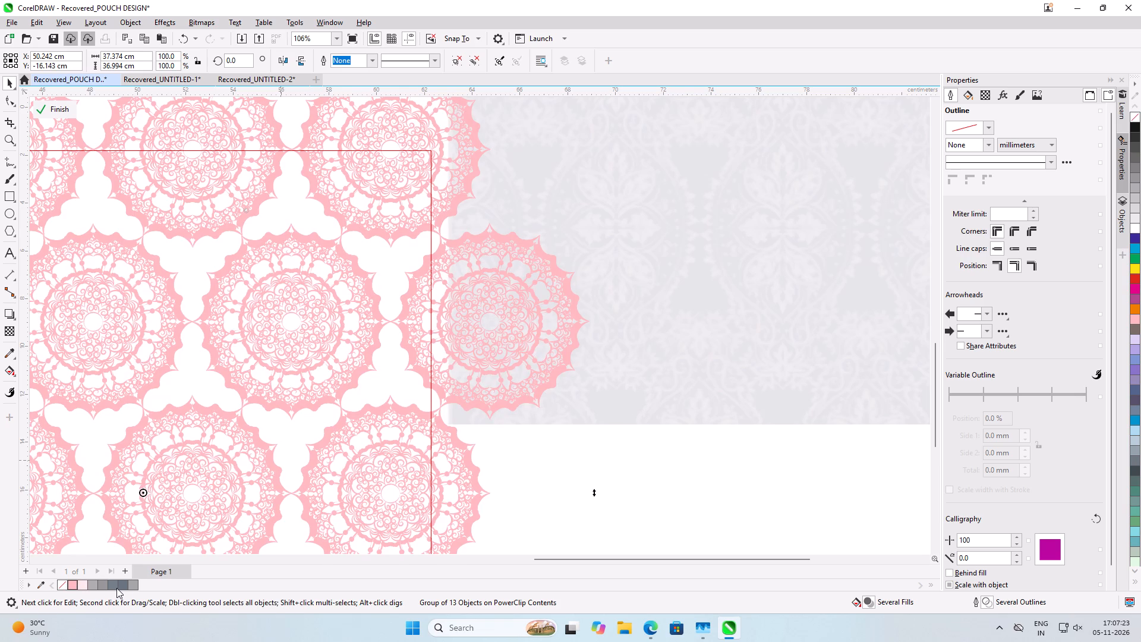
pyautogui.click(131, 587)
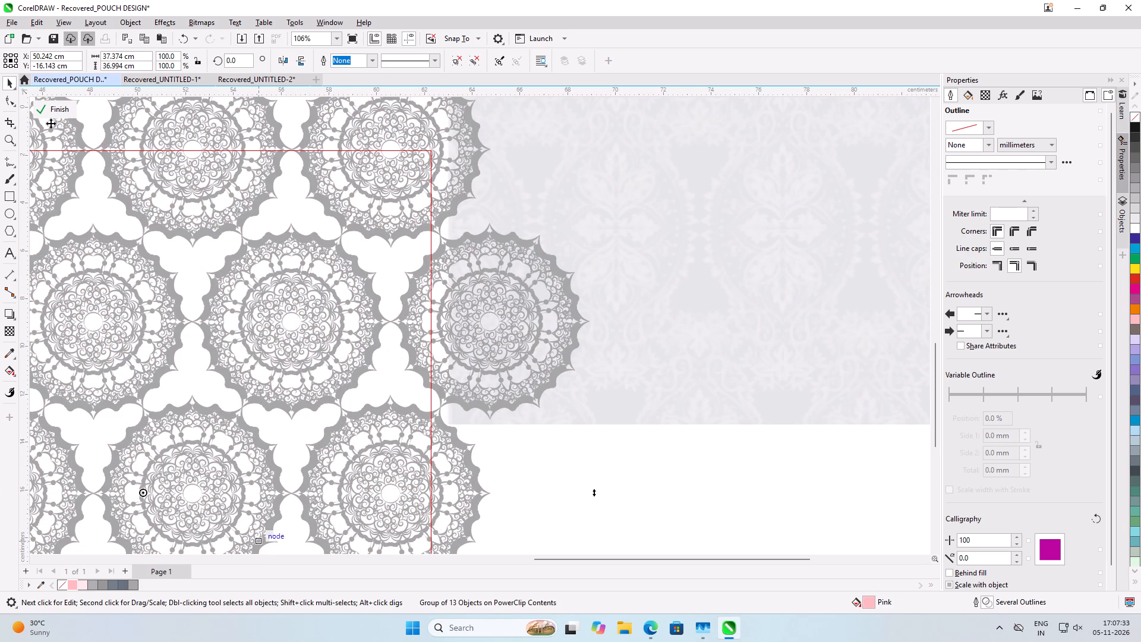
pyautogui.click(61, 110)
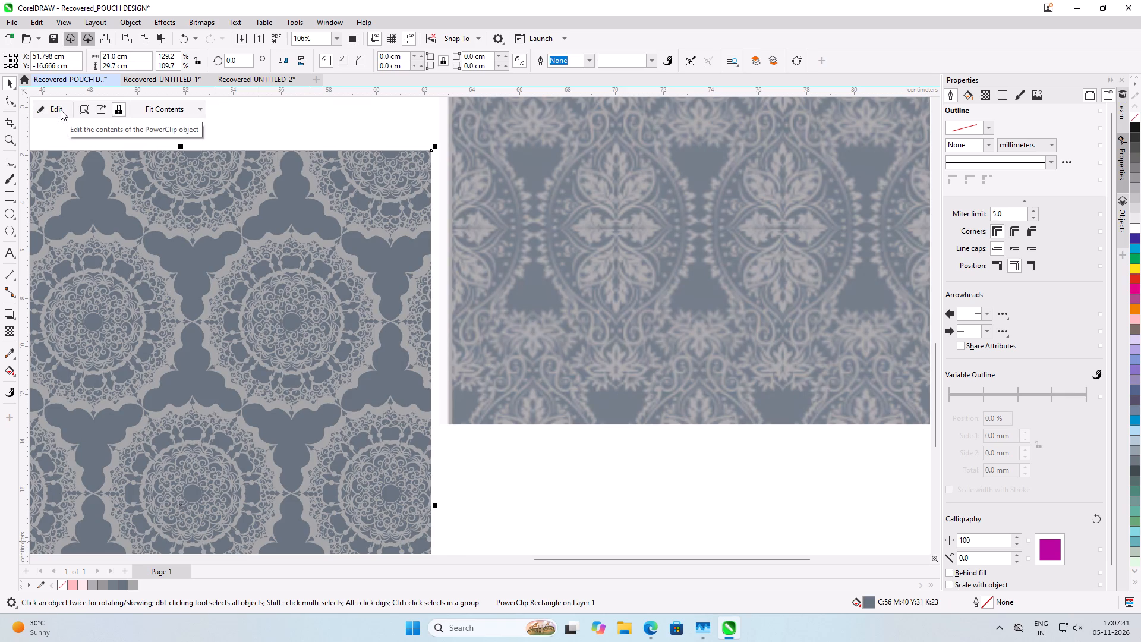
# Draw a circle about 9.6 cm in diameter in the empty area below the reference image.
pyautogui.scroll(-2, 523, 270)
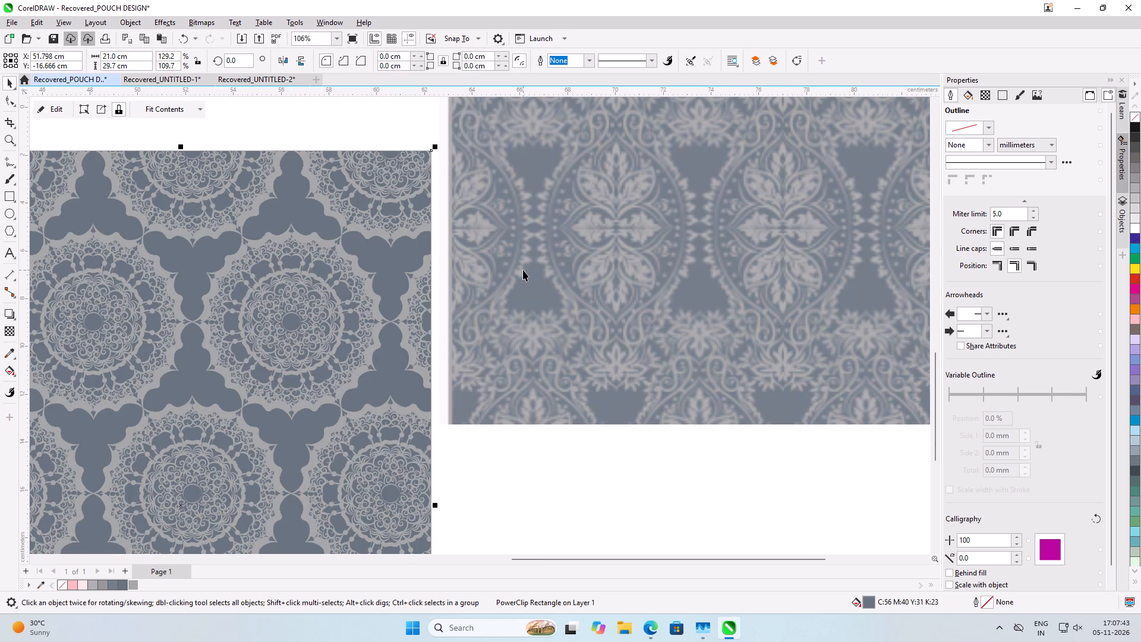
pyautogui.click(525, 479)
pyautogui.scroll(-1, 363, 182)
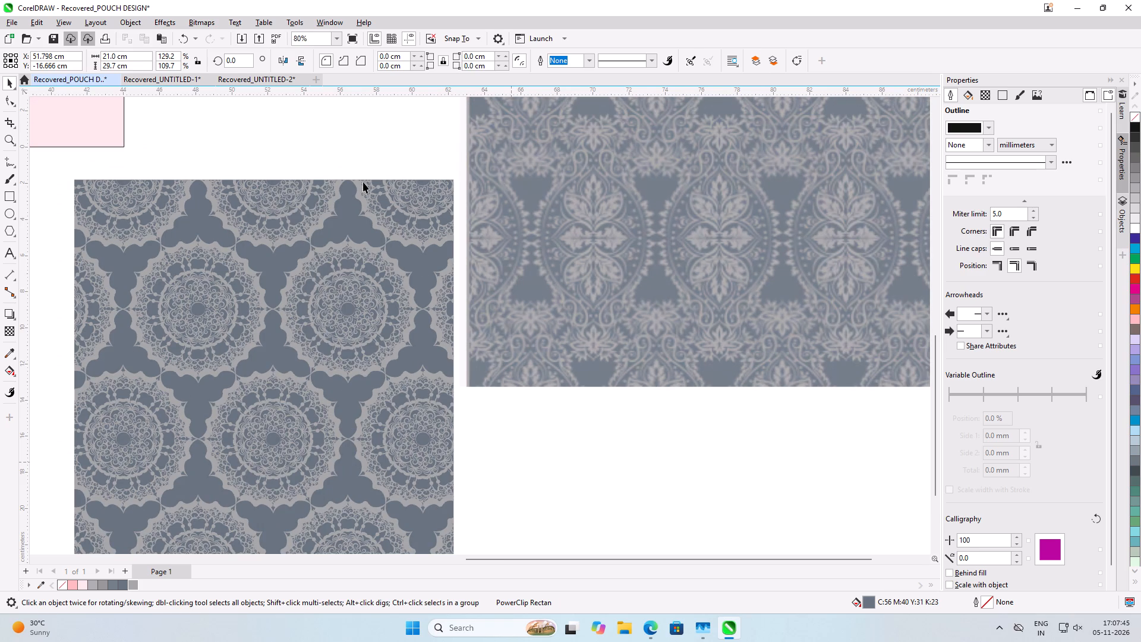
pyautogui.scroll(-1, 363, 182)
pyautogui.scroll(-2, 355, 329)
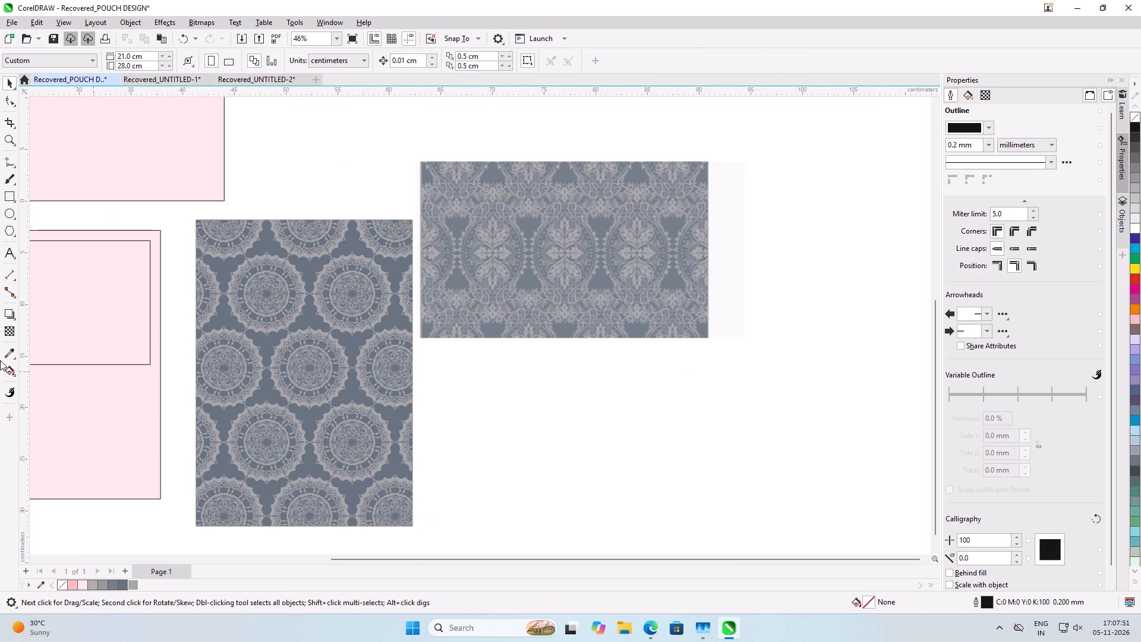
pyautogui.click(4, 212)
pyautogui.moveTo(472, 384); pyautogui.dragTo(562, 474)
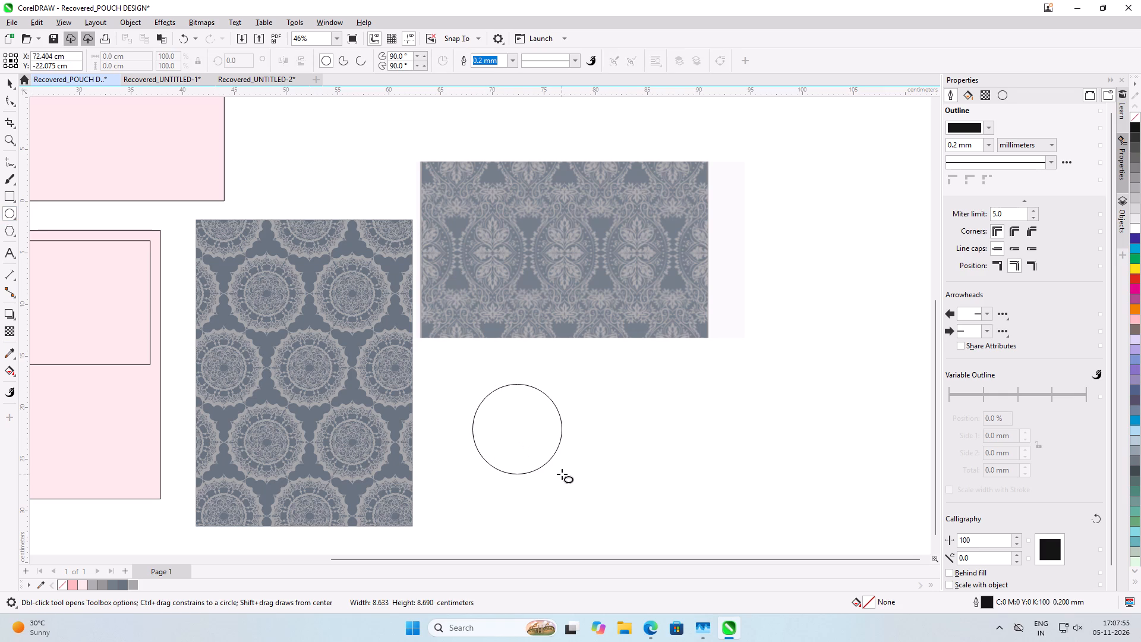
pyautogui.moveTo(562, 474); pyautogui.dragTo(602, 490)
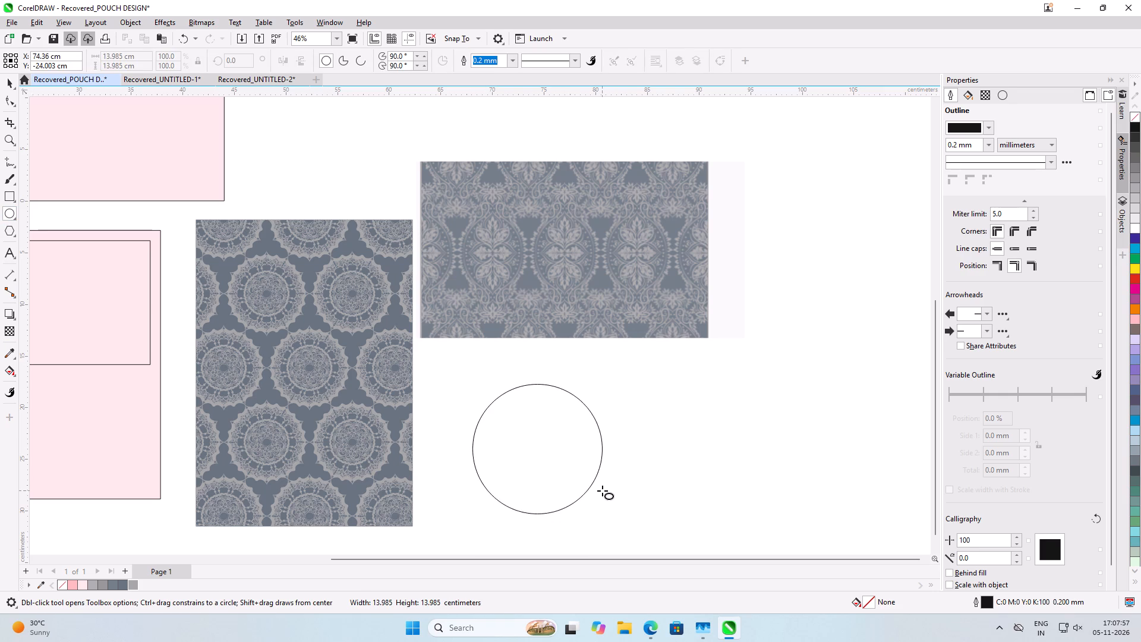
pyautogui.moveTo(602, 490); pyautogui.dragTo(572, 457)
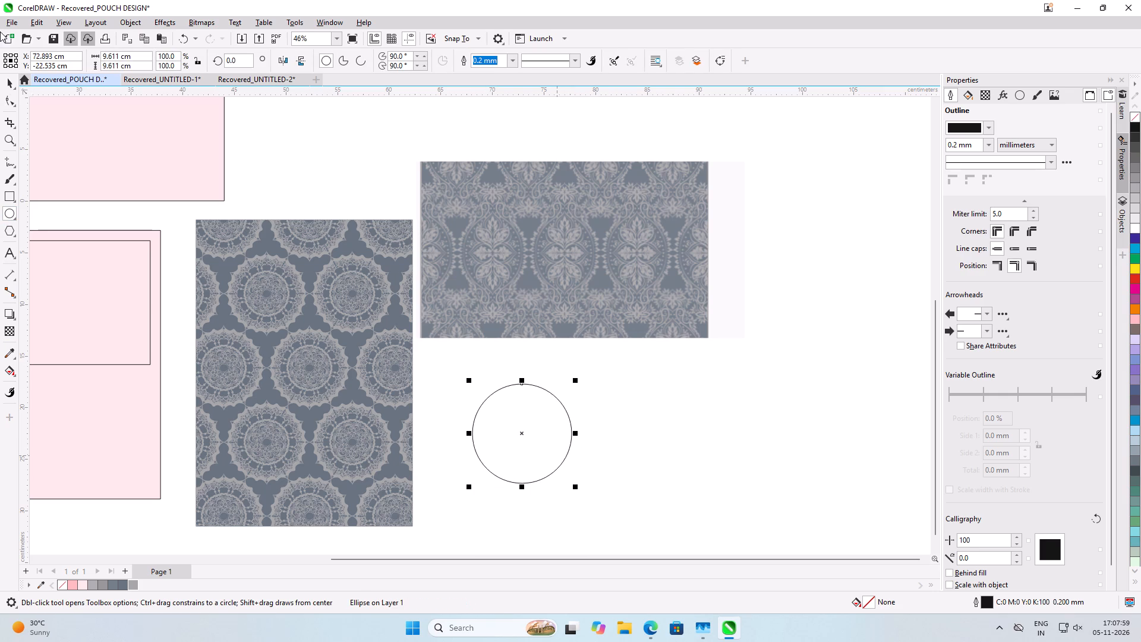
# Align the circle's centre with the centre of the clipped mandala pattern, horizontally and vertically.
pyautogui.click(8, 81)
pyautogui.keyDown('shift'); pyautogui.click(364, 416); pyautogui.keyUp('shift')
pyautogui.write('CE')
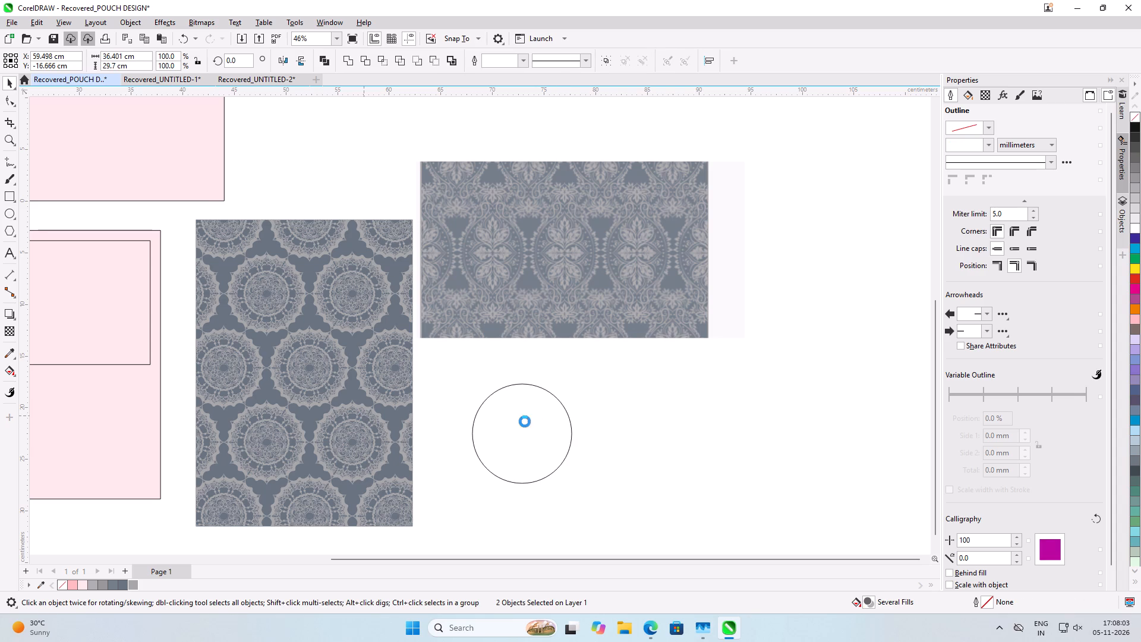
pyautogui.click(549, 424)
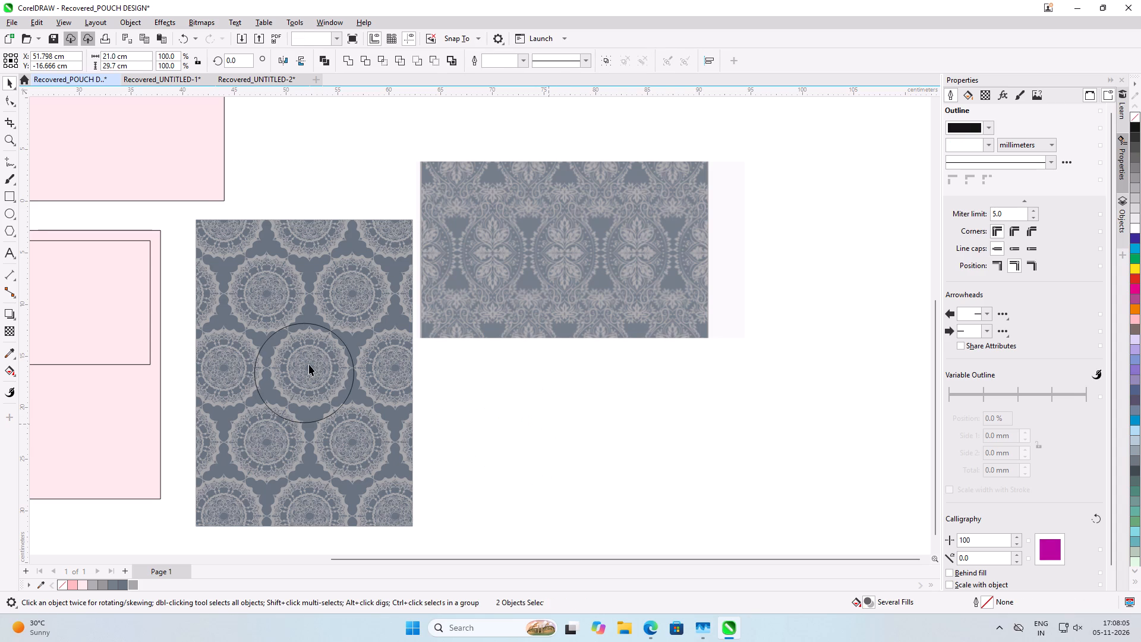
# Scale the circle down about its centre to a diameter of about 4.1 cm over the middle mandala.
pyautogui.scroll(5, 309, 364)
pyautogui.click(392, 398)
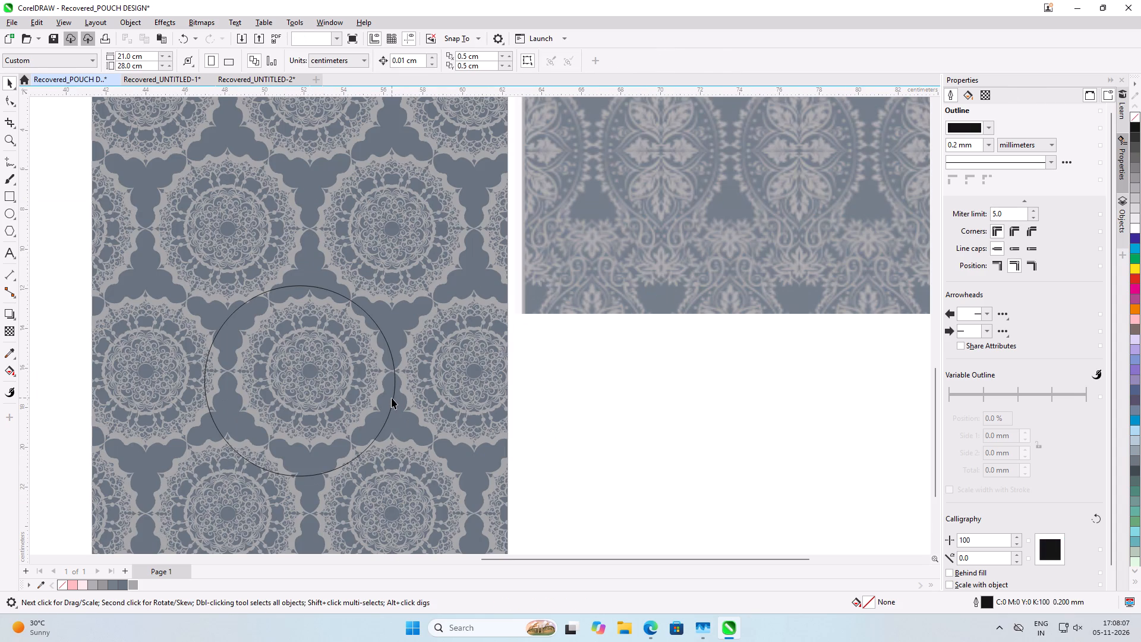
pyautogui.keyDown('shift'); pyautogui.moveTo(402, 480); pyautogui.dragTo(384, 447); pyautogui.keyUp('shift')
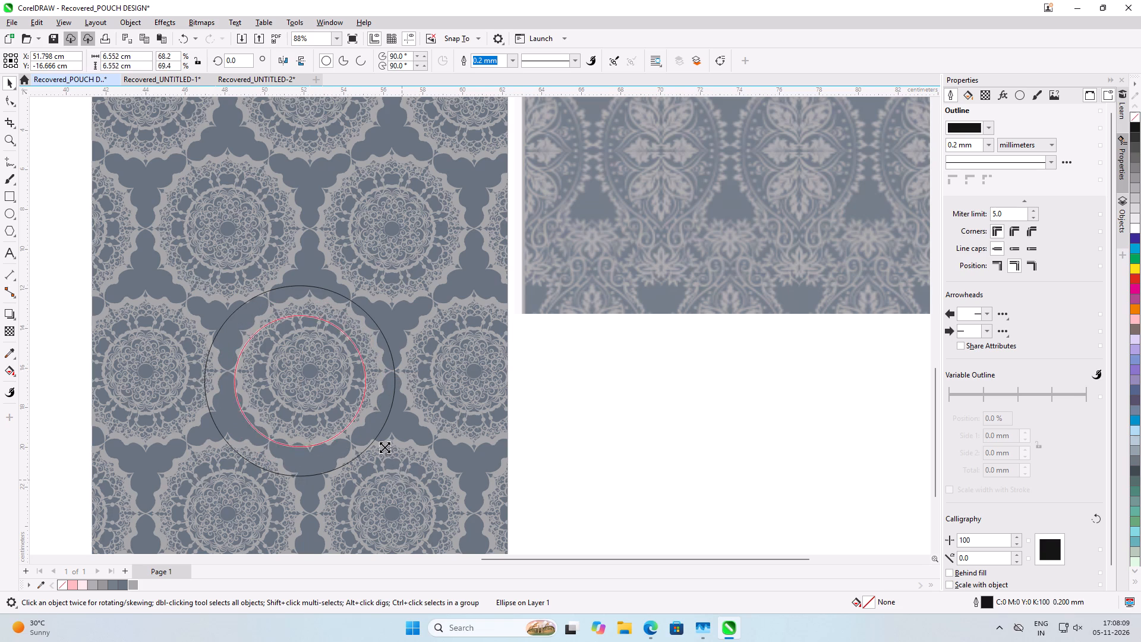
pyautogui.keyDown('shift'); pyautogui.moveTo(384, 447); pyautogui.dragTo(383, 423); pyautogui.keyUp('shift')
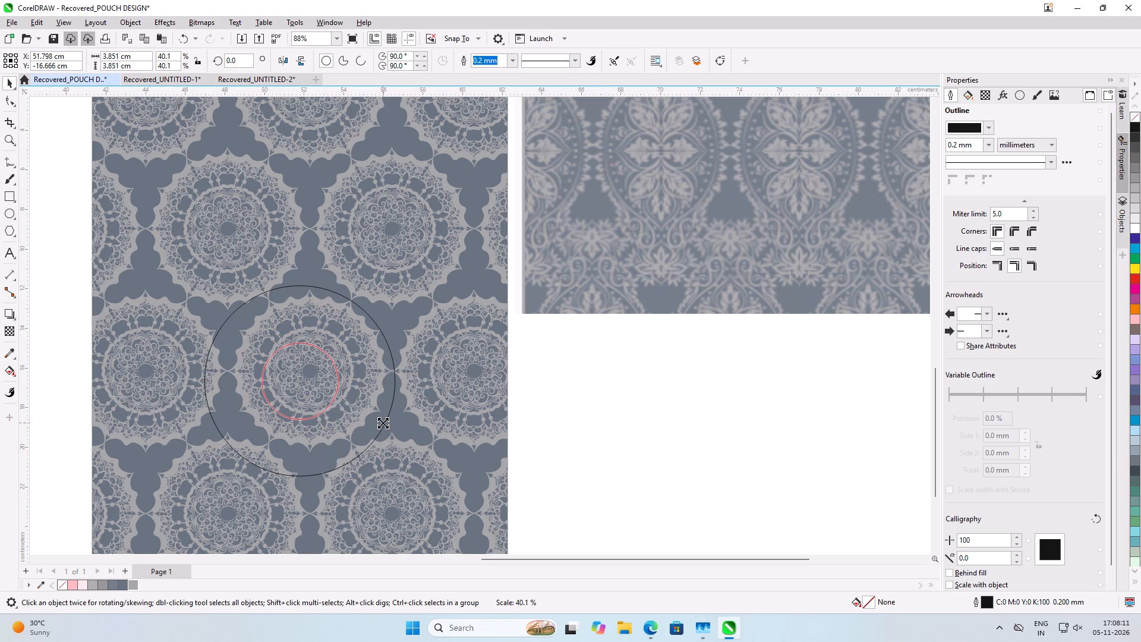
pyautogui.keyDown('shift'); pyautogui.moveTo(383, 423); pyautogui.dragTo(384, 425); pyautogui.keyUp('shift')
pyautogui.scroll(5, 330, 366)
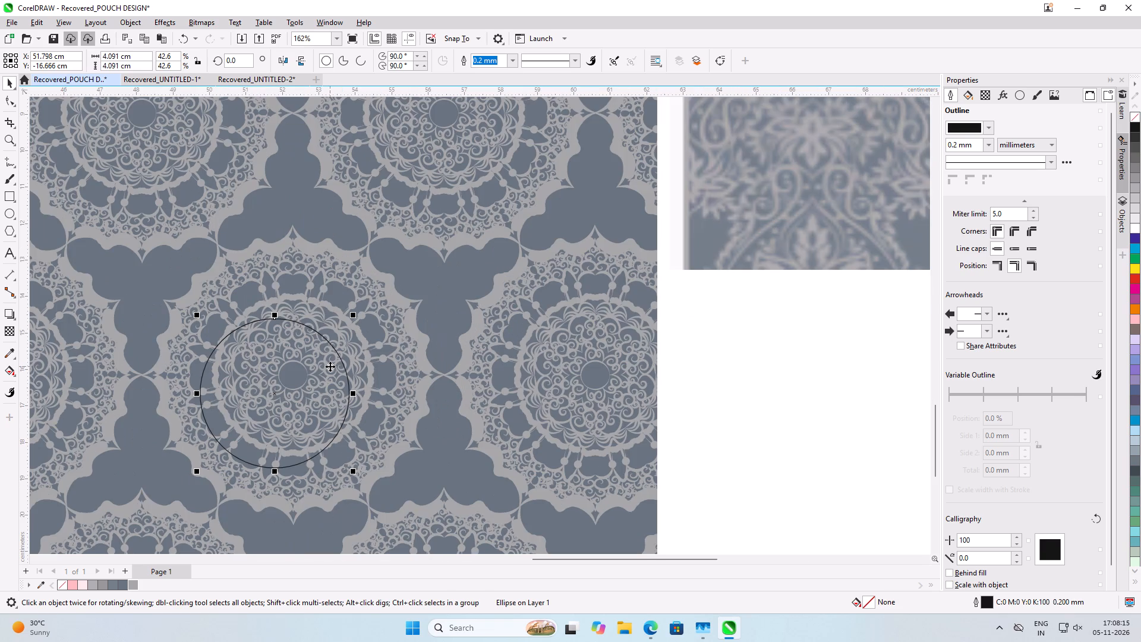
# Move and nudge the circle onto the middle mandala so its centre sits at about X 52.29 cm, Y -16.17 cm.
pyautogui.scroll(3, 330, 366)
pyautogui.moveTo(332, 379); pyautogui.dragTo(344, 363)
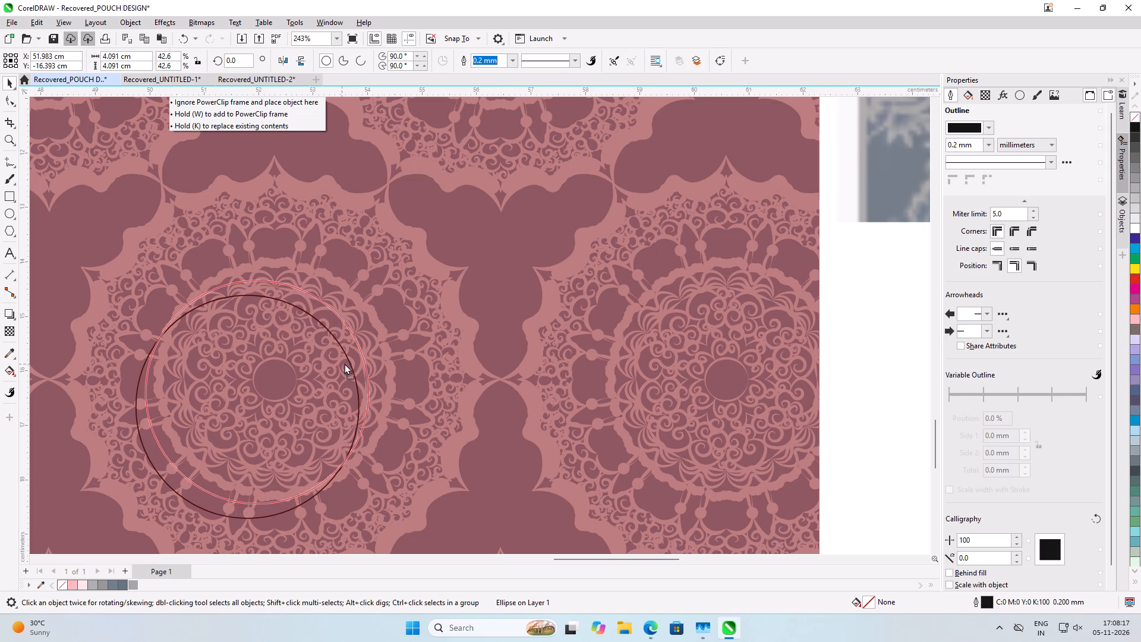
pyautogui.moveTo(344, 363); pyautogui.dragTo(357, 348)
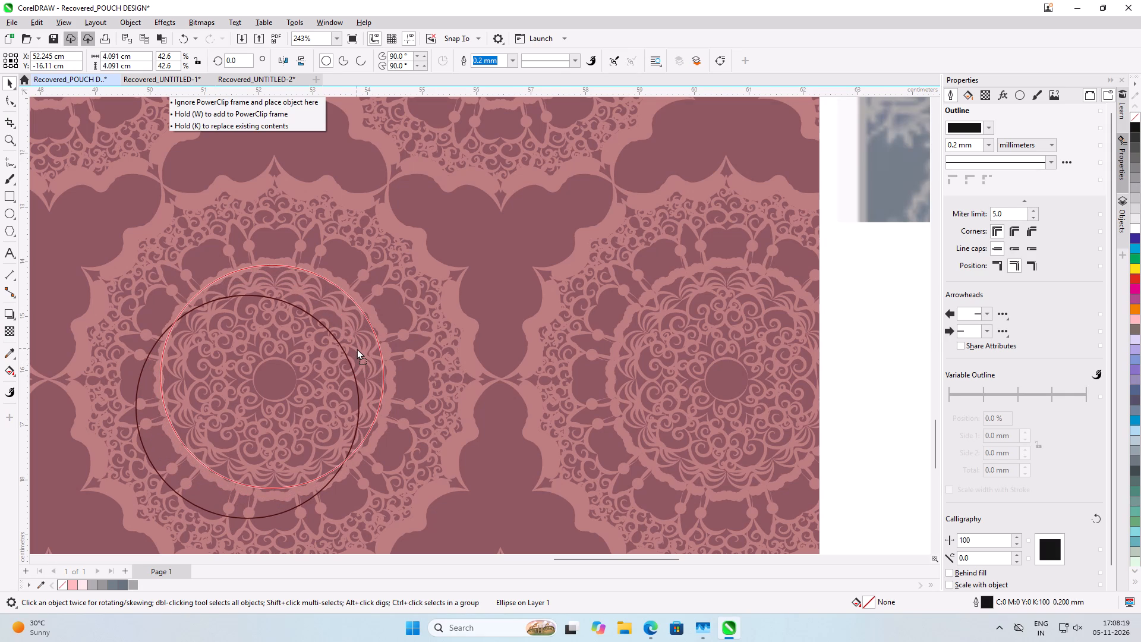
pyautogui.moveTo(357, 348); pyautogui.dragTo(359, 350)
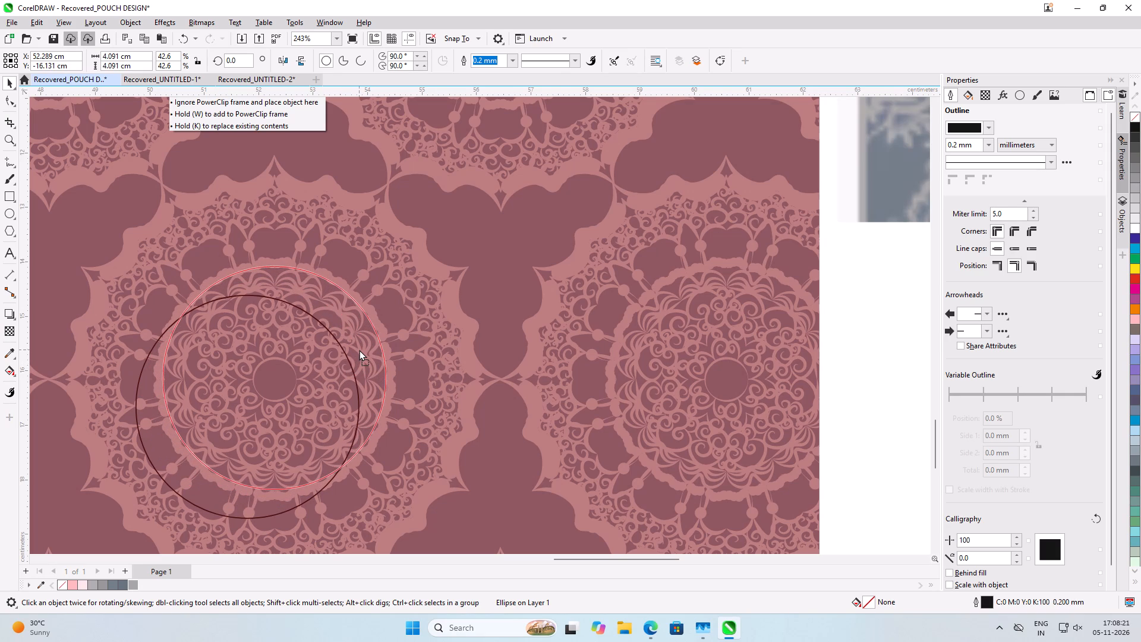
pyautogui.moveTo(359, 350); pyautogui.dragTo(358, 350)
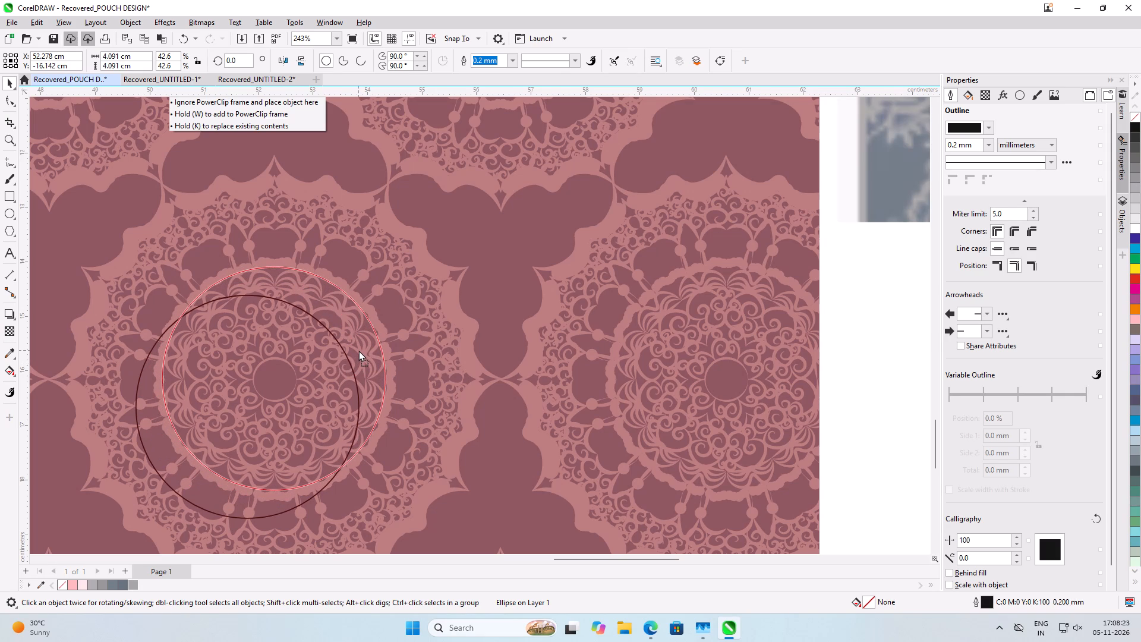
pyautogui.moveTo(358, 350); pyautogui.dragTo(357, 351)
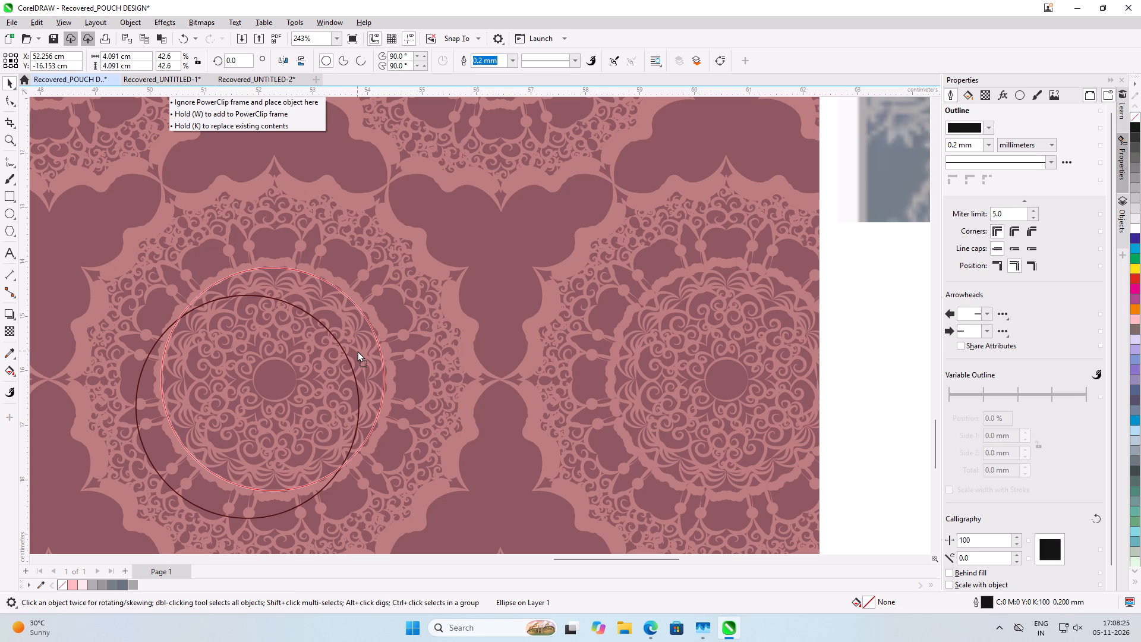
pyautogui.moveTo(357, 351); pyautogui.dragTo(358, 351)
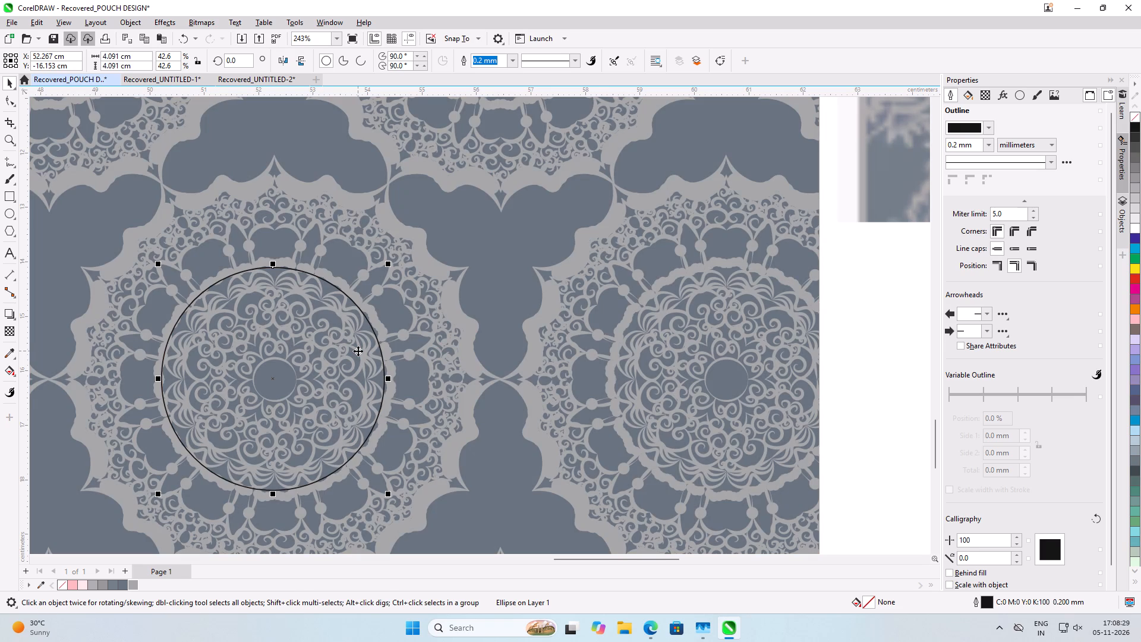
pyautogui.press('Right')
pyautogui.press('Right')
pyautogui.press('Right')
pyautogui.press('Down')
pyautogui.press('Down')
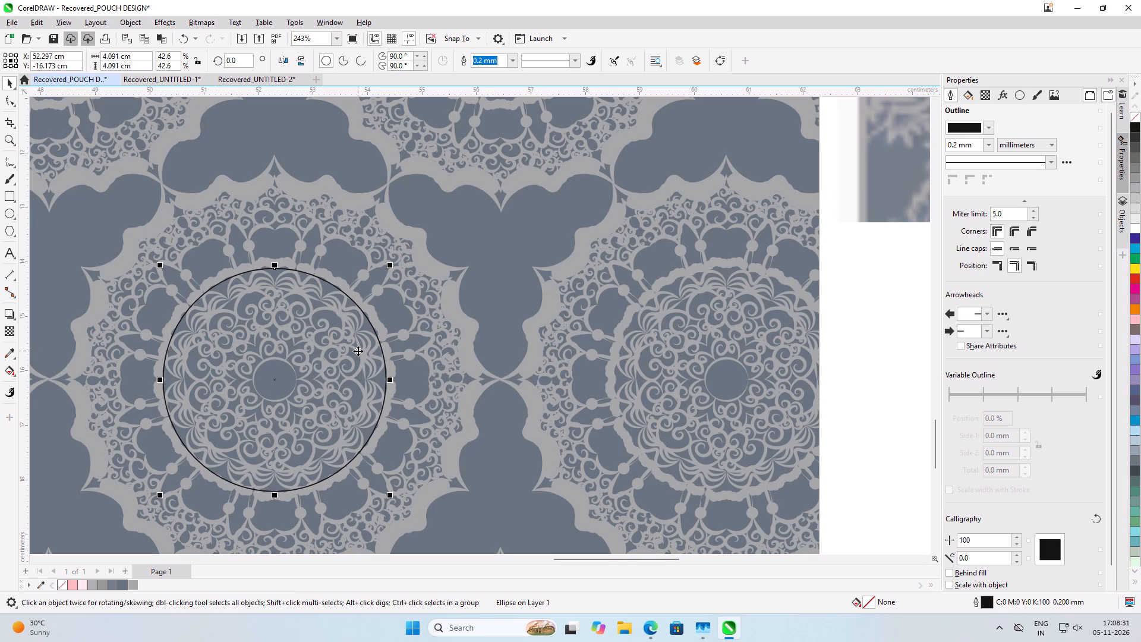
pyautogui.press('Left')
pyautogui.press('Left')
pyautogui.press('Right')
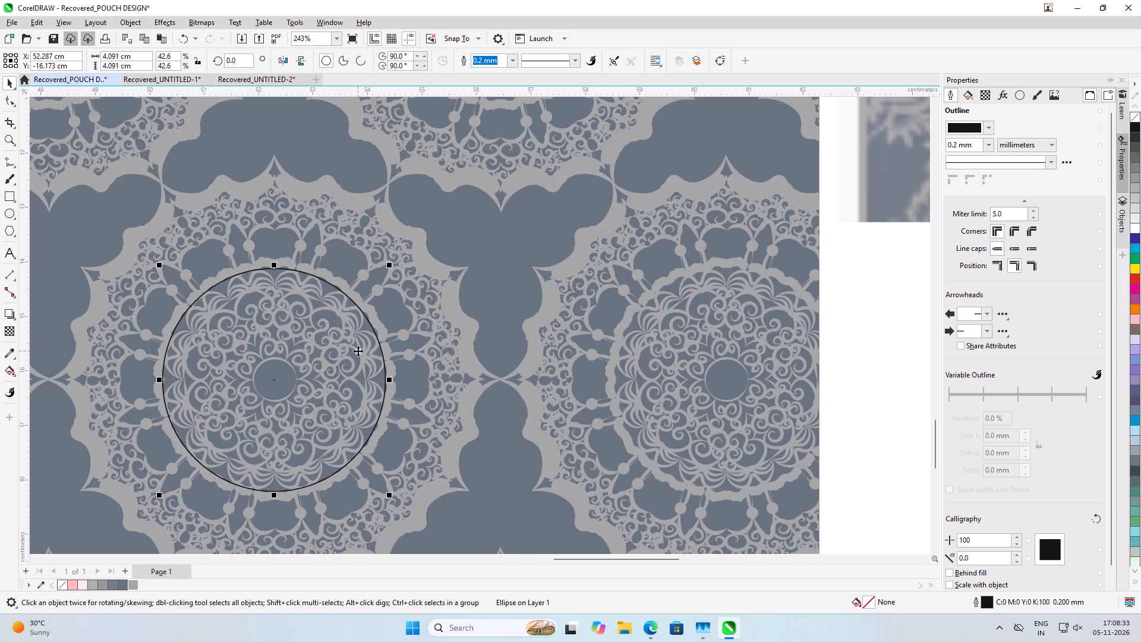
# Fill the circle over the middle mandala with white and remove its outline.
pyautogui.scroll(-6, 358, 351)
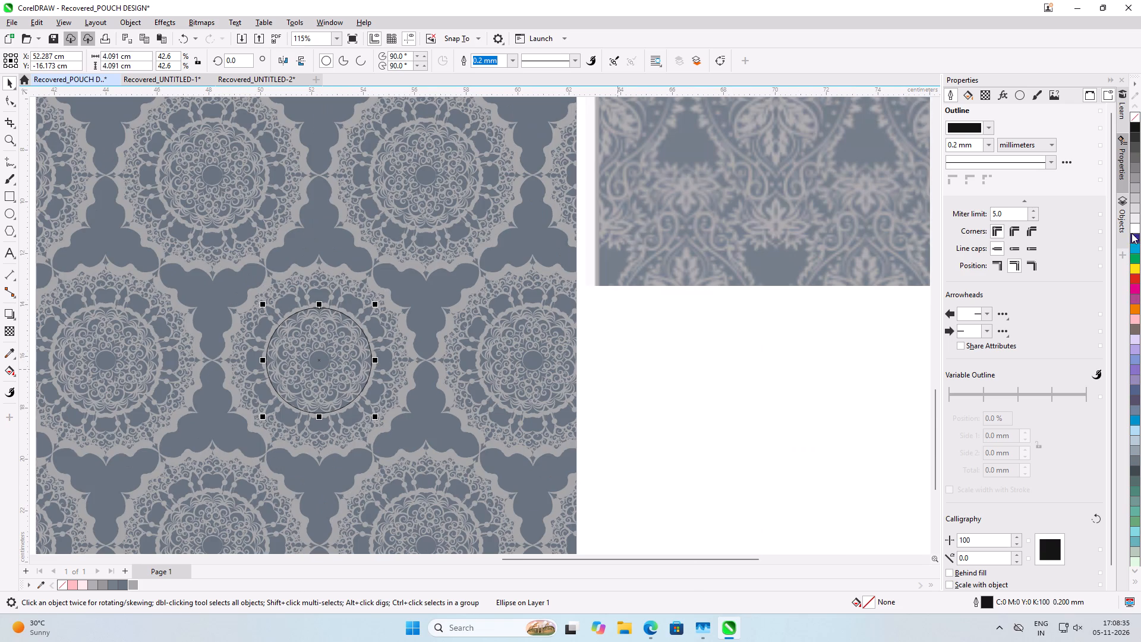
pyautogui.click(1132, 229)
pyautogui.click(762, 418)
pyautogui.scroll(-5, 730, 300)
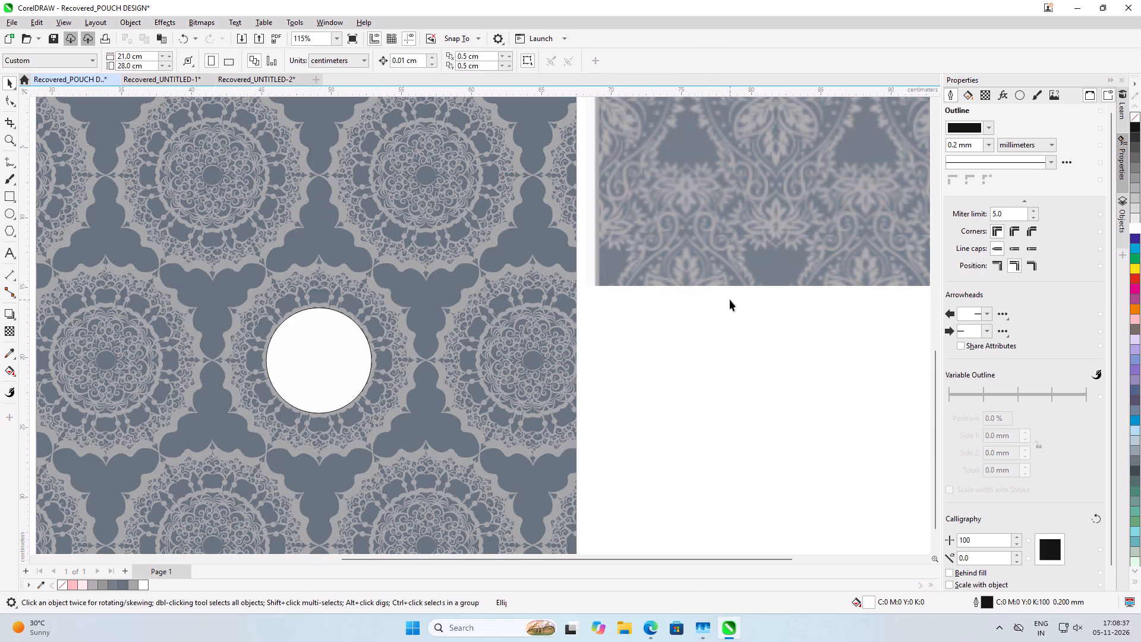
pyautogui.click(519, 332)
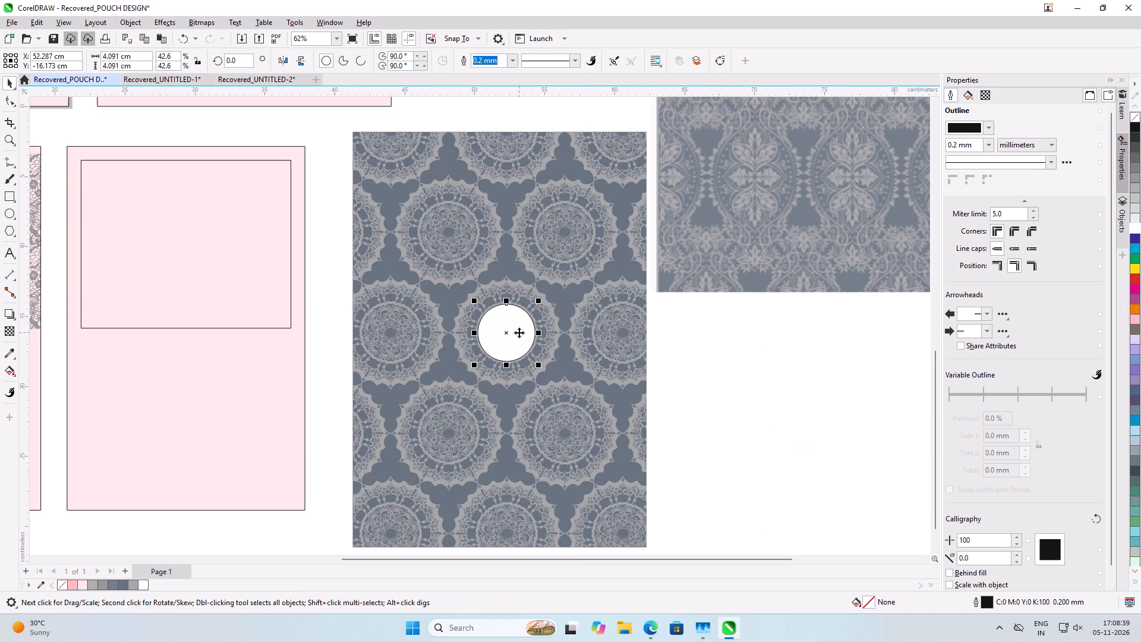
pyautogui.rightClick(1136, 120)
pyautogui.click(862, 401)
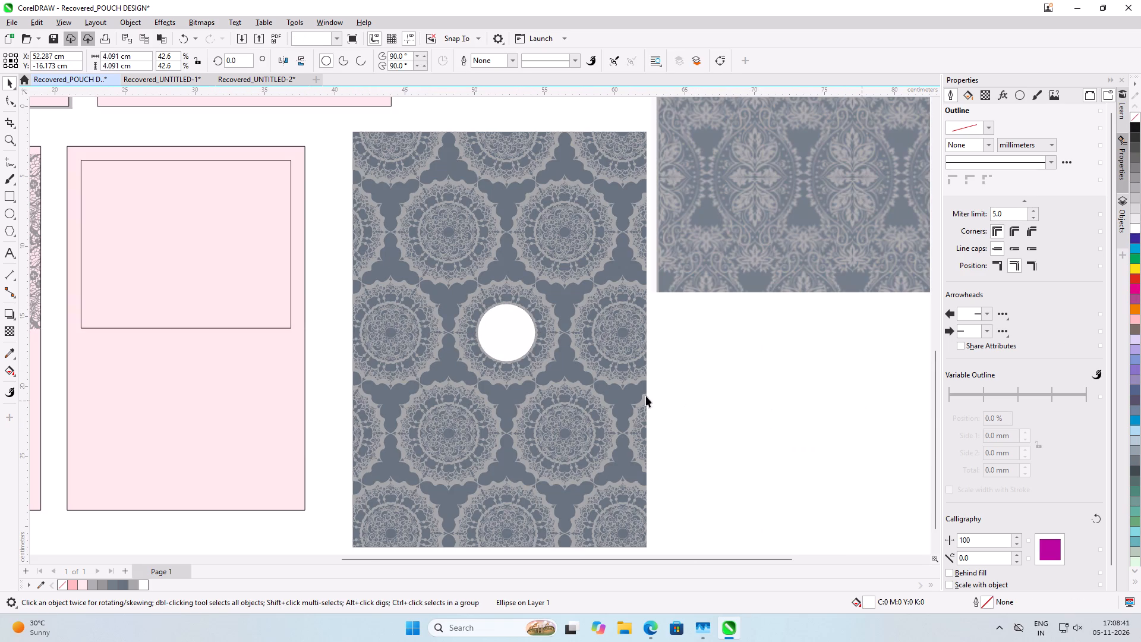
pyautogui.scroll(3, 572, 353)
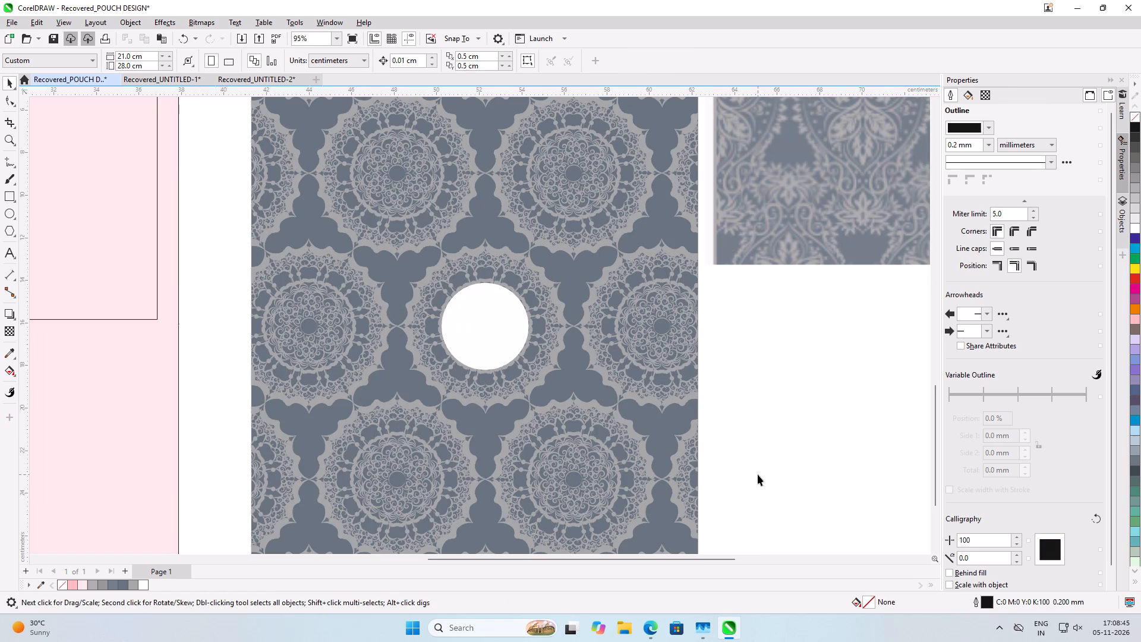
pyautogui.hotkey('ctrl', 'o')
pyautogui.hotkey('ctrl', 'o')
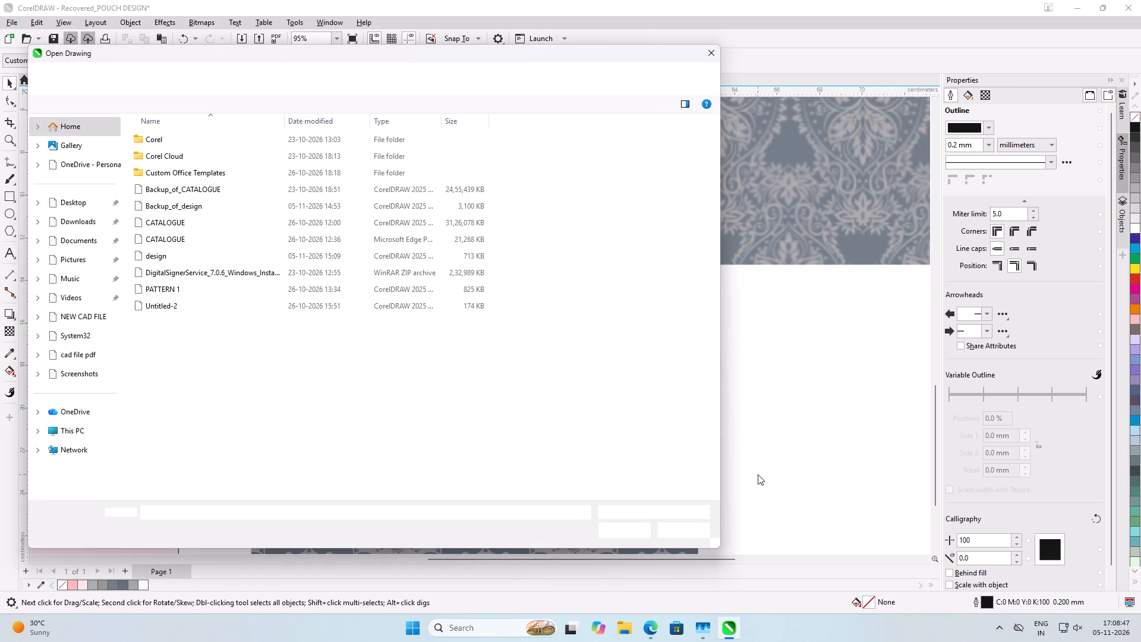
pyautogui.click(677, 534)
# Switch to File Explorer and examine the floral calligraphy logo images in the Downloads folder.
pyautogui.click(622, 630)
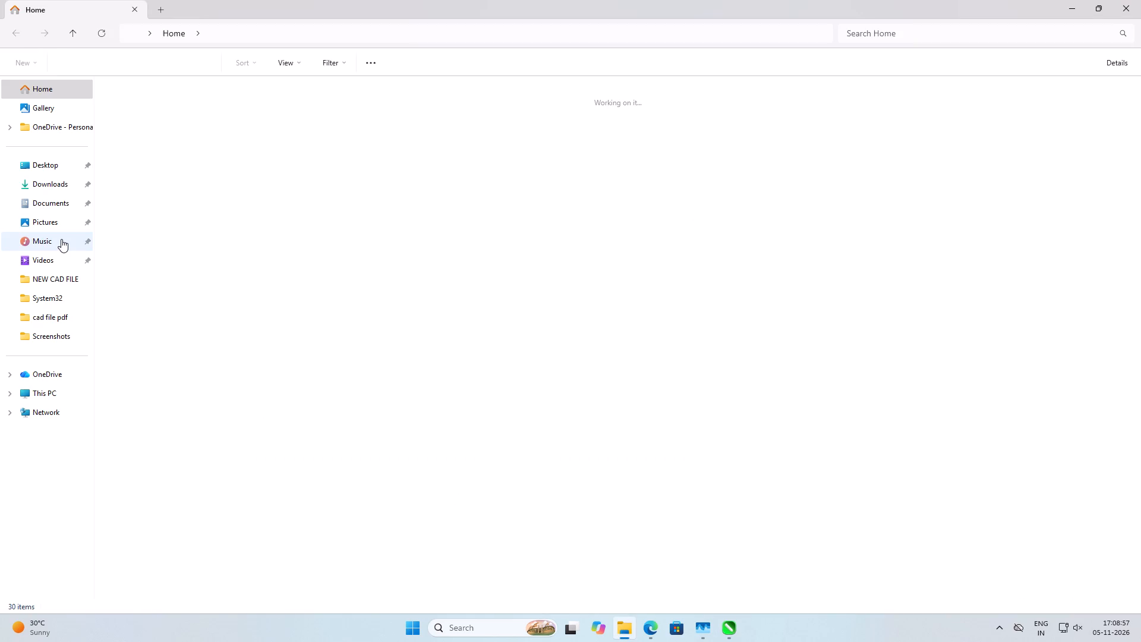
pyautogui.click(51, 181)
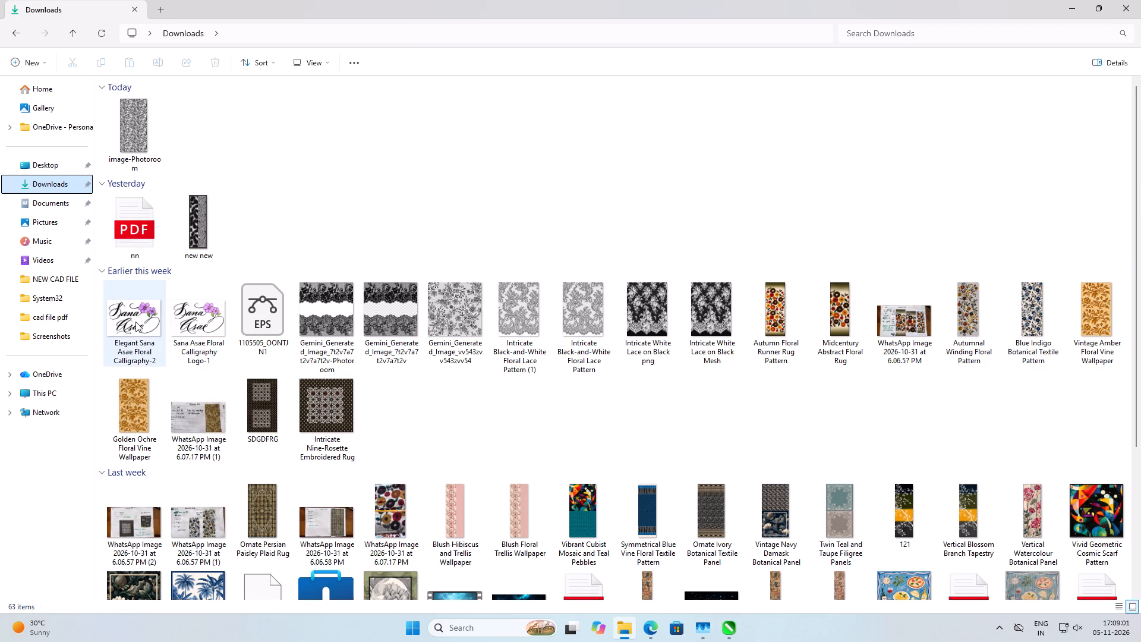
pyautogui.click(133, 322)
pyautogui.doubleClick(133, 319)
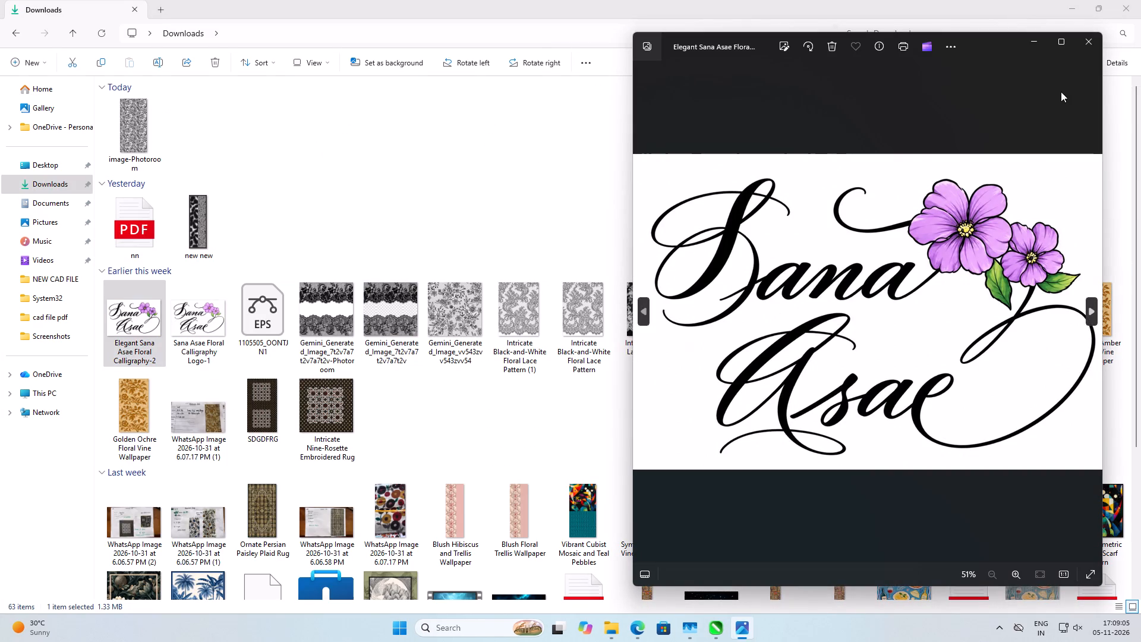
pyautogui.click(1094, 45)
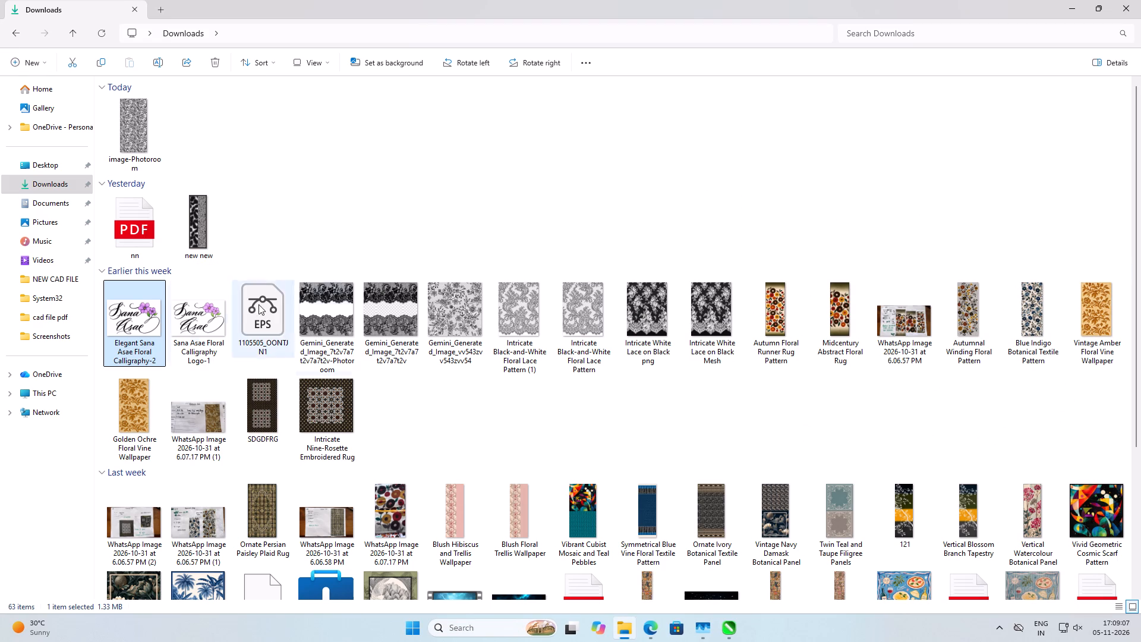
pyautogui.click(137, 230)
pyautogui.click(196, 315)
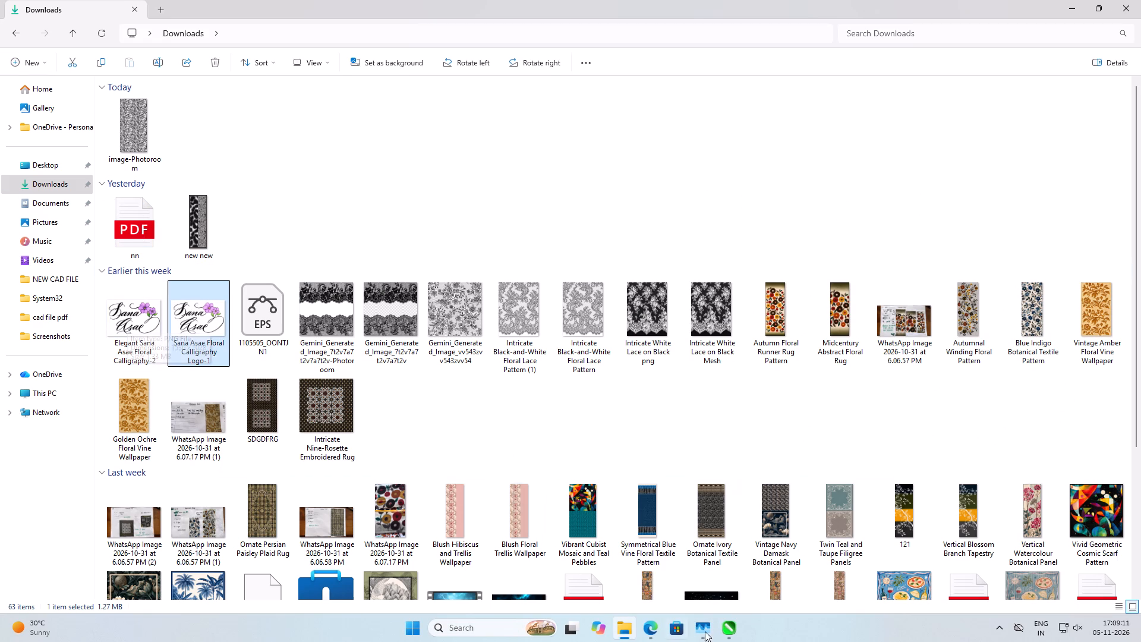
# In CorelDRAW's Recovered_UNTITLED-2 document, import Floral Calligraphy-2 from Downloads, placing it about 2059 × 1383 mm beside the lace page.
pyautogui.click(731, 635)
pyautogui.click(567, 570)
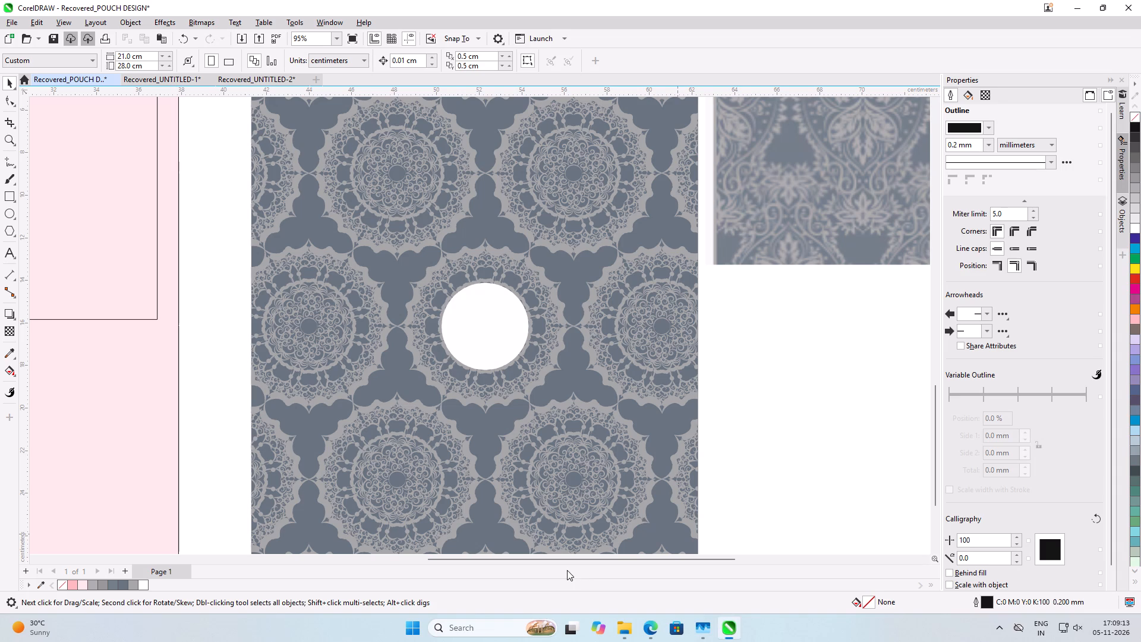
pyautogui.click(251, 80)
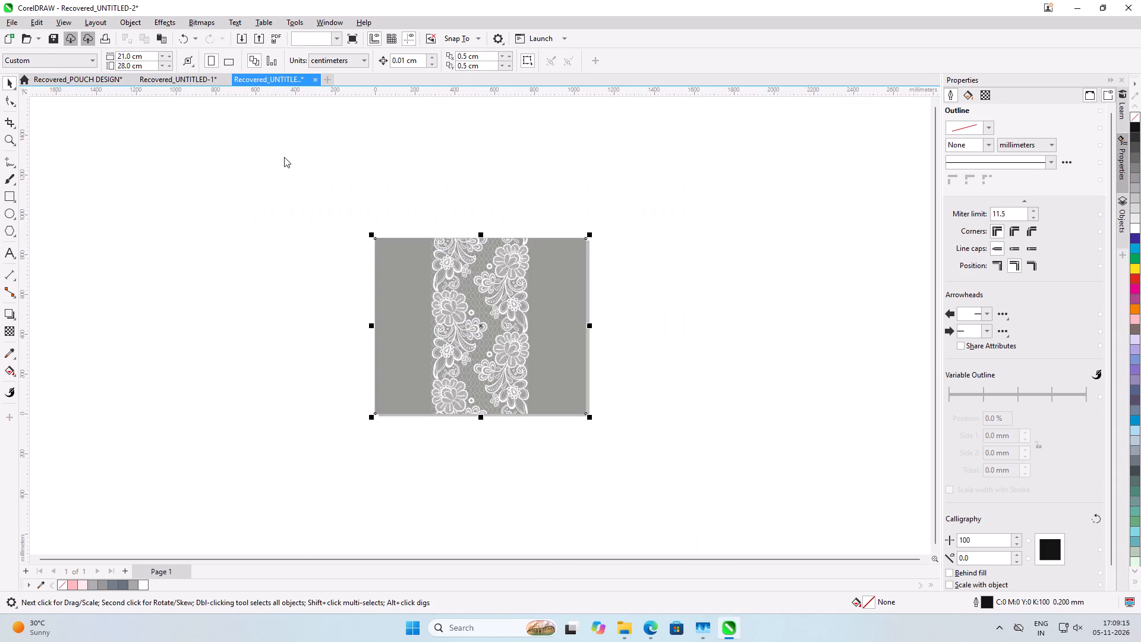
pyautogui.click(677, 291)
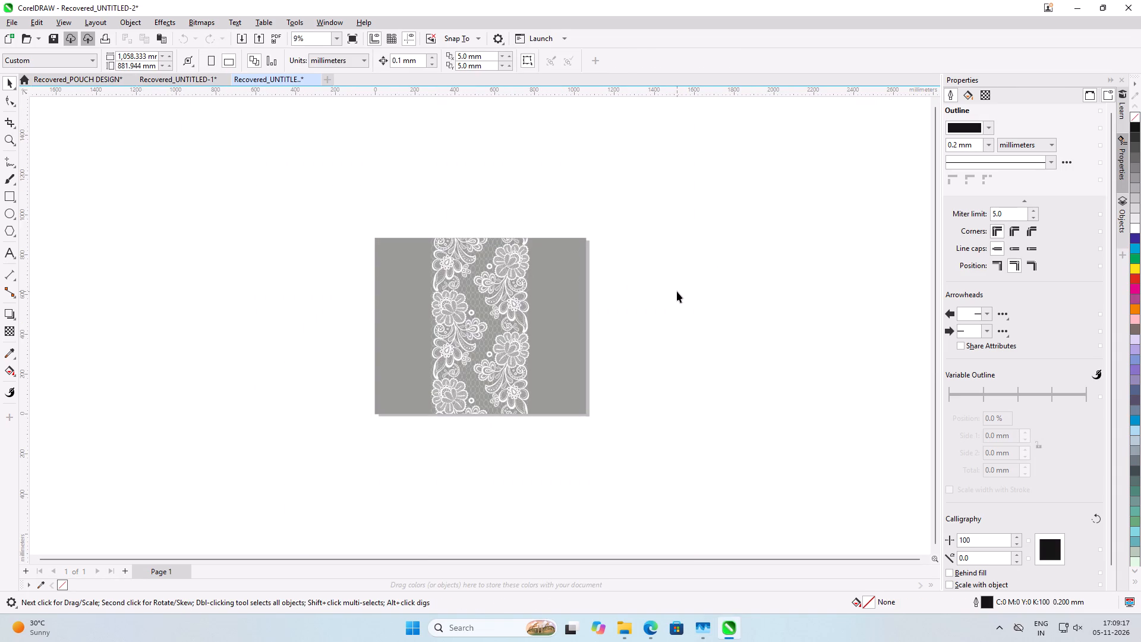
pyautogui.hotkey('ctrl', 'i')
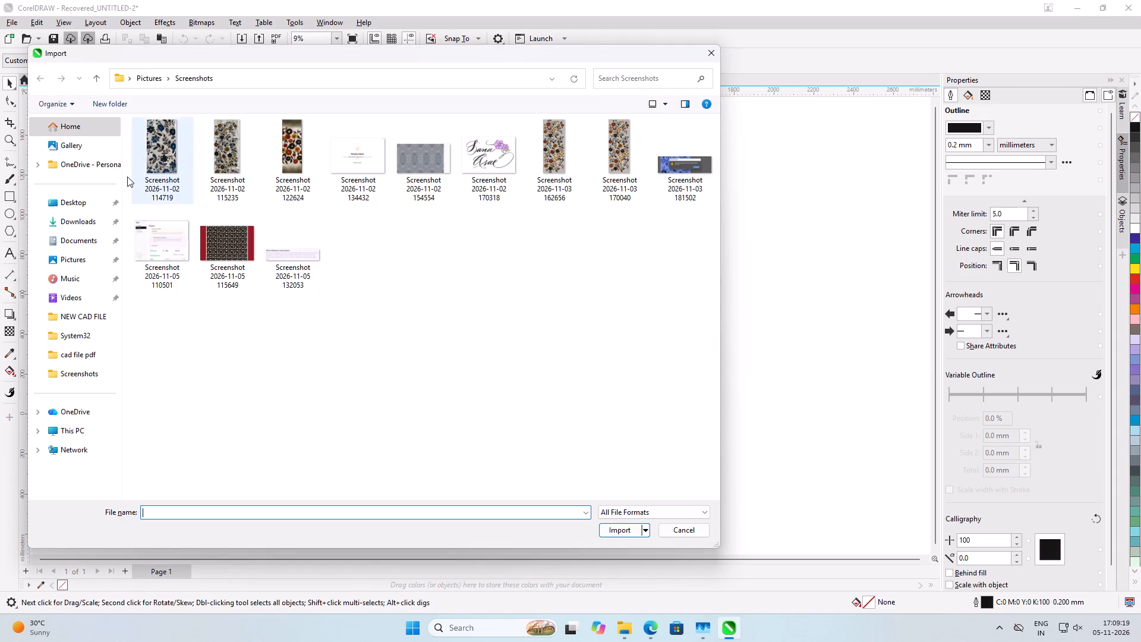
pyautogui.click(72, 258)
pyautogui.click(79, 225)
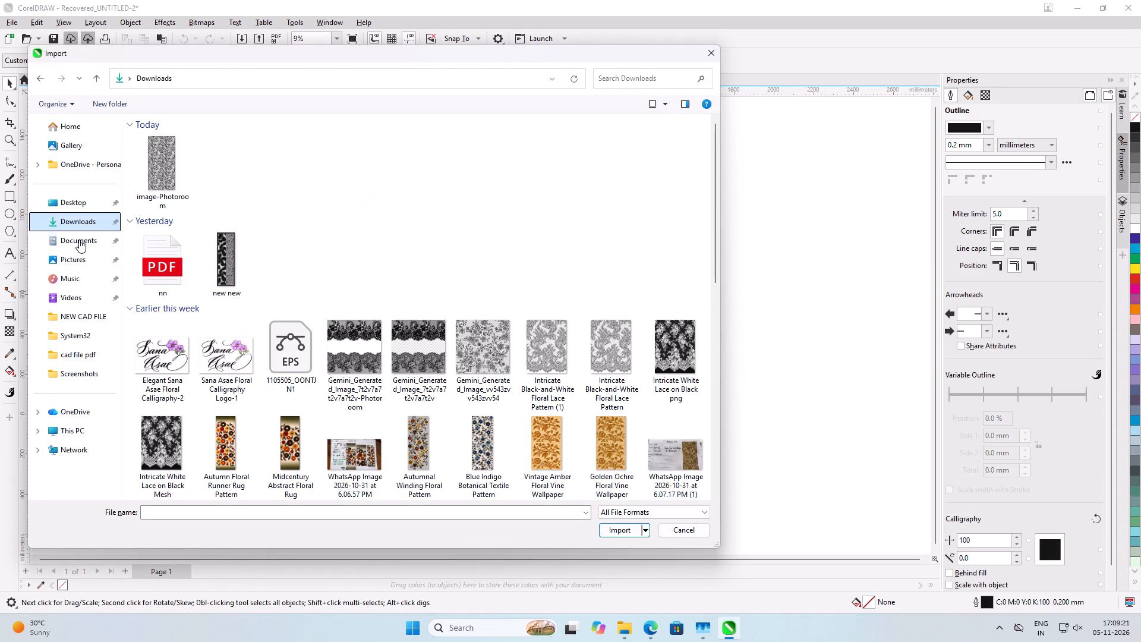
pyautogui.doubleClick(153, 357)
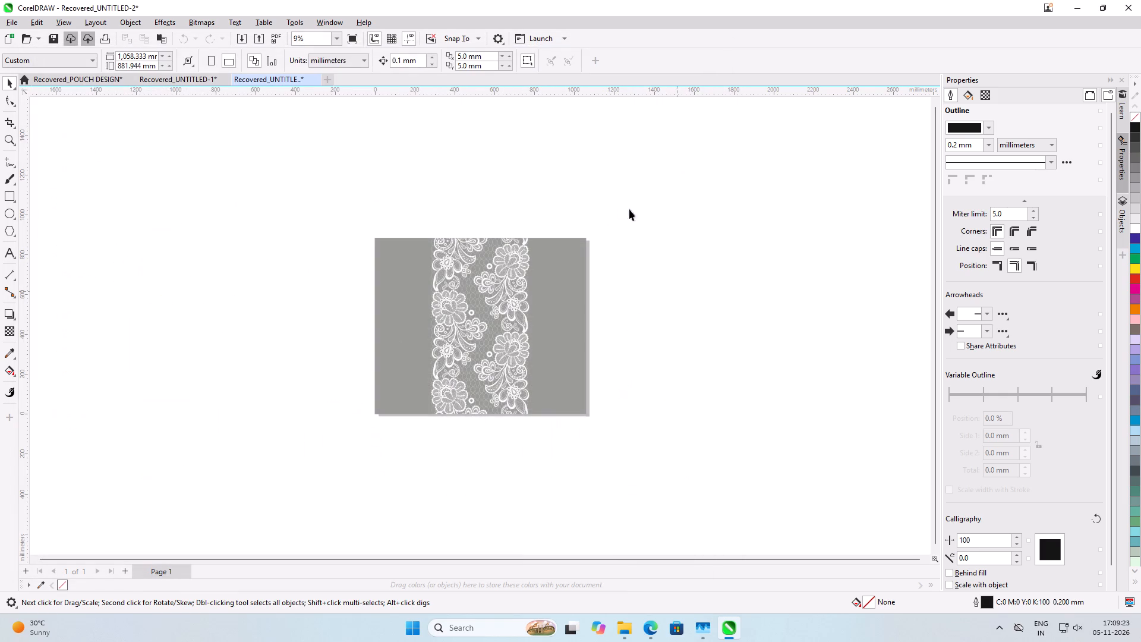
pyautogui.scroll(-3, 165, 196)
pyautogui.moveTo(520, 218); pyautogui.dragTo(832, 399)
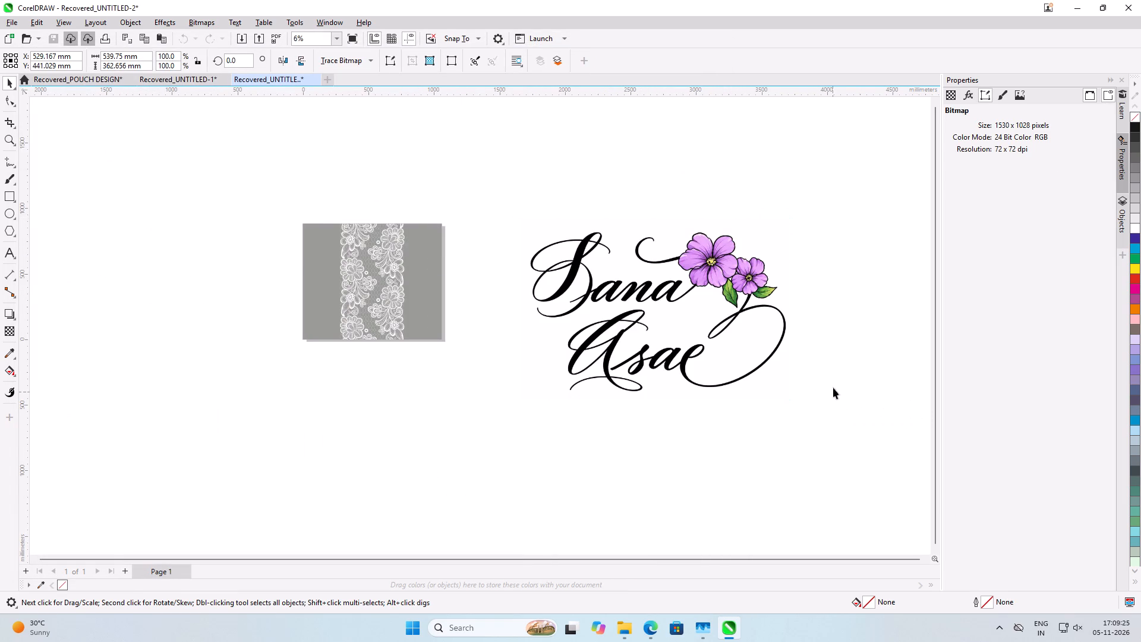
# Outline-trace the calligraphy bitmap as a high quality image, with Remove set to None.
pyautogui.scroll(3, 871, 333)
pyautogui.scroll(1, 631, 244)
pyautogui.rightClick(631, 244)
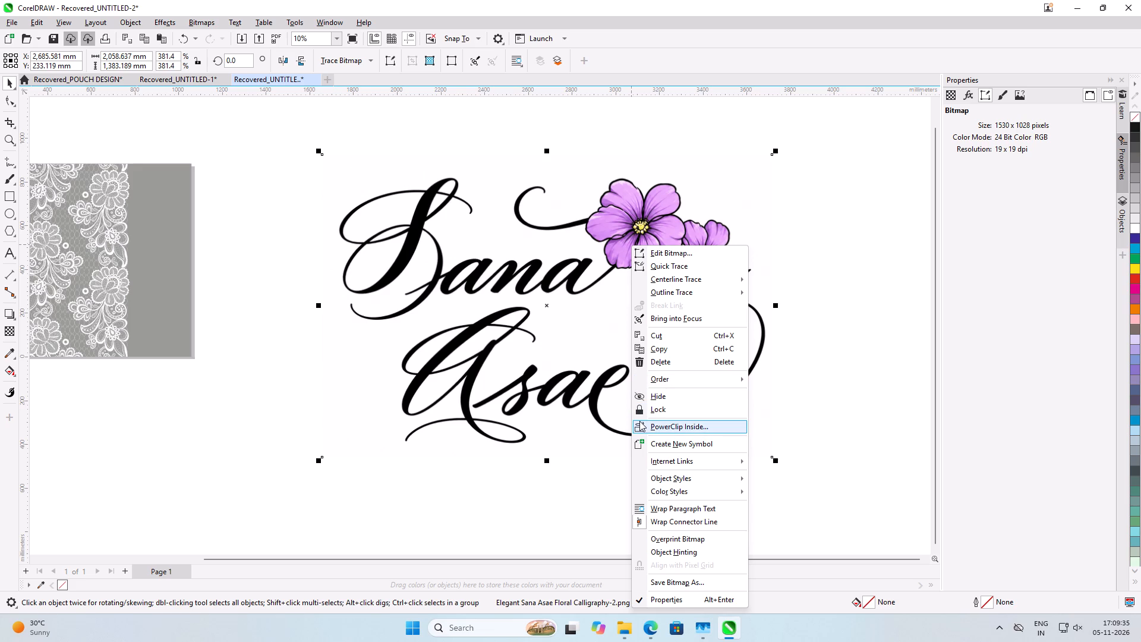
pyautogui.click(740, 287)
pyautogui.click(771, 361)
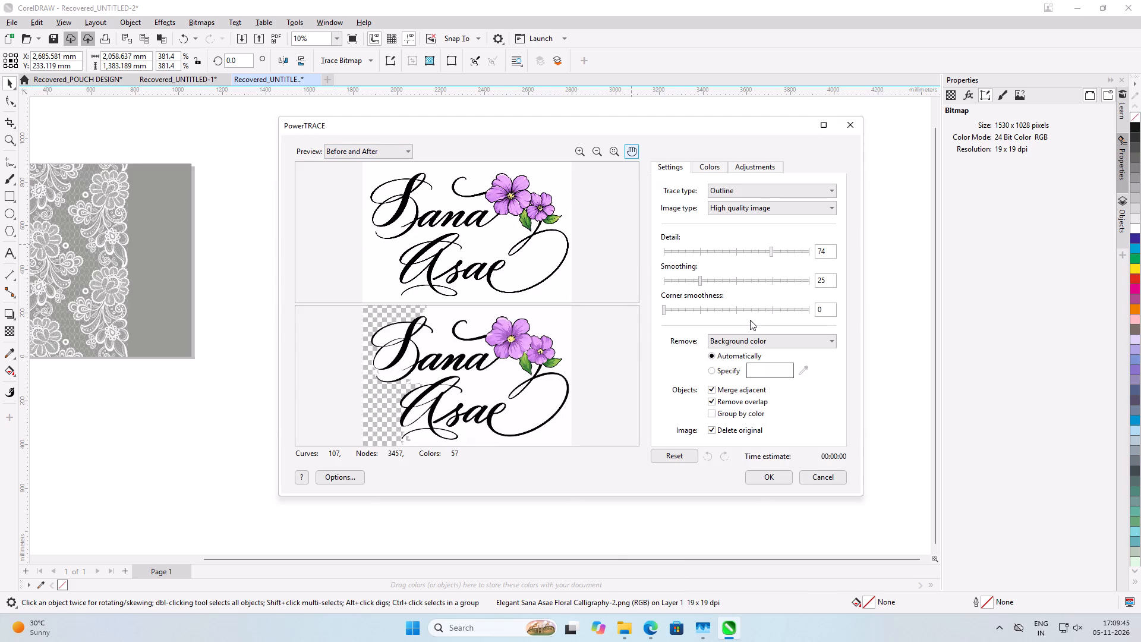
pyautogui.click(710, 370)
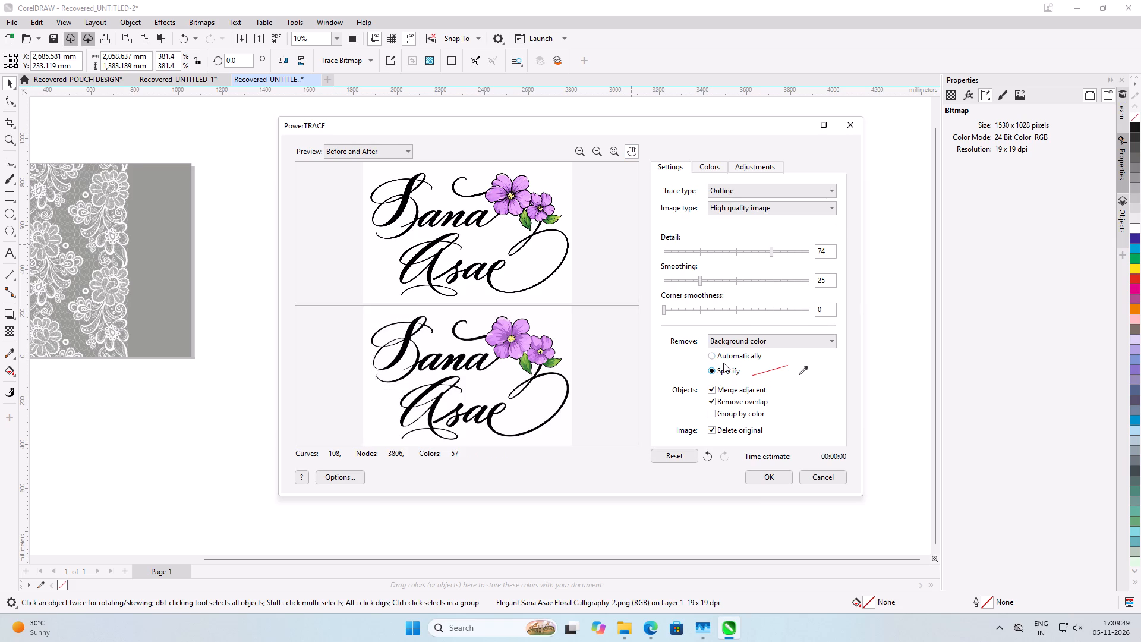
pyautogui.click(732, 356)
pyautogui.click(759, 342)
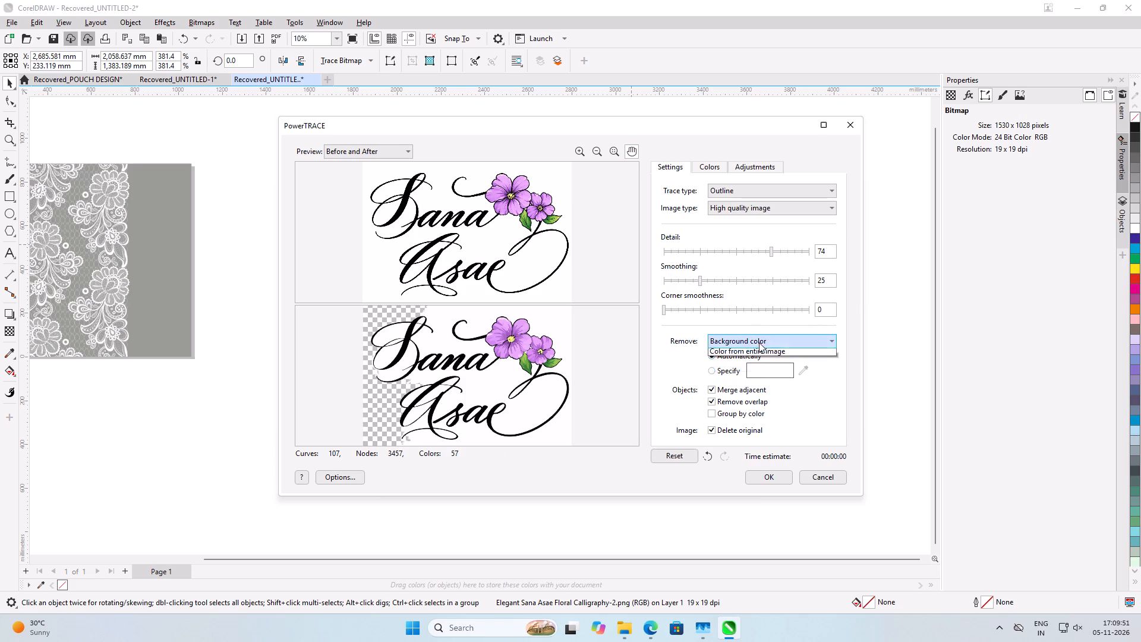
pyautogui.click(745, 352)
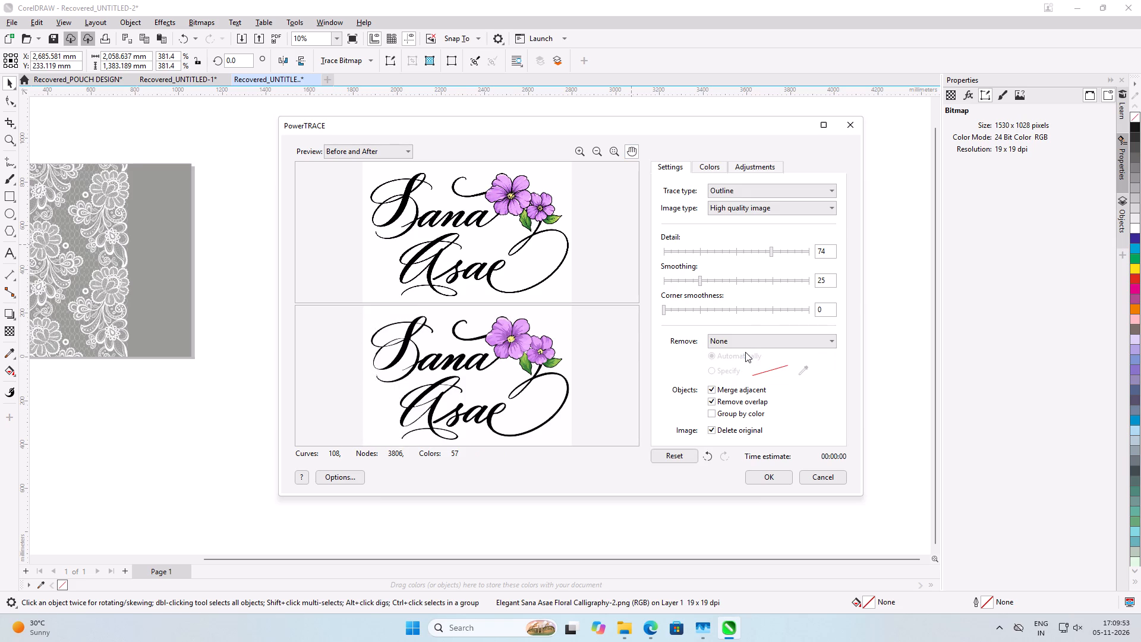
pyautogui.click(746, 345)
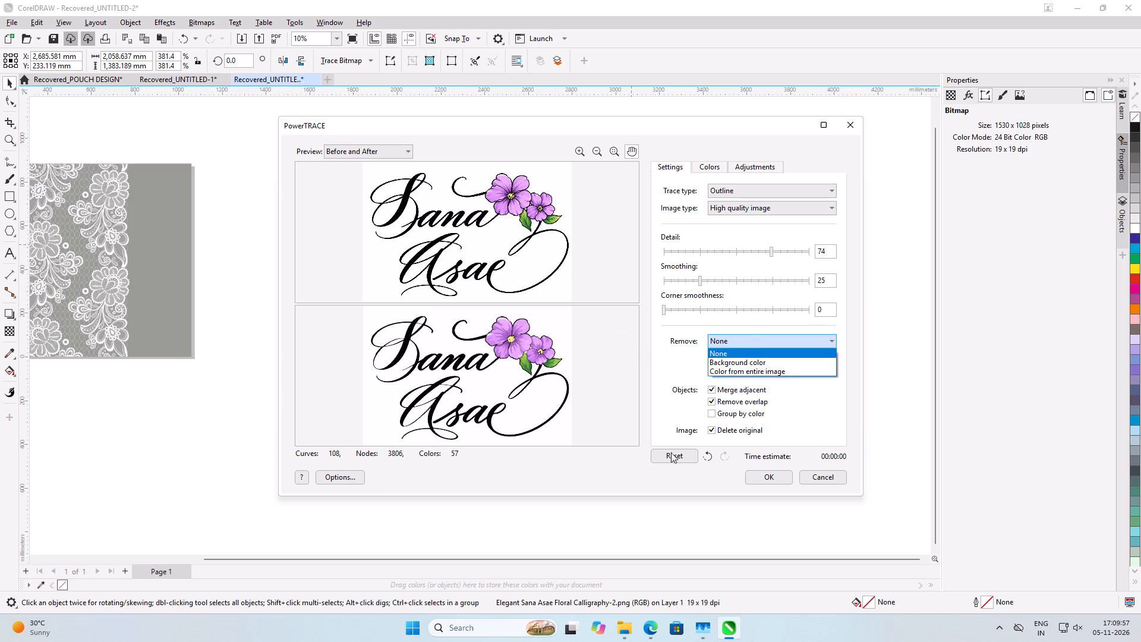
pyautogui.click(776, 477)
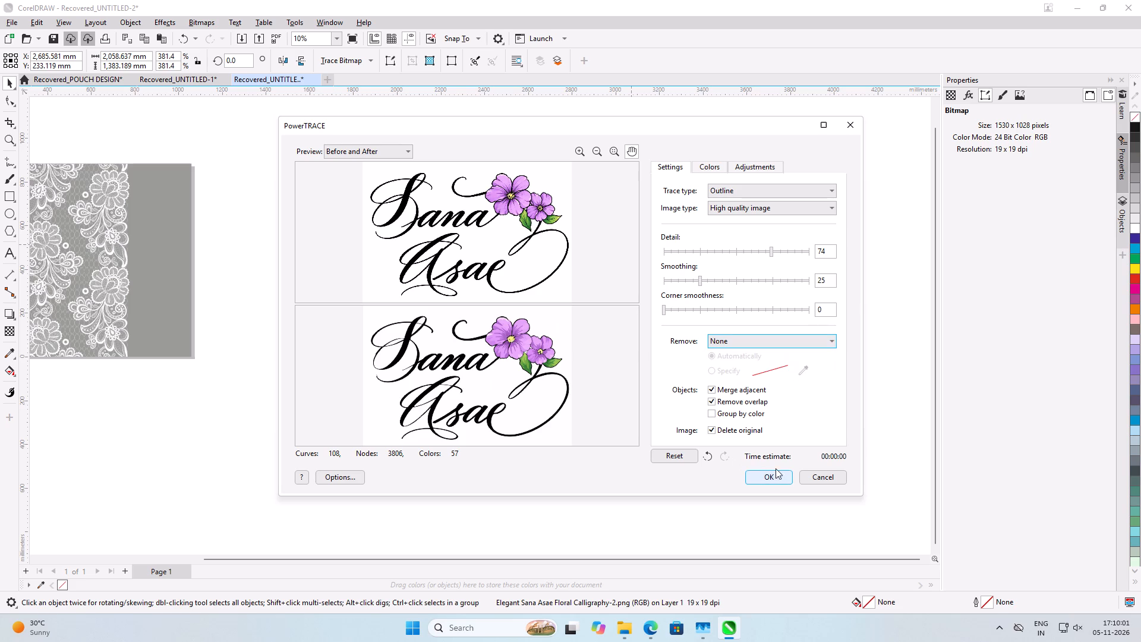
pyautogui.click(767, 474)
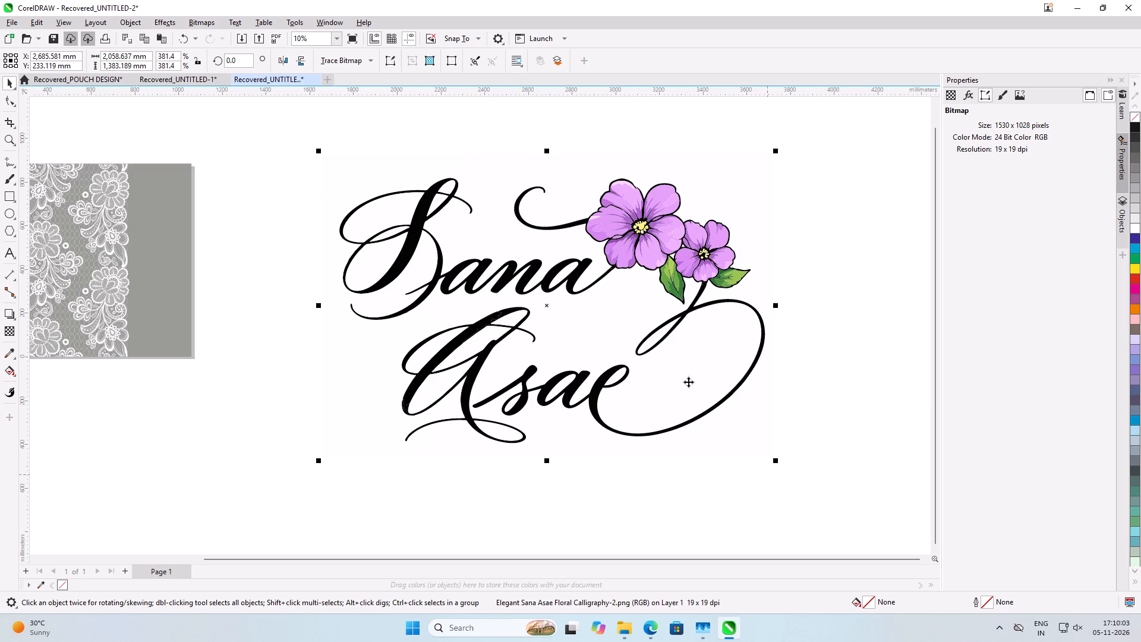
# Reposition the traced calligraphy group beside the lace page and ungroup it completely into separate objects.
pyautogui.scroll(-5, 553, 266)
pyautogui.moveTo(589, 250); pyautogui.dragTo(710, 257)
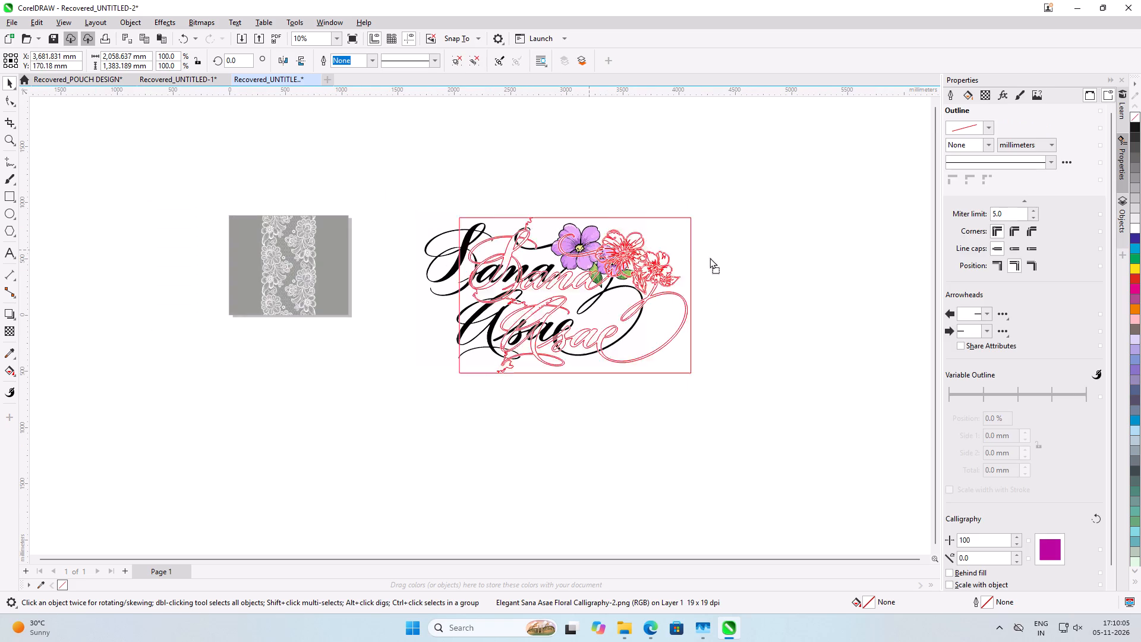
pyautogui.moveTo(710, 257); pyautogui.dragTo(712, 257)
pyautogui.moveTo(710, 262); pyautogui.dragTo(579, 246)
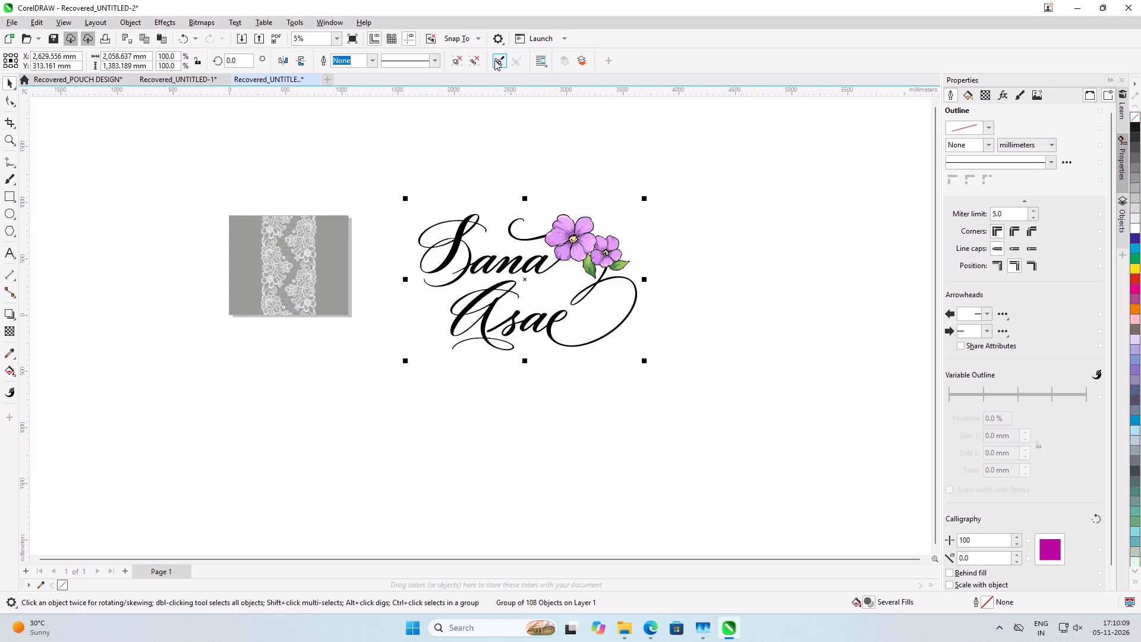
pyautogui.click(476, 62)
pyautogui.click(742, 315)
# Delete the near-white background piece around the start of the traced calligraphy.
pyautogui.scroll(2, 433, 317)
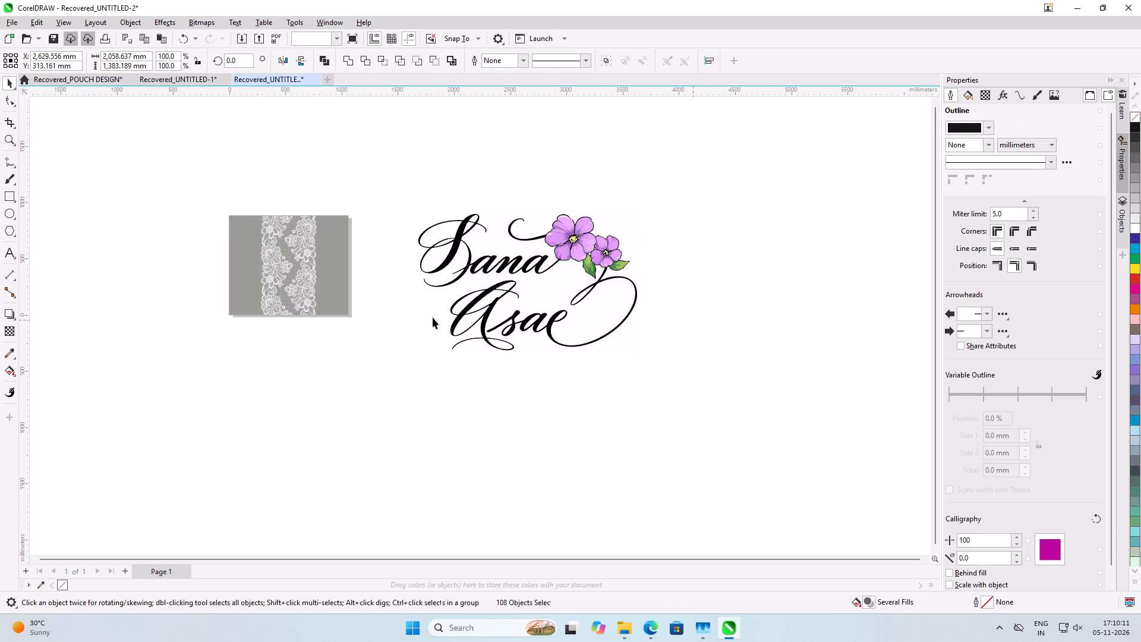
pyautogui.scroll(2, 433, 317)
pyautogui.click(422, 322)
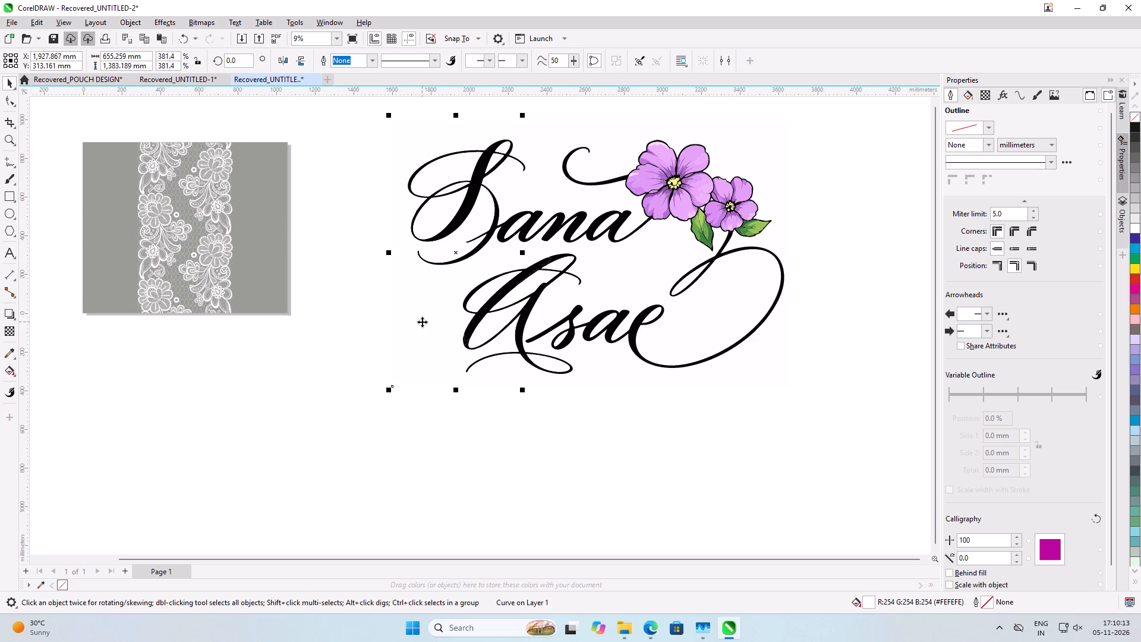
pyautogui.press('Delete')
# Delete the white filler pieces enclosed by the strokes and loops of the lower word's capital letter.
pyautogui.click(524, 291)
pyautogui.press('Delete')
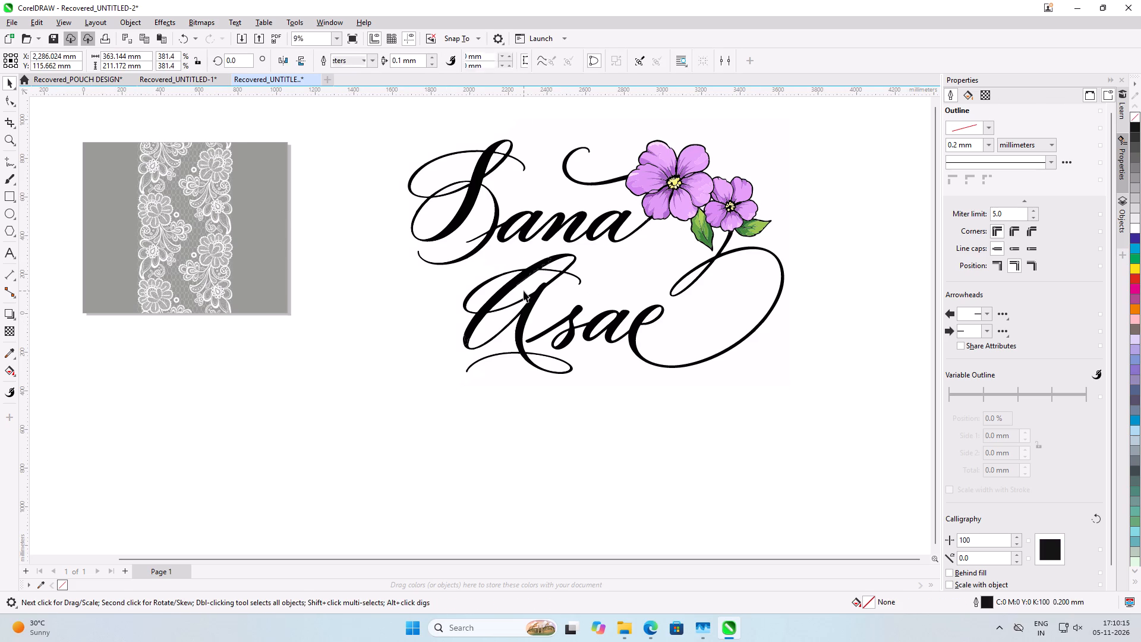
pyautogui.scroll(9, 524, 291)
pyautogui.click(524, 291)
pyautogui.press('Delete')
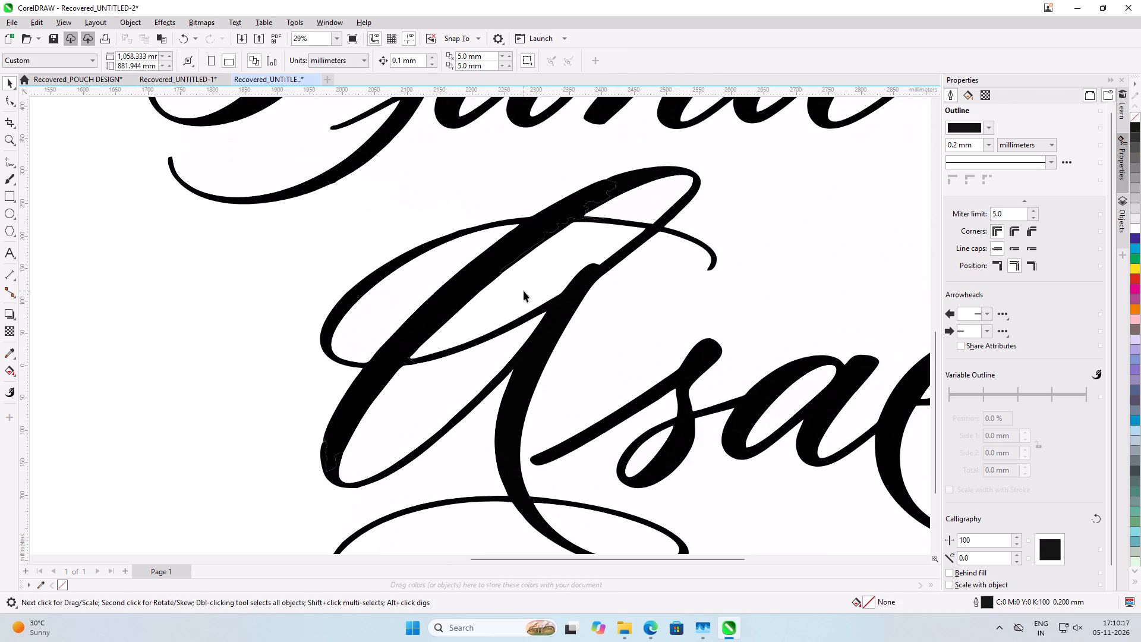
pyautogui.click(456, 391)
pyautogui.press('Delete')
pyautogui.click(424, 279)
pyautogui.press('Delete')
pyautogui.doubleClick(424, 279)
pyautogui.press('Delete')
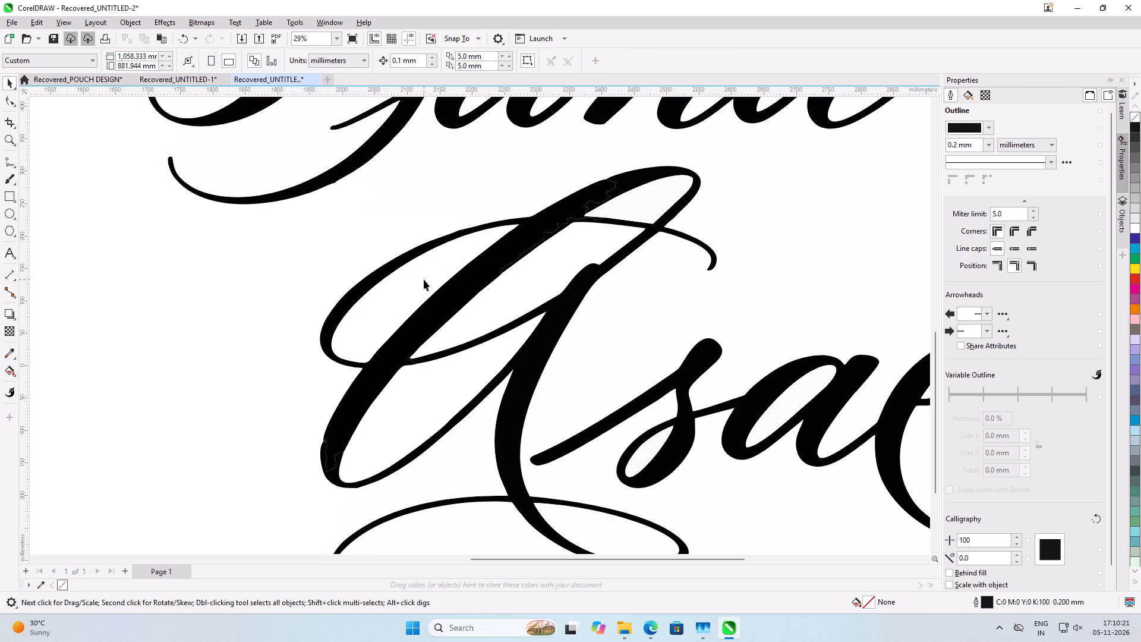
pyautogui.press('Delete')
# Delete the white filler pieces inside the lower word's small letters and the loop of its flower-stem flourish.
pyautogui.scroll(-4, 424, 279)
pyautogui.scroll(4, 666, 427)
pyautogui.click(471, 338)
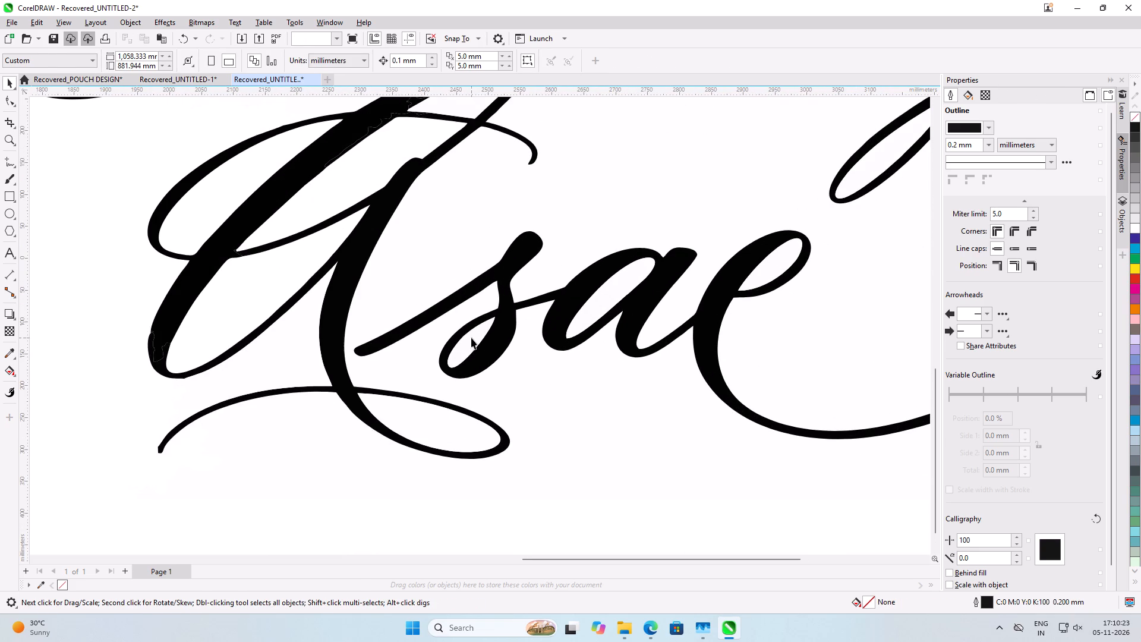
pyautogui.press('Delete')
pyautogui.click(603, 304)
pyautogui.press('Delete')
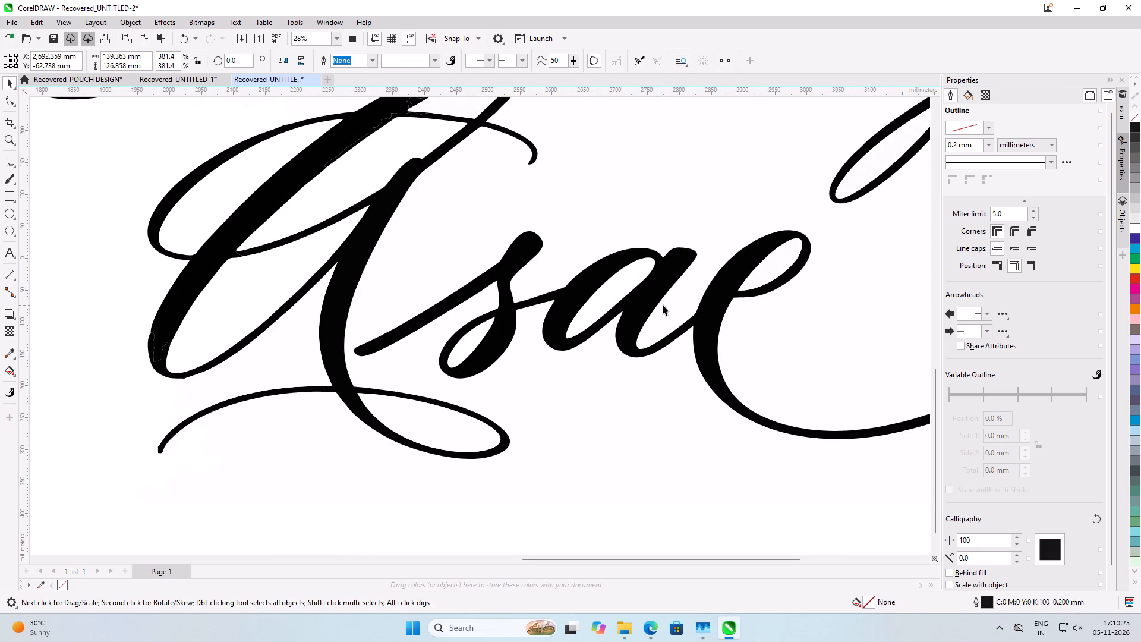
pyautogui.click(777, 266)
pyautogui.press('Delete')
pyautogui.scroll(-7, 376, 338)
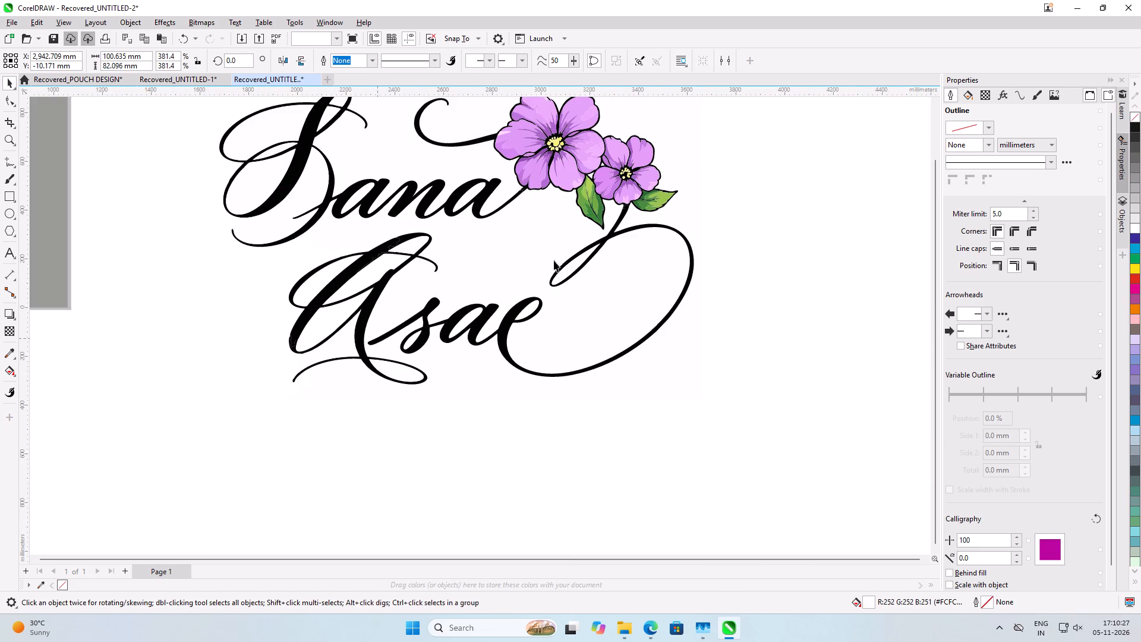
pyautogui.scroll(6, 582, 225)
pyautogui.click(568, 310)
pyautogui.press('Delete')
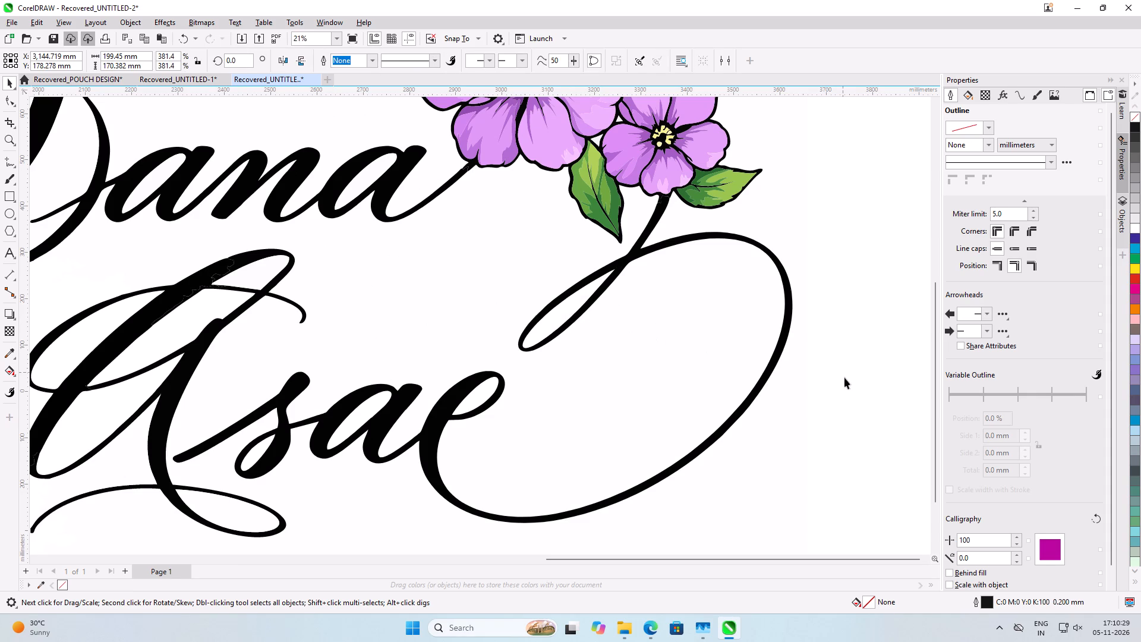
# Delete the white filler pieces inside the upper word's small letters and the loops of its capital letter.
pyautogui.scroll(-6, 844, 378)
pyautogui.scroll(5, 451, 155)
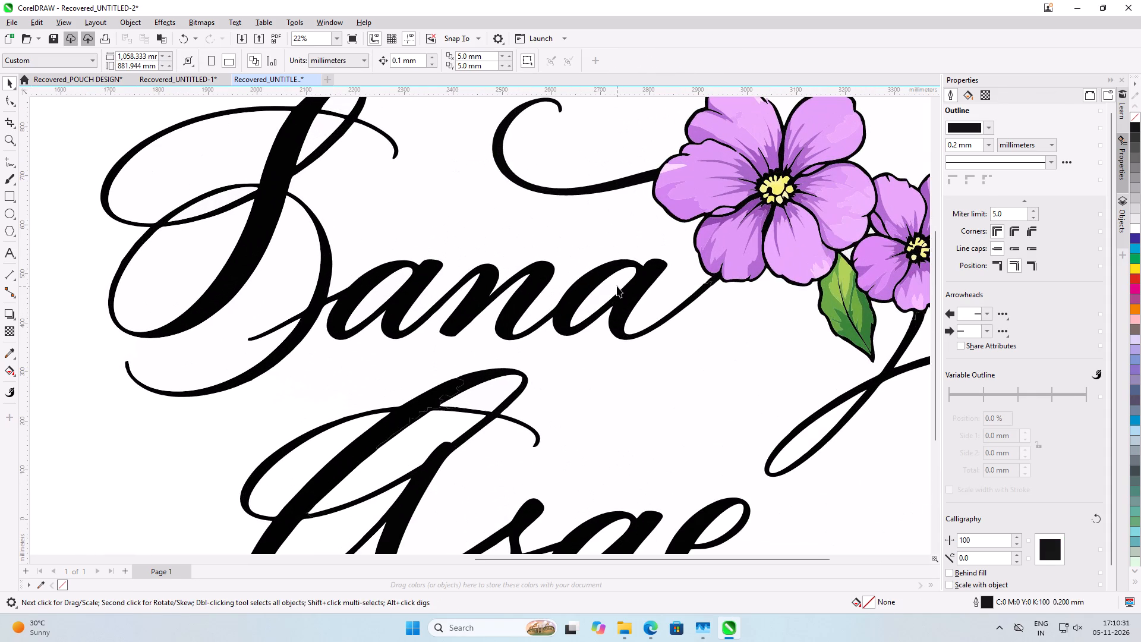
pyautogui.click(617, 286)
pyautogui.press('Delete')
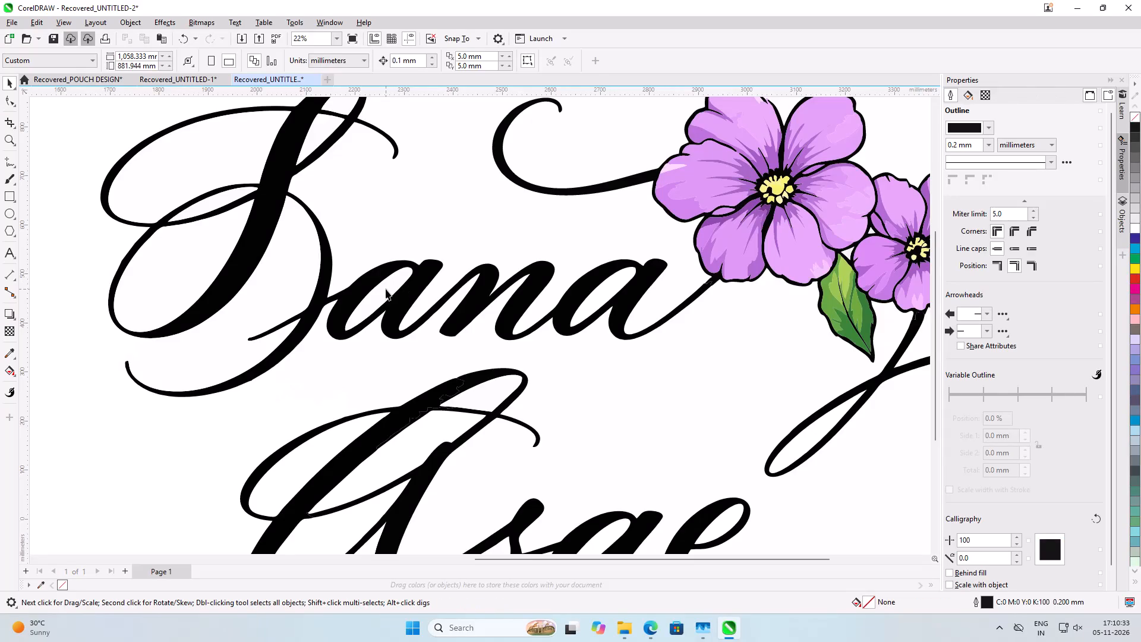
pyautogui.click(386, 289)
pyautogui.press('Delete')
pyautogui.click(178, 262)
pyautogui.press('Delete')
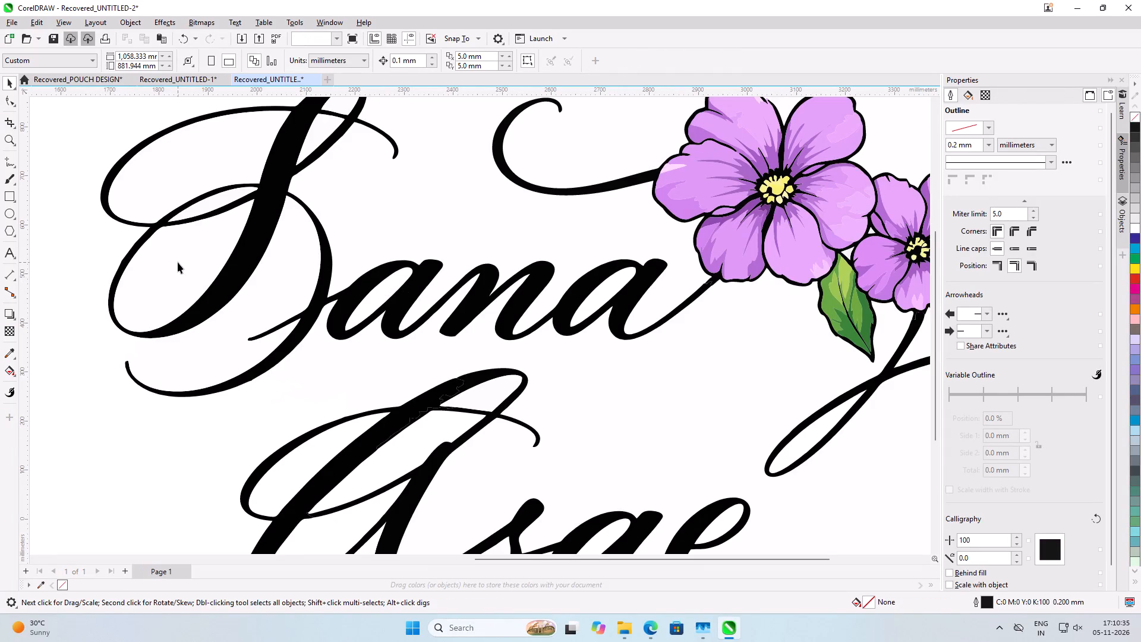
pyautogui.click(217, 206)
pyautogui.press('Delete')
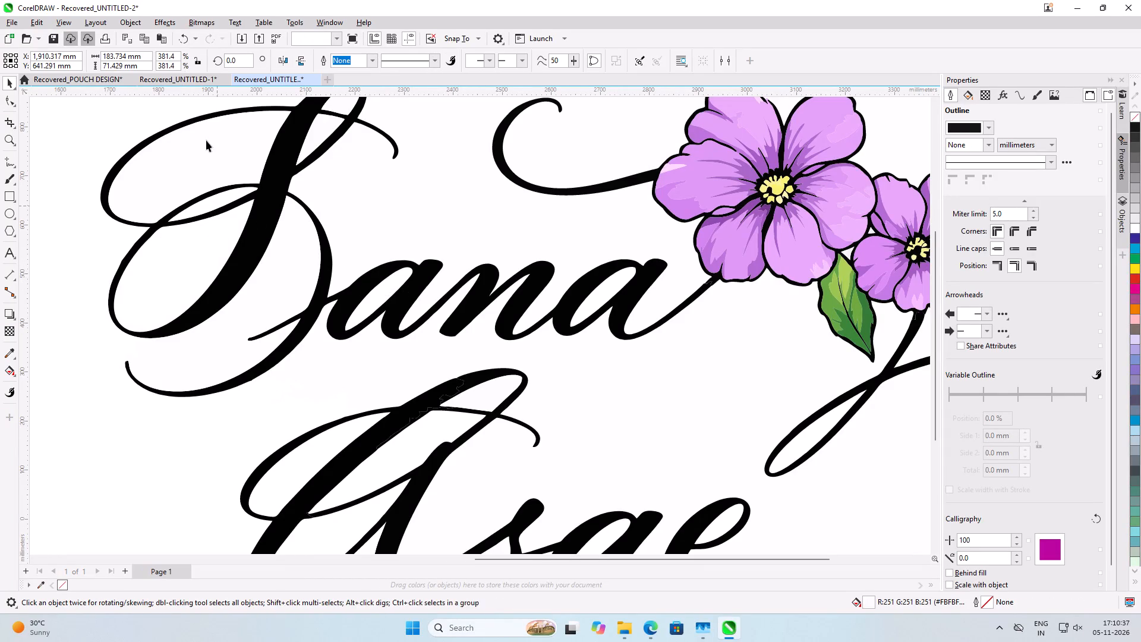
pyautogui.click(206, 140)
pyautogui.press('Delete')
pyautogui.click(310, 131)
pyautogui.press('Delete')
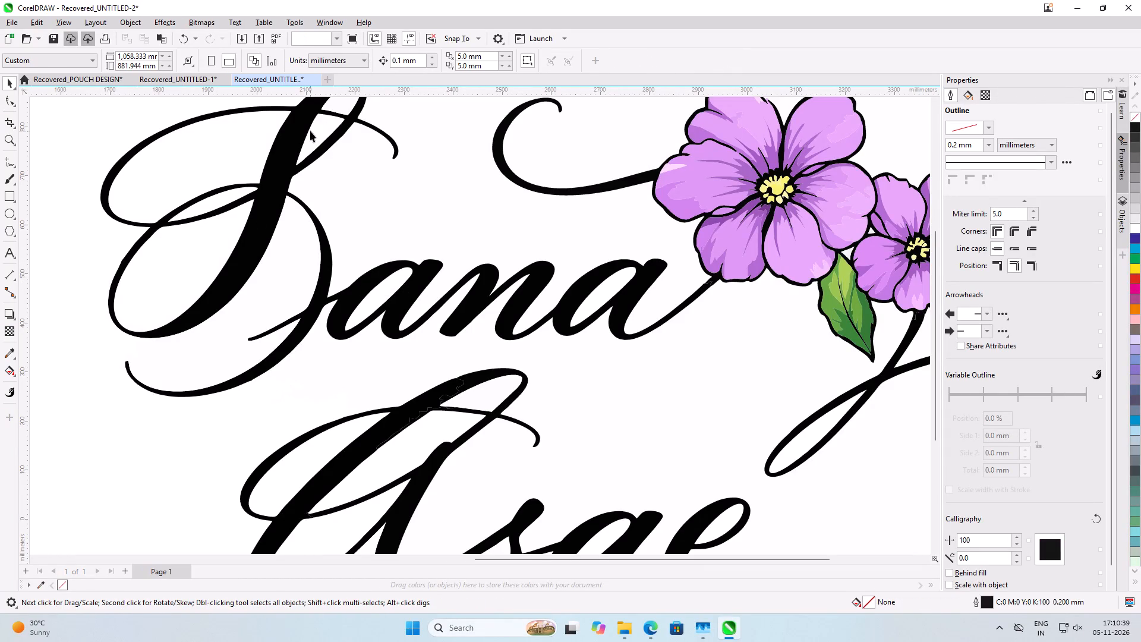
pyautogui.click(338, 104)
pyautogui.press('Delete')
# Select all the cleaned calligraphy and flower pieces, move them about 355 mm across and 229 mm up, and group them.
pyautogui.scroll(-7, 307, 303)
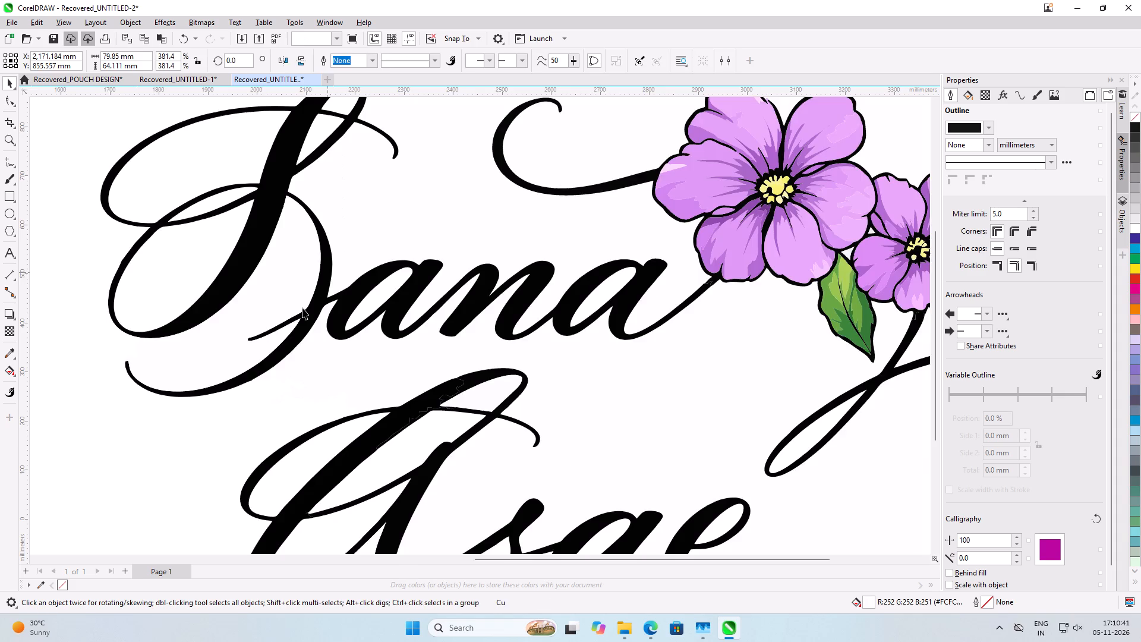
pyautogui.moveTo(174, 172); pyautogui.dragTo(628, 455)
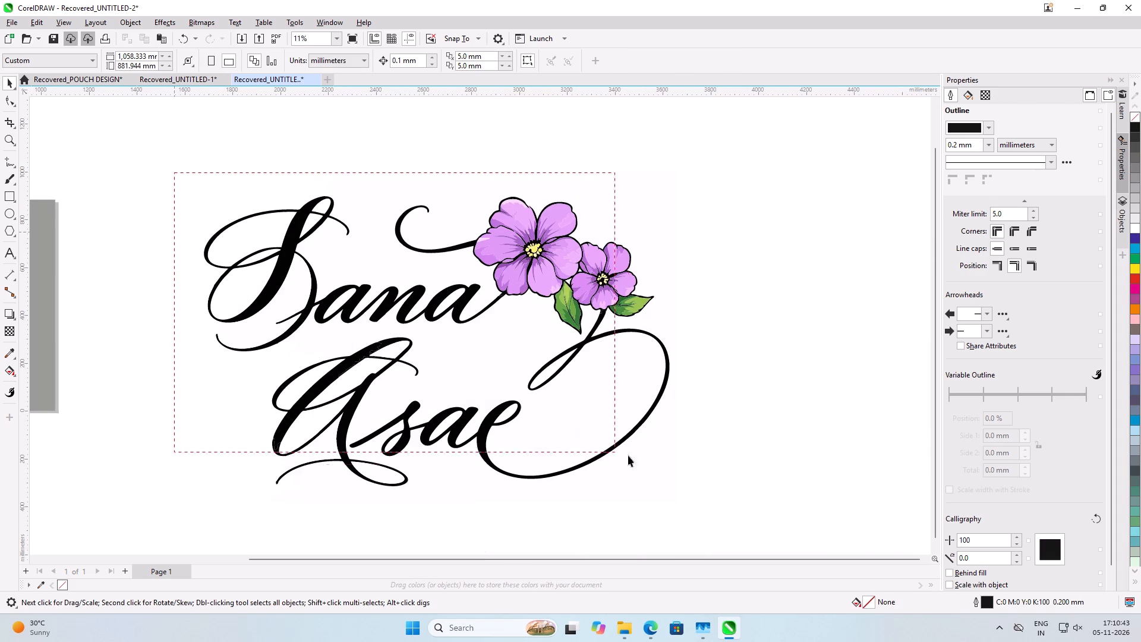
pyautogui.moveTo(628, 455); pyautogui.dragTo(708, 498)
pyautogui.moveTo(577, 349); pyautogui.dragTo(655, 307)
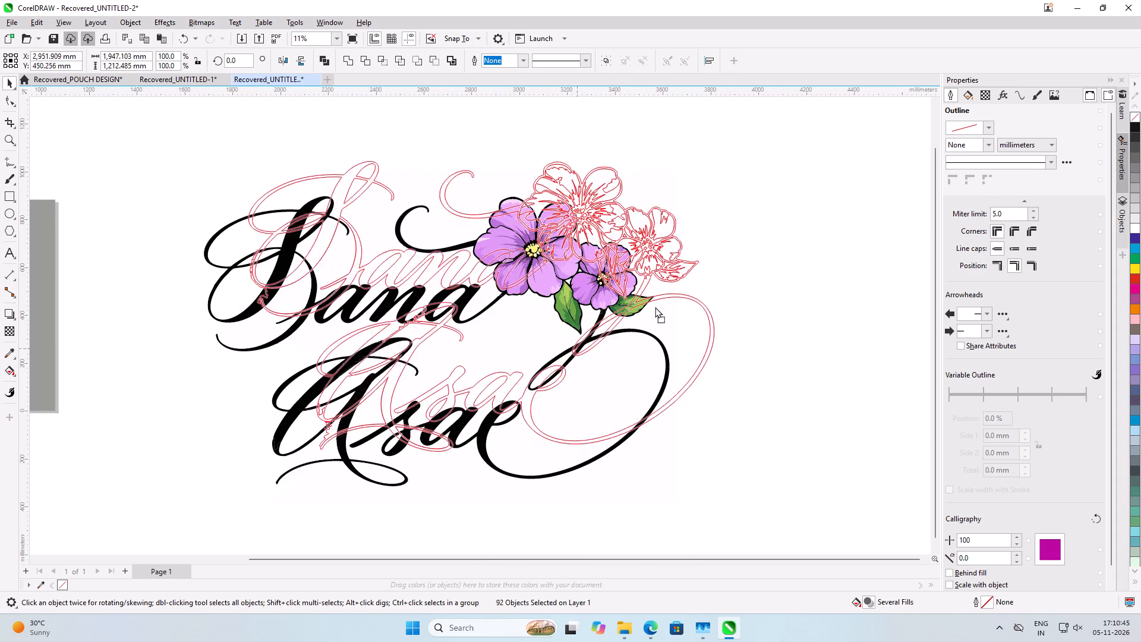
pyautogui.moveTo(655, 307); pyautogui.dragTo(734, 255)
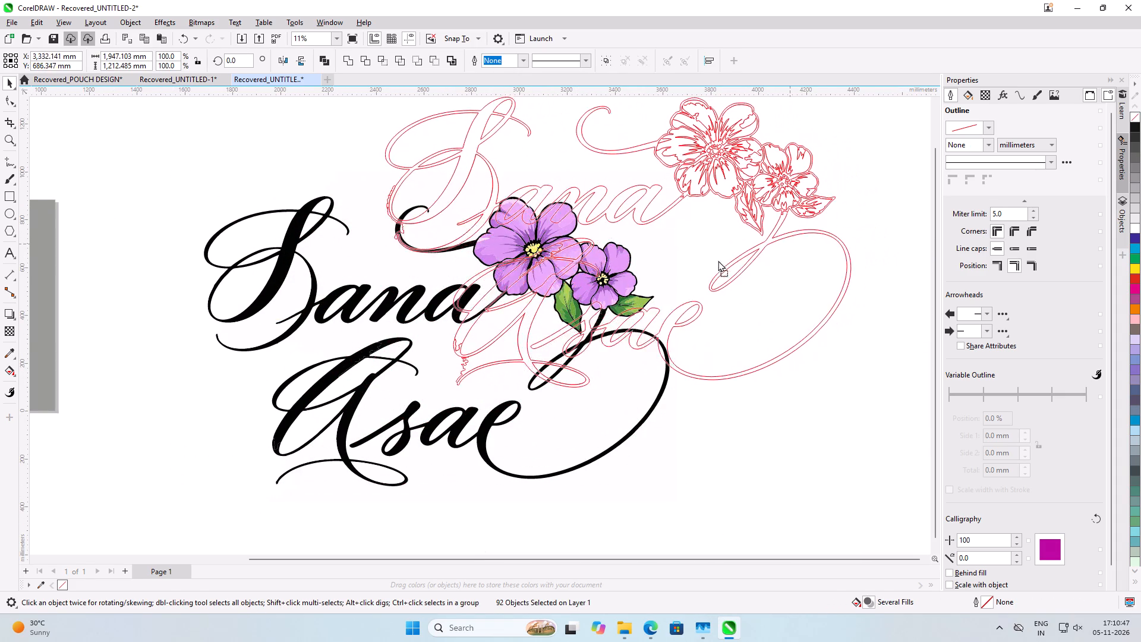
pyautogui.scroll(-3, 459, 357)
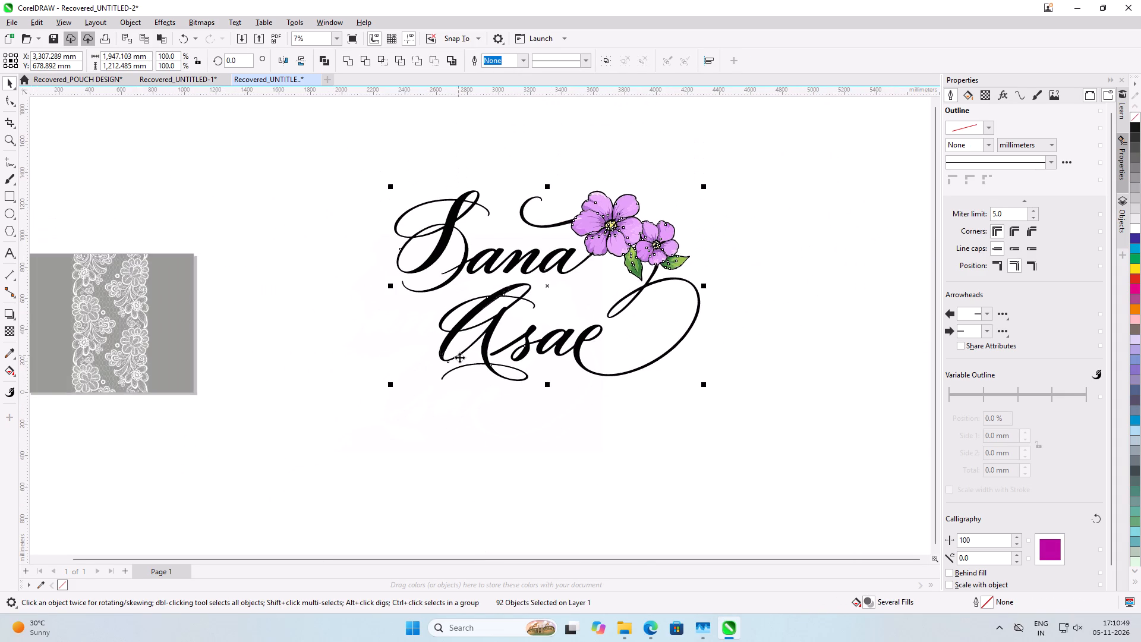
pyautogui.scroll(-6, 459, 357)
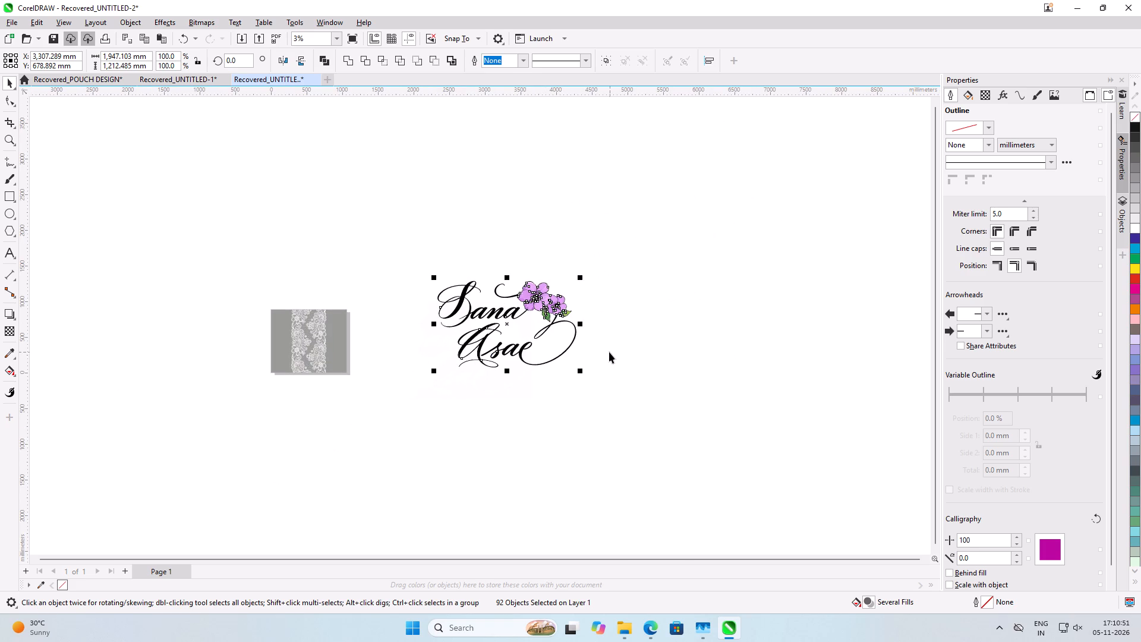
pyautogui.hotkey('ctrl', 'g')
# Copy the grouped calligraphy logo and paste it into the Recovered_POUCH DESIGN document.
pyautogui.hotkey('ctrl', 'c')
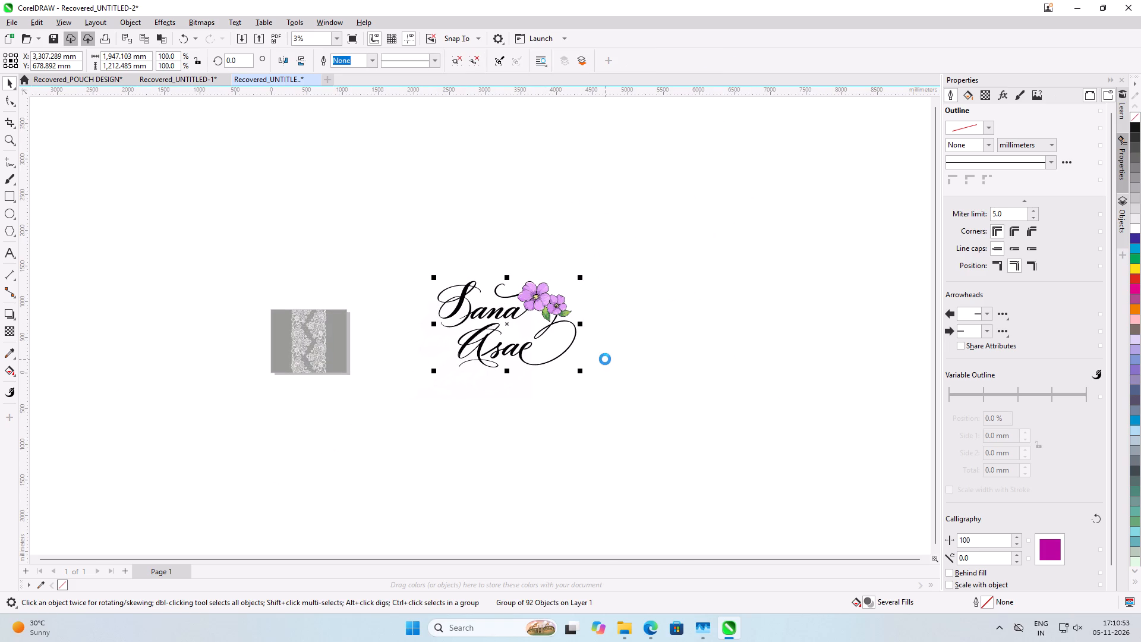
pyautogui.click(163, 80)
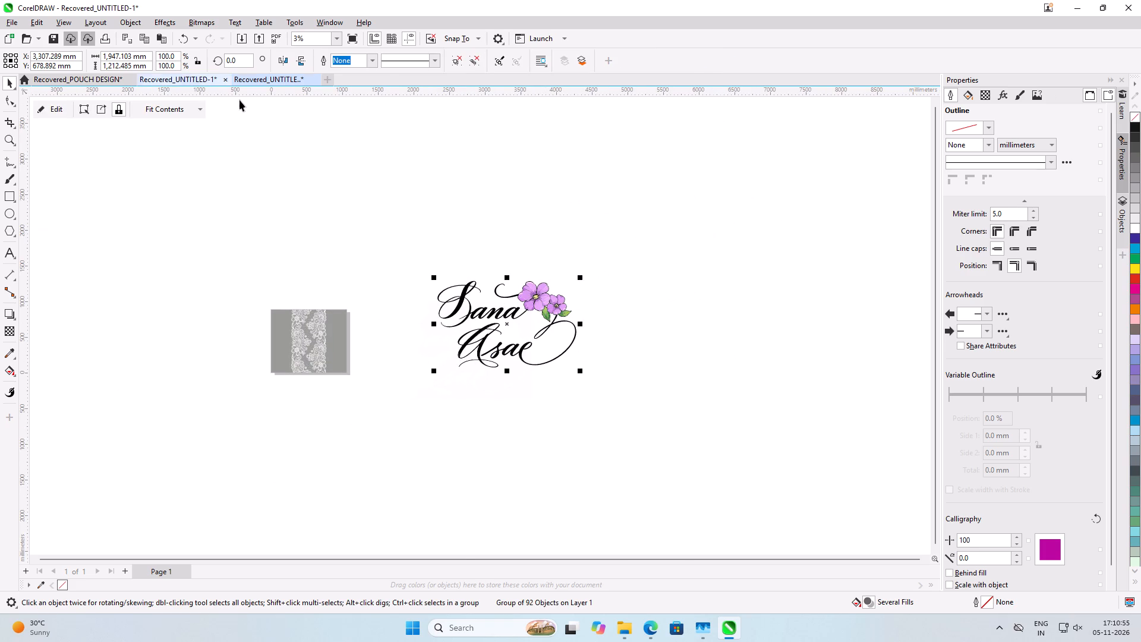
pyautogui.click(68, 80)
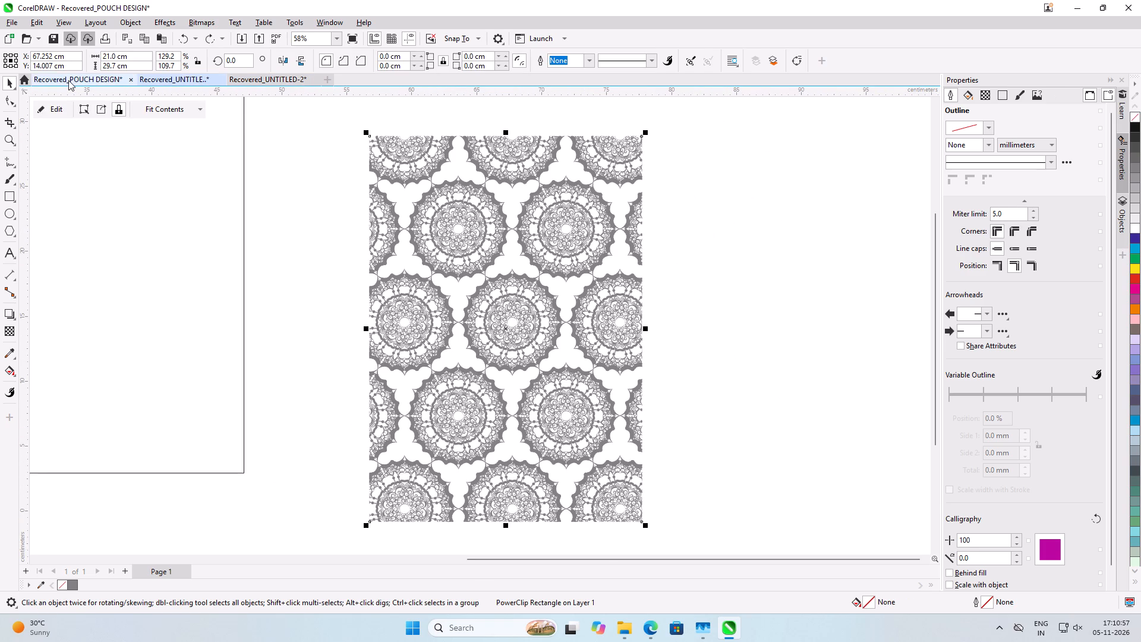
pyautogui.hotkey('ctrl', 'v')
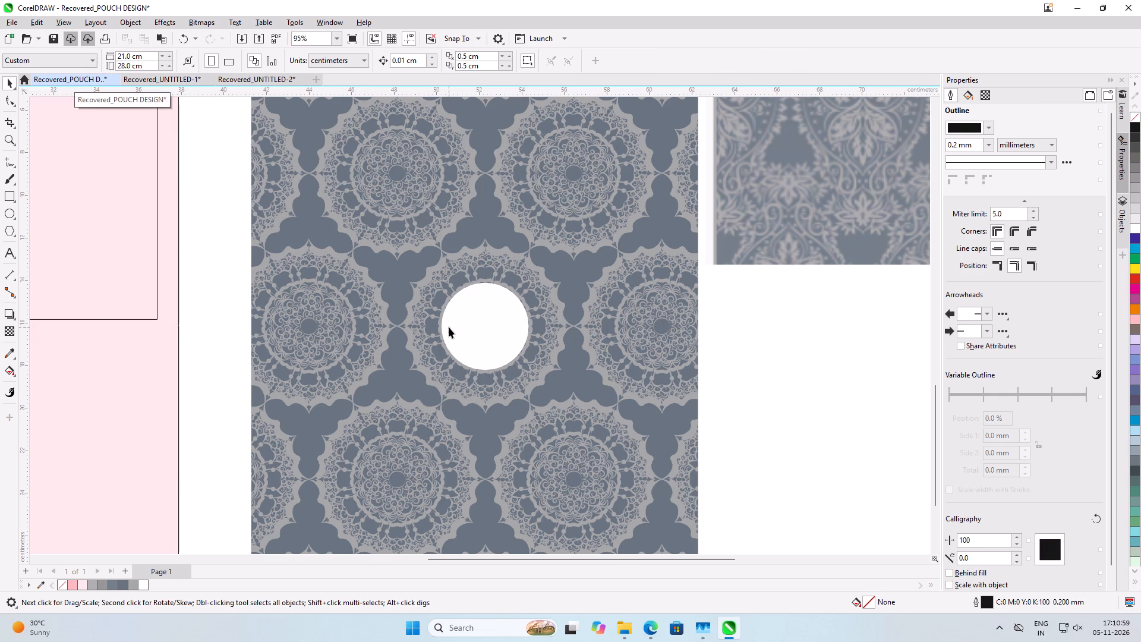
# Align the pasted calligraphy logo horizontally and vertically centred on the white circle in the mandala pattern.
pyautogui.scroll(-6, 449, 327)
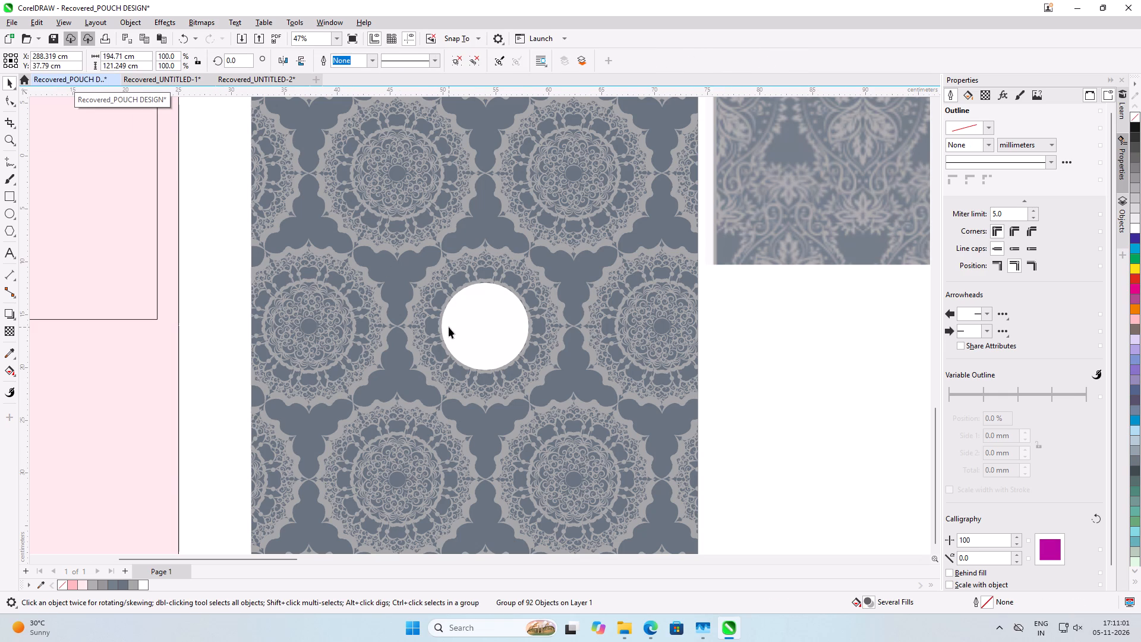
pyautogui.keyDown('shift'); pyautogui.click(460, 331); pyautogui.keyUp('shift')
pyautogui.write('CE')
pyautogui.scroll(-9, 516, 355)
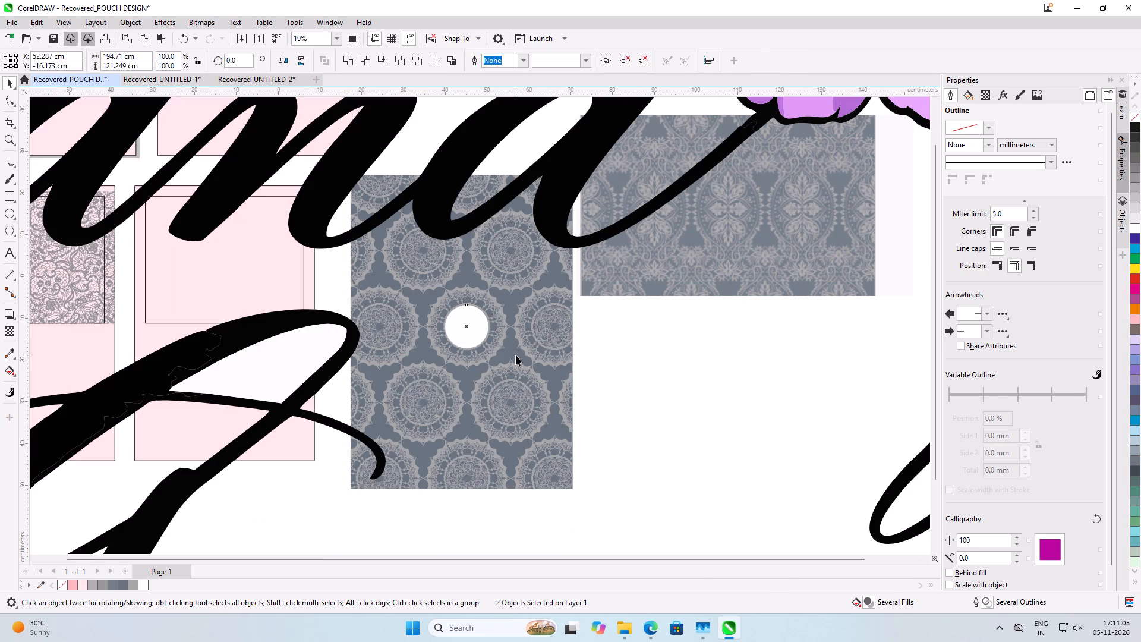
pyautogui.scroll(-3, 516, 355)
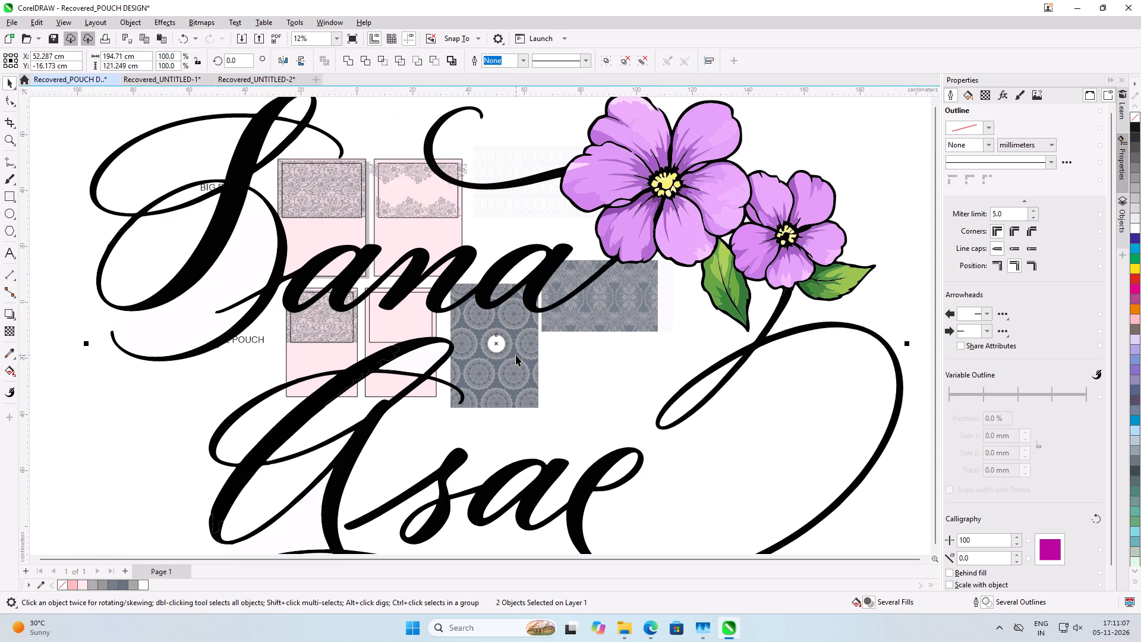
pyautogui.click(149, 442)
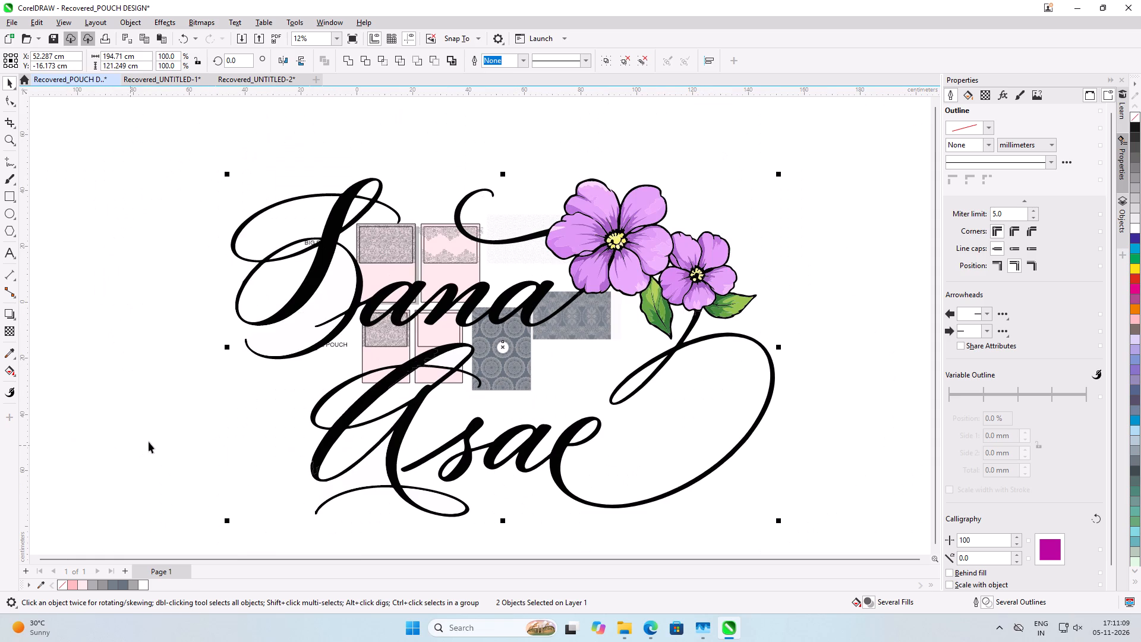
# Scale the calligraphy logo down about its centre to about 5.16 × 3.21 cm over the white circle.
pyautogui.click(594, 280)
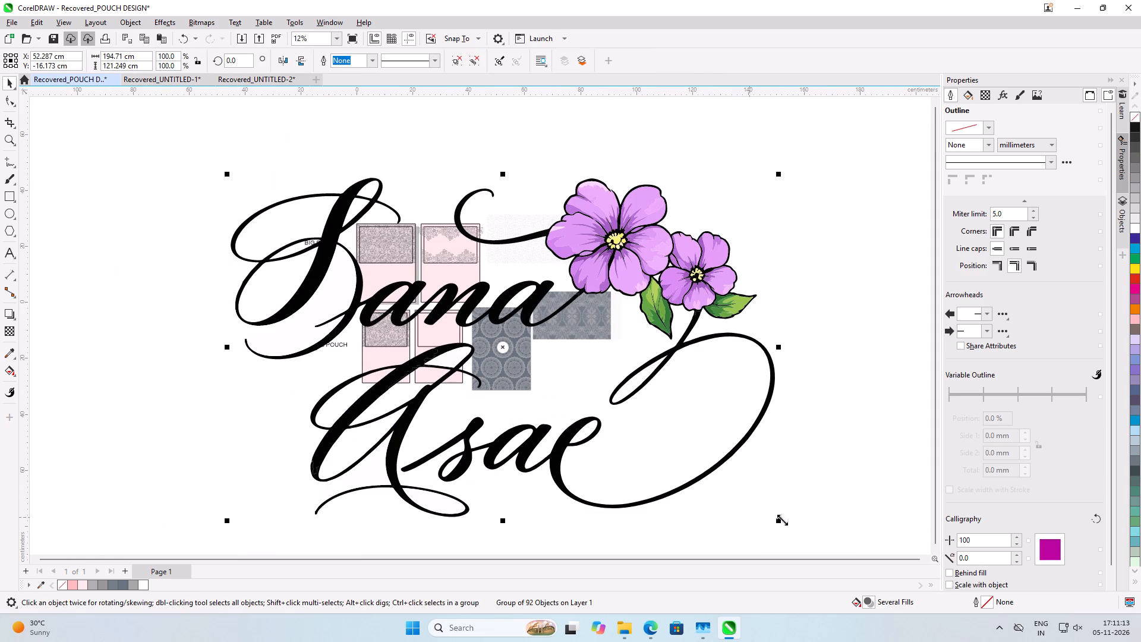
pyautogui.keyDown('shift'); pyautogui.moveTo(778, 523); pyautogui.dragTo(576, 389); pyautogui.keyUp('shift')
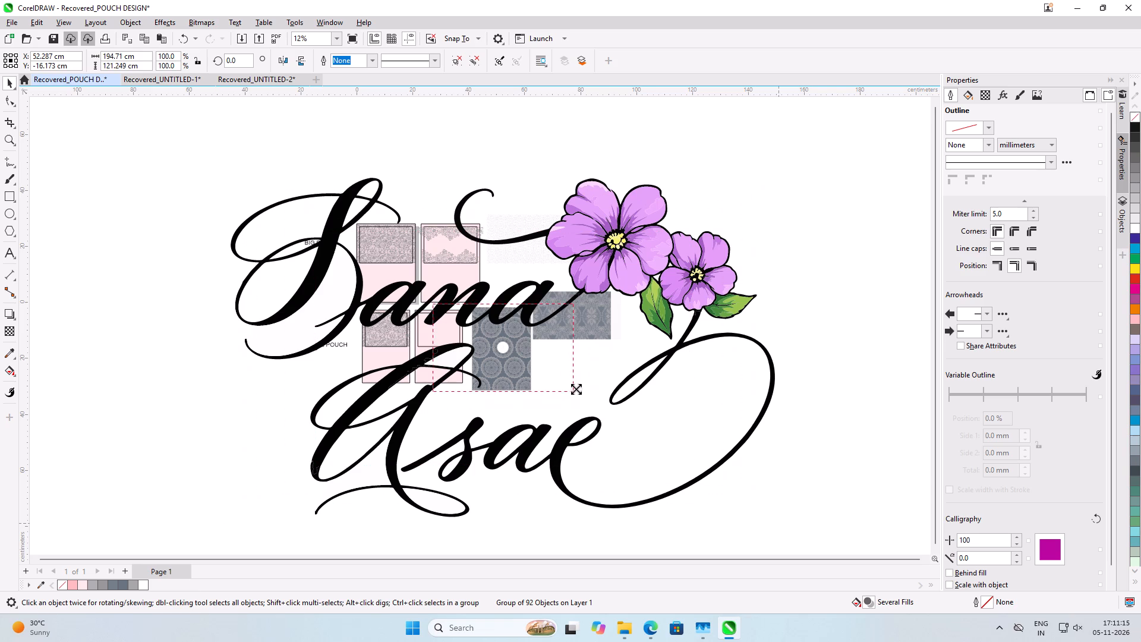
pyautogui.keyDown('shift'); pyautogui.moveTo(576, 389); pyautogui.dragTo(550, 355); pyautogui.keyUp('shift')
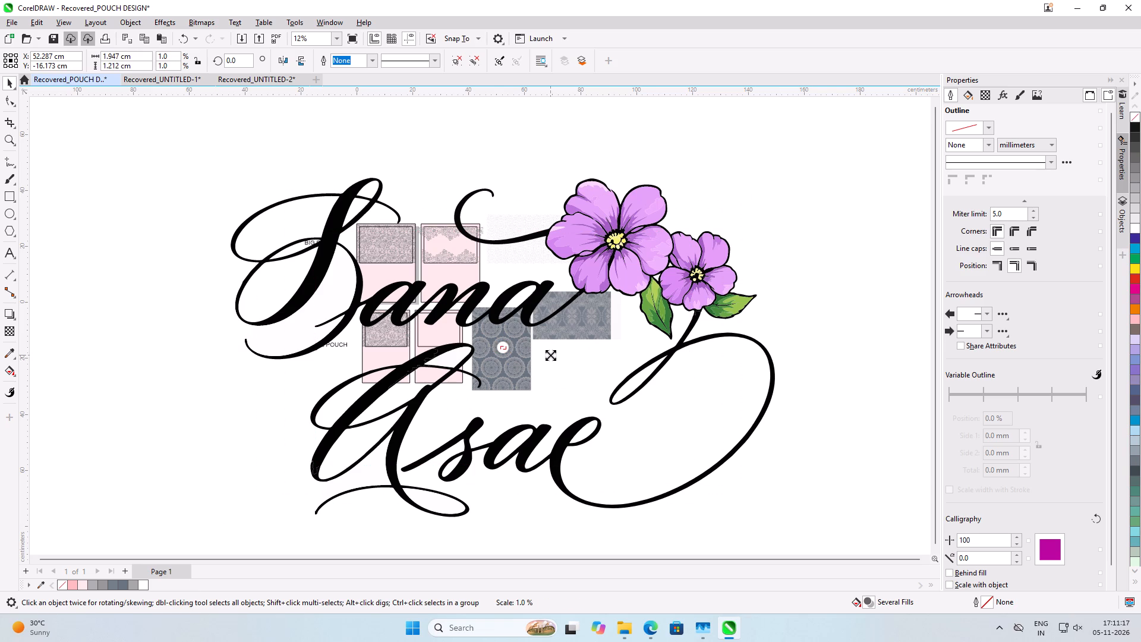
pyautogui.keyDown('shift'); pyautogui.moveTo(550, 355); pyautogui.dragTo(550, 358); pyautogui.keyUp('shift')
# Ungroup the calligraphy logo over the white circle into its separate pieces and clear the selection.
pyautogui.scroll(7, 550, 358)
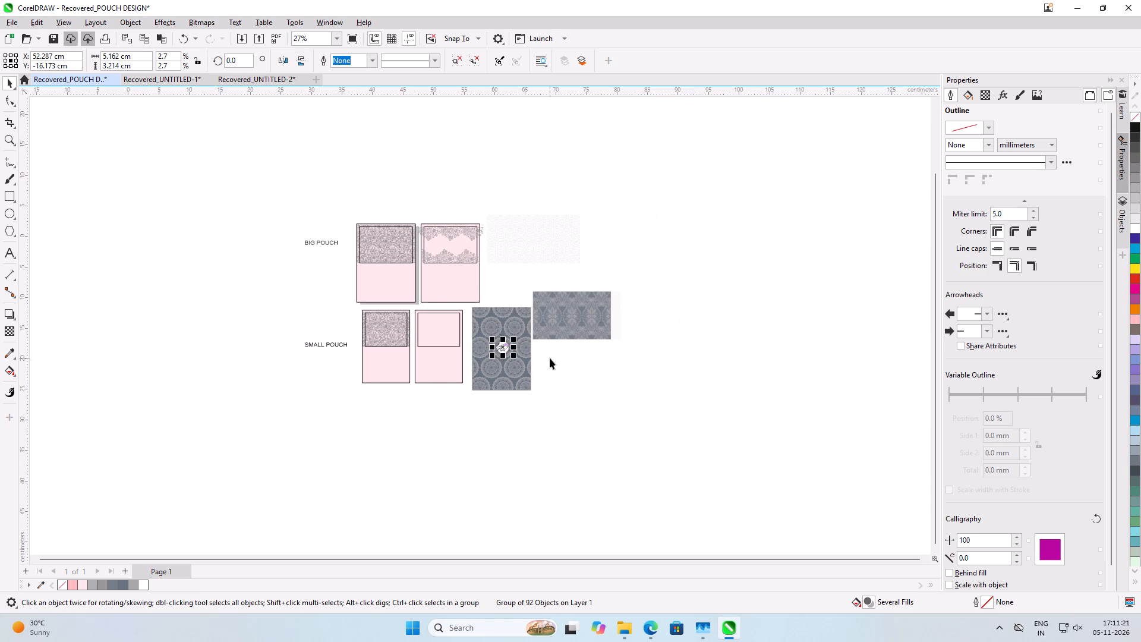
pyautogui.scroll(5, 452, 335)
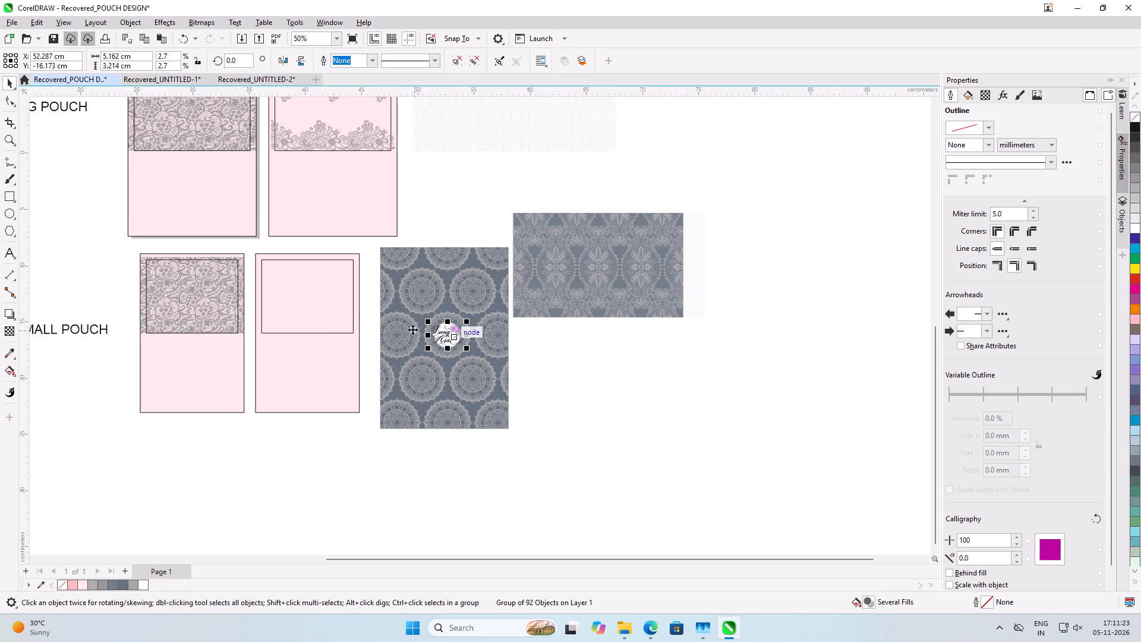
pyautogui.scroll(1, 413, 327)
pyautogui.scroll(8, 471, 331)
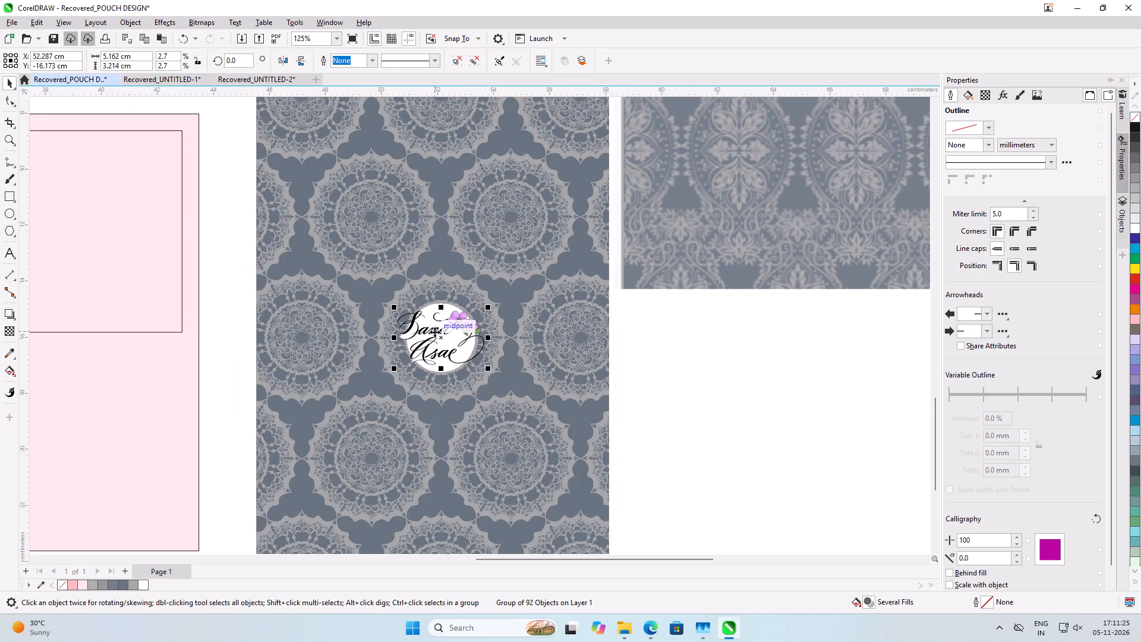
pyautogui.scroll(1, 451, 363)
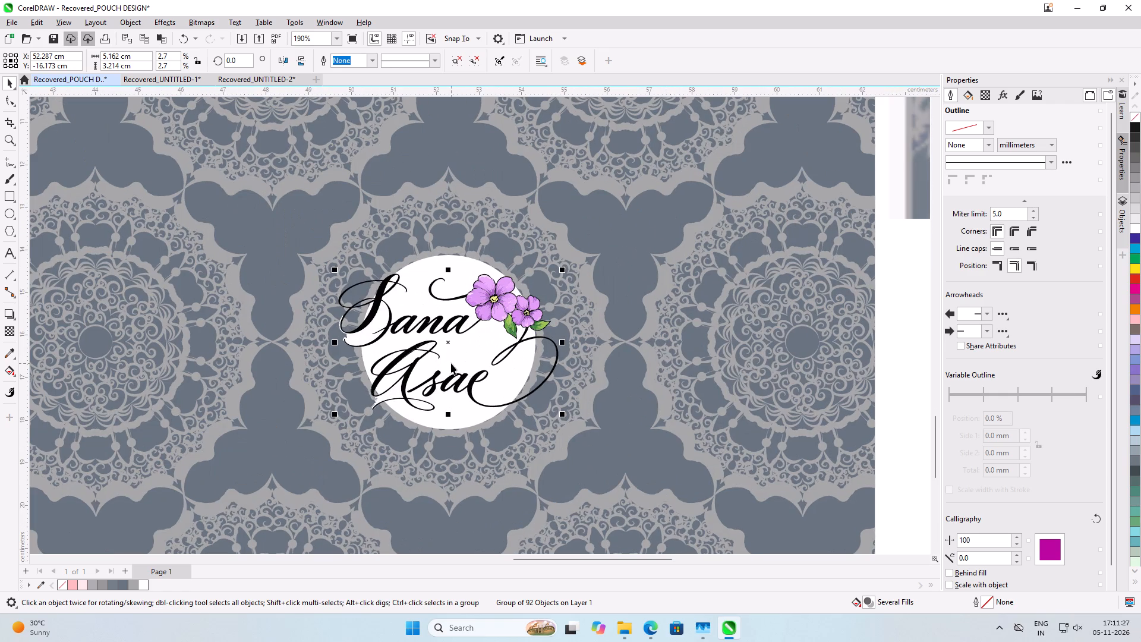
pyautogui.scroll(4, 397, 346)
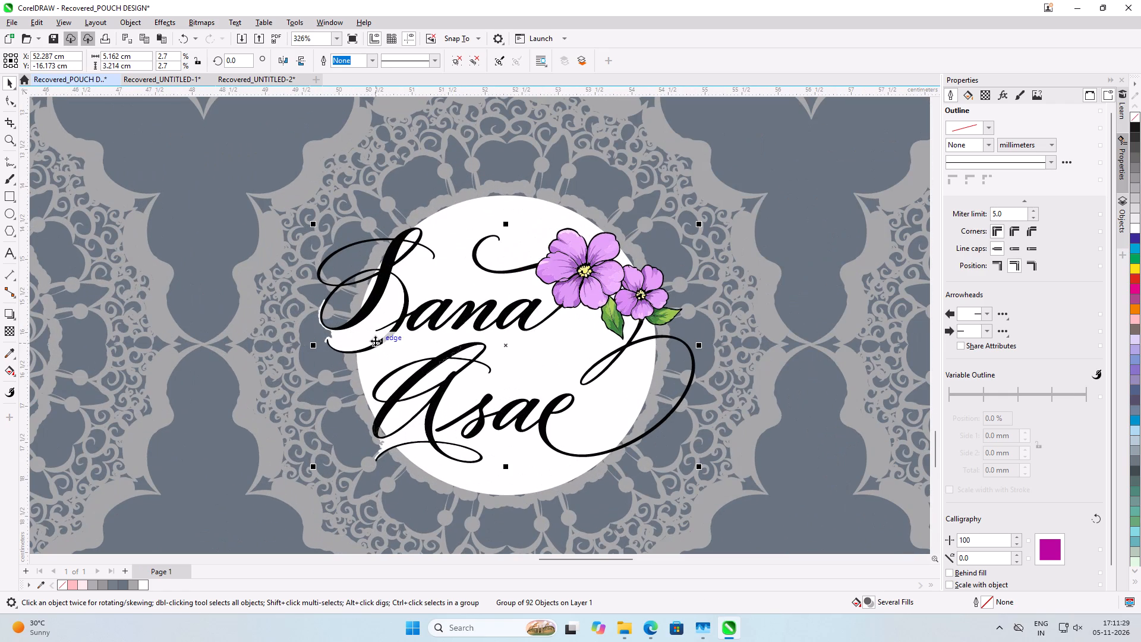
pyautogui.click(477, 55)
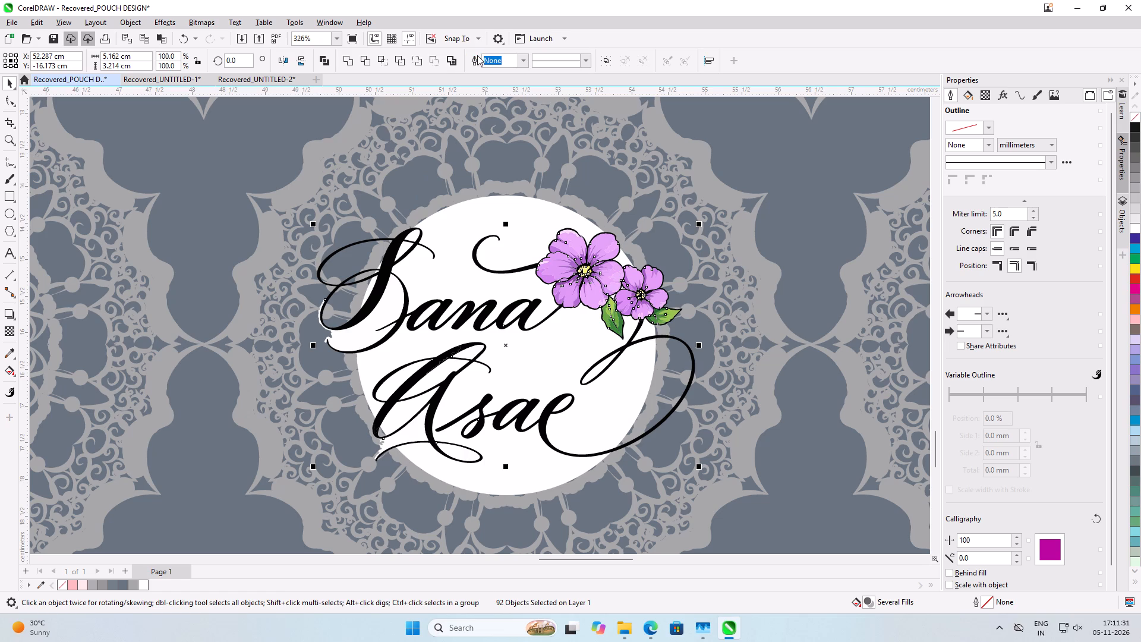
pyautogui.click(322, 267)
pyautogui.click(209, 288)
# Delete the stray white pieces behind the first line's initial and at the lower edge of the second line's initial.
pyautogui.scroll(7, 294, 291)
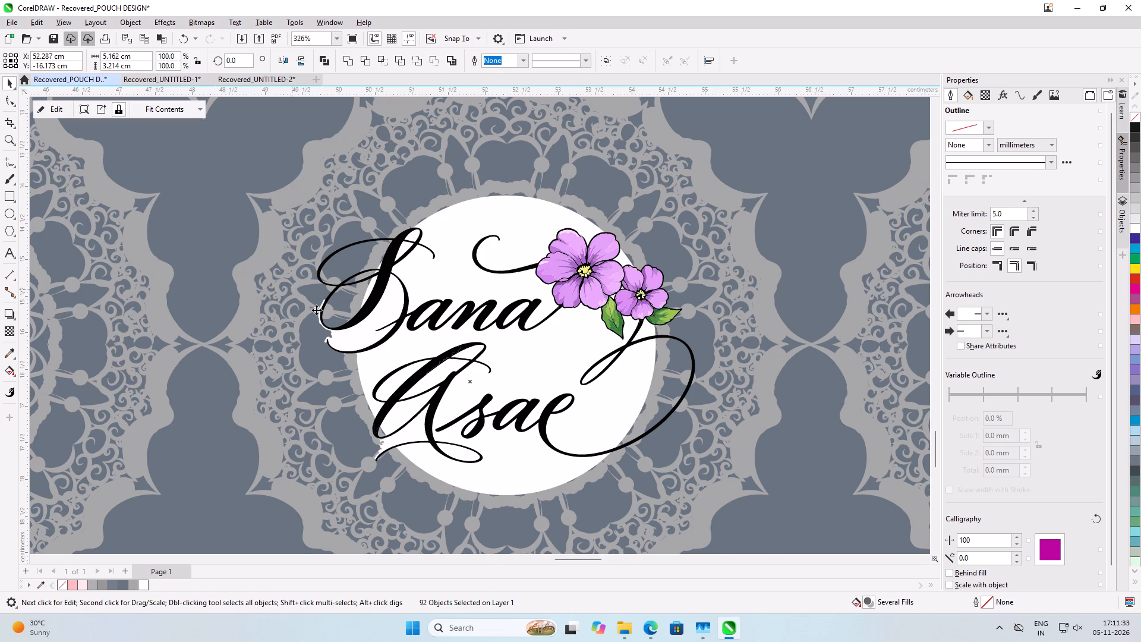
pyautogui.scroll(5, 332, 338)
pyautogui.click(331, 353)
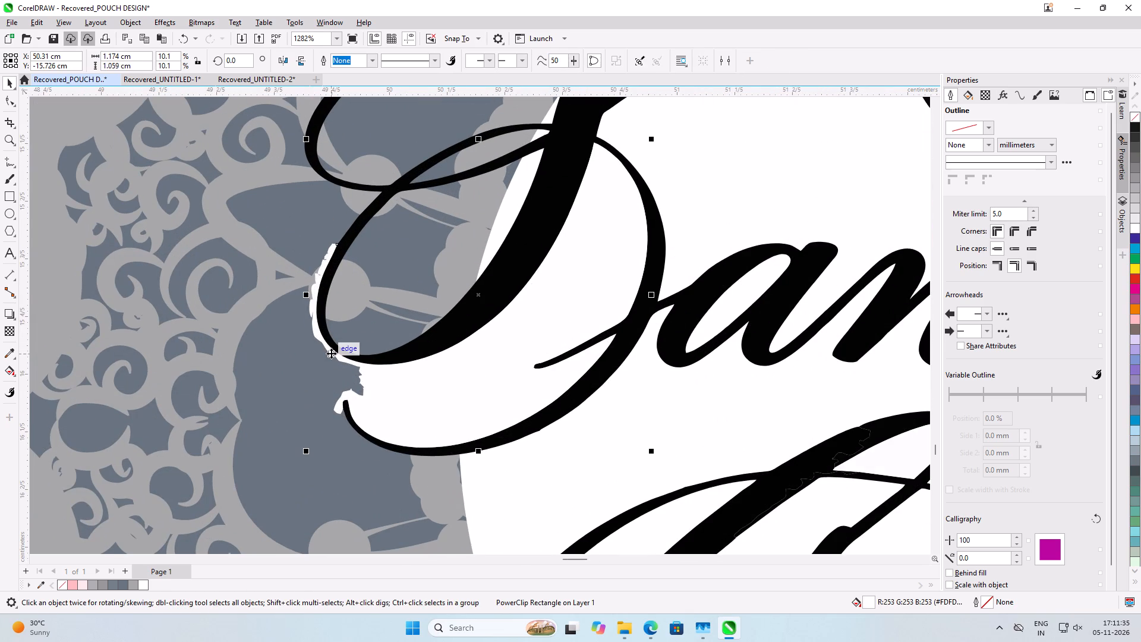
pyautogui.press('Delete')
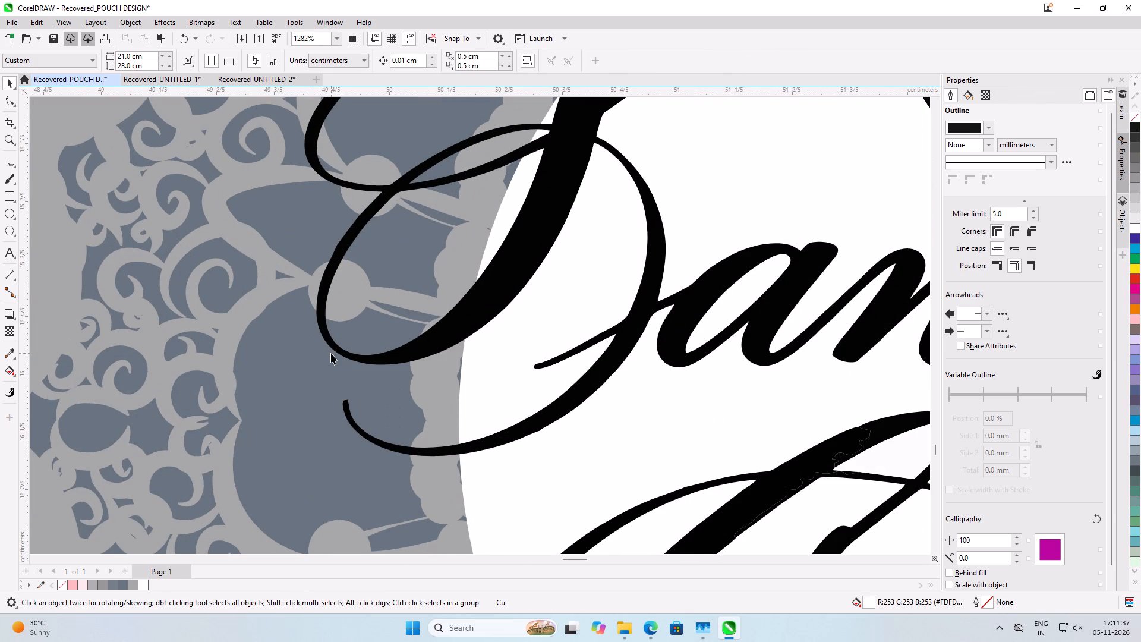
pyautogui.scroll(-7, 346, 275)
pyautogui.click(441, 496)
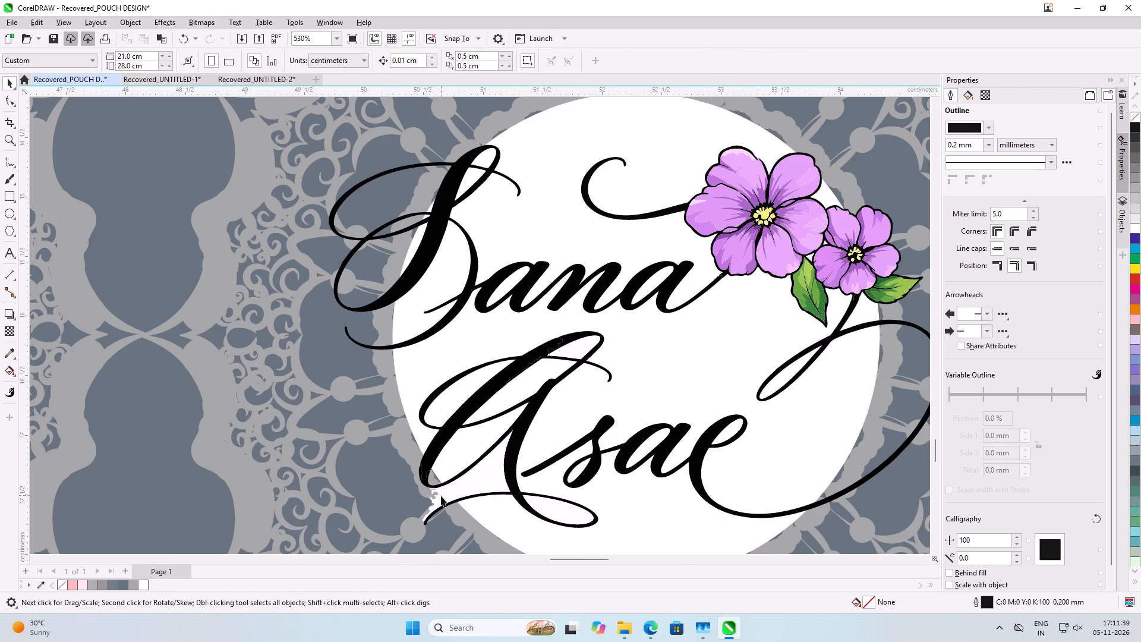
pyautogui.press('Delete')
pyautogui.scroll(-7, 569, 421)
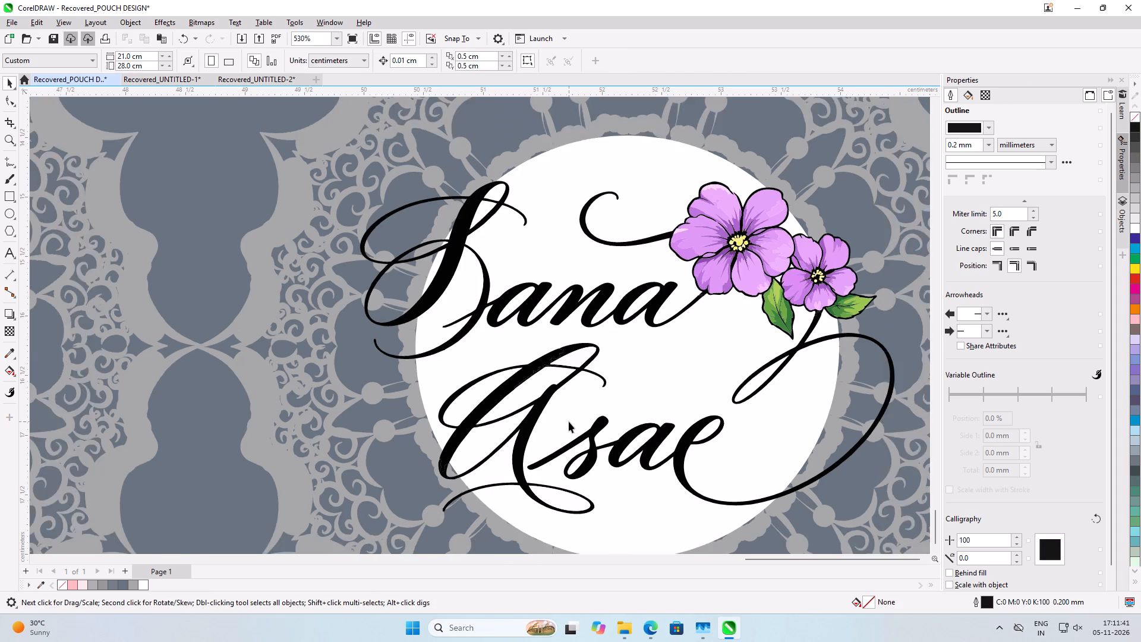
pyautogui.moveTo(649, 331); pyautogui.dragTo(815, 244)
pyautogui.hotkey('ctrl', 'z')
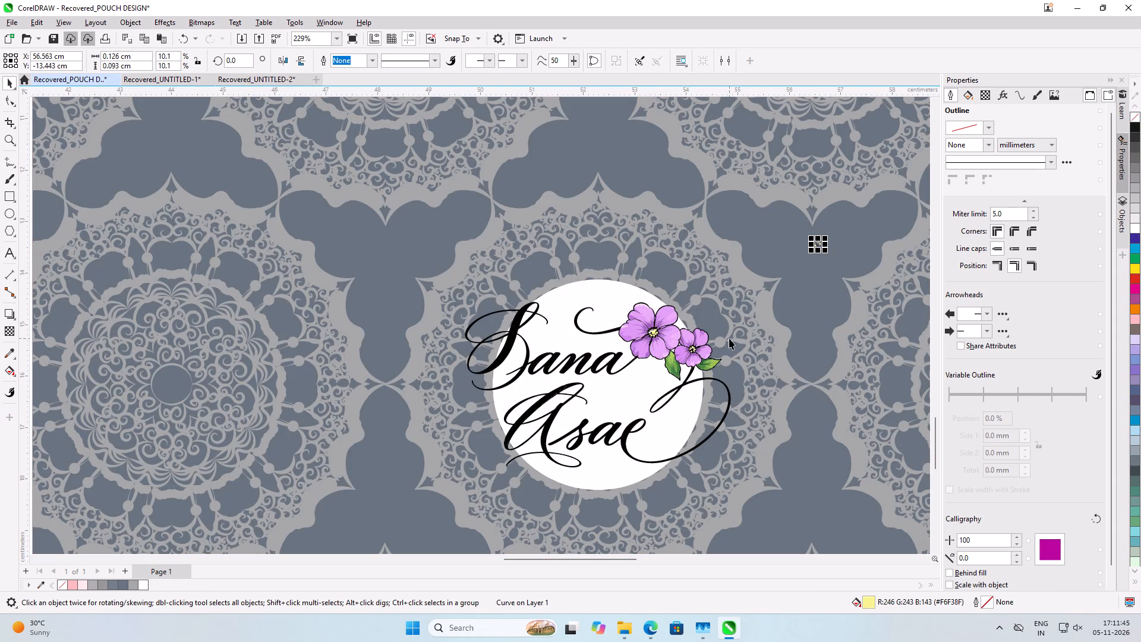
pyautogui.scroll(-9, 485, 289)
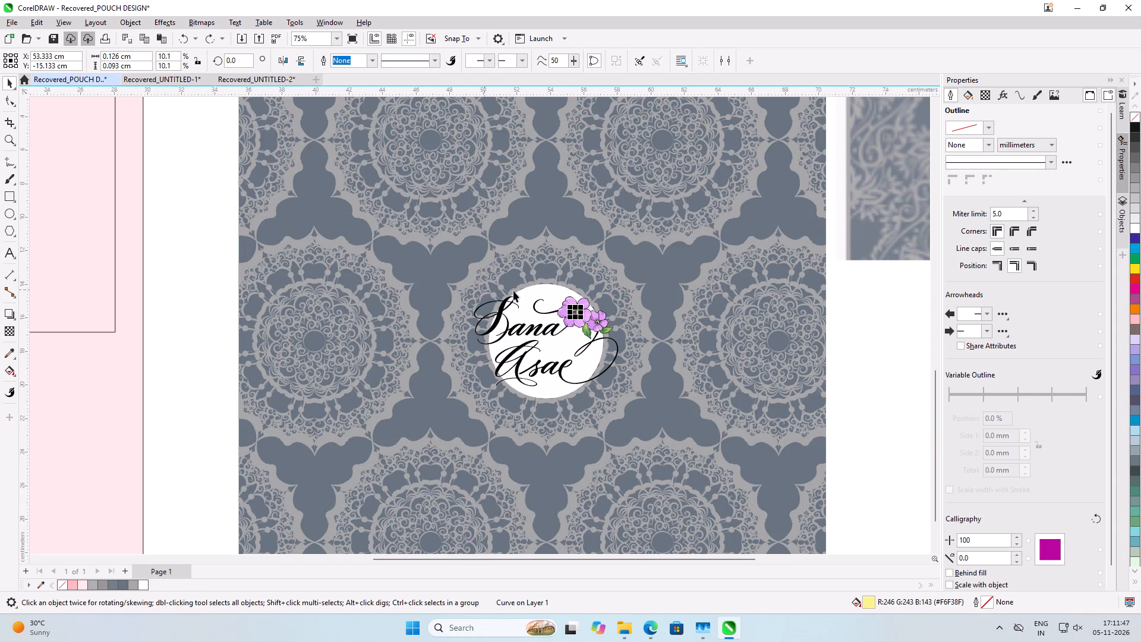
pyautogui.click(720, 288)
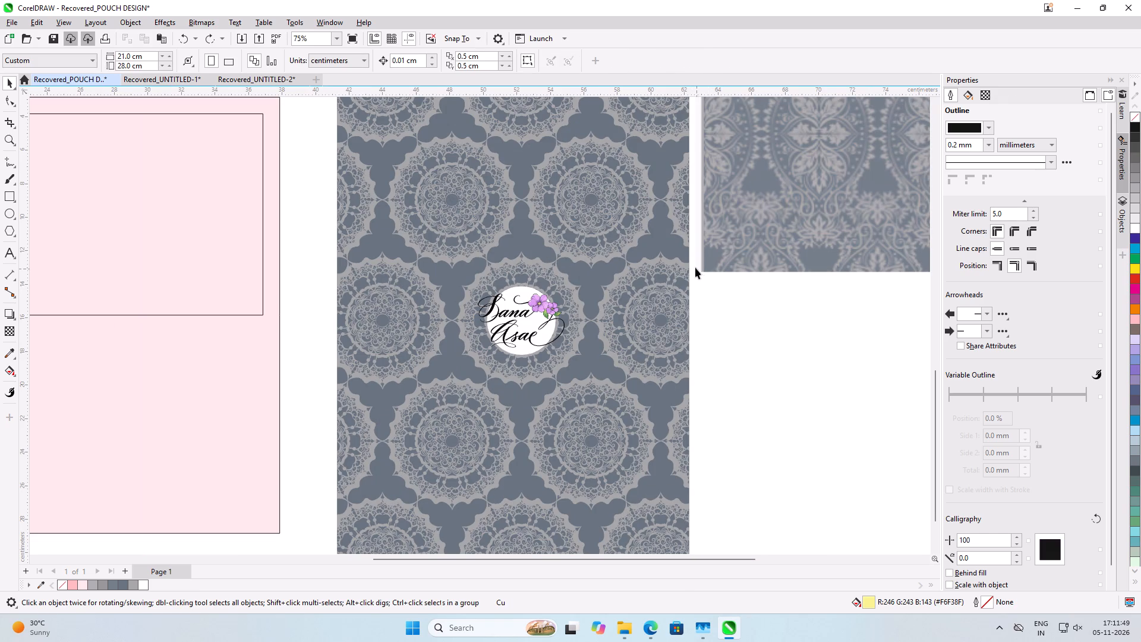
# Select all the logo pieces and move them off the white circle onto the grey pattern, centred at about X 55.29, Y -19.55 cm.
pyautogui.moveTo(691, 266); pyautogui.dragTo(442, 351)
pyautogui.moveTo(517, 336); pyautogui.dragTo(710, 365)
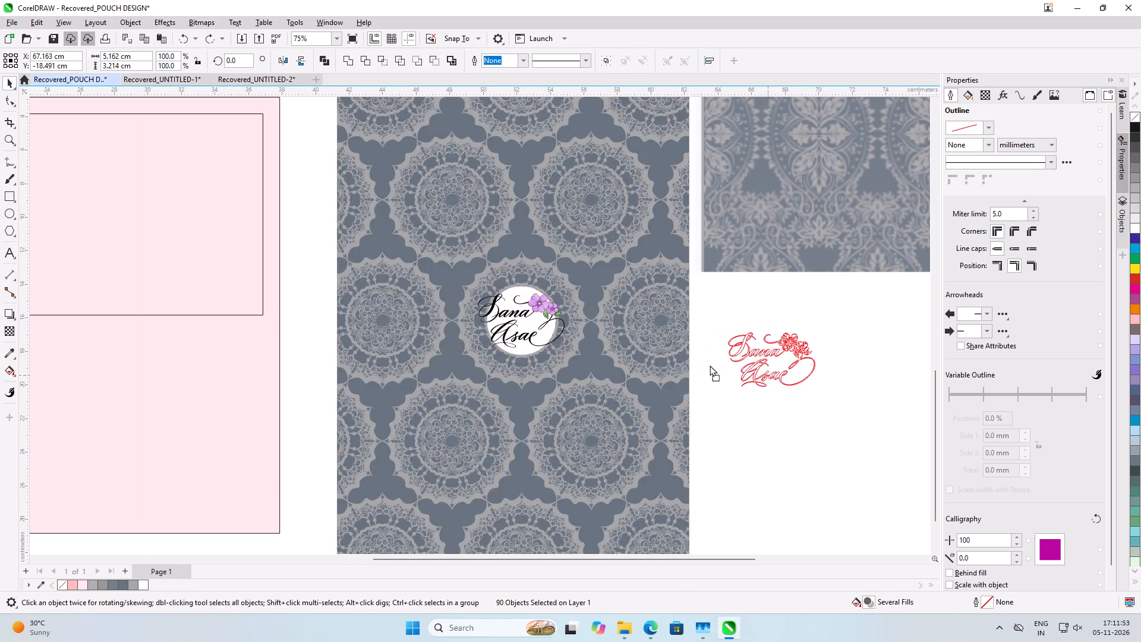
pyautogui.moveTo(710, 365); pyautogui.dragTo(568, 393)
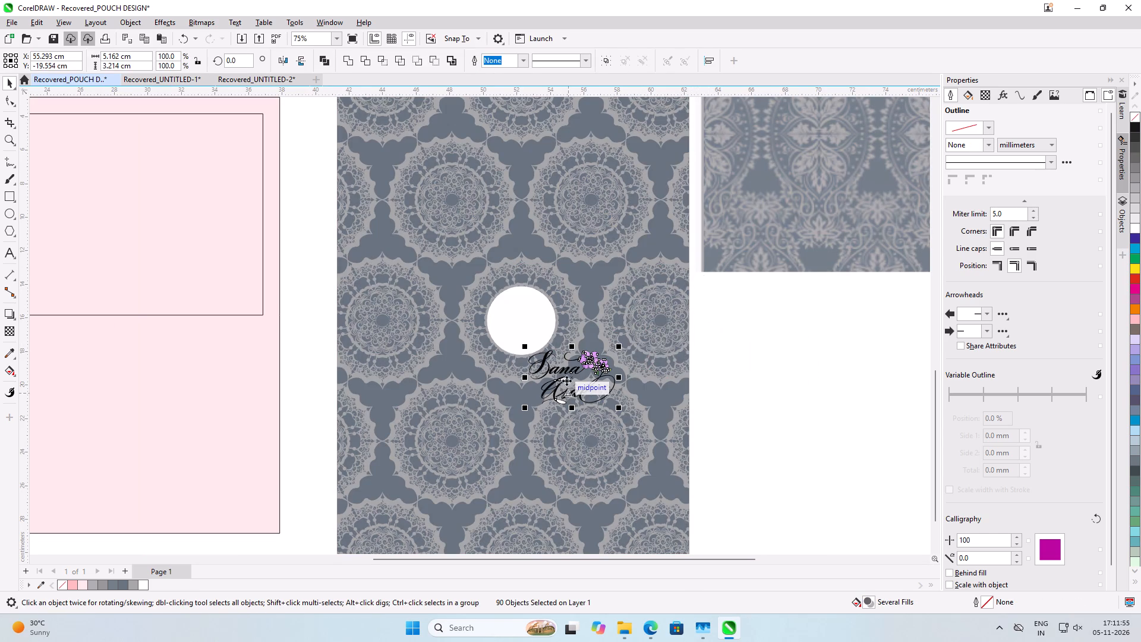
# Delete the white fills inside the upper loop and the bottom flourish of the second line's initial.
pyautogui.scroll(6, 566, 367)
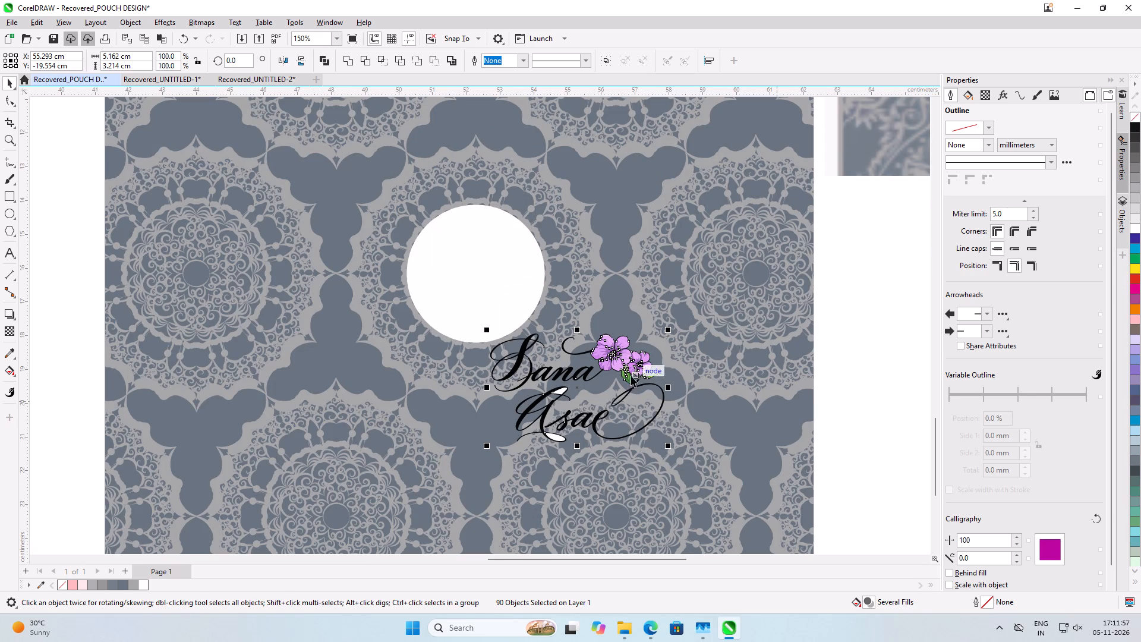
pyautogui.click(852, 374)
pyautogui.scroll(6, 569, 419)
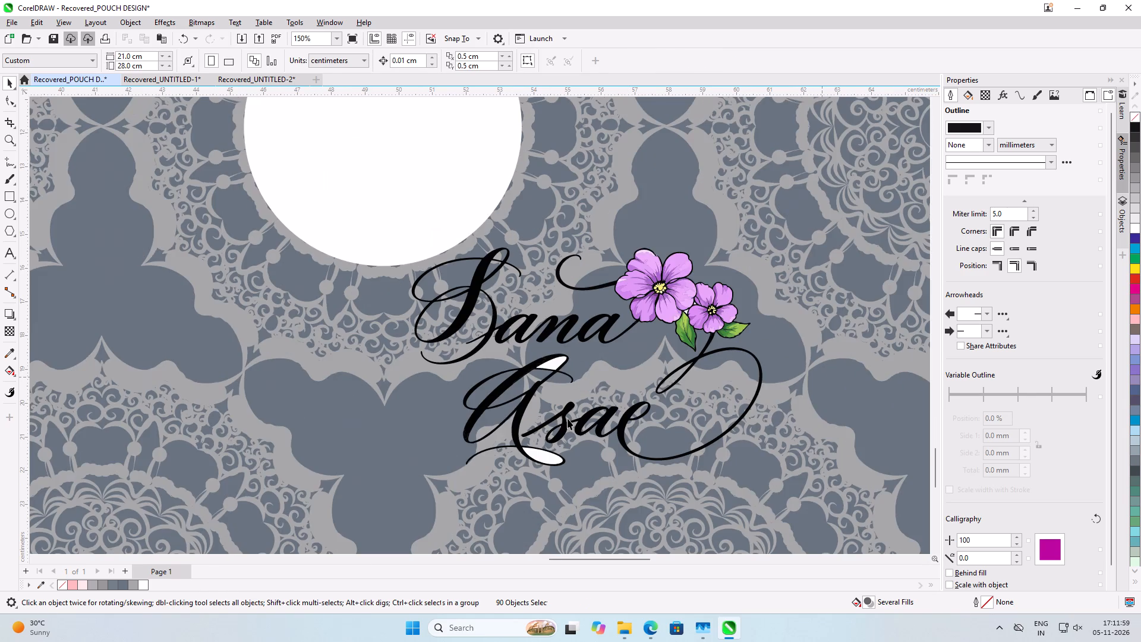
pyautogui.scroll(4, 567, 418)
pyautogui.click(549, 322)
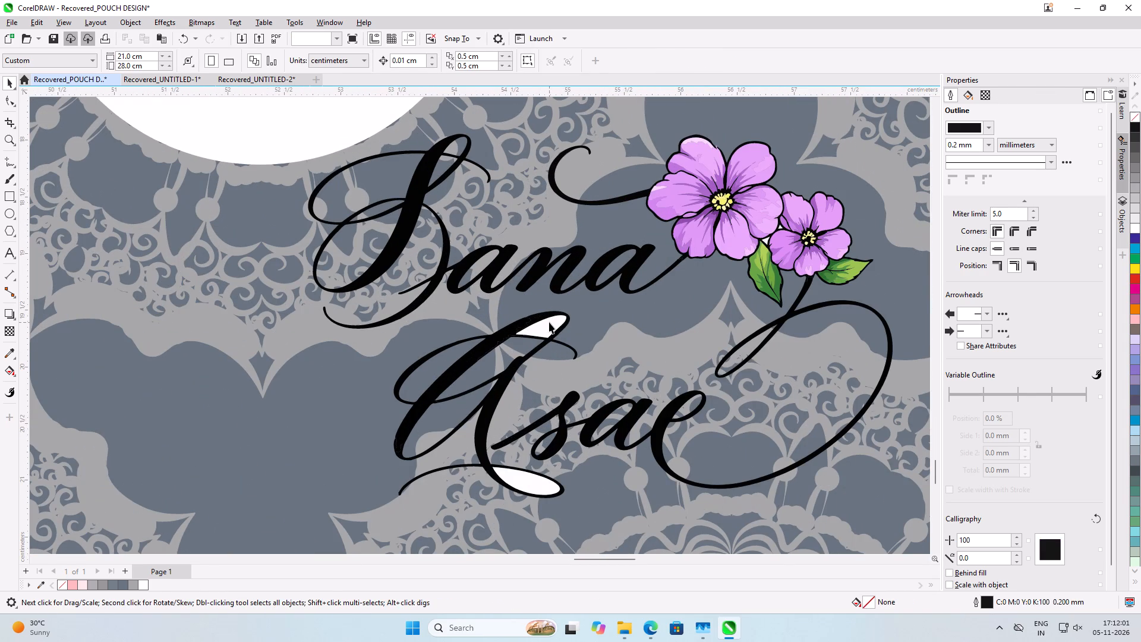
pyautogui.press('Delete')
pyautogui.click(538, 495)
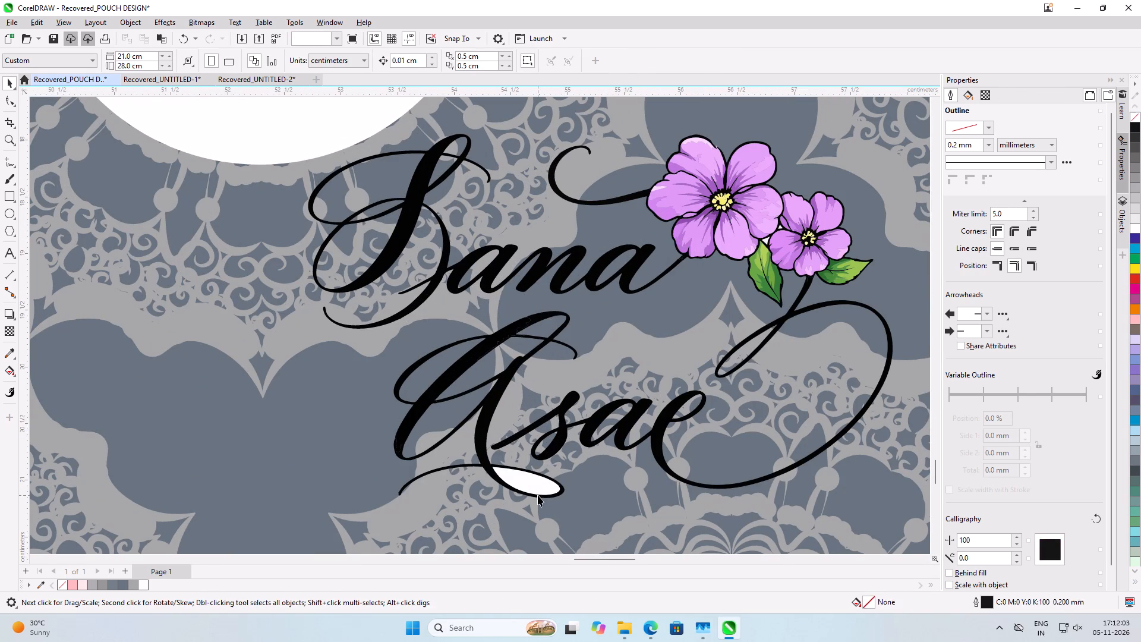
pyautogui.press('Delete')
pyautogui.scroll(-4, 453, 360)
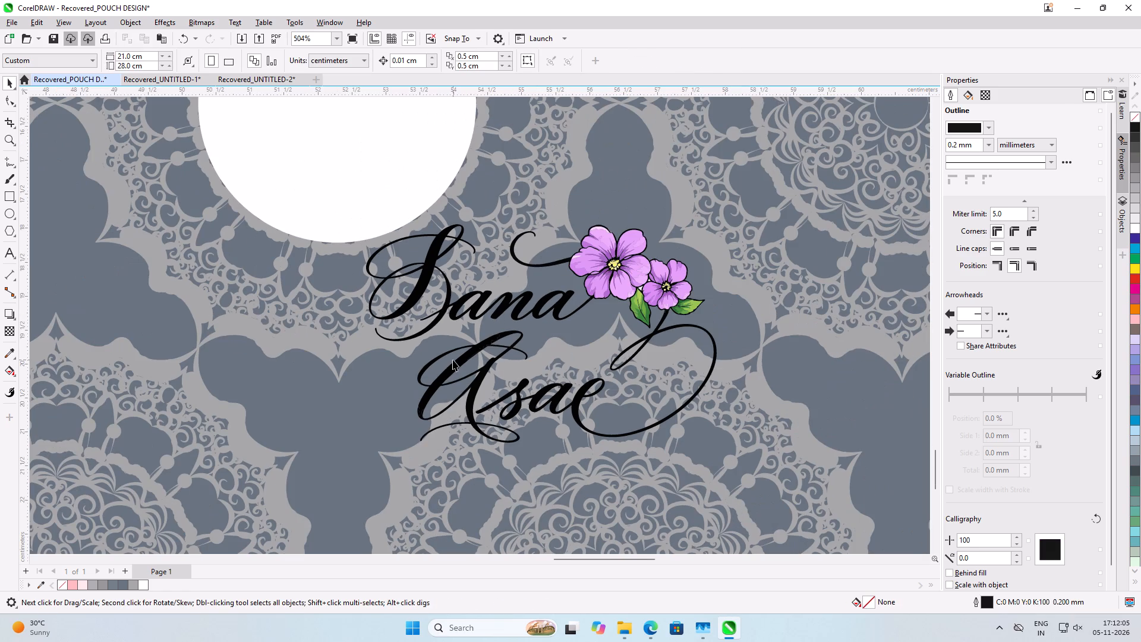
# Delete the two small white pieces in the gaps between the large flower, the small flower and the leaf.
pyautogui.scroll(16, 670, 227)
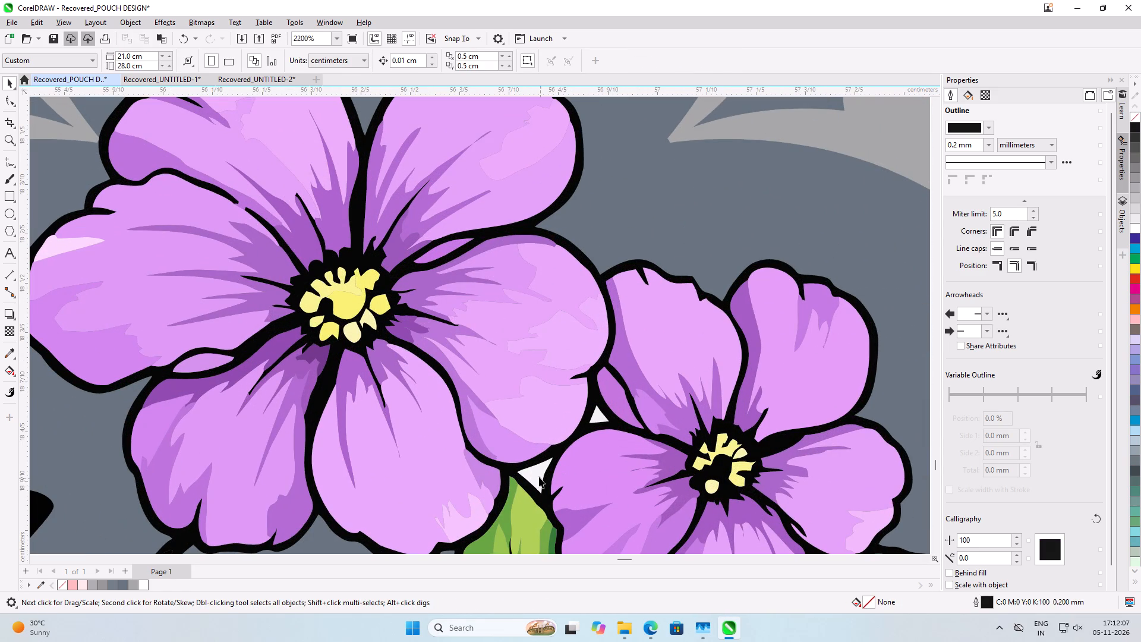
pyautogui.click(539, 476)
pyautogui.press('Delete')
pyautogui.click(539, 476)
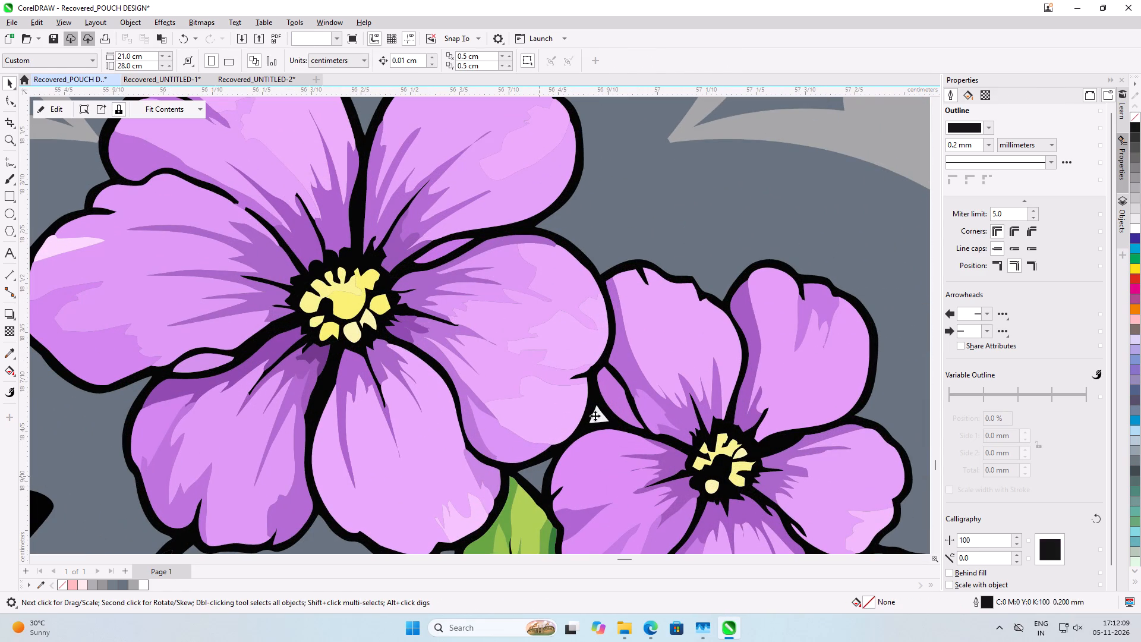
pyautogui.click(600, 420)
pyautogui.press('Delete')
# Select all the remaining calligraphy and flower pieces and group them.
pyautogui.scroll(-2, 510, 314)
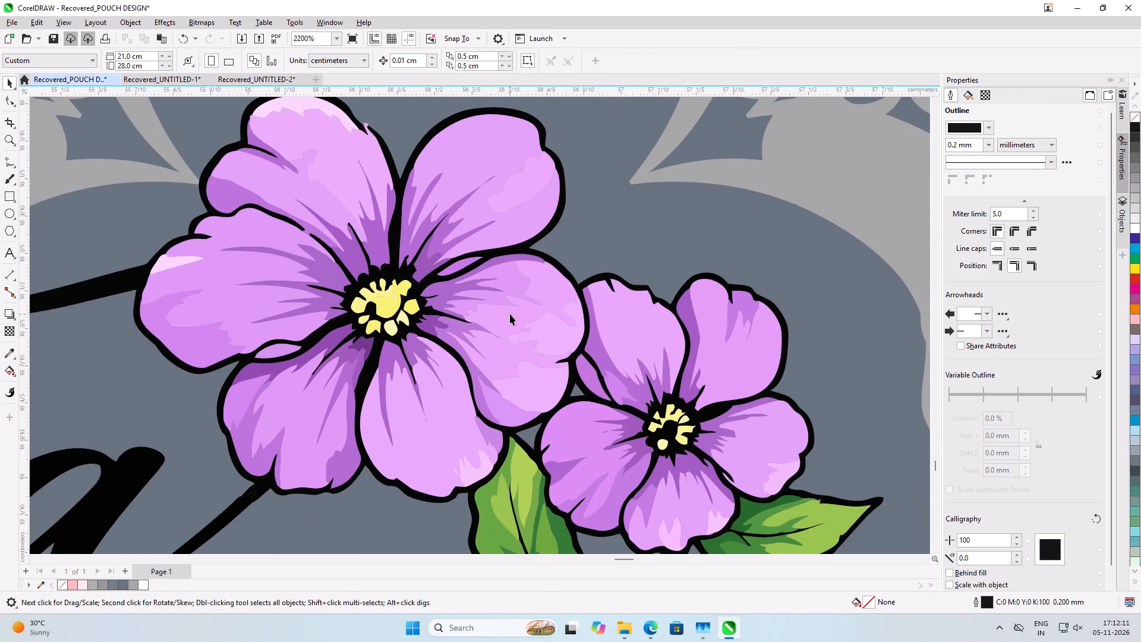
pyautogui.scroll(-4, 510, 314)
pyautogui.scroll(1, 510, 314)
pyautogui.scroll(-12, 510, 314)
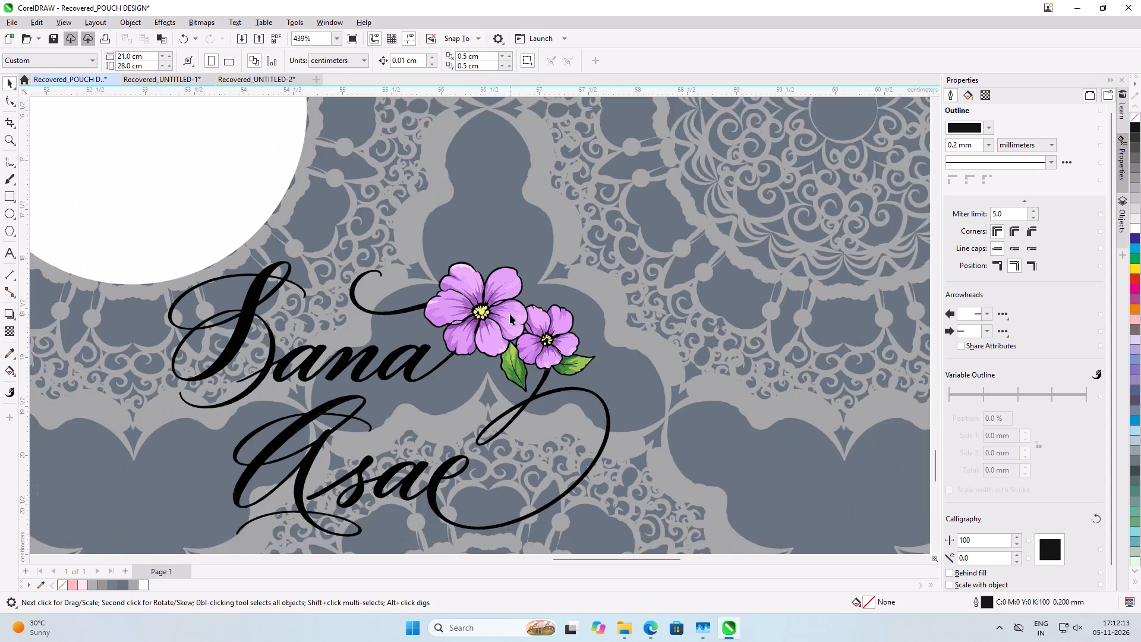
pyautogui.moveTo(835, 278); pyautogui.dragTo(294, 451)
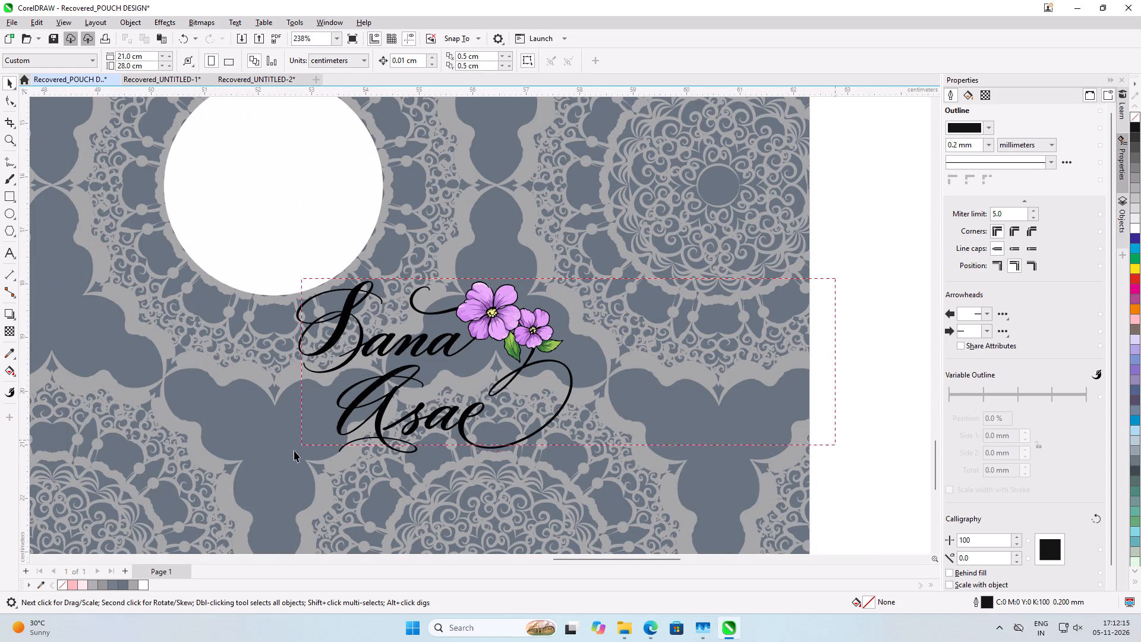
pyautogui.moveTo(294, 451); pyautogui.dragTo(283, 462)
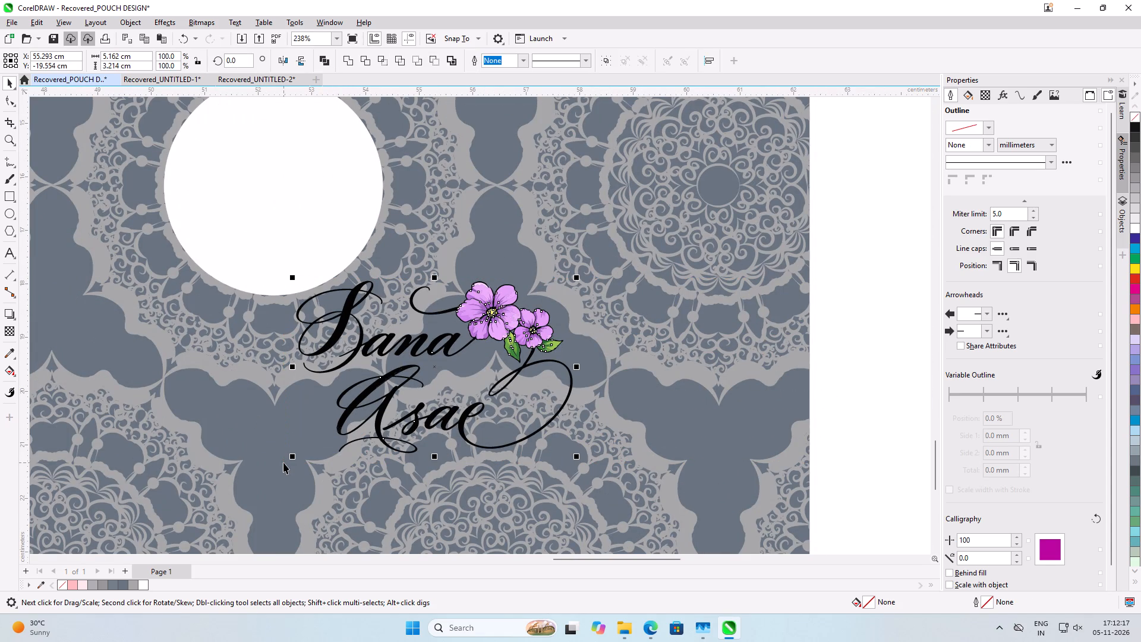
pyautogui.hotkey('ctrl', 'g')
# Scale the grouped logo down about its centre to about 2.56 × 1.59 cm.
pyautogui.scroll(-5, 679, 371)
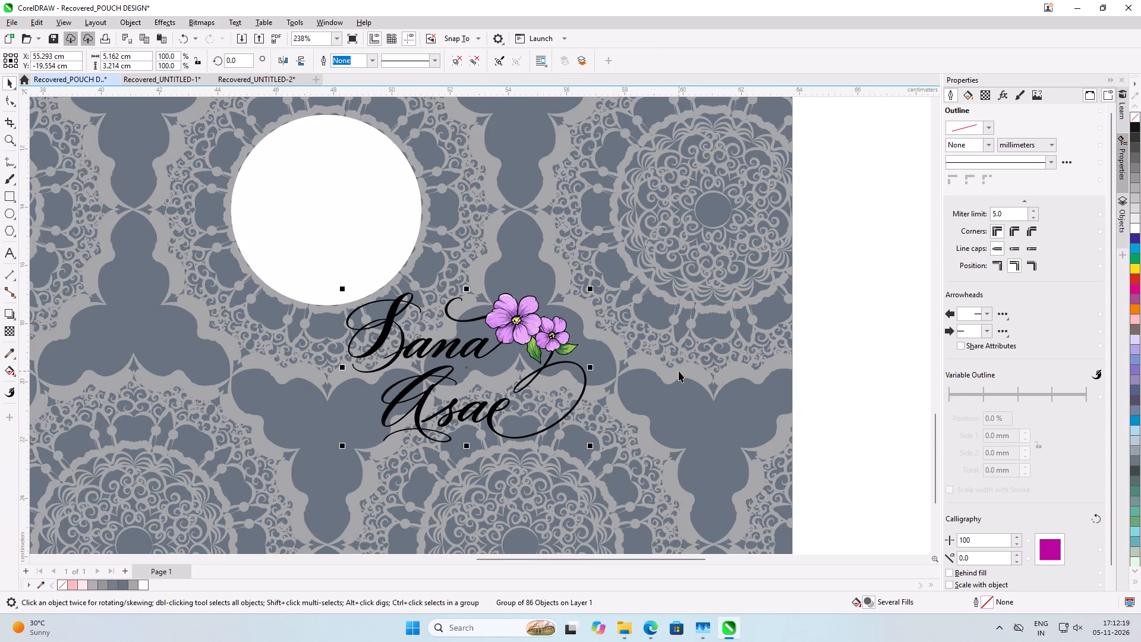
pyautogui.scroll(5, 455, 201)
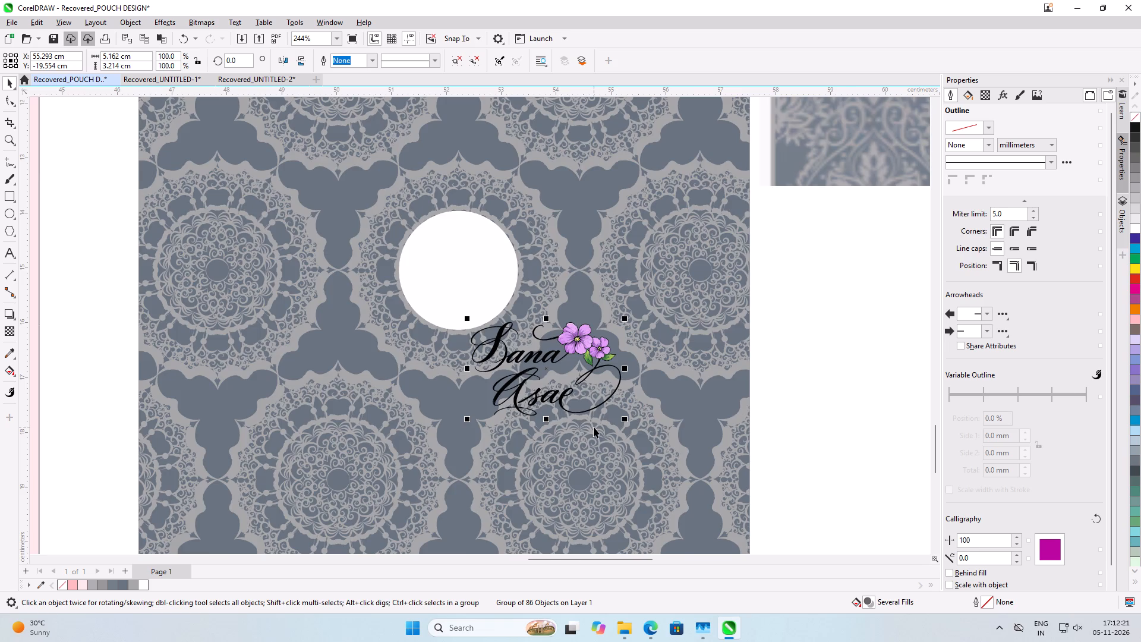
pyautogui.scroll(-4, 622, 346)
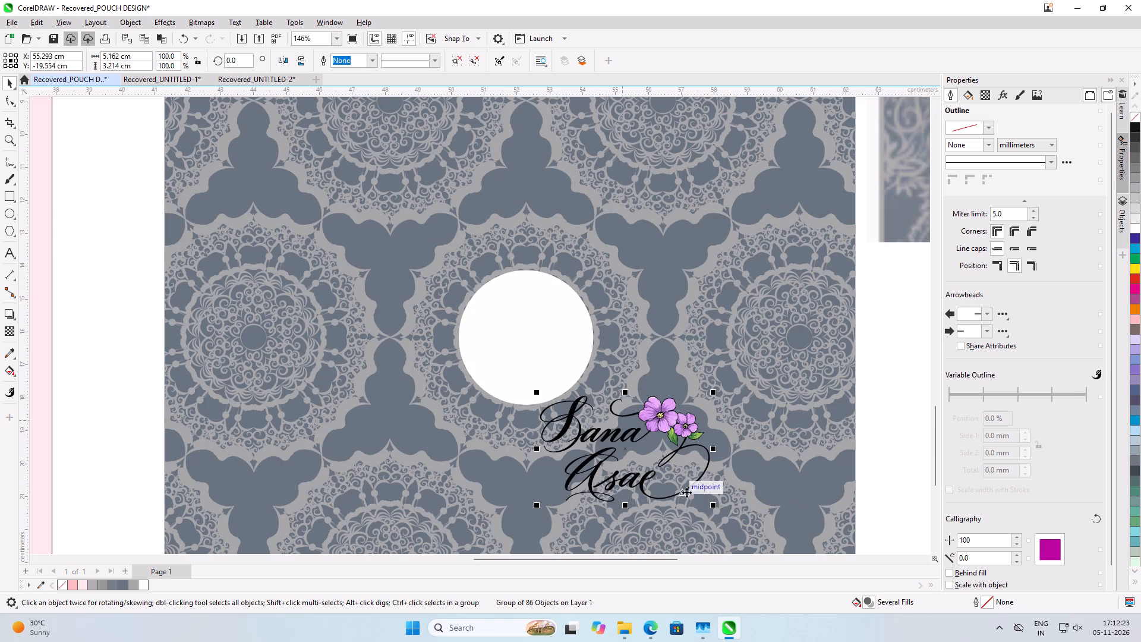
pyautogui.keyDown('shift'); pyautogui.moveTo(716, 508); pyautogui.dragTo(698, 484); pyautogui.keyUp('shift')
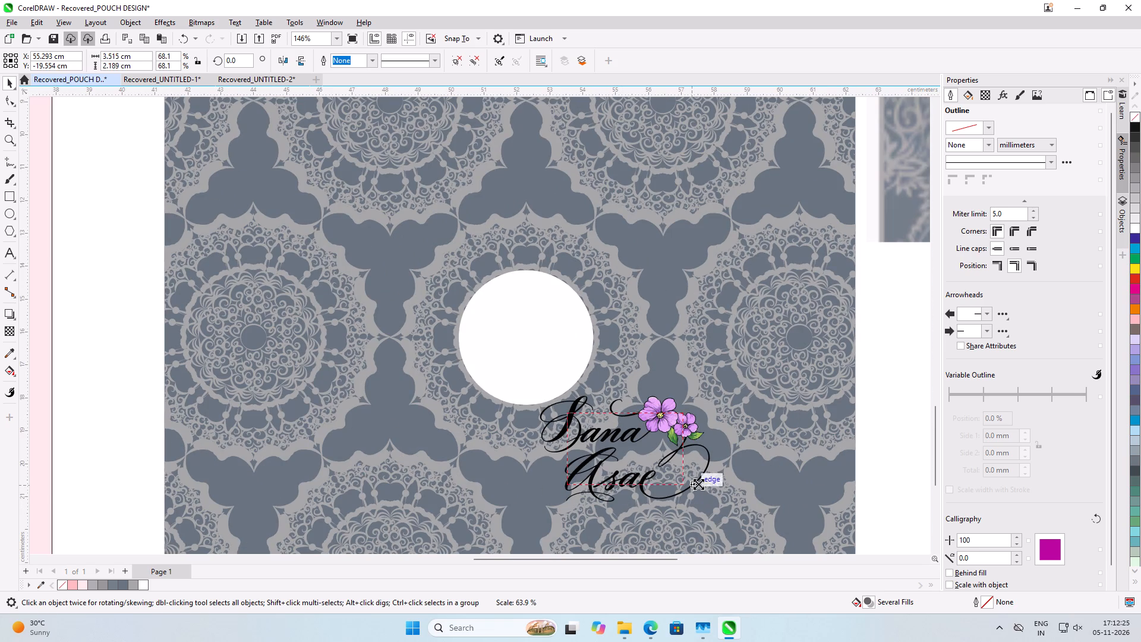
pyautogui.keyDown('shift'); pyautogui.moveTo(698, 484); pyautogui.dragTo(698, 481); pyautogui.keyUp('shift')
# Align the logo group horizontally and vertically centred on the white circle.
pyautogui.keyDown('shift'); pyautogui.click(545, 368); pyautogui.keyUp('shift')
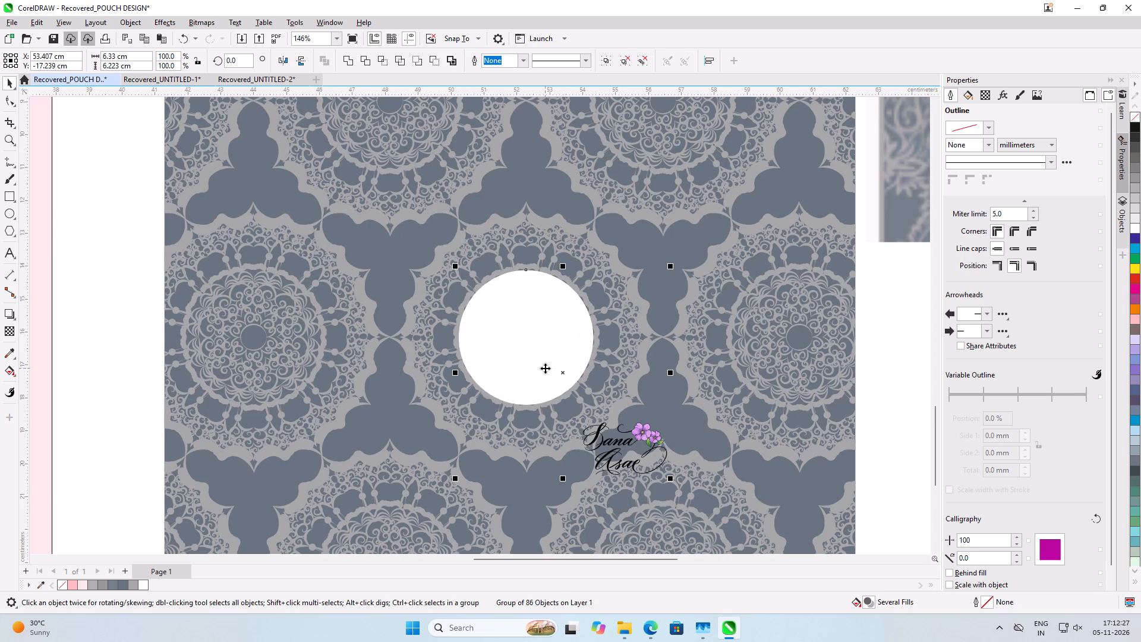
pyautogui.write('CE')
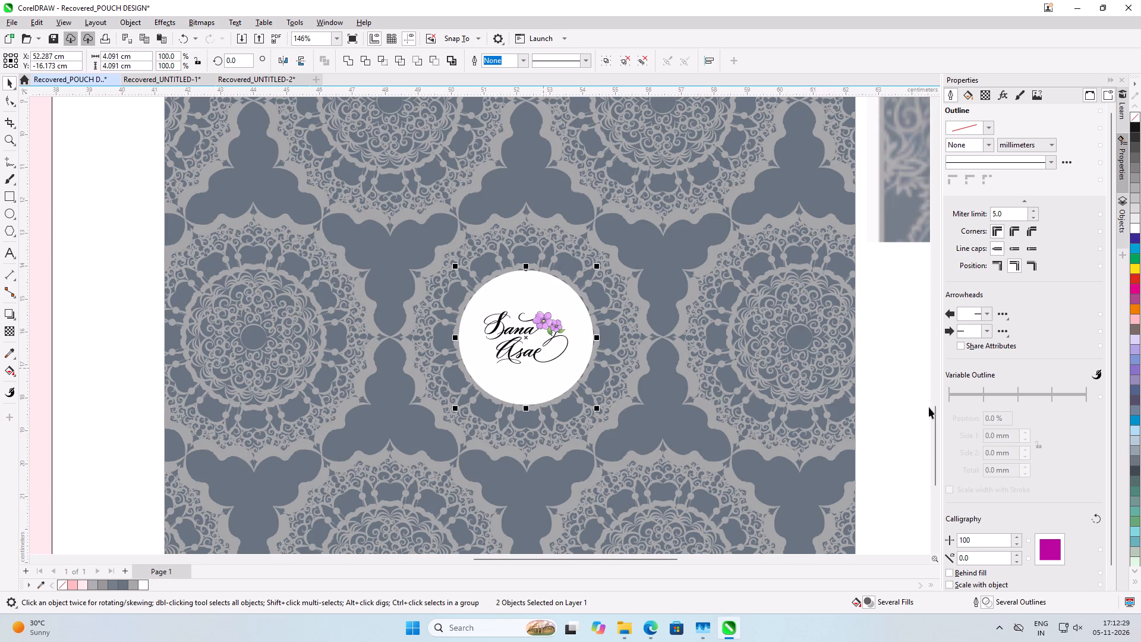
pyautogui.click(904, 402)
# Enlarge the calligraphy logo group about its centre to about 3.34 × 2.08 cm within the white circle.
pyautogui.scroll(4, 574, 375)
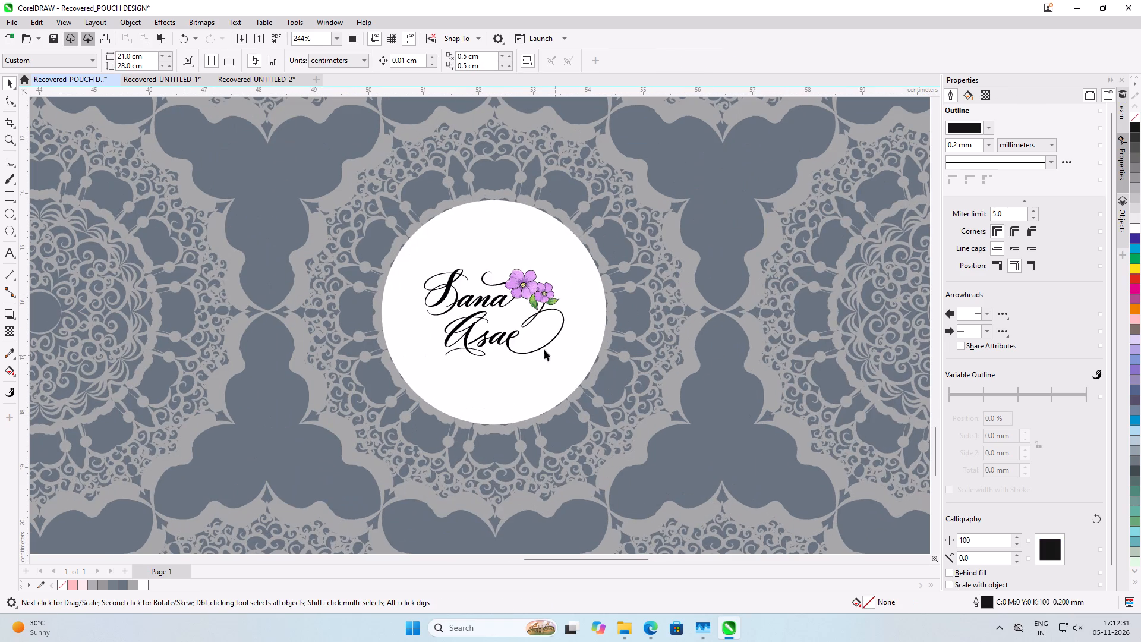
pyautogui.scroll(2, 537, 325)
pyautogui.click(544, 276)
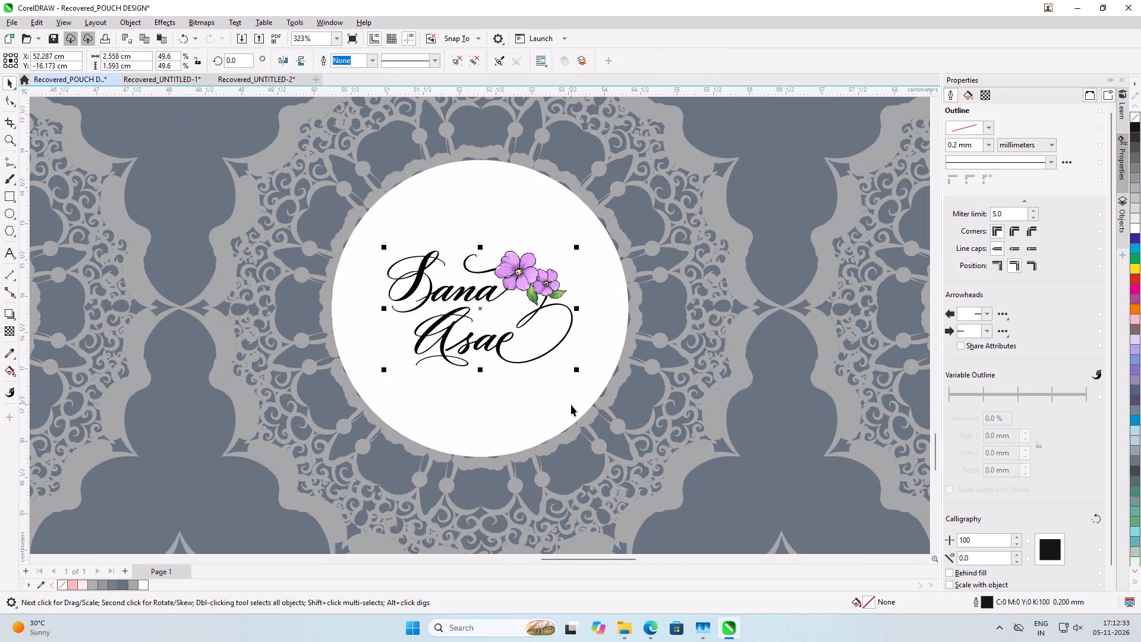
pyautogui.keyDown('alt'); pyautogui.keyDown('shift'); pyautogui.moveTo(579, 372); pyautogui.dragTo(612, 411); pyautogui.keyUp('shift'); pyautogui.keyUp('alt')
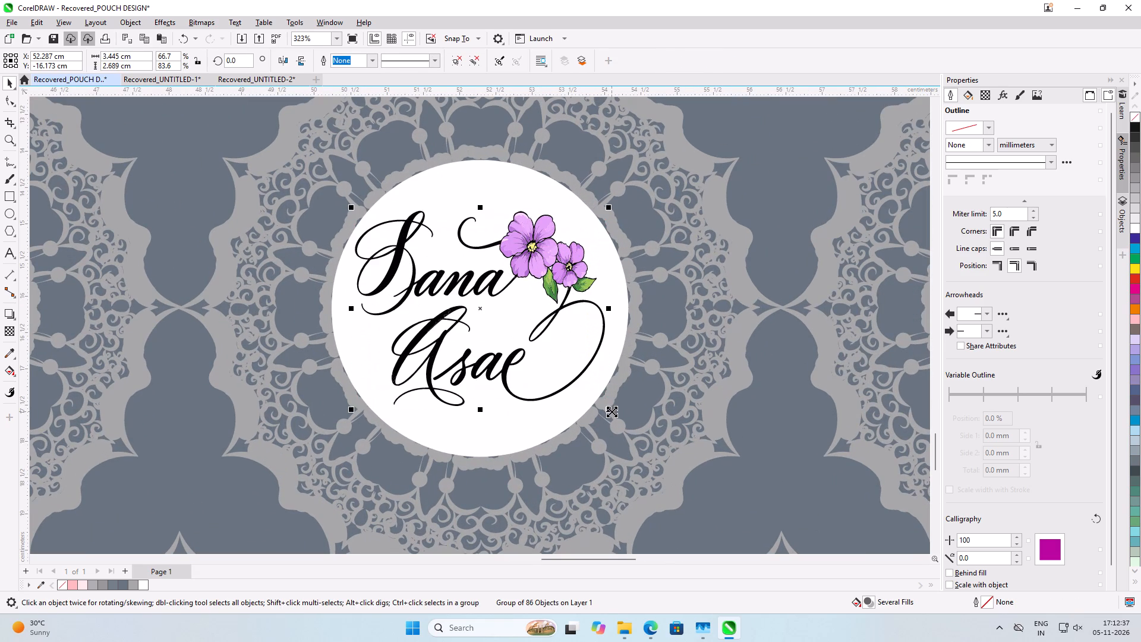
pyautogui.hotkey('ctrl', 'z')
pyautogui.keyDown('shift'); pyautogui.moveTo(578, 374); pyautogui.dragTo(623, 424); pyautogui.keyUp('shift')
pyautogui.keyDown('shift'); pyautogui.moveTo(624, 400); pyautogui.dragTo(619, 390); pyautogui.keyUp('shift')
pyautogui.click(664, 372)
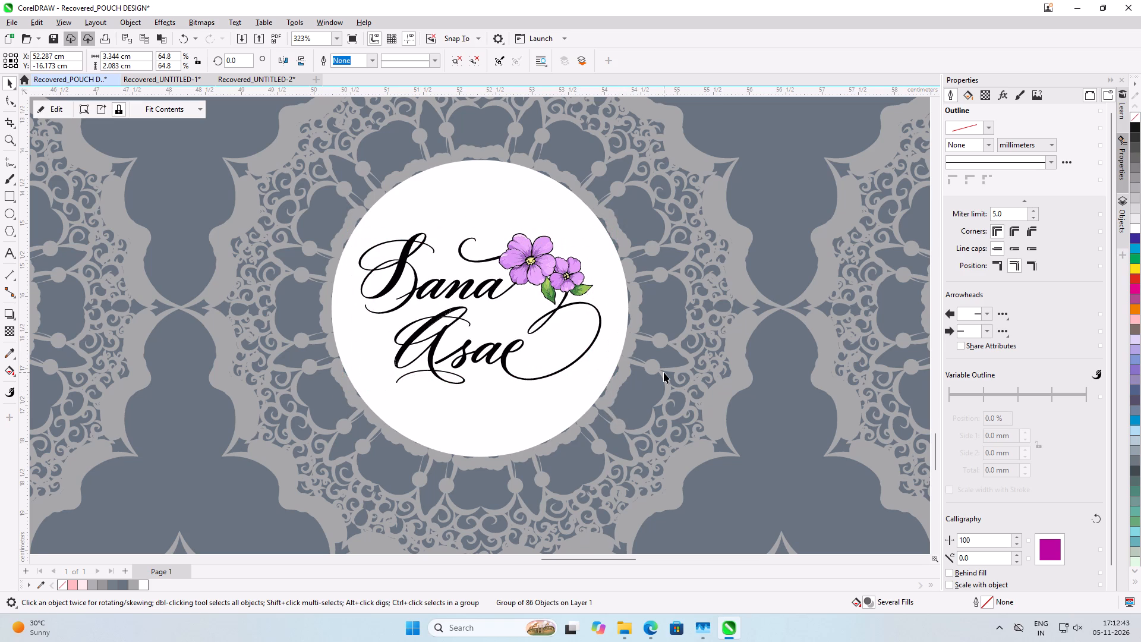
# Enlarge the white circle behind the logo about its centre to about 4.24 cm in diameter.
pyautogui.scroll(-11, 411, 345)
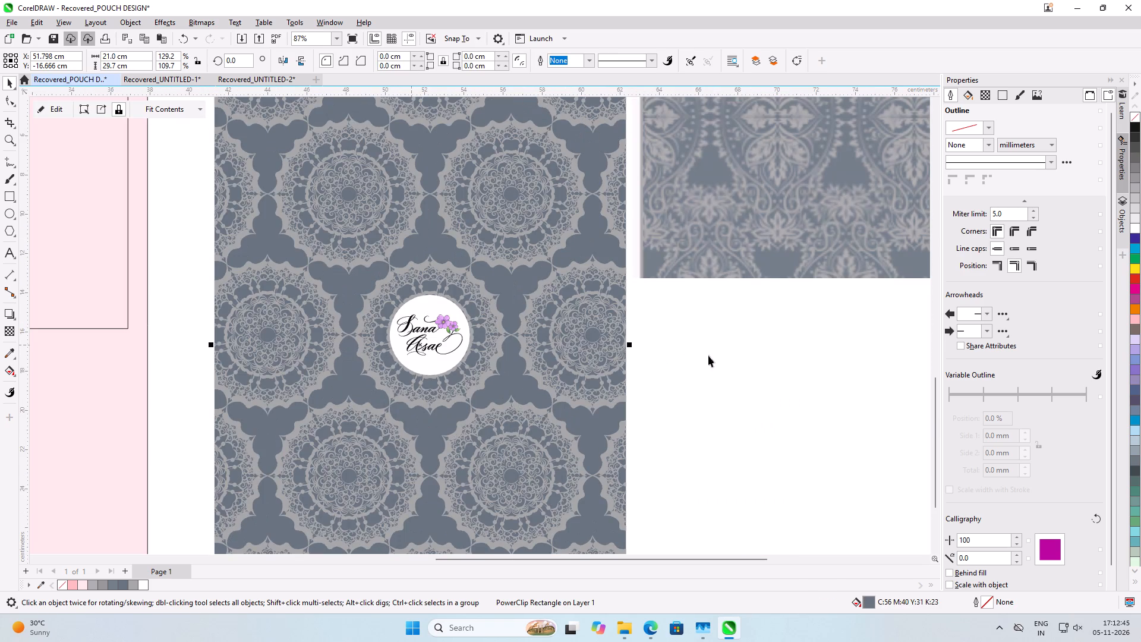
pyautogui.click(718, 355)
pyautogui.scroll(4, 425, 348)
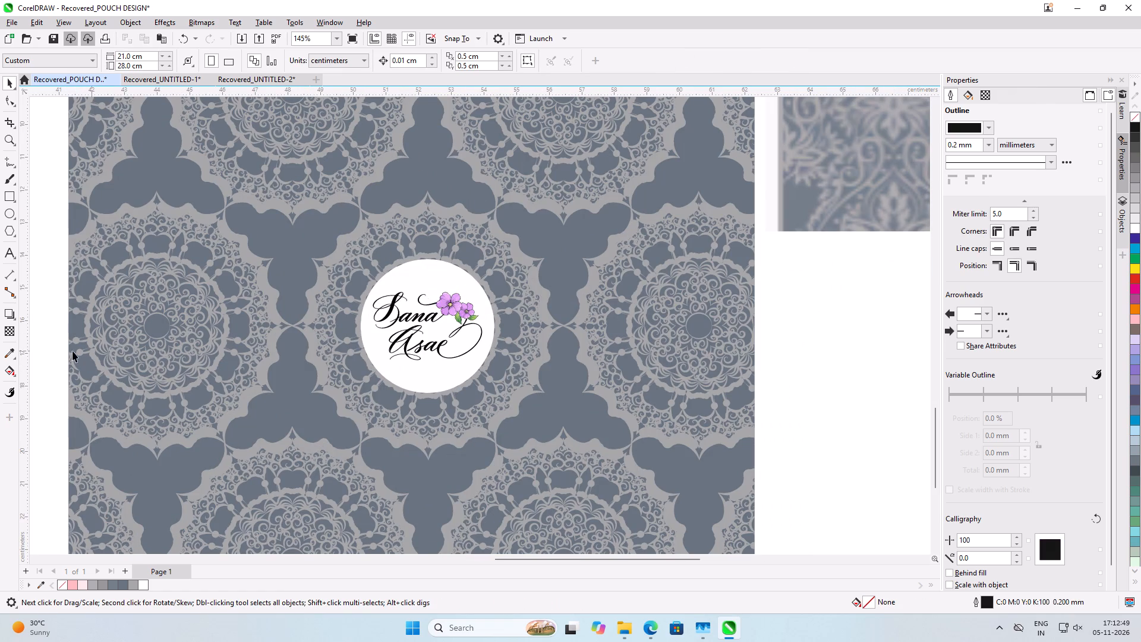
pyautogui.scroll(4, 434, 280)
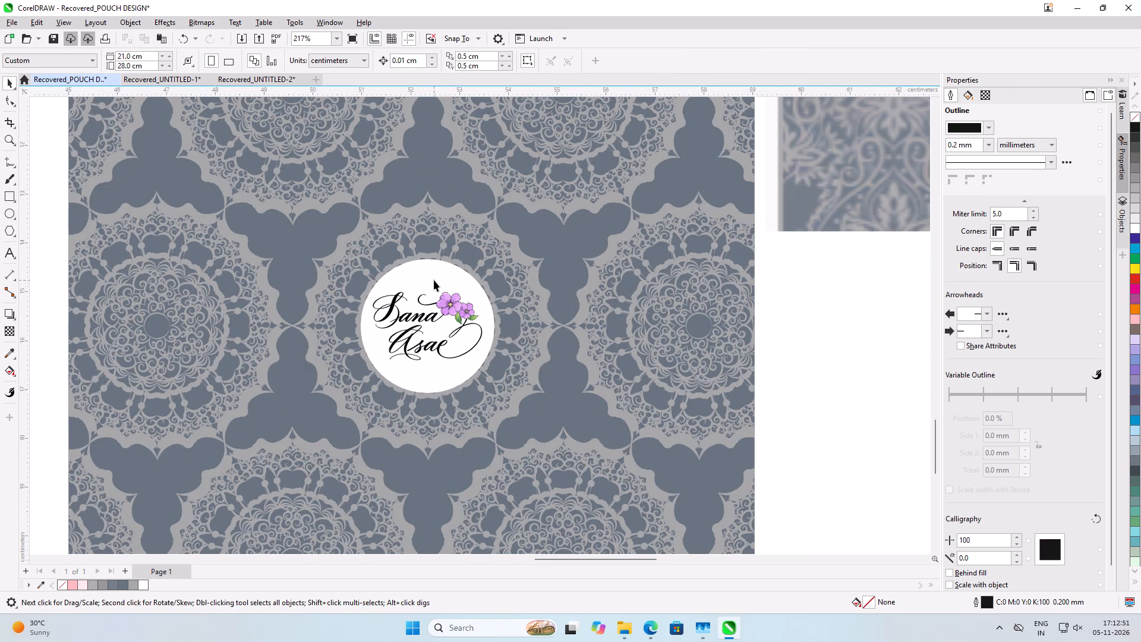
pyautogui.click(434, 280)
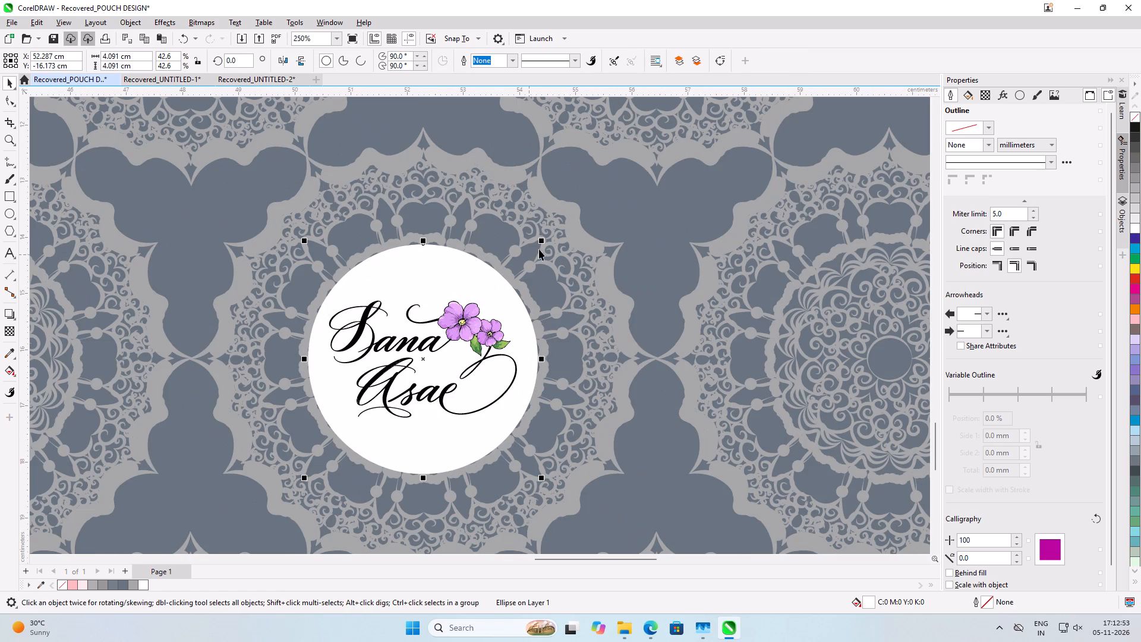
pyautogui.keyDown('shift'); pyautogui.moveTo(543, 241); pyautogui.dragTo(547, 235); pyautogui.keyUp('shift')
pyautogui.scroll(-6, 441, 233)
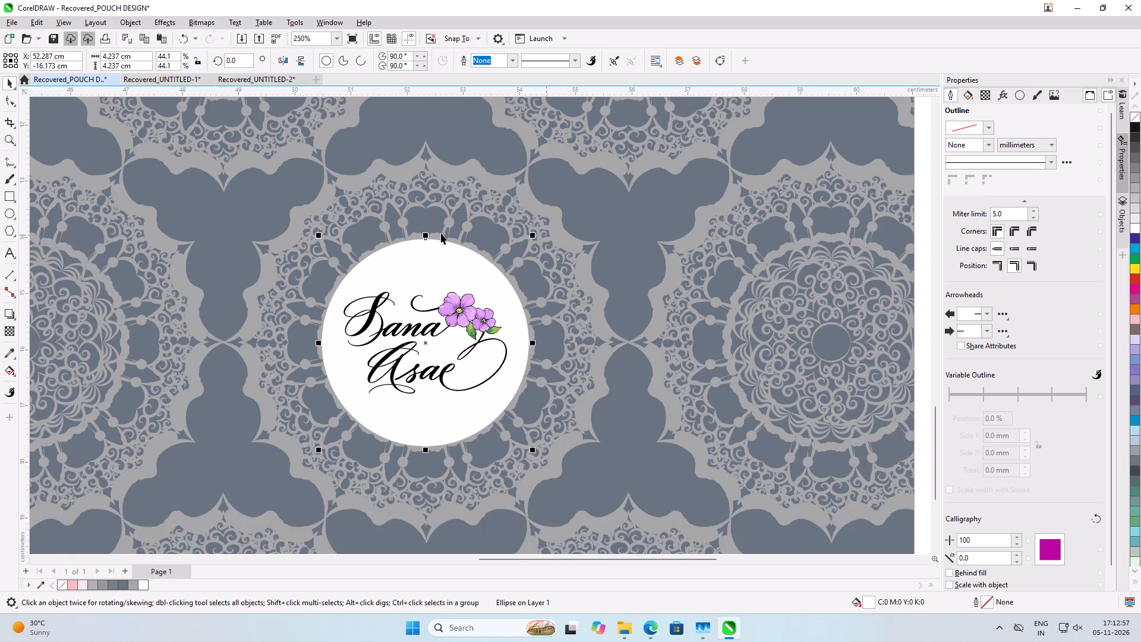
pyautogui.click(764, 314)
# Examine the circled logo on the mandala pattern up close and alongside the surrounding pouch layouts.
pyautogui.scroll(1, 376, 269)
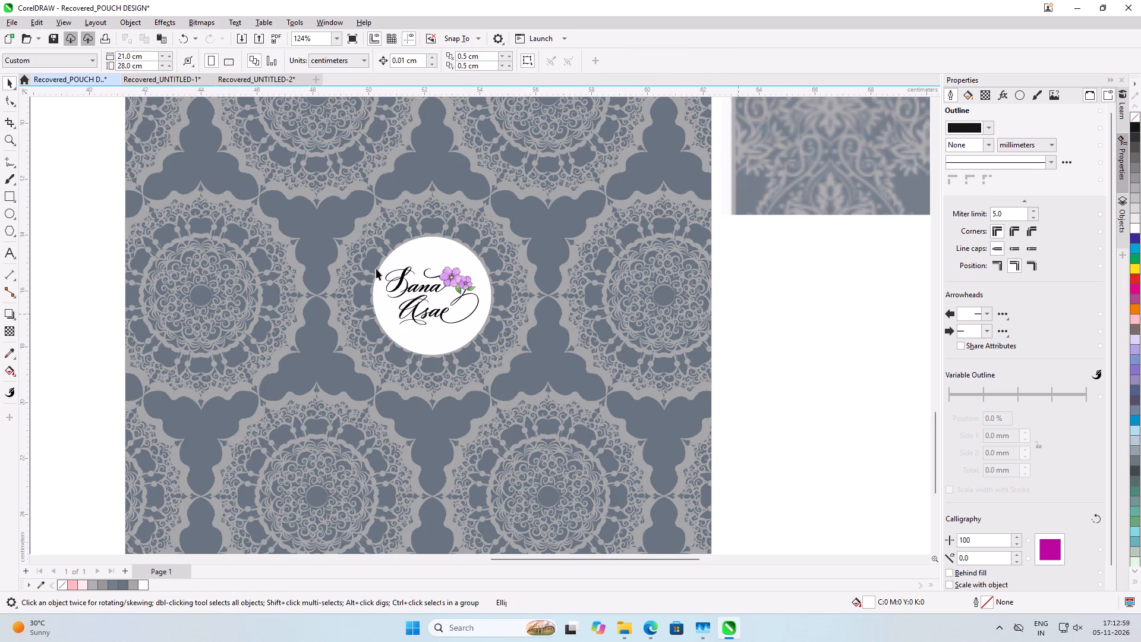
pyautogui.scroll(1, 376, 269)
pyautogui.scroll(-6, 406, 270)
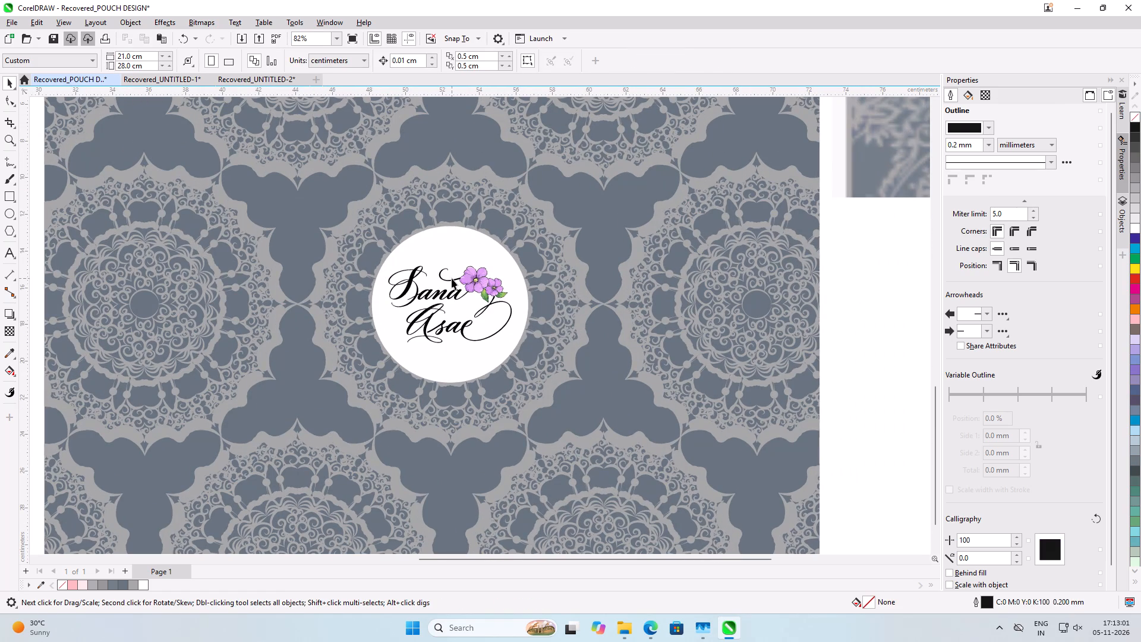
pyautogui.scroll(-4, 452, 278)
pyautogui.click(635, 325)
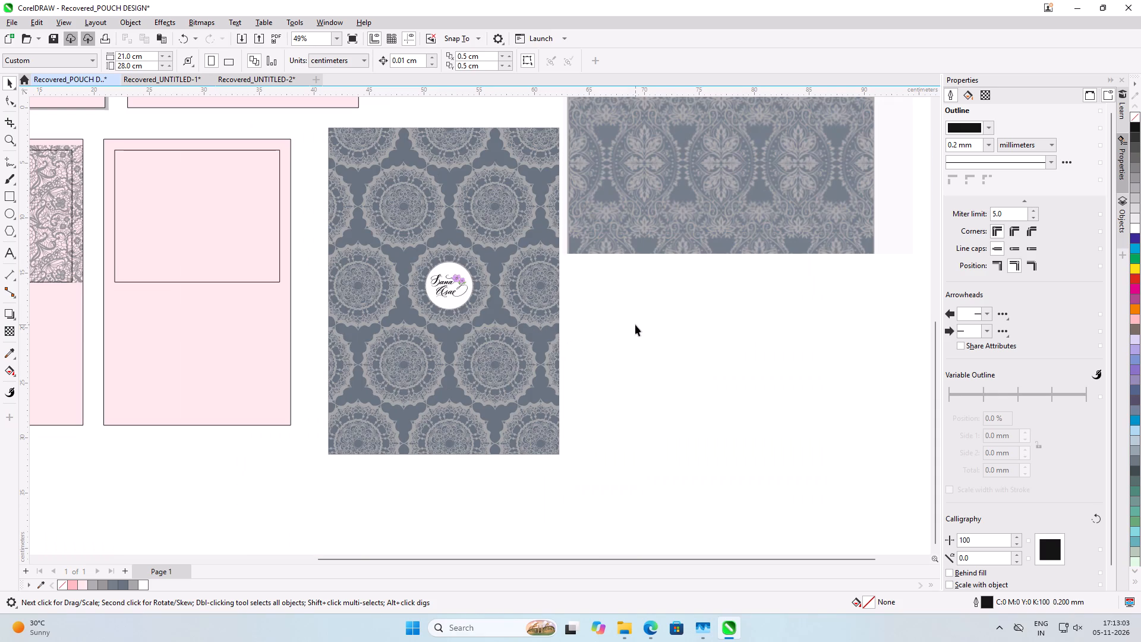
pyautogui.scroll(-3, 635, 325)
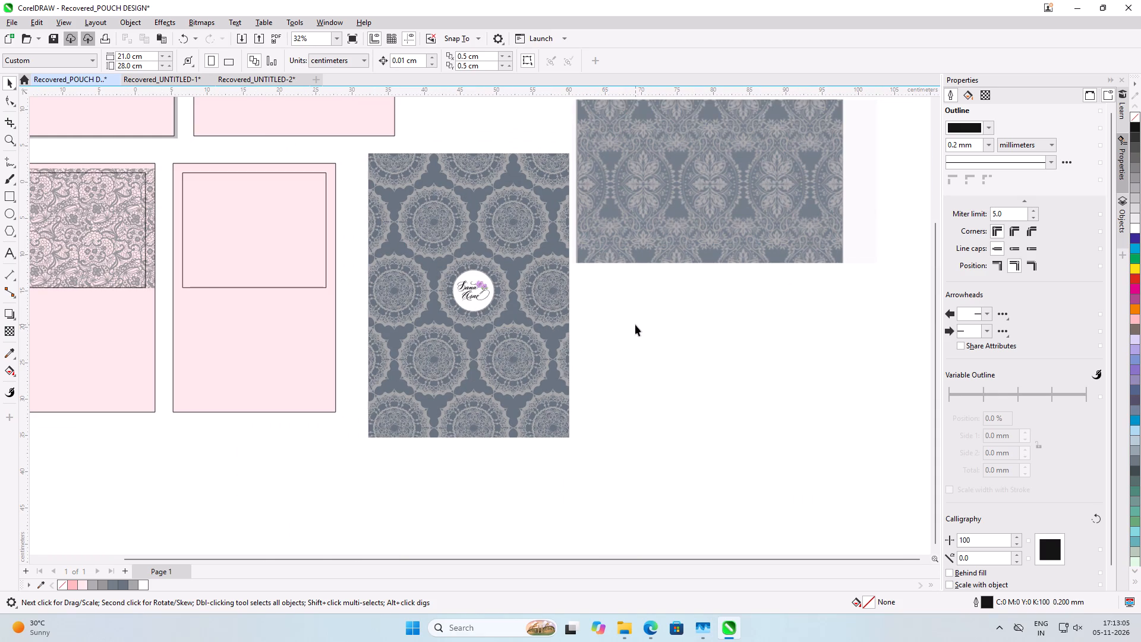
pyautogui.scroll(2, 165, 212)
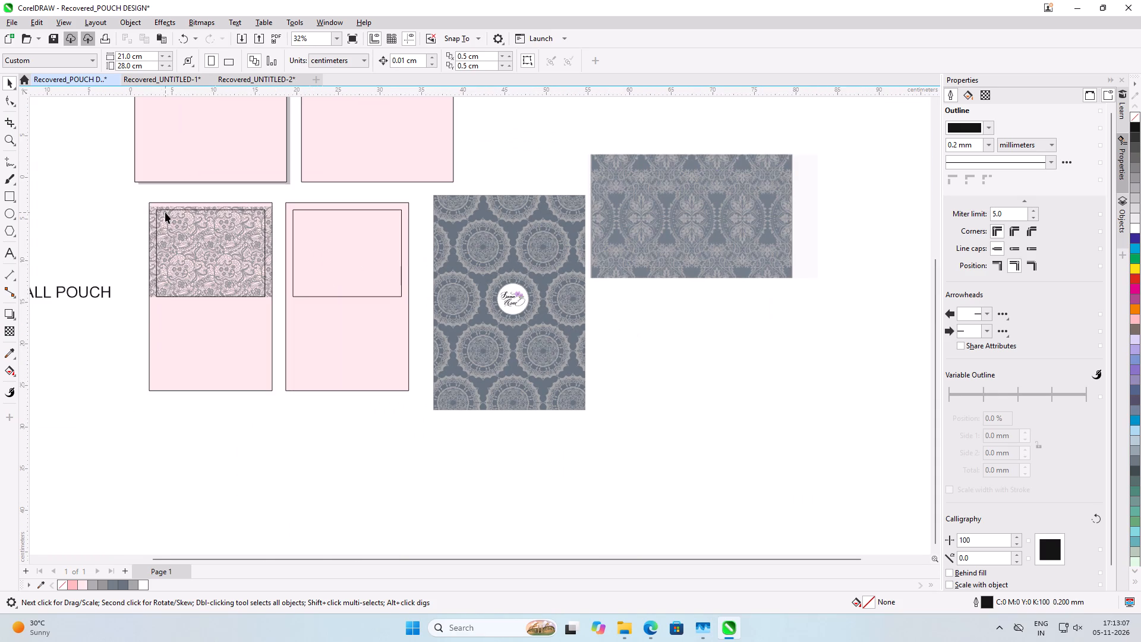
pyautogui.scroll(-2, 570, 486)
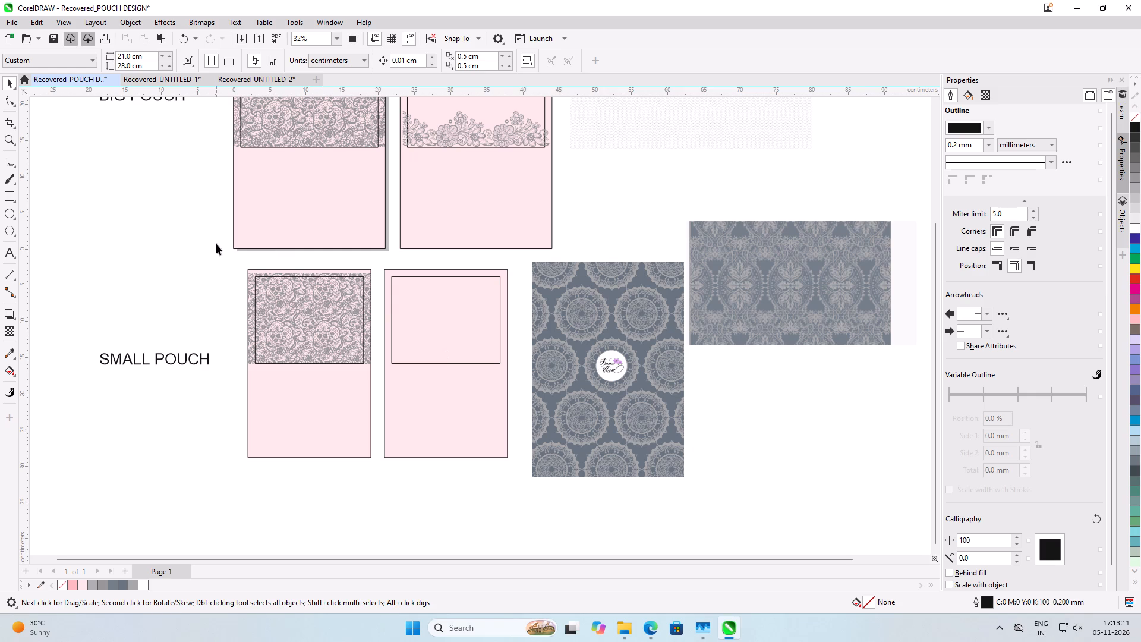
pyautogui.scroll(1, 216, 244)
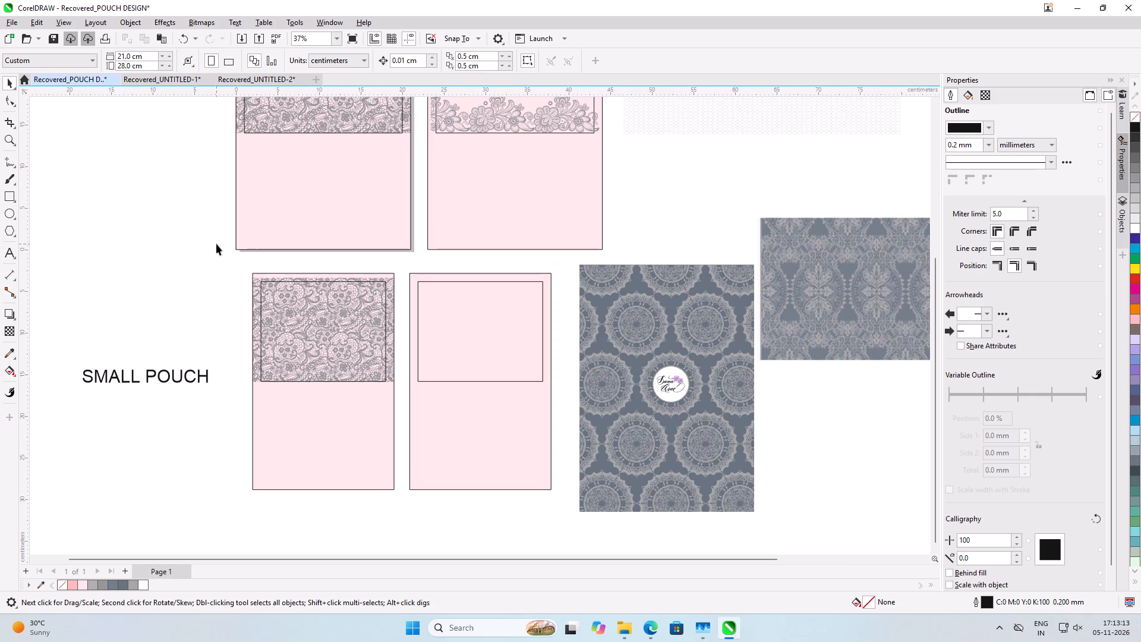
# Save the drawing as POUCH DESIGN in the Documents folder, dropping the Recovered_ prefix from its name.
pyautogui.hotkey('ctrl', 's')
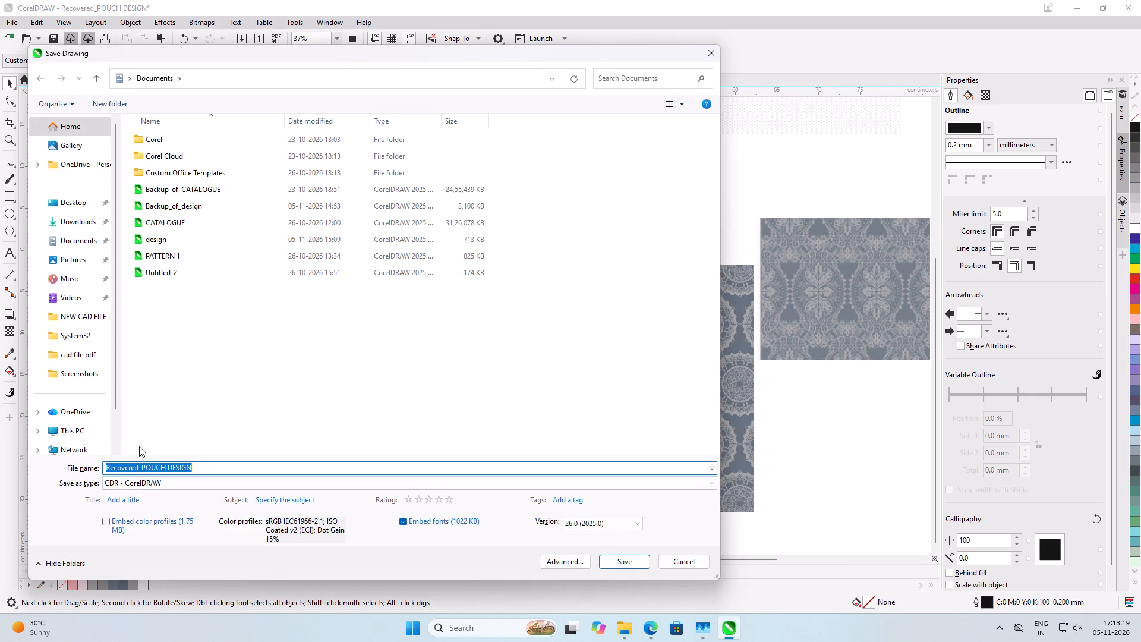
pyautogui.moveTo(140, 465); pyautogui.dragTo(73, 460)
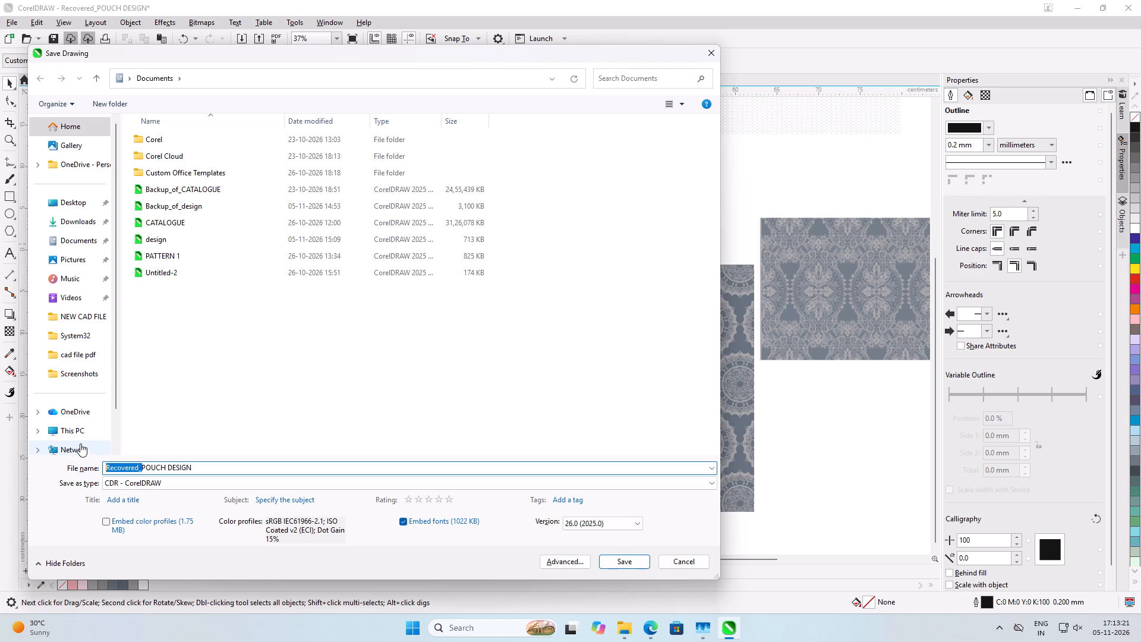
pyautogui.press('BackSpace')
pyautogui.press('Return')
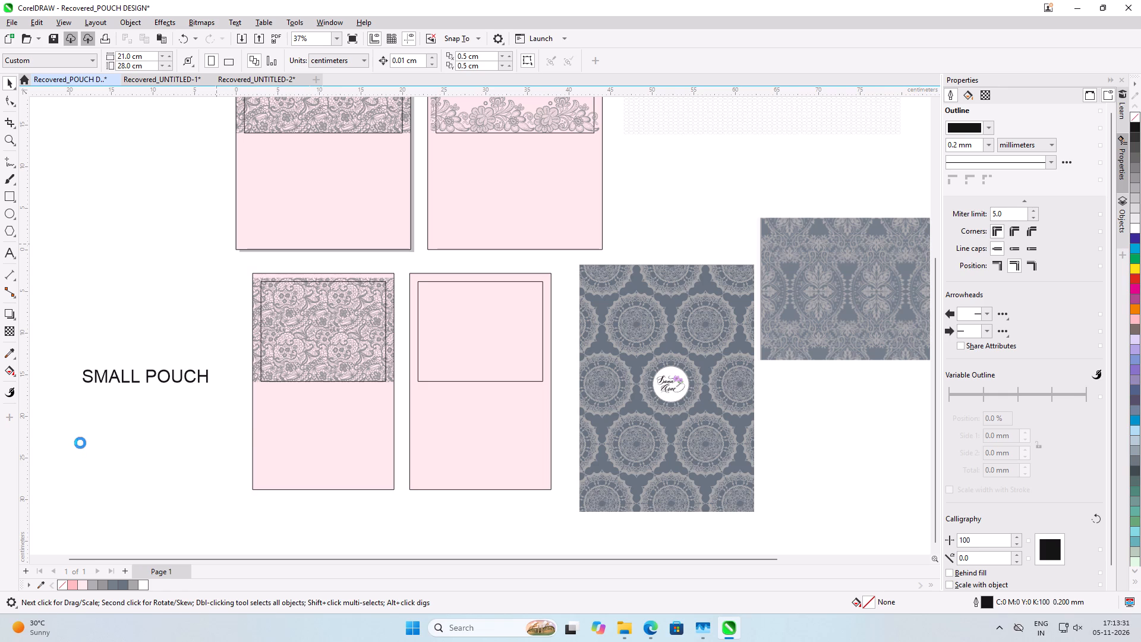
pyautogui.click(704, 481)
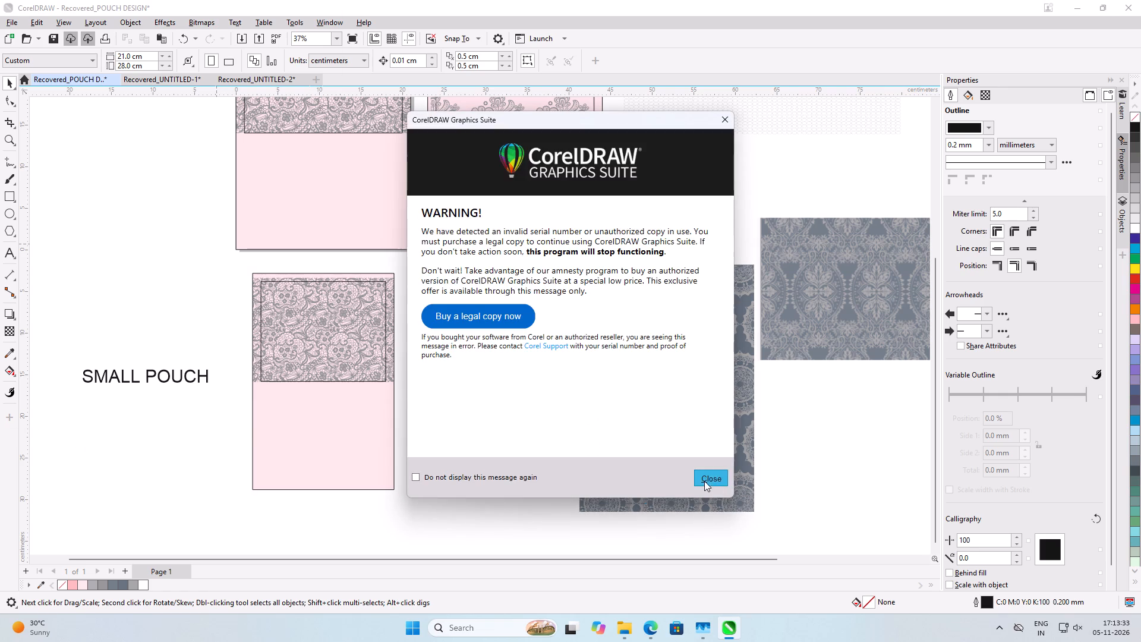
pyautogui.click(865, 457)
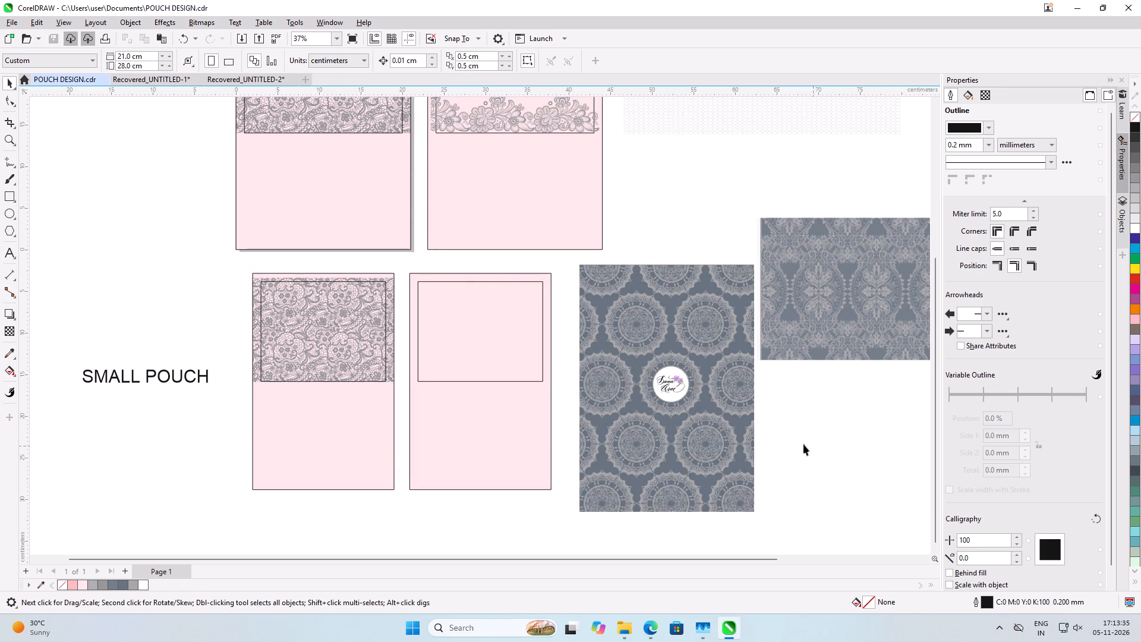
# Scale the circle and the logo group together about their centre until the circle is about 4.9 cm in diameter.
pyautogui.scroll(2, 729, 412)
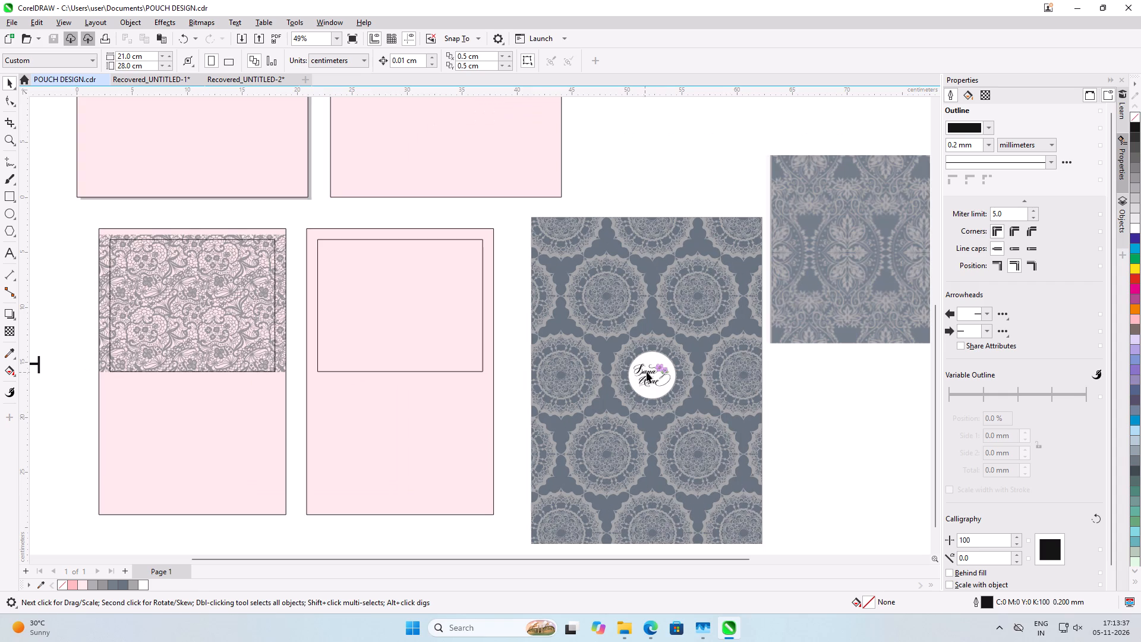
pyautogui.click(648, 369)
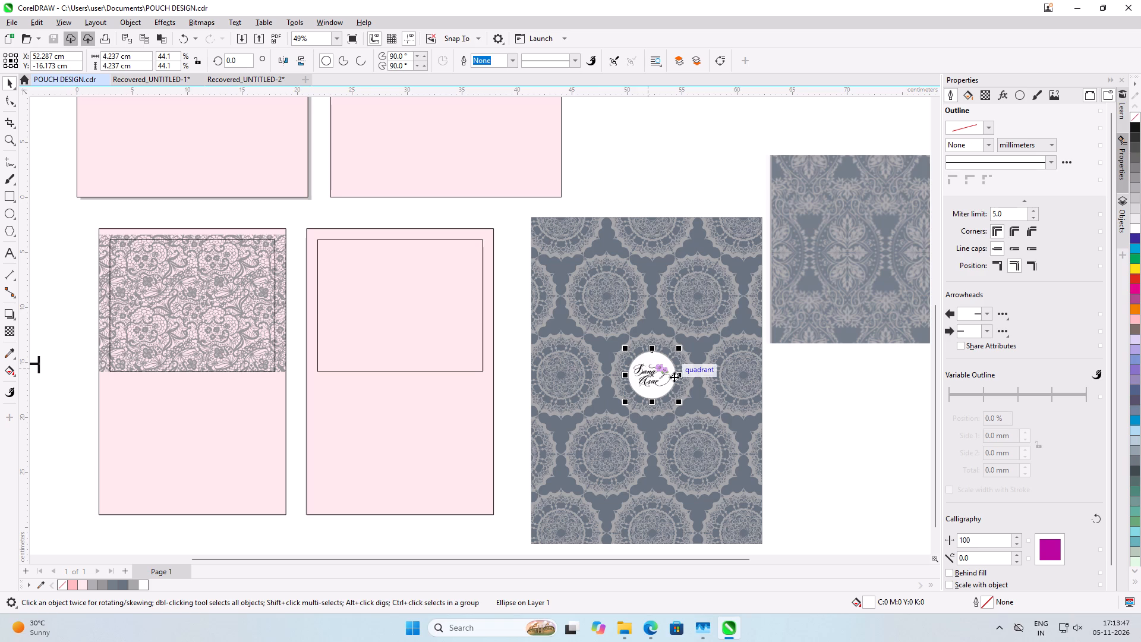
pyautogui.scroll(11, 674, 377)
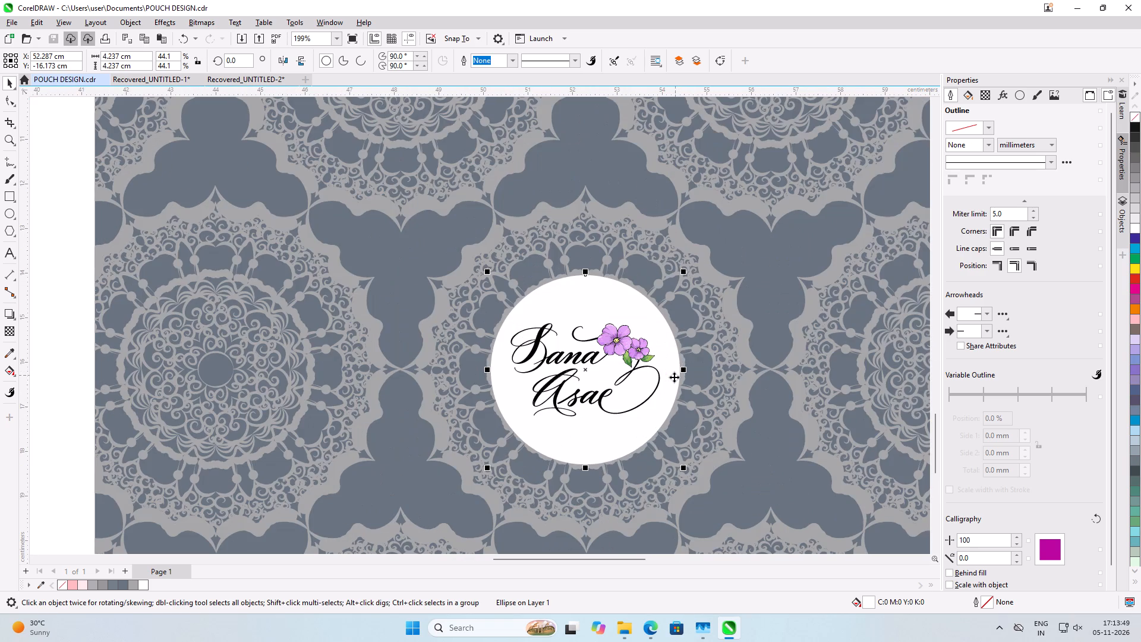
pyautogui.click(639, 350)
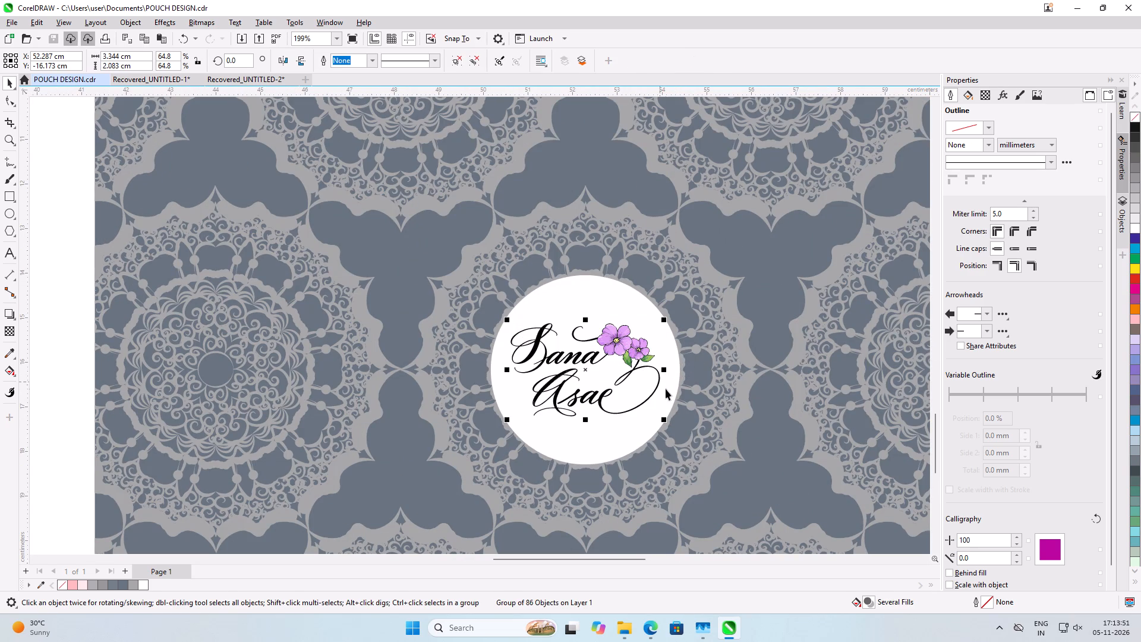
pyautogui.keyDown('shift'); pyautogui.click(667, 390); pyautogui.keyUp('shift')
pyautogui.moveTo(685, 470); pyautogui.dragTo(704, 492)
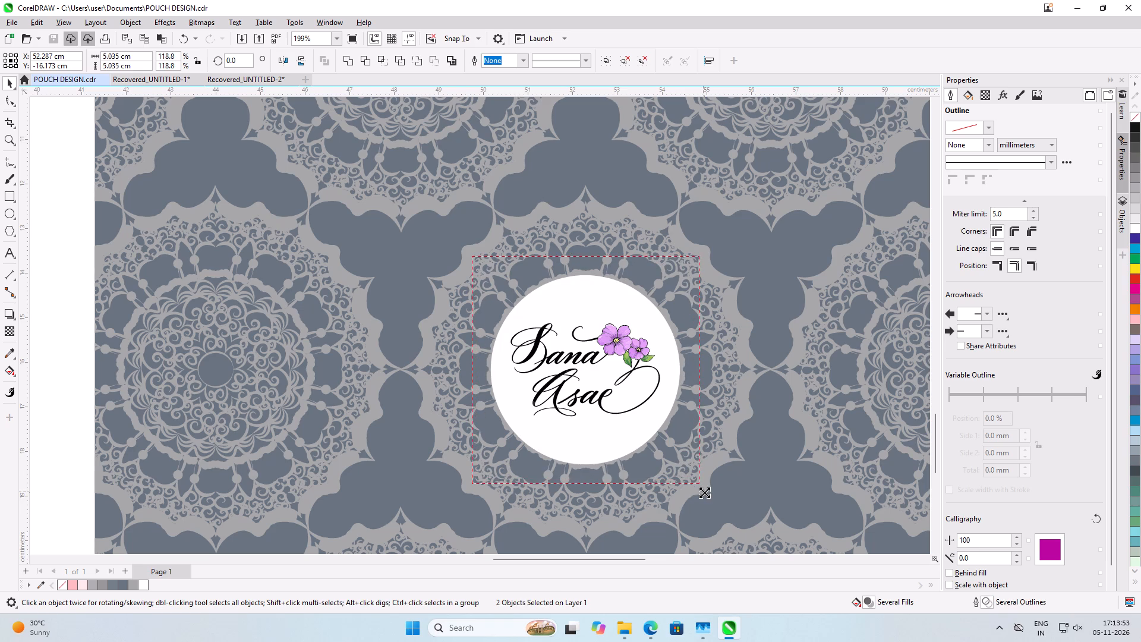
pyautogui.moveTo(704, 492); pyautogui.dragTo(710, 499)
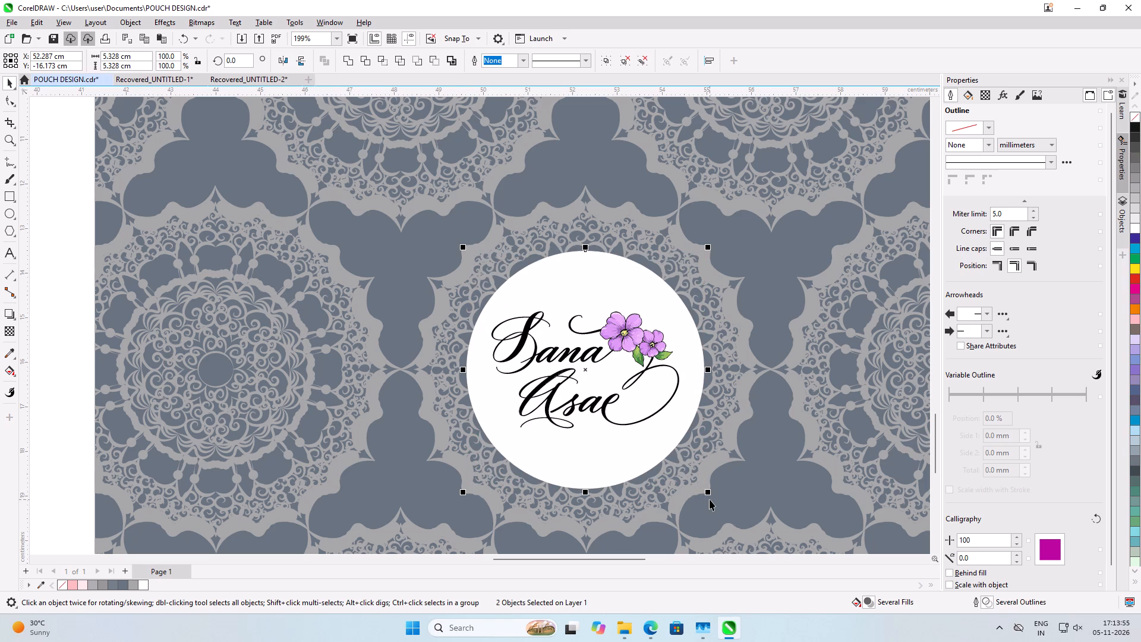
pyautogui.keyDown('shift'); pyautogui.moveTo(709, 496); pyautogui.dragTo(714, 506); pyautogui.keyUp('shift')
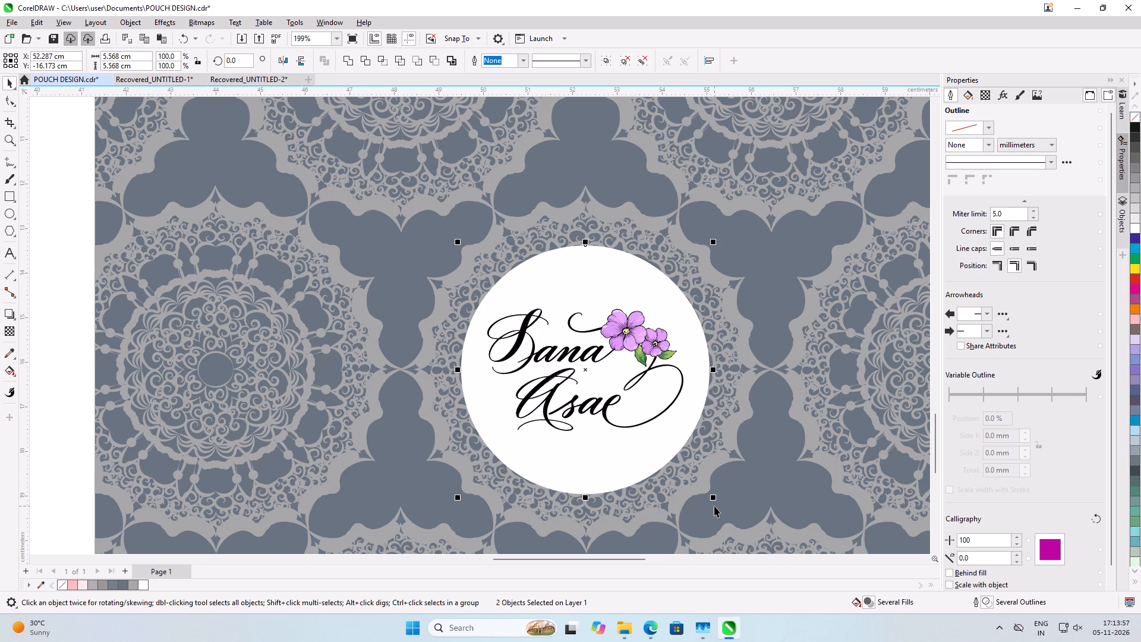
pyautogui.keyDown('shift'); pyautogui.moveTo(714, 501); pyautogui.dragTo(712, 486); pyautogui.keyUp('shift')
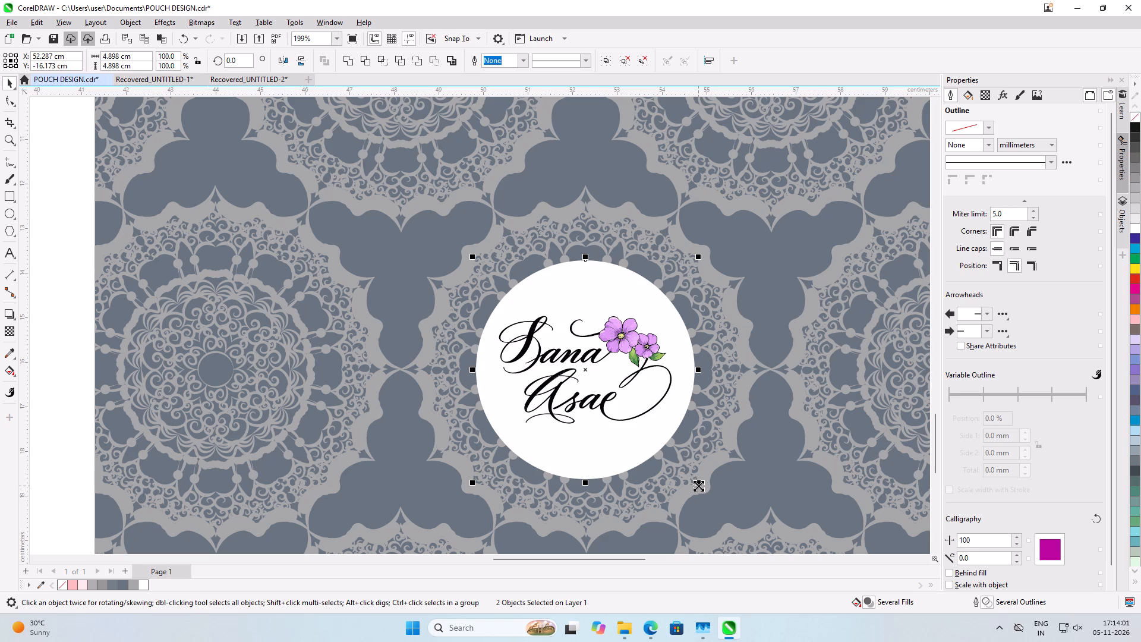
pyautogui.scroll(-7, 362, 298)
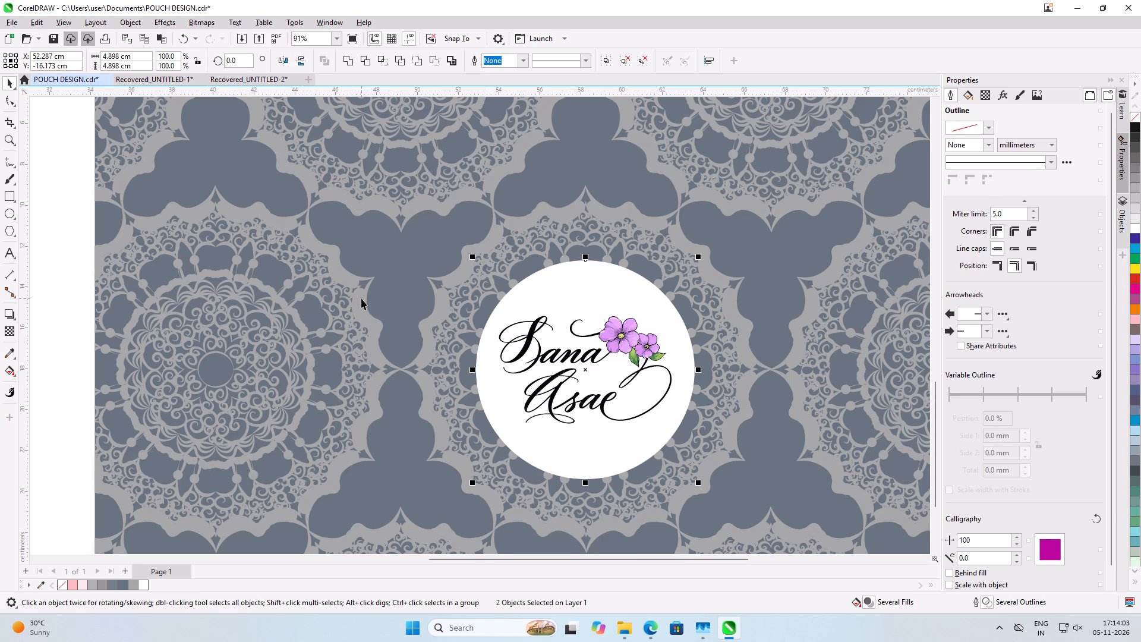
pyautogui.click(713, 414)
# Fill the circle behind the logo with the pattern background's slate grey, C56 M40 Y31 K23.
pyautogui.scroll(3, 403, 289)
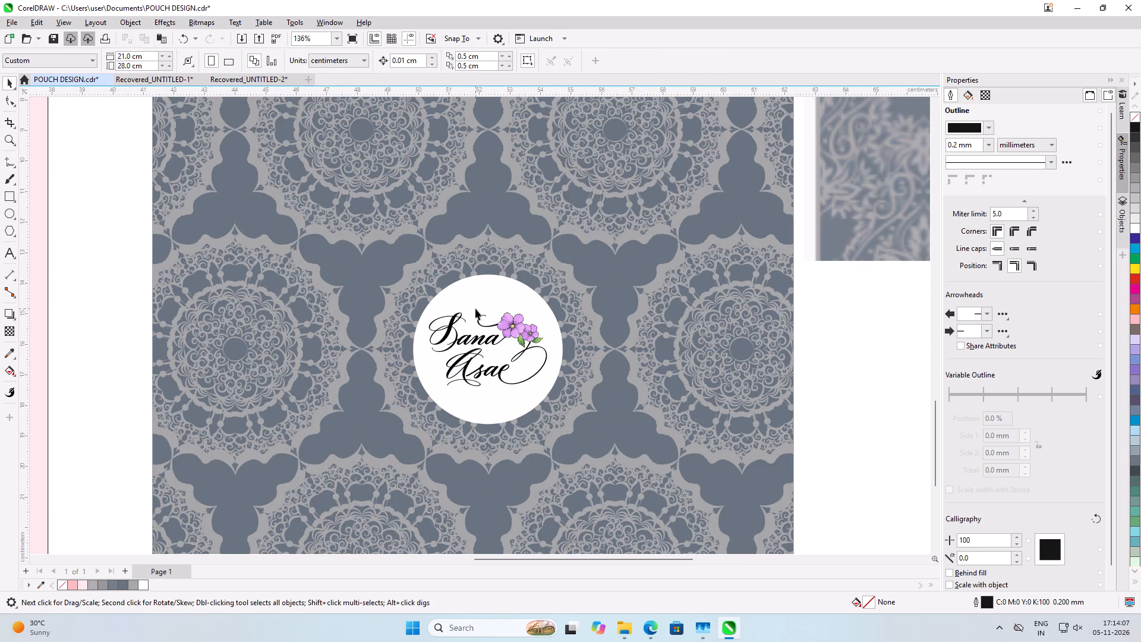
pyautogui.scroll(-3, 475, 309)
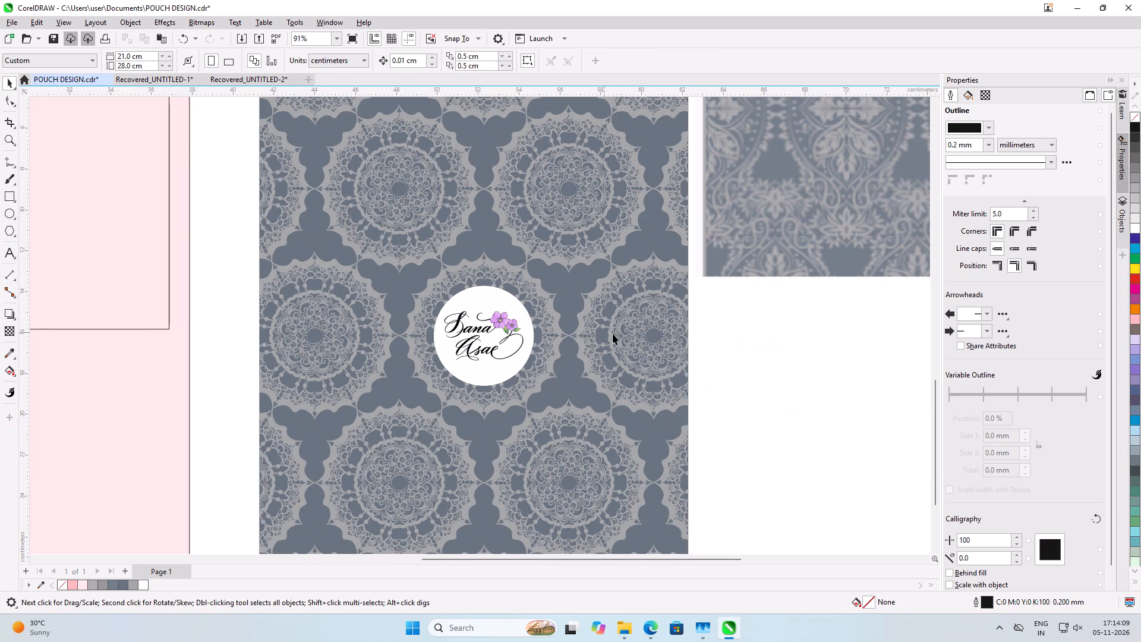
pyautogui.click(754, 333)
pyautogui.scroll(3, 439, 322)
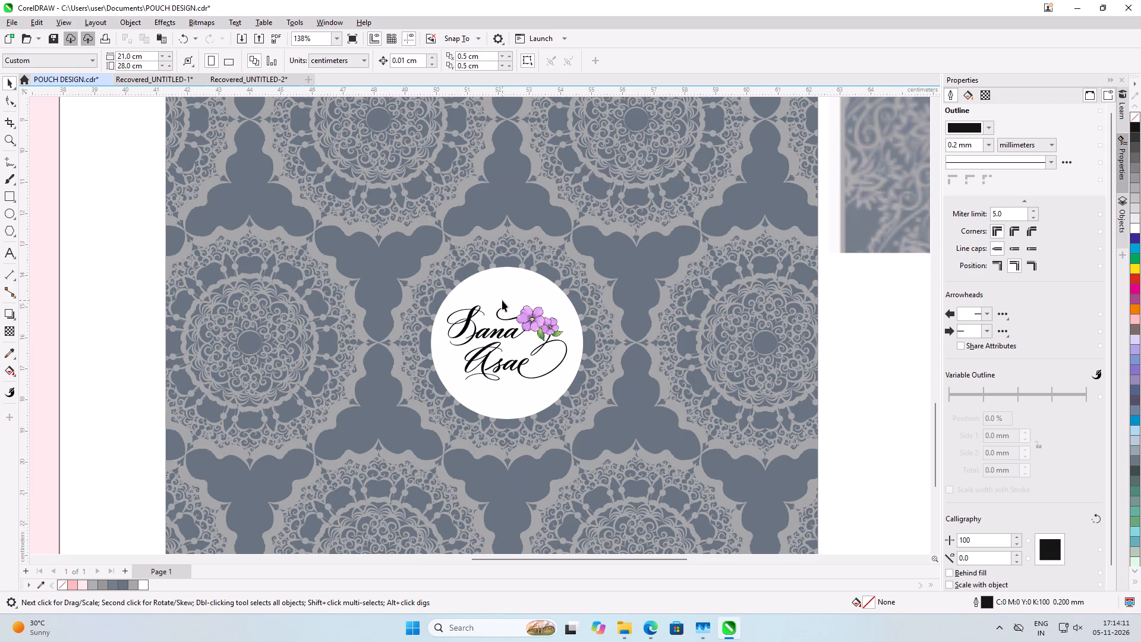
pyautogui.click(502, 300)
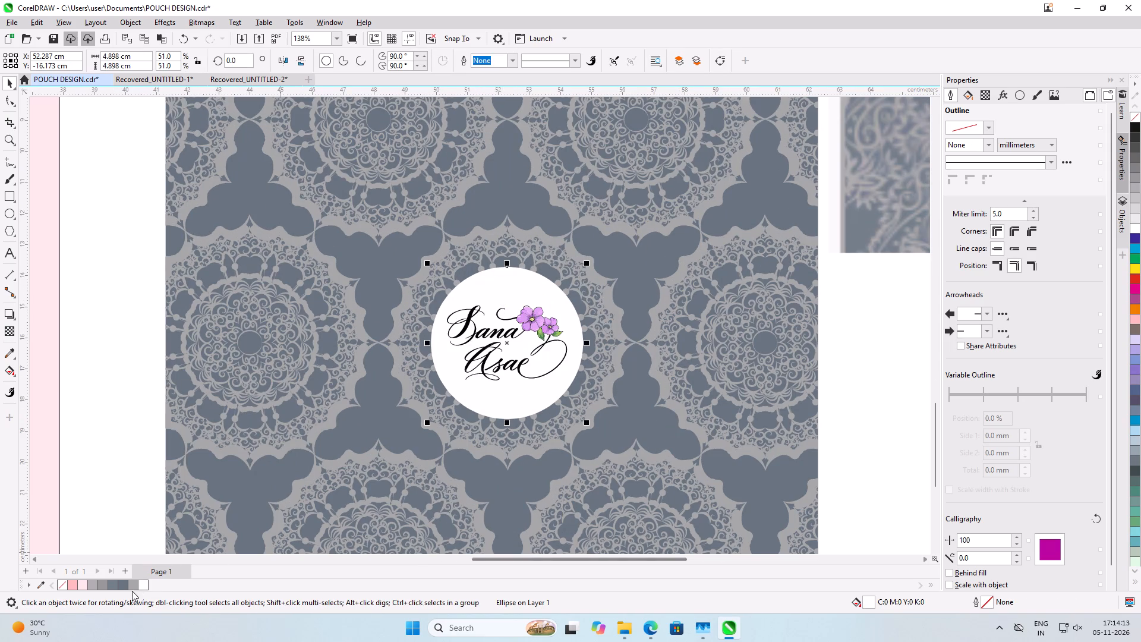
pyautogui.click(121, 587)
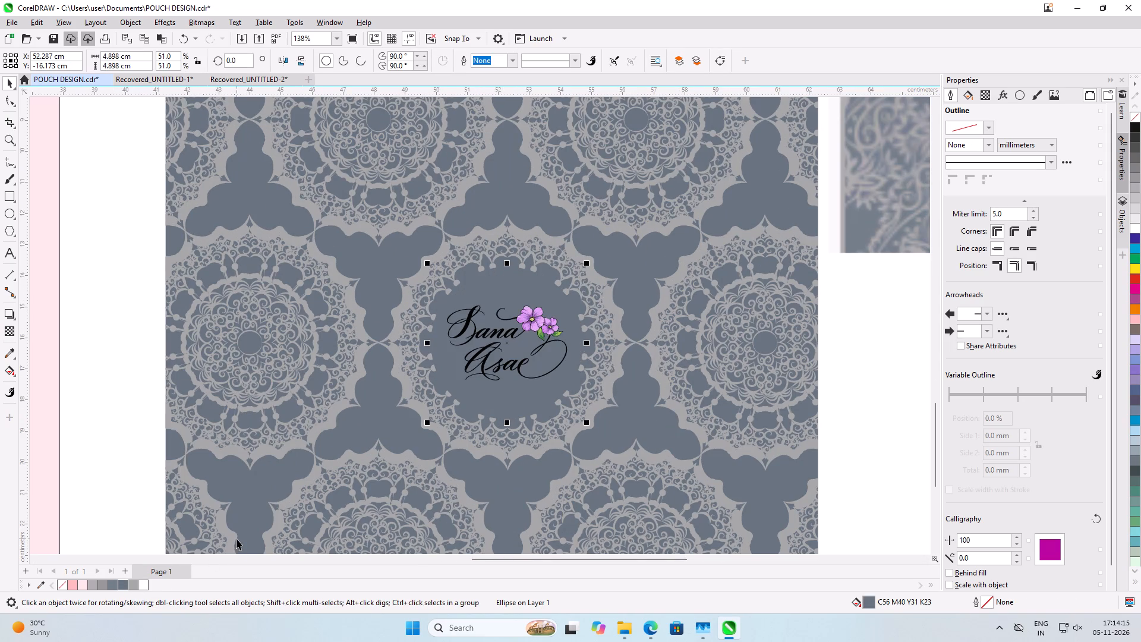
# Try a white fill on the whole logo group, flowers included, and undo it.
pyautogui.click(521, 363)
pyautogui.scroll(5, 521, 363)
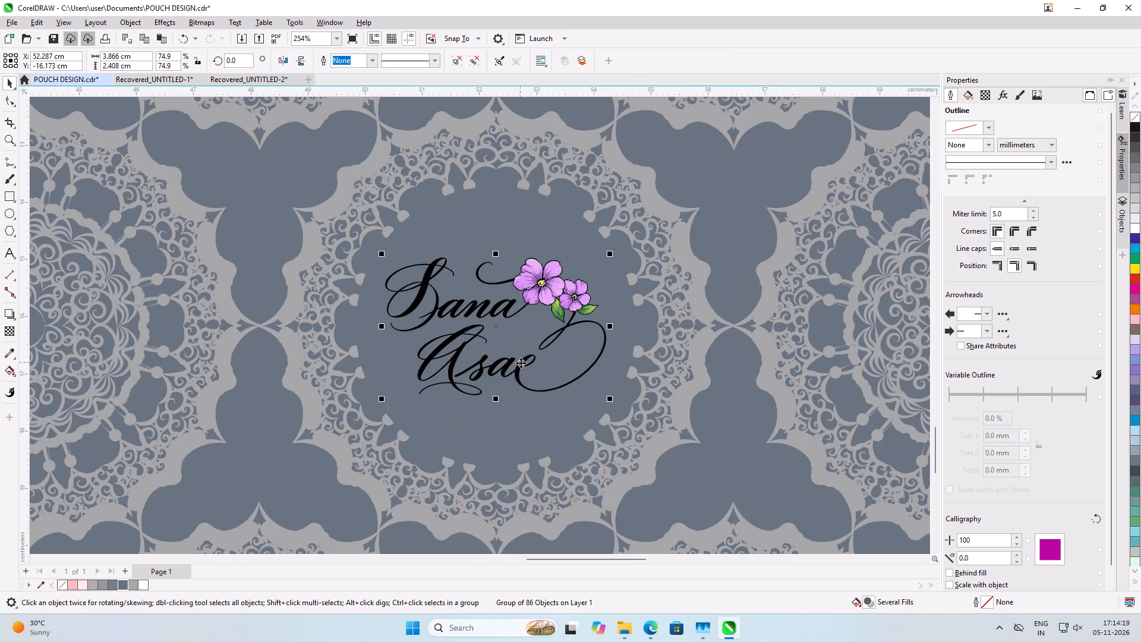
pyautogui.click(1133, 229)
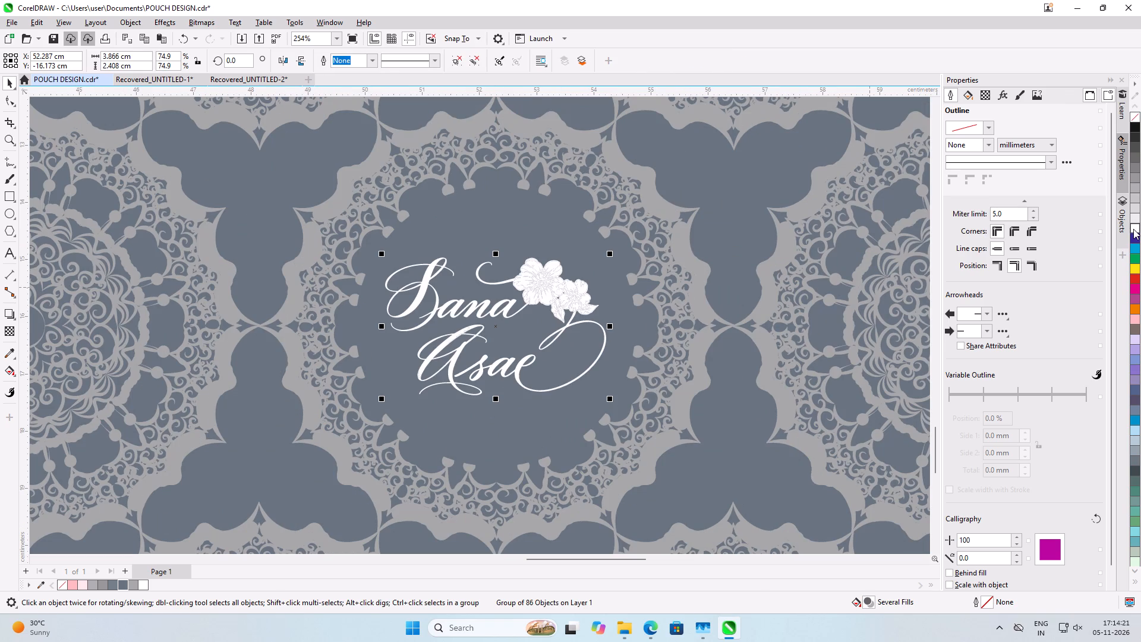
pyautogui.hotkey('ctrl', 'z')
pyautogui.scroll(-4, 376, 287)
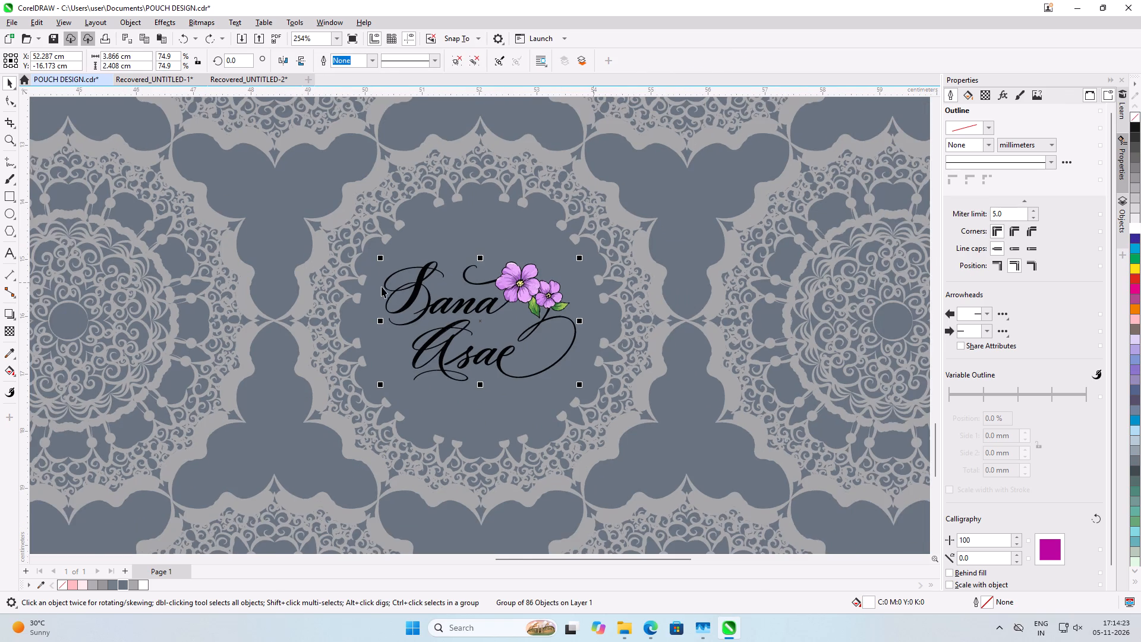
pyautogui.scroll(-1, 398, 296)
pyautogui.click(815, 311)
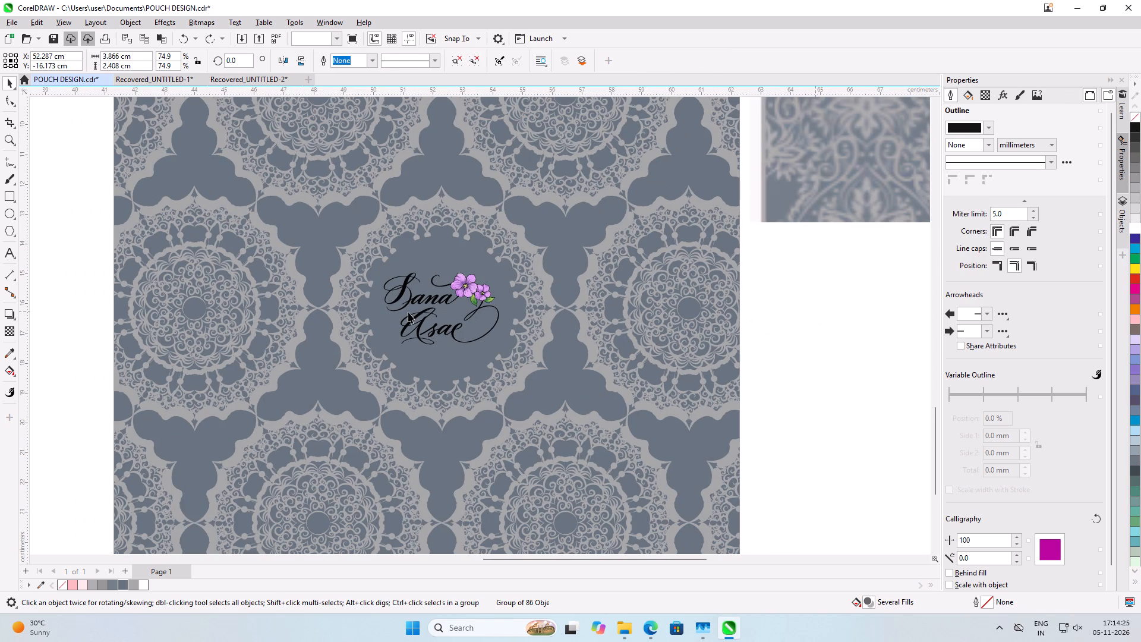
# Ungroup the floral calligraphy logo completely into its separate objects.
pyautogui.scroll(5, 408, 312)
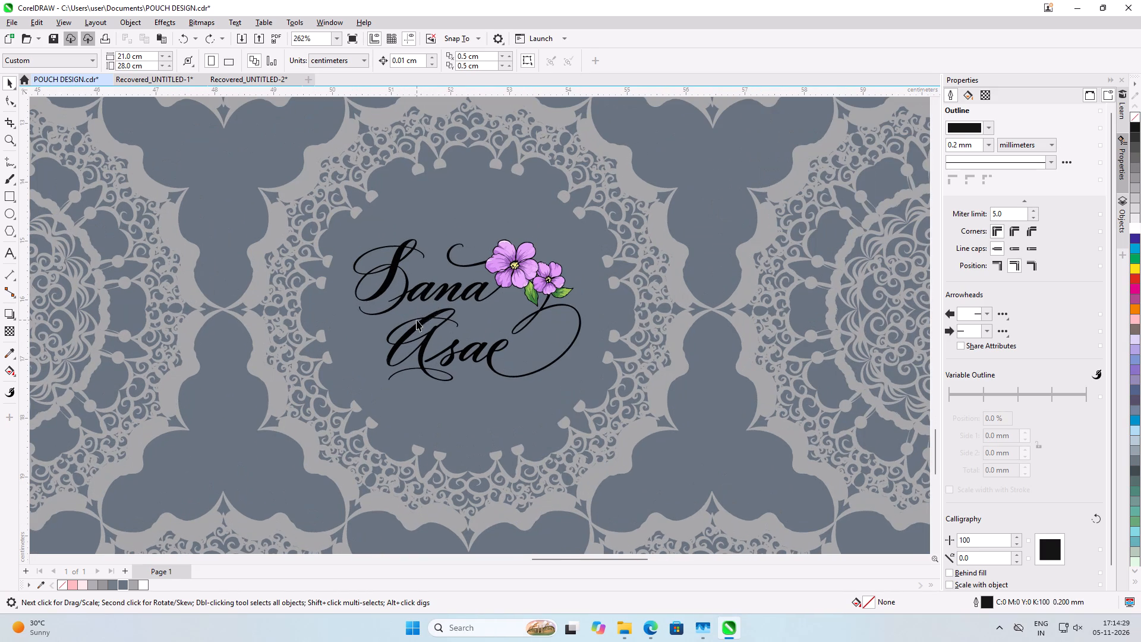
pyautogui.scroll(-4, 417, 320)
pyautogui.scroll(2, 417, 320)
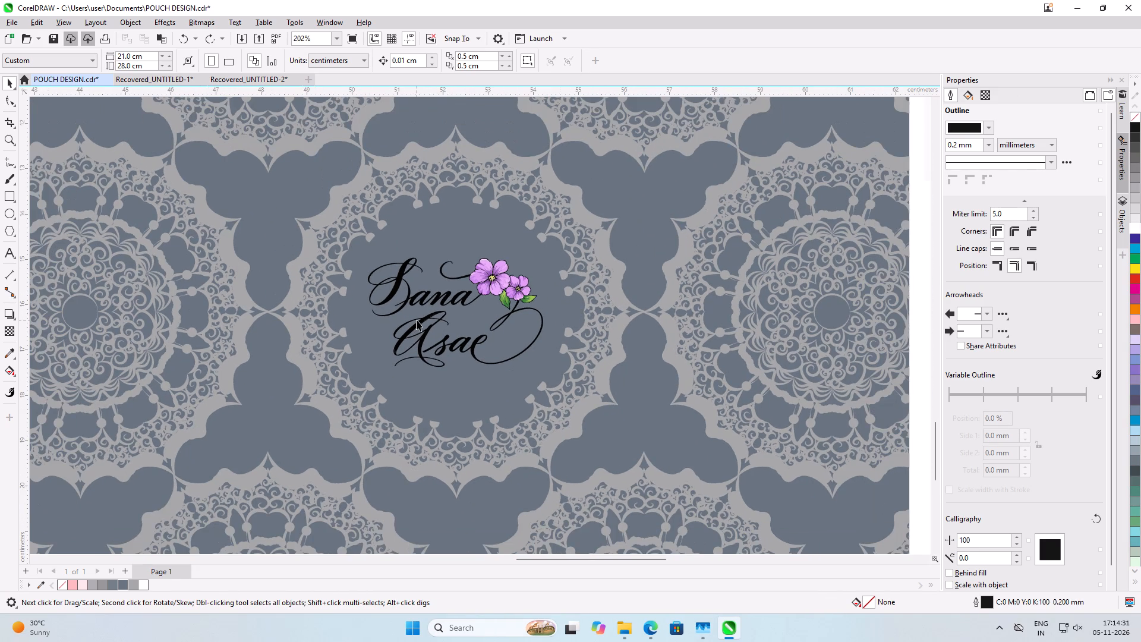
pyautogui.scroll(2, 417, 320)
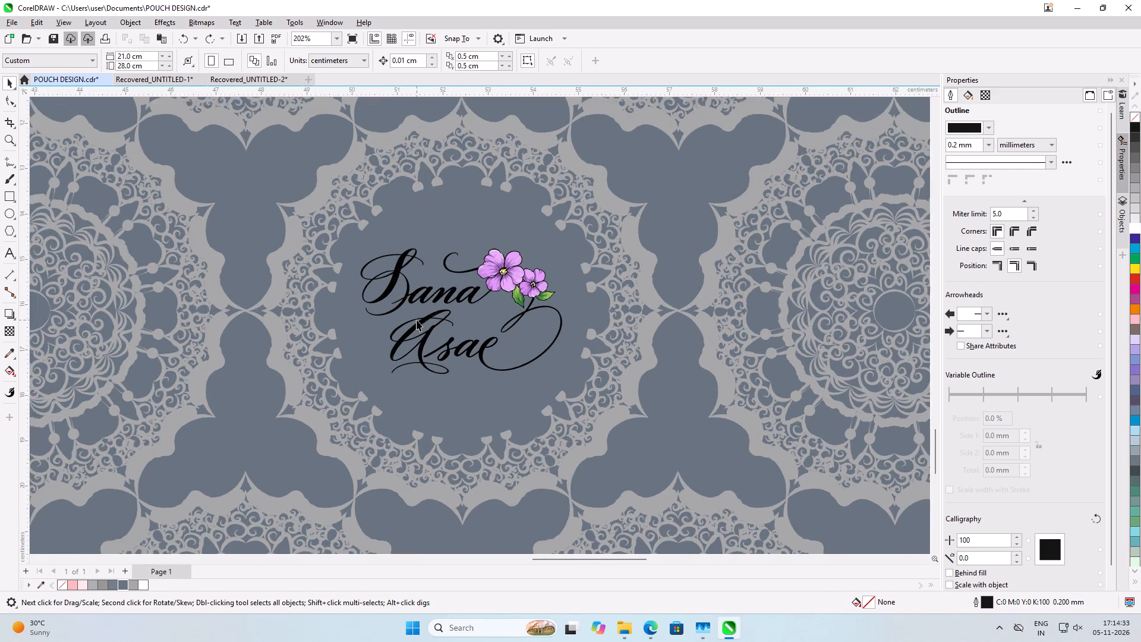
pyautogui.scroll(2, 417, 320)
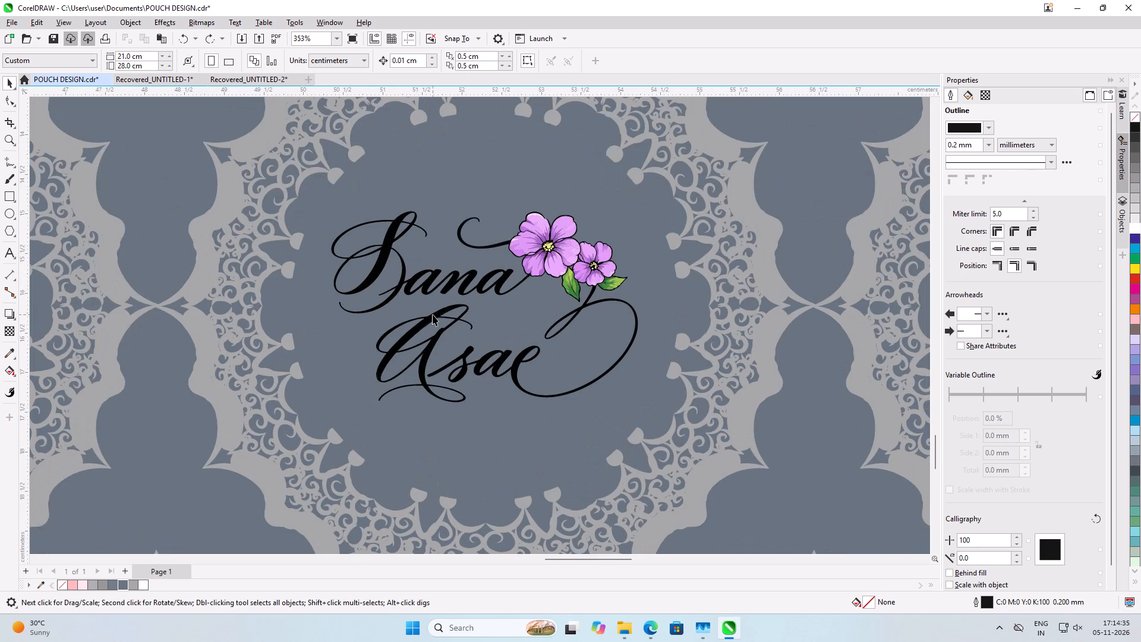
pyautogui.click(433, 314)
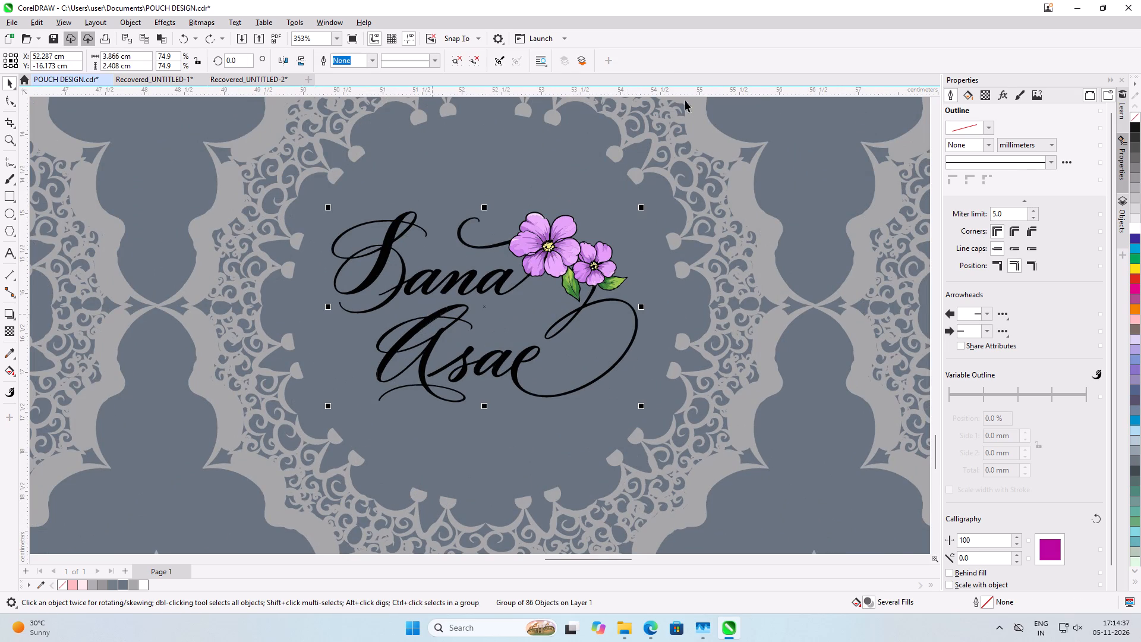
pyautogui.click(477, 64)
pyautogui.click(521, 129)
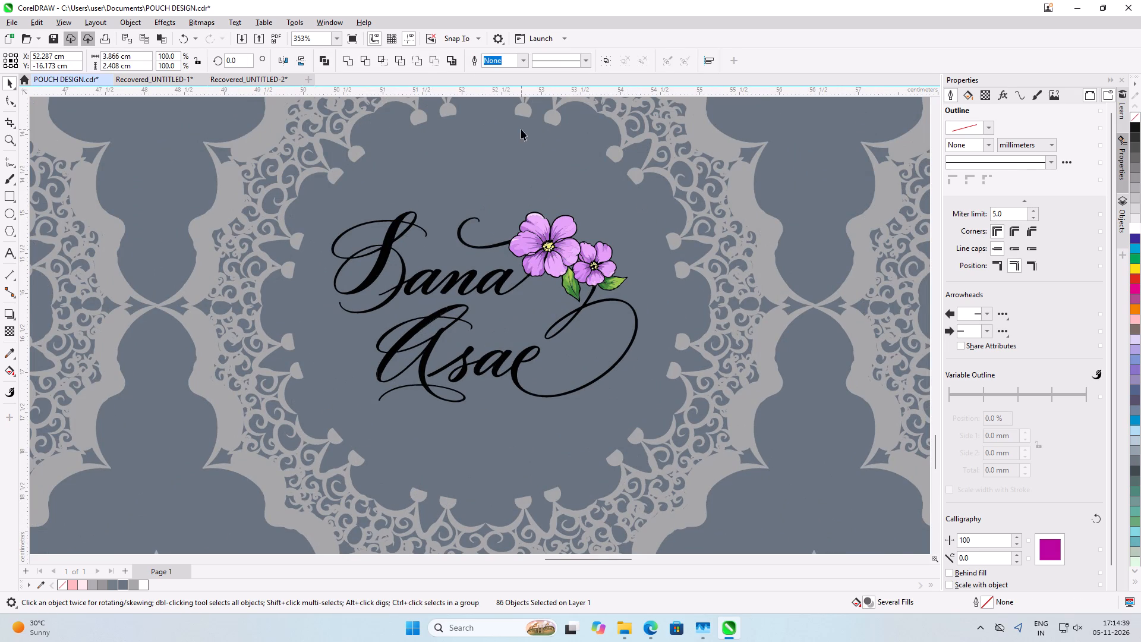
# Fill the logo's black curves with white: both calligraphy words, the flourish with the flower outlines, and the pieces of the lower initial.
pyautogui.click(480, 285)
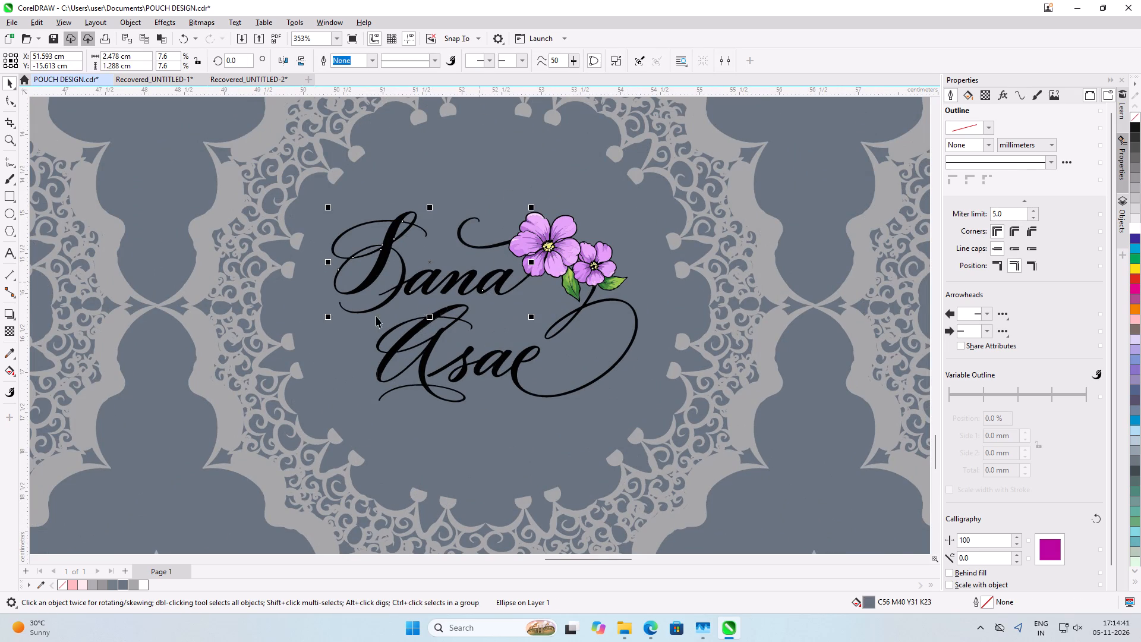
pyautogui.click(1133, 229)
pyautogui.click(483, 247)
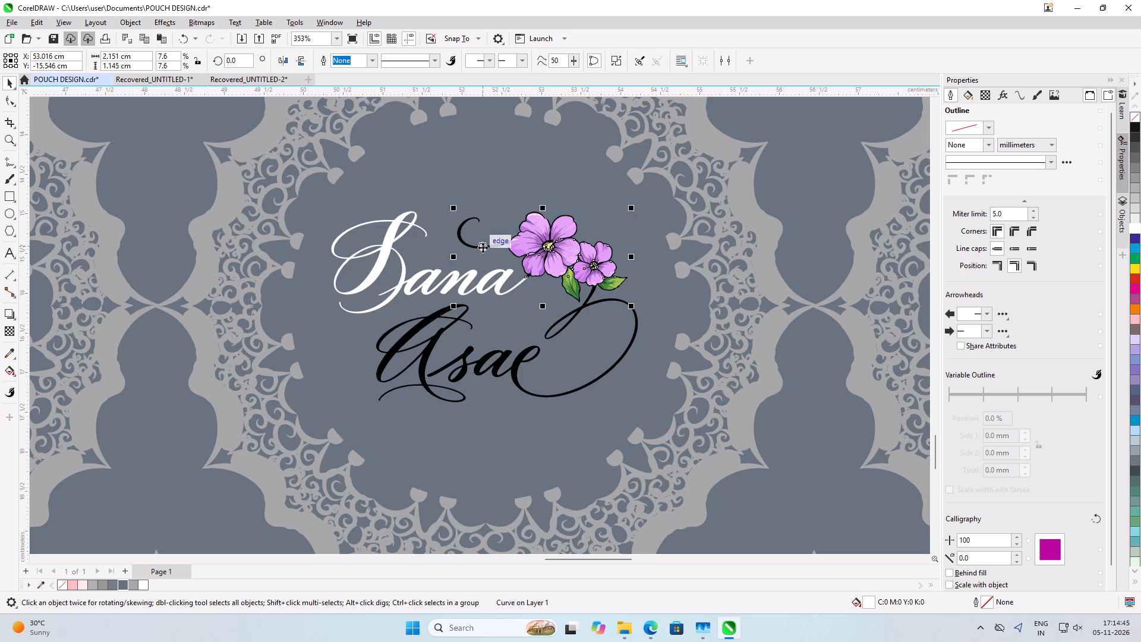
pyautogui.click(1131, 229)
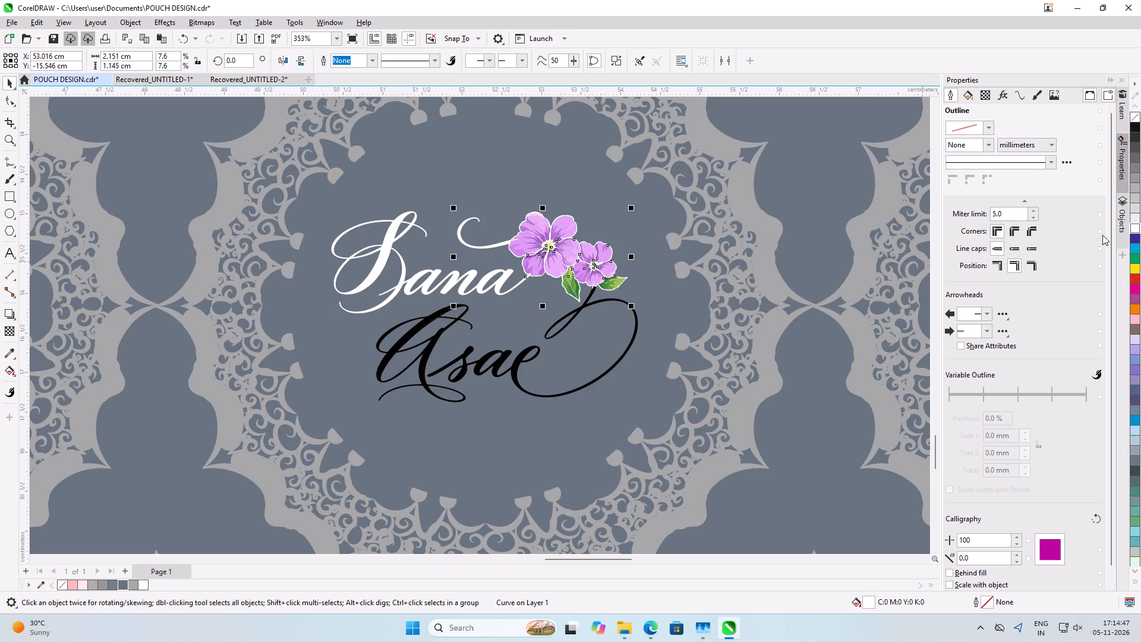
pyautogui.click(586, 307)
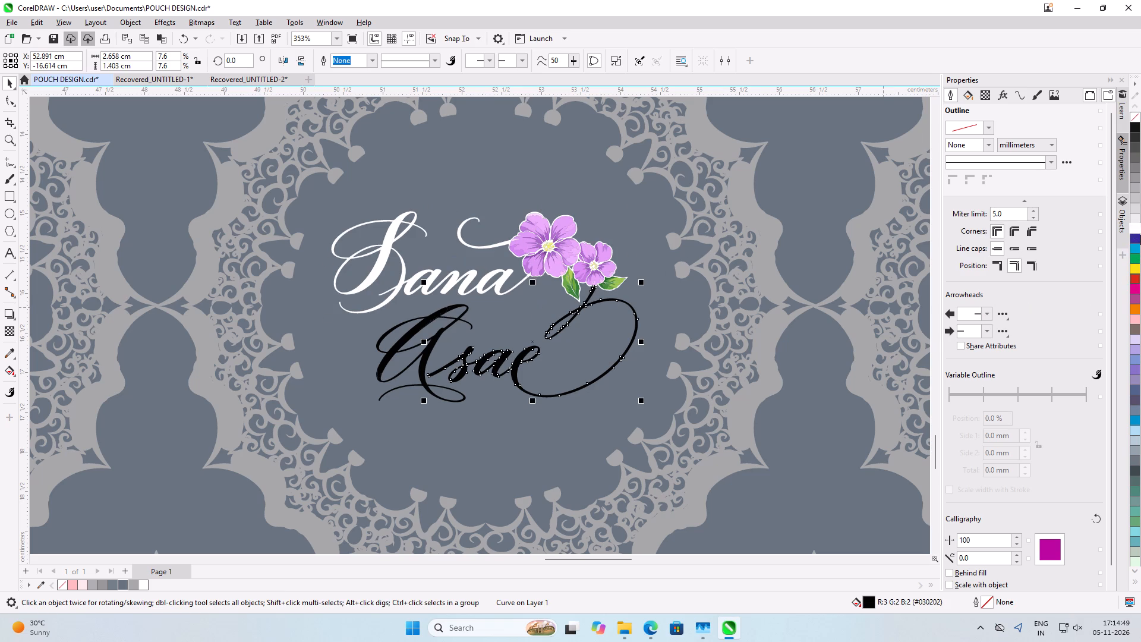
pyautogui.click(1133, 228)
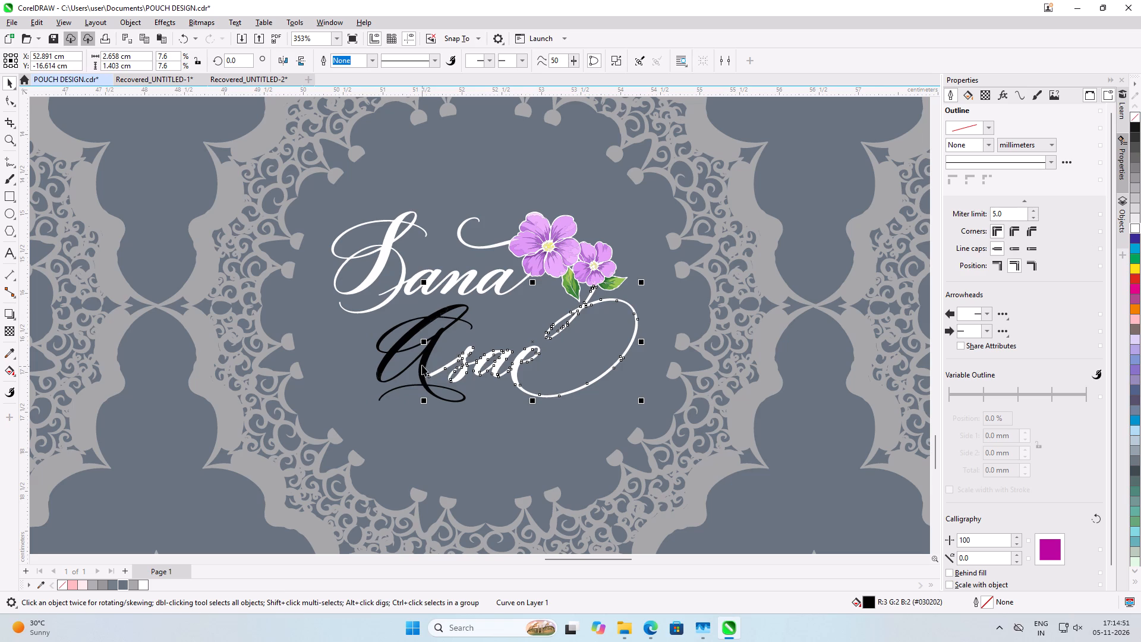
pyautogui.click(422, 364)
pyautogui.click(1139, 228)
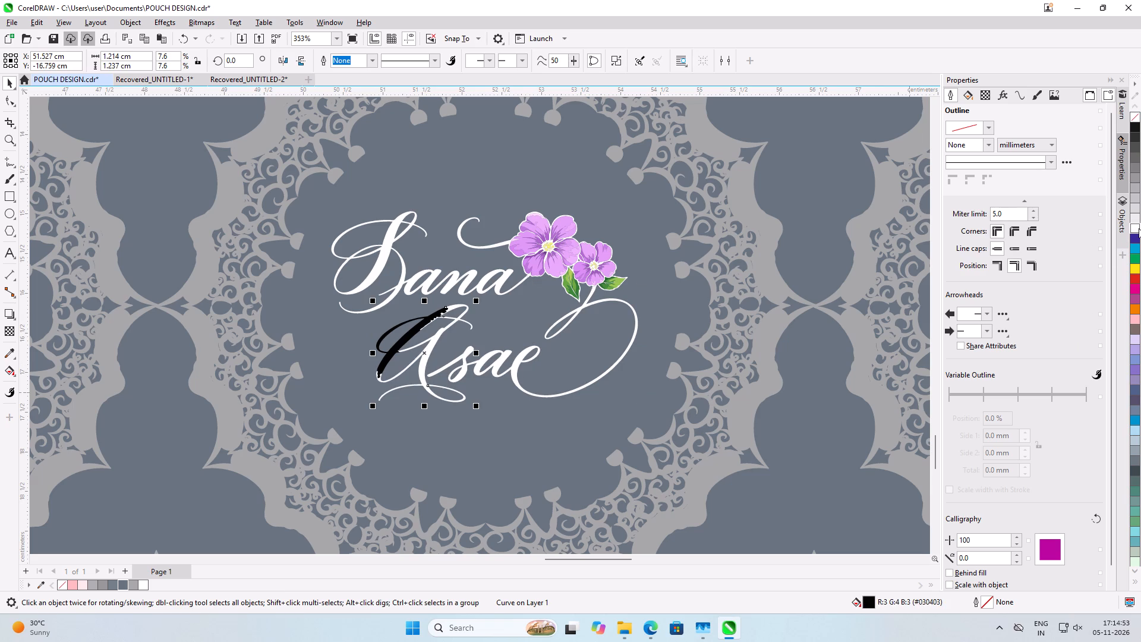
pyautogui.click(412, 333)
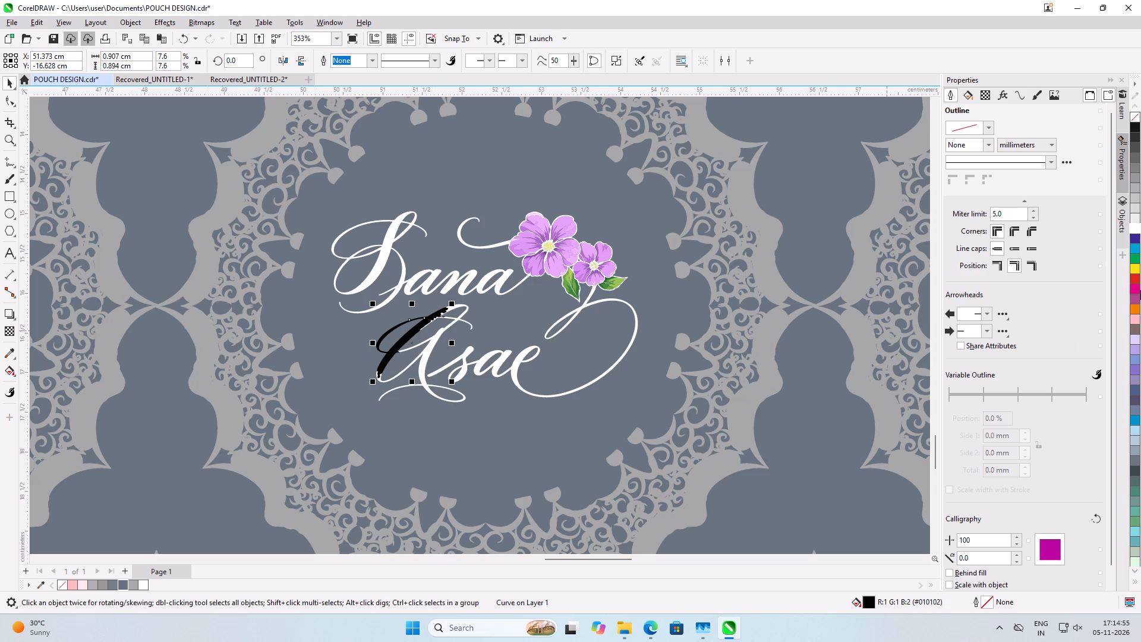
pyautogui.click(1132, 231)
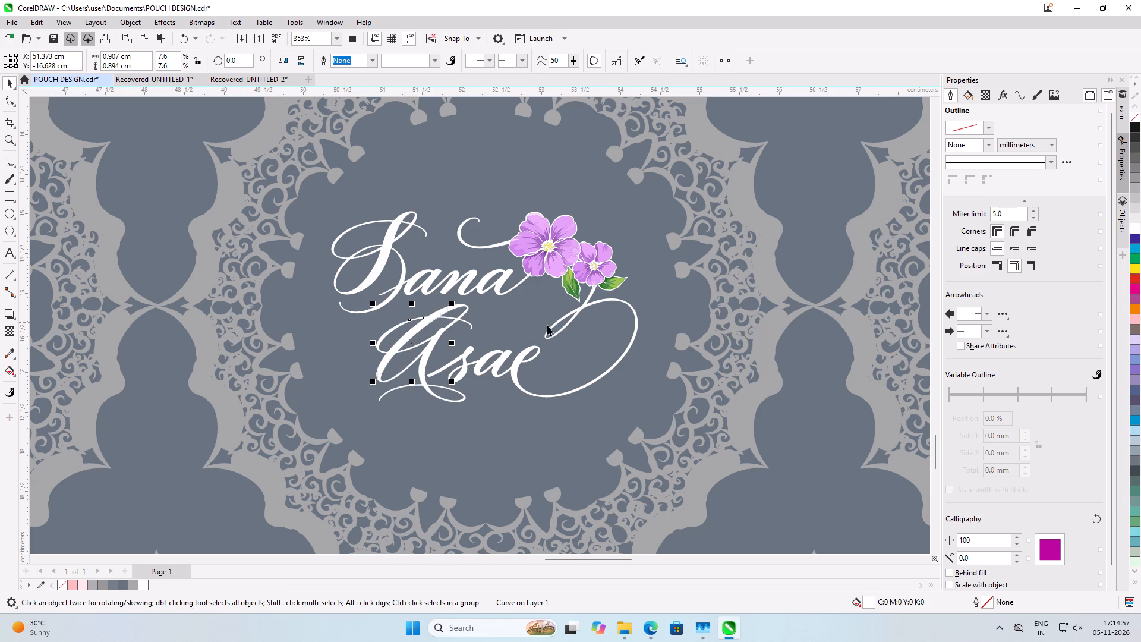
# Combine the two overlapping curves of the lower word's initial into one, after trying a weld and undoing it.
pyautogui.scroll(10, 454, 335)
pyautogui.keyDown('shift'); pyautogui.click(464, 270); pyautogui.keyUp('shift')
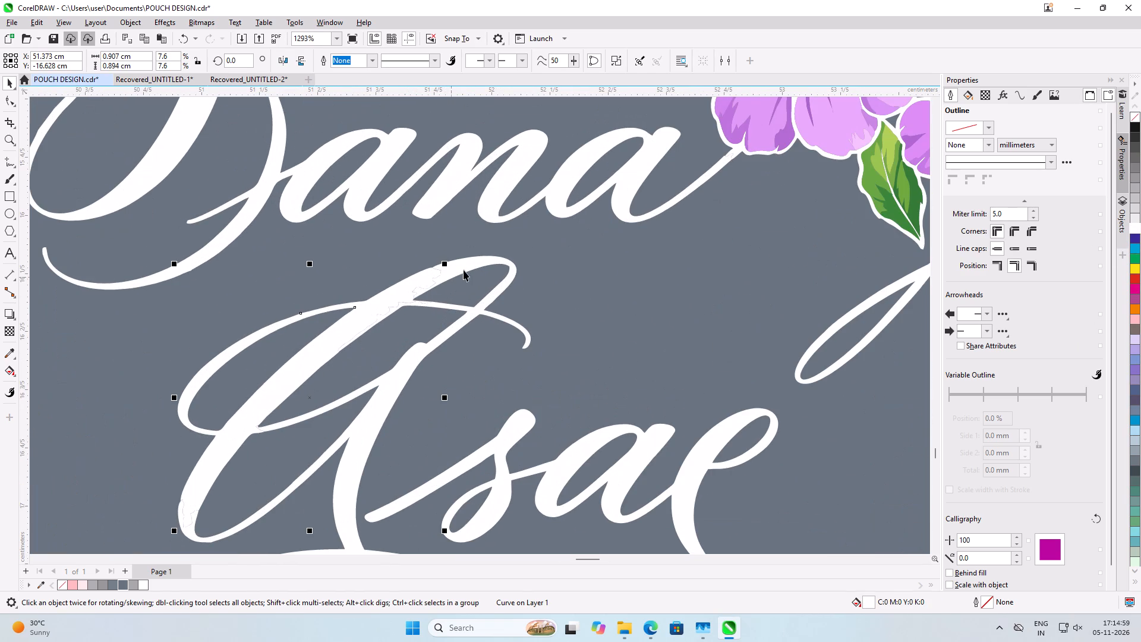
pyautogui.click(352, 64)
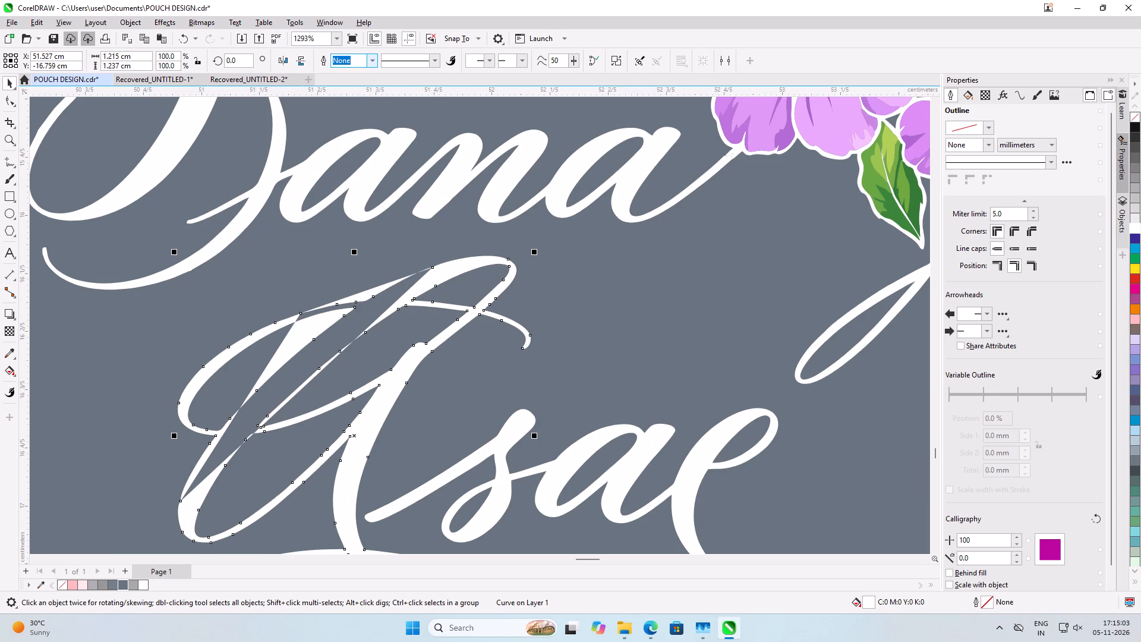
pyautogui.hotkey('ctrl', 'z')
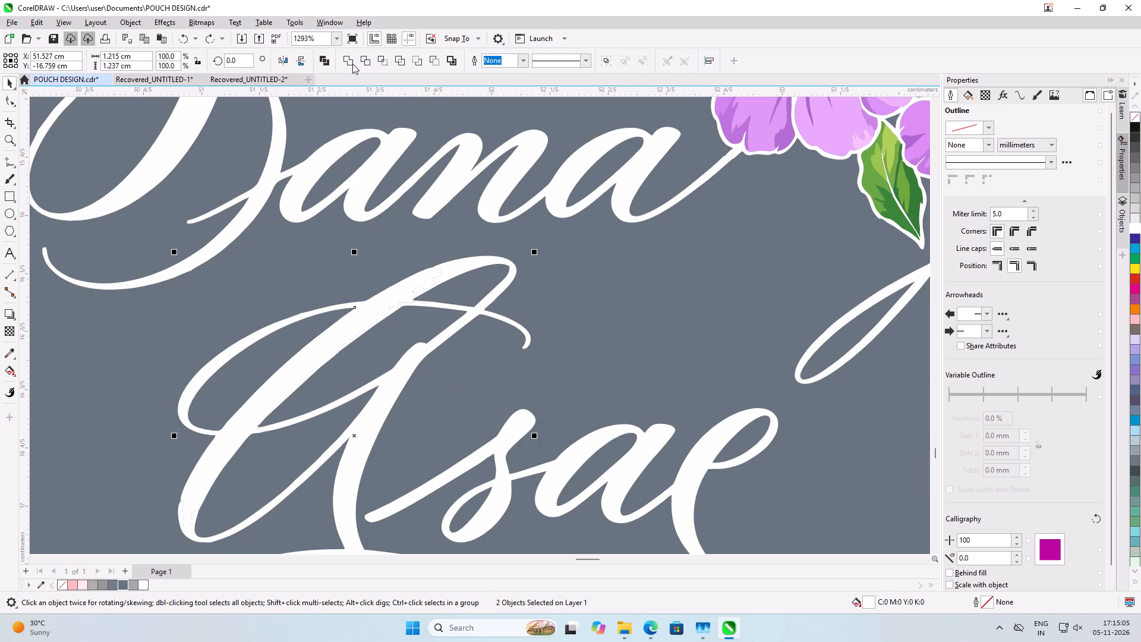
pyautogui.click(329, 65)
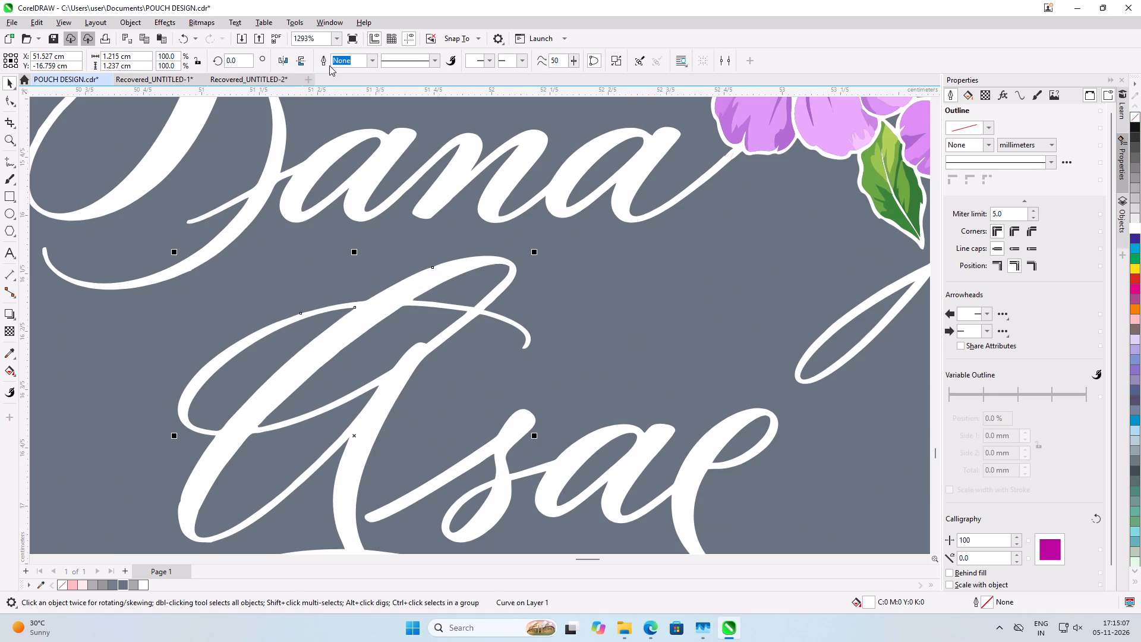
# Examine the white lettering of both words and the flourish up close, checking which curves form each part.
pyautogui.scroll(-5, 388, 167)
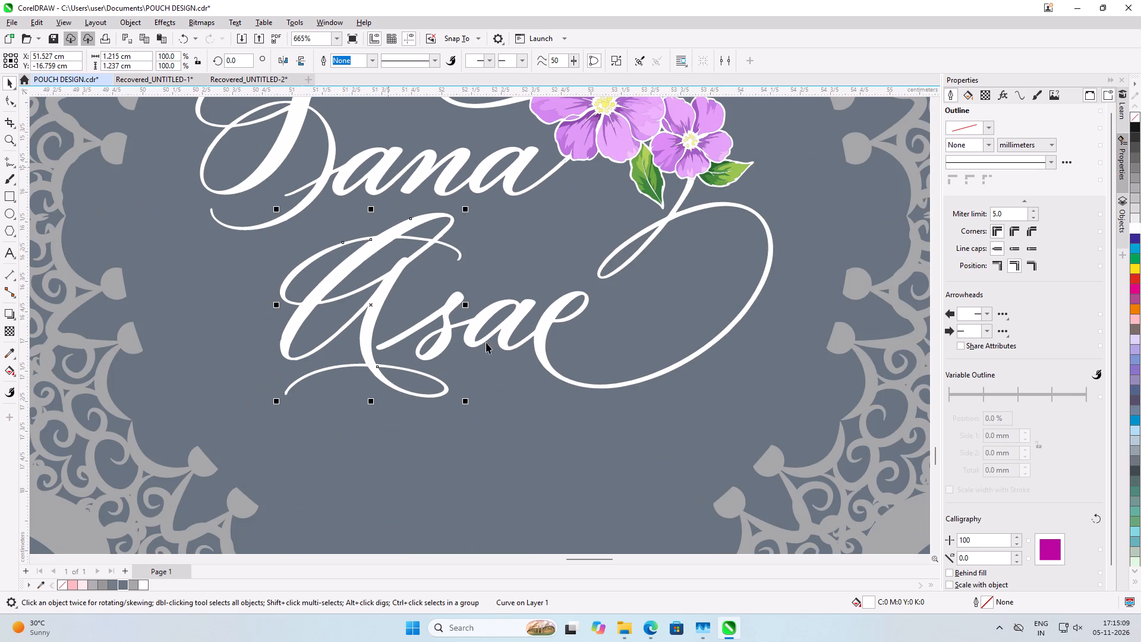
pyautogui.click(554, 418)
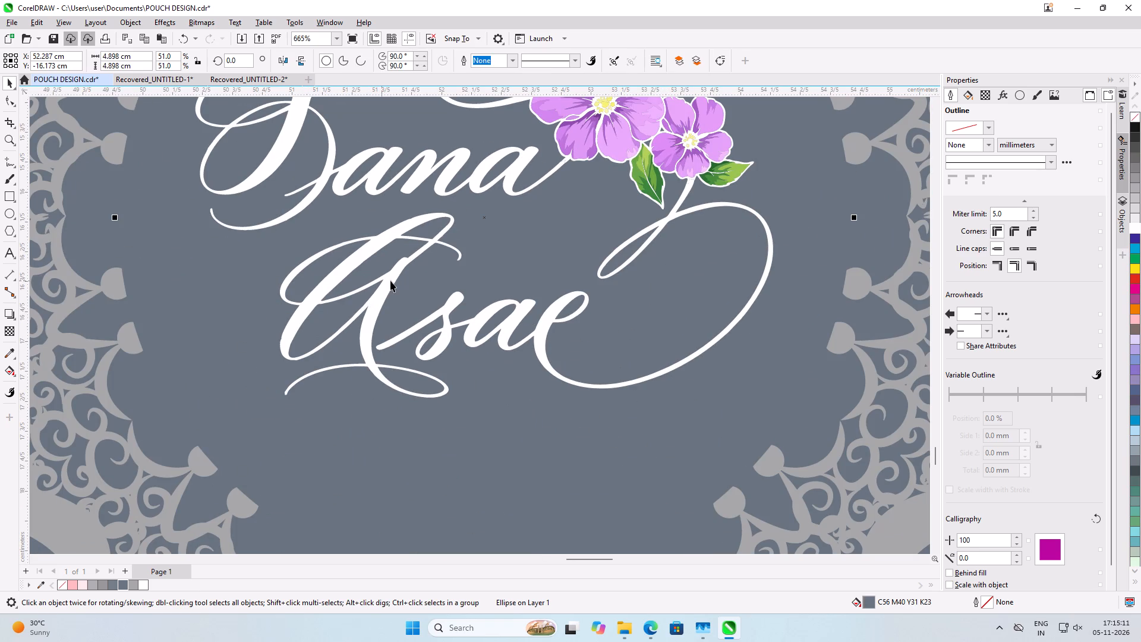
pyautogui.click(390, 281)
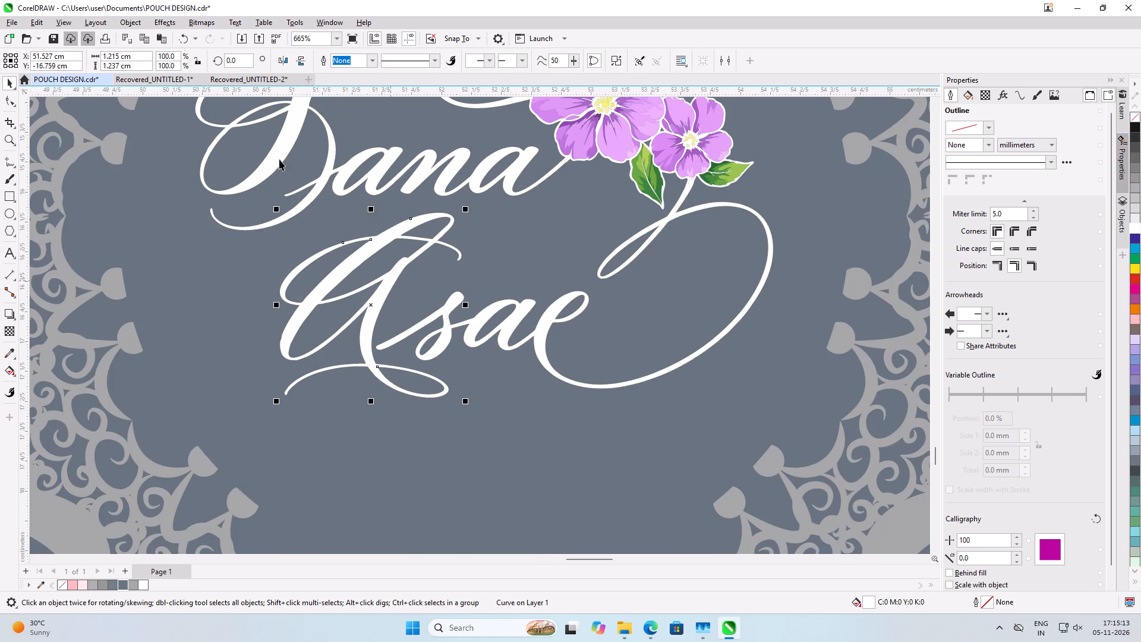
pyautogui.scroll(3, 283, 120)
pyautogui.scroll(-3, 449, 335)
pyautogui.scroll(2, 584, 328)
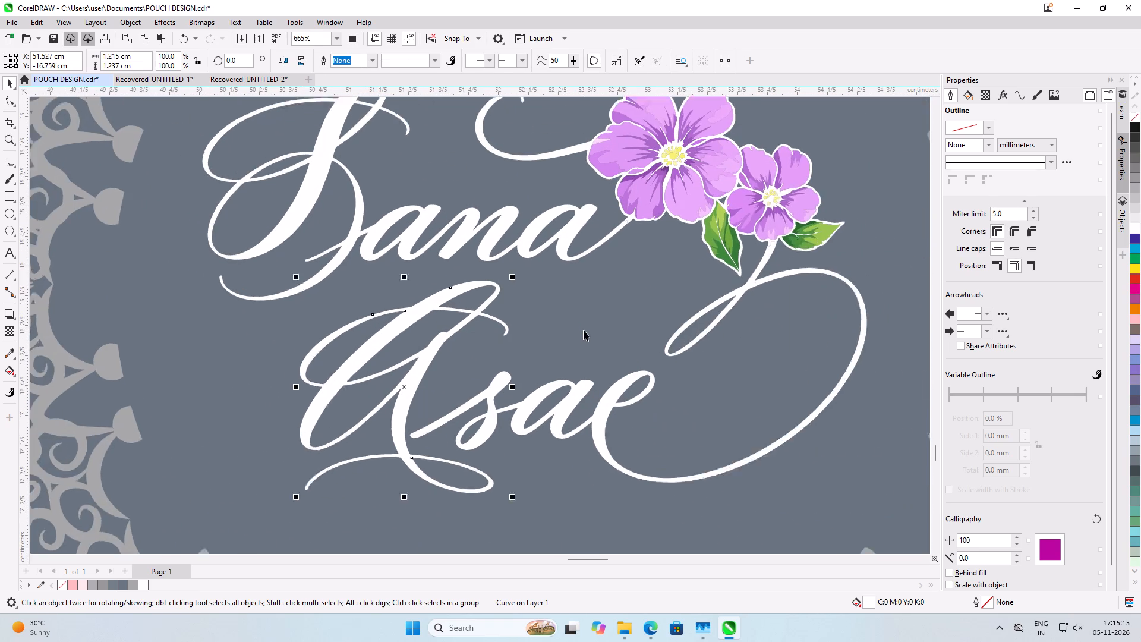
pyautogui.scroll(3, 478, 447)
pyautogui.click(475, 442)
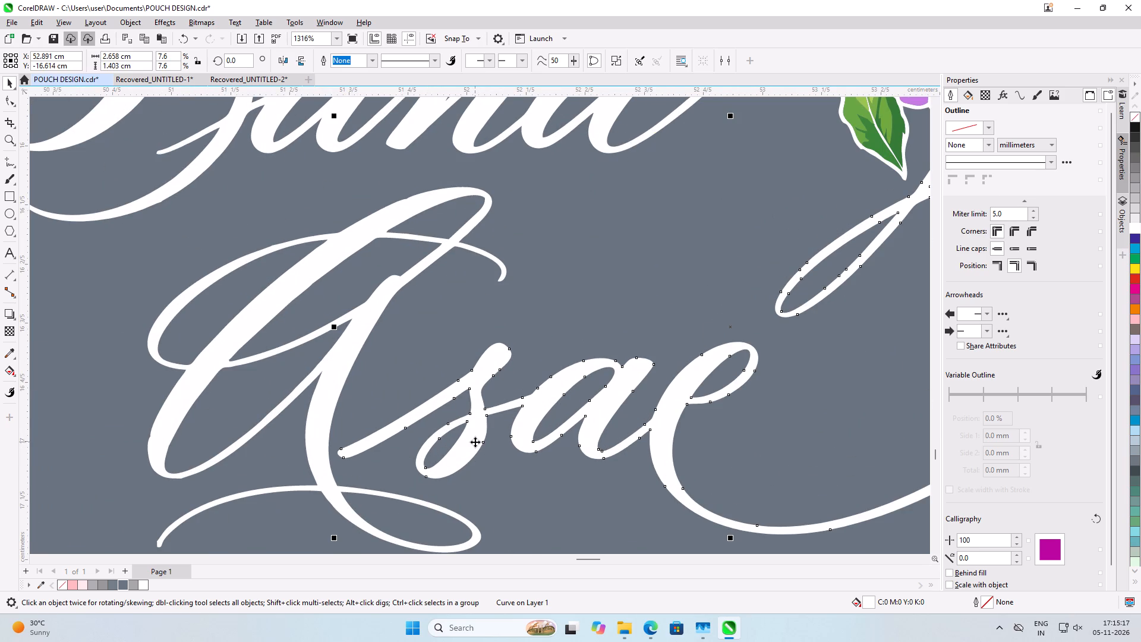
pyautogui.scroll(-5, 472, 433)
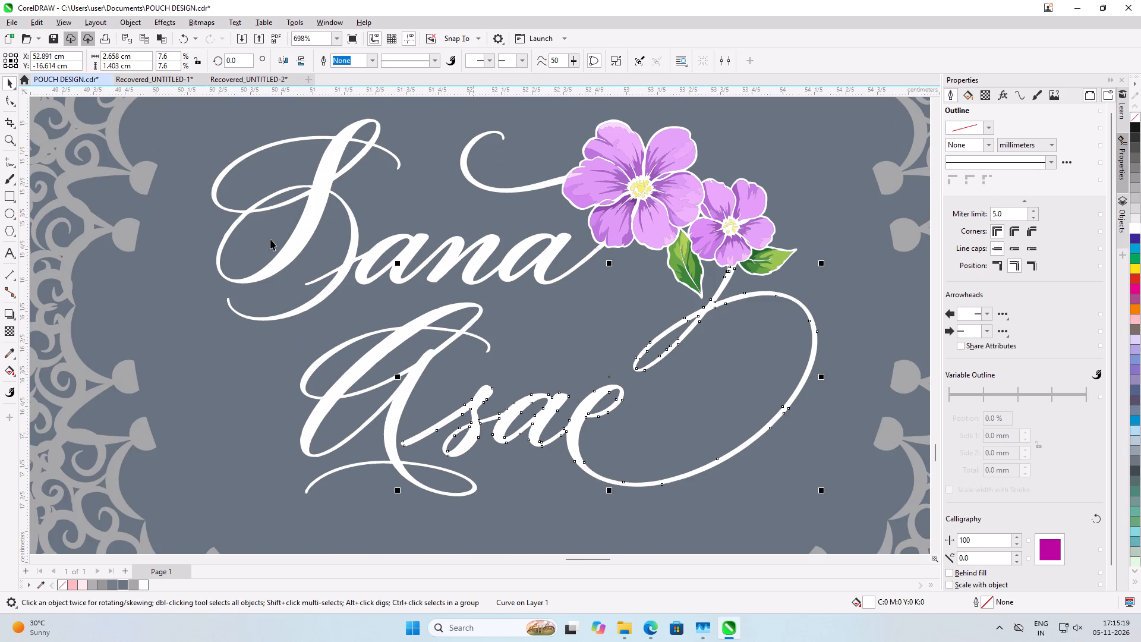
pyautogui.scroll(3, 270, 239)
pyautogui.click(302, 253)
pyautogui.scroll(-2, 314, 397)
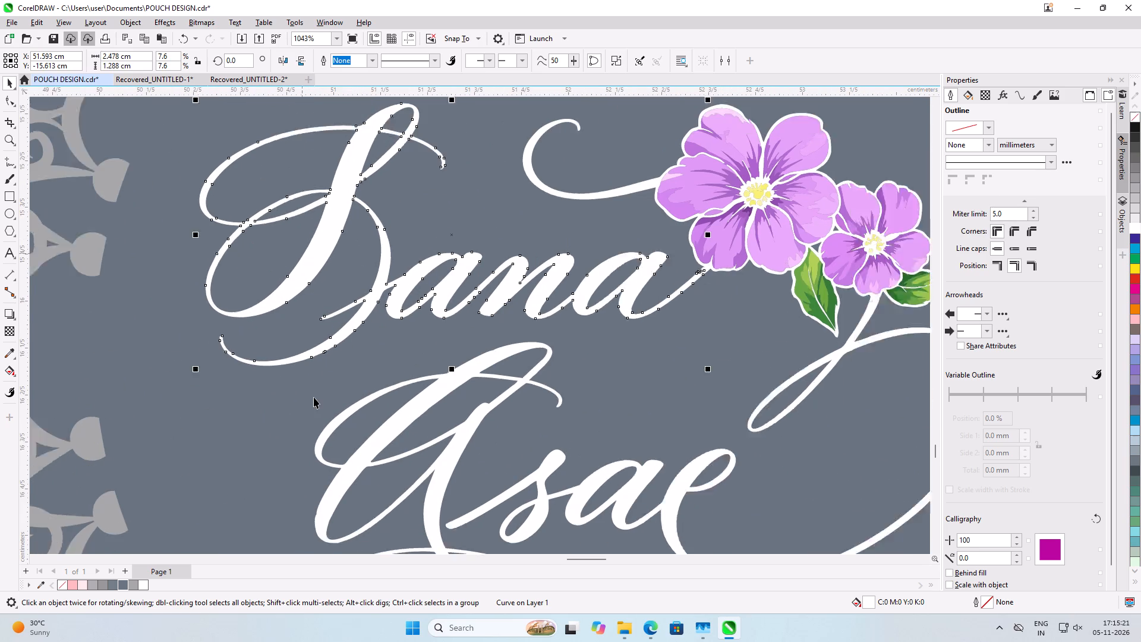
pyautogui.scroll(3, 592, 195)
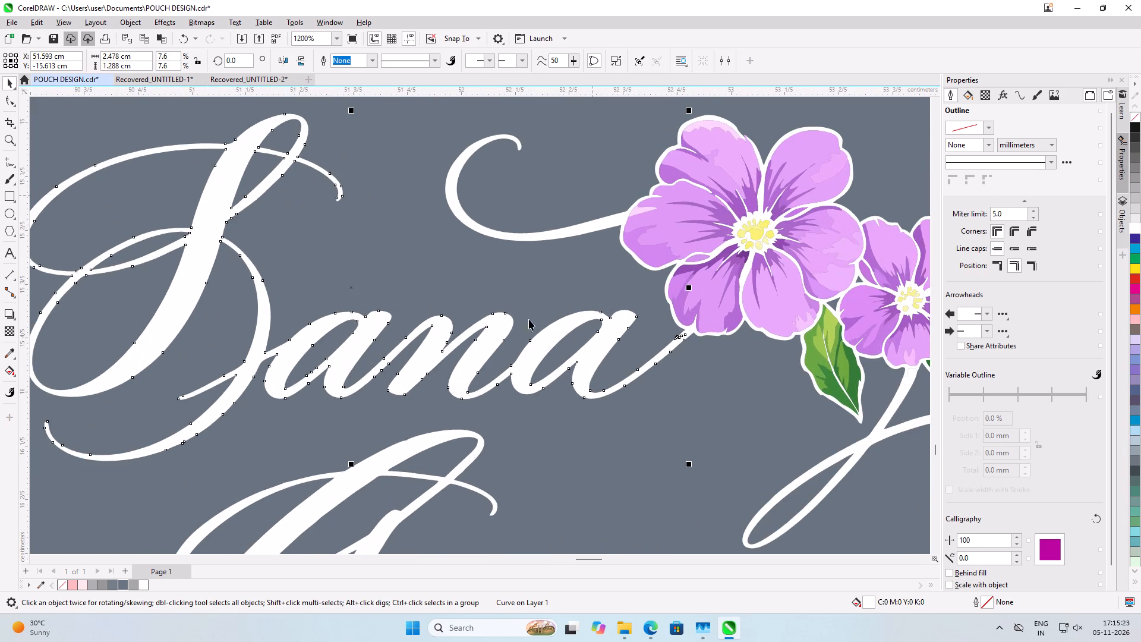
pyautogui.scroll(-5, 503, 376)
pyautogui.scroll(6, 561, 241)
pyautogui.scroll(3, 525, 416)
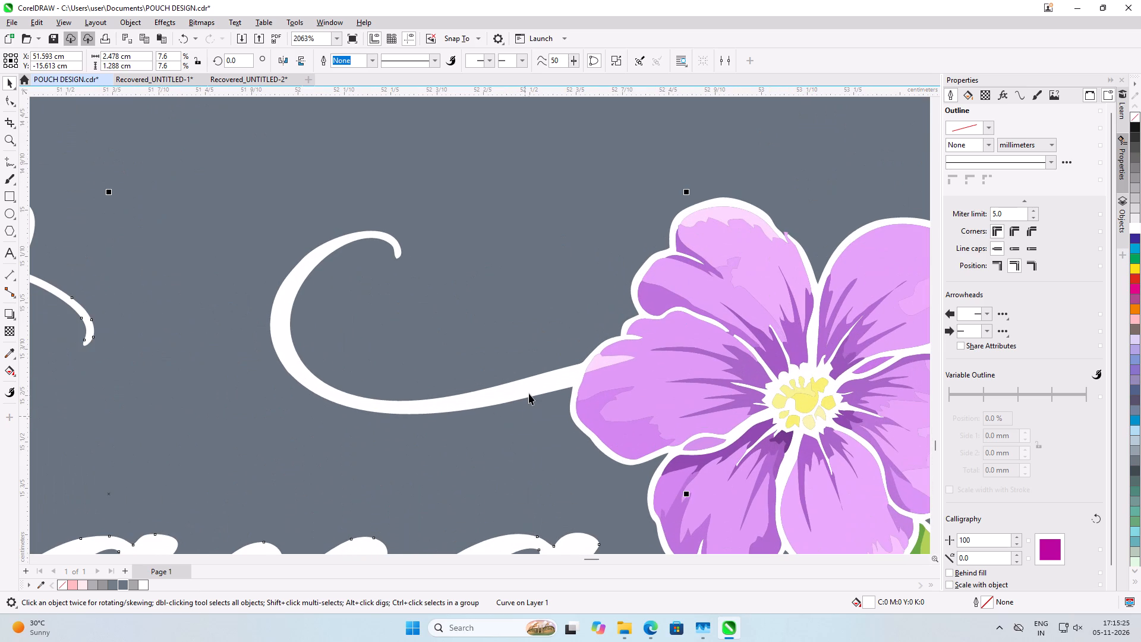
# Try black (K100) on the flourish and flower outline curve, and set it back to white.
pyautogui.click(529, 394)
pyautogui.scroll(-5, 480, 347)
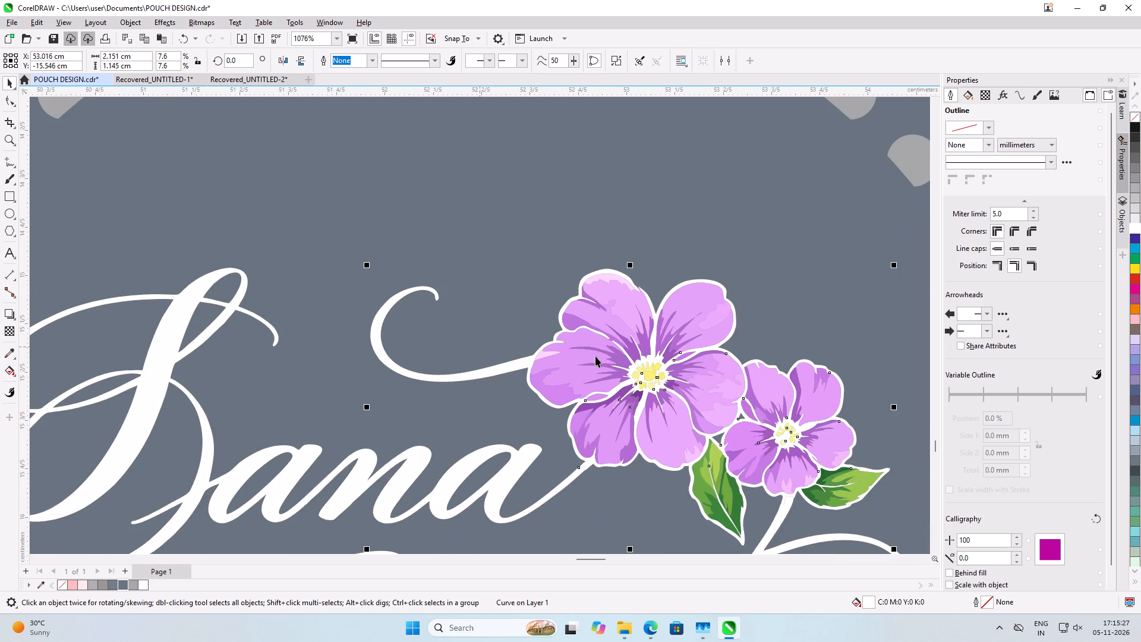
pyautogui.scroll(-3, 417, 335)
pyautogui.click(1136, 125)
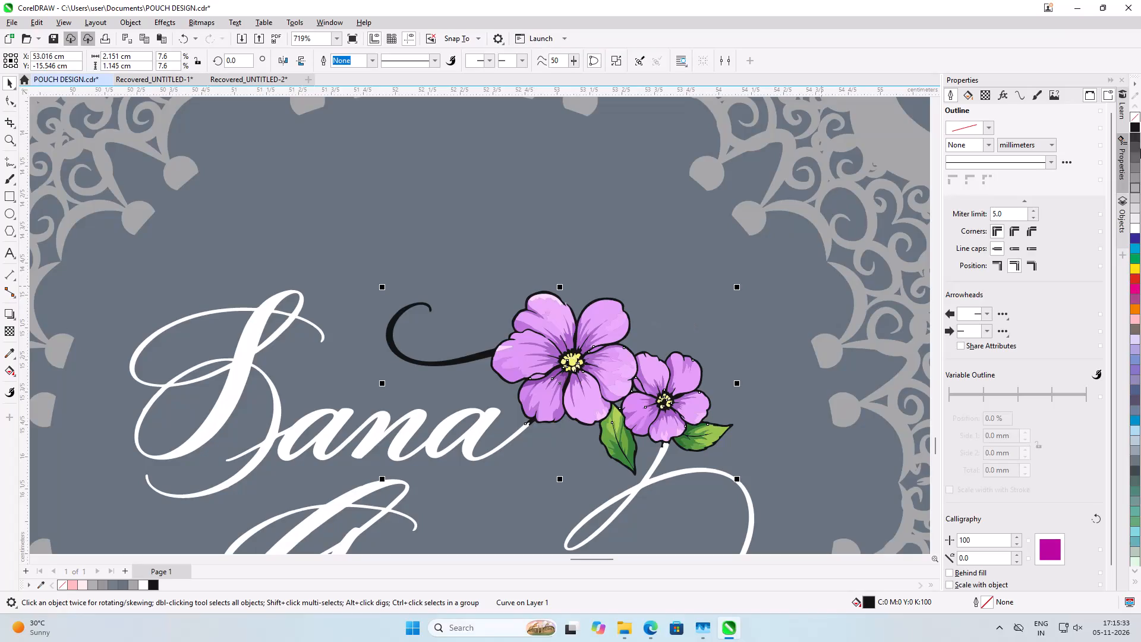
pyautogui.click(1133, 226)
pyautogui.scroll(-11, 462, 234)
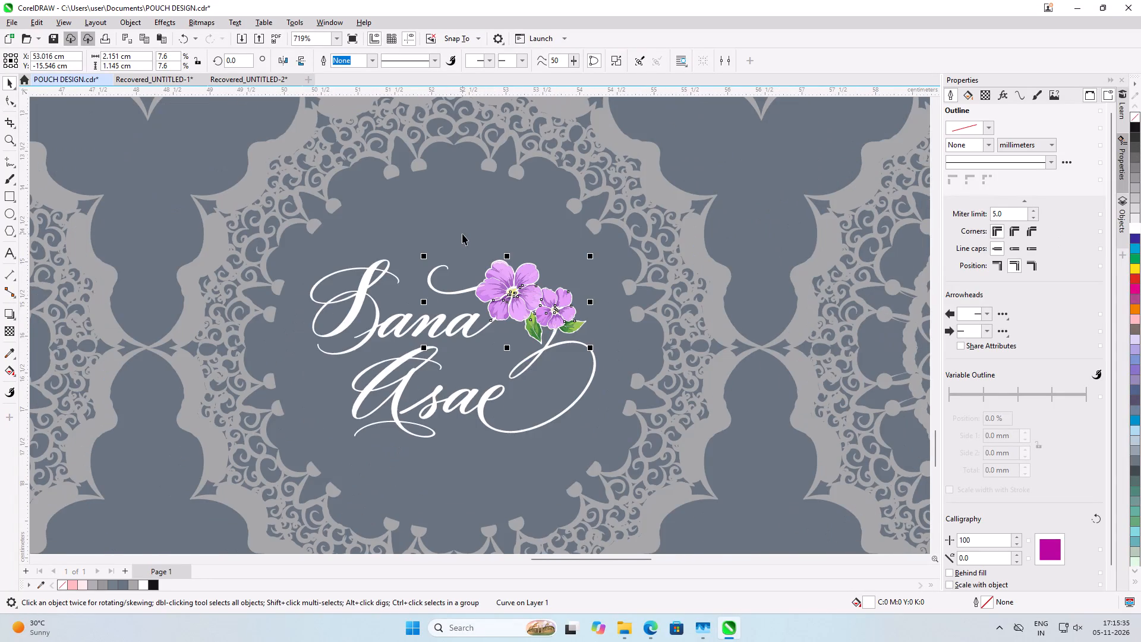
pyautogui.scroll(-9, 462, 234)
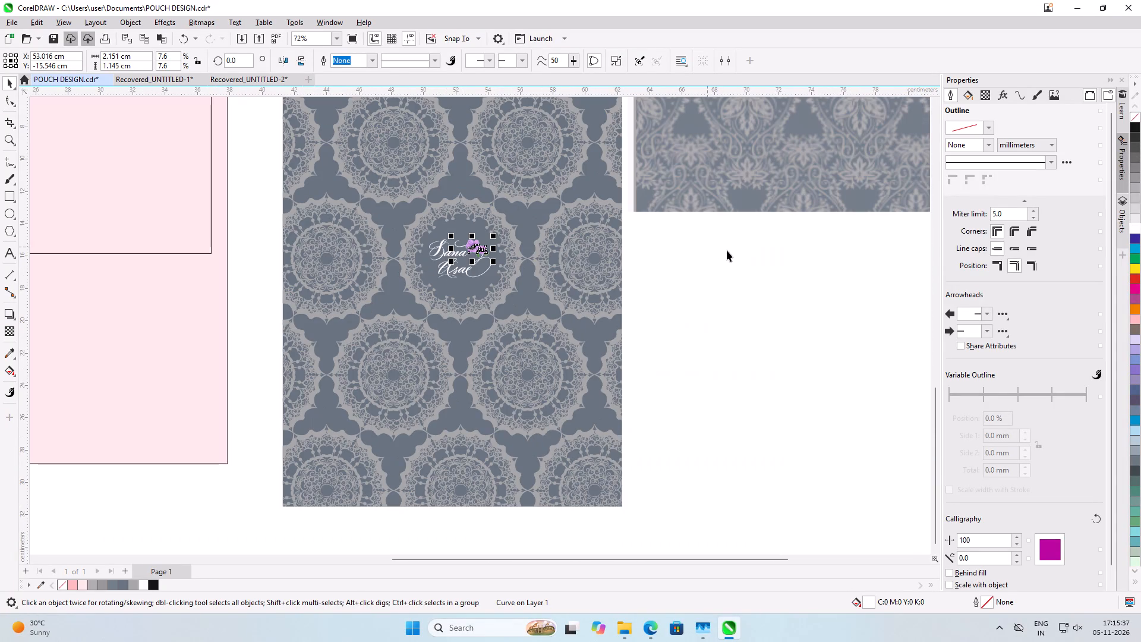
# Look over the finished mandala panel with its white lettering, the damask bitmap beside it and the small pouch layouts.
pyautogui.click(728, 250)
pyautogui.scroll(-2, 218, 230)
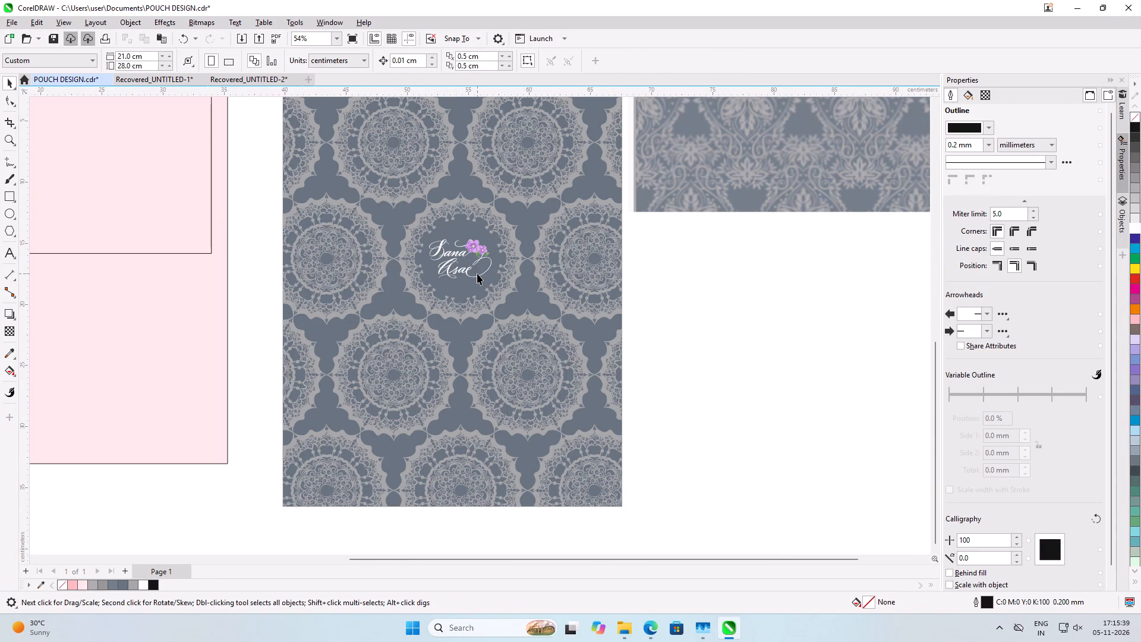
pyautogui.scroll(-1, 477, 273)
pyautogui.scroll(-1, 779, 310)
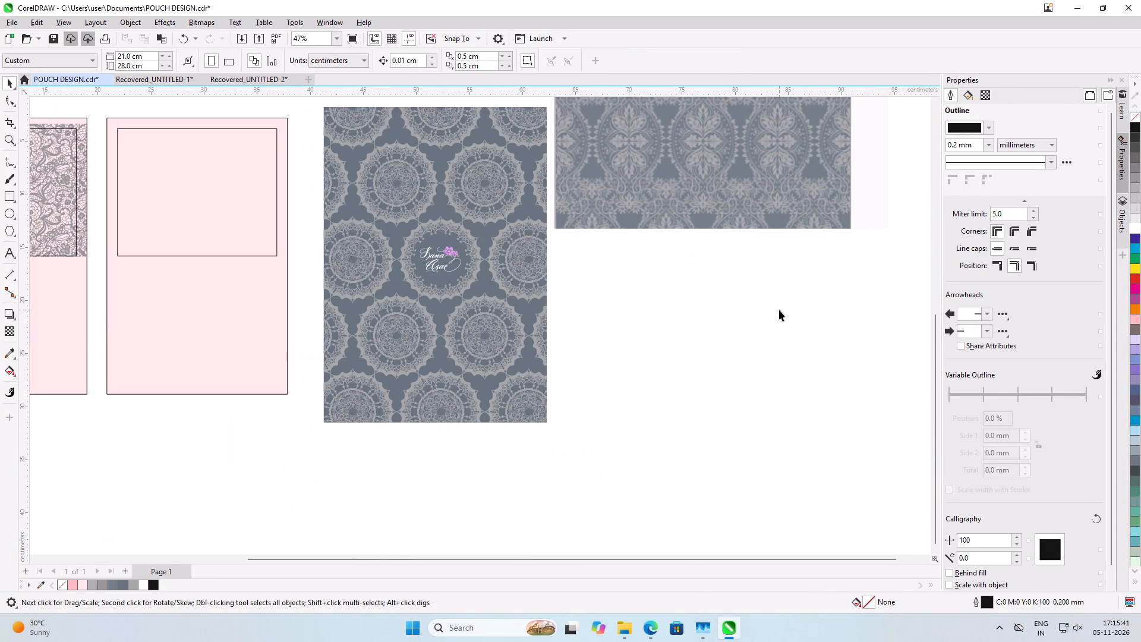
pyautogui.click(718, 206)
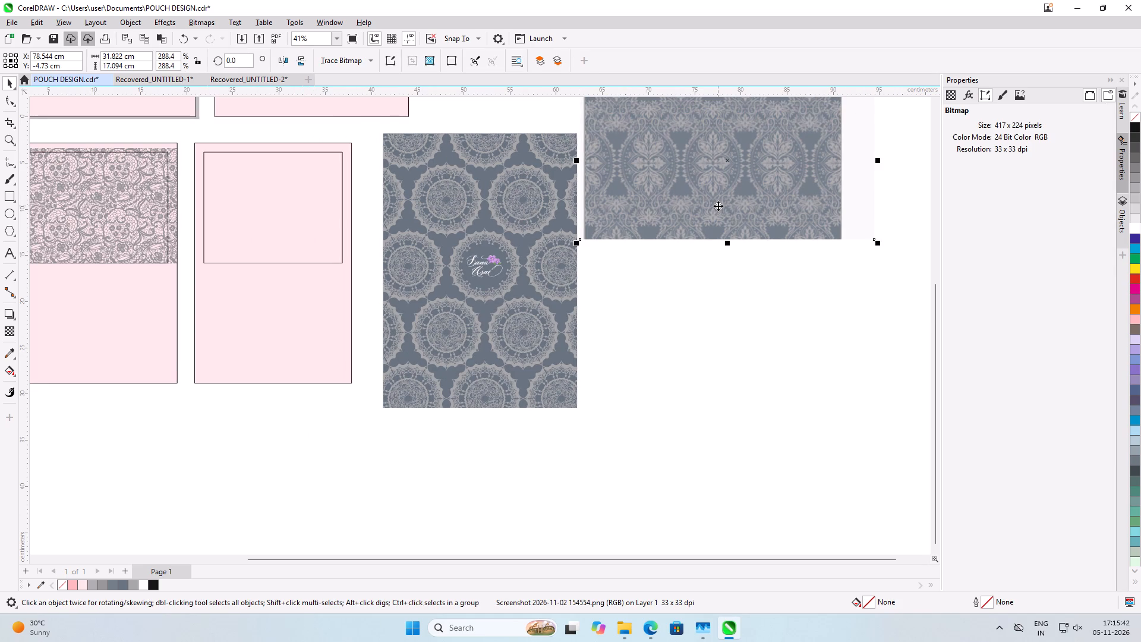
pyautogui.click(740, 312)
pyautogui.scroll(-2, 776, 300)
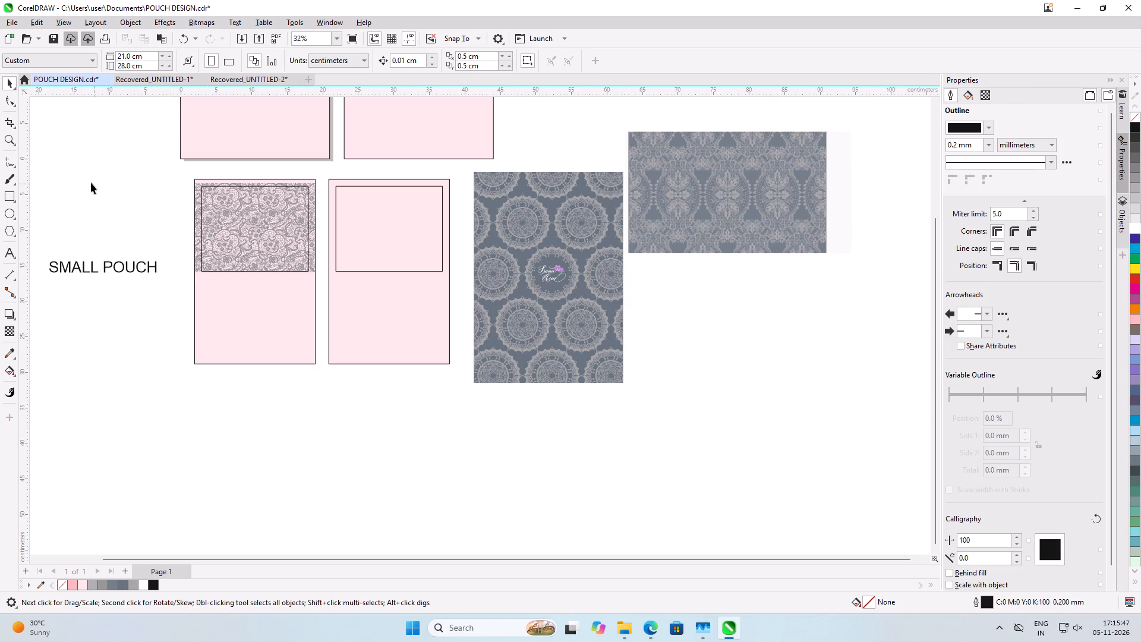
pyautogui.scroll(1, 91, 182)
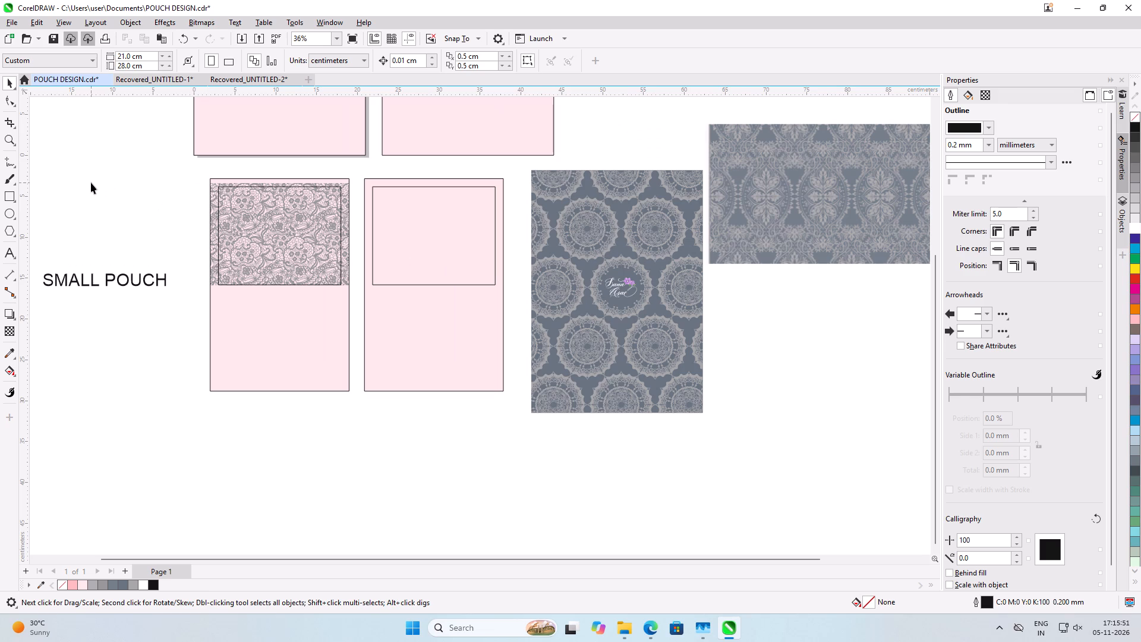
pyautogui.press('Down')
pyautogui.scroll(2, 258, 181)
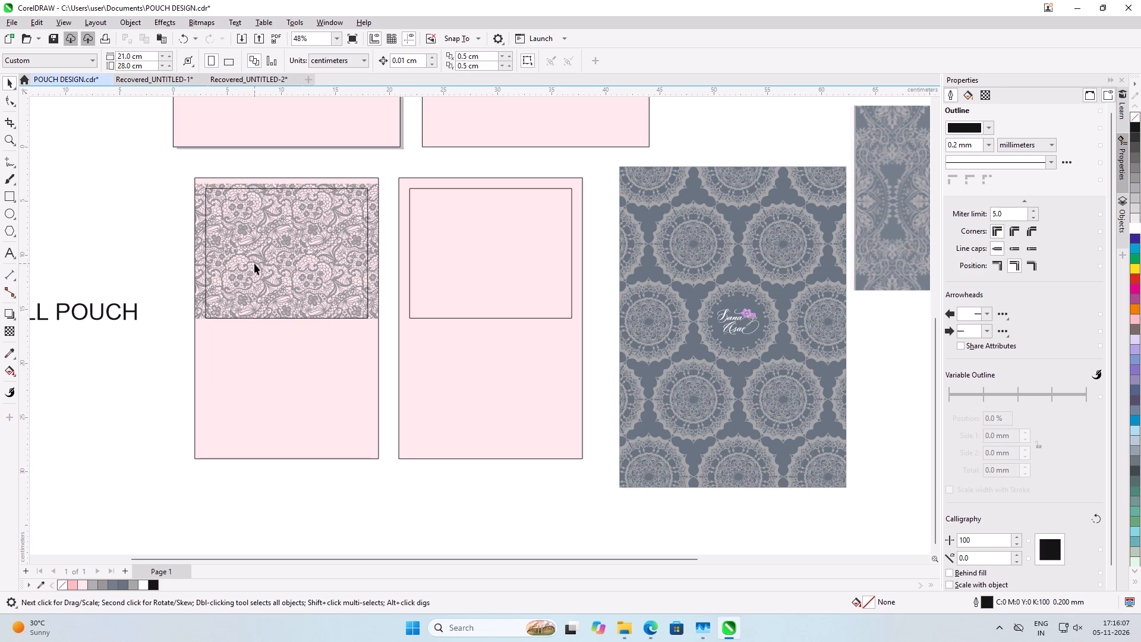
pyautogui.scroll(-2, 254, 263)
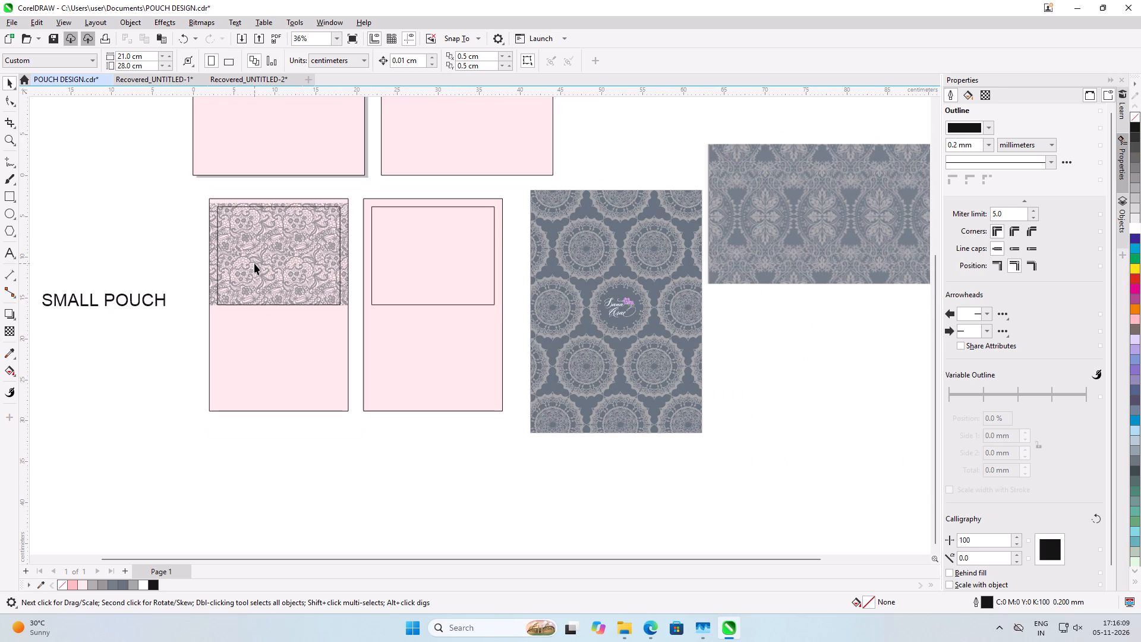
pyautogui.scroll(-1, 254, 263)
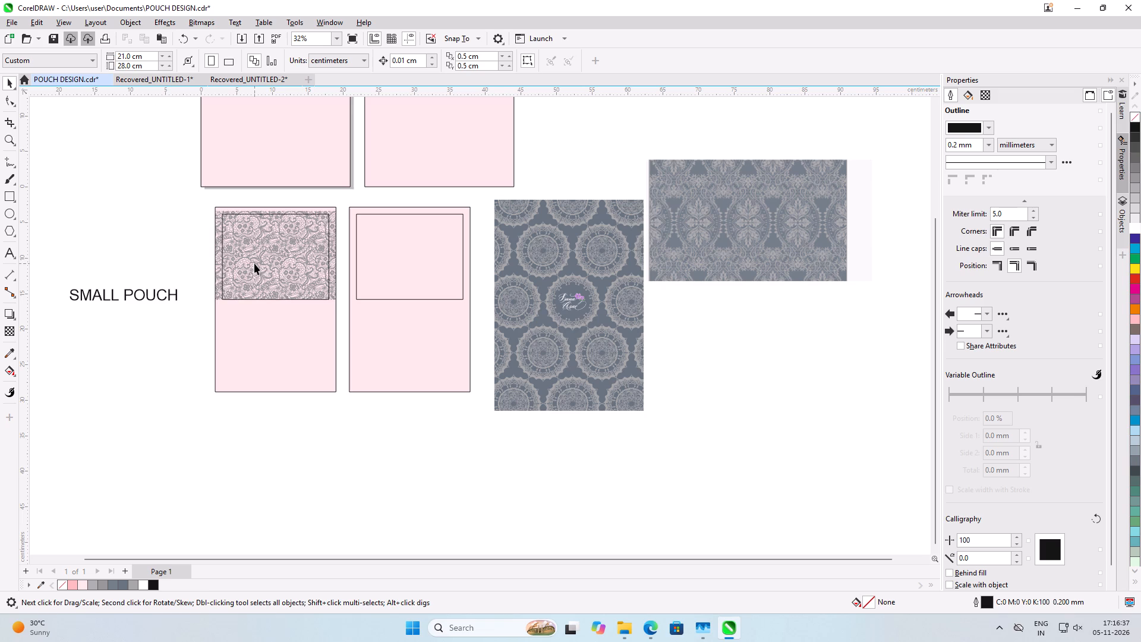
pyautogui.scroll(-3, 503, 224)
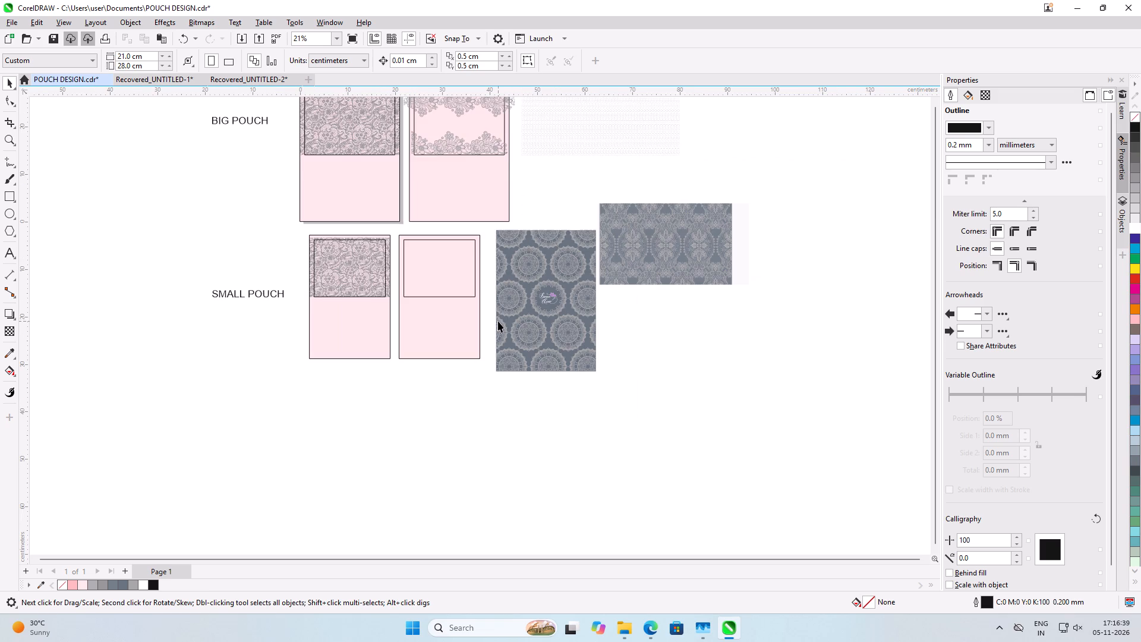
# Examine the big pouch layouts and the faint dotted pattern group beside them.
pyautogui.scroll(-1, 518, 252)
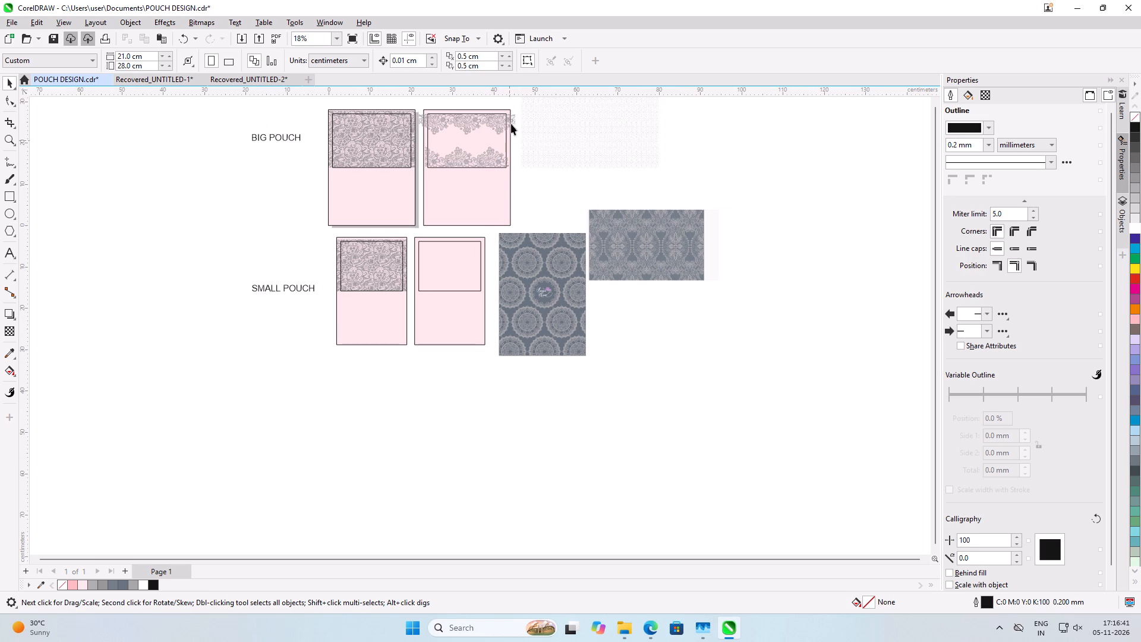
pyautogui.scroll(4, 505, 104)
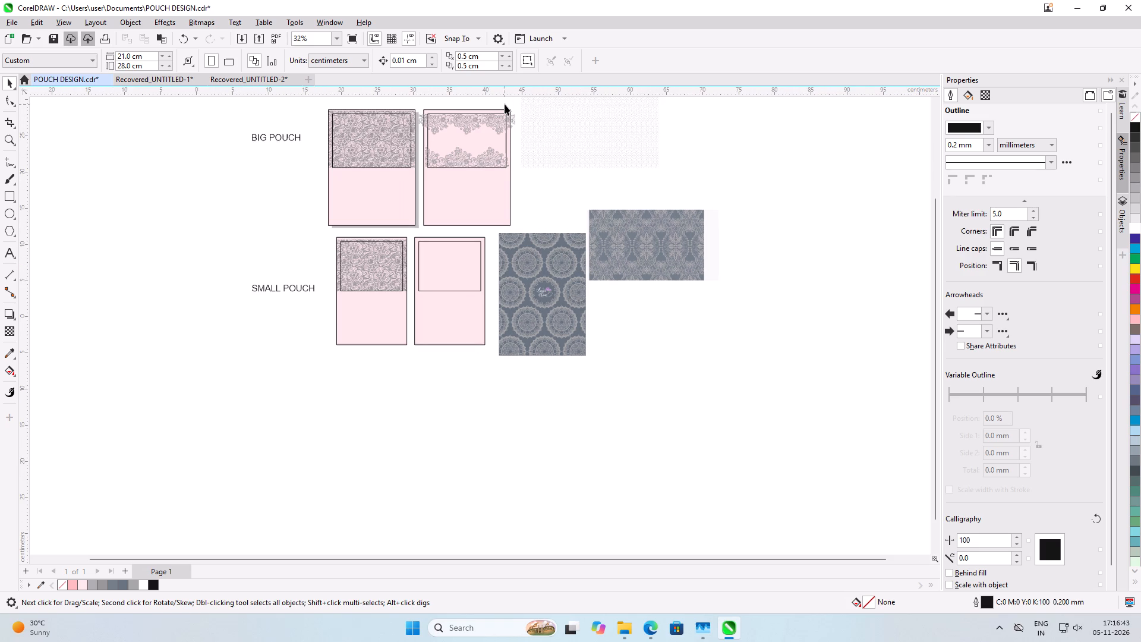
pyautogui.scroll(1, 155, 111)
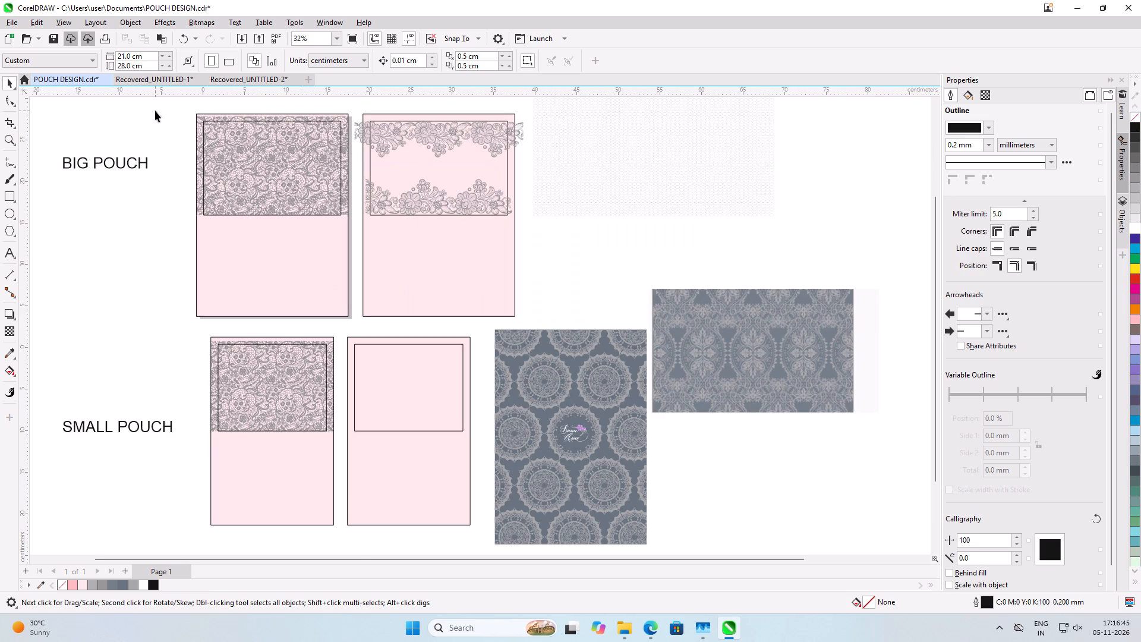
pyautogui.scroll(1, 155, 111)
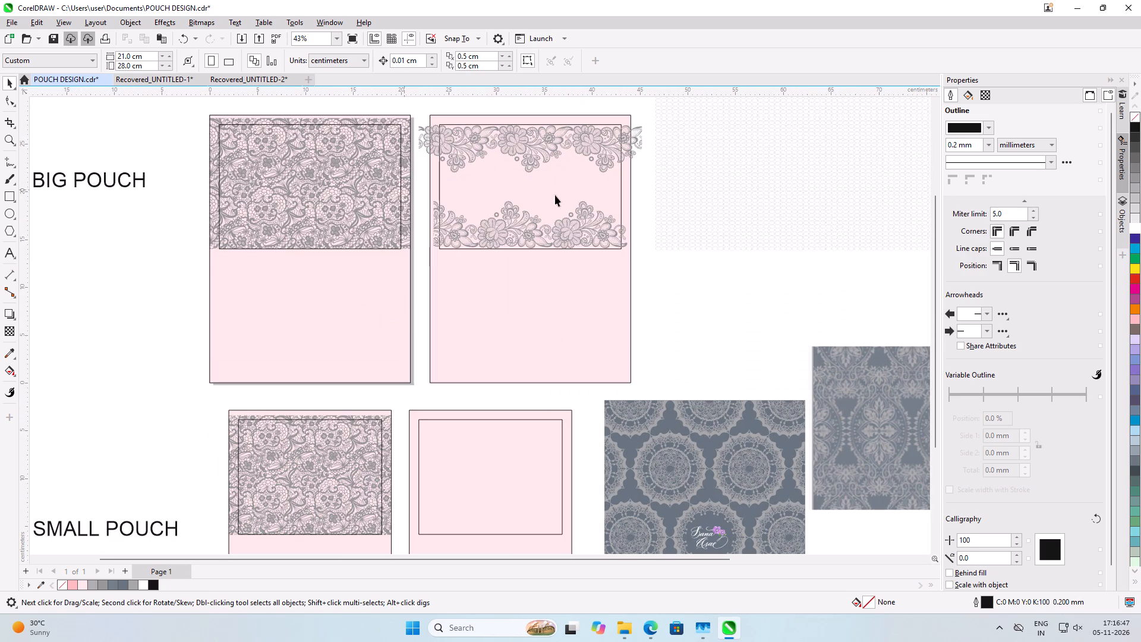
pyautogui.click(837, 182)
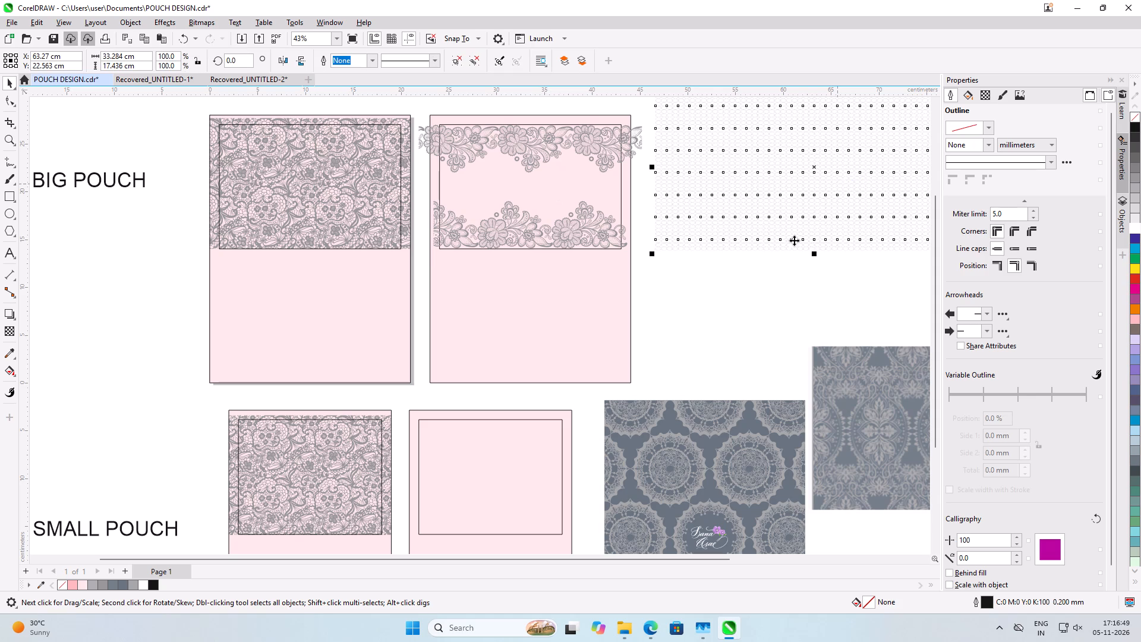
pyautogui.click(764, 300)
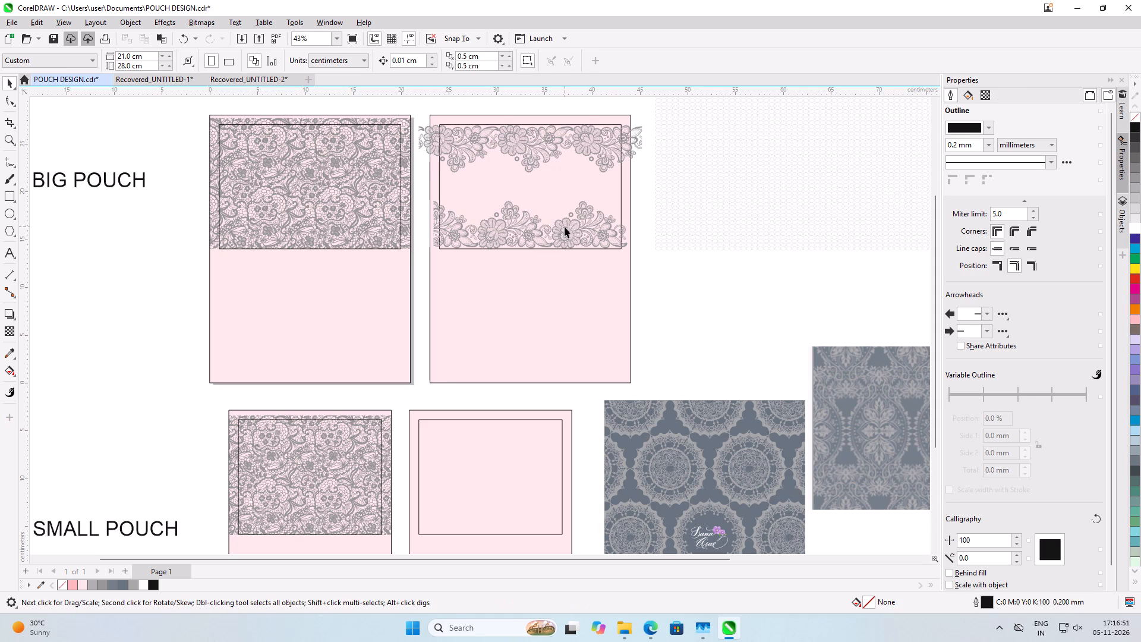
pyautogui.click(691, 228)
pyautogui.click(691, 276)
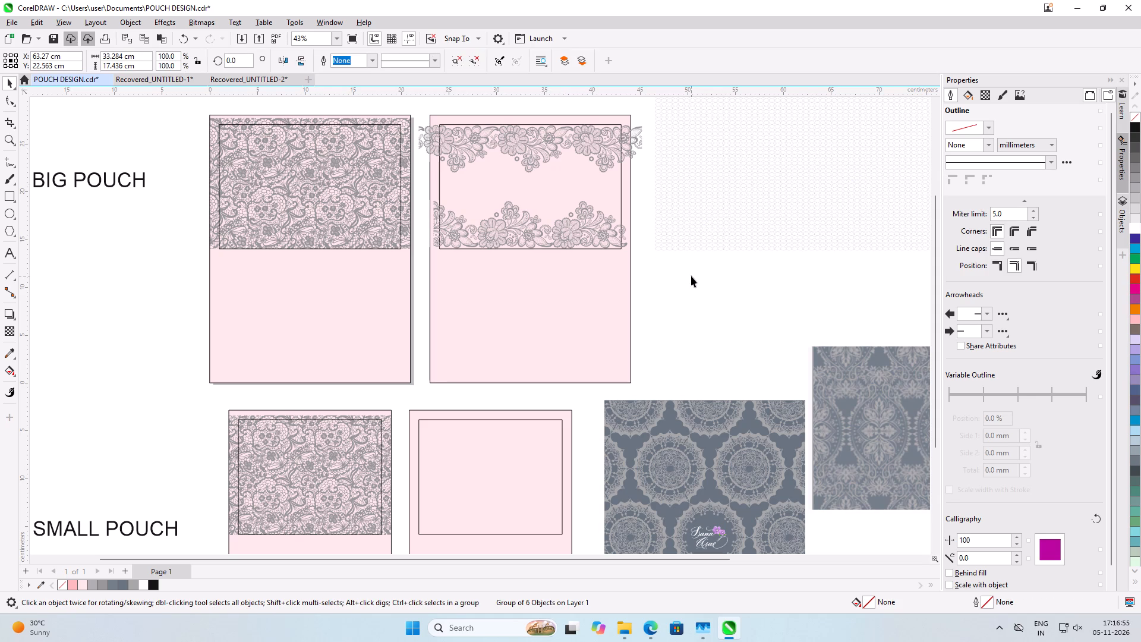
pyautogui.scroll(-2, 322, 265)
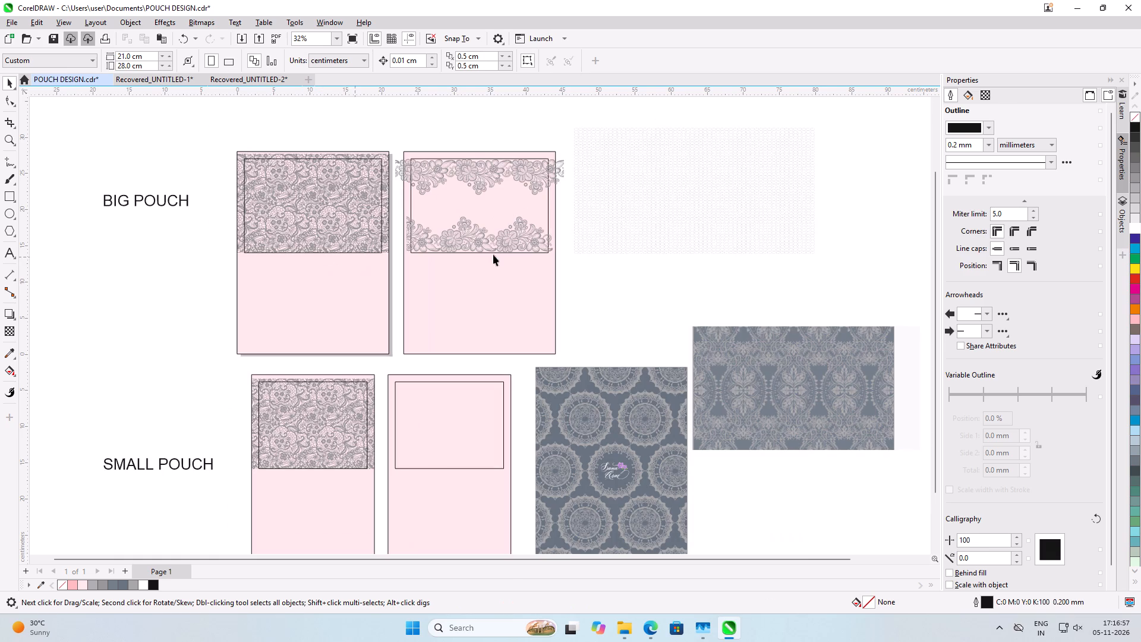
pyautogui.scroll(3, 862, 187)
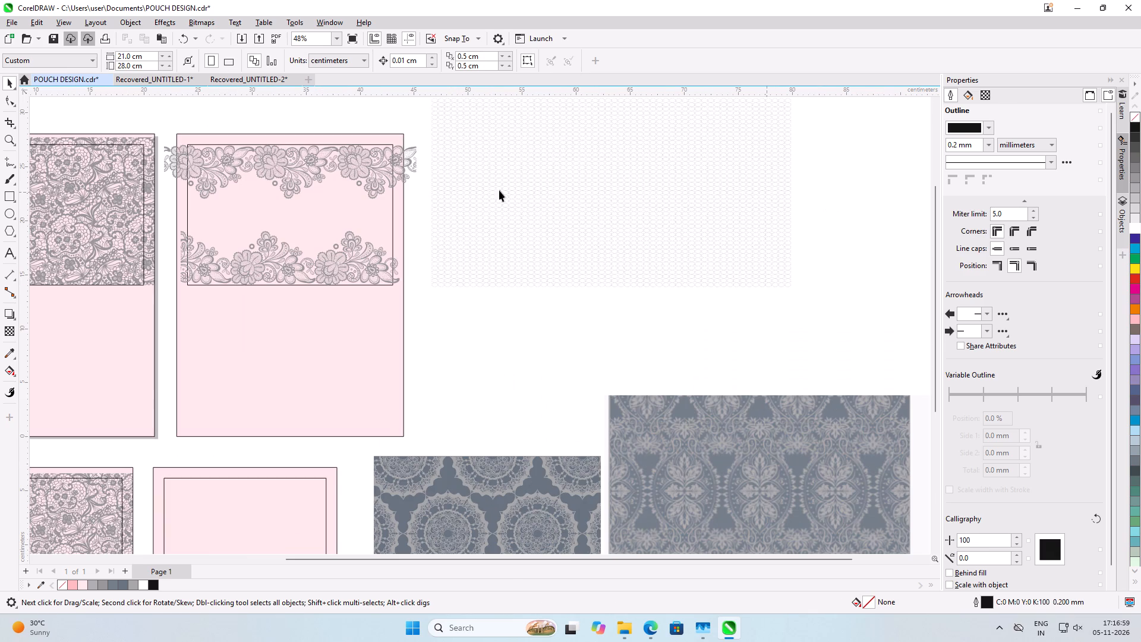
# Draw a rectangle about 33.3 × 16.3 cm over the dotted pattern beside the big pouch layouts.
pyautogui.click(10, 203)
pyautogui.click(11, 196)
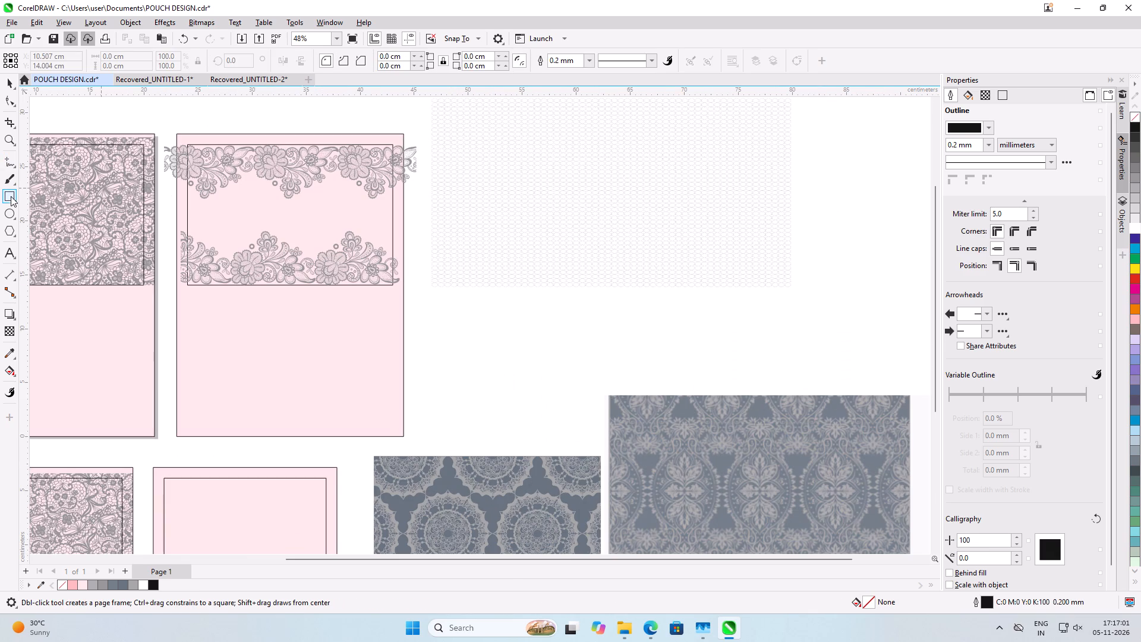
pyautogui.moveTo(432, 114); pyautogui.dragTo(735, 208)
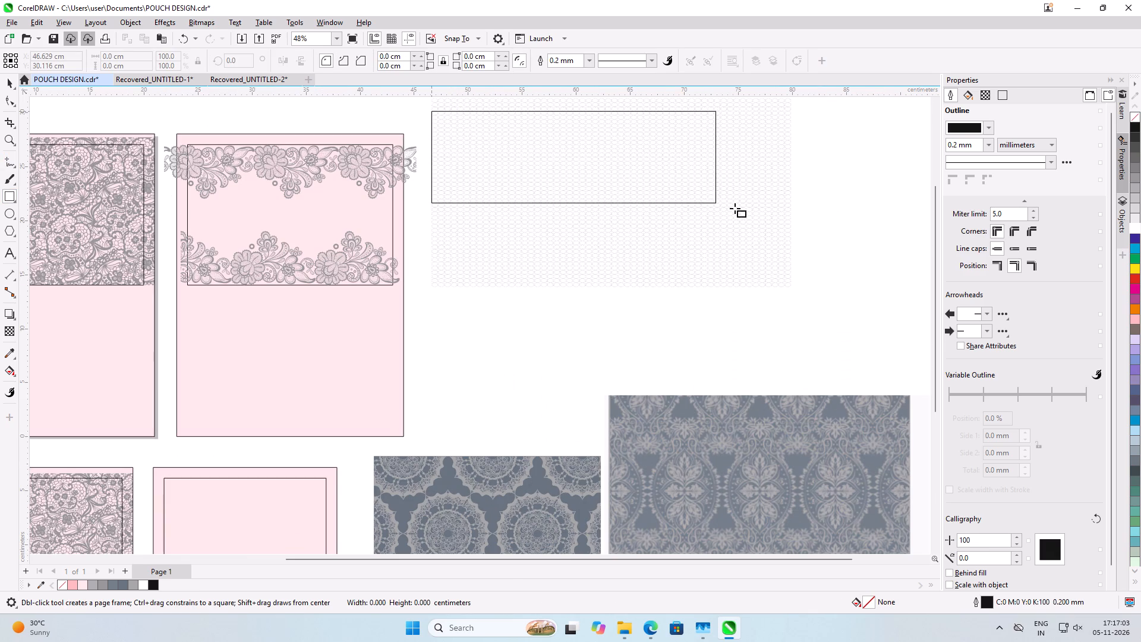
pyautogui.moveTo(735, 208); pyautogui.dragTo(793, 286)
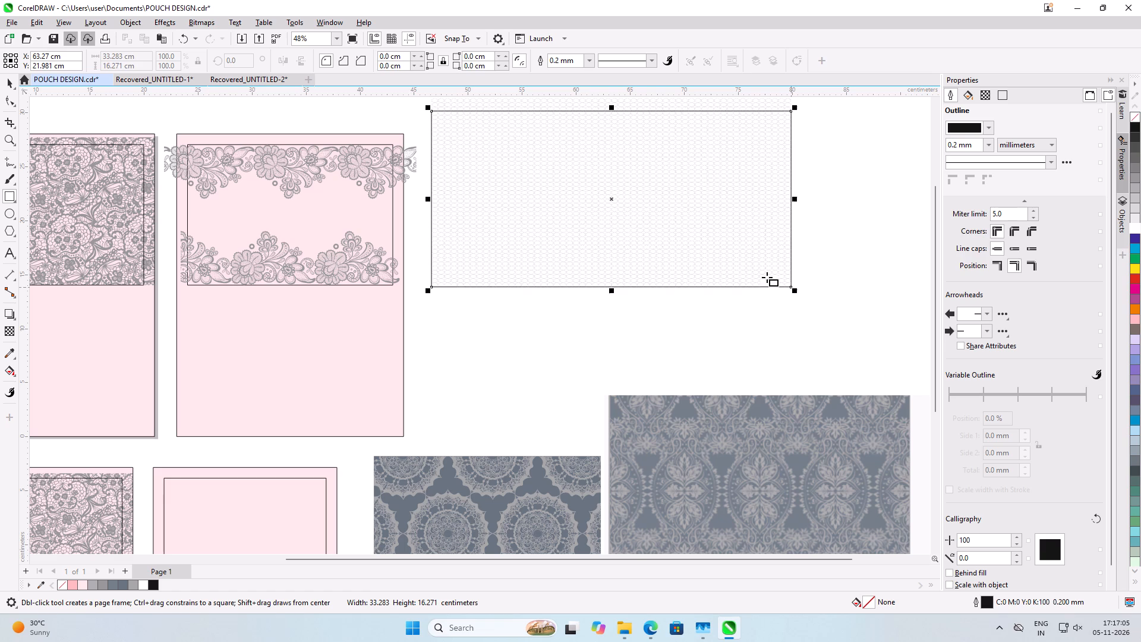
pyautogui.click(11, 78)
pyautogui.click(540, 332)
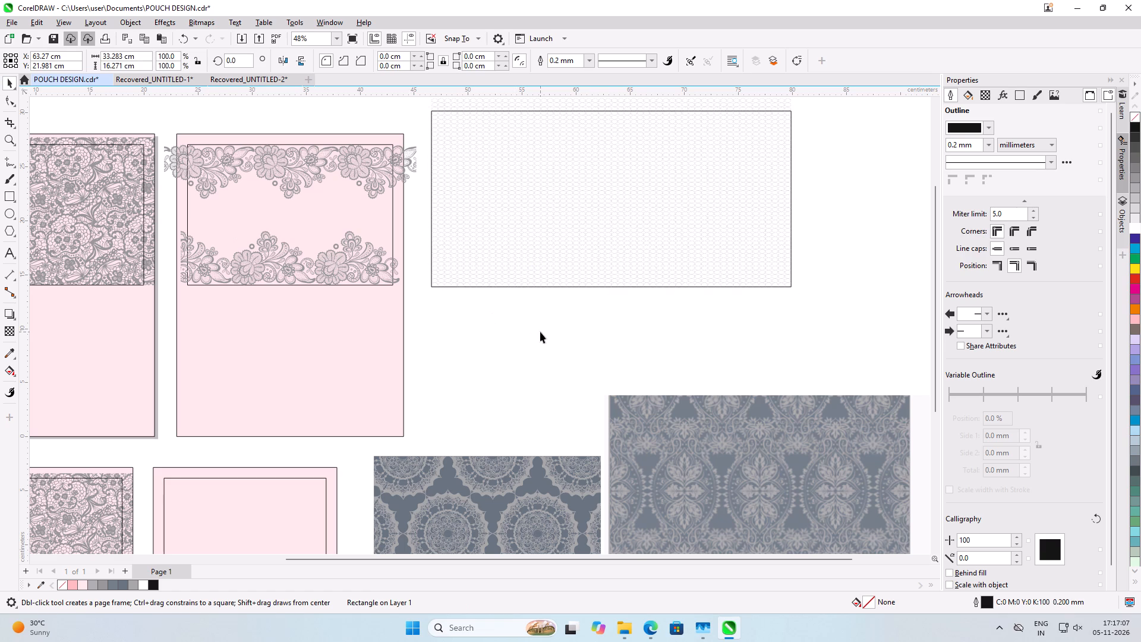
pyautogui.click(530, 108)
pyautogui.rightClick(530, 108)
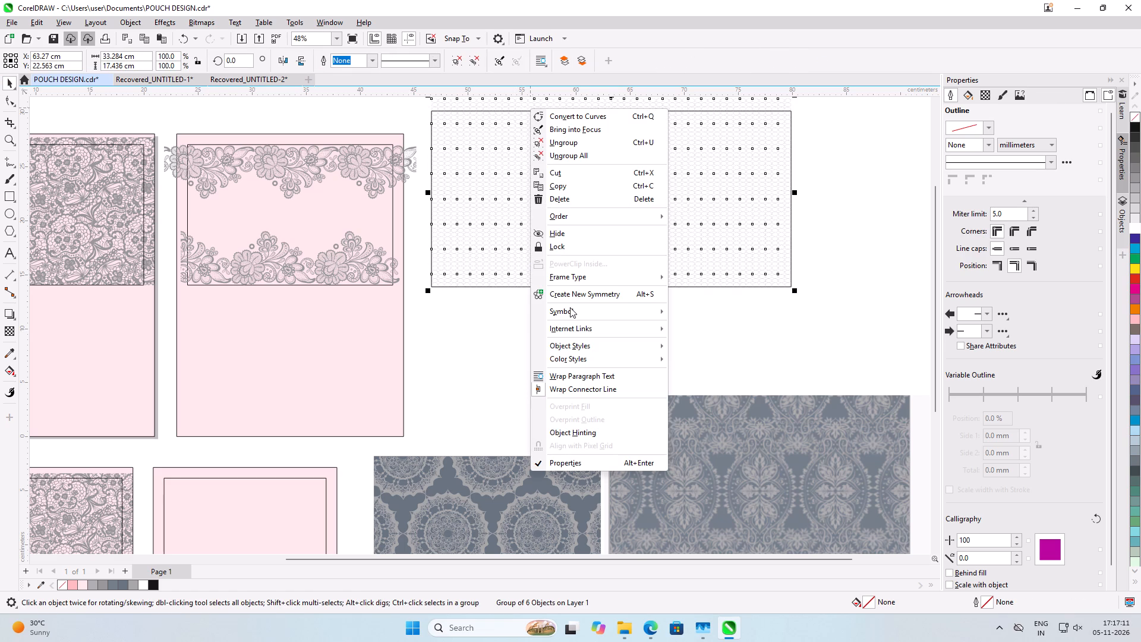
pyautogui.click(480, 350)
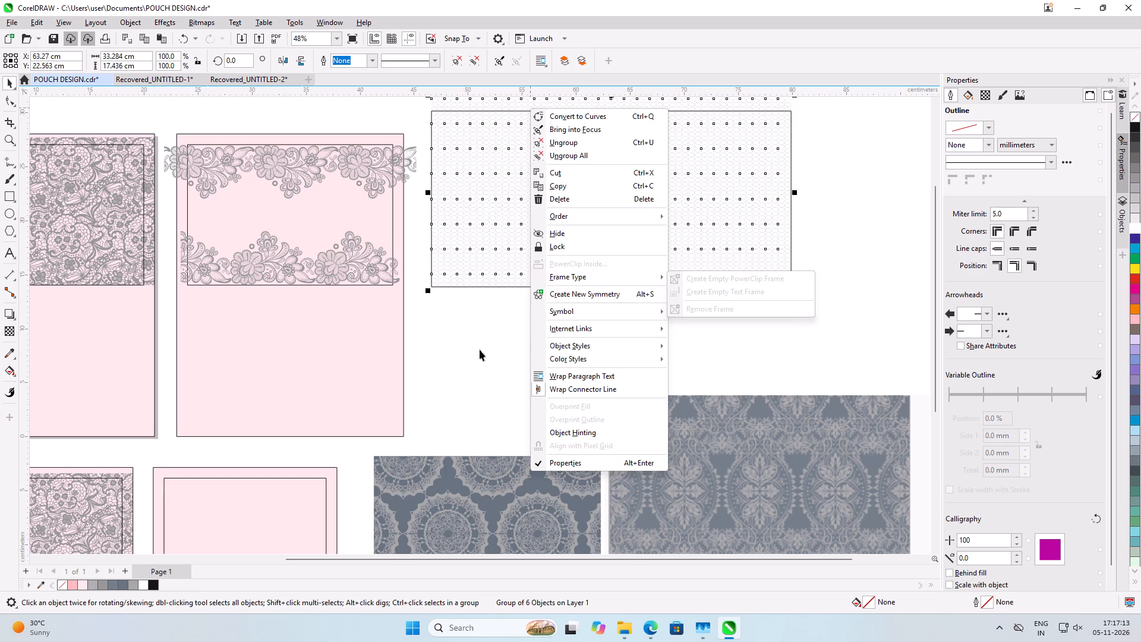
# Move the dotted pattern group out of the new rectangle into the empty space just to its right.
pyautogui.scroll(-4, 218, 289)
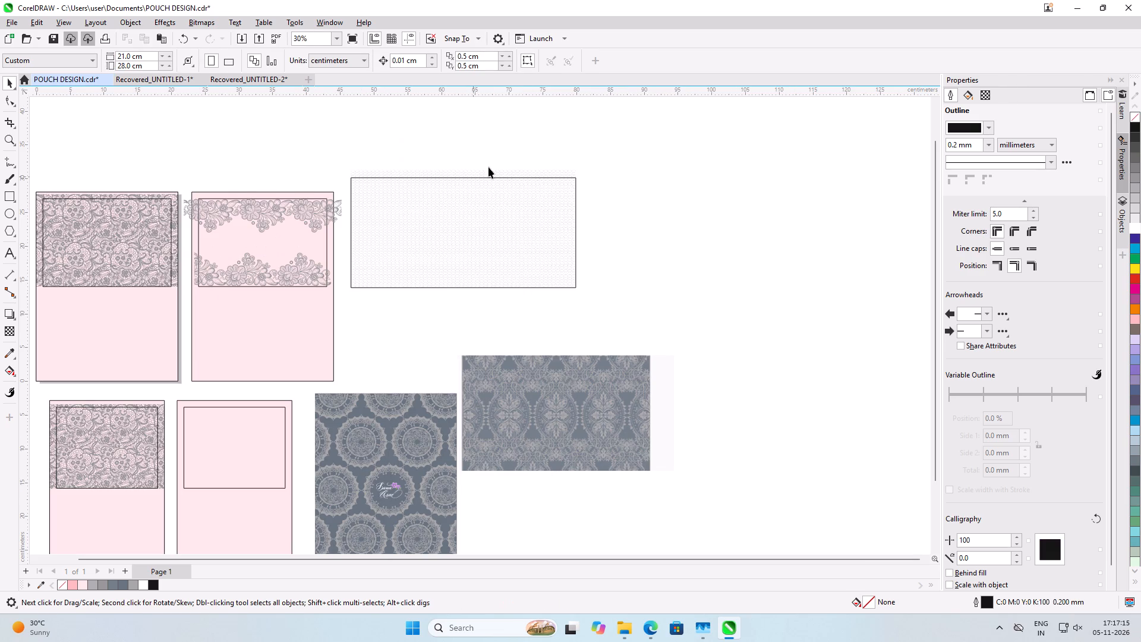
pyautogui.click(484, 173)
pyautogui.moveTo(433, 173); pyautogui.dragTo(538, 175)
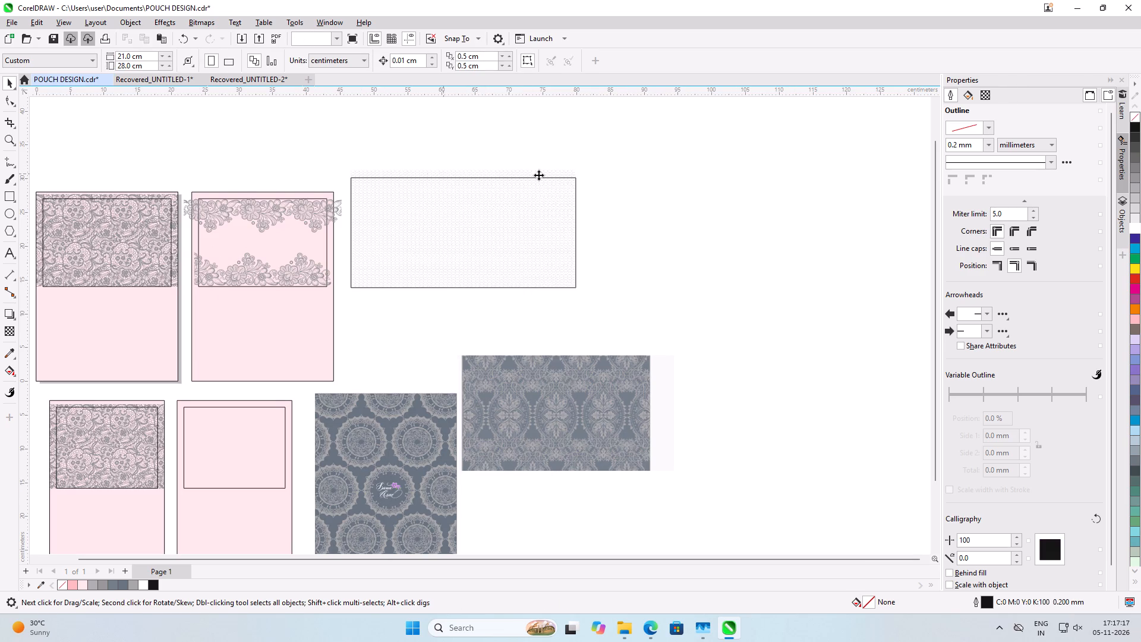
pyautogui.moveTo(538, 175); pyautogui.dragTo(666, 181)
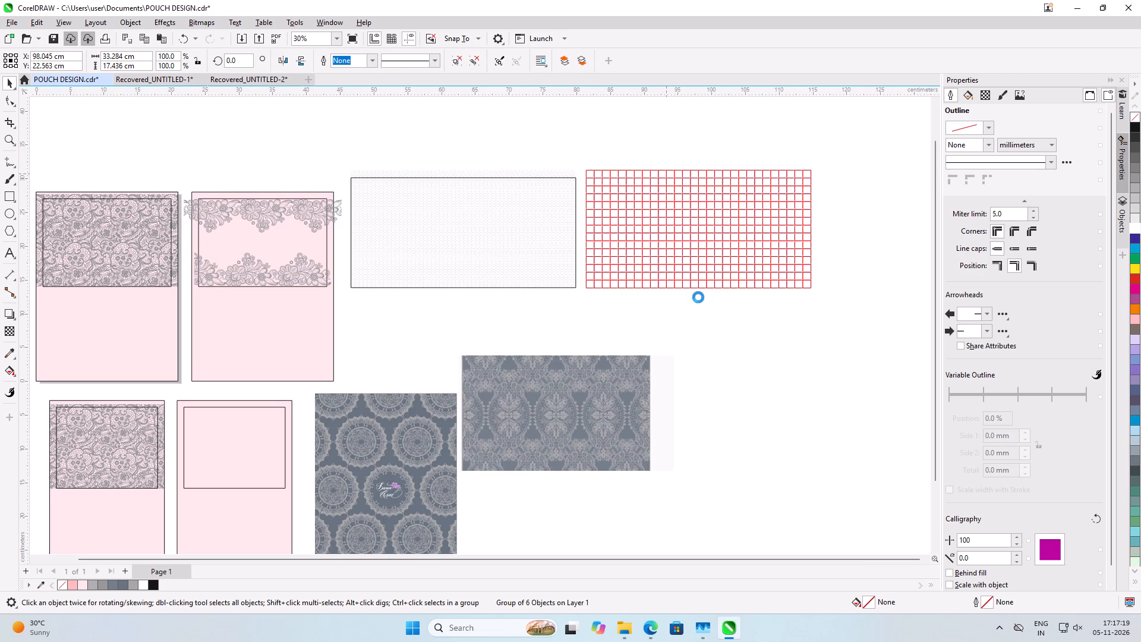
pyautogui.click(698, 301)
# Ungroup all objects of the dotted pattern.
pyautogui.rightClick(601, 234)
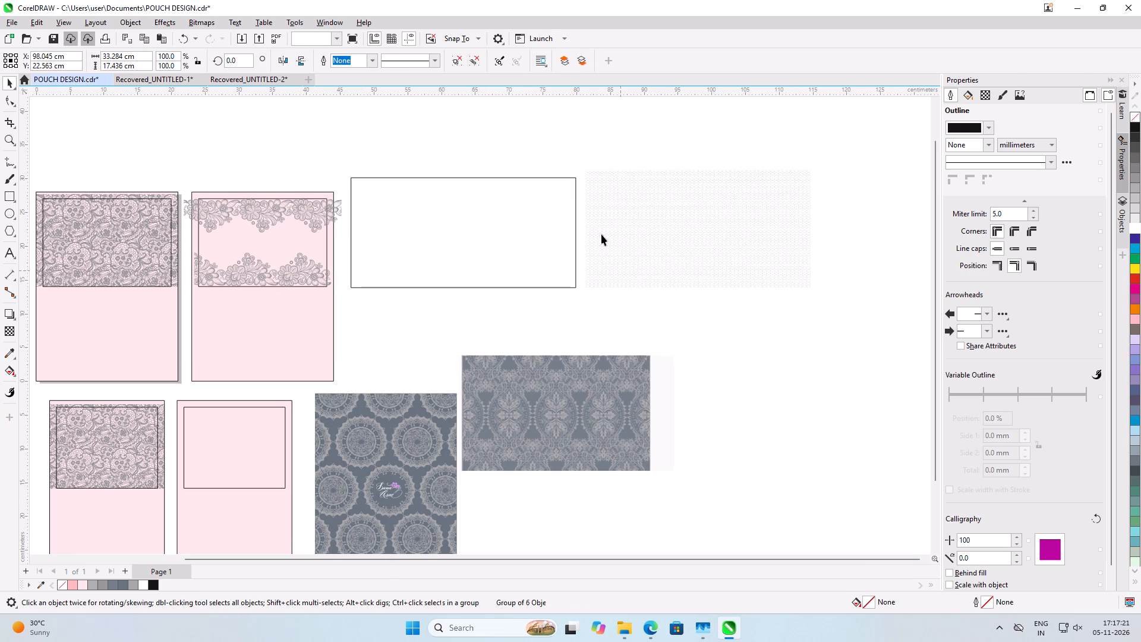
pyautogui.click(601, 247)
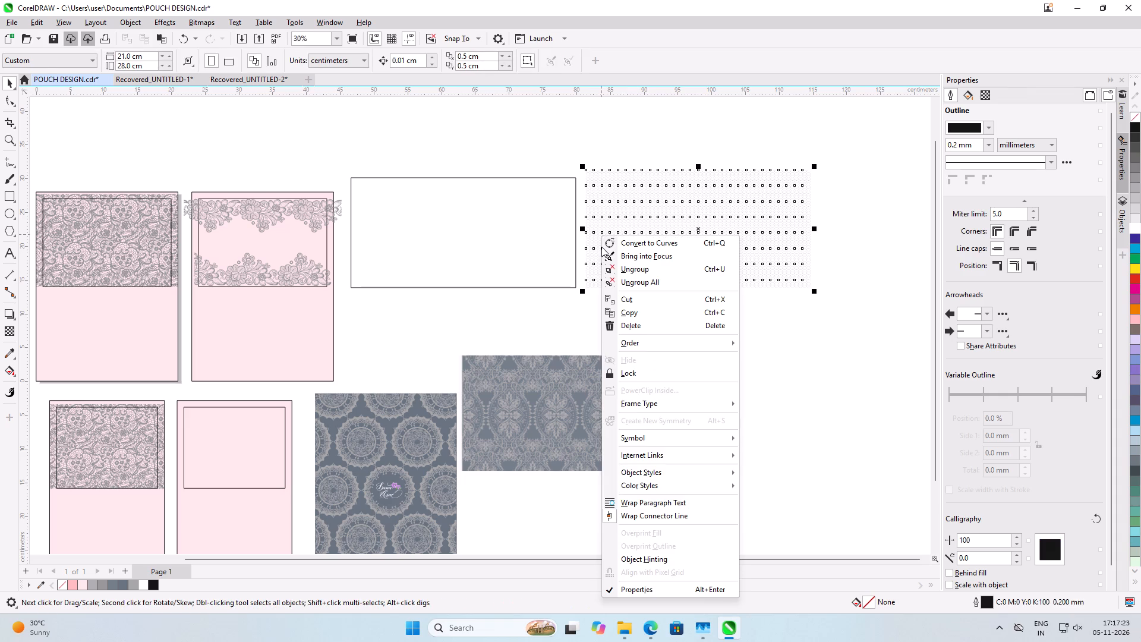
pyautogui.tripleClick(653, 390)
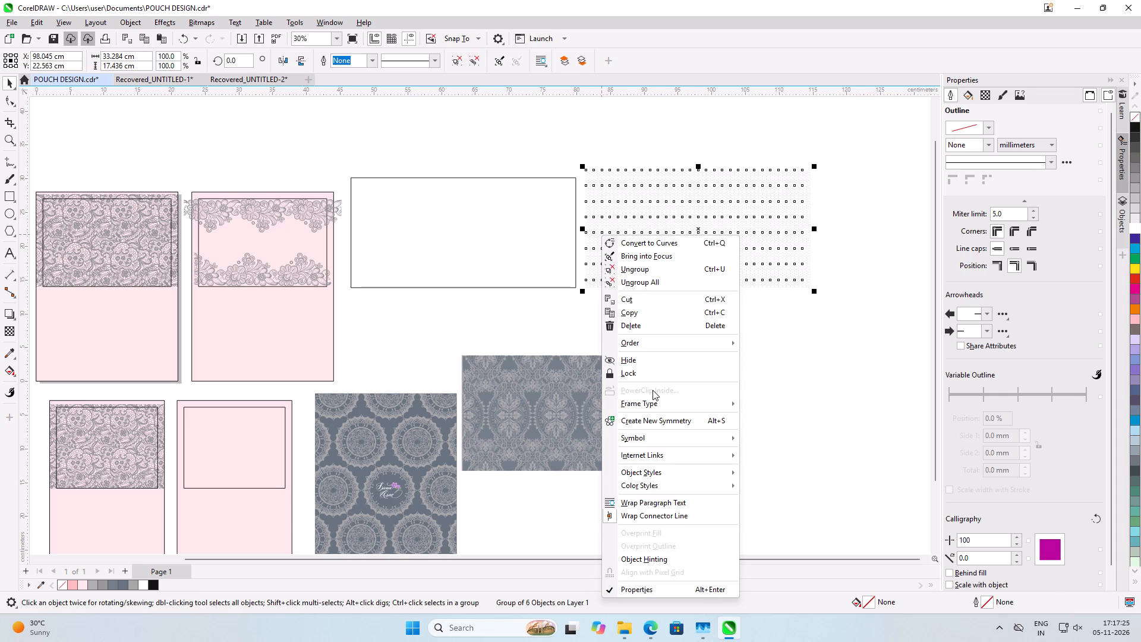
pyautogui.click(653, 390)
pyautogui.click(642, 281)
# PowerClip the ungrouped dotted pattern inside the new empty rectangle and select the clipped rectangle.
pyautogui.rightClick(642, 270)
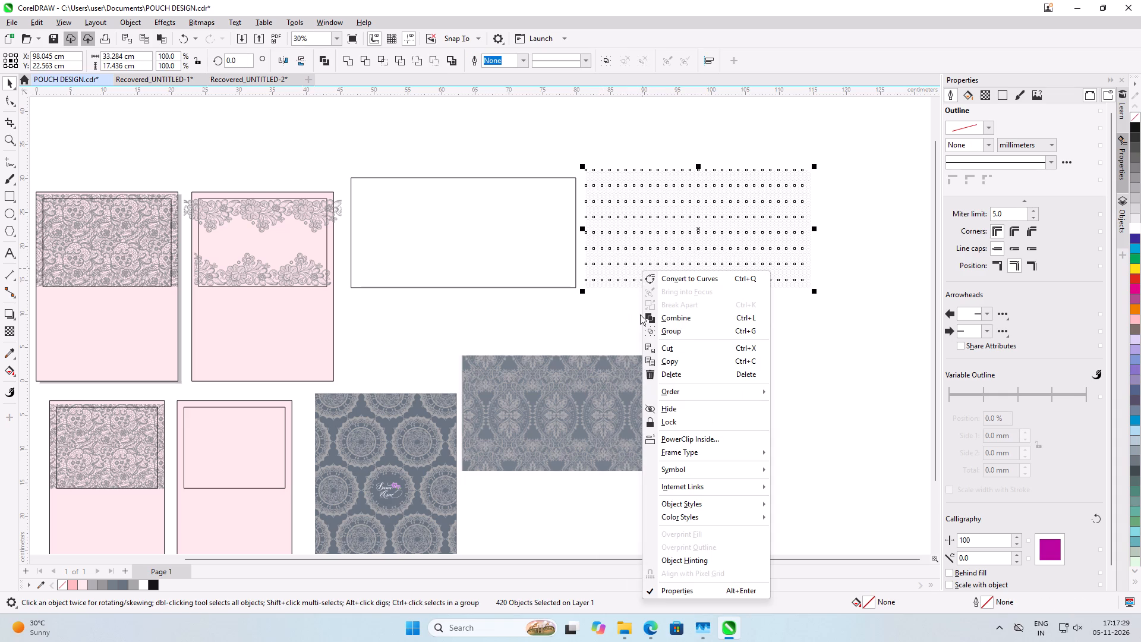
pyautogui.click(674, 440)
pyautogui.click(560, 270)
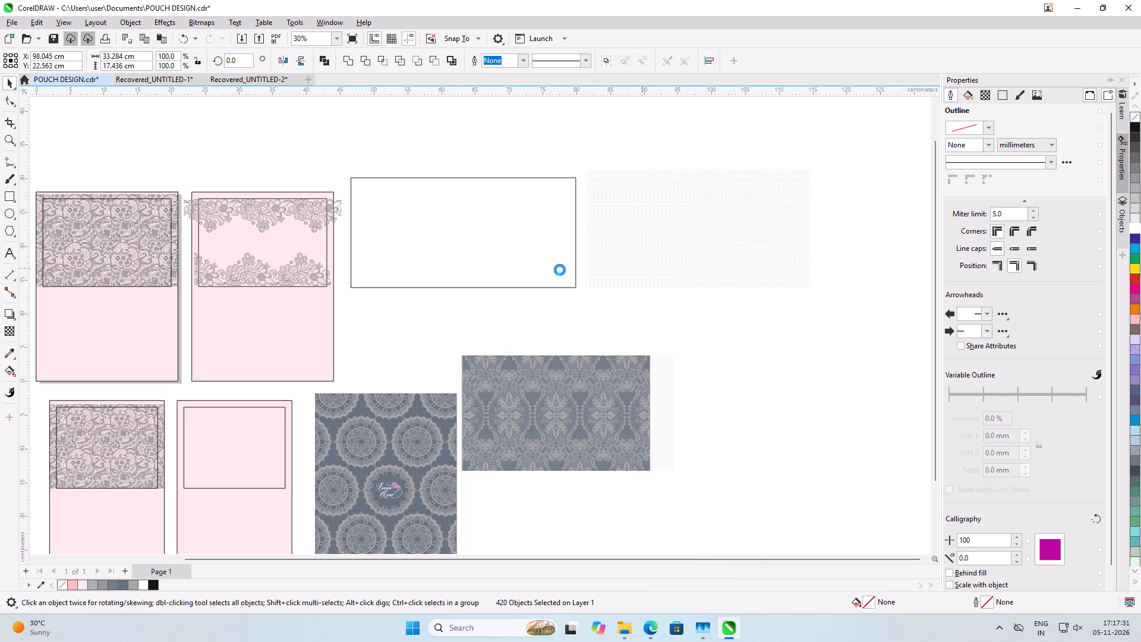
pyautogui.click(662, 255)
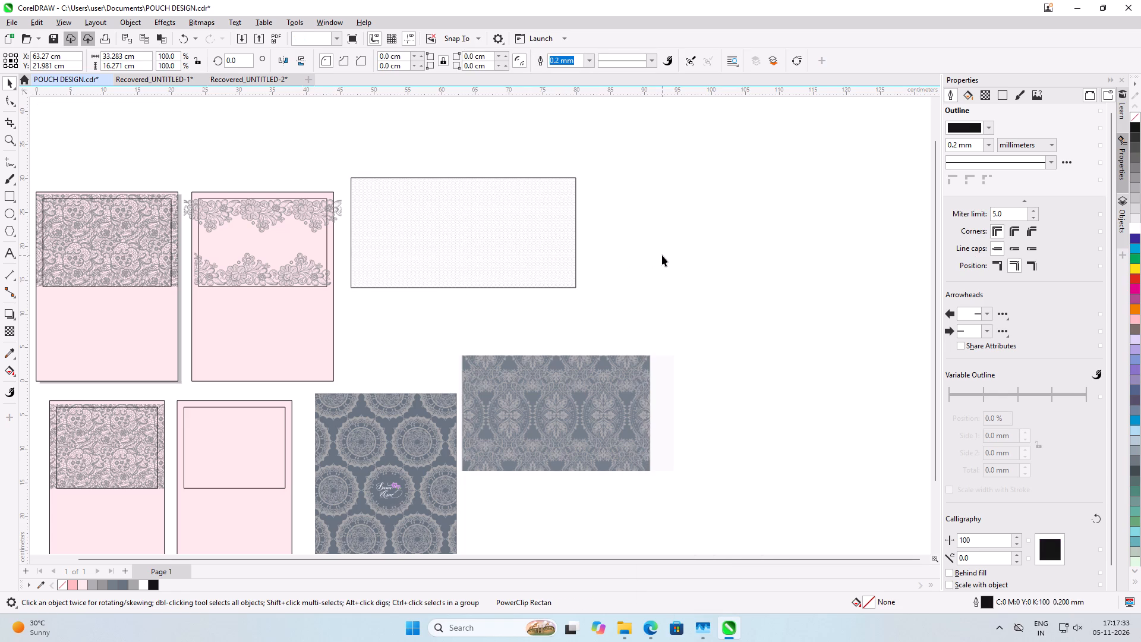
pyautogui.click(491, 242)
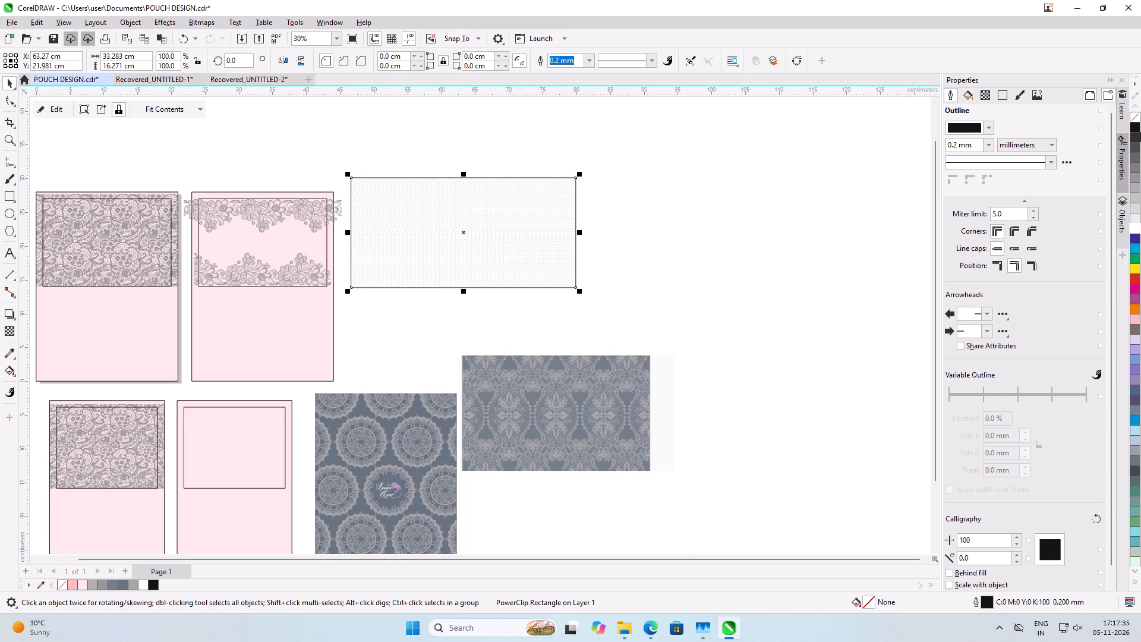
# Remove the outline from the PowerClip rectangle holding the dotted pattern and deselect it.
pyautogui.rightClick(1133, 115)
pyautogui.click(696, 252)
# Copy the lower floral lace border from the second big pouch onto the bottom edge of the dotted pattern rectangle.
pyautogui.scroll(3, 241, 243)
pyautogui.click(316, 289)
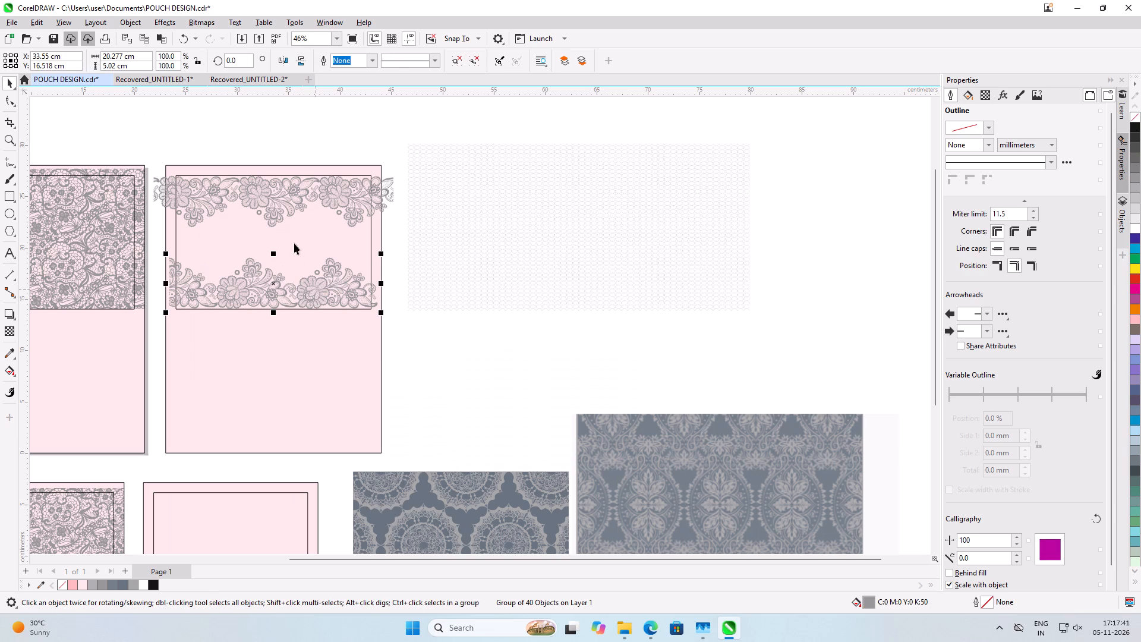
pyautogui.moveTo(316, 287); pyautogui.dragTo(616, 288)
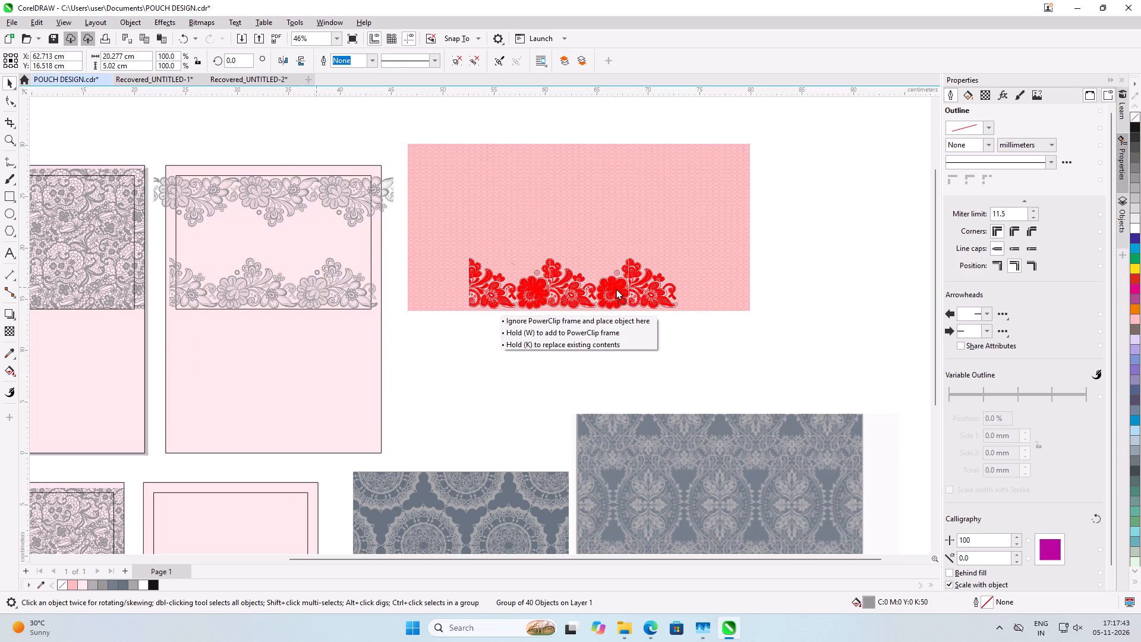
pyautogui.moveTo(616, 288); pyautogui.dragTo(607, 290)
pyautogui.keyDown('shift'); pyautogui.scroll(1, 607, 290); pyautogui.keyUp('shift')
pyautogui.keyDown('shift'); pyautogui.rightClick(607, 290); pyautogui.keyUp('shift')
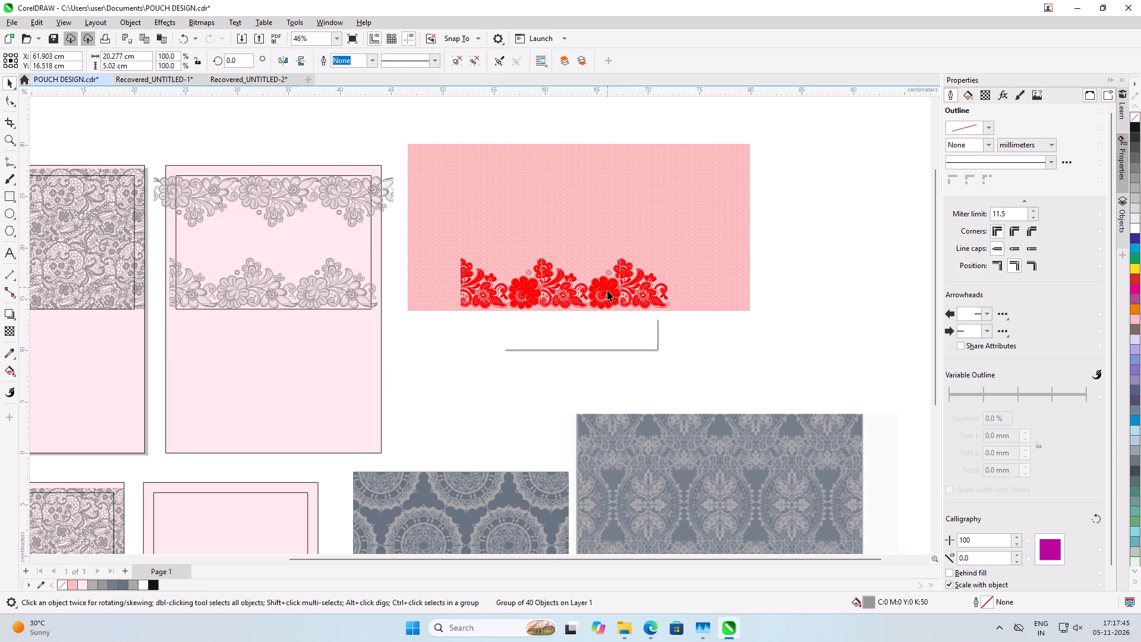
pyautogui.click(605, 329)
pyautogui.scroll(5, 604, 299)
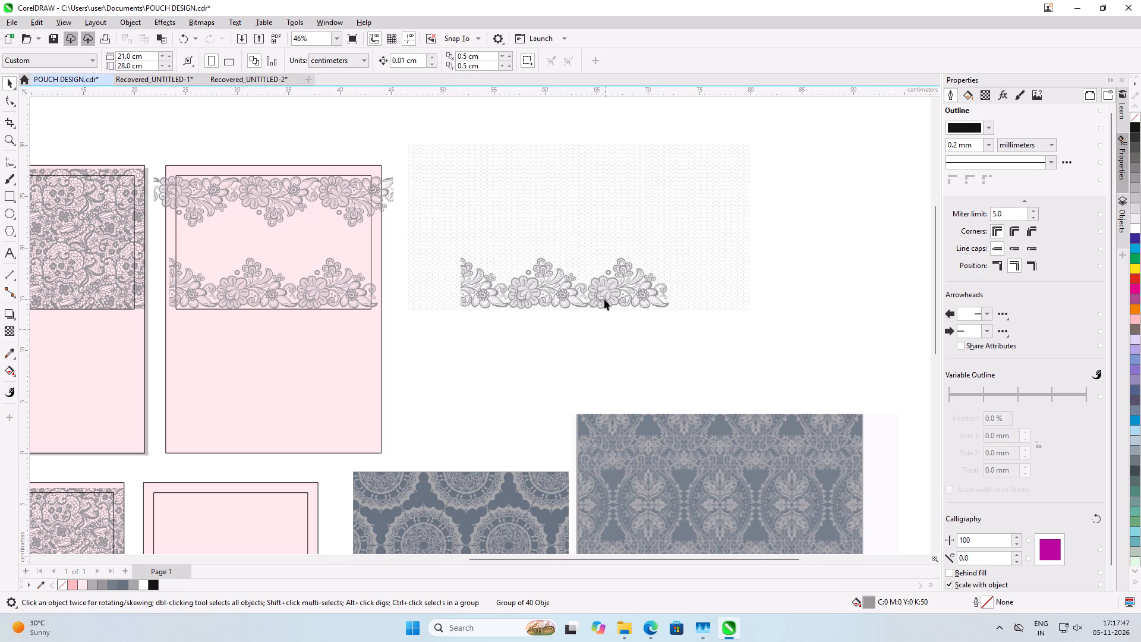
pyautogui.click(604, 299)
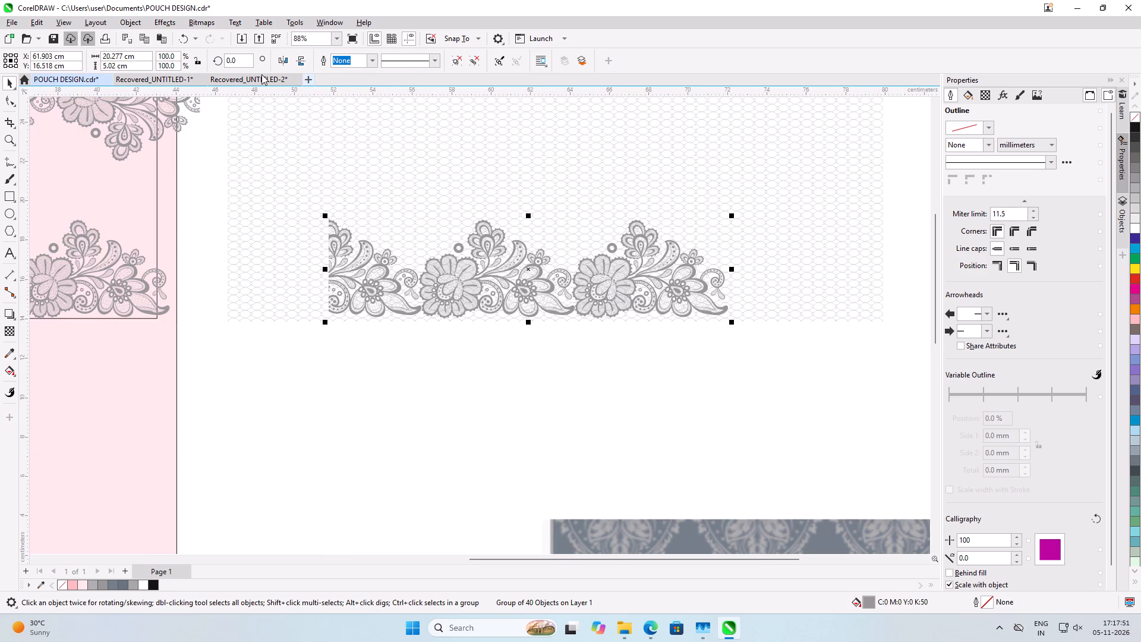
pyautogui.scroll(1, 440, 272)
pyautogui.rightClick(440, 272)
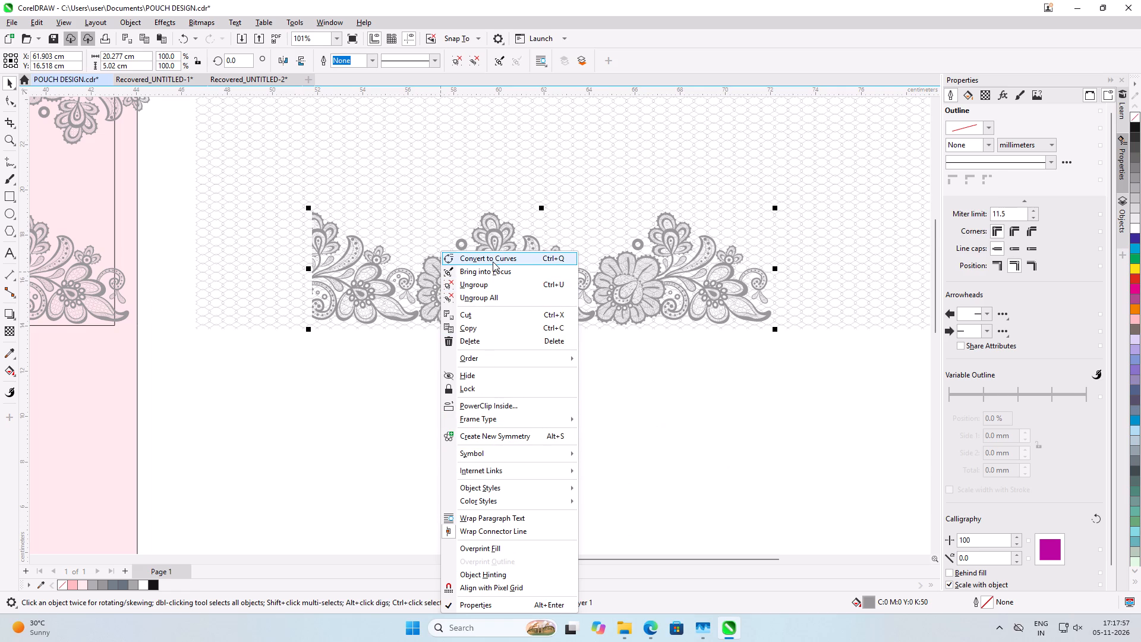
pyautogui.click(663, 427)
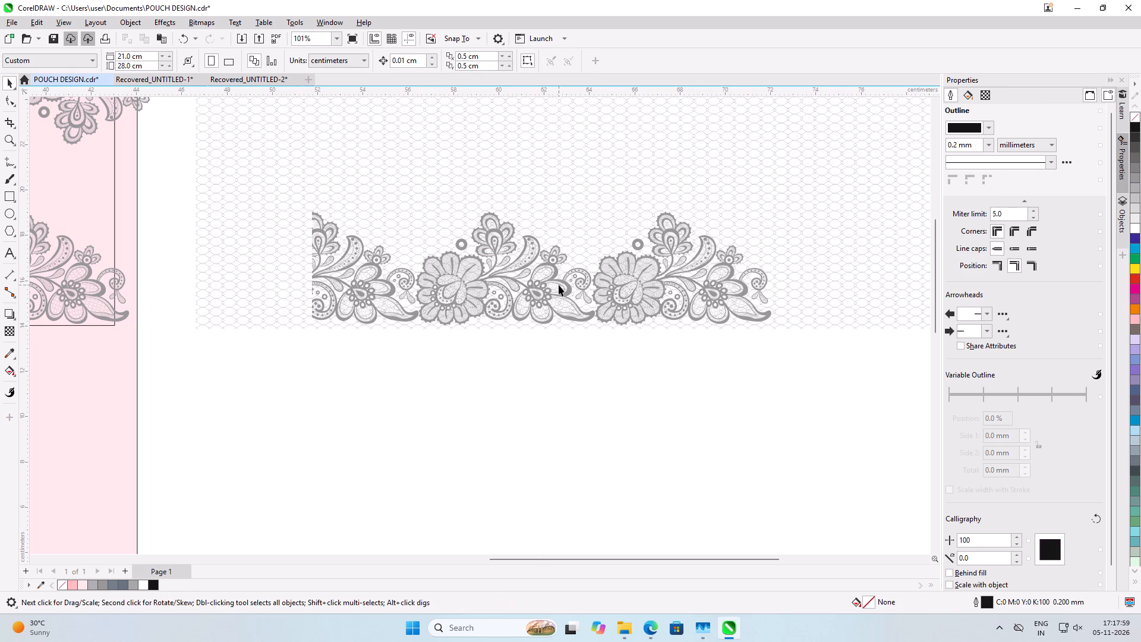
# Move the copied lace border straight down into the empty space just below the dotted pattern rectangle, to about Y 11.2 cm.
pyautogui.click(562, 282)
pyautogui.scroll(-6, 405, 234)
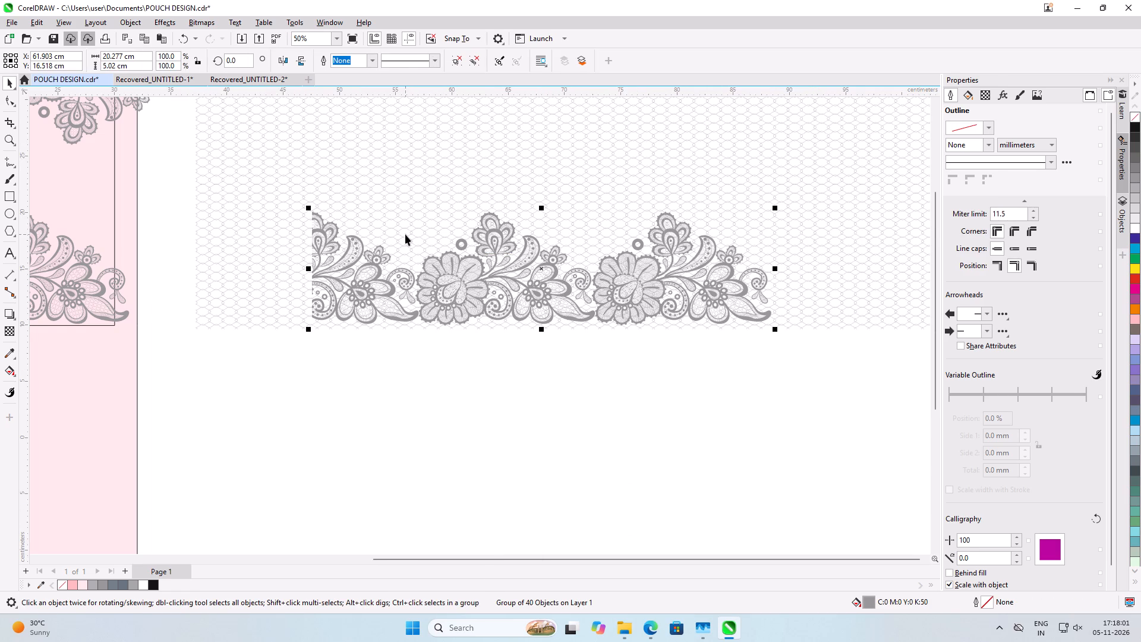
pyautogui.scroll(1, 443, 292)
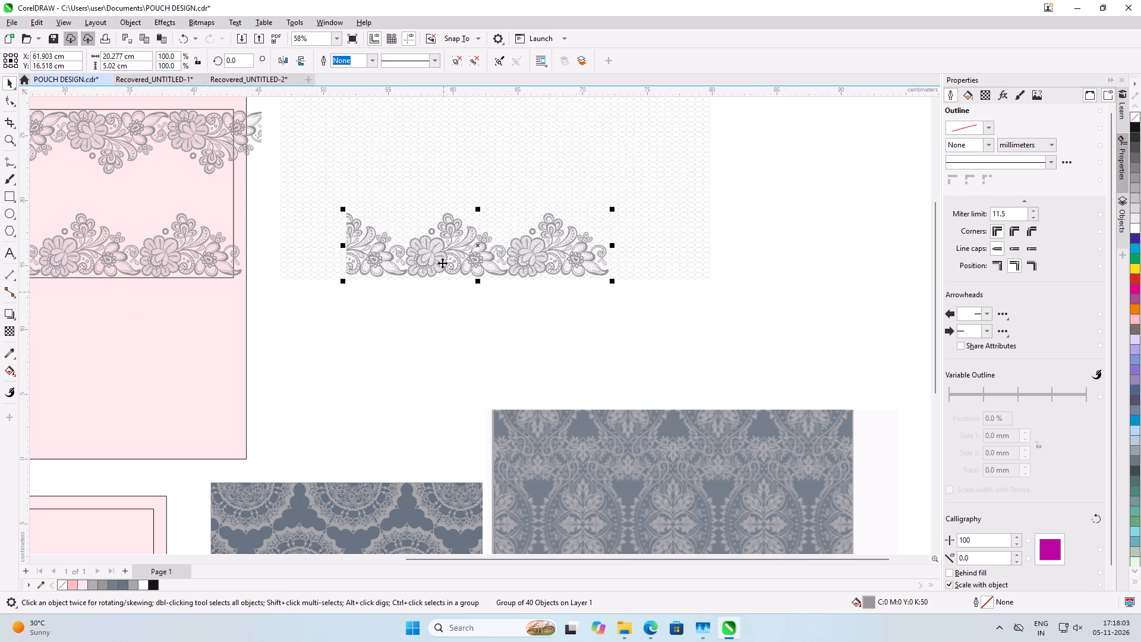
pyautogui.moveTo(442, 262); pyautogui.dragTo(442, 326)
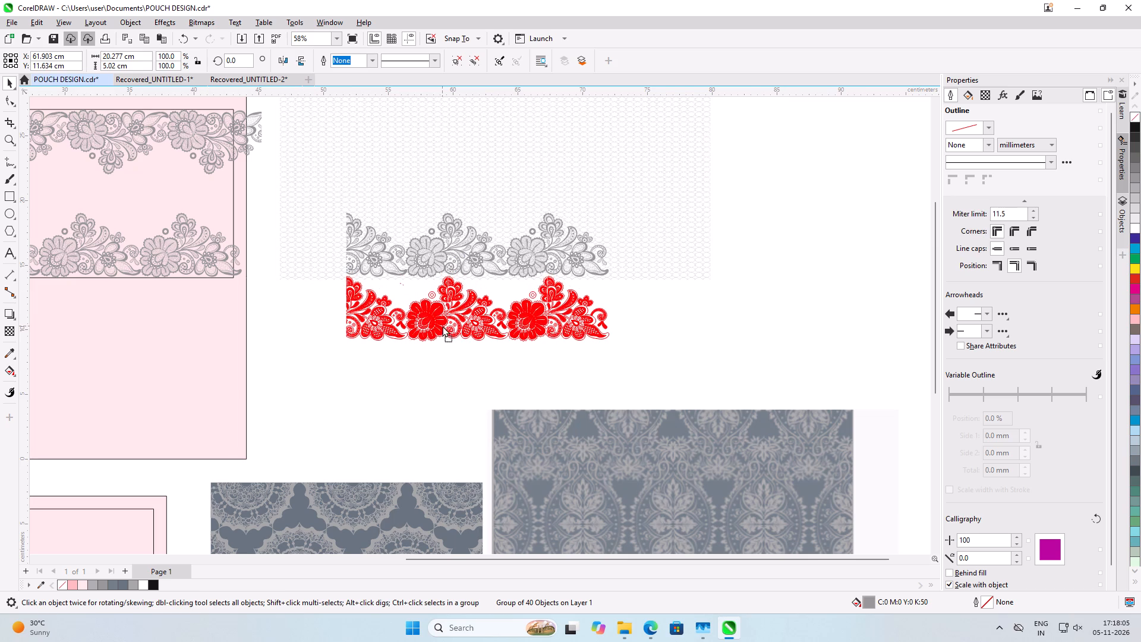
pyautogui.moveTo(442, 326); pyautogui.dragTo(442, 332)
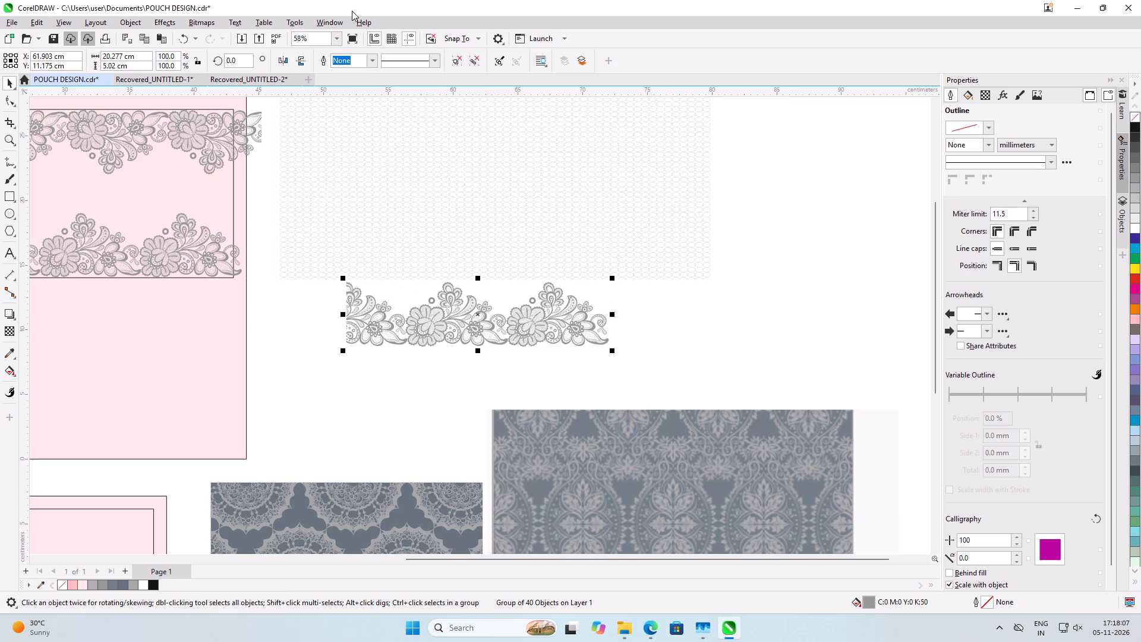
# Ungroup the copied lace border and weld its objects together.
pyautogui.click(468, 61)
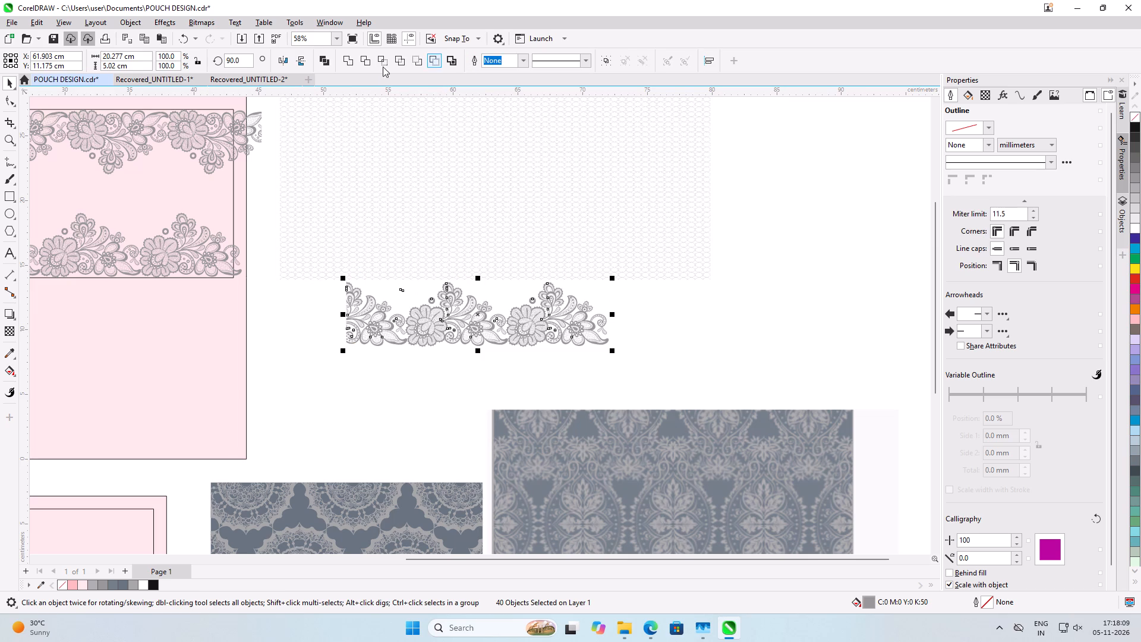
pyautogui.click(348, 62)
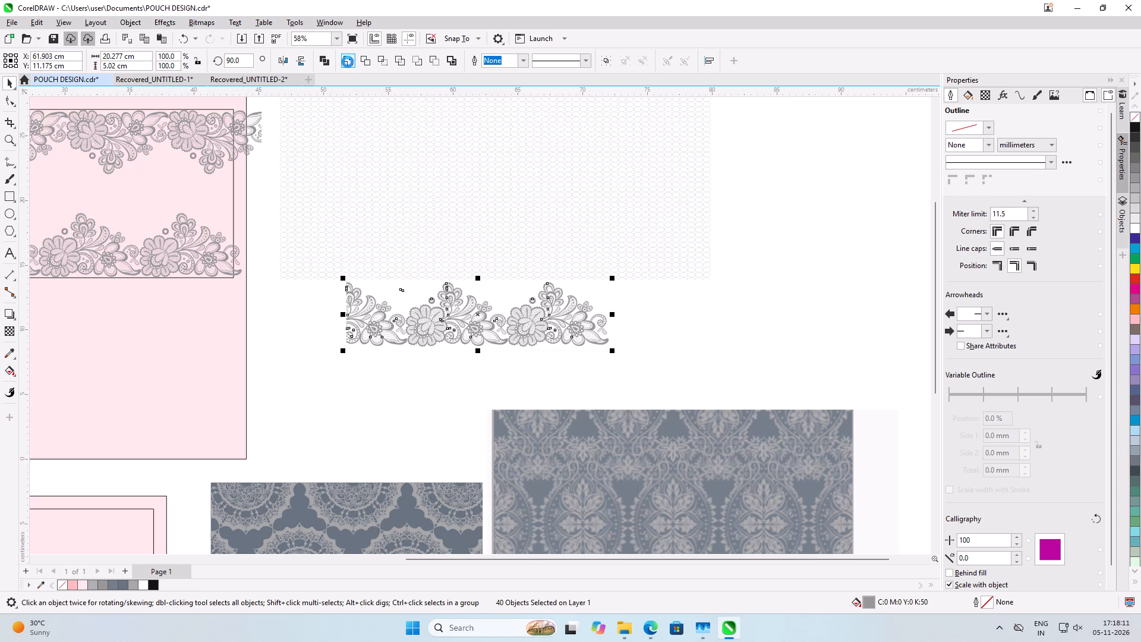
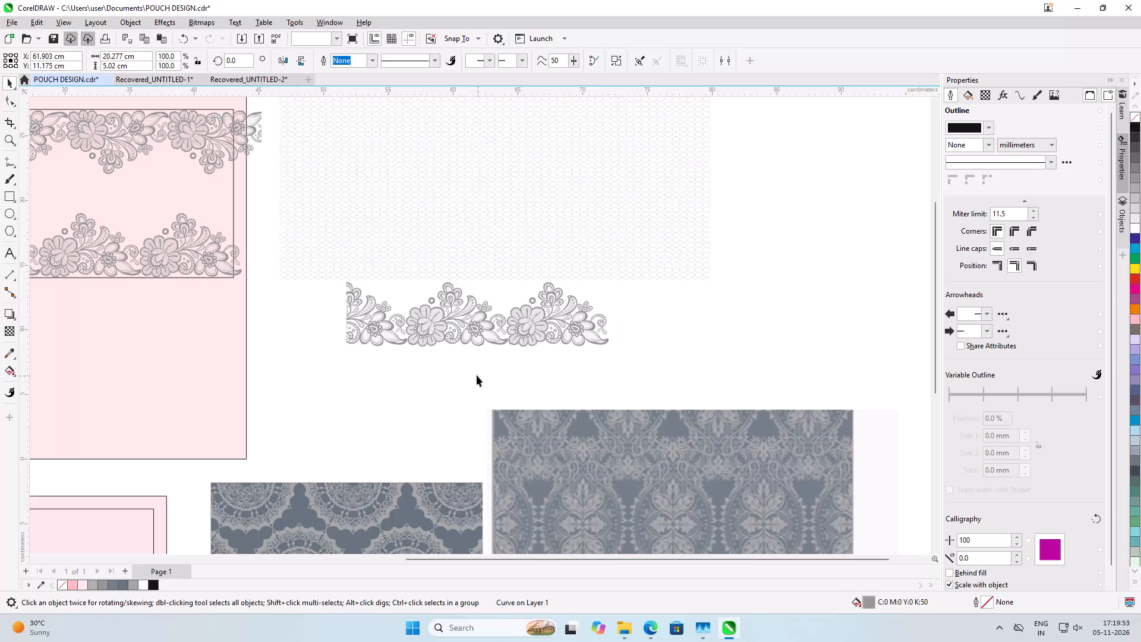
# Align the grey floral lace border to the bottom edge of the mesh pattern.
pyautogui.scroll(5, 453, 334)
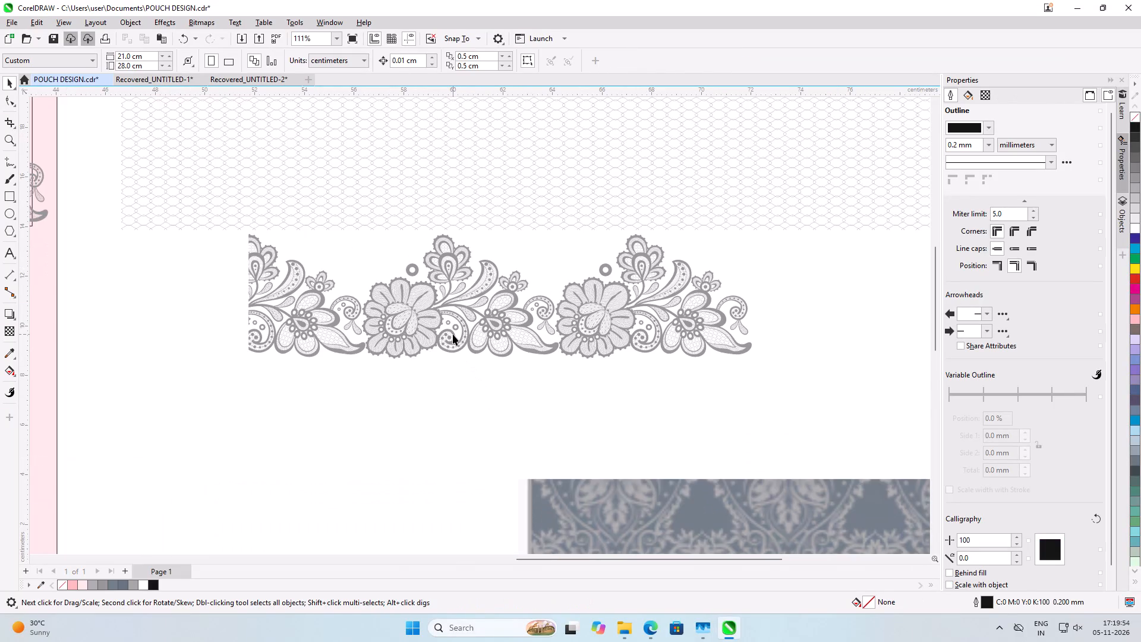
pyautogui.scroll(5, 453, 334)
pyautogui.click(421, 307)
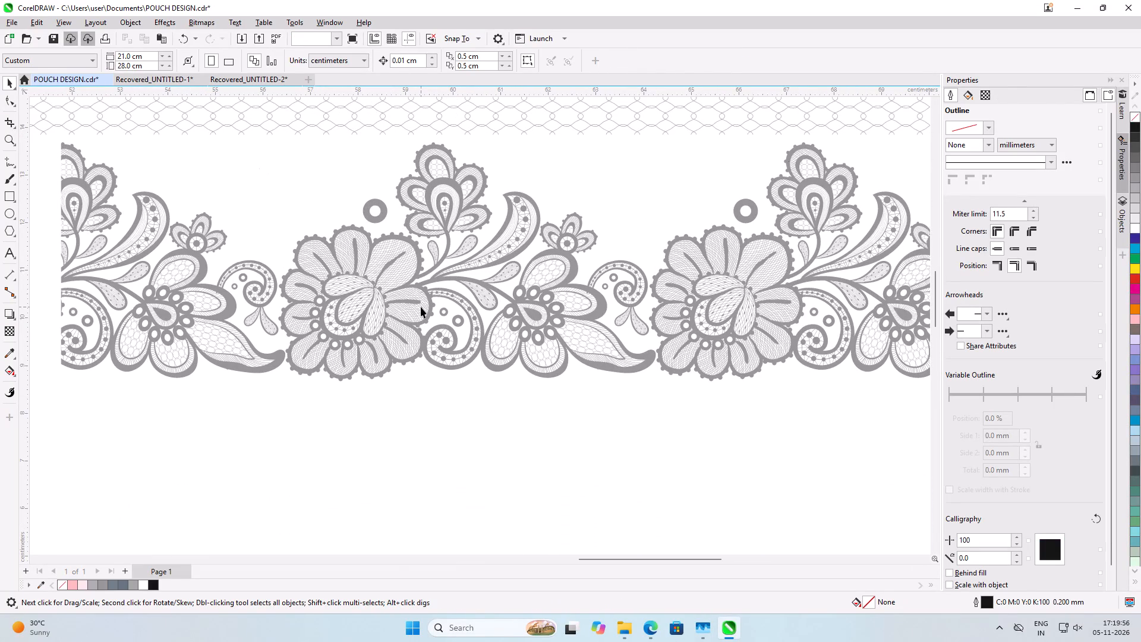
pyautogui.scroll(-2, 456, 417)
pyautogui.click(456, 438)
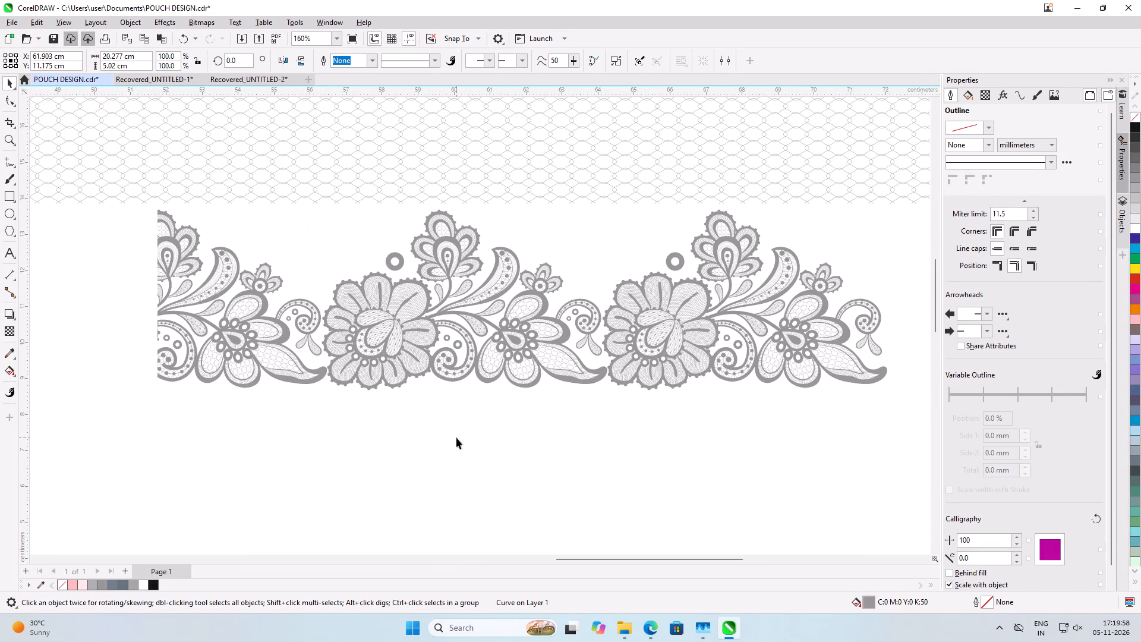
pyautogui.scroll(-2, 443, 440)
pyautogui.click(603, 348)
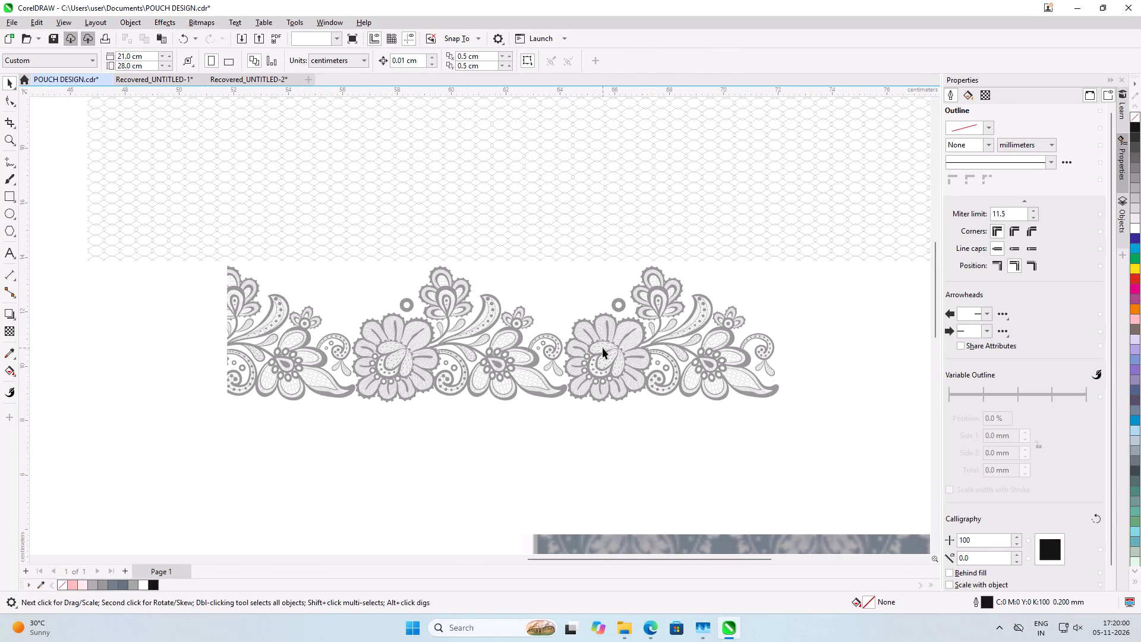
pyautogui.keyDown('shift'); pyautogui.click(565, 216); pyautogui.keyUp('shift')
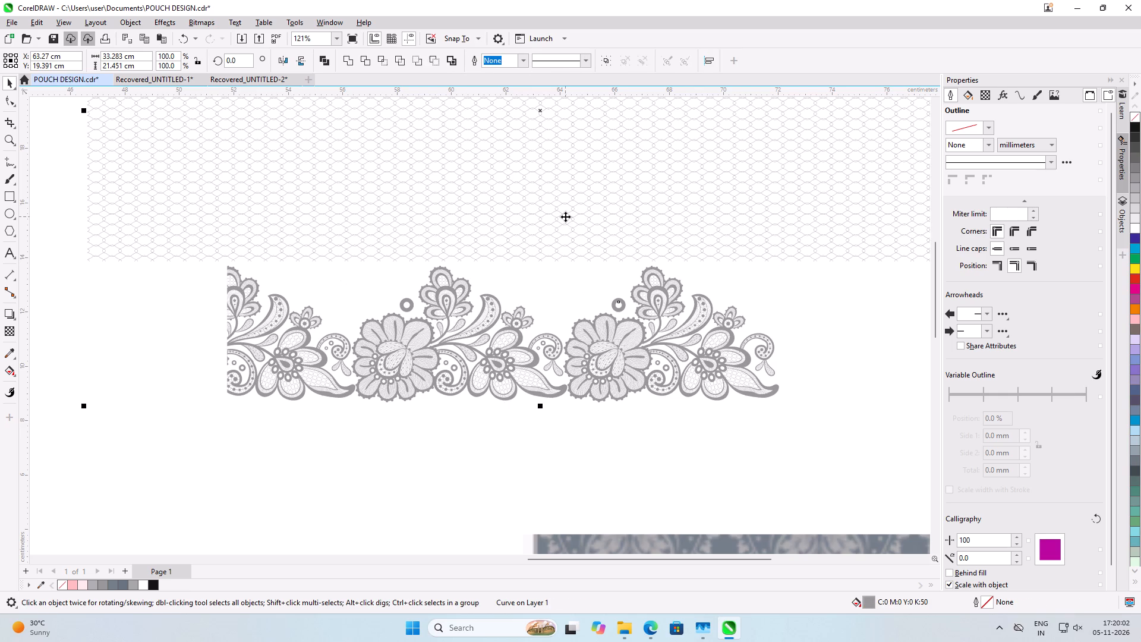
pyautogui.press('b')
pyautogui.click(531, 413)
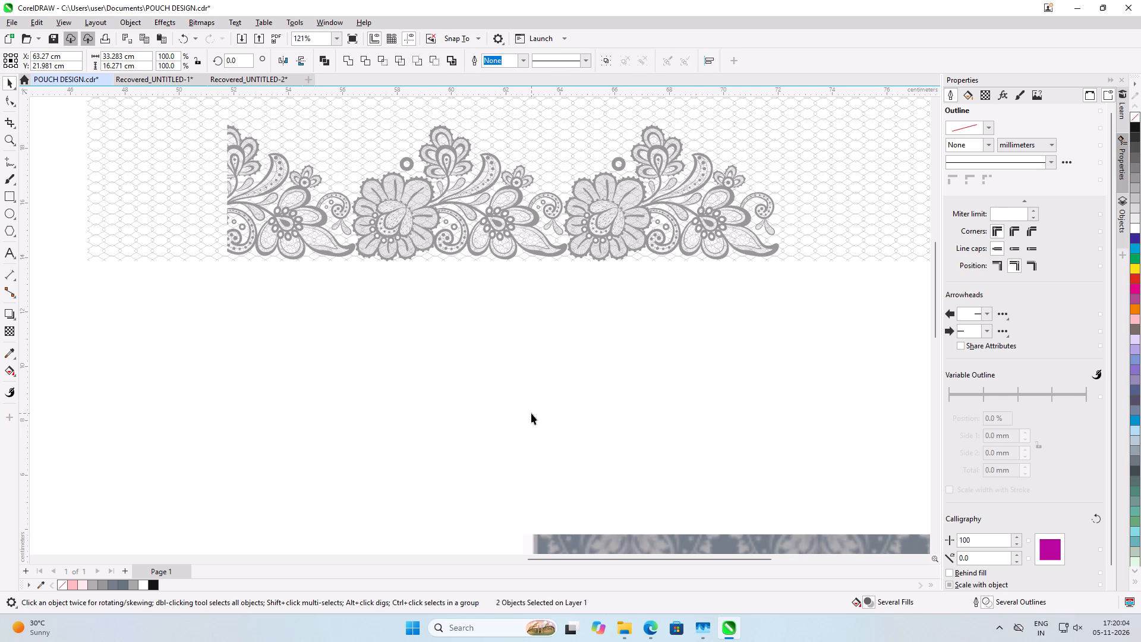
# Move the floral border straight down, just below the mesh pattern, to a Y position of about 11.4 cm.
pyautogui.moveTo(488, 222); pyautogui.dragTo(486, 328)
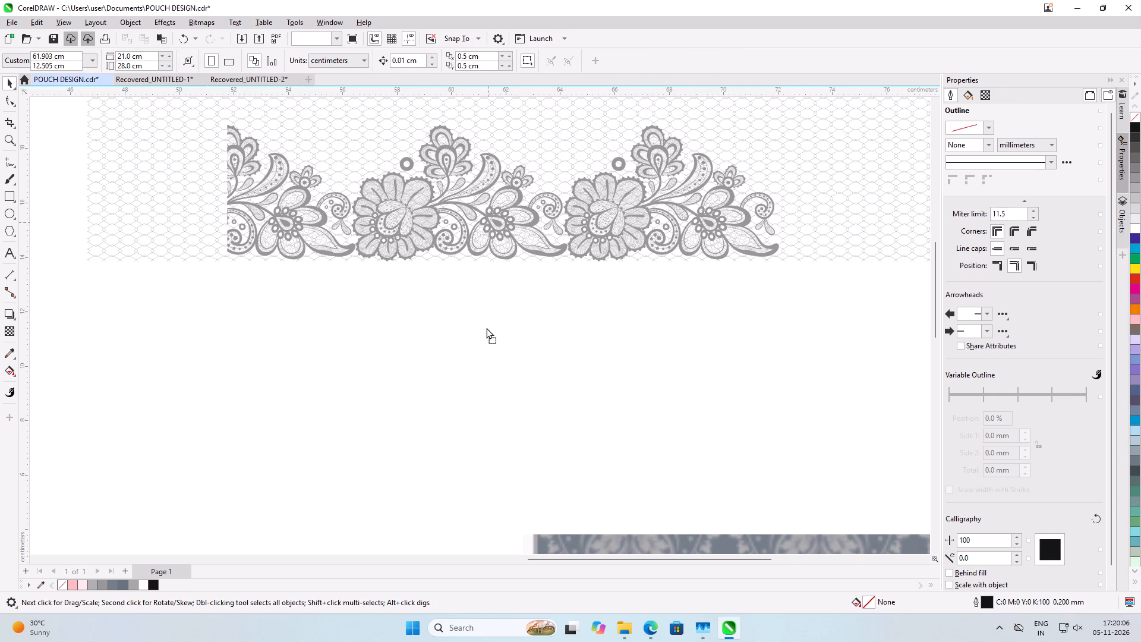
pyautogui.moveTo(486, 328); pyautogui.dragTo(486, 357)
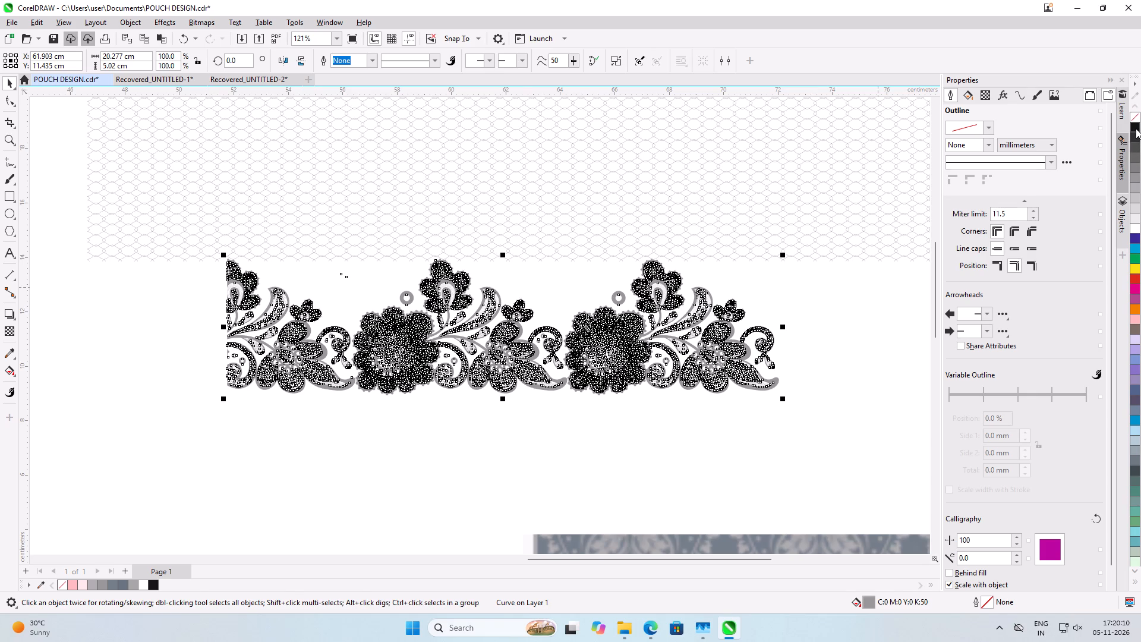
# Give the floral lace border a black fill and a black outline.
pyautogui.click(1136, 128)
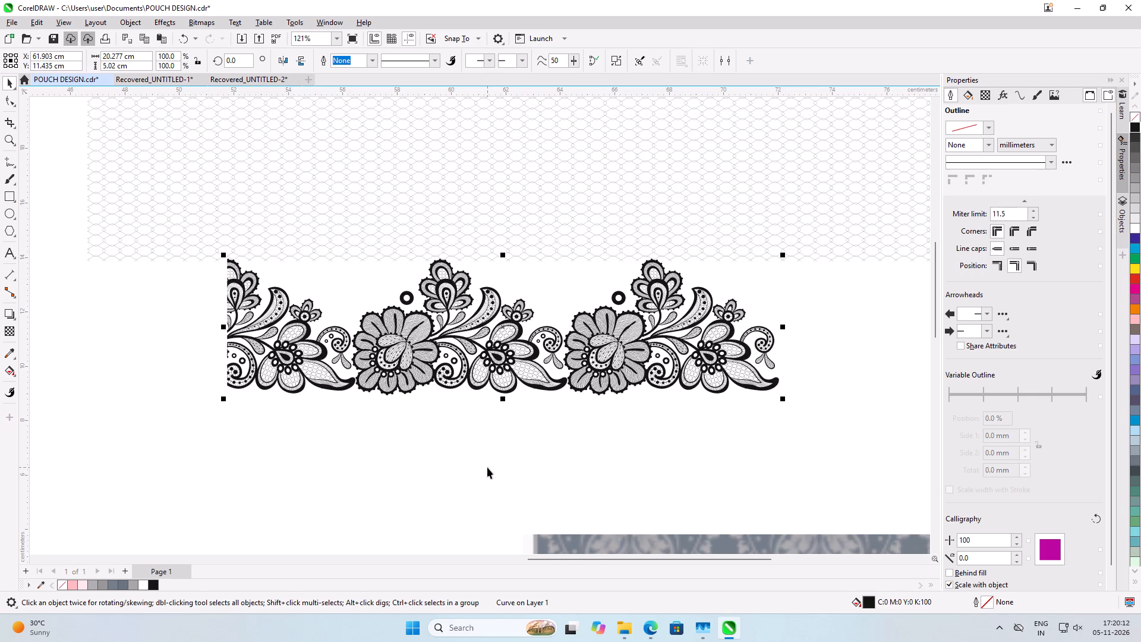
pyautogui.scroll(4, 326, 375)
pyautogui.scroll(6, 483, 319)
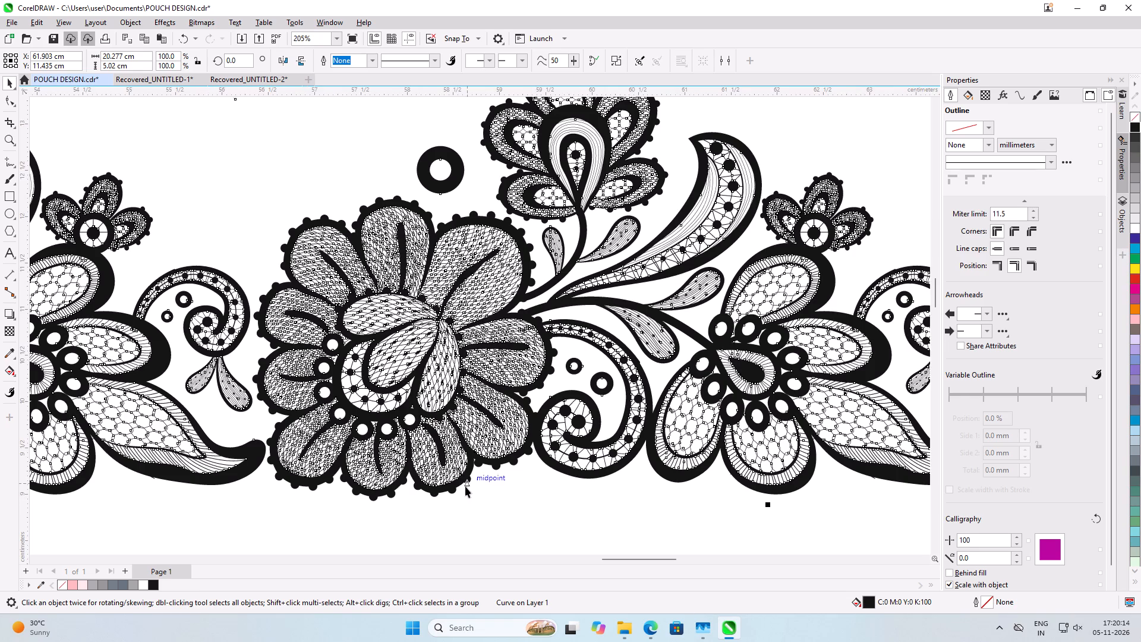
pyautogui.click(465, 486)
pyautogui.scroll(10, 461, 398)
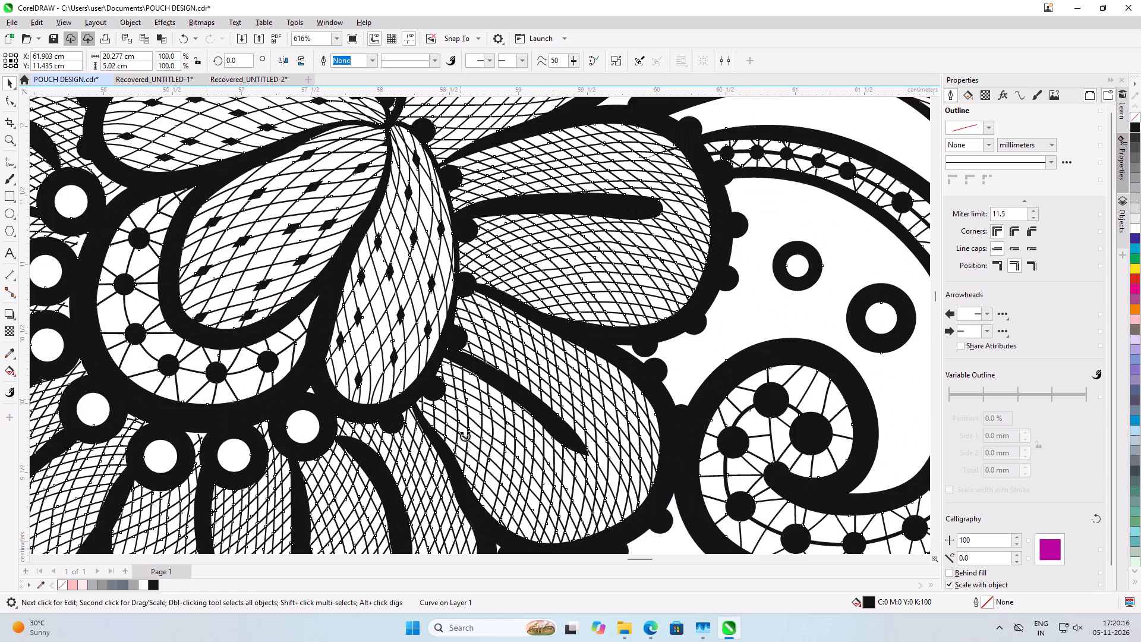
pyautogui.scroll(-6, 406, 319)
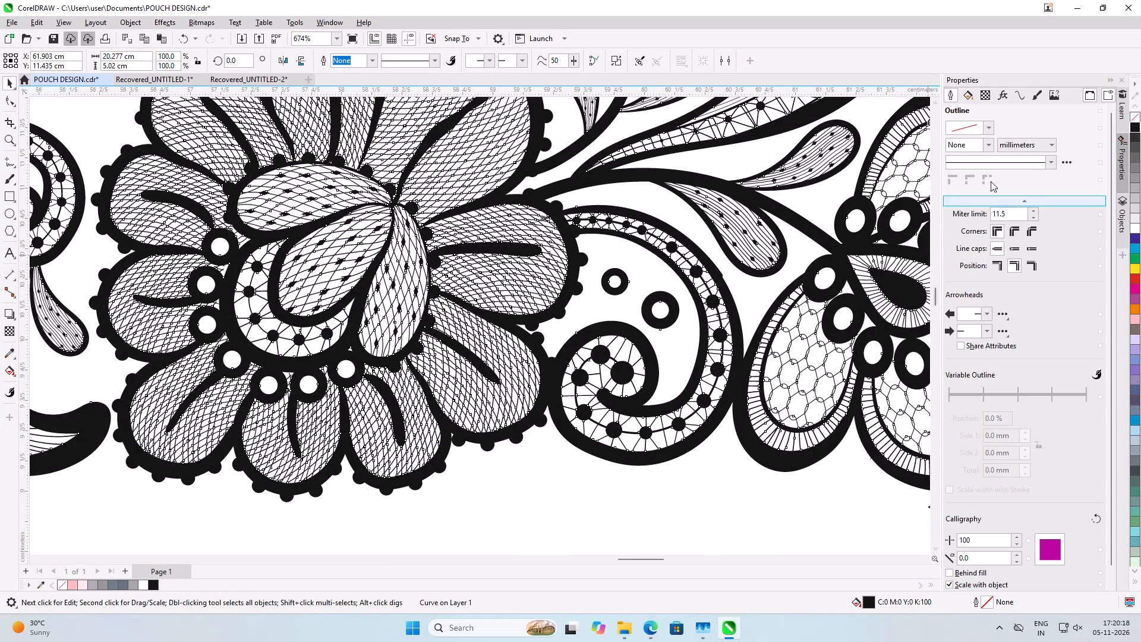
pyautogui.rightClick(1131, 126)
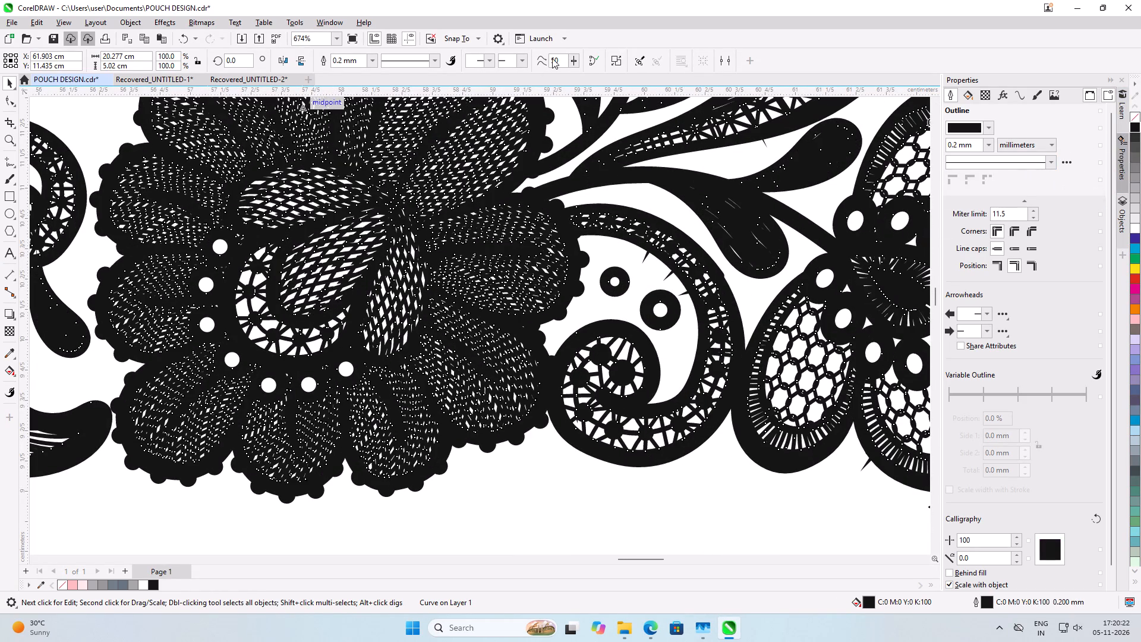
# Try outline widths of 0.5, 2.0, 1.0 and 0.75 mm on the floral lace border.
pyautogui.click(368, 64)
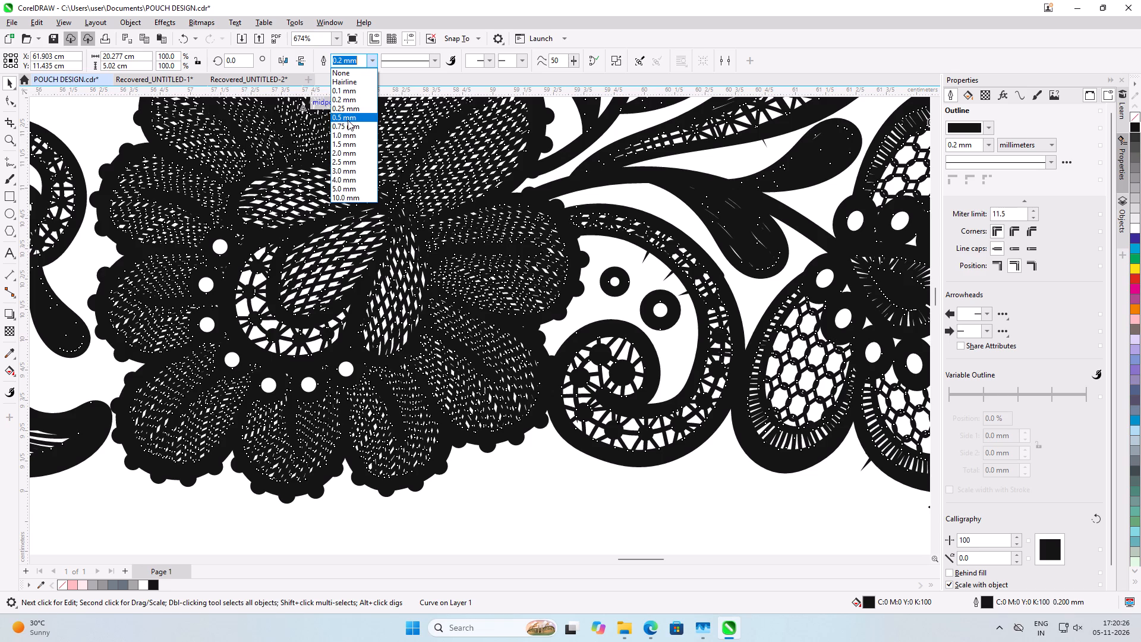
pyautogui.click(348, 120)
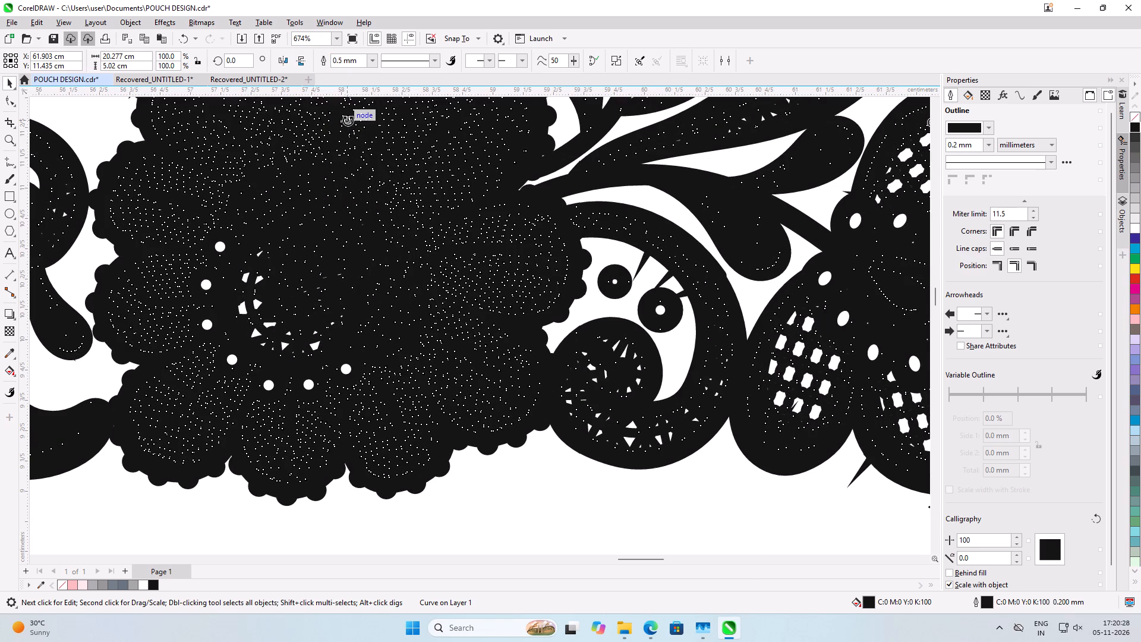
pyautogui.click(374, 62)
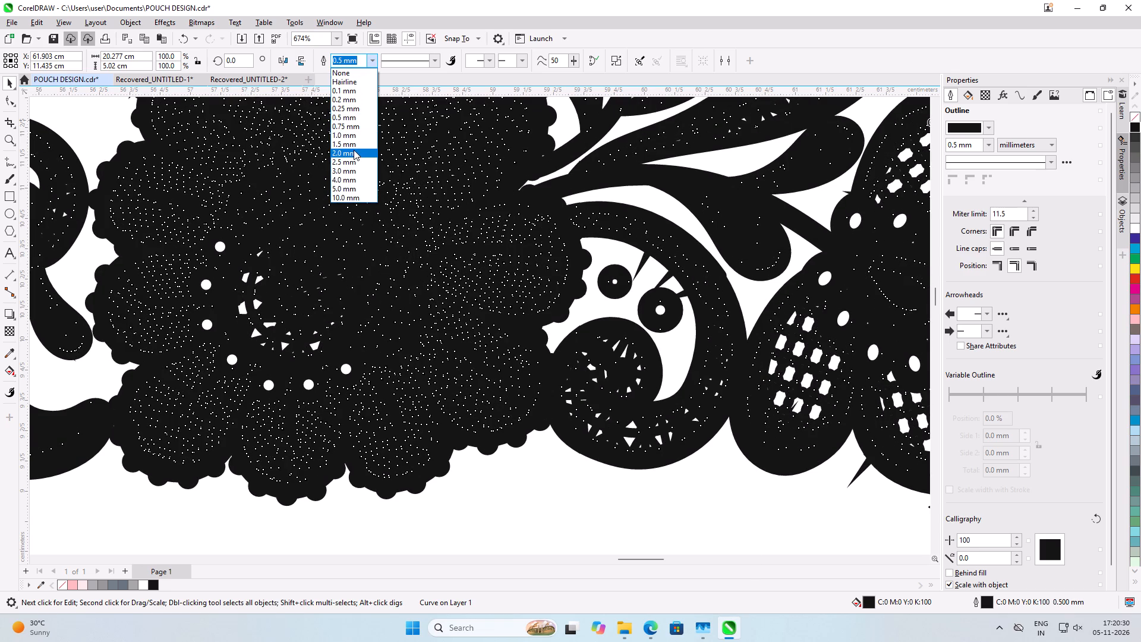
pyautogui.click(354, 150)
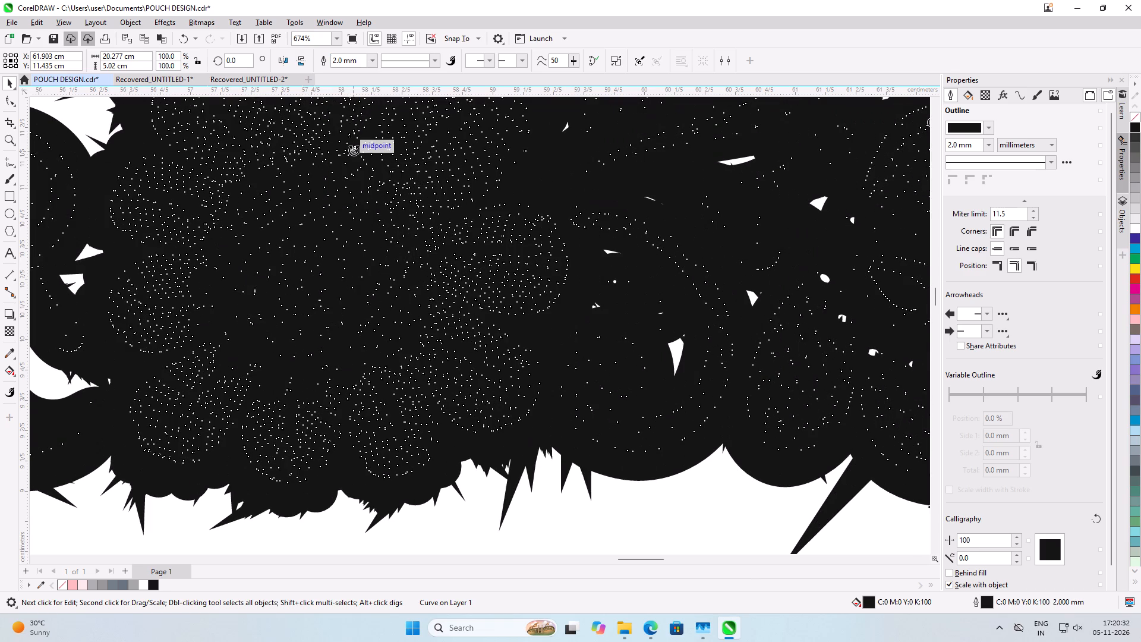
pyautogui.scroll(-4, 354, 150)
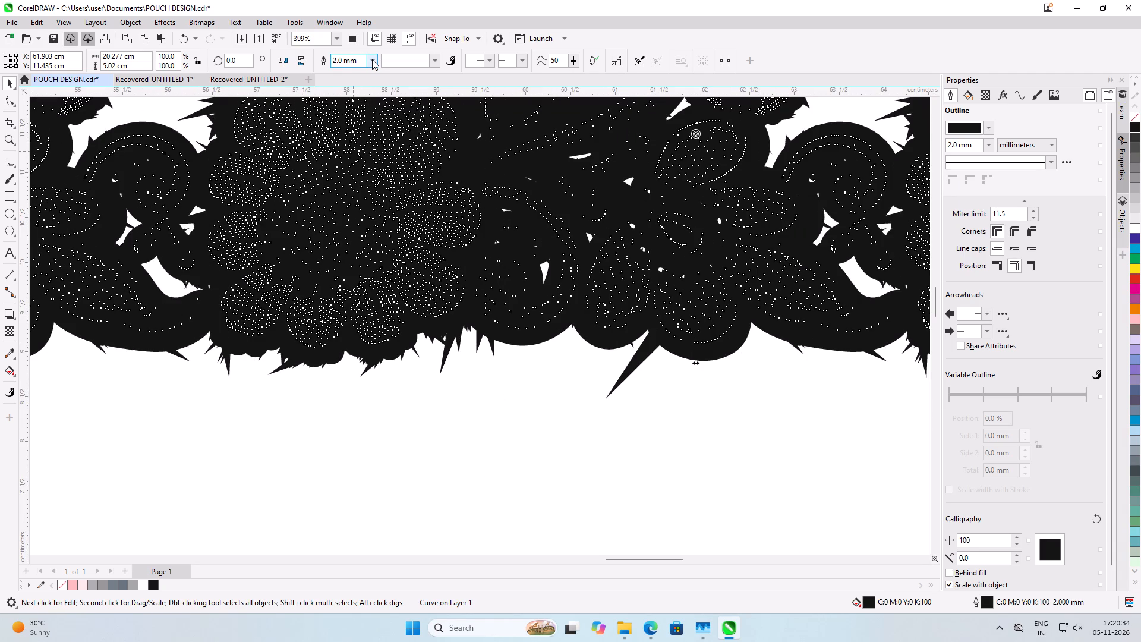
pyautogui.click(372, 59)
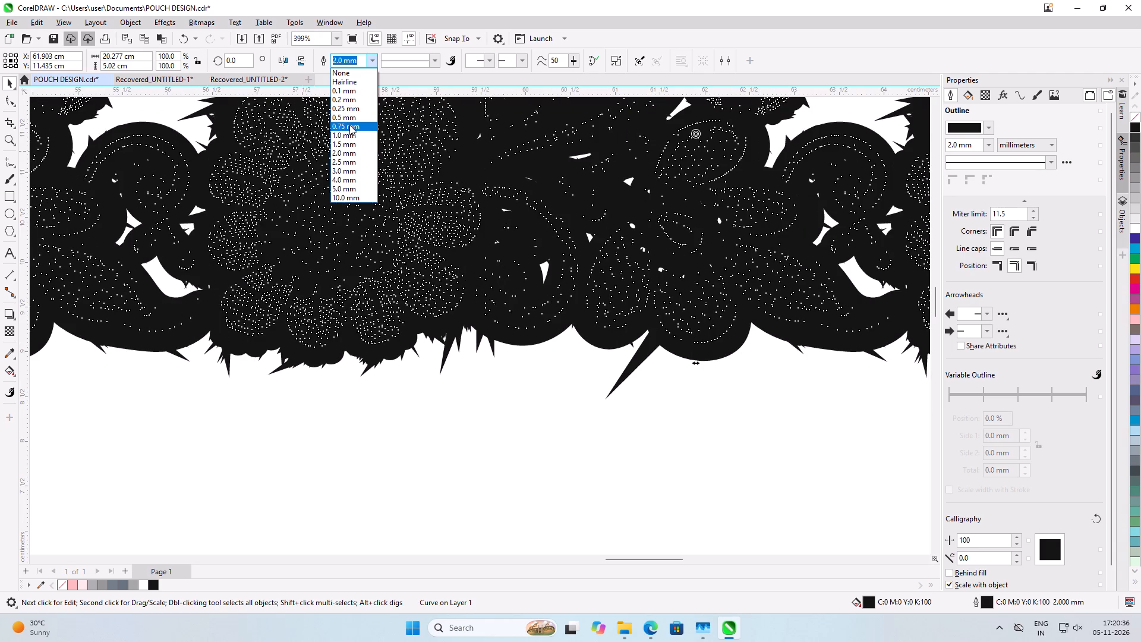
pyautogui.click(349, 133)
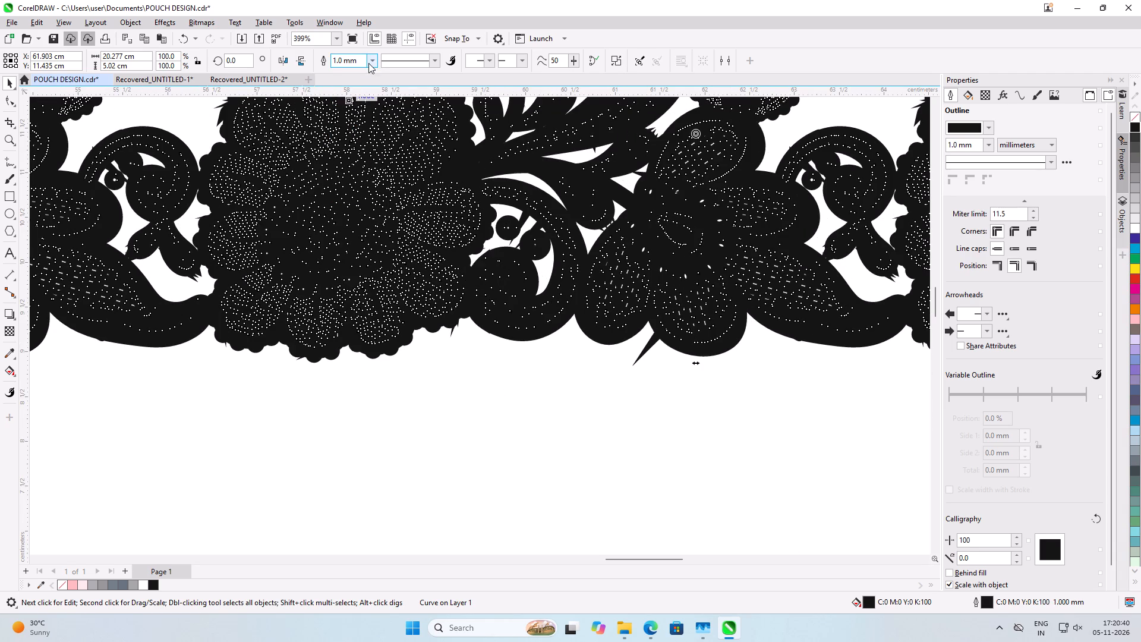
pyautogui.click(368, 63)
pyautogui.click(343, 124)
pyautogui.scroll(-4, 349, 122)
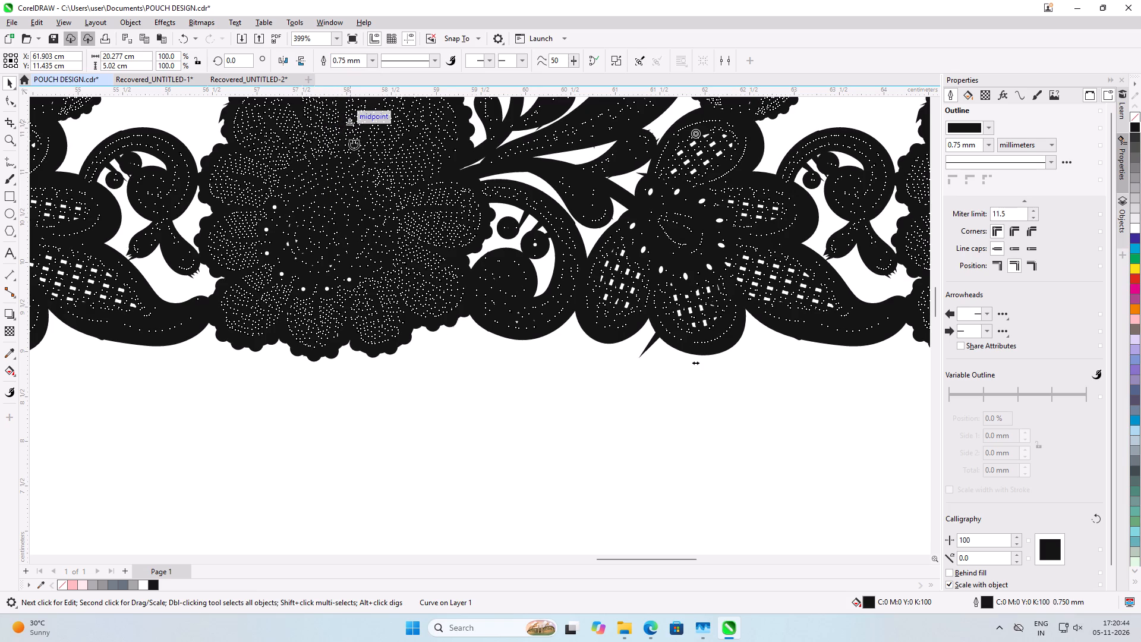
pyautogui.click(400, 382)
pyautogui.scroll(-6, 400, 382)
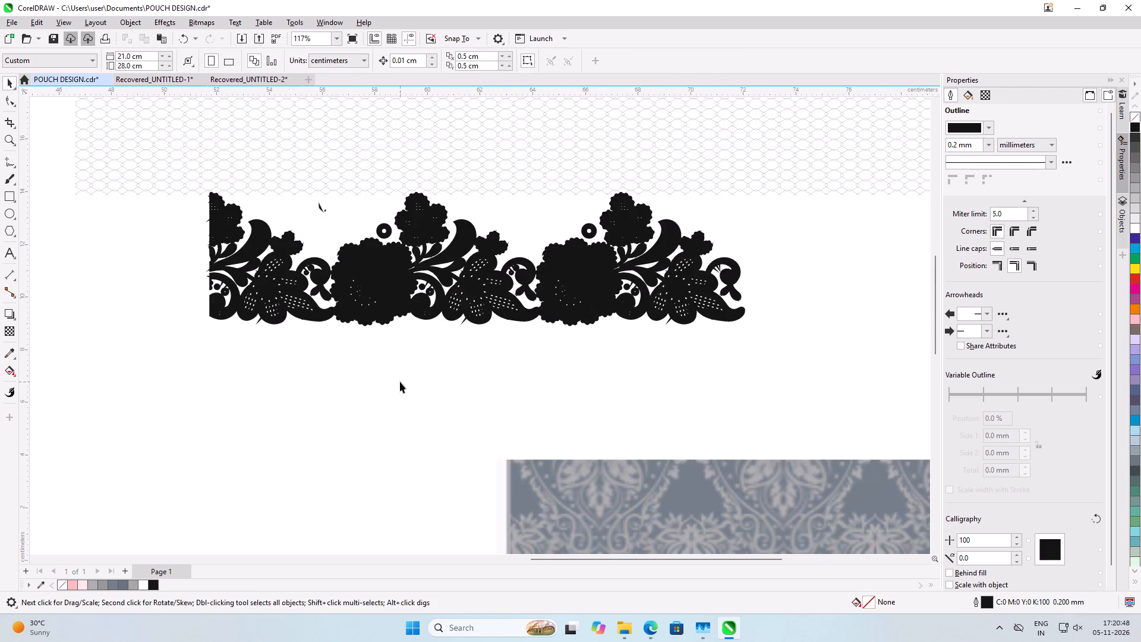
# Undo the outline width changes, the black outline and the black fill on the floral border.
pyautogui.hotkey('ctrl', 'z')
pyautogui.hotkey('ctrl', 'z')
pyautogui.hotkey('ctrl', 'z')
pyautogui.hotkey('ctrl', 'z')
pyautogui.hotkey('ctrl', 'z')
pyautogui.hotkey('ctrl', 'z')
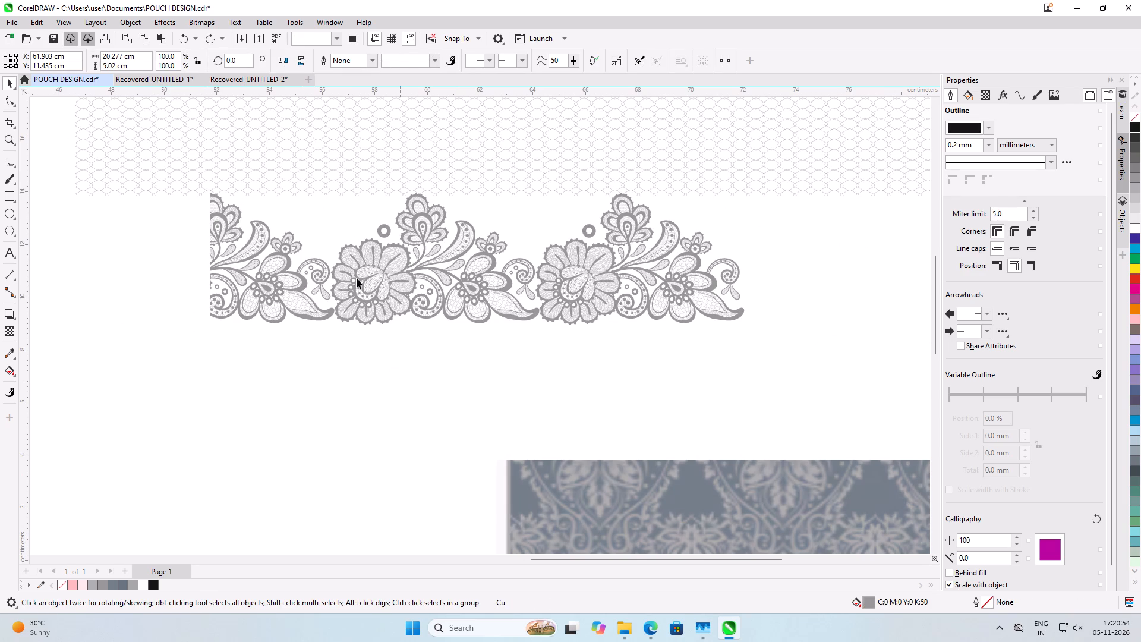
# Delete the nodes of the two tiny stray fragments in the gap above the floral border.
pyautogui.click(354, 257)
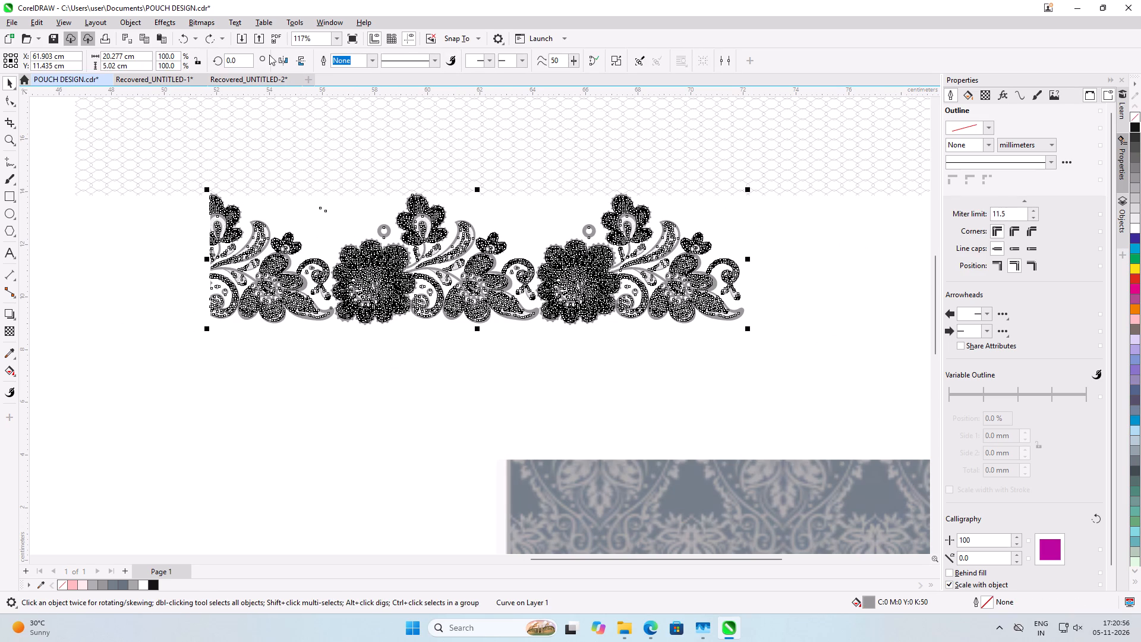
pyautogui.click(14, 100)
pyautogui.scroll(5, 322, 200)
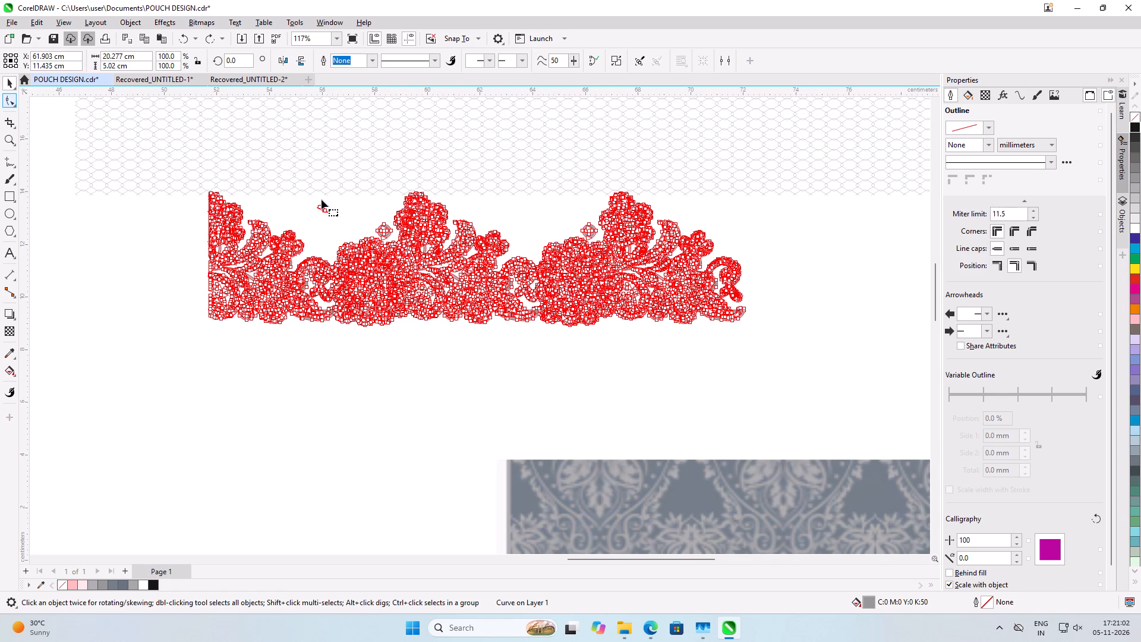
pyautogui.scroll(6, 313, 202)
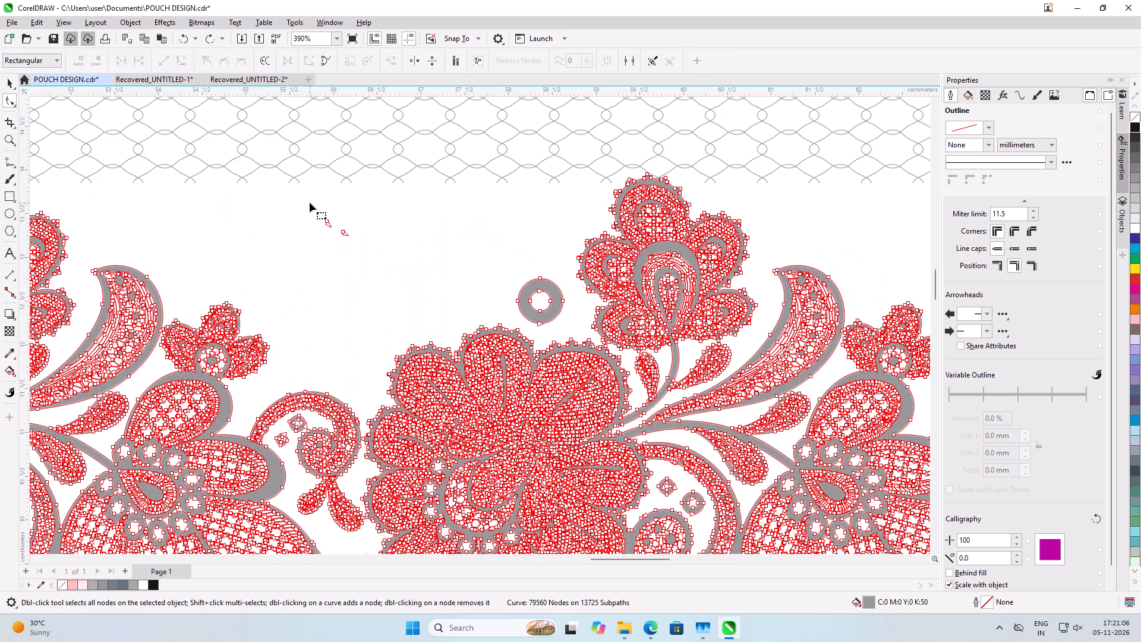
pyautogui.moveTo(310, 202); pyautogui.dragTo(364, 246)
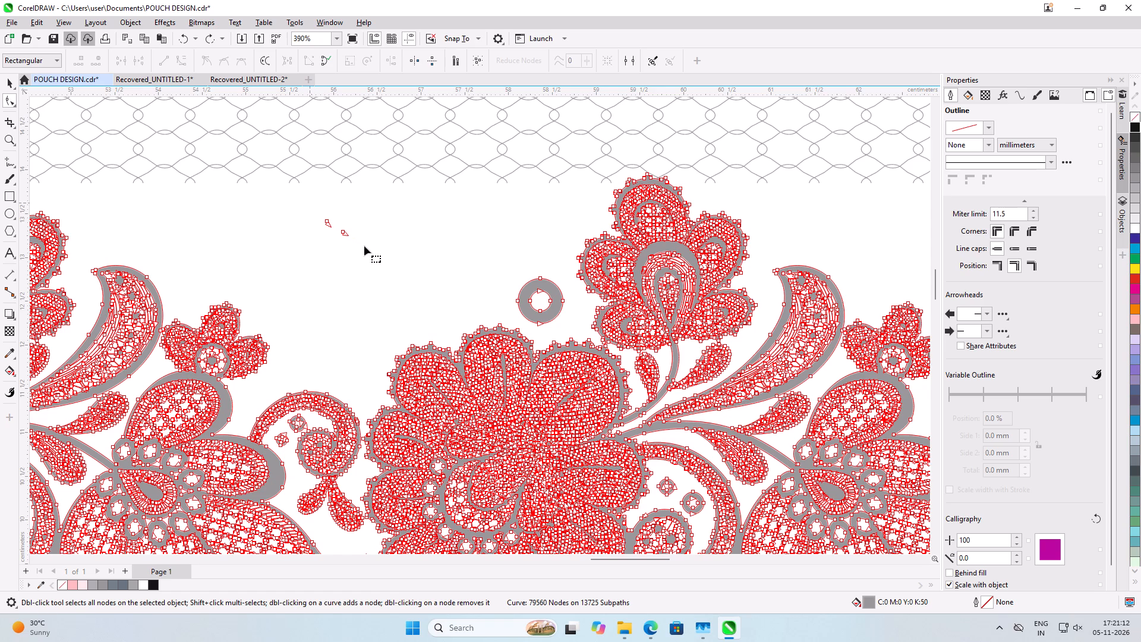
pyautogui.press('Delete')
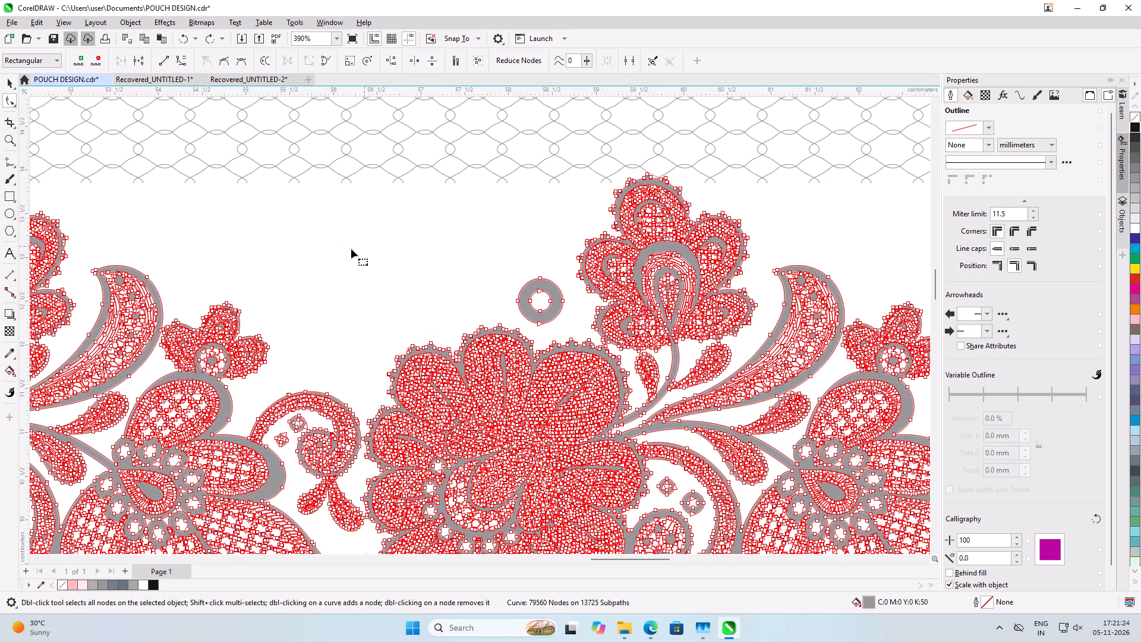
pyautogui.click(10, 82)
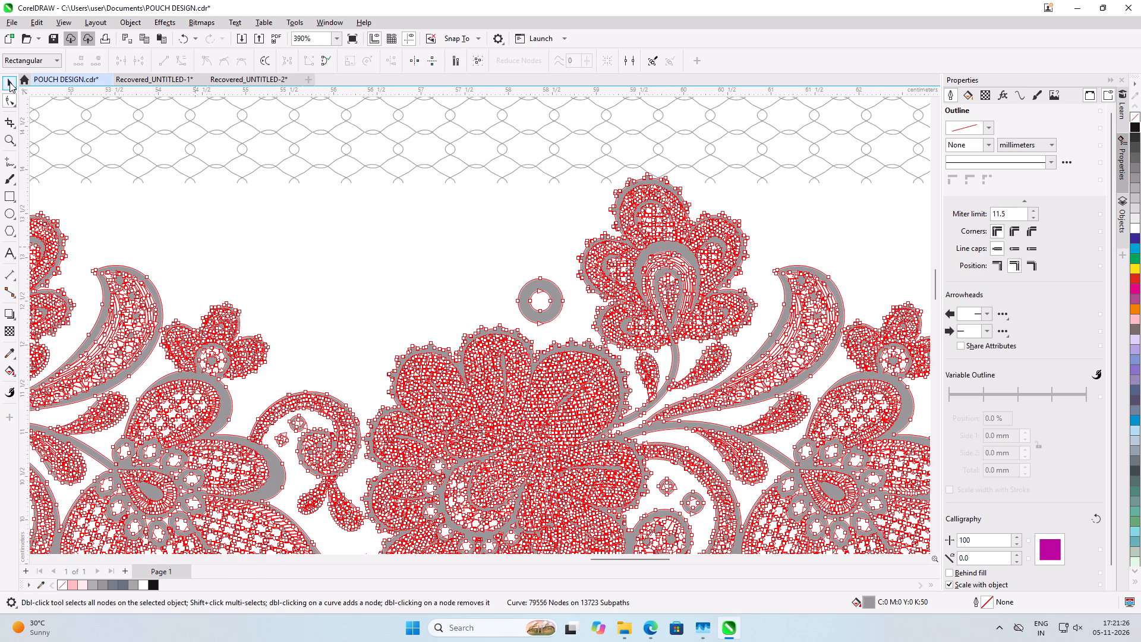
# Move the floral lace border up onto the mesh pattern, aligned to the mesh's bottom edge and centred horizontally.
pyautogui.scroll(-7, 303, 283)
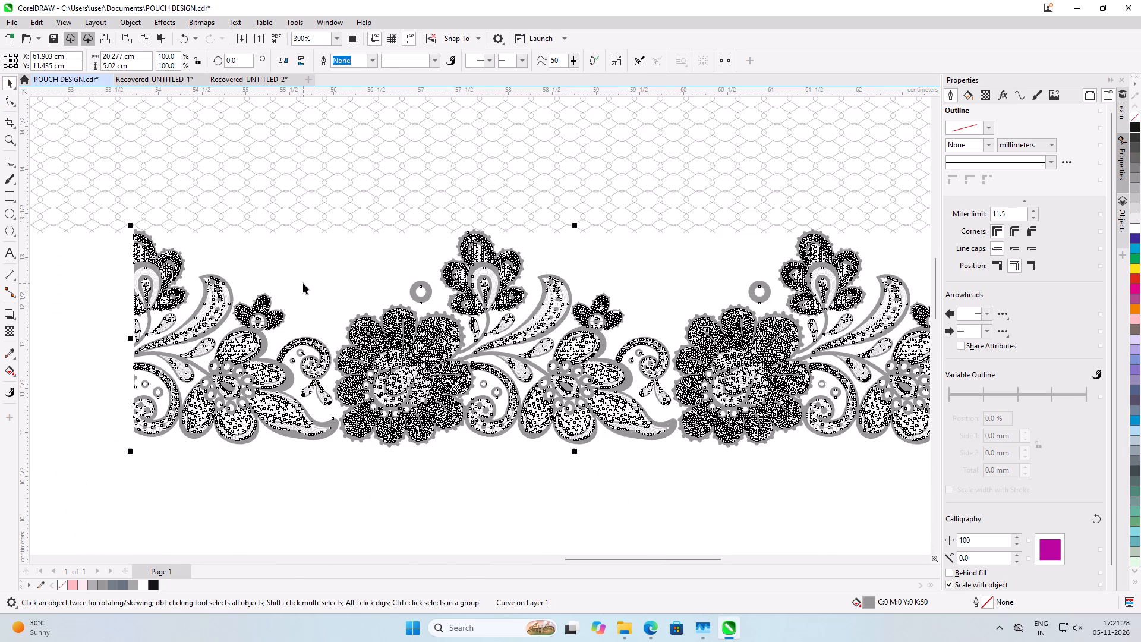
pyautogui.scroll(-2, 371, 398)
pyautogui.click(416, 496)
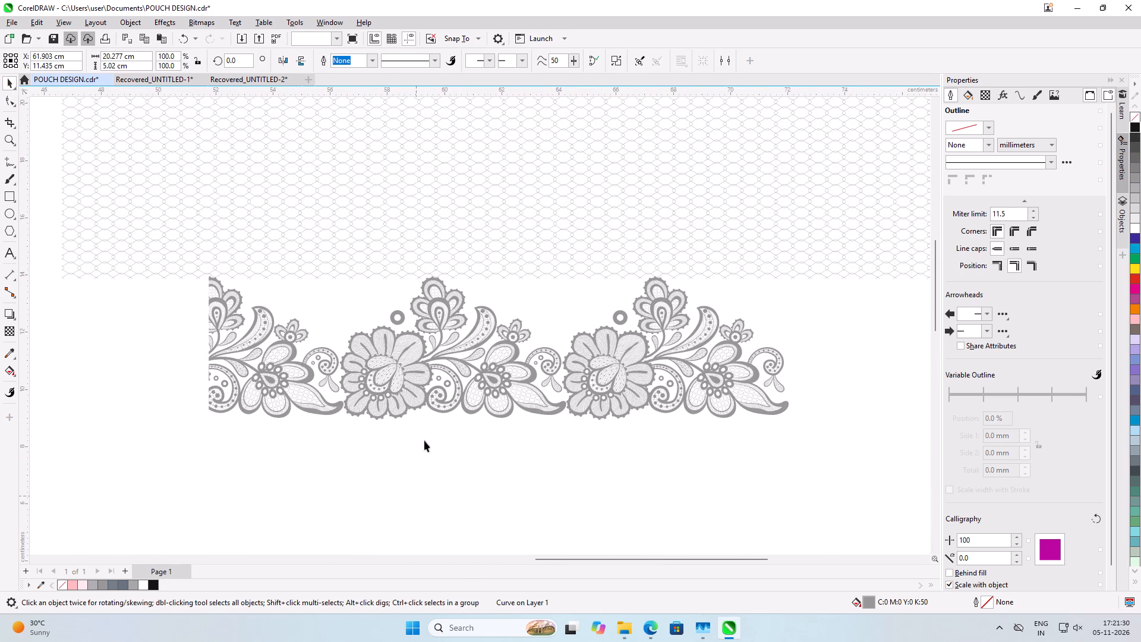
pyautogui.moveTo(468, 338); pyautogui.dragTo(465, 272)
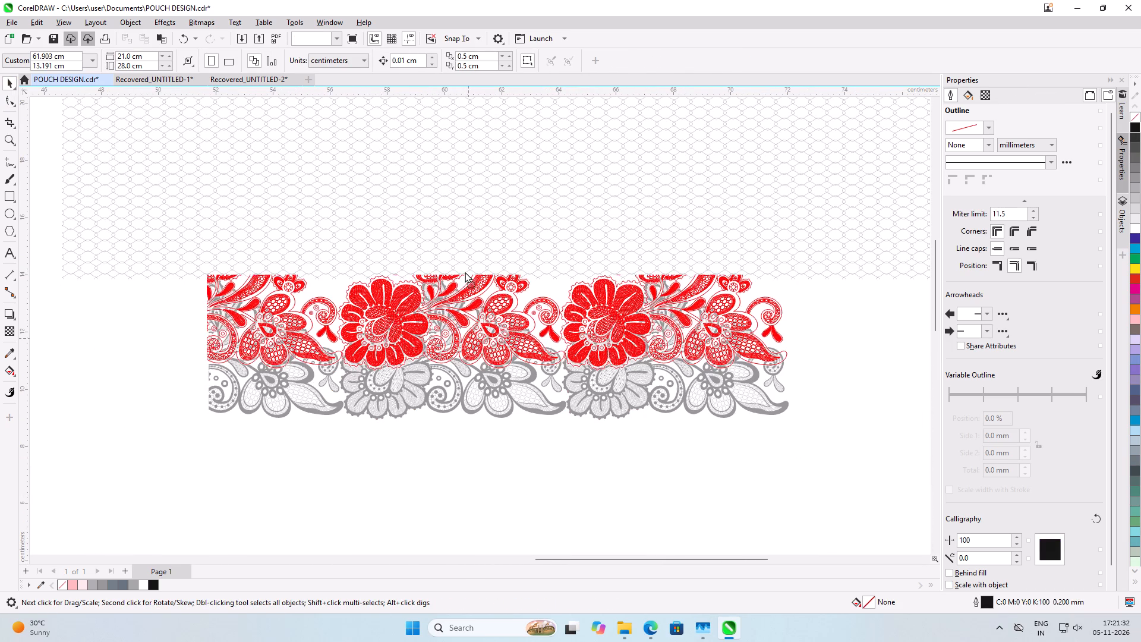
pyautogui.moveTo(465, 272); pyautogui.dragTo(464, 228)
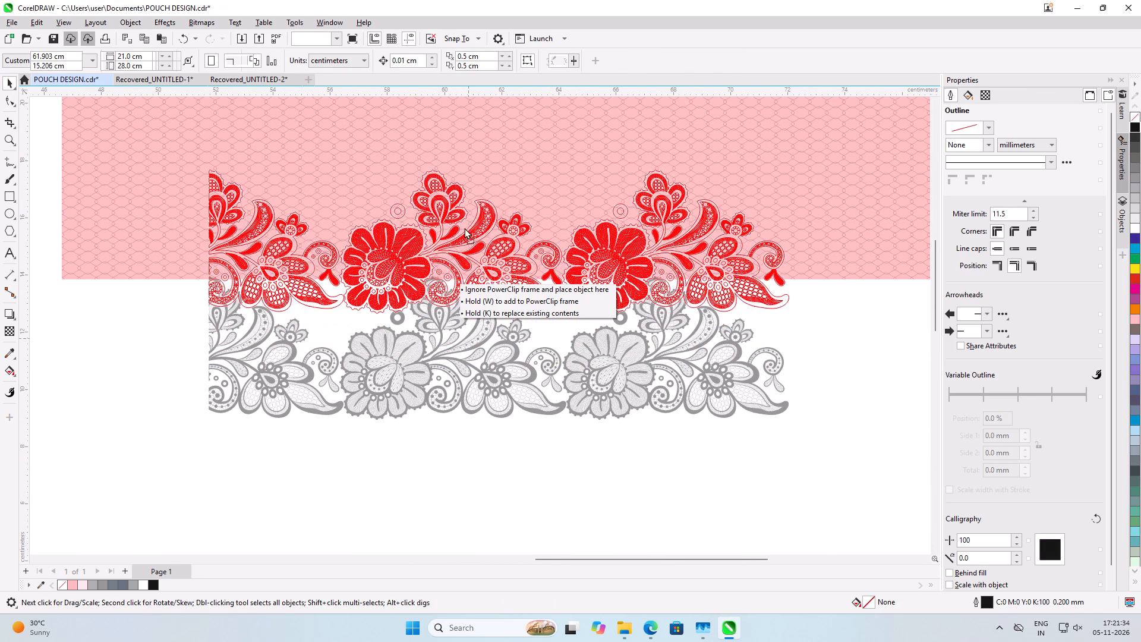
pyautogui.moveTo(464, 228); pyautogui.dragTo(464, 225)
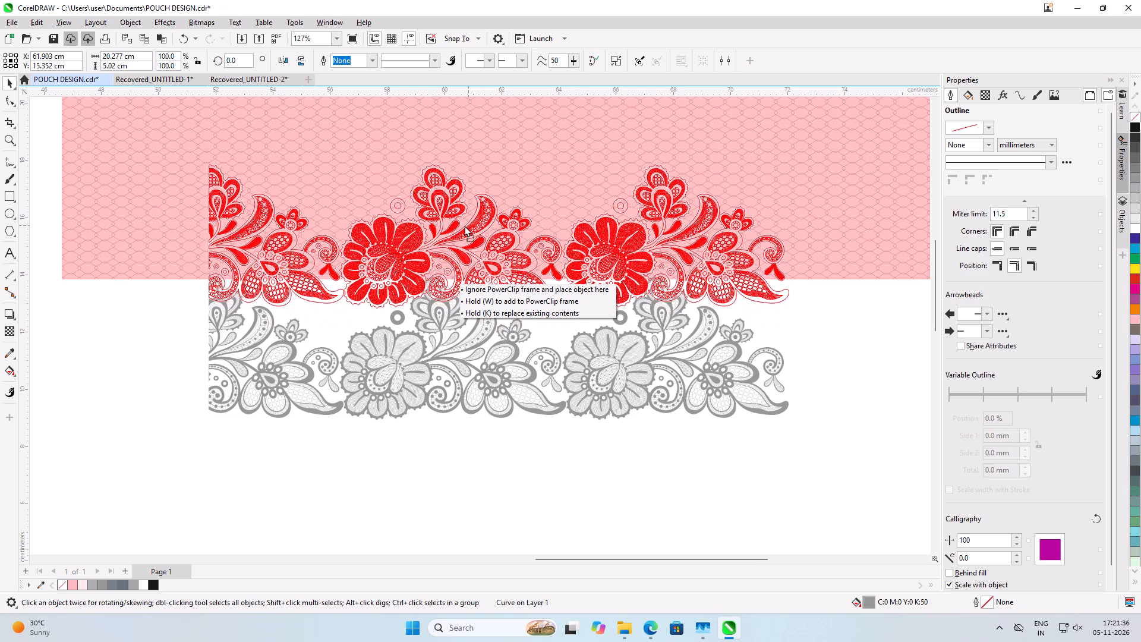
pyautogui.moveTo(464, 225); pyautogui.dragTo(464, 212)
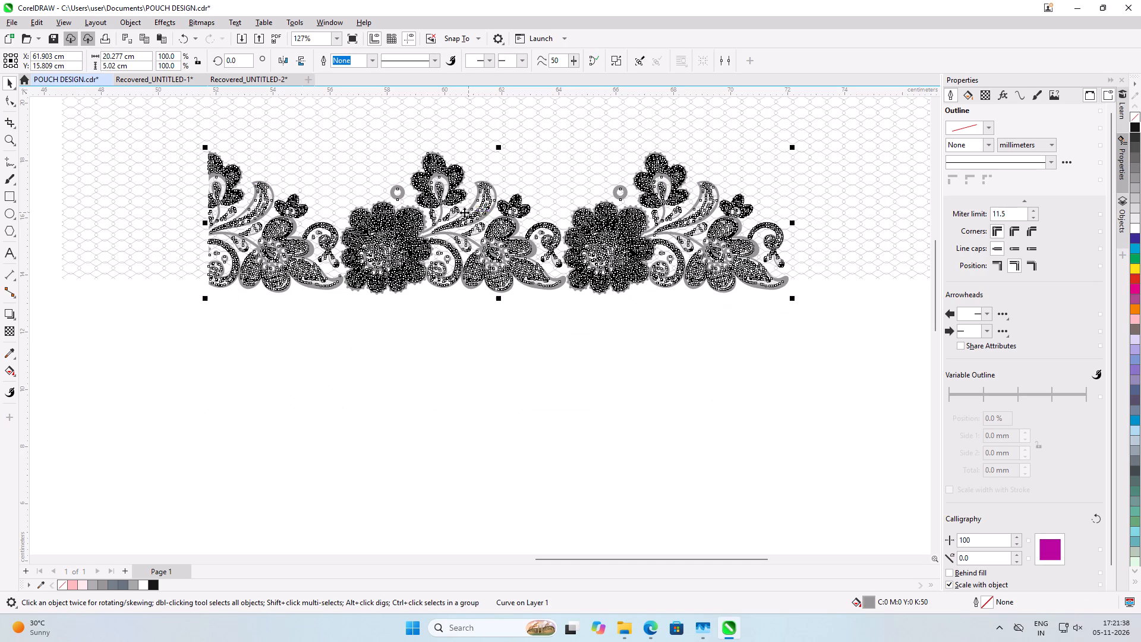
pyautogui.keyDown('shift'); pyautogui.click(839, 259); pyautogui.keyUp('shift')
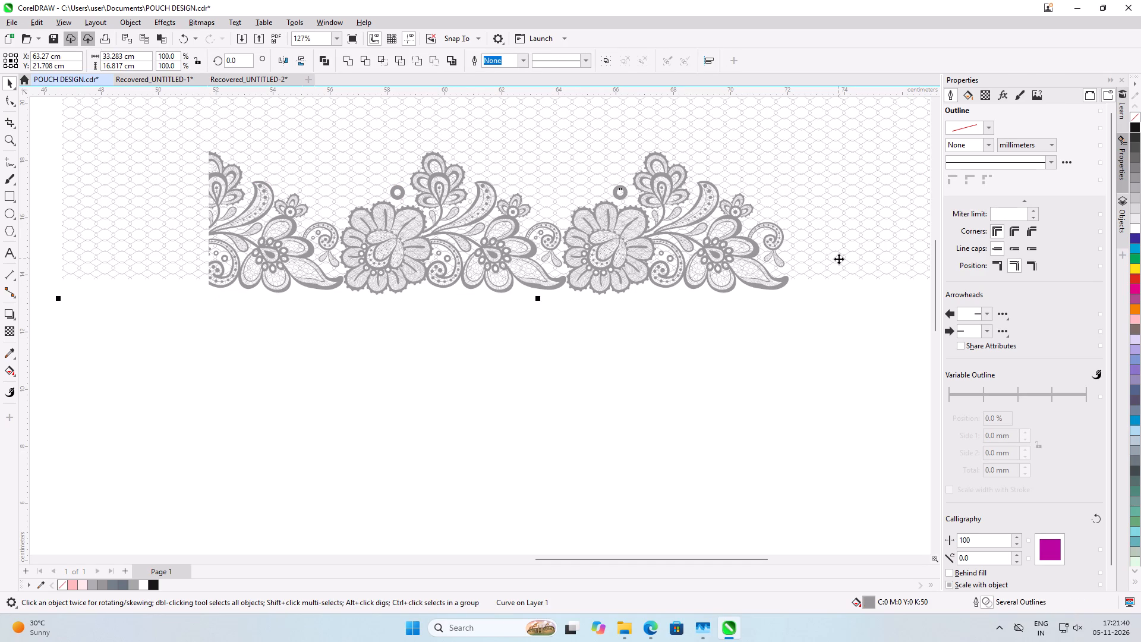
pyautogui.press('b')
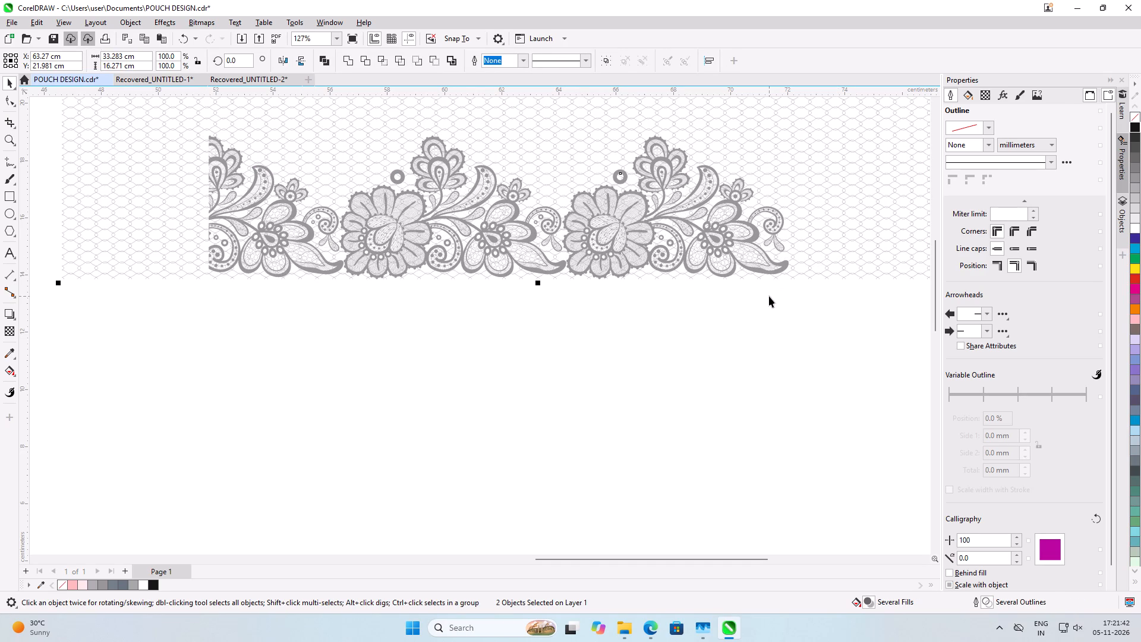
pyautogui.press('c')
pyautogui.click(580, 386)
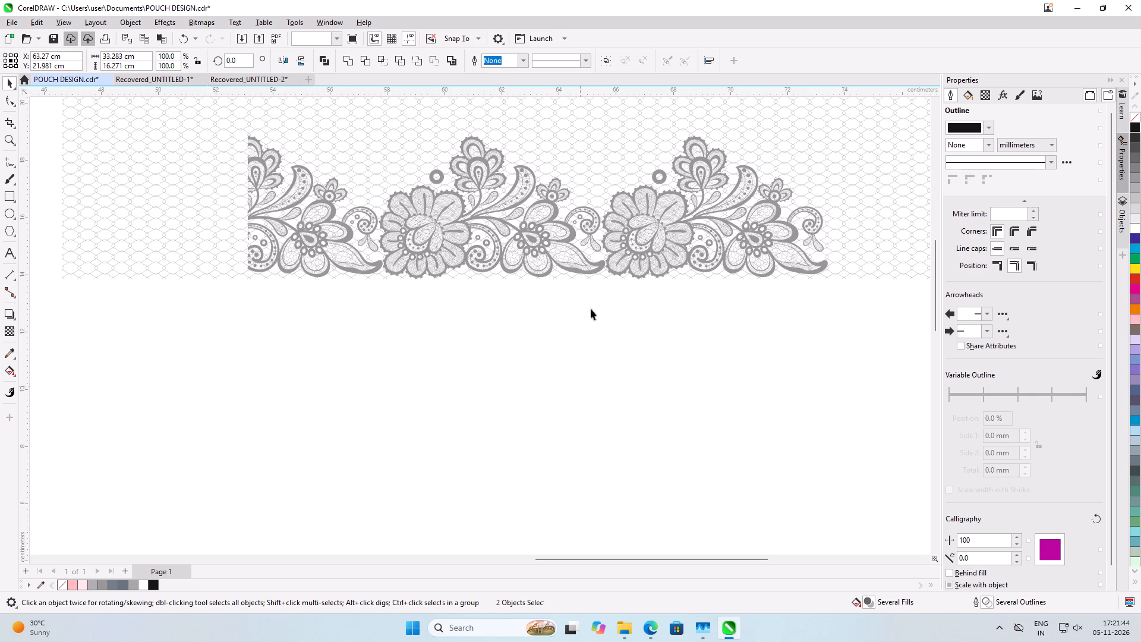
pyautogui.click(631, 216)
pyautogui.click(419, 423)
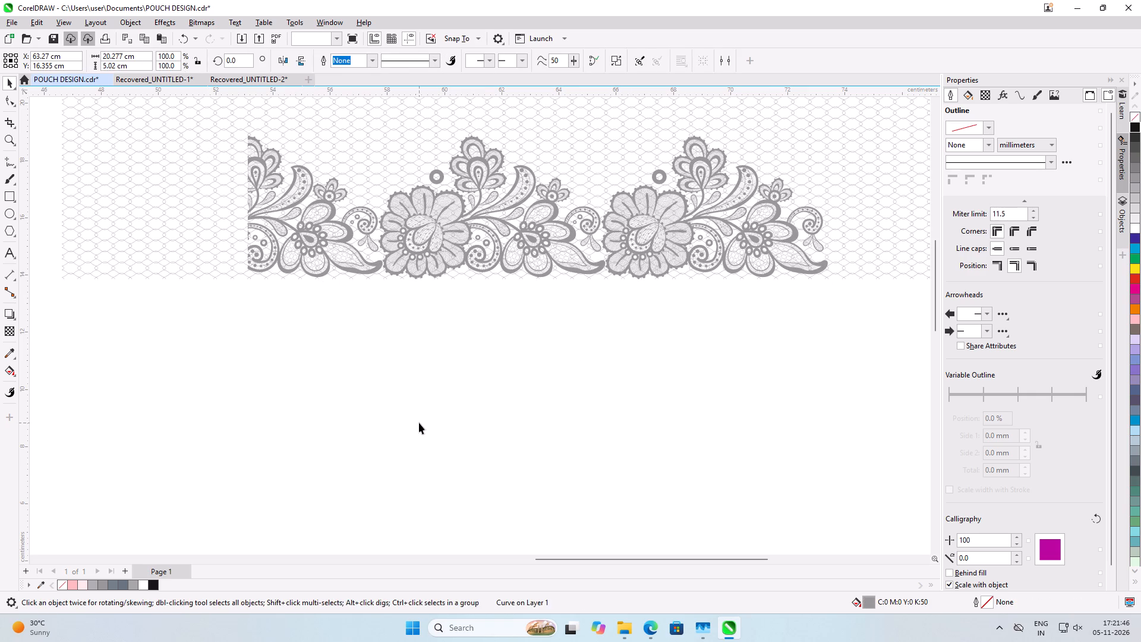
# Save the pouch design document.
pyautogui.hotkey('ctrl', 's')
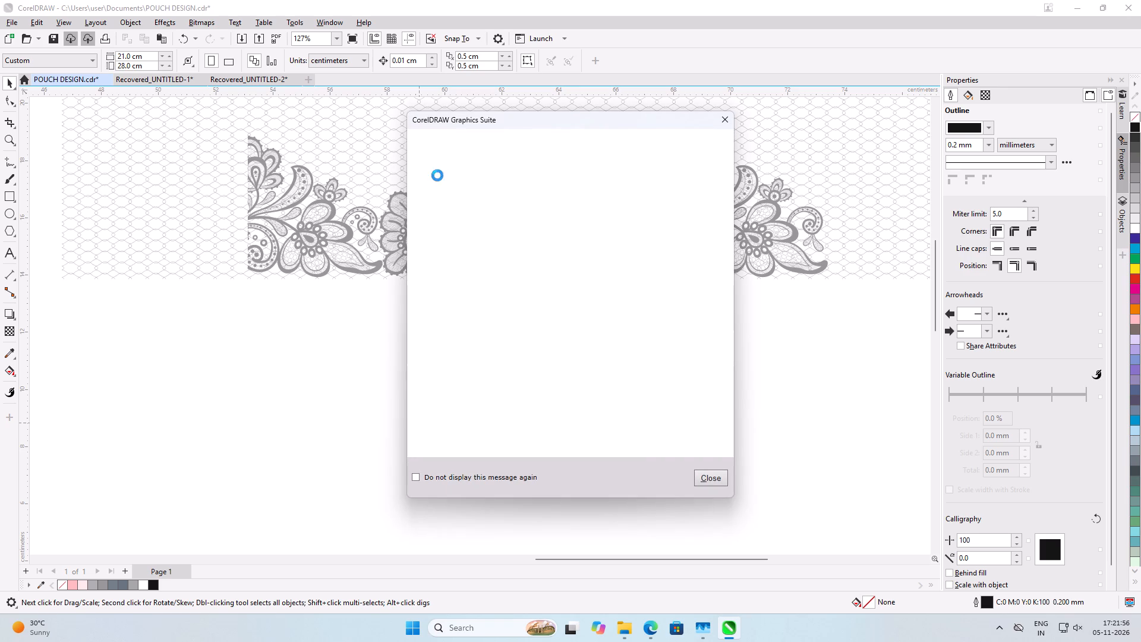
pyautogui.click(713, 488)
pyautogui.click(705, 472)
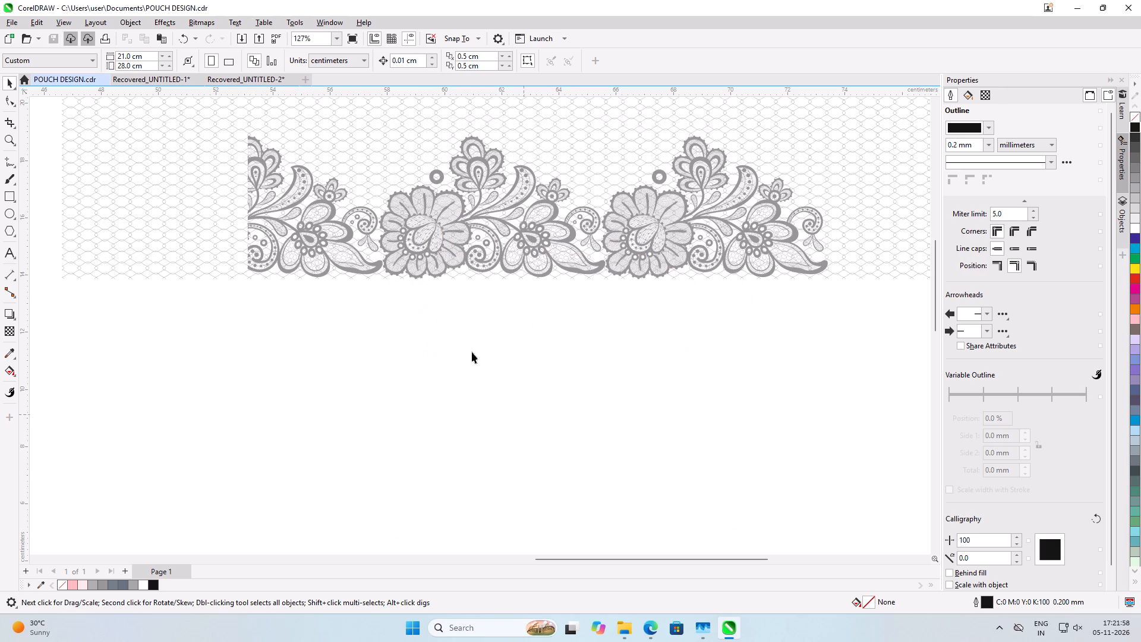
# Trim the mesh pattern with the overlapping floral lace border.
pyautogui.keyDown('shift'); pyautogui.click(409, 165); pyautogui.keyUp('shift')
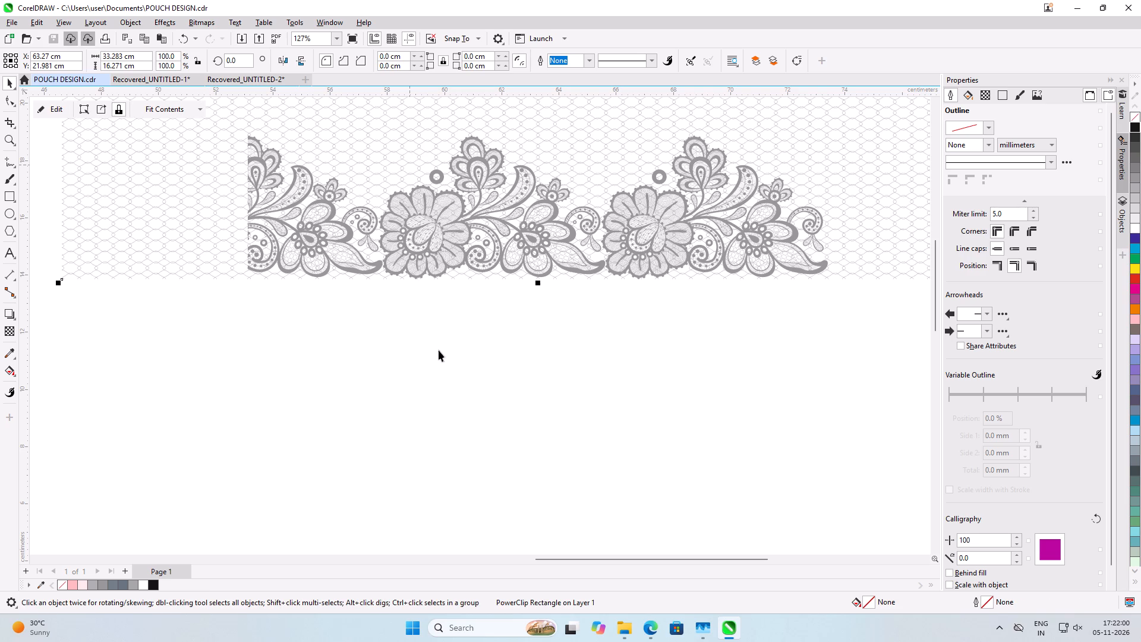
pyautogui.click(439, 352)
pyautogui.click(608, 237)
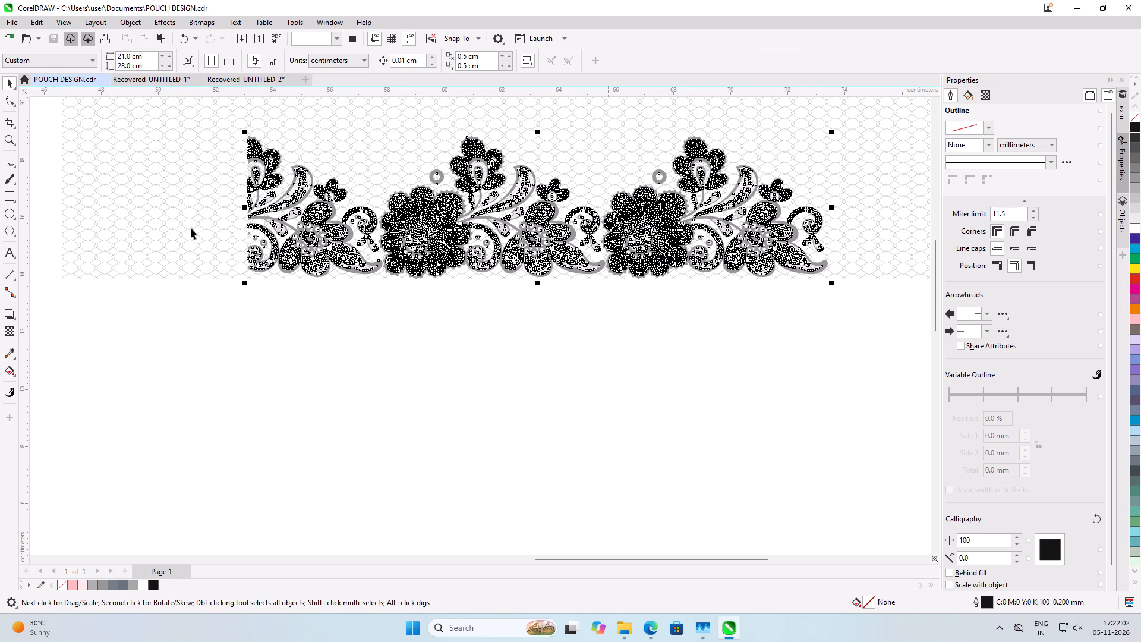
pyautogui.keyDown('shift'); pyautogui.click(178, 207); pyautogui.keyUp('shift')
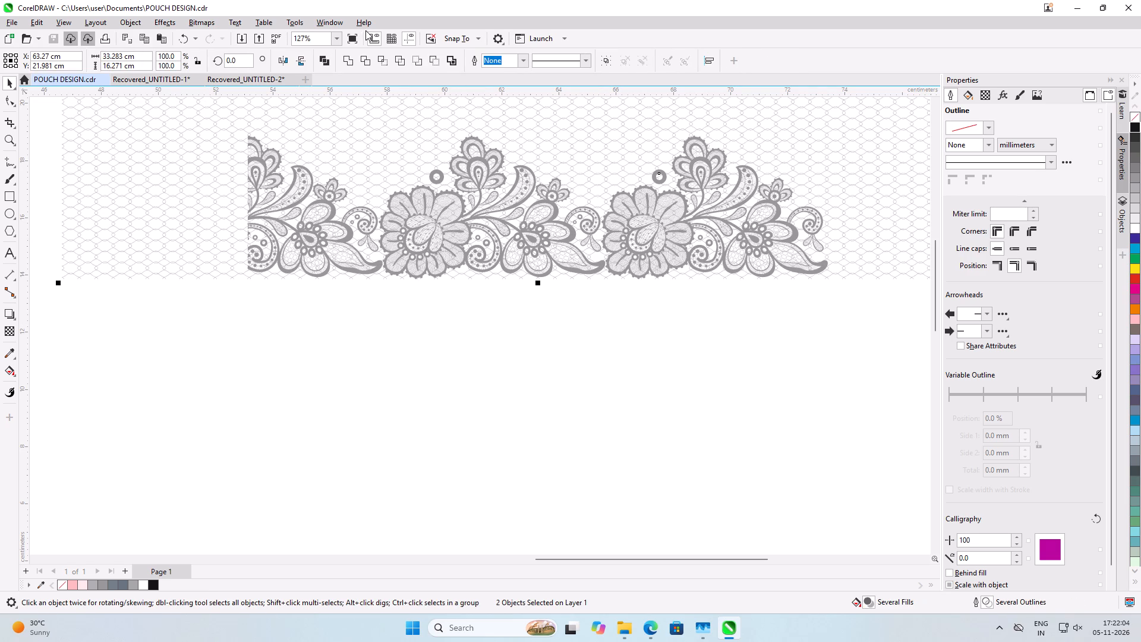
pyautogui.click(368, 64)
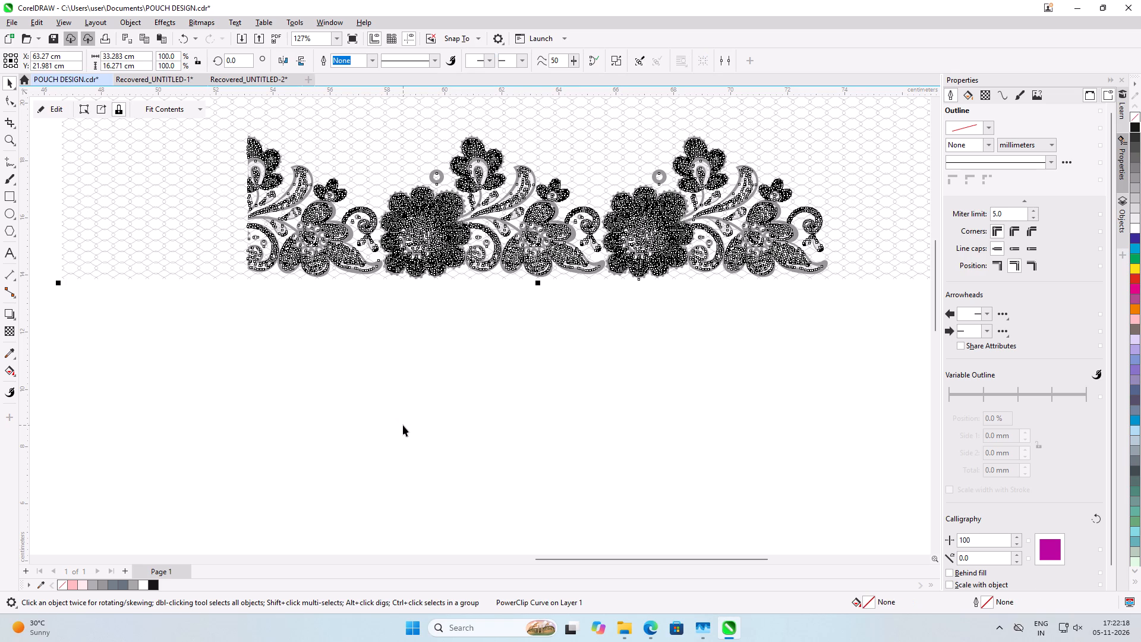
# Move the floral lace border straight down off the trimmed mesh, placing it just below the mesh's bottom edge.
pyautogui.scroll(5, 483, 282)
pyautogui.scroll(2, 525, 229)
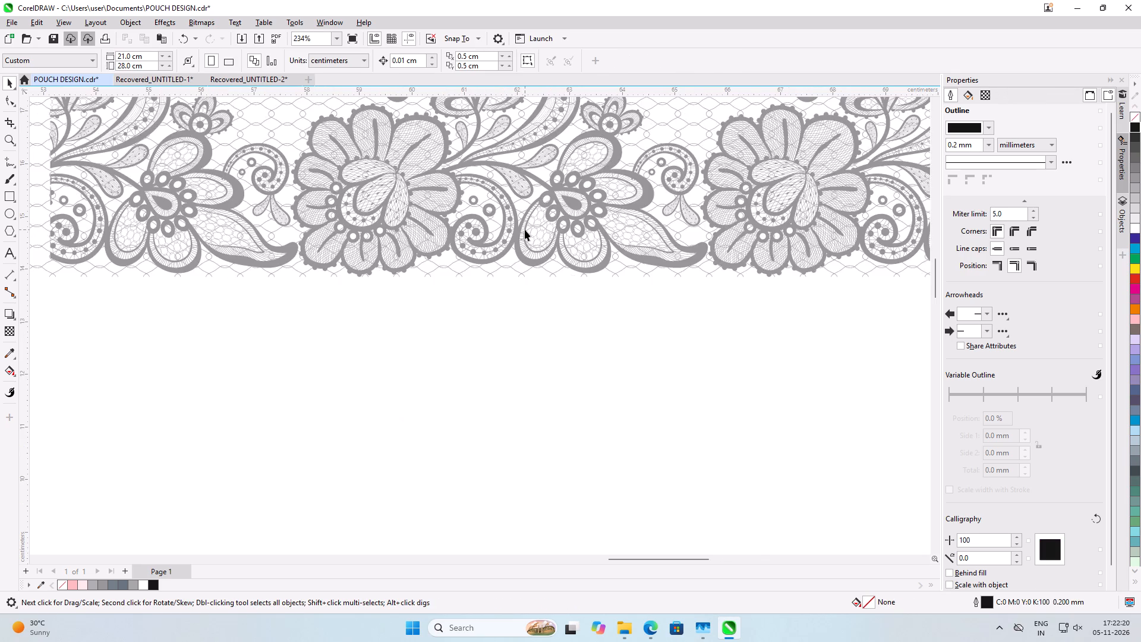
pyautogui.scroll(3, 525, 229)
pyautogui.scroll(-5, 516, 215)
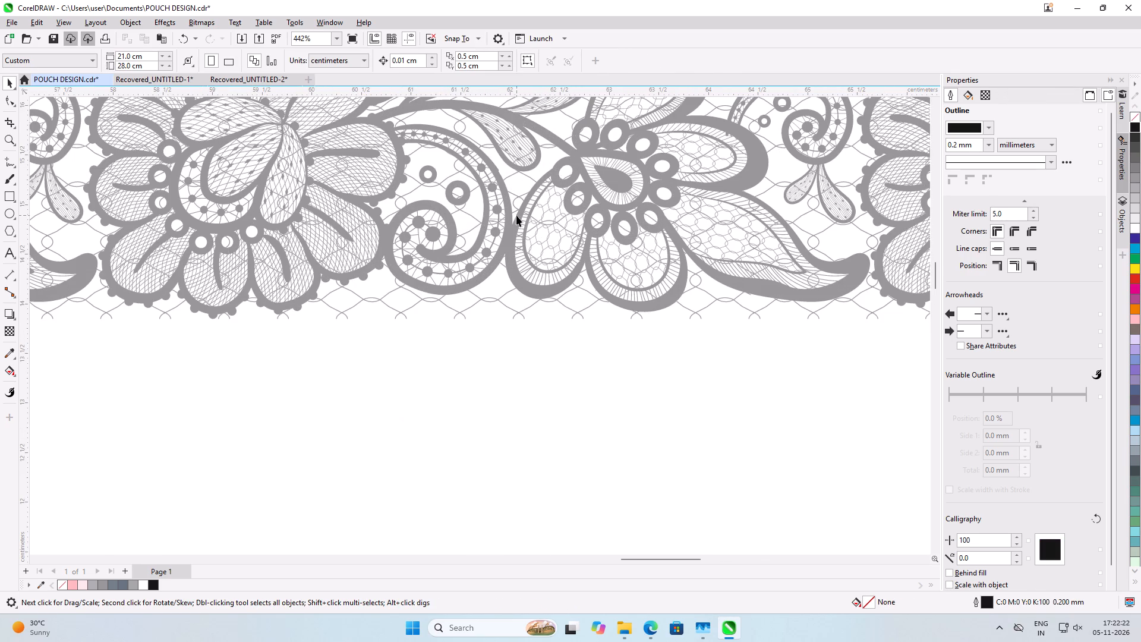
pyautogui.scroll(-2, 516, 215)
pyautogui.moveTo(516, 215); pyautogui.dragTo(506, 440)
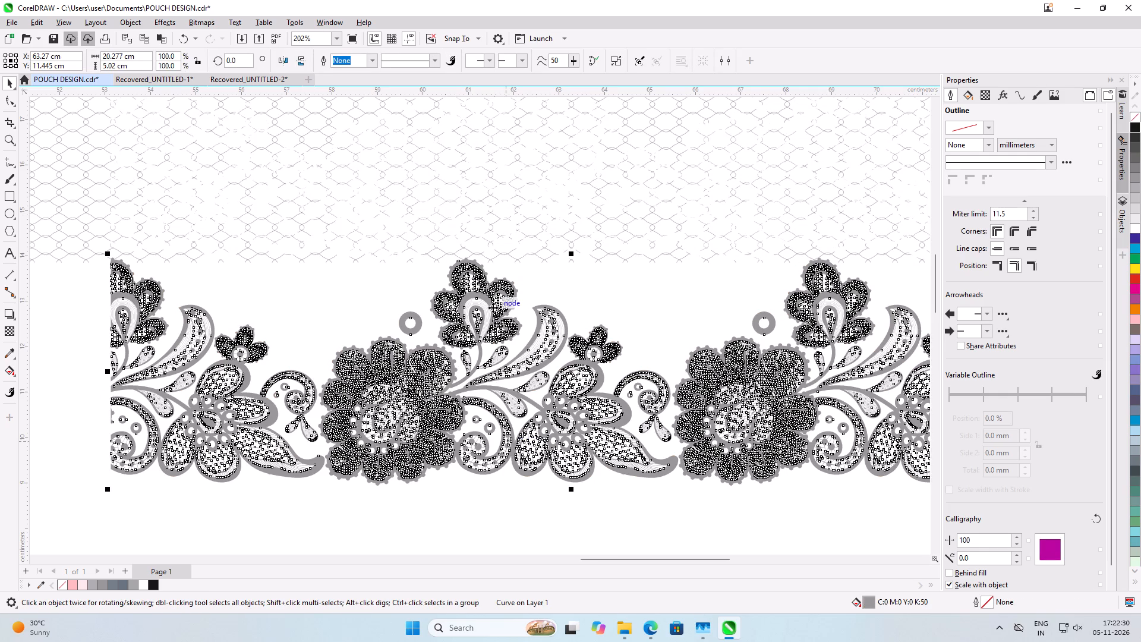
# Examine the trimmed mesh up close in the area where the floral border overlapped it.
pyautogui.click(386, 203)
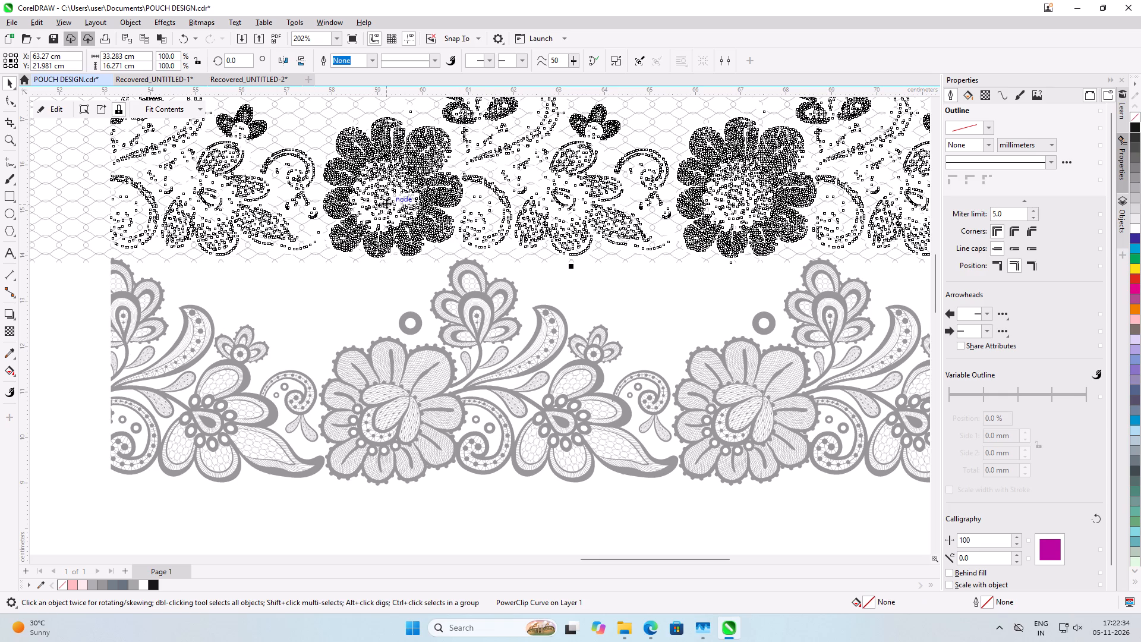
pyautogui.click(619, 304)
pyautogui.scroll(5, 592, 241)
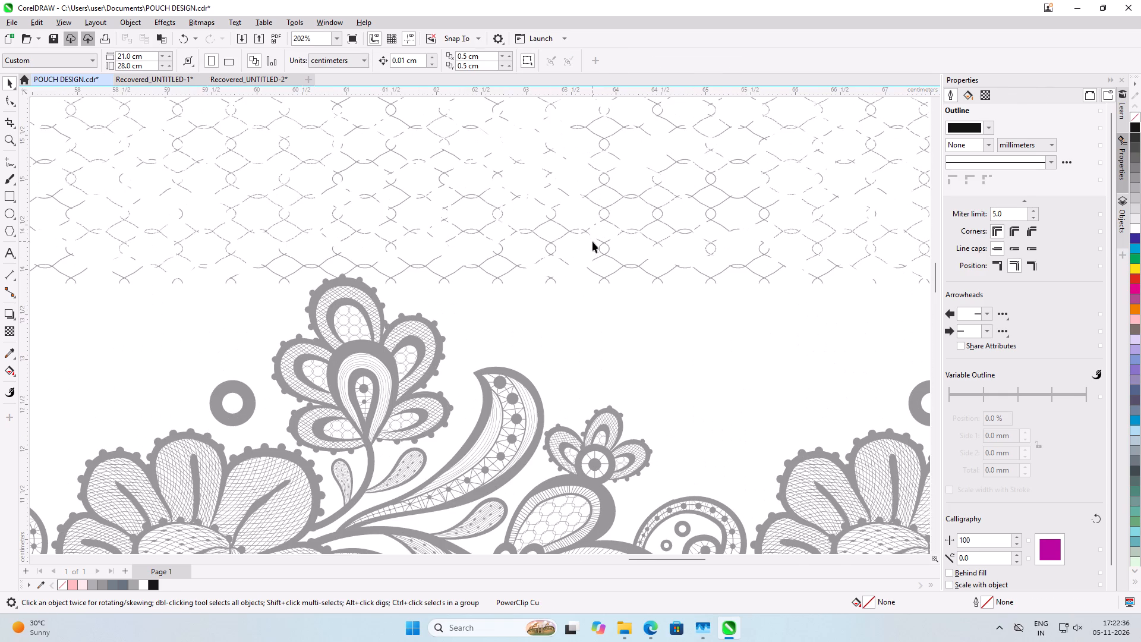
pyautogui.click(591, 239)
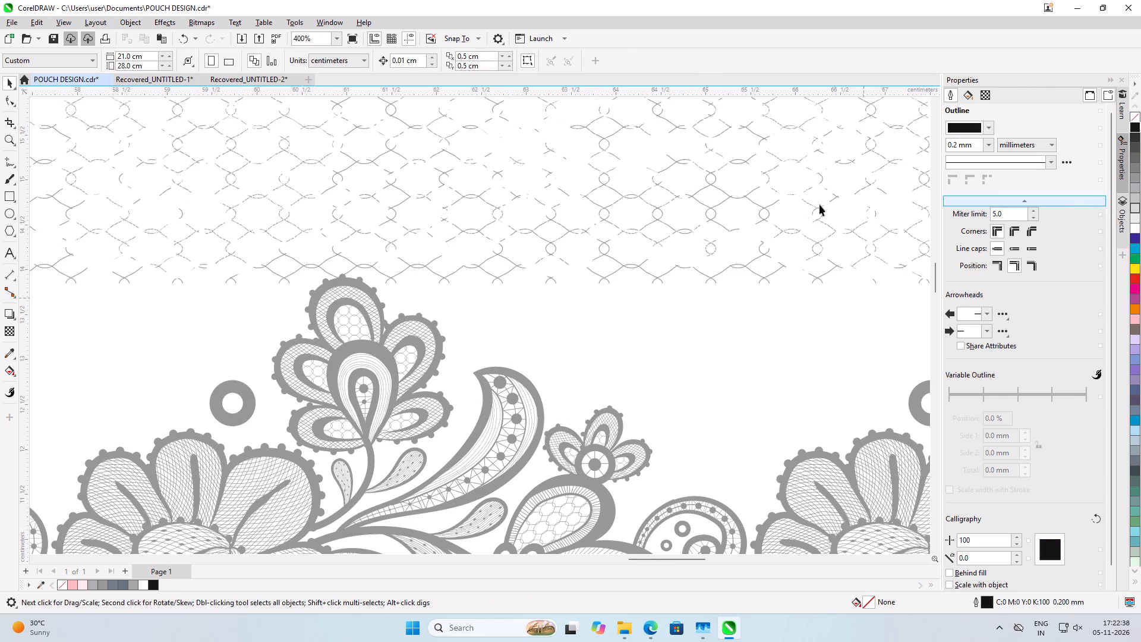
pyautogui.click(659, 219)
pyautogui.scroll(-3, 557, 257)
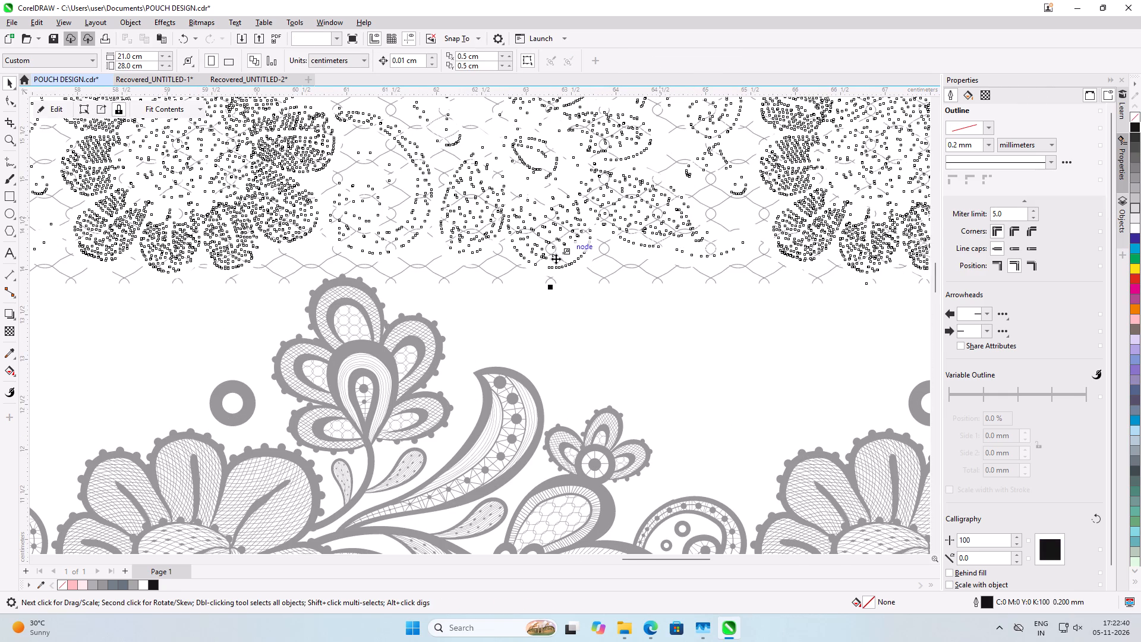
pyautogui.scroll(-1, 711, 235)
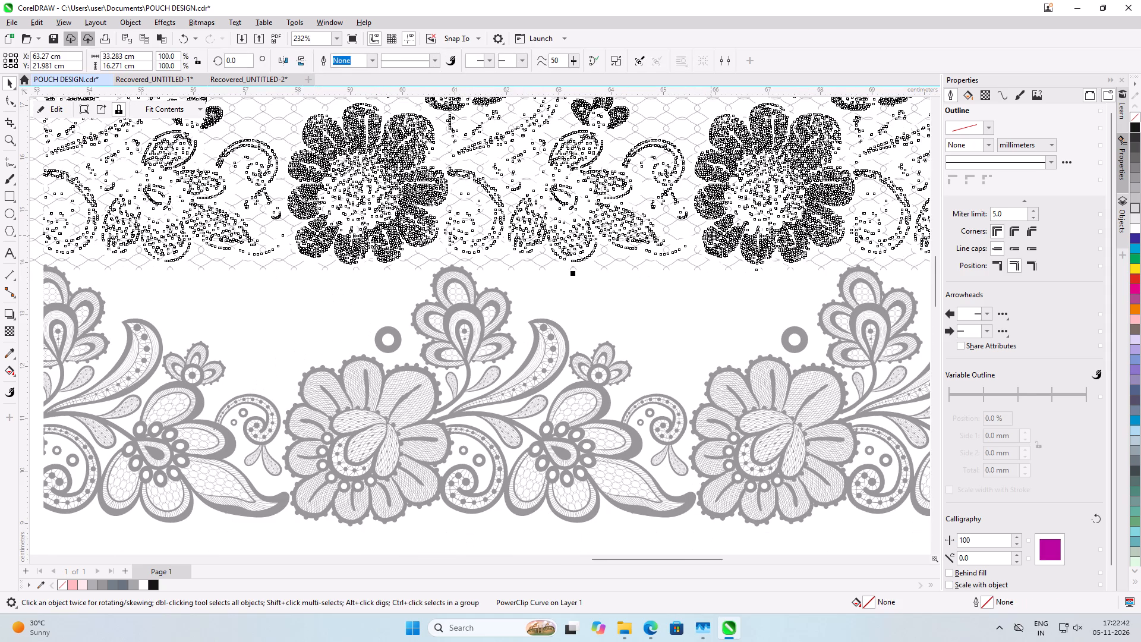
pyautogui.scroll(-3, 711, 235)
pyautogui.scroll(-2, 597, 262)
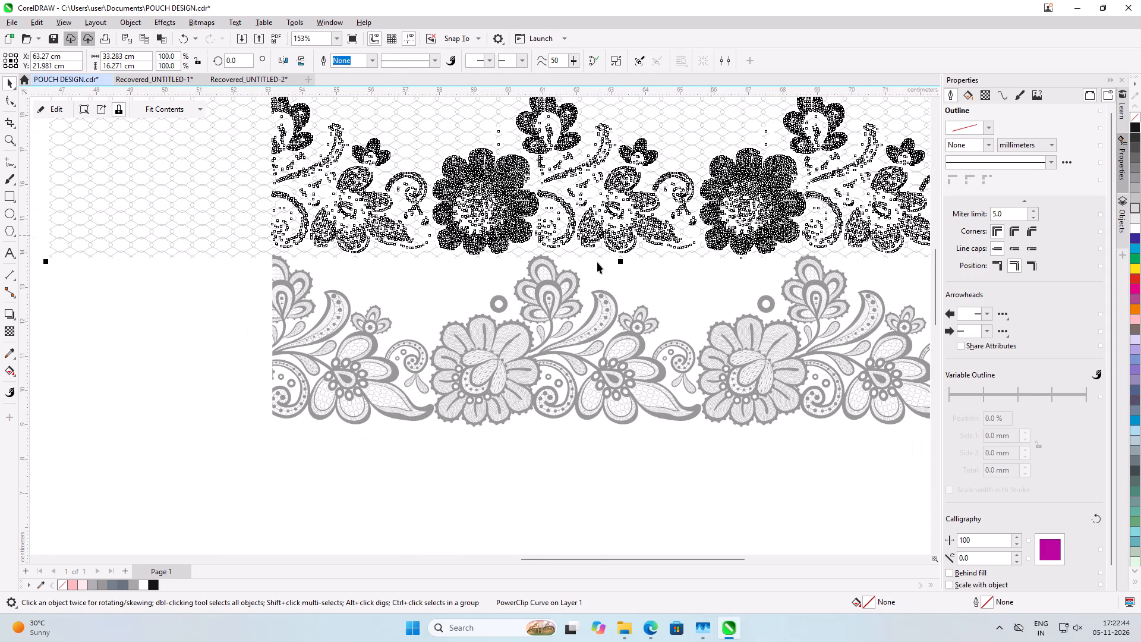
pyautogui.scroll(1, 728, 126)
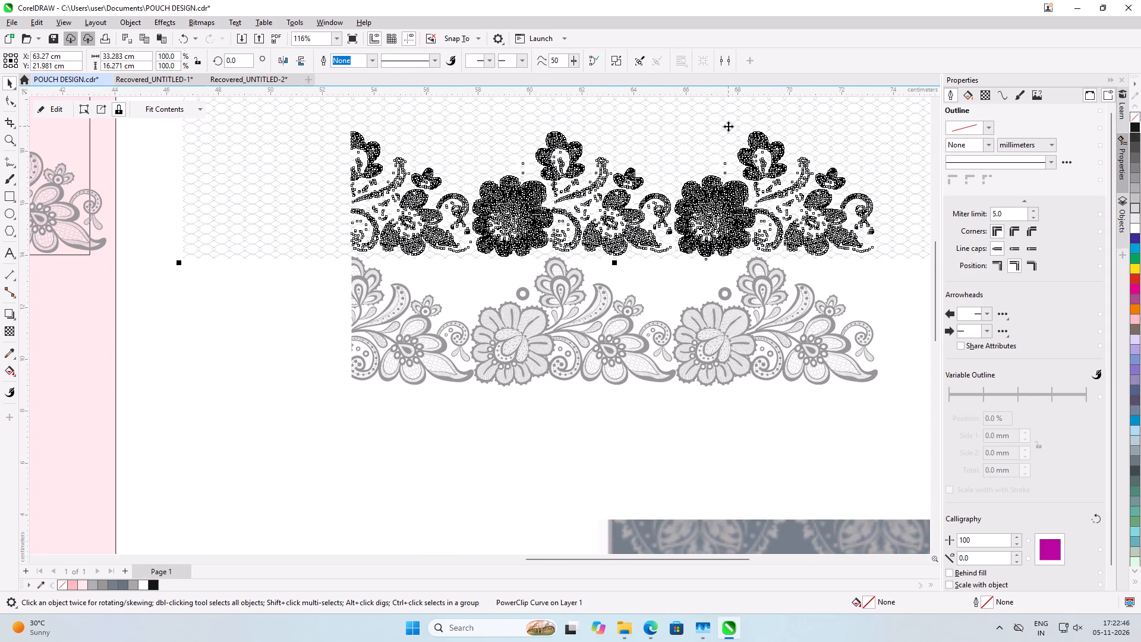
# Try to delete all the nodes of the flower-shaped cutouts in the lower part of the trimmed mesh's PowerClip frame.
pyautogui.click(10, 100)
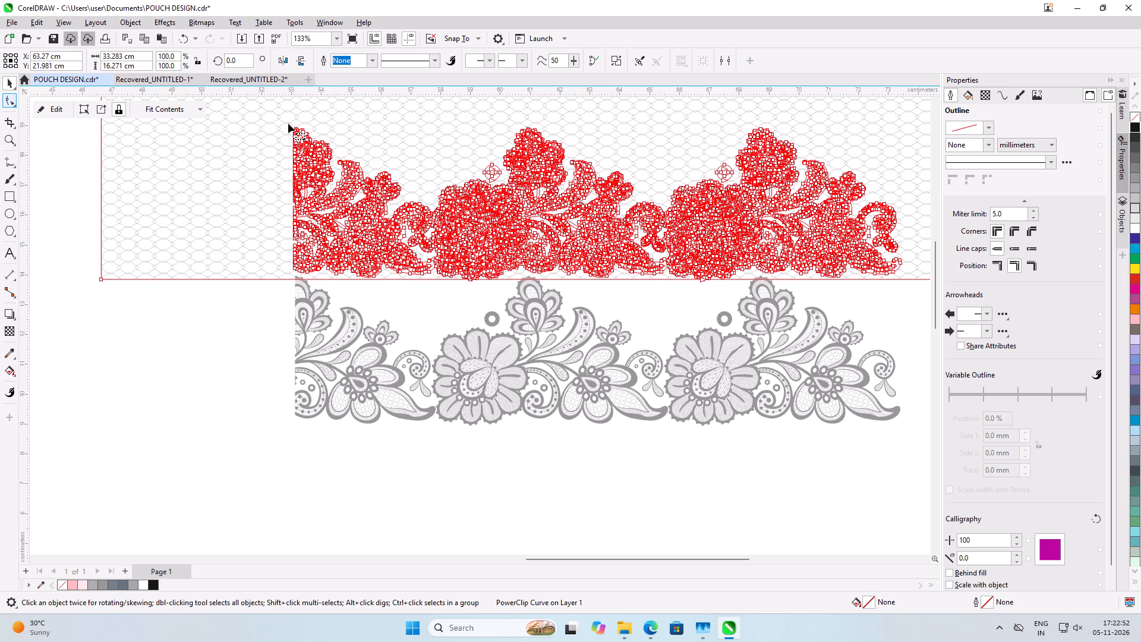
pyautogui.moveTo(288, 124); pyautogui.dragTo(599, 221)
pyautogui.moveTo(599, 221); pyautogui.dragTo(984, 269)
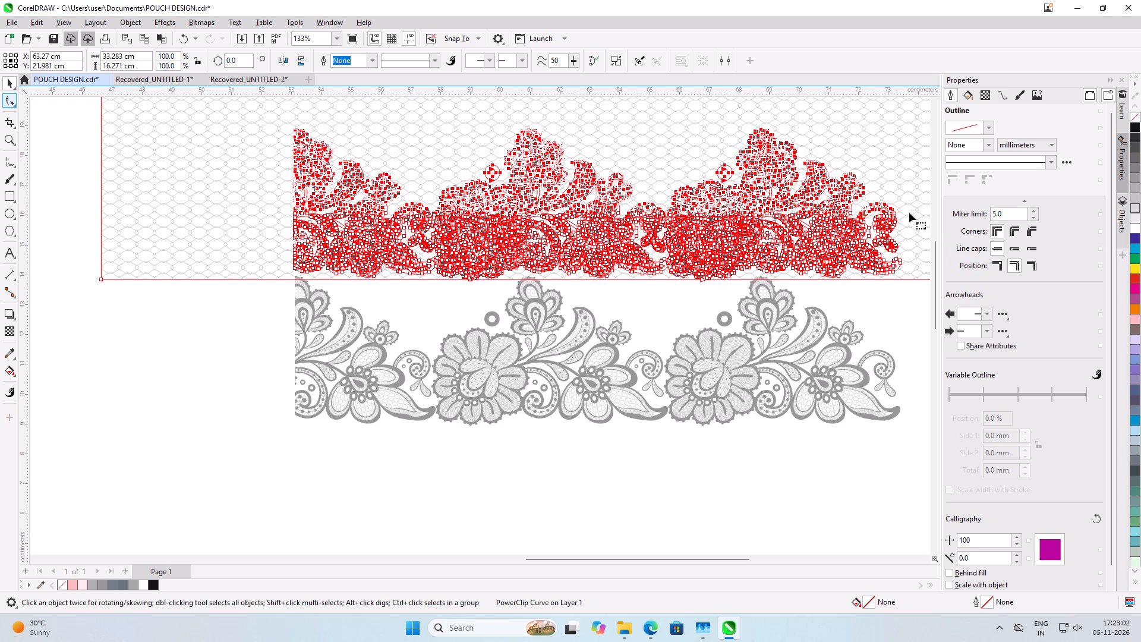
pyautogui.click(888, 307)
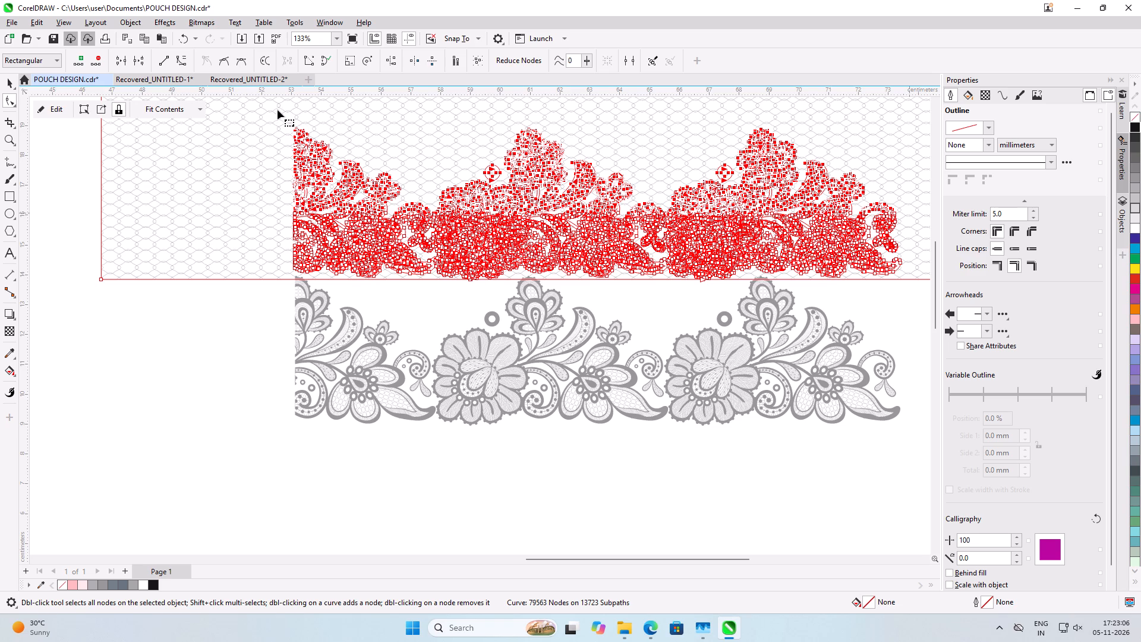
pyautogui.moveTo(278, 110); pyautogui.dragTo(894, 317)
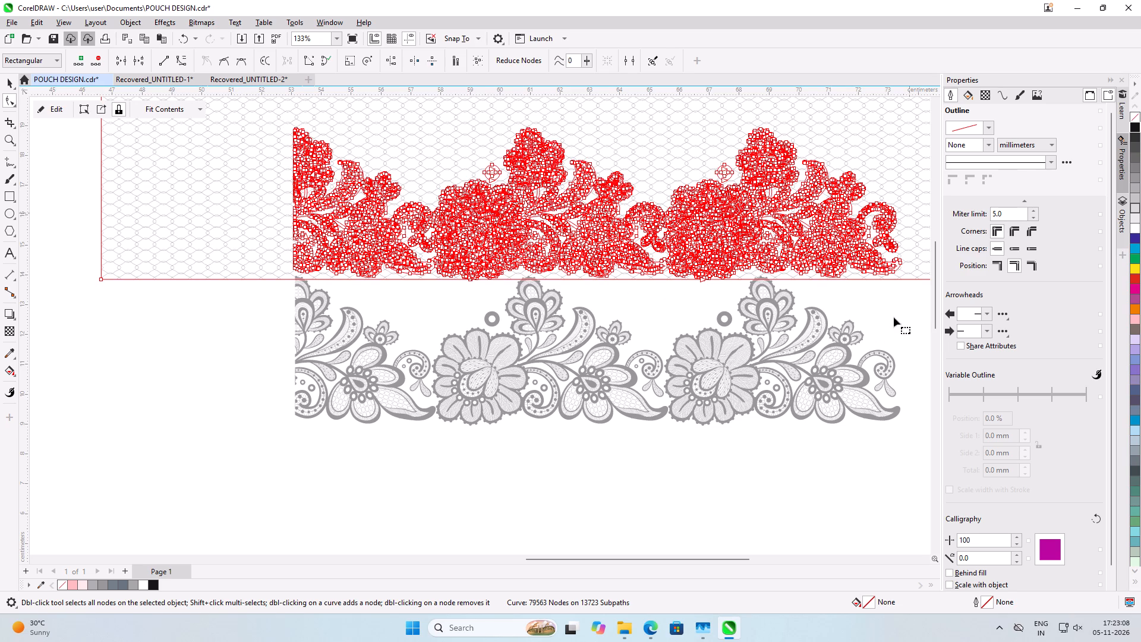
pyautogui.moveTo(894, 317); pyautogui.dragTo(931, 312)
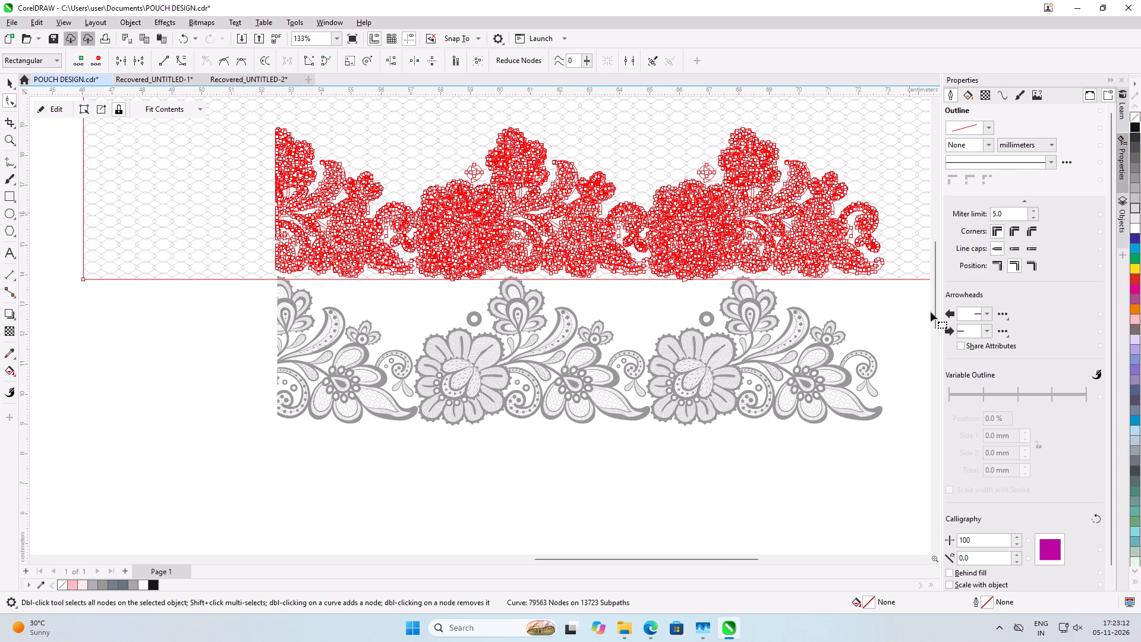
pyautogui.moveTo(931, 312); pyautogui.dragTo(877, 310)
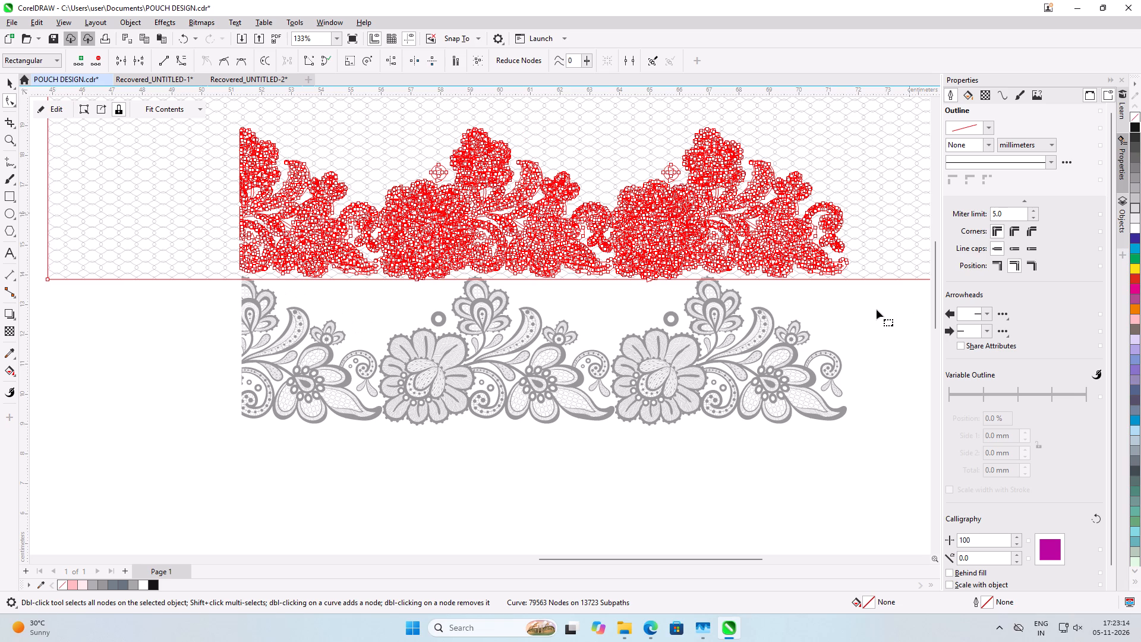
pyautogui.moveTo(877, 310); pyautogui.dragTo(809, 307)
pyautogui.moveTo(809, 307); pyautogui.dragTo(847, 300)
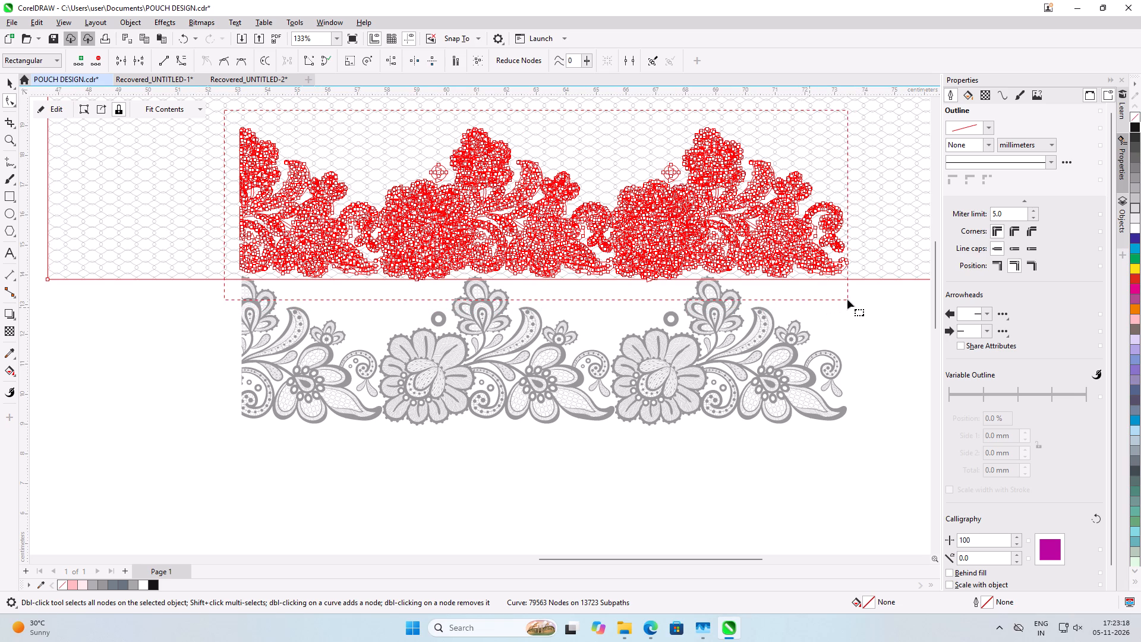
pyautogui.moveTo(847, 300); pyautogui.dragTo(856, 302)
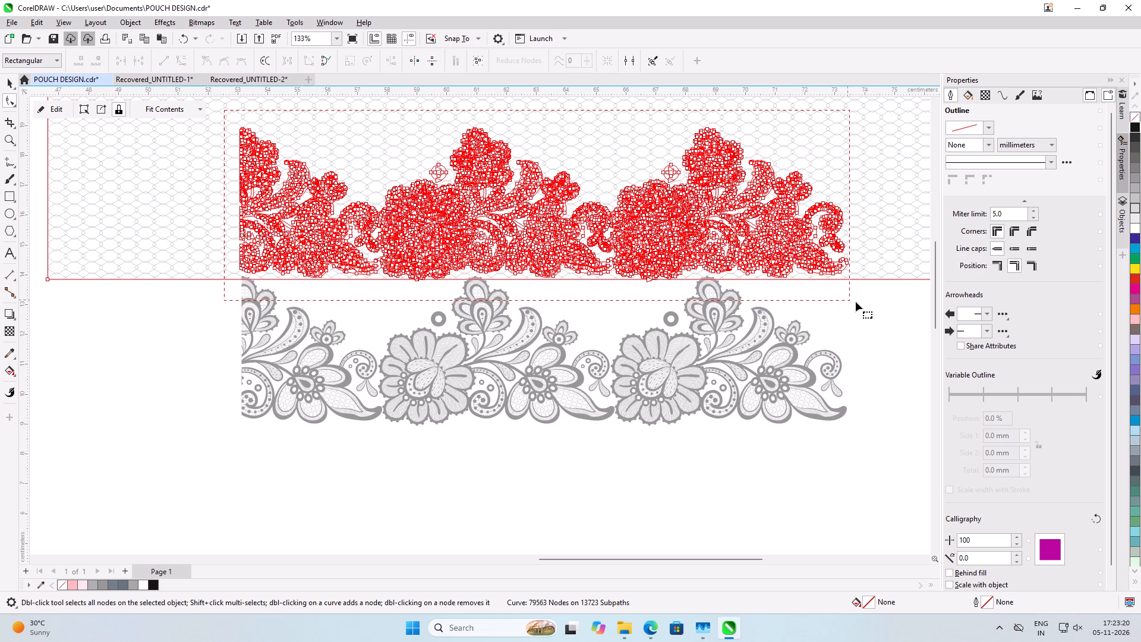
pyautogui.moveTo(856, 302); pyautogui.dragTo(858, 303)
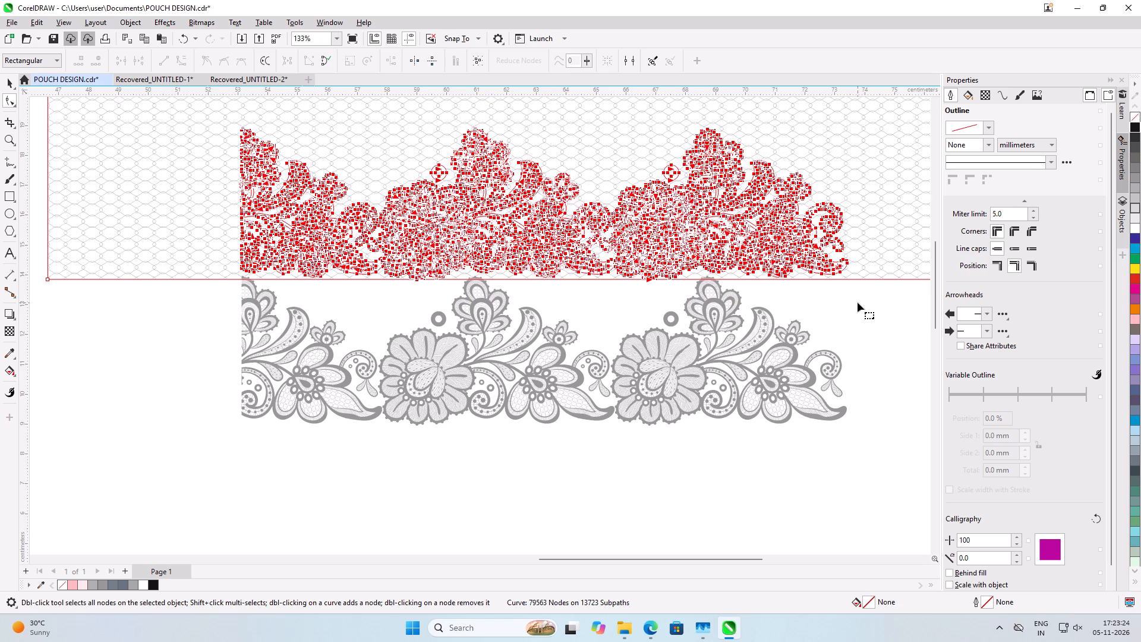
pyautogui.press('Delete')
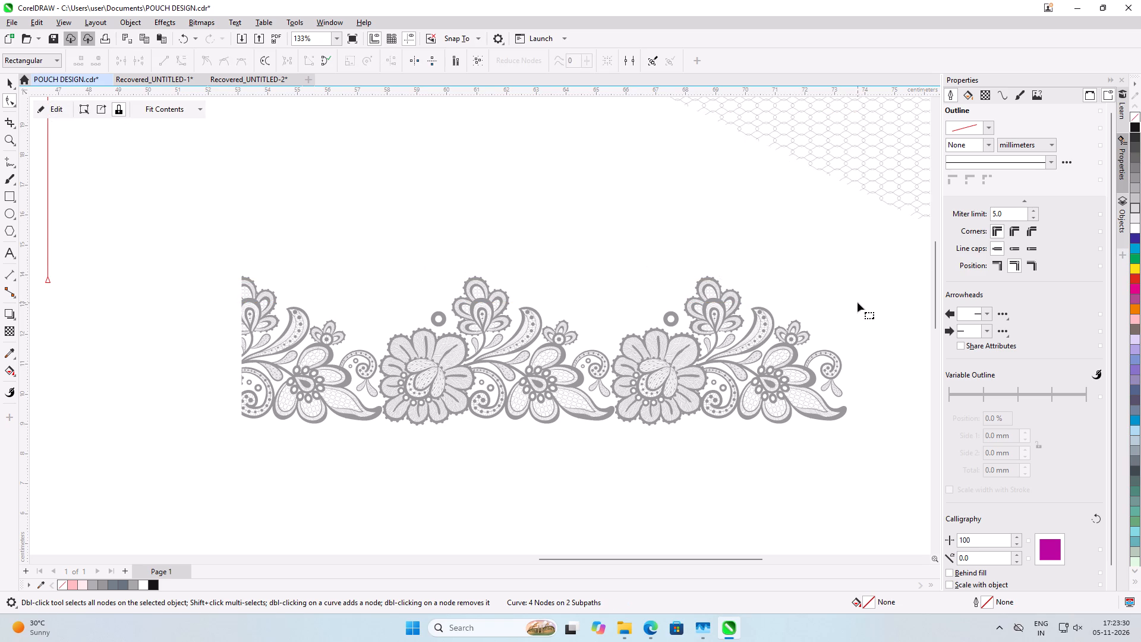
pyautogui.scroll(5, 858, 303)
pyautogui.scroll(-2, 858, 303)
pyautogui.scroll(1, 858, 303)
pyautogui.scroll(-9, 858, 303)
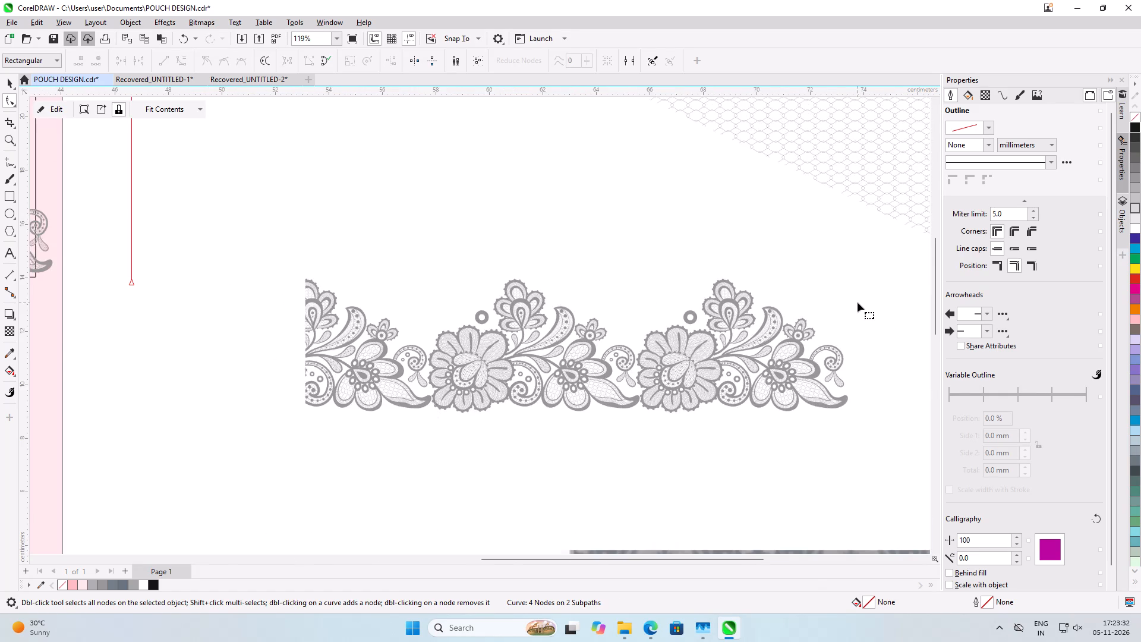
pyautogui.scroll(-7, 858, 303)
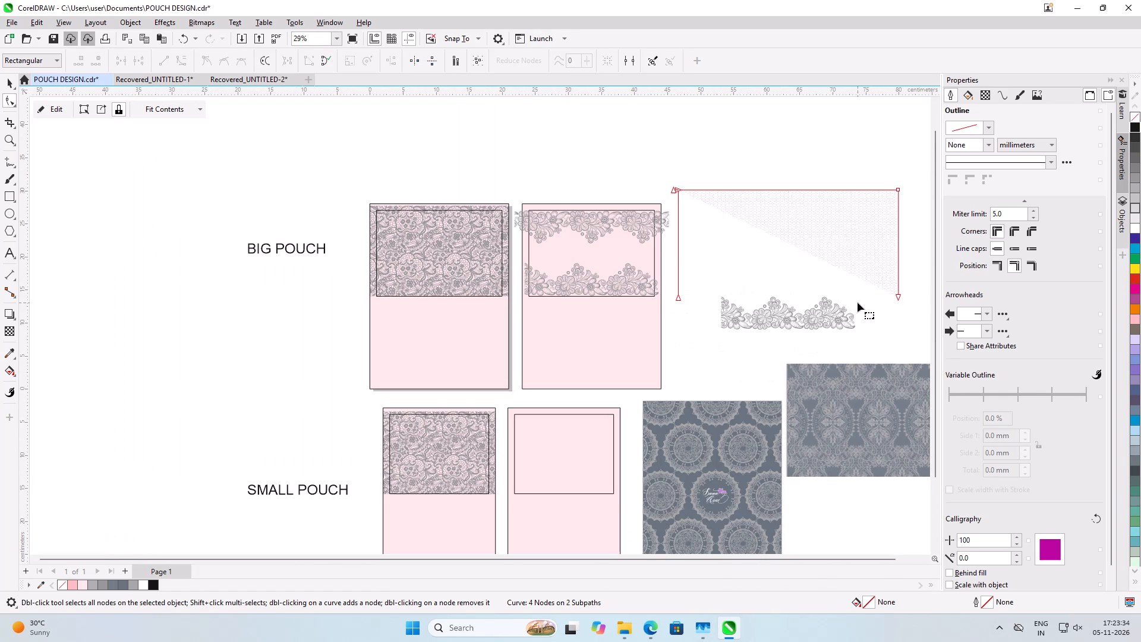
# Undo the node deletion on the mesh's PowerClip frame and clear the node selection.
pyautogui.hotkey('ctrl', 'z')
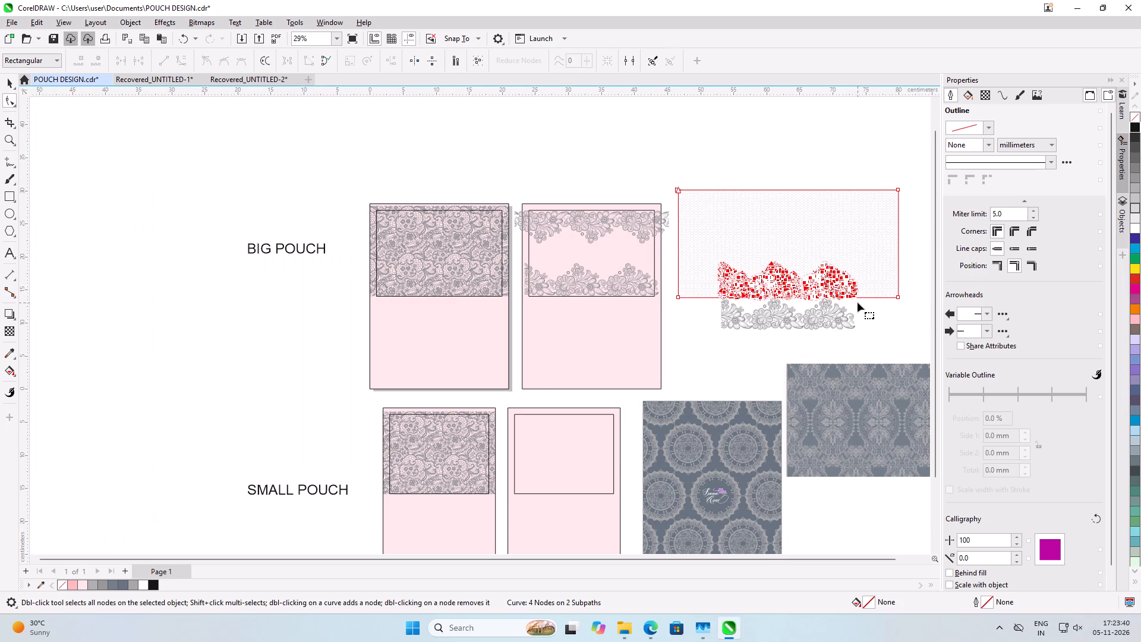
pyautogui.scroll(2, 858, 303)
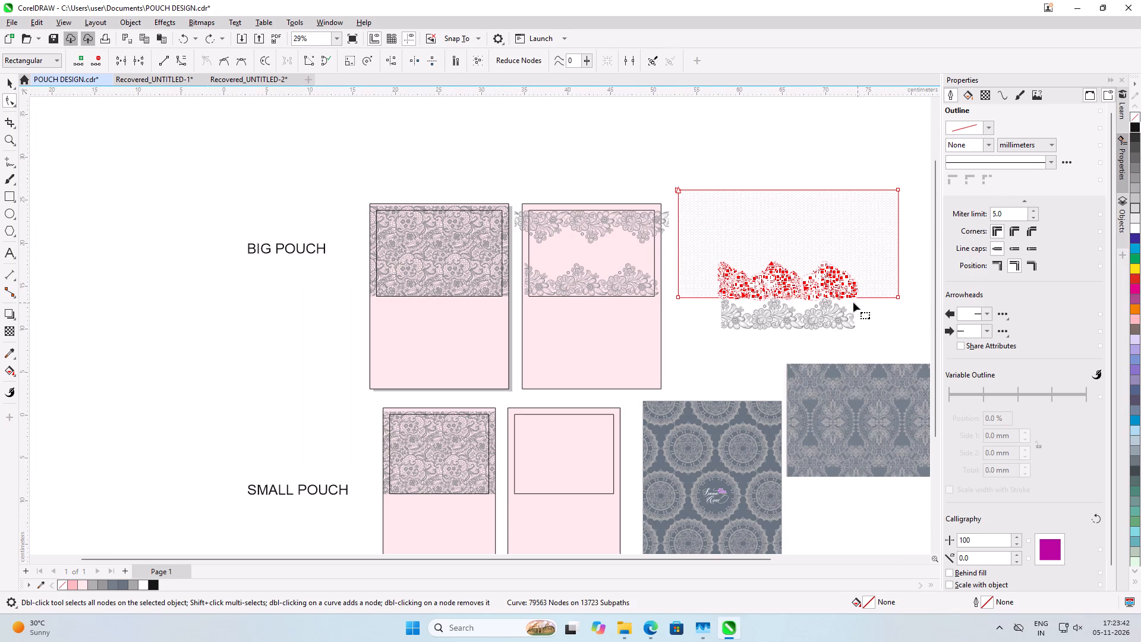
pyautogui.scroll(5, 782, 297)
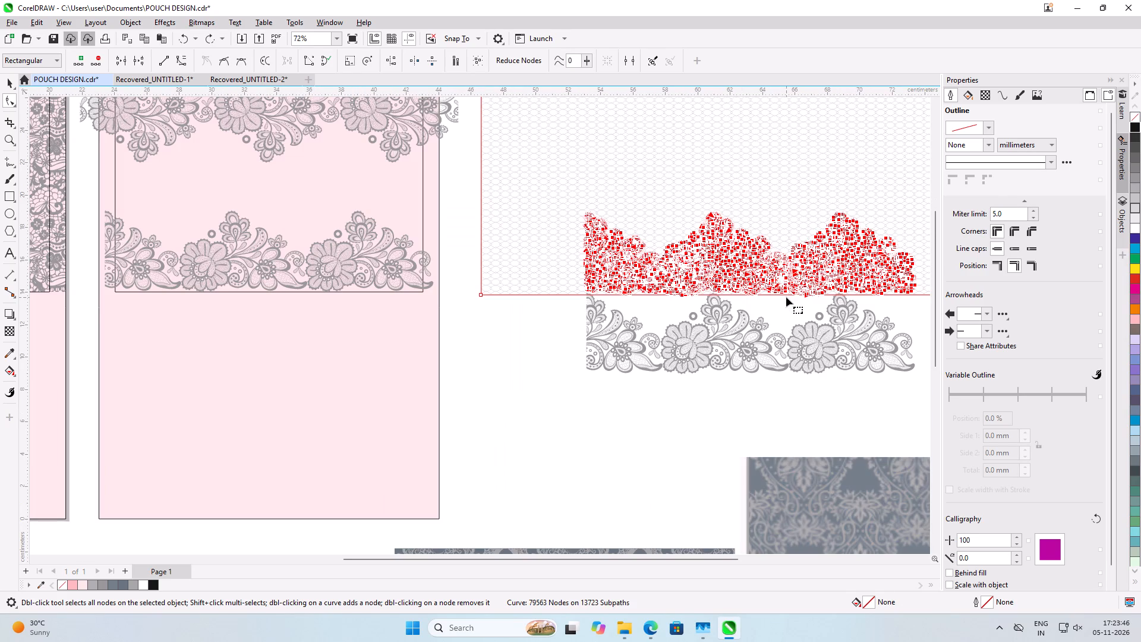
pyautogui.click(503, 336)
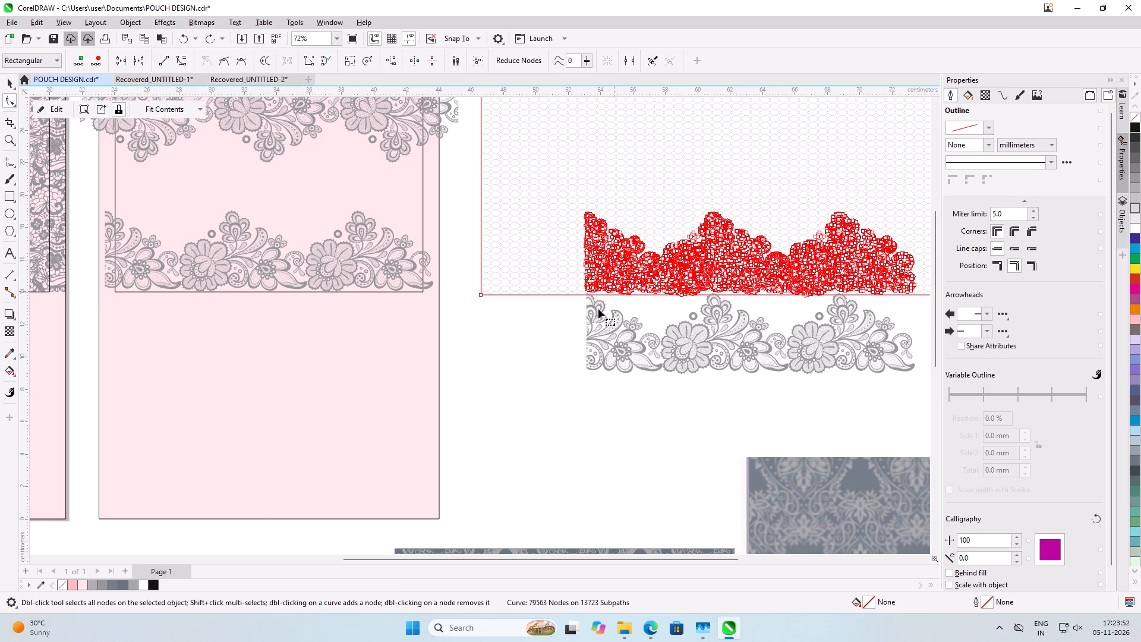
# Examine the separated floral border's outline and the cut mesh directly above it up close.
pyautogui.click(607, 372)
pyautogui.click(607, 418)
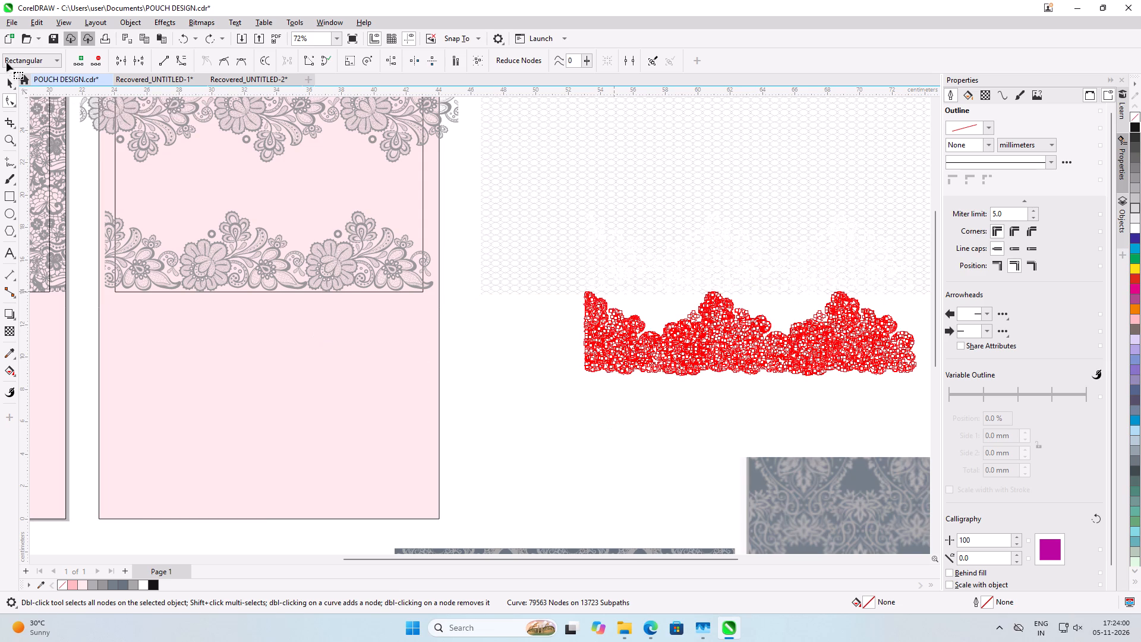
pyautogui.click(7, 75)
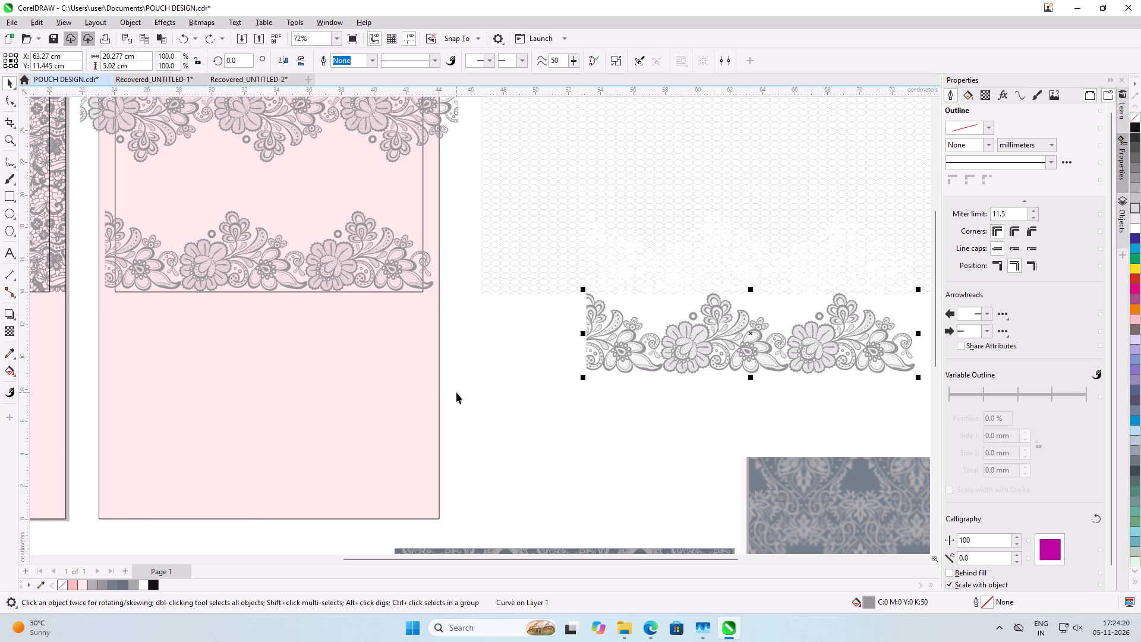
pyautogui.click(654, 426)
pyautogui.scroll(6, 648, 300)
pyautogui.scroll(5, 623, 252)
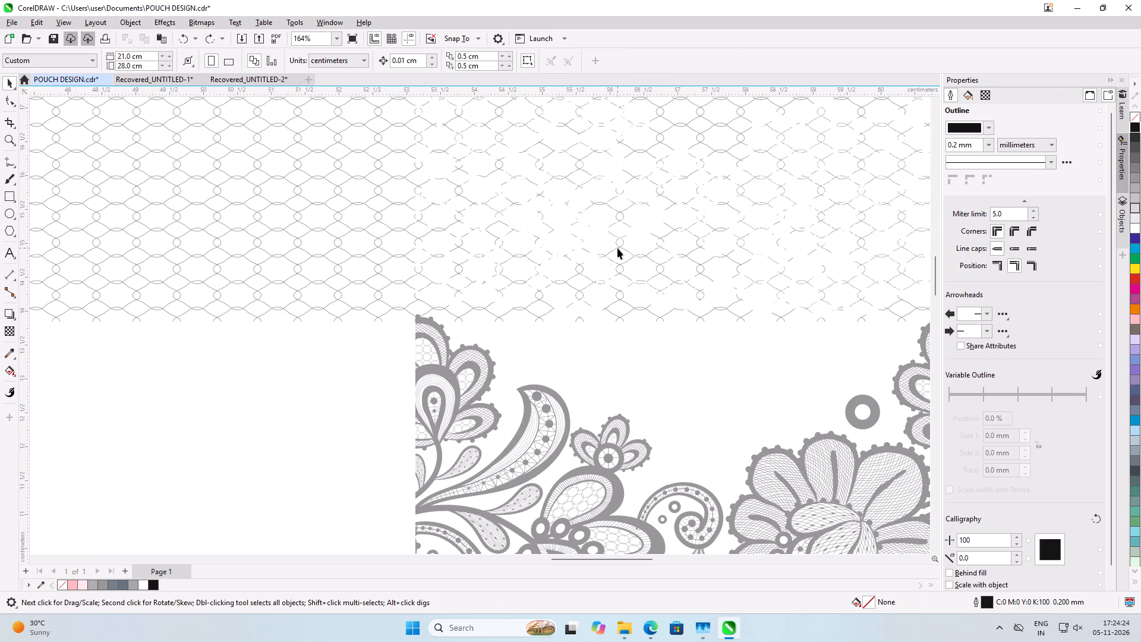
pyautogui.click(621, 246)
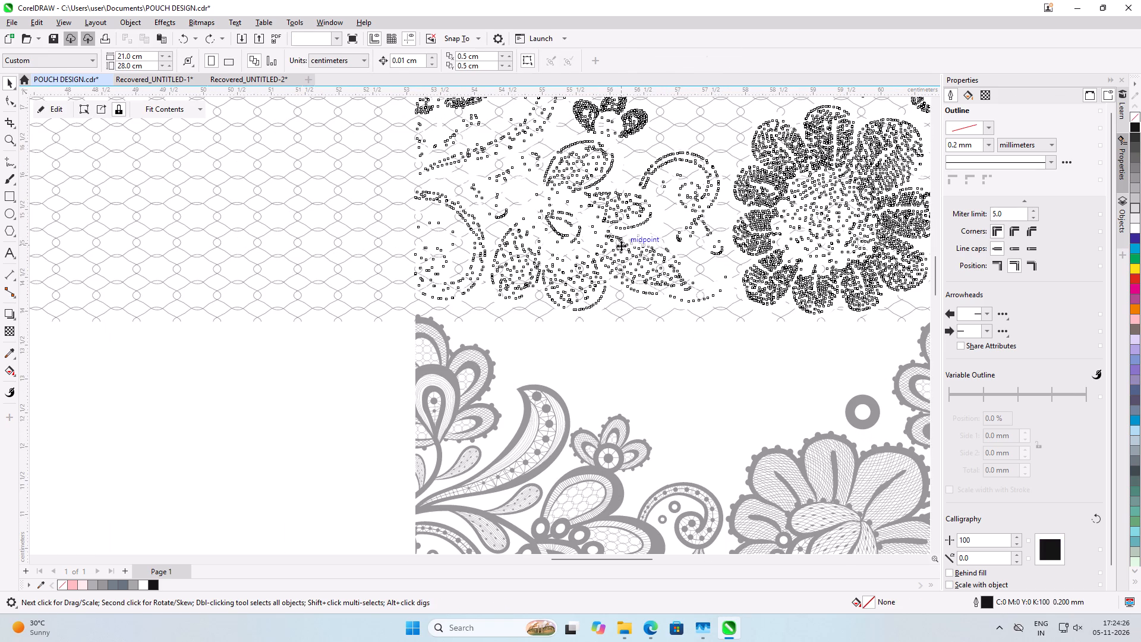
pyautogui.click(661, 347)
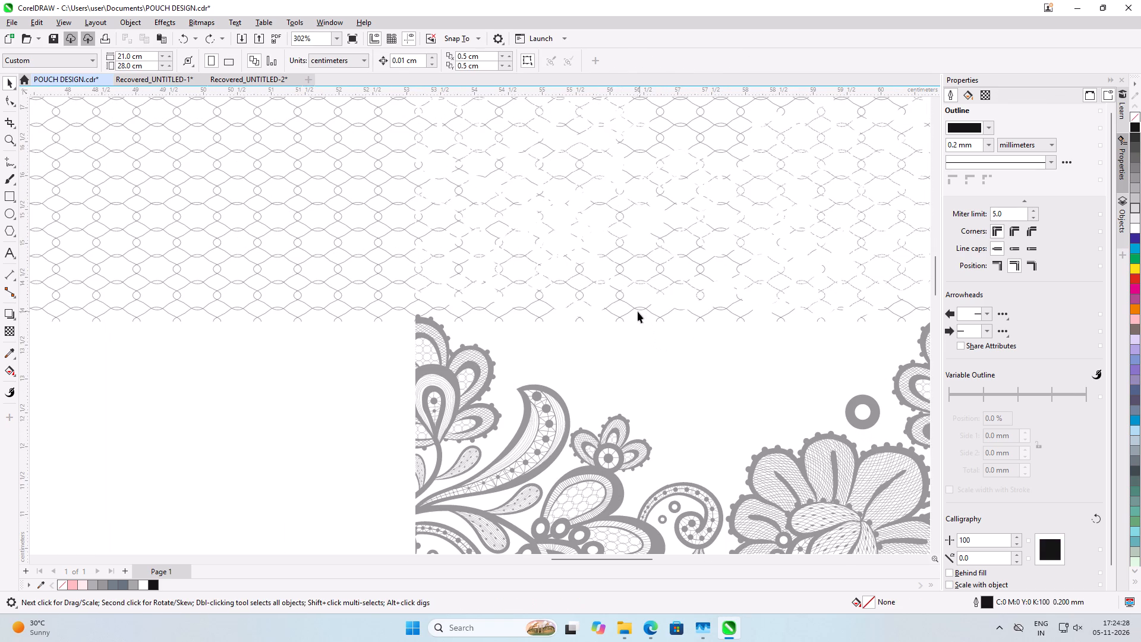
# Open the trimmed mesh's PowerClip contents for editing around the flower-shaped cutouts.
pyautogui.doubleClick(638, 311)
pyautogui.click(56, 109)
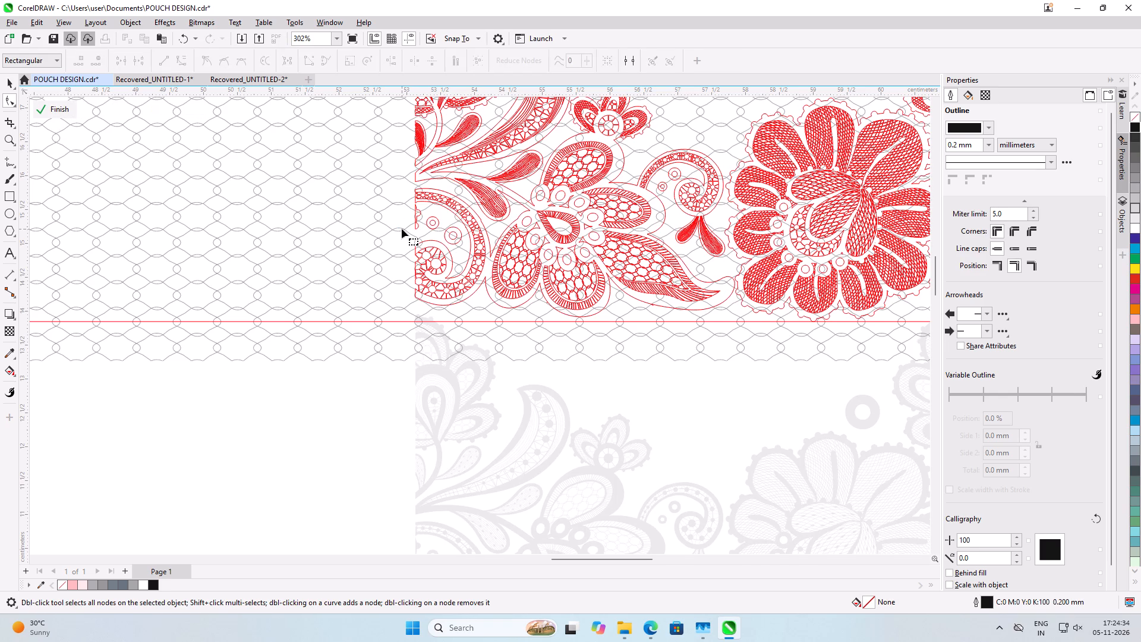
pyautogui.scroll(-6, 378, 285)
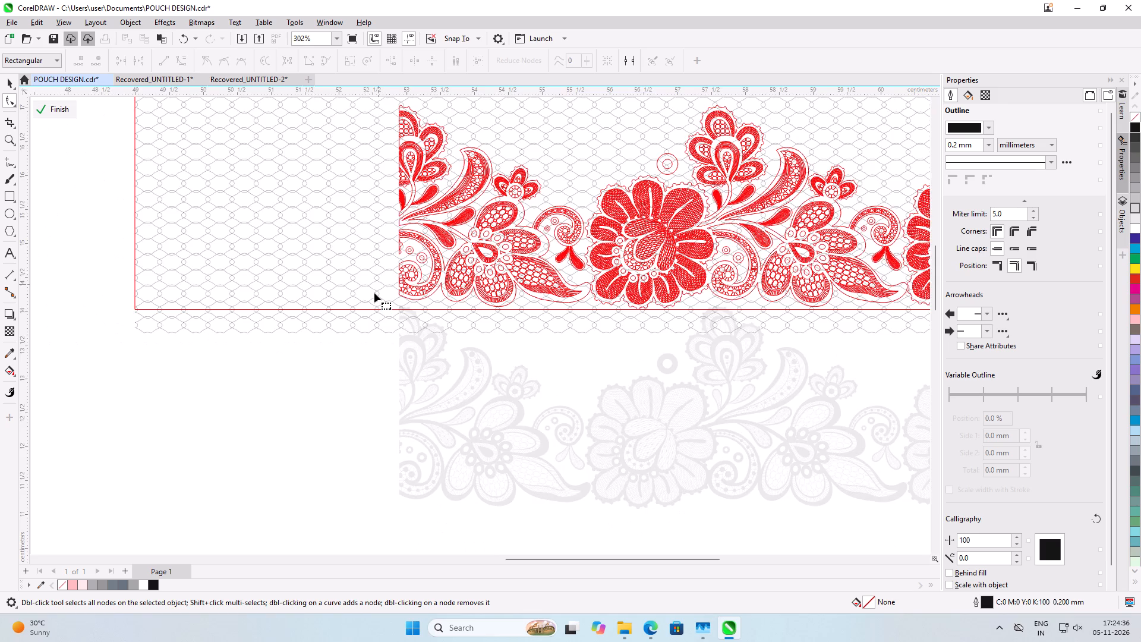
pyautogui.scroll(-3, 374, 293)
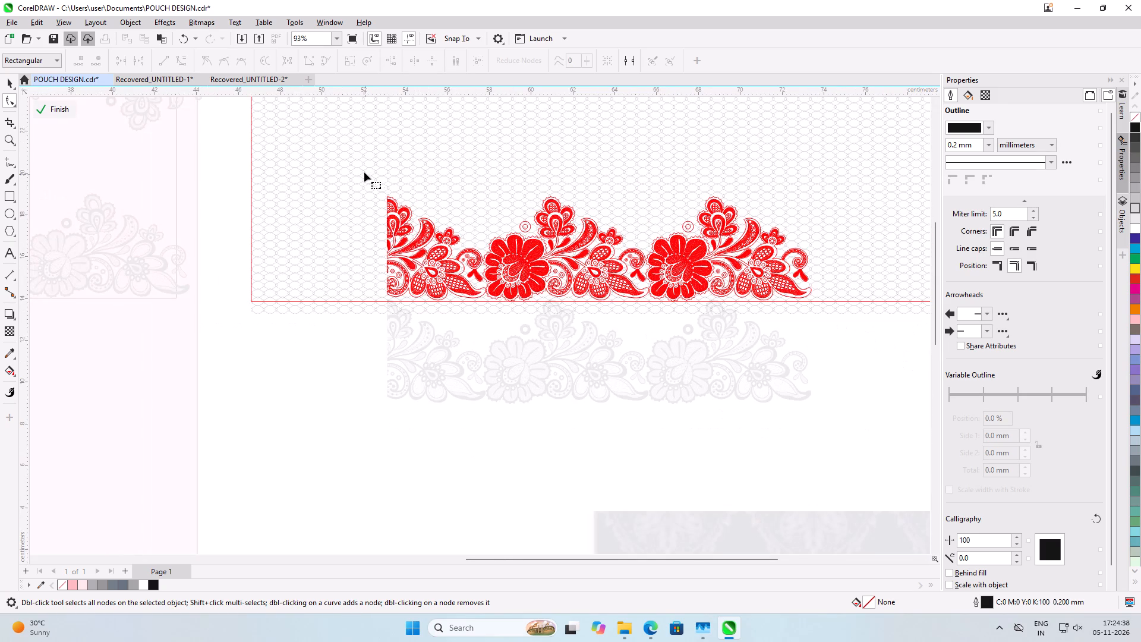
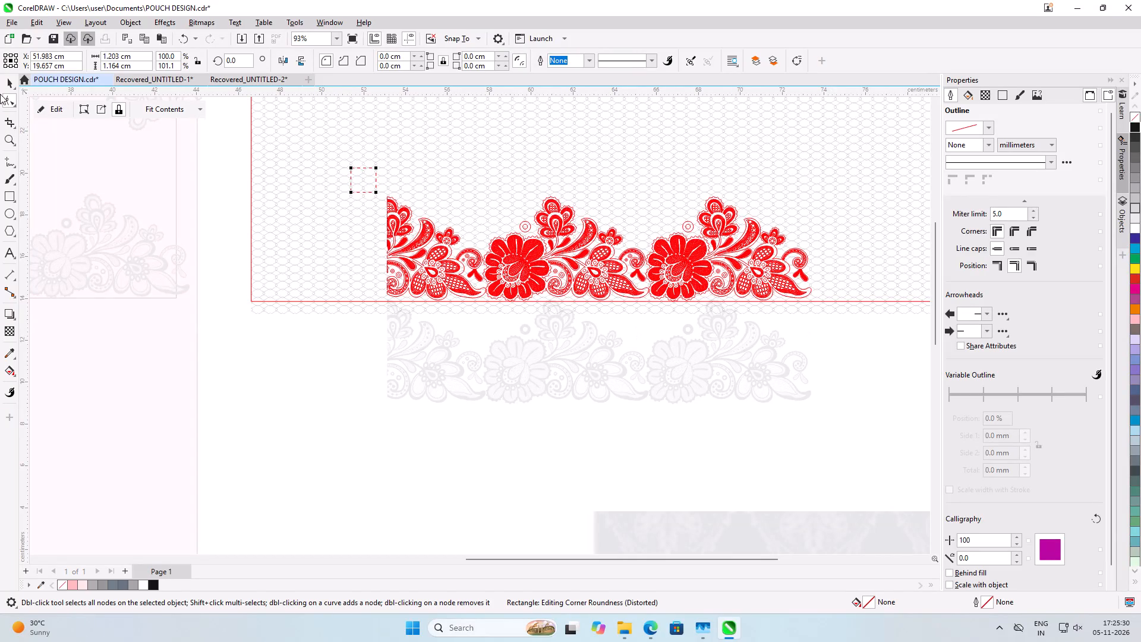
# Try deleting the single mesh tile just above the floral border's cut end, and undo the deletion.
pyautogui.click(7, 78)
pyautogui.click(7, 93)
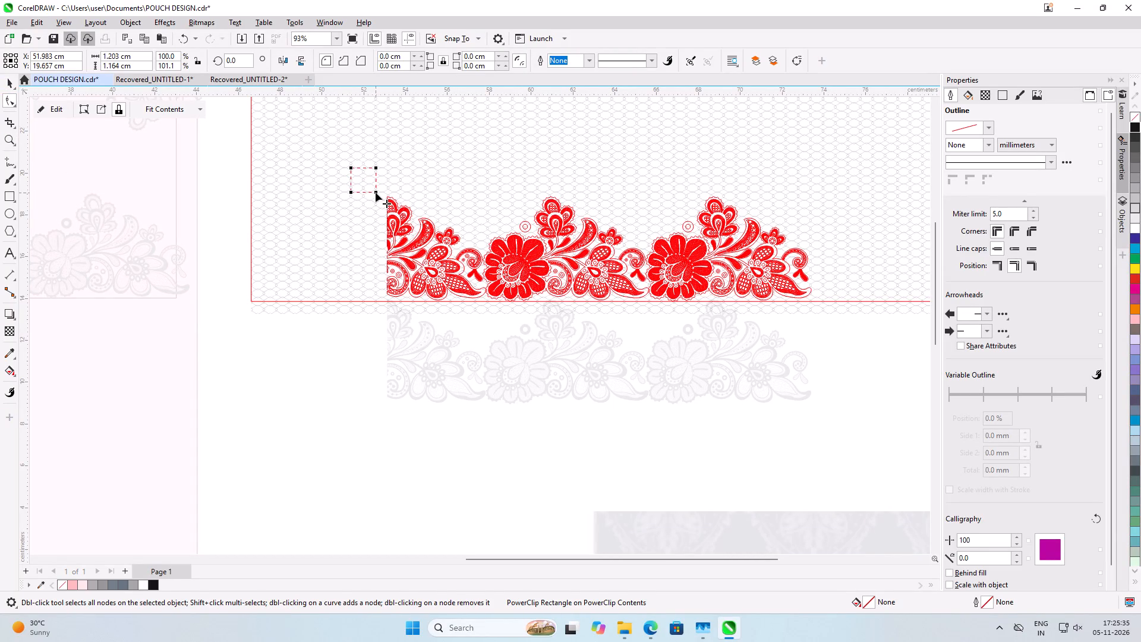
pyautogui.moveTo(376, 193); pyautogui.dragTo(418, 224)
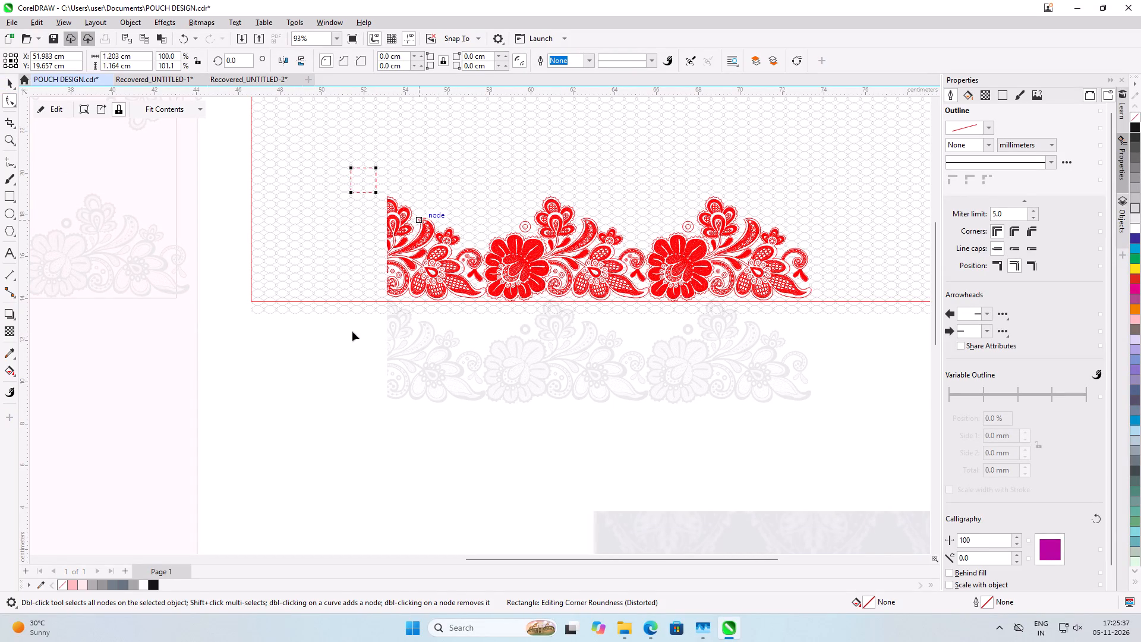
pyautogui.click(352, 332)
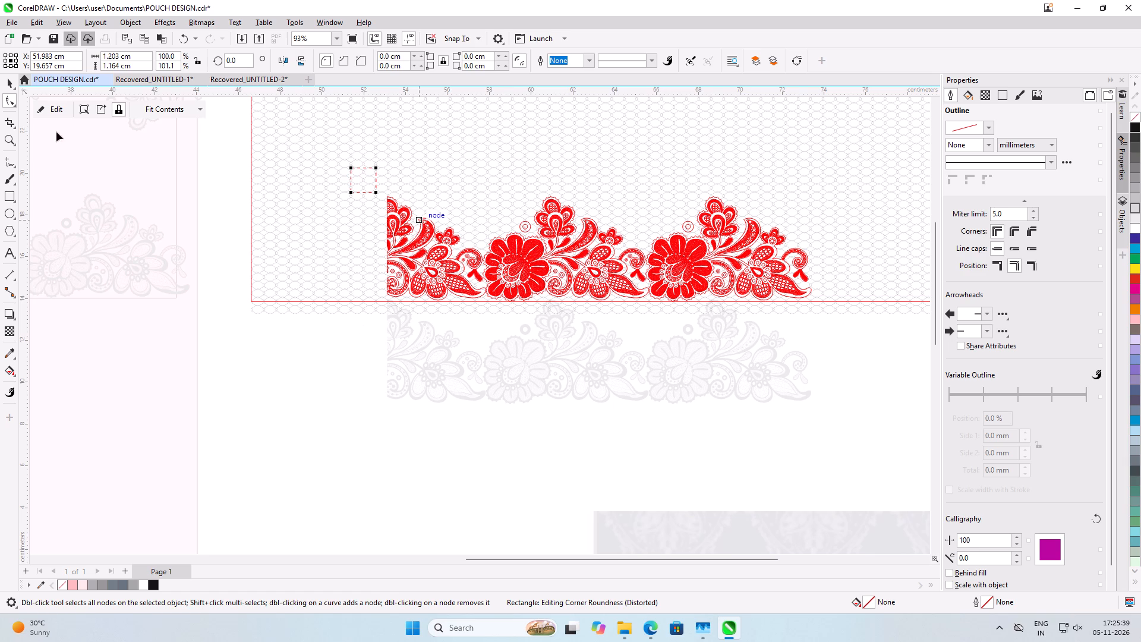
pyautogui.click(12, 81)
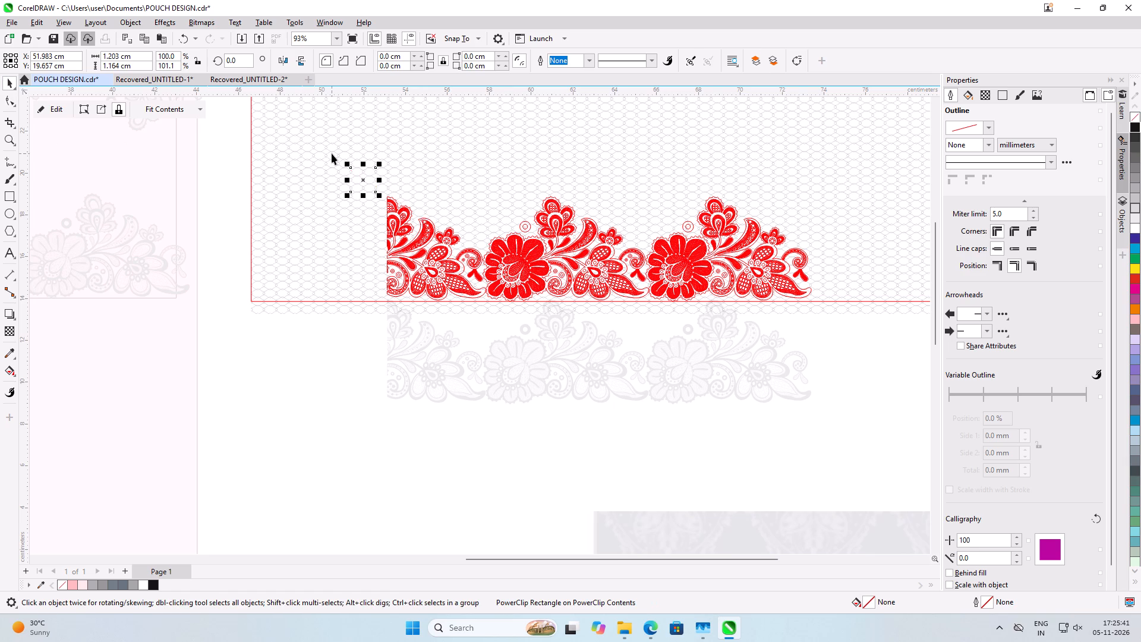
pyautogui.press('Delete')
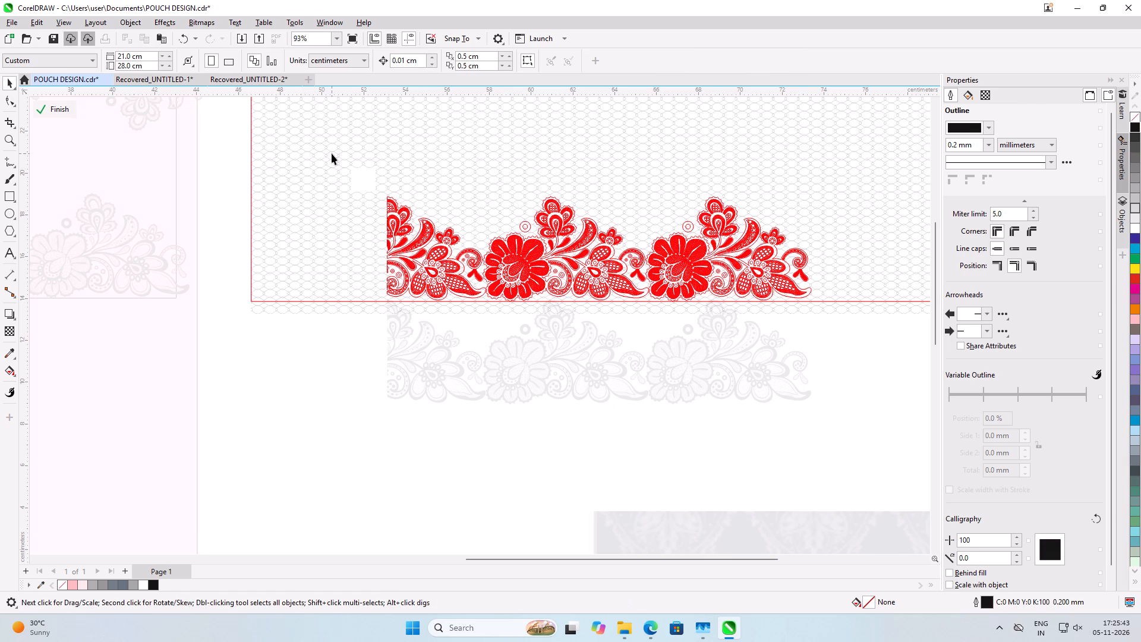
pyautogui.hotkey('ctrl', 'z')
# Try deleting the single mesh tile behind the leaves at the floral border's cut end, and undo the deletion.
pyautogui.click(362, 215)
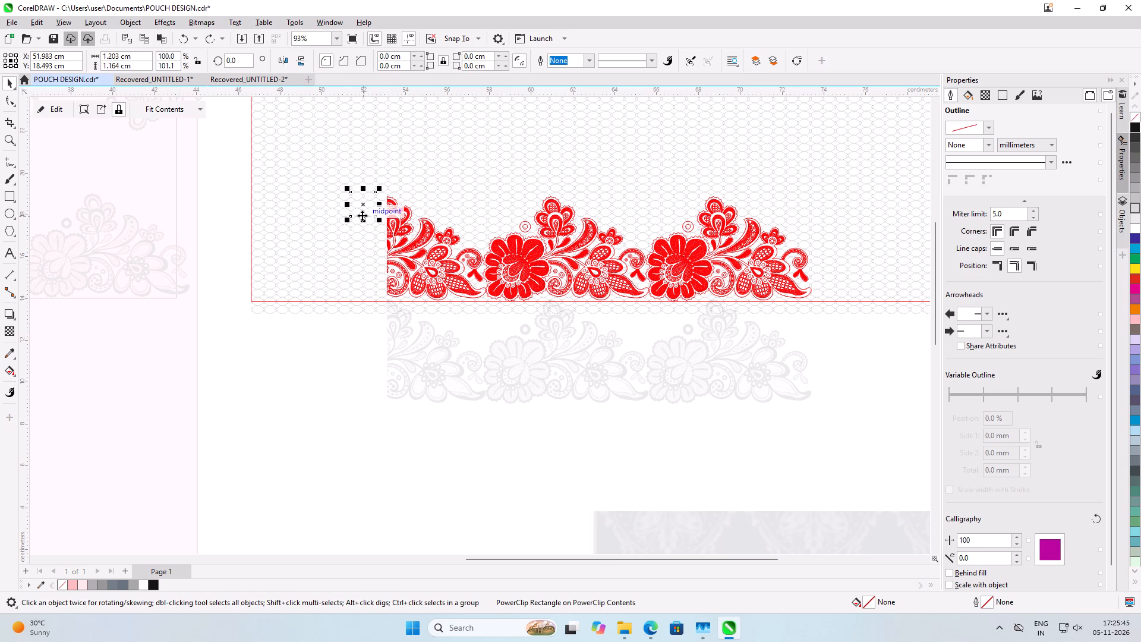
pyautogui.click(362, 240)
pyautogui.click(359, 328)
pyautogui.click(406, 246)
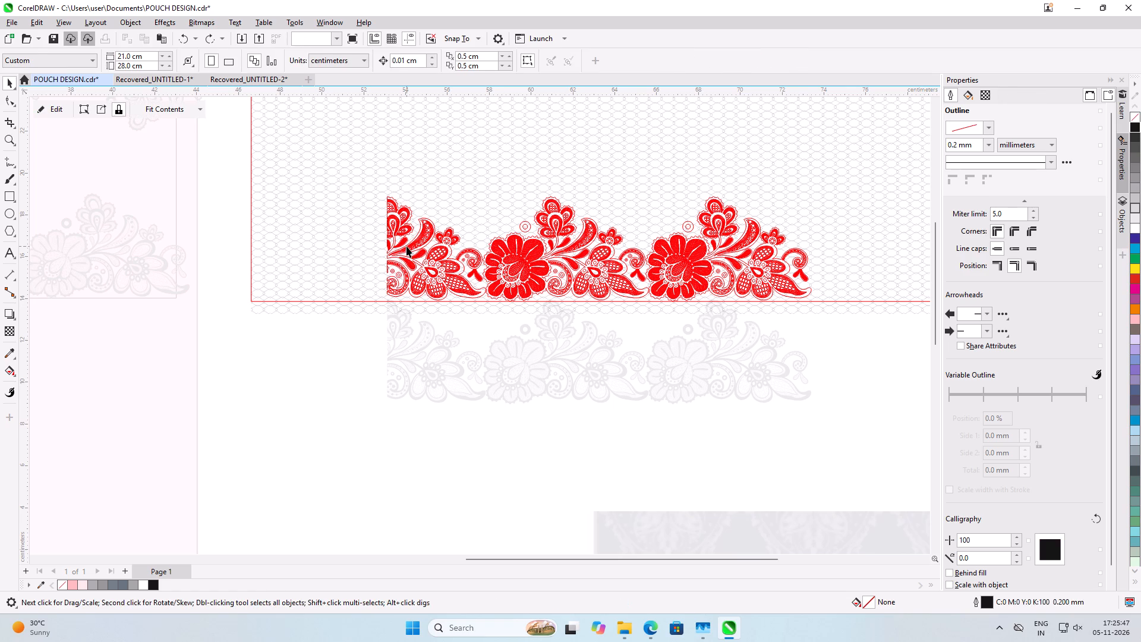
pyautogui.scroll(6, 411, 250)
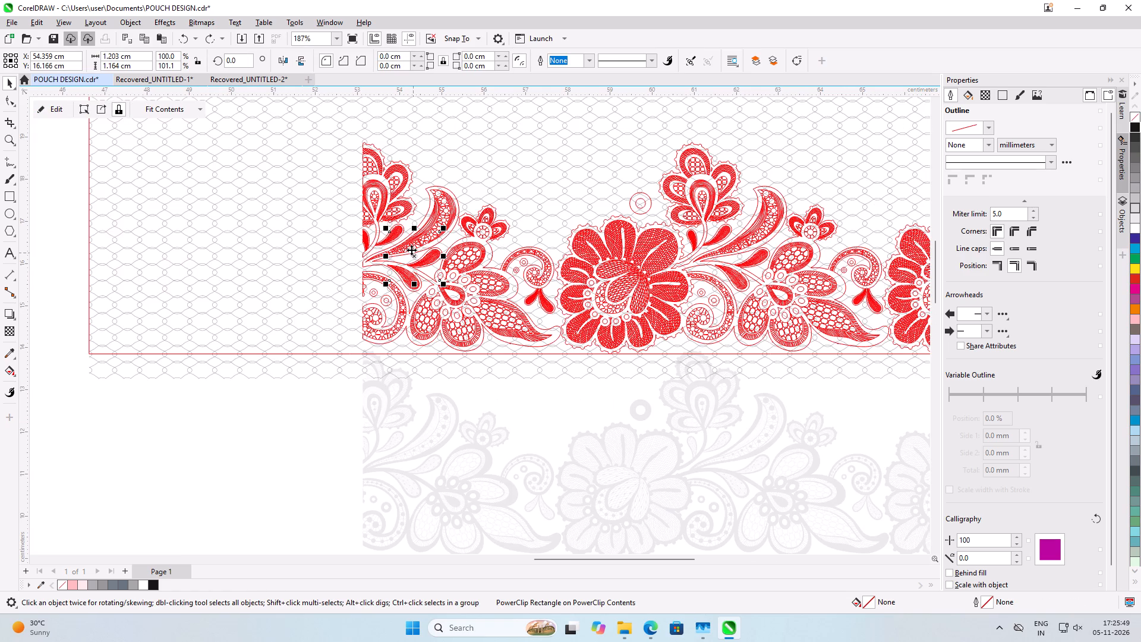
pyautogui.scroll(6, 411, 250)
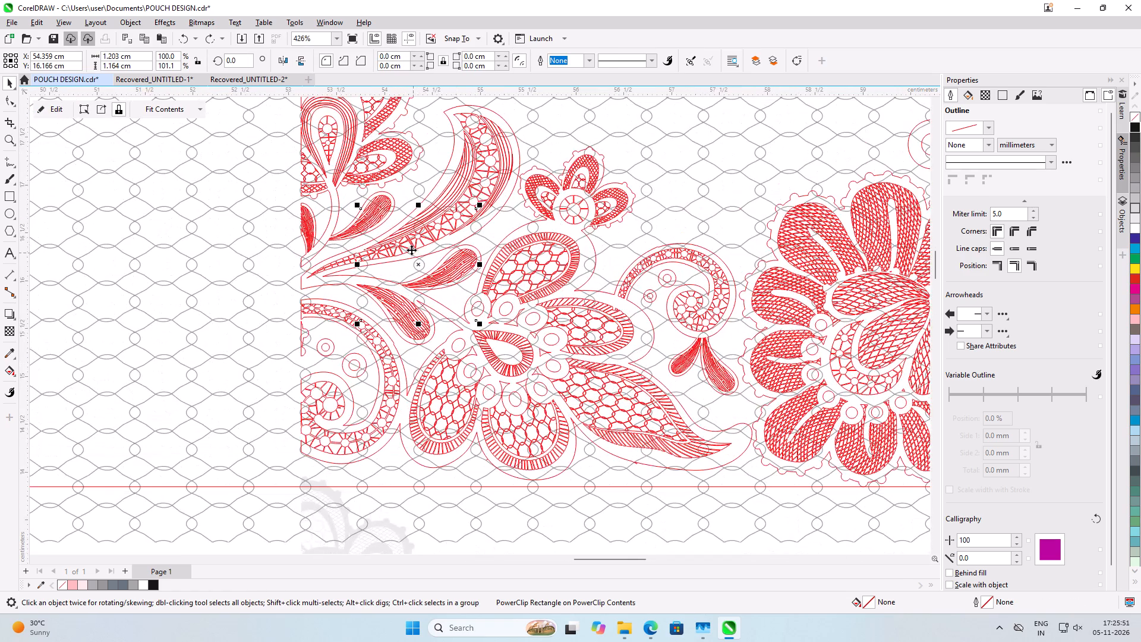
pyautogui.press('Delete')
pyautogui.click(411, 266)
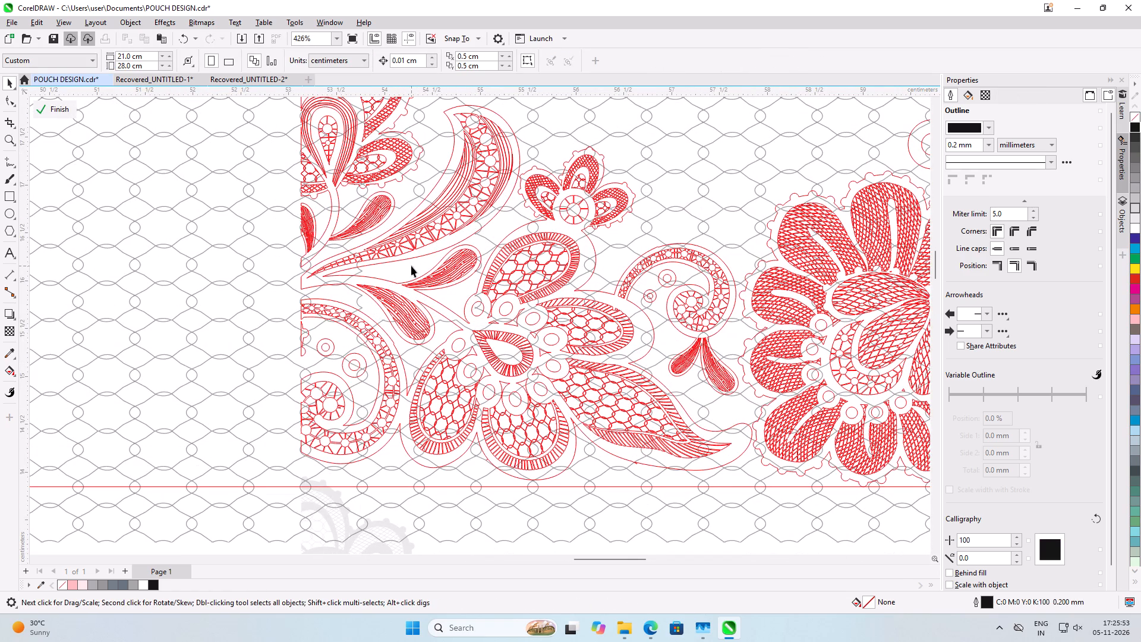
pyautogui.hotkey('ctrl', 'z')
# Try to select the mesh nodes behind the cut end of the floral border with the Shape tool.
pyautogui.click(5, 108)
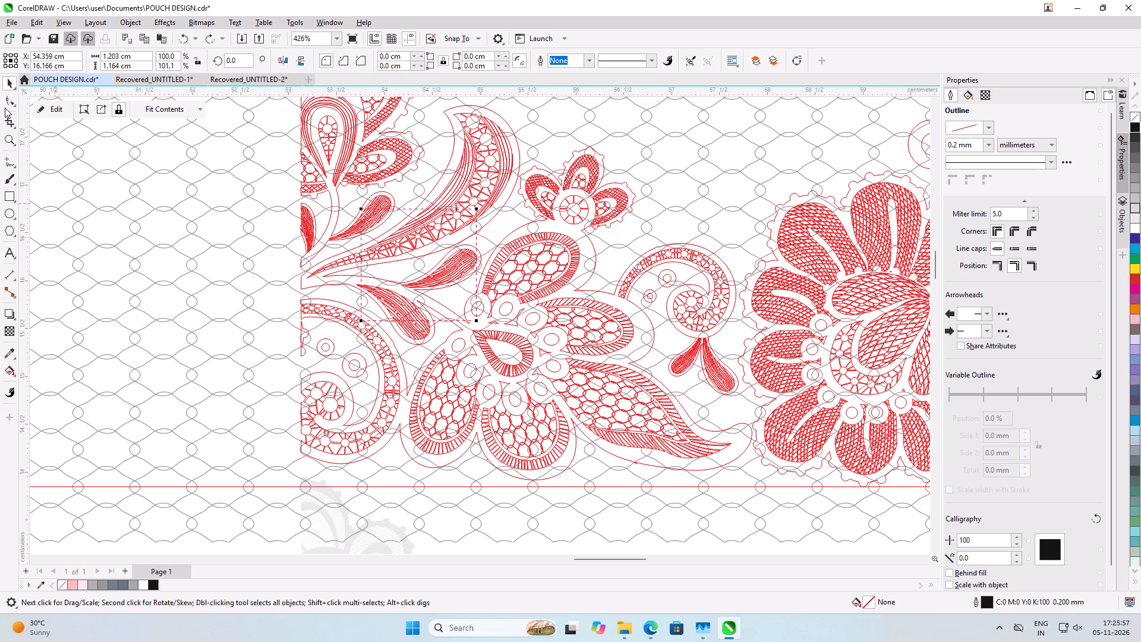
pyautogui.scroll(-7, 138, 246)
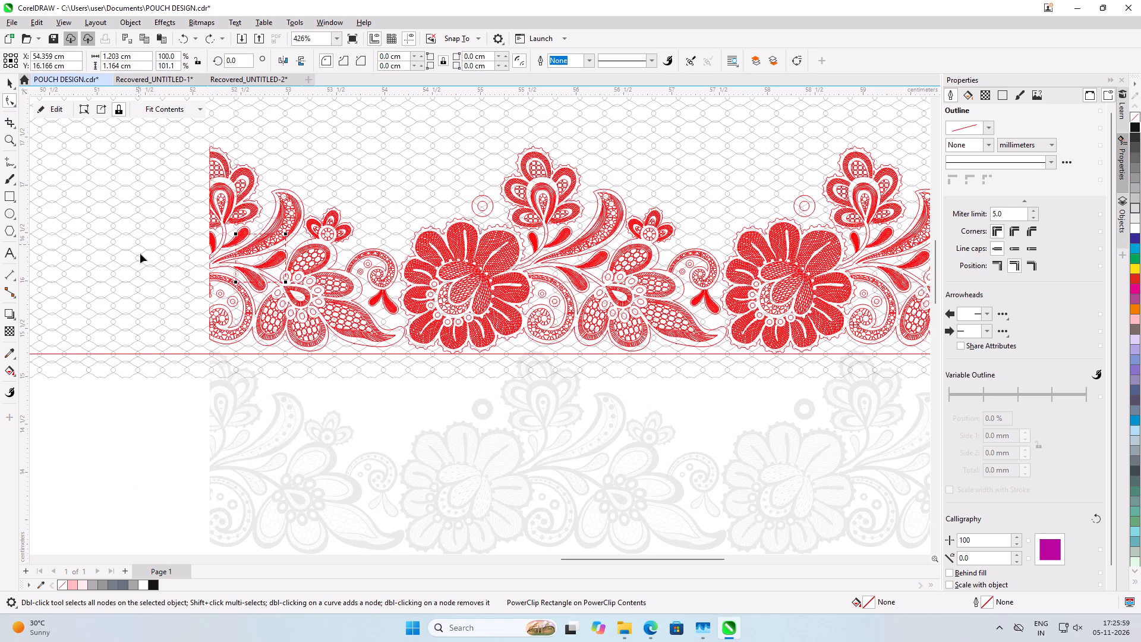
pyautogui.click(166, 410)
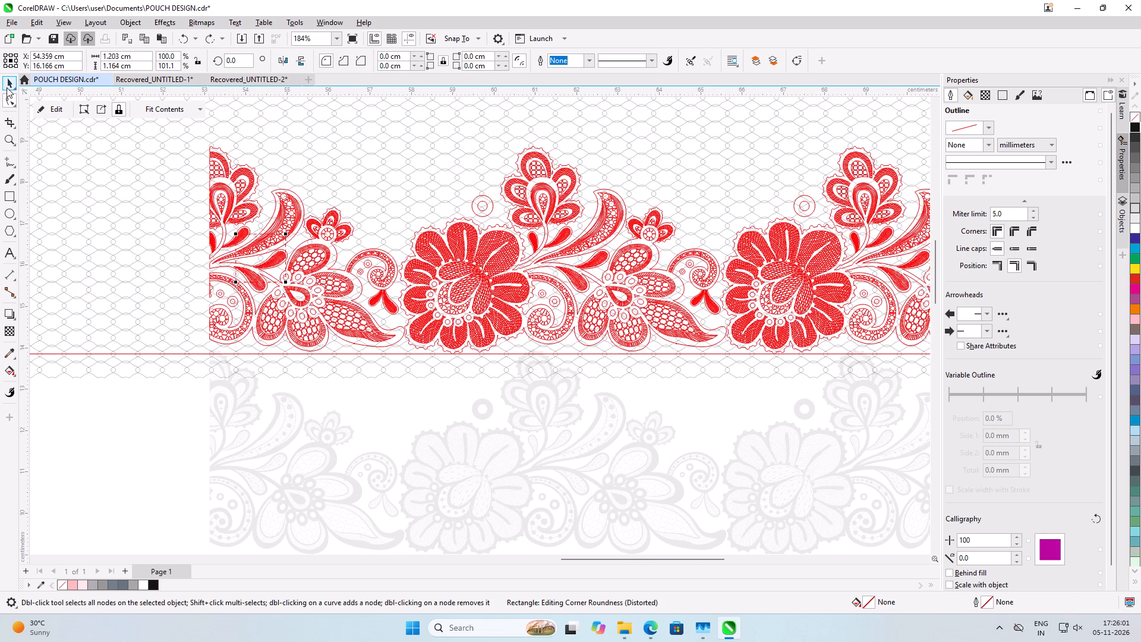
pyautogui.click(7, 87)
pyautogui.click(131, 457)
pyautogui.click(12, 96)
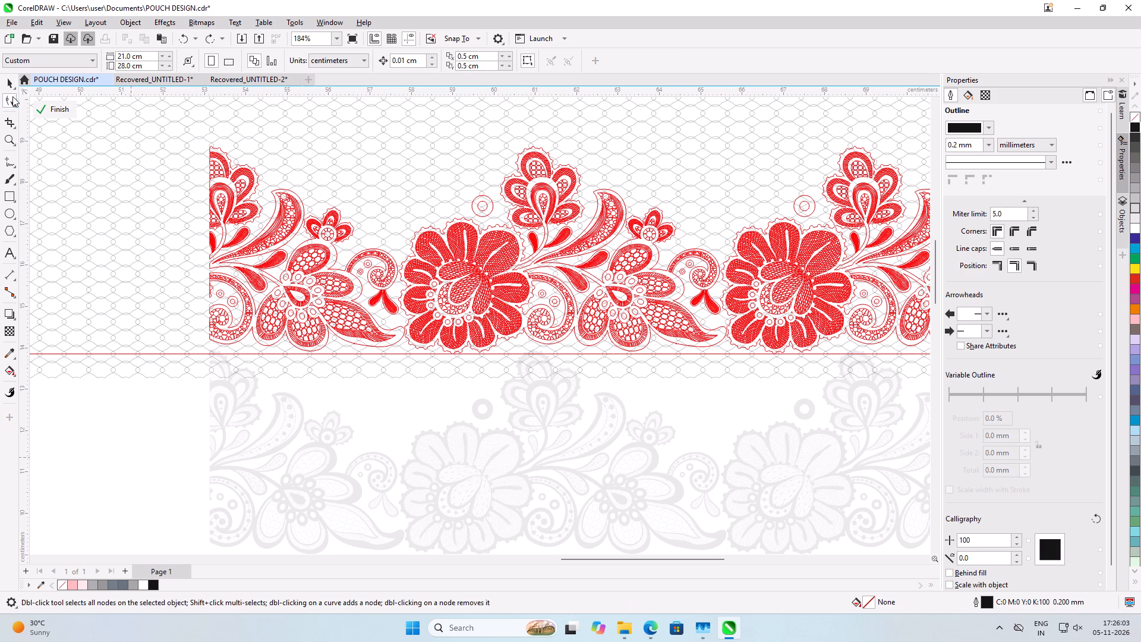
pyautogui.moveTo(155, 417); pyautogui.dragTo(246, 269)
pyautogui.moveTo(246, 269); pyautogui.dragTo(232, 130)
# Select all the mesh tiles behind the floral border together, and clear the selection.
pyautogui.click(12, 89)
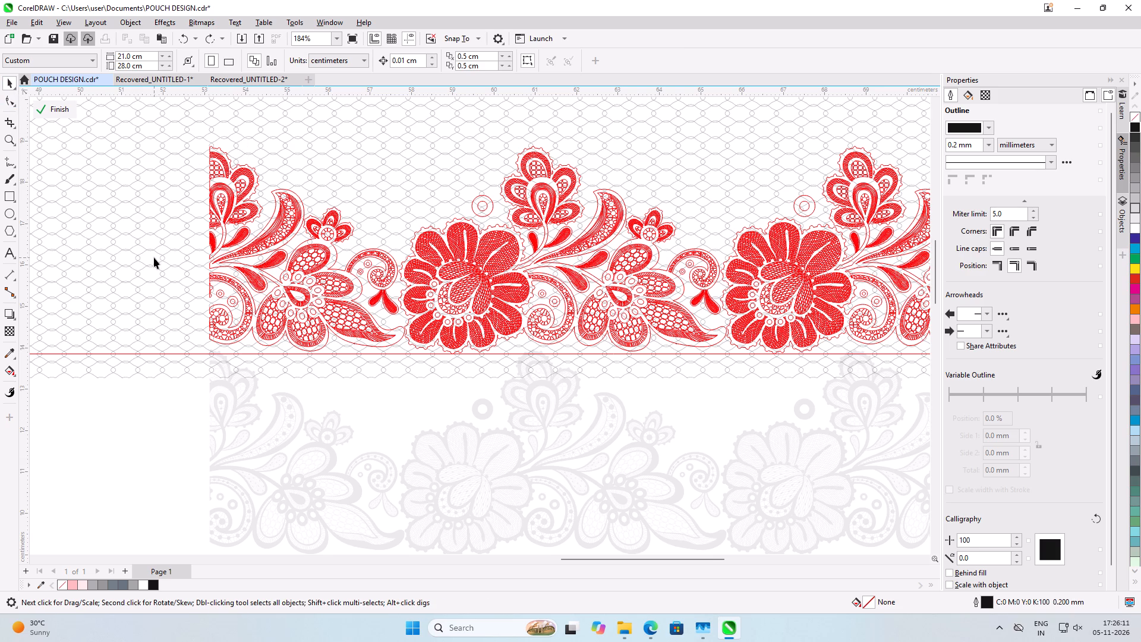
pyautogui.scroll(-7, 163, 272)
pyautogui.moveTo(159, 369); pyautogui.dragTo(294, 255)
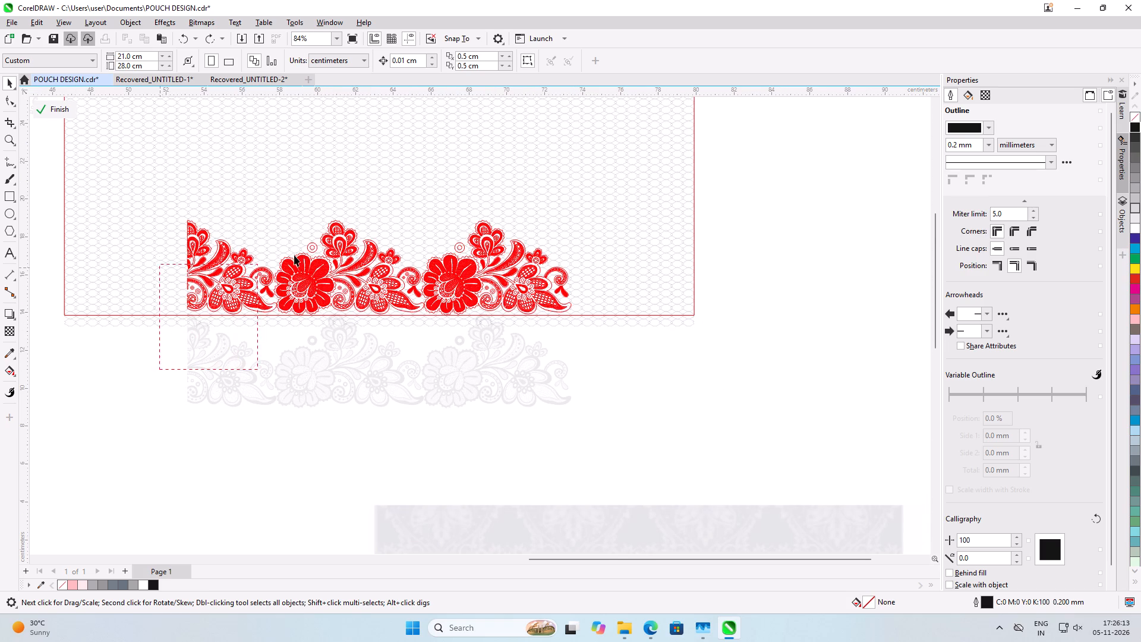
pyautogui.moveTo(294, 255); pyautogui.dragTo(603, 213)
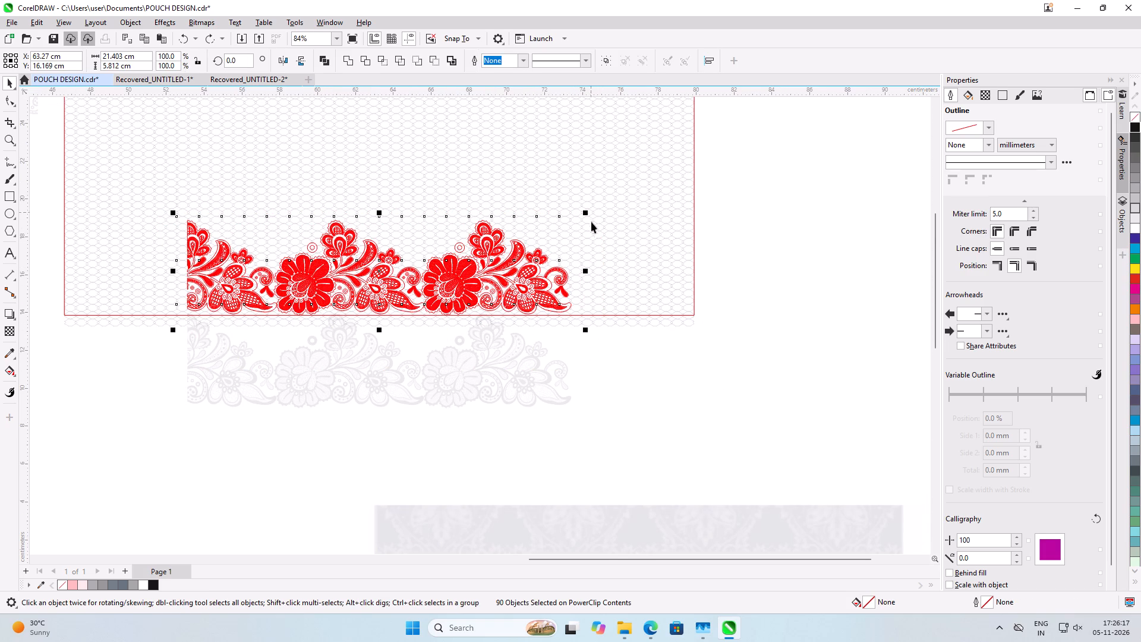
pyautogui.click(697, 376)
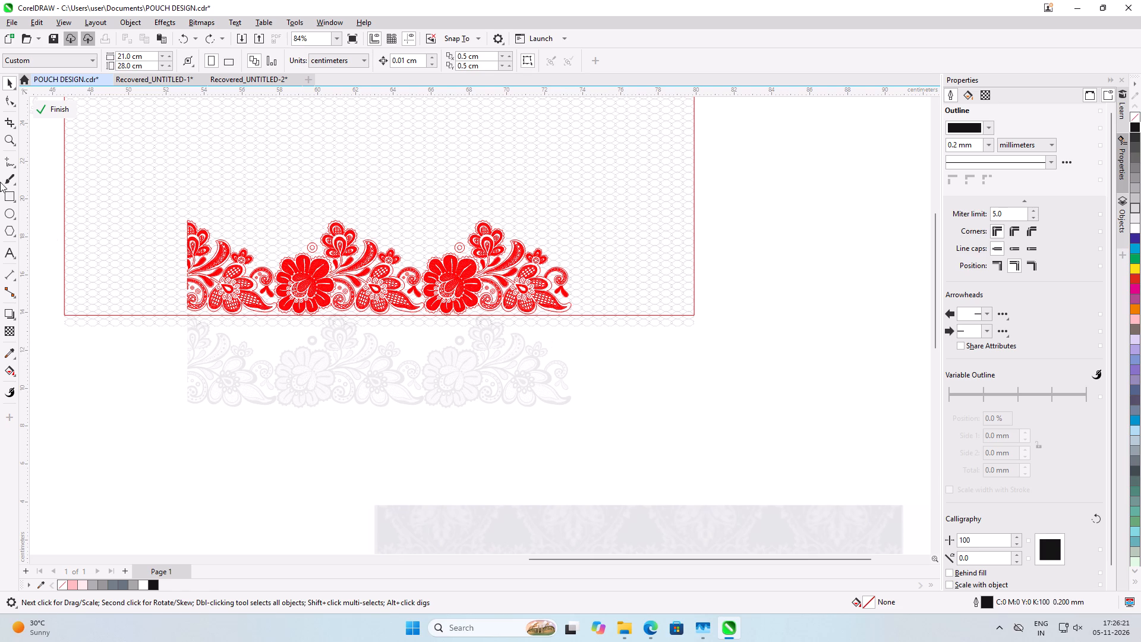
# Finish editing the mesh's PowerClip contents and return to the main drawing.
pyautogui.click(10, 79)
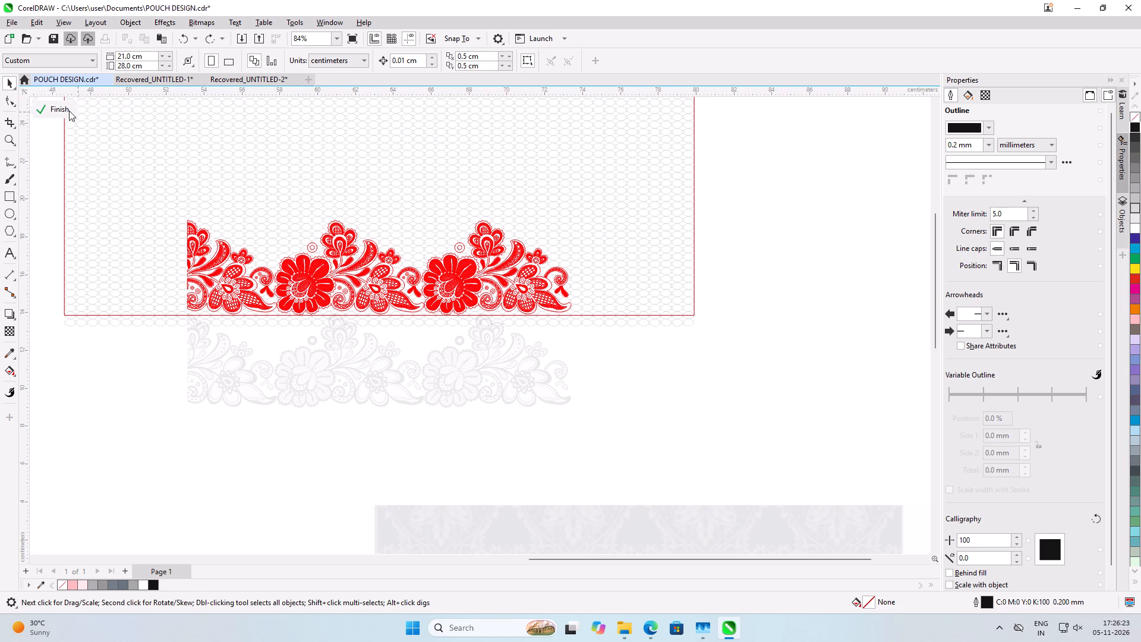
pyautogui.click(64, 110)
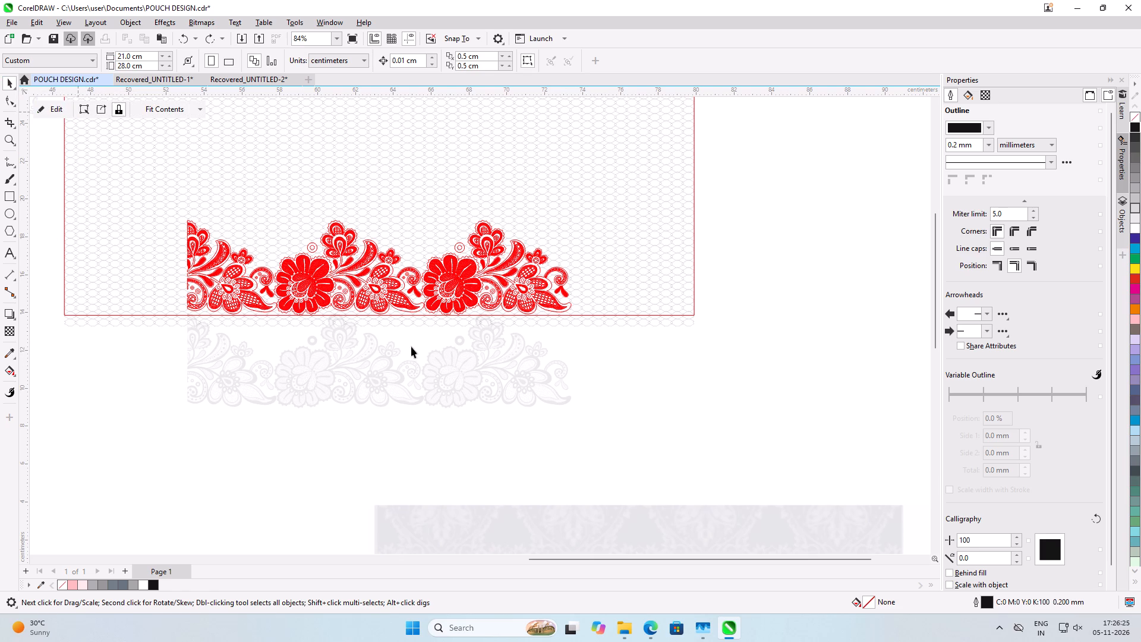
pyautogui.click(39, 125)
pyautogui.click(254, 417)
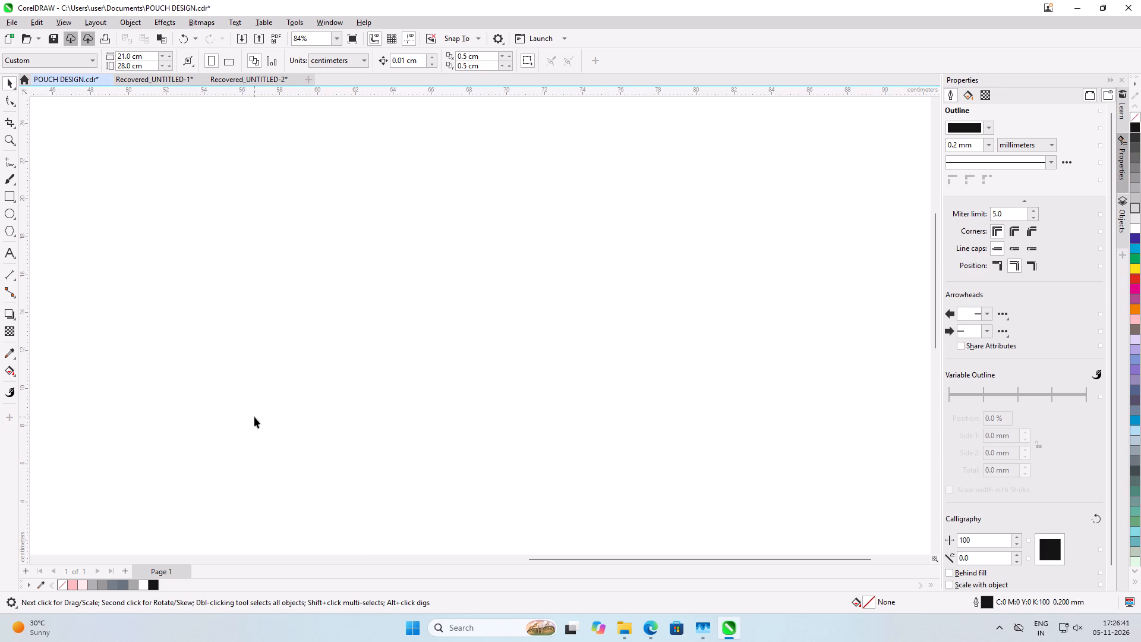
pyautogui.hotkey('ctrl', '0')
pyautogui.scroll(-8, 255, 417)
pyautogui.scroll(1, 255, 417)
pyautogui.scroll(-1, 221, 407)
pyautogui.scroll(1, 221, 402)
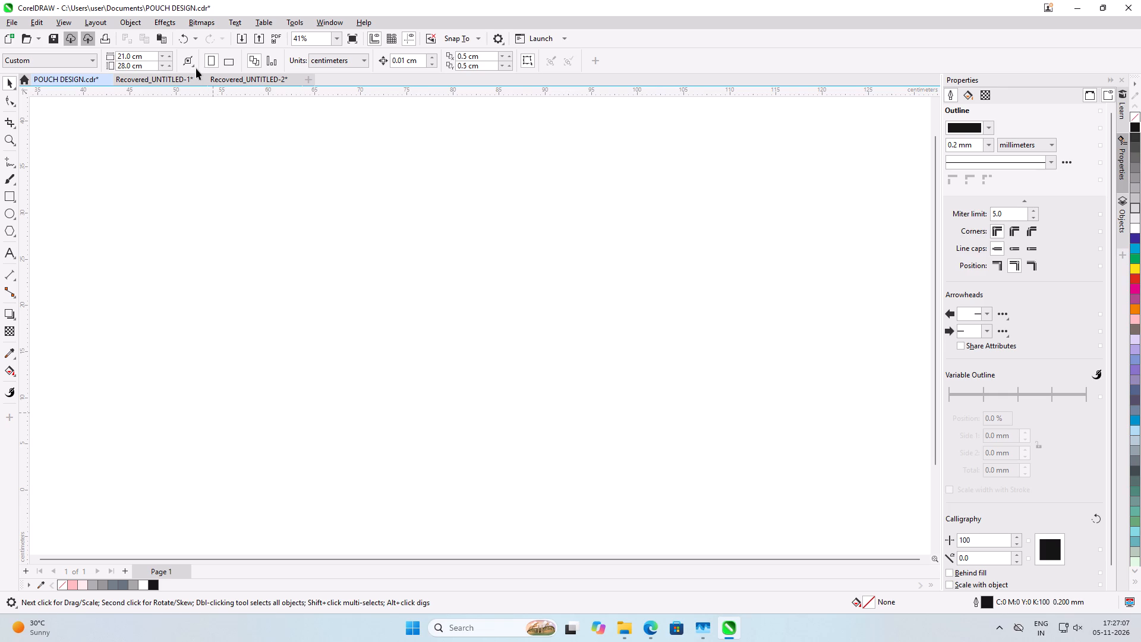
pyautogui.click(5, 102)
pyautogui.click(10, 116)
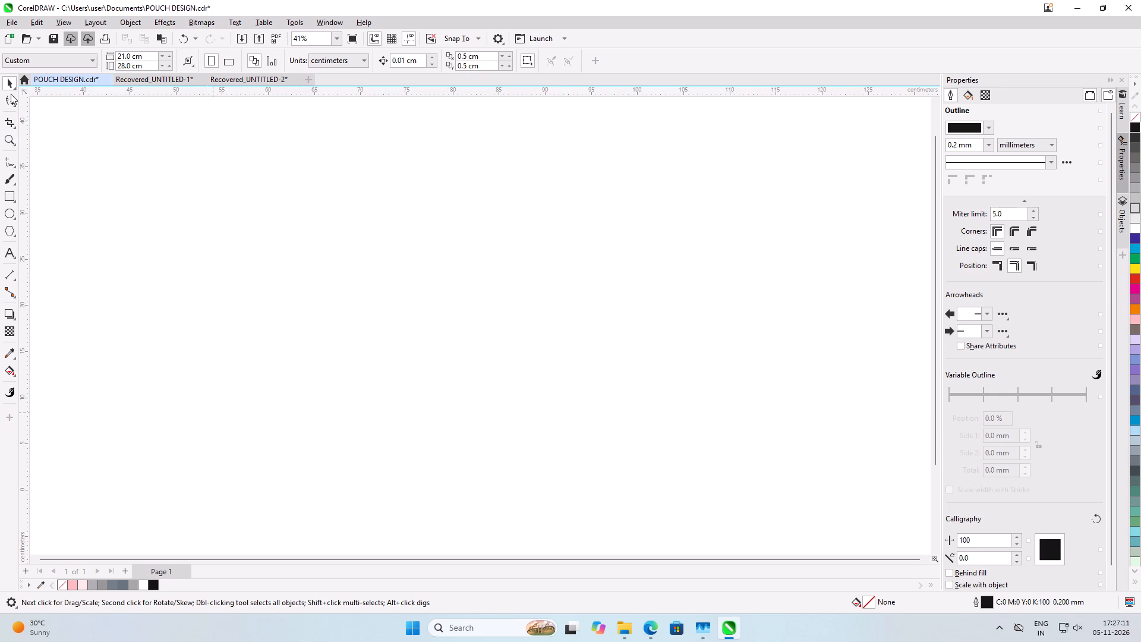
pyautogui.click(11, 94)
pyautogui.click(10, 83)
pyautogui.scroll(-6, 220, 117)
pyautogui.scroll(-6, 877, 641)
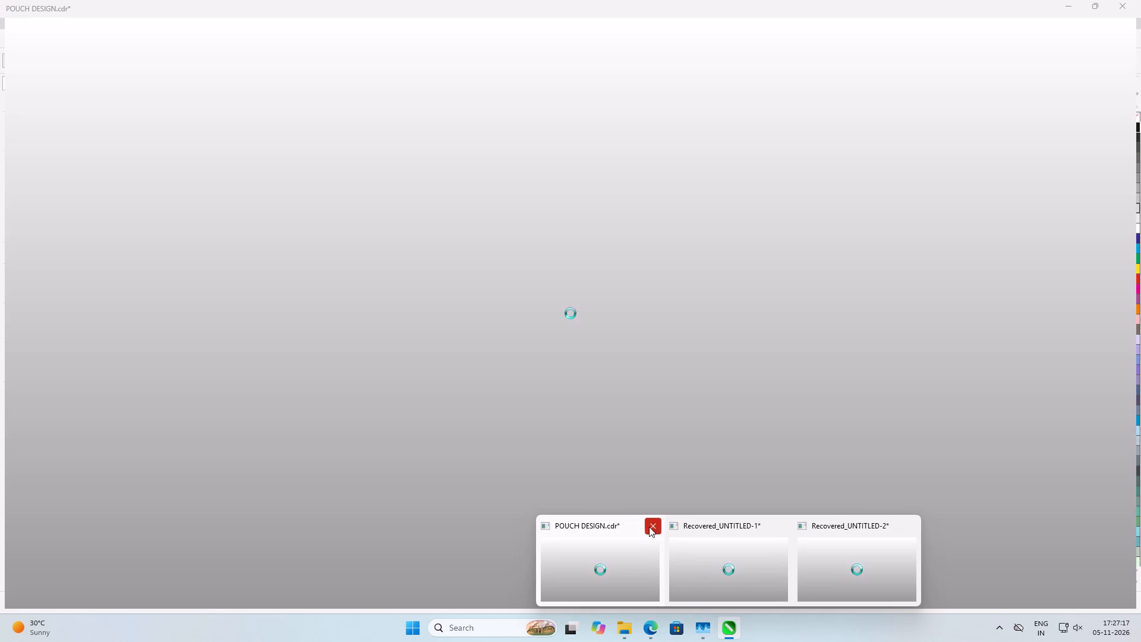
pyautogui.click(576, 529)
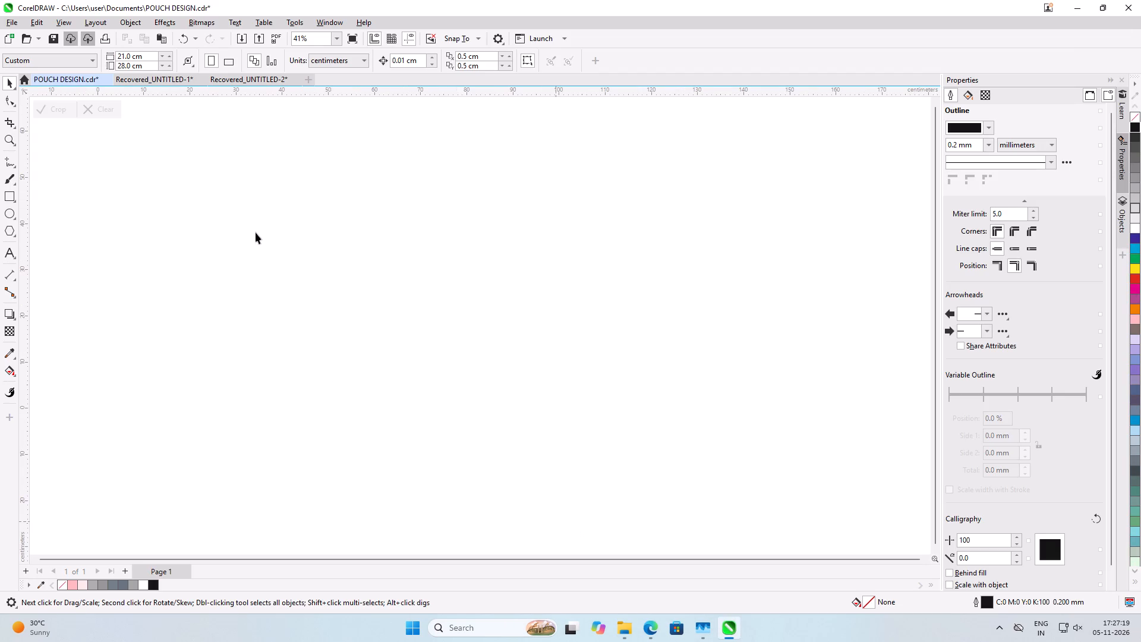
# Switch to the Recovered_UNTITLED-1 document and view its whole layout around the round lace pattern.
pyautogui.click(130, 80)
pyautogui.rightClick(825, 625)
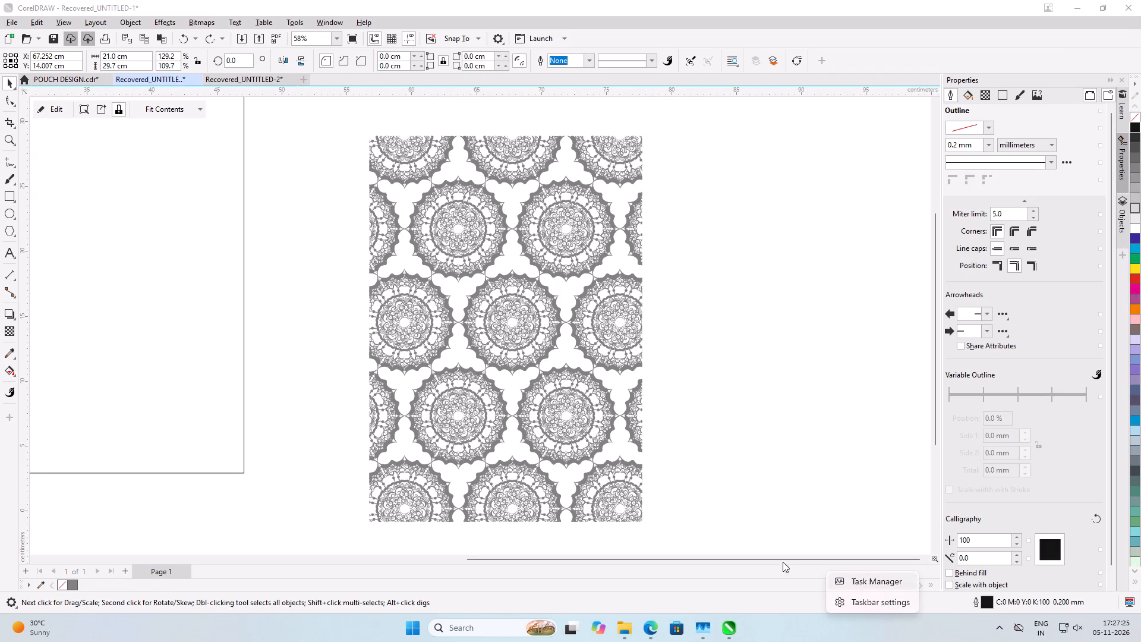
pyautogui.click(739, 361)
pyautogui.scroll(-7, 739, 361)
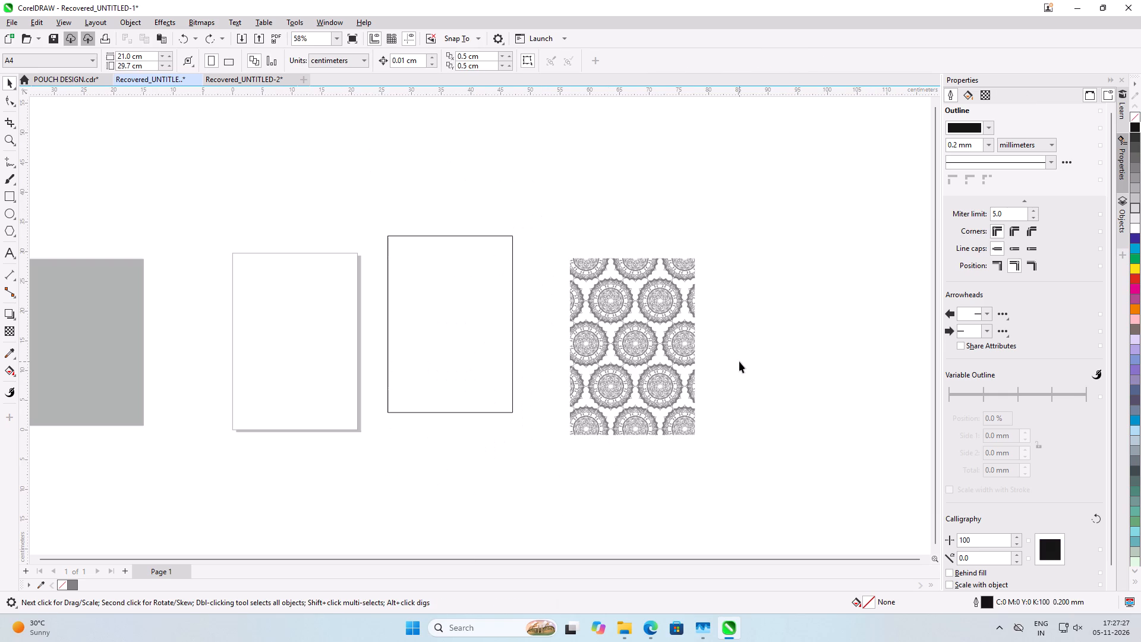
# Switch back to the POUCH DESIGN.cdr document.
pyautogui.scroll(-4, 739, 361)
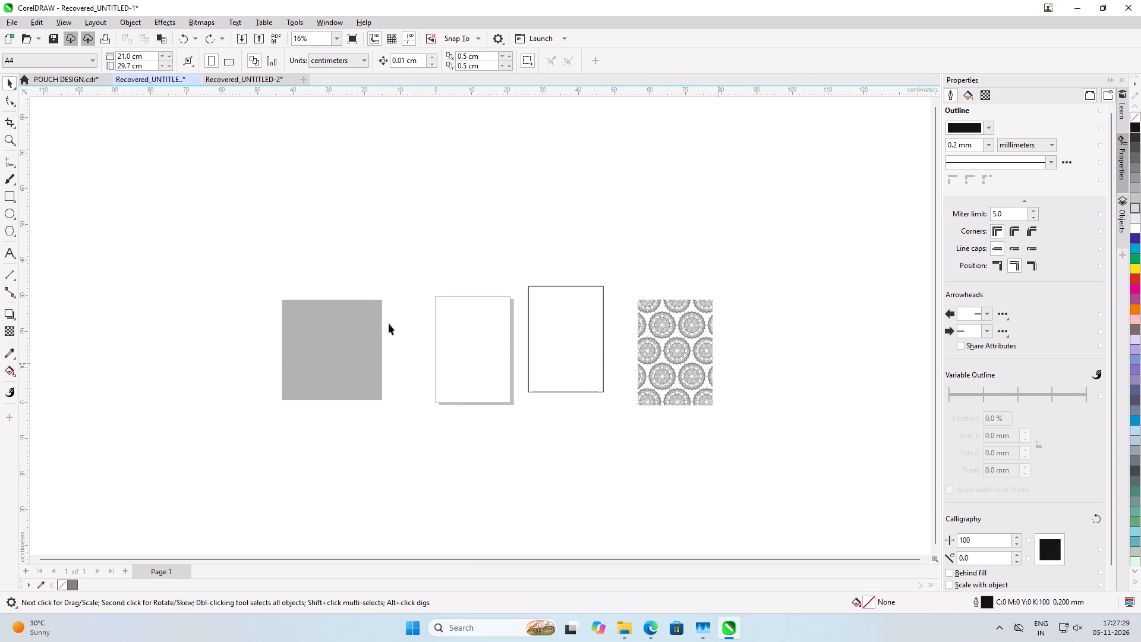
pyautogui.click(81, 68)
pyautogui.click(65, 80)
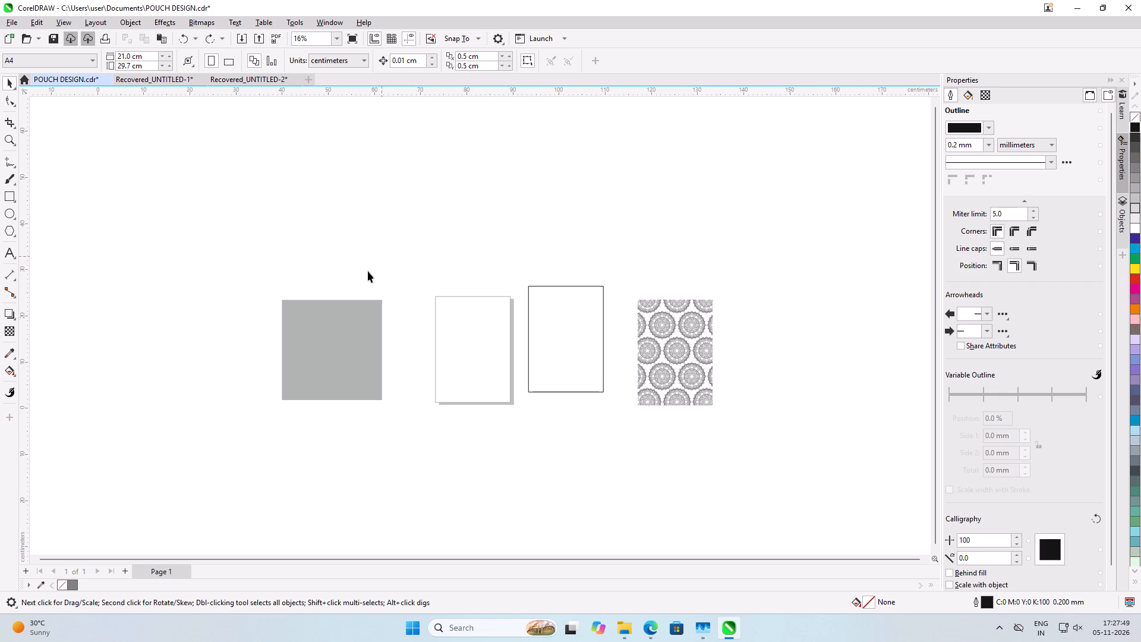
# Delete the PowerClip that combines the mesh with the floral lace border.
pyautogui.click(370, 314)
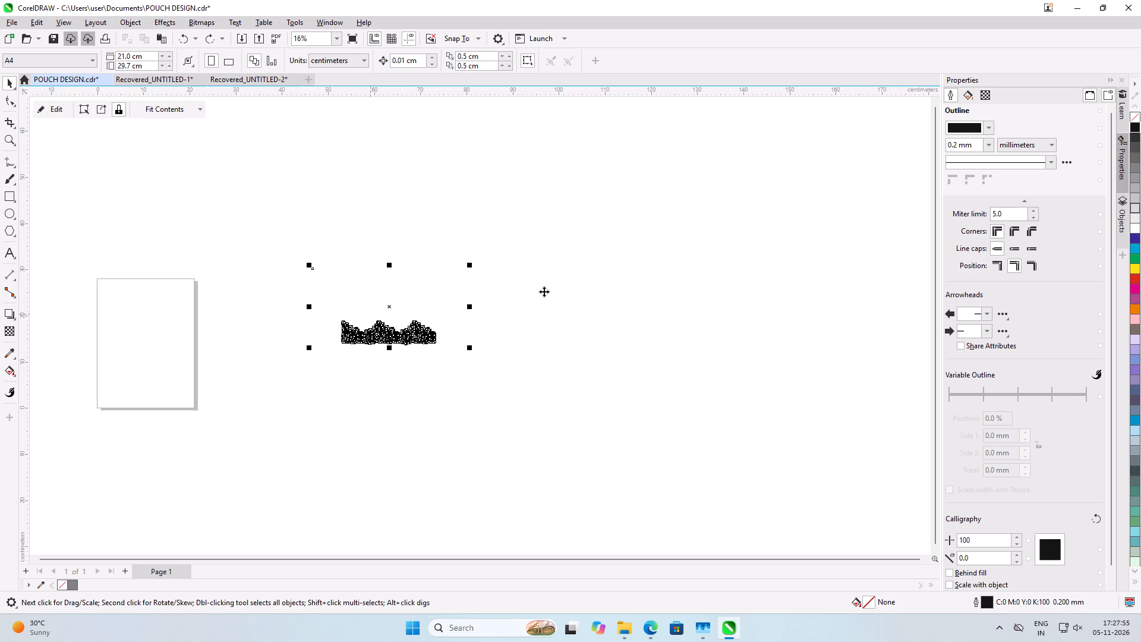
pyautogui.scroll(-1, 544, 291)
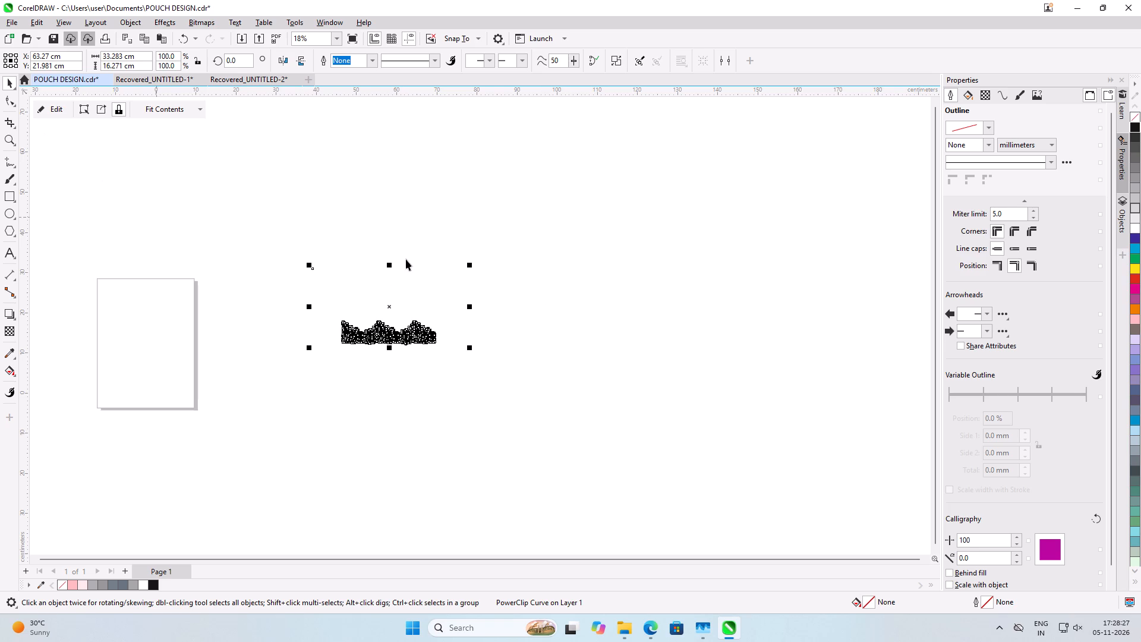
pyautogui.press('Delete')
# Check the Recovered_UNTITLED-1 document, then examine the loose floral border and the big pouch's lace in POUCH DESIGN.
pyautogui.click(138, 80)
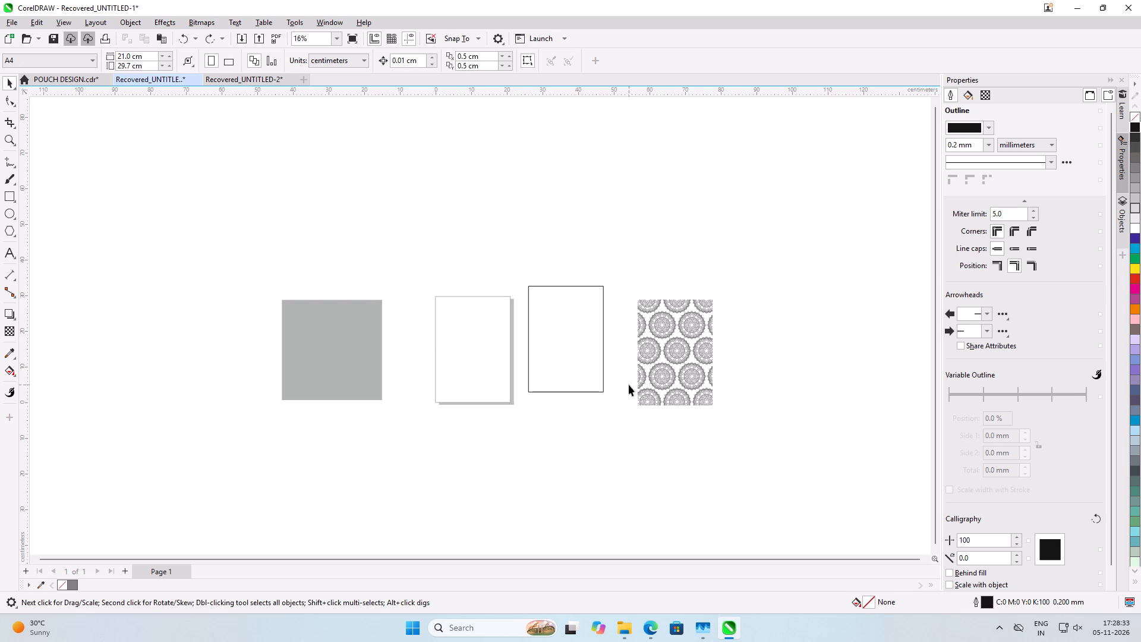
pyautogui.click(89, 81)
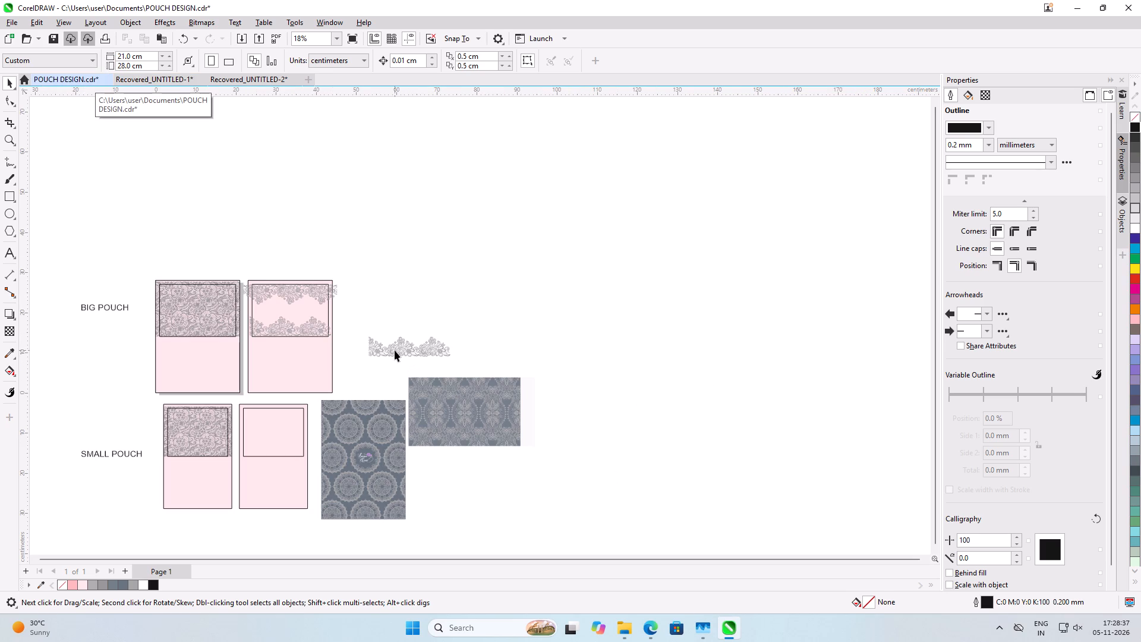
pyautogui.click(395, 350)
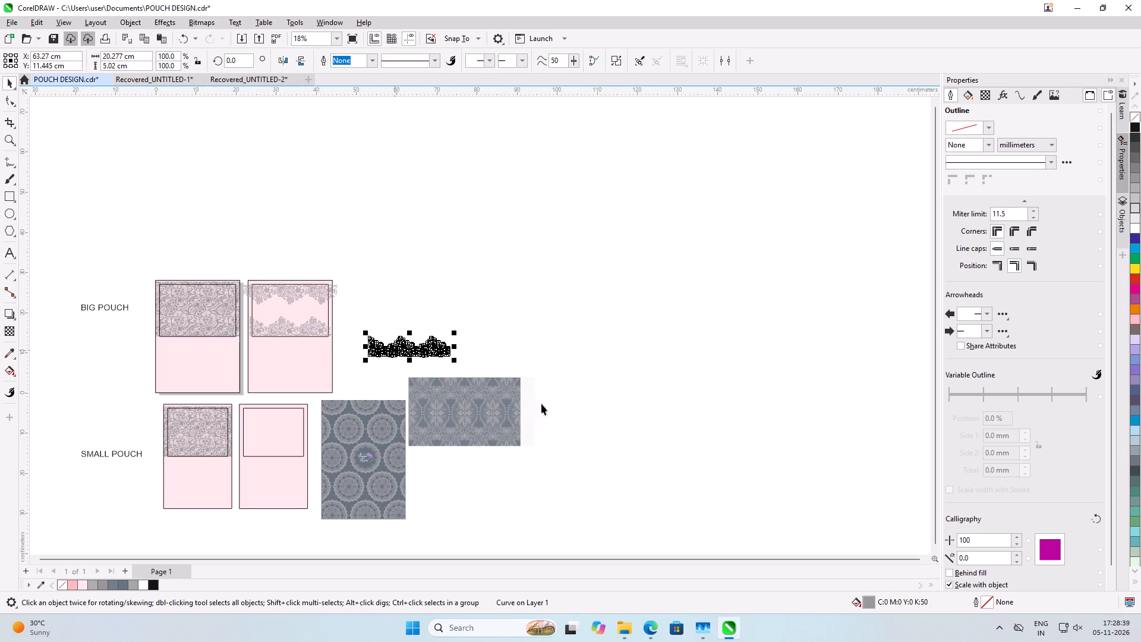
pyautogui.click(548, 402)
pyautogui.scroll(5, 399, 449)
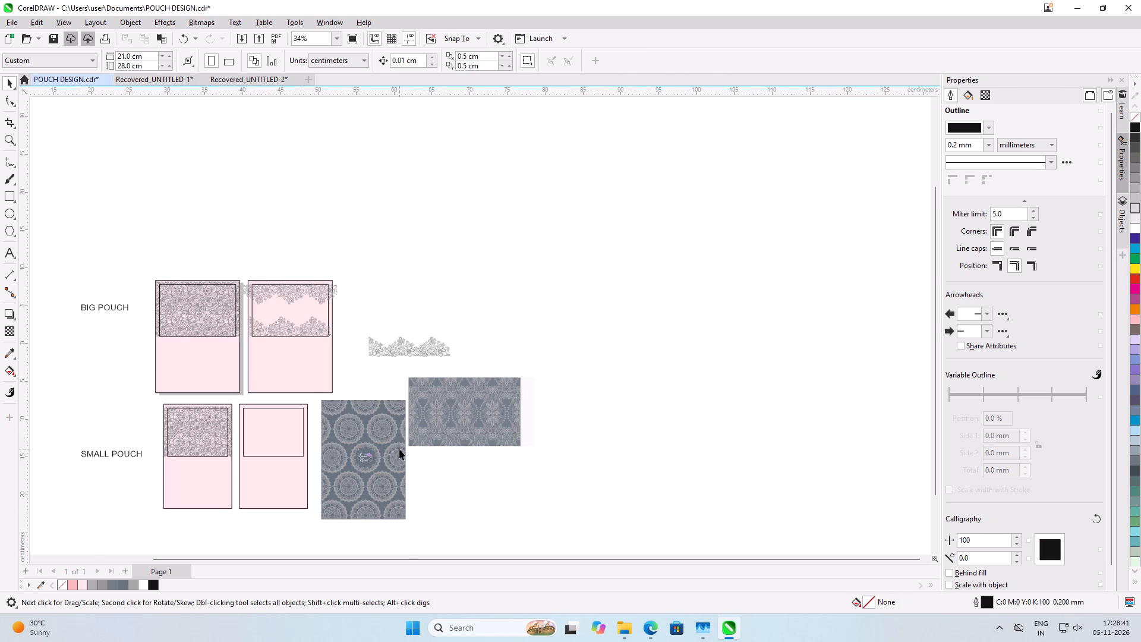
pyautogui.scroll(2, 90, 198)
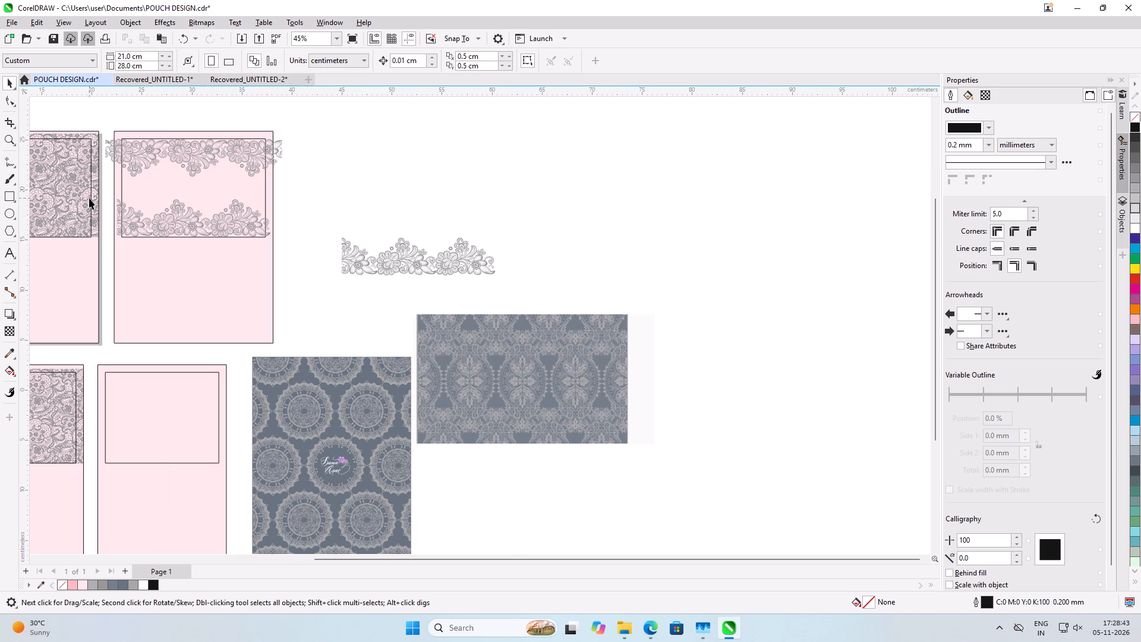
pyautogui.scroll(2, 83, 116)
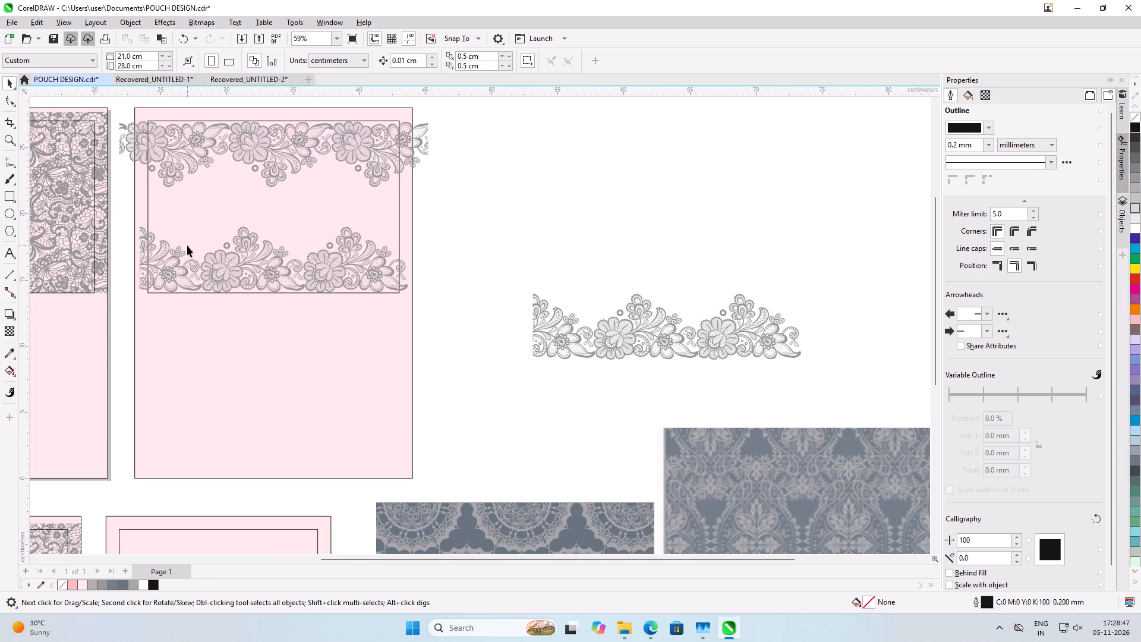
pyautogui.click(600, 323)
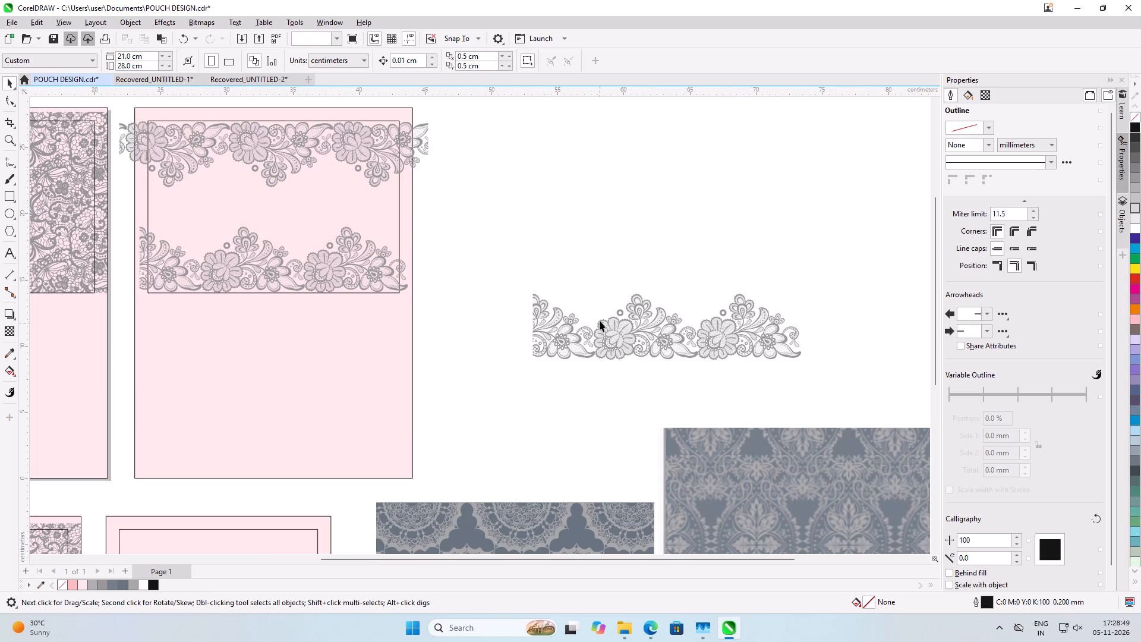
pyautogui.click(587, 225)
pyautogui.moveTo(635, 191); pyautogui.dragTo(633, 191)
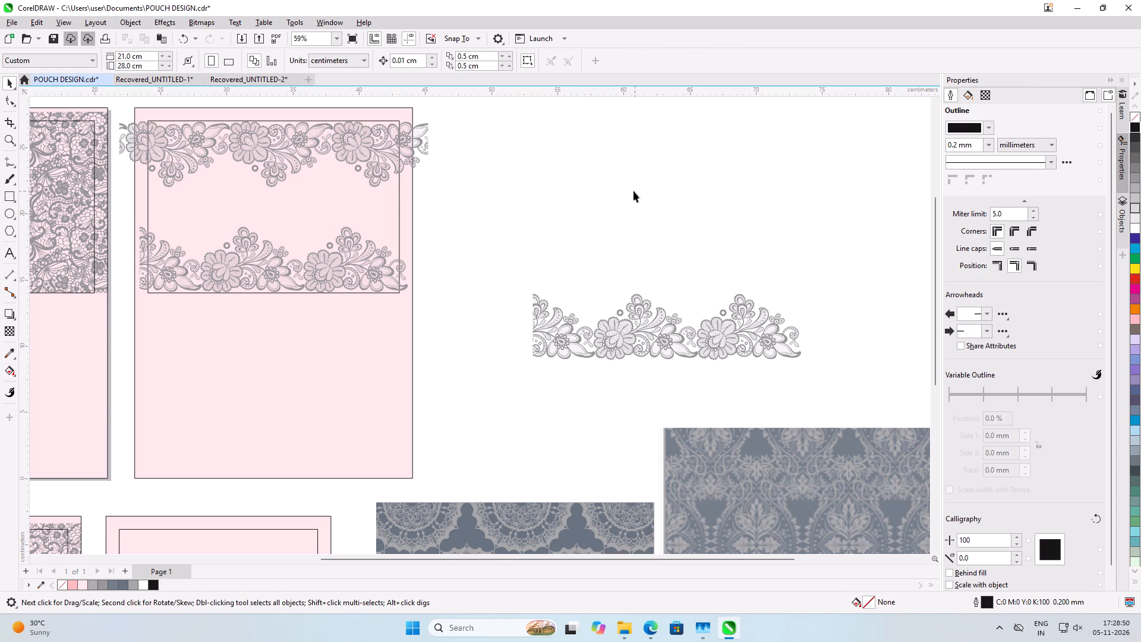
pyautogui.moveTo(633, 191); pyautogui.dragTo(564, 226)
pyautogui.scroll(-1, 616, 175)
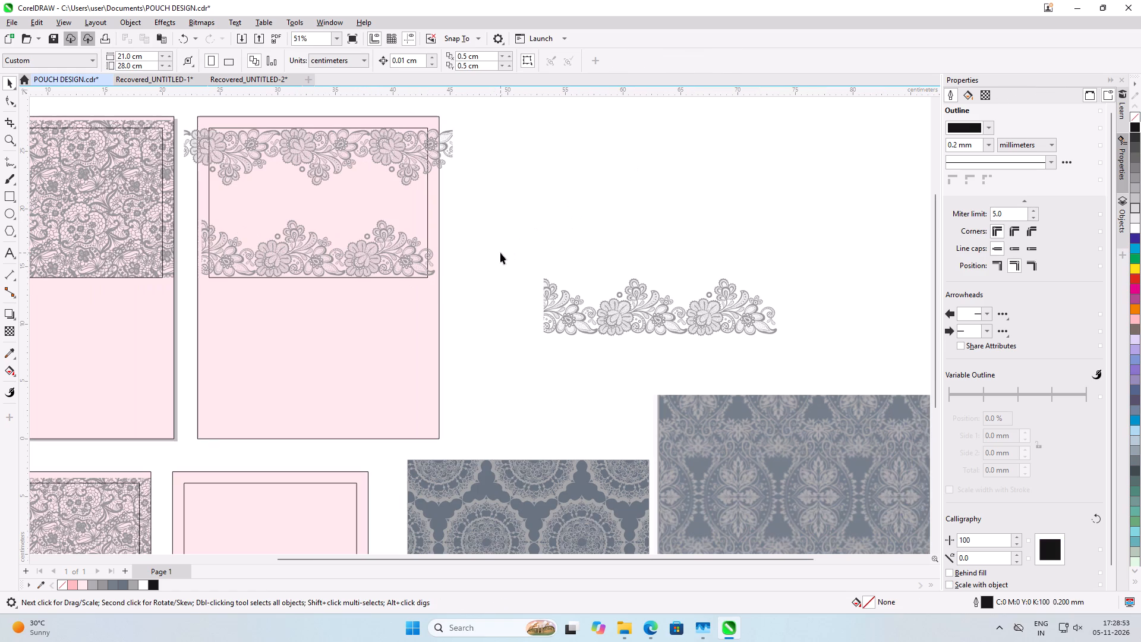
# Undo the PowerClip deletion and earlier edits back to where the mesh and the floral border below it are separate objects.
pyautogui.hotkey('ctrl', 'z')
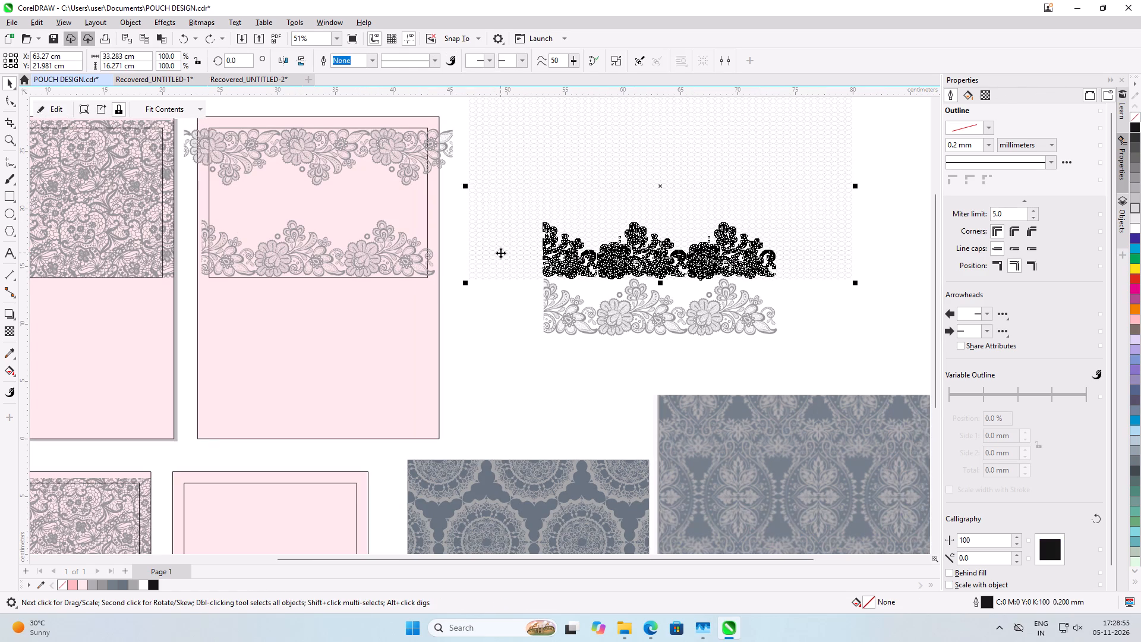
pyautogui.click(519, 345)
pyautogui.hotkey('ctrl', 'z')
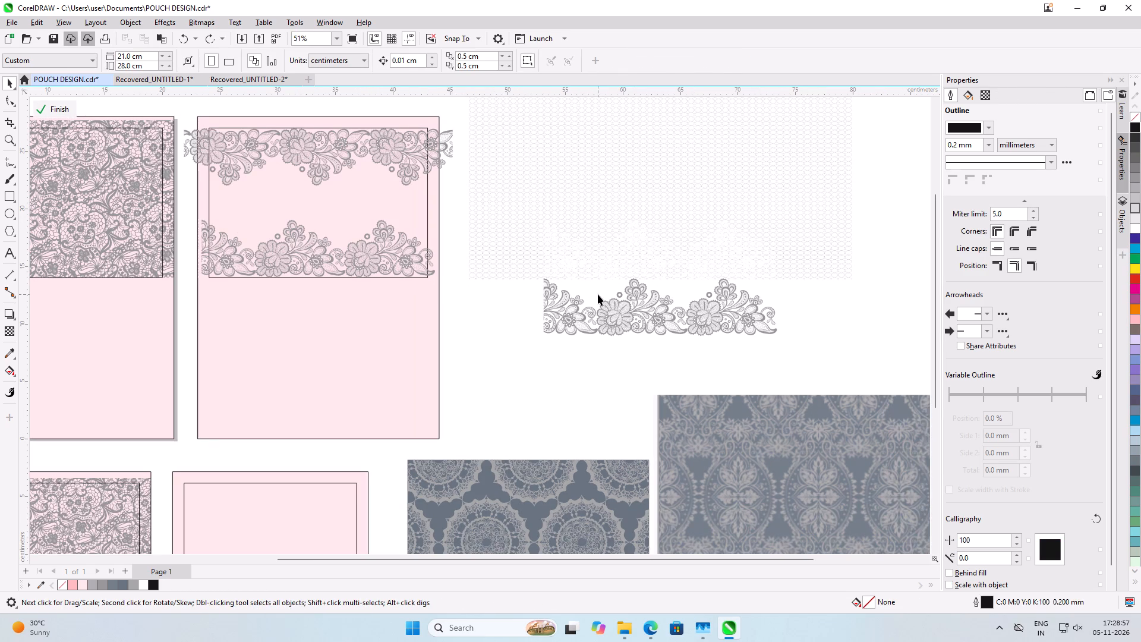
pyautogui.hotkey('ctrl', 'z')
pyautogui.hotkey('ctrl', 'z')
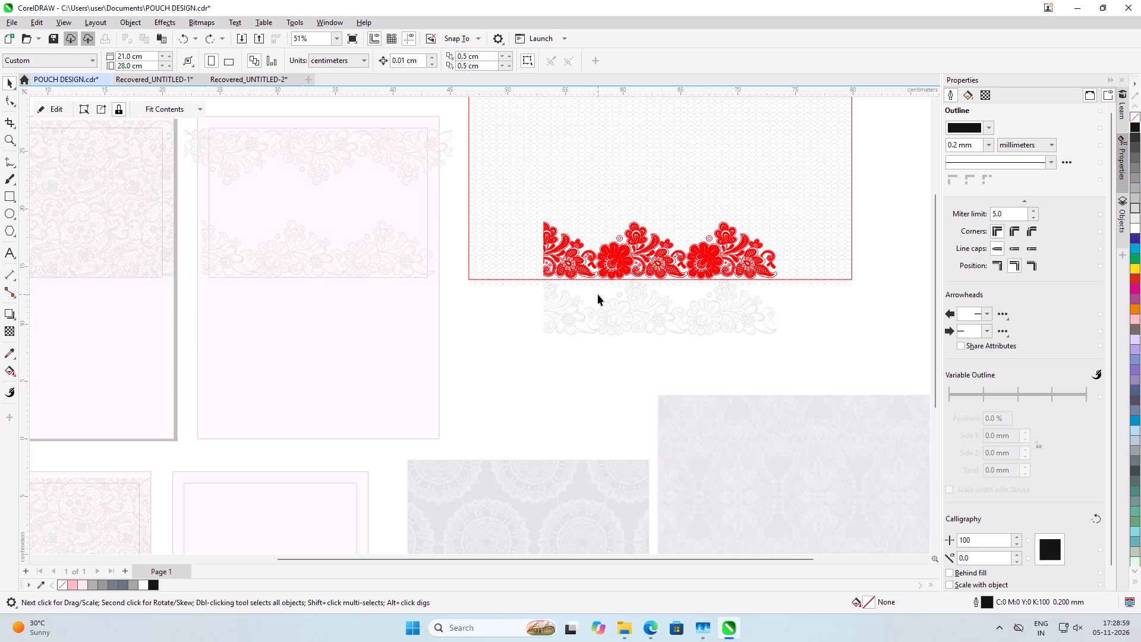
pyautogui.hotkey('ctrl', 'z')
pyautogui.hotkey('ctrl', 'z')
pyautogui.hotkey('ctrl', 'z')
pyautogui.hotkey('ctrl', 'z')
pyautogui.hotkey('ctrl', 'z')
pyautogui.hotkey('ctrl', 'z')
pyautogui.hotkey('ctrl', 'z')
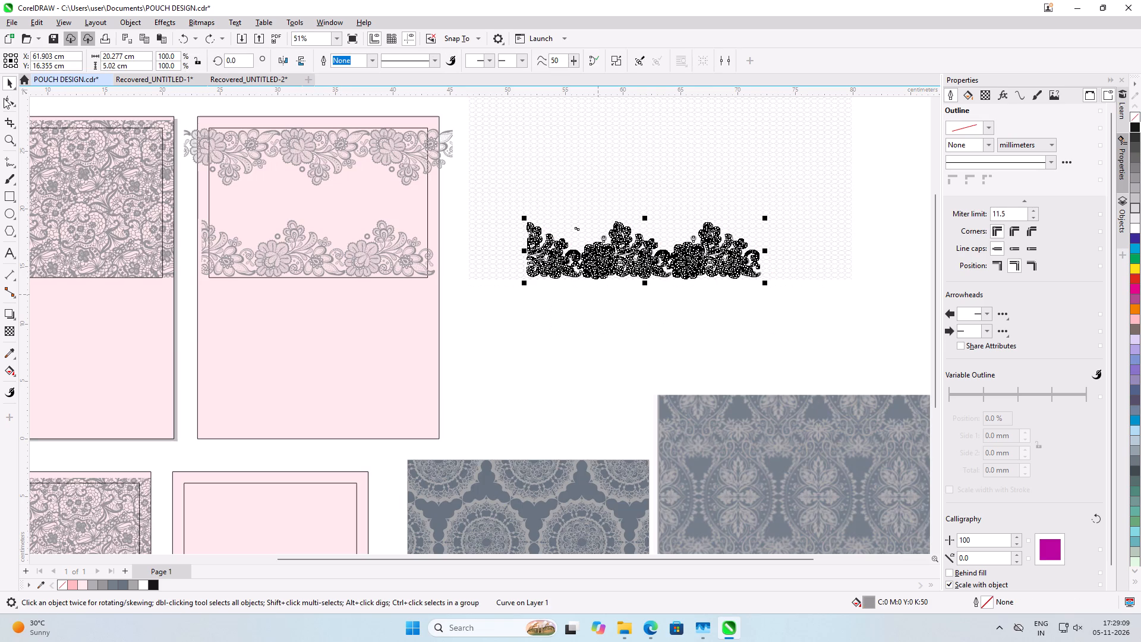
pyautogui.click(543, 306)
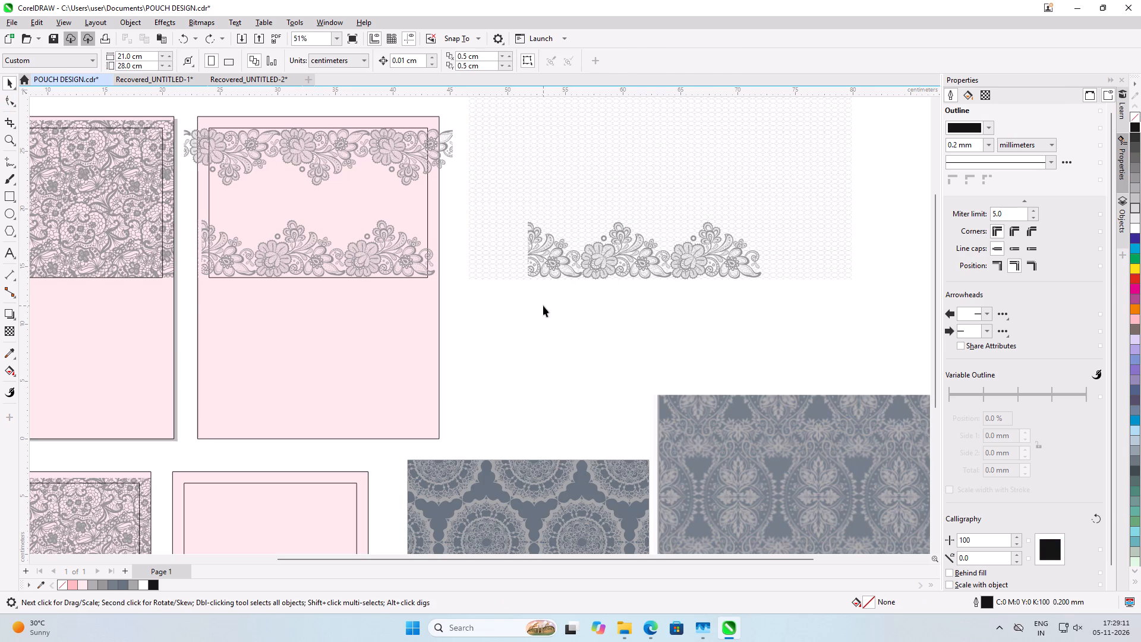
pyautogui.hotkey('ctrl', 'z')
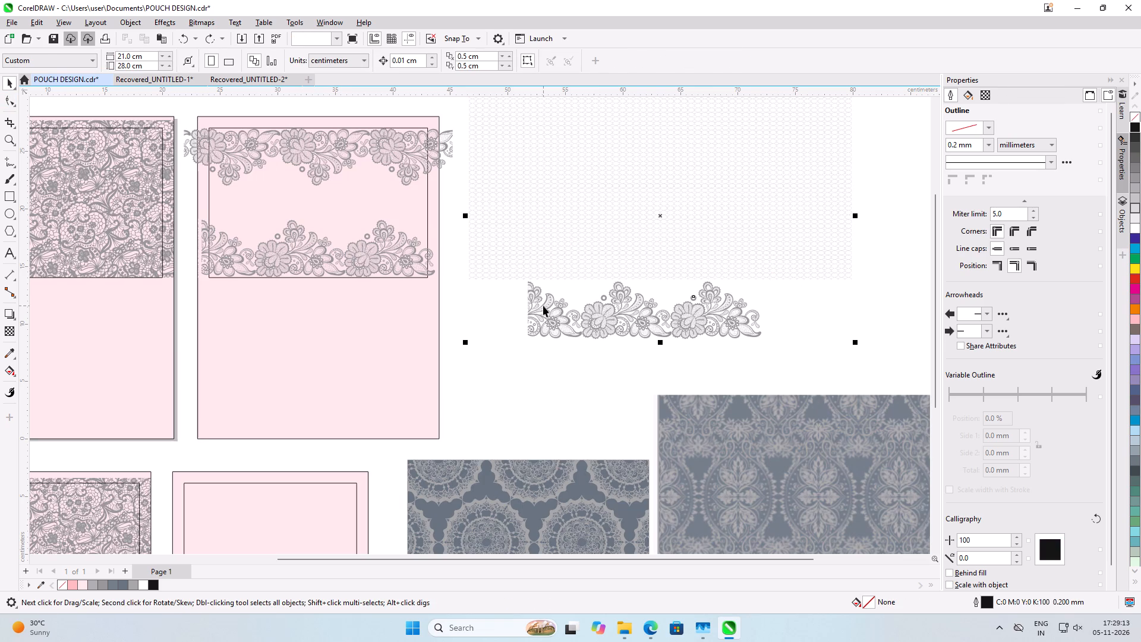
pyautogui.click(547, 382)
# Draw a rectangle about 20.8 by 5.3 cm enclosing the whole floral border below the mesh.
pyautogui.scroll(6, 813, 300)
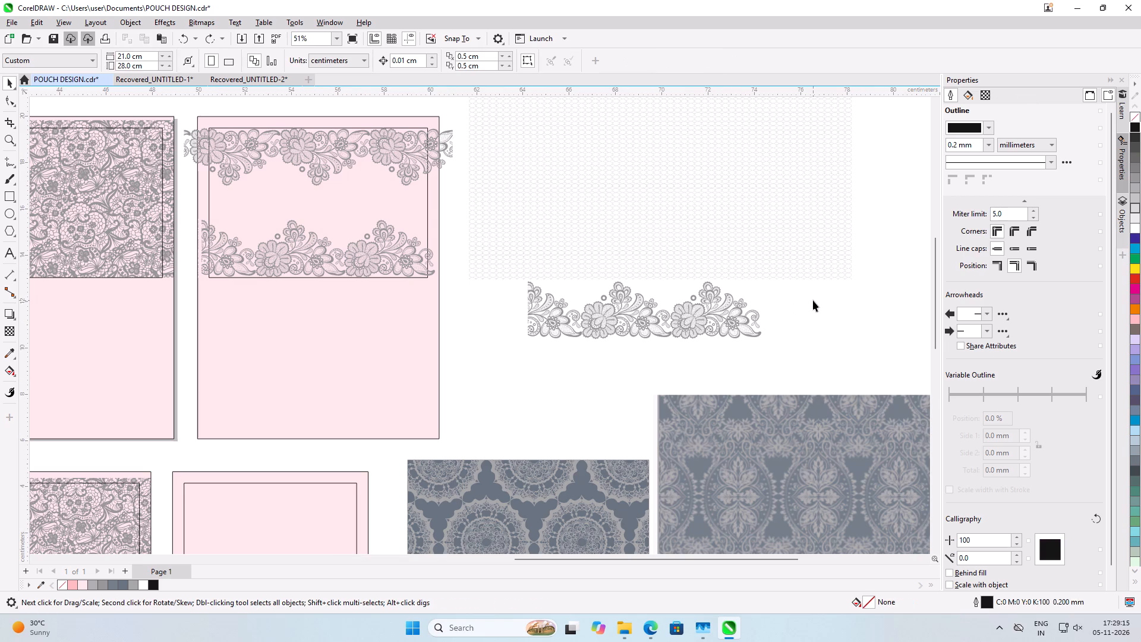
pyautogui.scroll(1, 476, 308)
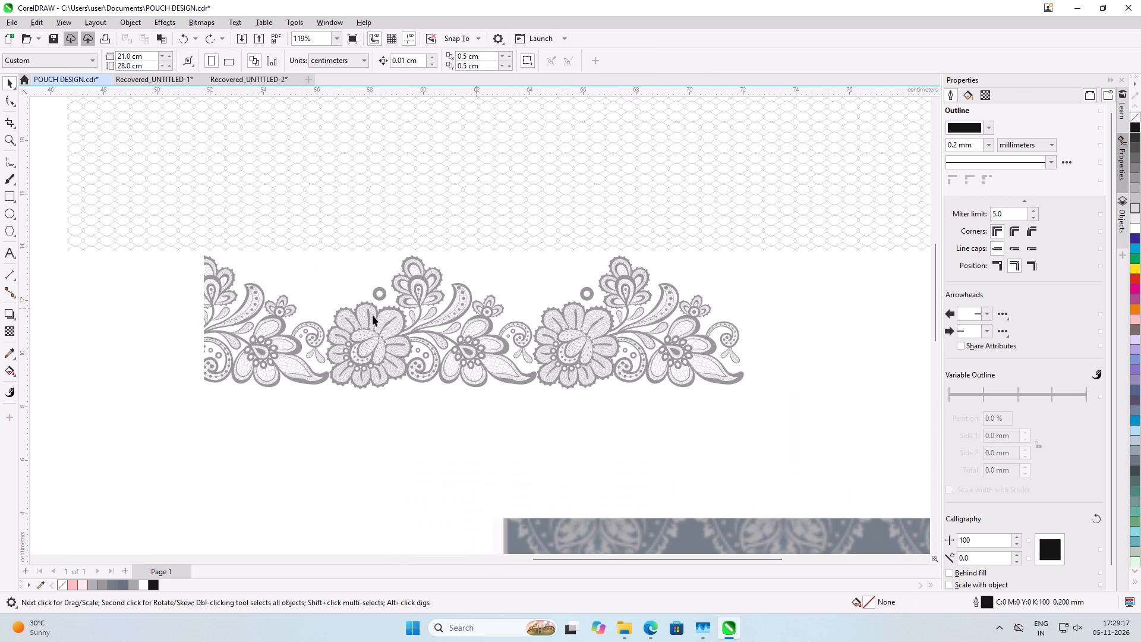
pyautogui.click(245, 304)
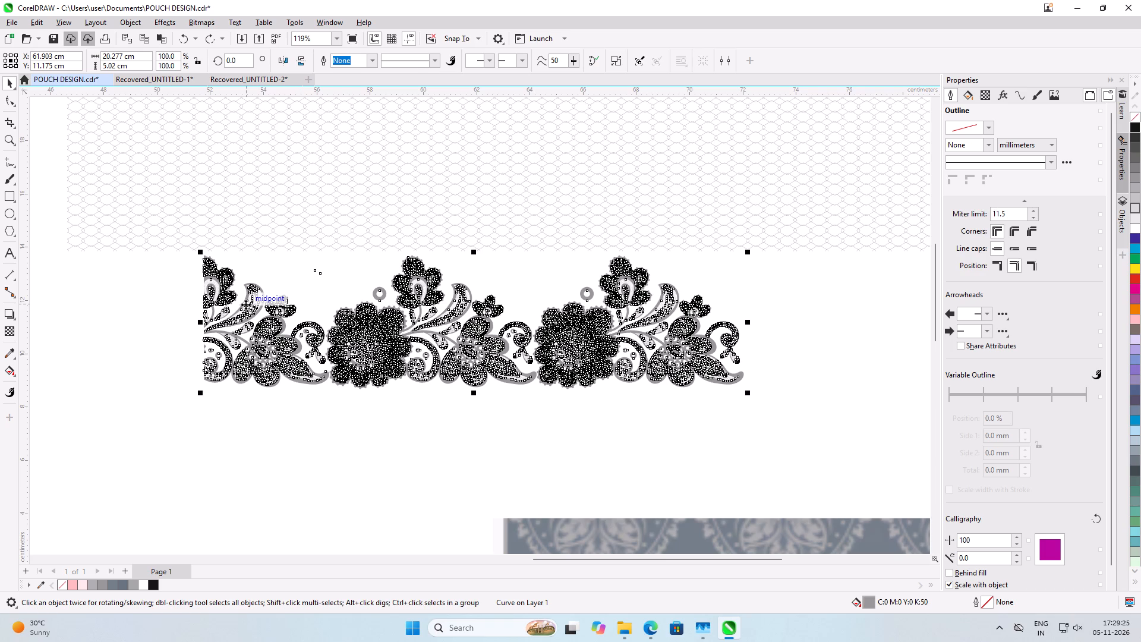
pyautogui.click(318, 448)
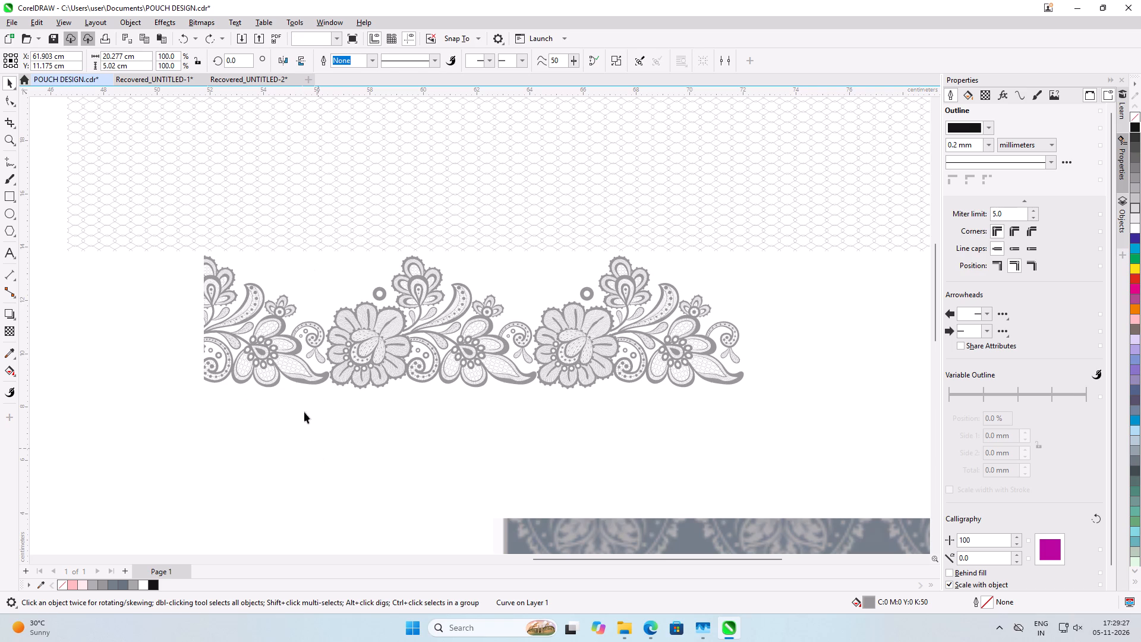
pyautogui.scroll(-1, 219, 328)
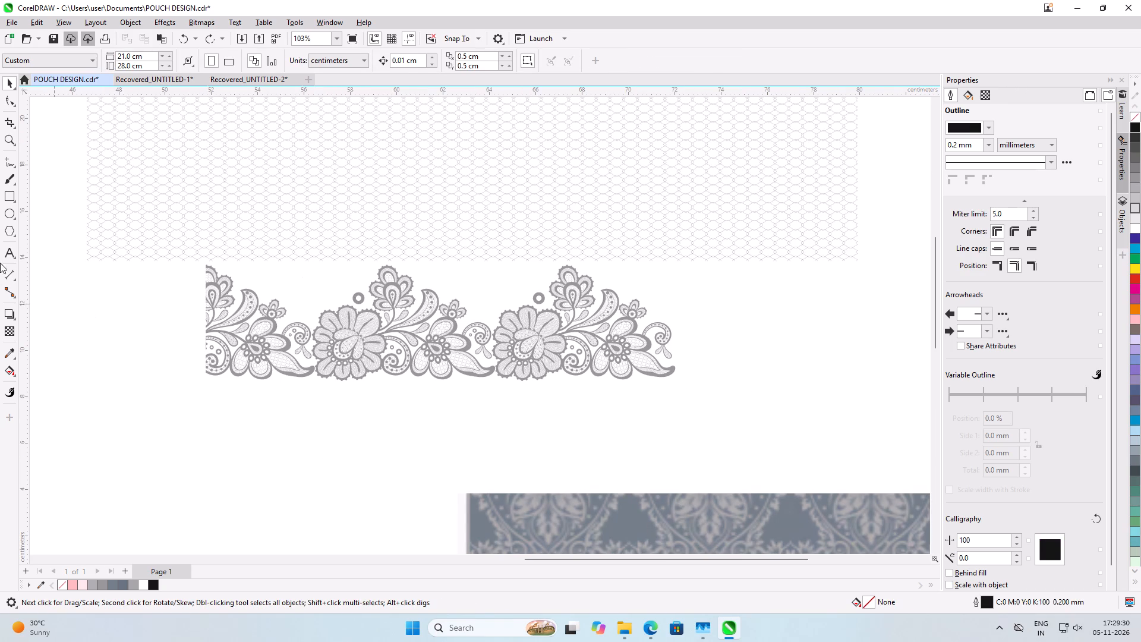
pyautogui.click(7, 197)
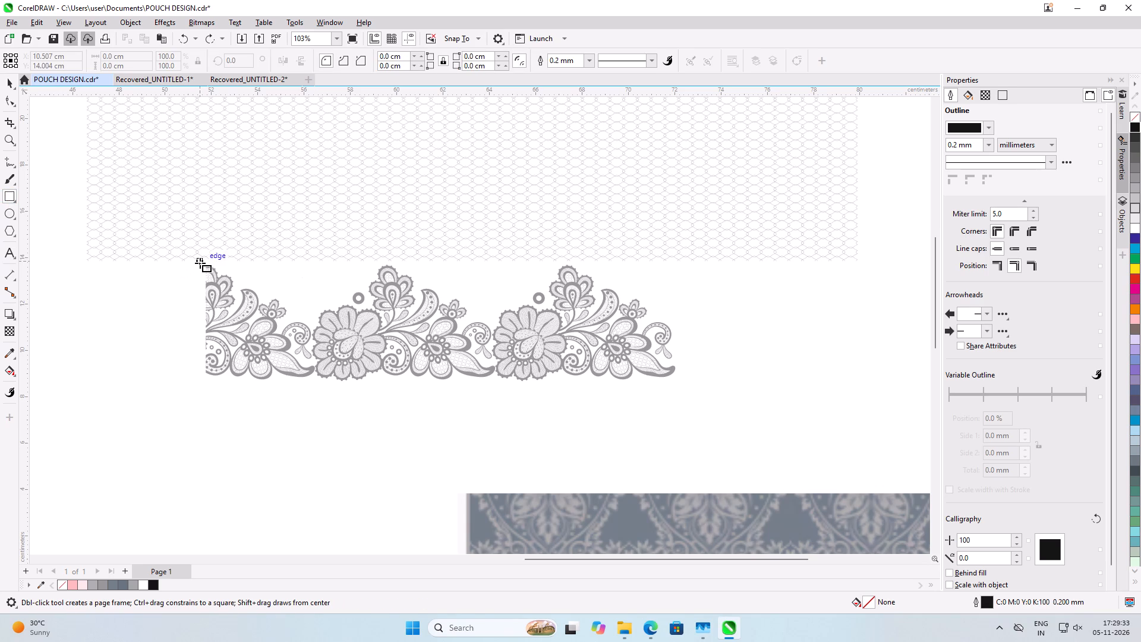
pyautogui.moveTo(200, 263); pyautogui.dragTo(680, 384)
pyautogui.click(434, 427)
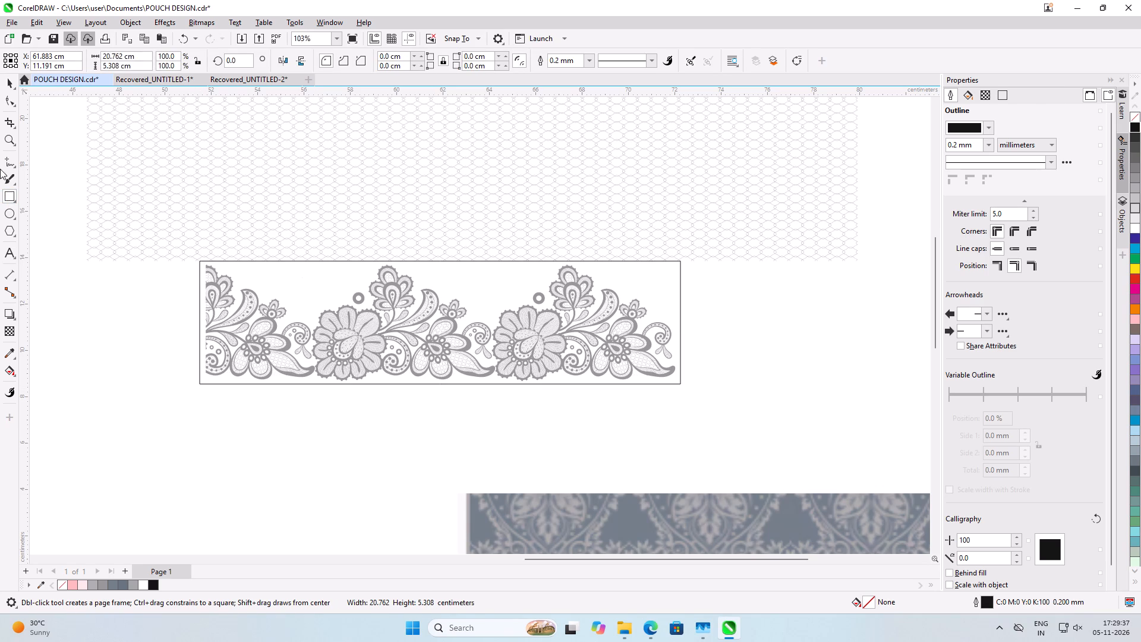
# Fill the rectangle around the floral border with 70% black.
pyautogui.click(6, 87)
pyautogui.click(25, 348)
pyautogui.click(330, 328)
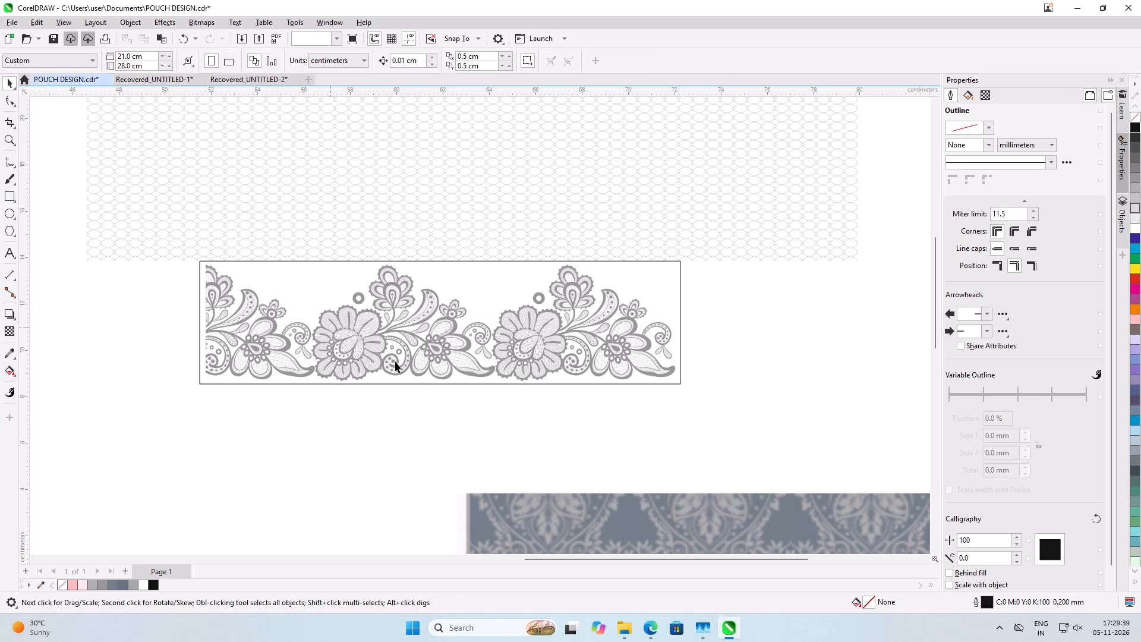
pyautogui.click(664, 285)
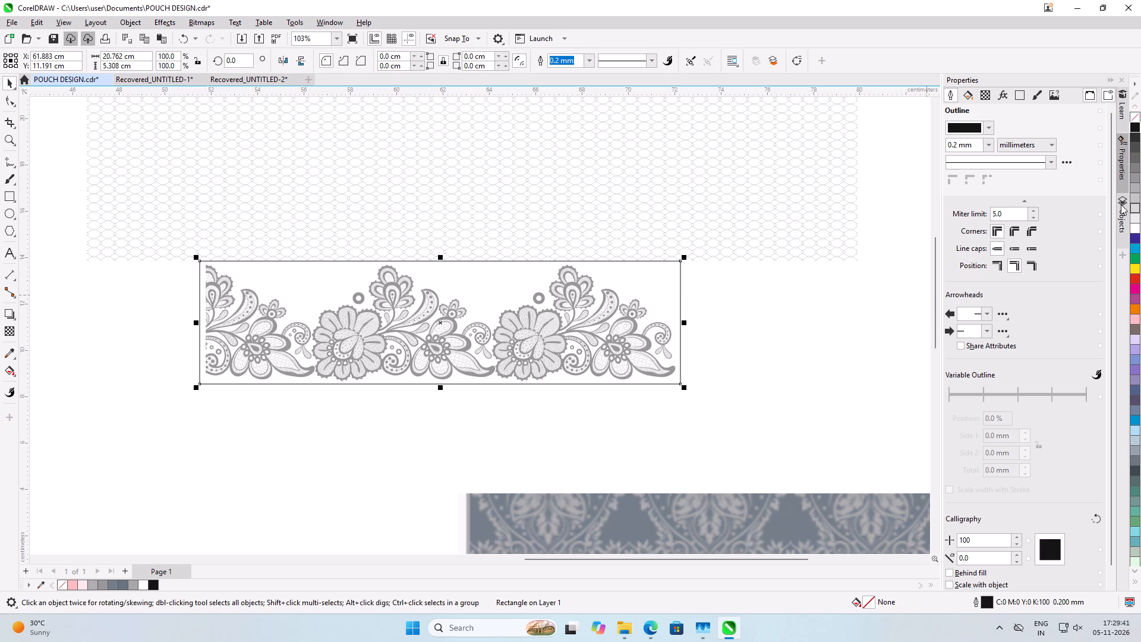
pyautogui.click(1134, 185)
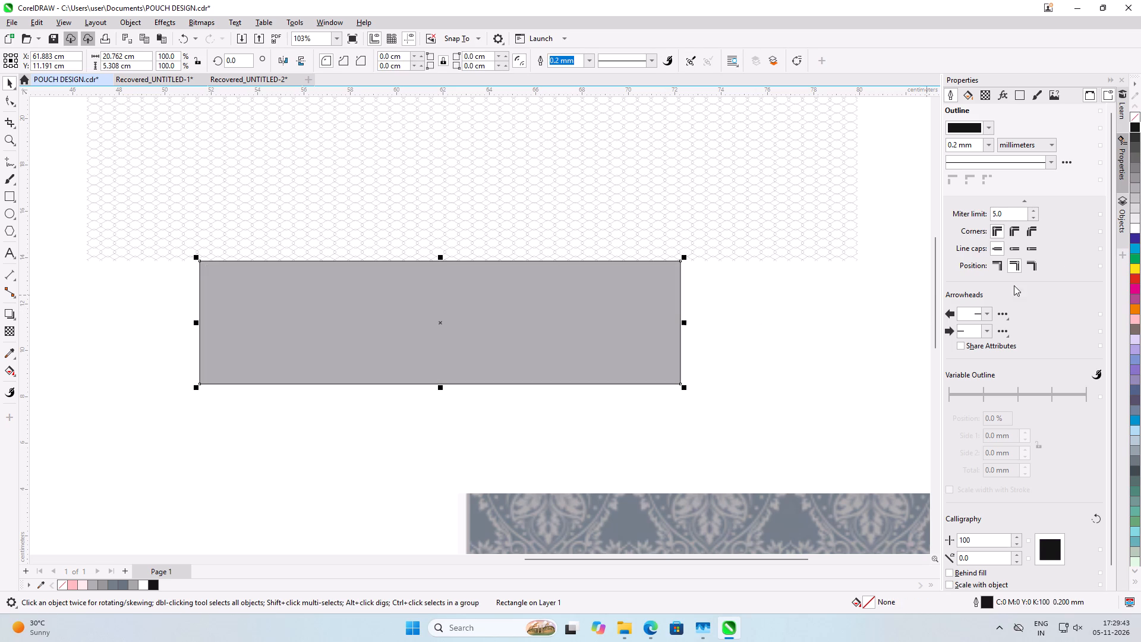
pyautogui.click(1137, 162)
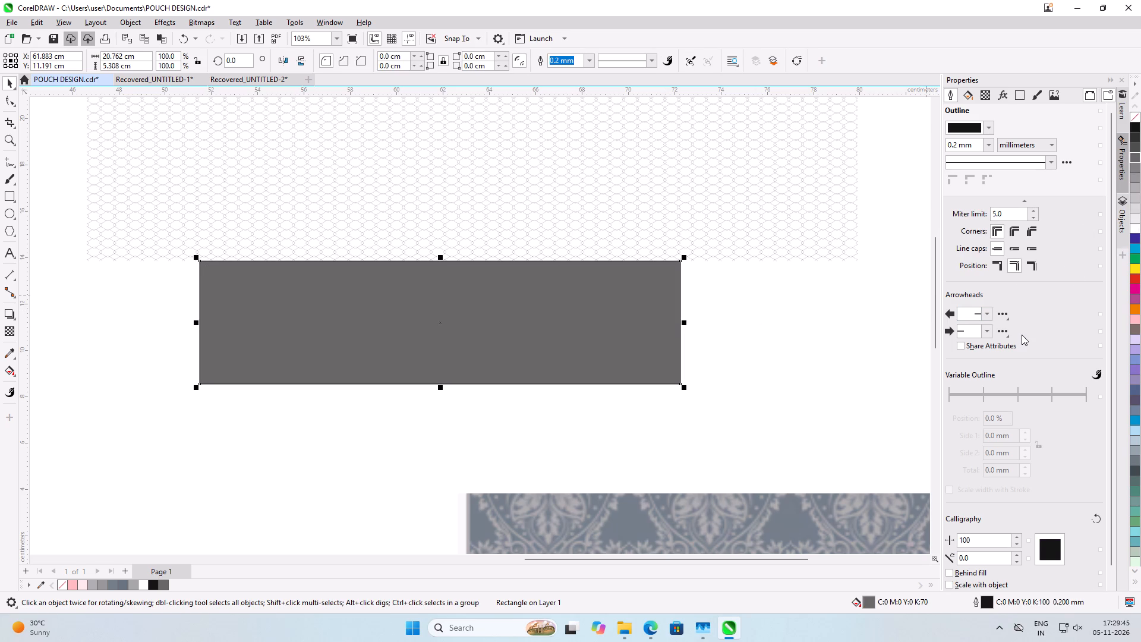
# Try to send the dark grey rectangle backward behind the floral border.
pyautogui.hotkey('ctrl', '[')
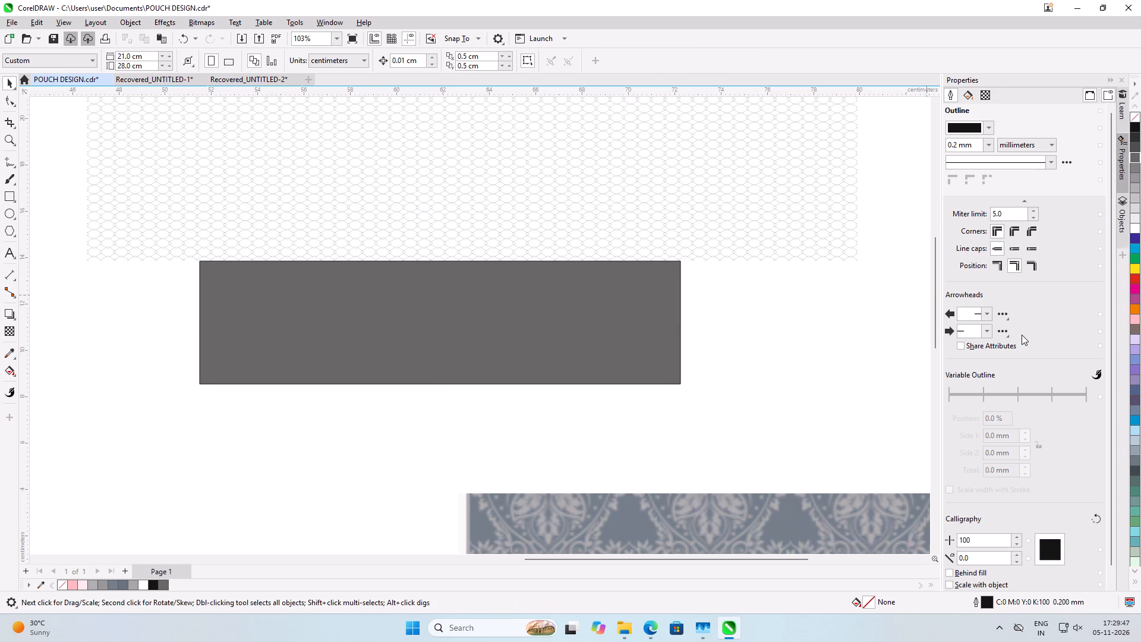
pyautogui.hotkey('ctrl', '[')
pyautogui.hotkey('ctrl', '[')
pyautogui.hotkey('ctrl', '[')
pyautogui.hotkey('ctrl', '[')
# Move the dark grey rectangle down about 3.5 cm to uncover the upper part of the floral border.
pyautogui.moveTo(377, 310); pyautogui.dragTo(382, 391)
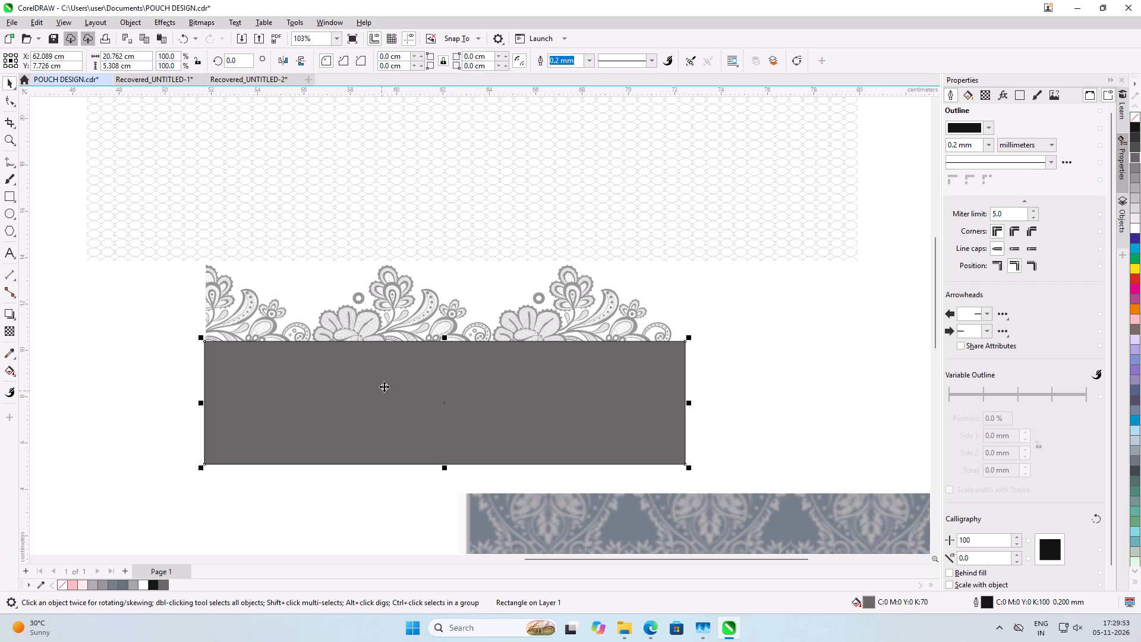
# Move the floral border about 19.4 cm to the right, clear of the dark grey rectangle.
pyautogui.click(424, 314)
pyautogui.moveTo(413, 316); pyautogui.dragTo(846, 321)
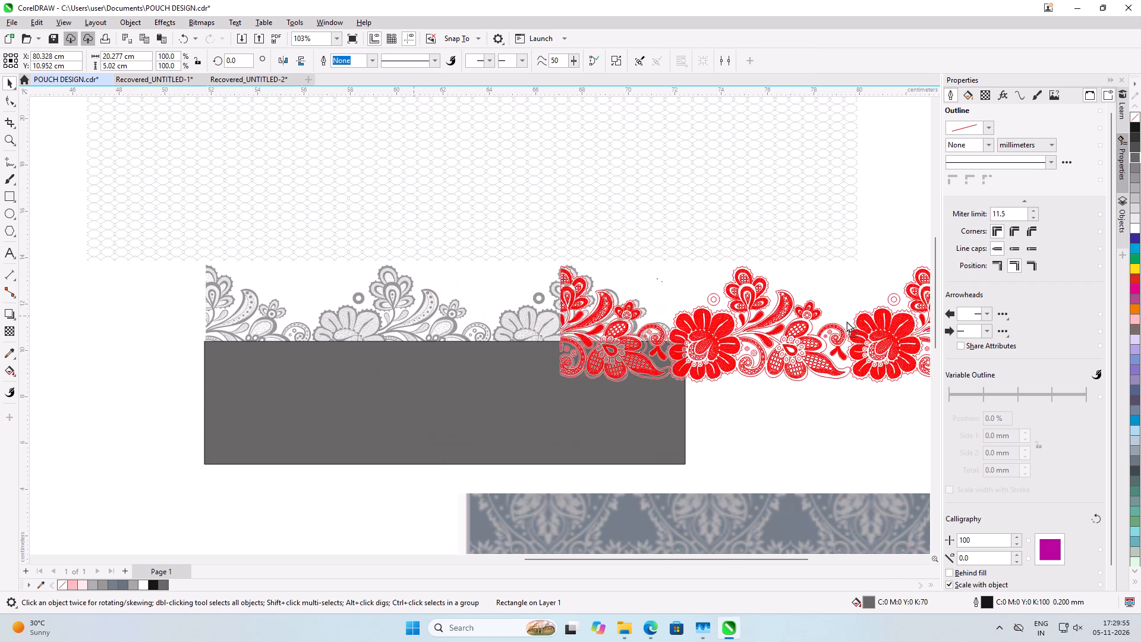
pyautogui.moveTo(846, 321); pyautogui.dragTo(862, 322)
# Move the dark grey rectangle about 3.7 cm left and 2.2 cm up, into the space beneath the mesh.
pyautogui.moveTo(437, 398); pyautogui.dragTo(352, 348)
# Place a copy of the floral border over the dark grey rectangle, keeping the original border beside it.
pyautogui.click(685, 351)
pyautogui.moveTo(798, 341); pyautogui.dragTo(338, 339)
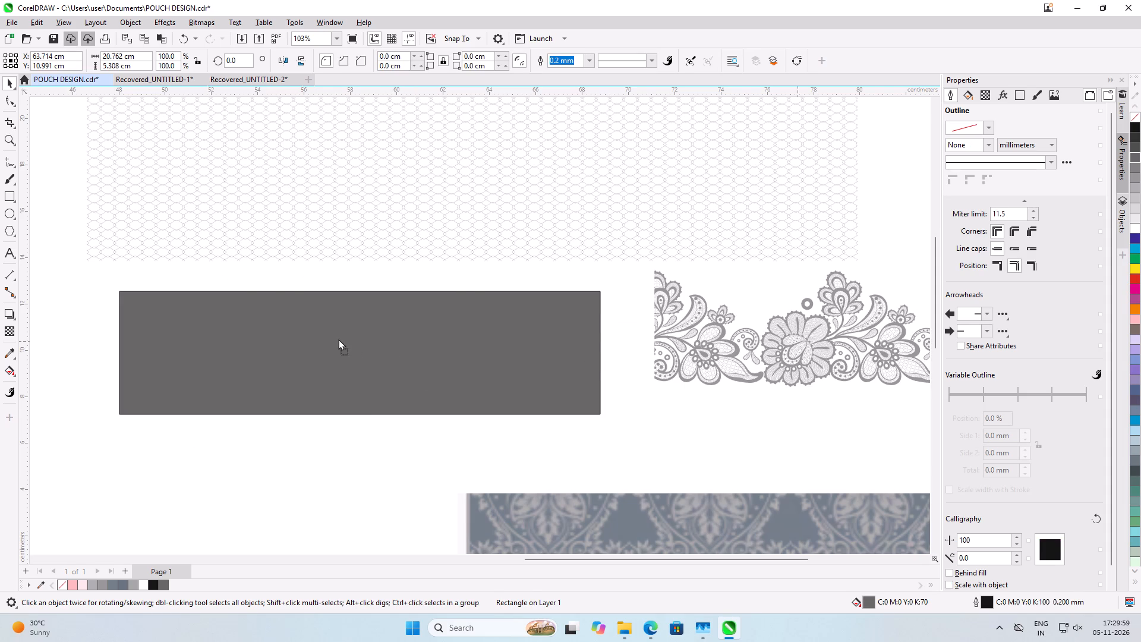
pyautogui.moveTo(338, 339); pyautogui.dragTo(256, 372)
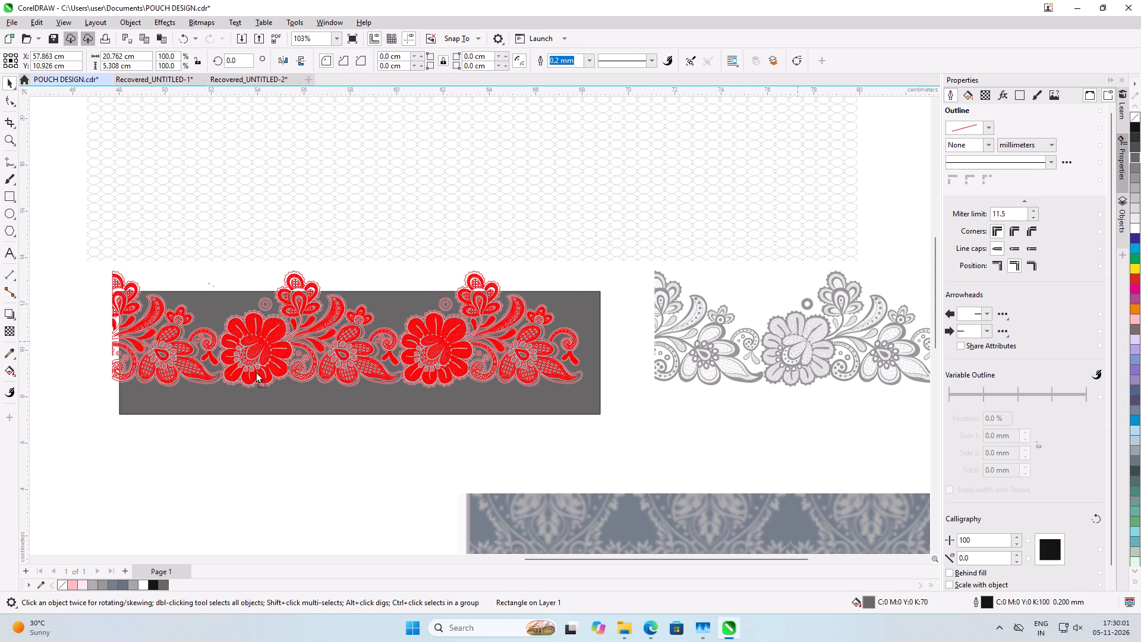
pyautogui.moveTo(256, 372); pyautogui.dragTo(264, 375)
pyautogui.keyDown('shift'); pyautogui.rightClick(264, 375); pyautogui.keyUp('shift')
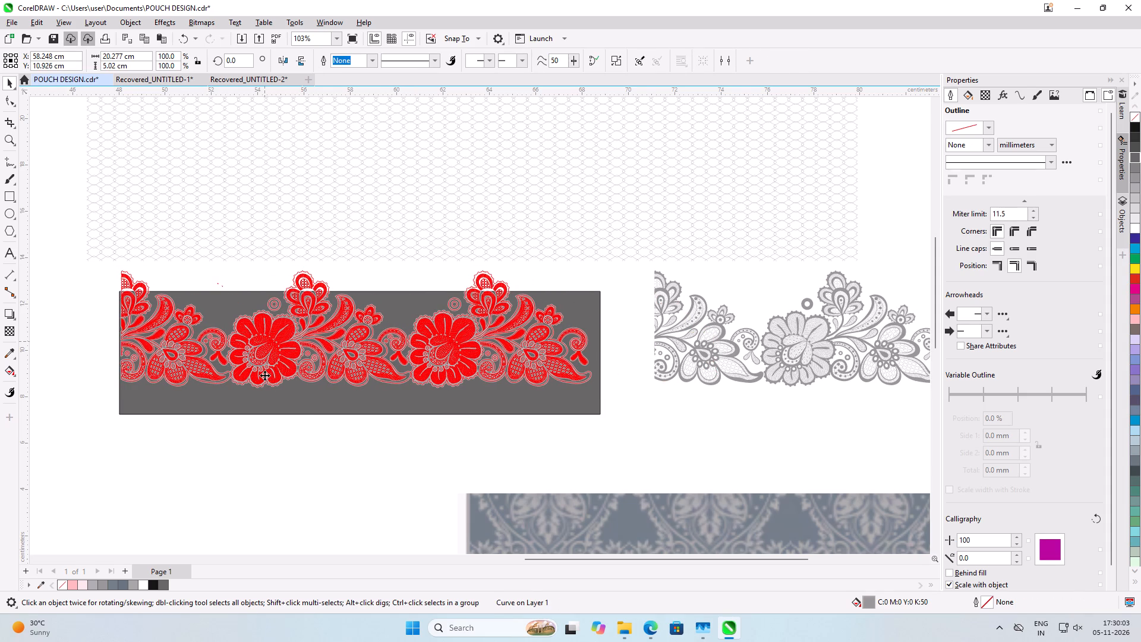
# Centre the floral border copy horizontally and vertically on the dark grey rectangle.
pyautogui.keyDown('shift'); pyautogui.click(302, 414); pyautogui.keyUp('shift')
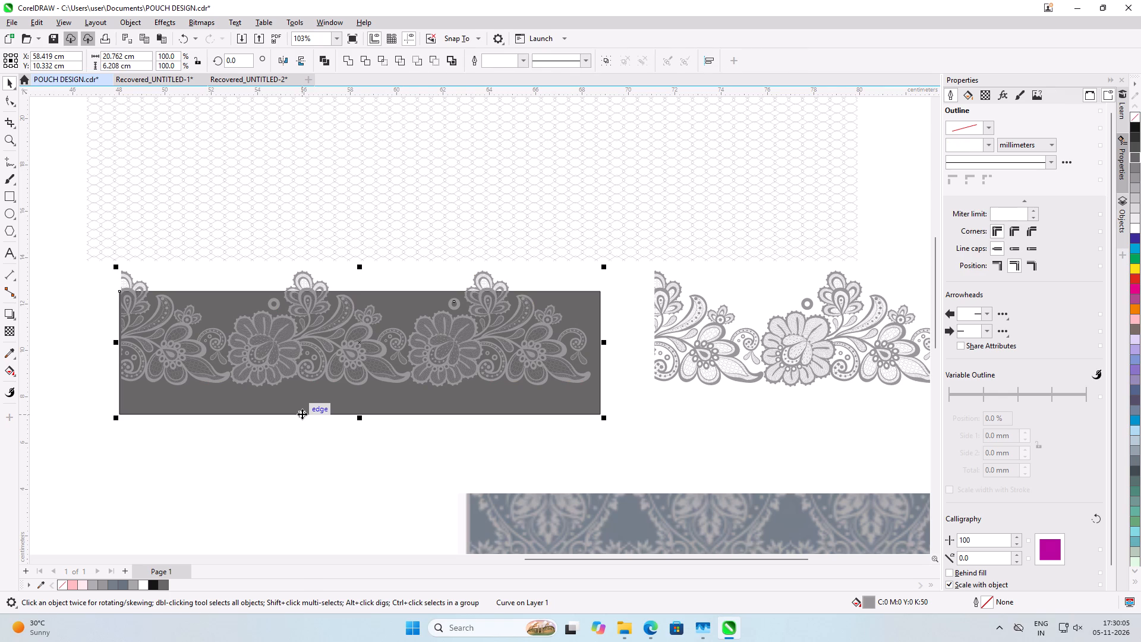
pyautogui.write('CE')
pyautogui.click(299, 445)
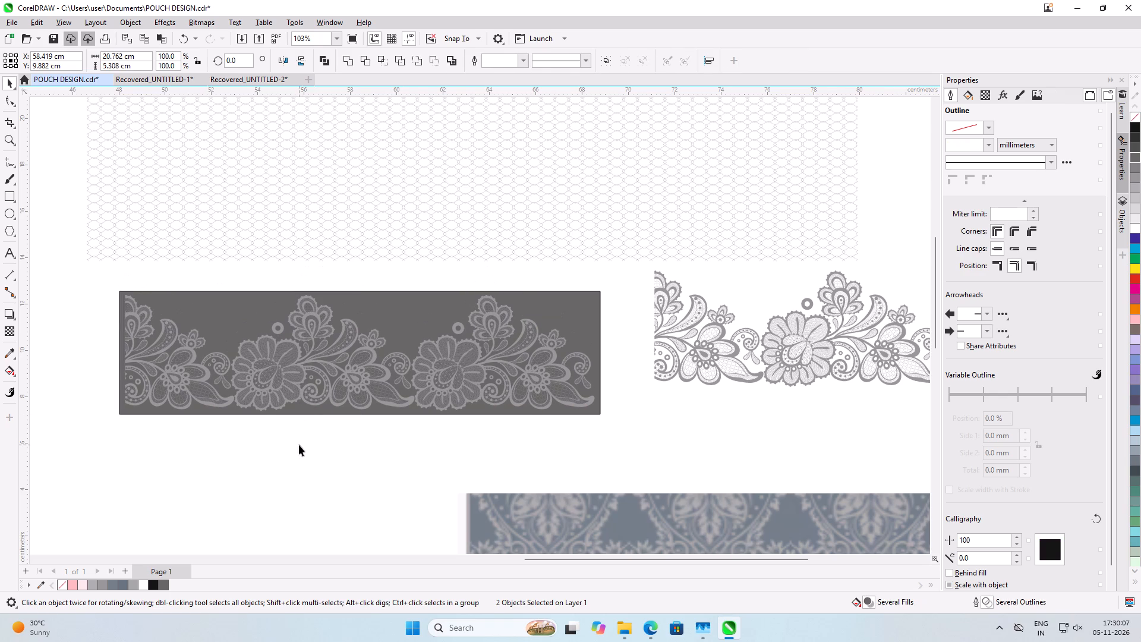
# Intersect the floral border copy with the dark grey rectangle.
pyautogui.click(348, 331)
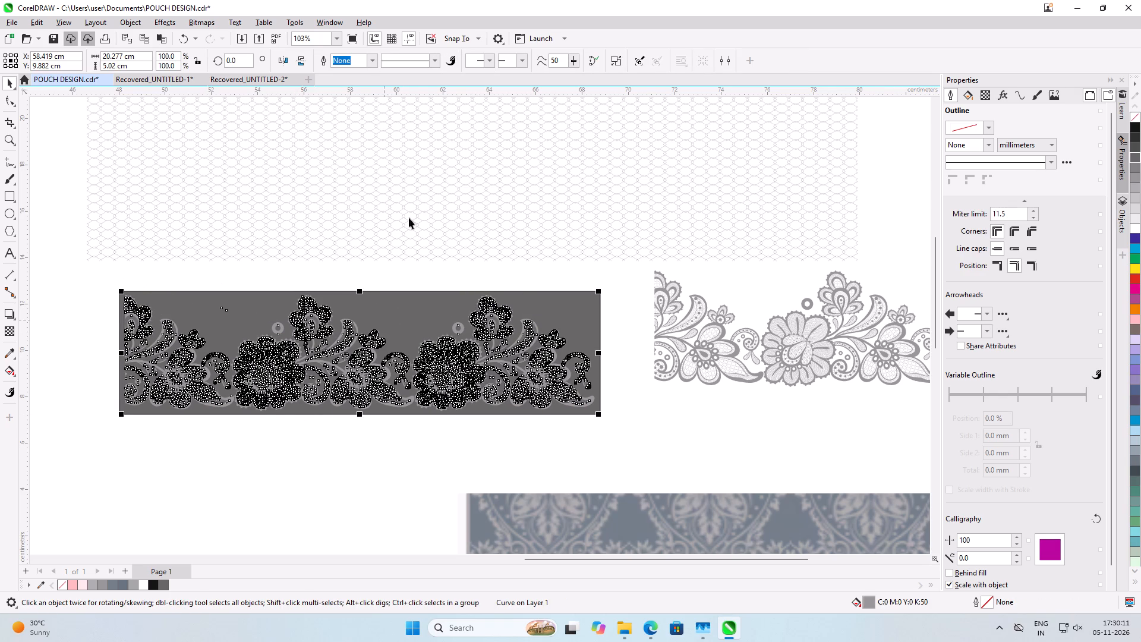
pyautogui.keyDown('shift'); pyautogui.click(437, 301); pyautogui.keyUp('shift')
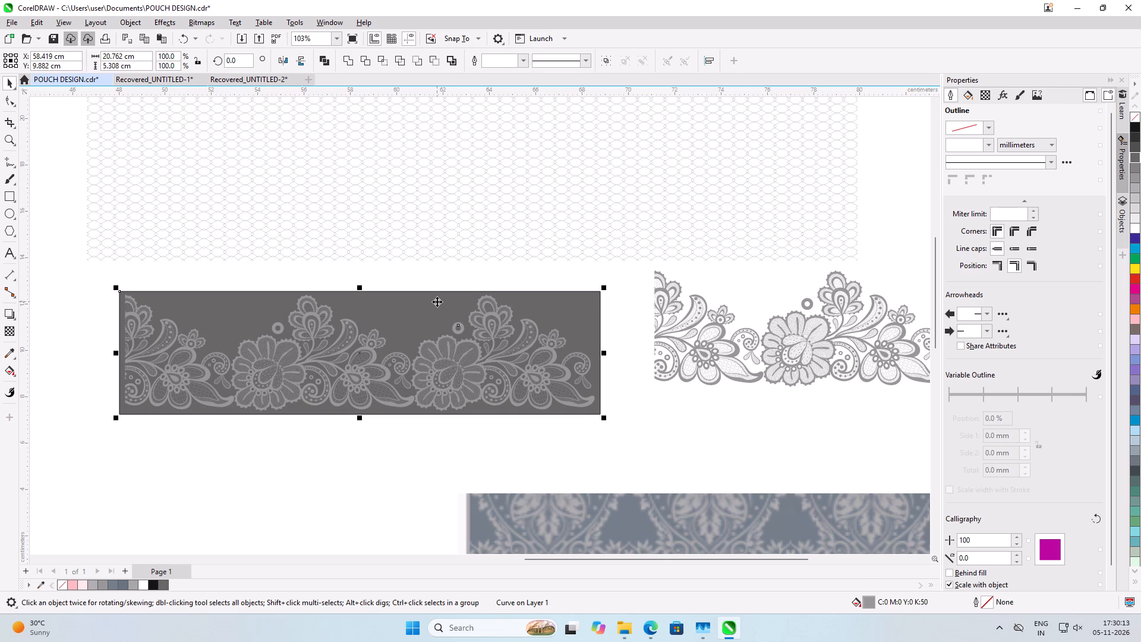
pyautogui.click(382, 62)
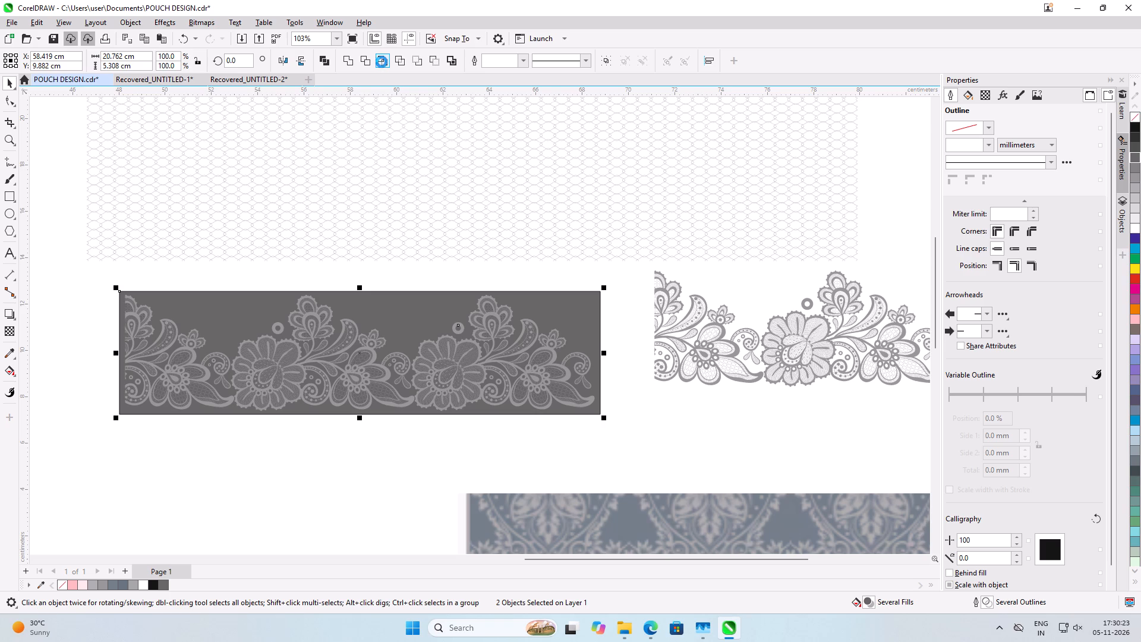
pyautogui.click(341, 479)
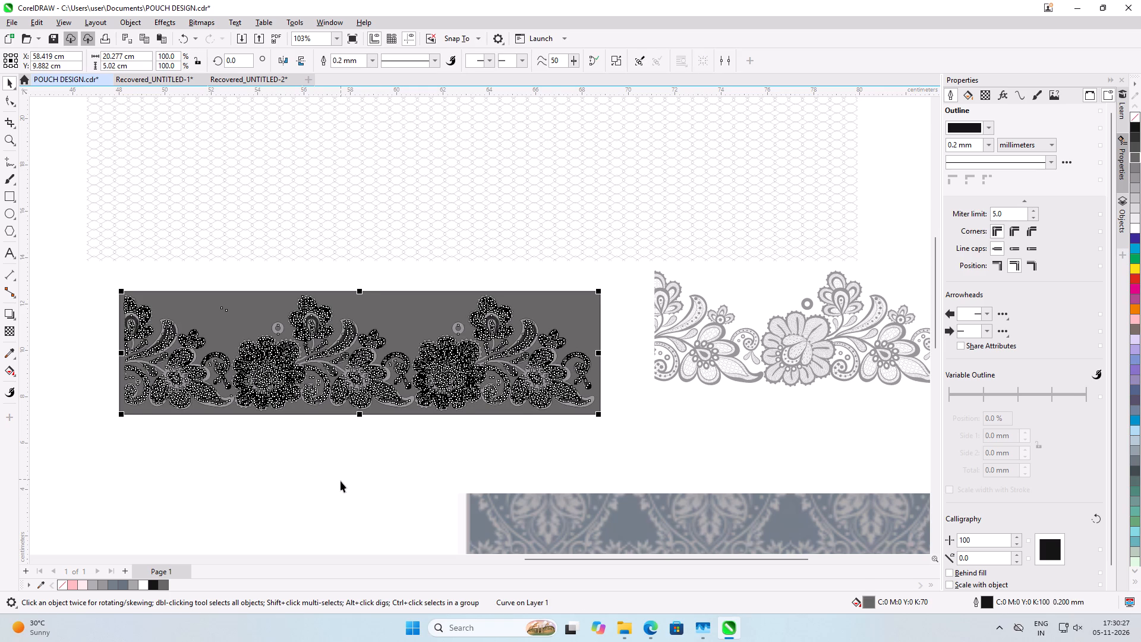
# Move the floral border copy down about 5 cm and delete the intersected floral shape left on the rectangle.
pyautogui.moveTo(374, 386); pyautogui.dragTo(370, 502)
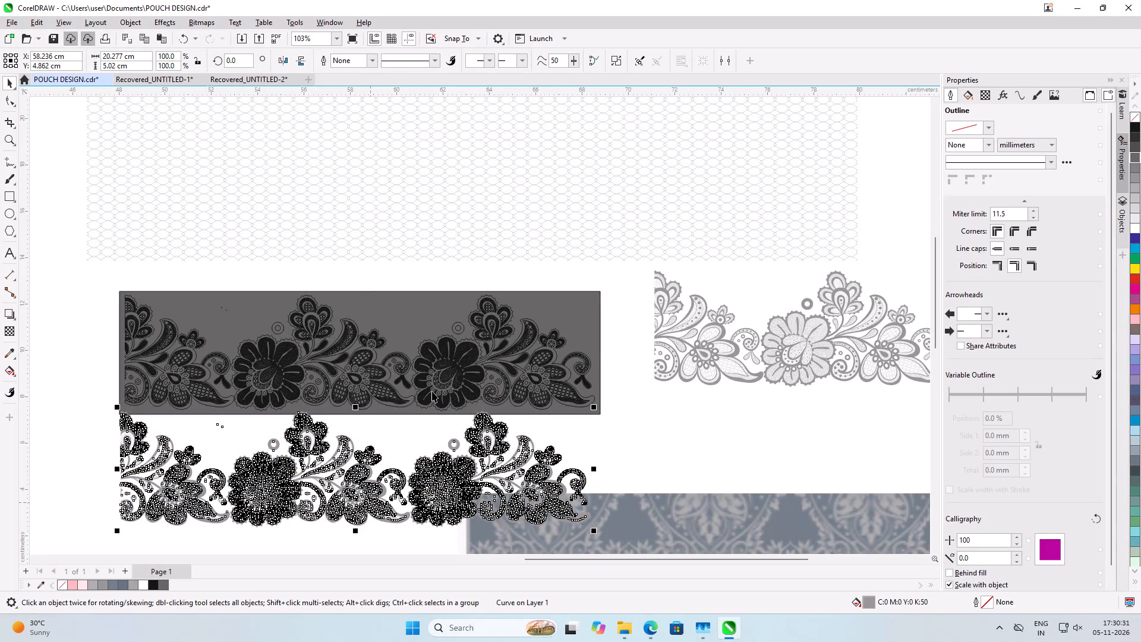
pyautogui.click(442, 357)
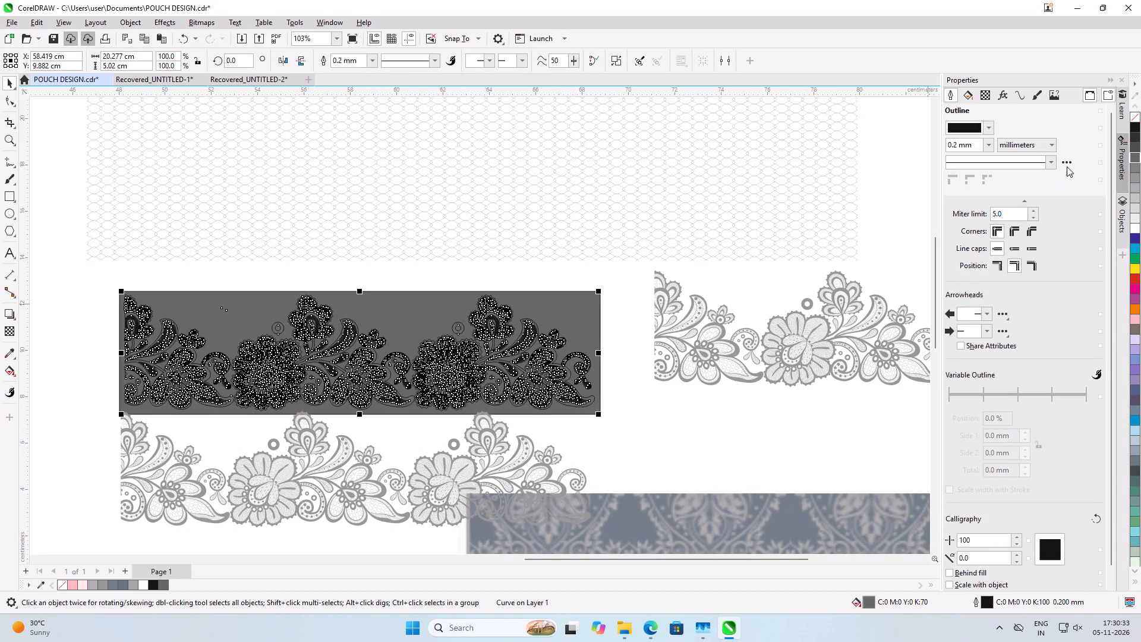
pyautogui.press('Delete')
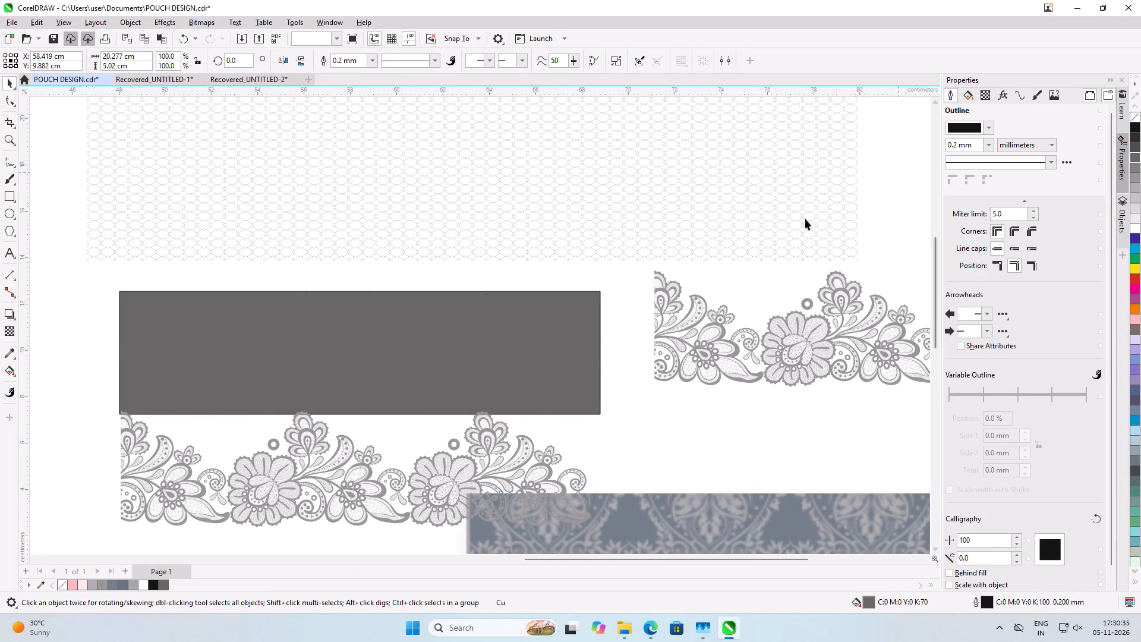
# Centre the lowered floral border copy on the dark grey rectangle again, both horizontally and vertically.
pyautogui.click(447, 460)
pyautogui.keyDown('shift'); pyautogui.click(447, 382); pyautogui.keyUp('shift')
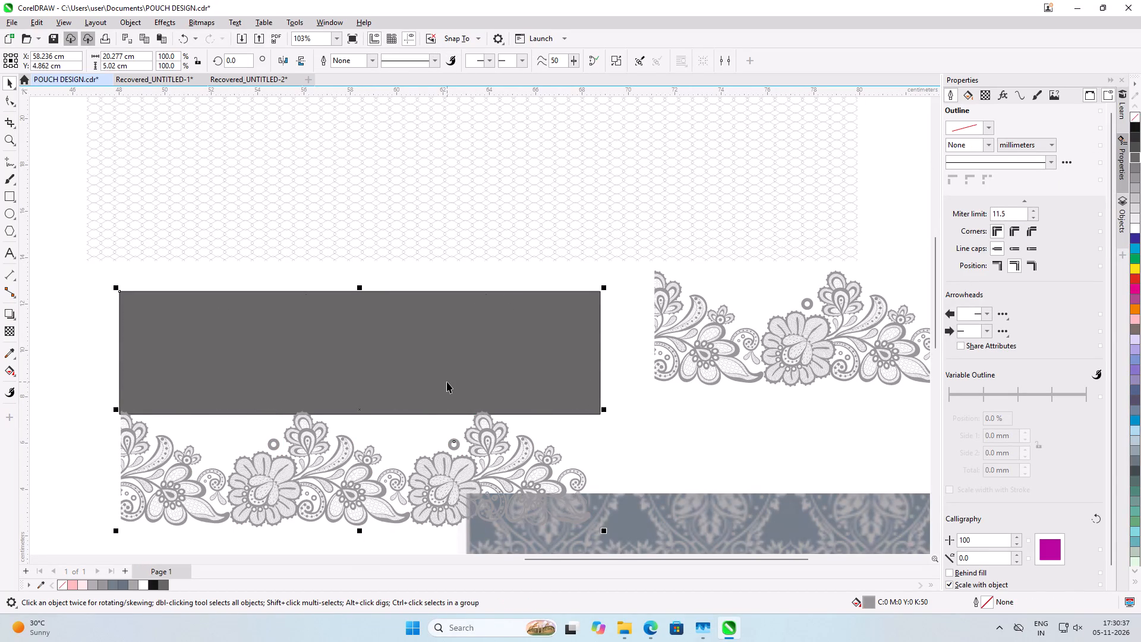
pyautogui.write('CE')
pyautogui.click(393, 498)
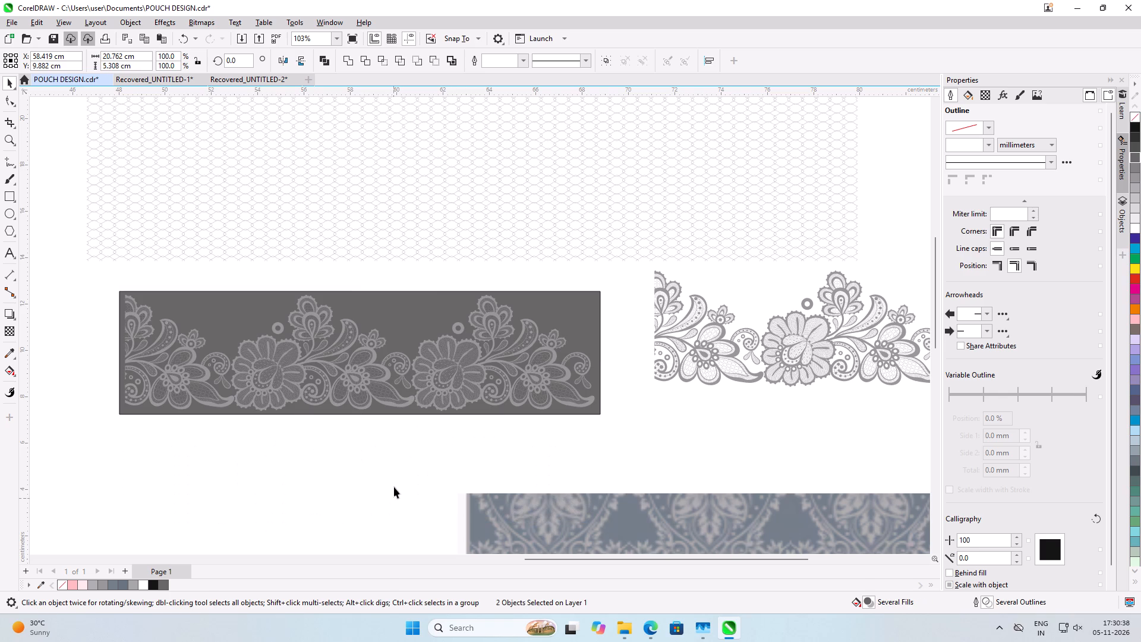
# Trim the dark grey rectangle with the floral border copy centred on it.
pyautogui.click(422, 353)
pyautogui.keyDown('shift'); pyautogui.click(387, 327); pyautogui.keyUp('shift')
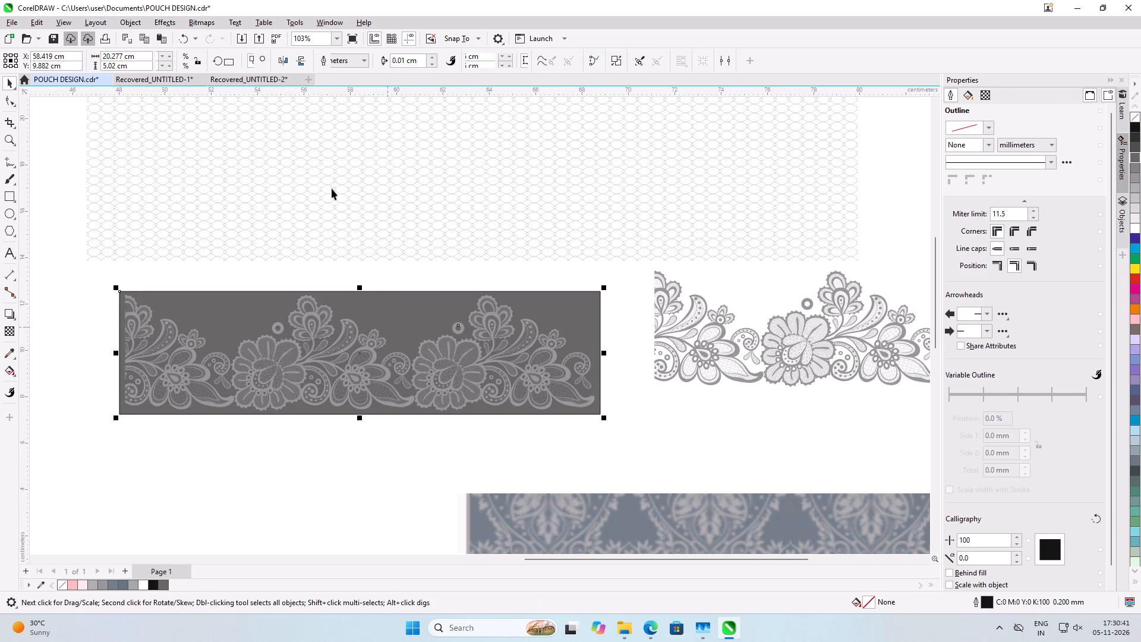
pyautogui.click(364, 59)
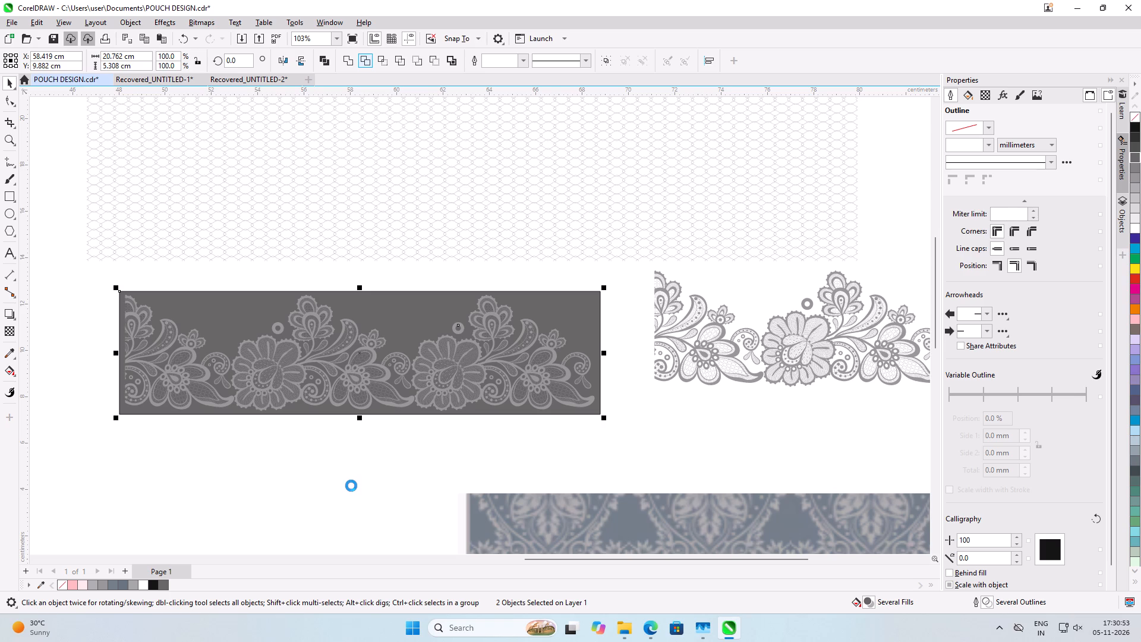
pyautogui.click(373, 399)
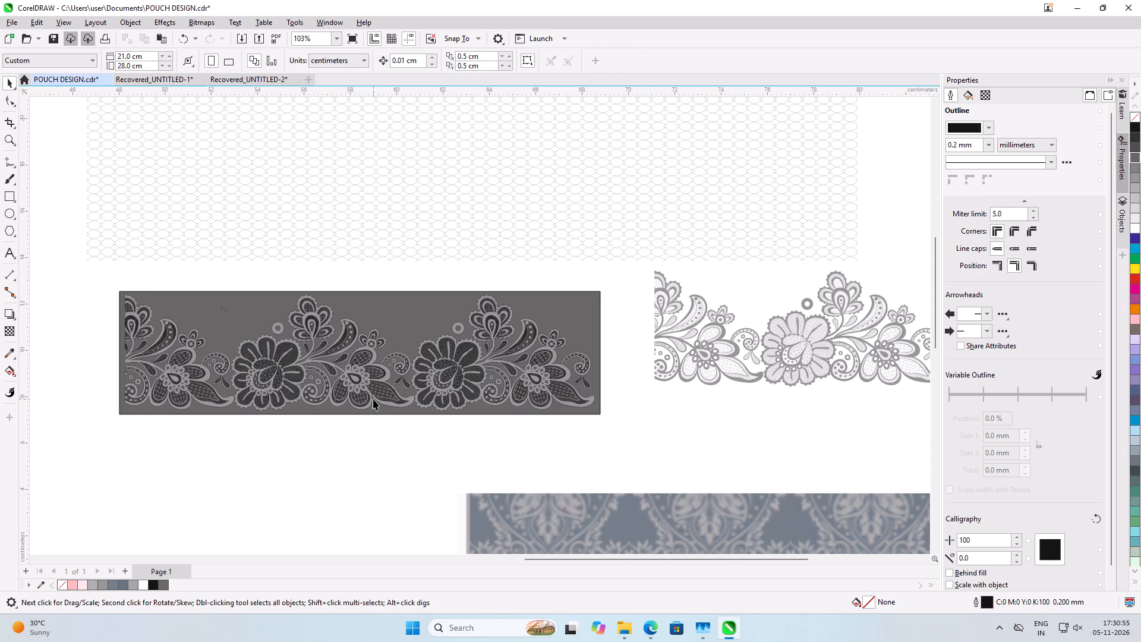
# Move the floral border copy down about 6.8 cm, completely off the trimmed rectangle.
pyautogui.click(379, 390)
pyautogui.moveTo(379, 385); pyautogui.dragTo(382, 496)
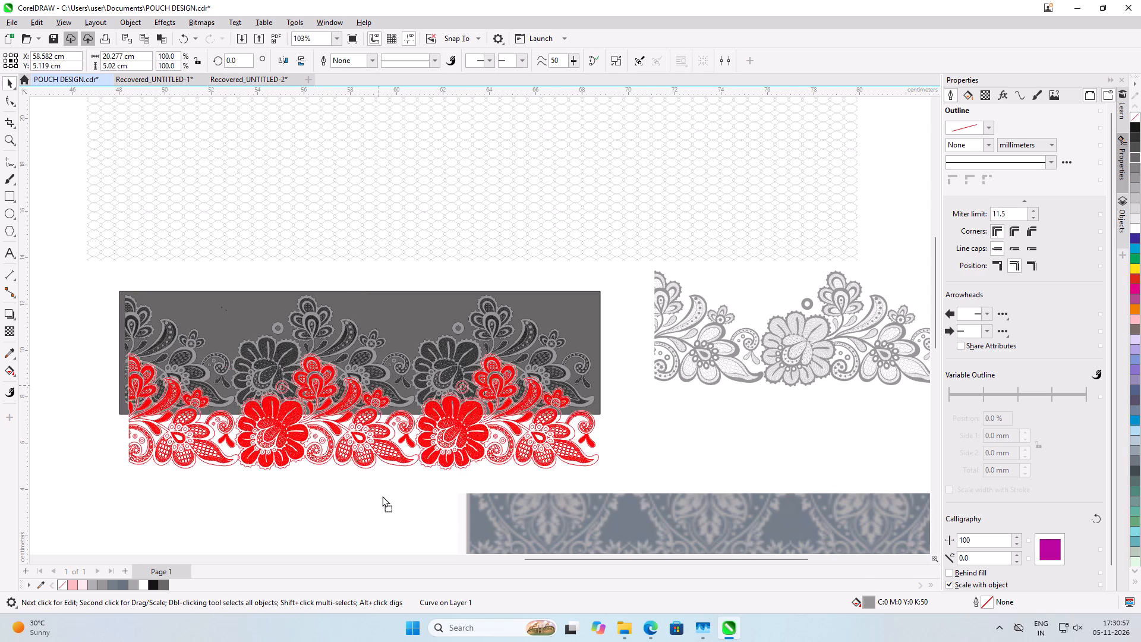
pyautogui.moveTo(427, 484); pyautogui.dragTo(424, 527)
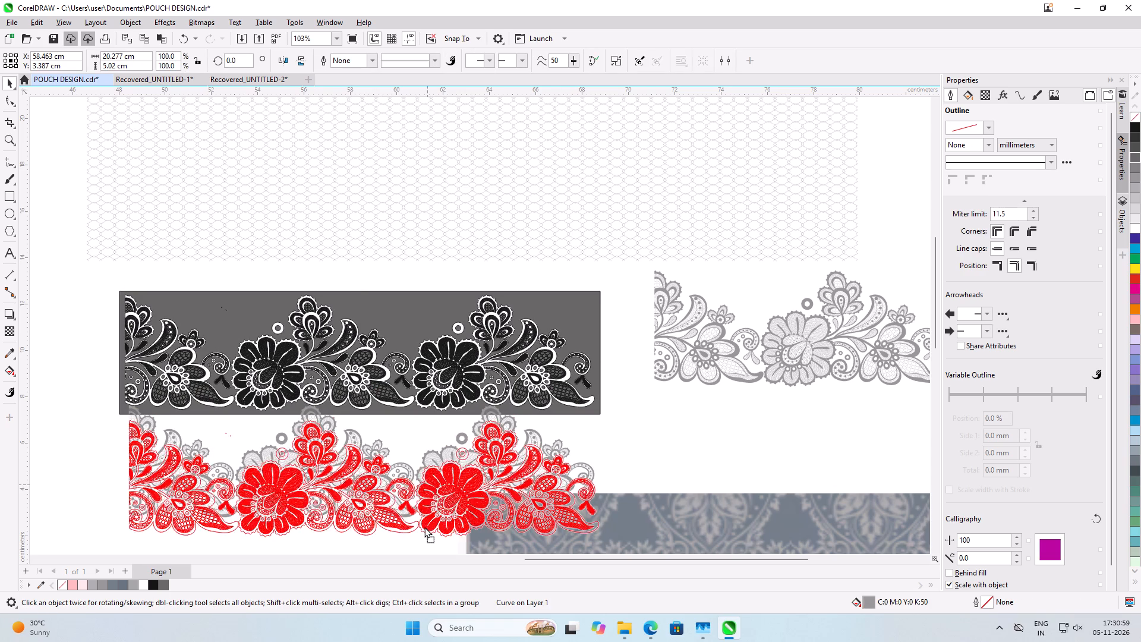
pyautogui.moveTo(424, 527); pyautogui.dragTo(424, 531)
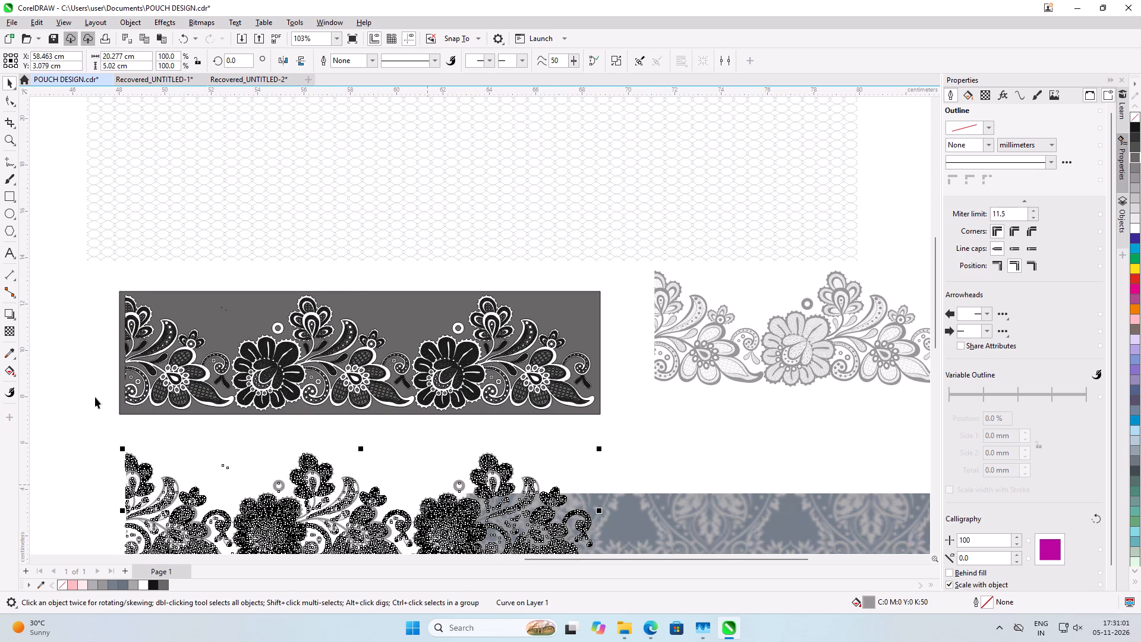
# Delete the stray nodes above the flowers near the trimmed rectangle's left end with the Shape tool.
pyautogui.click(70, 389)
pyautogui.click(196, 348)
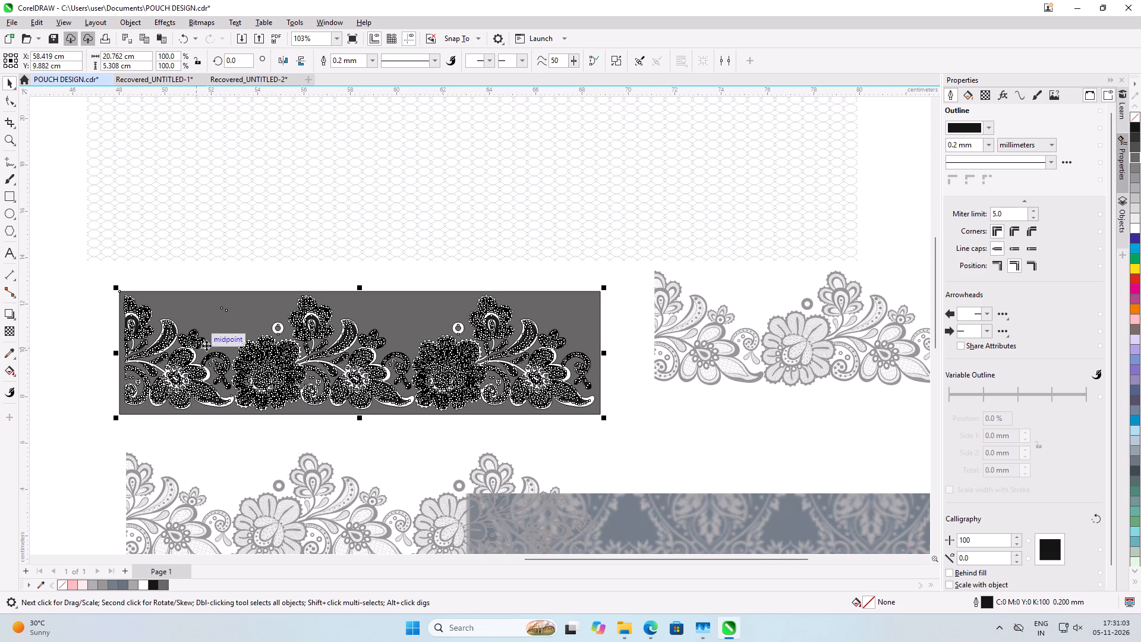
pyautogui.click(8, 94)
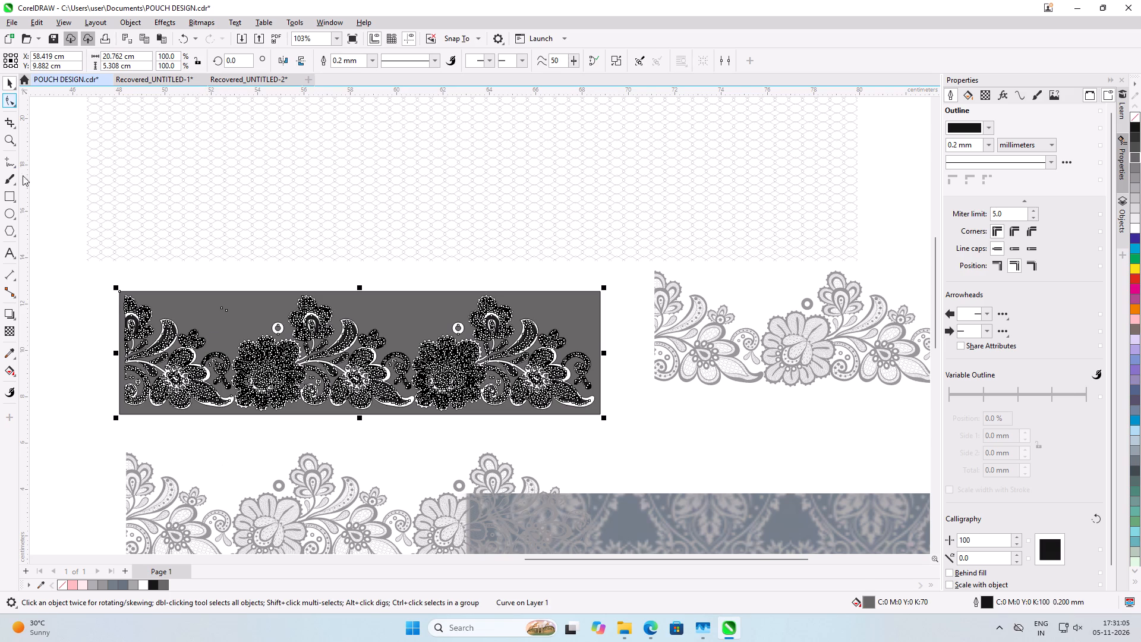
pyautogui.click(123, 282)
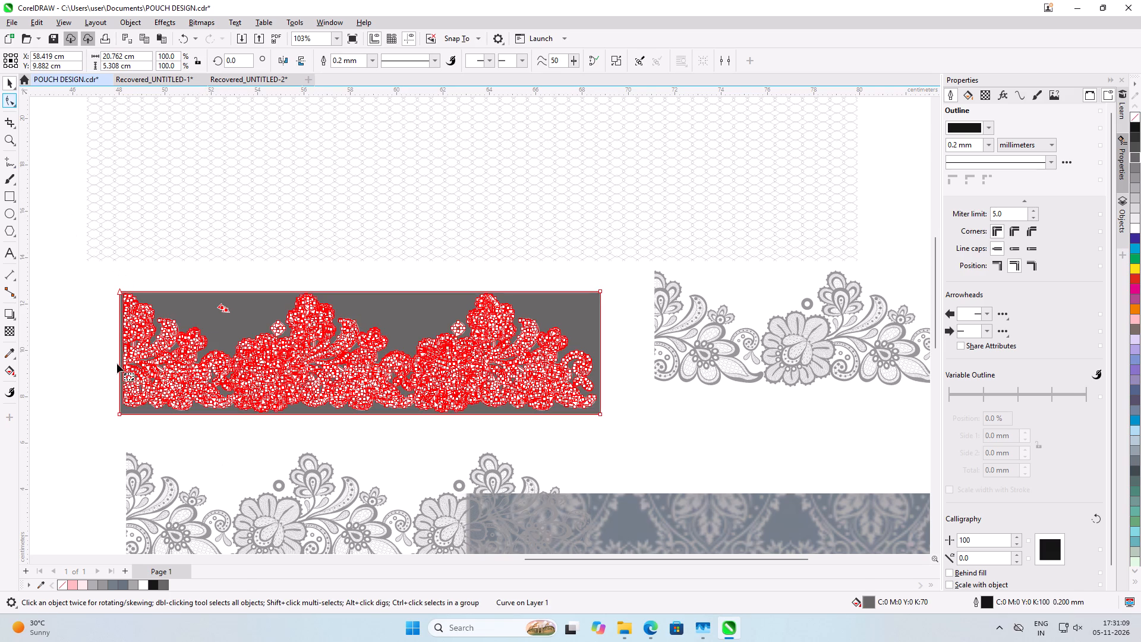
pyautogui.scroll(3, 117, 364)
pyautogui.scroll(2, 71, 424)
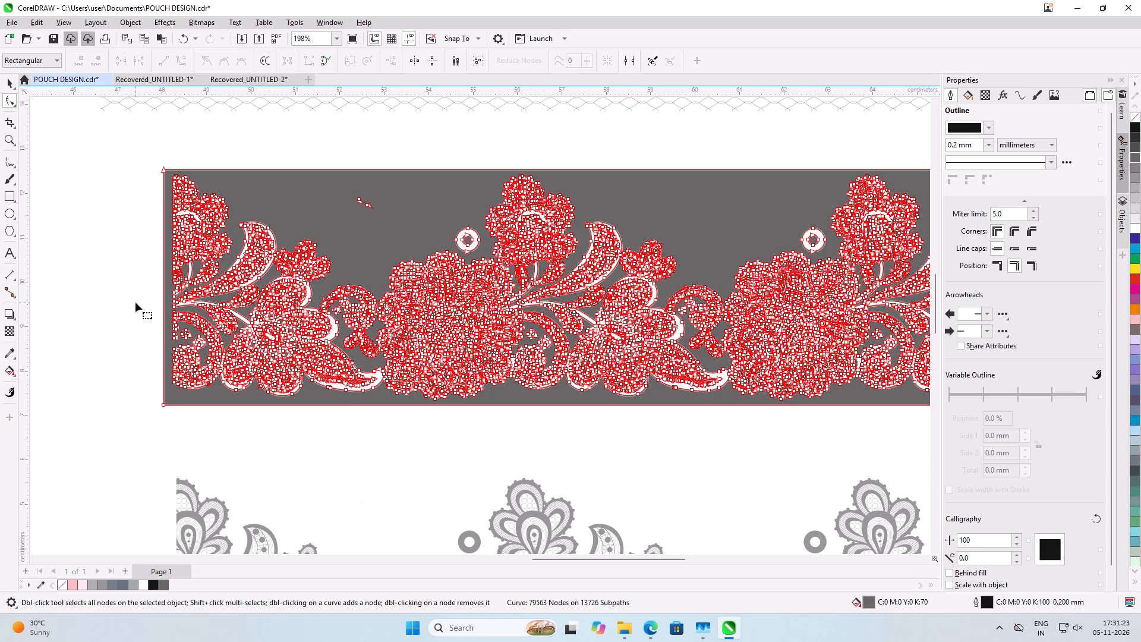
pyautogui.moveTo(328, 150); pyautogui.dragTo(382, 215)
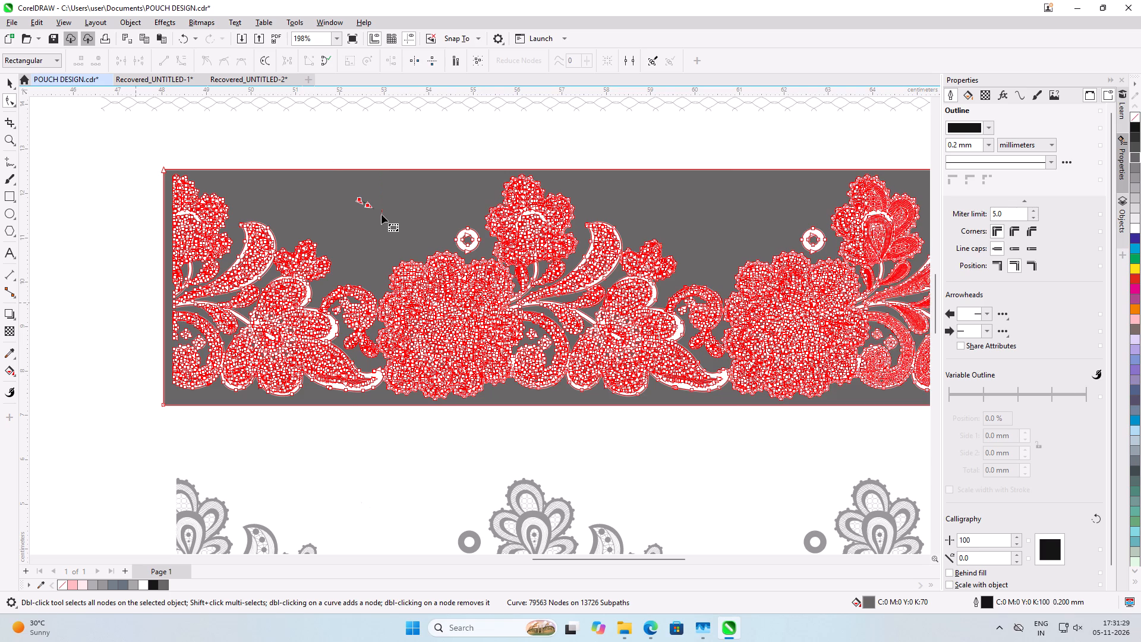
pyautogui.press('Delete')
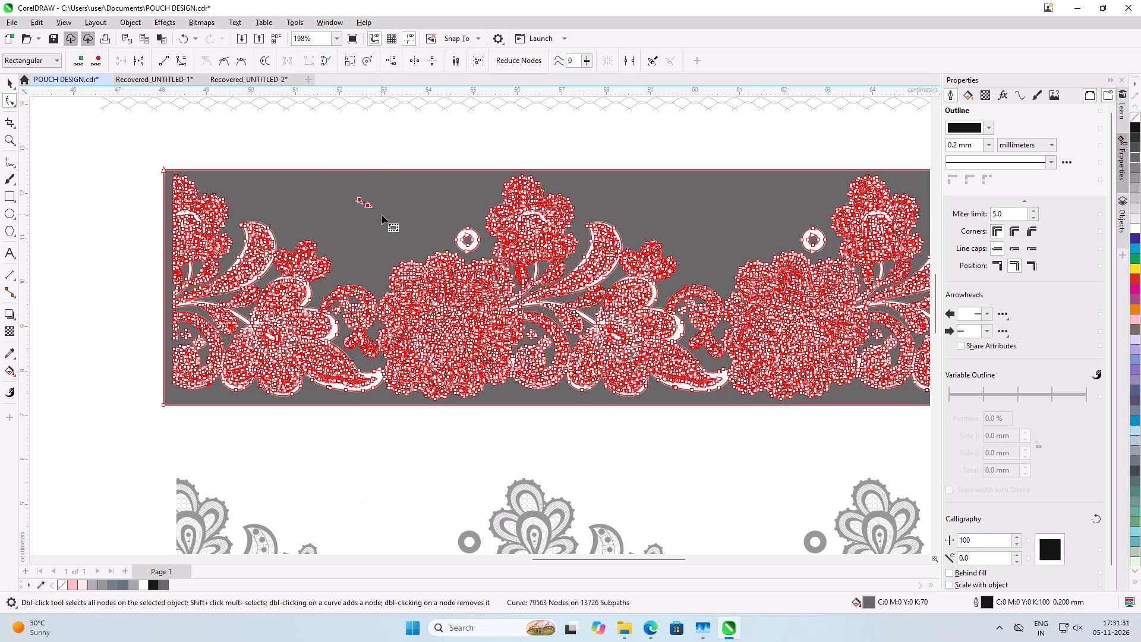
pyautogui.scroll(-7, 382, 215)
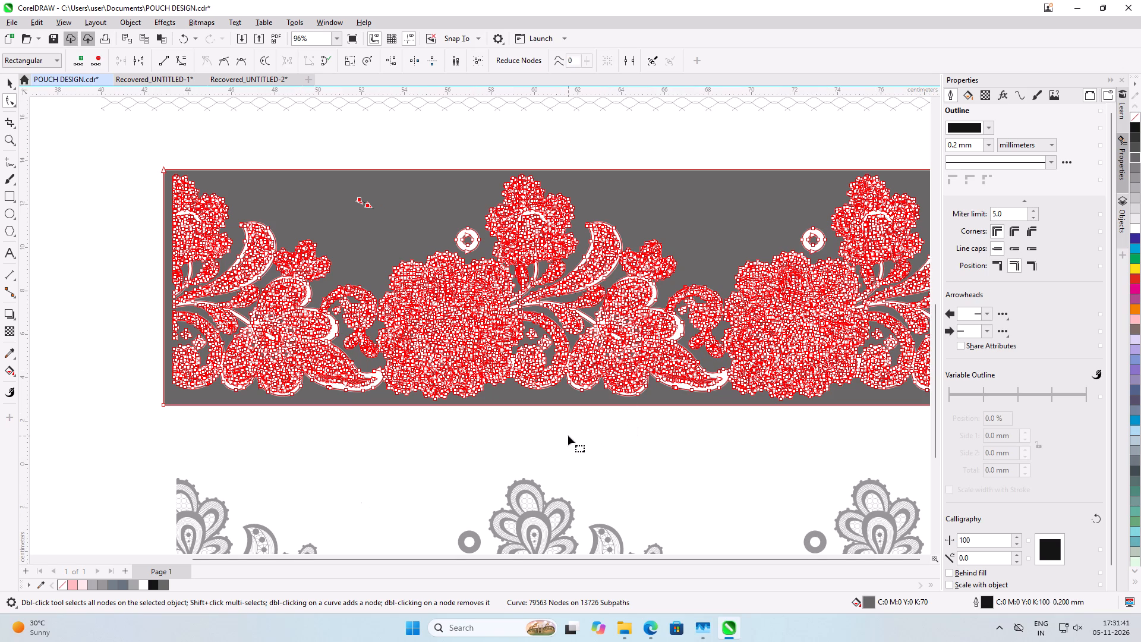
# Move the floral border copy up about 1.7 cm, closer to the trimmed rectangle.
pyautogui.click(14, 87)
pyautogui.click(401, 398)
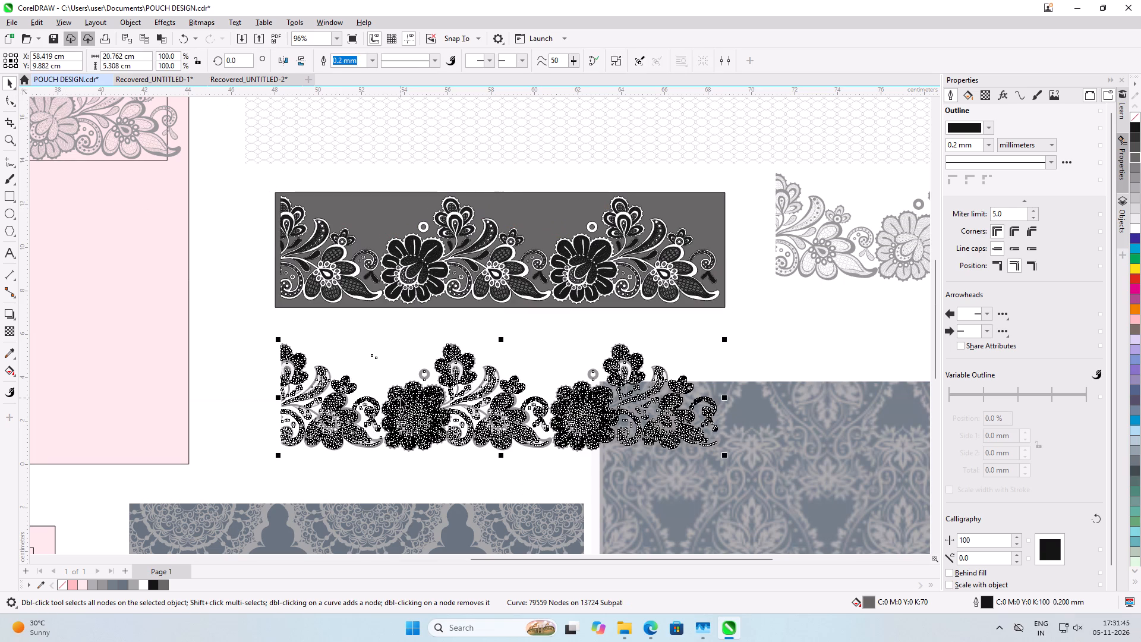
pyautogui.moveTo(401, 398); pyautogui.dragTo(401, 360)
pyautogui.scroll(1, 401, 360)
pyautogui.rightClick(401, 360)
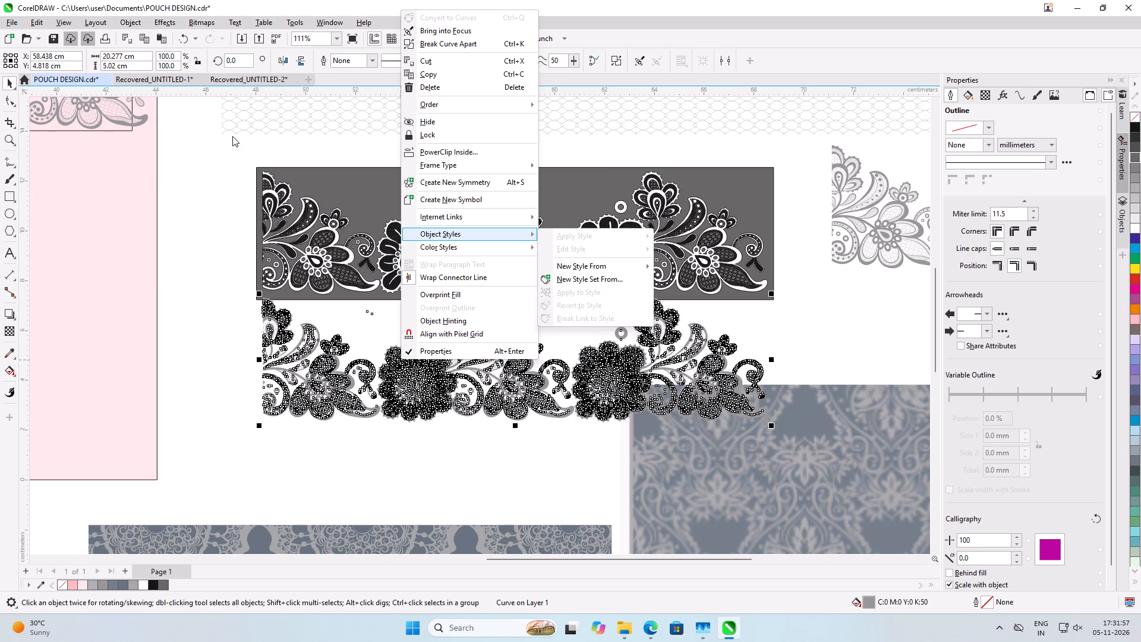
pyautogui.click(216, 163)
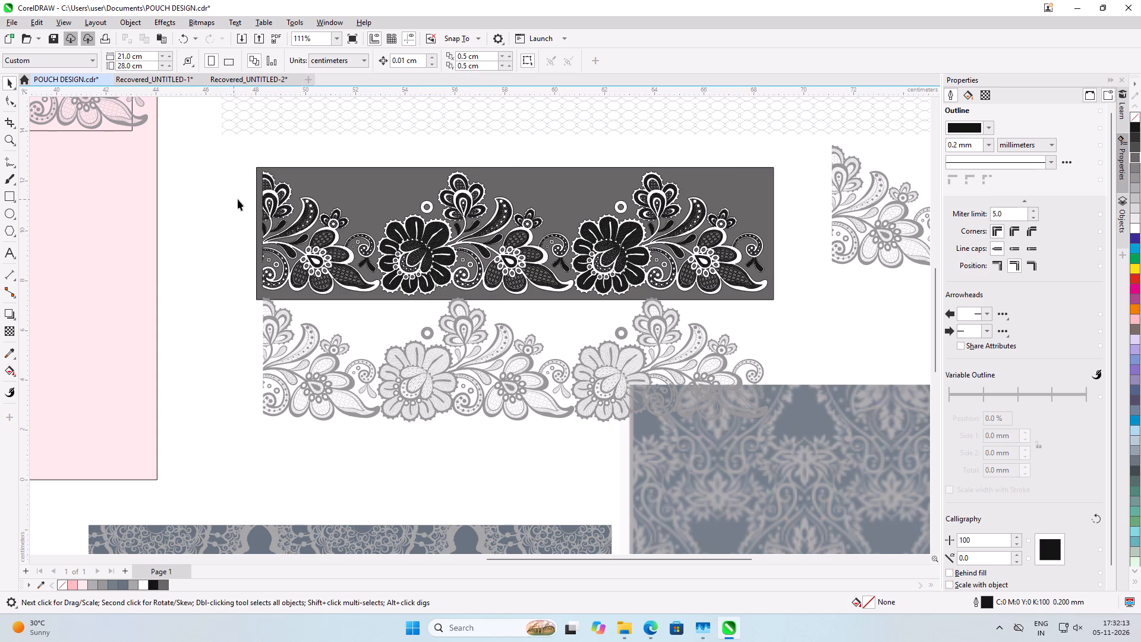
# Delete the mesh nodes in the centre of the trimmed rectangle's first large flower with the Shape tool.
pyautogui.scroll(7, 429, 276)
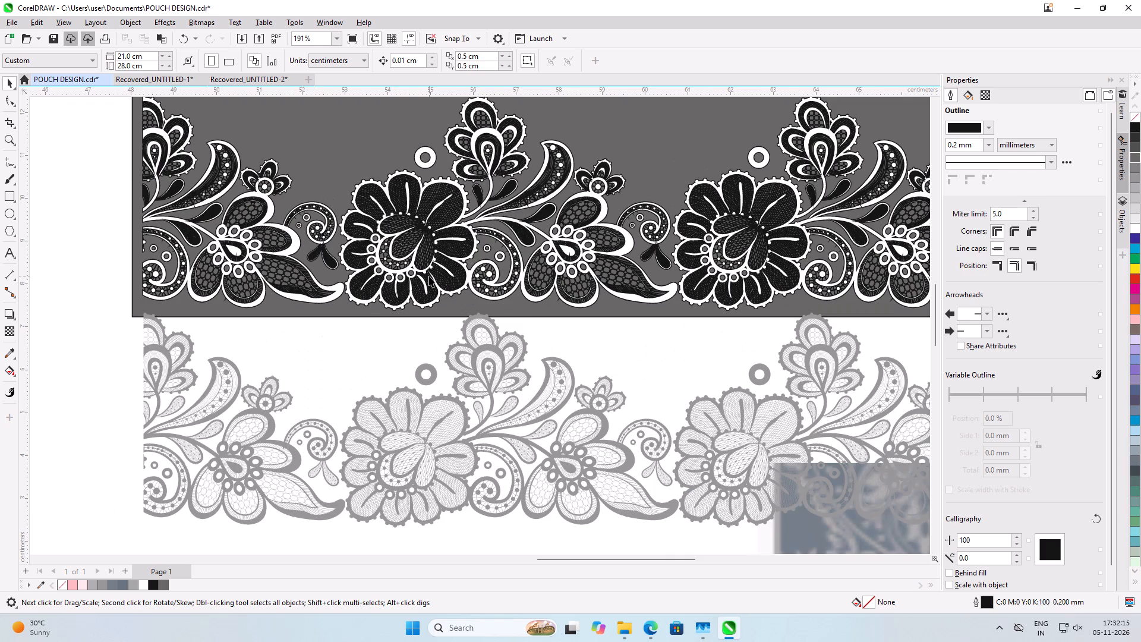
pyautogui.scroll(2, 429, 276)
pyautogui.scroll(4, 383, 147)
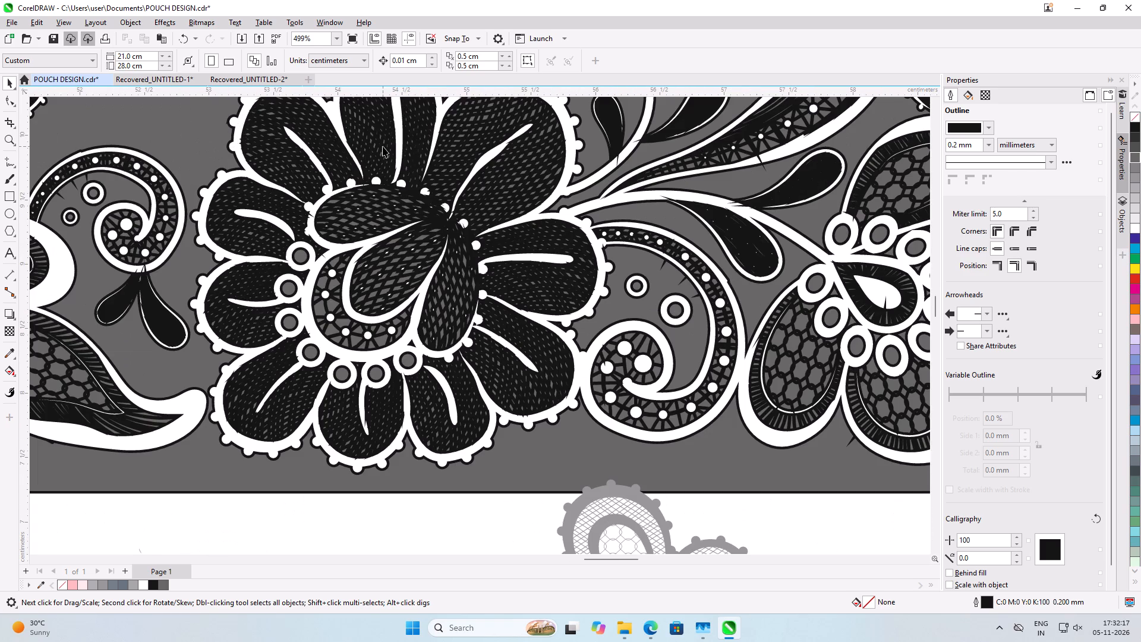
pyautogui.scroll(1, 219, 186)
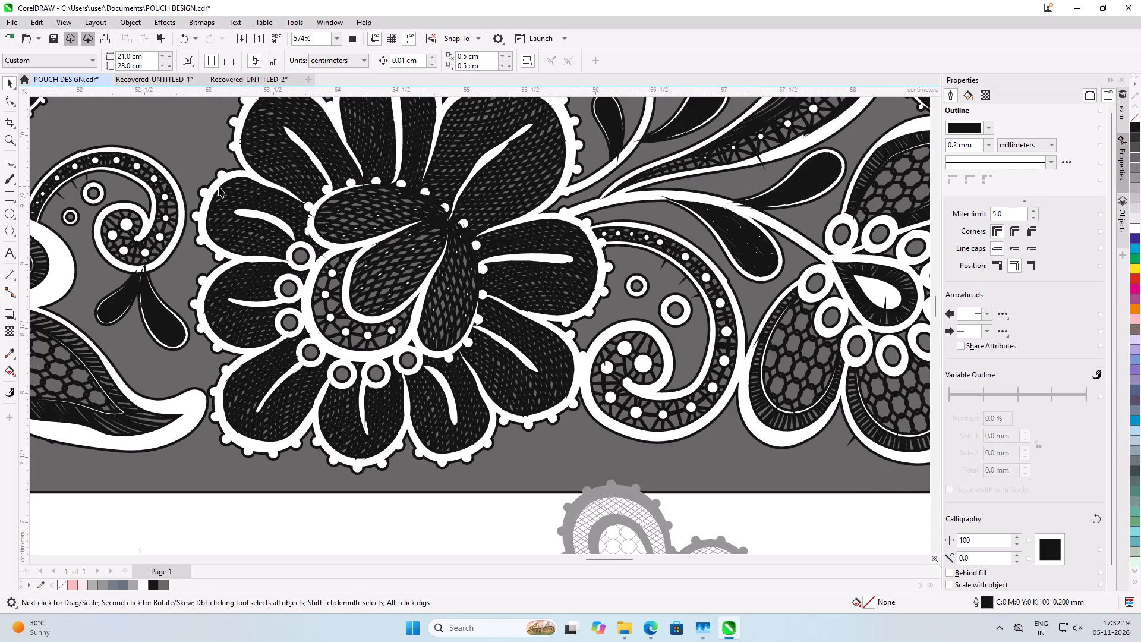
pyautogui.scroll(2, 219, 186)
pyautogui.click(219, 200)
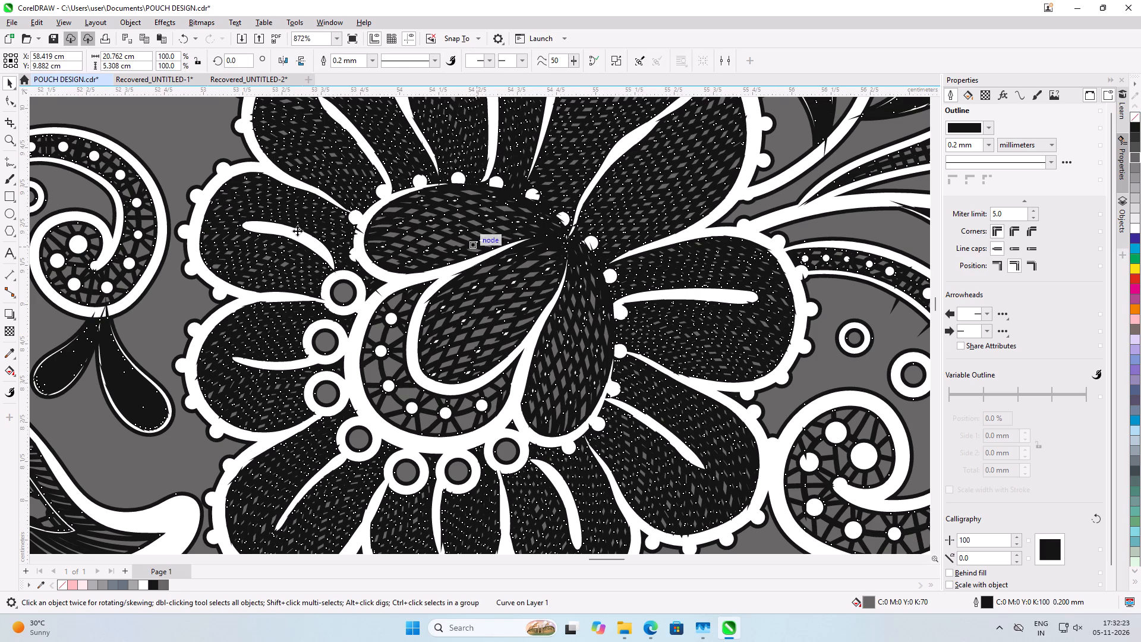
pyautogui.click(10, 101)
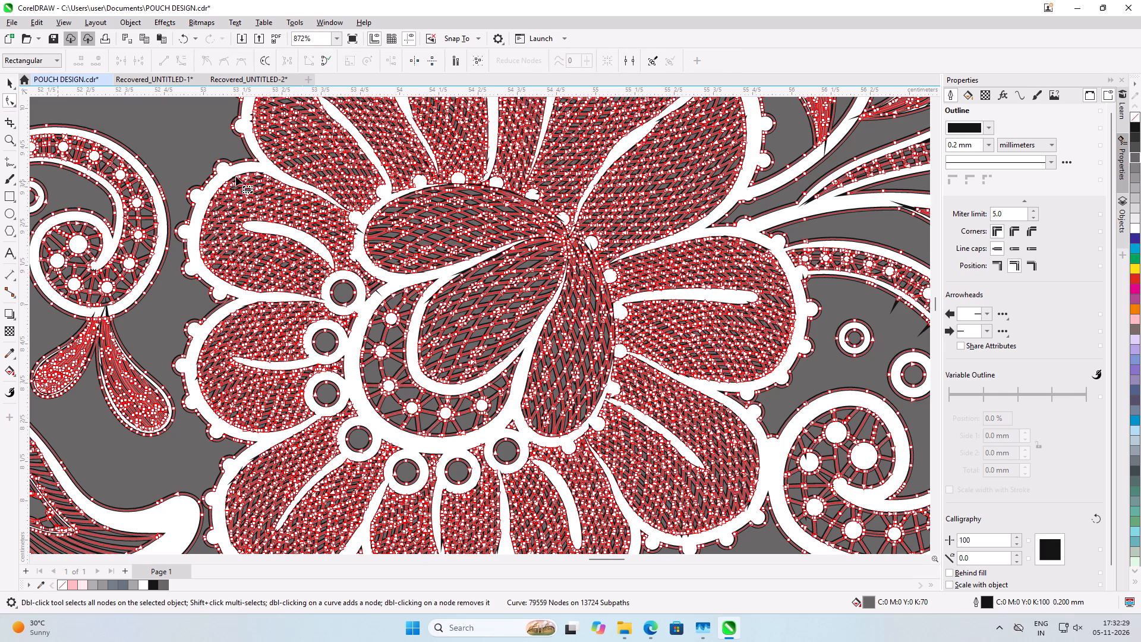
pyautogui.moveTo(268, 168); pyautogui.dragTo(370, 241)
pyautogui.moveTo(370, 241); pyautogui.dragTo(370, 264)
pyautogui.moveTo(370, 264); pyautogui.dragTo(374, 267)
pyautogui.moveTo(374, 267); pyautogui.dragTo(578, 429)
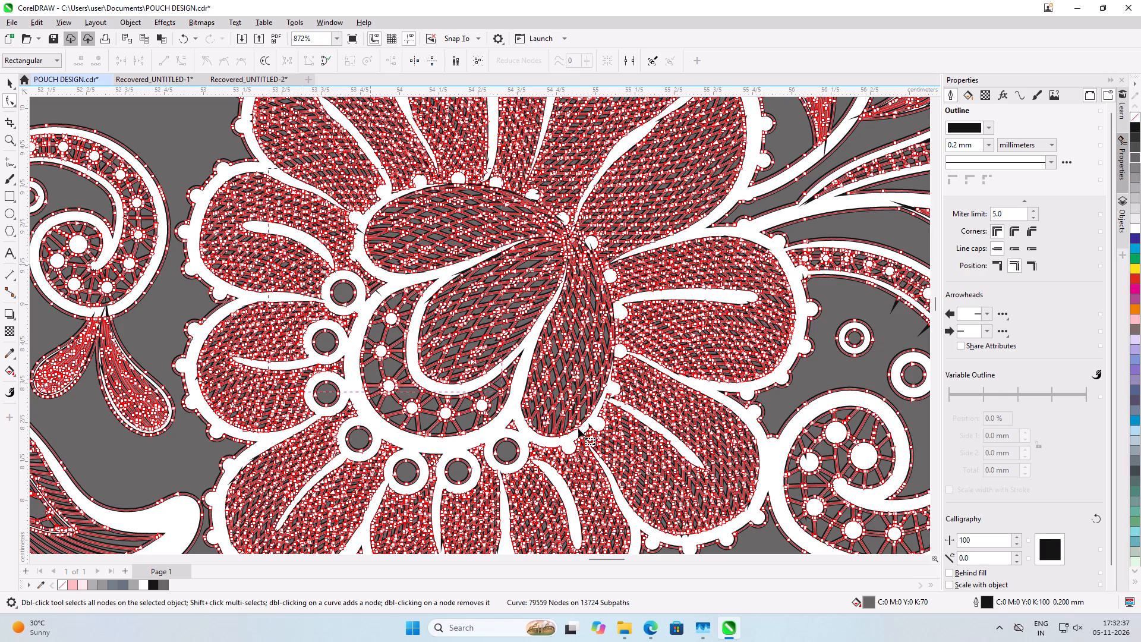
pyautogui.moveTo(578, 429); pyautogui.dragTo(660, 465)
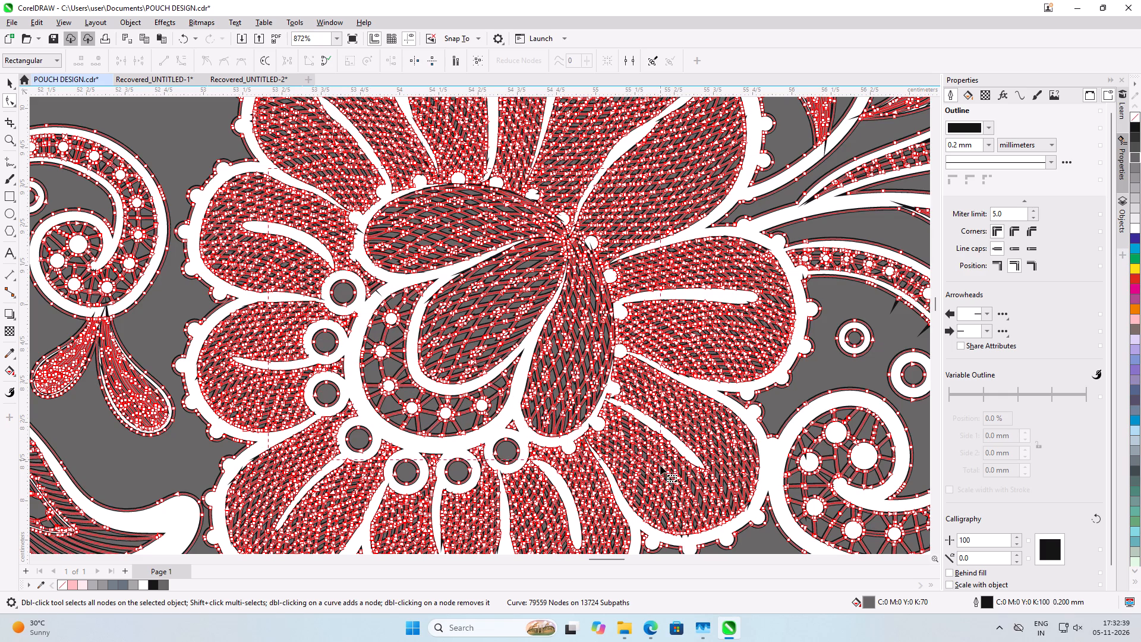
pyautogui.moveTo(660, 465); pyautogui.dragTo(664, 495)
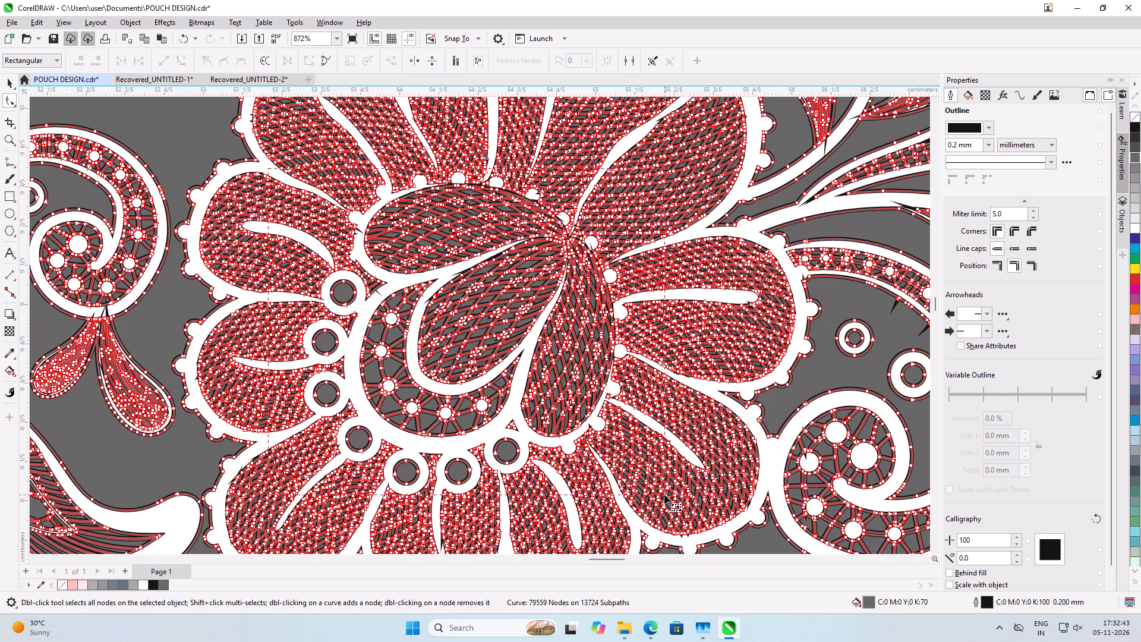
pyautogui.moveTo(664, 495); pyautogui.dragTo(517, 451)
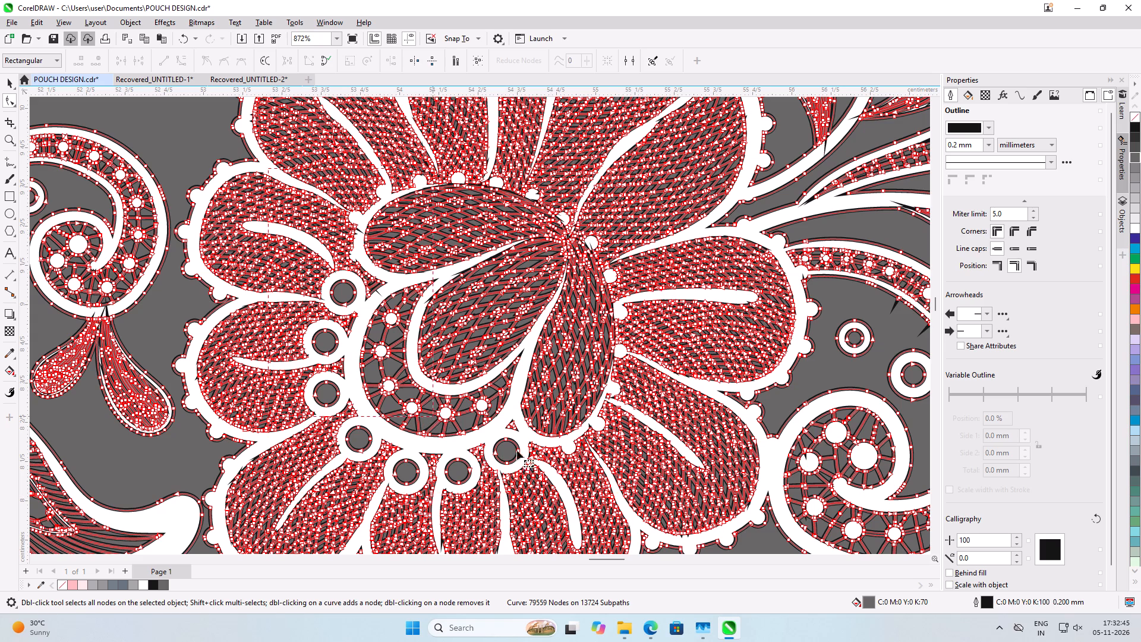
pyautogui.moveTo(517, 451); pyautogui.dragTo(661, 474)
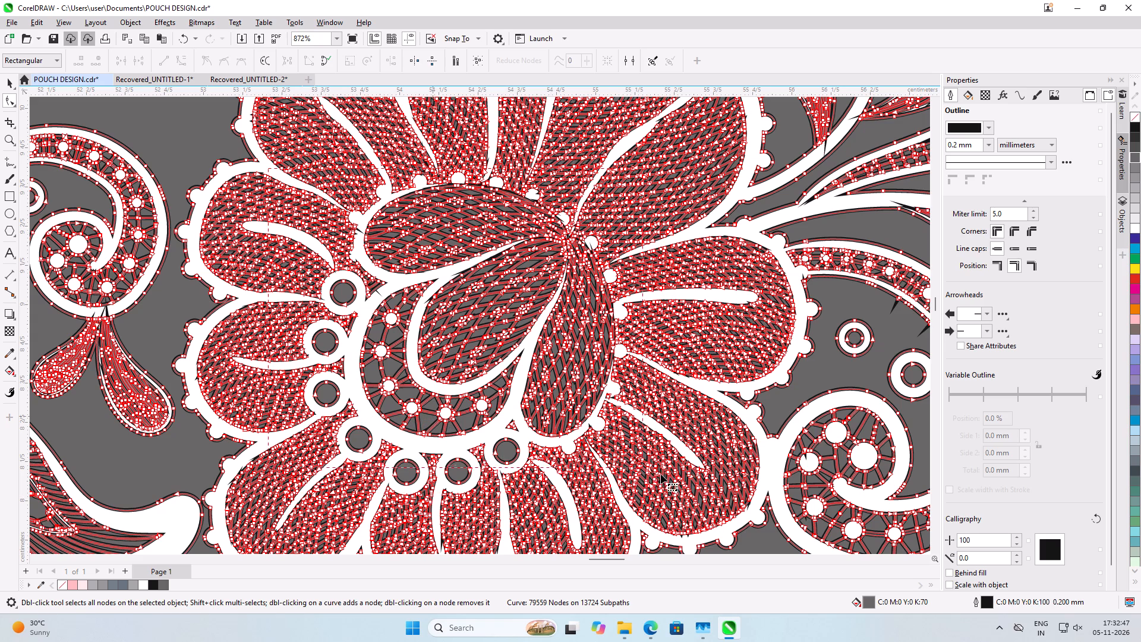
pyautogui.moveTo(661, 474); pyautogui.dragTo(685, 489)
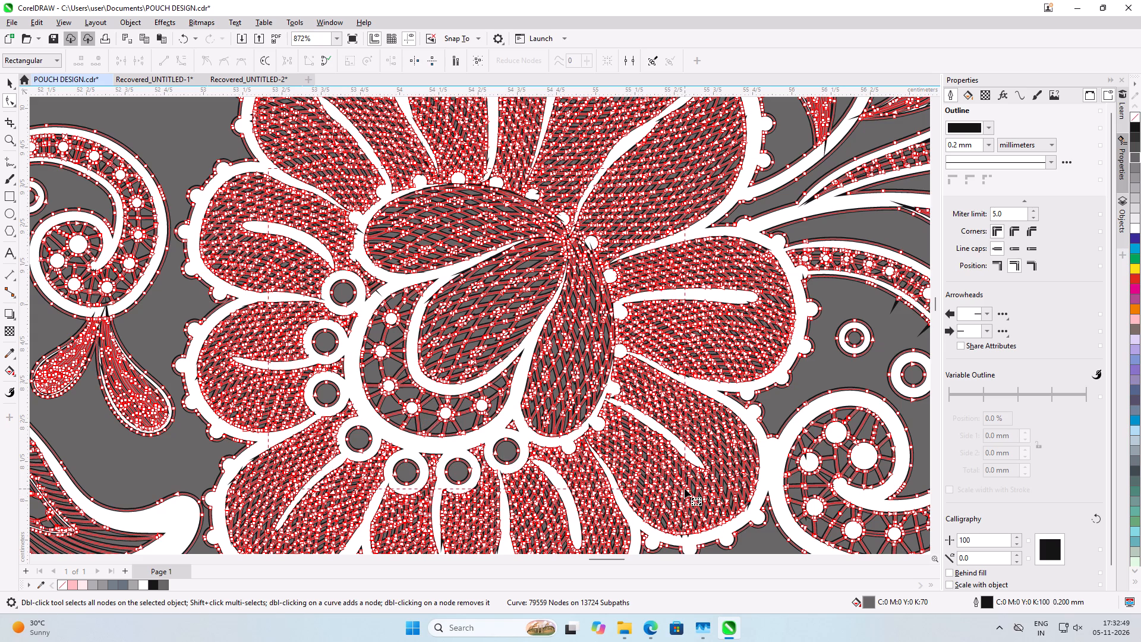
pyautogui.moveTo(685, 489); pyautogui.dragTo(733, 495)
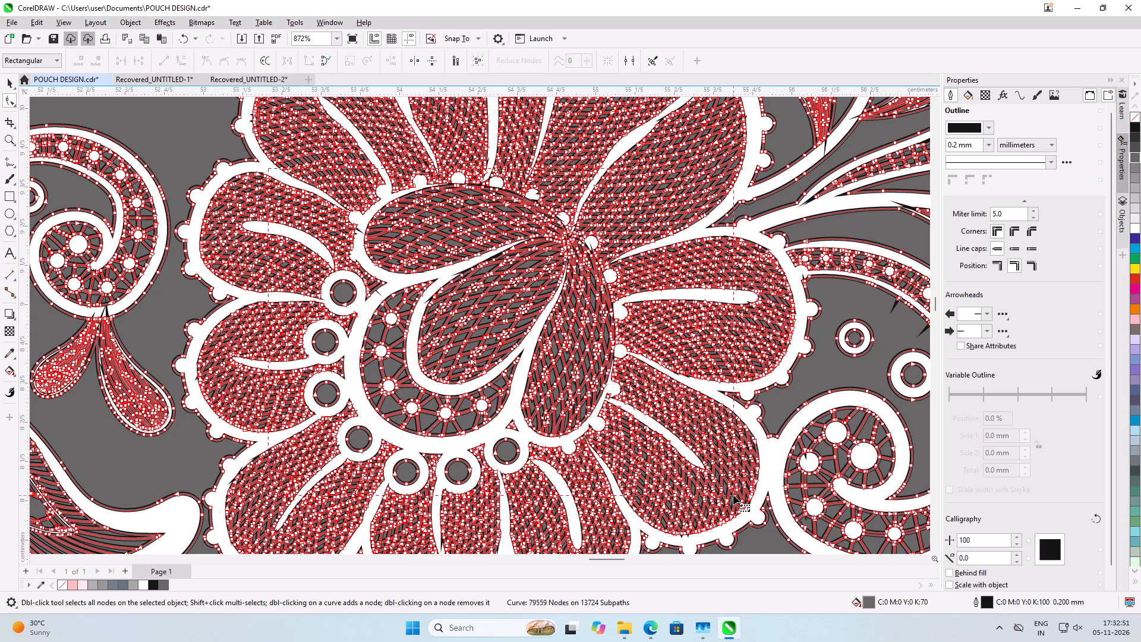
pyautogui.moveTo(733, 495); pyautogui.dragTo(701, 495)
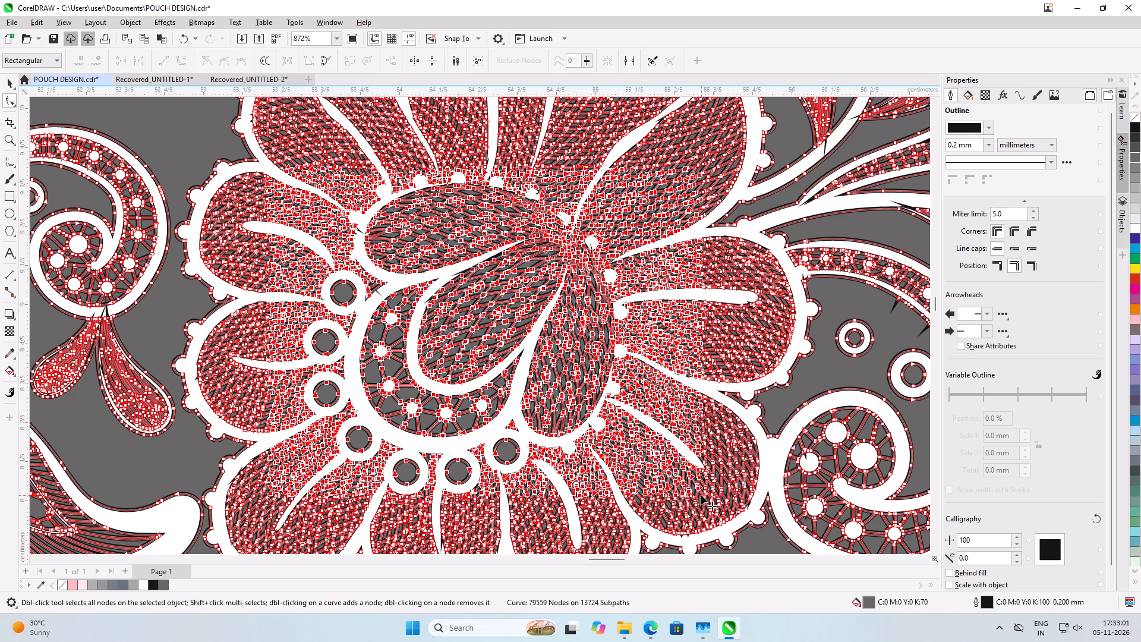
pyautogui.press('Delete')
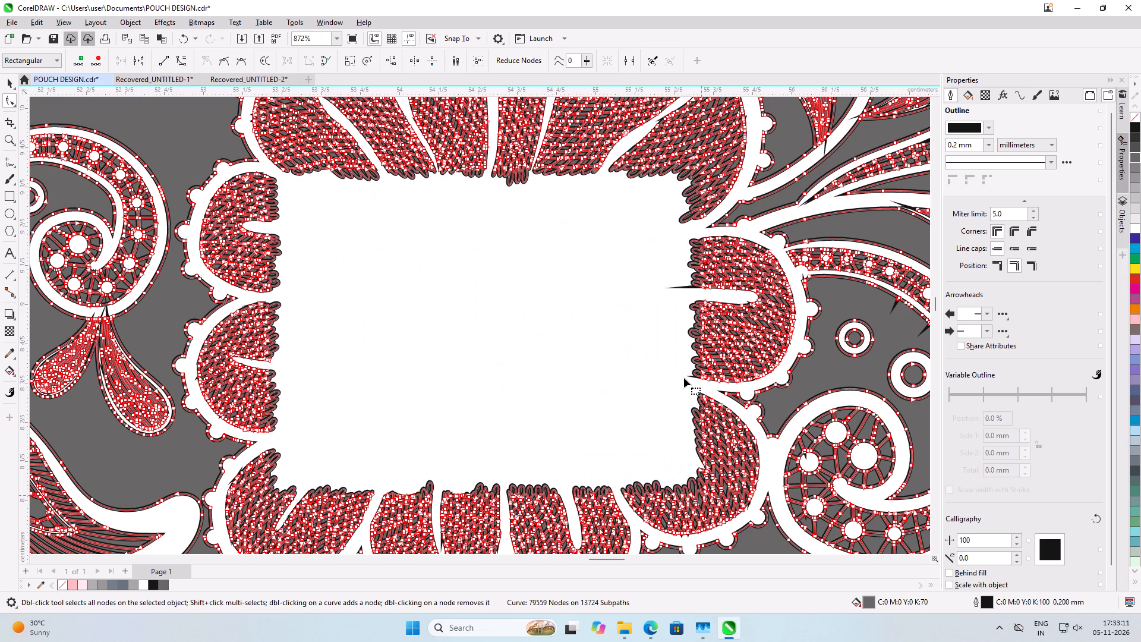
# Delete the band of mesh nodes across the middle of the flower's lower left-hand petal.
pyautogui.click(301, 304)
pyautogui.moveTo(309, 302); pyautogui.dragTo(239, 379)
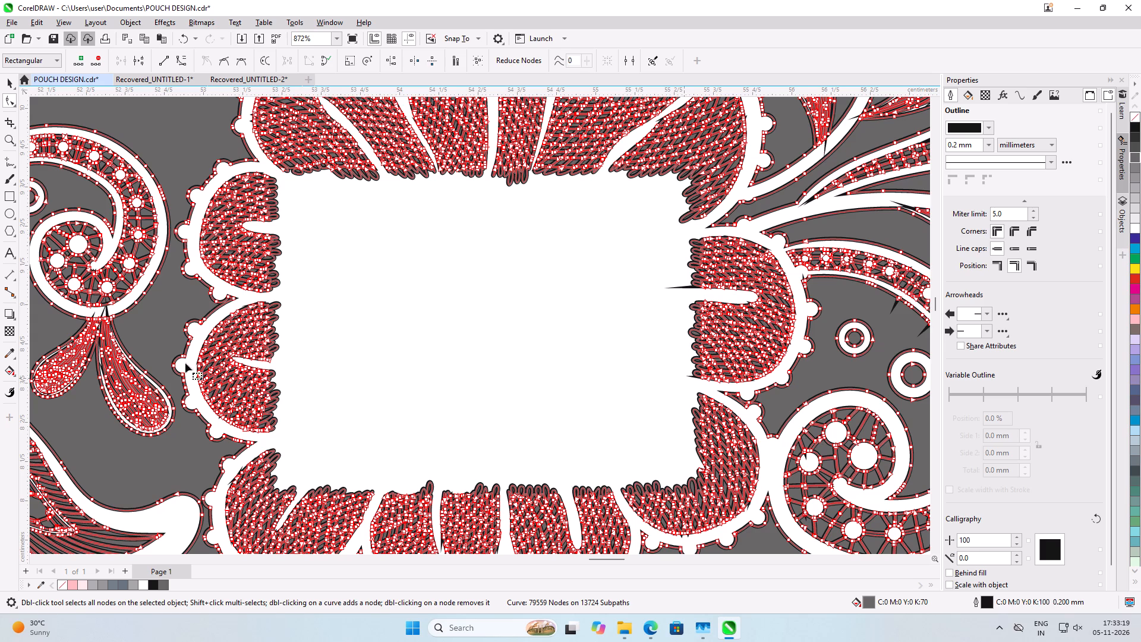
pyautogui.scroll(2, 199, 409)
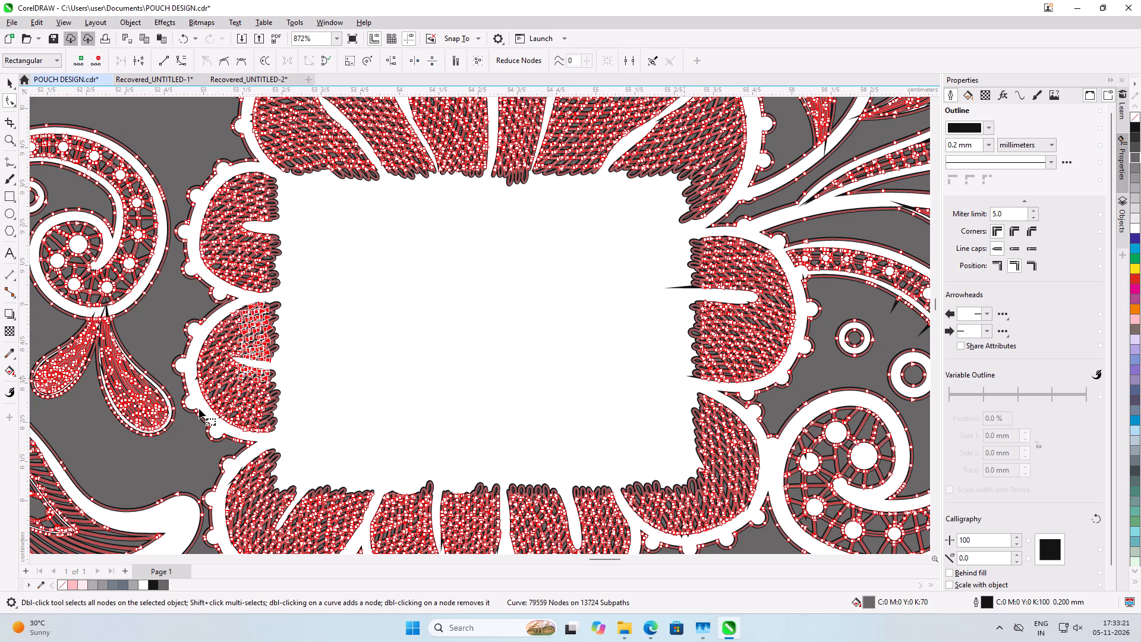
pyautogui.scroll(3, 199, 409)
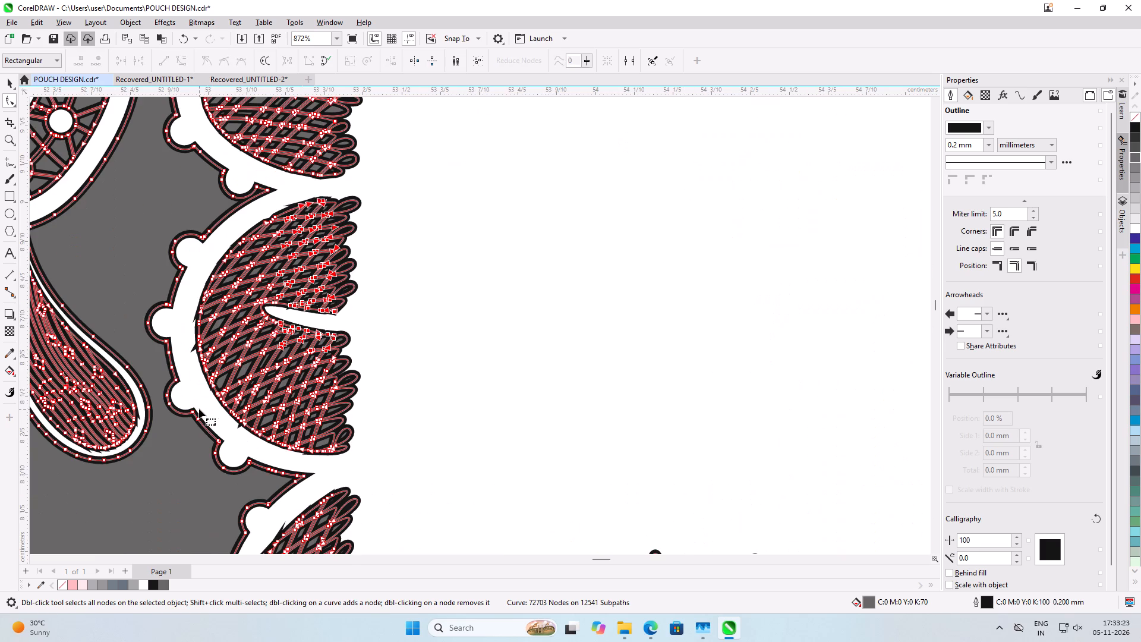
pyautogui.click(376, 327)
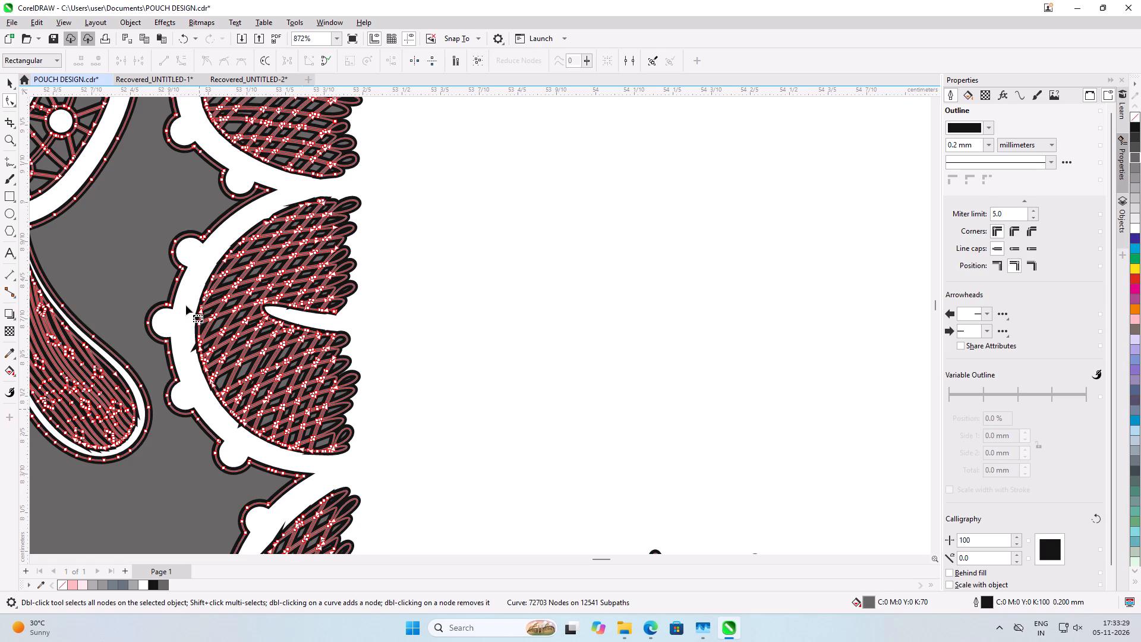
pyautogui.moveTo(186, 306); pyautogui.dragTo(330, 328)
pyautogui.moveTo(330, 328); pyautogui.dragTo(412, 359)
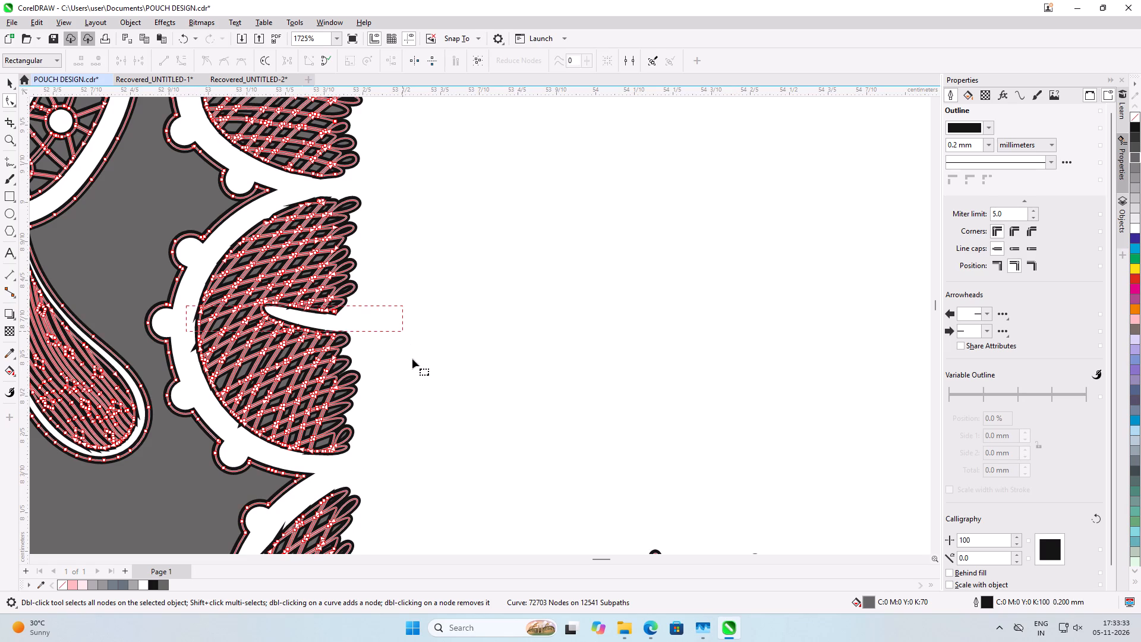
pyautogui.moveTo(412, 359); pyautogui.dragTo(421, 391)
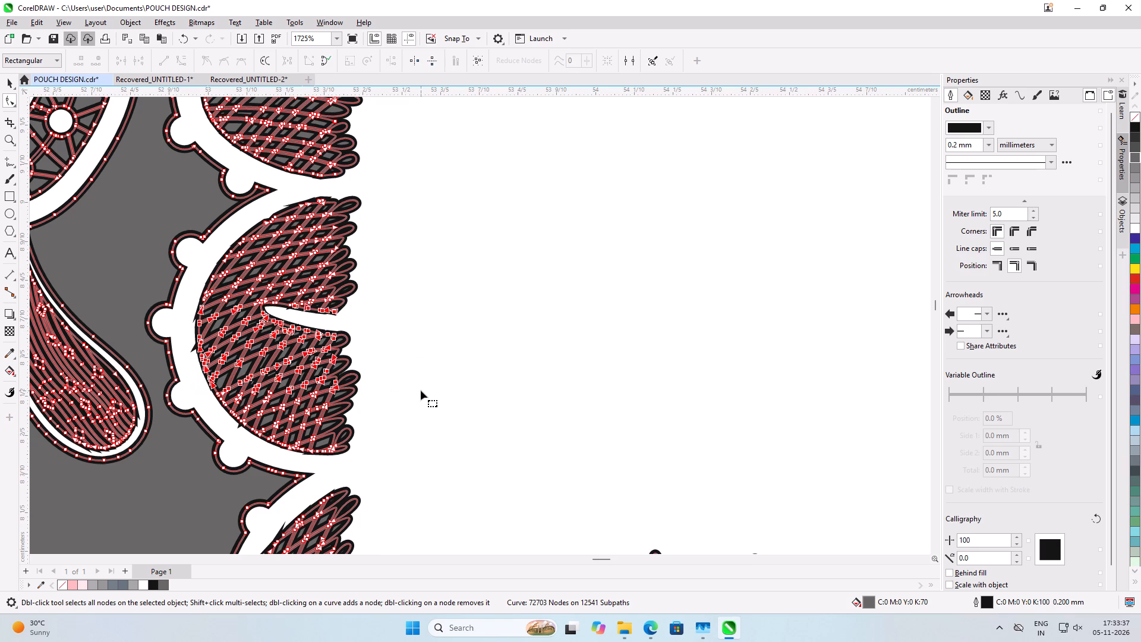
pyautogui.press('Delete')
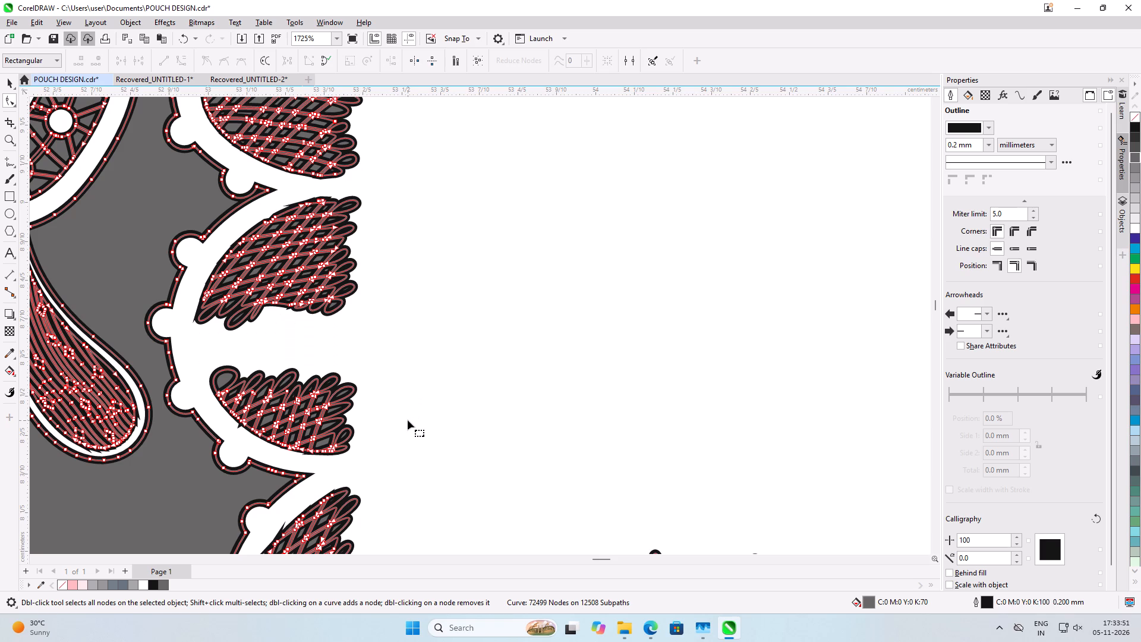
# Delete the outer nodes of the mesh patch remaining in the bottom of the same petal.
pyautogui.moveTo(199, 365); pyautogui.dragTo(281, 429)
pyautogui.moveTo(281, 429); pyautogui.dragTo(288, 431)
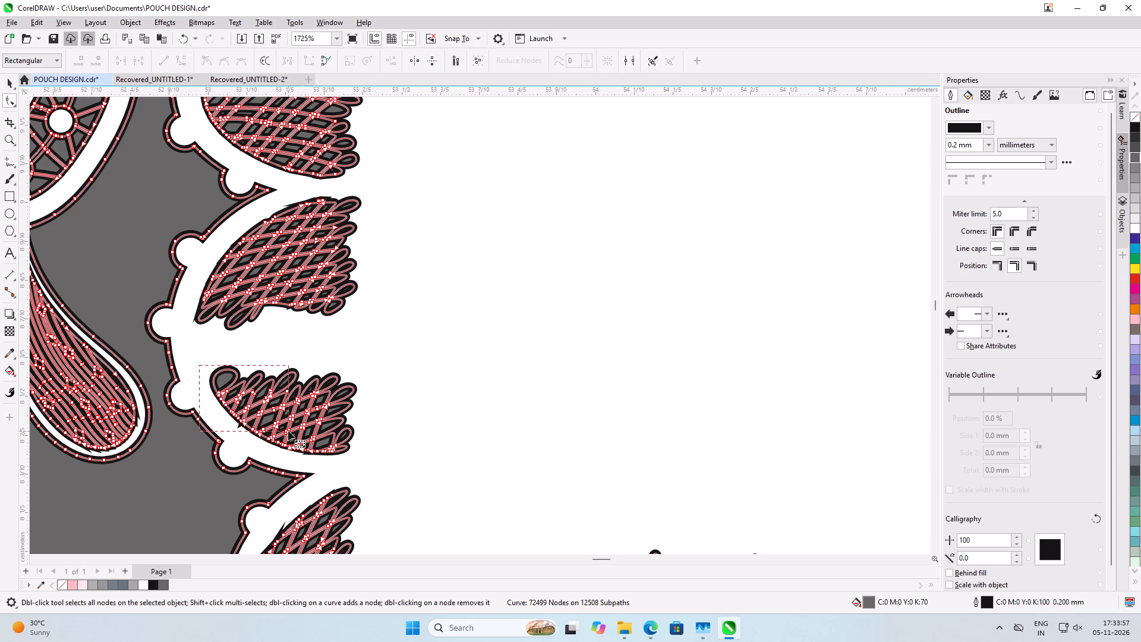
pyautogui.moveTo(288, 431); pyautogui.dragTo(302, 436)
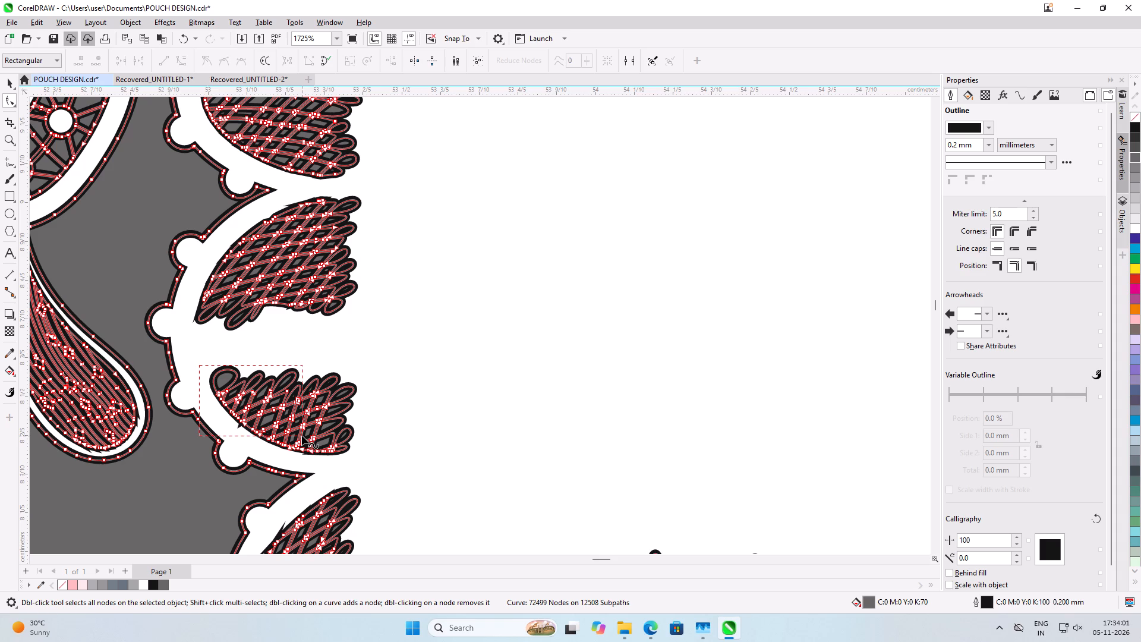
pyautogui.press('Delete')
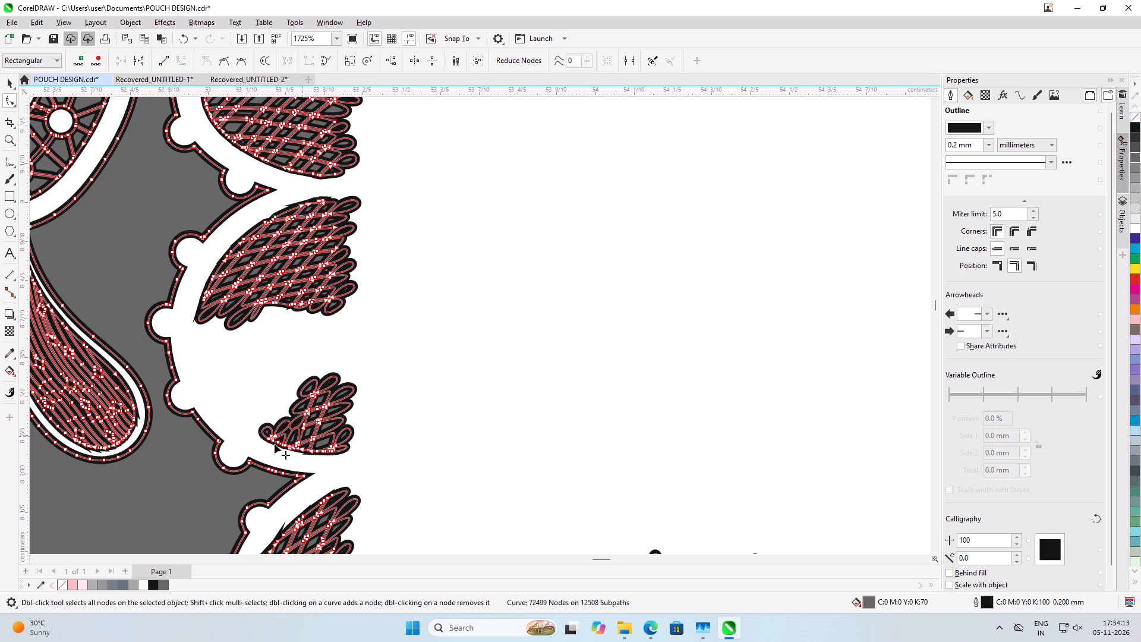
# Delete the remaining mesh nodes in the bottom of the flower's lower left-hand petal, including the last small loop near its lower edge.
pyautogui.moveTo(248, 448); pyautogui.dragTo(275, 453)
pyautogui.moveTo(275, 453); pyautogui.dragTo(267, 453)
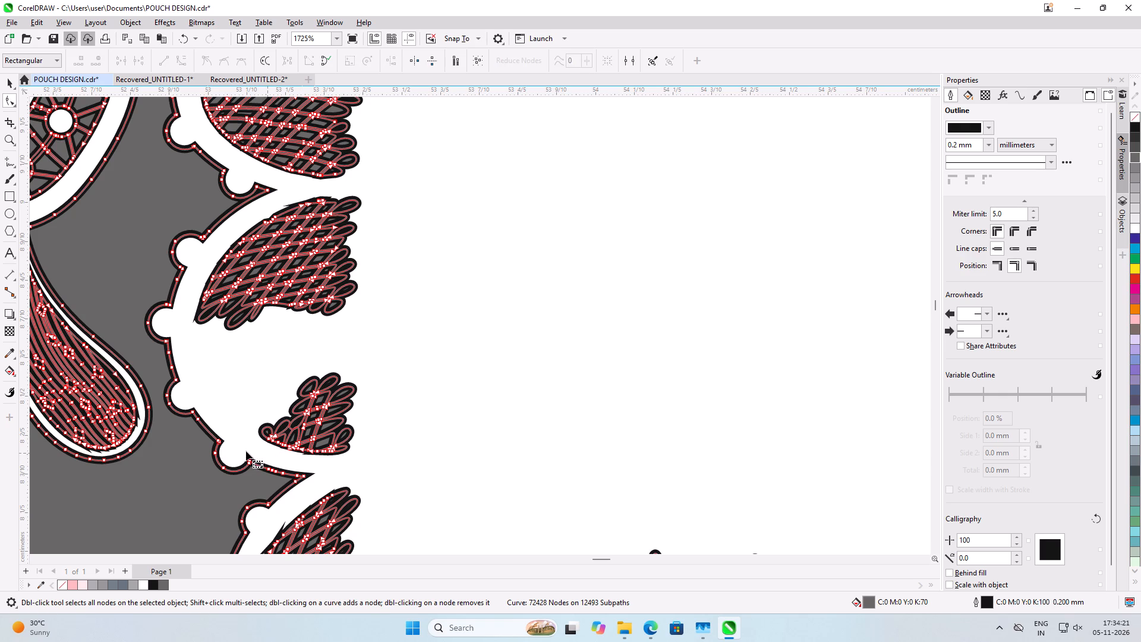
pyautogui.moveTo(244, 451); pyautogui.dragTo(345, 457)
pyautogui.moveTo(345, 457); pyautogui.dragTo(362, 383)
pyautogui.moveTo(362, 383); pyautogui.dragTo(379, 346)
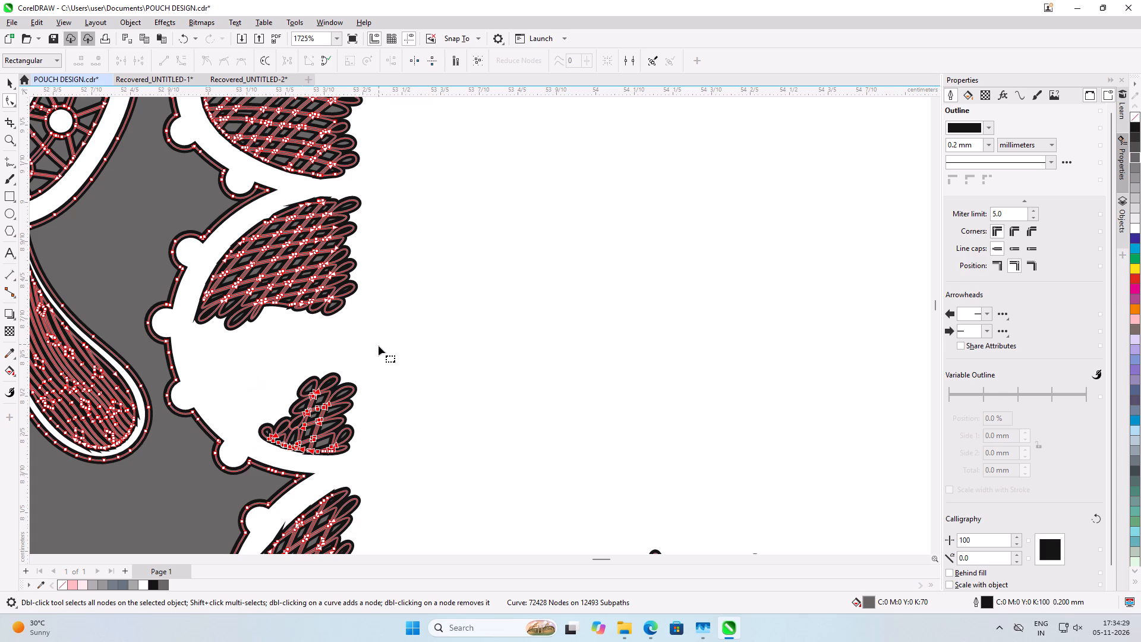
pyautogui.press('Delete')
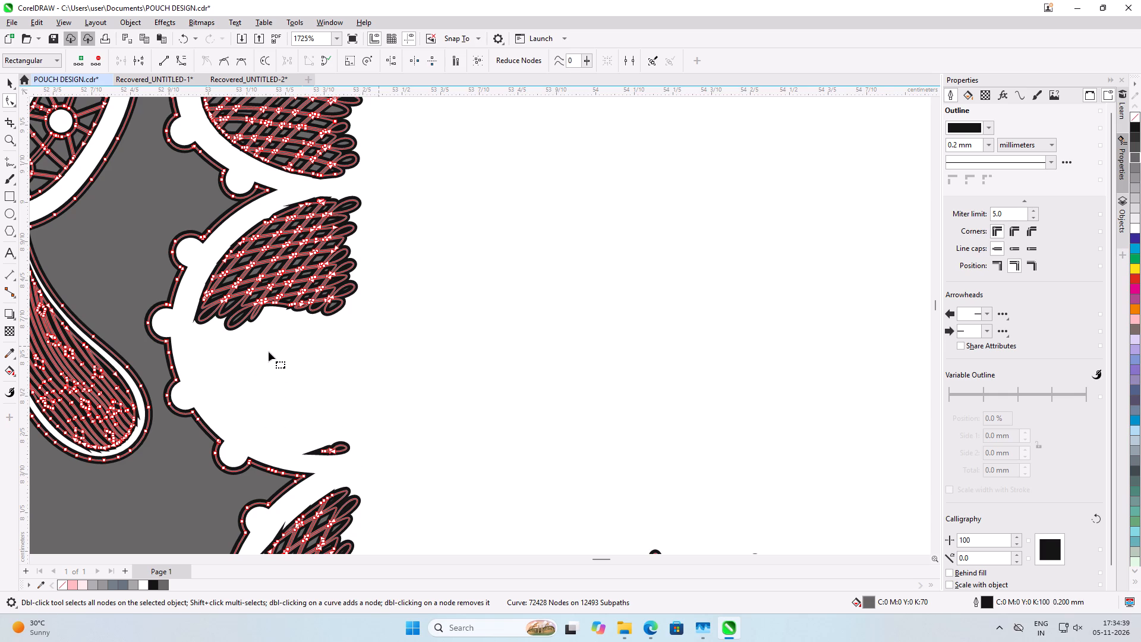
pyautogui.moveTo(285, 429); pyautogui.dragTo(352, 463)
pyautogui.moveTo(352, 463); pyautogui.dragTo(357, 463)
pyautogui.press('Delete')
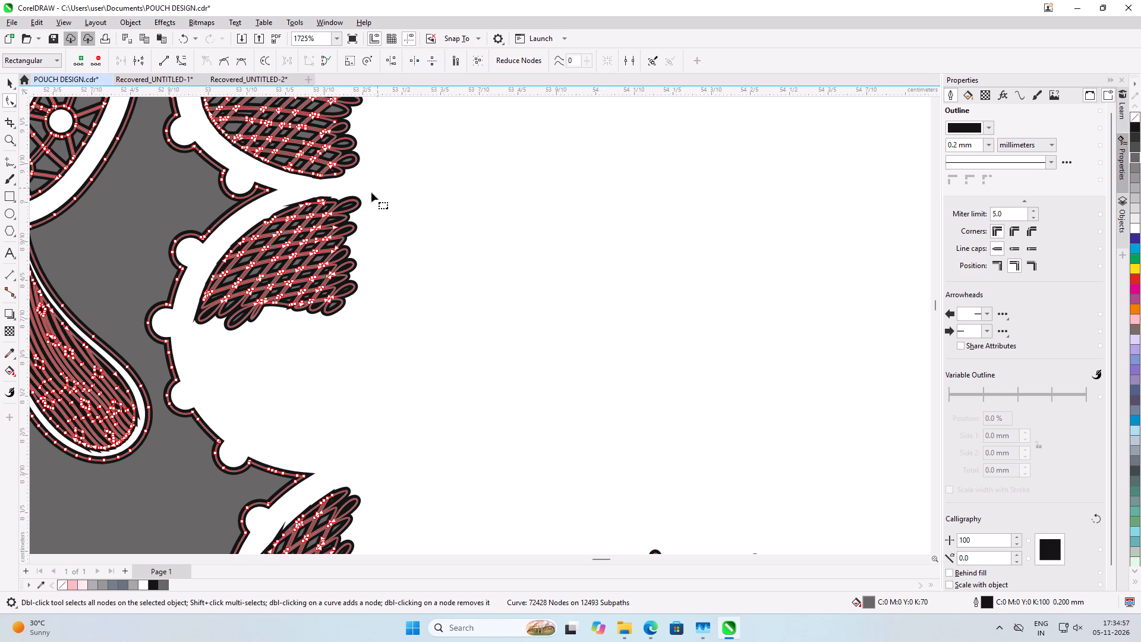
# Delete all mesh nodes in the upper part of the same petal, leaving only its scalloped outline.
pyautogui.moveTo(371, 191); pyautogui.dragTo(327, 300)
pyautogui.moveTo(327, 300); pyautogui.dragTo(300, 375)
pyautogui.moveTo(300, 375); pyautogui.dragTo(279, 312)
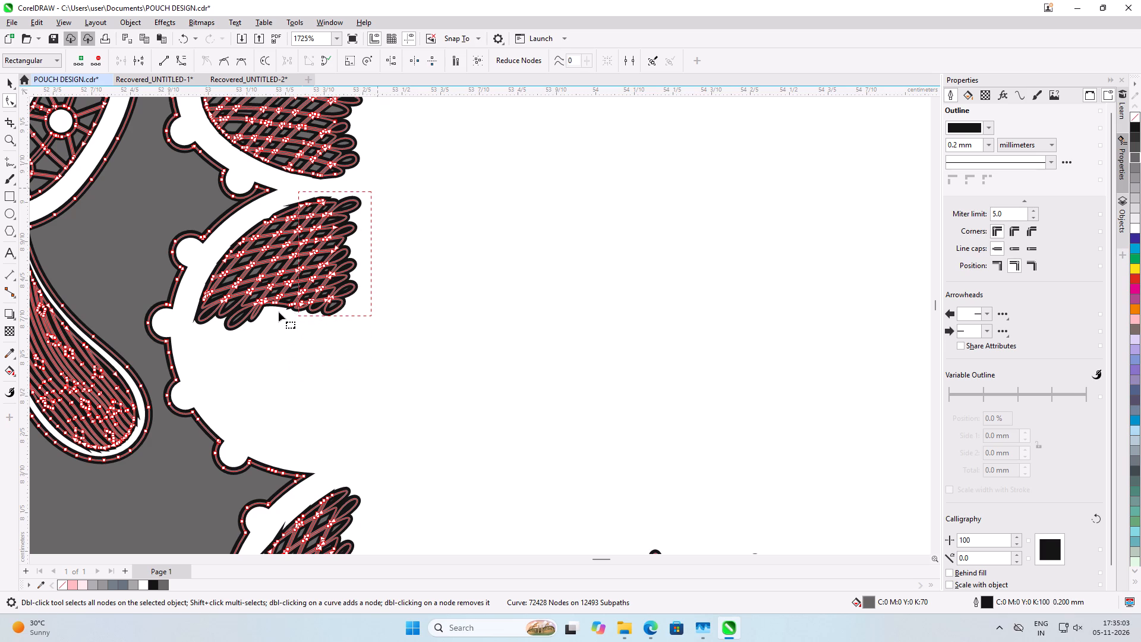
pyautogui.moveTo(279, 312); pyautogui.dragTo(248, 321)
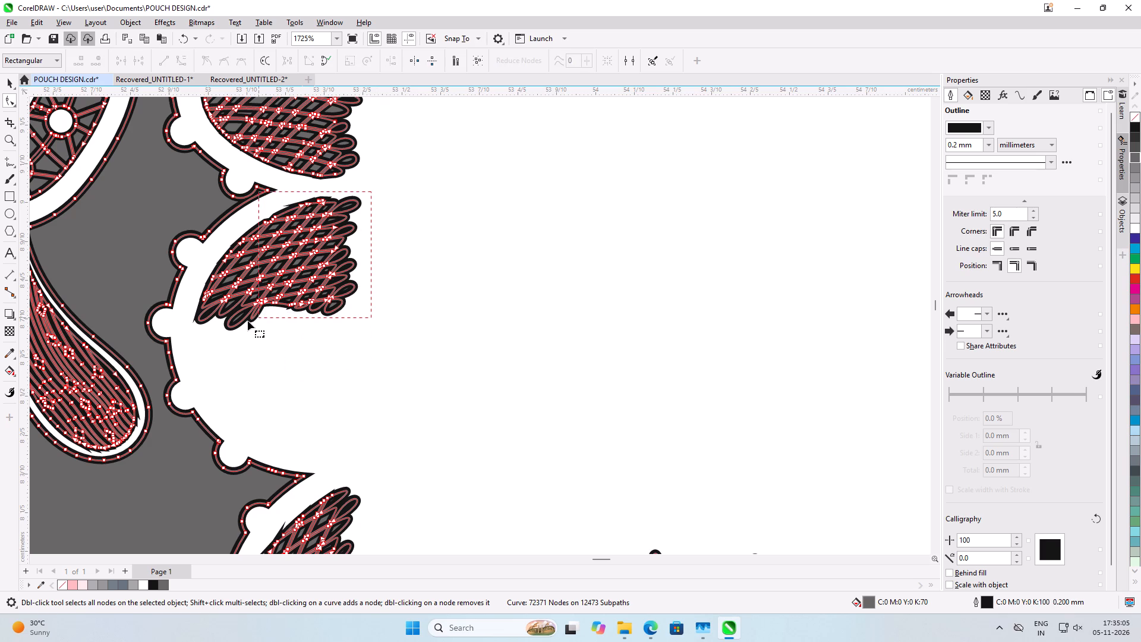
pyautogui.moveTo(248, 321); pyautogui.dragTo(241, 322)
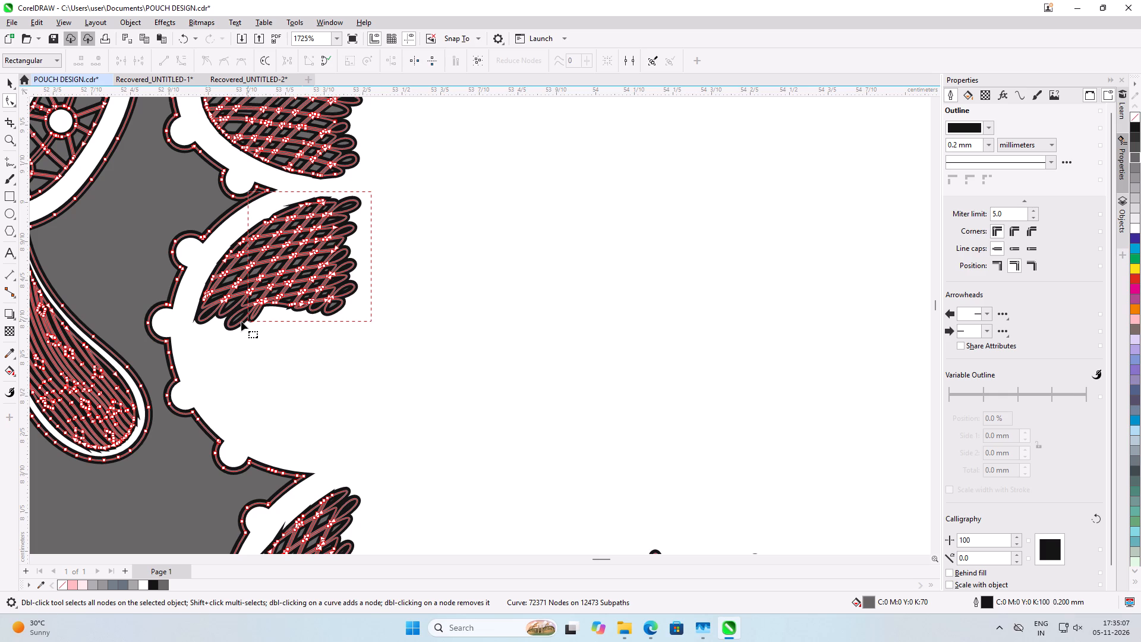
pyautogui.moveTo(241, 322); pyautogui.dragTo(240, 322)
pyautogui.press('Delete')
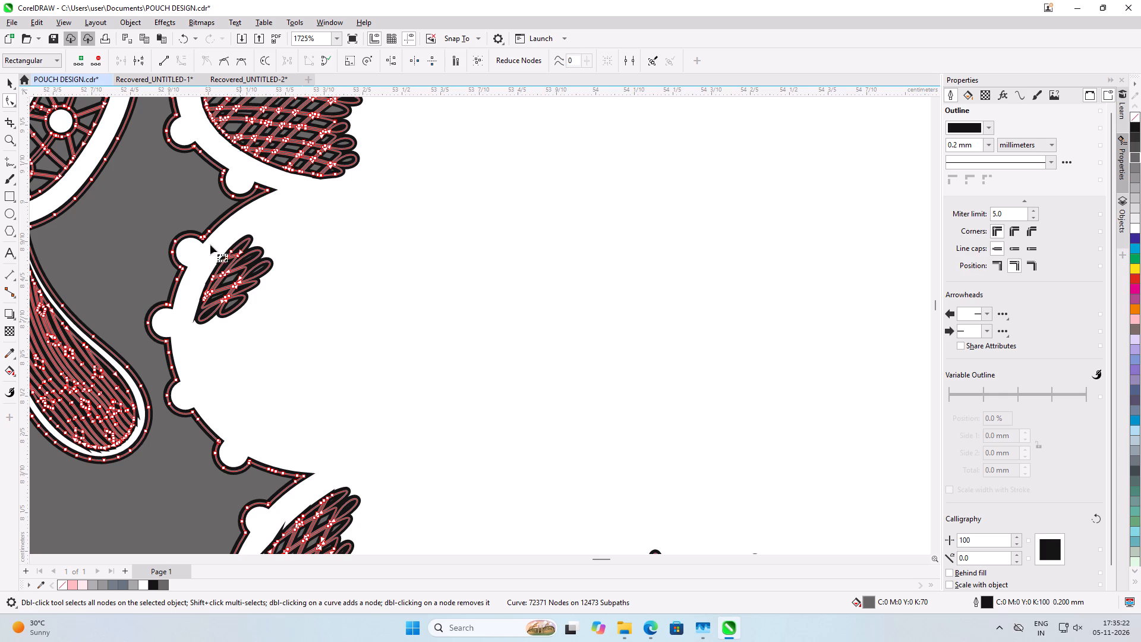
pyautogui.moveTo(191, 247); pyautogui.dragTo(191, 255)
pyautogui.moveTo(191, 255); pyautogui.dragTo(261, 319)
pyautogui.moveTo(261, 319); pyautogui.dragTo(263, 316)
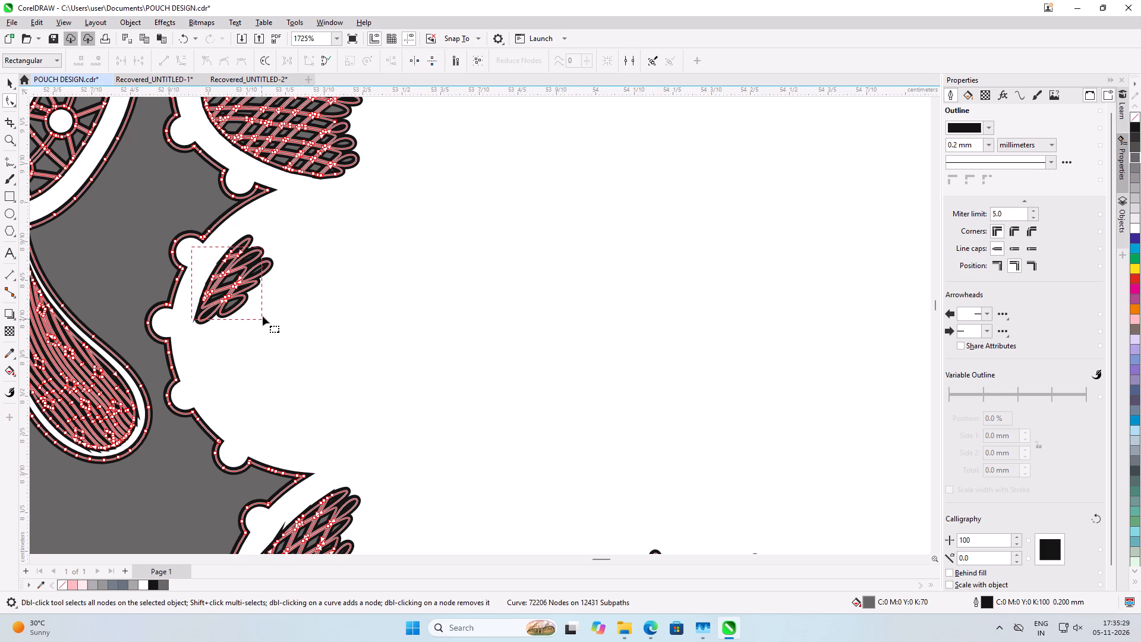
pyautogui.moveTo(263, 316); pyautogui.dragTo(263, 313)
pyautogui.press('Delete')
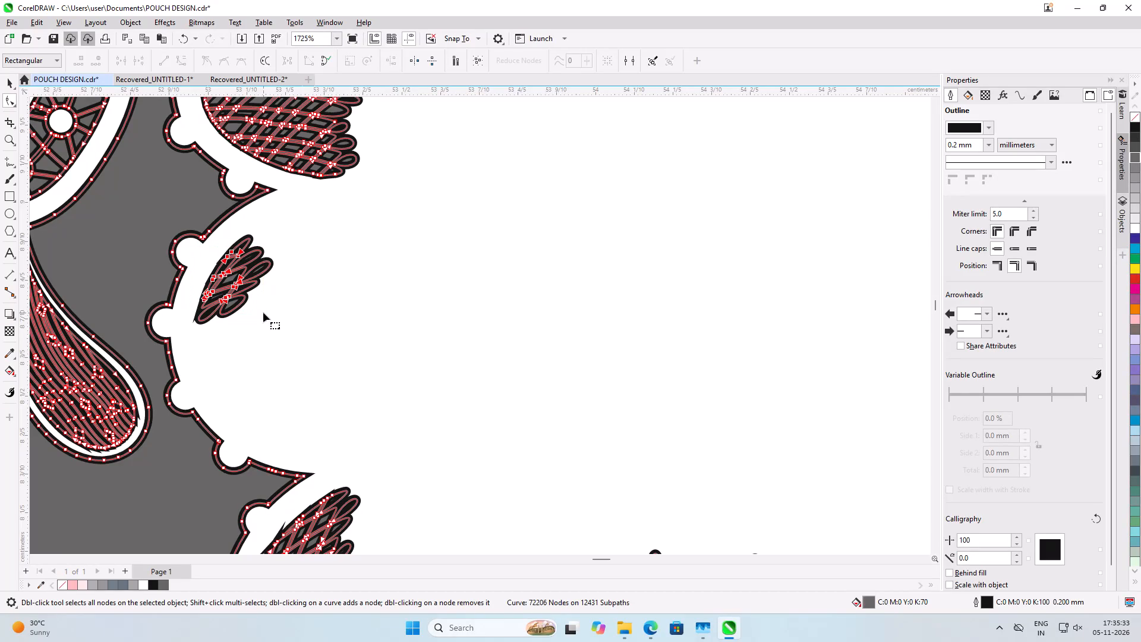
pyautogui.press('Delete')
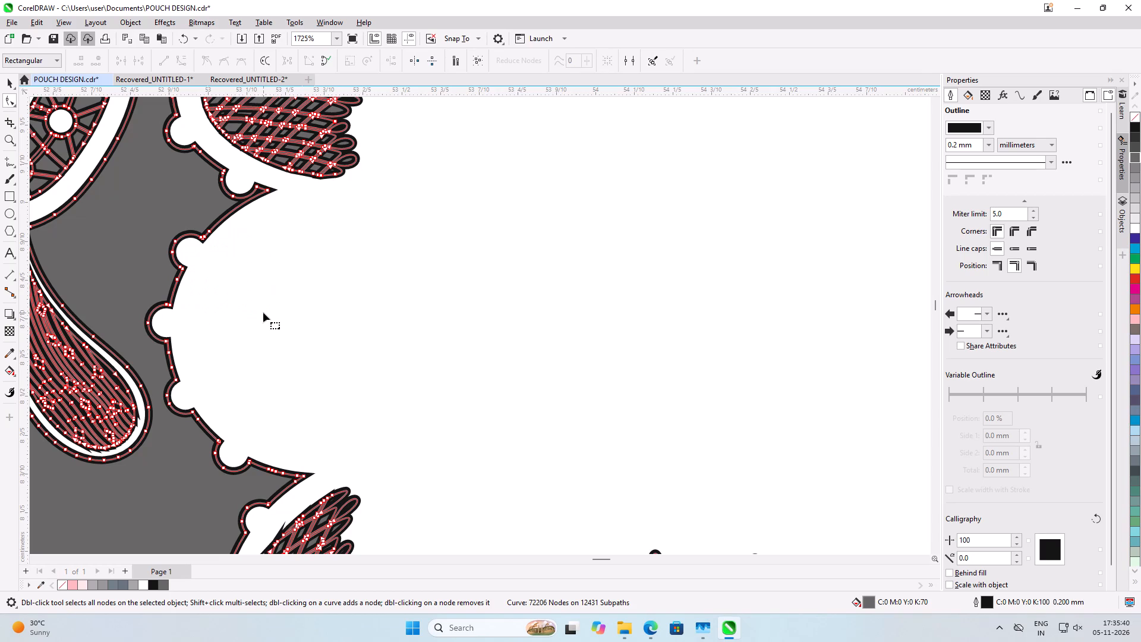
# Delete the inner mesh nodes of the flower's next left-hand petal, directly above the cleared one, keeping its scalloped outline.
pyautogui.scroll(-8, 263, 313)
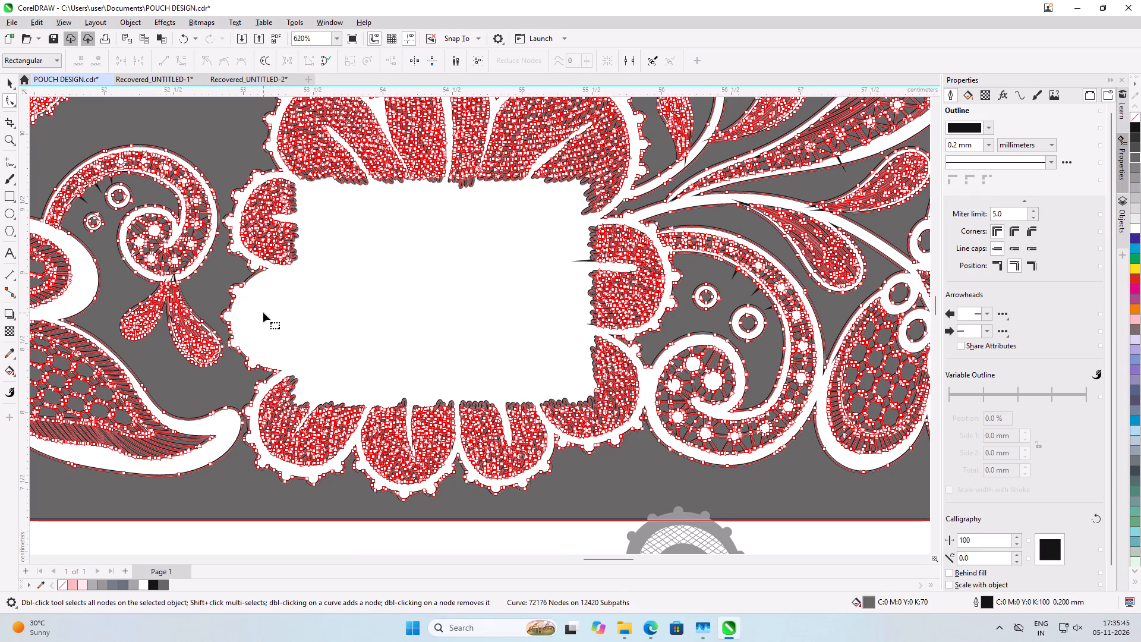
pyautogui.scroll(1, 263, 313)
pyautogui.scroll(4, 278, 180)
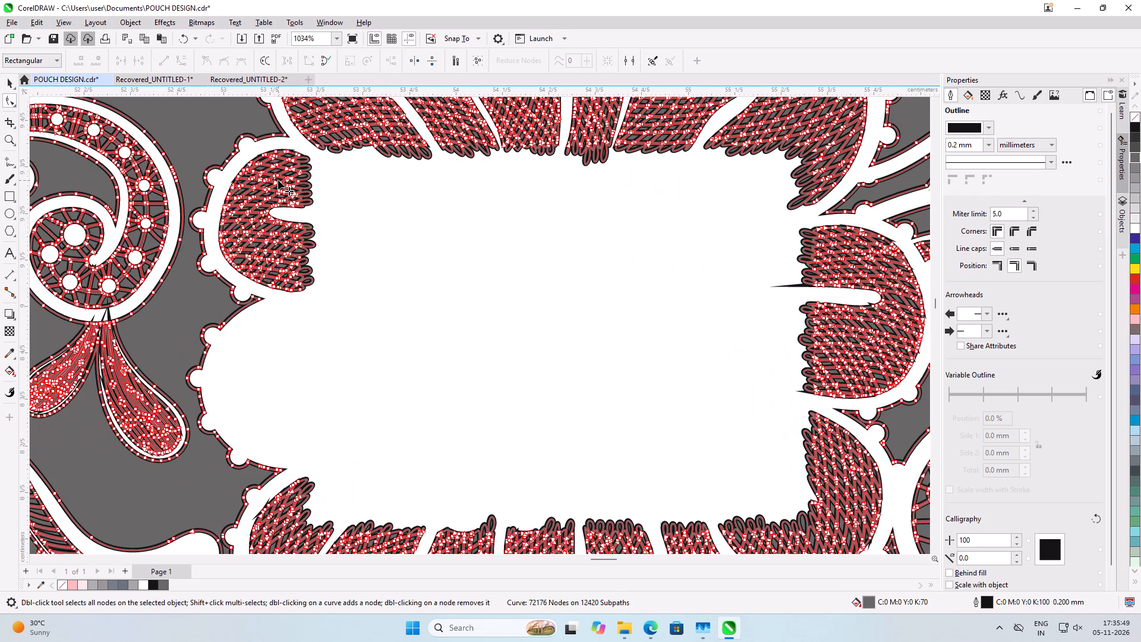
pyautogui.scroll(2, 278, 180)
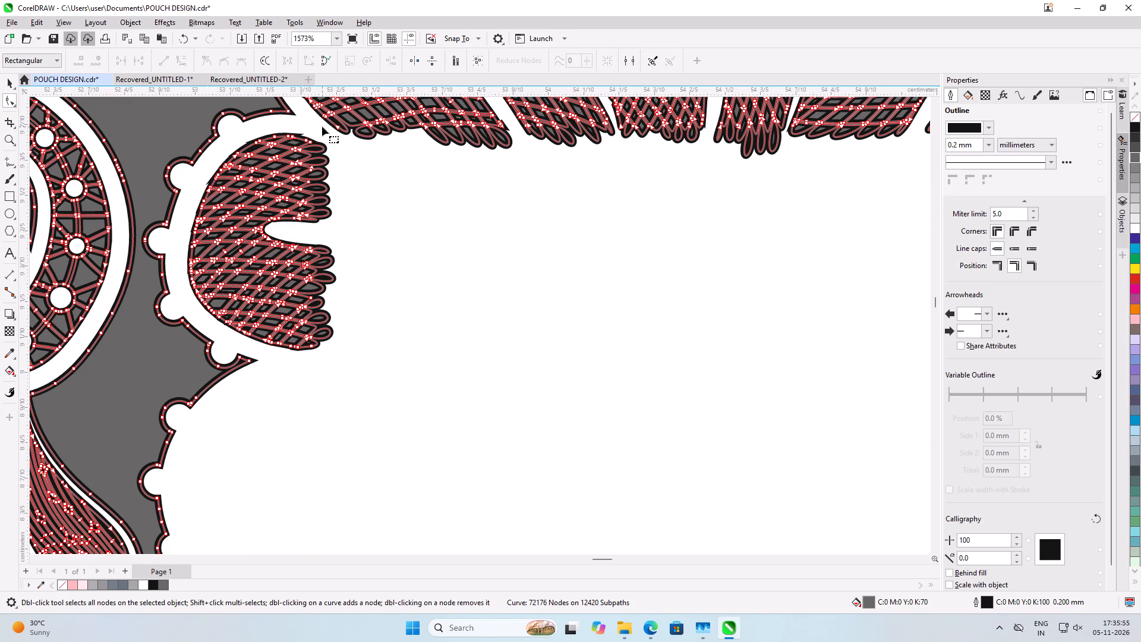
pyautogui.moveTo(322, 127); pyautogui.dragTo(307, 402)
pyautogui.moveTo(307, 402); pyautogui.dragTo(248, 358)
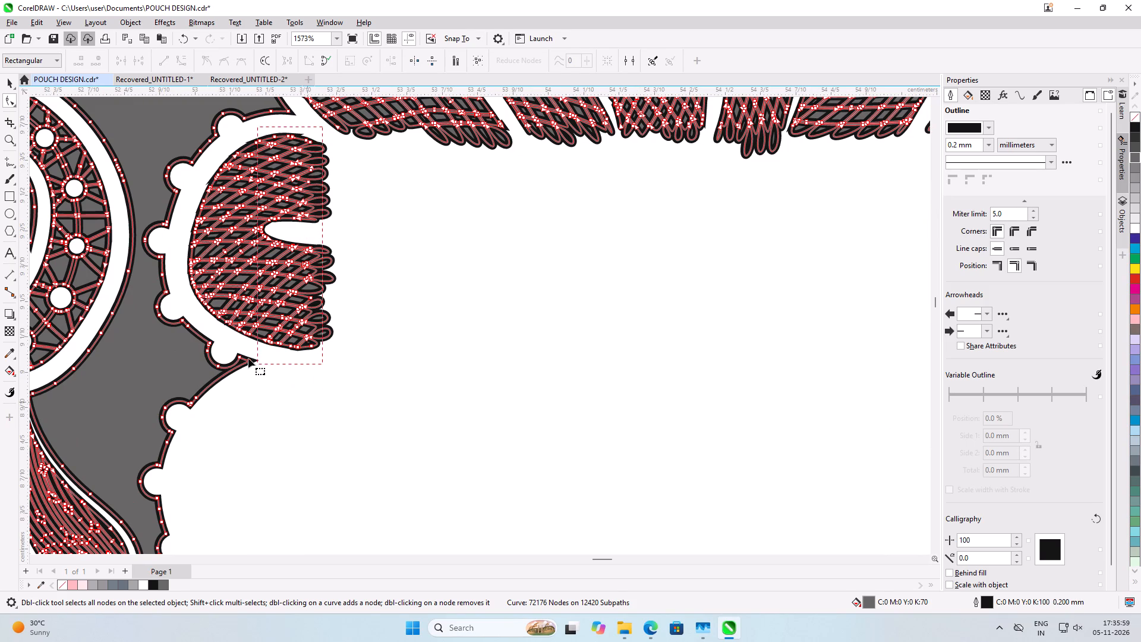
pyautogui.moveTo(248, 358); pyautogui.dragTo(222, 344)
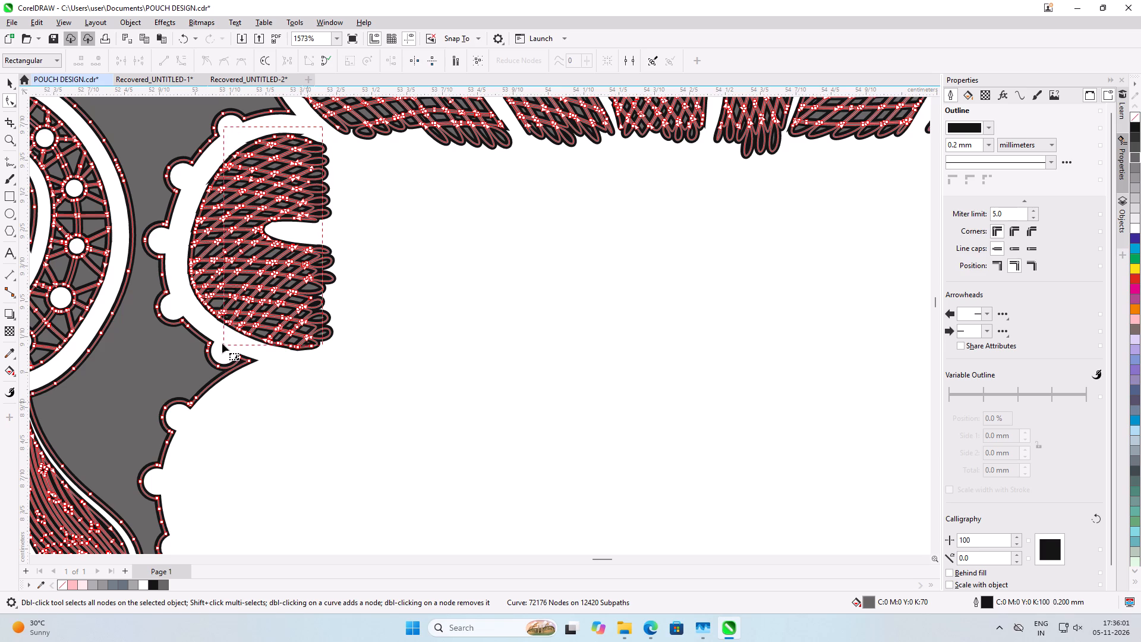
pyautogui.moveTo(222, 344); pyautogui.dragTo(222, 348)
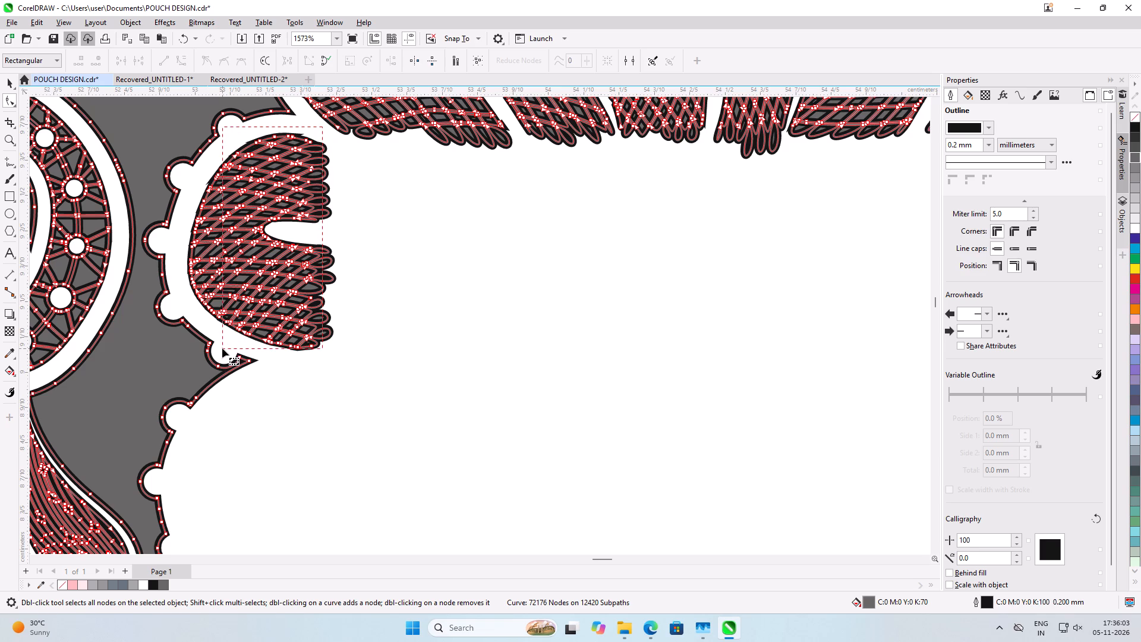
pyautogui.moveTo(222, 348); pyautogui.dragTo(222, 350)
pyautogui.moveTo(222, 350); pyautogui.dragTo(222, 351)
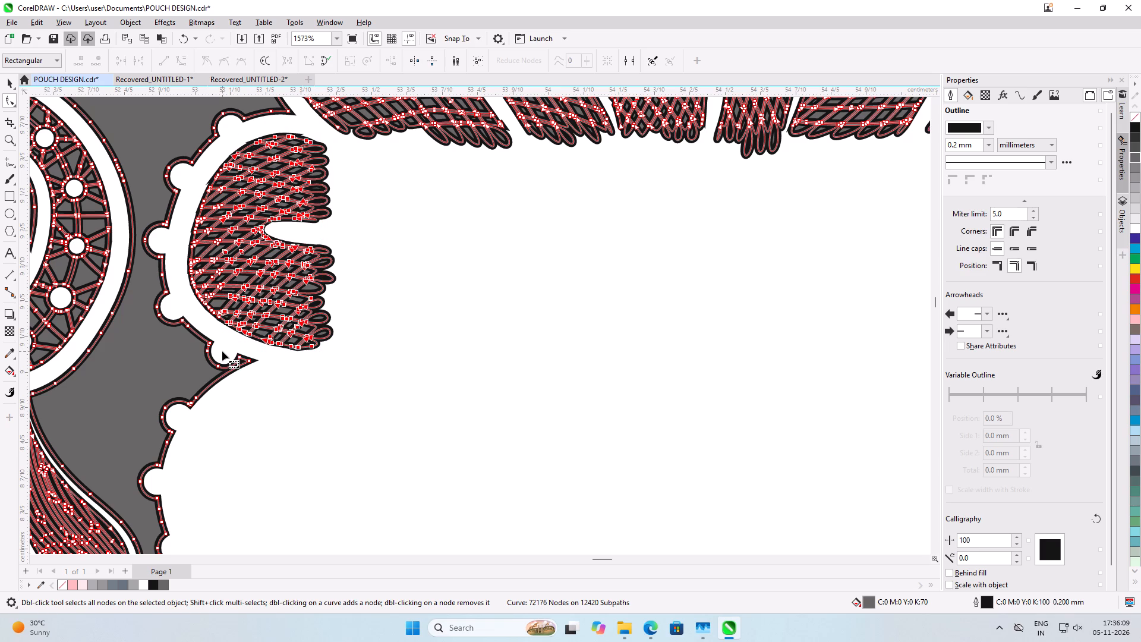
pyautogui.press('Delete')
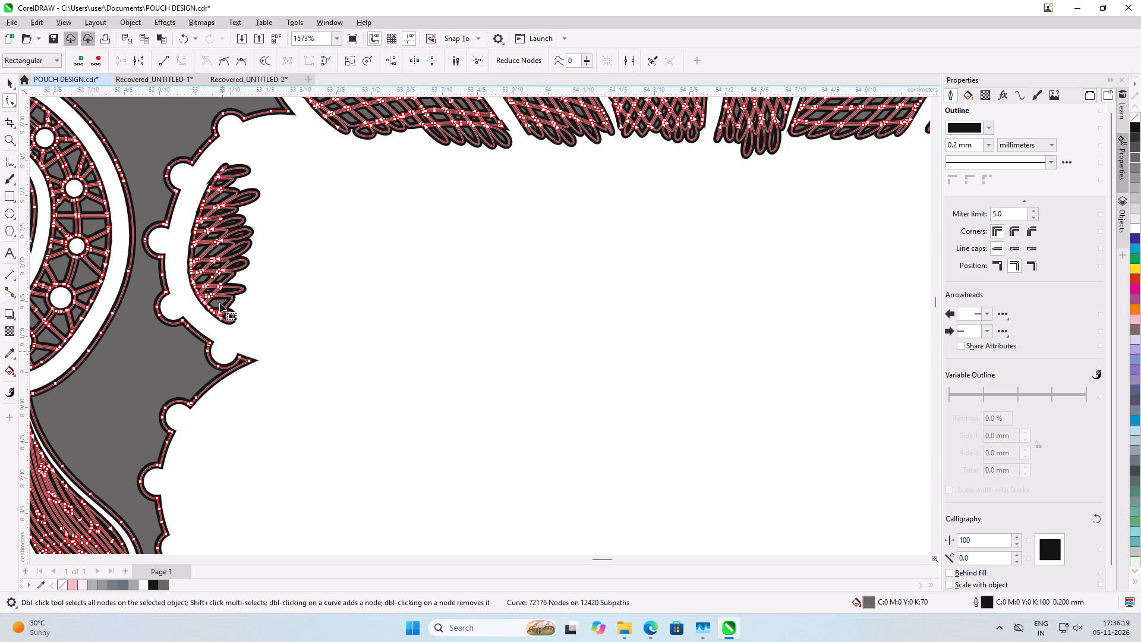
# Delete the mesh nodes in the strip left along the outer curve of that upper petal.
pyautogui.moveTo(271, 155); pyautogui.dragTo(223, 263)
pyautogui.moveTo(223, 263); pyautogui.dragTo(198, 325)
pyautogui.moveTo(198, 325); pyautogui.dragTo(195, 325)
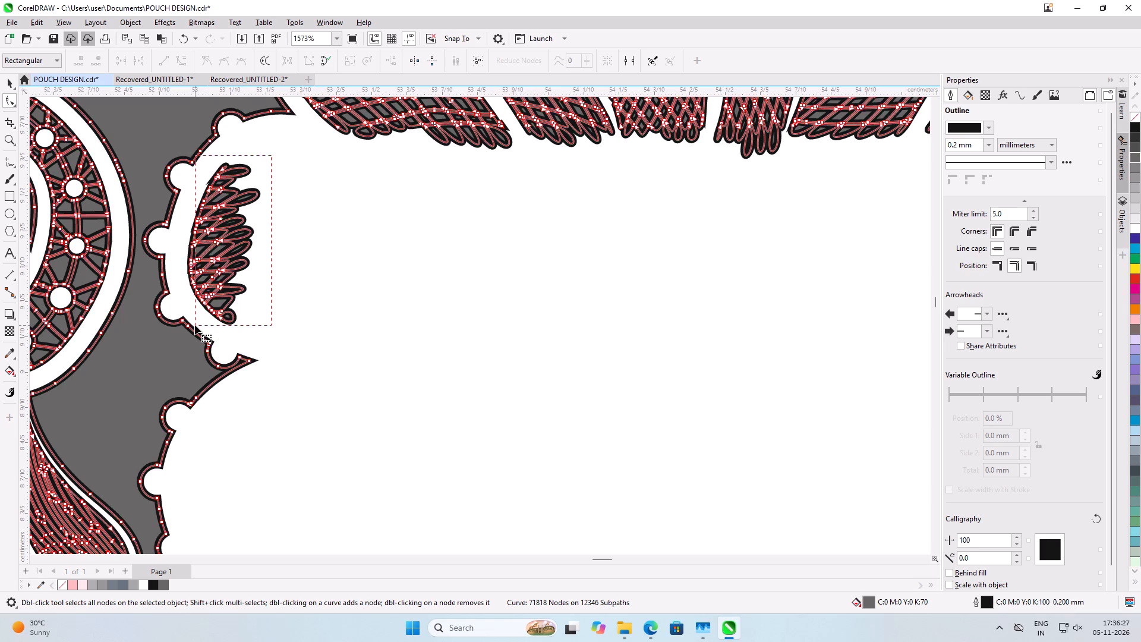
pyautogui.press('Delete')
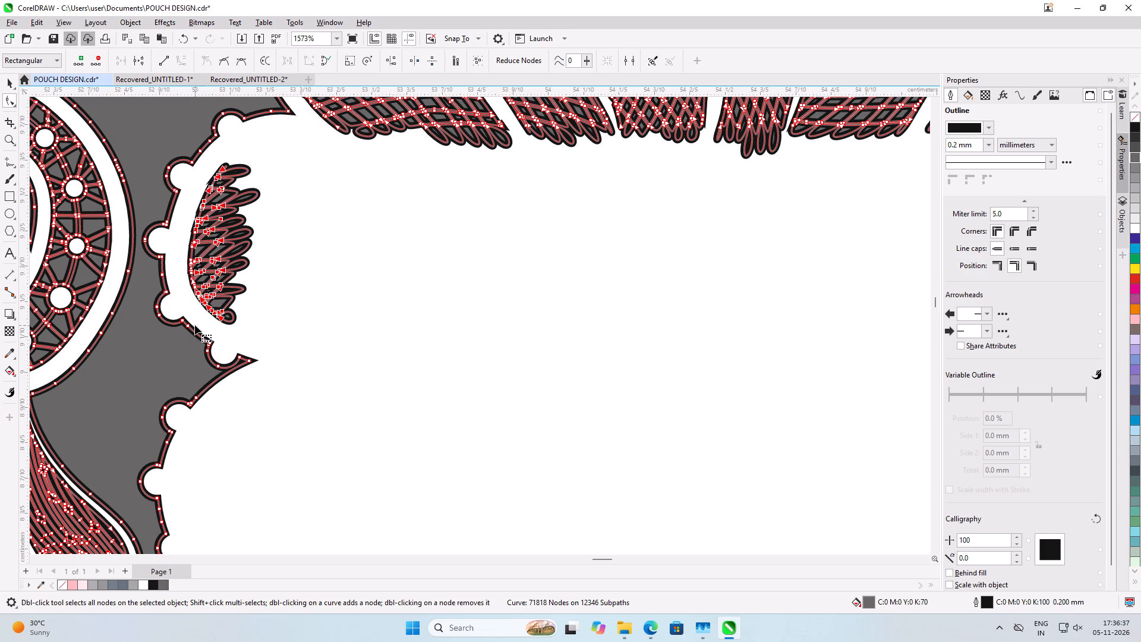
# Delete the last leftover mesh nodes inside the flower's upper left-hand petal, keeping its scalloped outline.
pyautogui.moveTo(219, 218); pyautogui.dragTo(221, 237)
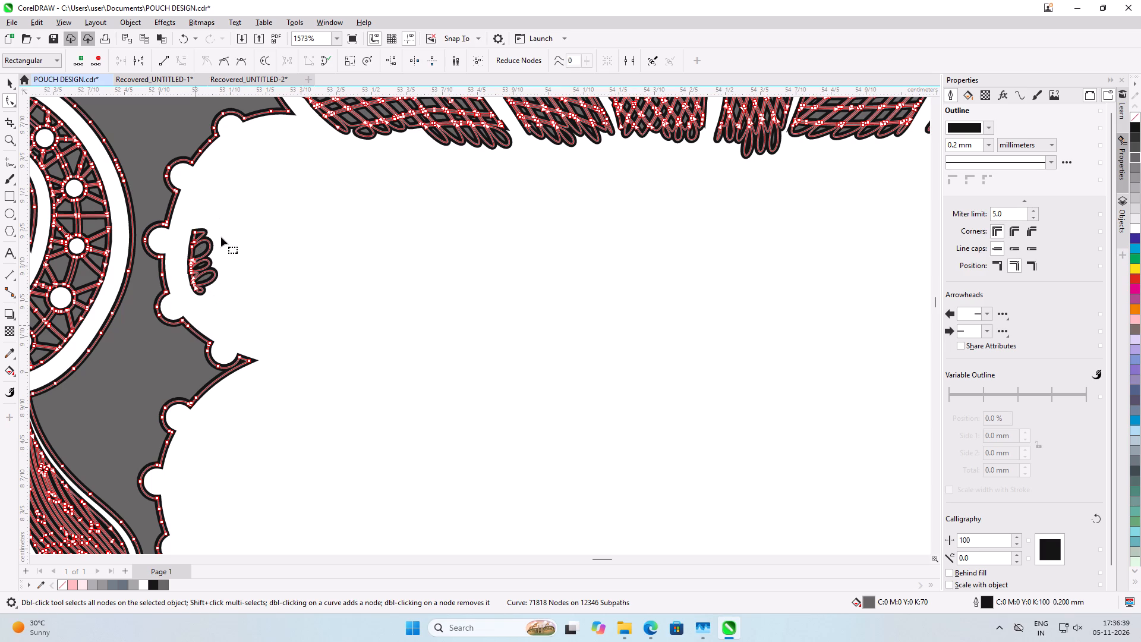
pyautogui.moveTo(221, 237); pyautogui.dragTo(188, 300)
pyautogui.moveTo(188, 300); pyautogui.dragTo(185, 304)
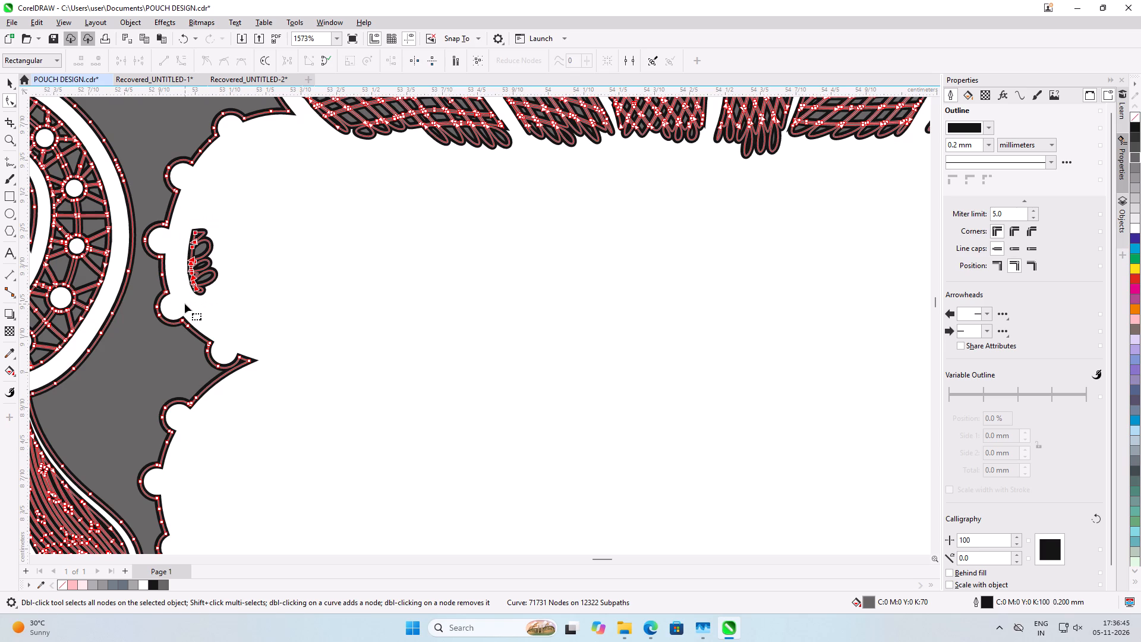
pyautogui.press('Delete')
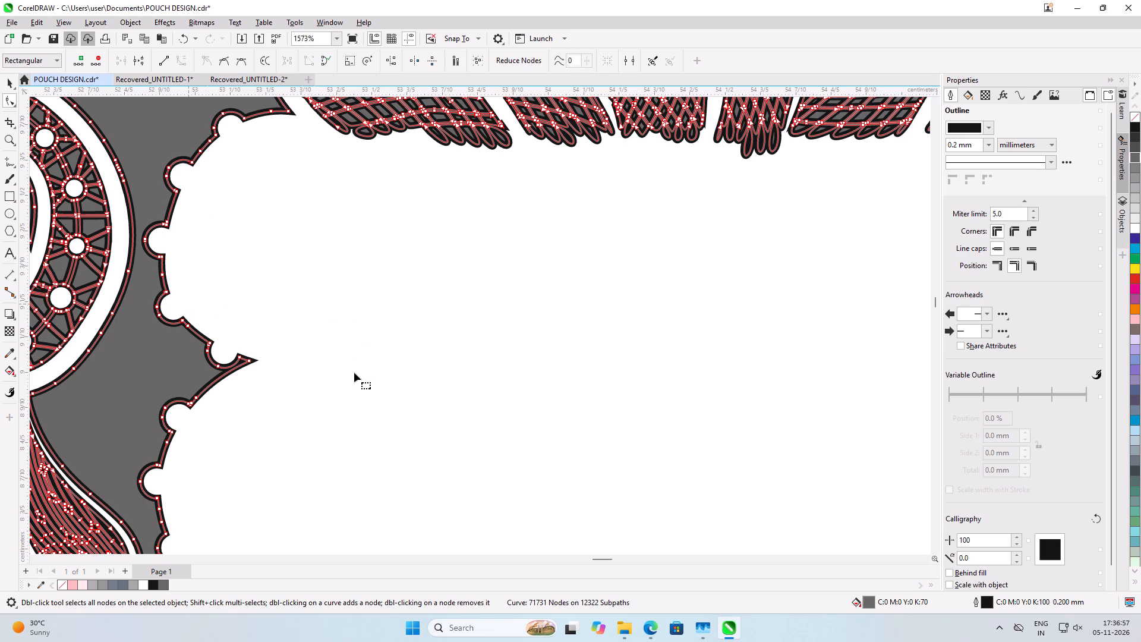
# Delete a block of inner mesh nodes spanning the lower parts of the flower's three top petals, leaving their scalloped outlines intact.
pyautogui.scroll(-6, 346, 394)
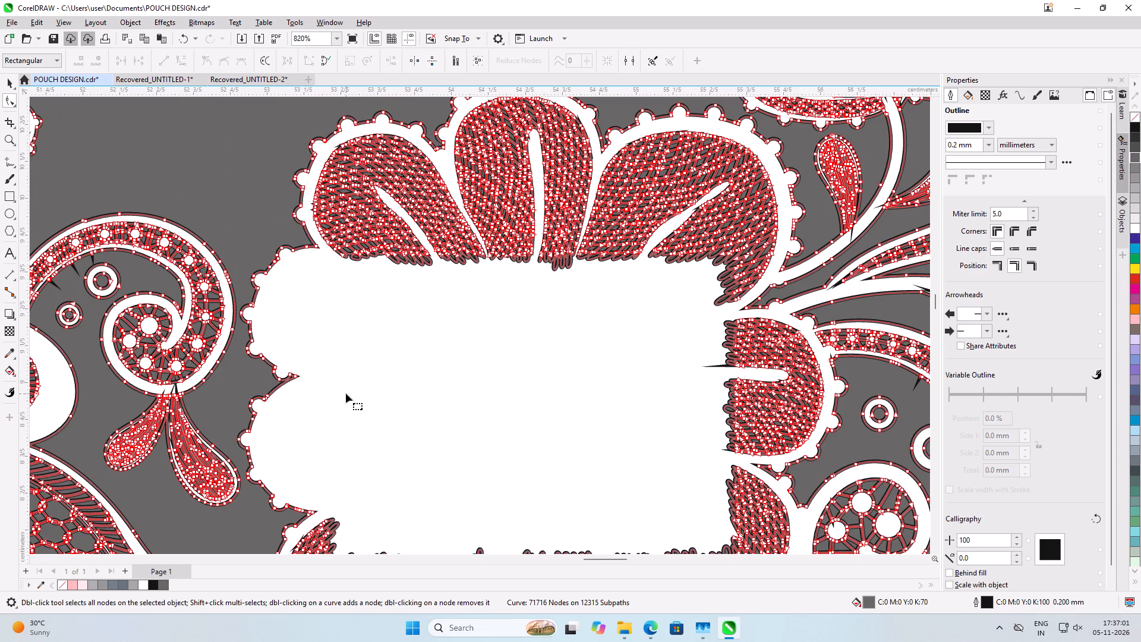
pyautogui.scroll(-1, 346, 394)
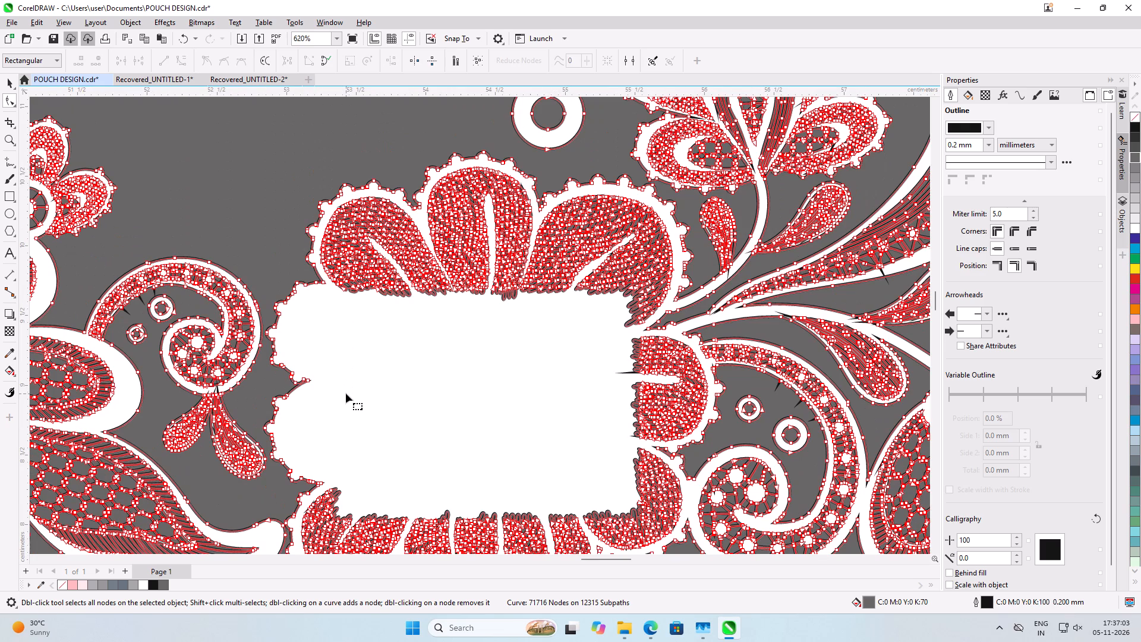
pyautogui.scroll(-4, 367, 340)
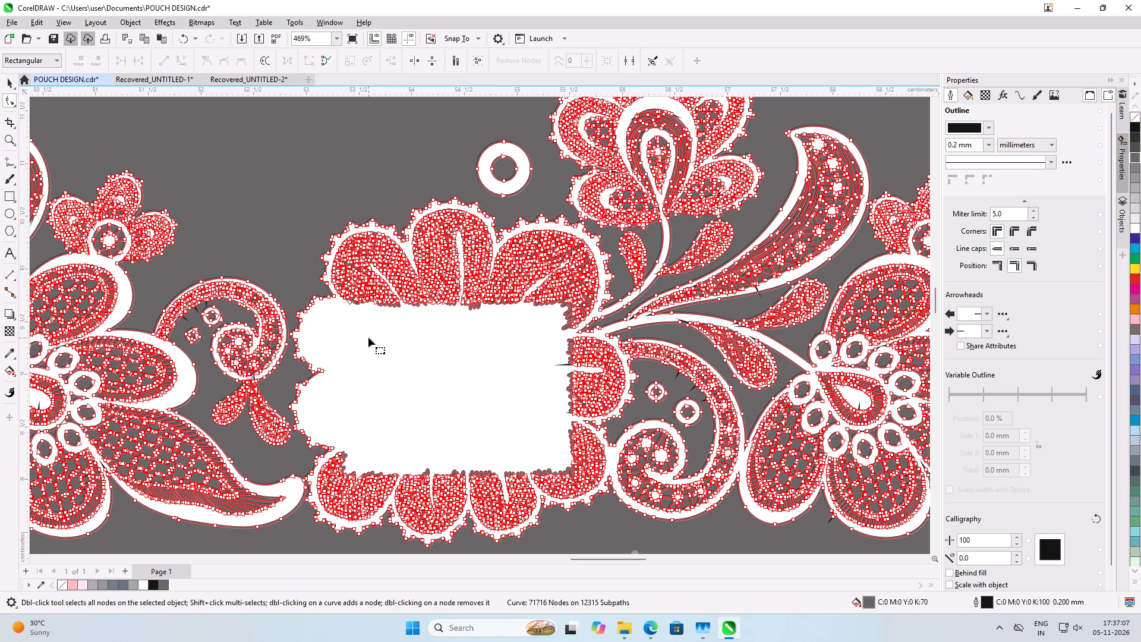
pyautogui.scroll(-4, 368, 338)
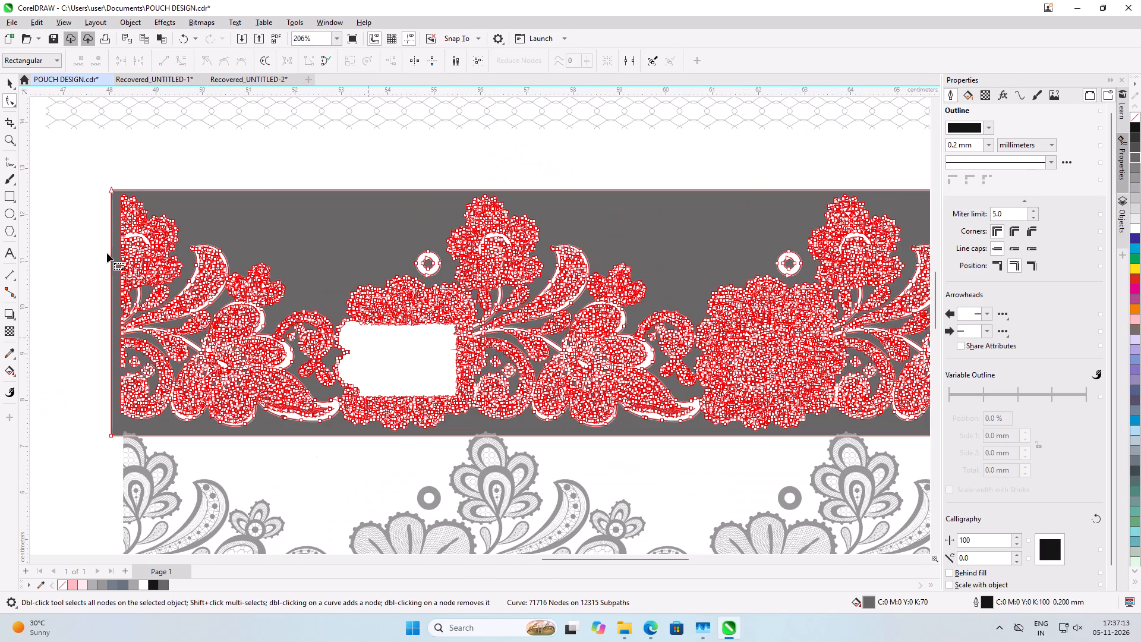
pyautogui.scroll(1, 336, 327)
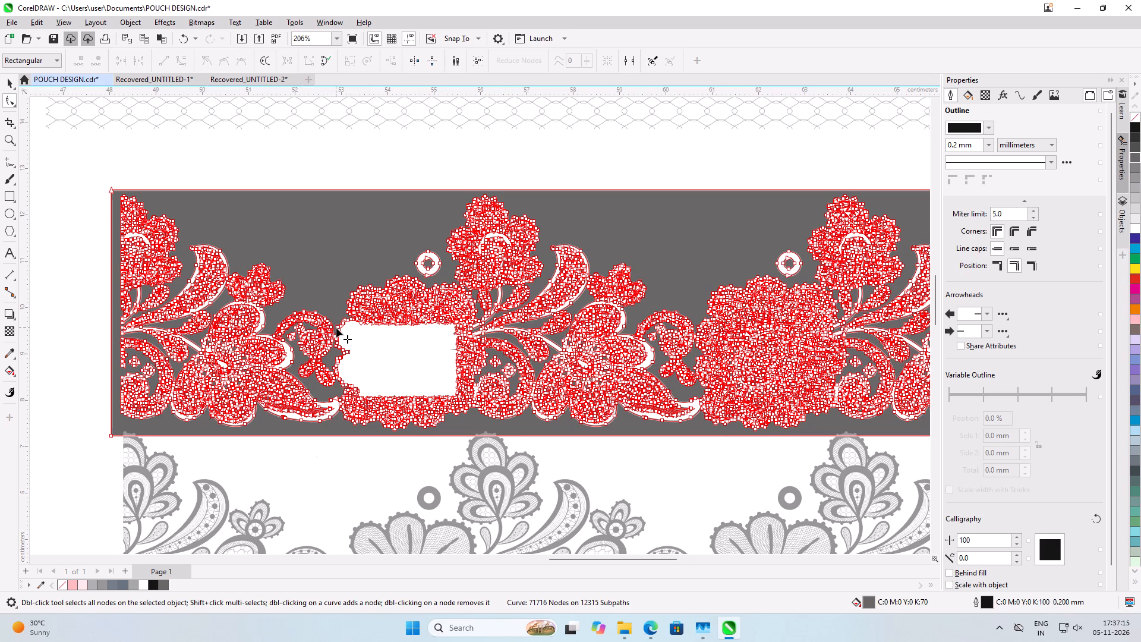
pyautogui.scroll(6, 500, 342)
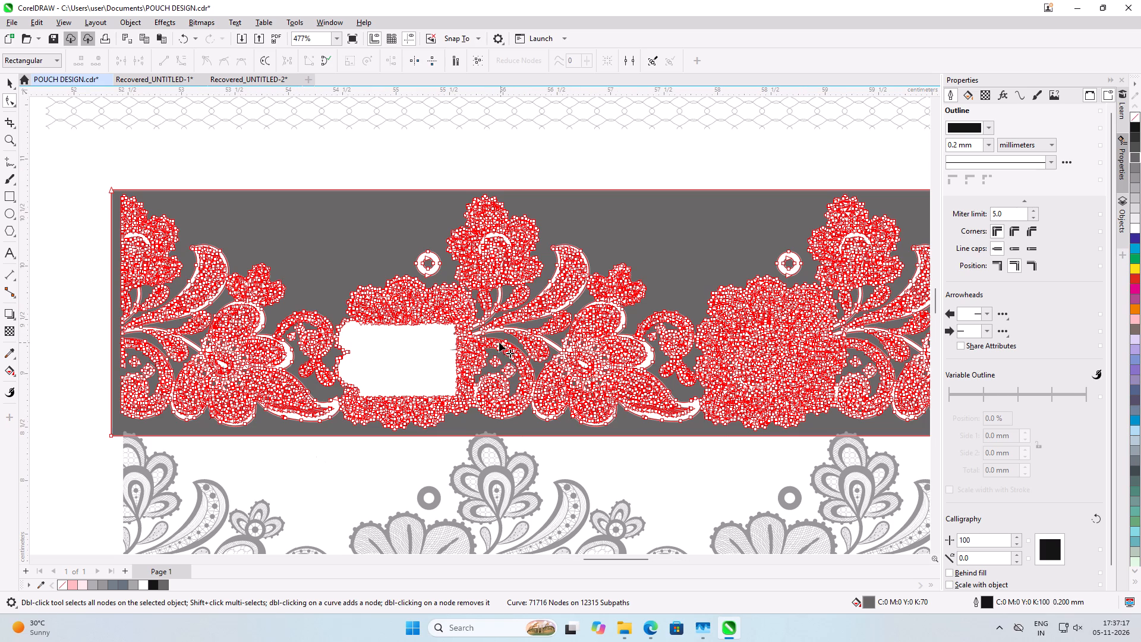
pyautogui.scroll(2, 472, 268)
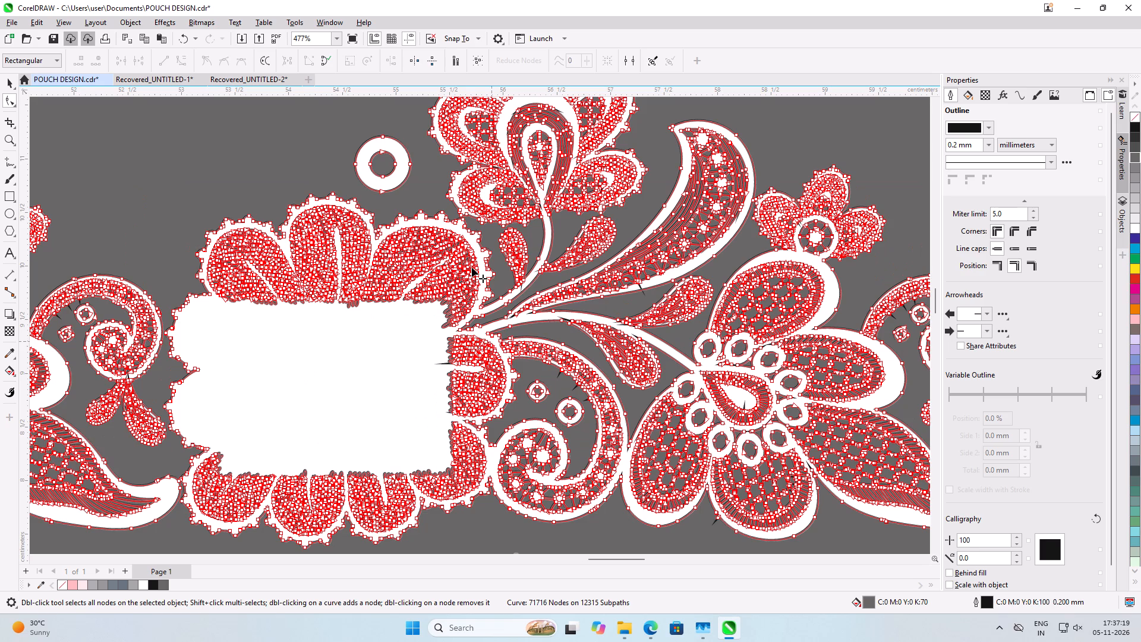
pyautogui.scroll(3, 472, 267)
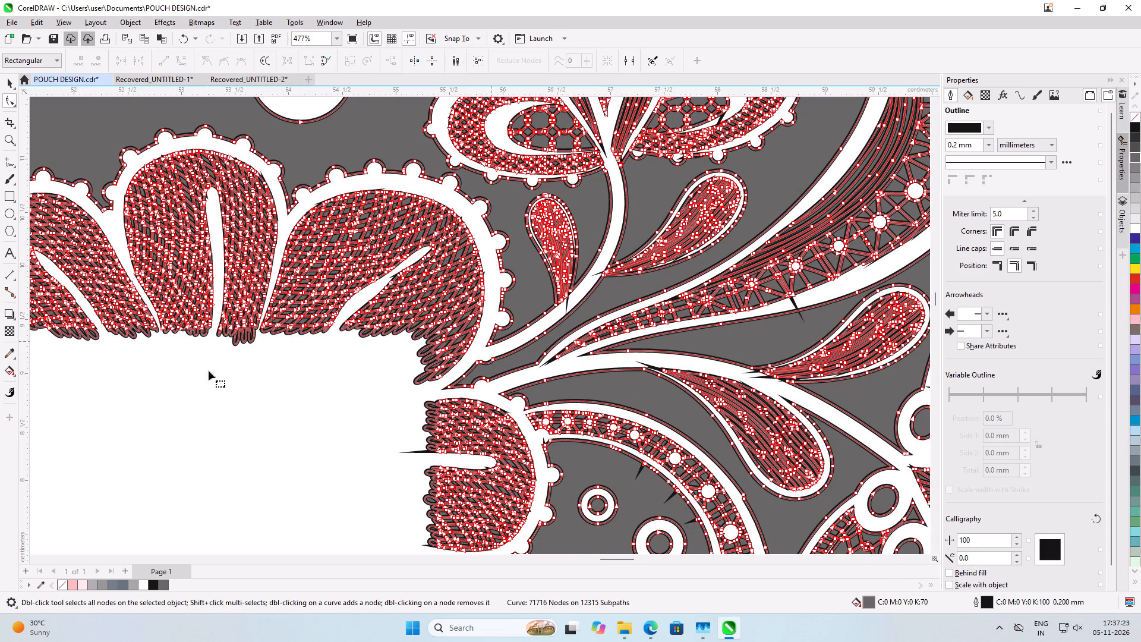
pyautogui.moveTo(81, 377); pyautogui.dragTo(399, 300)
pyautogui.moveTo(399, 300); pyautogui.dragTo(412, 190)
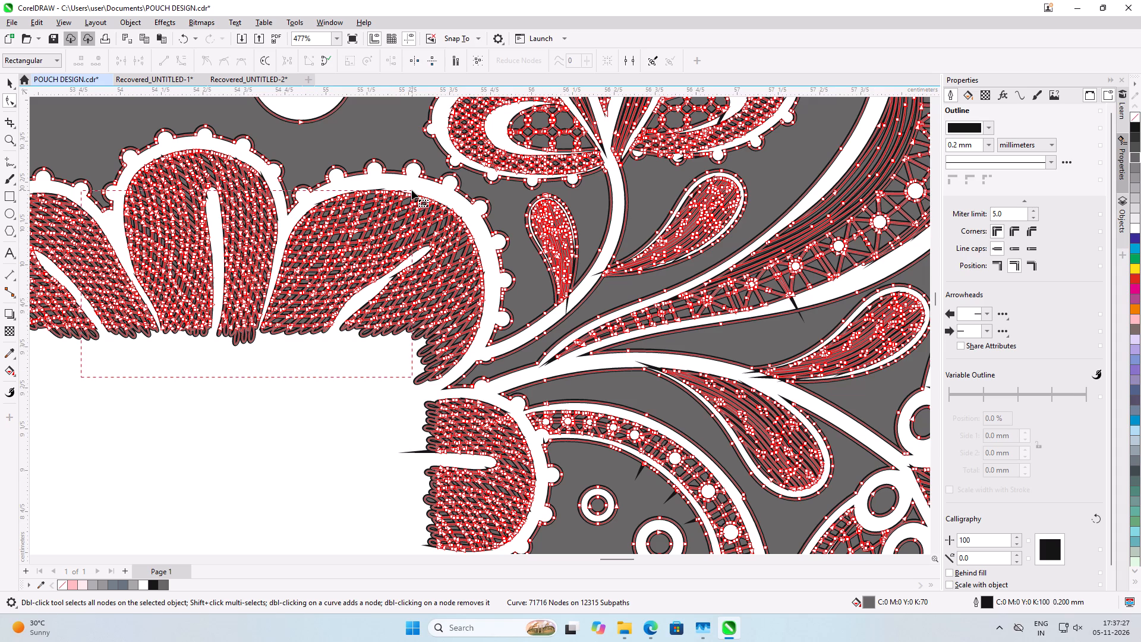
pyautogui.moveTo(412, 190); pyautogui.dragTo(409, 212)
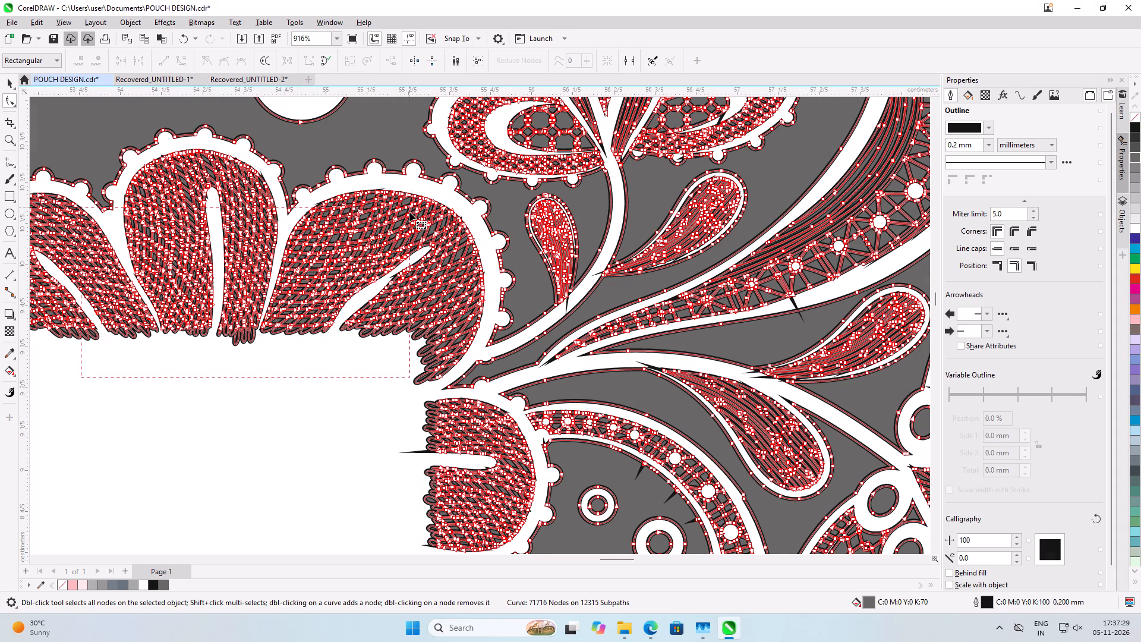
pyautogui.moveTo(409, 212); pyautogui.dragTo(409, 214)
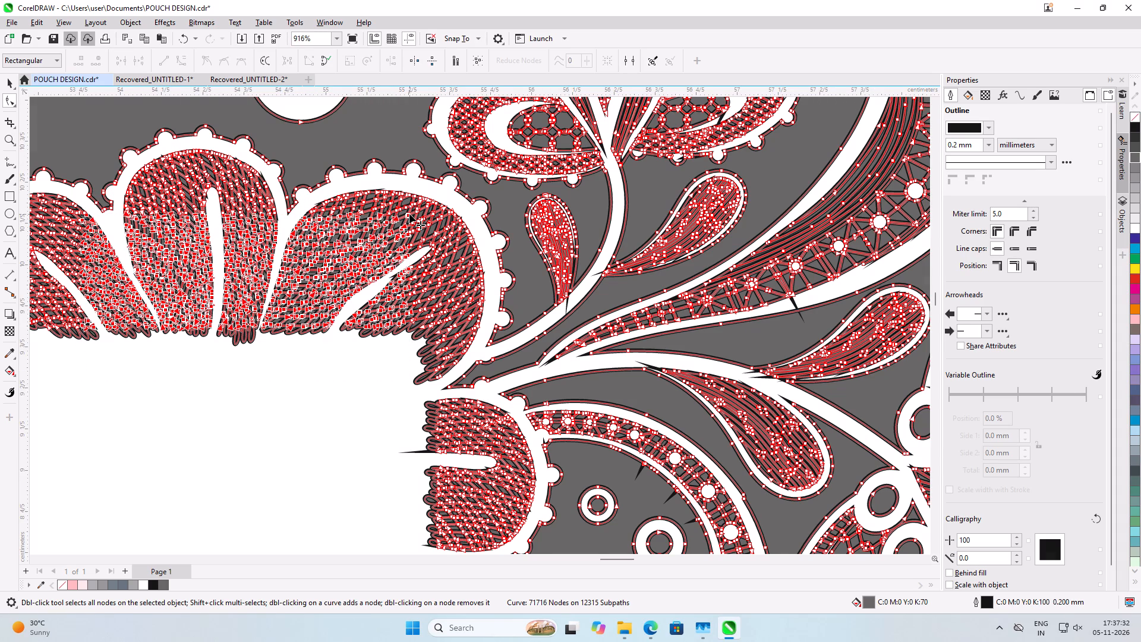
pyautogui.press('Delete')
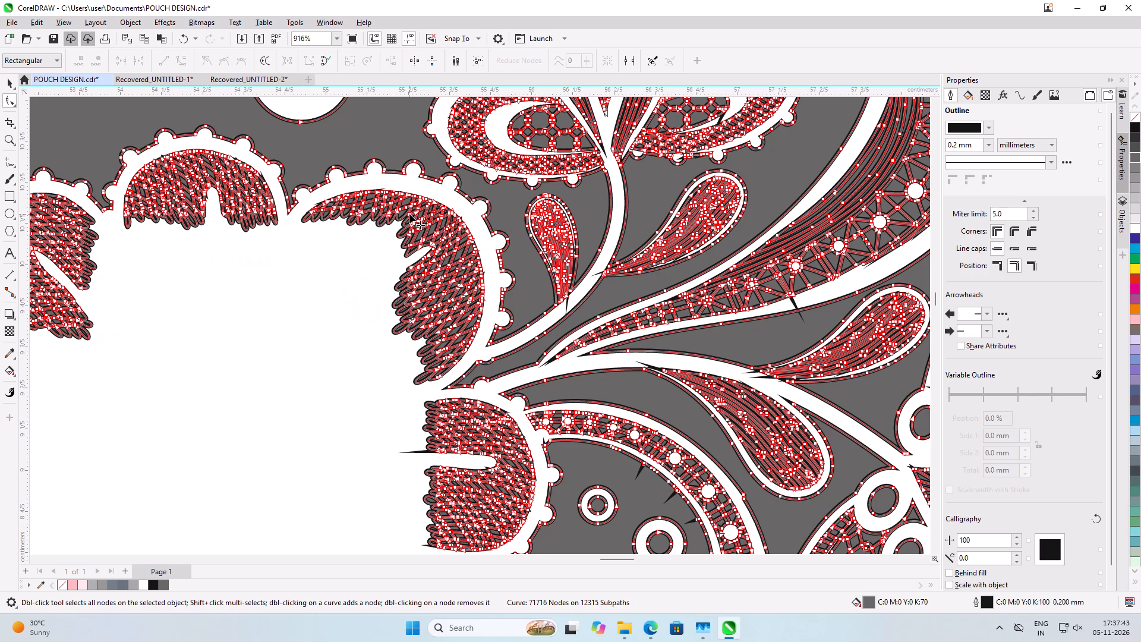
# Delete the mesh nodes in the middle of the flower's top right-hand petal, from its upper edge down to its base.
pyautogui.moveTo(351, 185); pyautogui.dragTo(396, 190)
pyautogui.moveTo(396, 190); pyautogui.dragTo(459, 242)
pyautogui.moveTo(459, 242); pyautogui.dragTo(437, 295)
pyautogui.moveTo(437, 295); pyautogui.dragTo(447, 328)
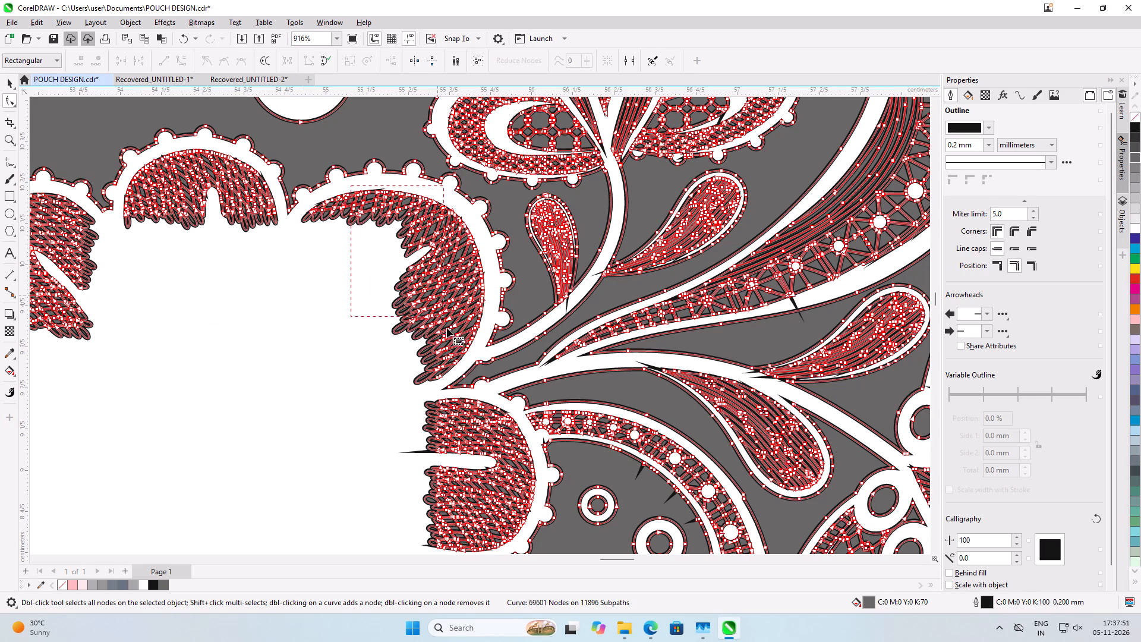
pyautogui.moveTo(447, 328); pyautogui.dragTo(452, 374)
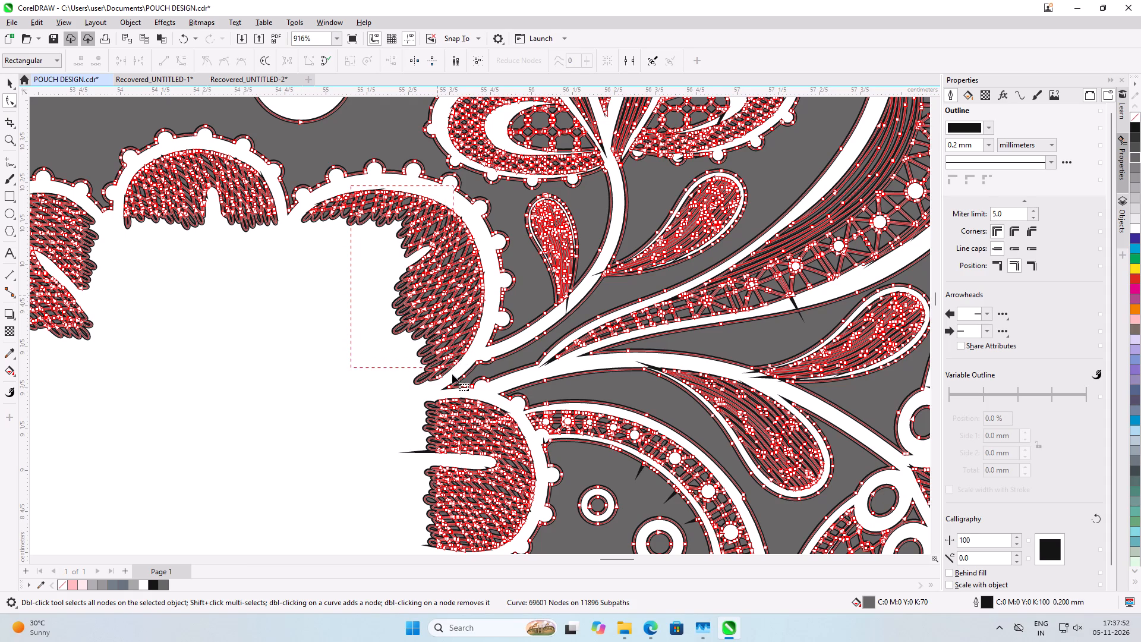
pyautogui.moveTo(452, 374); pyautogui.dragTo(452, 382)
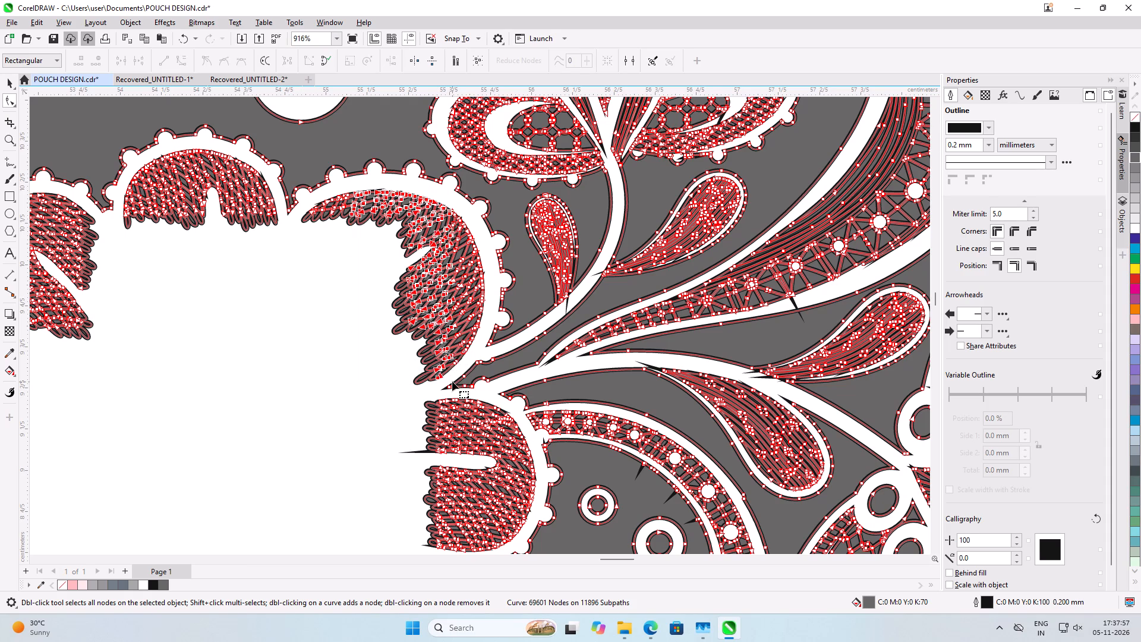
pyautogui.press('Delete')
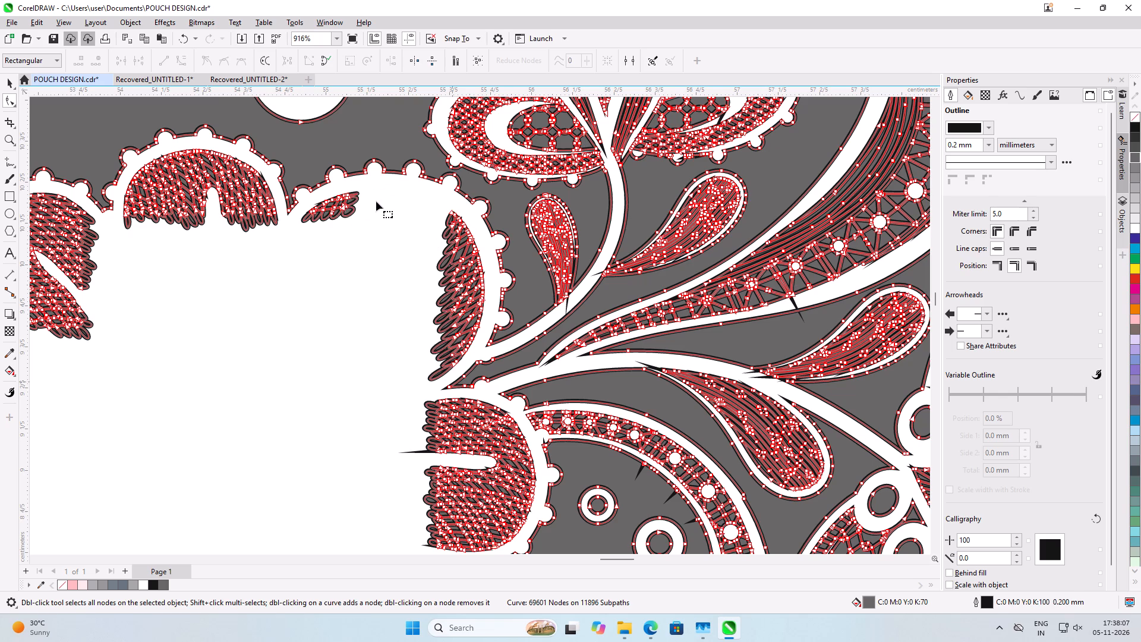
# Delete the small leftover mesh patch at the upper left end of the top right-hand petal.
pyautogui.moveTo(374, 186); pyautogui.dragTo(352, 199)
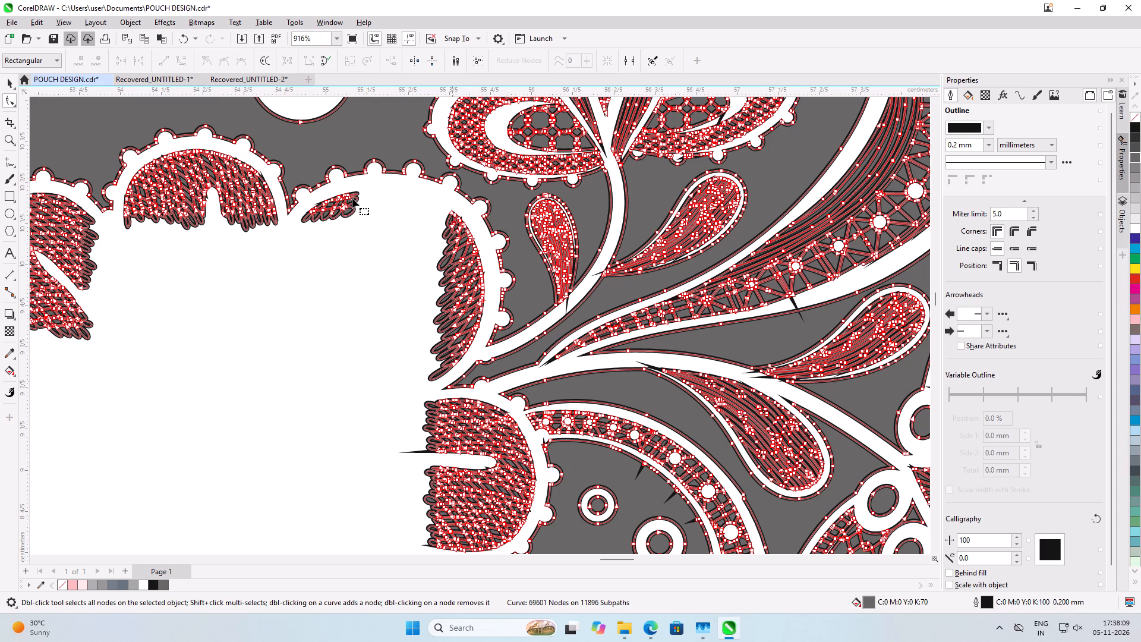
pyautogui.moveTo(352, 199); pyautogui.dragTo(351, 199)
pyautogui.click(300, 229)
pyautogui.moveTo(307, 230); pyautogui.dragTo(349, 214)
pyautogui.moveTo(349, 214); pyautogui.dragTo(365, 197)
pyautogui.moveTo(365, 197); pyautogui.dragTo(365, 193)
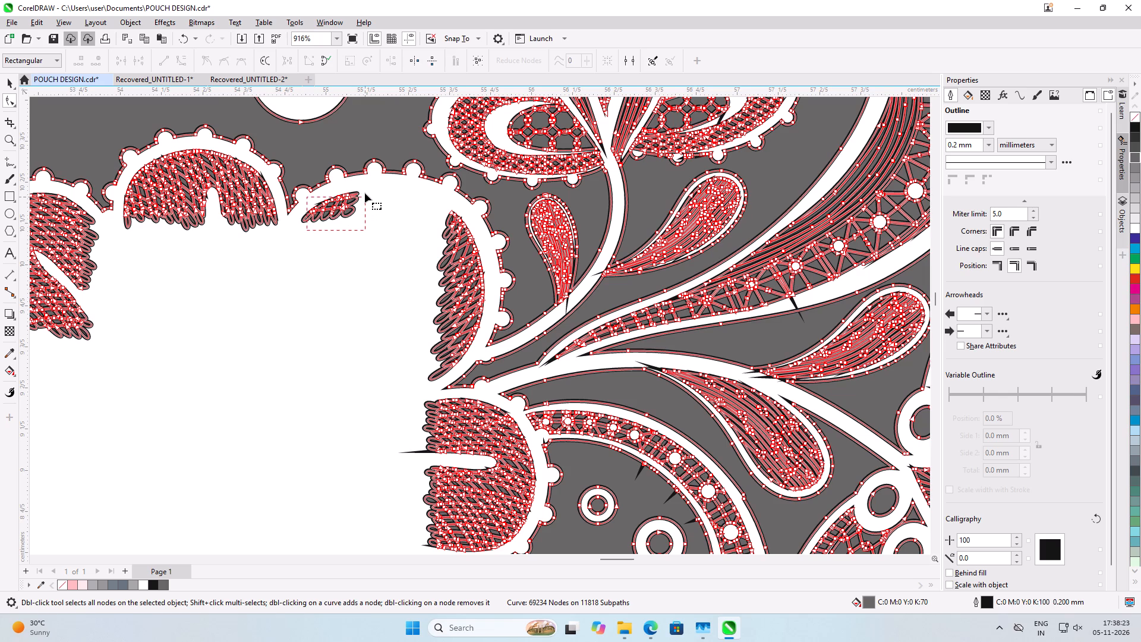
pyautogui.moveTo(365, 193); pyautogui.dragTo(365, 193)
pyautogui.press('Delete')
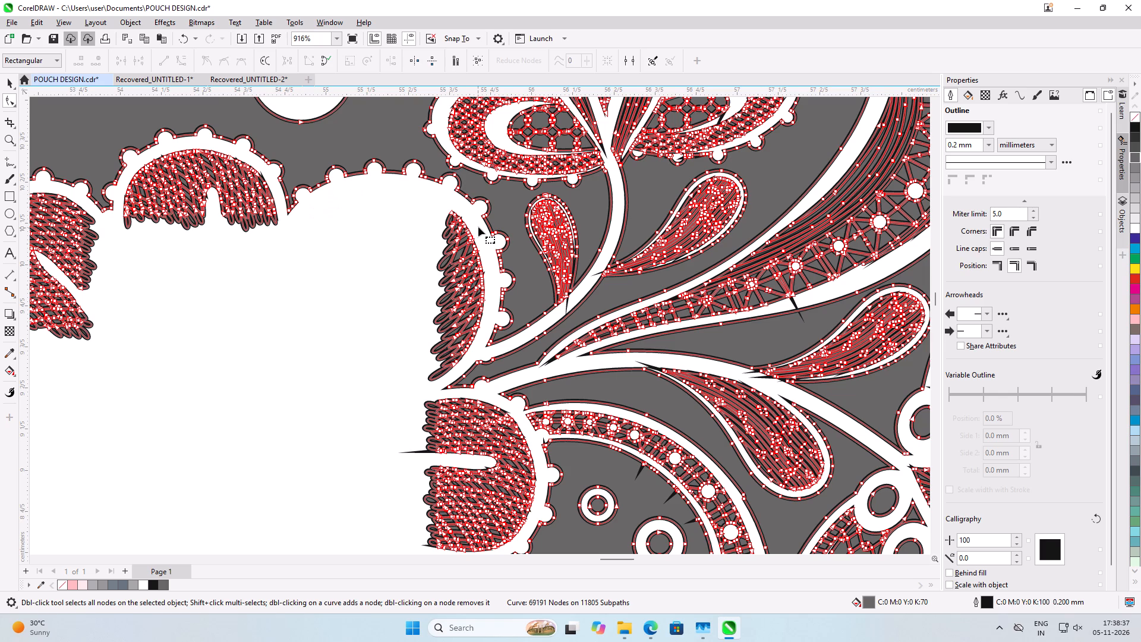
# Delete the middle and upper parts of the mesh strip left along the outer edge of the flower's top right-hand petal.
pyautogui.moveTo(494, 266); pyautogui.dragTo(446, 318)
pyautogui.moveTo(446, 318); pyautogui.dragTo(429, 318)
pyautogui.press('Delete')
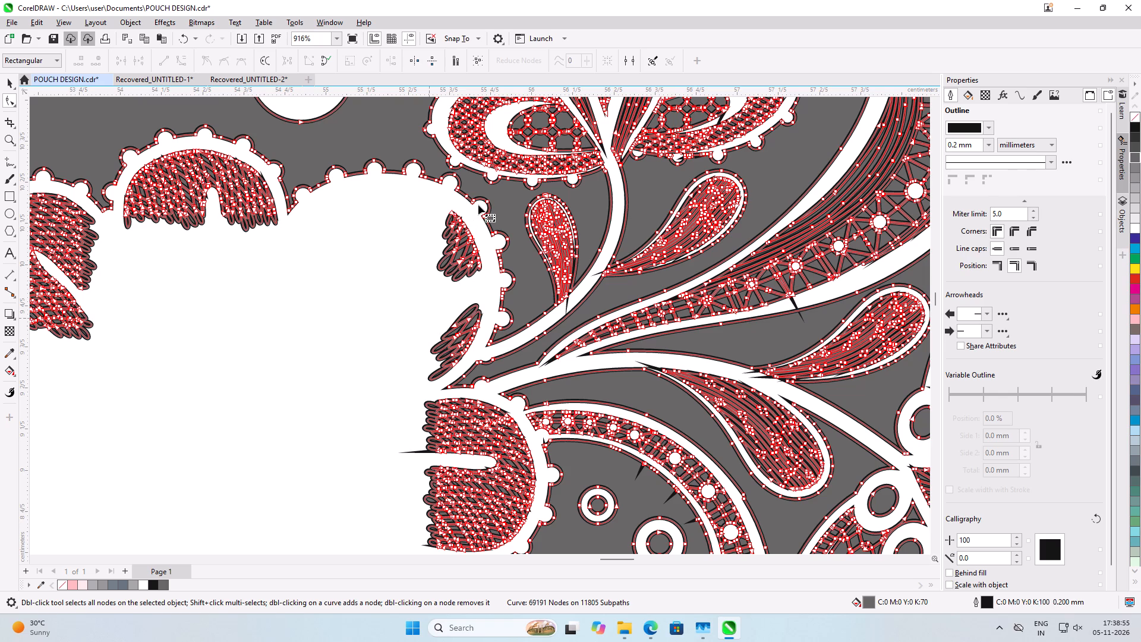
pyautogui.moveTo(483, 275); pyautogui.dragTo(483, 262)
pyautogui.moveTo(483, 262); pyautogui.dragTo(441, 210)
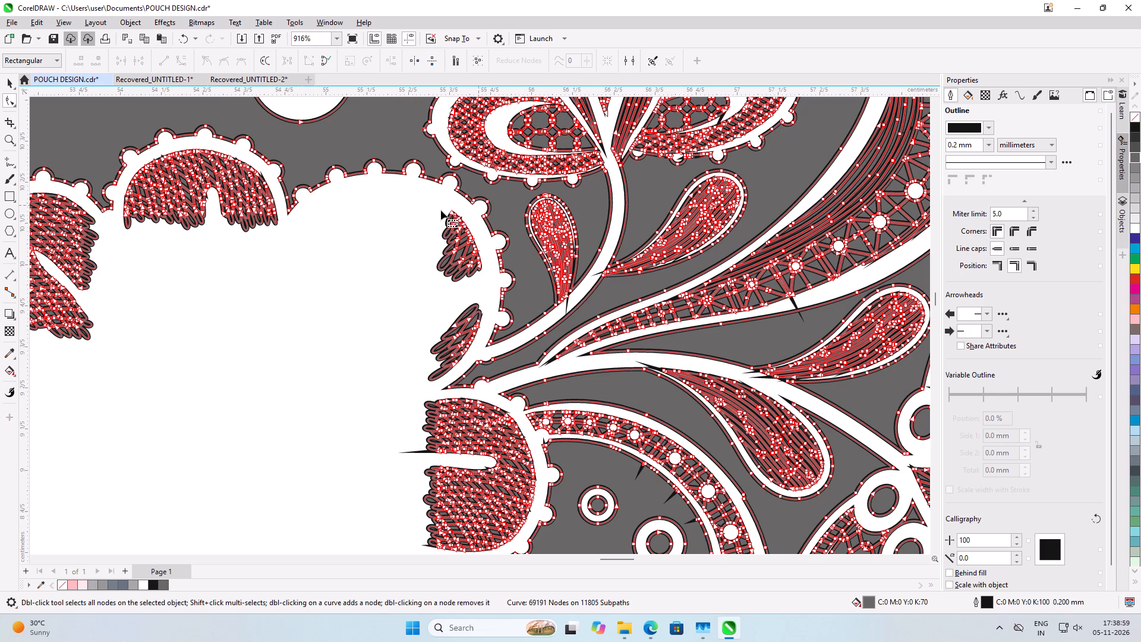
pyautogui.moveTo(441, 210); pyautogui.dragTo(430, 213)
pyautogui.moveTo(430, 213); pyautogui.dragTo(430, 211)
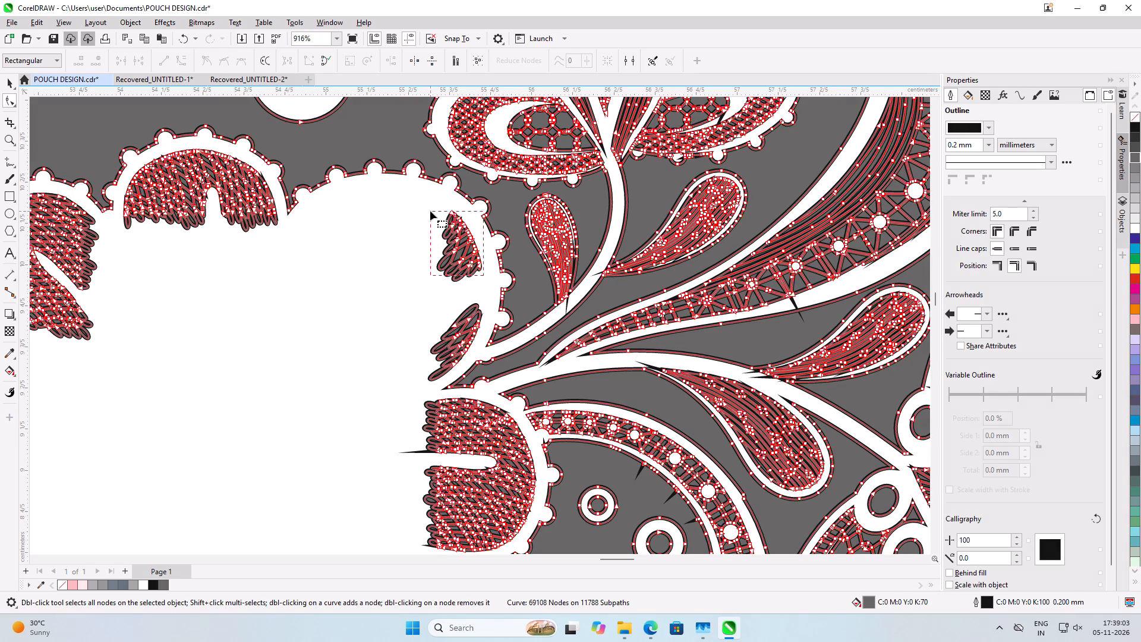
pyautogui.press('Delete')
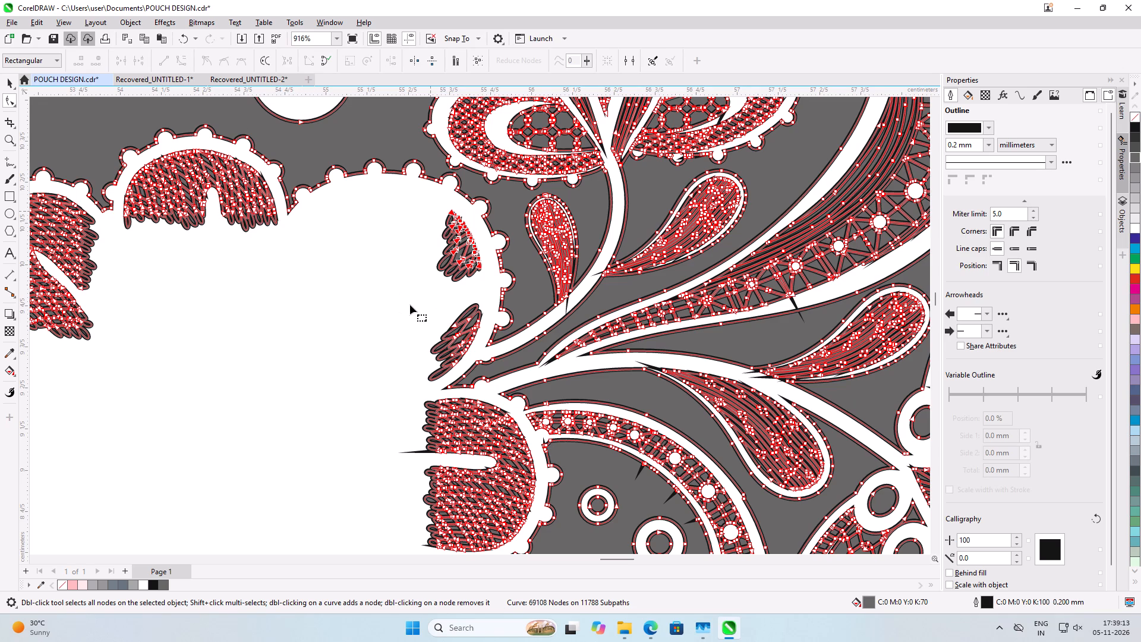
# Delete the remaining mesh nodes at the lower end of the top right-hand petal, keeping its scalloped outline.
pyautogui.moveTo(406, 305); pyautogui.dragTo(447, 380)
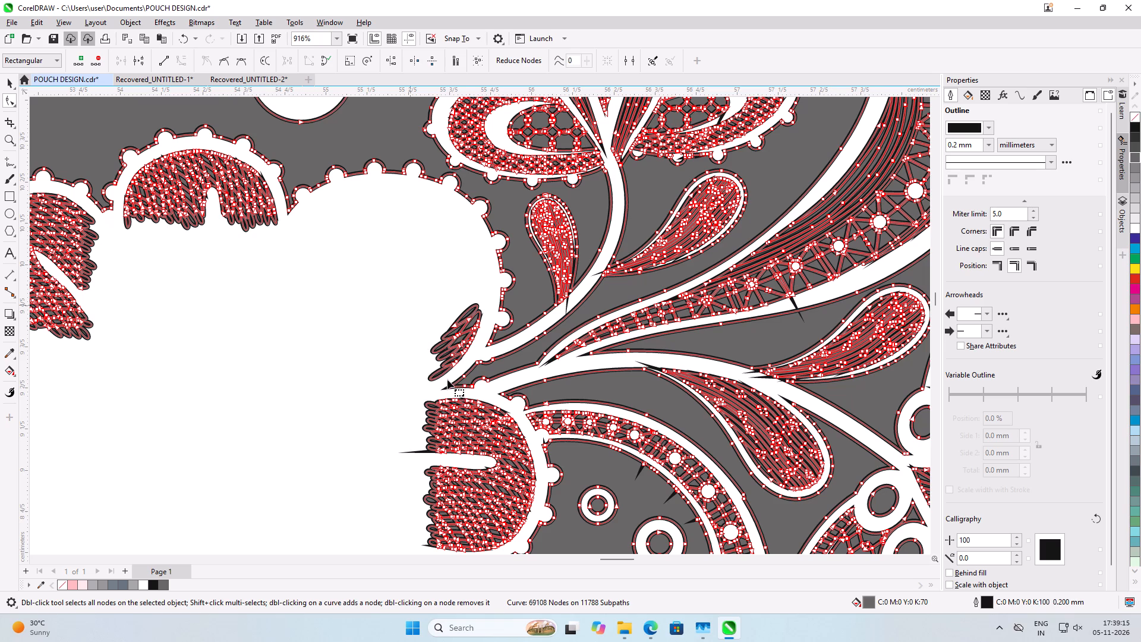
pyautogui.moveTo(447, 380); pyautogui.dragTo(465, 364)
pyautogui.moveTo(465, 364); pyautogui.dragTo(469, 369)
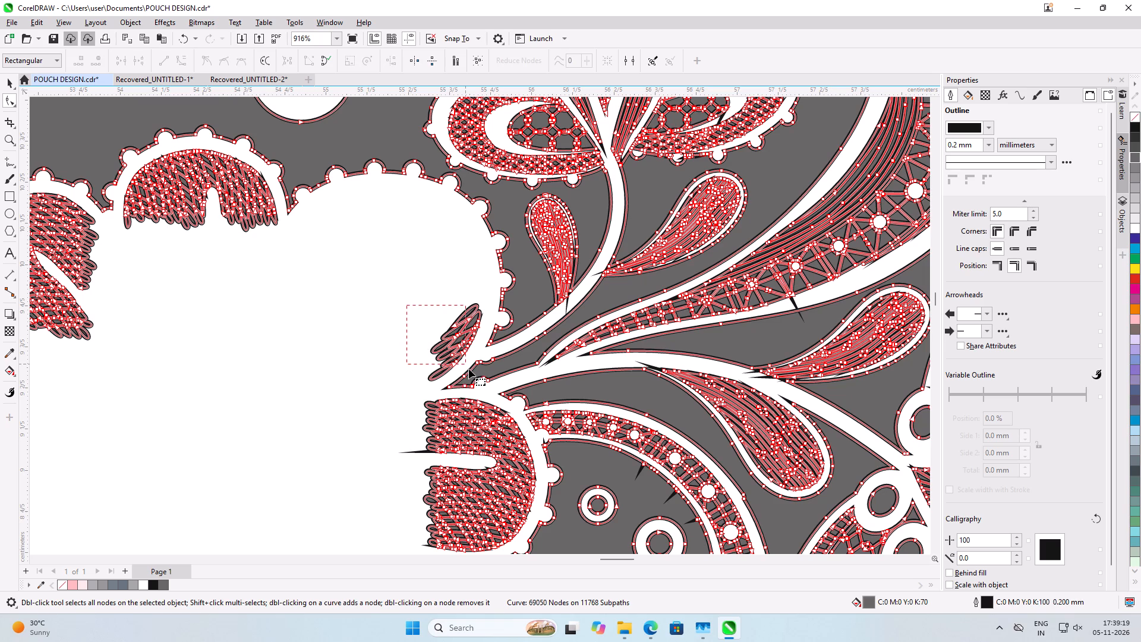
pyautogui.moveTo(469, 369); pyautogui.dragTo(472, 370)
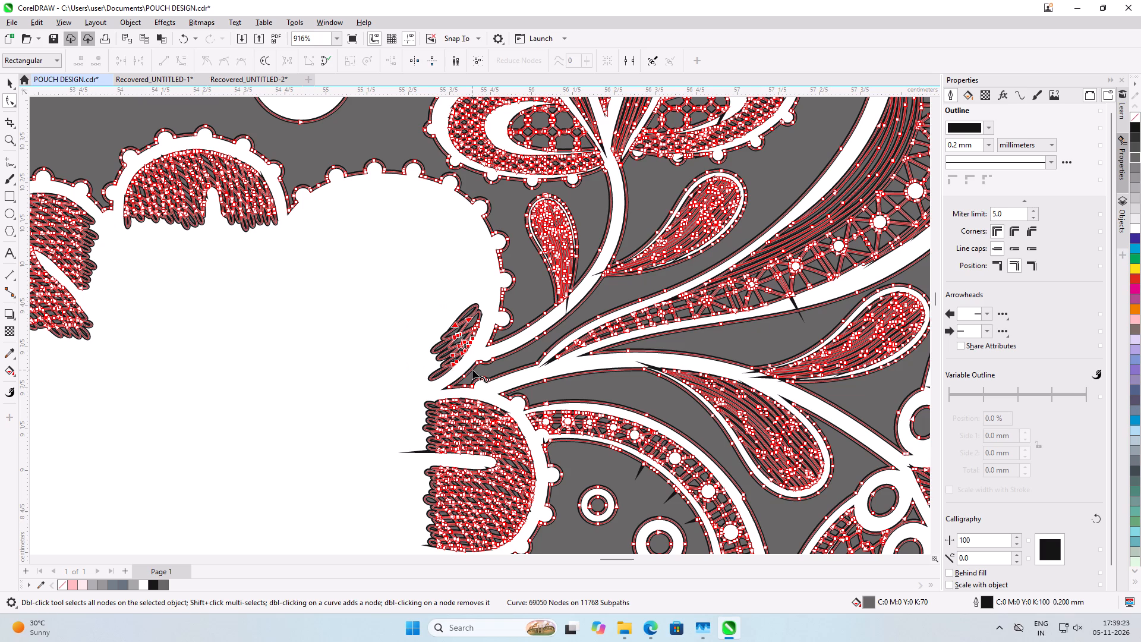
pyautogui.press('Delete')
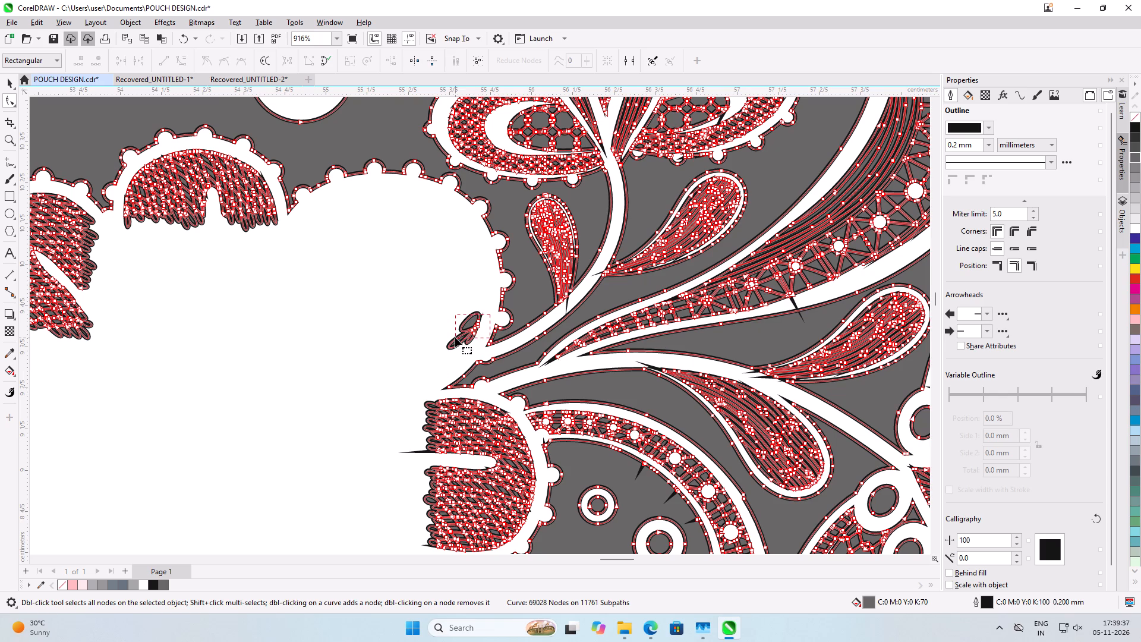
pyautogui.press('Delete')
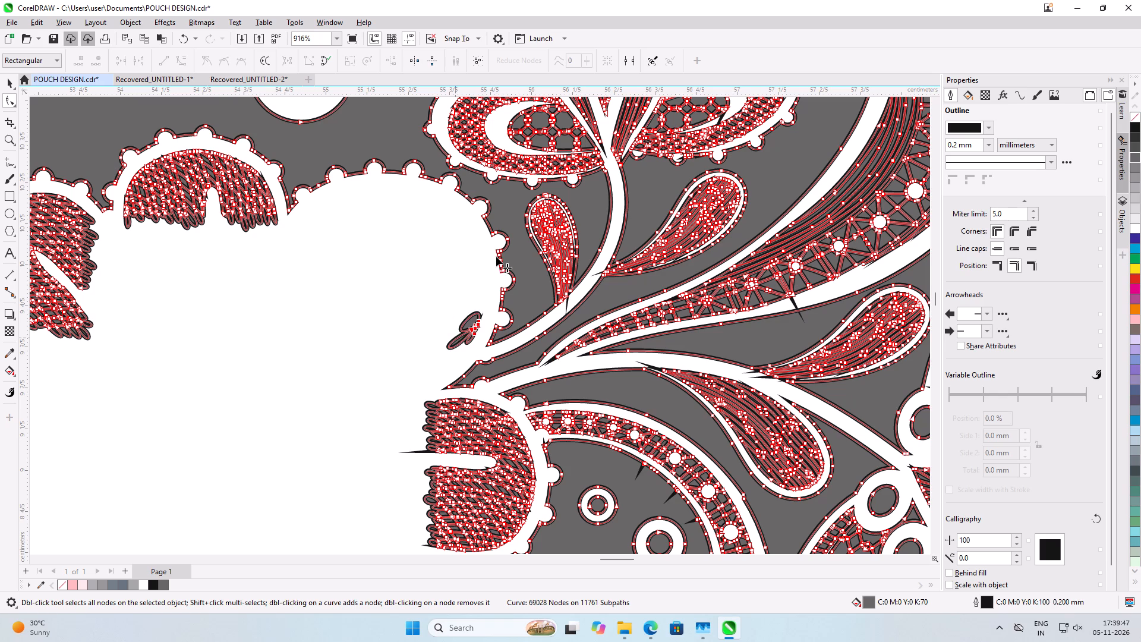
# Delete the main block of mesh nodes inside the flower's right-hand petal, including the slit in its middle.
pyautogui.scroll(-6, 496, 257)
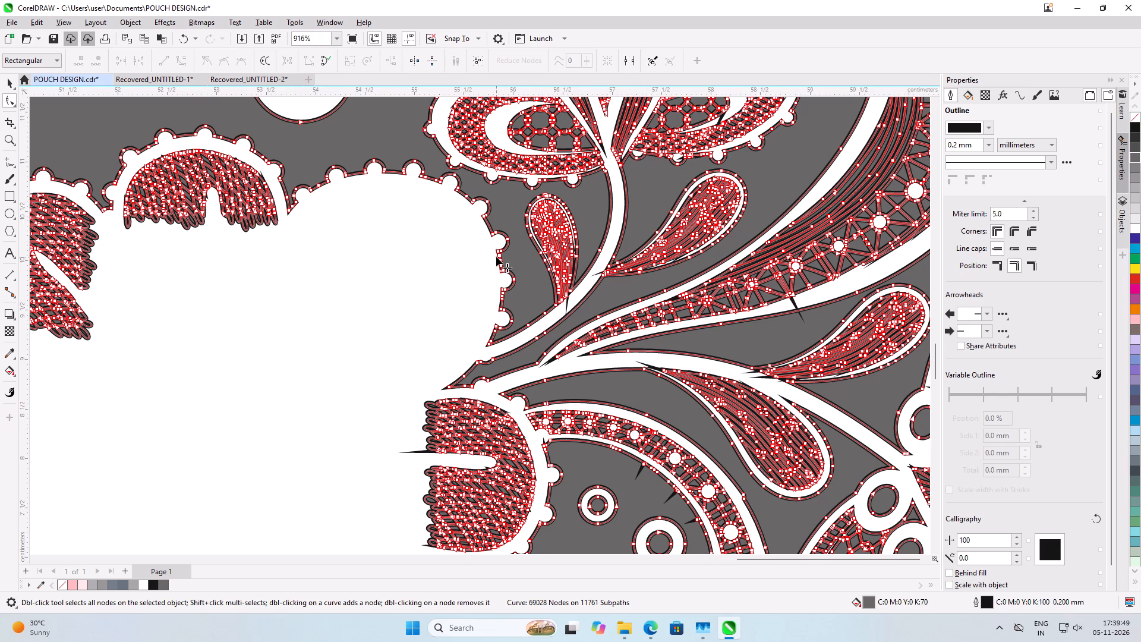
pyautogui.scroll(3, 499, 477)
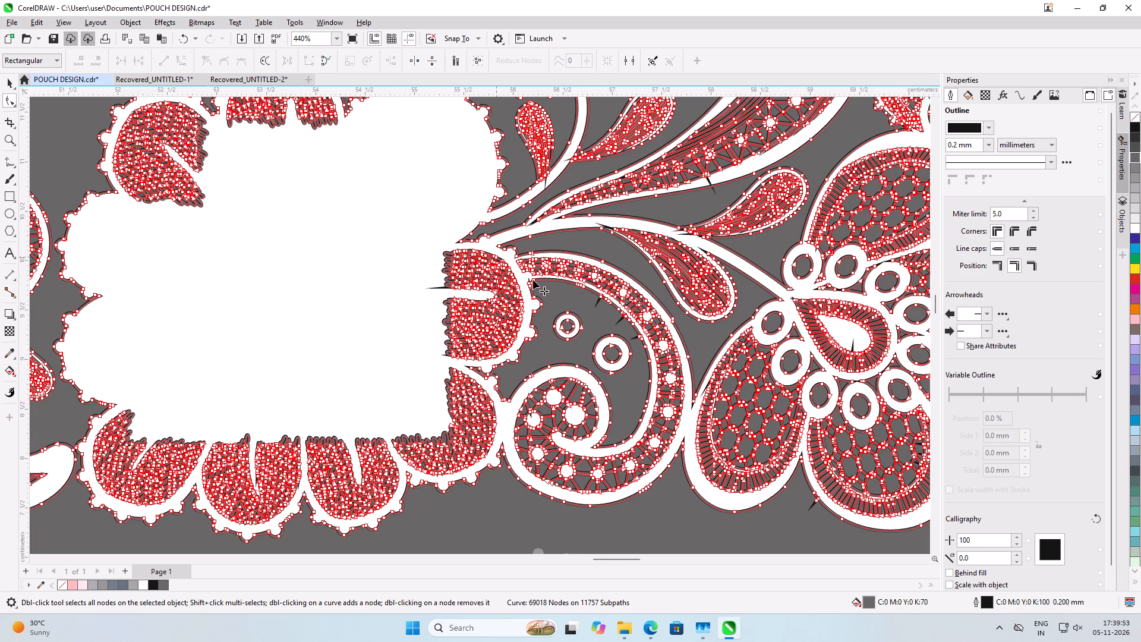
pyautogui.scroll(3, 533, 280)
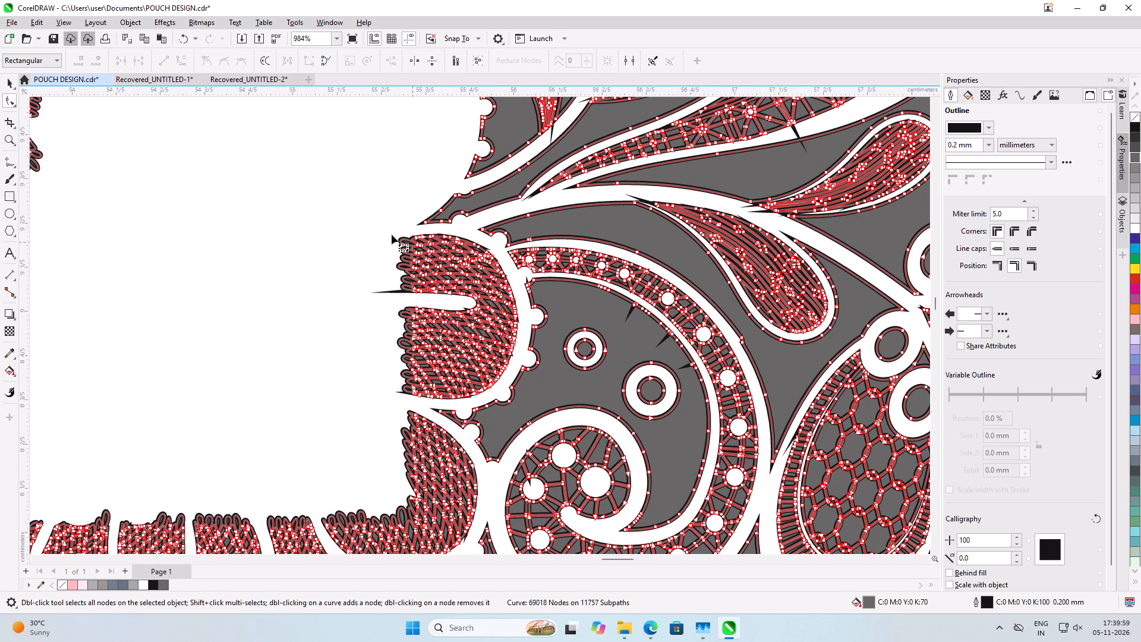
pyautogui.moveTo(392, 235); pyautogui.dragTo(485, 275)
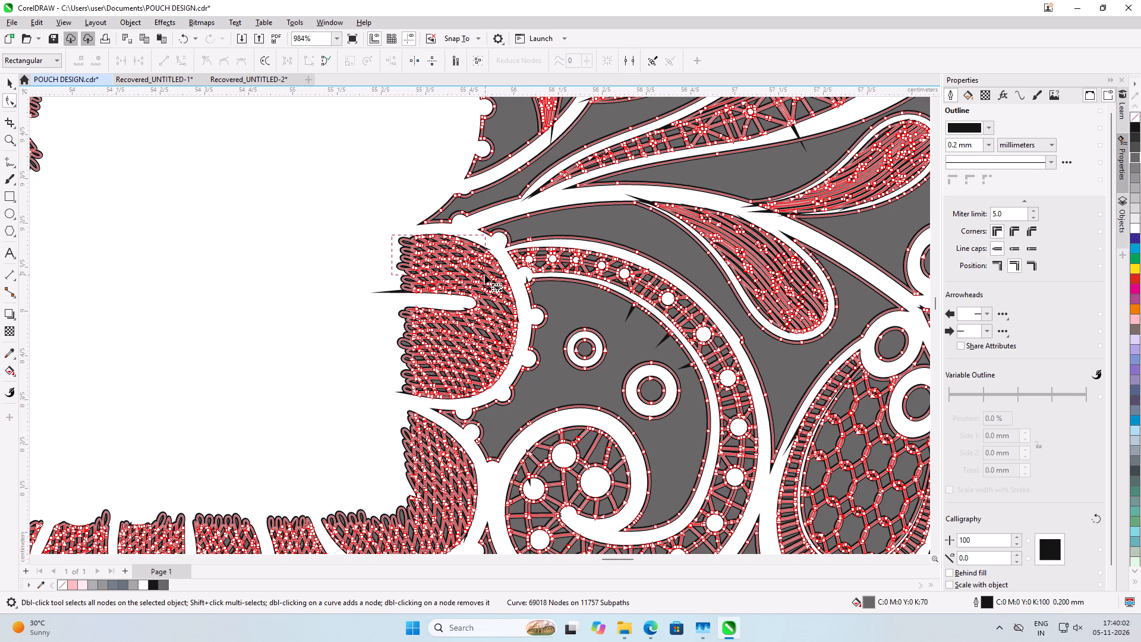
pyautogui.moveTo(485, 275); pyautogui.dragTo(499, 295)
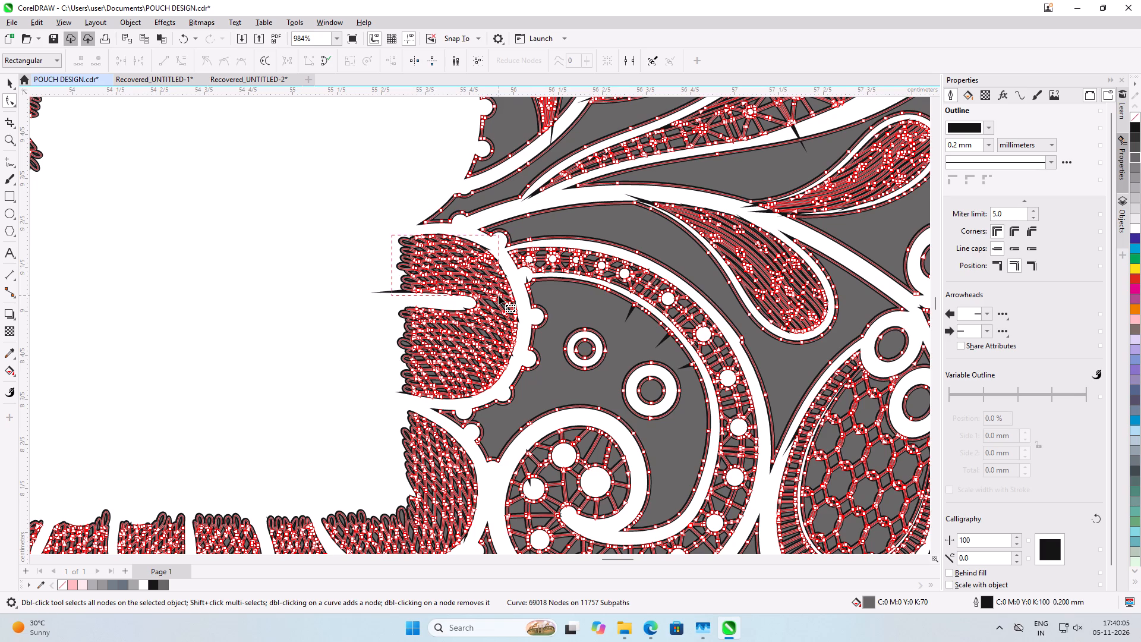
pyautogui.moveTo(499, 295); pyautogui.dragTo(500, 345)
pyautogui.moveTo(500, 345); pyautogui.dragTo(497, 399)
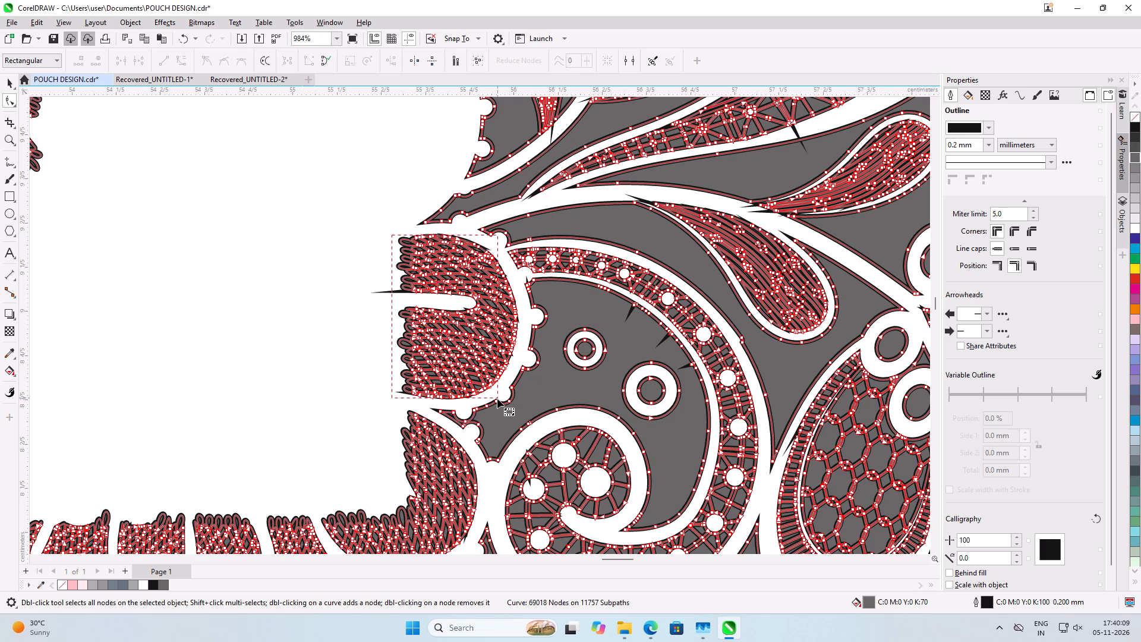
pyautogui.moveTo(497, 399); pyautogui.dragTo(499, 400)
pyautogui.moveTo(499, 400); pyautogui.dragTo(504, 400)
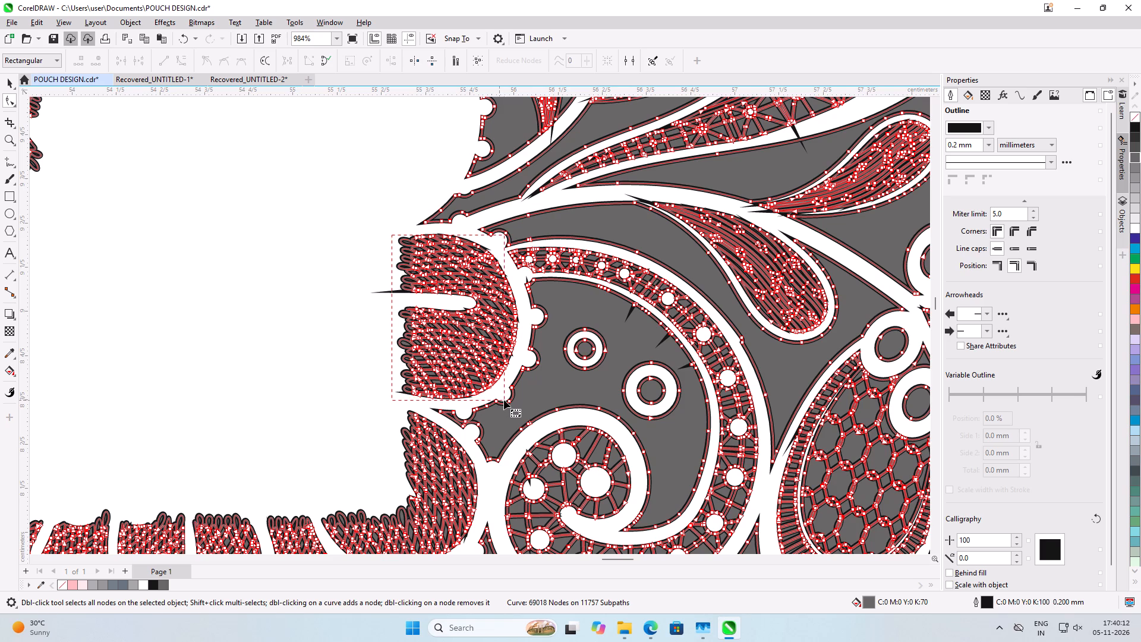
pyautogui.moveTo(504, 400); pyautogui.dragTo(508, 400)
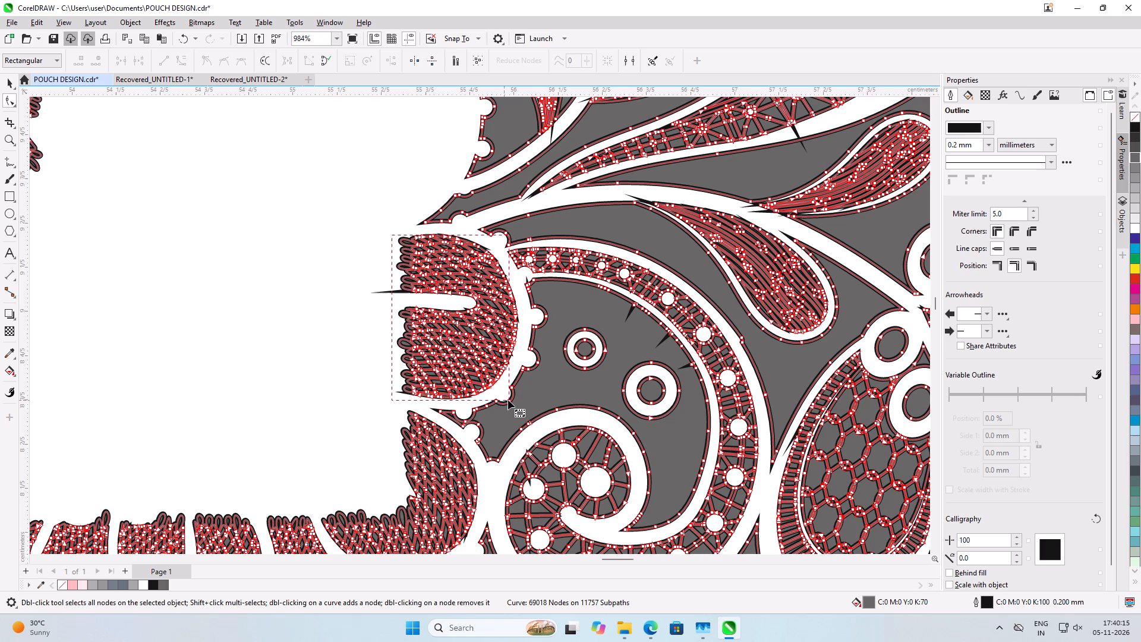
pyautogui.moveTo(508, 400); pyautogui.dragTo(506, 400)
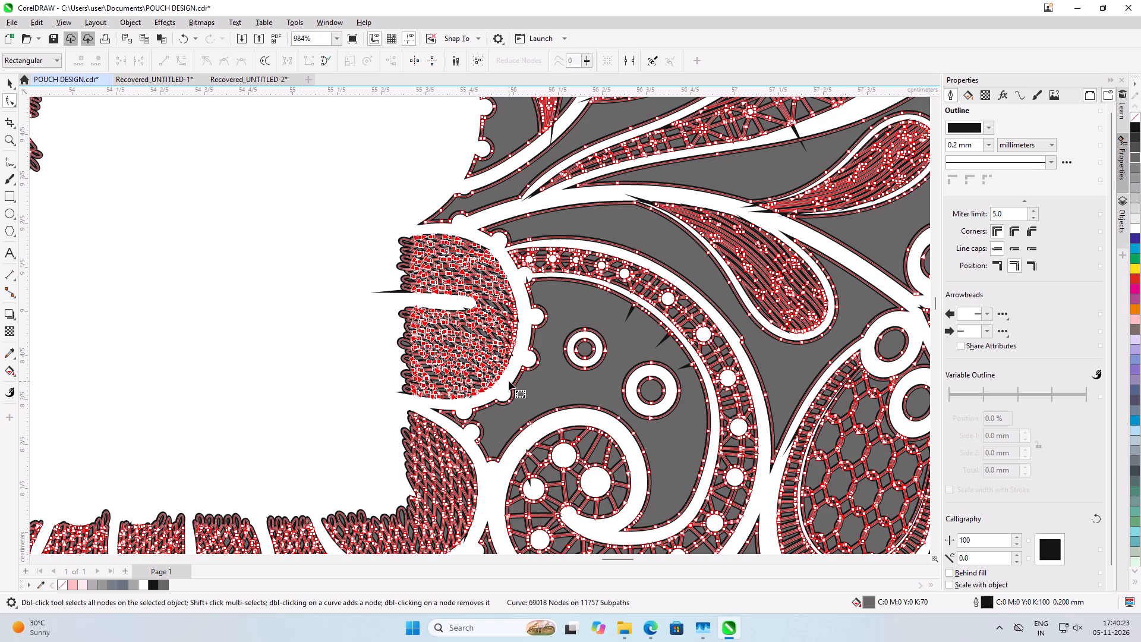
pyautogui.press('Delete')
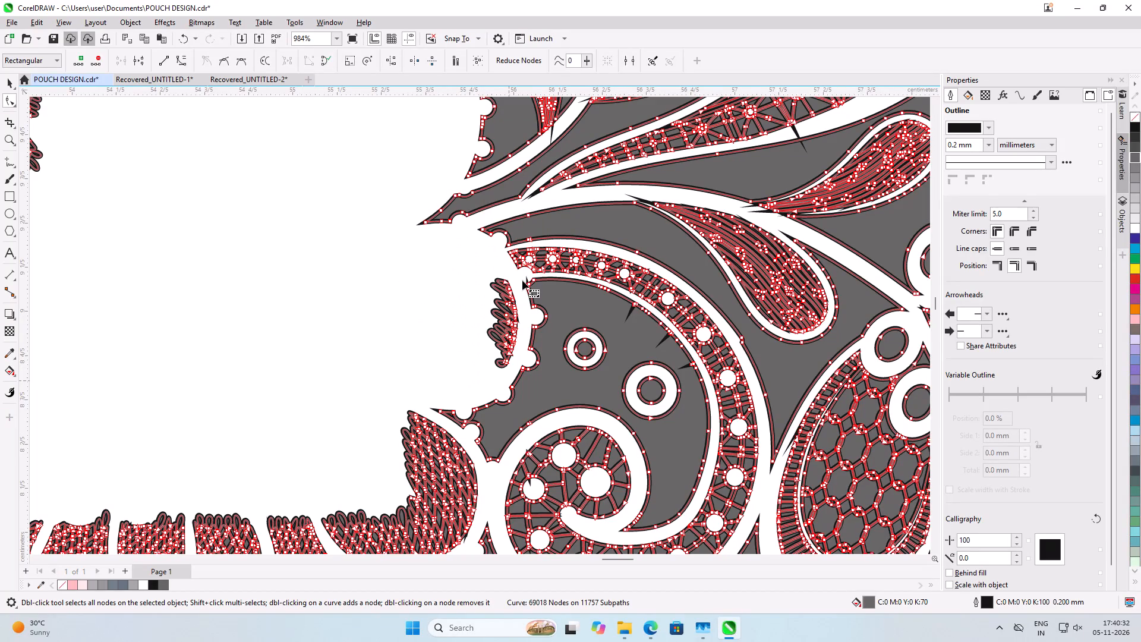
# Delete the narrow leftover mesh strip along the outer edge of the right-hand petal, keeping its scalloped outline.
pyautogui.moveTo(521, 273); pyautogui.dragTo(522, 336)
pyautogui.moveTo(522, 336); pyautogui.dragTo(497, 364)
pyautogui.moveTo(497, 364); pyautogui.dragTo(491, 366)
pyautogui.press('Delete')
pyautogui.press('Delete')
pyautogui.press('Delete')
pyautogui.press('Delete')
pyautogui.press('Delete')
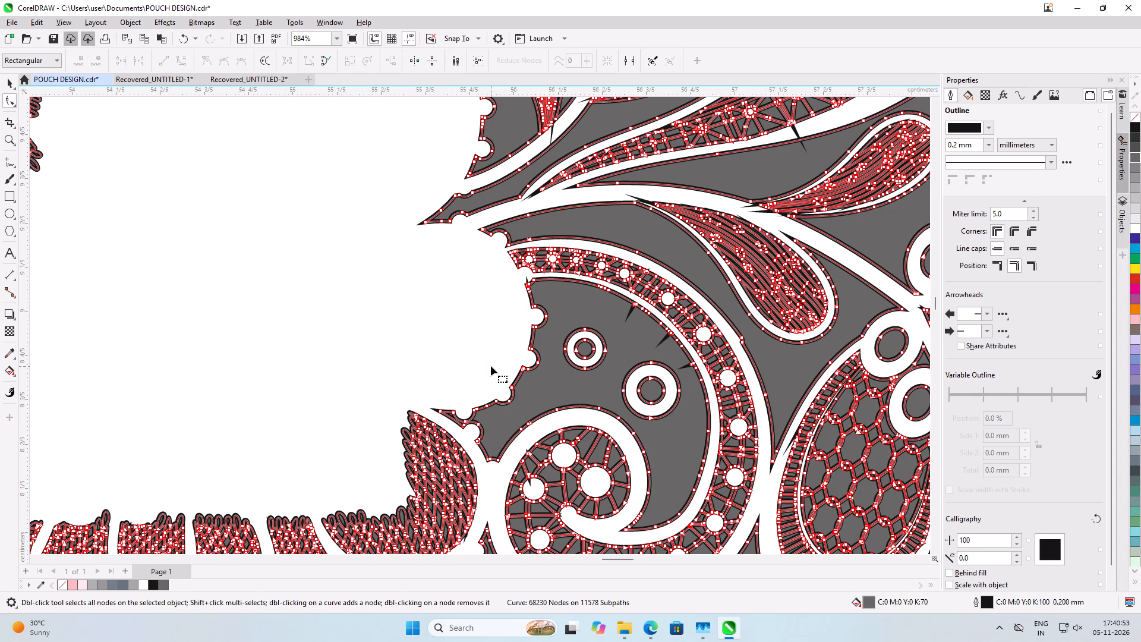
# Delete the middle block of mesh nodes inside the flower's lower right-hand petal, down to its scalloped edge.
pyautogui.scroll(-3, 491, 366)
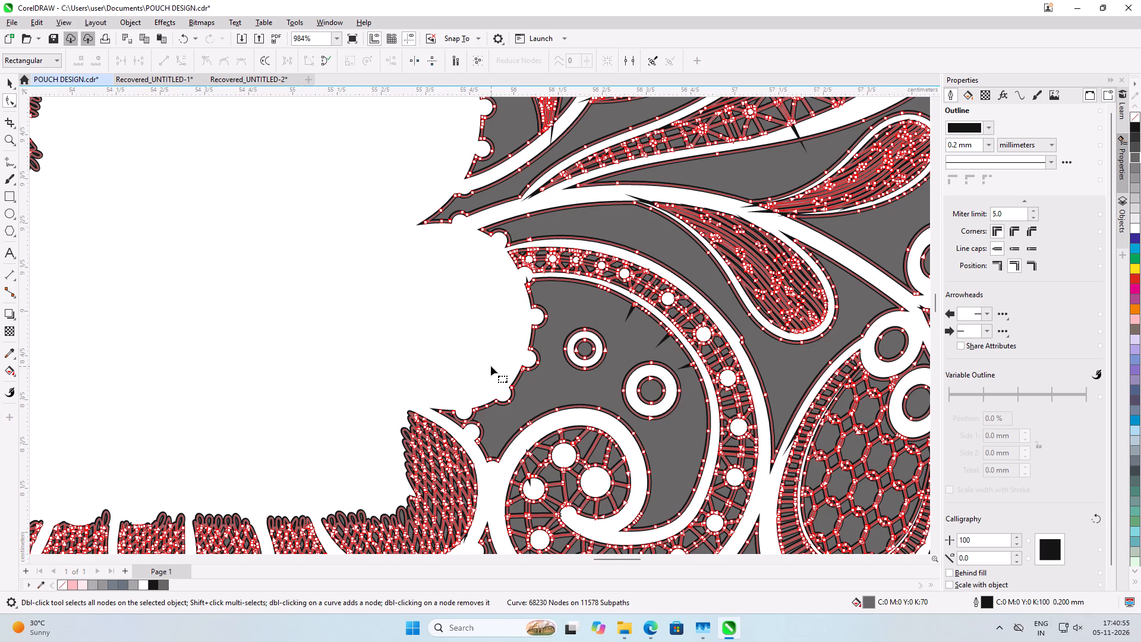
pyautogui.scroll(3, 460, 521)
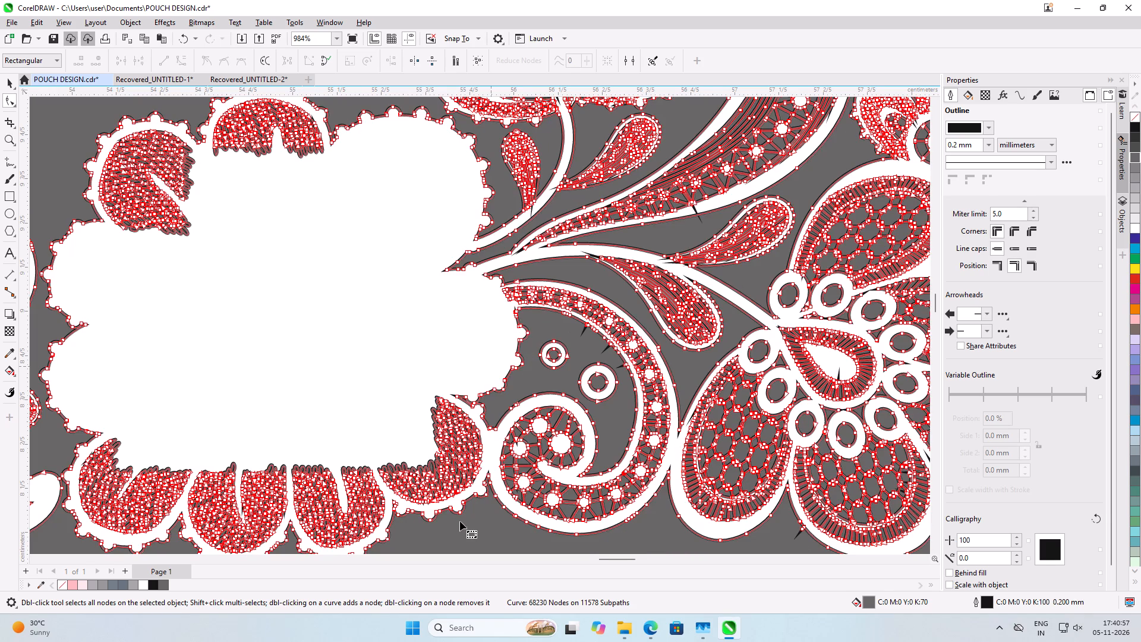
pyautogui.scroll(1, 460, 521)
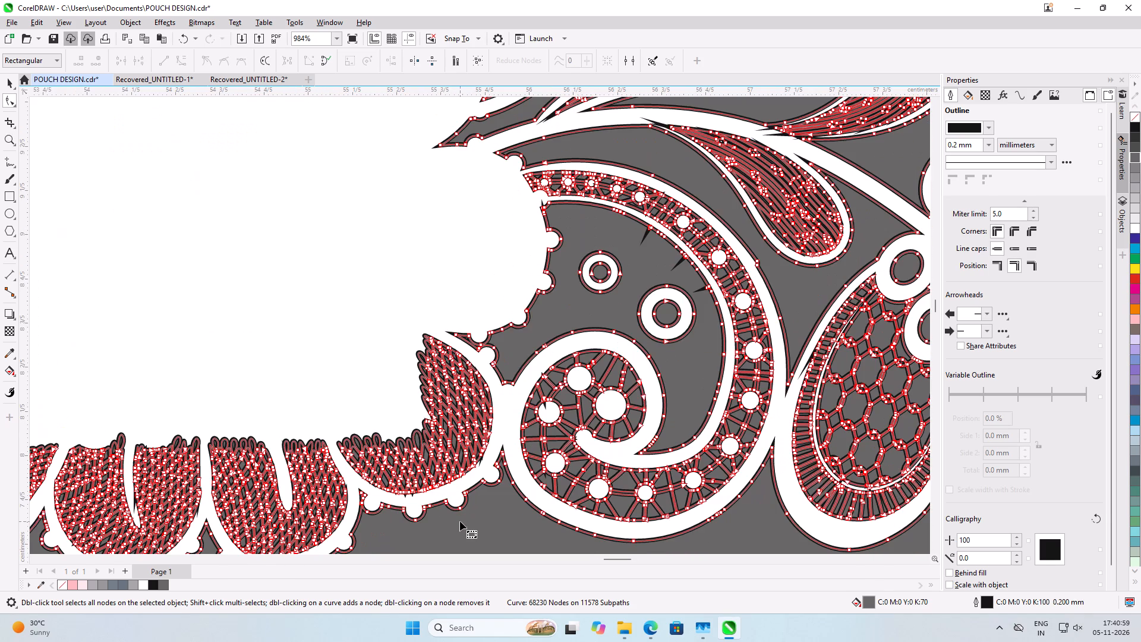
pyautogui.scroll(2, 460, 521)
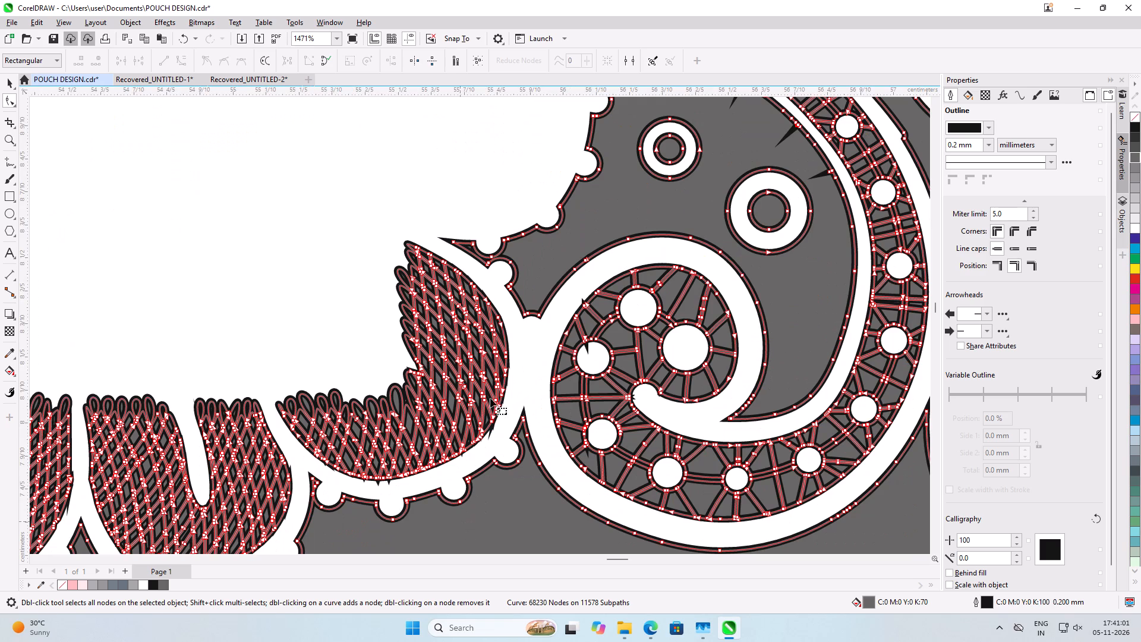
pyautogui.moveTo(377, 240); pyautogui.dragTo(376, 251)
pyautogui.moveTo(376, 251); pyautogui.dragTo(376, 251)
pyautogui.moveTo(357, 490); pyautogui.dragTo(432, 486)
pyautogui.moveTo(432, 486); pyautogui.dragTo(474, 287)
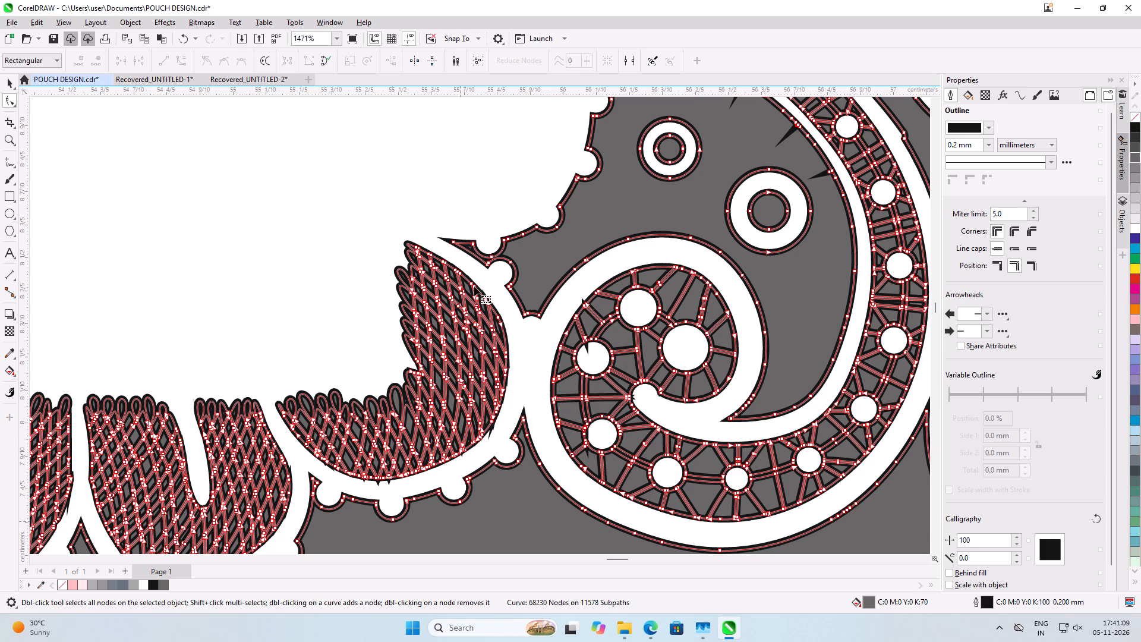
pyautogui.moveTo(474, 287); pyautogui.dragTo(455, 262)
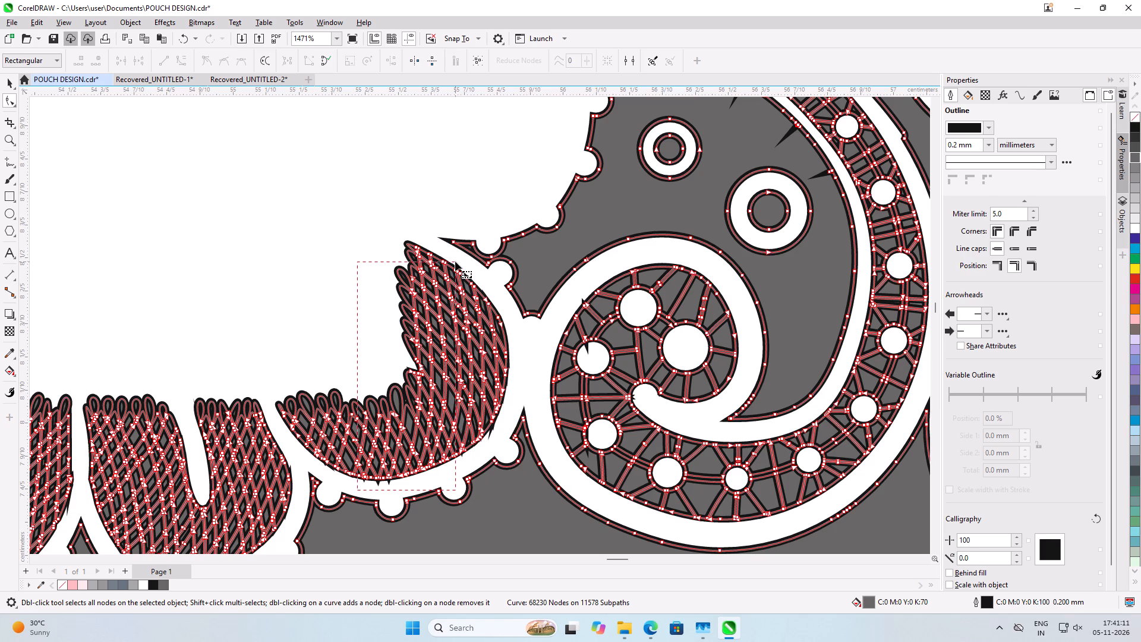
pyautogui.moveTo(455, 262); pyautogui.dragTo(453, 244)
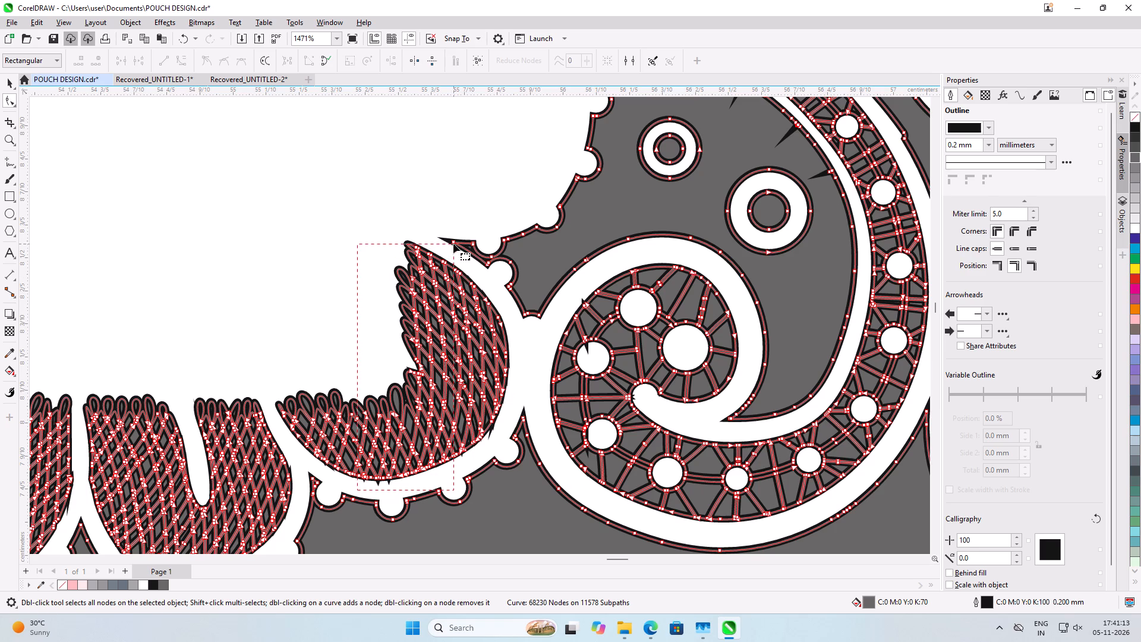
pyautogui.moveTo(453, 244); pyautogui.dragTo(452, 244)
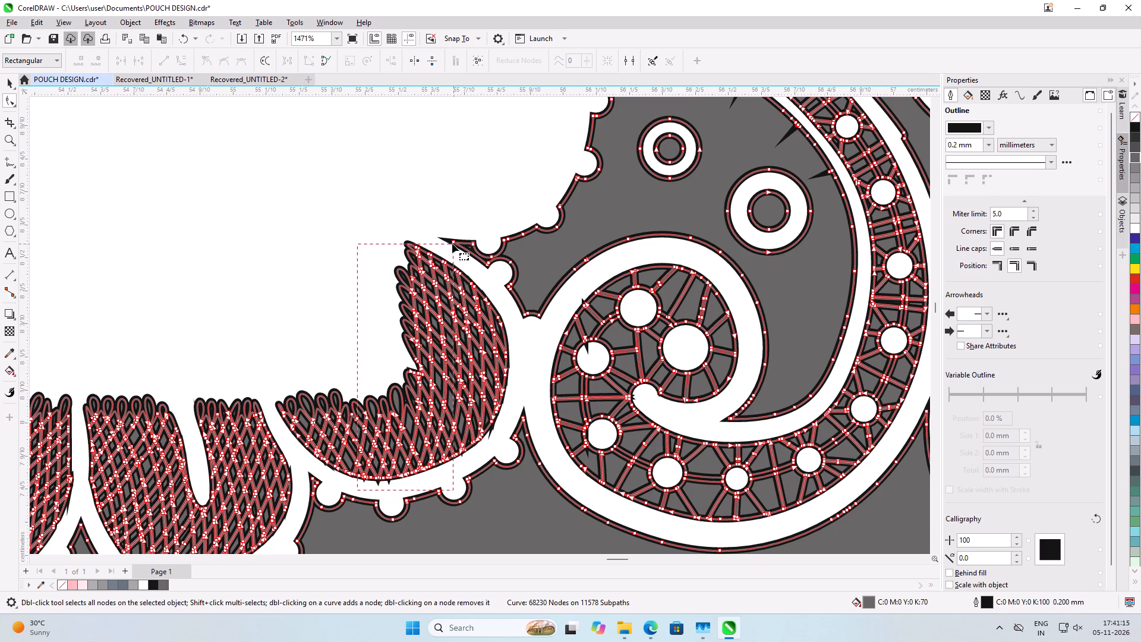
pyautogui.moveTo(452, 244); pyautogui.dragTo(450, 243)
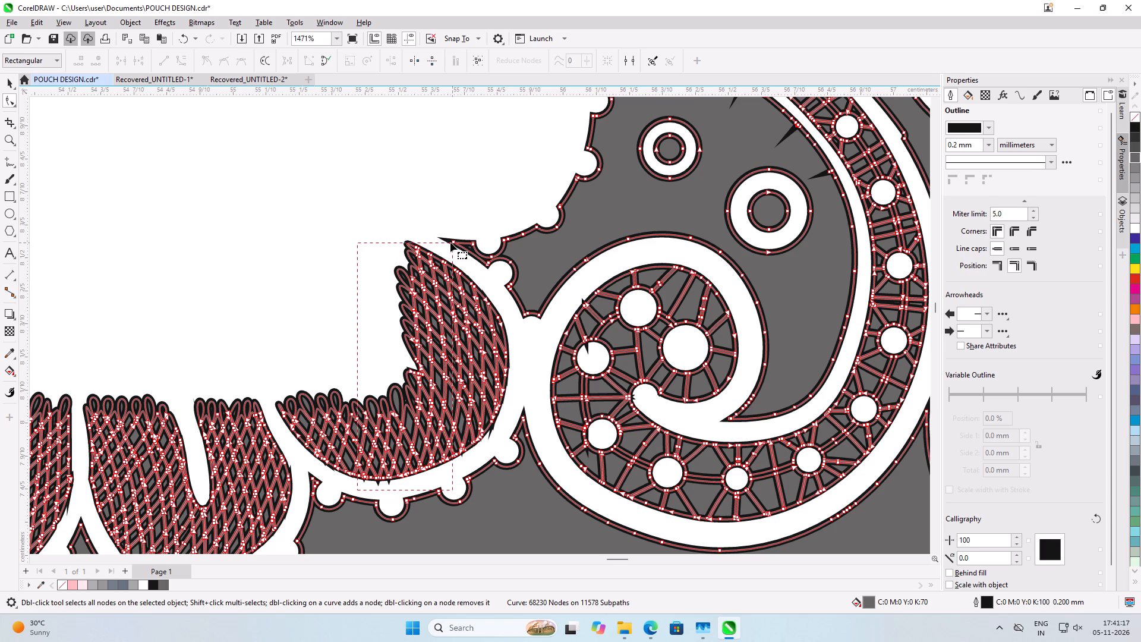
pyautogui.moveTo(450, 243); pyautogui.dragTo(450, 241)
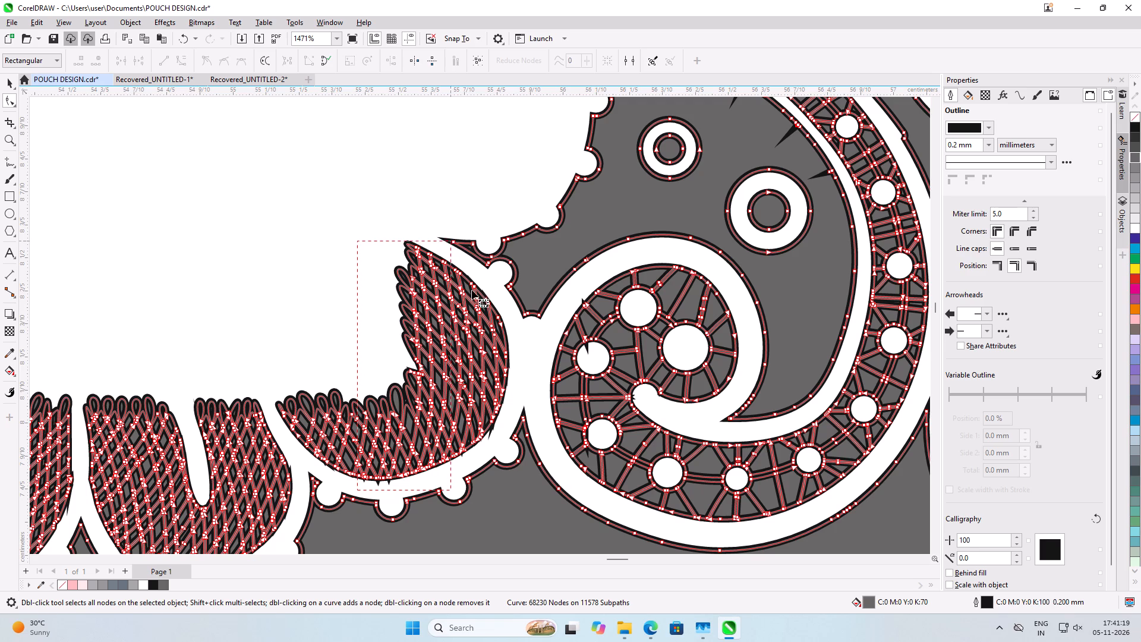
pyautogui.press('Delete')
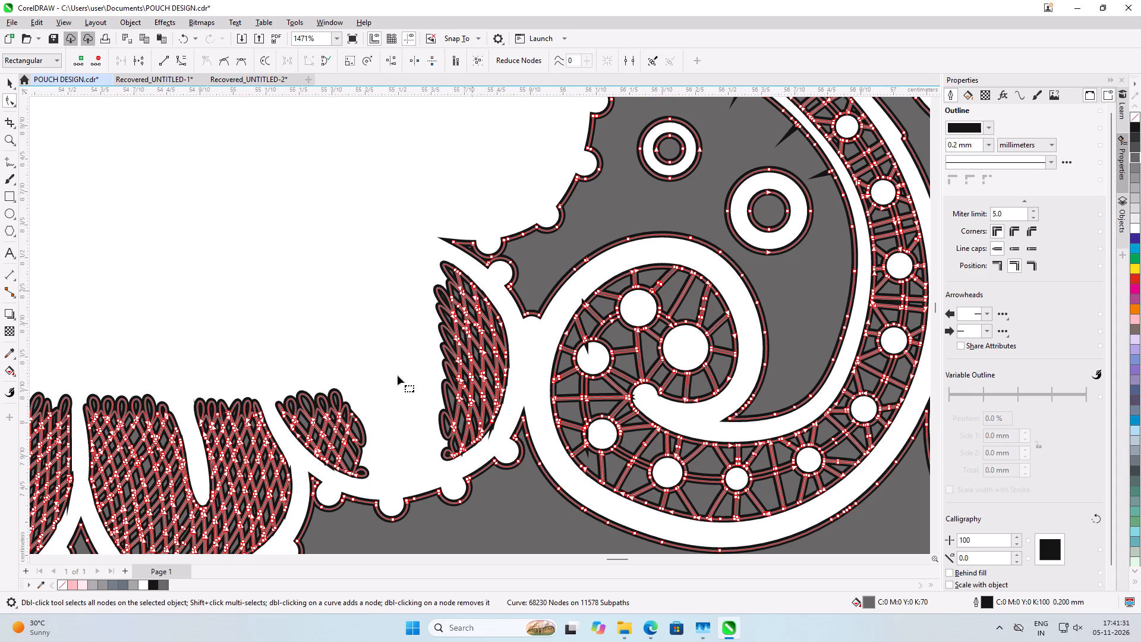
# Delete the mesh piece left at the lower right-hand petal's inner end, together with the upper mesh of the adjoining bottom petals.
pyautogui.moveTo(398, 370); pyautogui.dragTo(370, 484)
pyautogui.moveTo(370, 484); pyautogui.dragTo(328, 480)
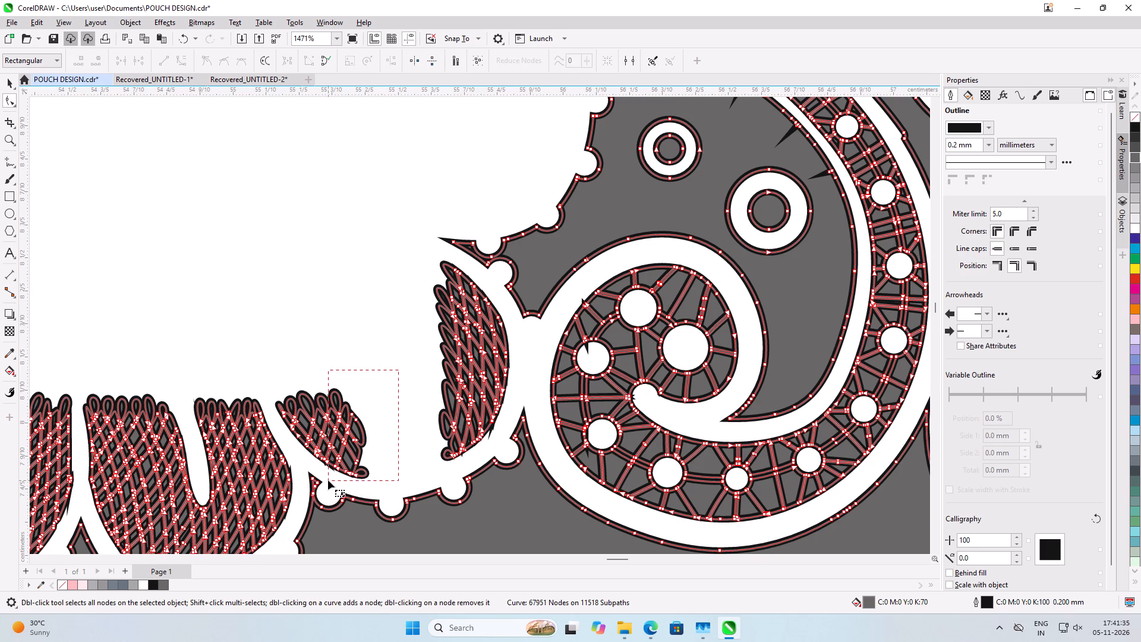
pyautogui.moveTo(328, 480); pyautogui.dragTo(307, 478)
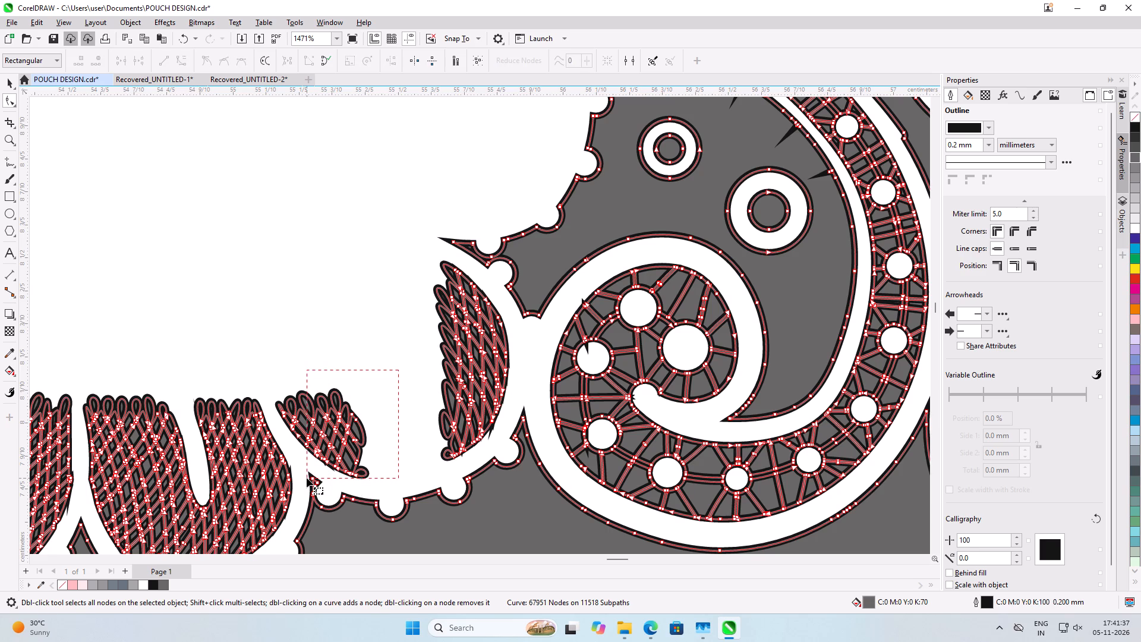
pyautogui.moveTo(307, 478); pyautogui.dragTo(300, 478)
pyautogui.moveTo(300, 478); pyautogui.dragTo(160, 479)
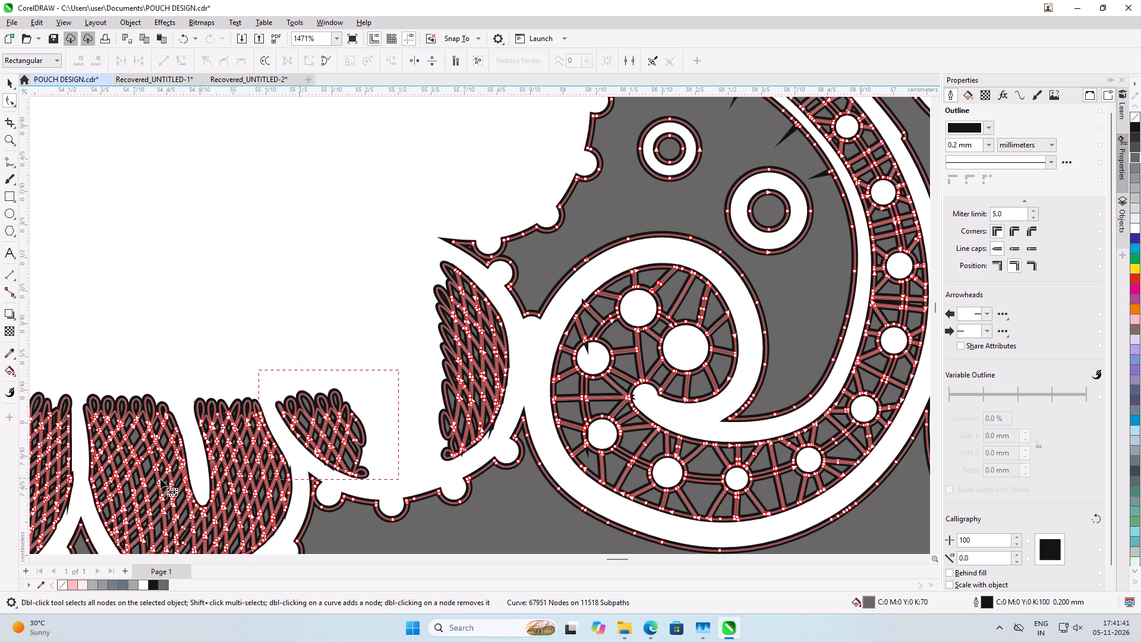
pyautogui.moveTo(160, 479); pyautogui.dragTo(55, 476)
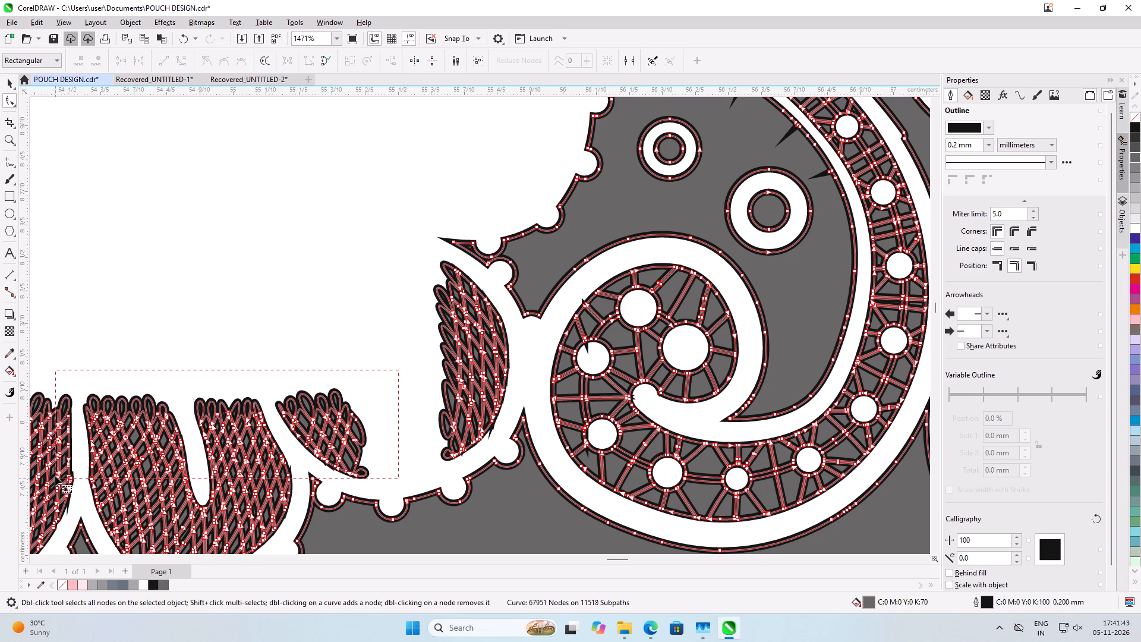
pyautogui.moveTo(55, 476); pyautogui.dragTo(54, 475)
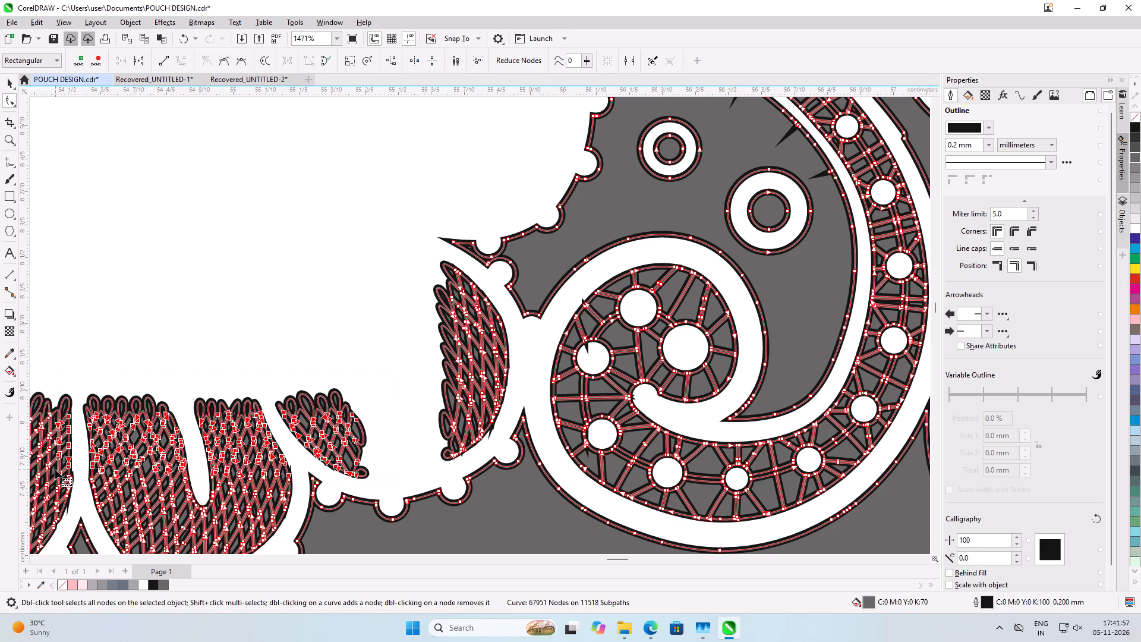
pyautogui.press('Delete')
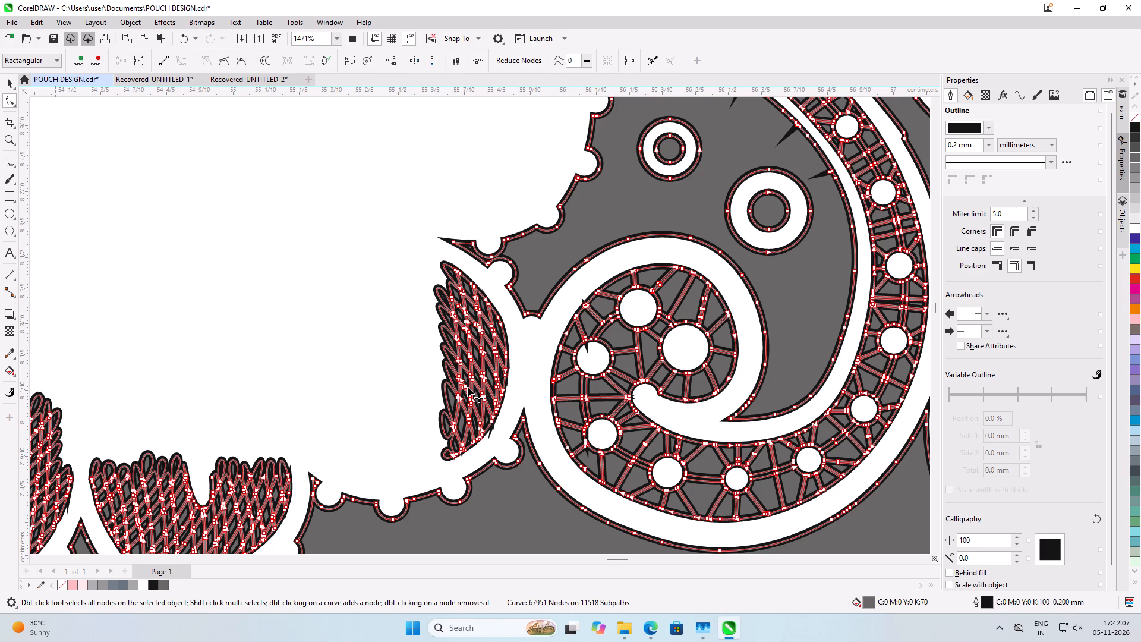
# Delete the upper half of the remaining mesh in the bottom petal beside the cleared lower right-hand one, including its short slit.
pyautogui.scroll(-6, 514, 370)
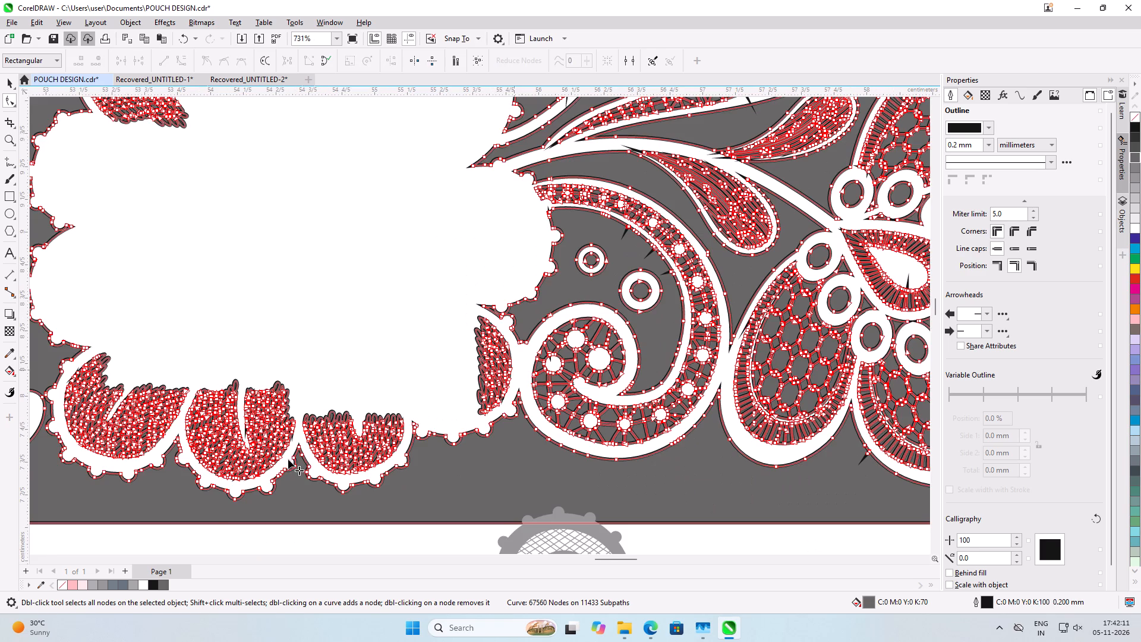
pyautogui.scroll(4, 177, 505)
pyautogui.scroll(2, 462, 502)
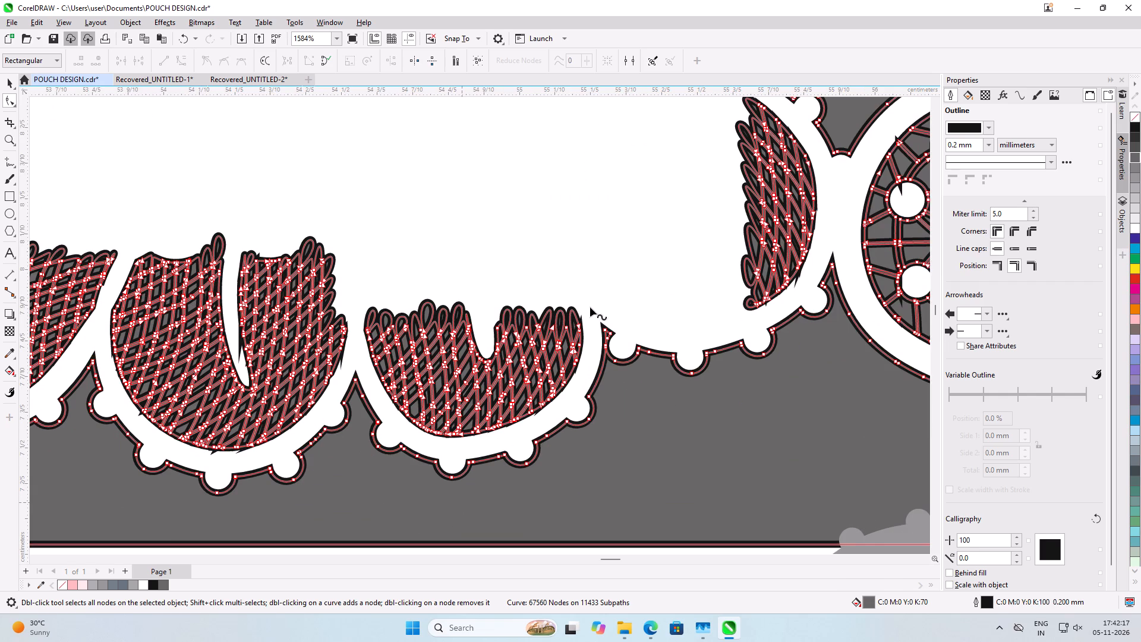
pyautogui.moveTo(590, 306); pyautogui.dragTo(579, 391)
pyautogui.moveTo(579, 391); pyautogui.dragTo(471, 413)
pyautogui.moveTo(471, 413); pyautogui.dragTo(380, 406)
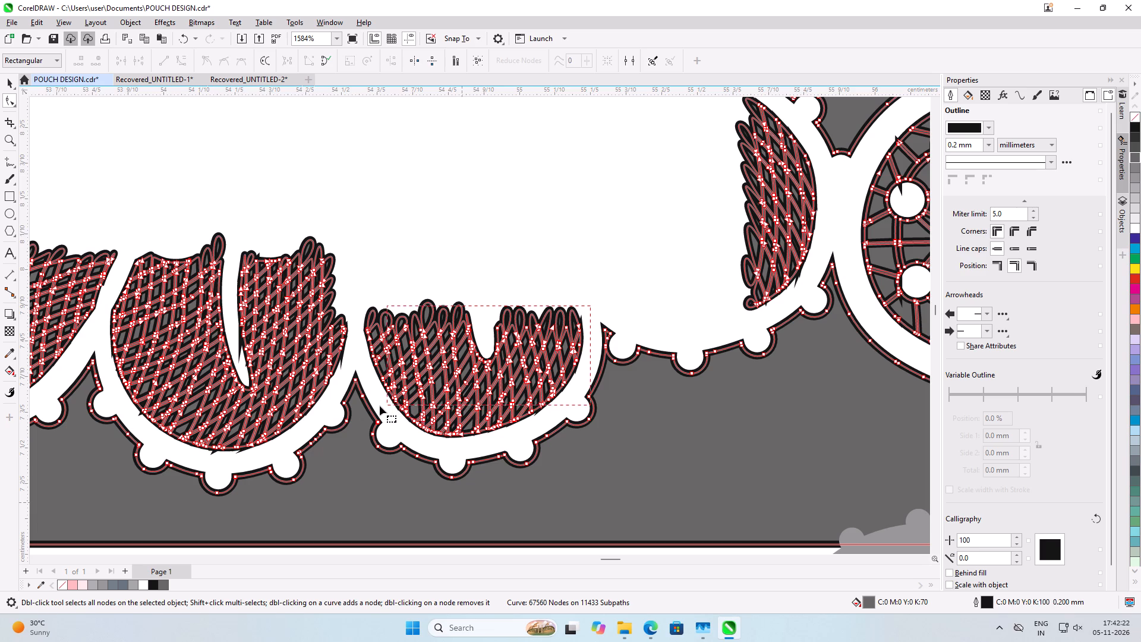
pyautogui.moveTo(380, 406); pyautogui.dragTo(360, 407)
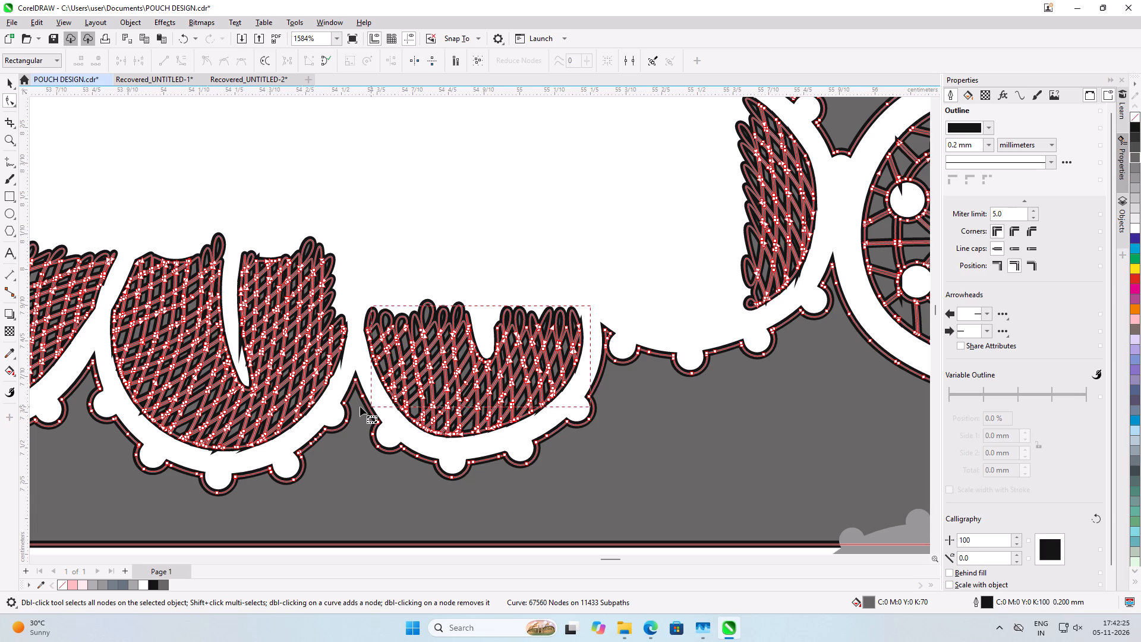
pyautogui.moveTo(360, 407); pyautogui.dragTo(364, 399)
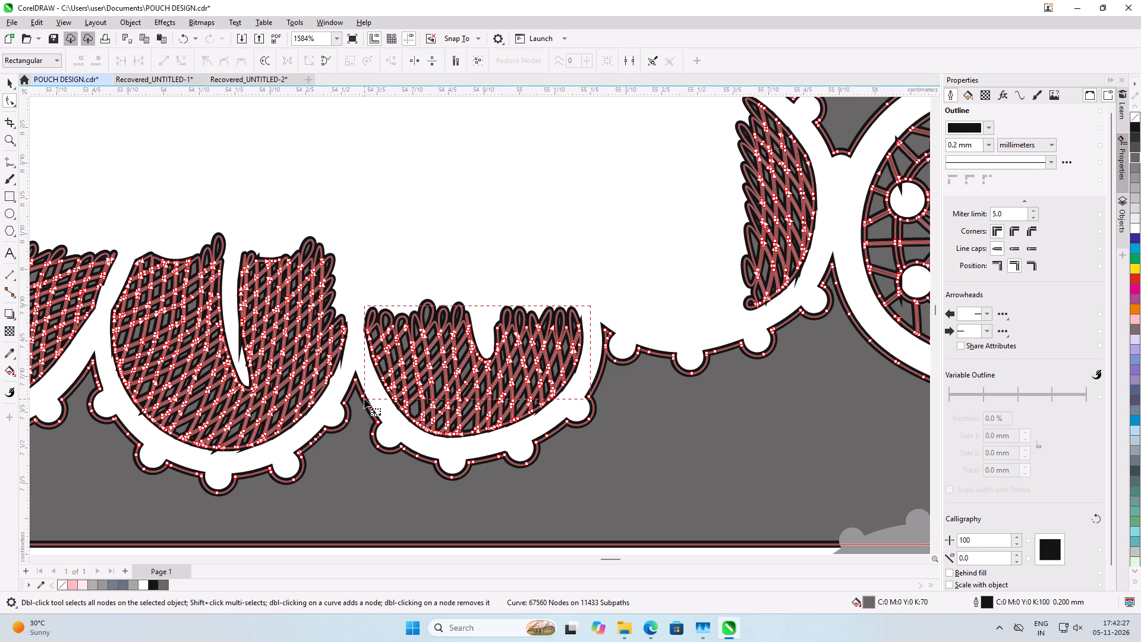
pyautogui.moveTo(364, 399); pyautogui.dragTo(364, 393)
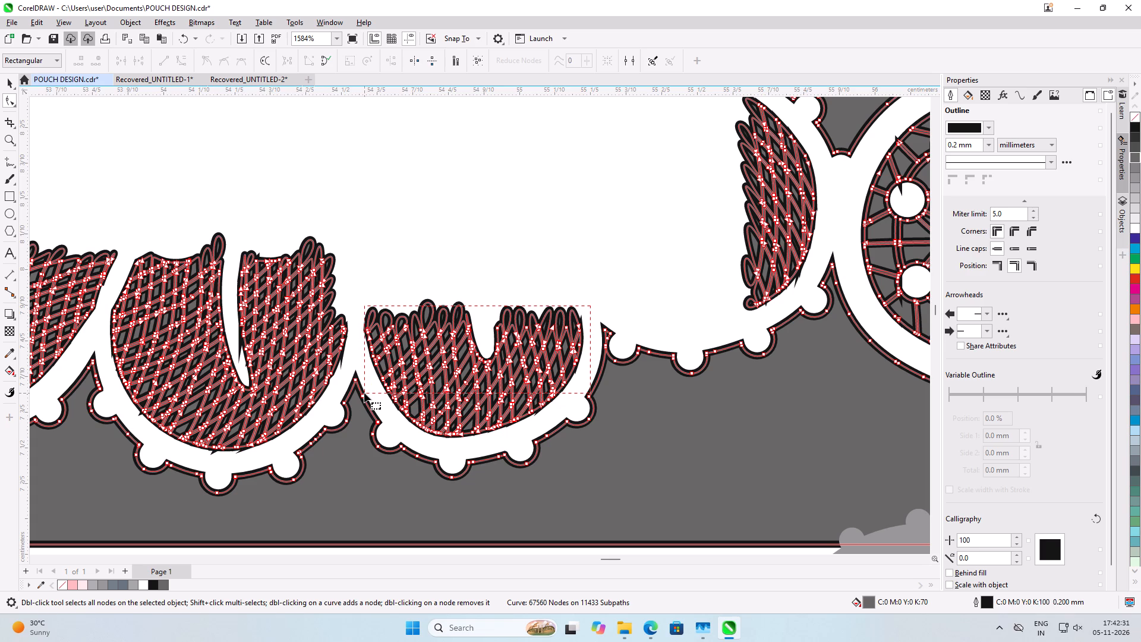
pyautogui.press('Delete')
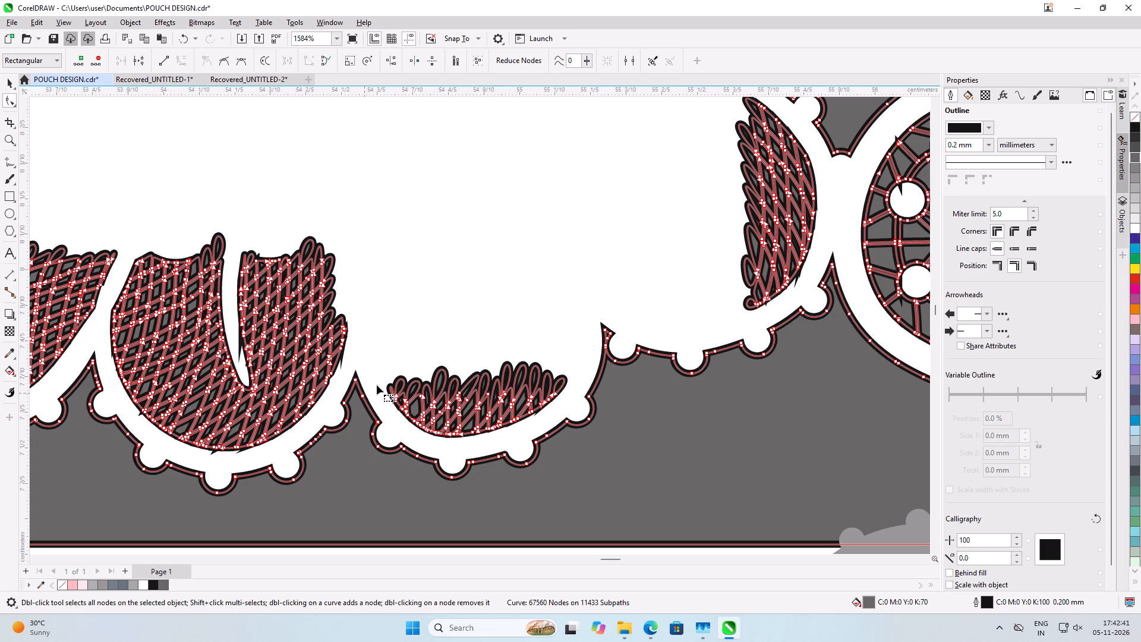
# Delete the upper part of the mesh remnant in the bottom petal beside the cleared lower right-hand one.
pyautogui.click(377, 381)
pyautogui.moveTo(382, 372); pyautogui.dragTo(559, 402)
pyautogui.moveTo(559, 402); pyautogui.dragTo(569, 397)
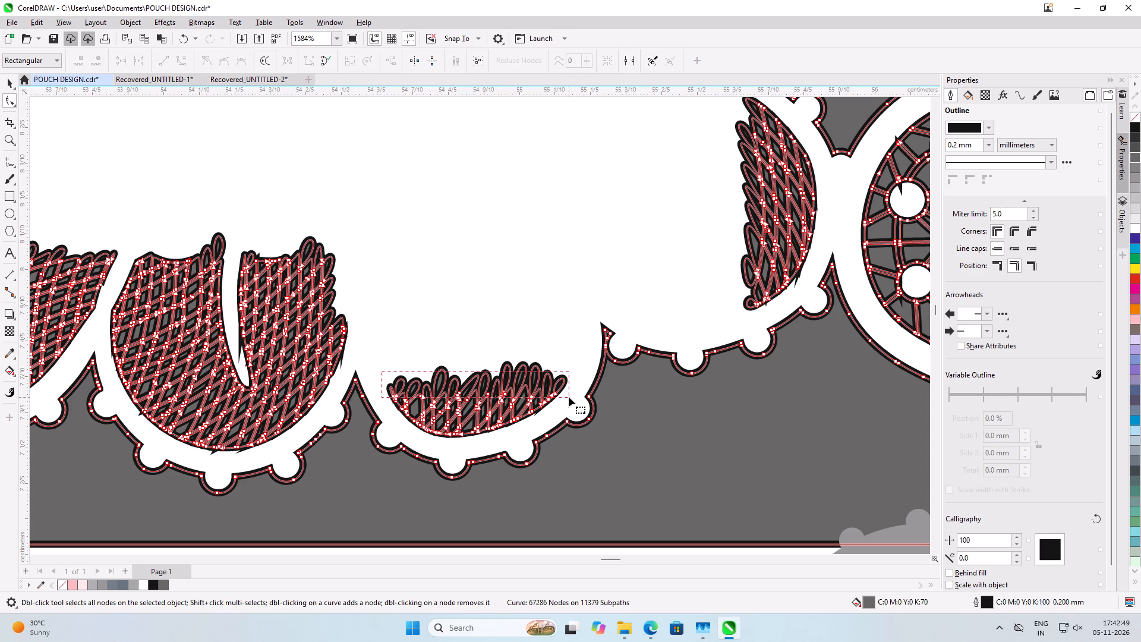
pyautogui.moveTo(569, 397); pyautogui.dragTo(569, 409)
pyautogui.moveTo(569, 409); pyautogui.dragTo(572, 423)
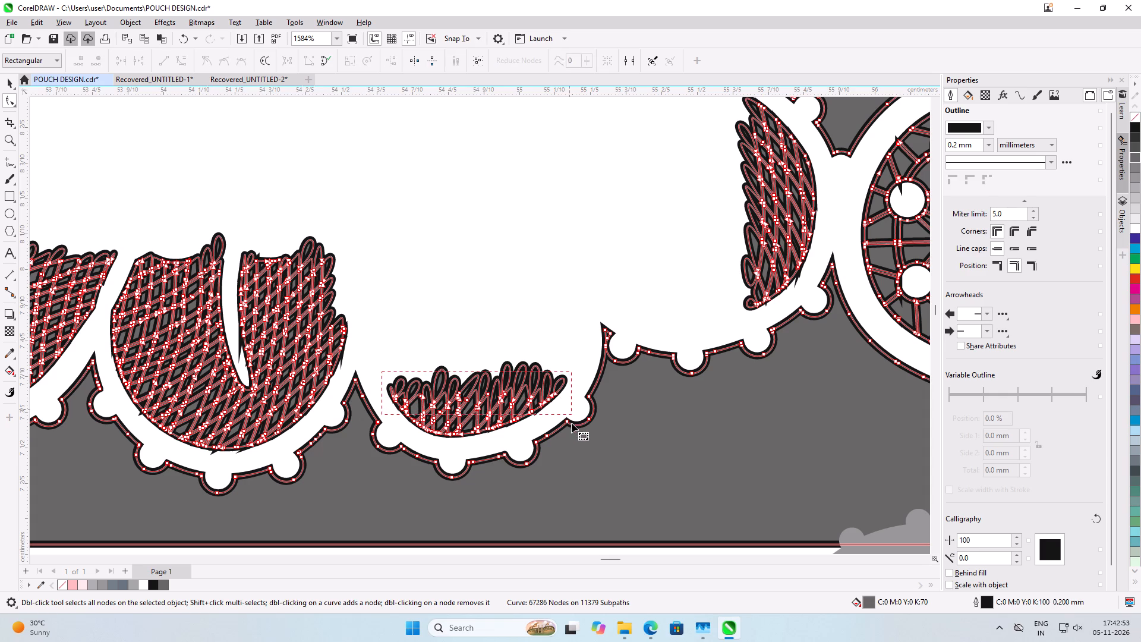
pyautogui.moveTo(572, 423); pyautogui.dragTo(572, 434)
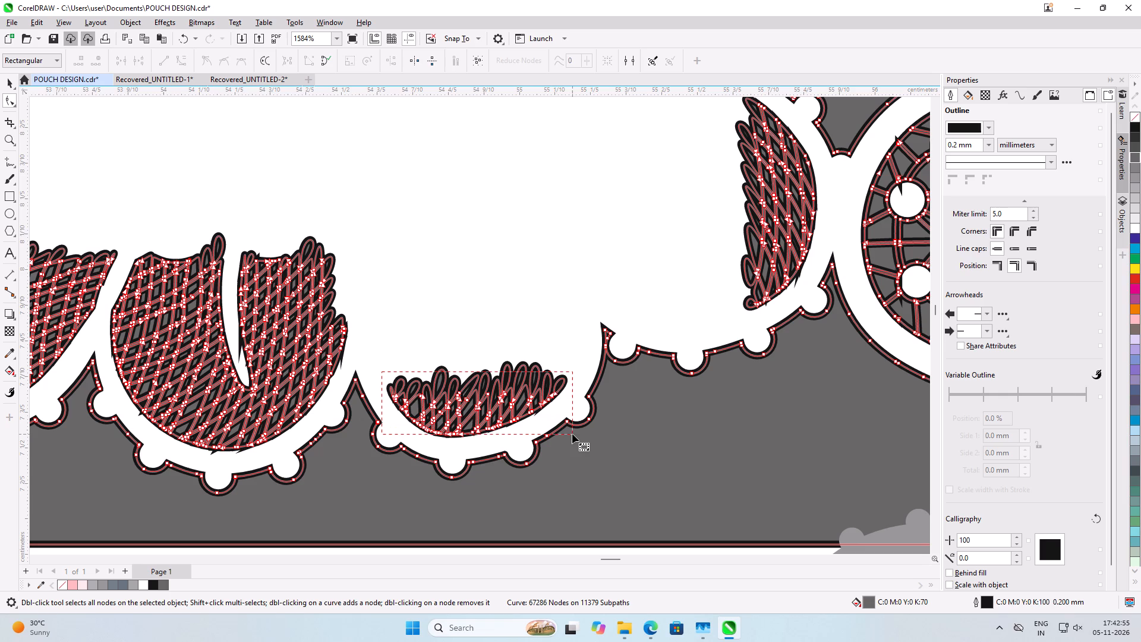
pyautogui.moveTo(572, 434); pyautogui.dragTo(576, 420)
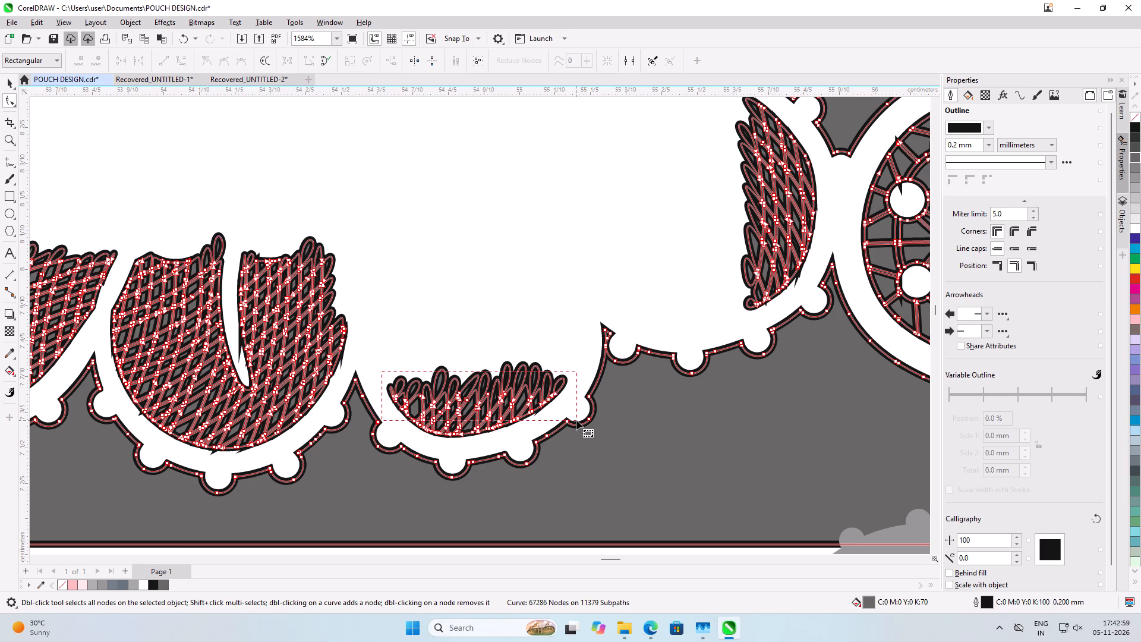
pyautogui.press('Delete')
pyautogui.press('Delete')
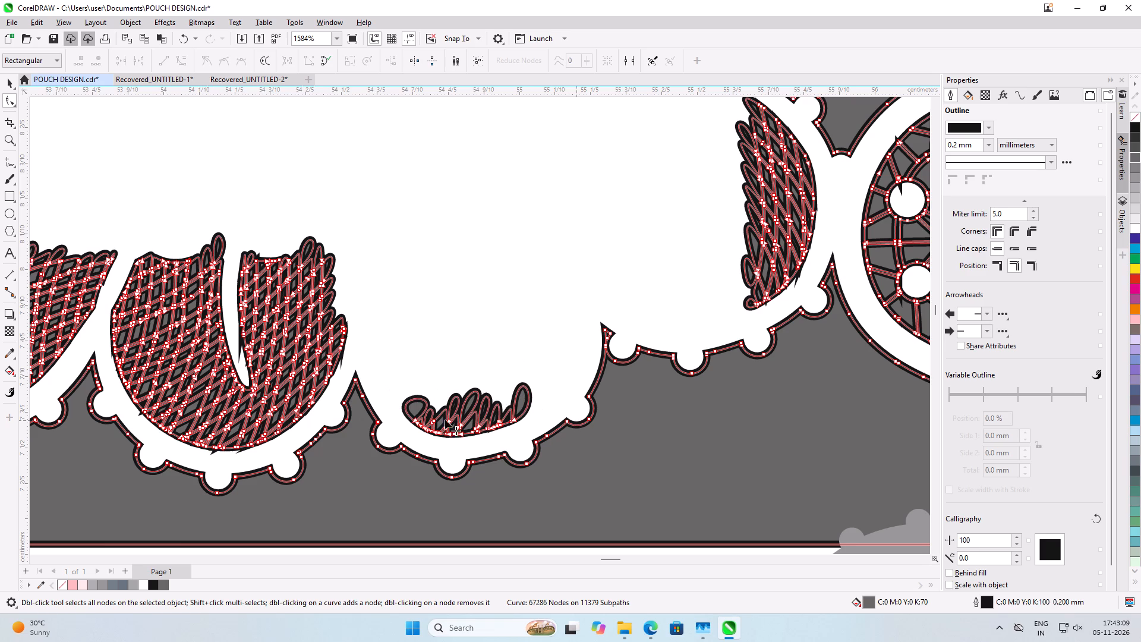
# Delete the last mesh loops along the same bottom petal's lower edge, down to its scalloped outline.
pyautogui.moveTo(393, 386); pyautogui.dragTo(432, 412)
pyautogui.moveTo(432, 412); pyautogui.dragTo(509, 418)
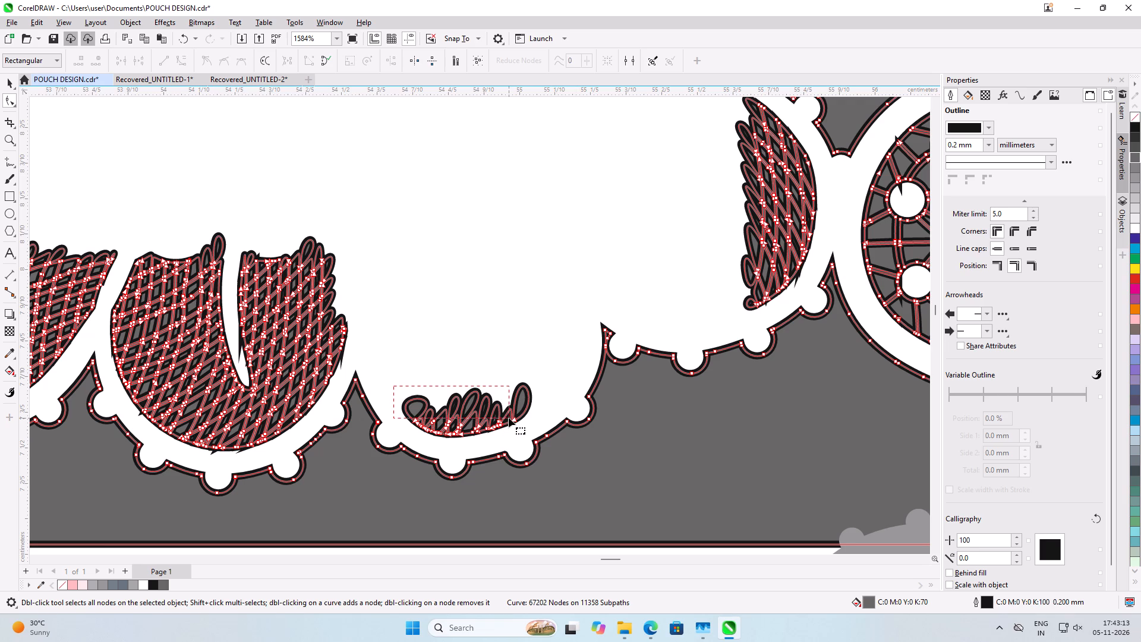
pyautogui.moveTo(509, 418); pyautogui.dragTo(521, 426)
pyautogui.moveTo(521, 426); pyautogui.dragTo(528, 433)
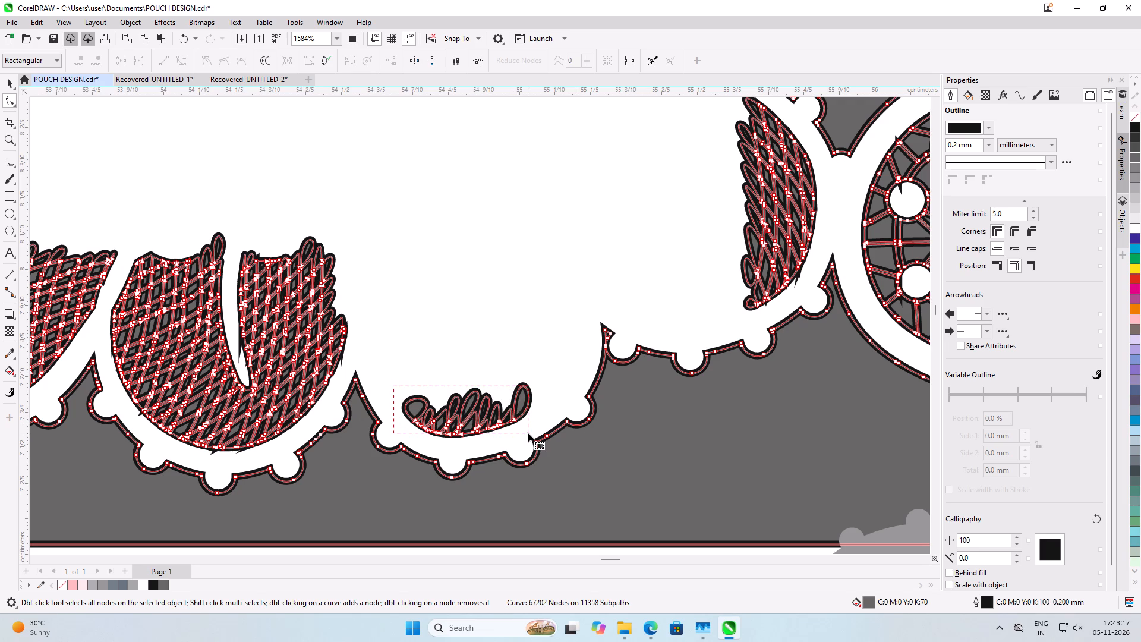
pyautogui.moveTo(528, 433); pyautogui.dragTo(528, 433)
pyautogui.moveTo(528, 433); pyautogui.dragTo(528, 438)
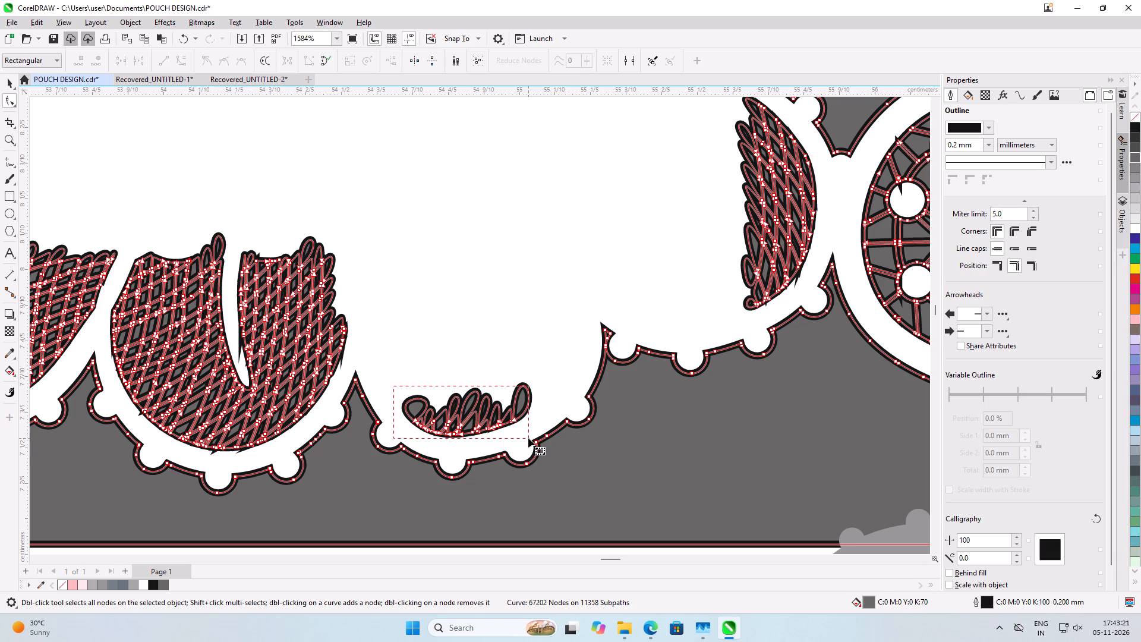
pyautogui.press('Delete')
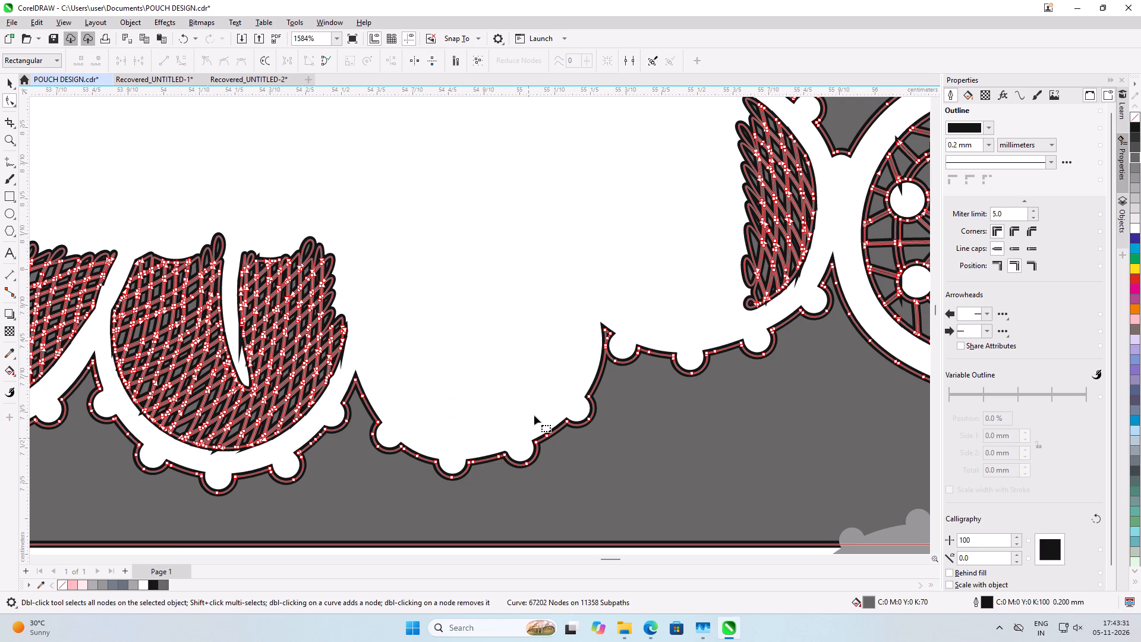
# Delete the crescent of mesh left along the outer edge of the flower's lower right-hand petal.
pyautogui.scroll(-1, 513, 305)
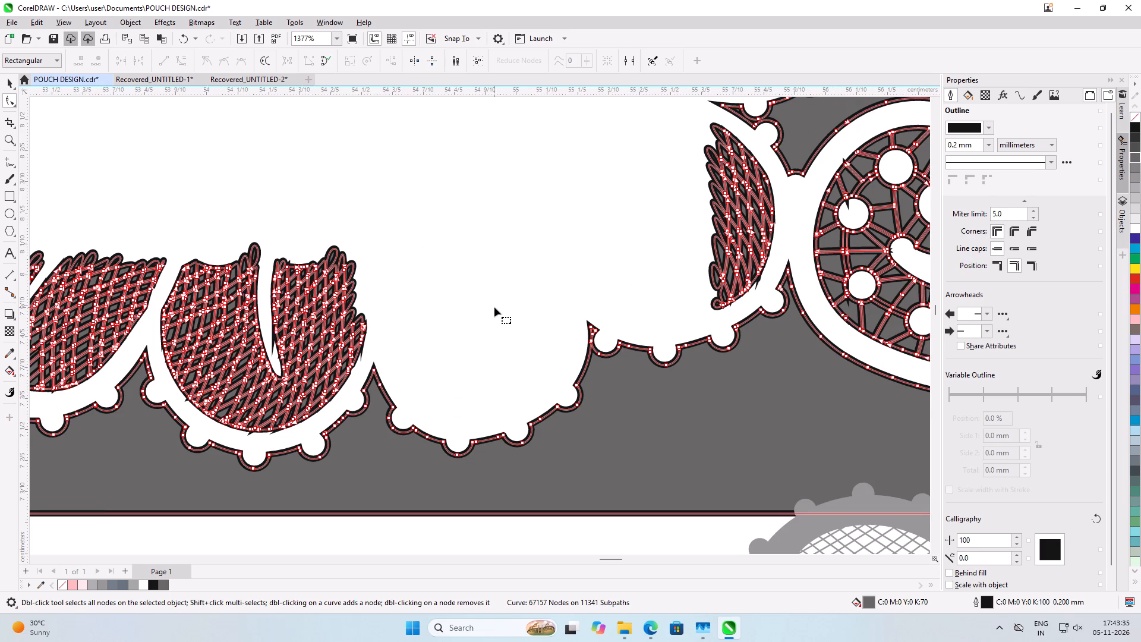
pyautogui.scroll(3, 851, 162)
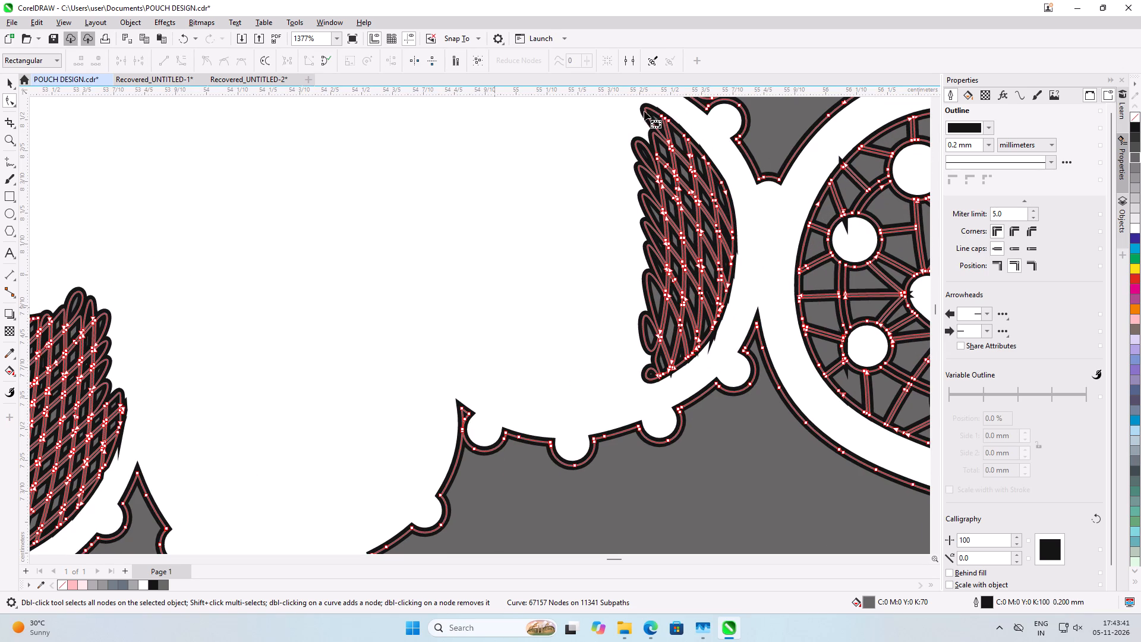
pyautogui.click(619, 109)
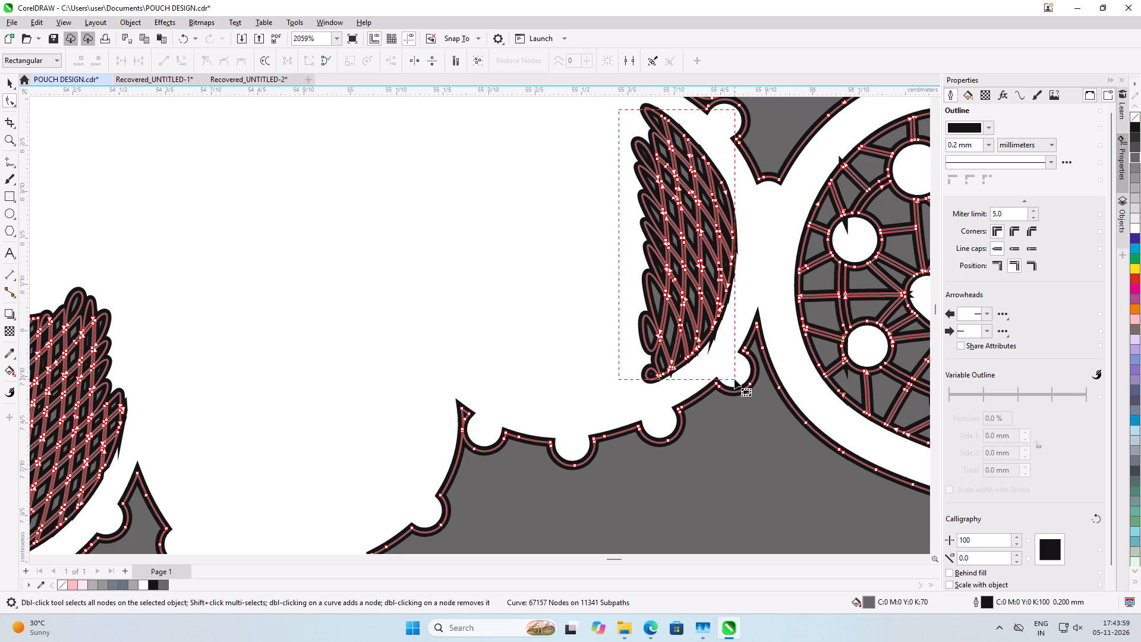
pyautogui.press('Delete')
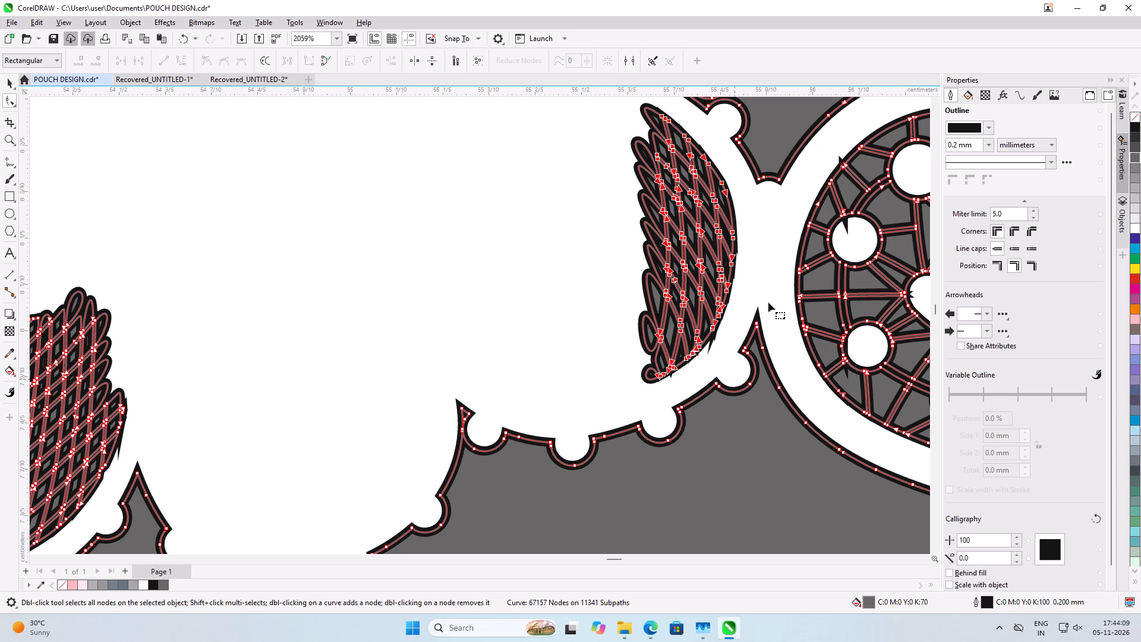
# Delete the upper mesh nodes on both sides of the slit in the next bottom petal to the left.
pyautogui.scroll(-7, 819, 213)
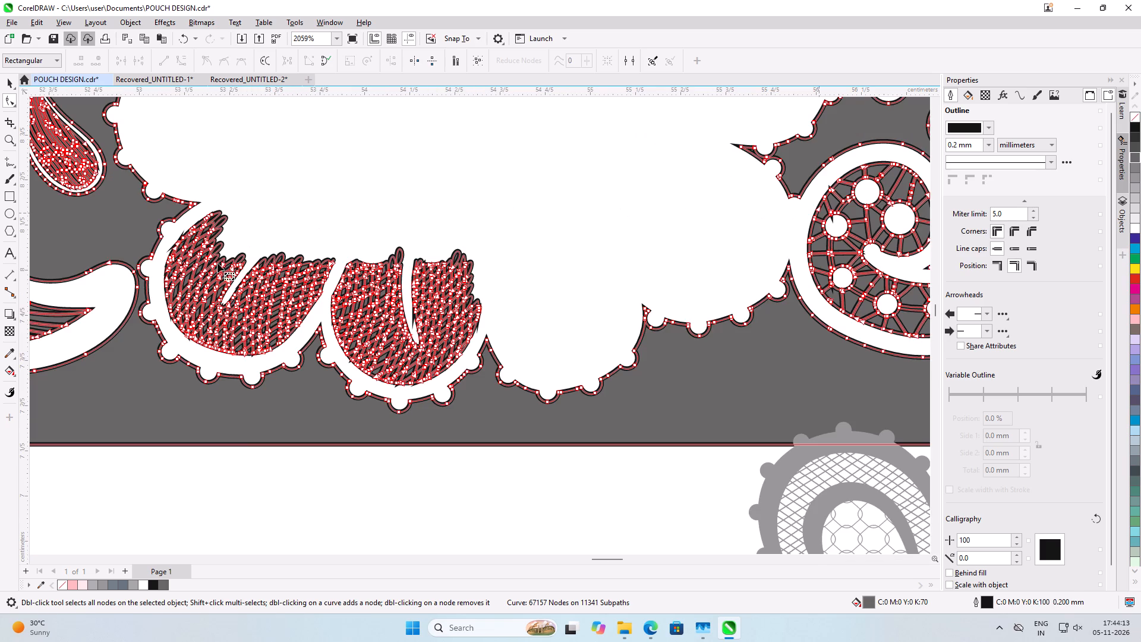
pyautogui.scroll(6, 183, 269)
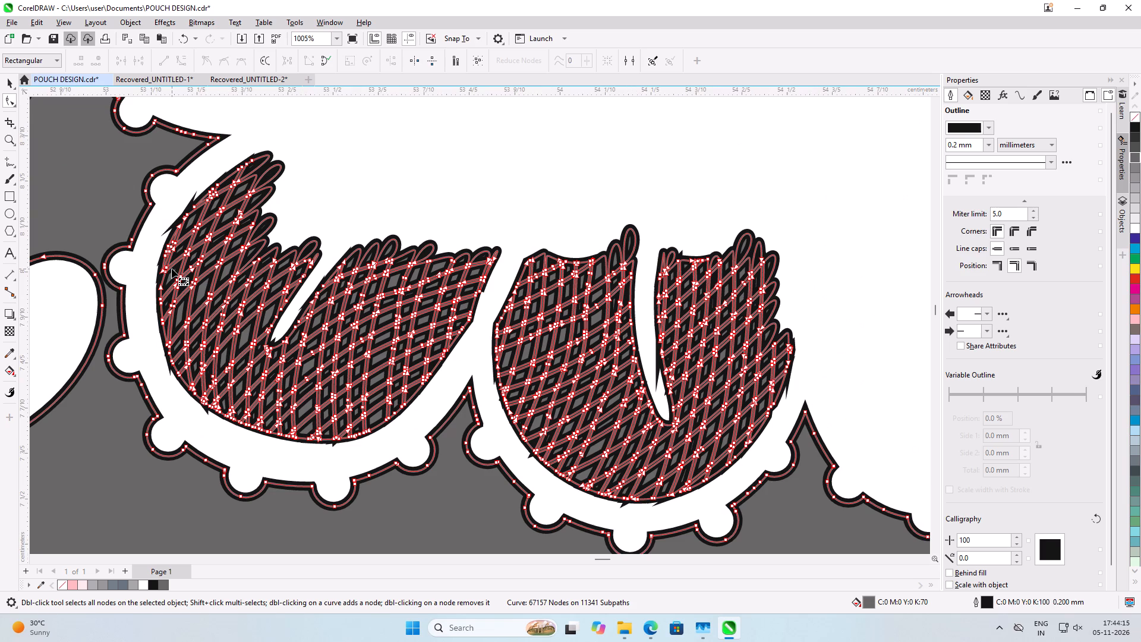
pyautogui.click(525, 243)
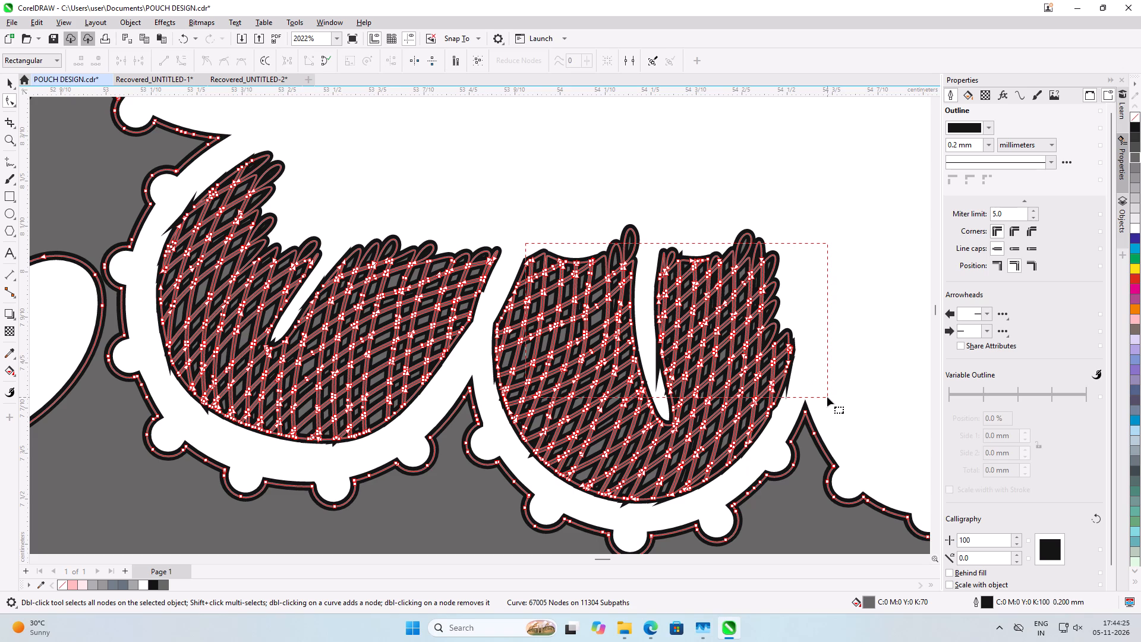
pyautogui.press('Delete')
pyautogui.press('Delete')
pyautogui.press('Delete')
pyautogui.press('Delete')
pyautogui.press('Delete')
pyautogui.press('Delete')
pyautogui.press('Delete')
pyautogui.press('Delete')
pyautogui.press('Delete')
pyautogui.press('Delete')
pyautogui.press('Delete')
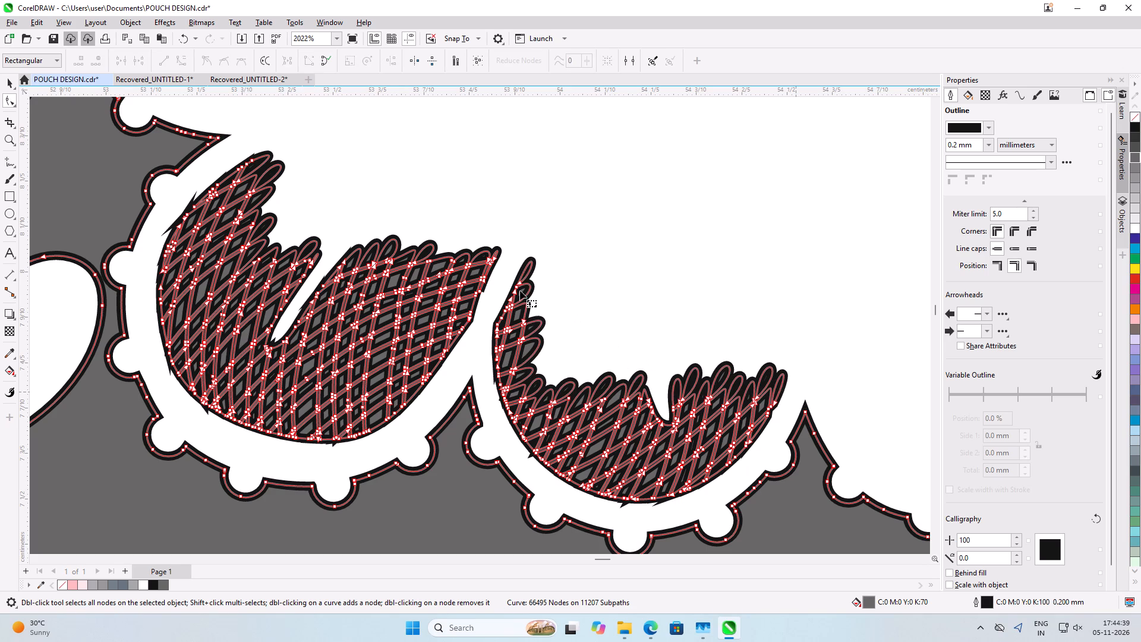
# Delete the middle band of mesh in that bottom petal, from its left side across to its right edge.
pyautogui.moveTo(503, 275); pyautogui.dragTo(562, 420)
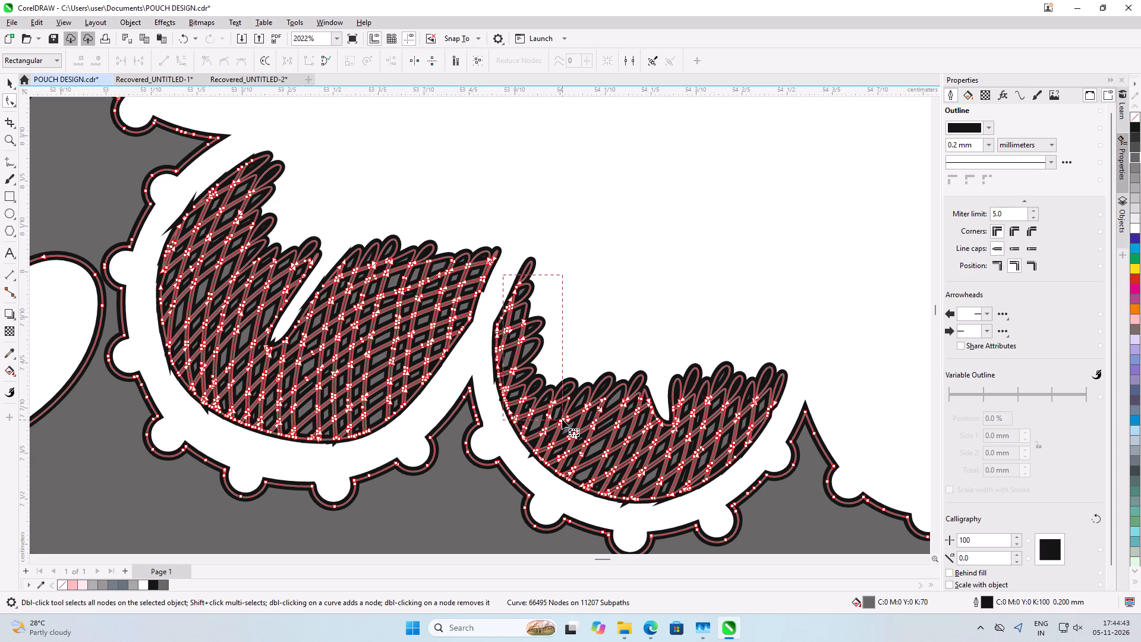
pyautogui.moveTo(562, 420); pyautogui.dragTo(750, 464)
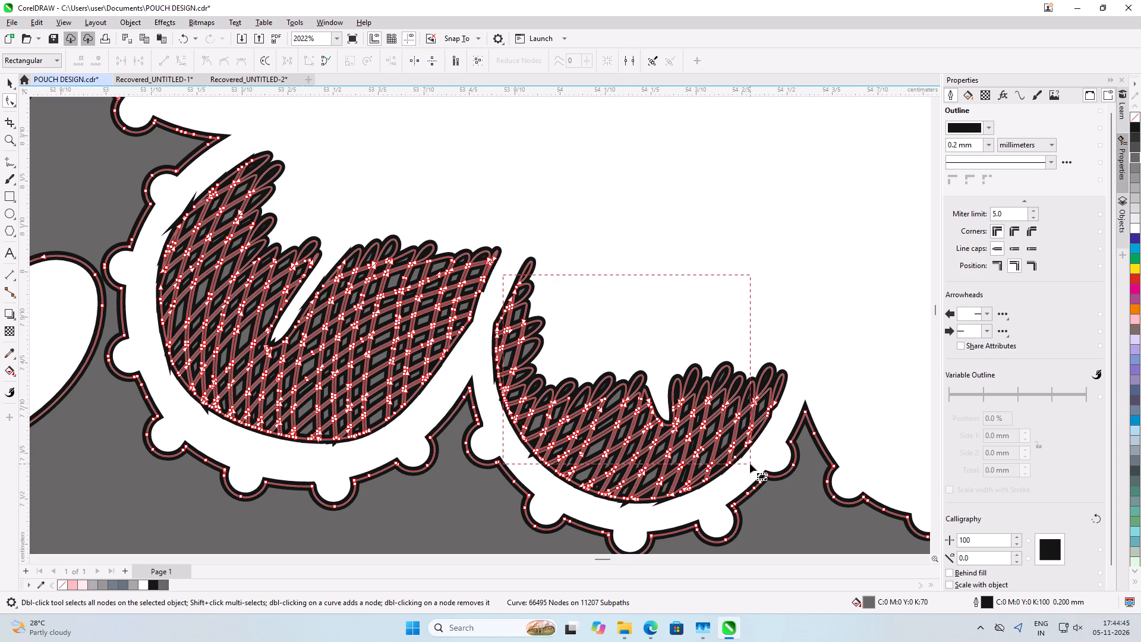
pyautogui.moveTo(750, 464); pyautogui.dragTo(765, 464)
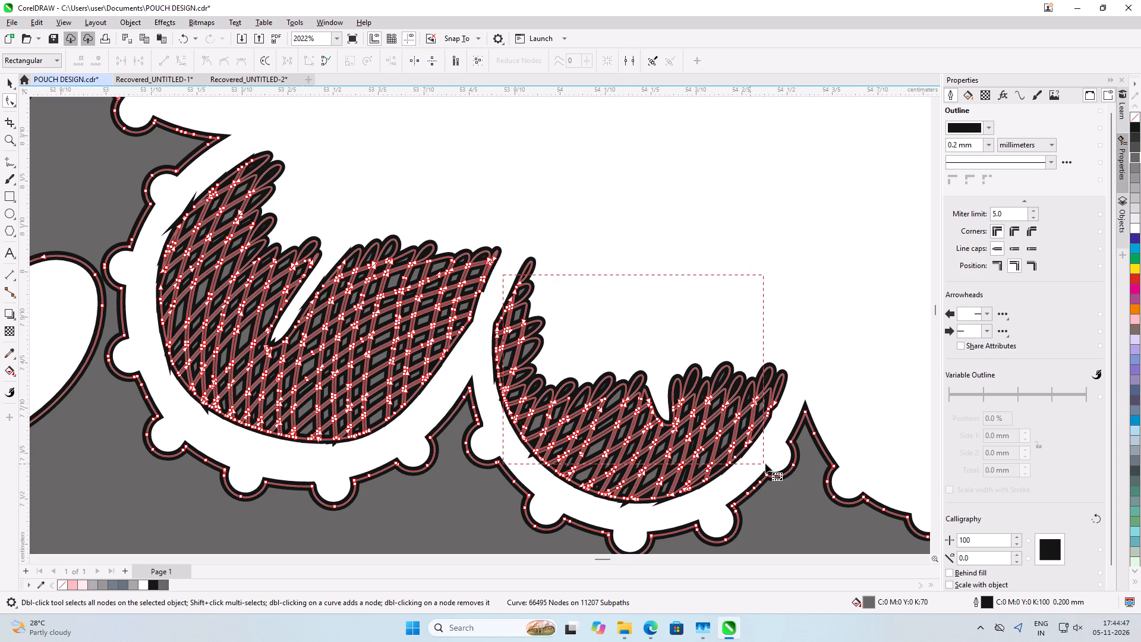
pyautogui.moveTo(765, 464); pyautogui.dragTo(777, 464)
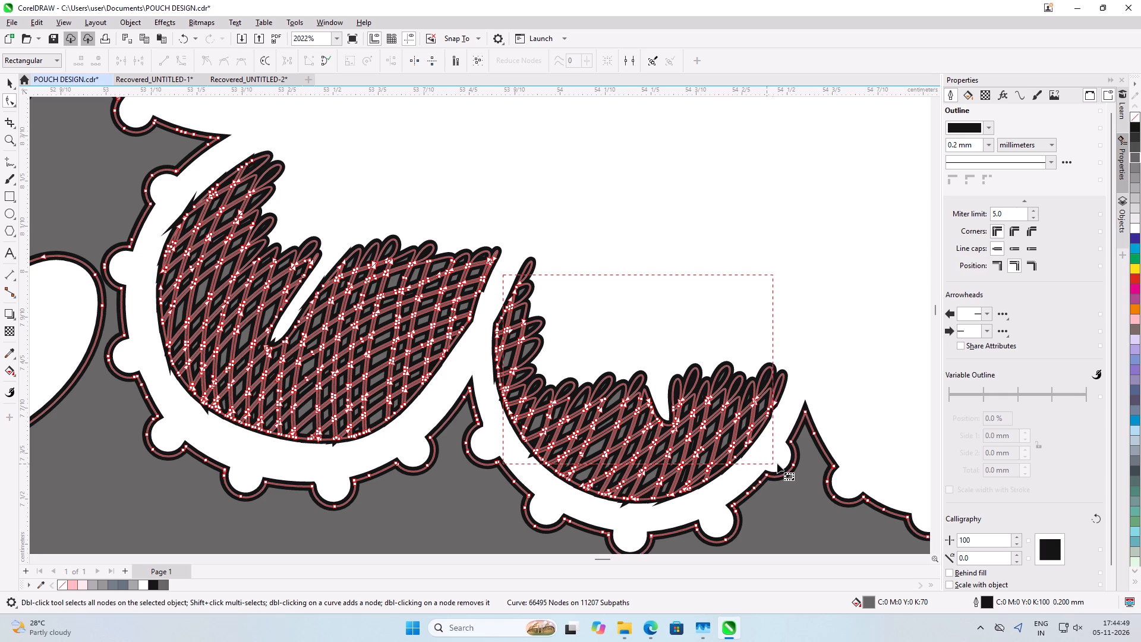
pyautogui.moveTo(777, 464); pyautogui.dragTo(778, 464)
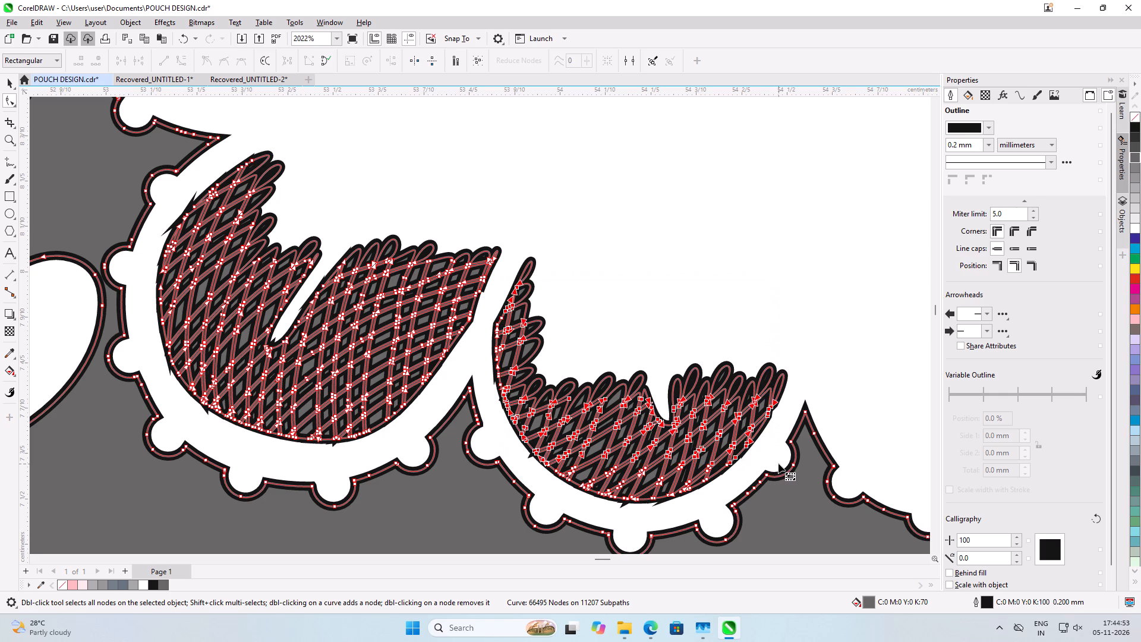
pyautogui.press('Delete')
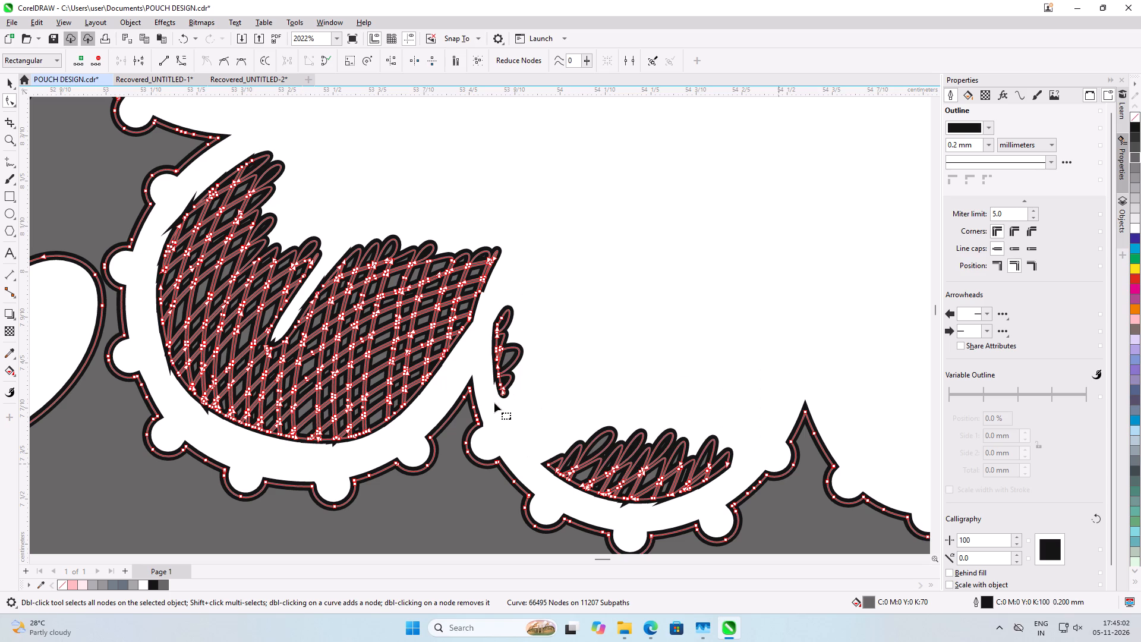
# Delete the small isolated sliver of mesh at the left edge of the same bottom petal.
pyautogui.moveTo(496, 410); pyautogui.dragTo(502, 402)
pyautogui.moveTo(502, 402); pyautogui.dragTo(519, 312)
pyautogui.moveTo(519, 312); pyautogui.dragTo(489, 361)
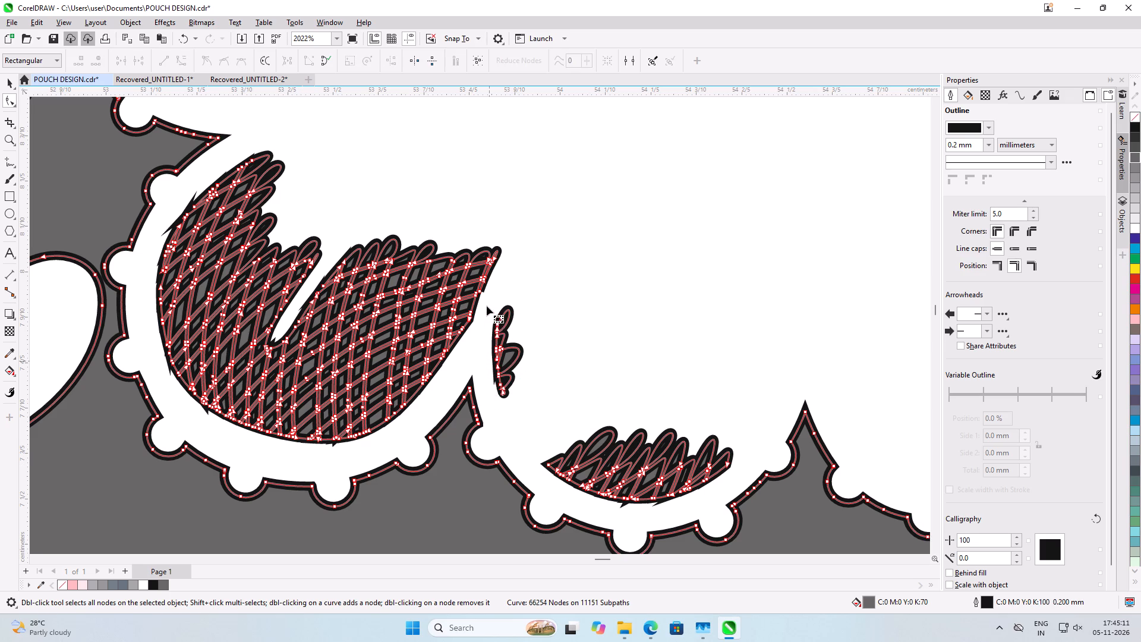
pyautogui.moveTo(487, 305); pyautogui.dragTo(521, 398)
pyautogui.moveTo(521, 398); pyautogui.dragTo(521, 401)
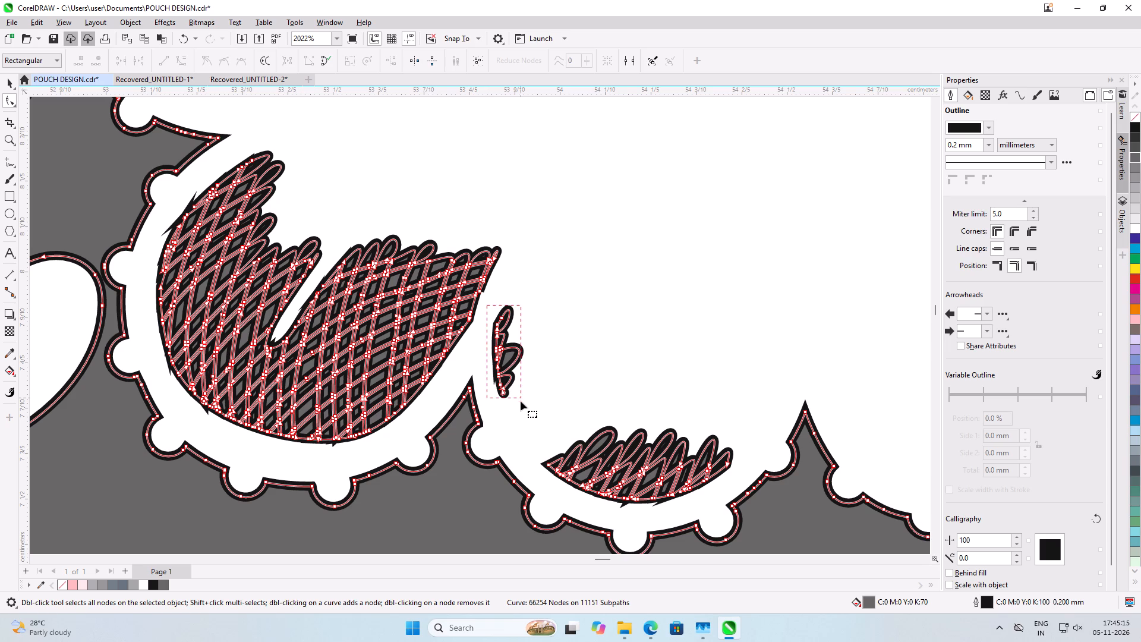
pyautogui.moveTo(521, 401); pyautogui.dragTo(527, 401)
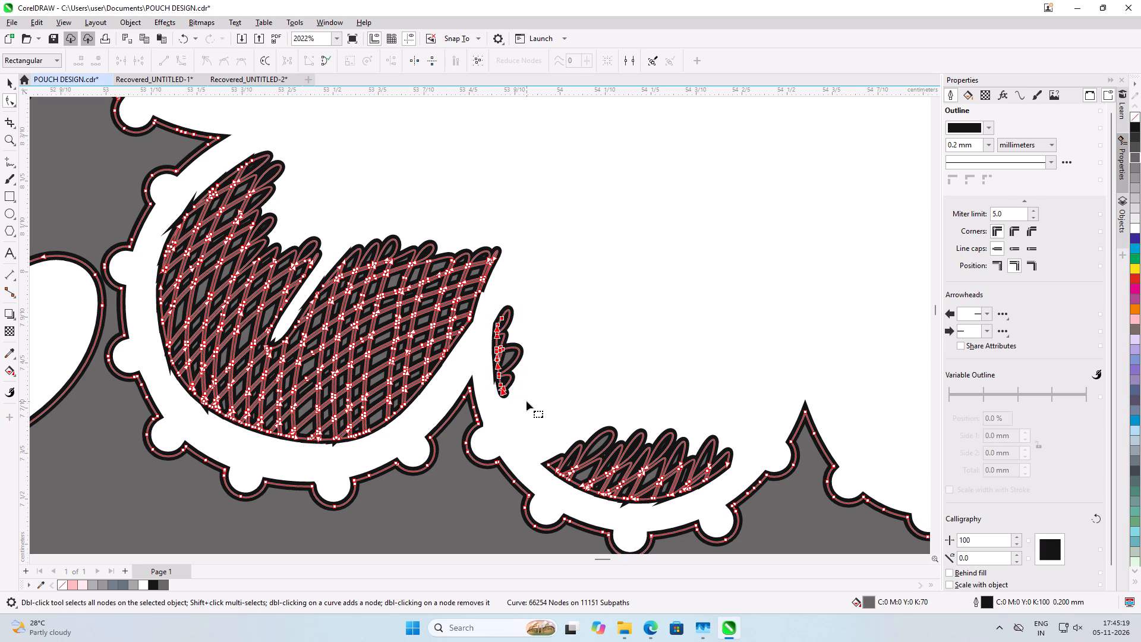
pyautogui.press('Delete')
pyautogui.press('Delete')
pyautogui.press('Delete')
pyautogui.press('Delete')
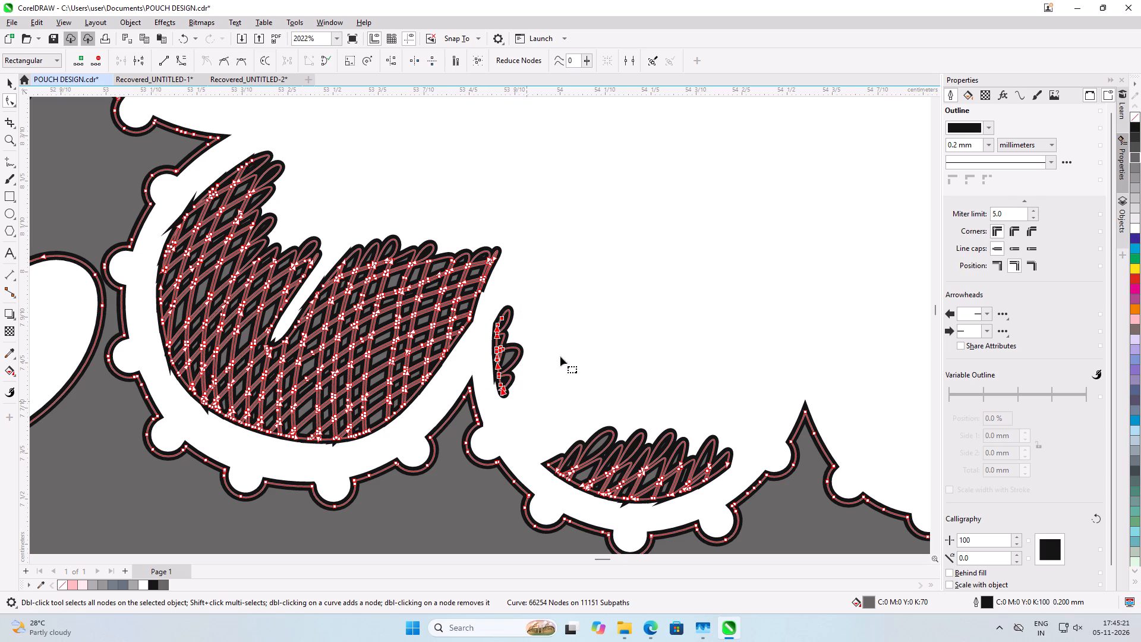
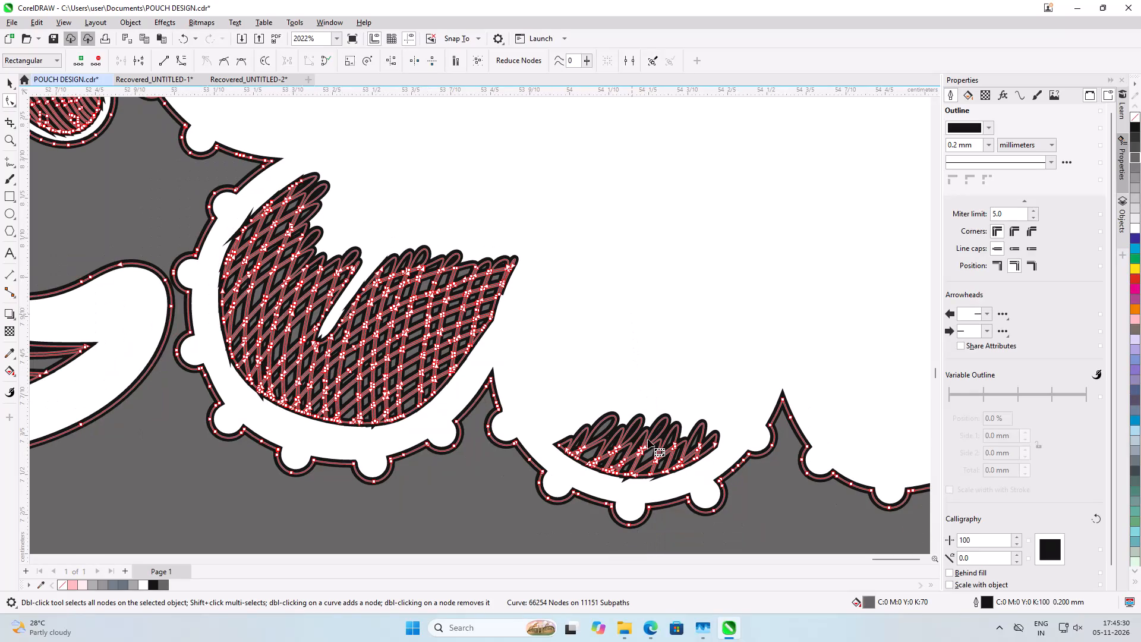
# Delete the crescent of mesh remaining along the lower edge of the bottom petal.
pyautogui.scroll(4, 685, 530)
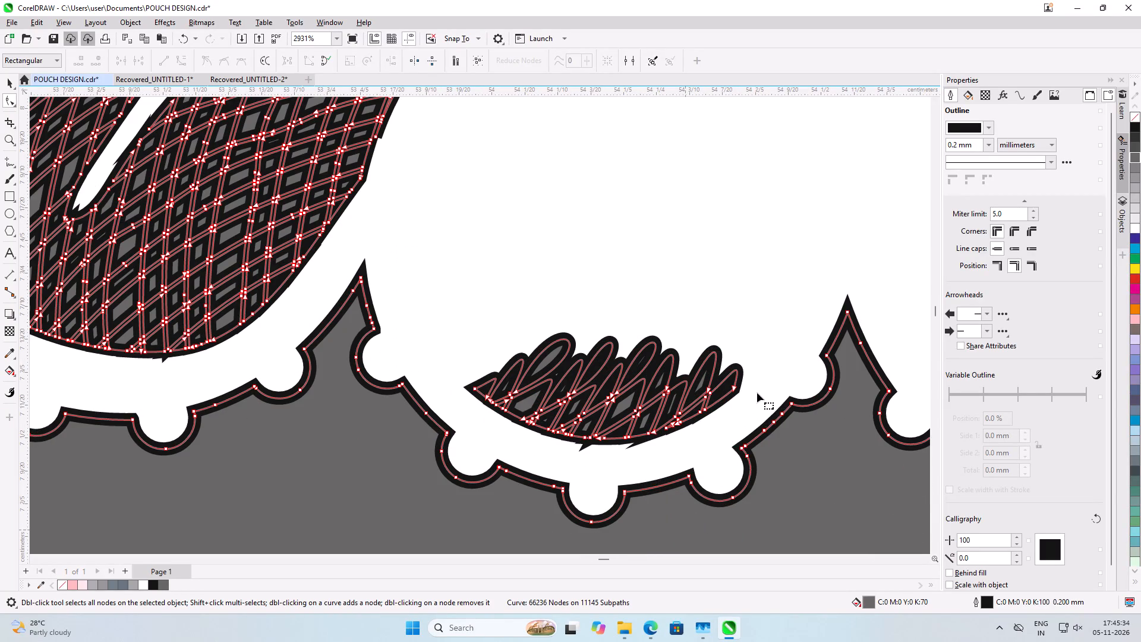
pyautogui.moveTo(752, 420); pyautogui.dragTo(592, 430)
pyautogui.moveTo(592, 430); pyautogui.dragTo(475, 335)
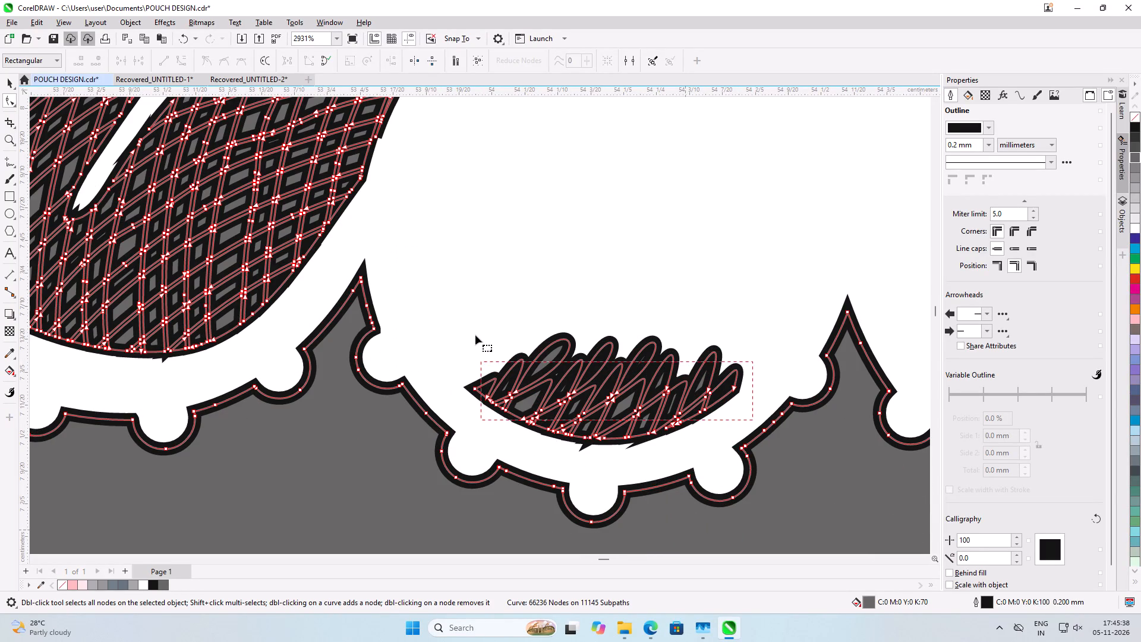
pyautogui.moveTo(475, 335); pyautogui.dragTo(470, 323)
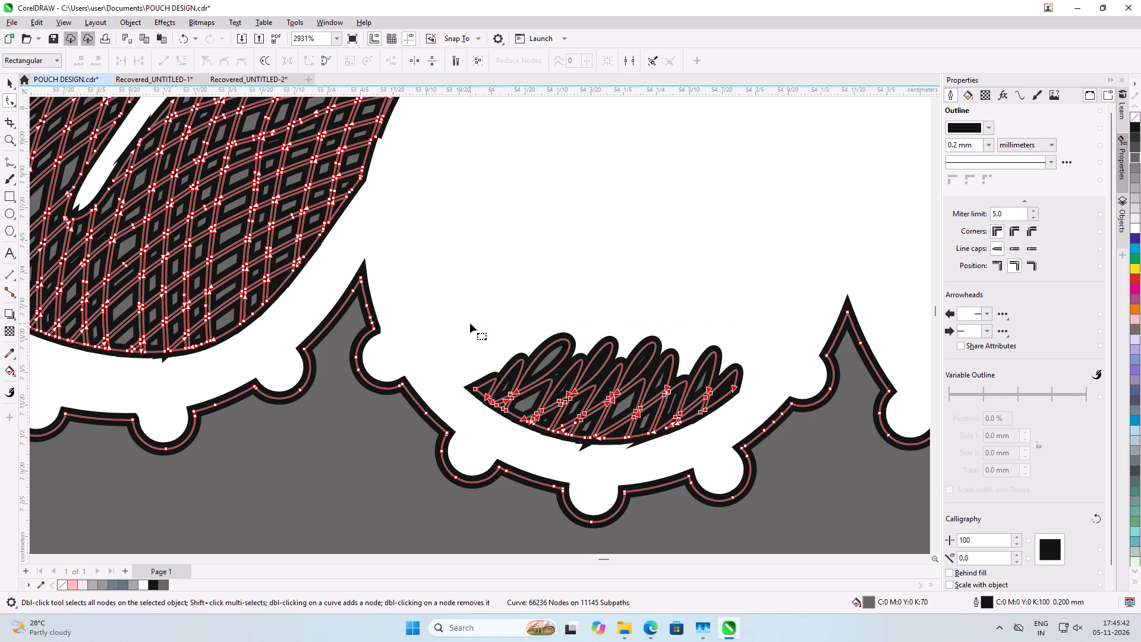
pyautogui.press('Delete')
pyautogui.press('Delete')
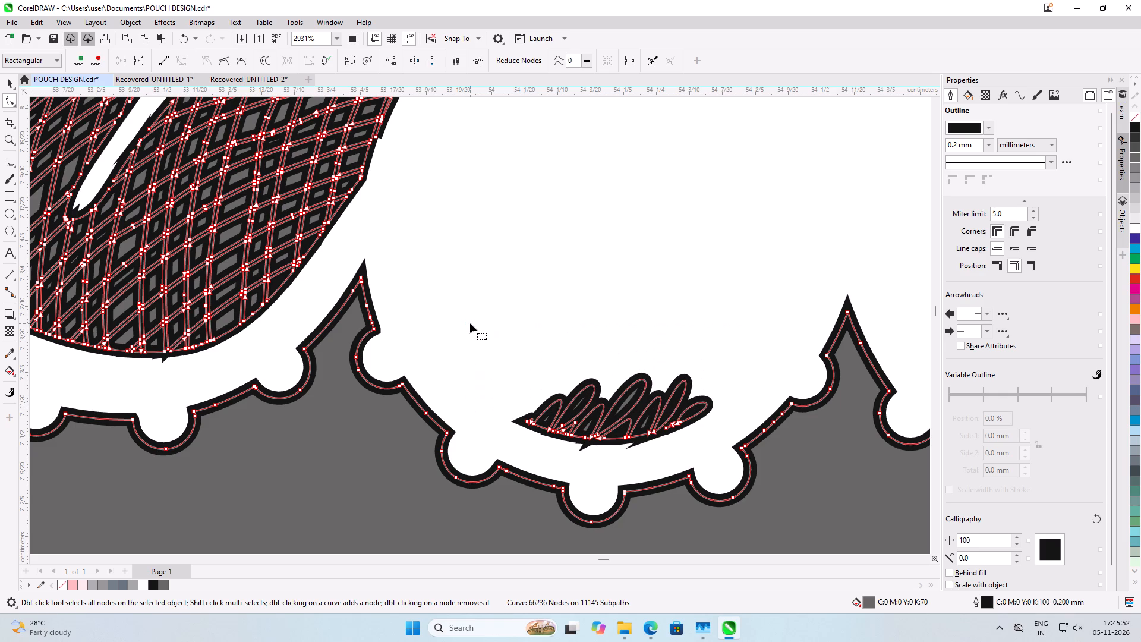
pyautogui.moveTo(513, 458); pyautogui.dragTo(541, 461)
pyautogui.moveTo(541, 461); pyautogui.dragTo(727, 392)
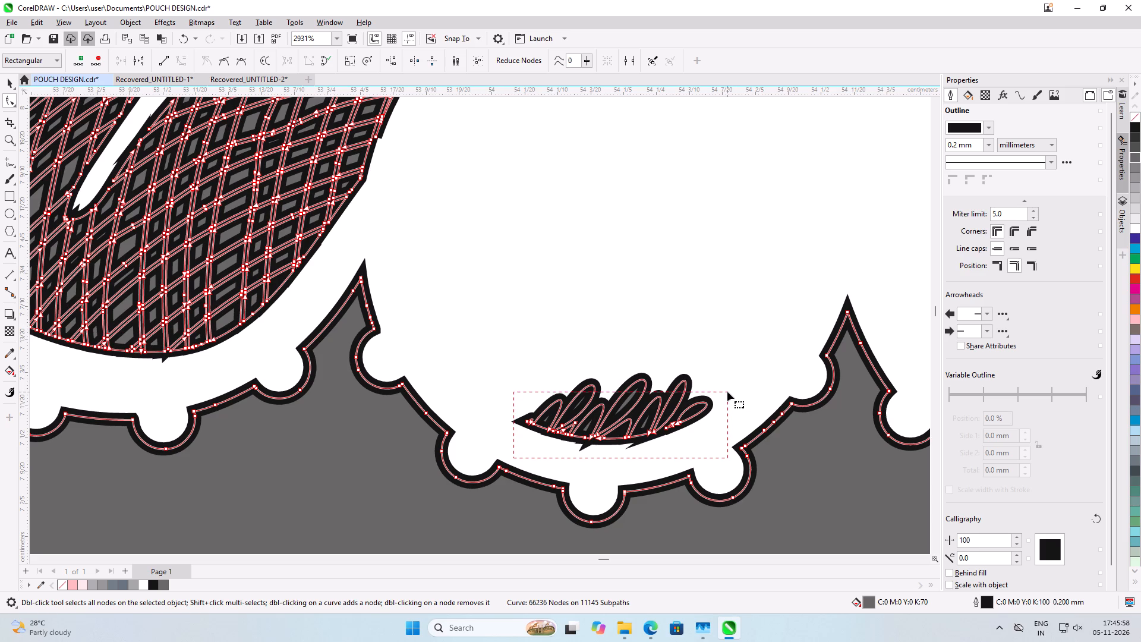
pyautogui.press('Delete')
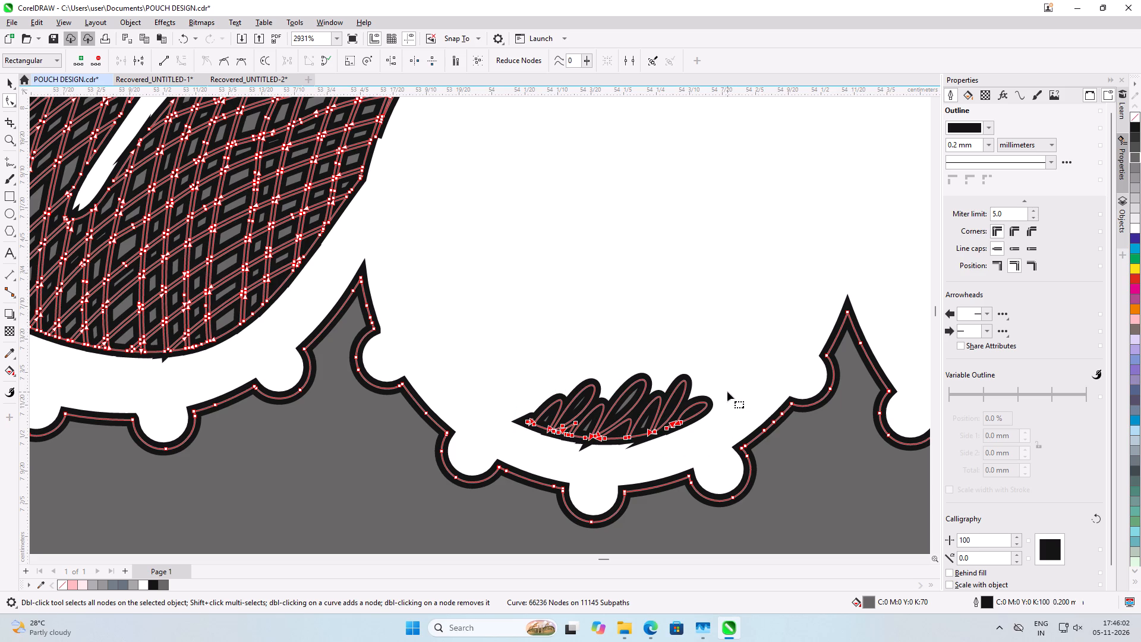
# Delete the band of mesh on both sides of the slit in the adjacent lower-left petal.
pyautogui.scroll(-1, 727, 392)
pyautogui.scroll(-7, 580, 394)
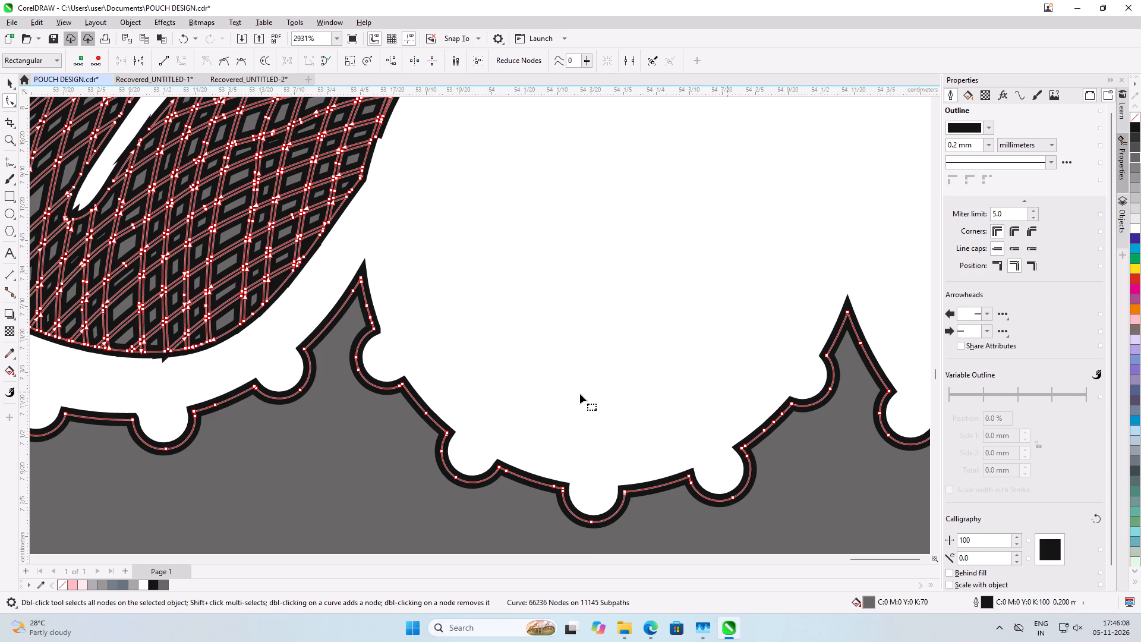
pyautogui.scroll(-1, 580, 394)
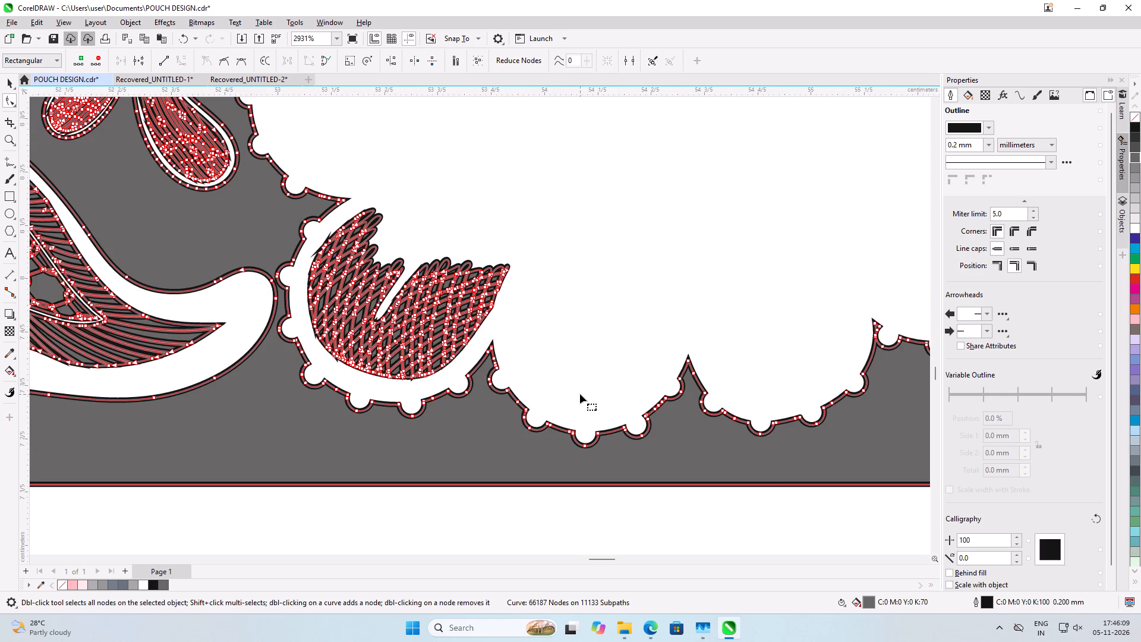
pyautogui.scroll(1, 341, 300)
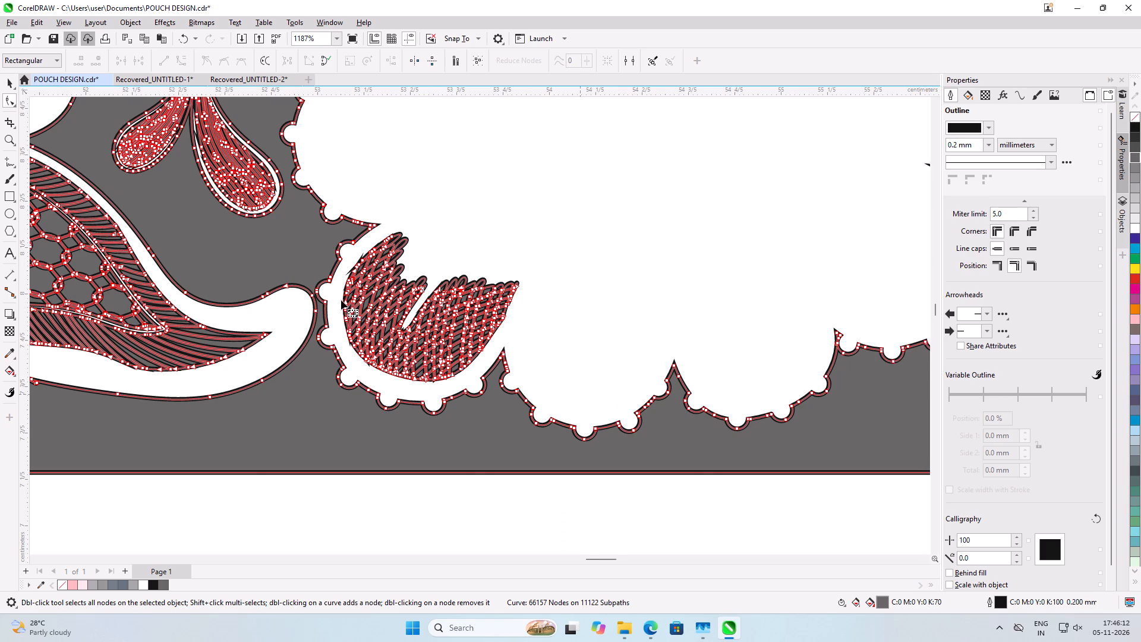
pyautogui.scroll(4, 341, 300)
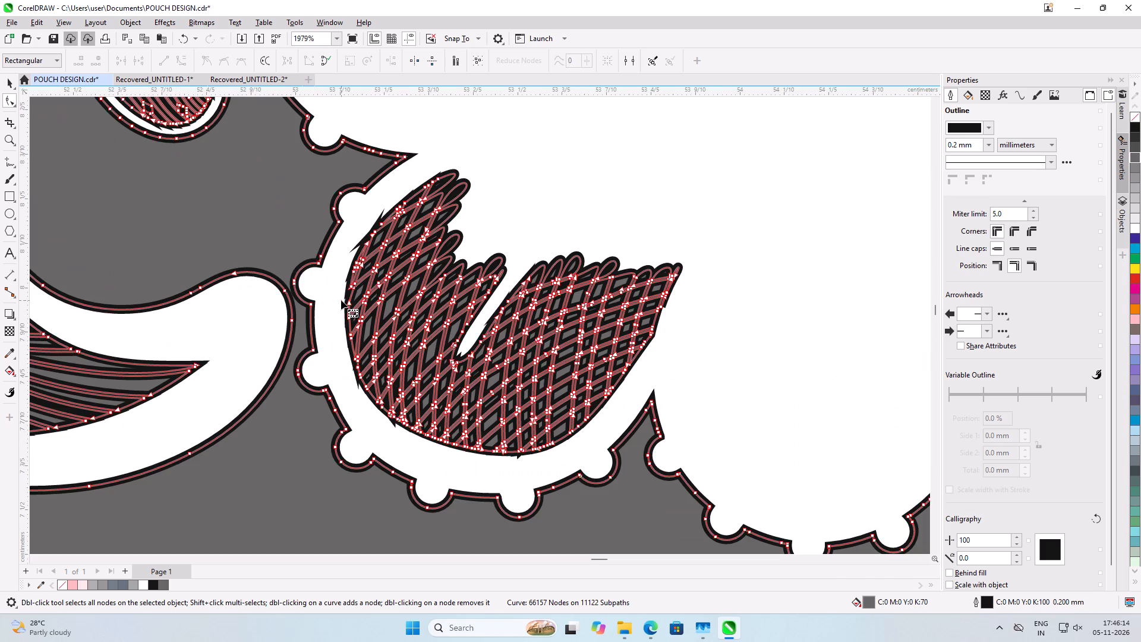
pyautogui.moveTo(712, 263); pyautogui.dragTo(645, 288)
pyautogui.moveTo(645, 288); pyautogui.dragTo(330, 356)
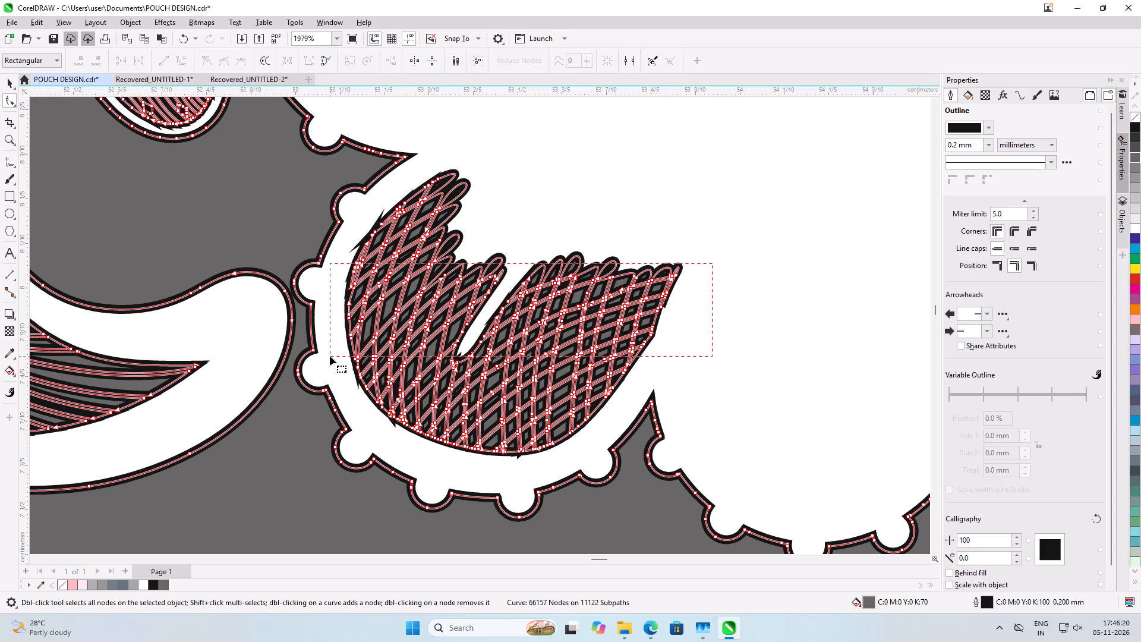
pyautogui.moveTo(330, 356); pyautogui.dragTo(337, 356)
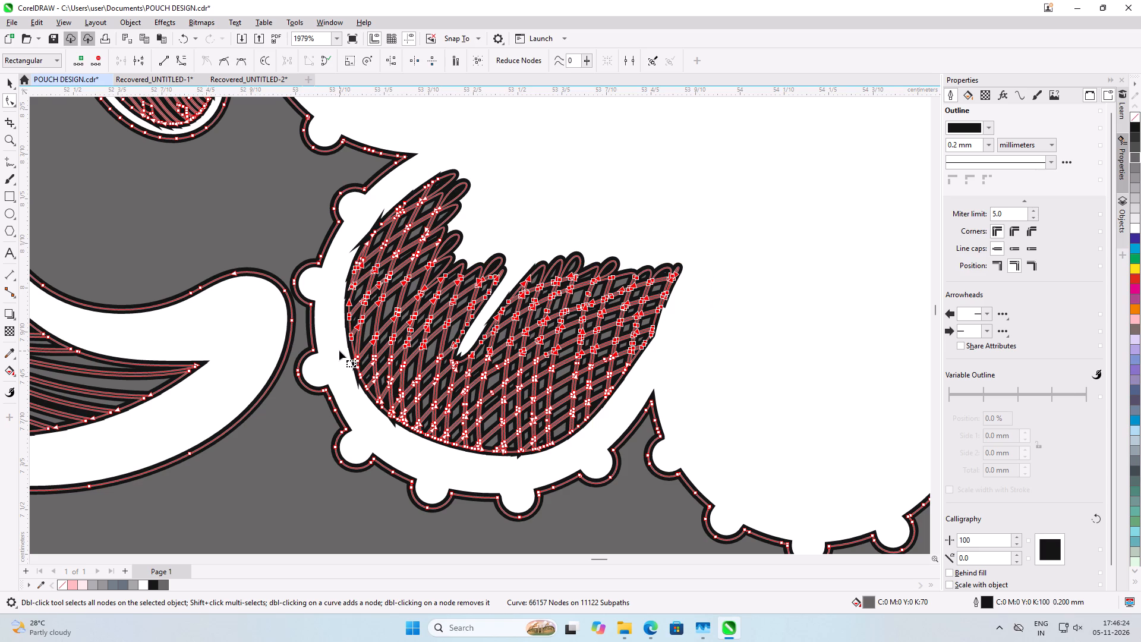
pyautogui.press('Delete')
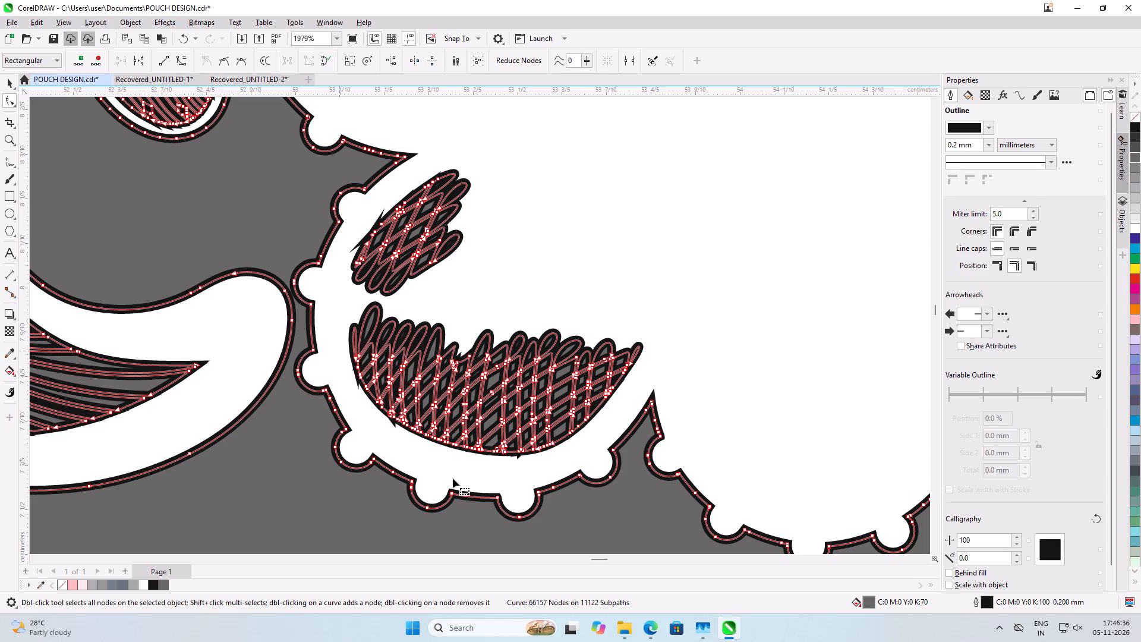
# Delete the central block of the mesh remaining in the lower half of that lower-left petal.
pyautogui.moveTo(439, 476); pyautogui.dragTo(633, 347)
pyautogui.moveTo(633, 347); pyautogui.dragTo(610, 344)
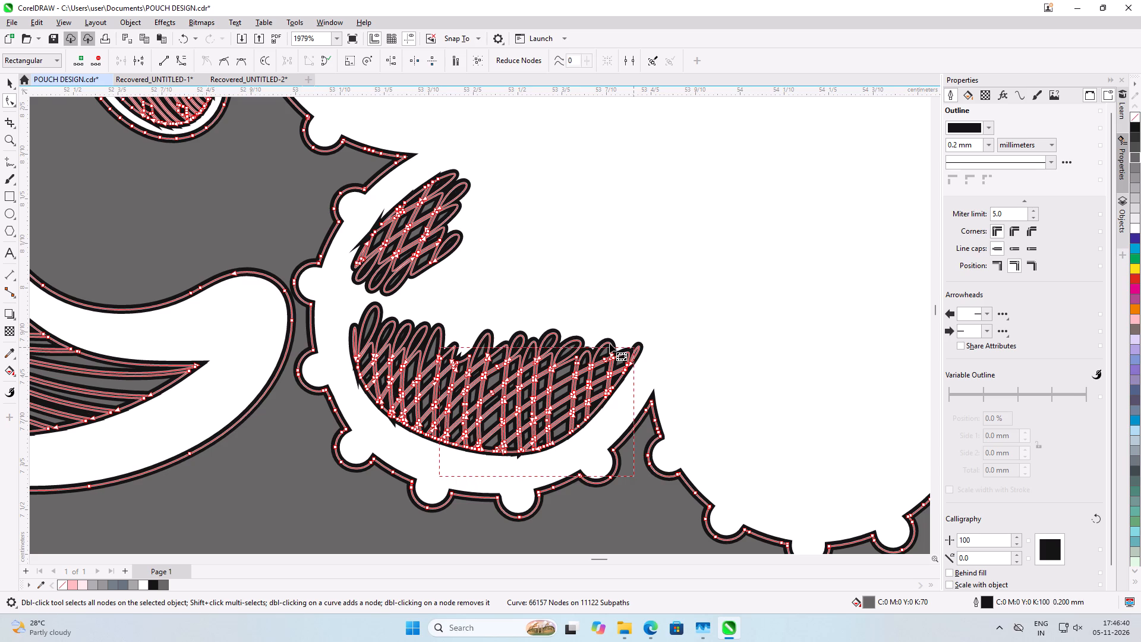
pyautogui.moveTo(610, 344); pyautogui.dragTo(543, 336)
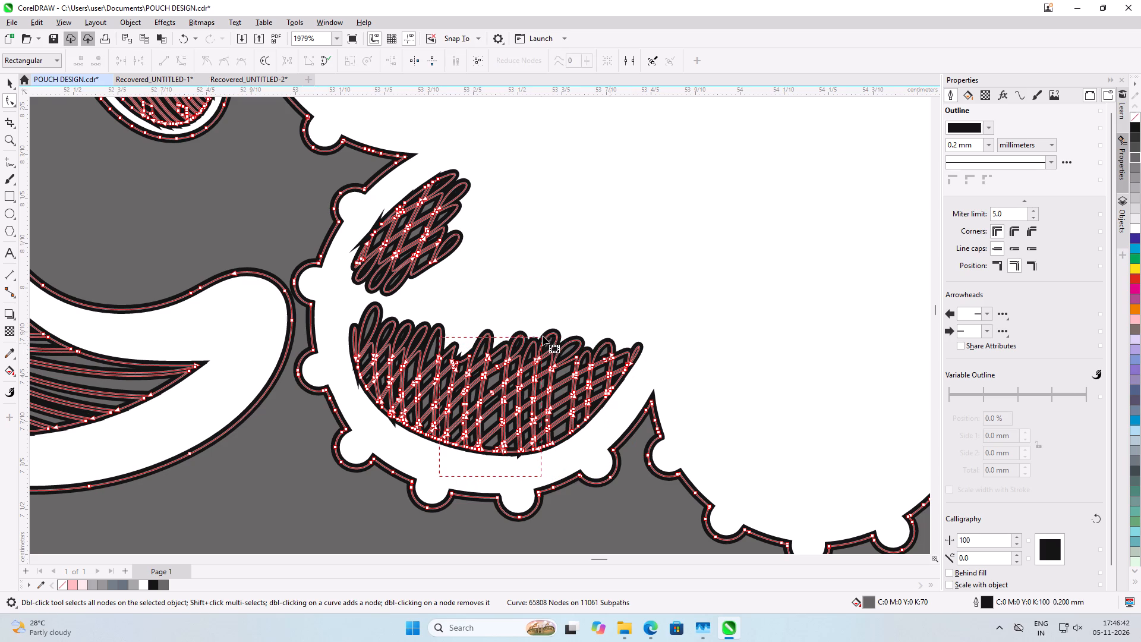
pyautogui.moveTo(543, 336); pyautogui.dragTo(568, 308)
pyautogui.press('Delete')
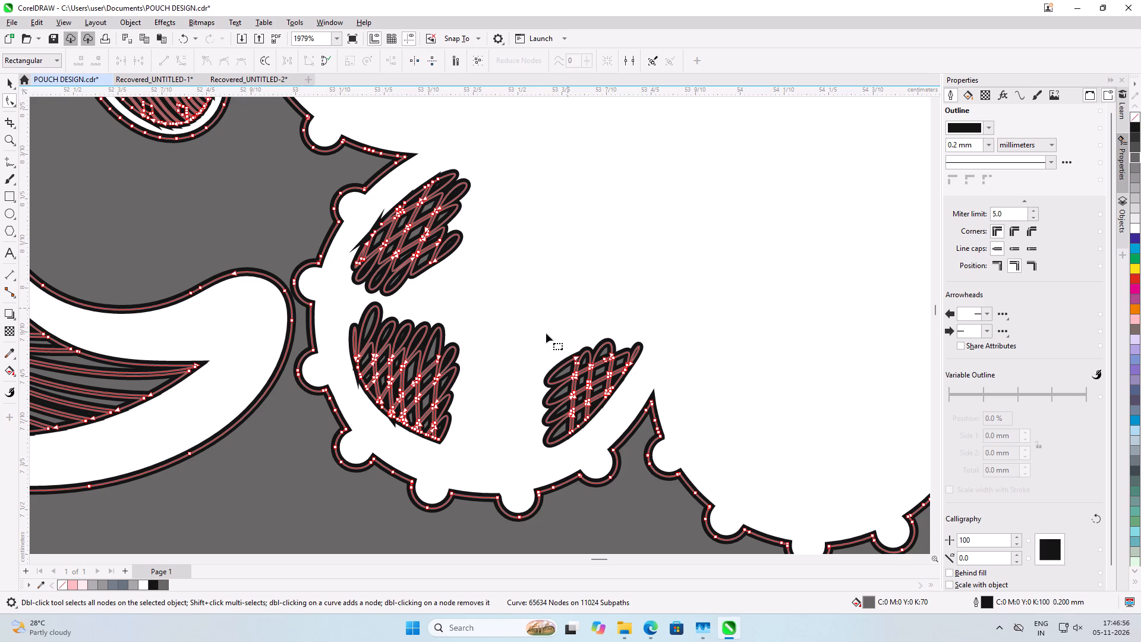
# Delete the mesh fragment left at the right side of the lower-left petal.
pyautogui.moveTo(546, 332); pyautogui.dragTo(607, 450)
pyautogui.moveTo(607, 450); pyautogui.dragTo(616, 449)
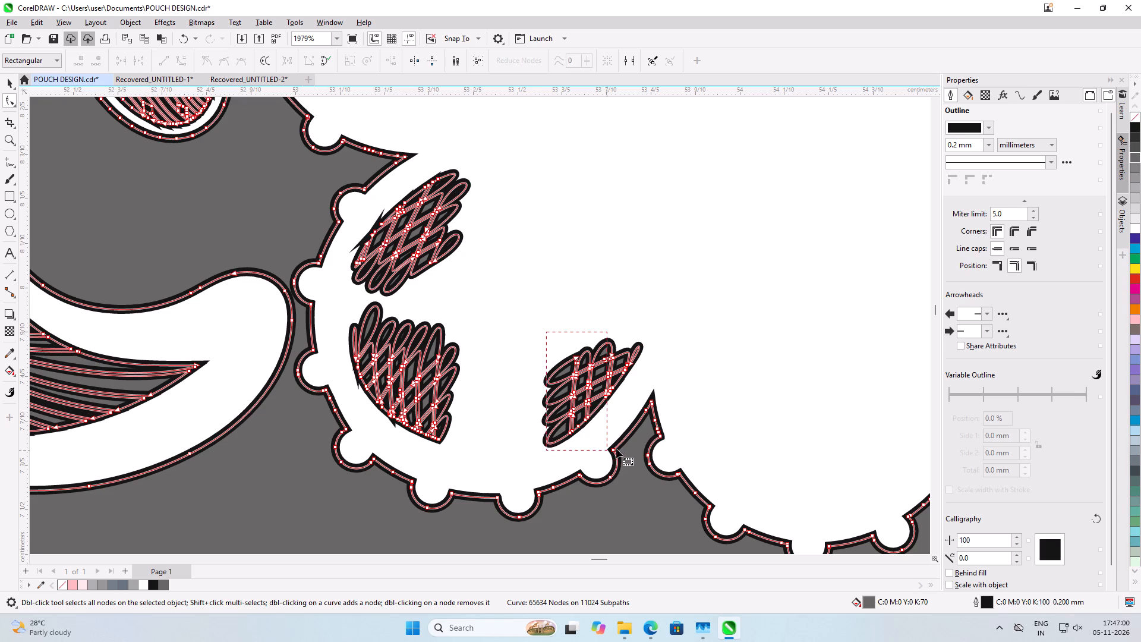
pyautogui.moveTo(616, 449); pyautogui.dragTo(635, 446)
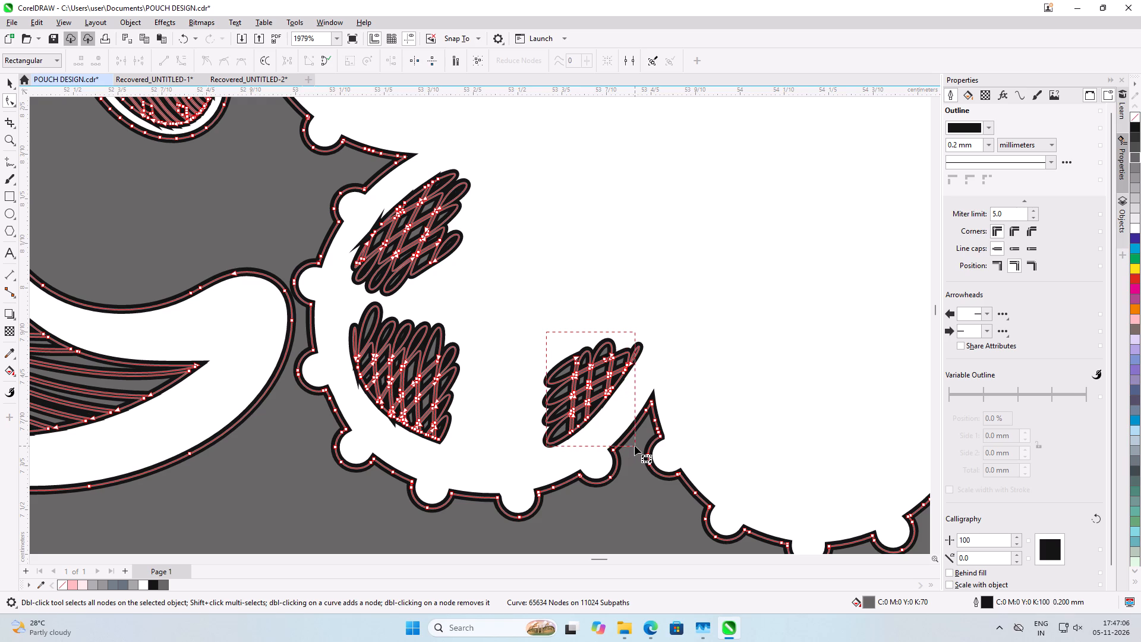
pyautogui.moveTo(635, 446); pyautogui.dragTo(635, 440)
pyautogui.press('Delete')
pyautogui.press('Delete')
pyautogui.press('Delete')
pyautogui.press('Delete')
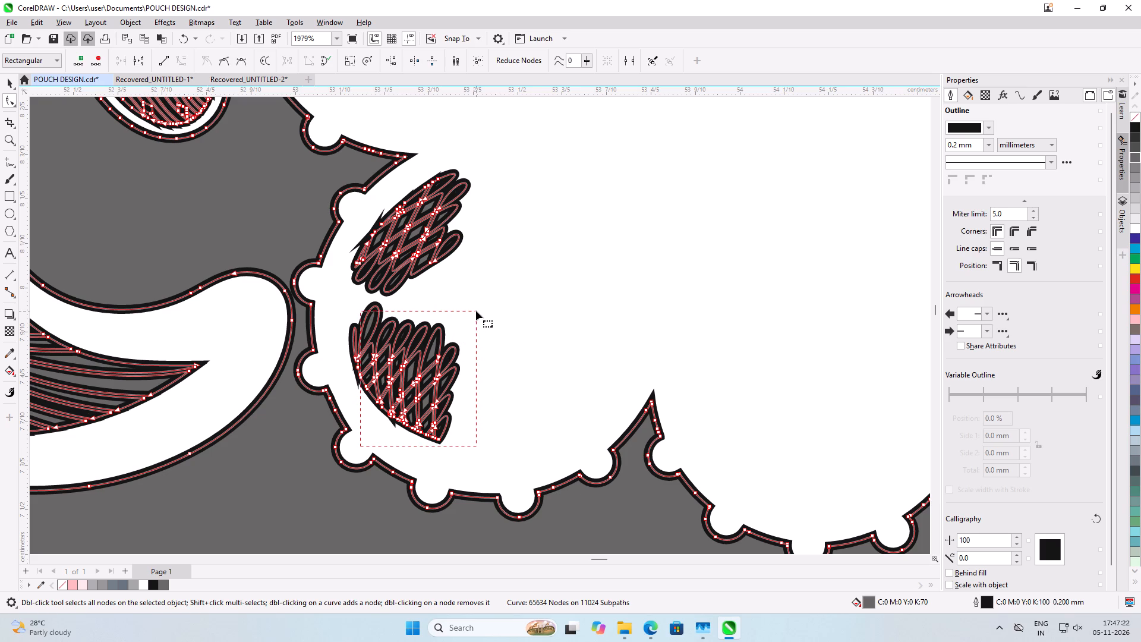
# Delete the lower-left mesh block in the same petal, including the narrow sliver at its left edge.
pyautogui.press('Delete')
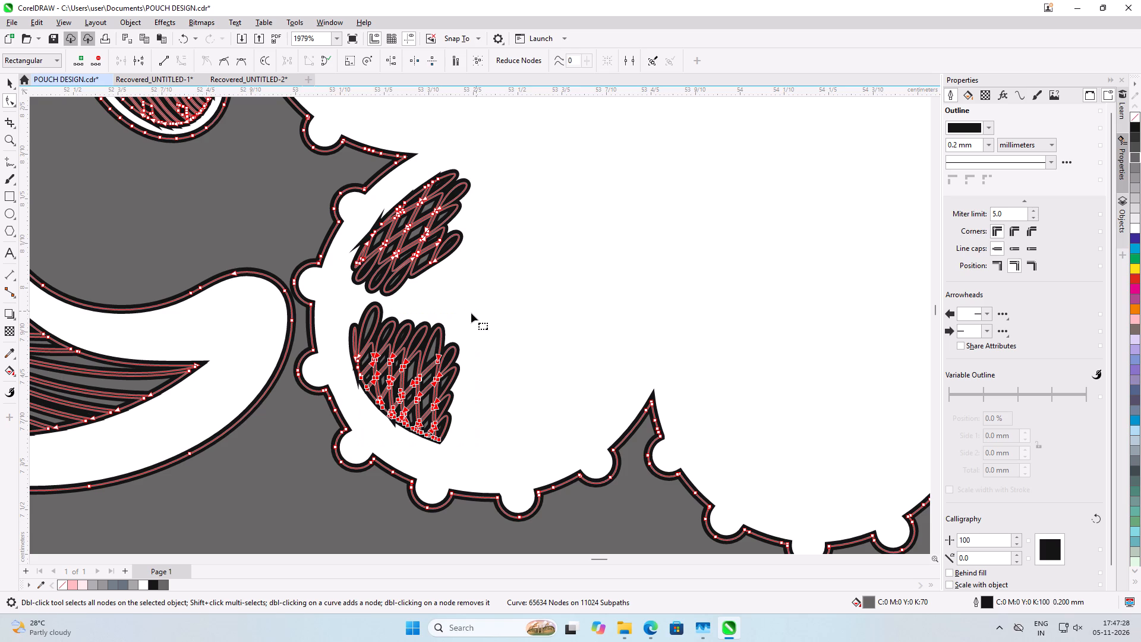
pyautogui.click(335, 317)
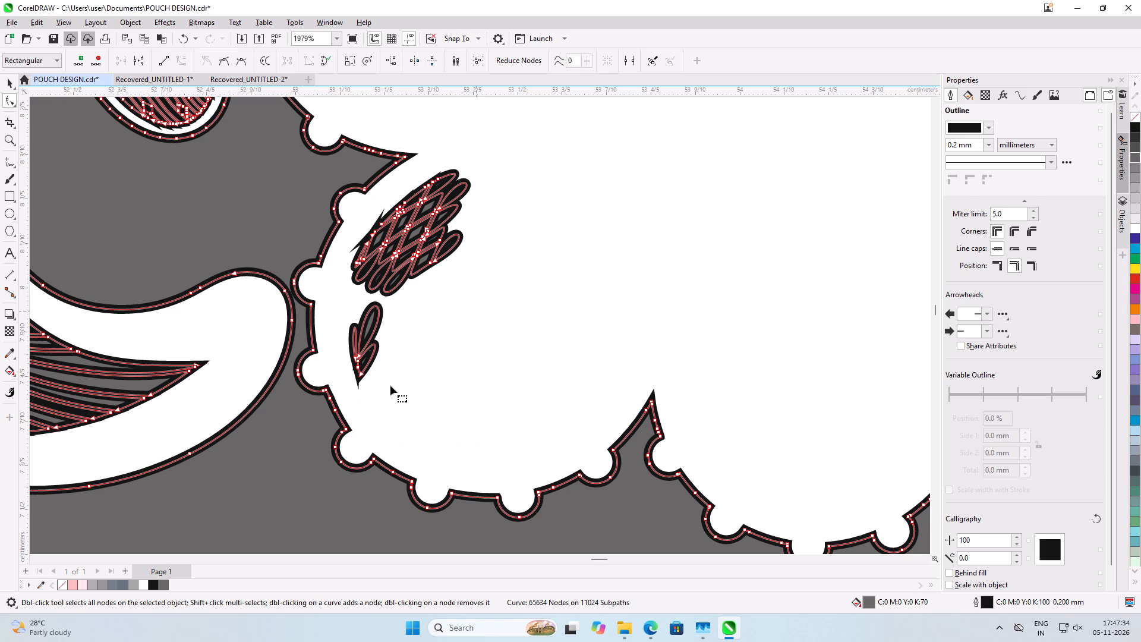
pyautogui.press('Delete')
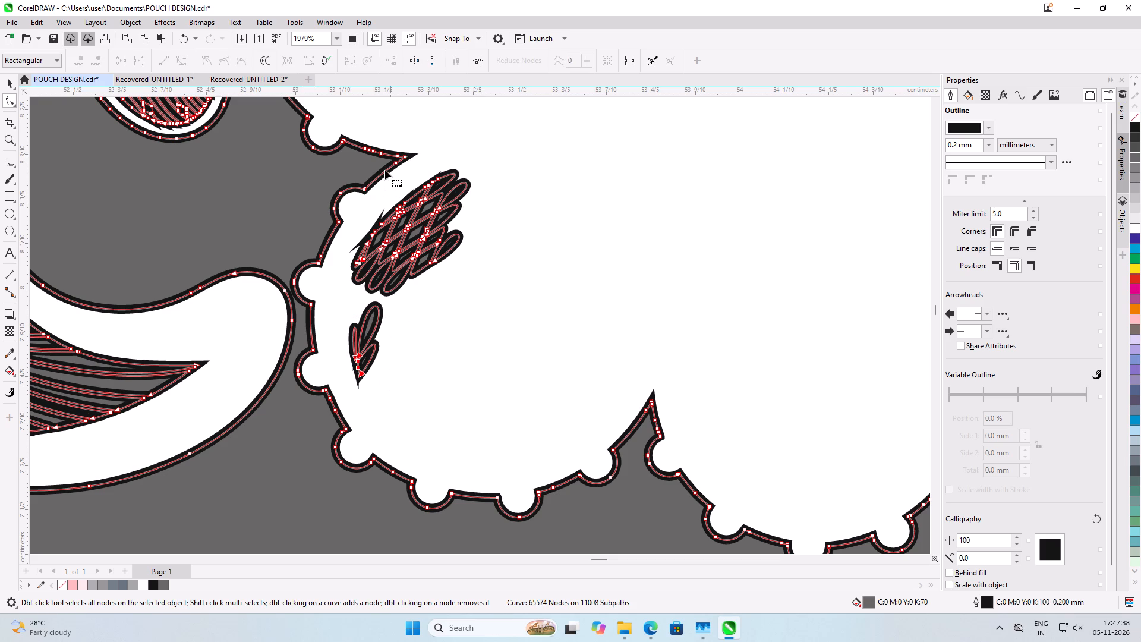
# Delete the main part of the mesh patch in the upper end of the lower-left petal.
pyautogui.scroll(3, 385, 170)
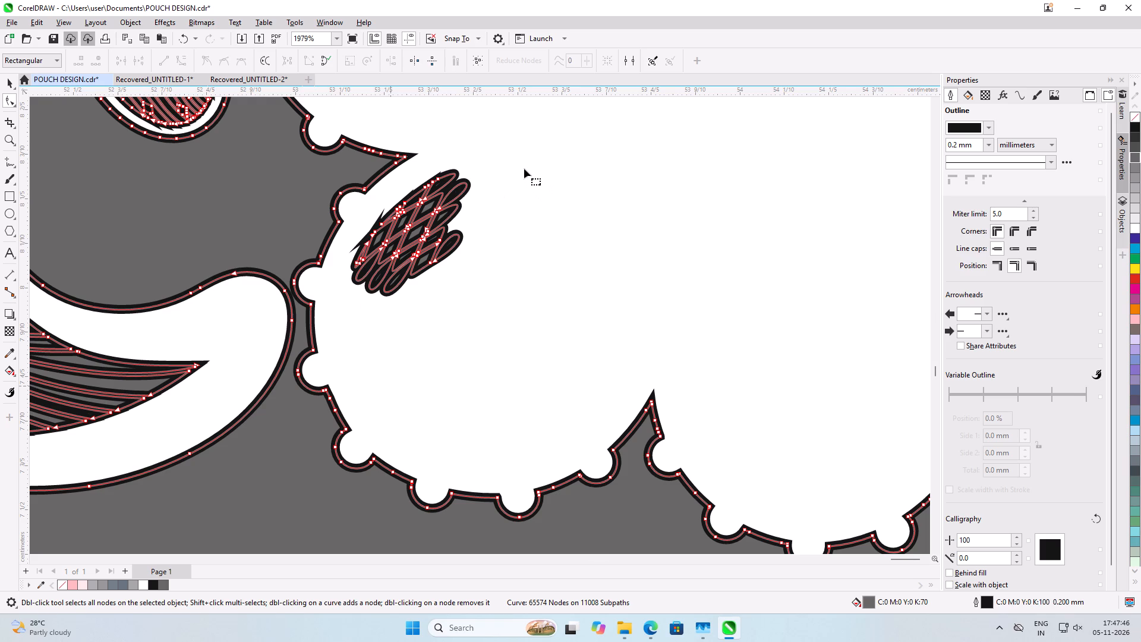
pyautogui.moveTo(524, 169); pyautogui.dragTo(415, 262)
pyautogui.moveTo(415, 262); pyautogui.dragTo(415, 263)
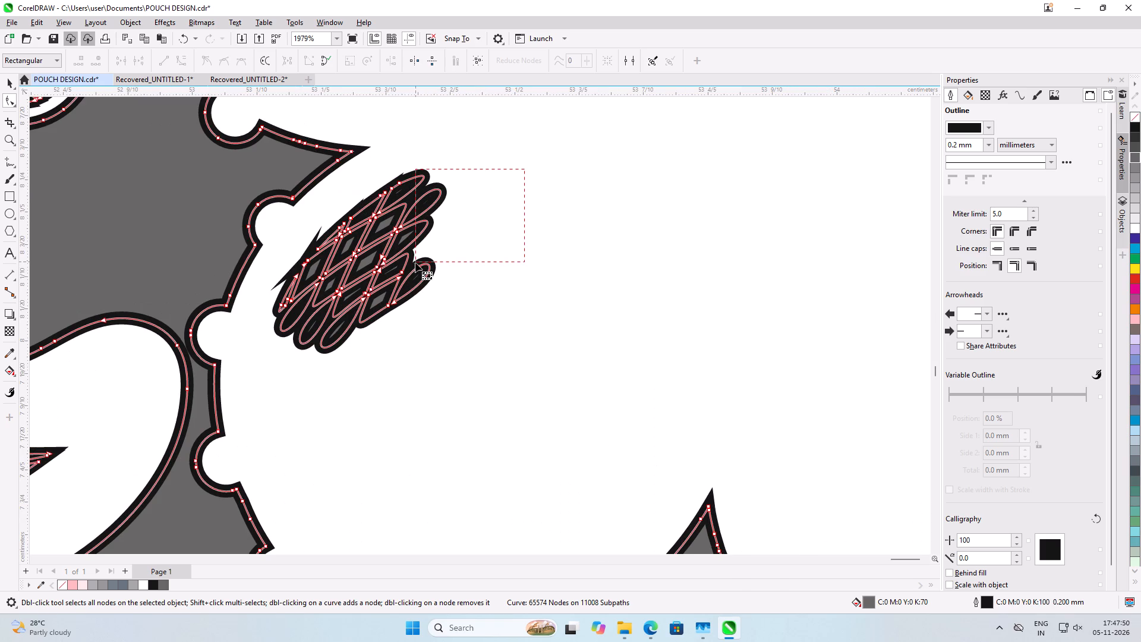
pyautogui.moveTo(415, 263); pyautogui.dragTo(371, 332)
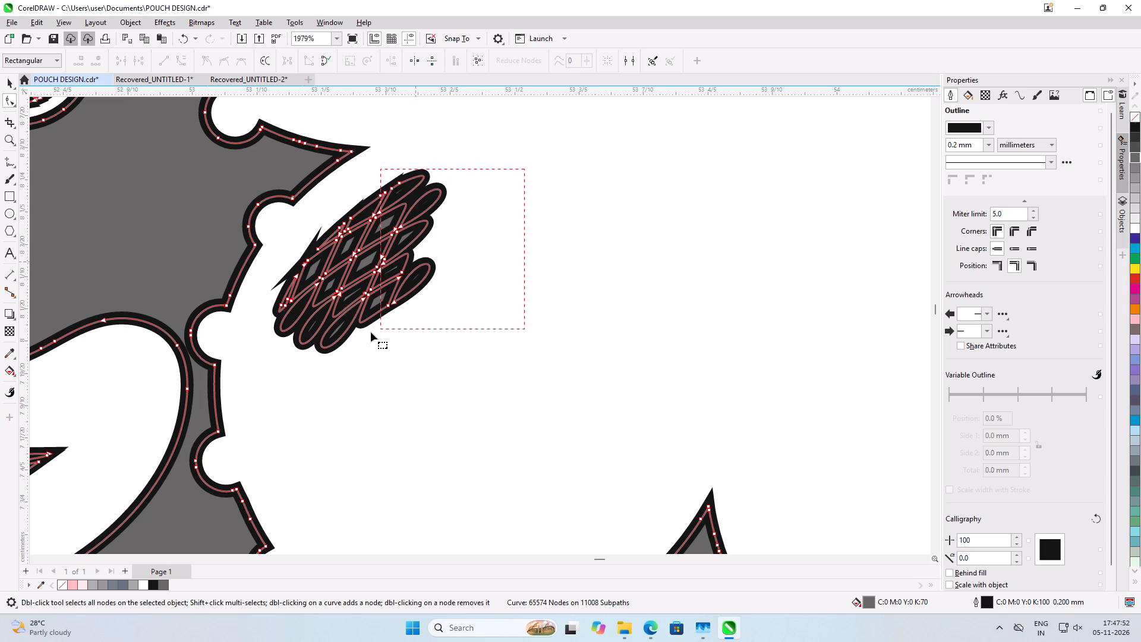
pyautogui.moveTo(371, 332); pyautogui.dragTo(310, 342)
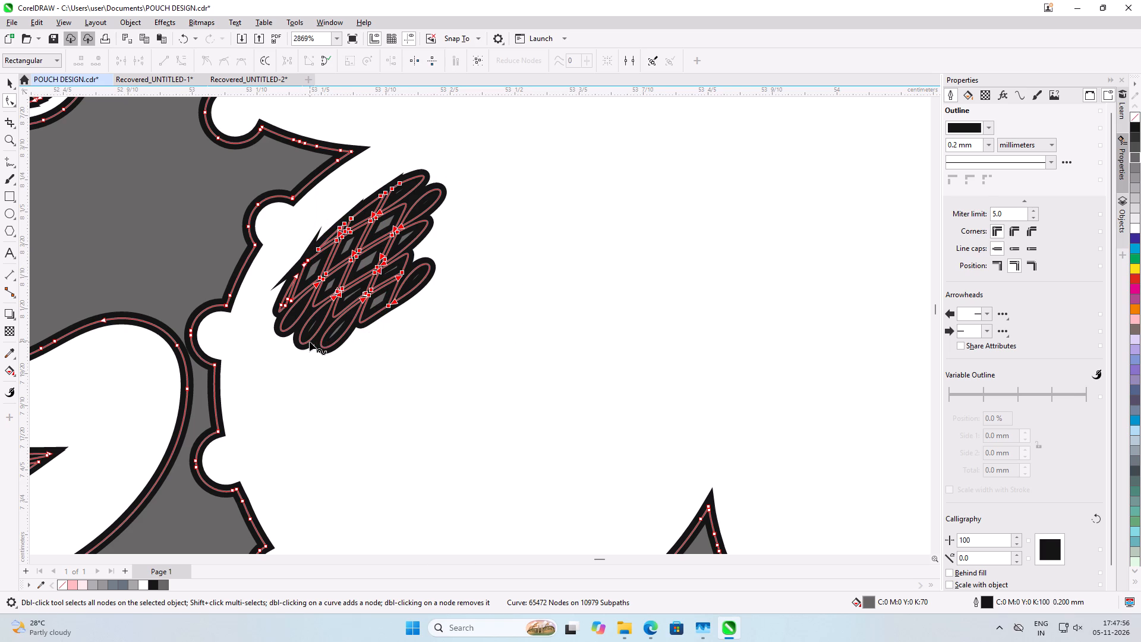
pyautogui.press('Delete')
# Delete the last thin sliver of mesh near the upper left edge of the same petal.
pyautogui.moveTo(360, 237); pyautogui.dragTo(357, 250)
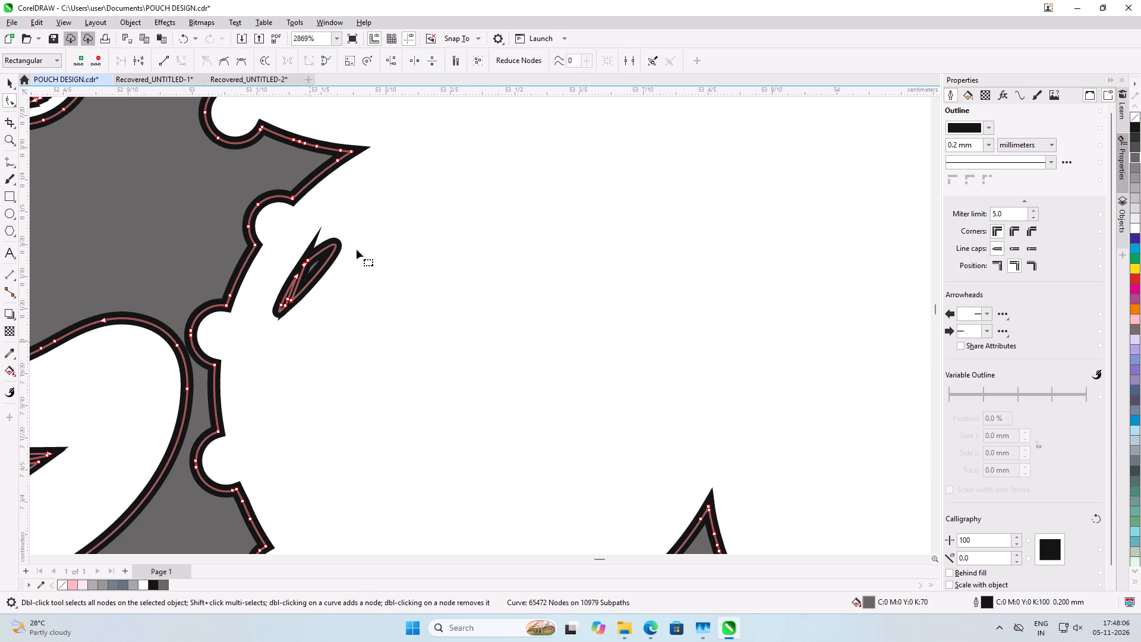
pyautogui.moveTo(357, 250); pyautogui.dragTo(283, 314)
pyautogui.moveTo(283, 314); pyautogui.dragTo(273, 326)
pyautogui.press('Delete')
pyautogui.press('Delete')
pyautogui.press('Delete')
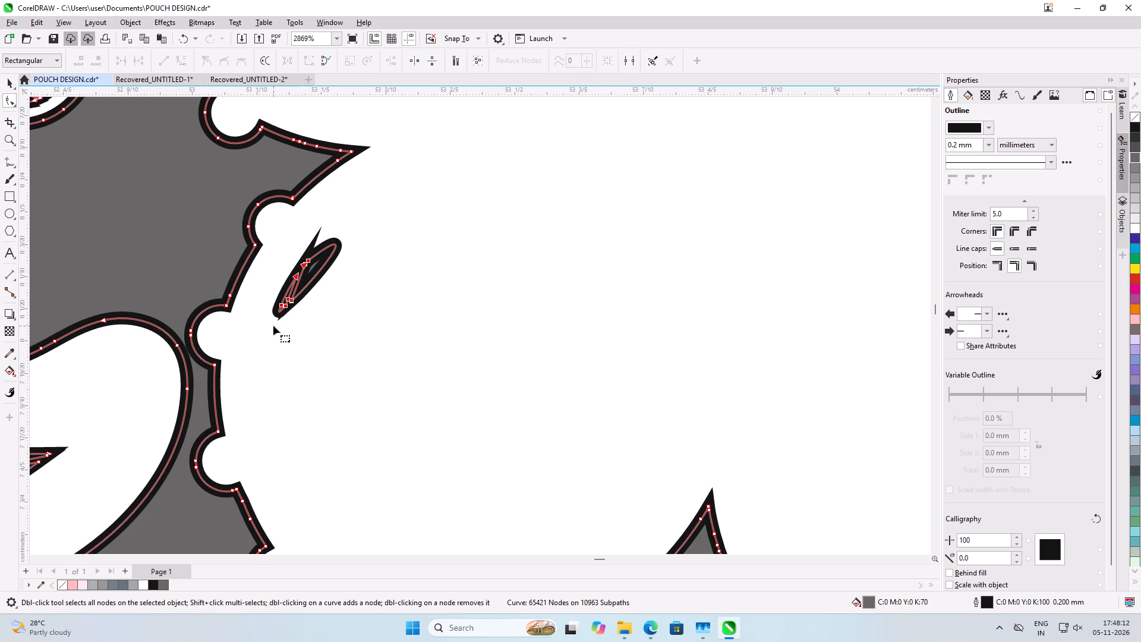
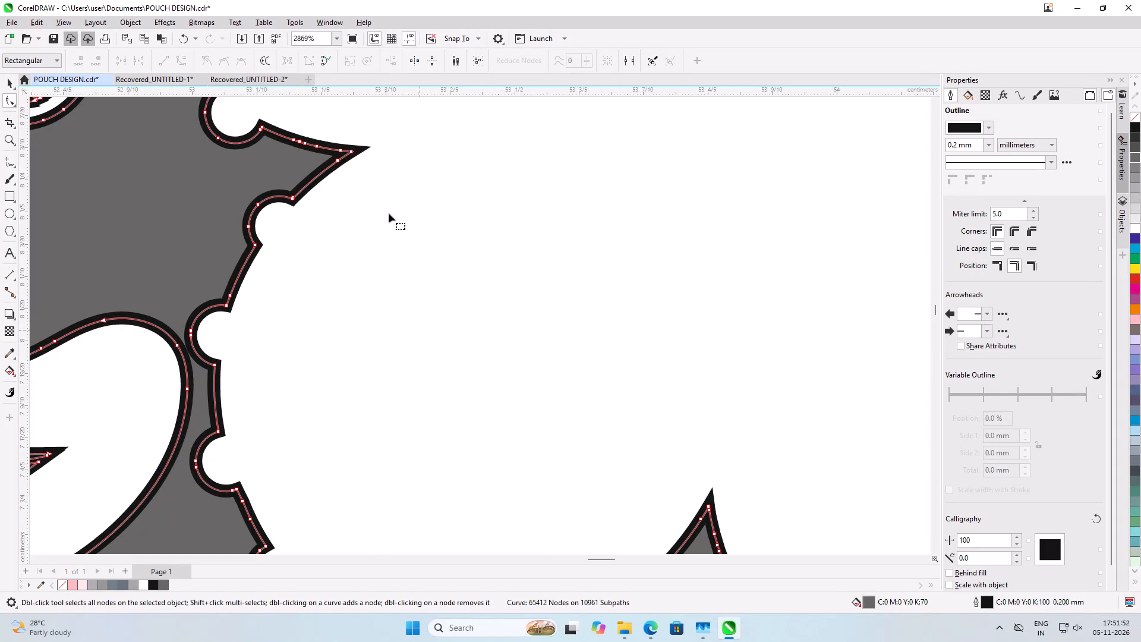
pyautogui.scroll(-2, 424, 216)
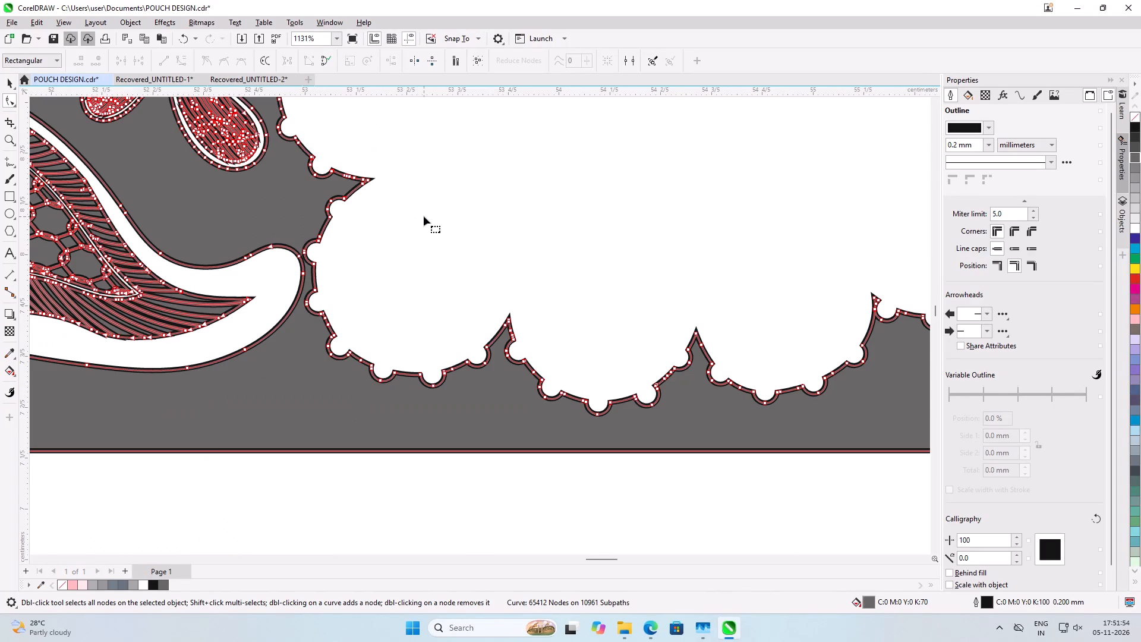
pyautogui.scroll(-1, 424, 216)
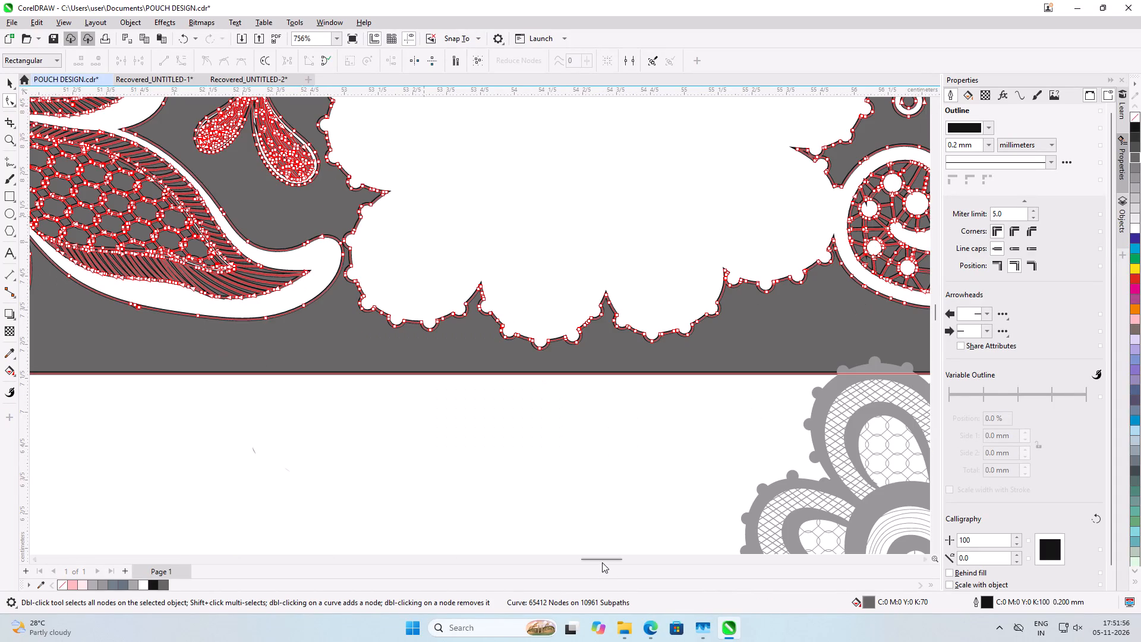